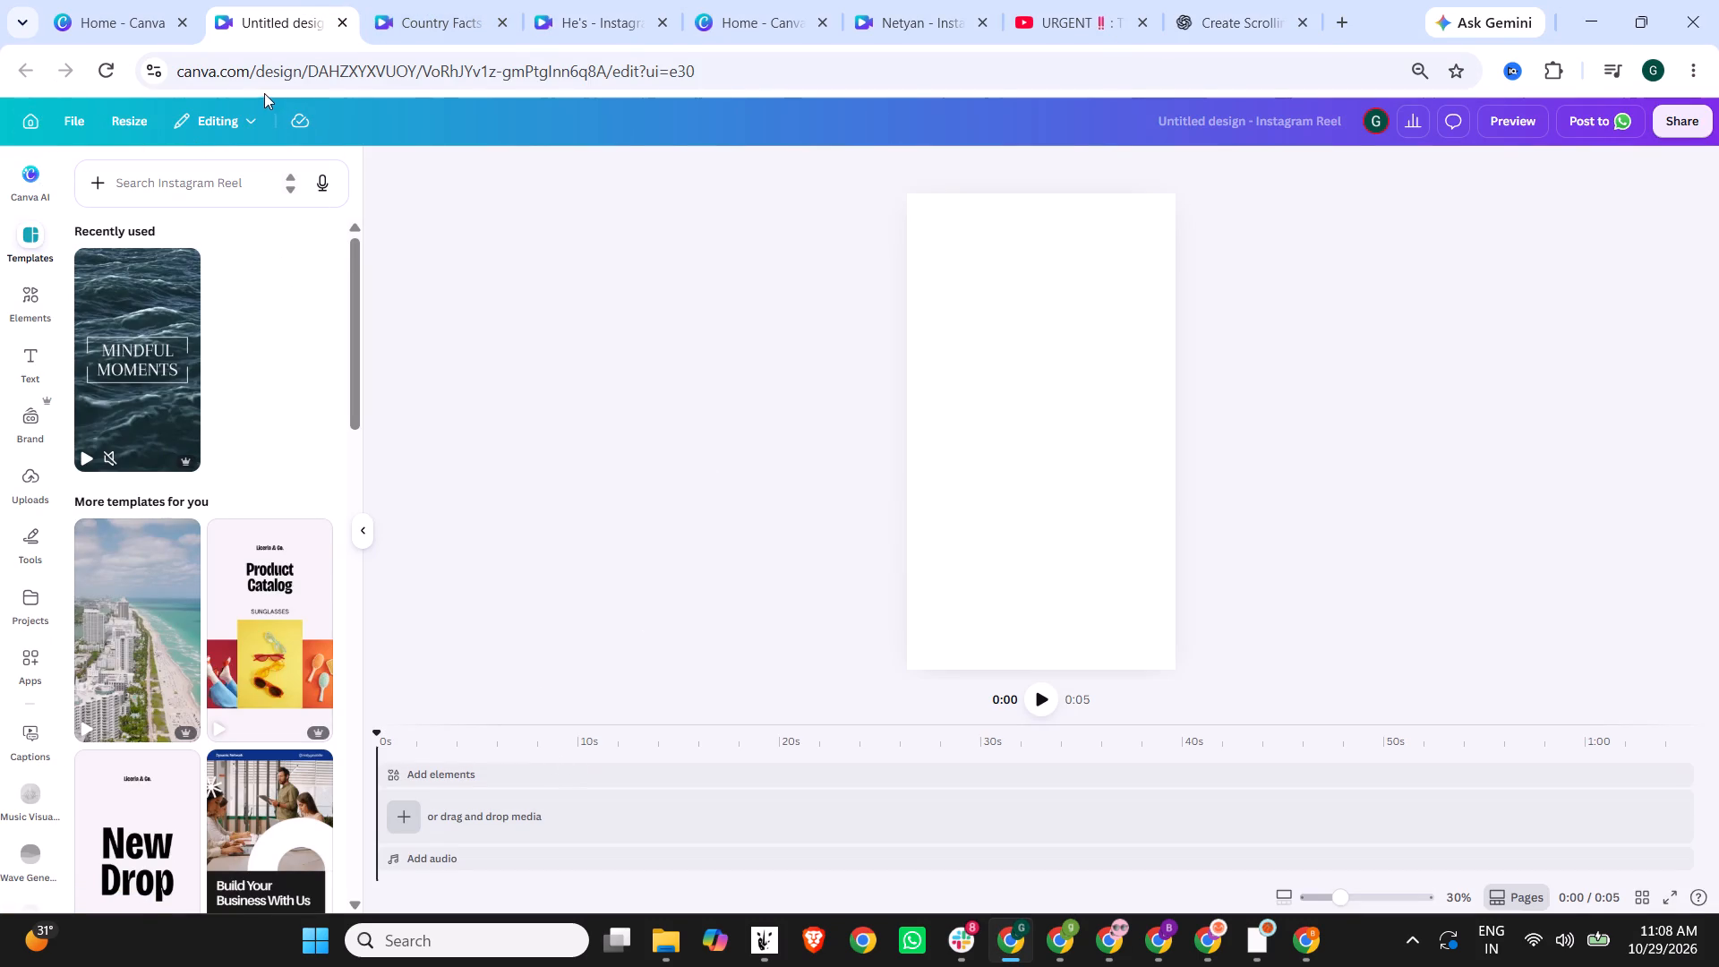
Upload the Generated Audio October 29 file to the media library of the untitled Instagram Reel design.
click(28, 481)
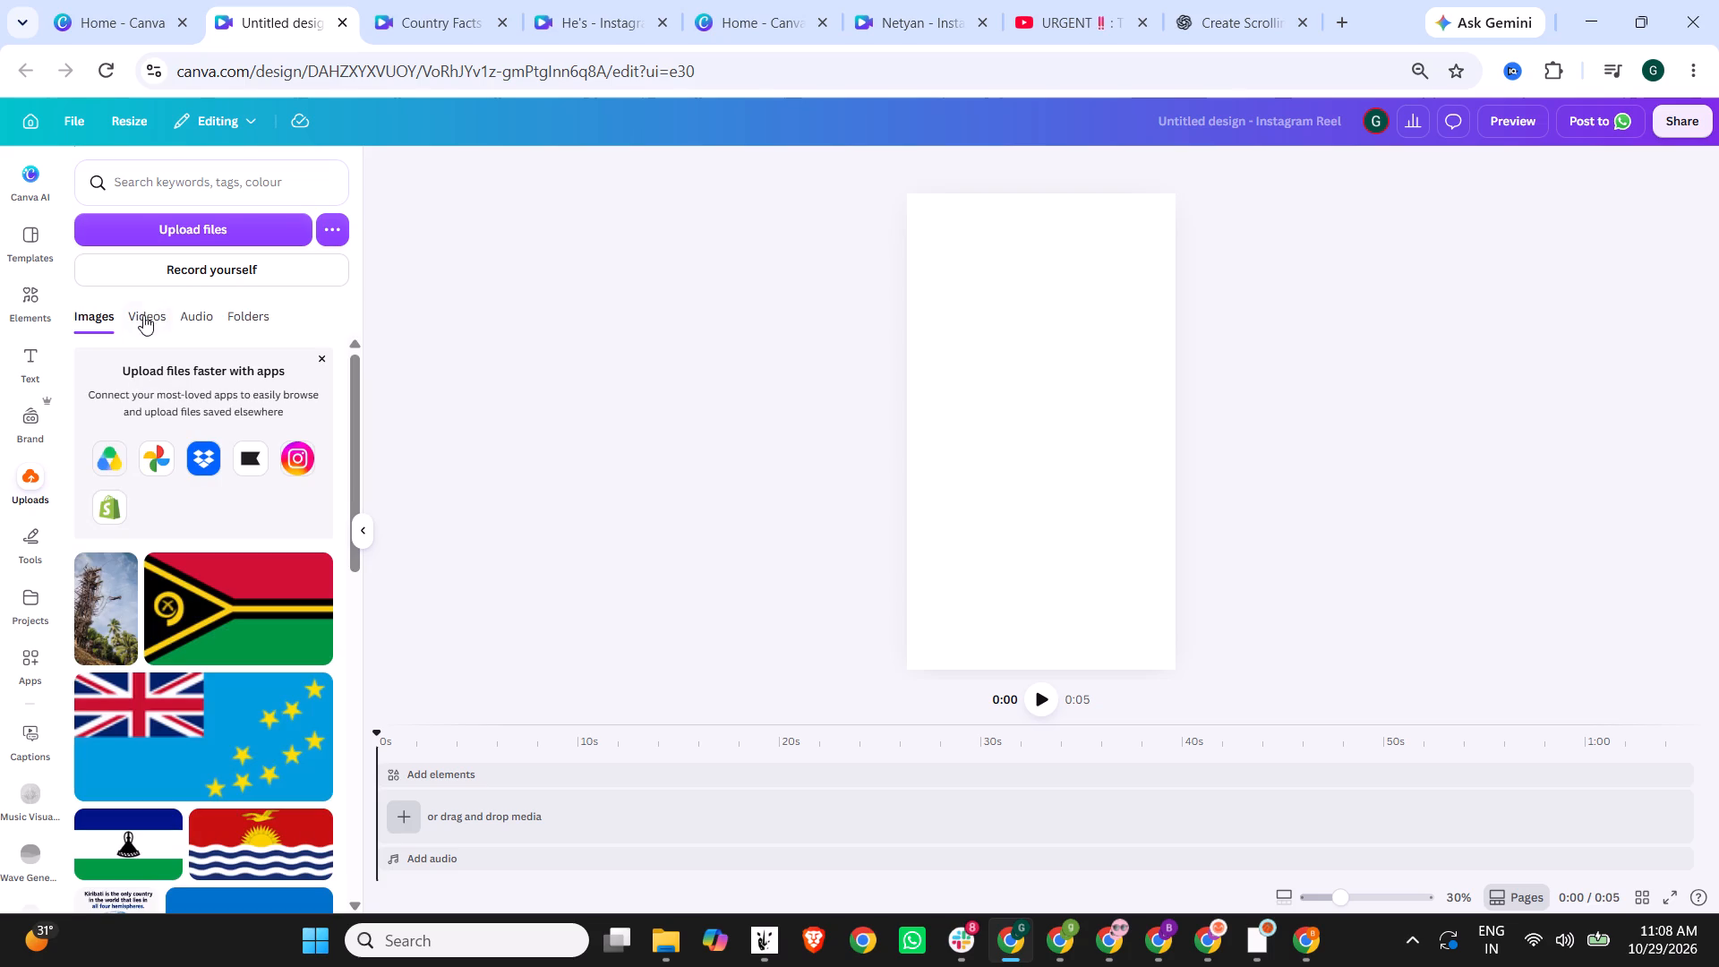
click(191, 226)
double_click(862, 512)
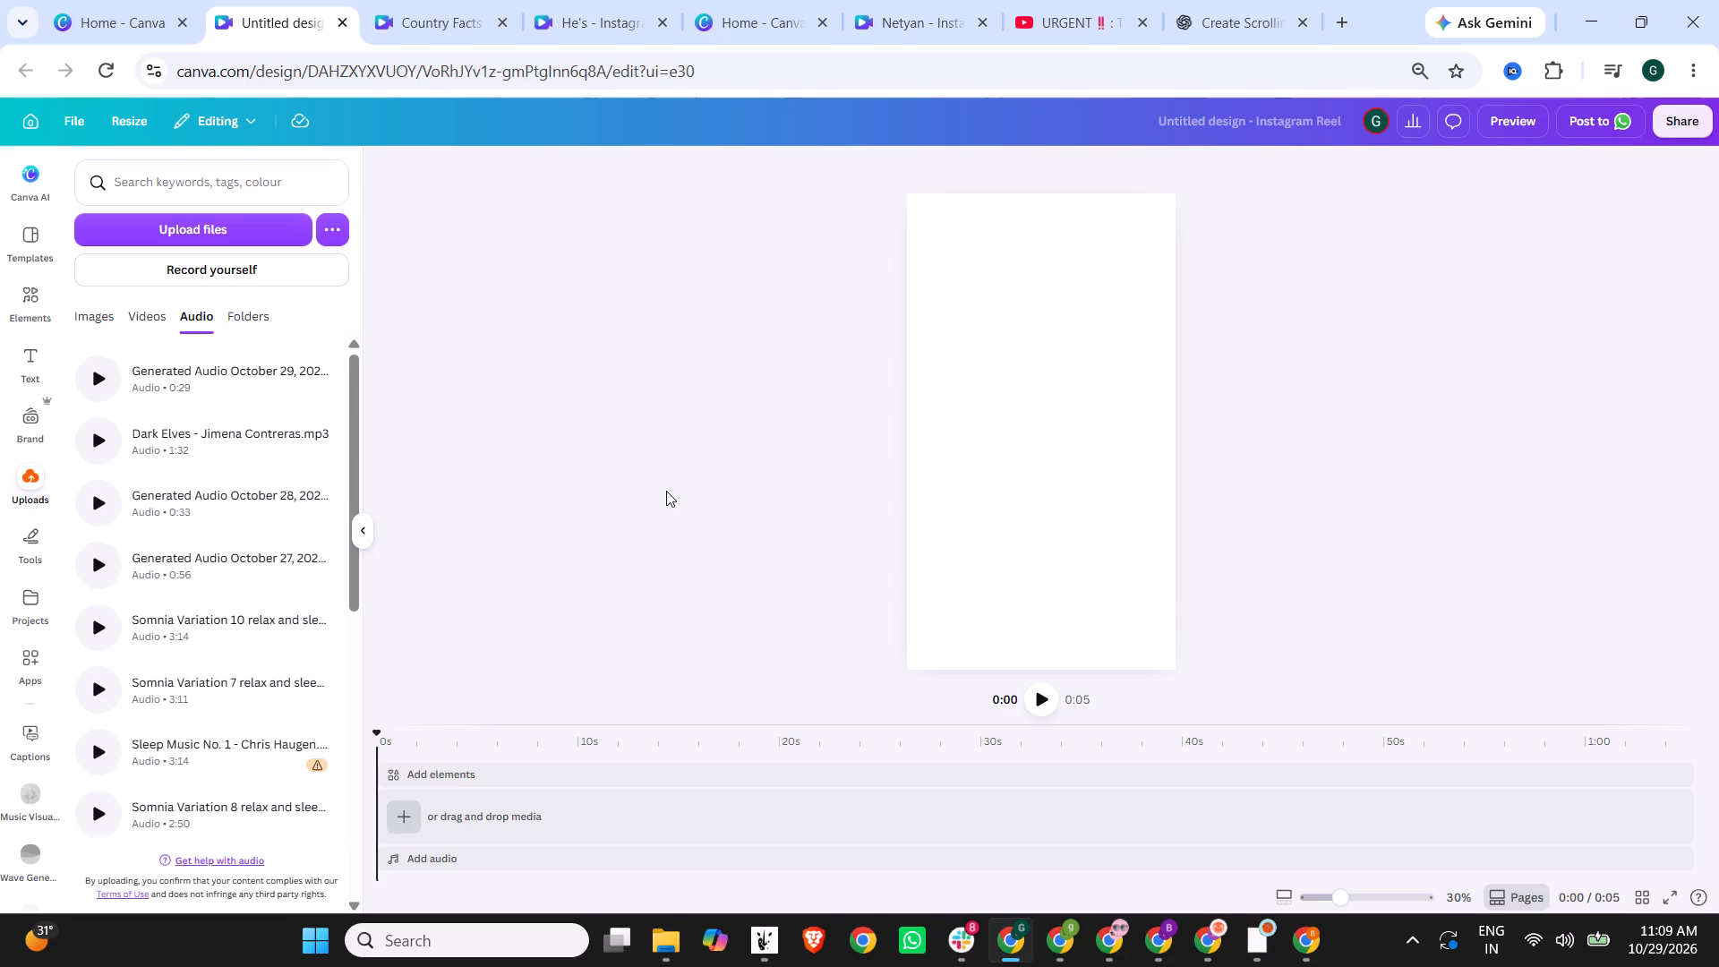
Look over the timeline layers near the end of the existing "He's" reel design.
click(568, 0)
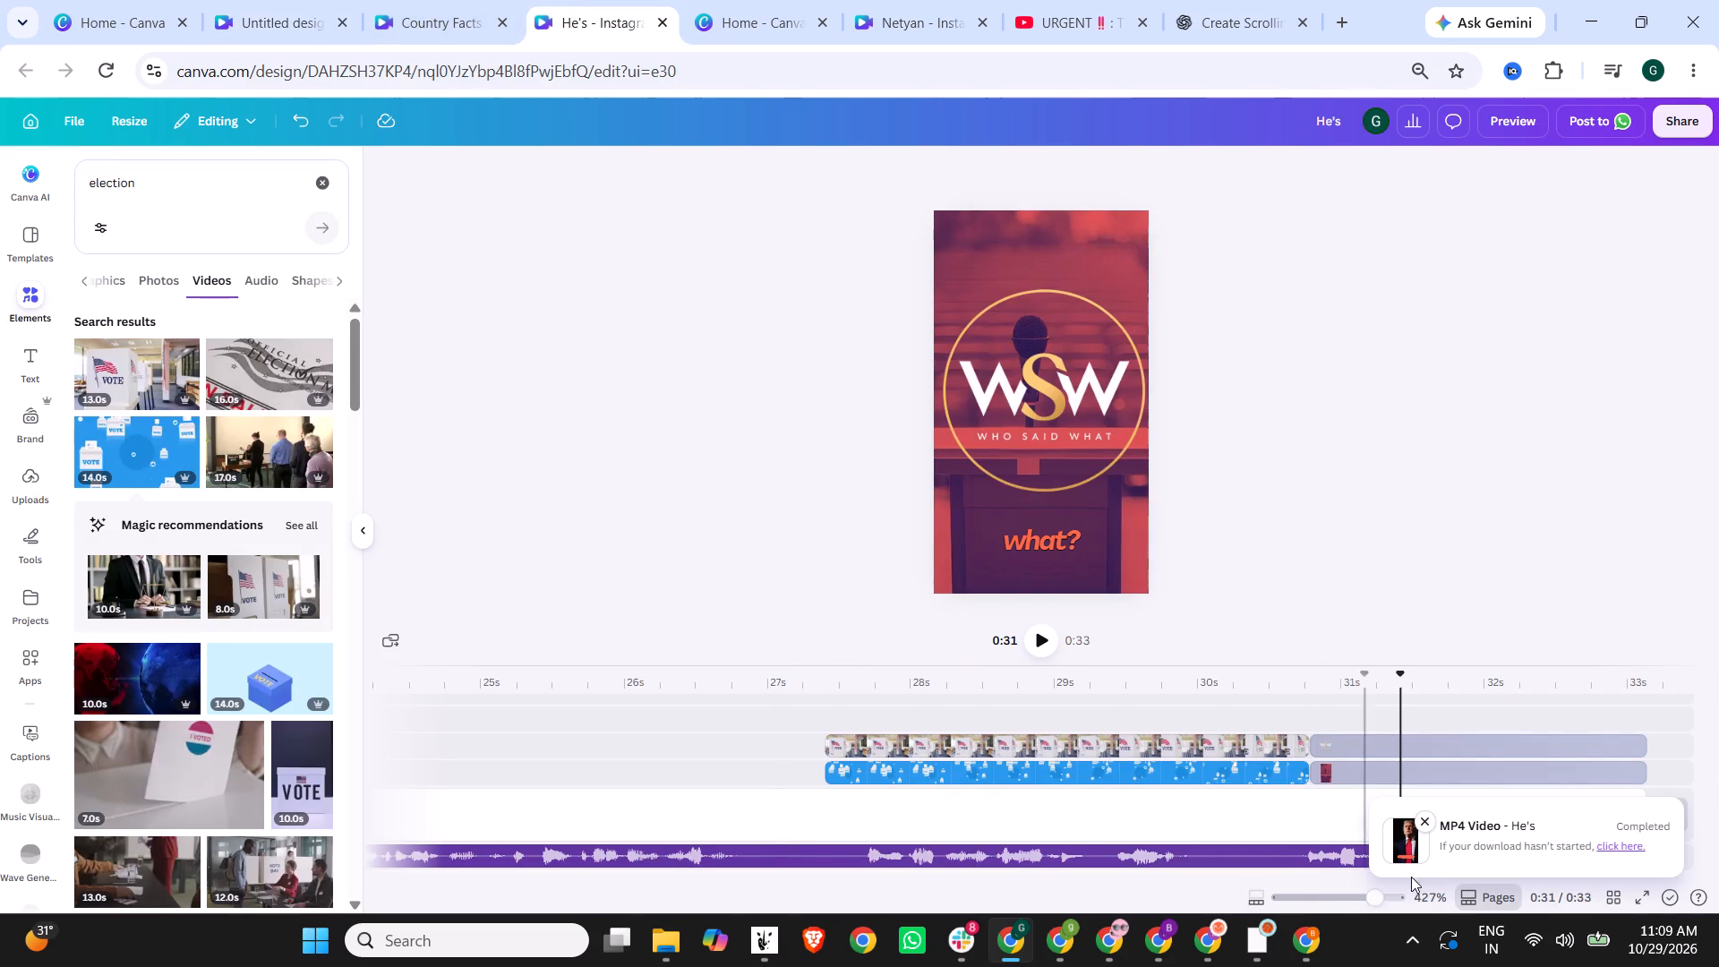
scroll(490, 693, down, 7)
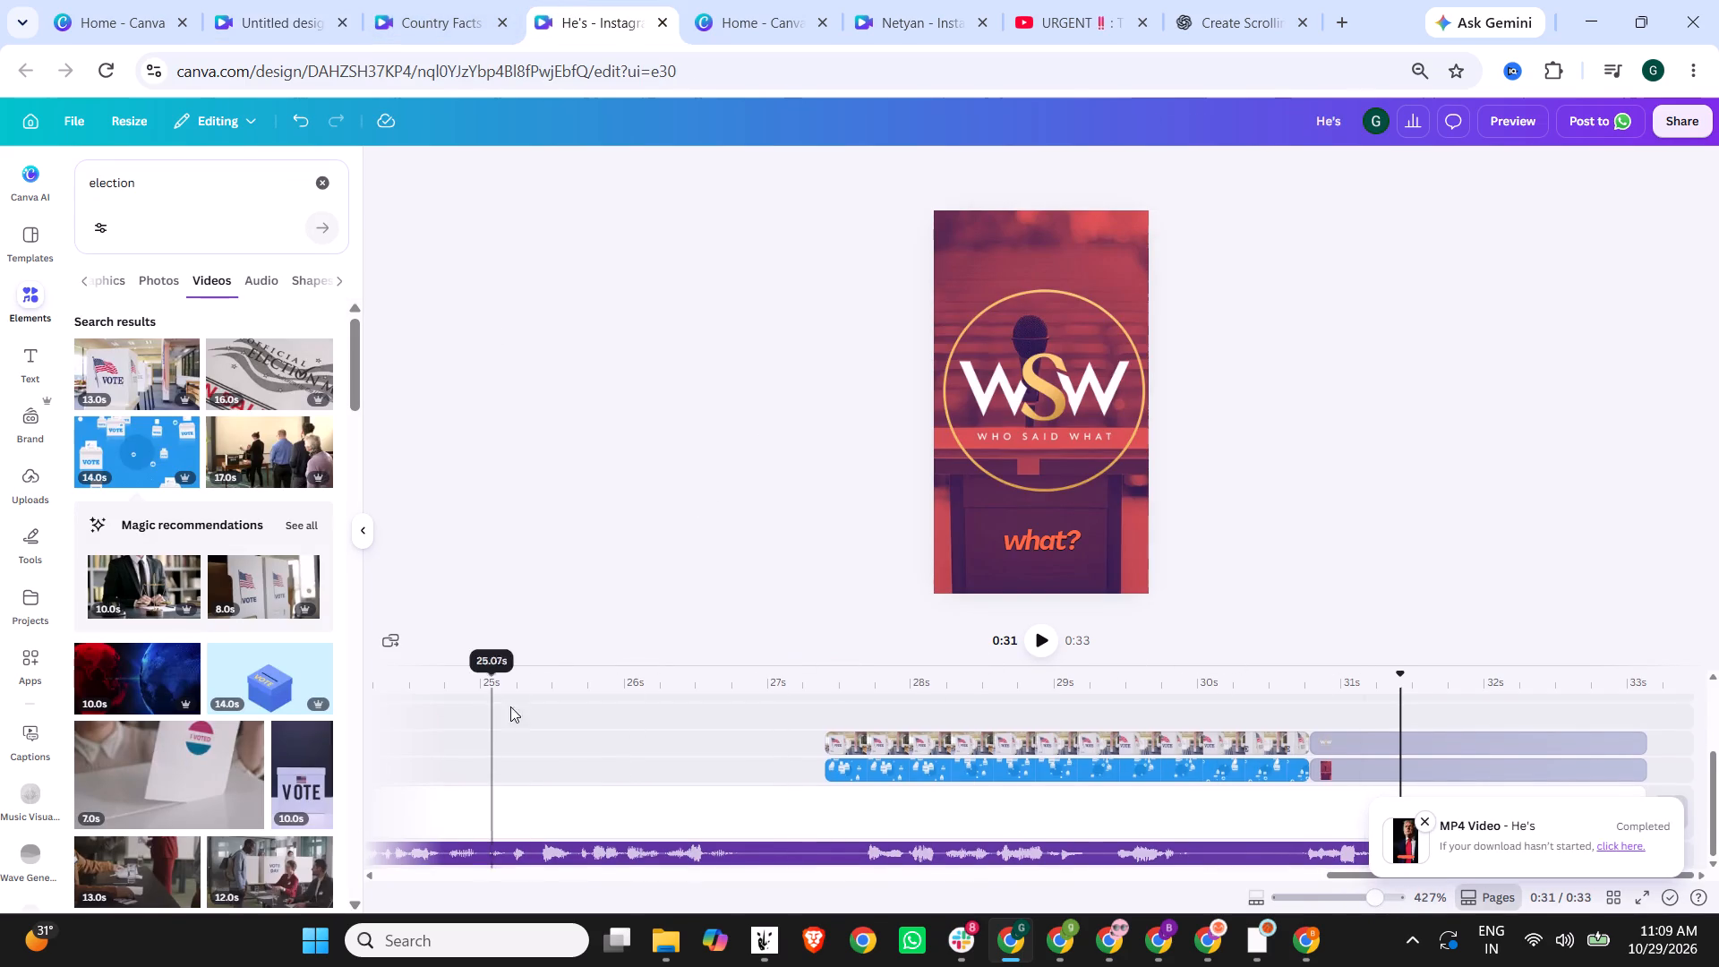
scroll(624, 760, up, 7)
scroll(794, 812, up, 6)
scroll(794, 812, down, 13)
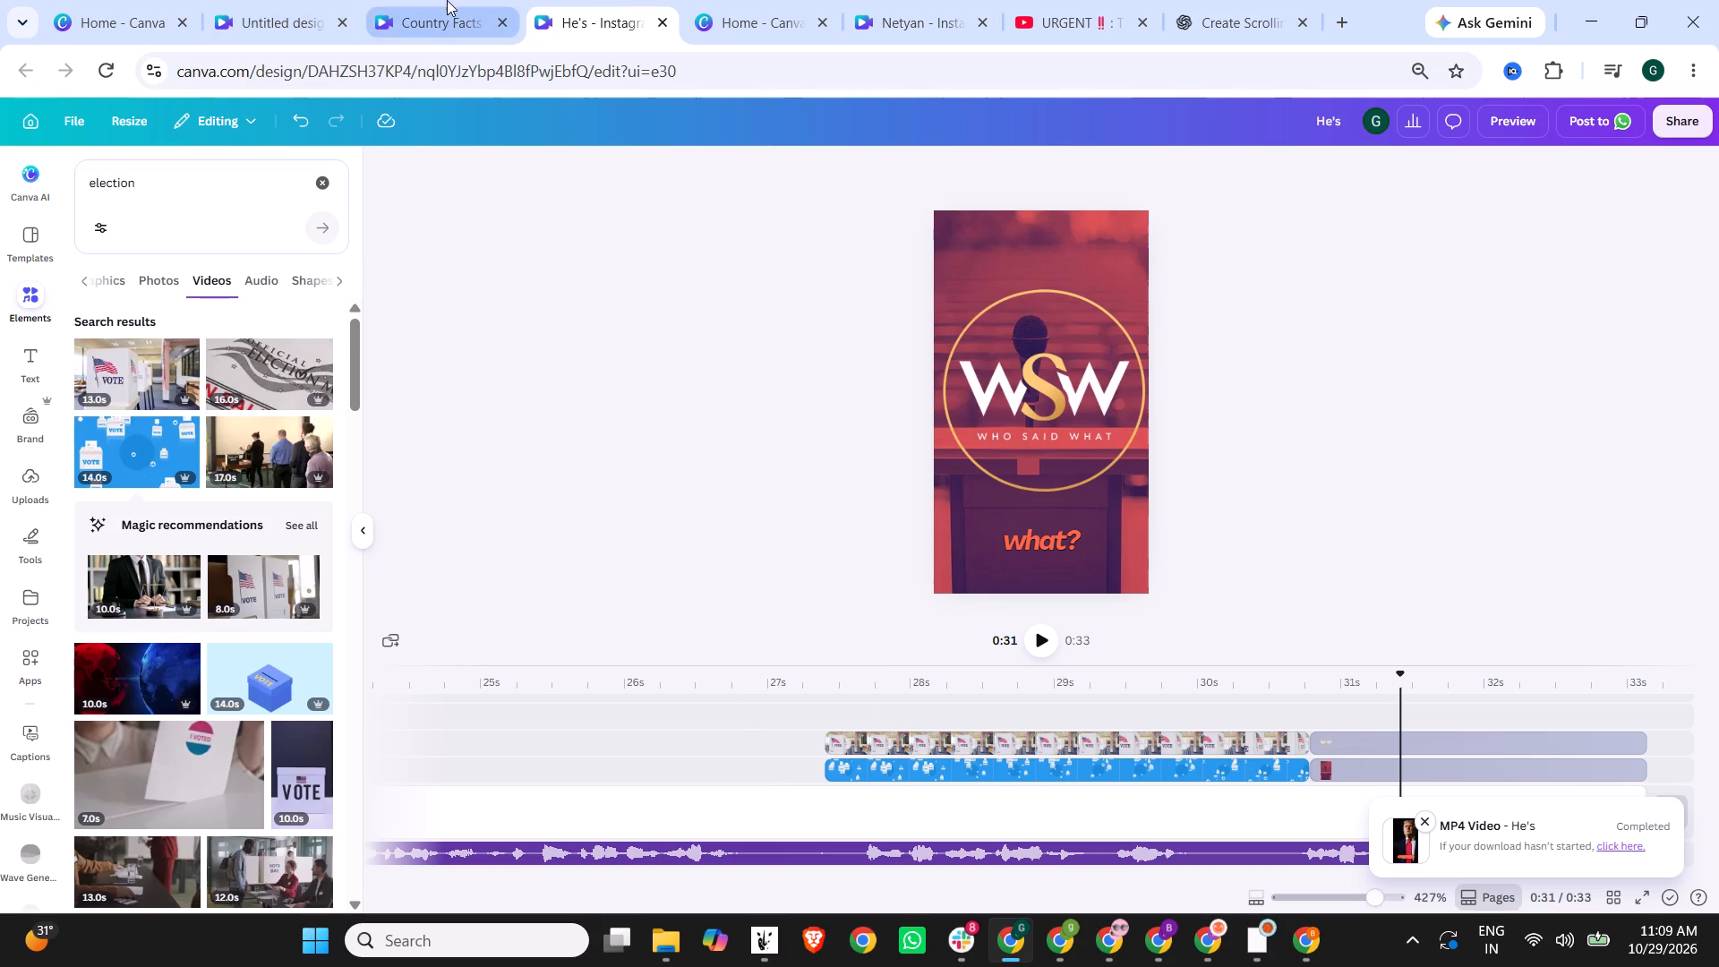
Search Google Images for "epstein files" in a new browser tab.
click(1344, 16)
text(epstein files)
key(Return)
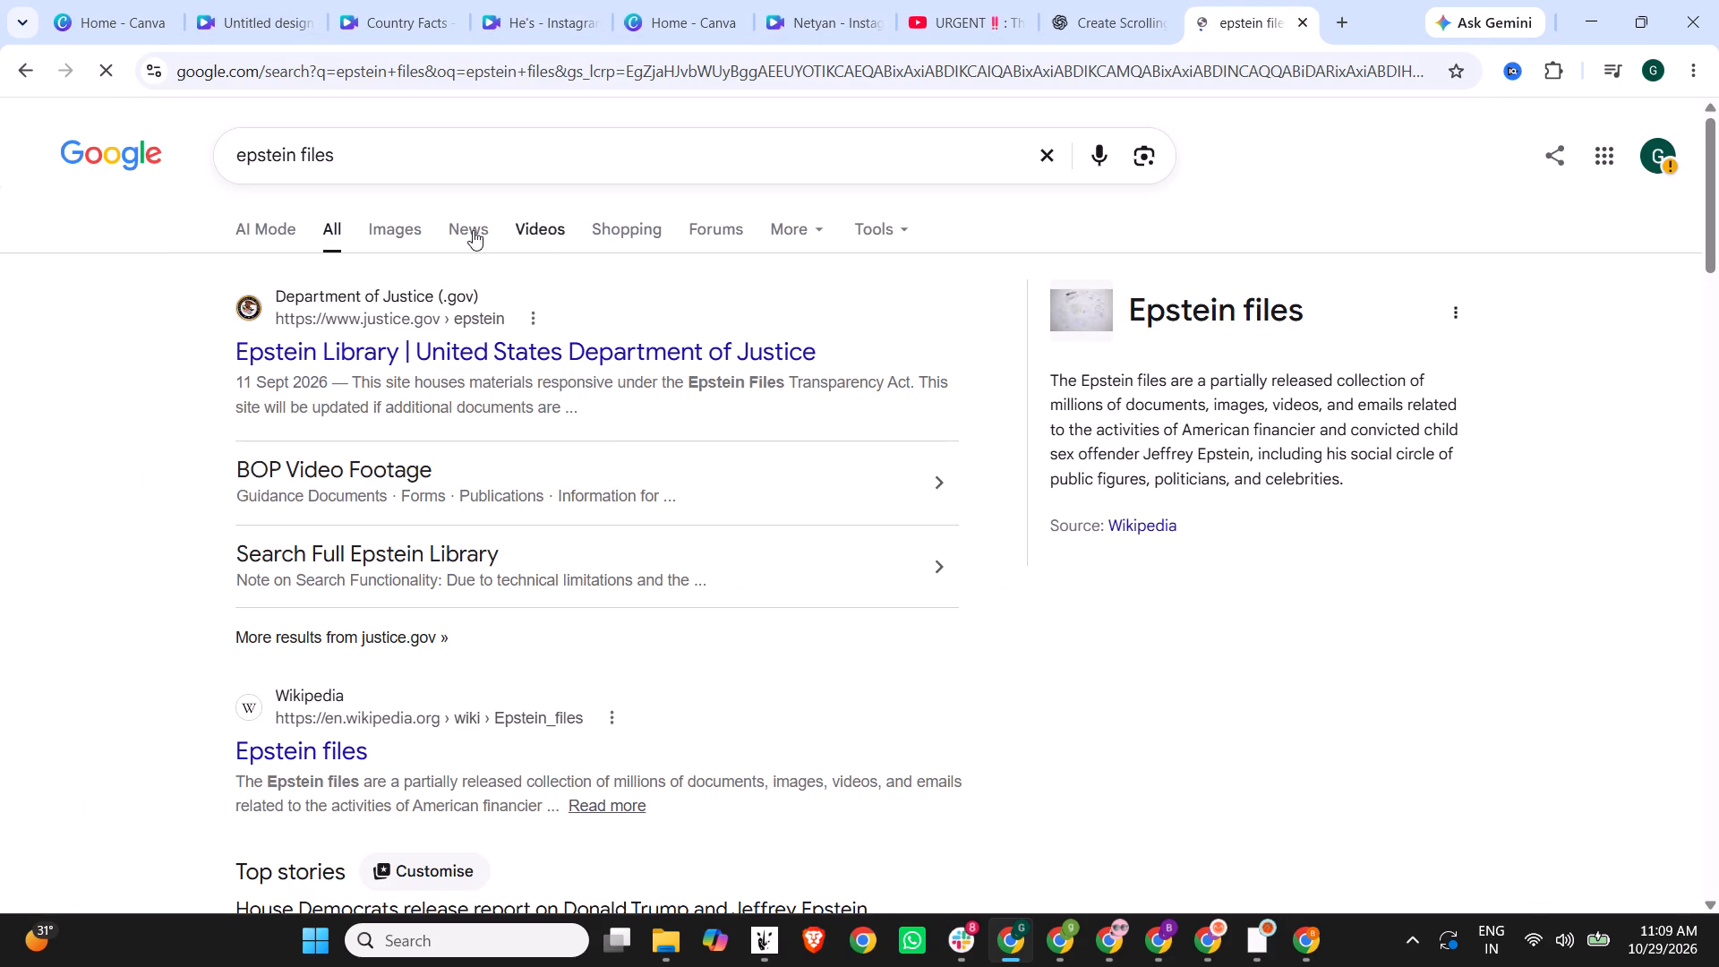
click(415, 227)
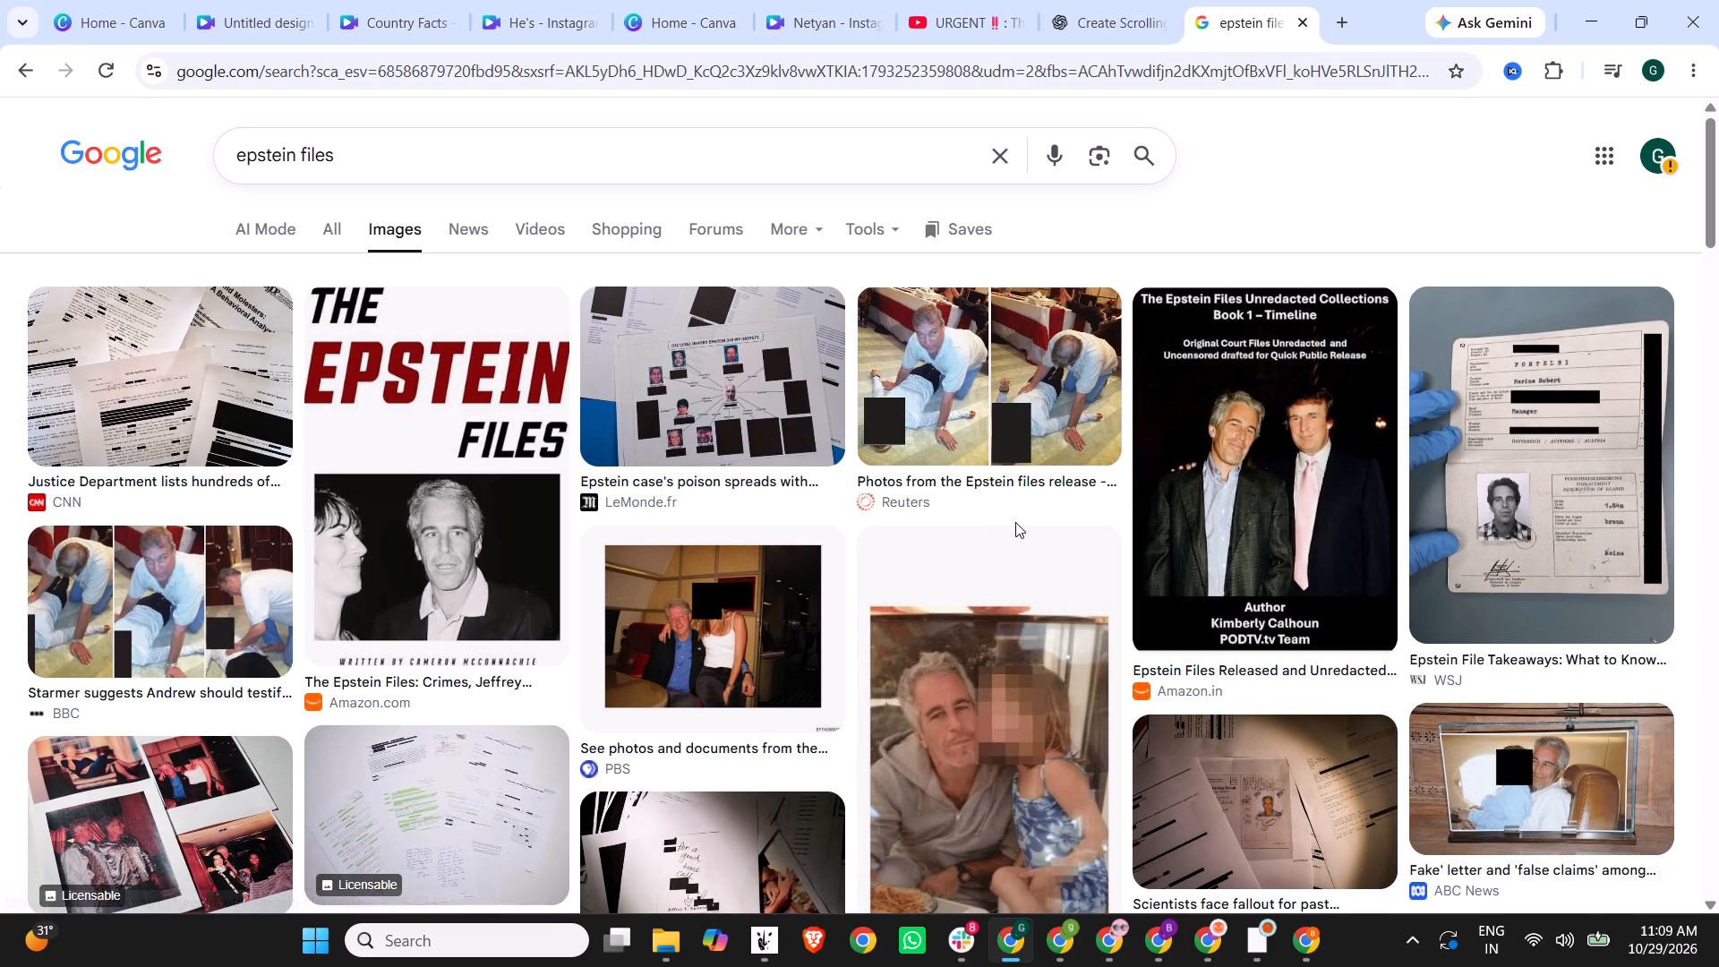
Browse the image results and copy The Week's photo-collage image from "The Epstein files: glimpses of a deeply disturbing world".
click(108, 375)
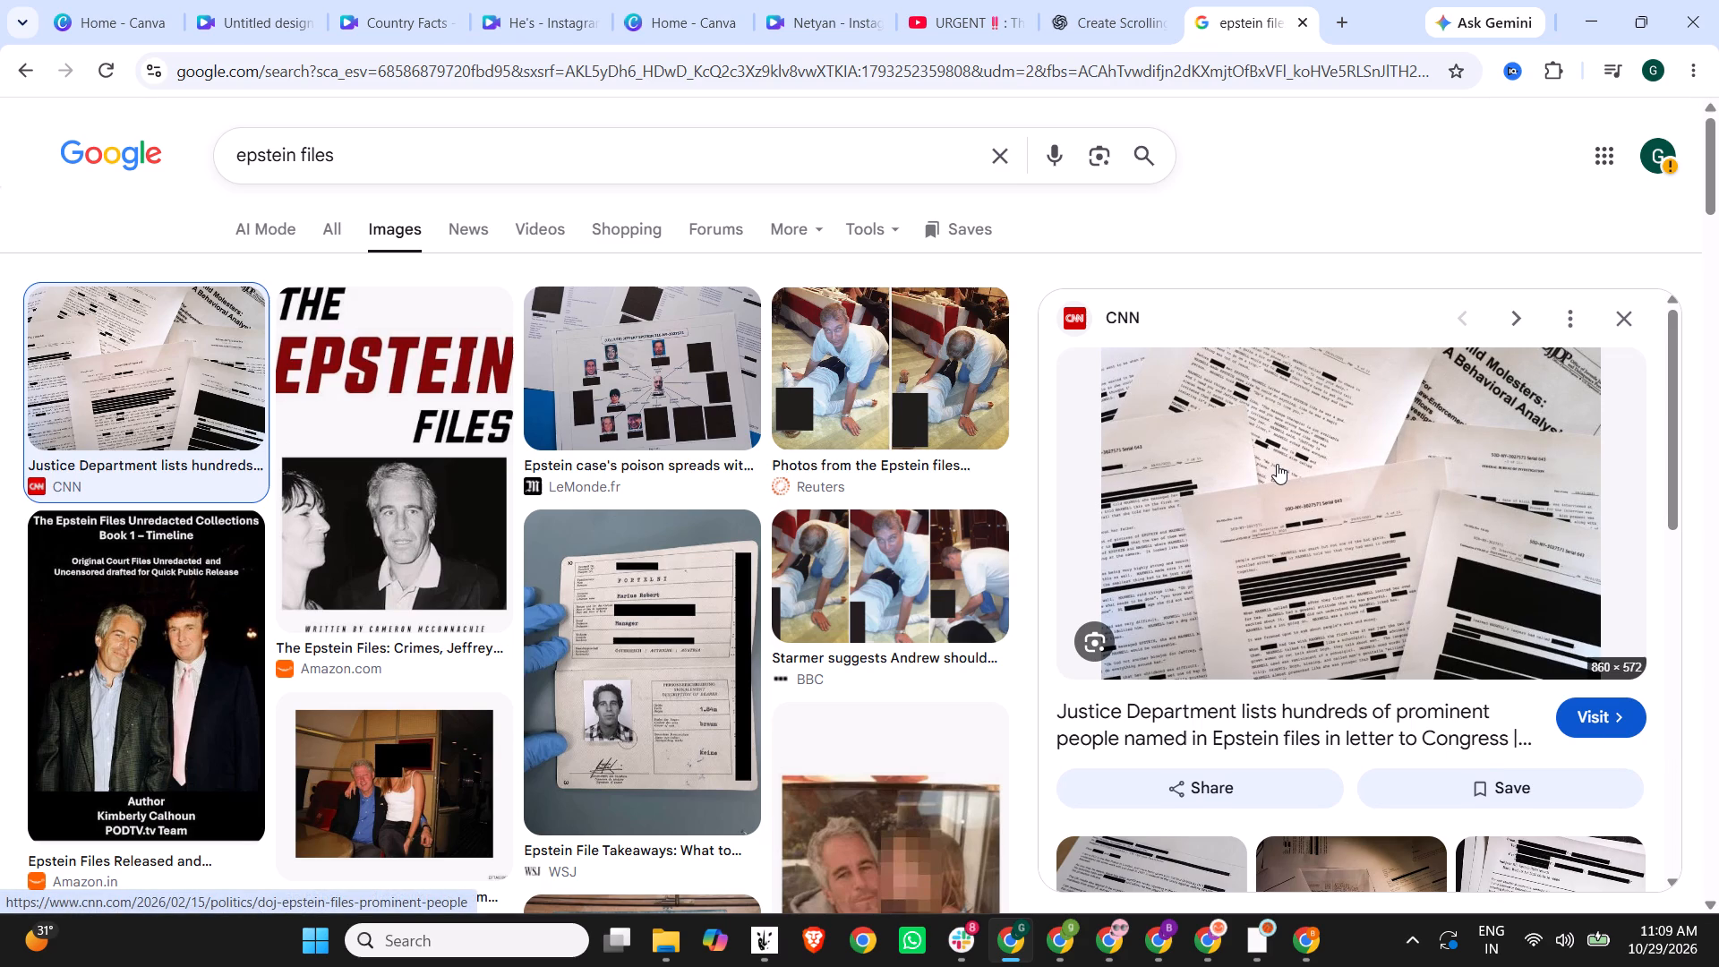
scroll(1277, 464, down, 3)
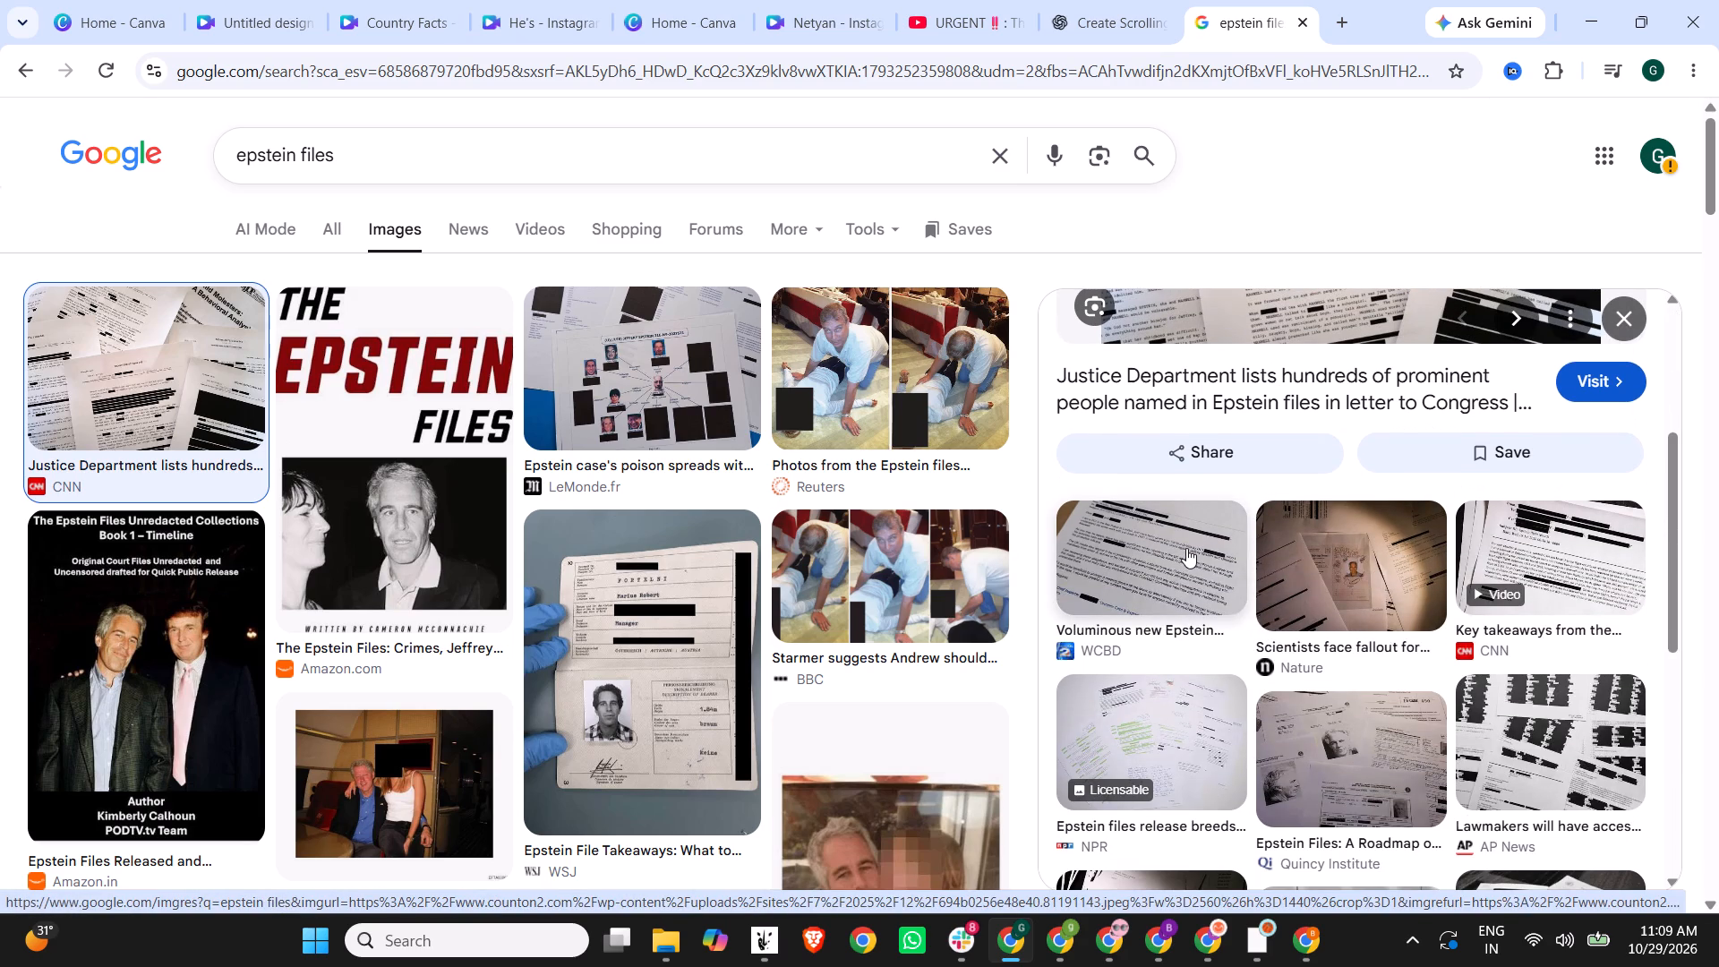
click(1394, 764)
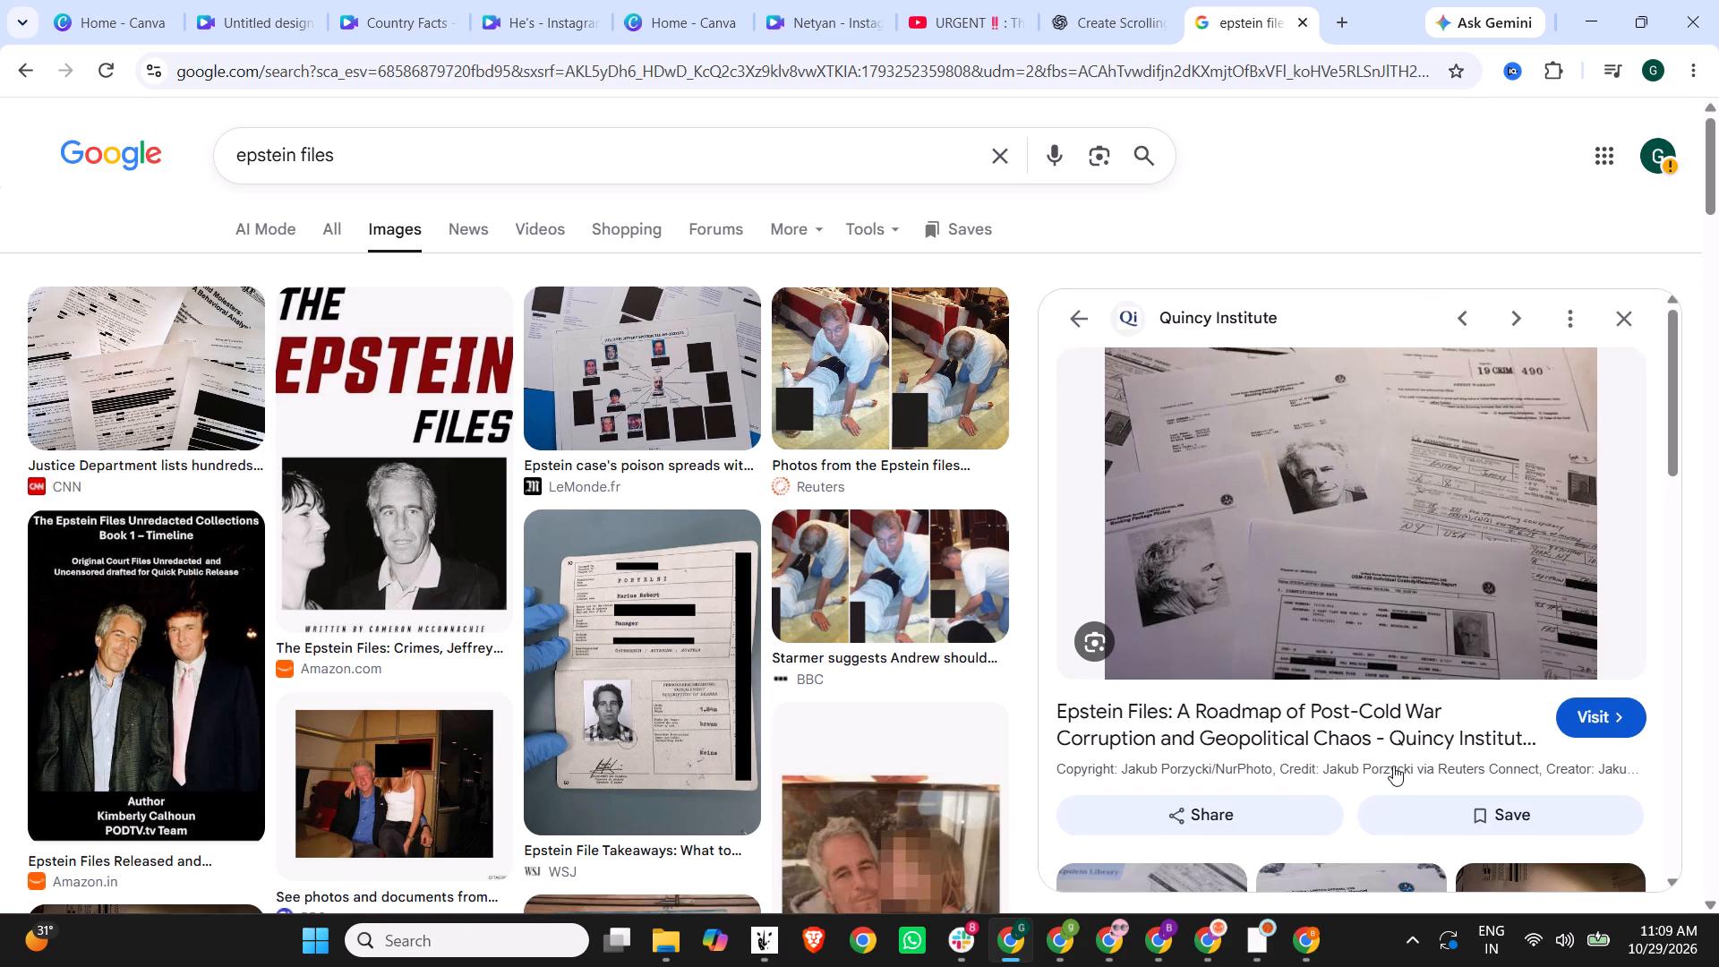
click(1638, 314)
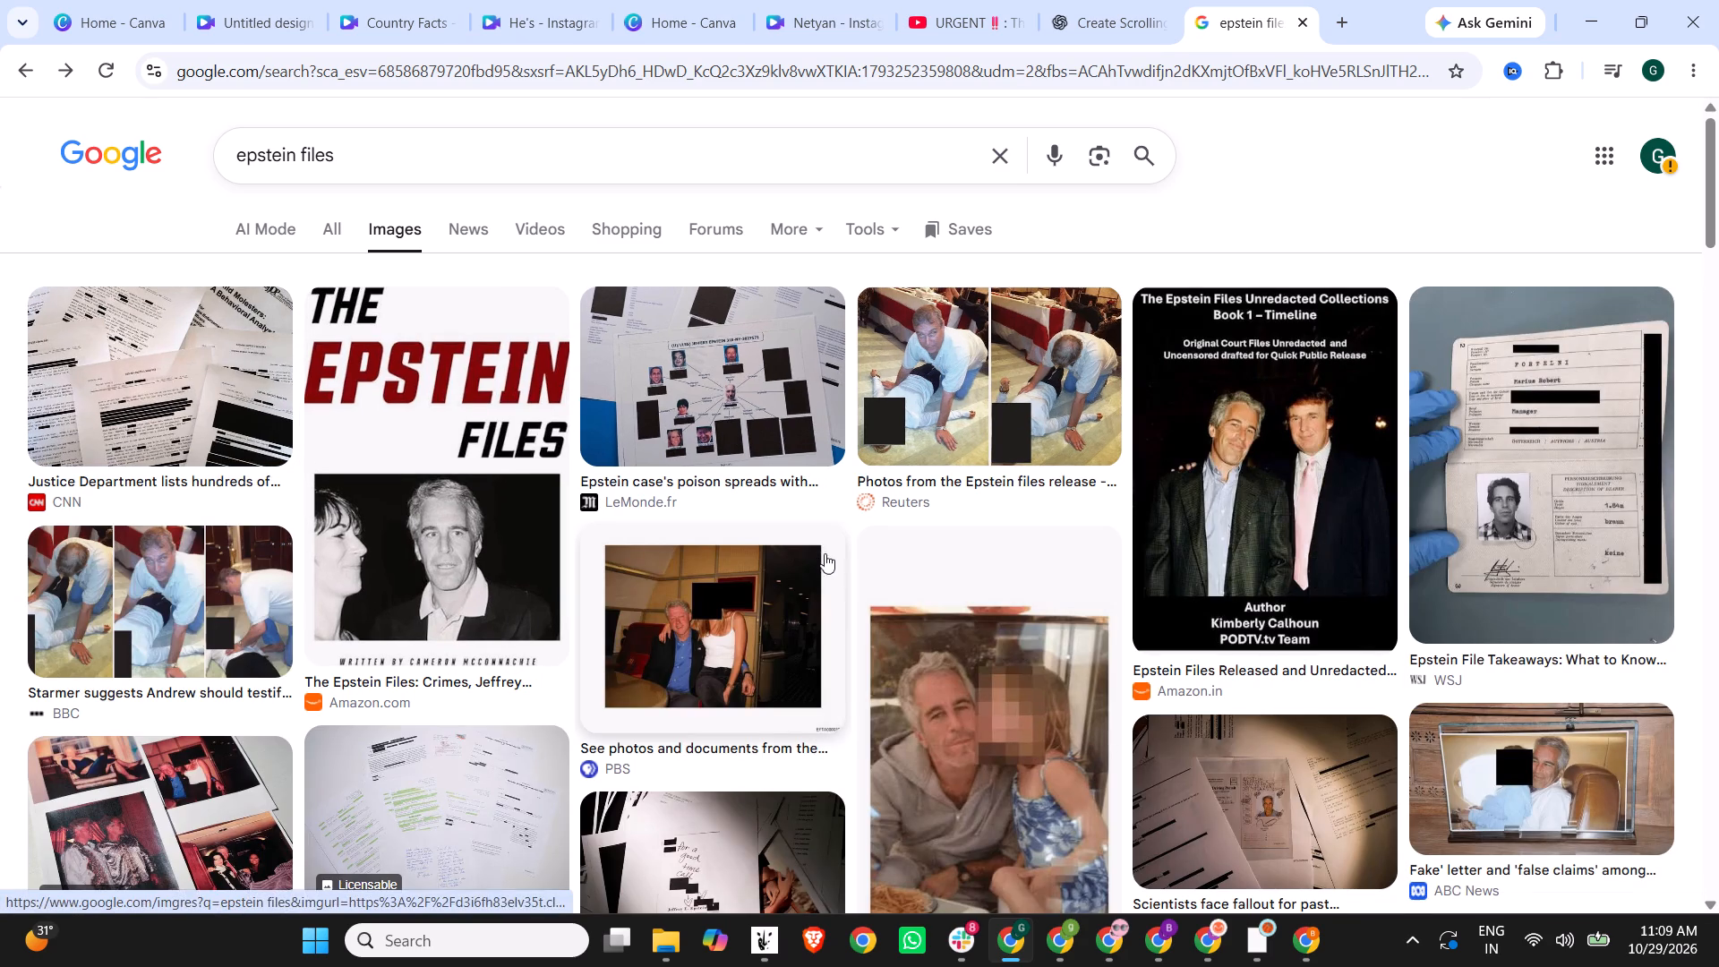
scroll(877, 596, down, 3)
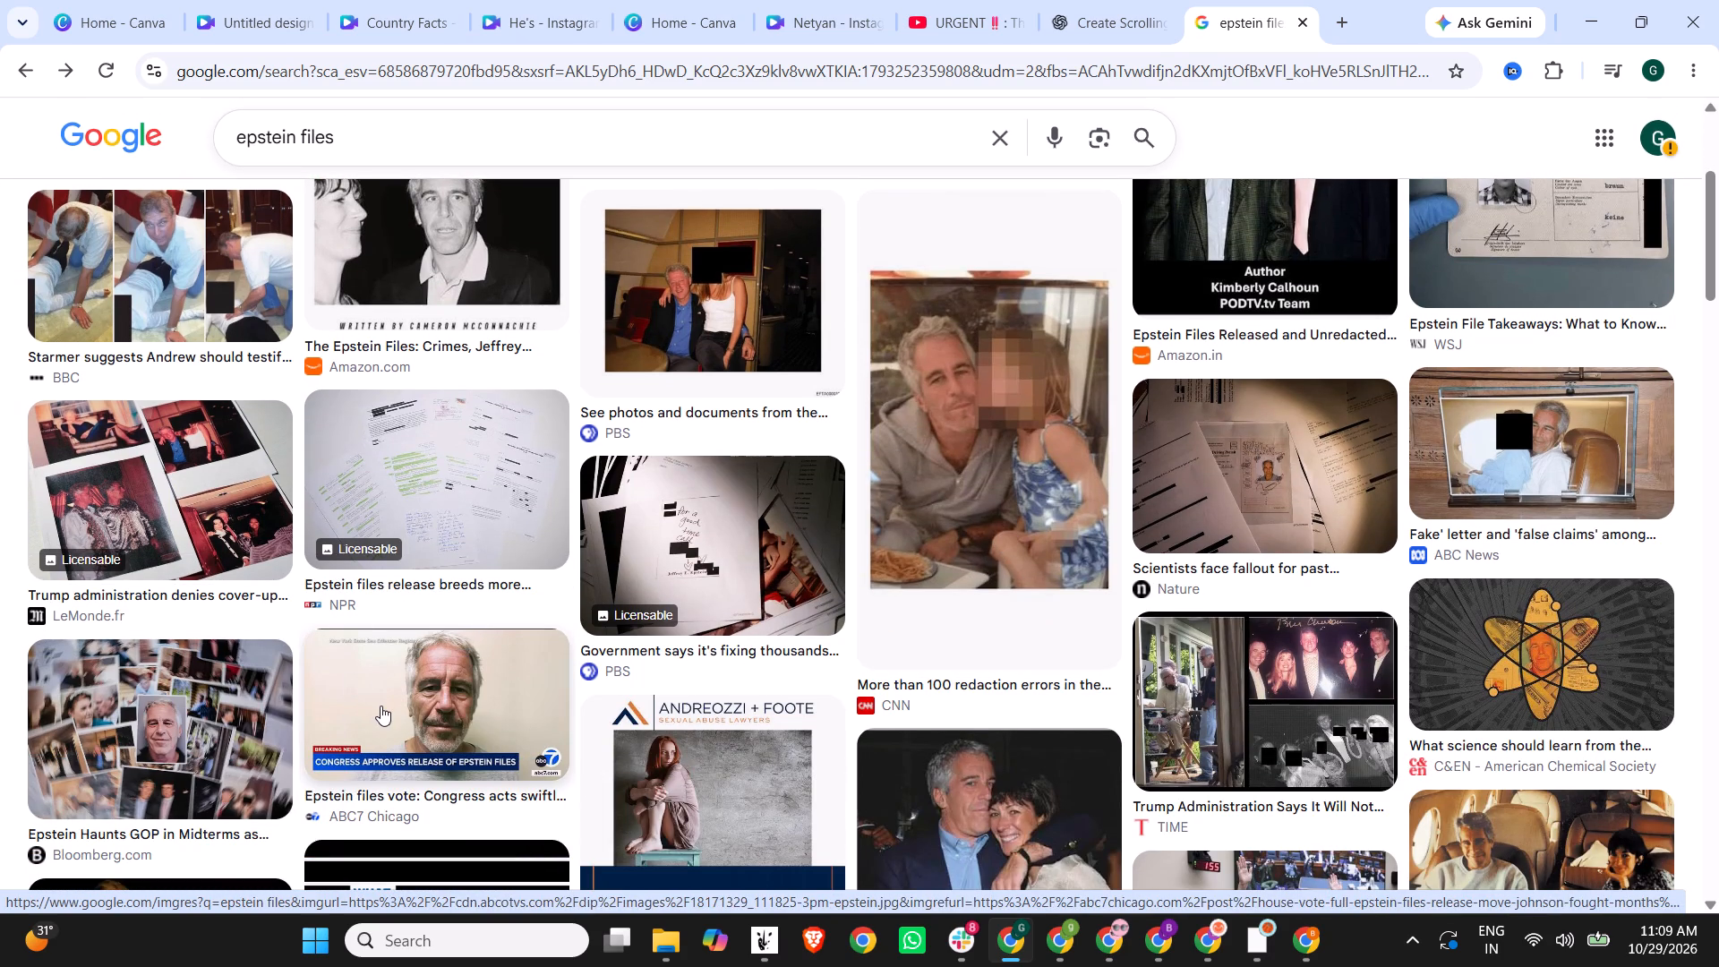
scroll(381, 706, down, 1)
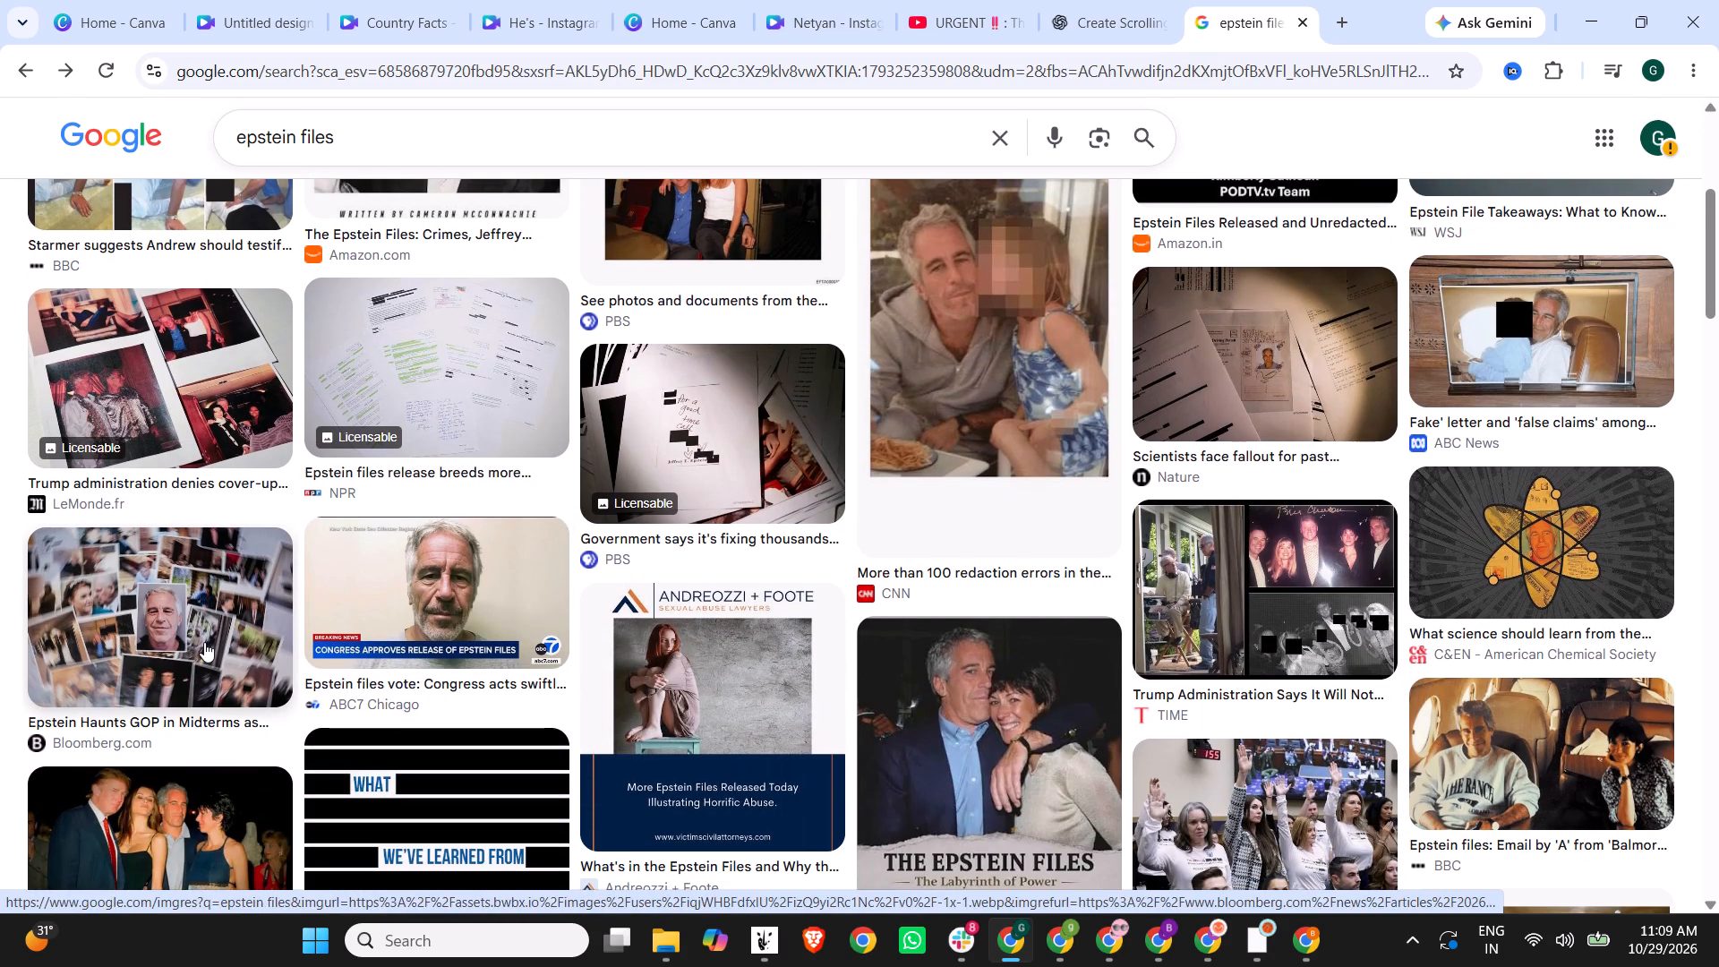
click(204, 642)
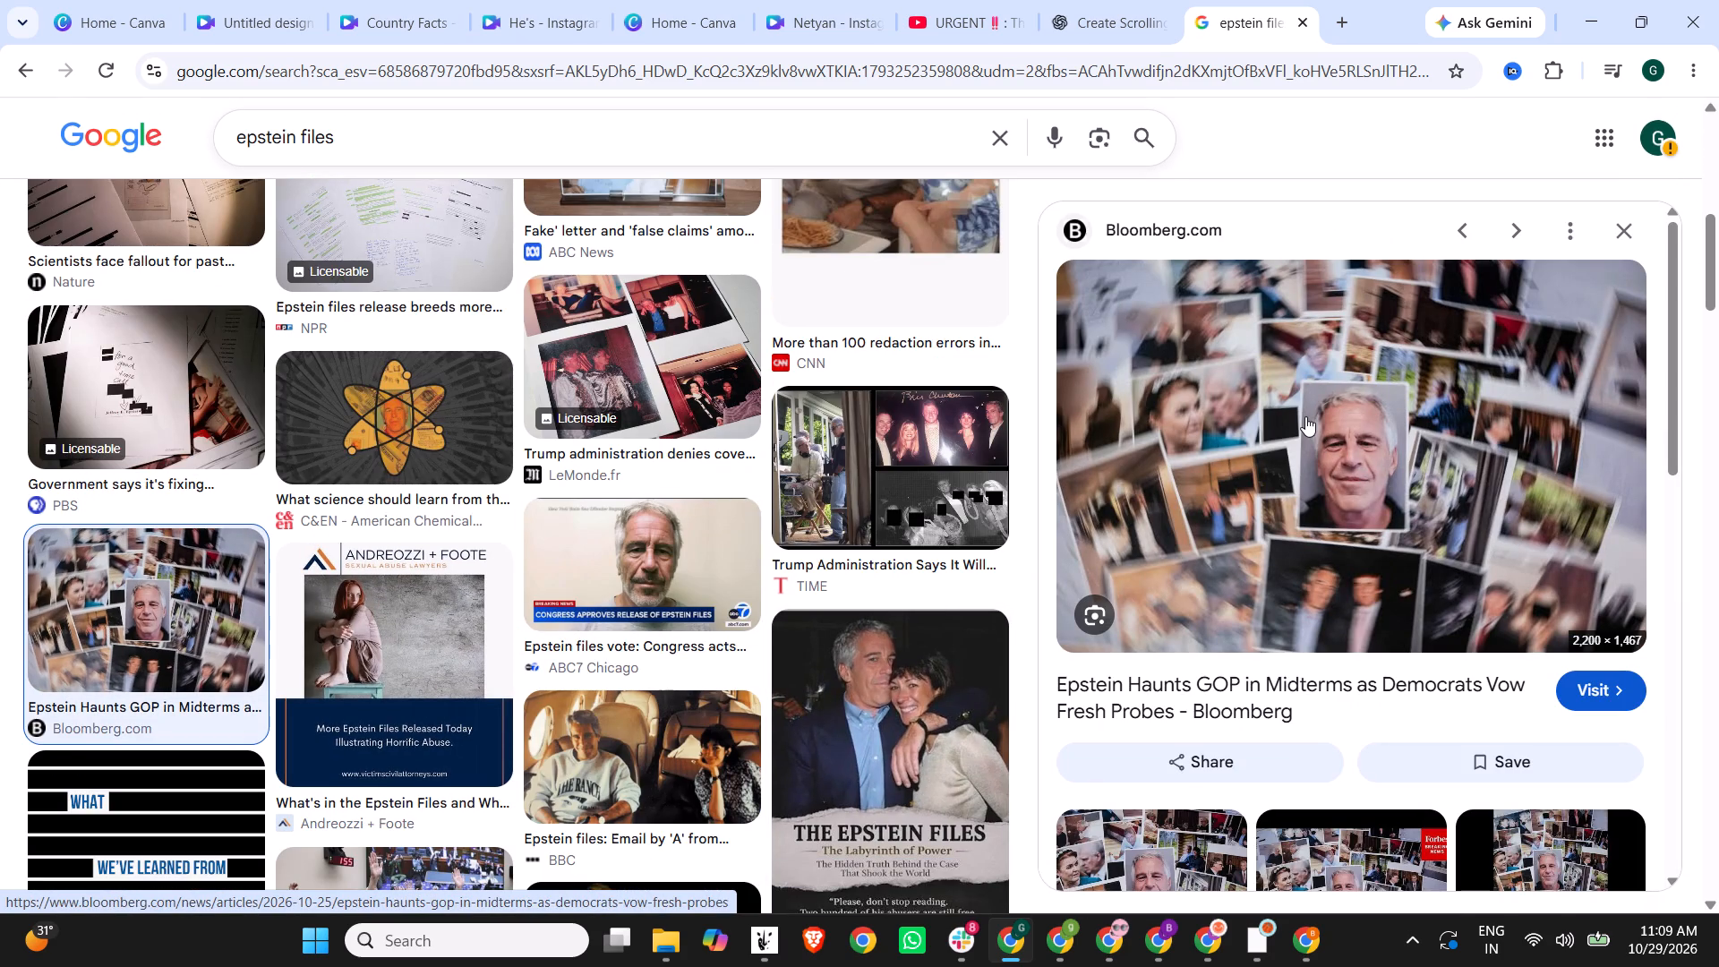
scroll(1305, 416, down, 3)
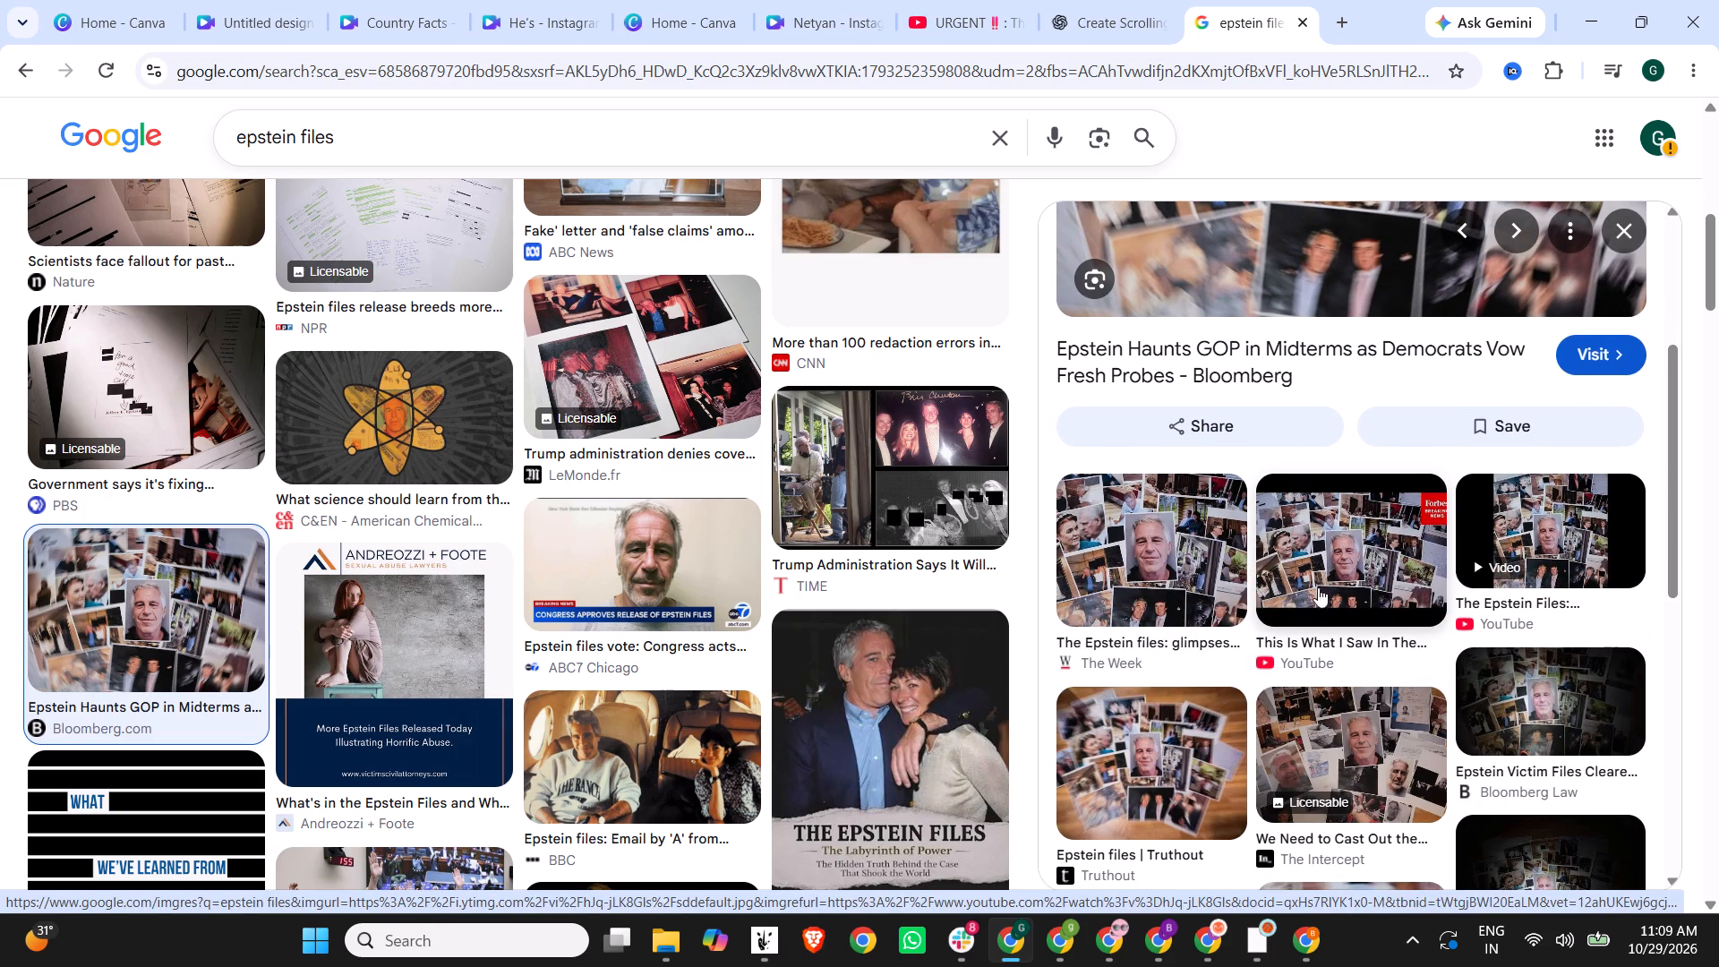
click(1173, 576)
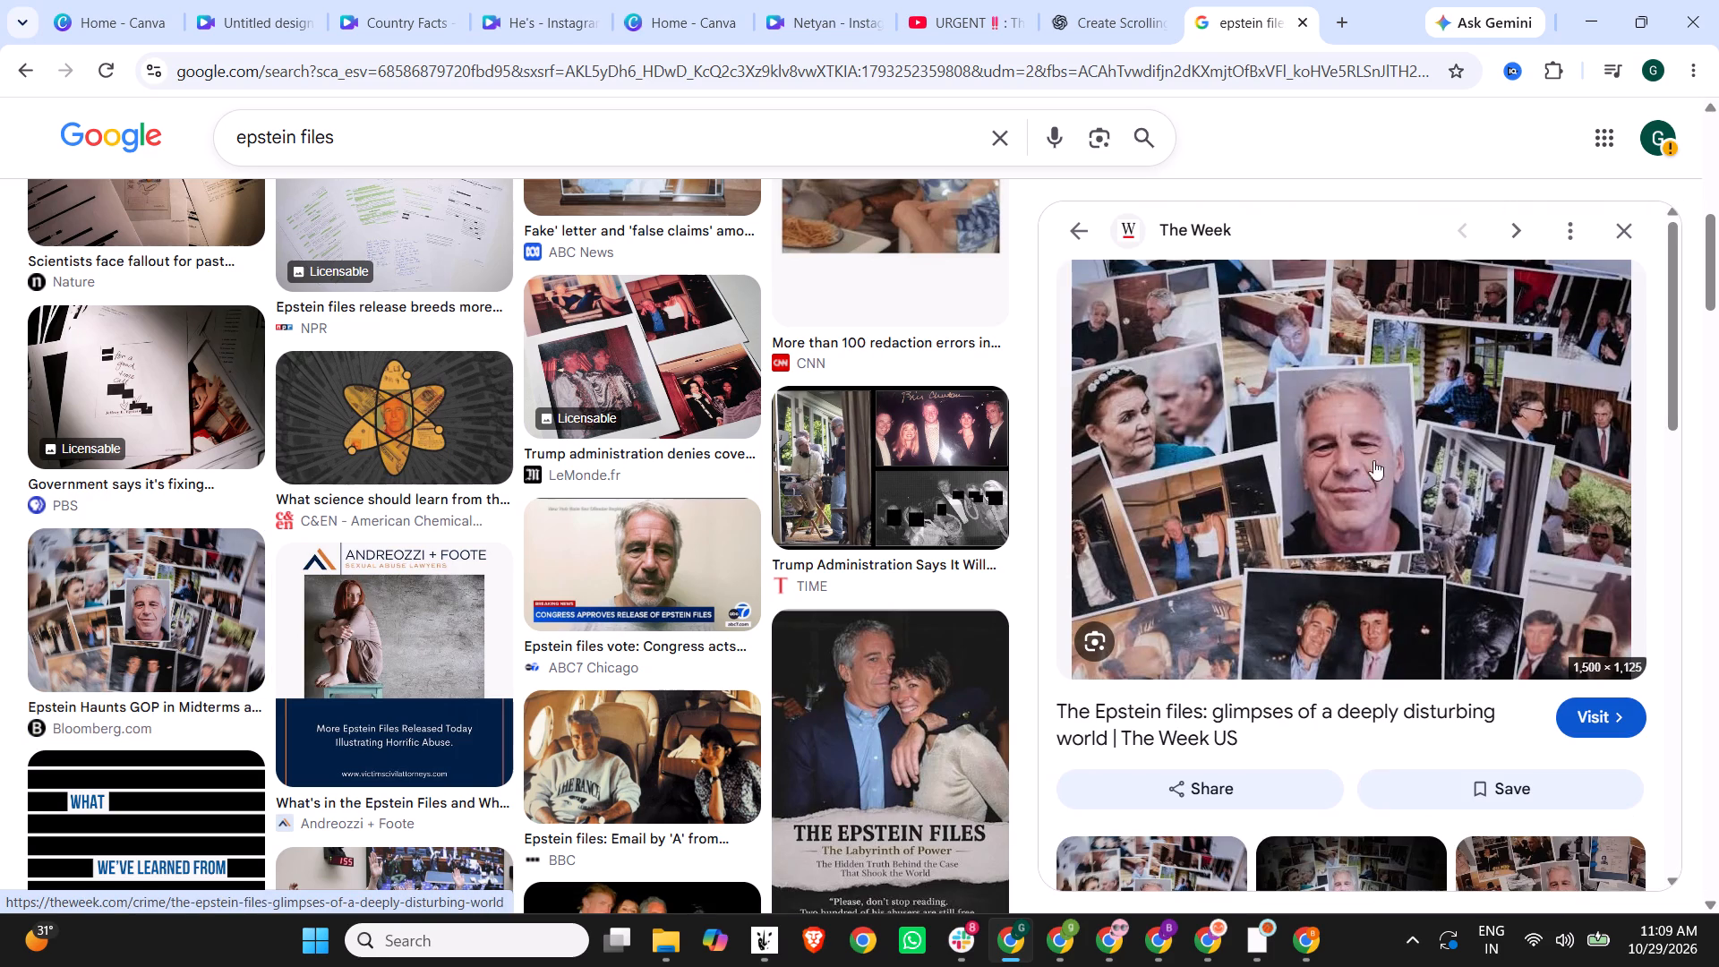
right_click(1347, 377)
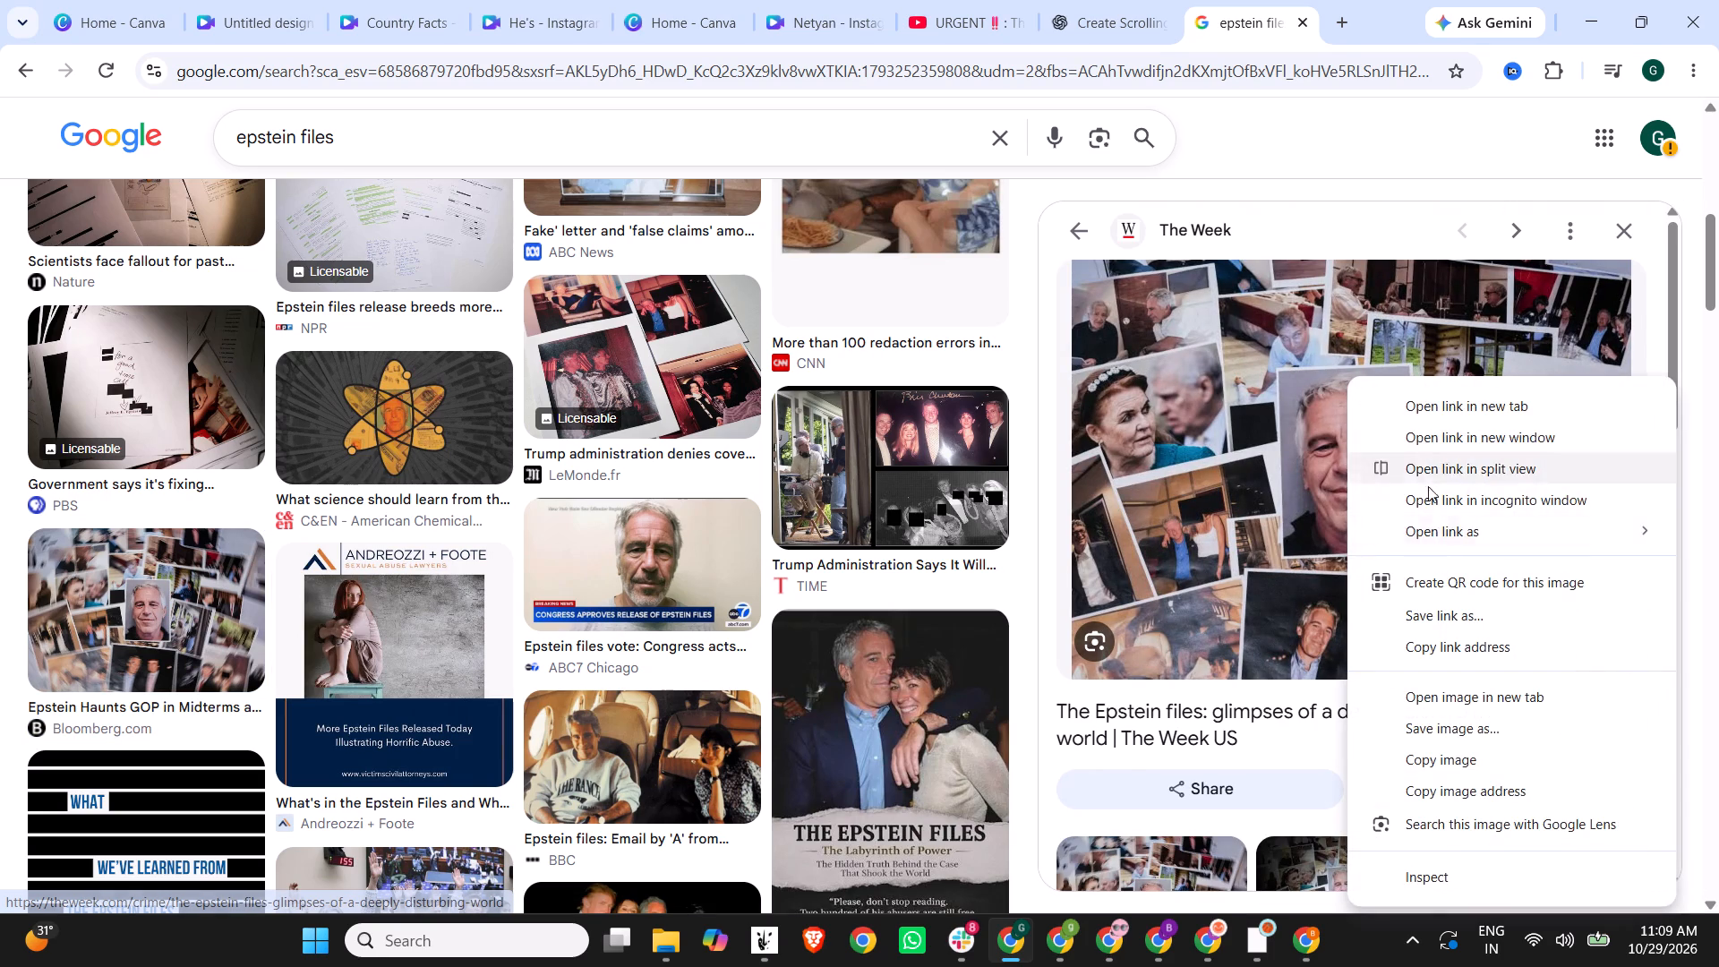
click(1442, 754)
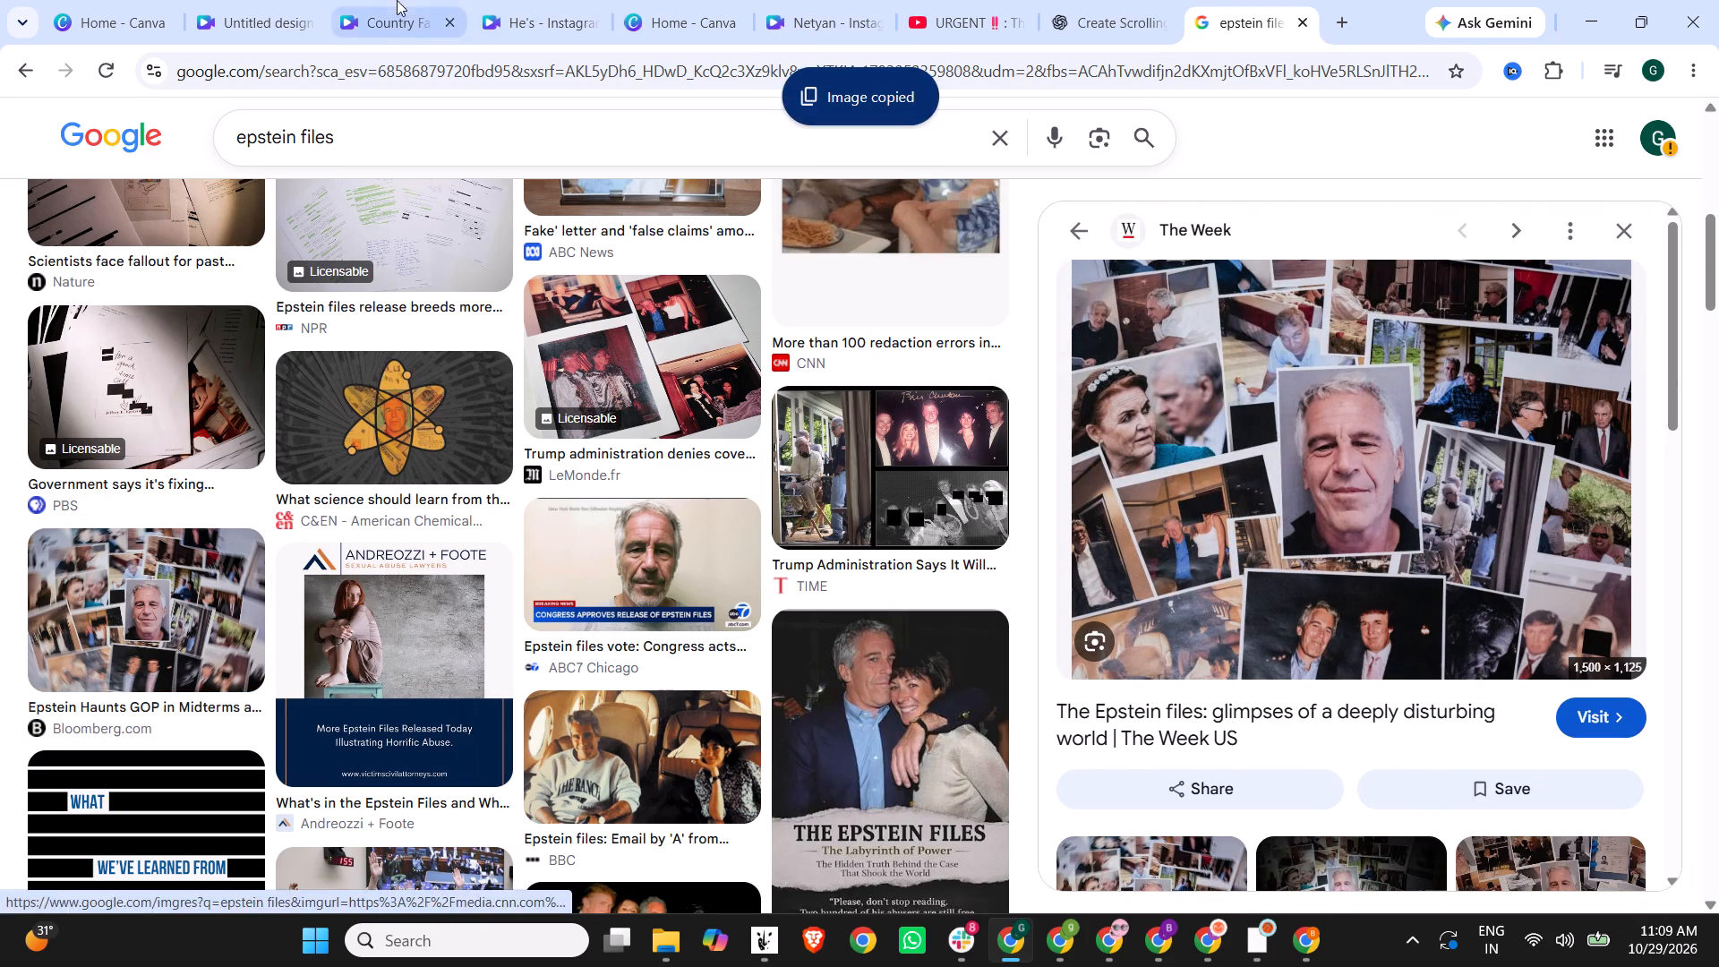
Paste the copied photo collage onto the blank page of the untitled Instagram Reel design.
click(984, 0)
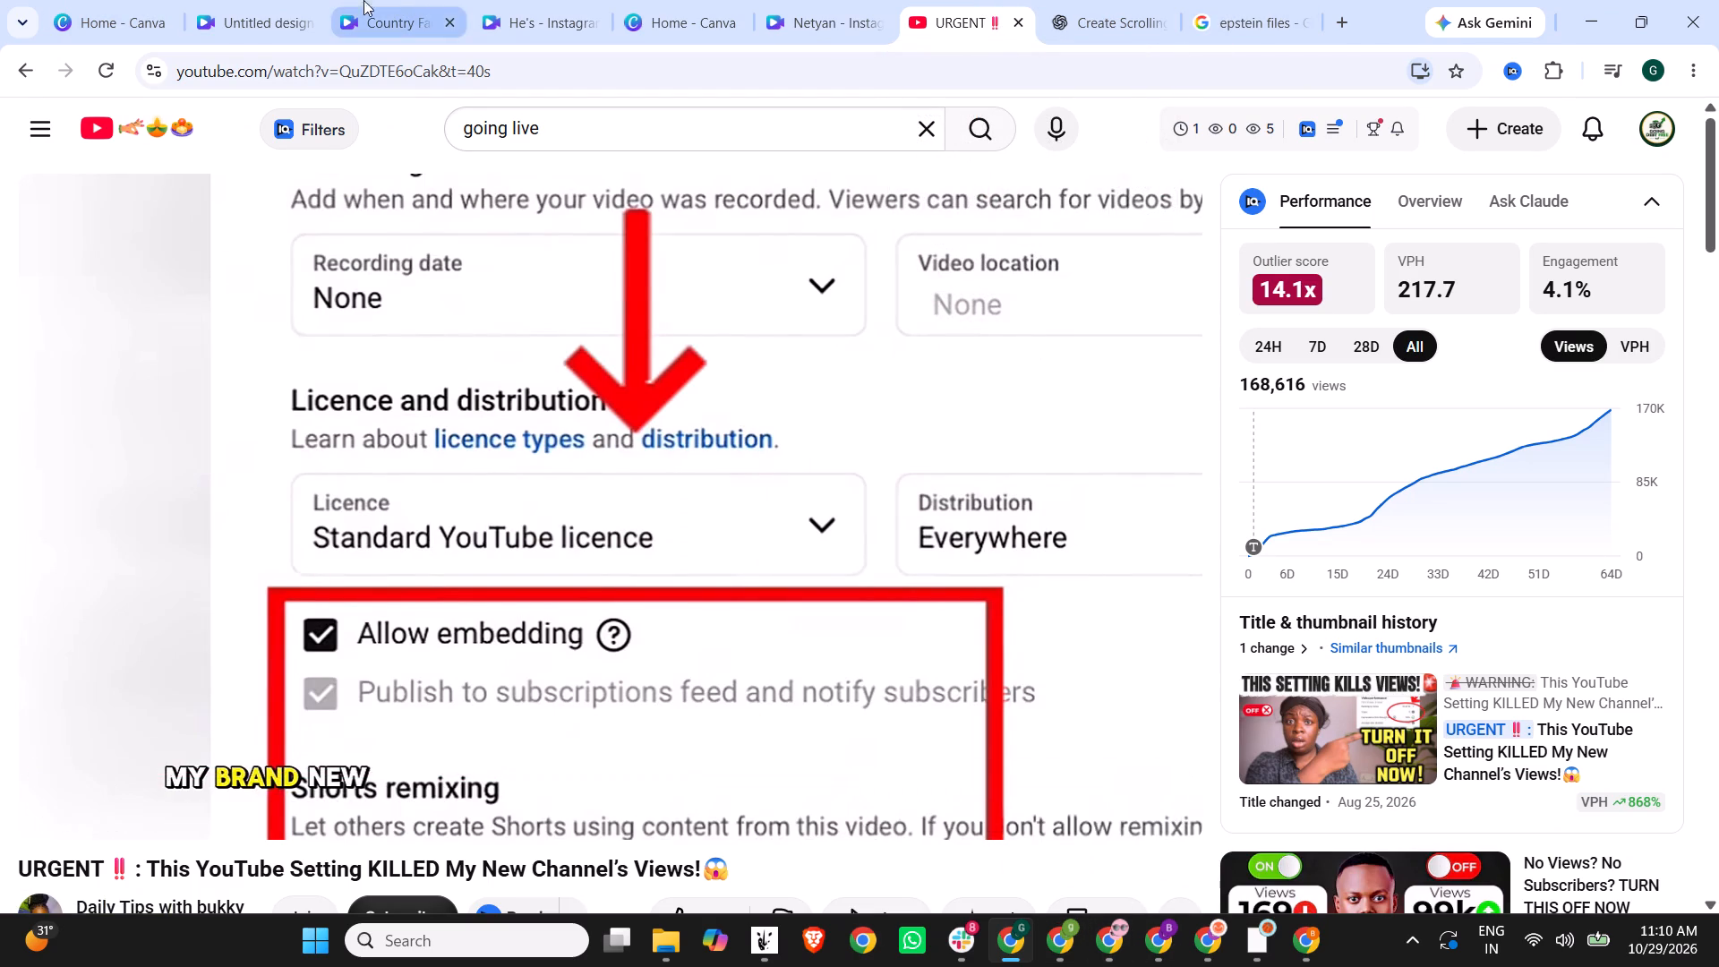
click(270, 0)
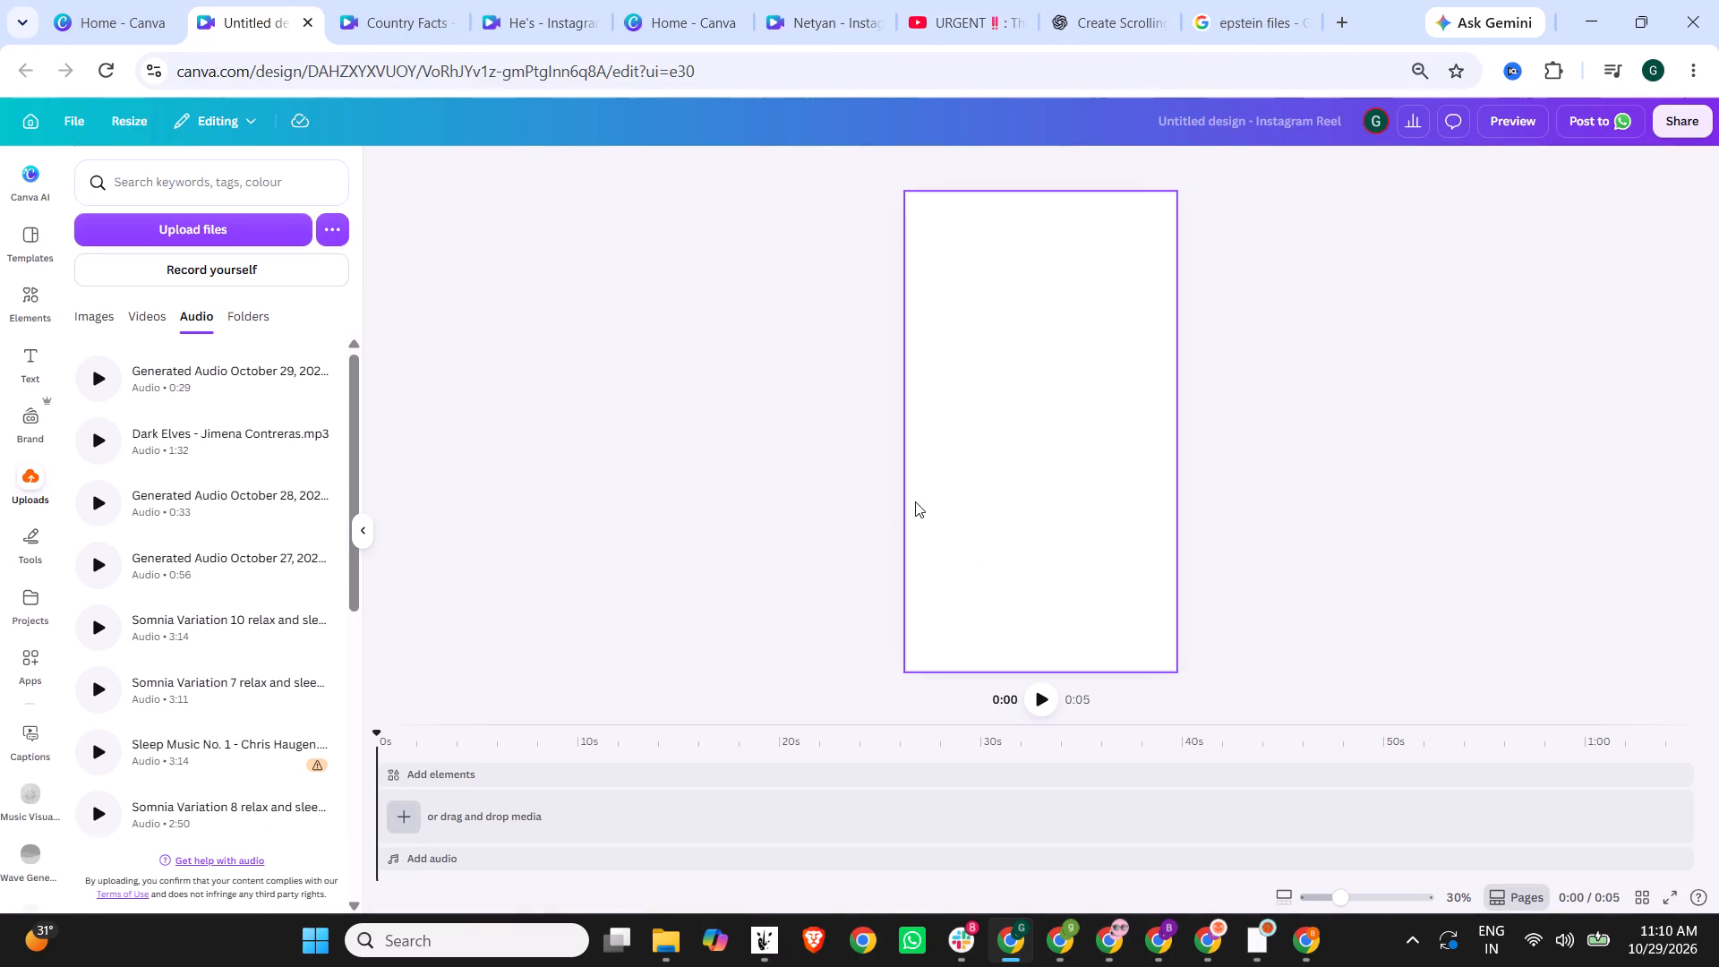
key(ctrl+v)
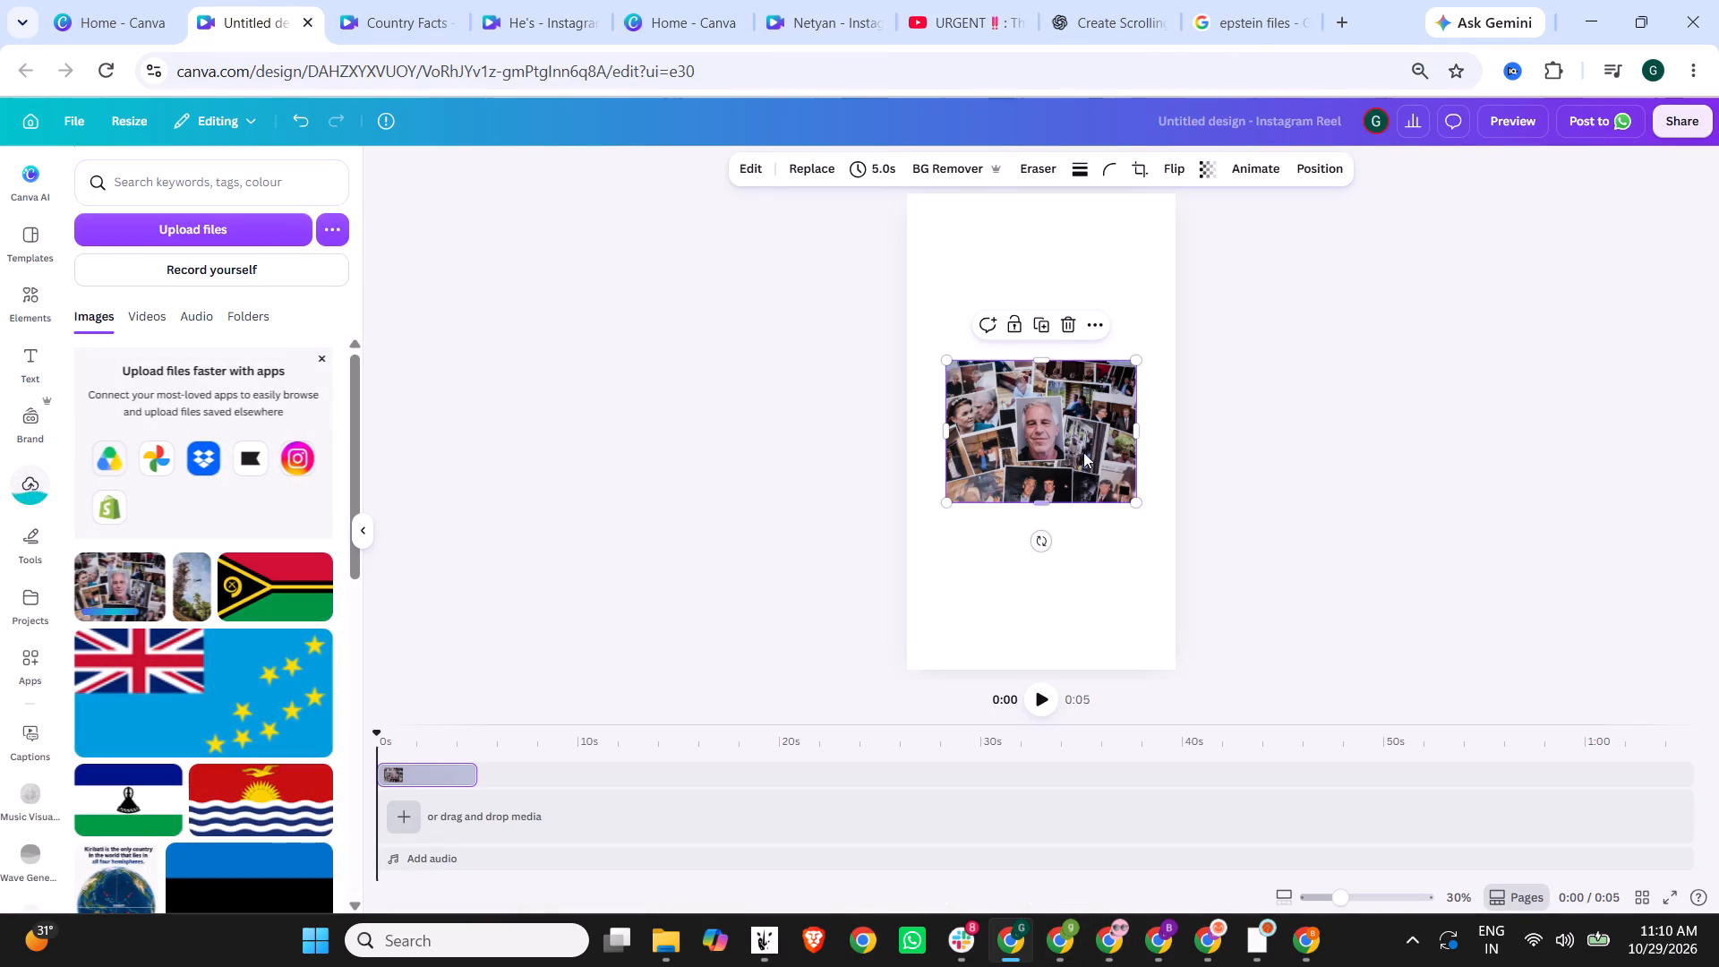
Scale the pasted photo collage to span the full page width and place it slightly above the page's vertical middle.
drag(1139, 503, 1267, 579)
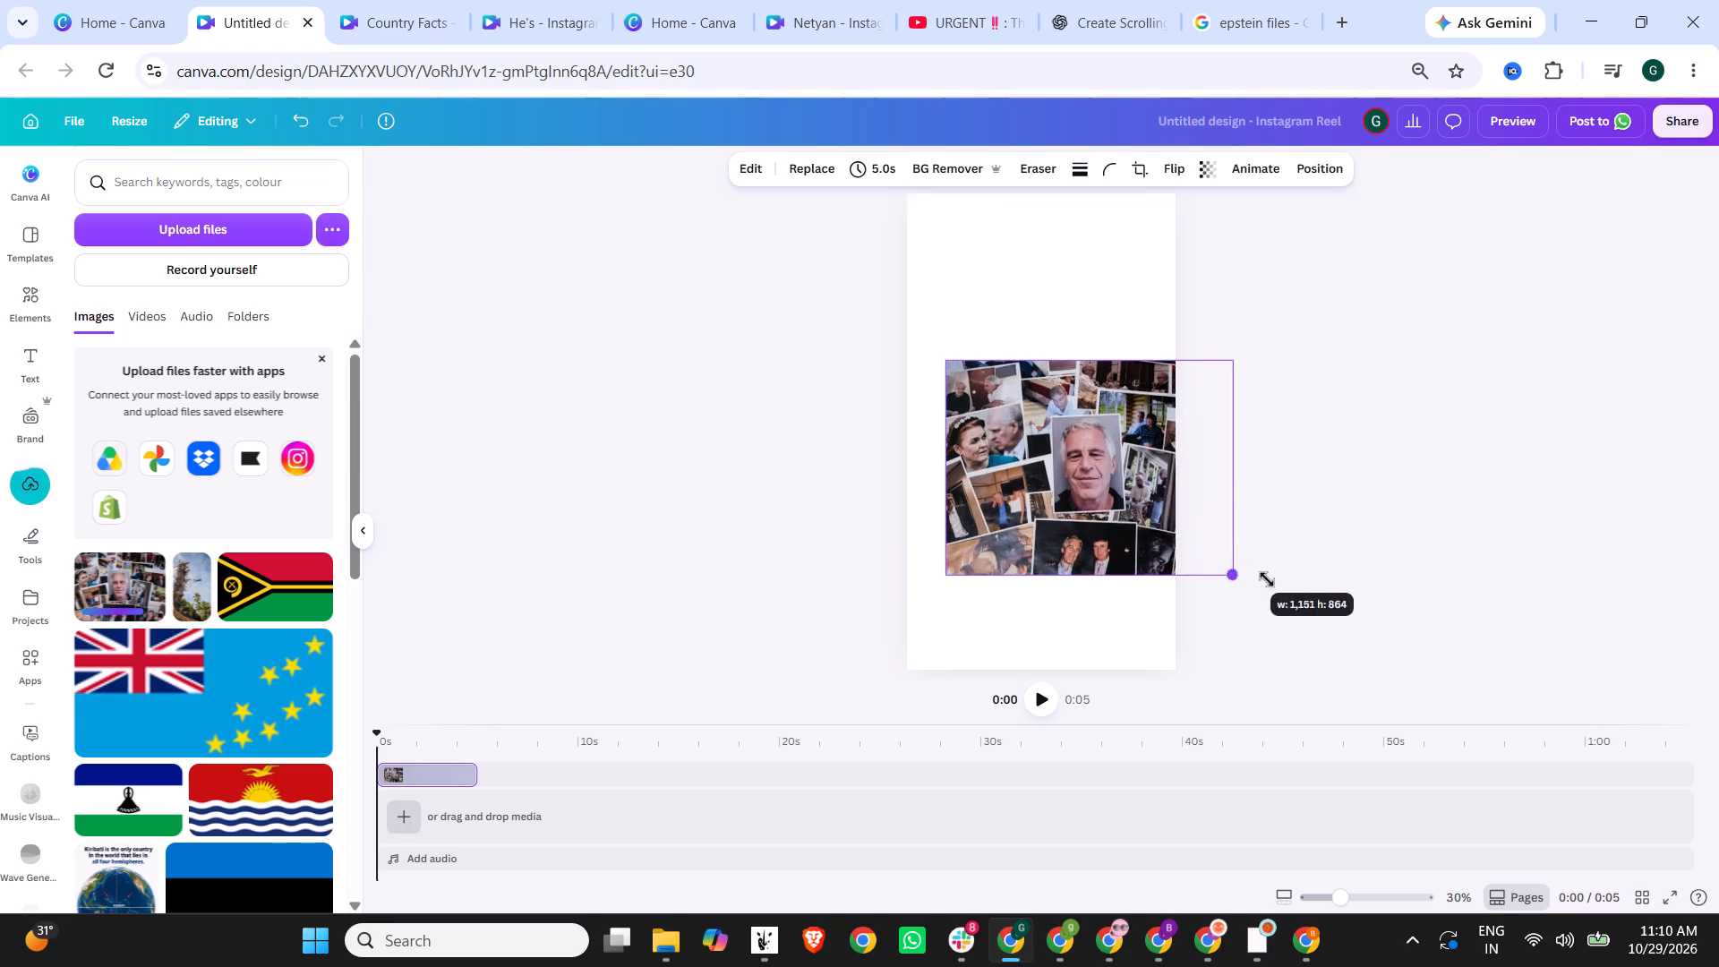
drag(1267, 579, 1271, 582)
drag(1115, 516, 1051, 458)
drag(1202, 537, 1193, 520)
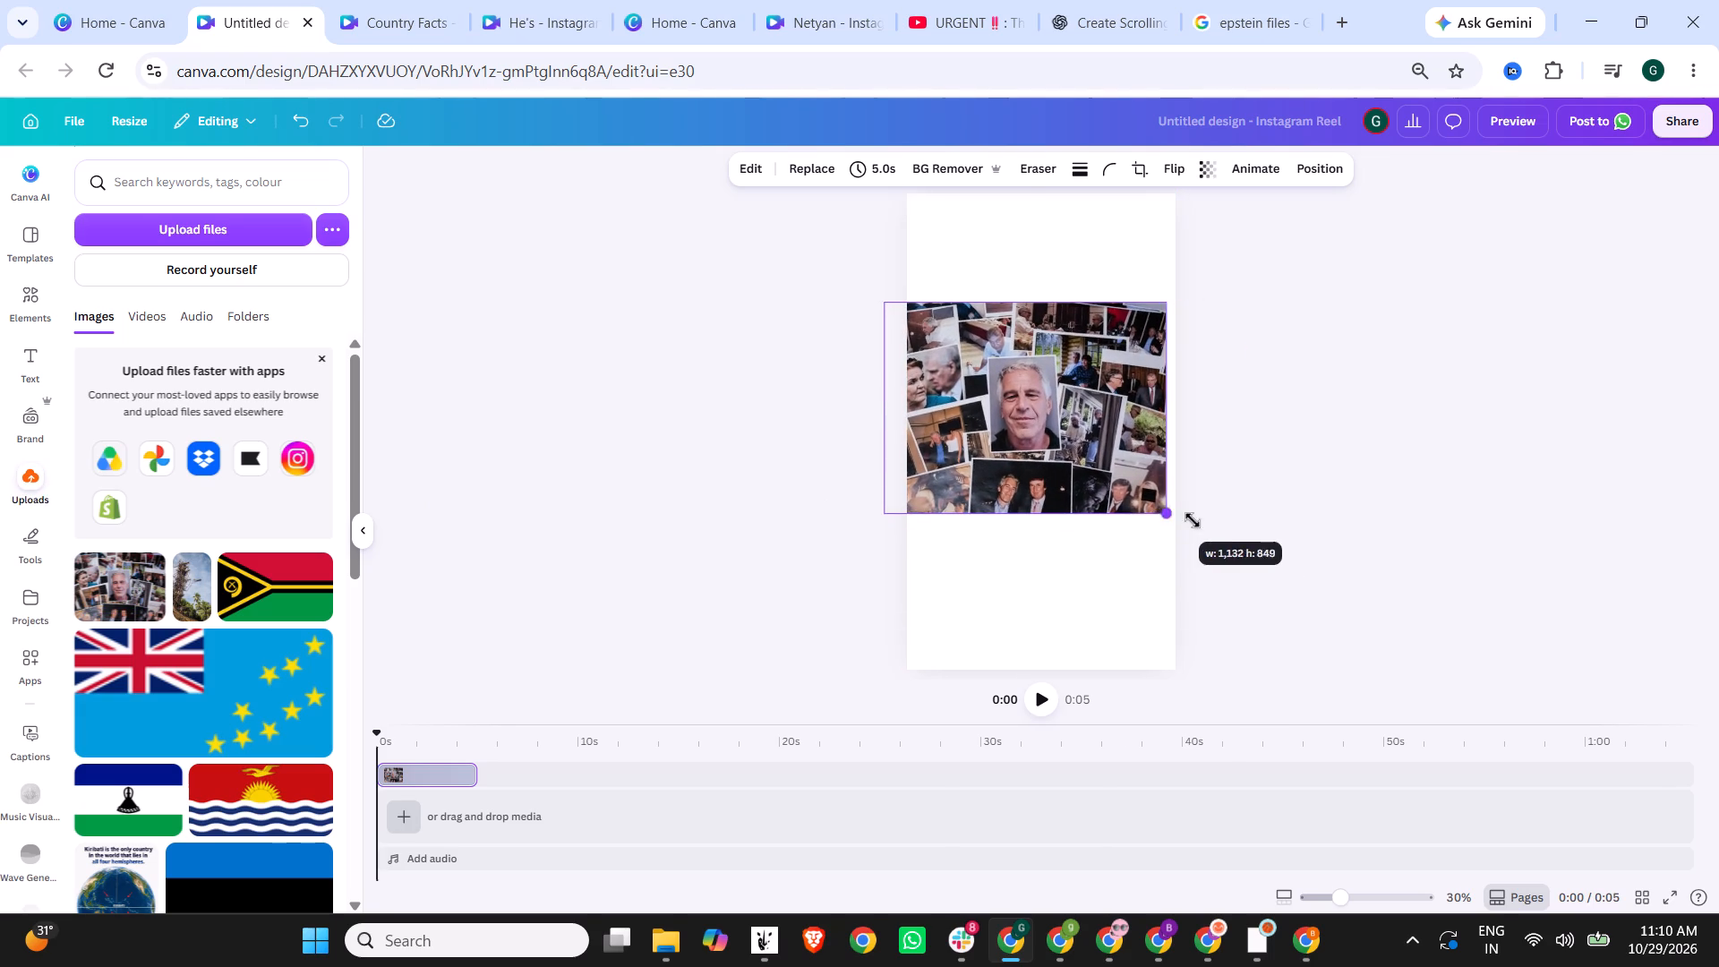
drag(1193, 520, 1185, 516)
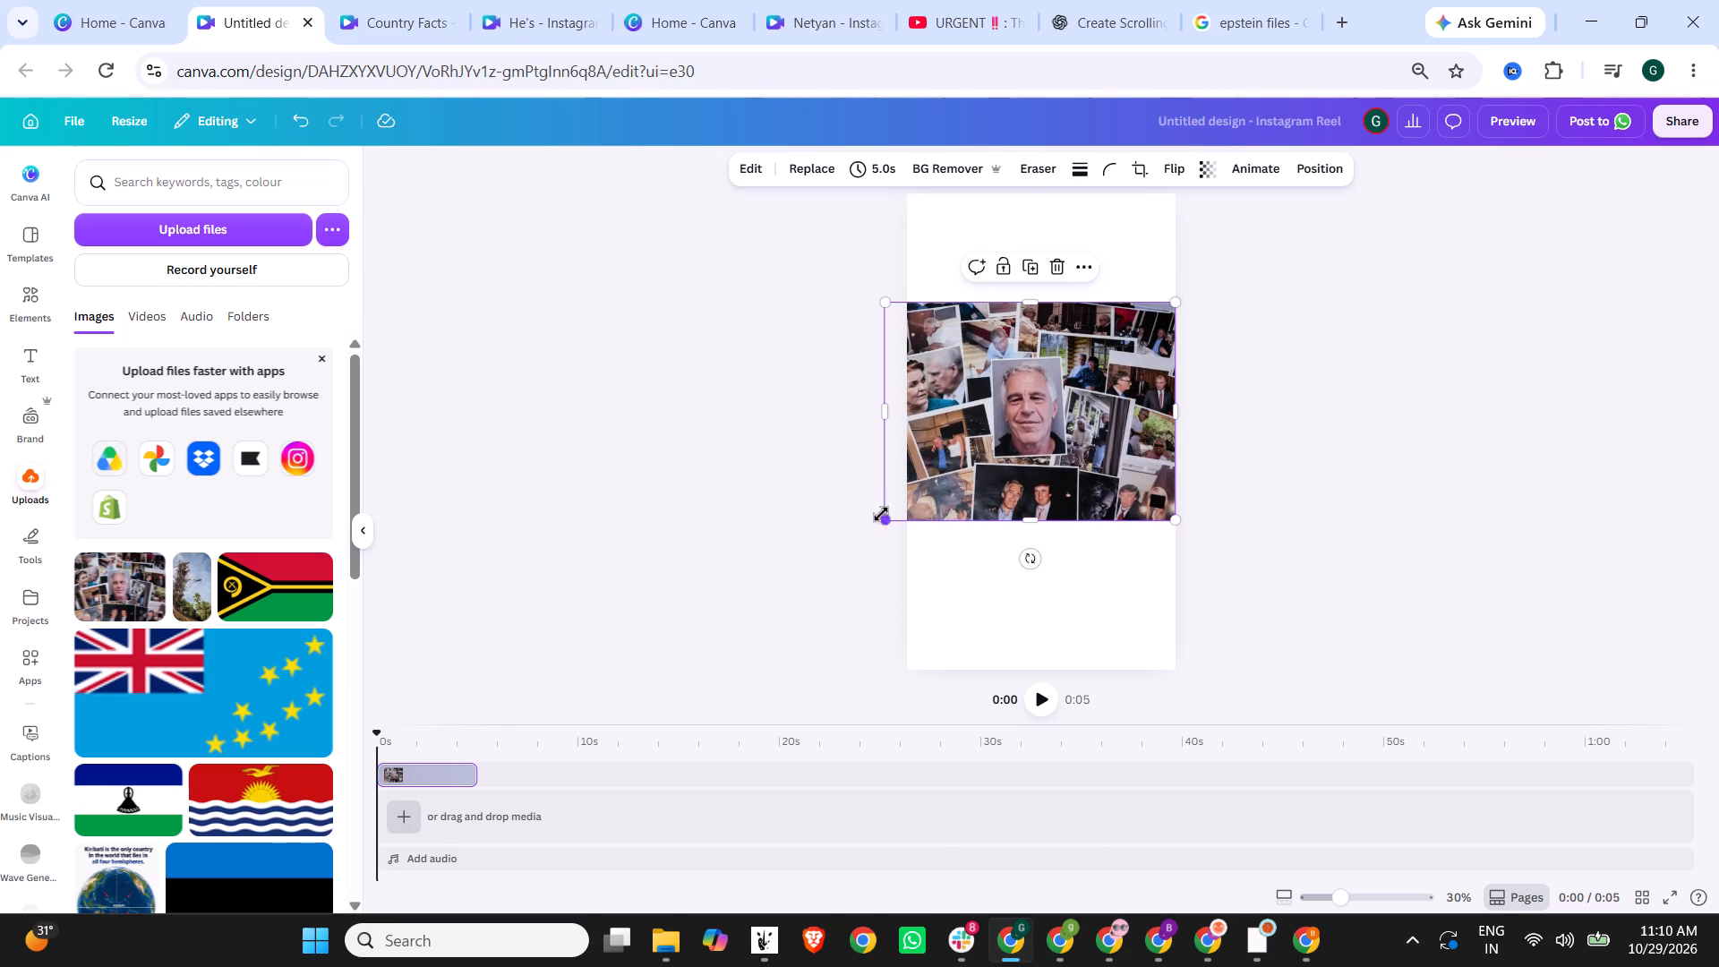
drag(880, 518, 910, 503)
click(1360, 510)
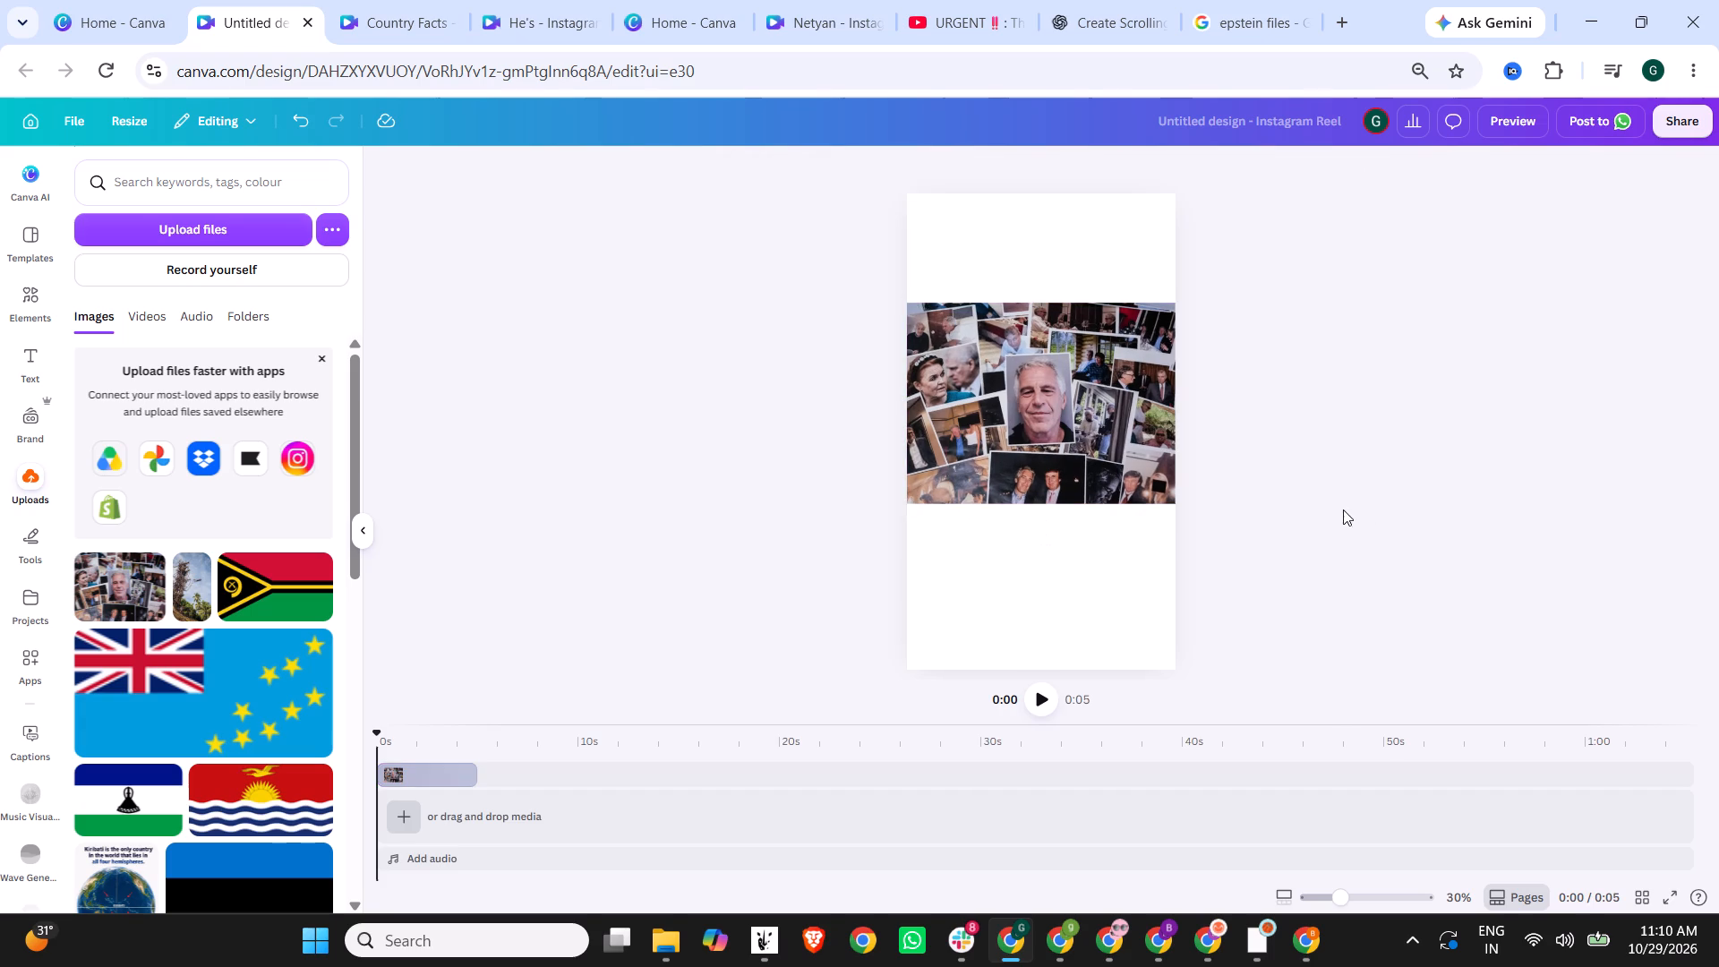
drag(1020, 390, 1018, 406)
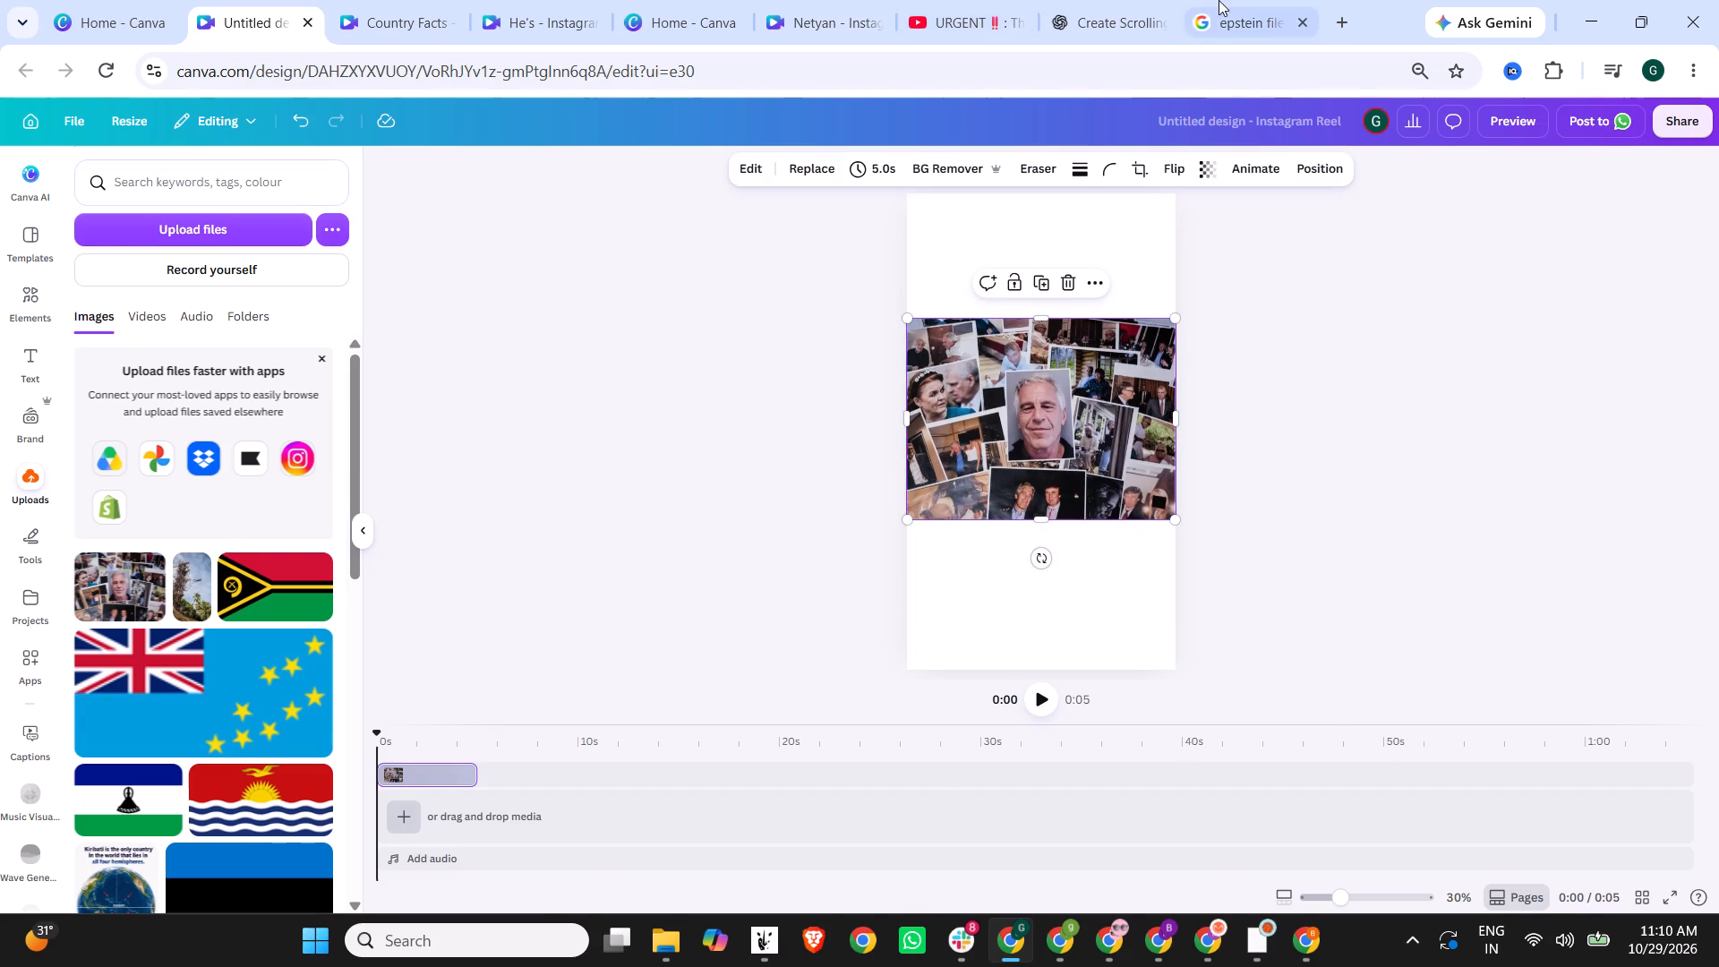
Copy the Quincy Institute document photo from the image results into the Canva reel, aligned to the page top and scaled to full page width.
click(1224, 0)
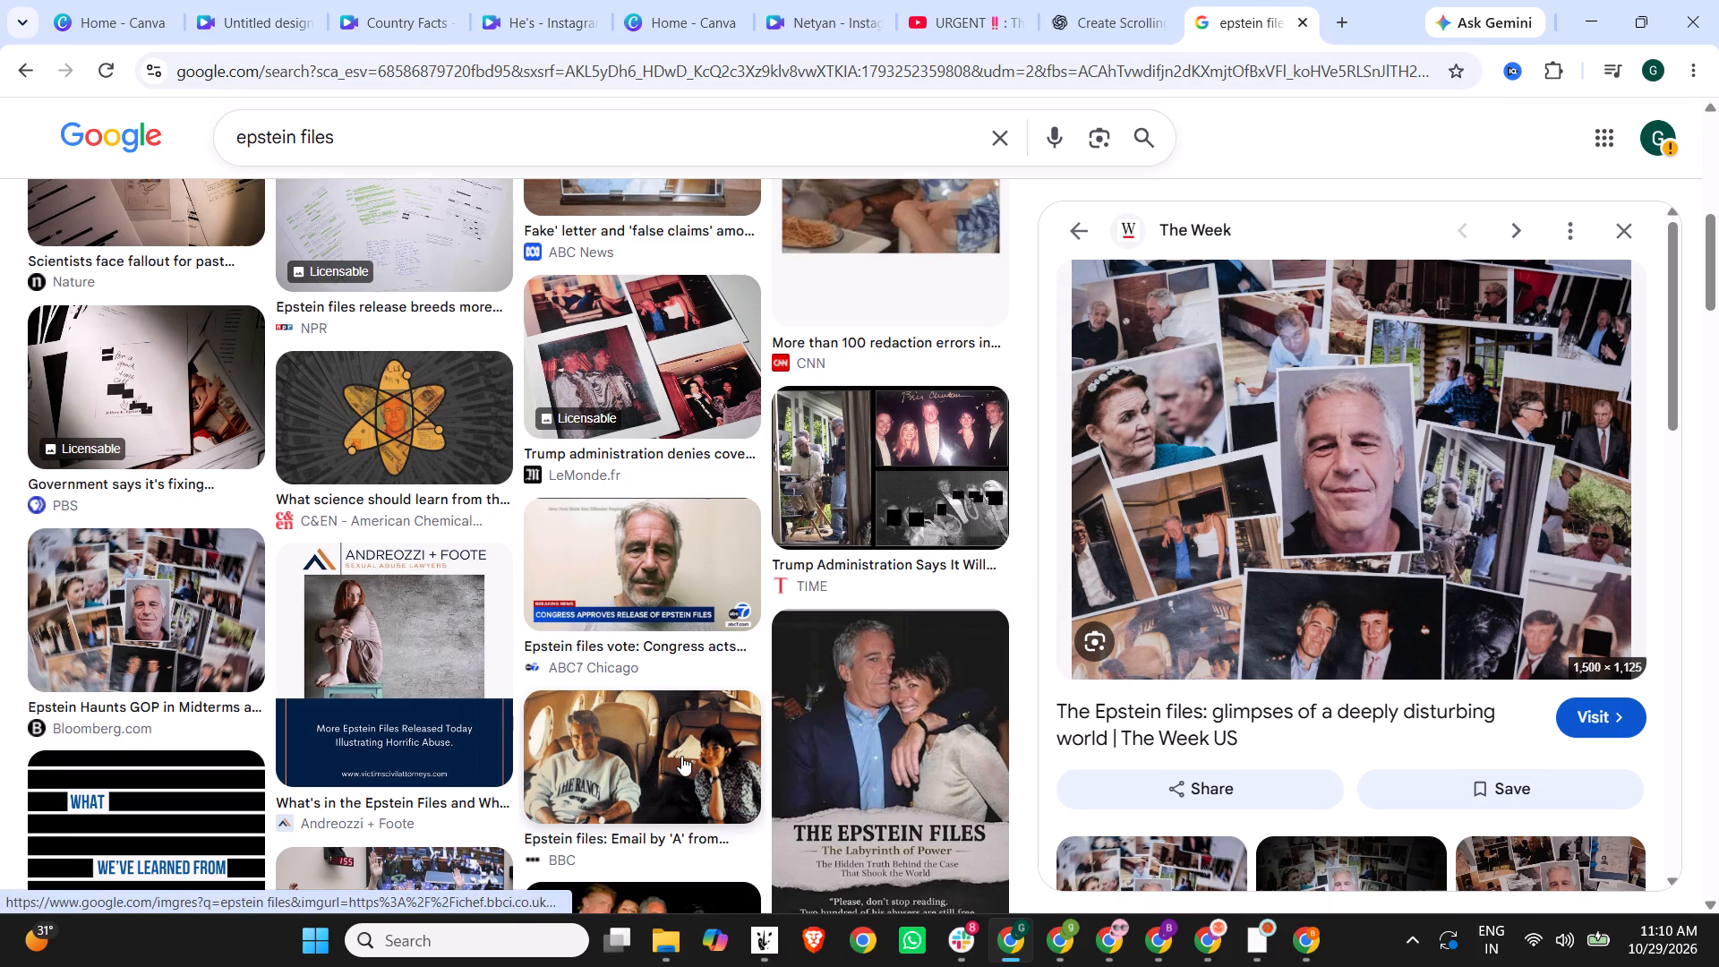
scroll(681, 755, down, 2)
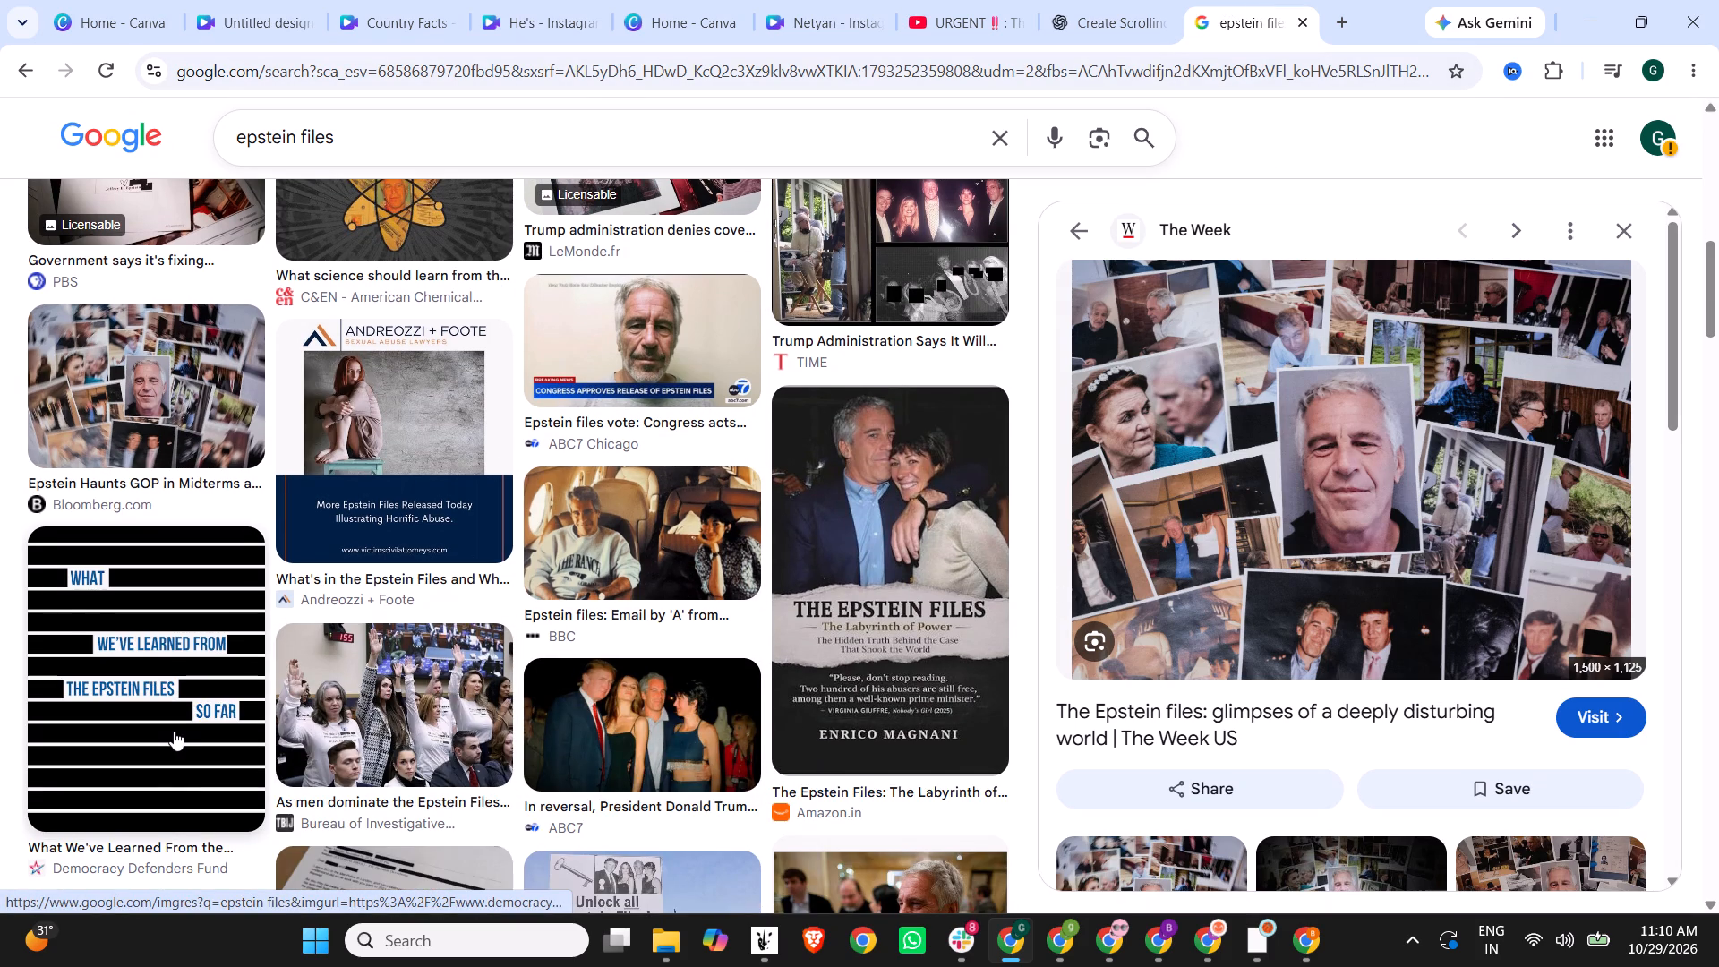
scroll(174, 731, down, 4)
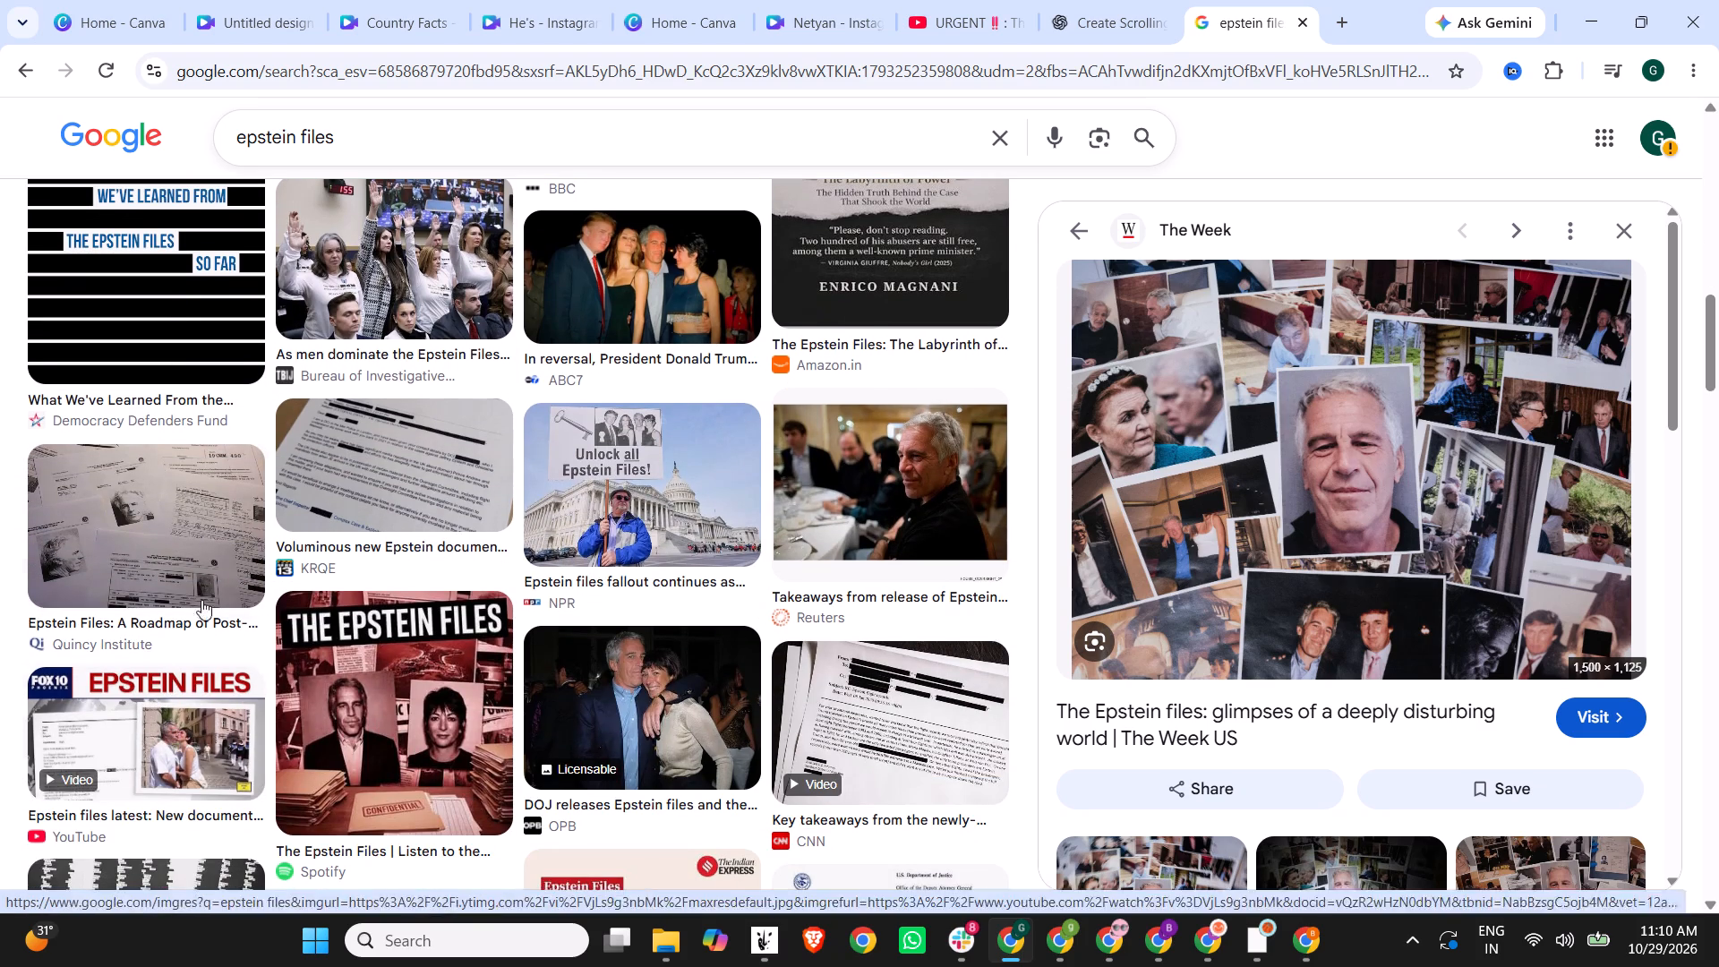
click(150, 552)
right_click(1298, 497)
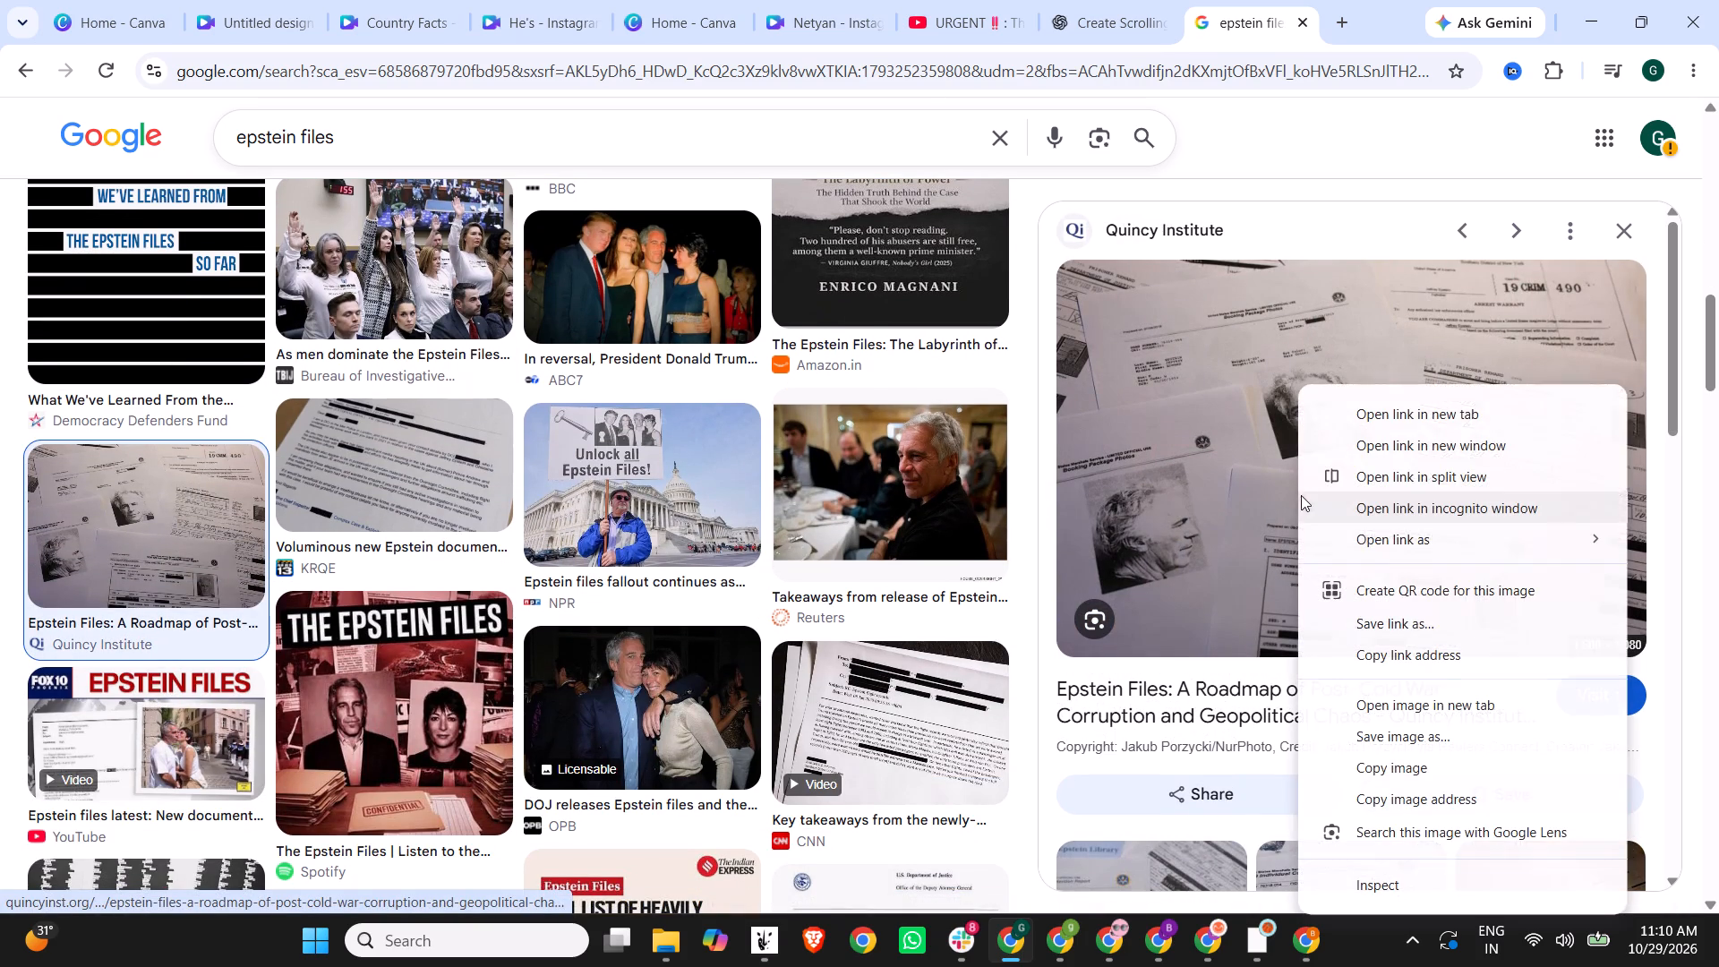
click(1397, 758)
click(276, 0)
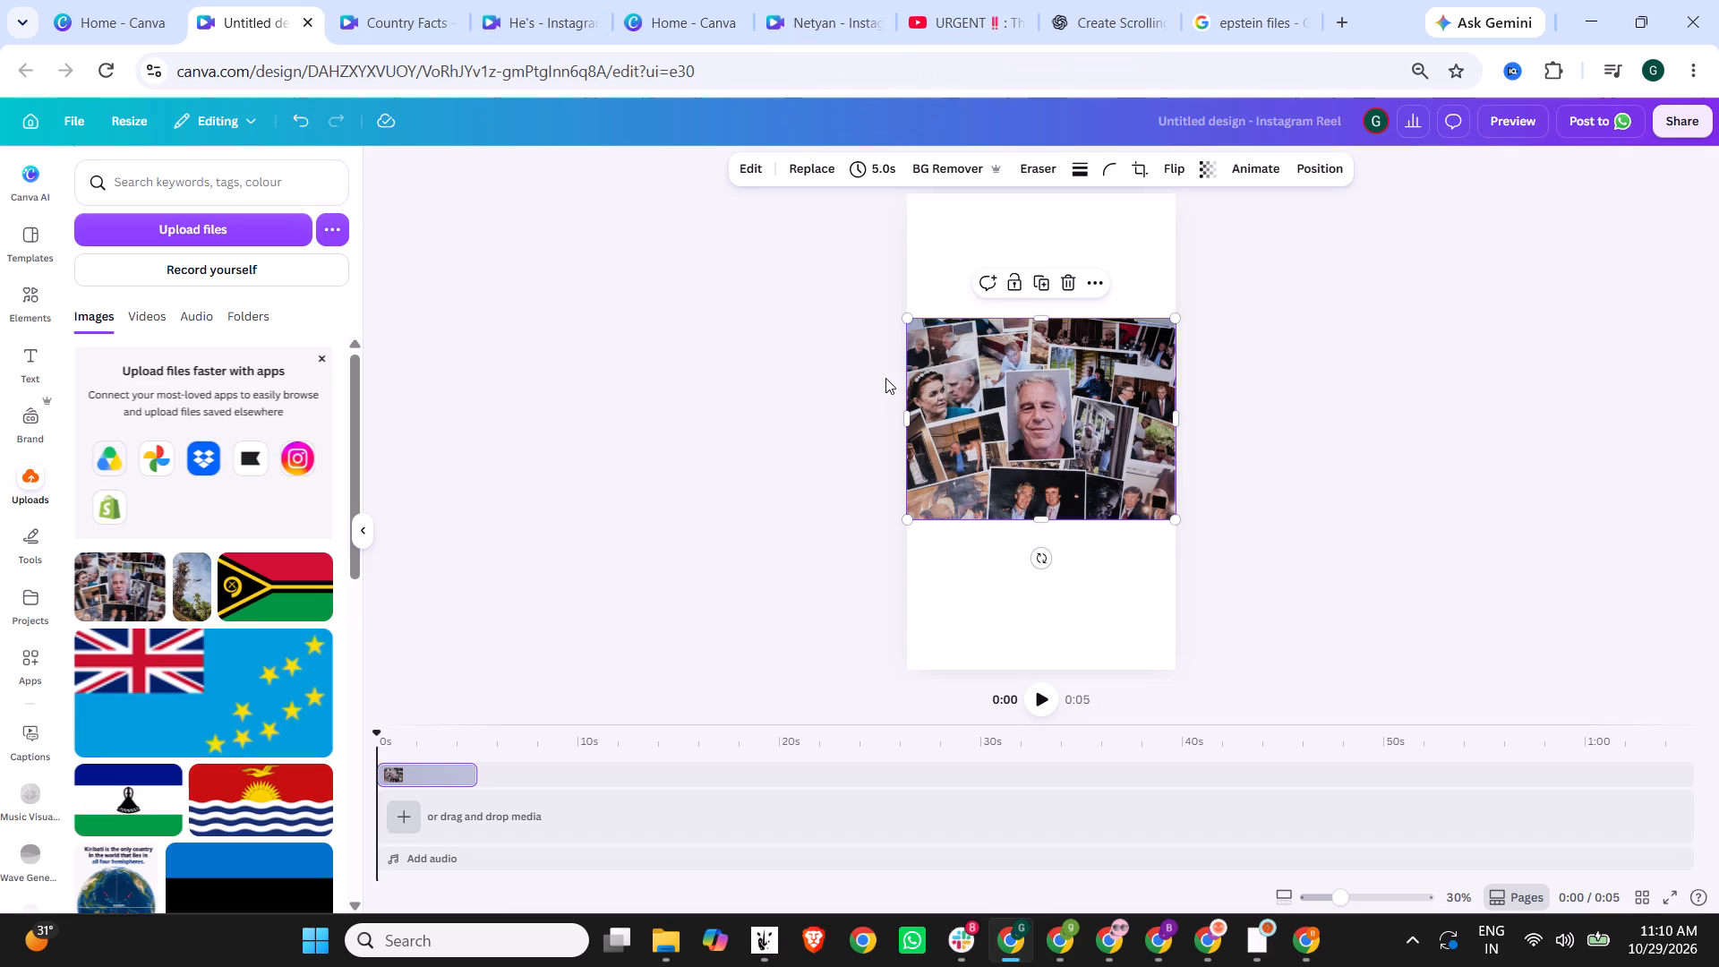
key(ctrl+v)
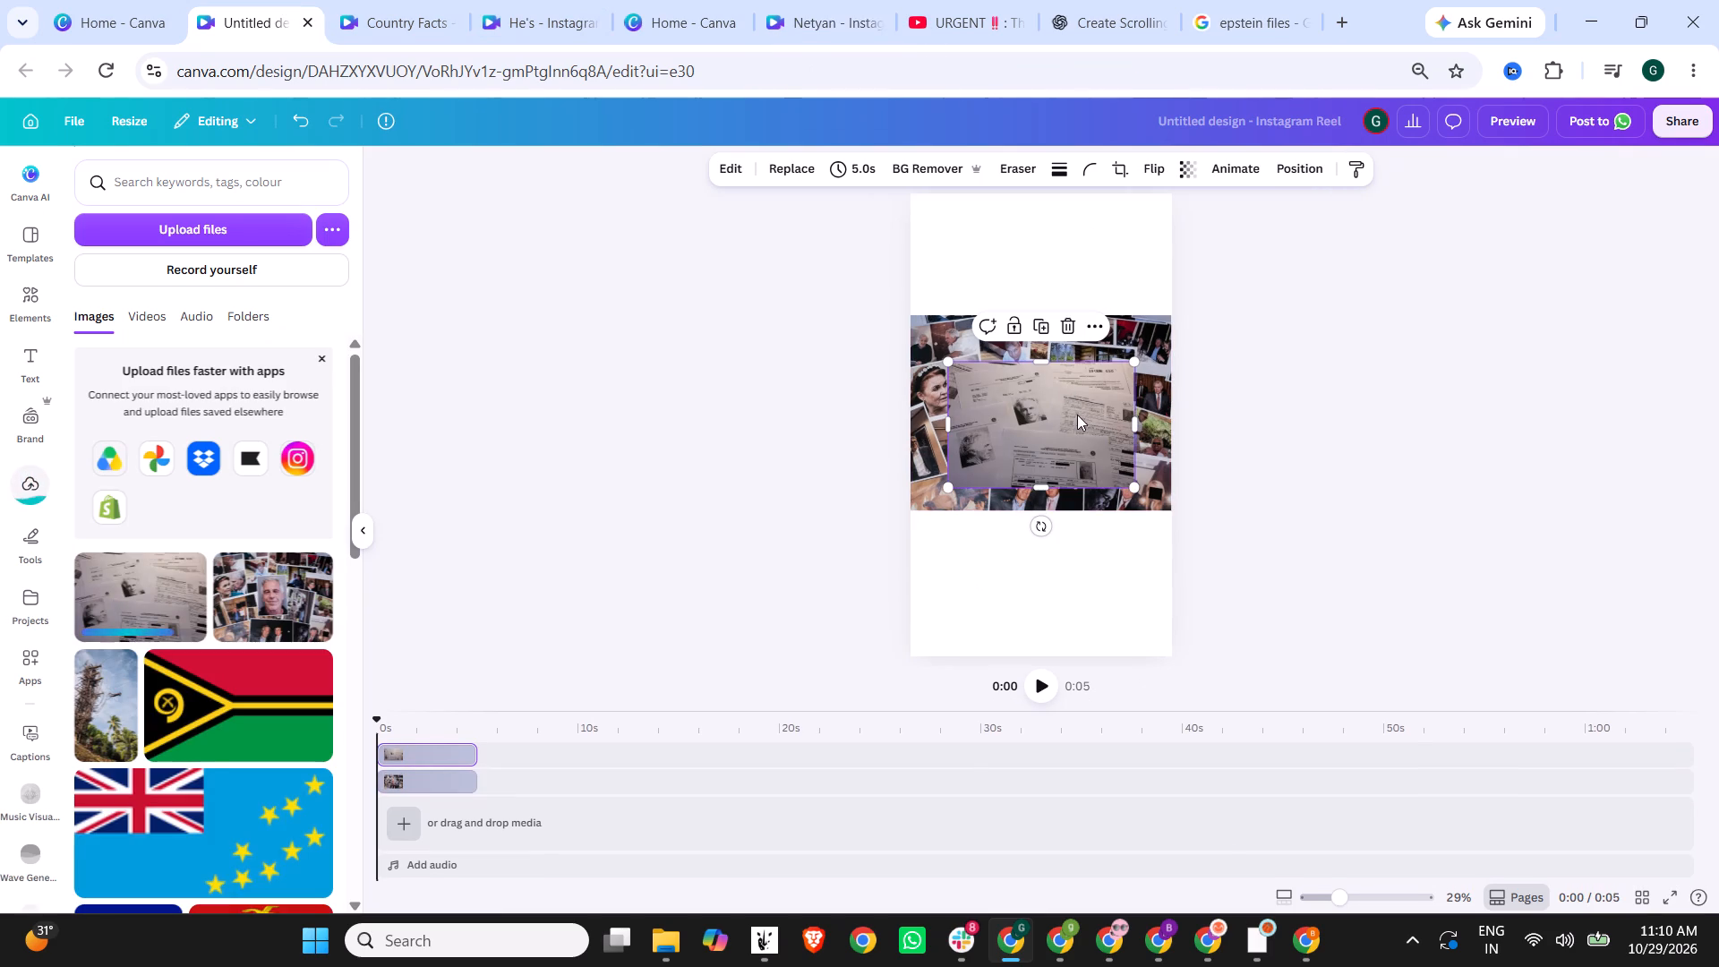
drag(1077, 415, 1039, 246)
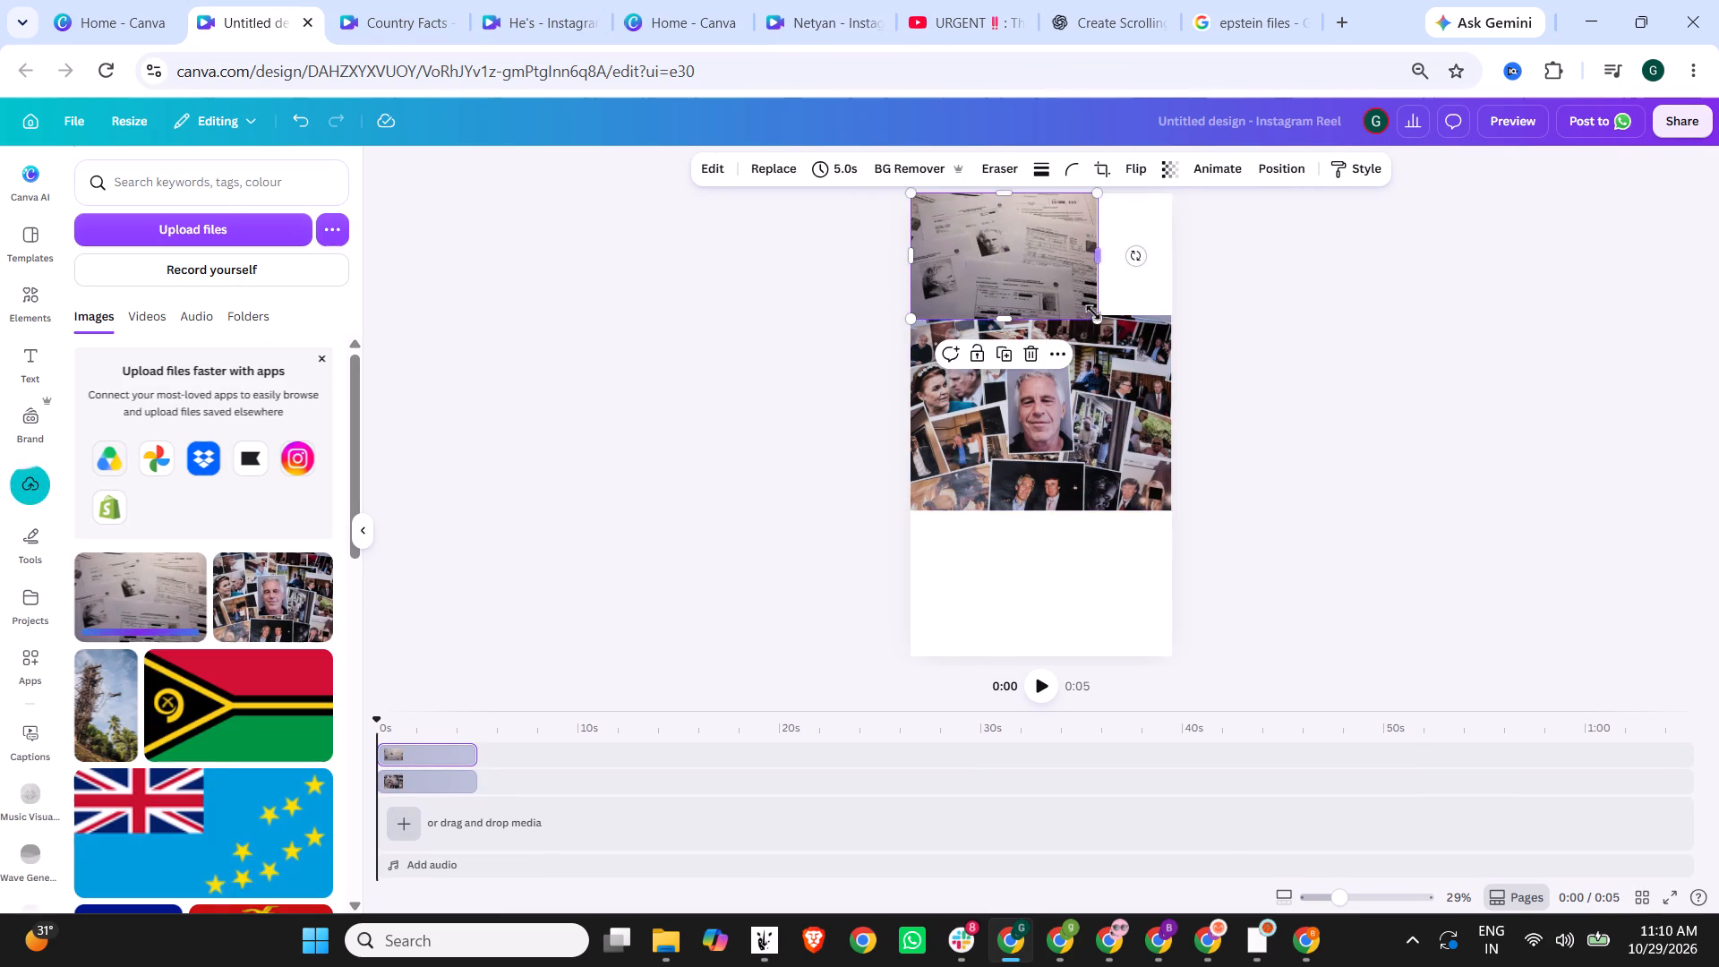
drag(1093, 317, 1177, 362)
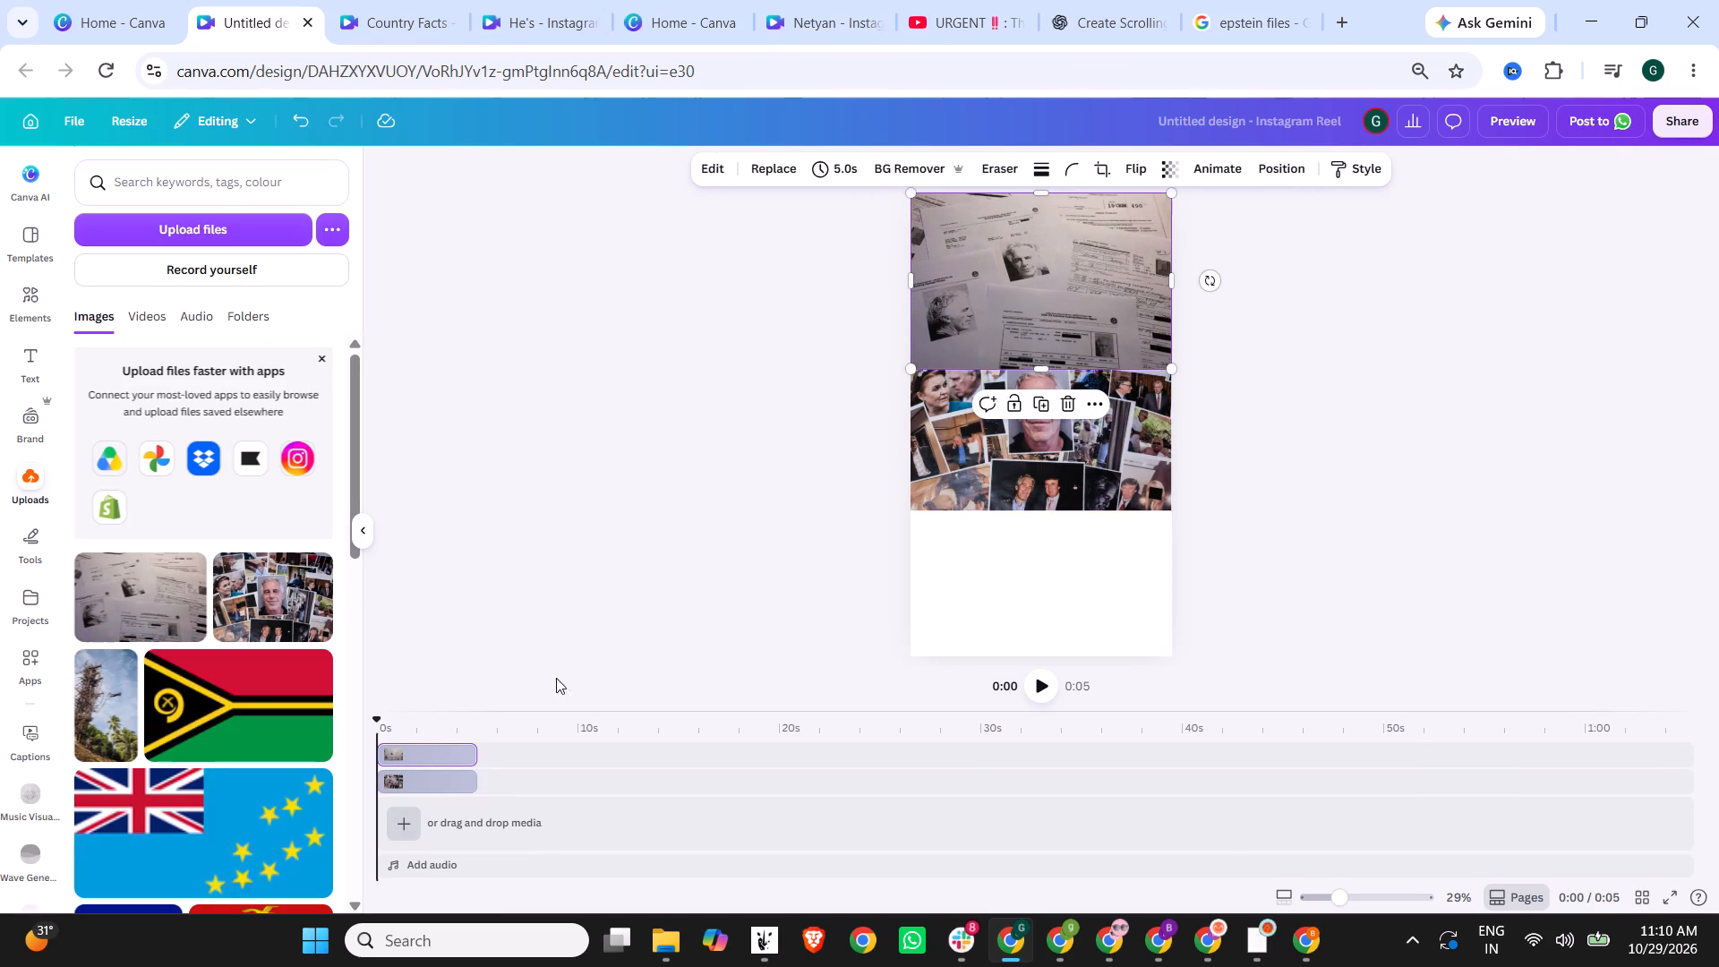
Move the document photo's layer below the collage so the collage overlaps it.
drag(427, 749, 422, 789)
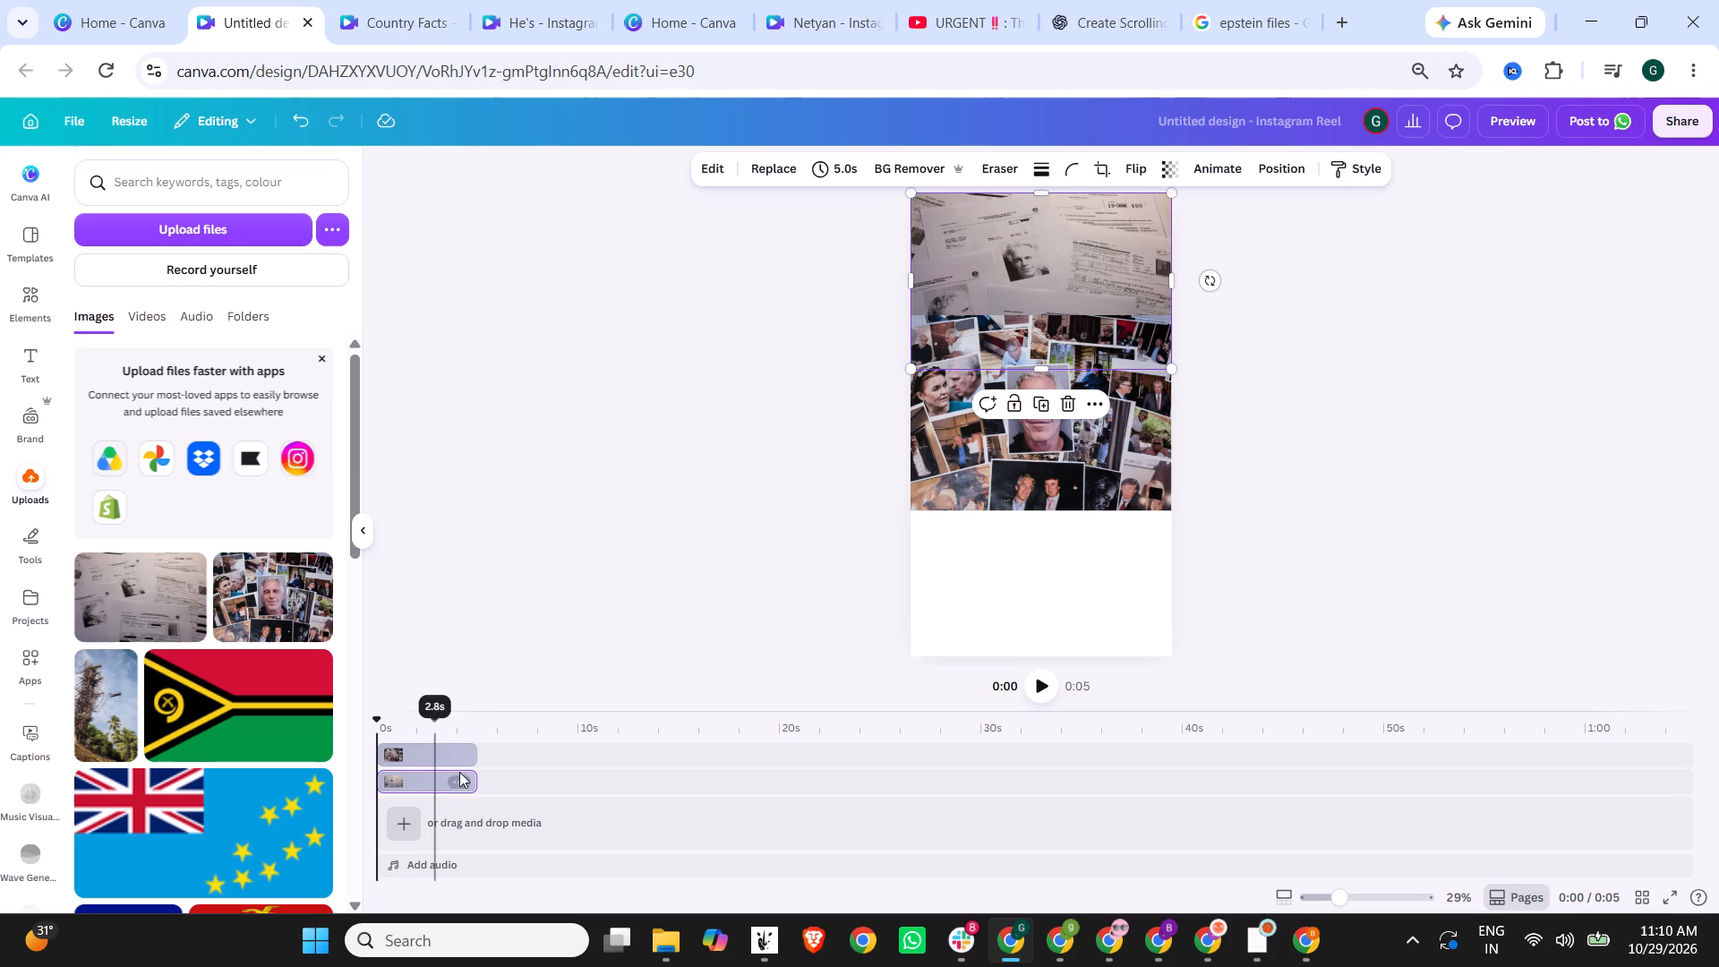
click(1345, 427)
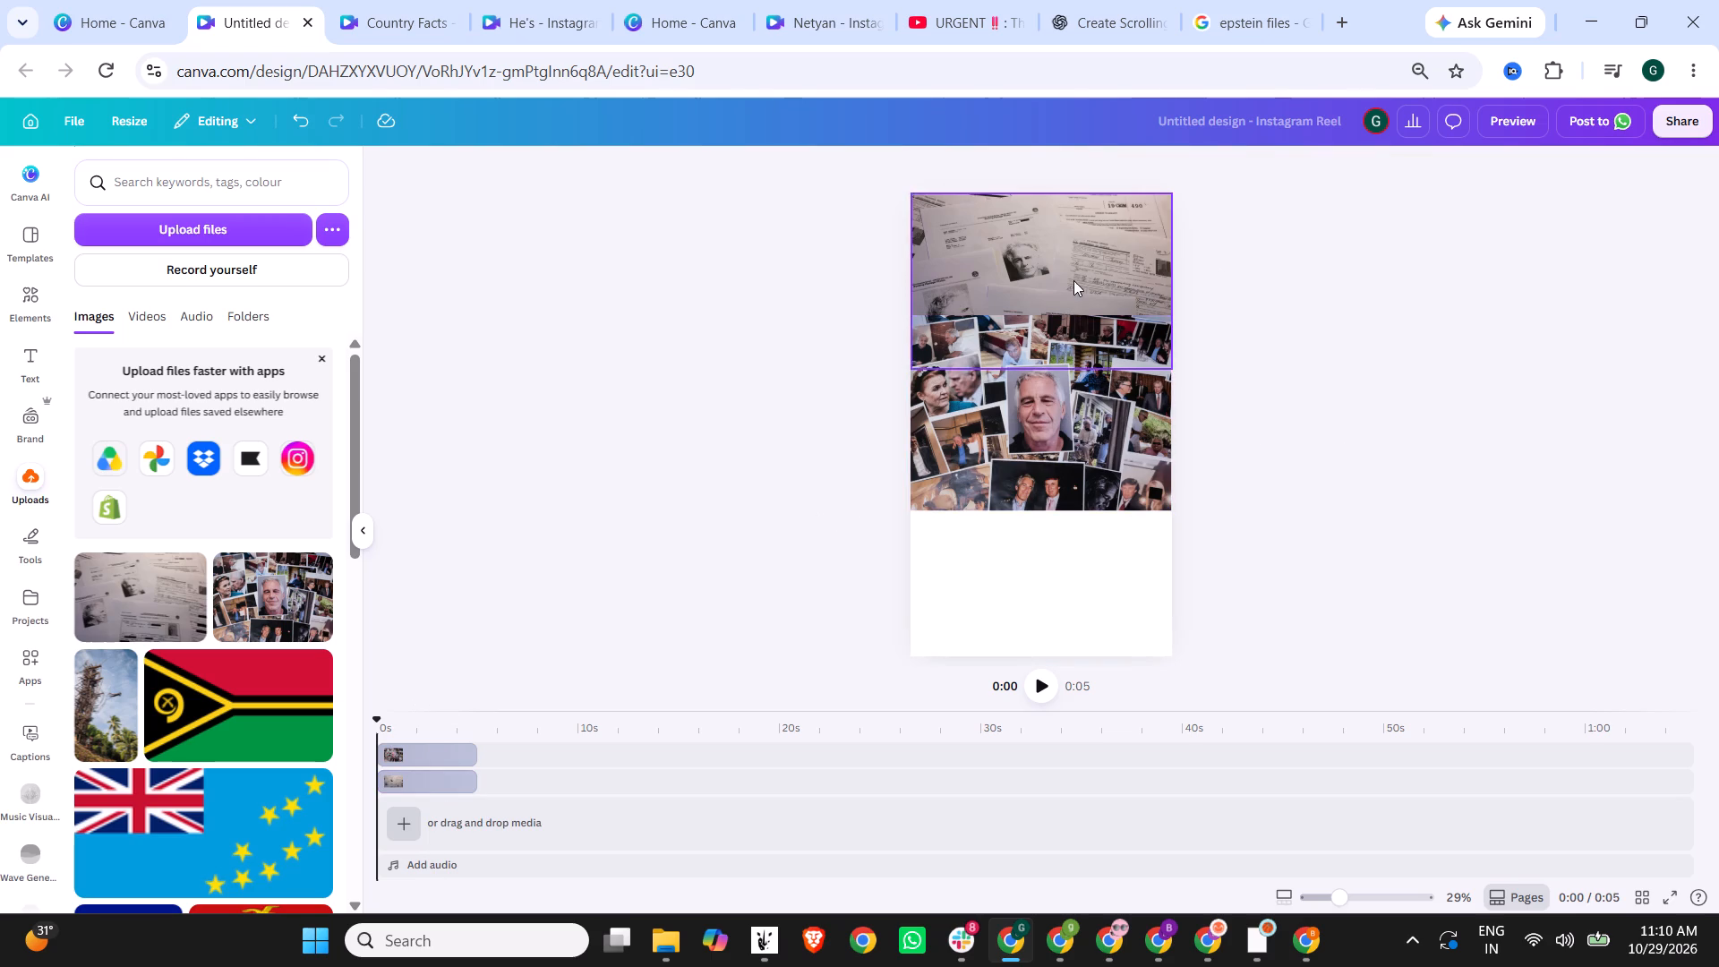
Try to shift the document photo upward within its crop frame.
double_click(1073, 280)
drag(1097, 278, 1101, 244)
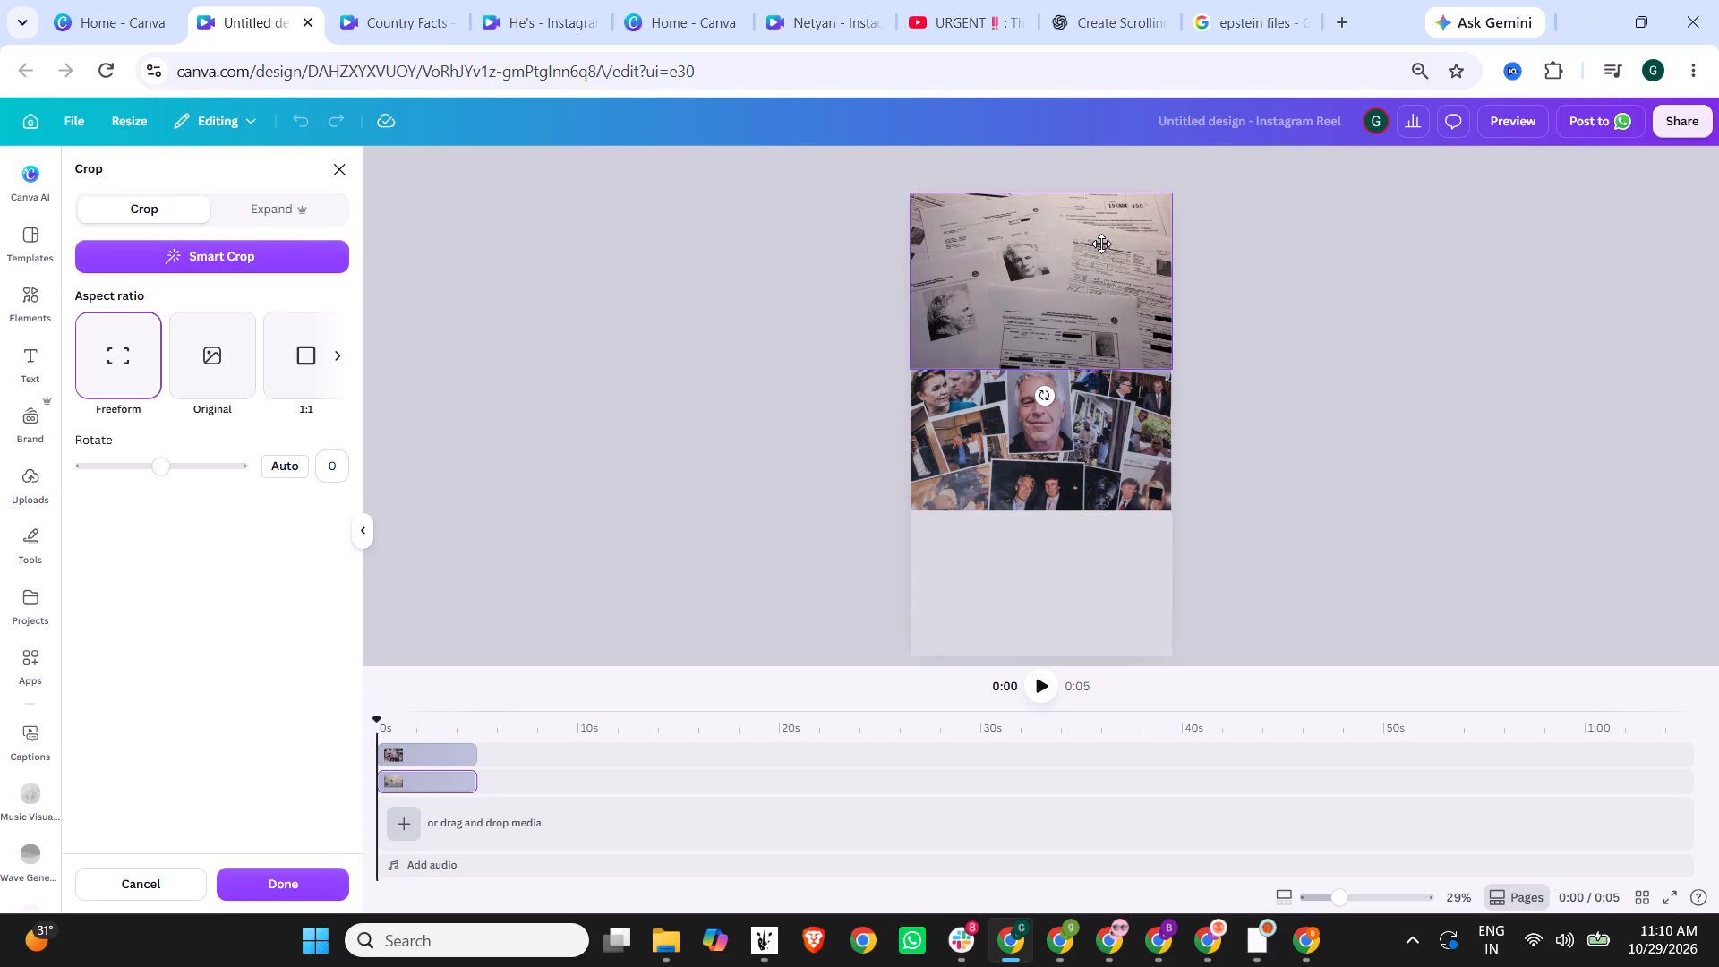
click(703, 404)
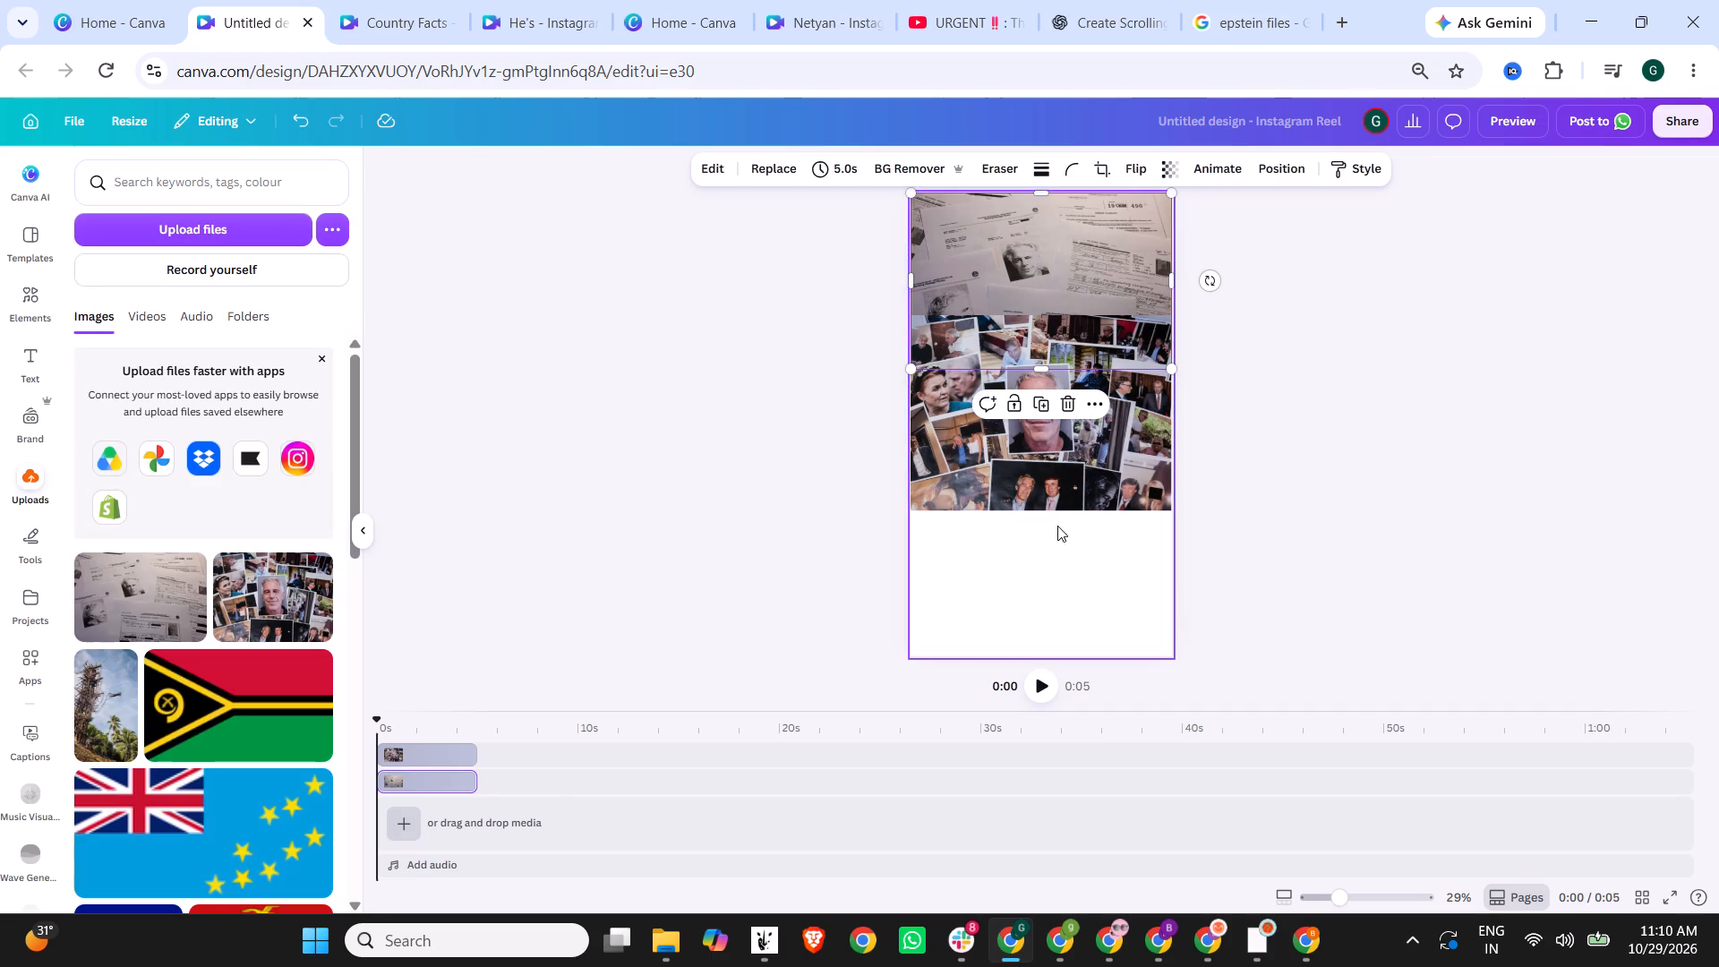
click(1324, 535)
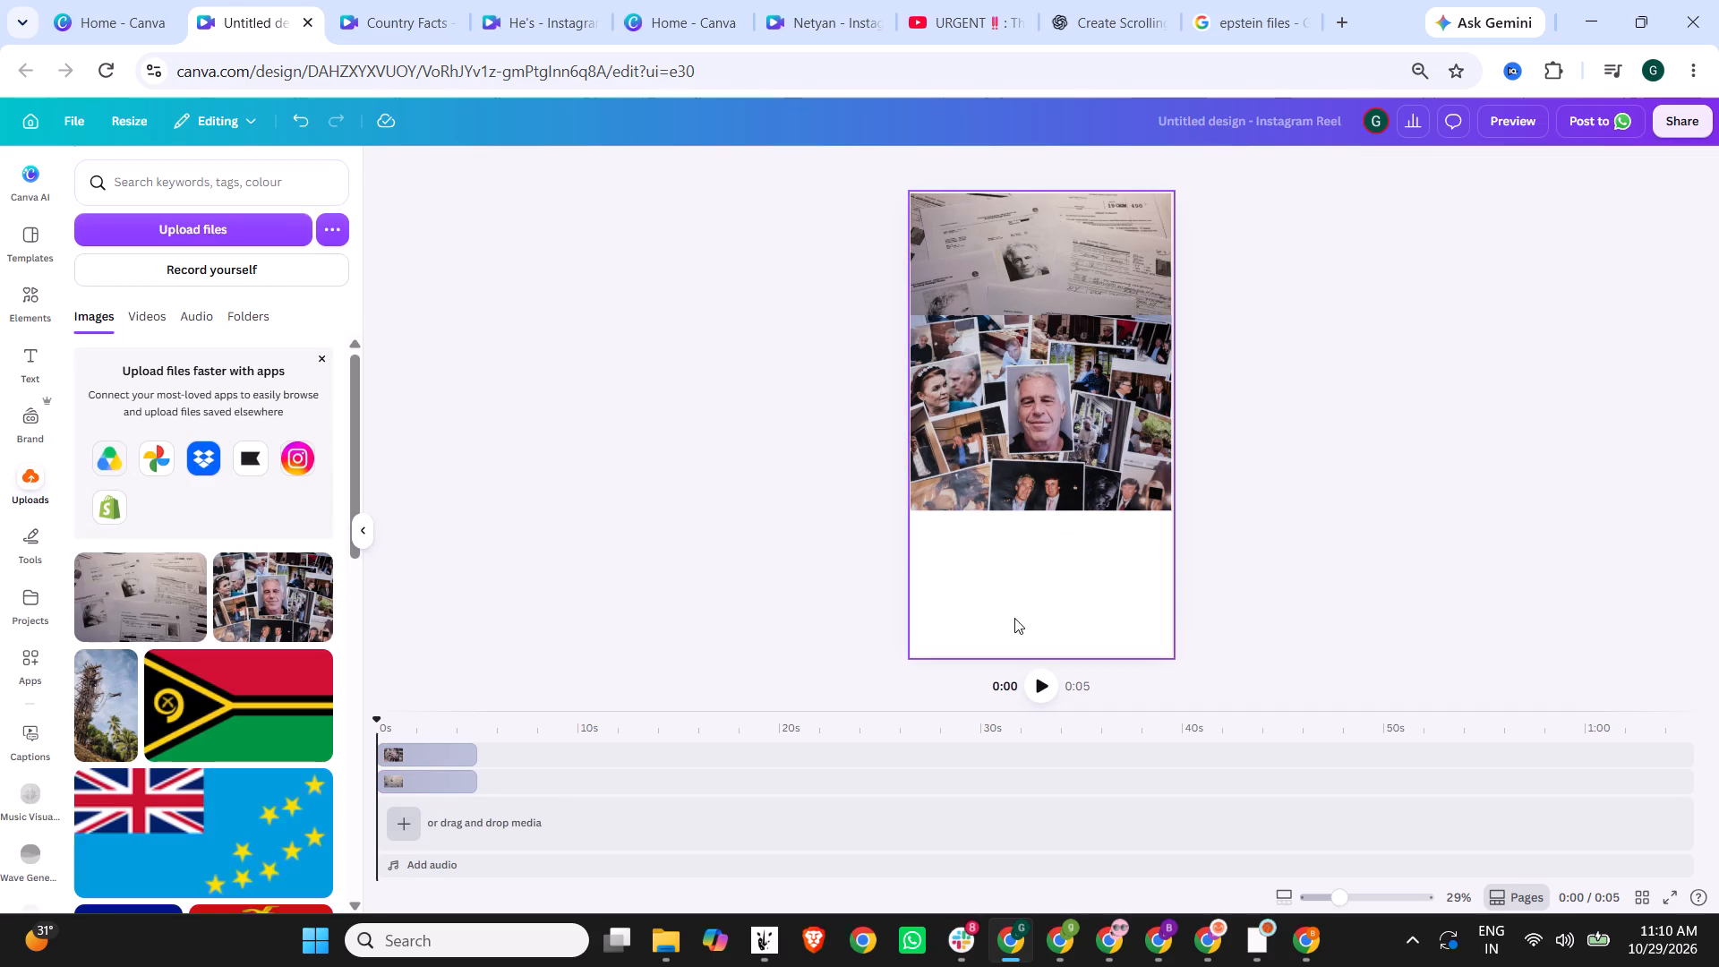
Find a "Release the files now!" protest sign photo in the Google image results and place it below the collage in the Canva reel.
click(1268, 0)
scroll(928, 732, down, 7)
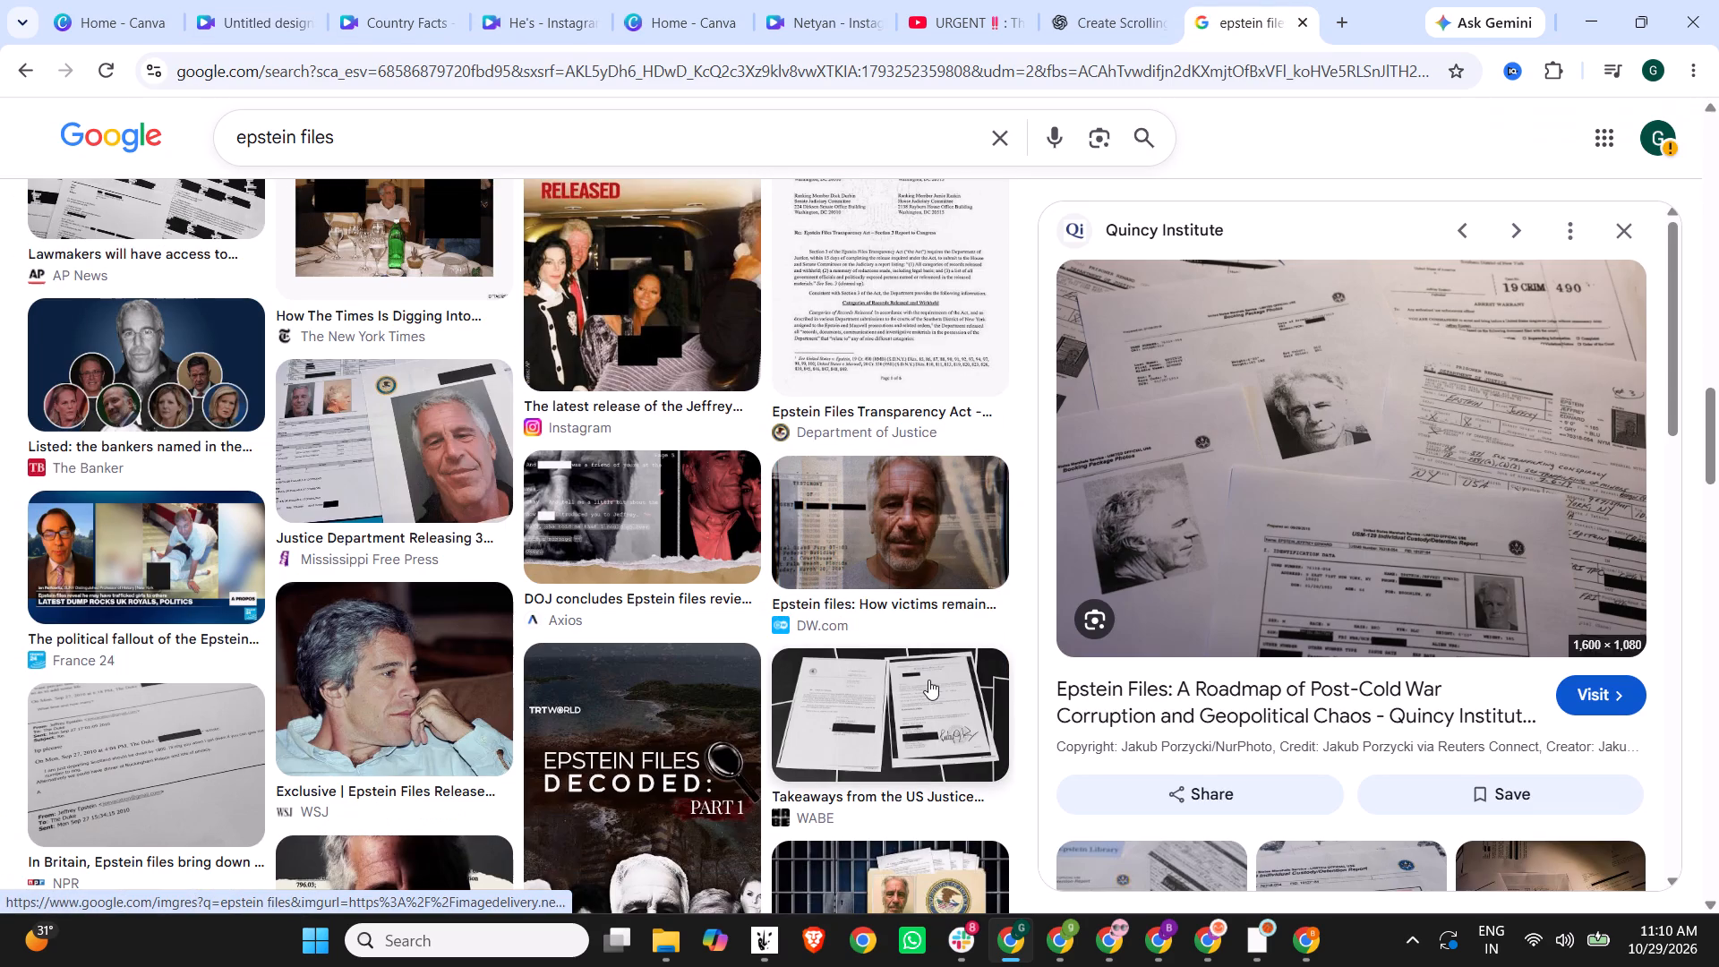
scroll(523, 670, down, 2)
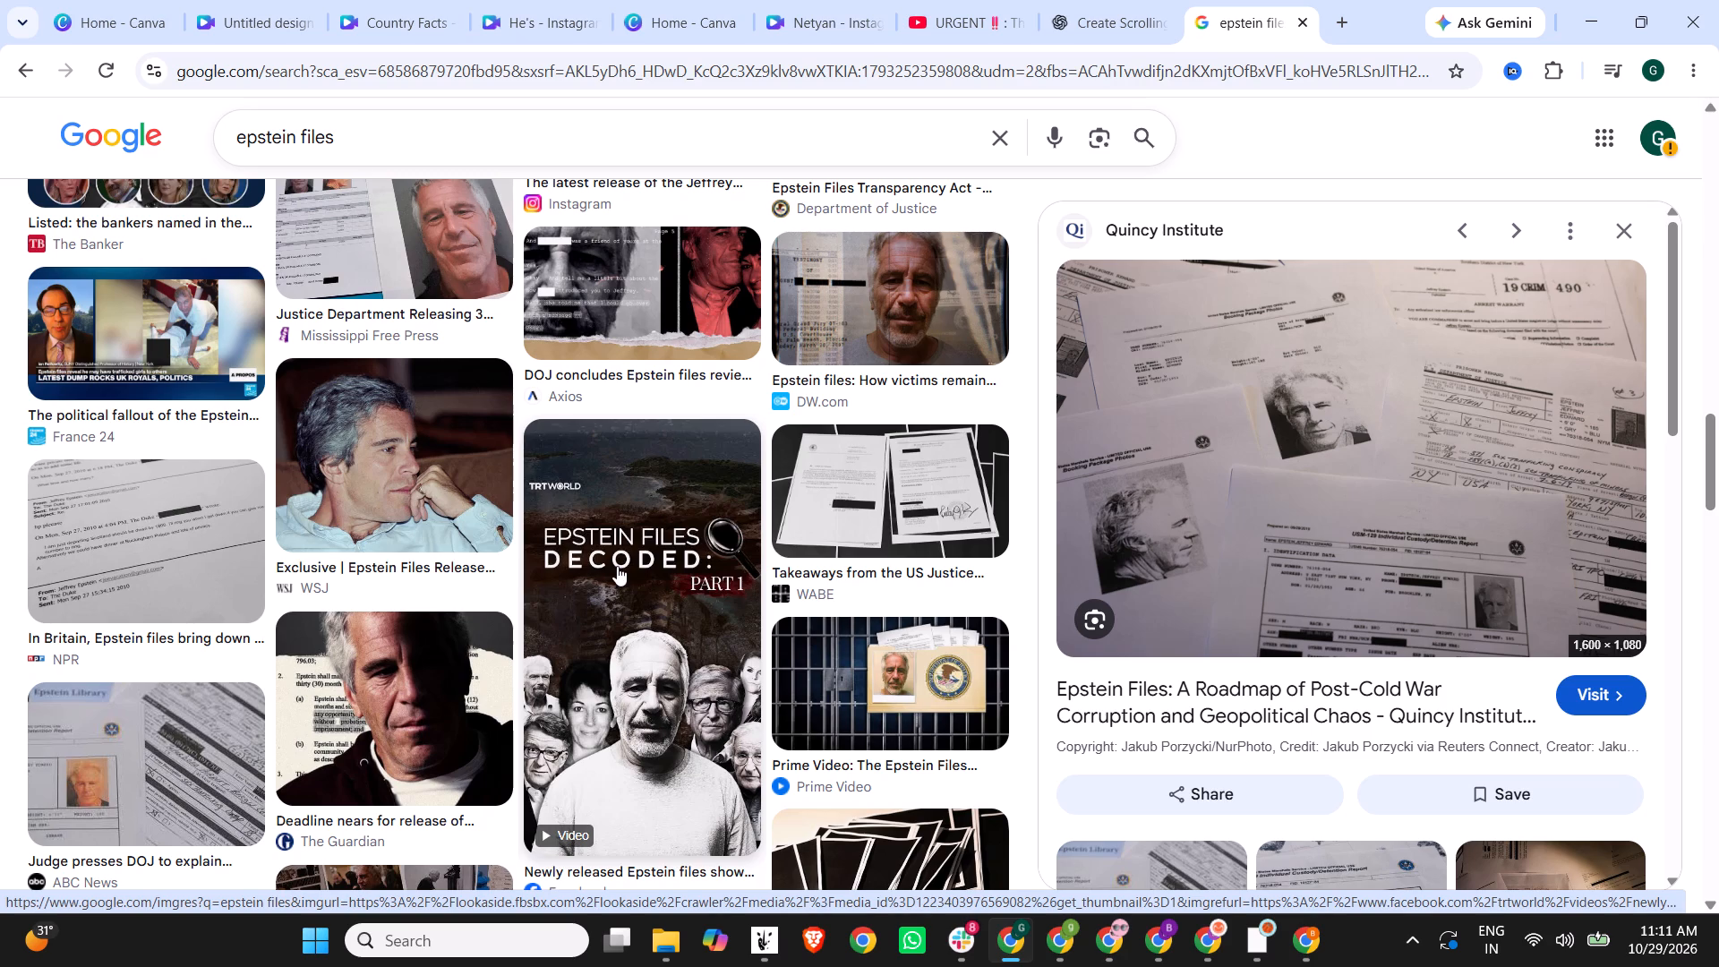
scroll(644, 713, down, 5)
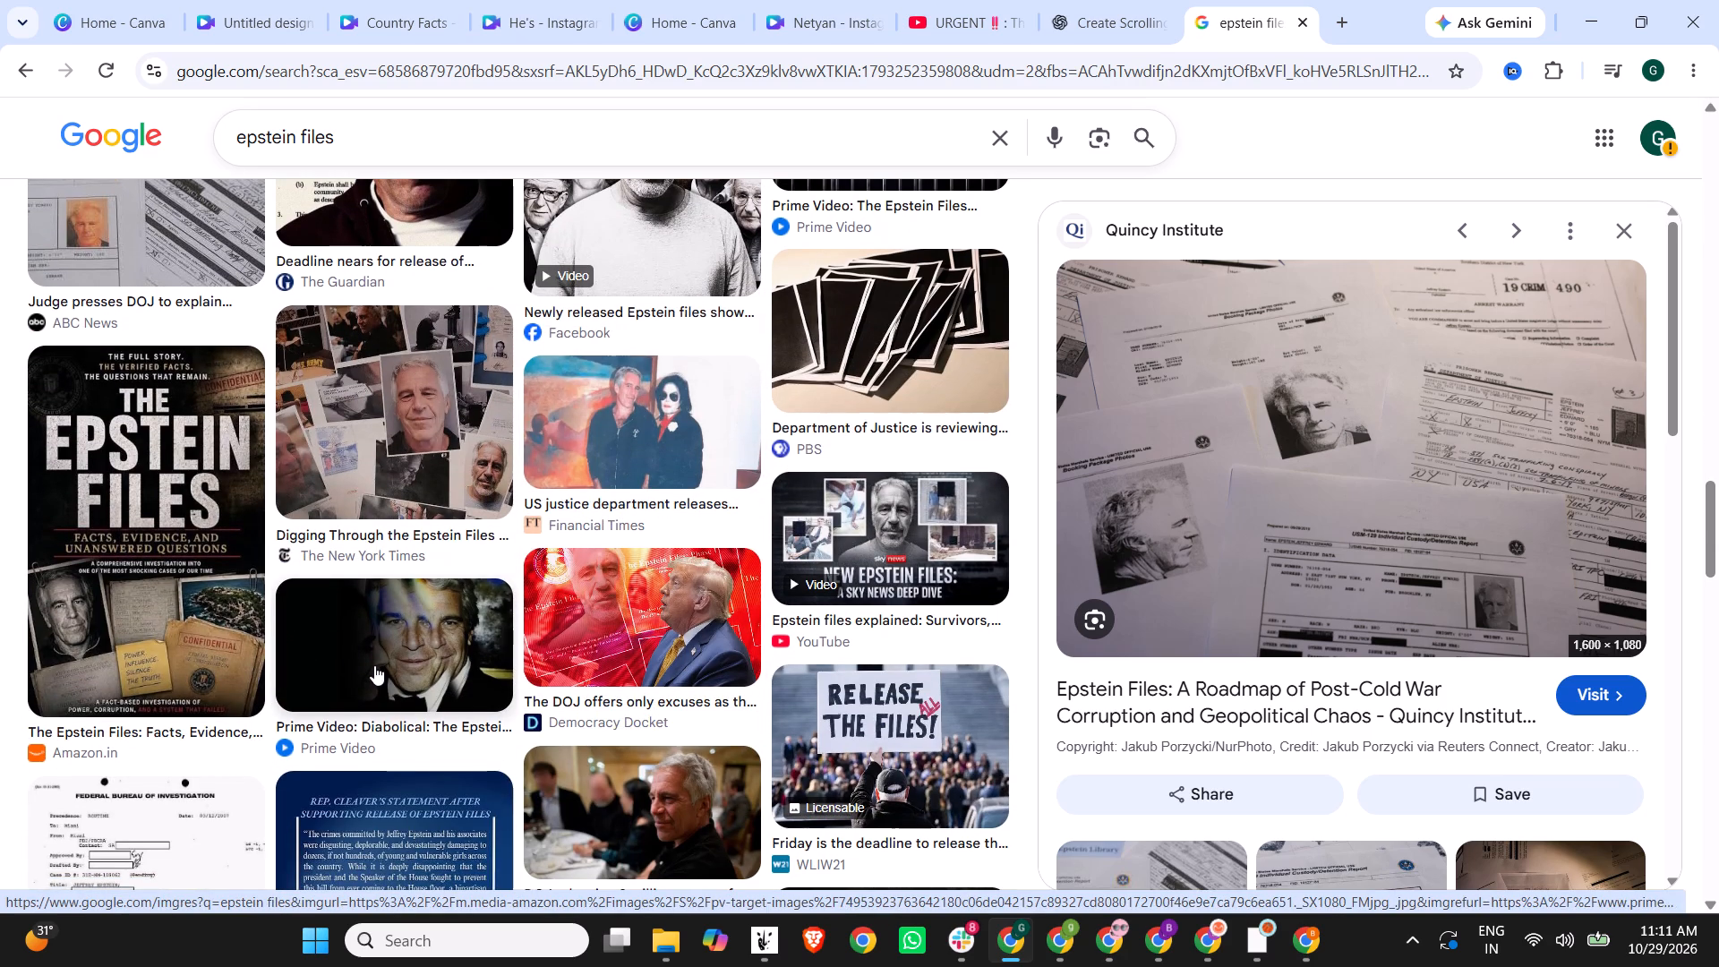
scroll(374, 665, down, 3)
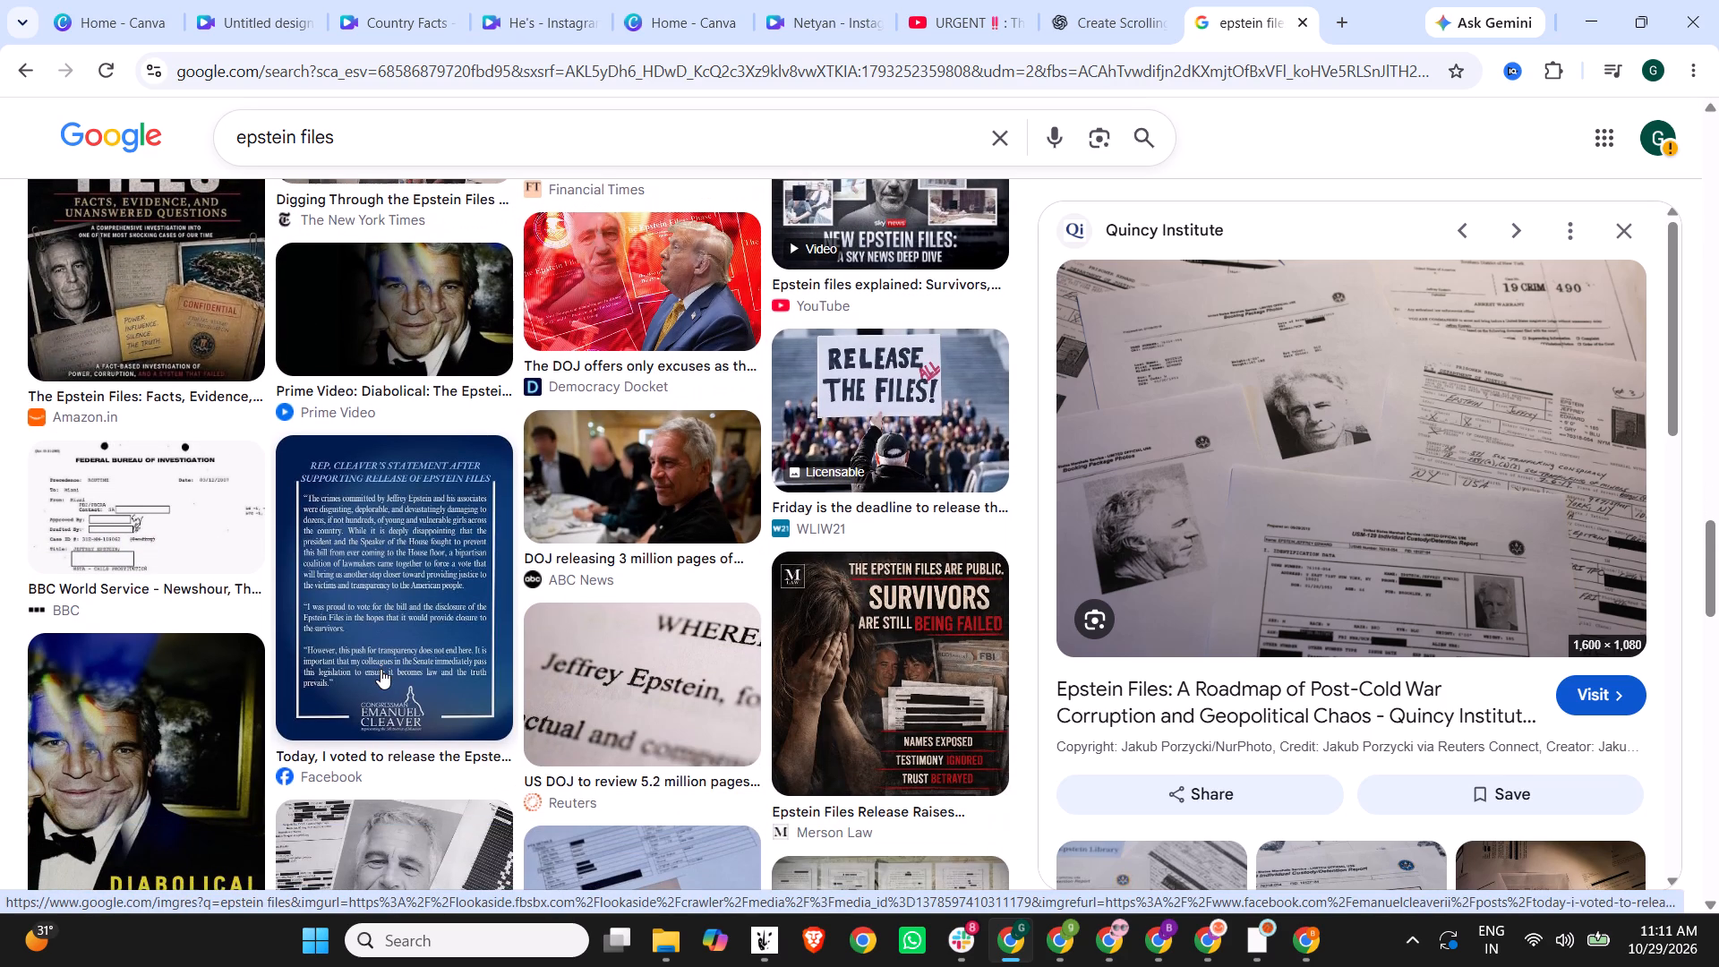
scroll(470, 651, down, 5)
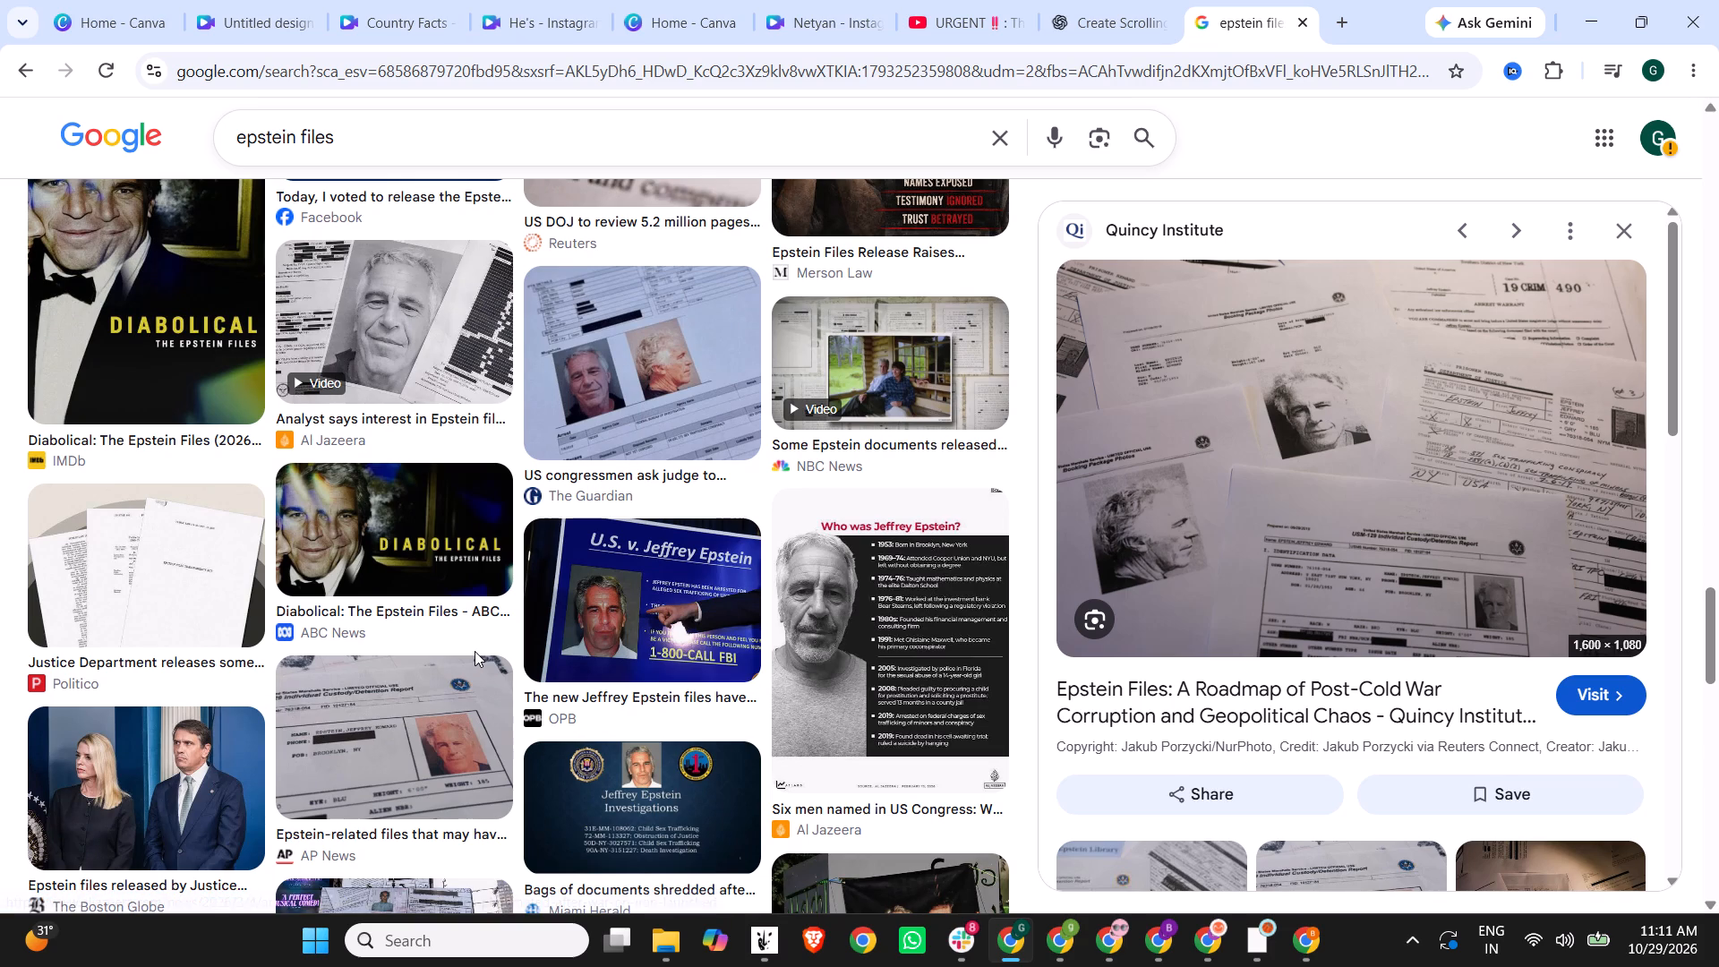
scroll(475, 651, down, 3)
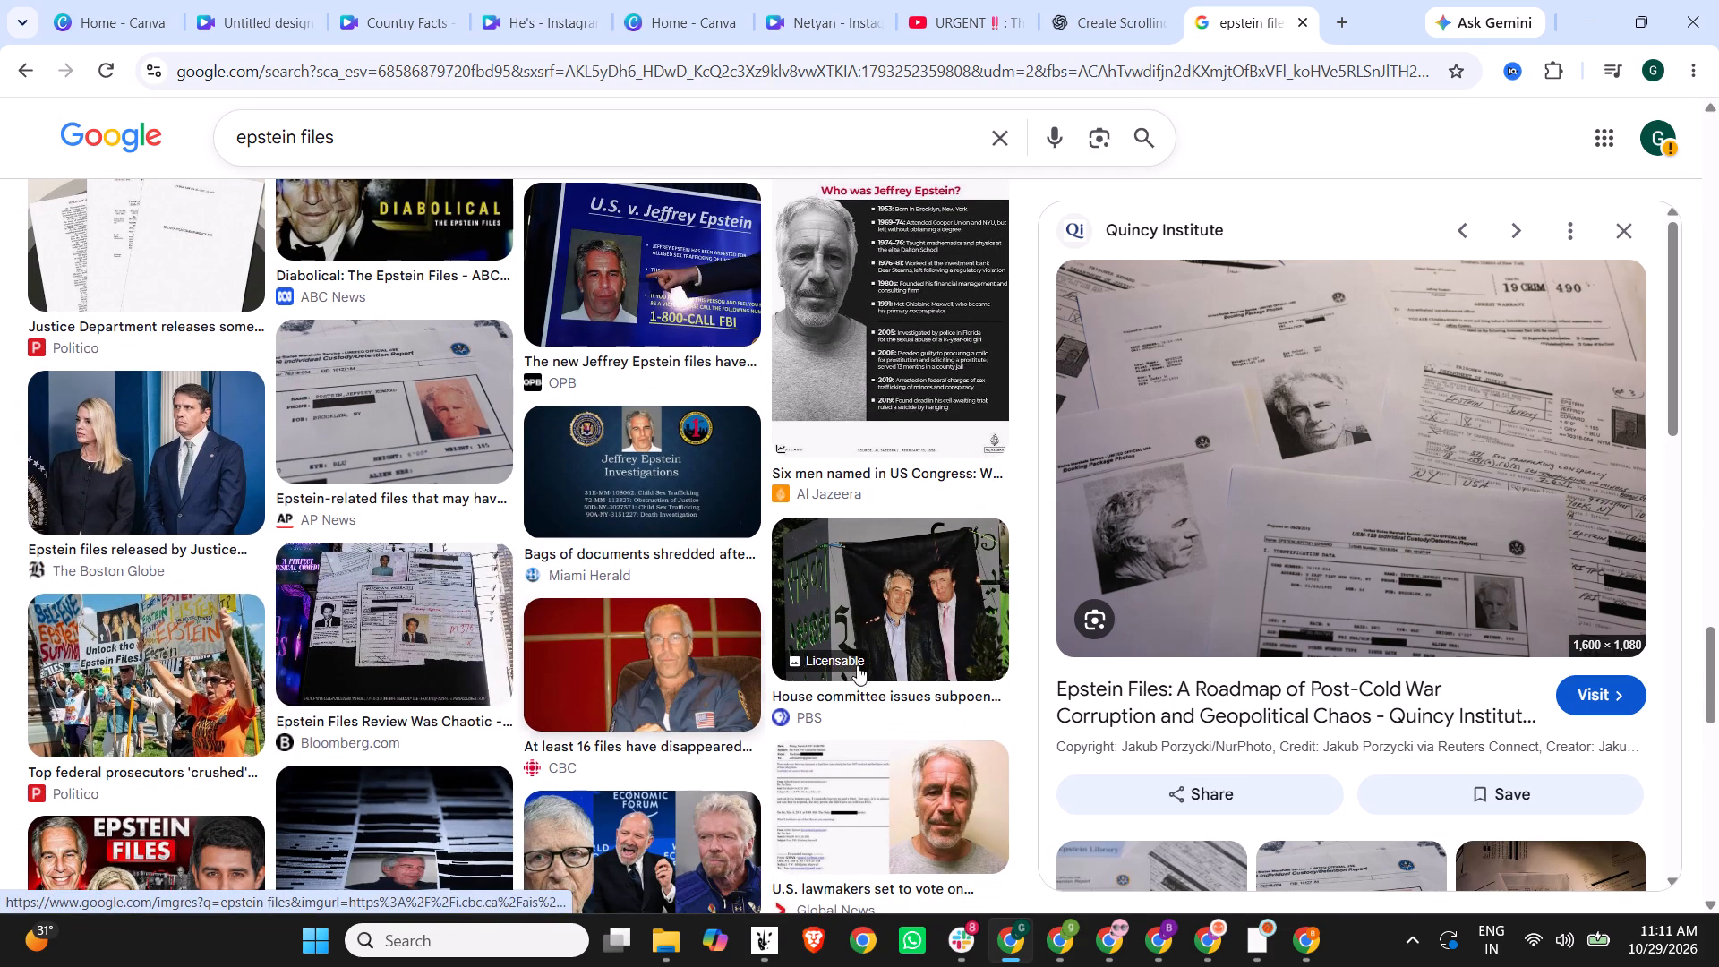
click(1621, 224)
scroll(1008, 561, down, 5)
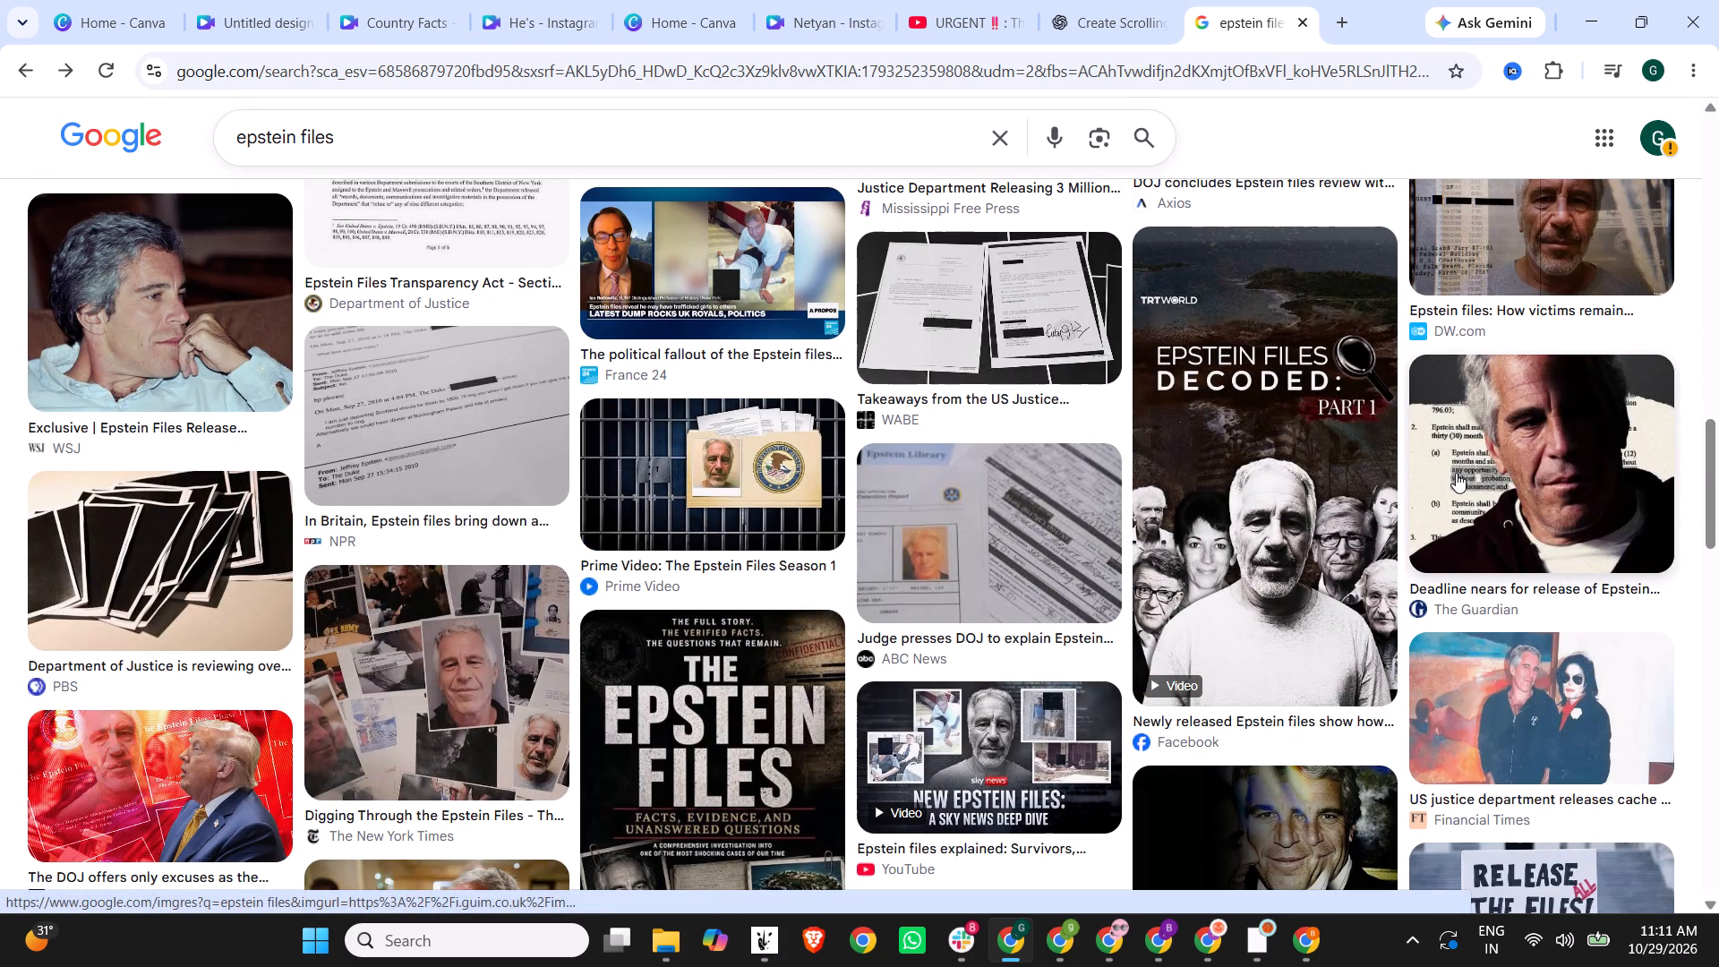
scroll(1455, 474, down, 4)
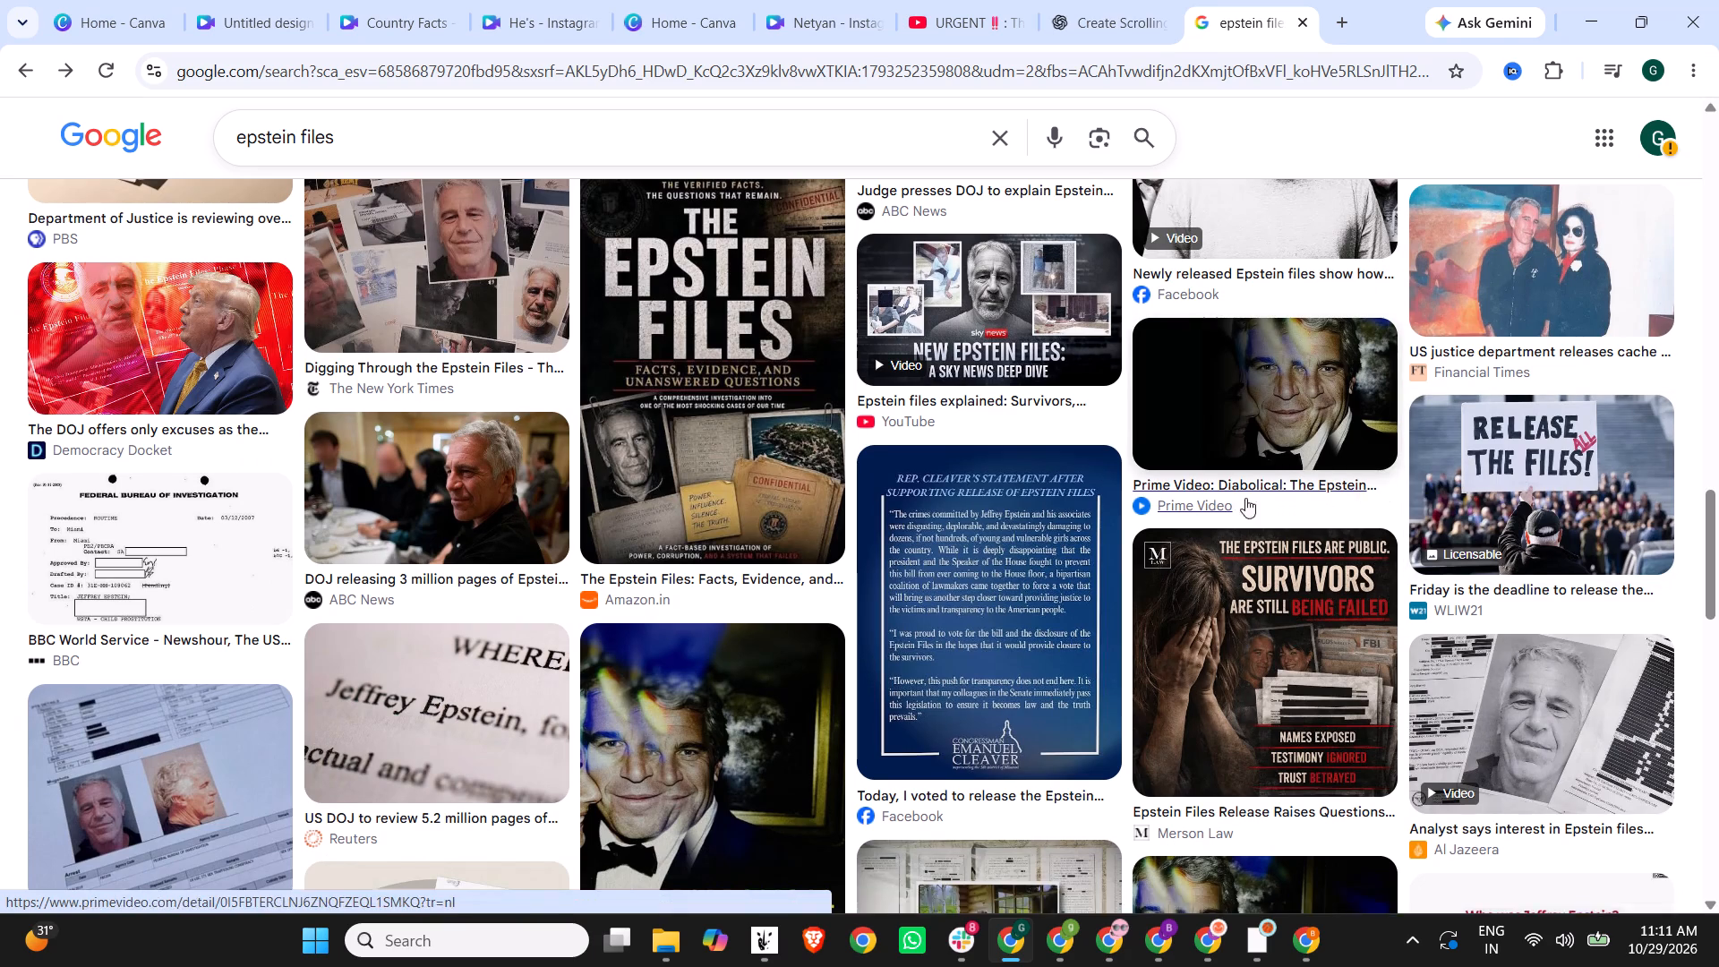
scroll(1267, 431, down, 4)
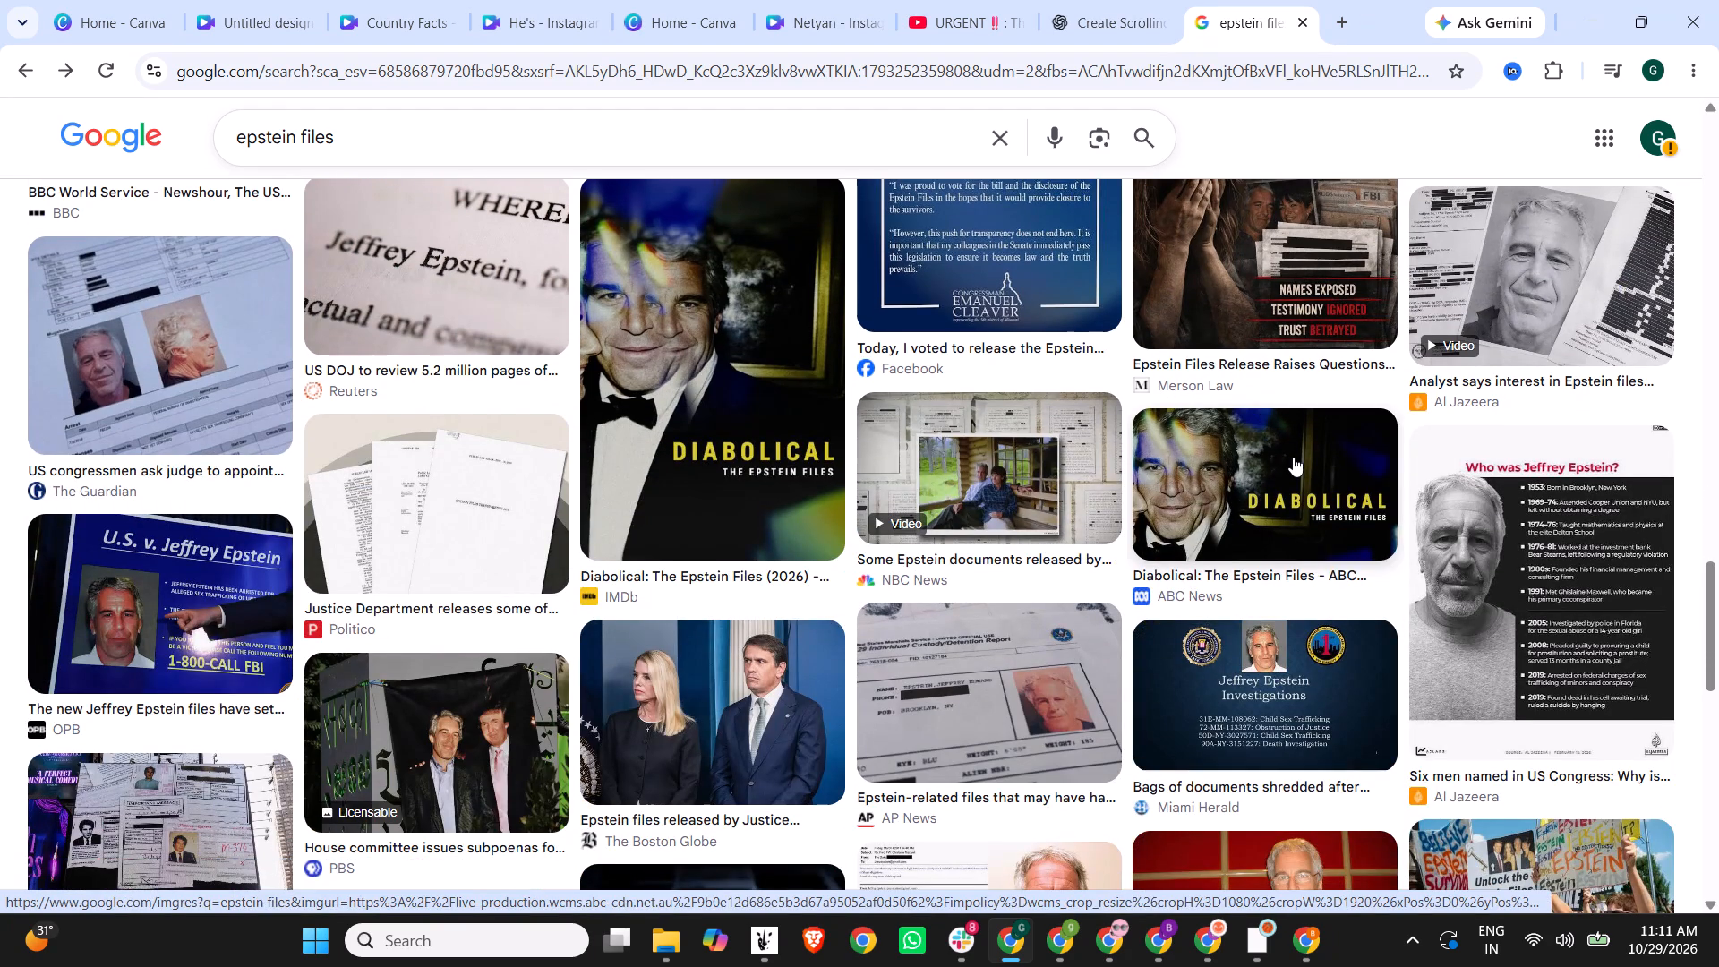
scroll(947, 506, down, 3)
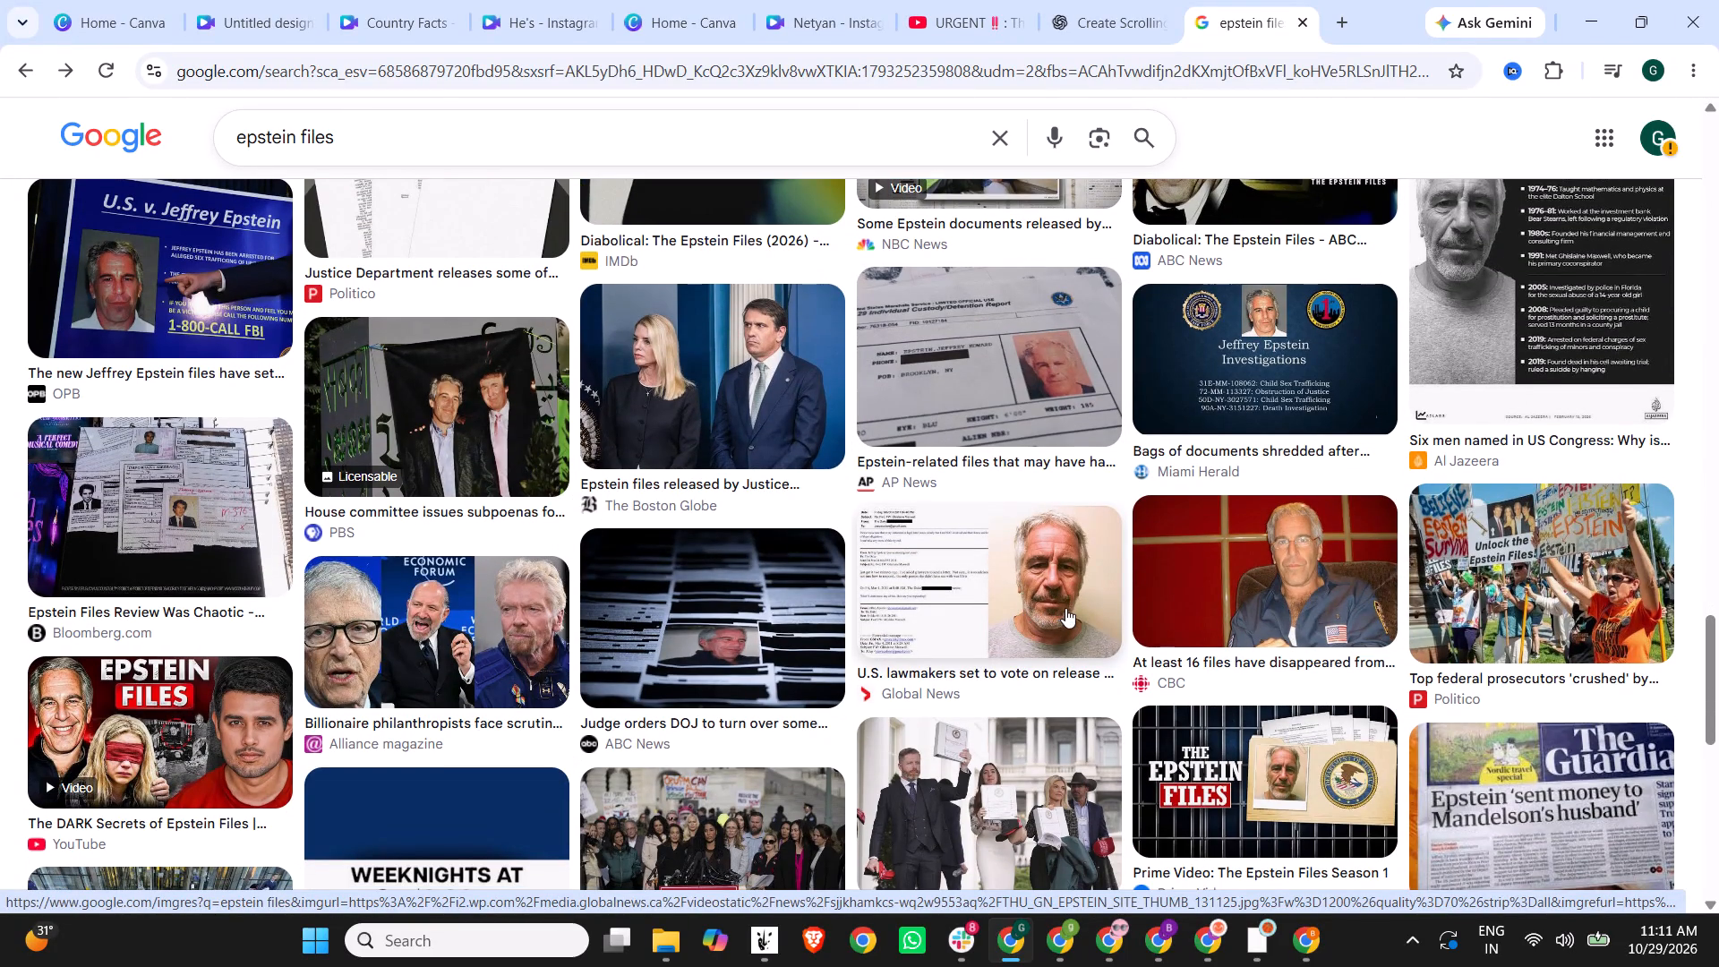
Copy the "Release the files now!" protest sign photo by Vox from the image results into the Canva reel.
scroll(1066, 608, down, 3)
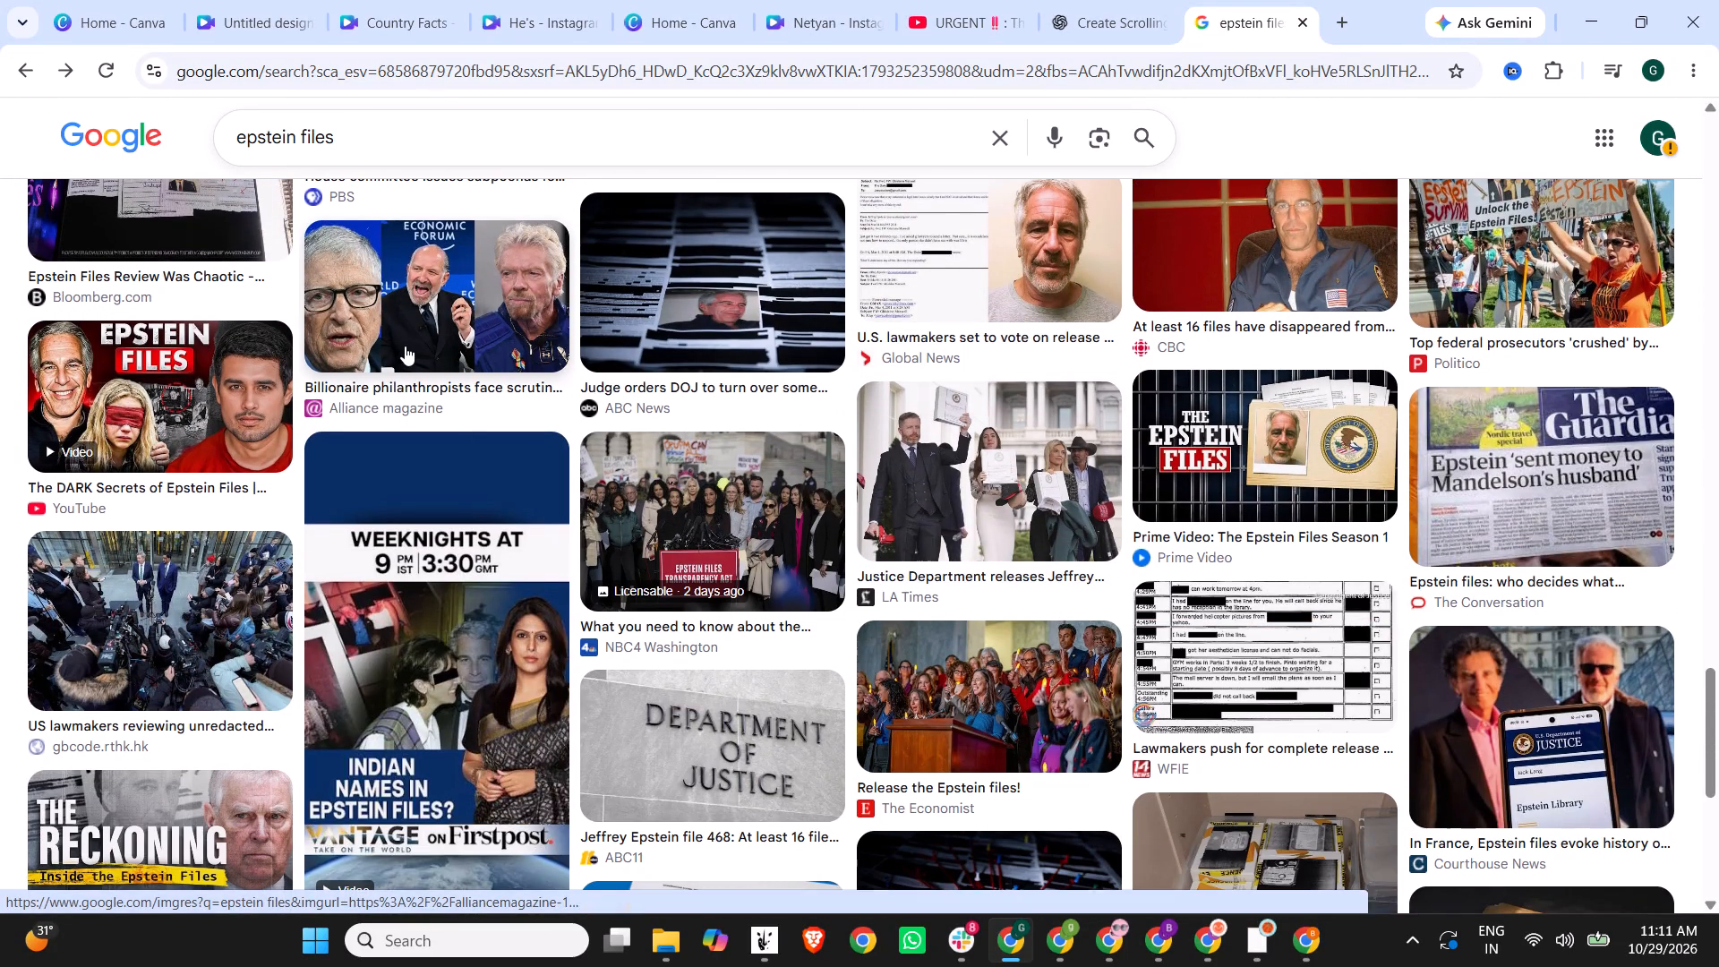
scroll(405, 346, down, 4)
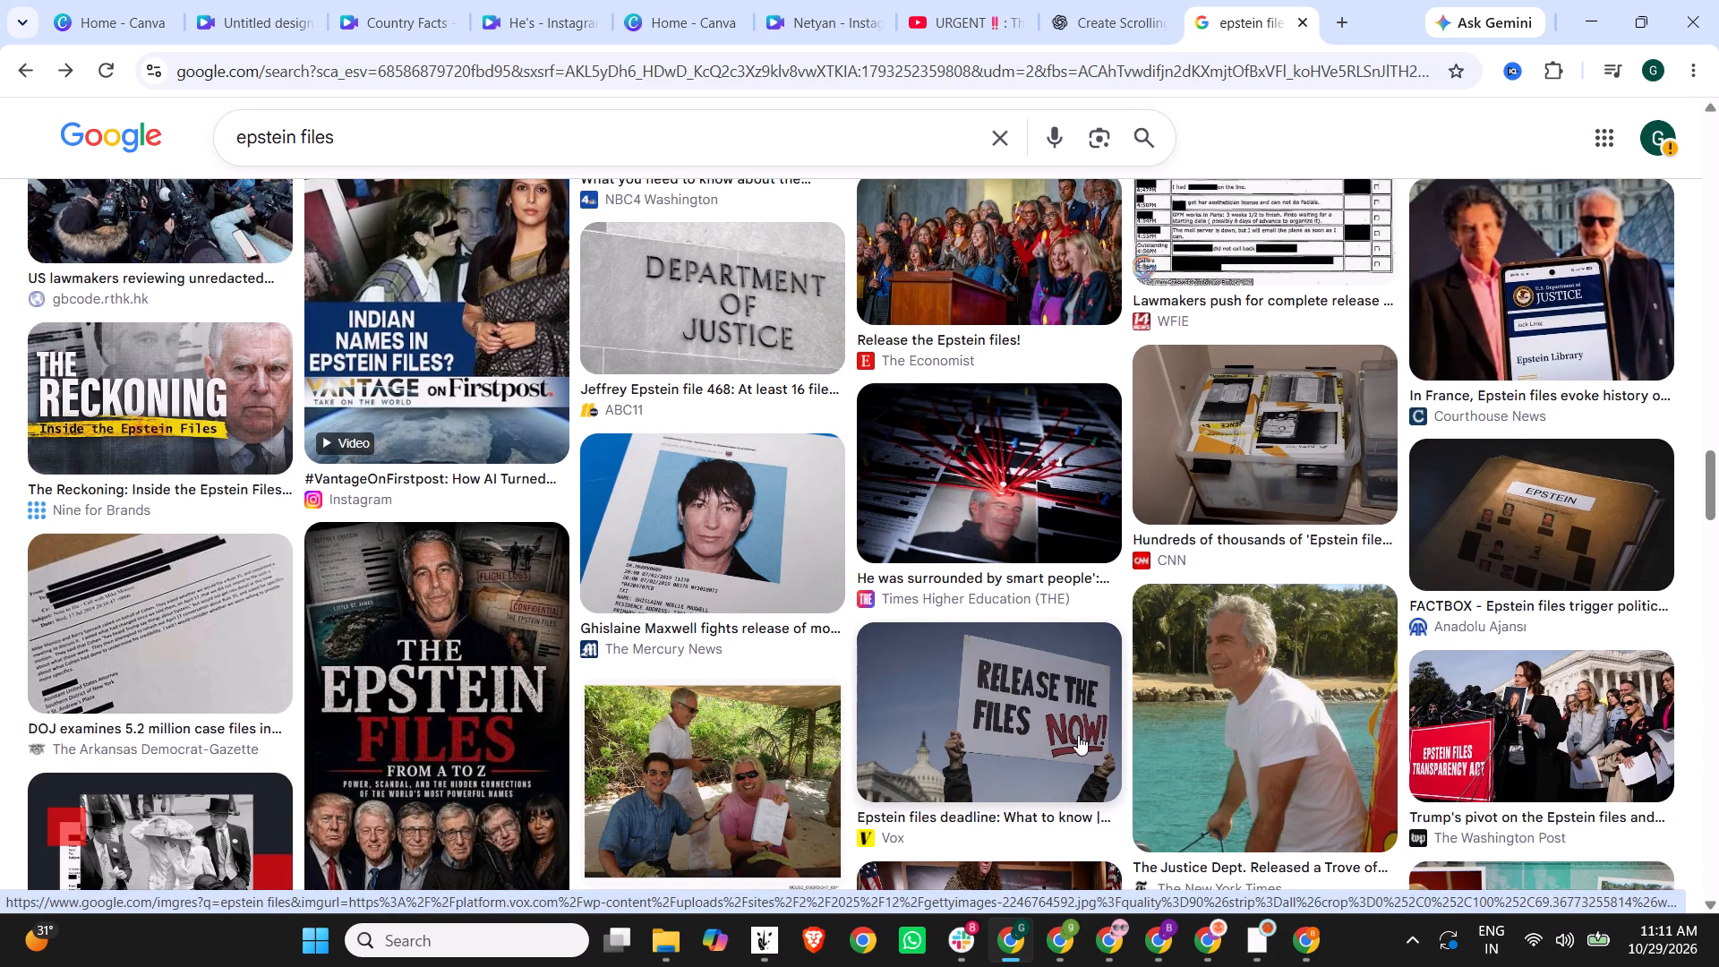
scroll(1078, 735, down, 2)
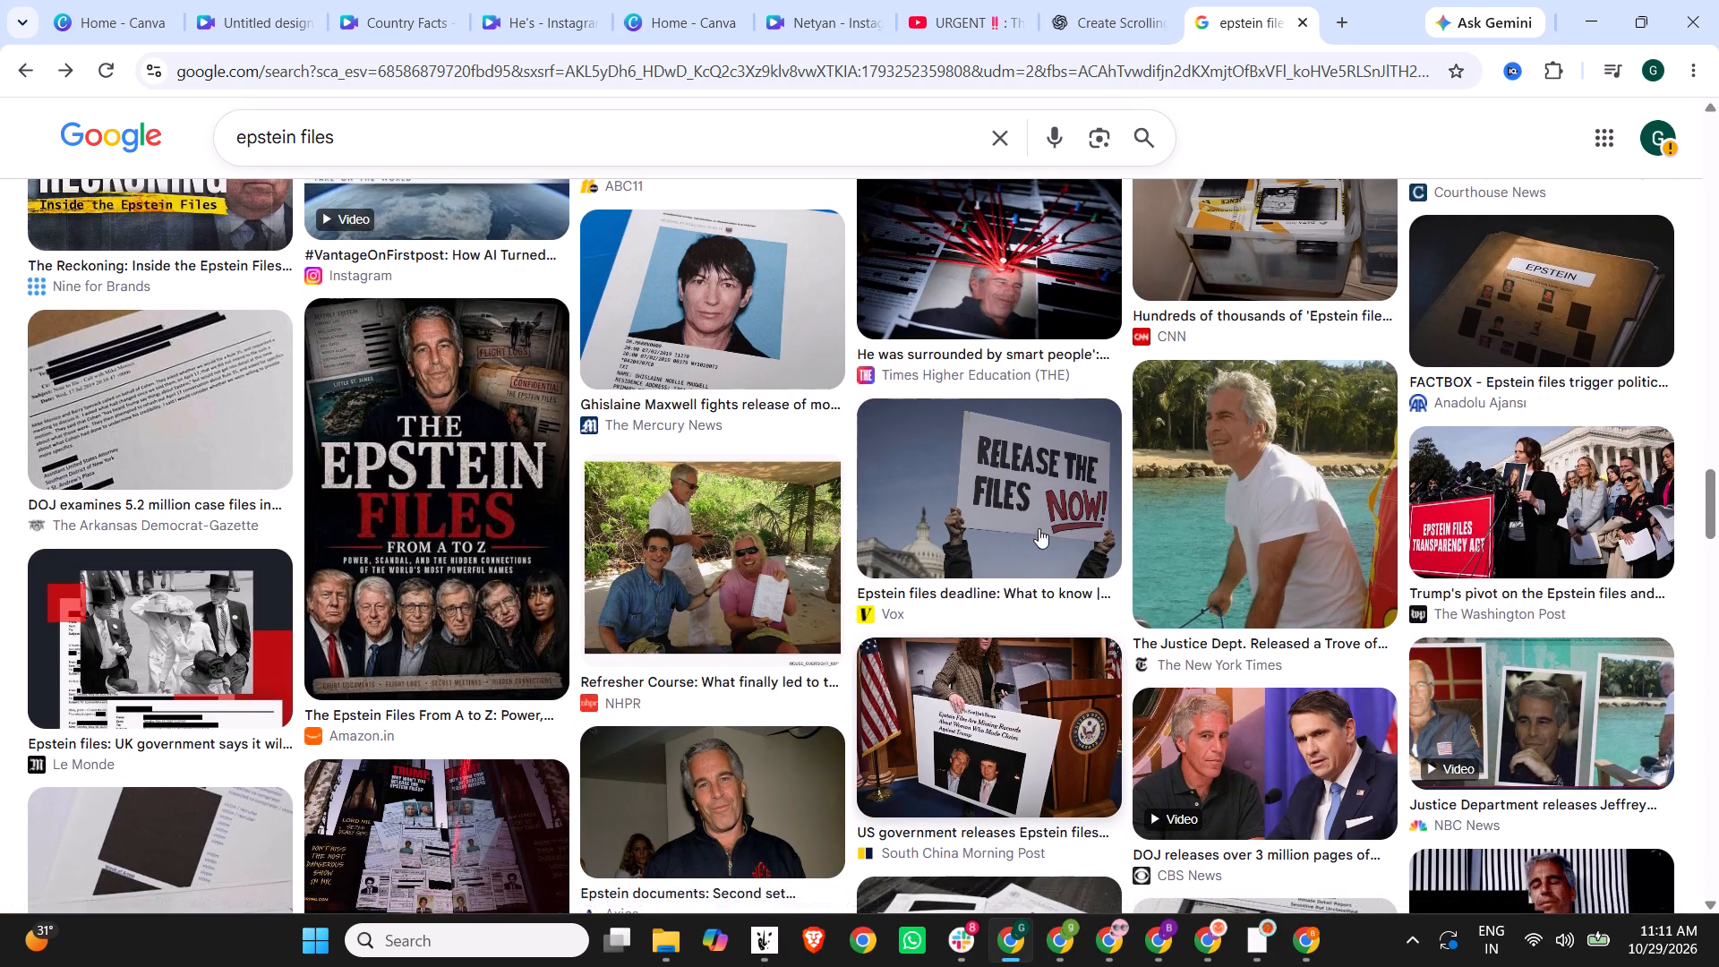
click(1034, 503)
right_click(1392, 470)
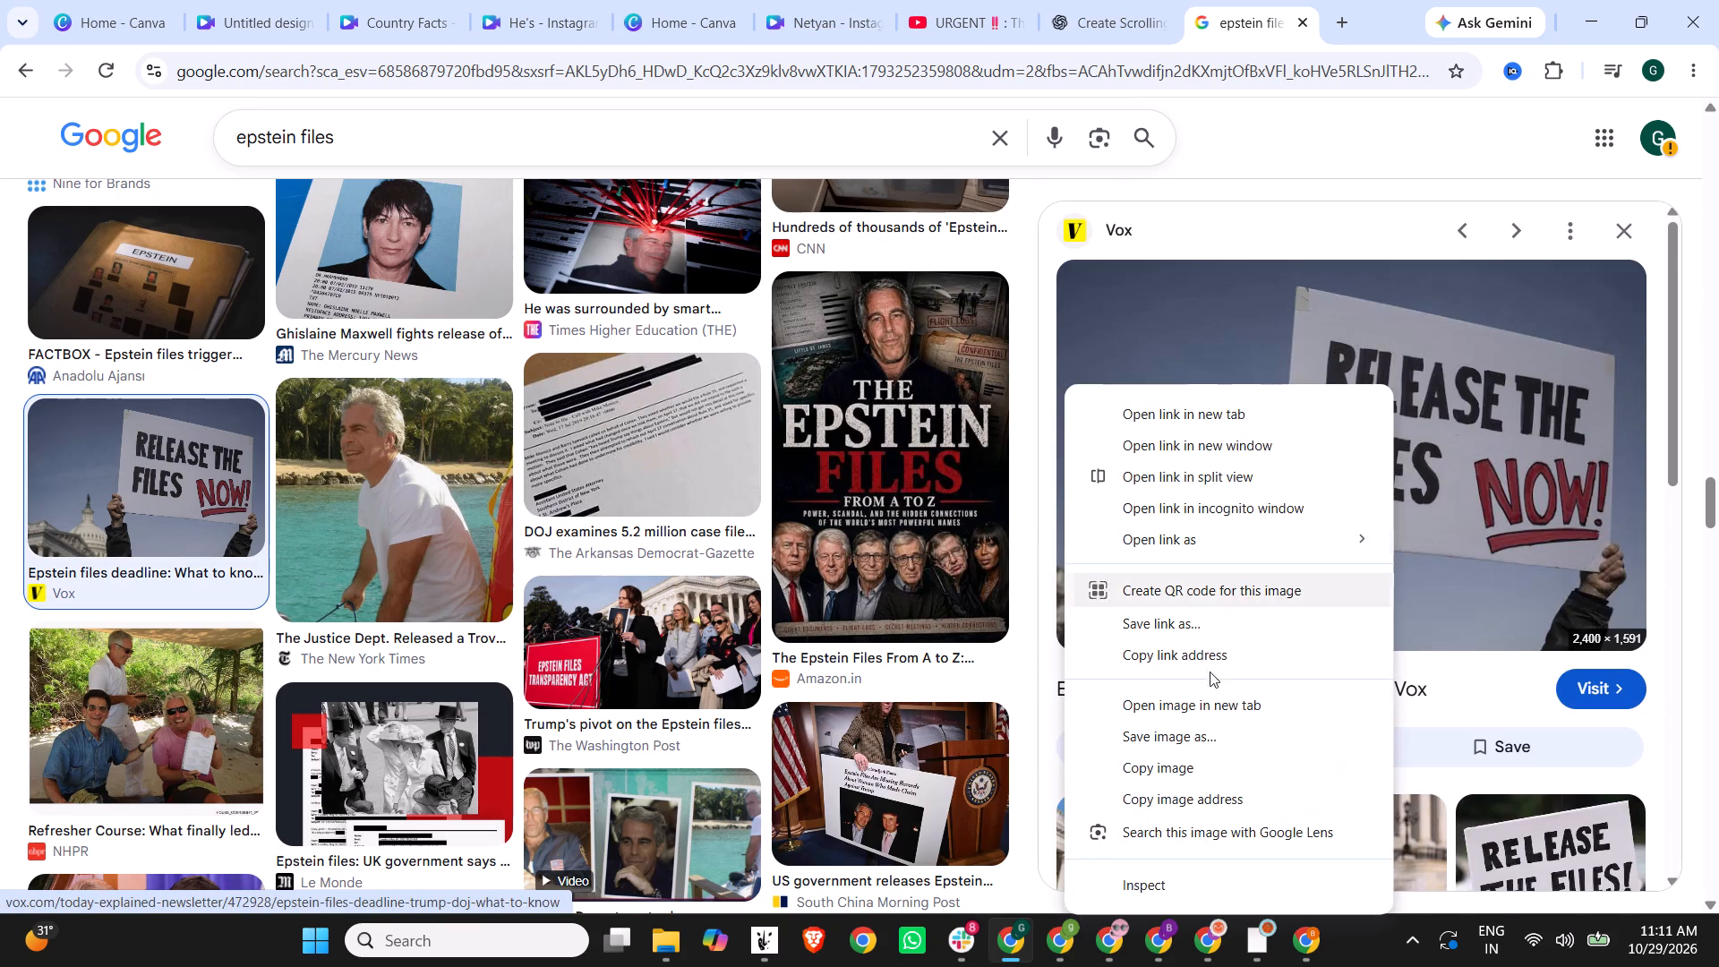
click(1175, 759)
click(229, 0)
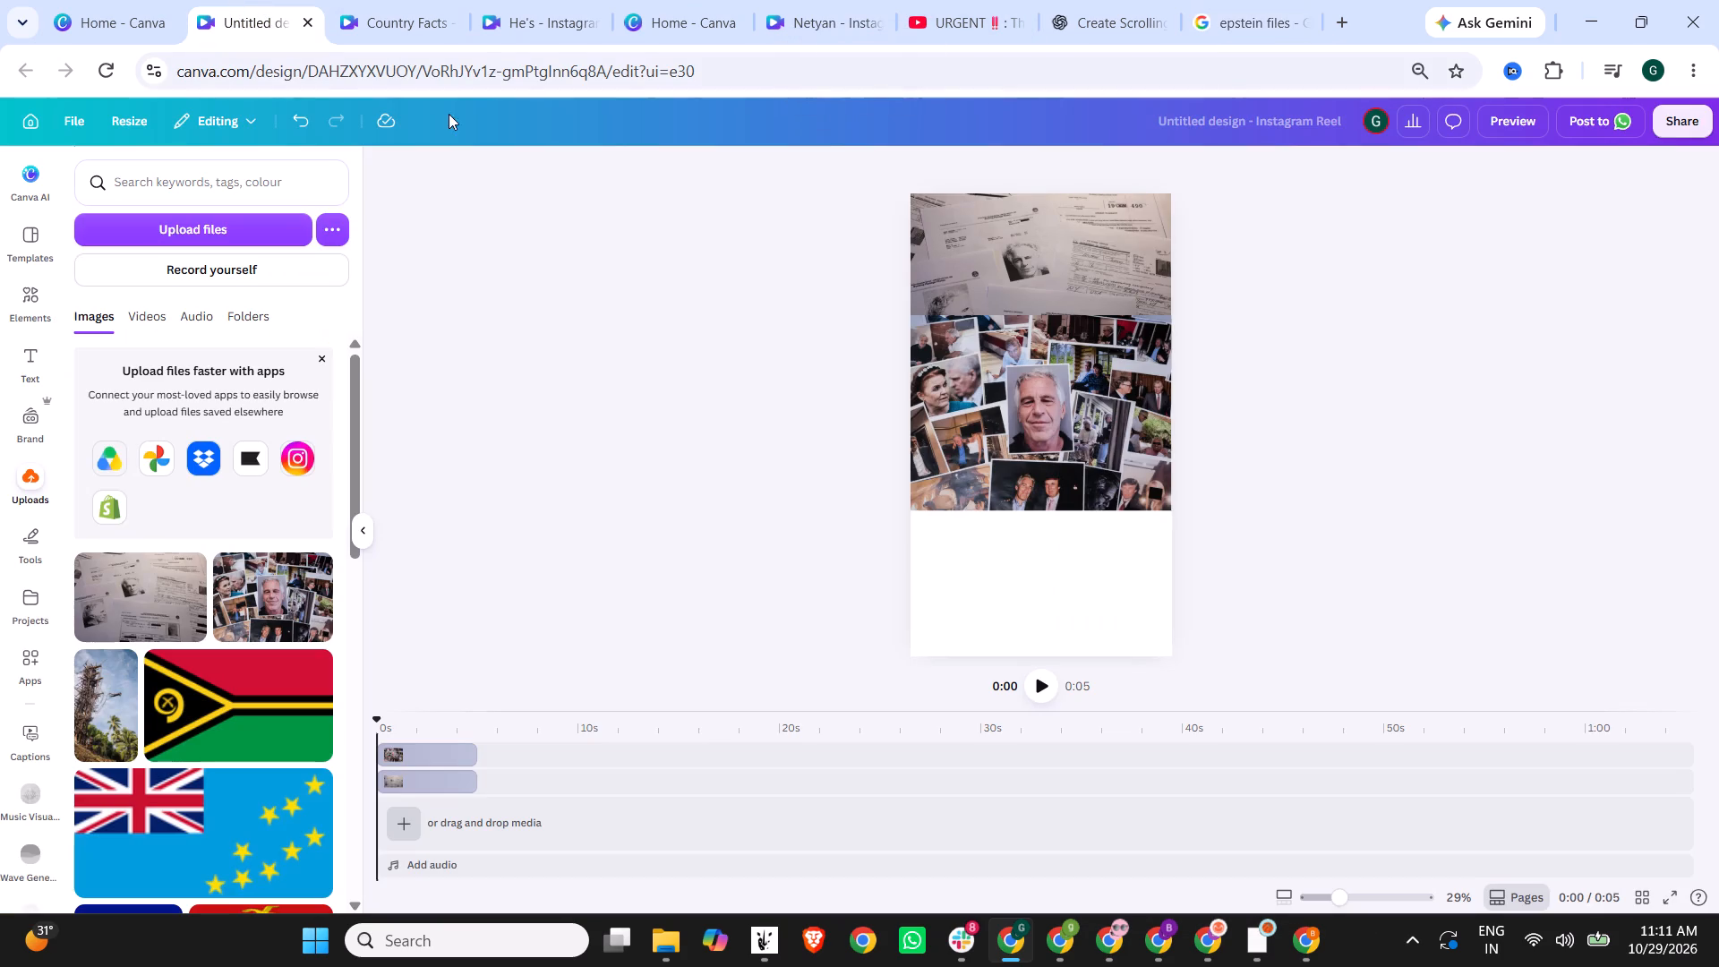
key(ctrl+v)
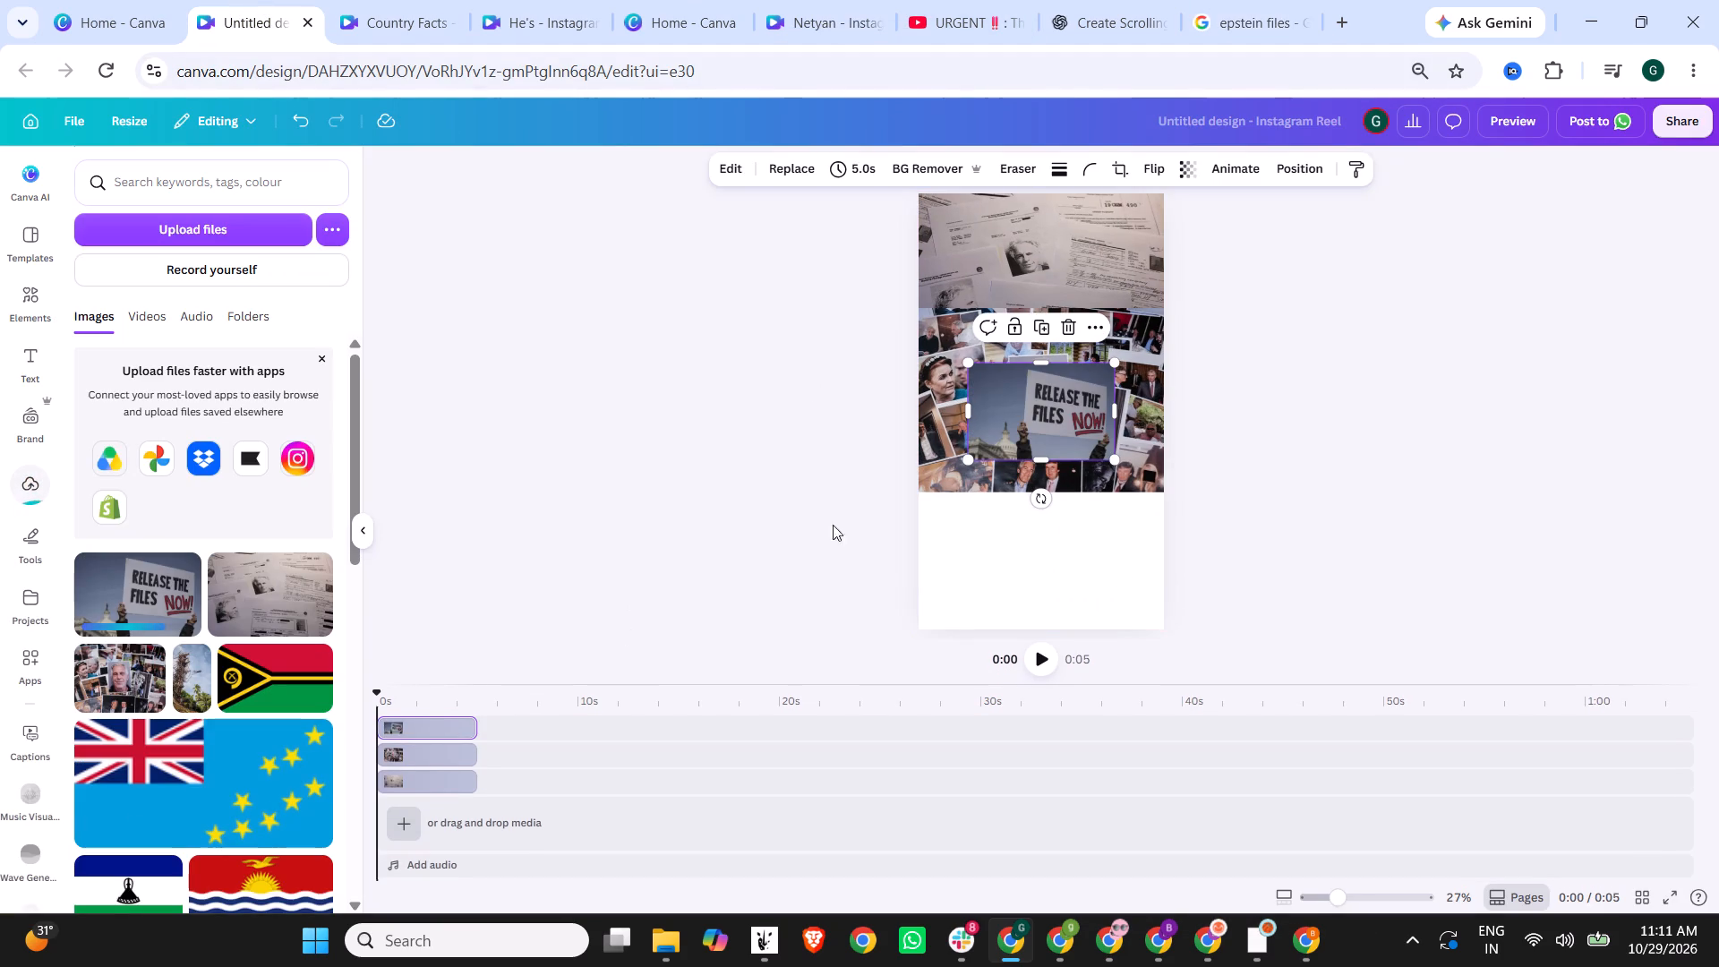
Place the protest sign photo directly below the collage and enlarge it to fill the page width down to the bottom edge.
drag(1036, 402, 980, 534)
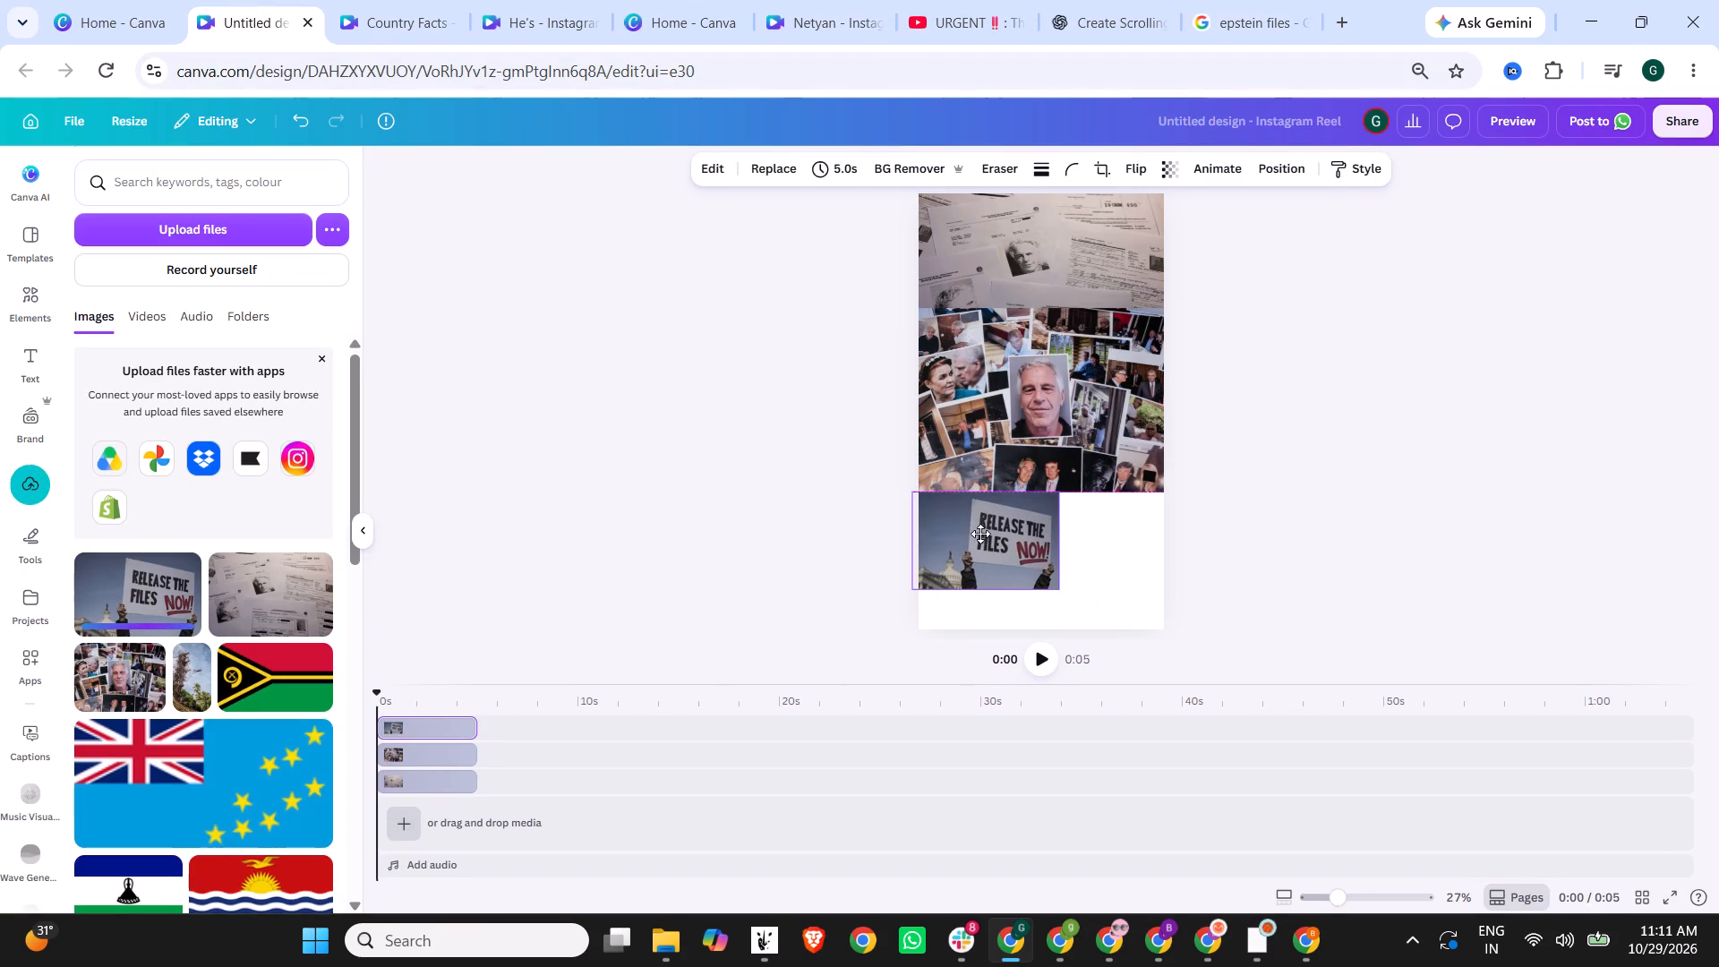
drag(980, 534, 985, 534)
drag(1071, 588, 1194, 639)
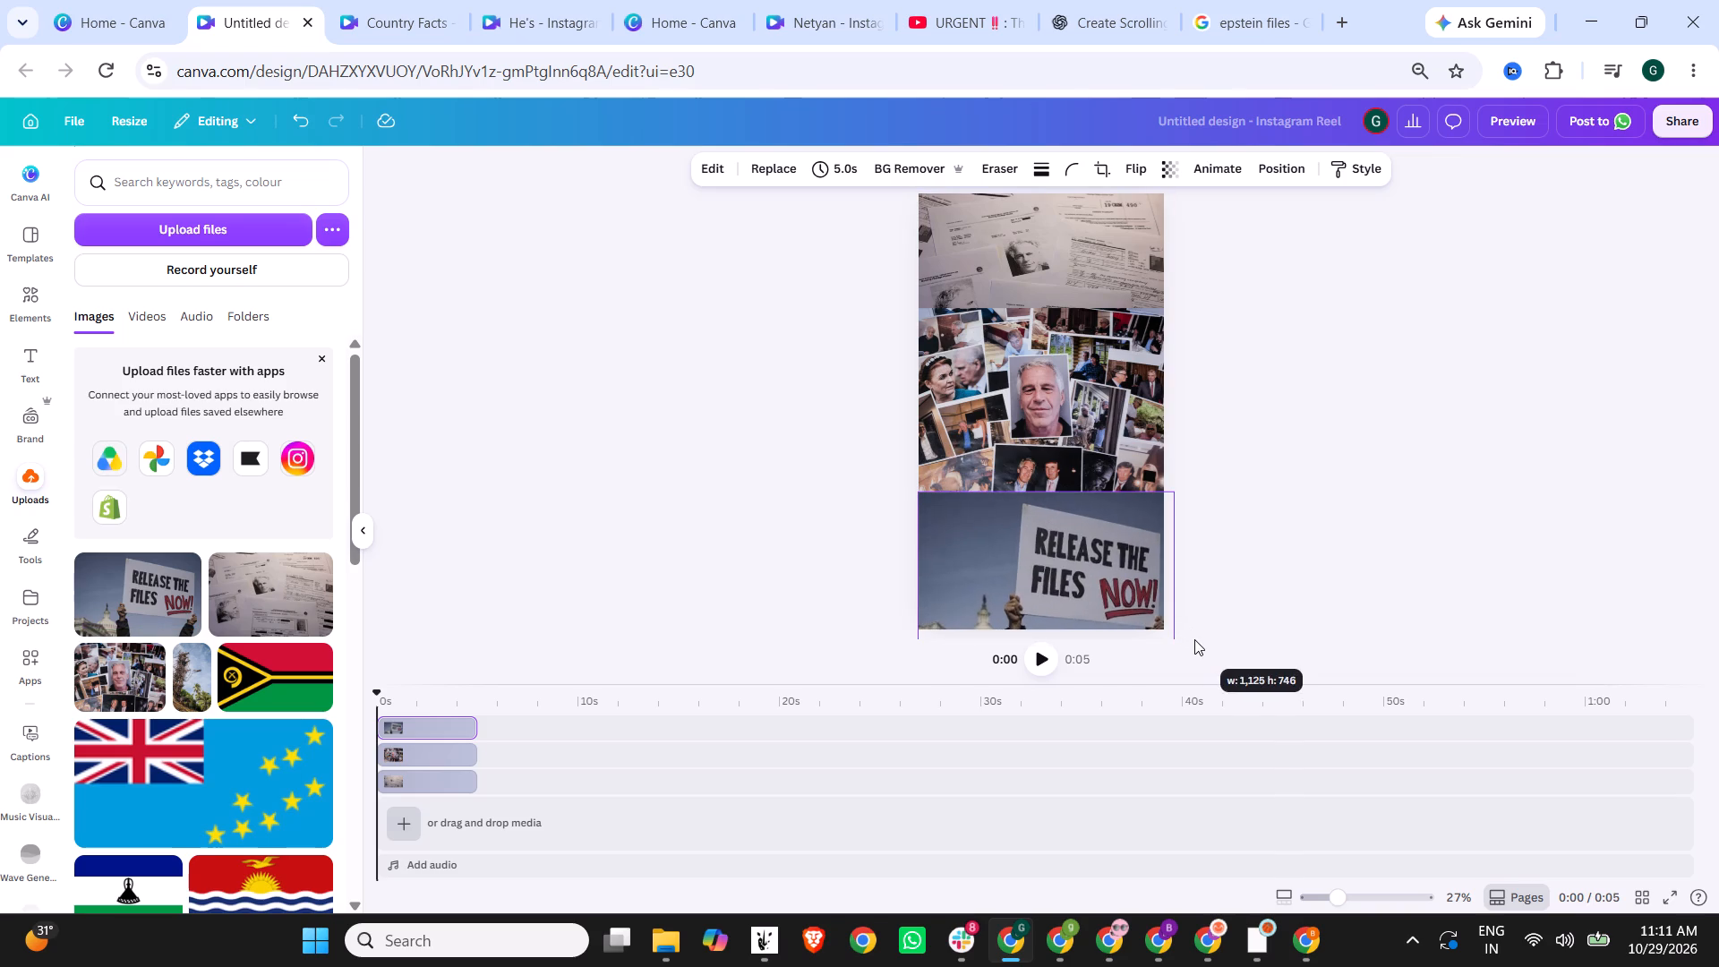
drag(1194, 639, 1179, 638)
click(1333, 497)
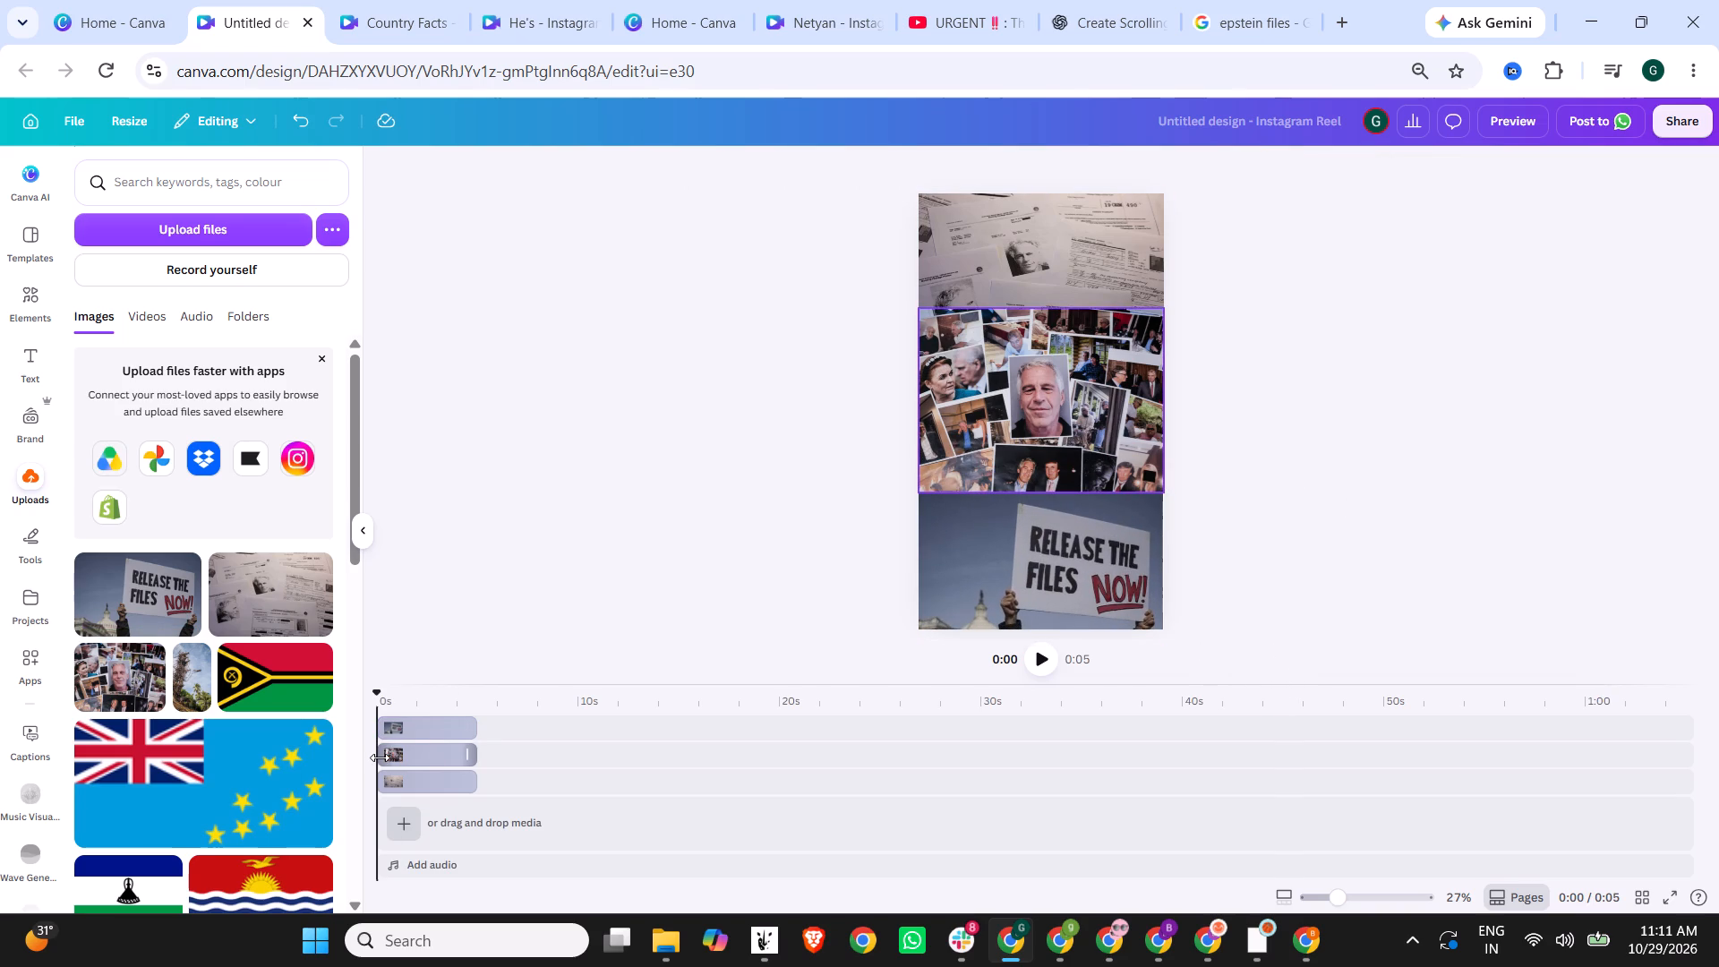
click(595, 583)
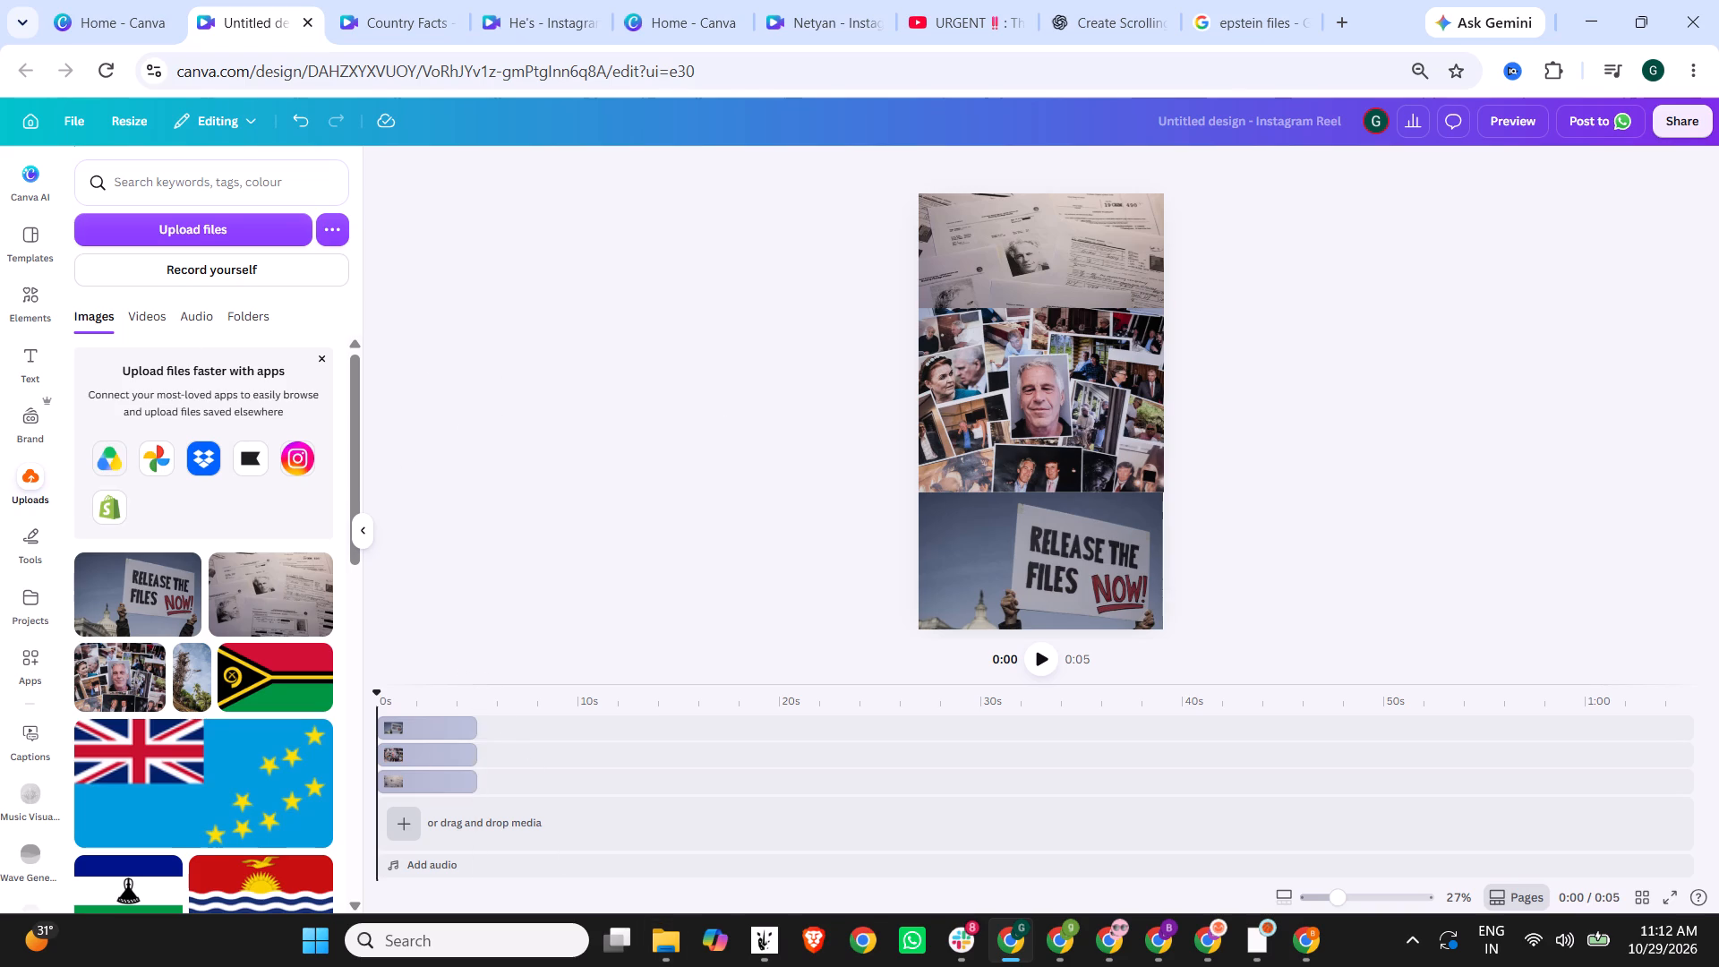
Add the 29-second generated October 29 voiceover to the reel's timeline and extend its clip to the full 29.2 s length.
click(197, 312)
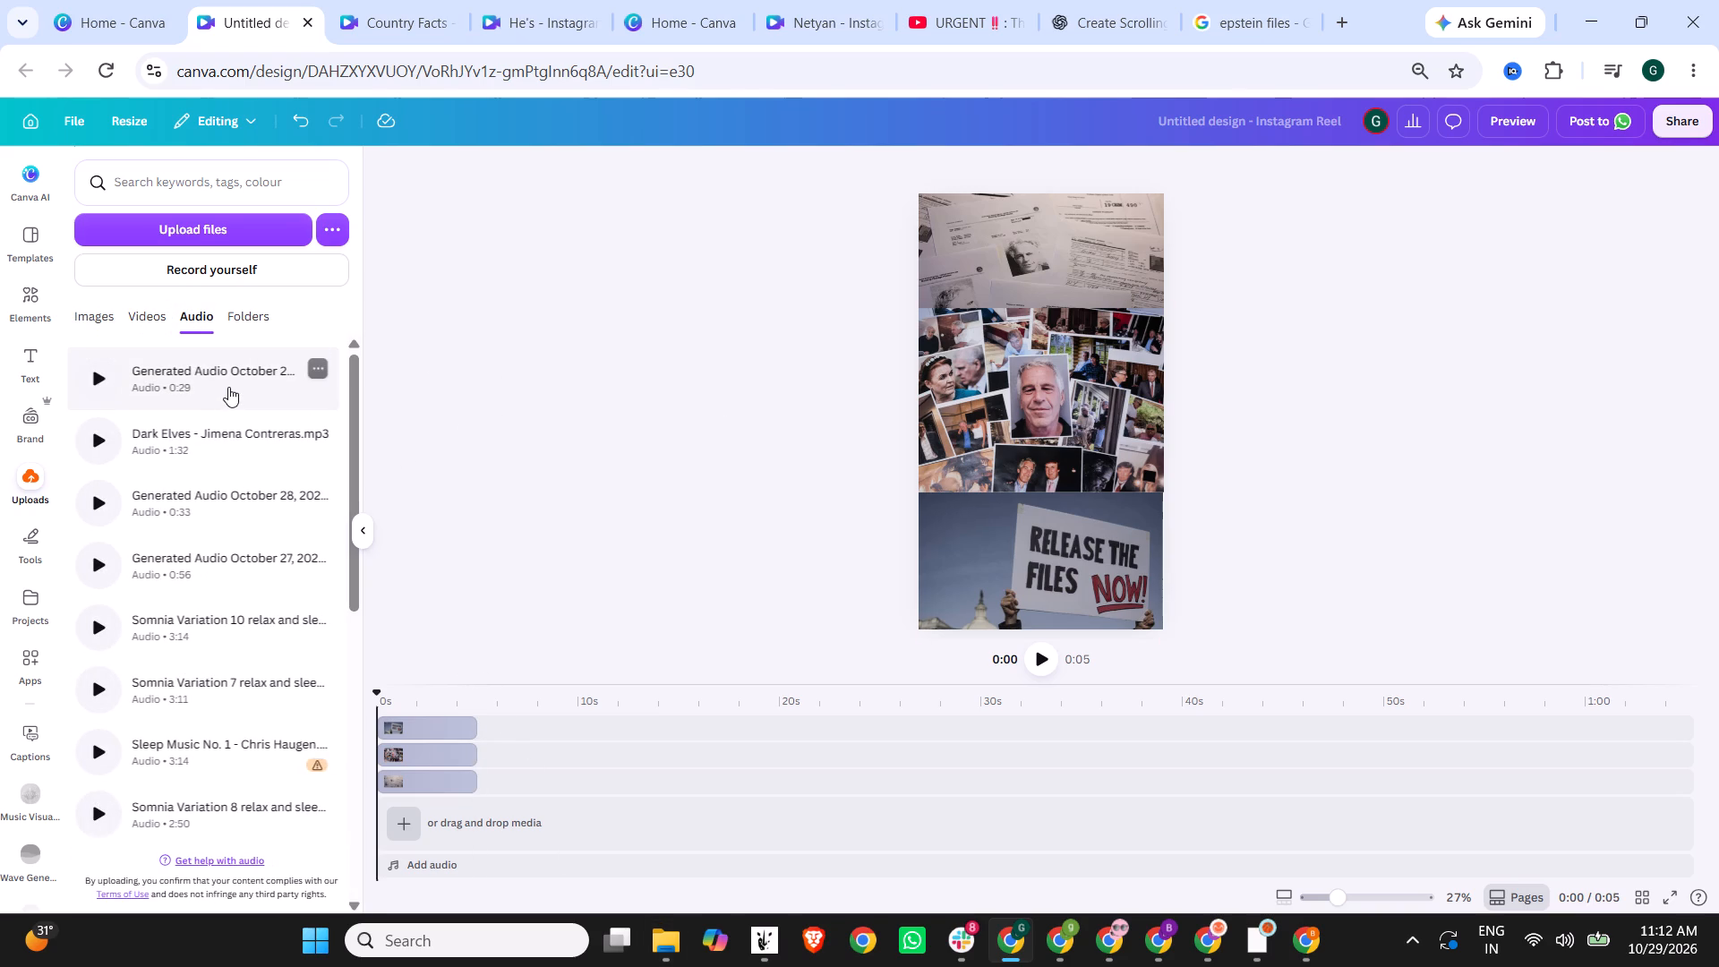
click(228, 387)
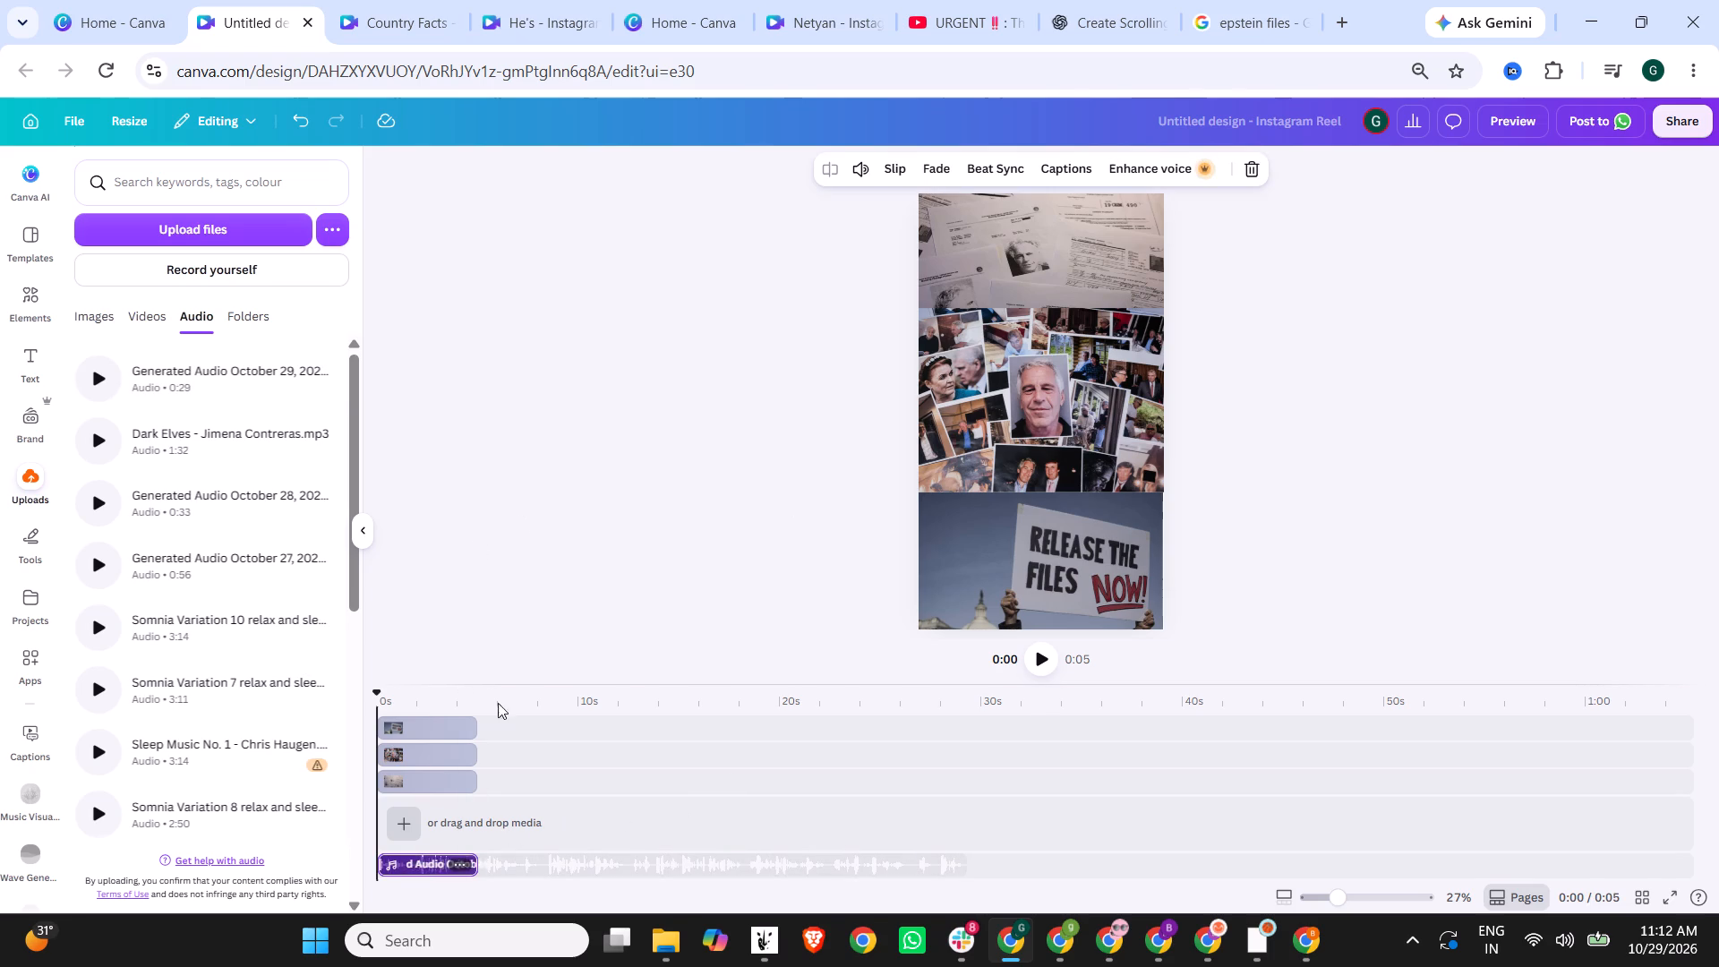
drag(475, 865, 990, 874)
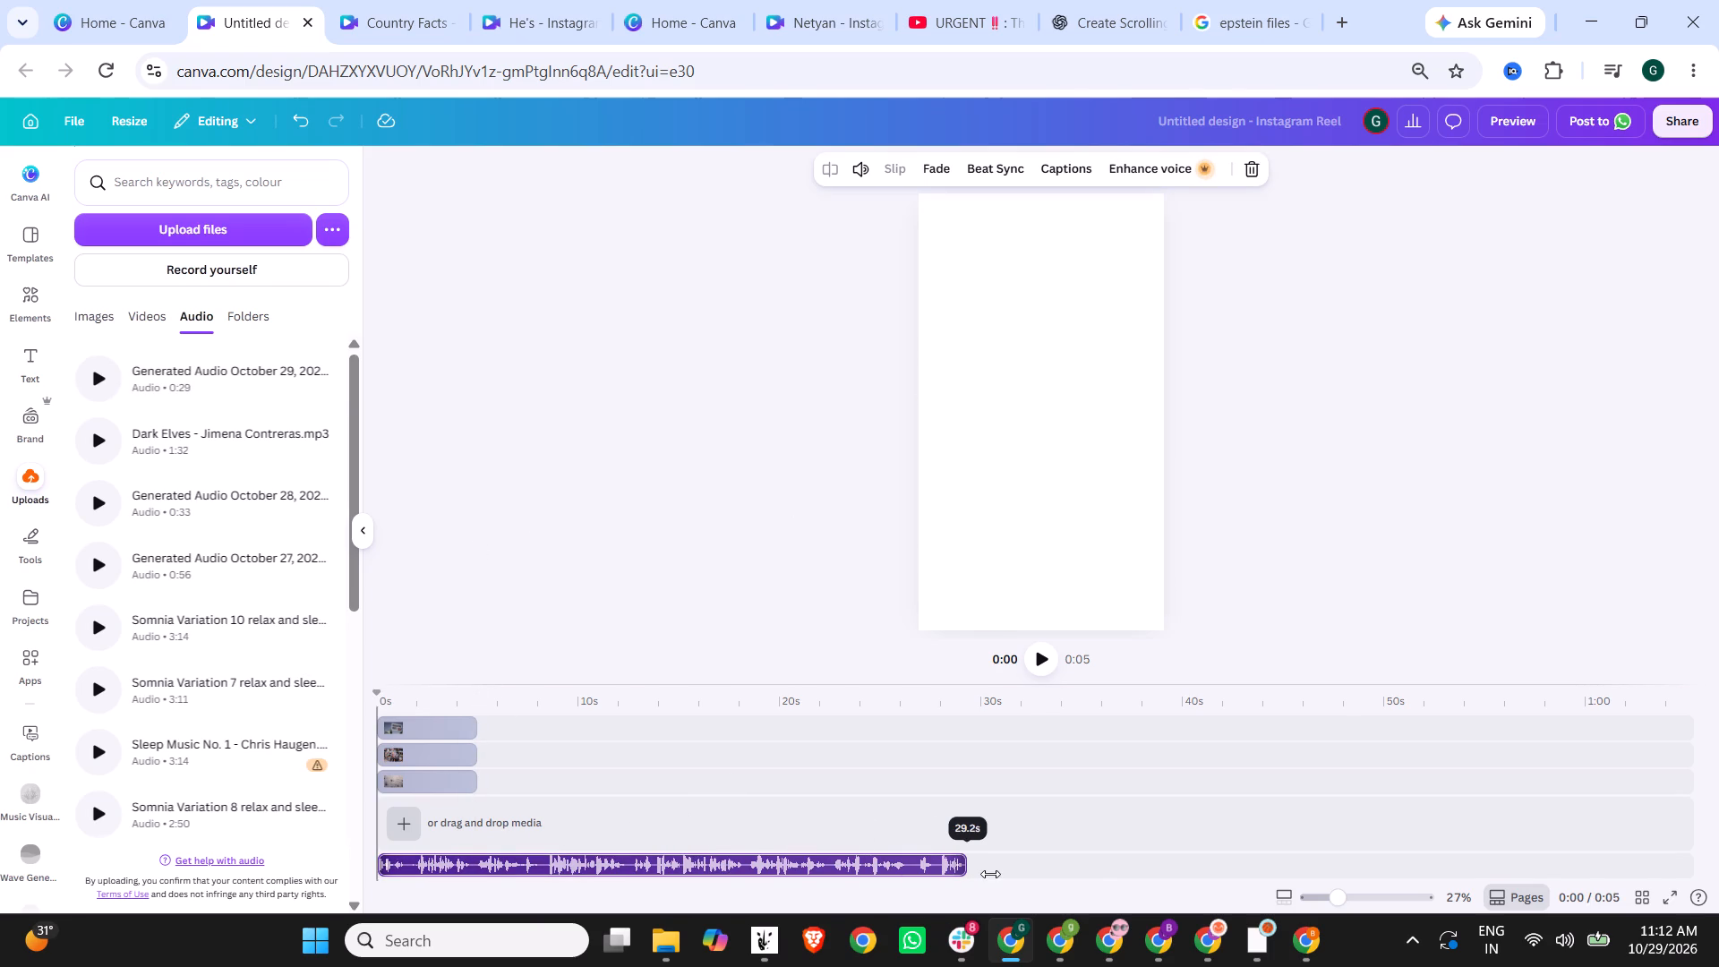
drag(990, 874, 1092, 877)
click(644, 458)
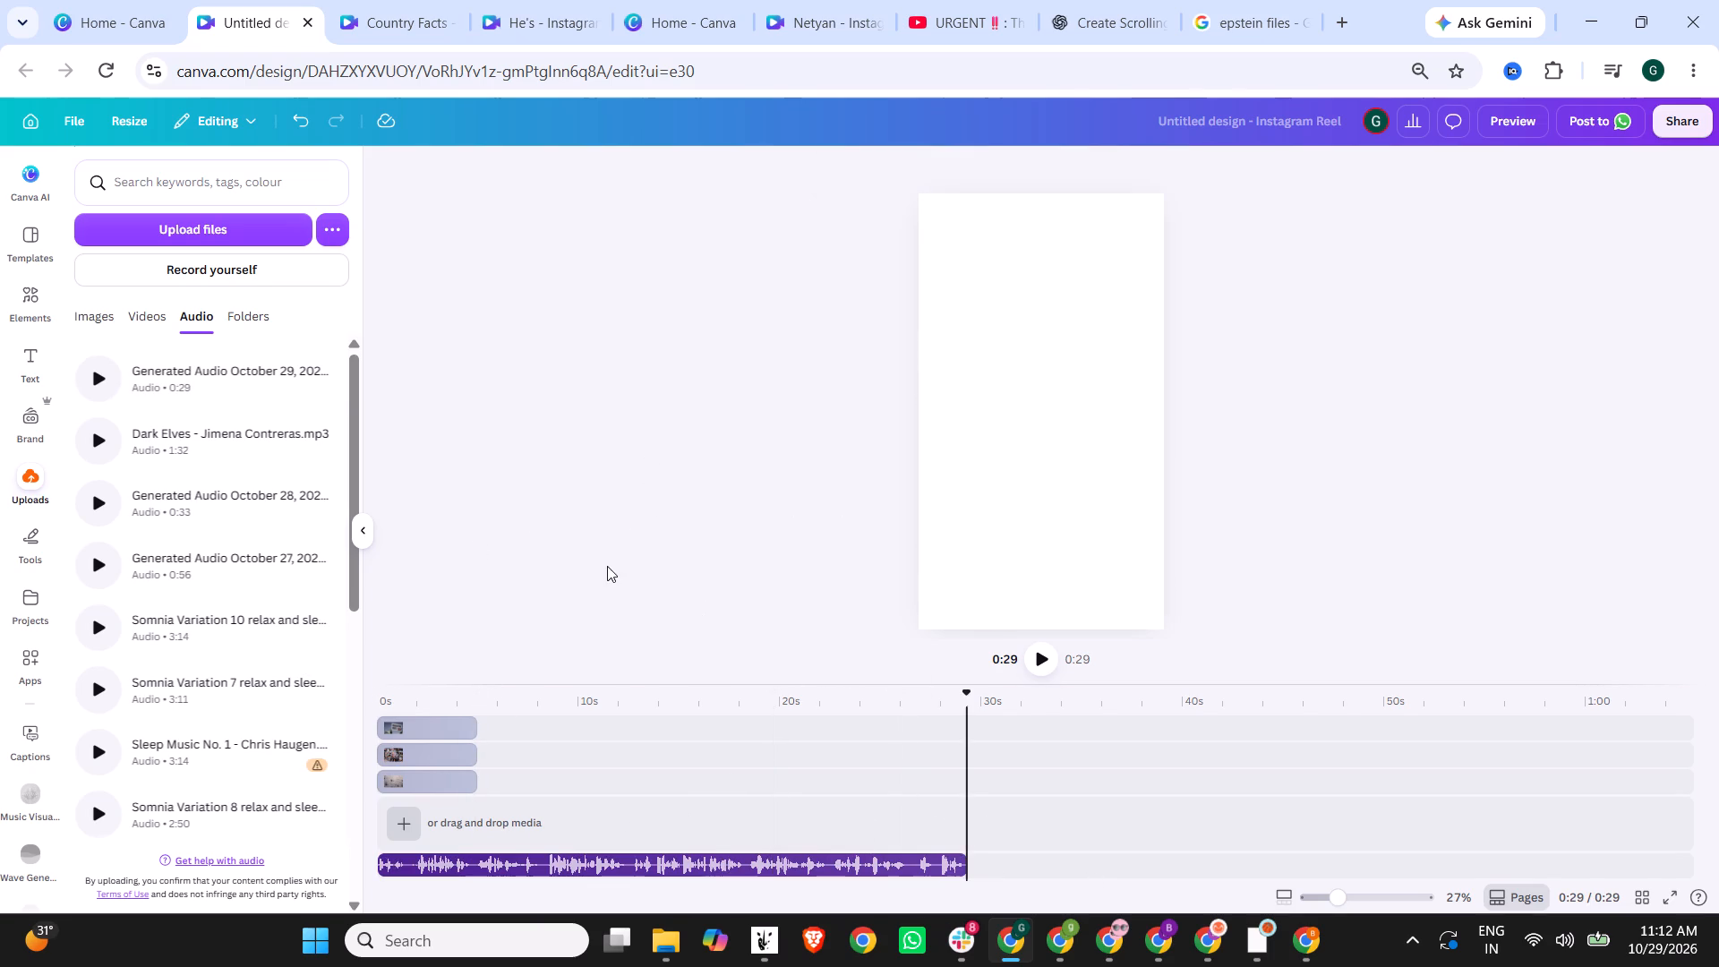
Play the voiceover's opening to find the photos' cue, and shift all three photo clips to start about 1.7 s in.
click(426, 697)
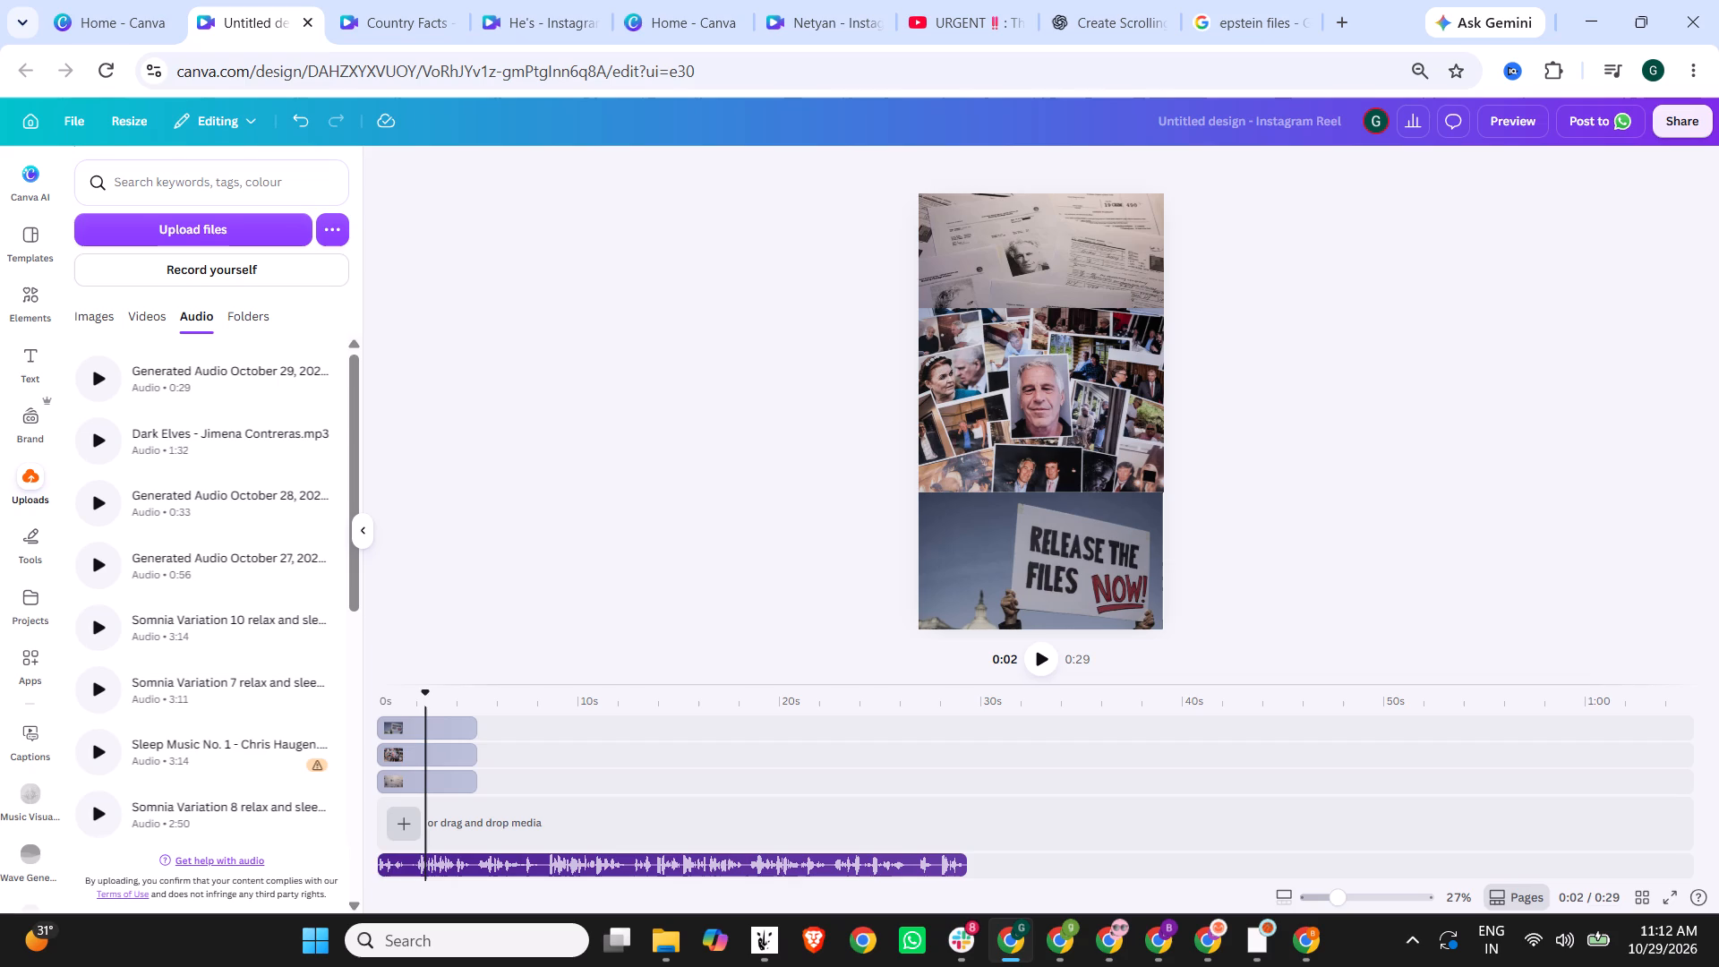
click(1039, 672)
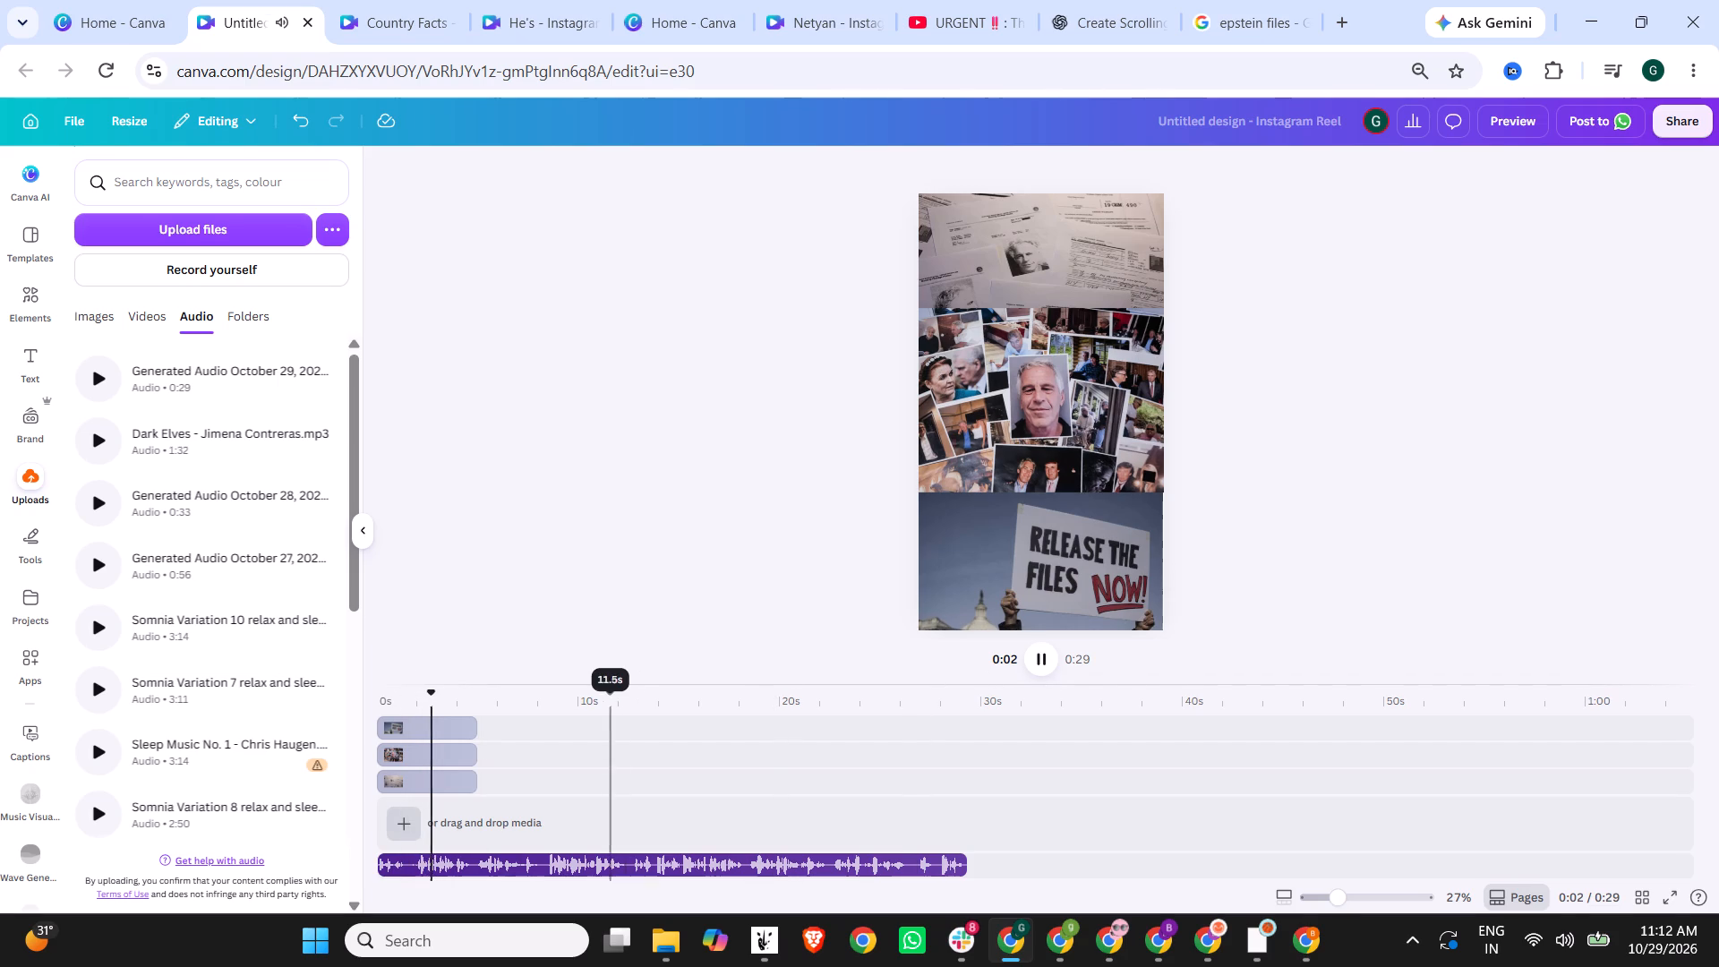
click(389, 692)
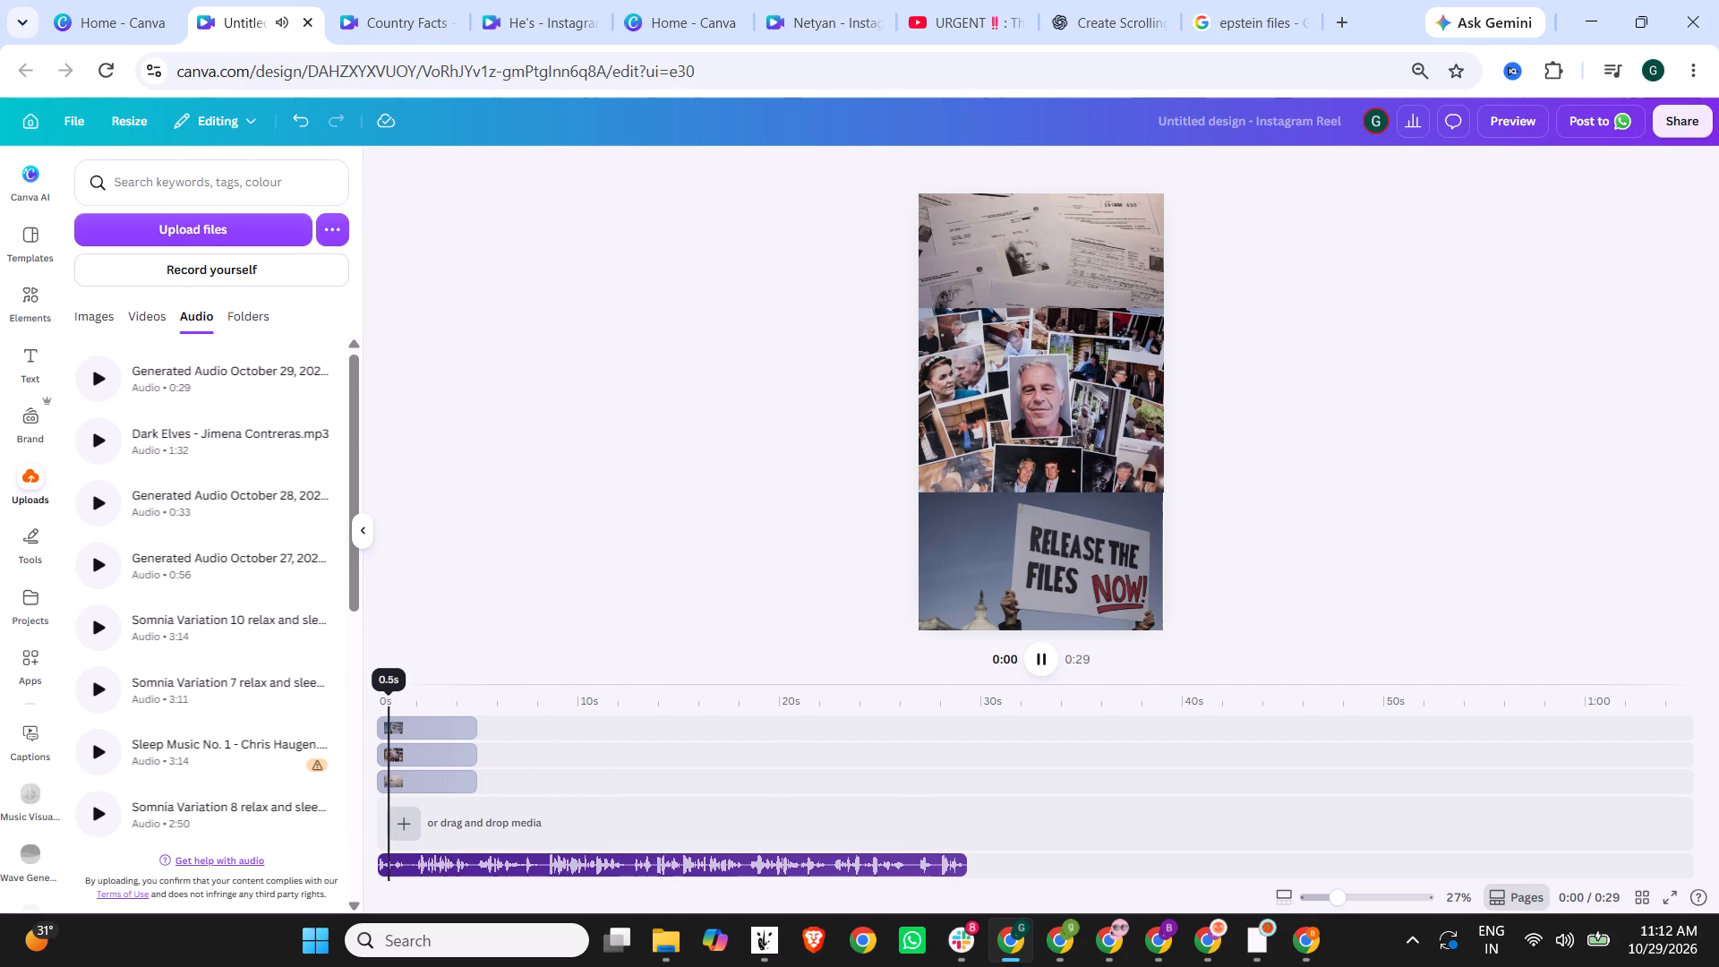
click(1048, 671)
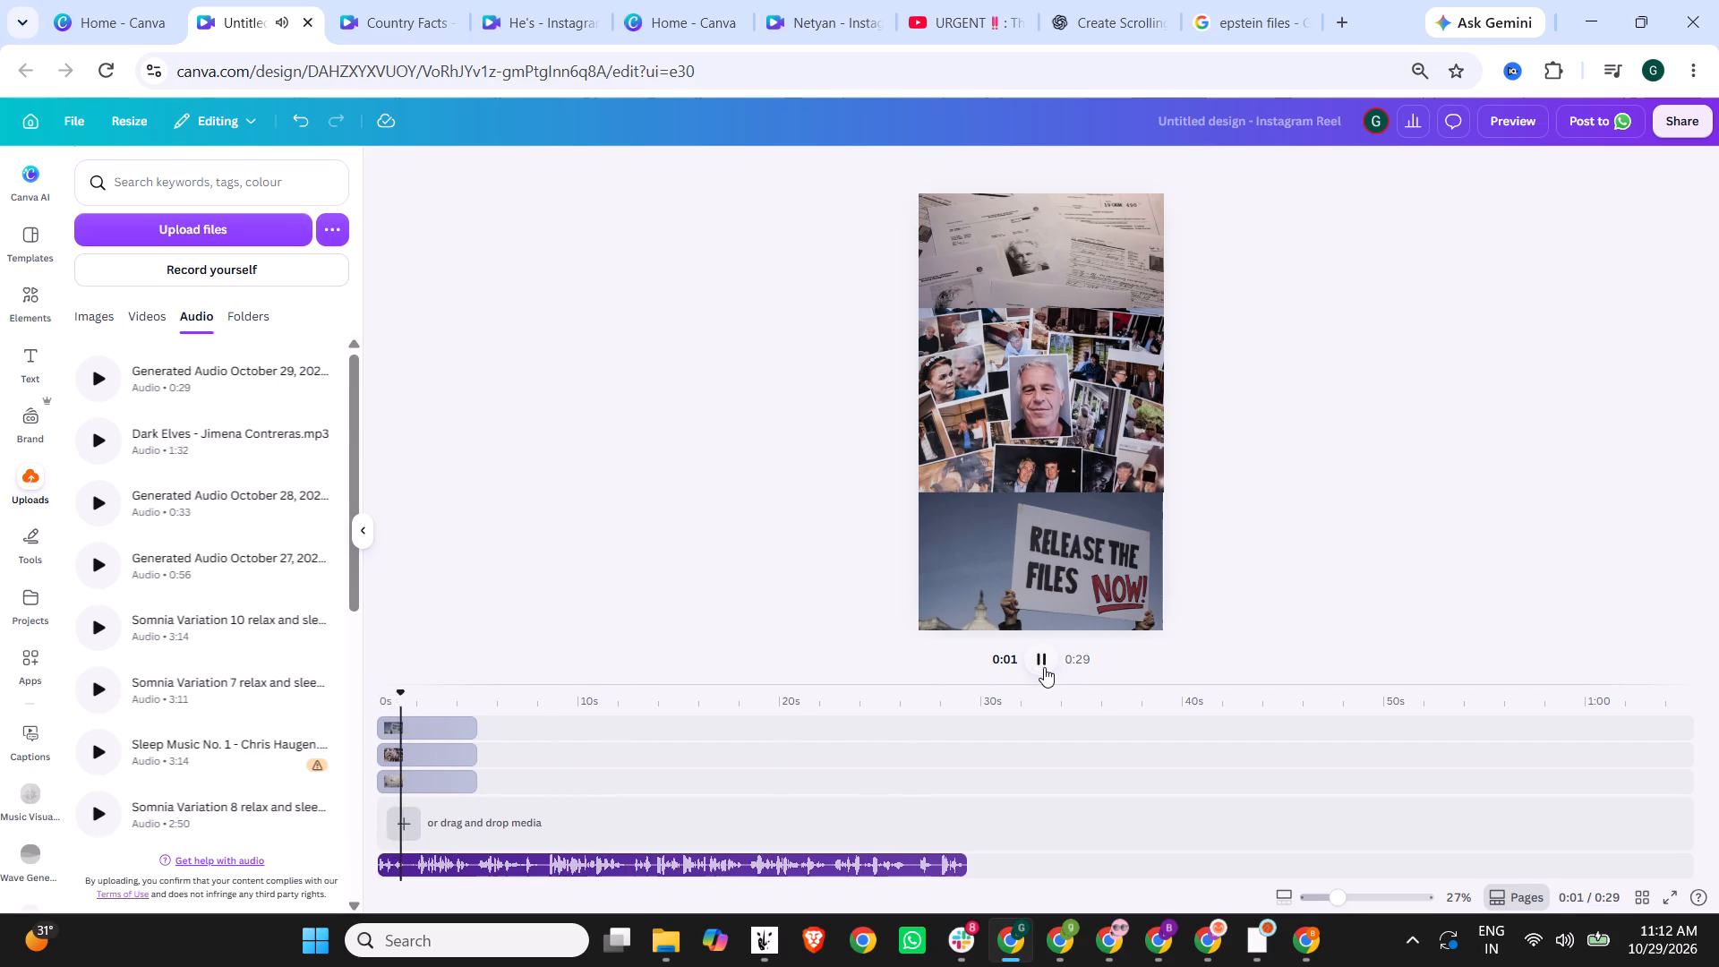
click(1044, 666)
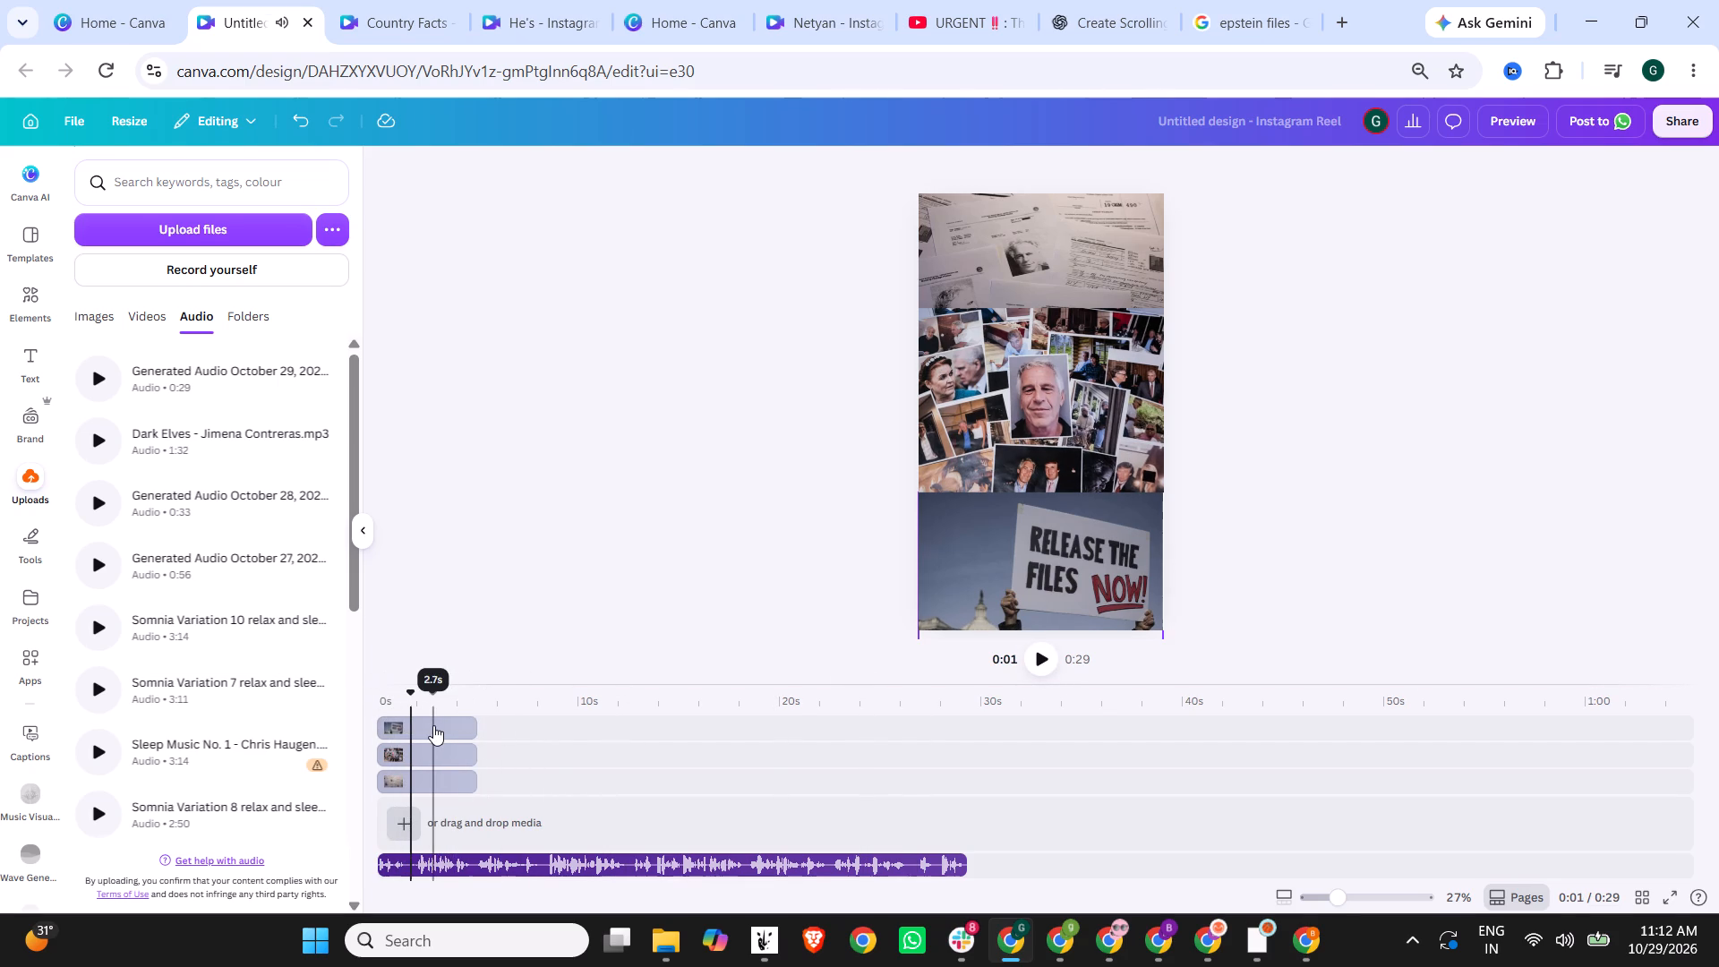
drag(433, 725, 462, 725)
drag(447, 741, 488, 741)
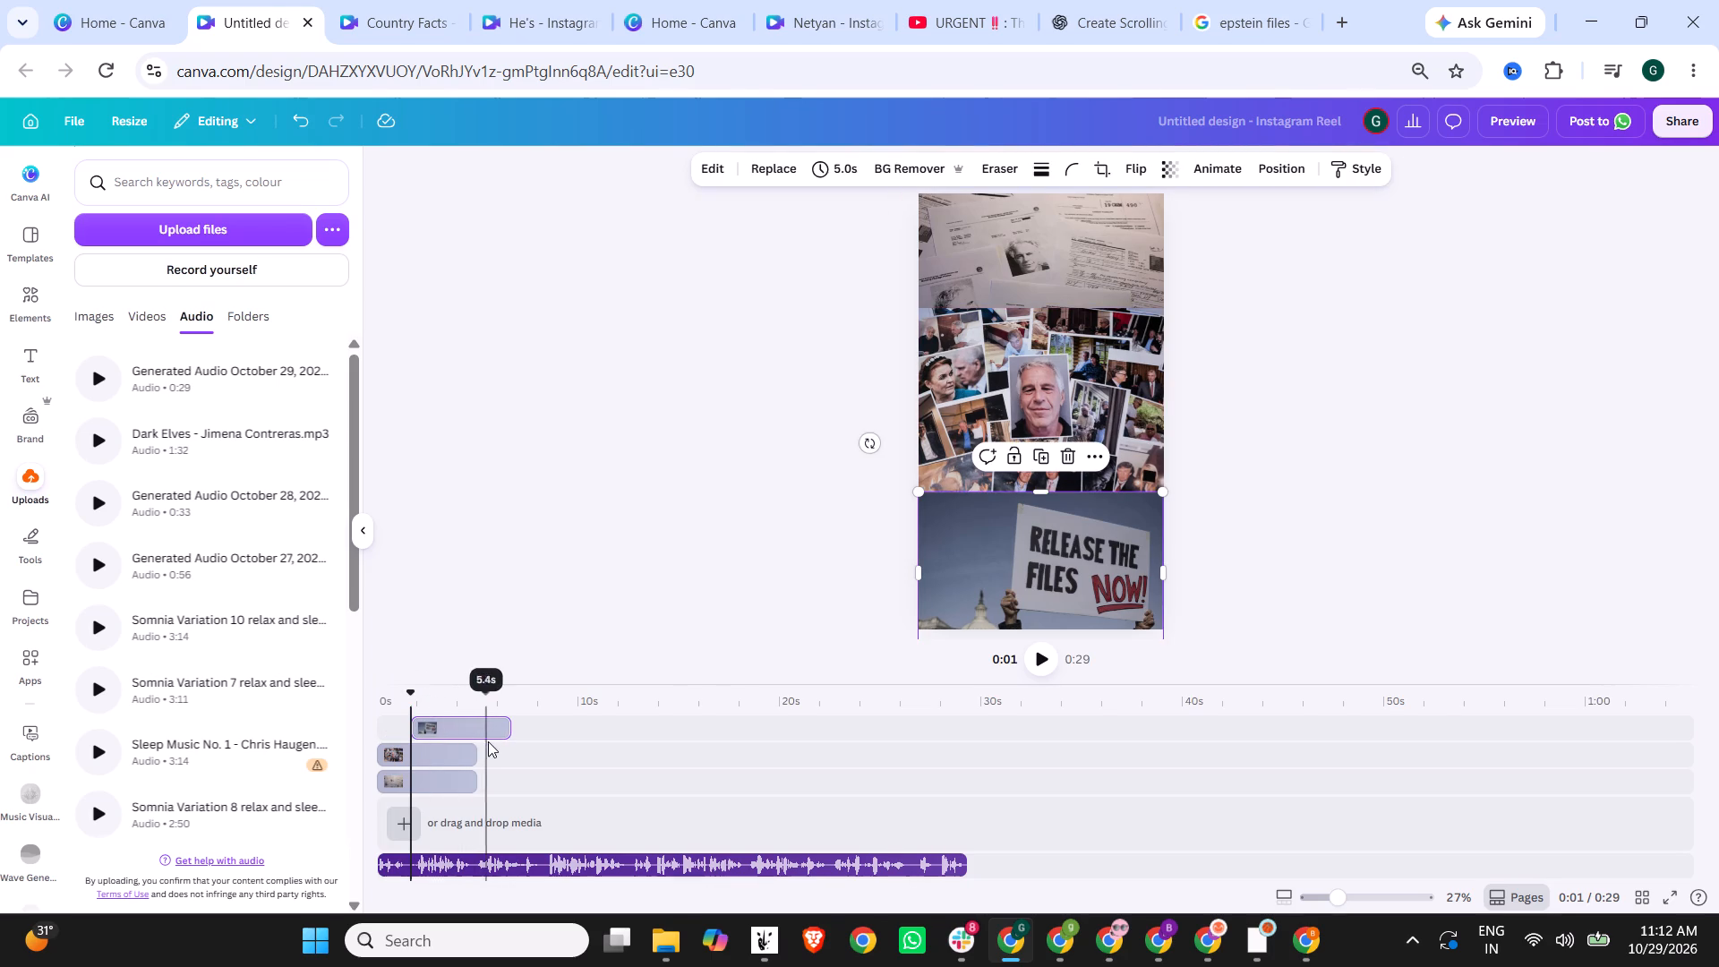
drag(488, 741, 490, 742)
drag(436, 747, 470, 750)
drag(430, 780, 467, 779)
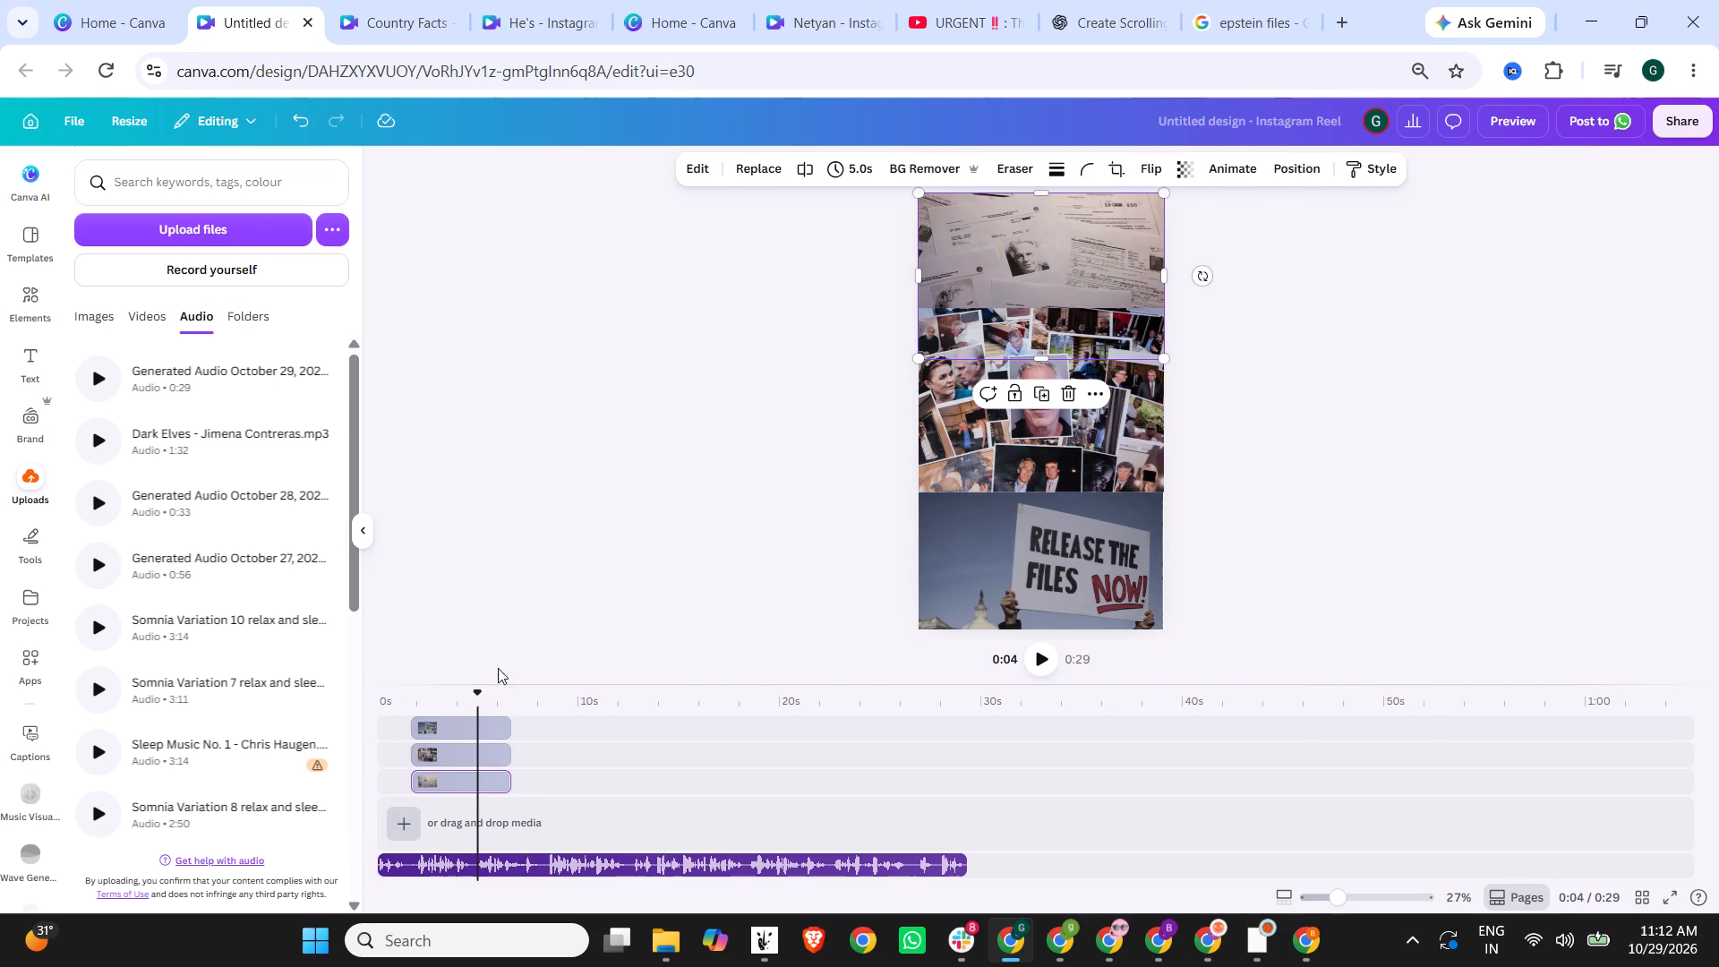
click(574, 605)
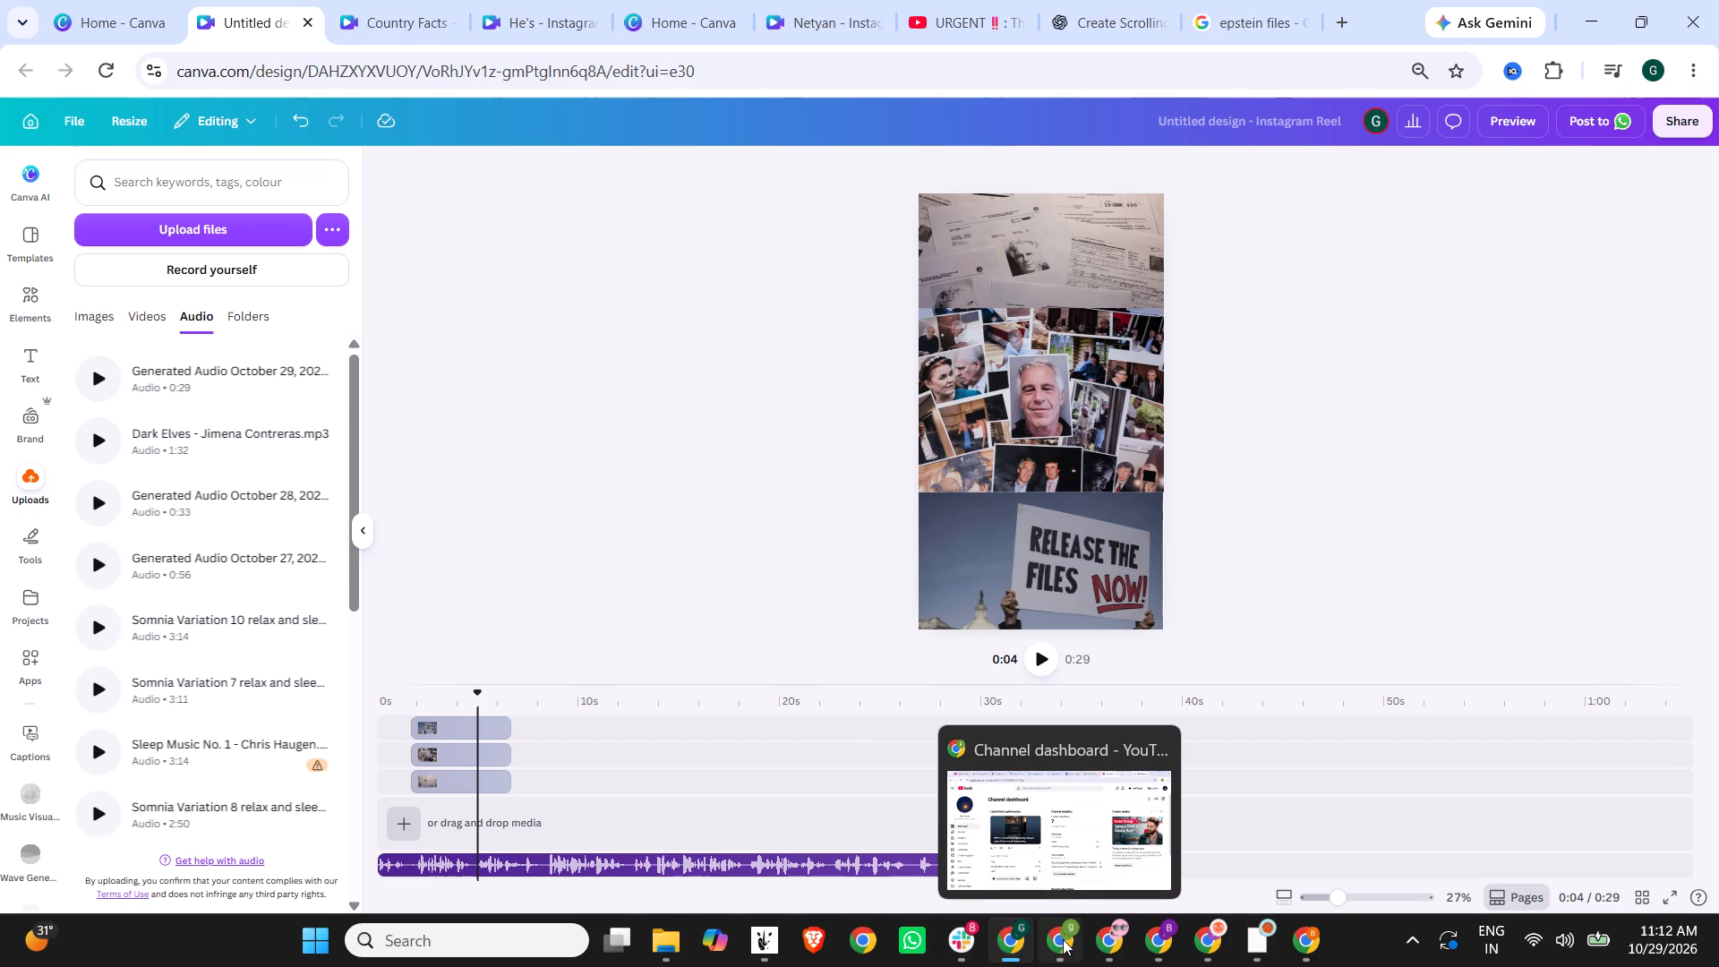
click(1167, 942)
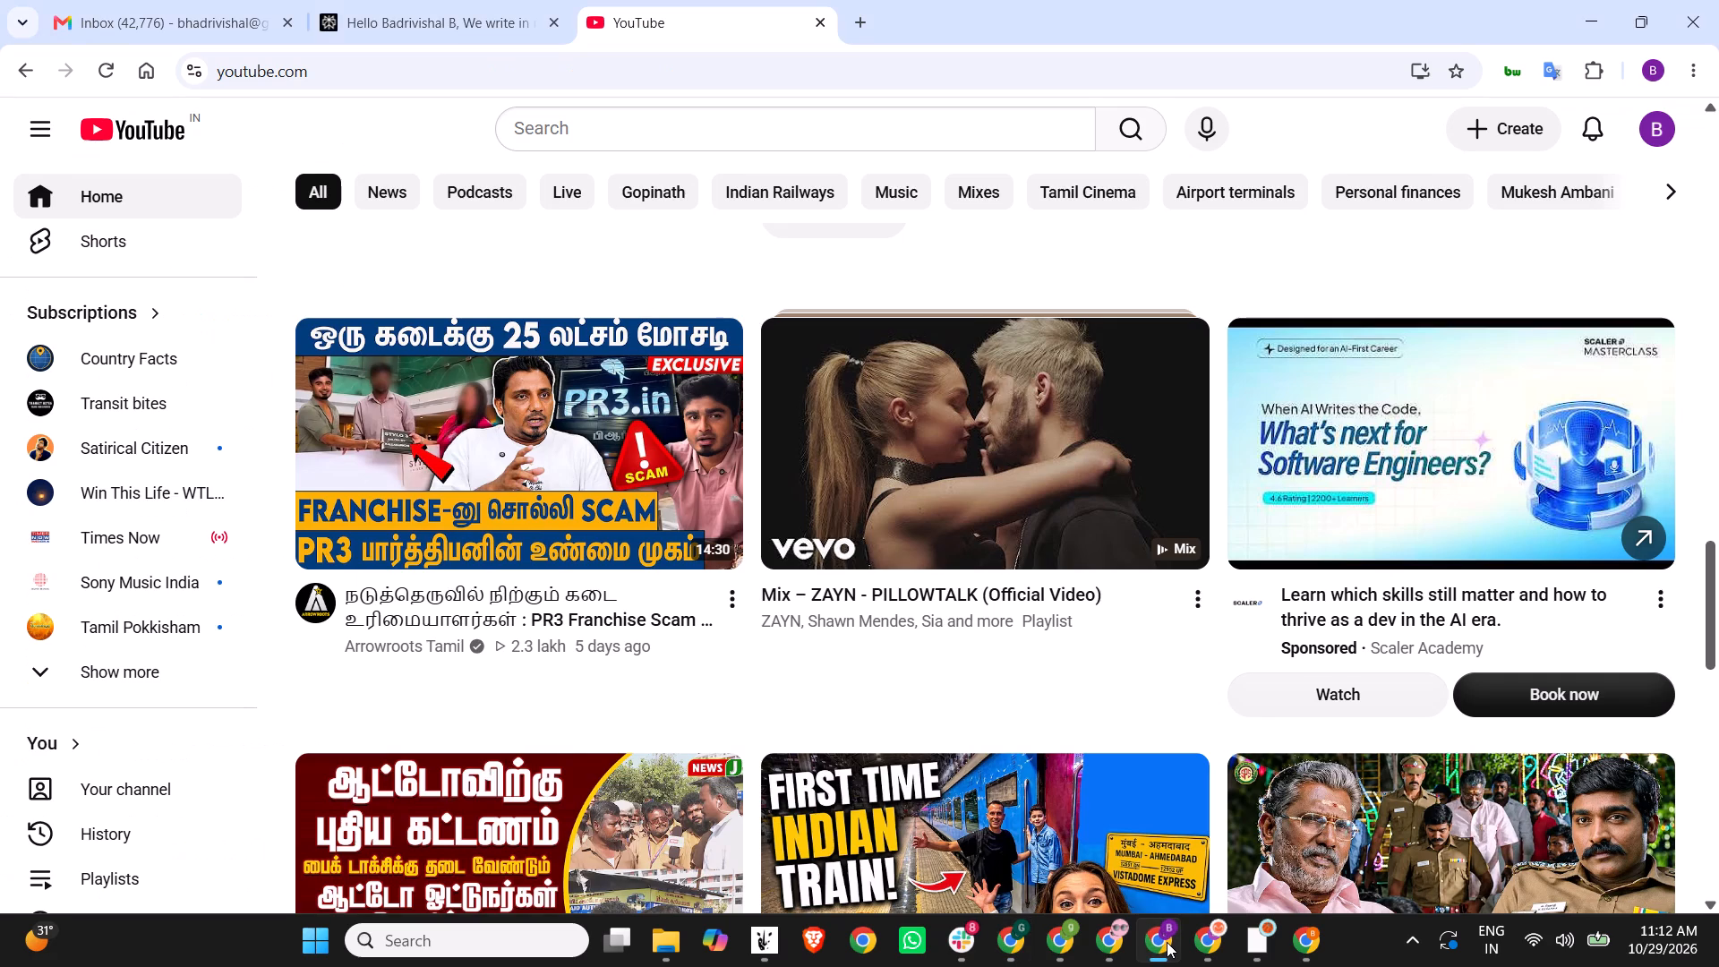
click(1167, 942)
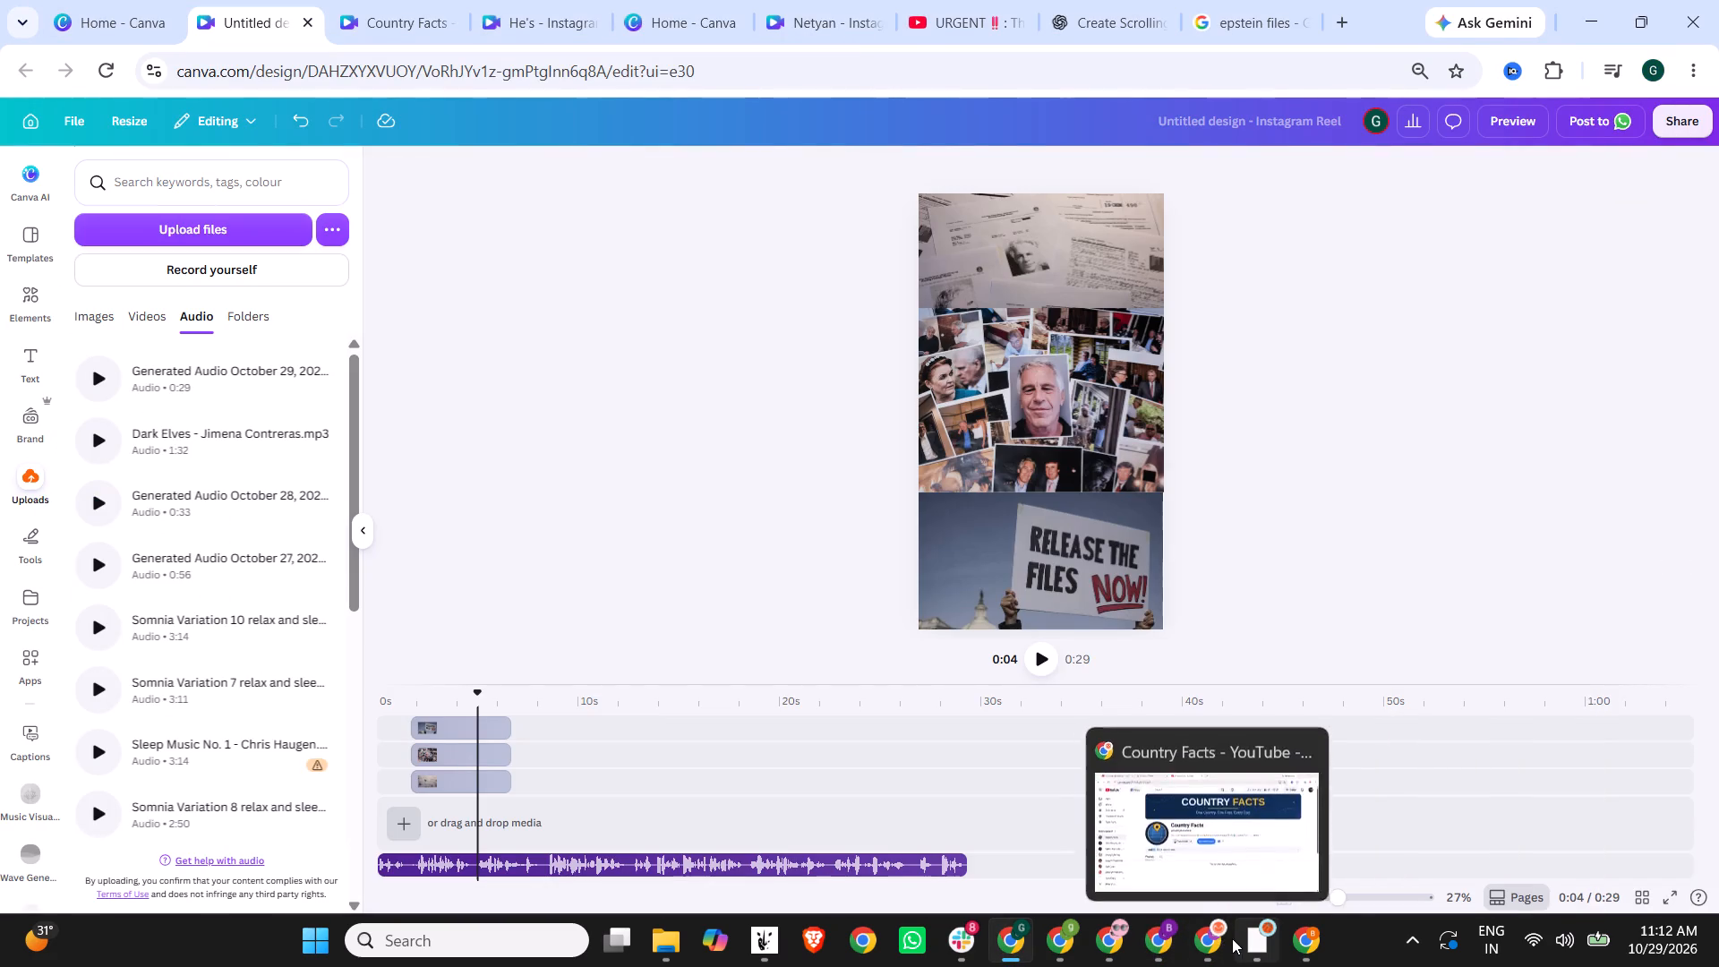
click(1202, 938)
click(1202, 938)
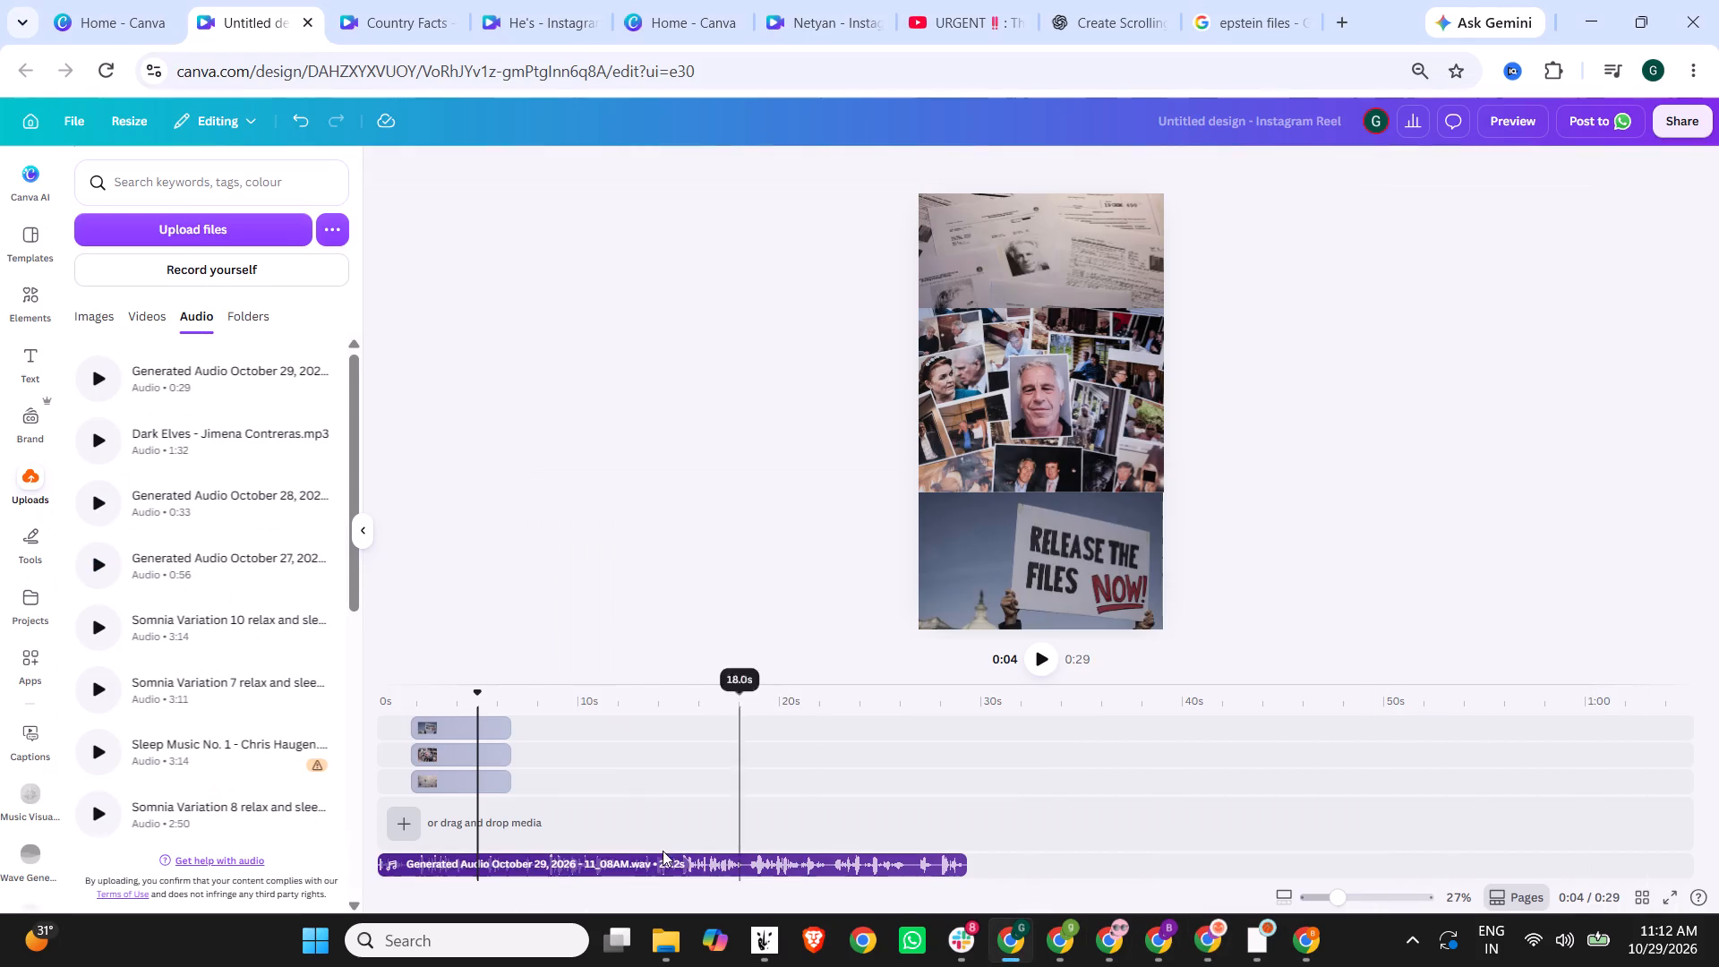
Replay the reel's opening to check the photos' start against the voiceover.
click(435, 867)
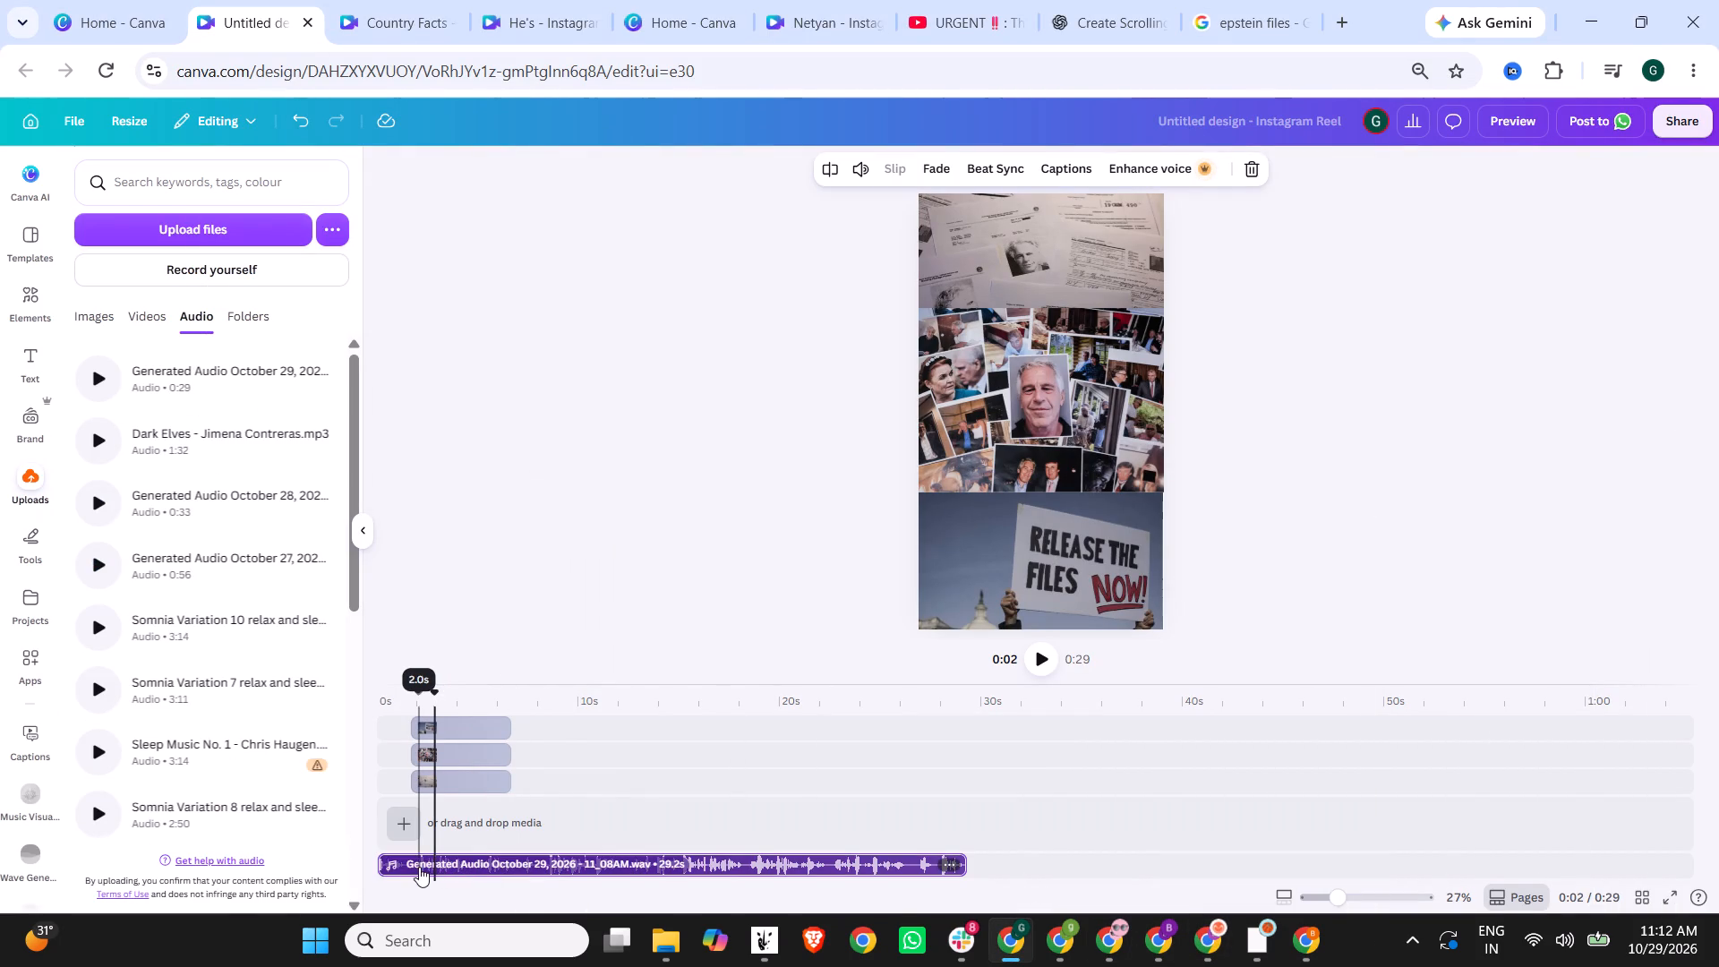
click(410, 863)
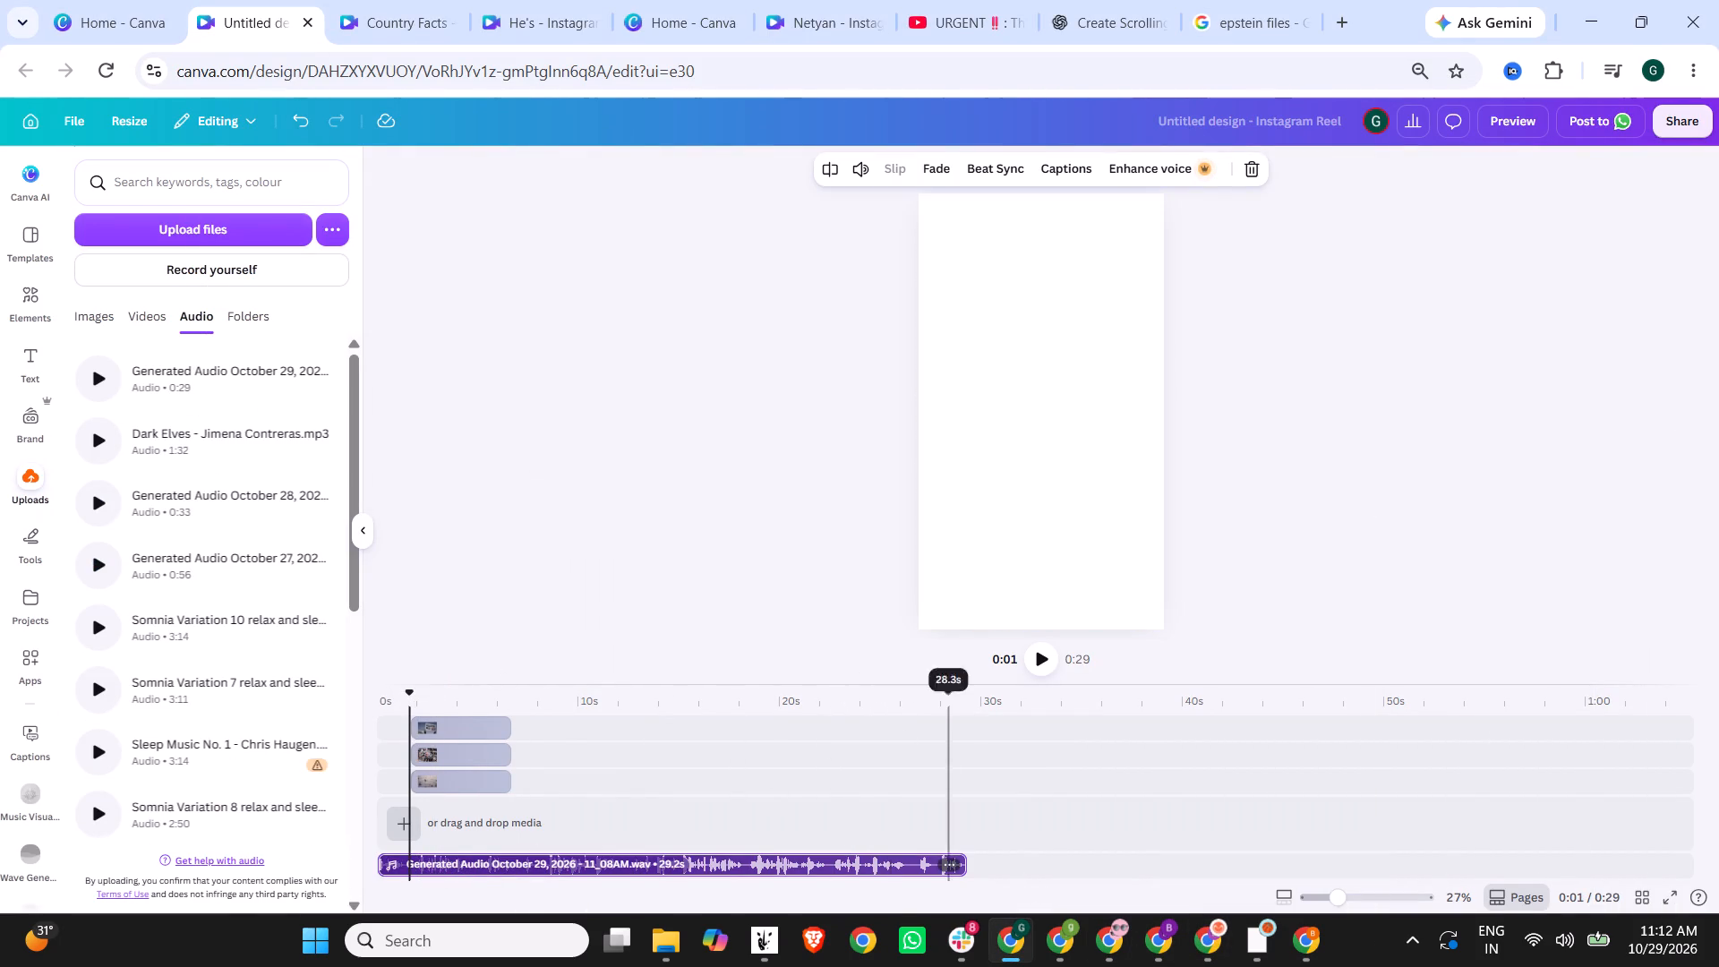
click(1046, 656)
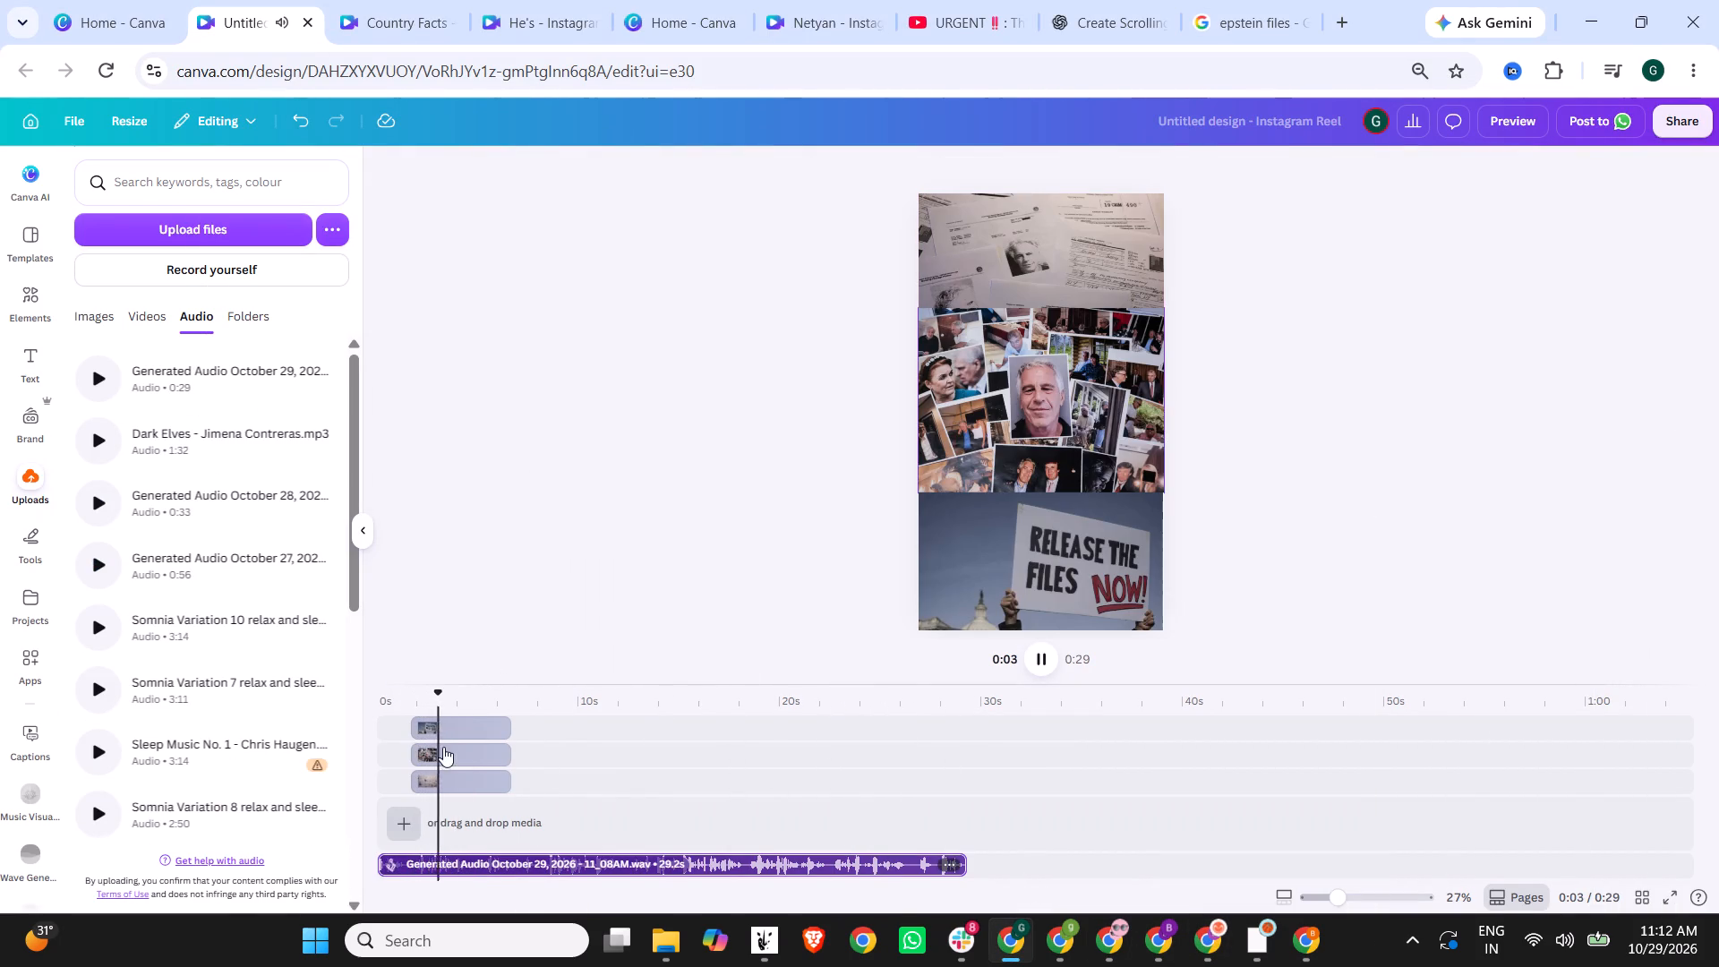
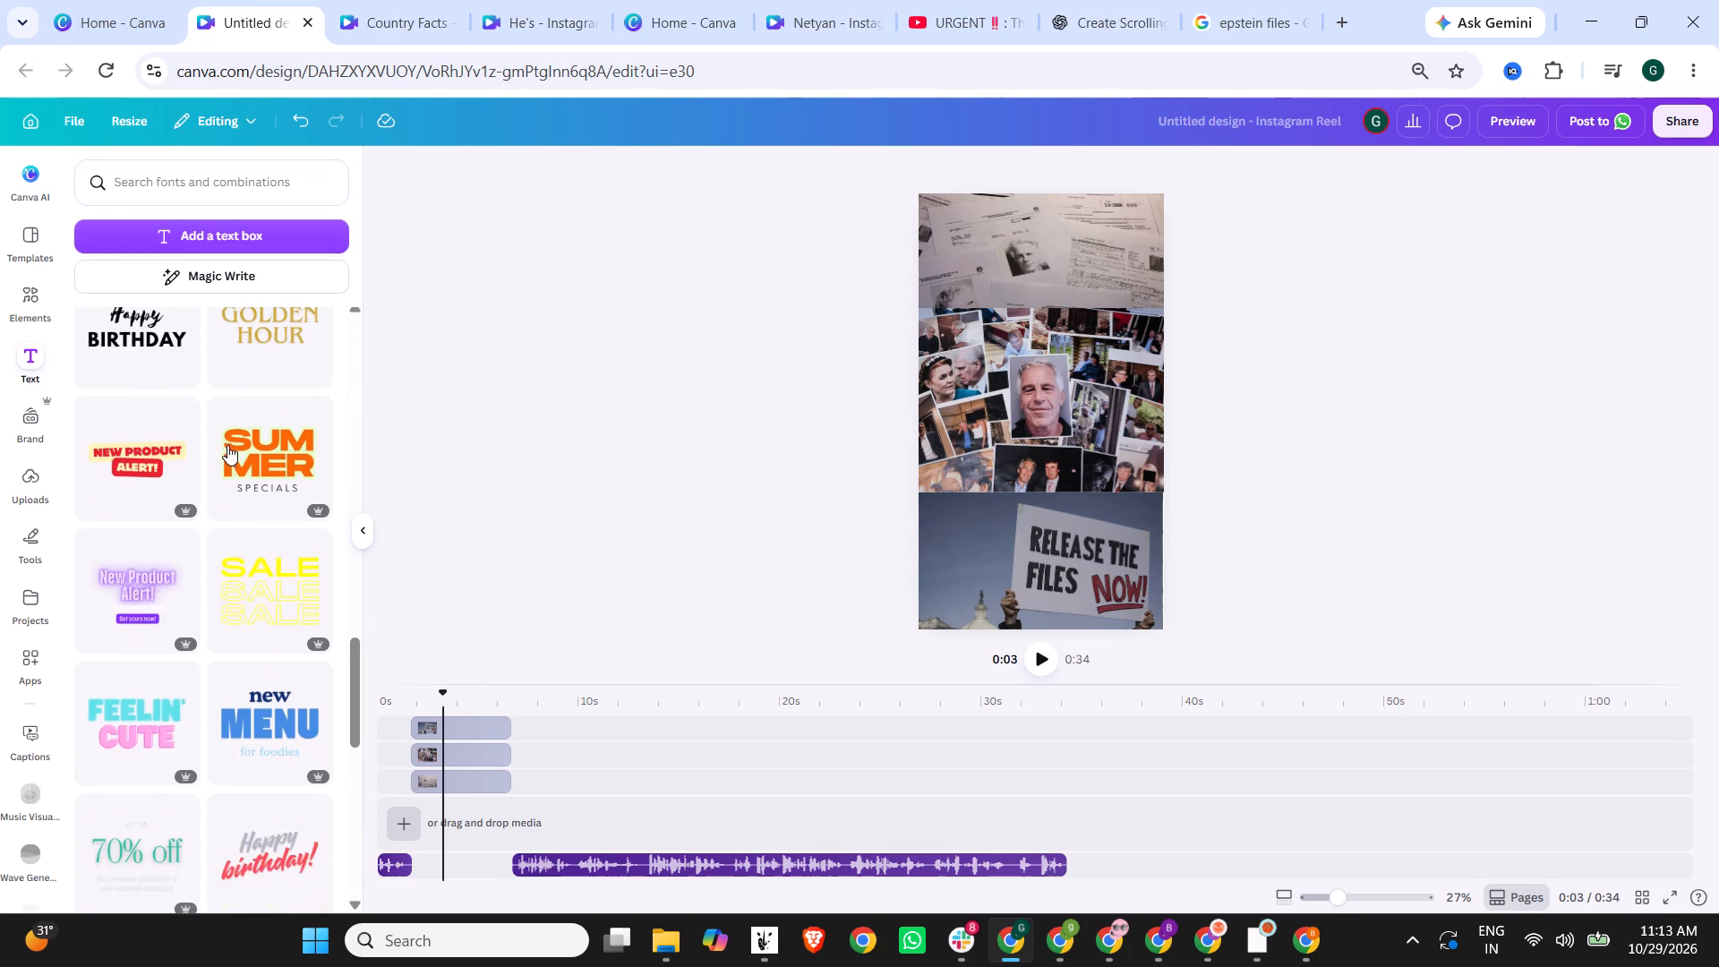
Find the yellow "HUGE SALE" font combination among the text styles and add it to the reel.
scroll(216, 572, down, 9)
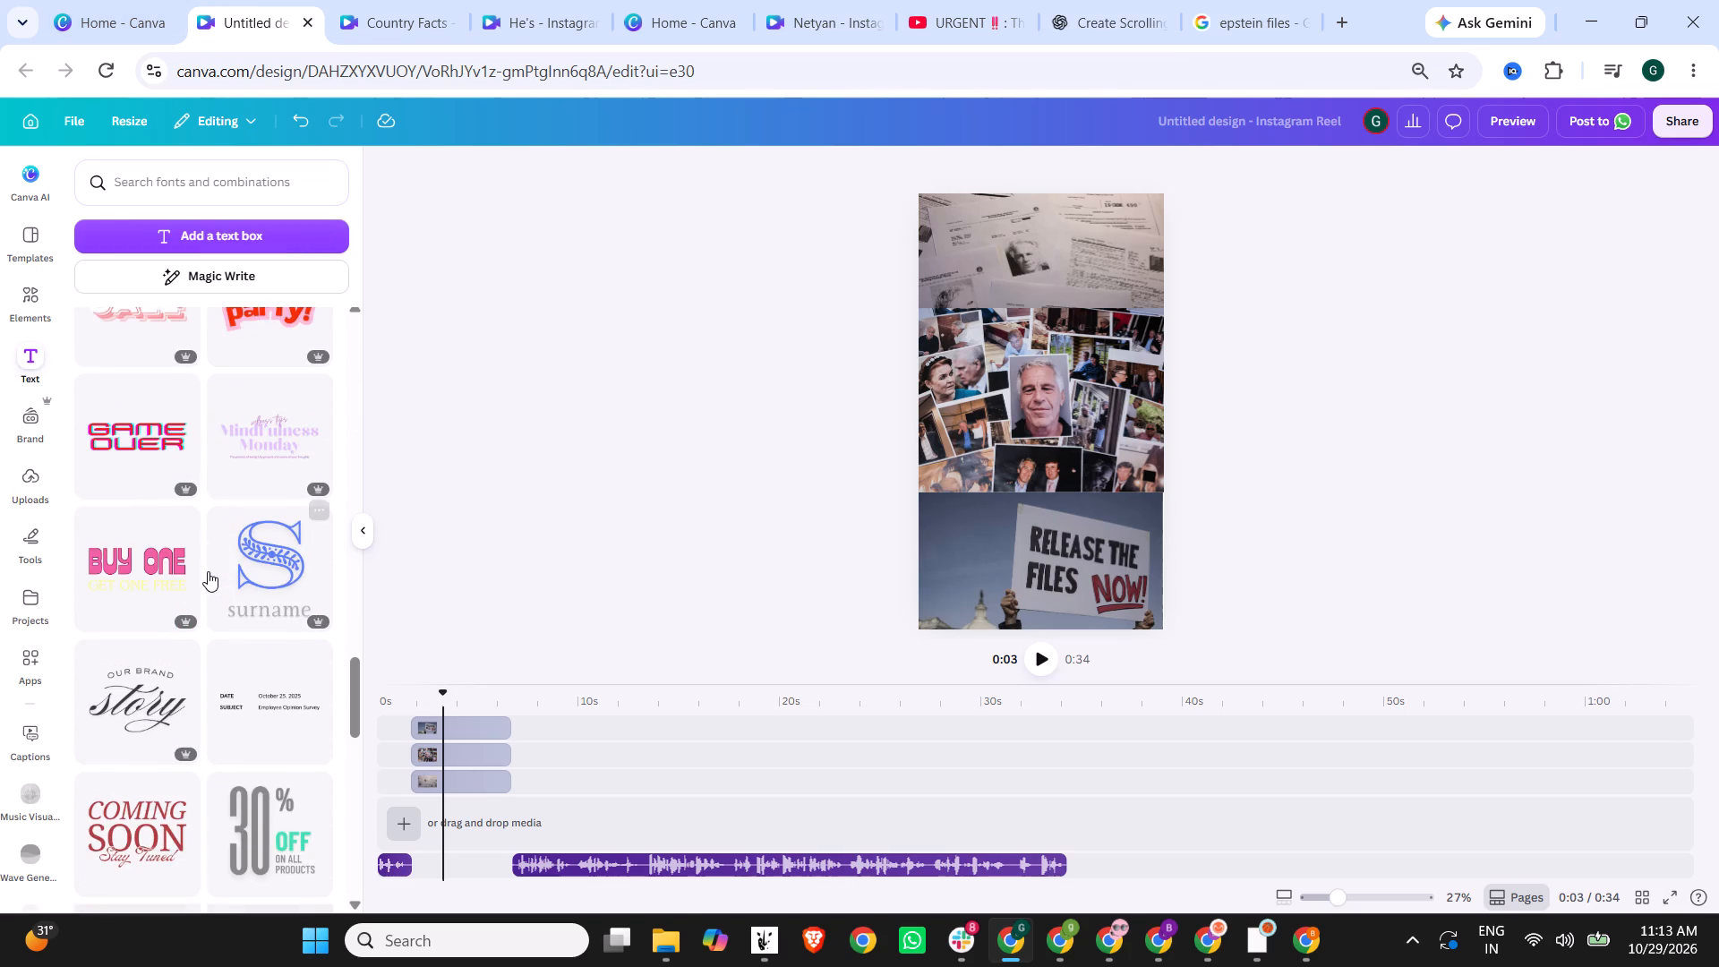
scroll(207, 570, down, 7)
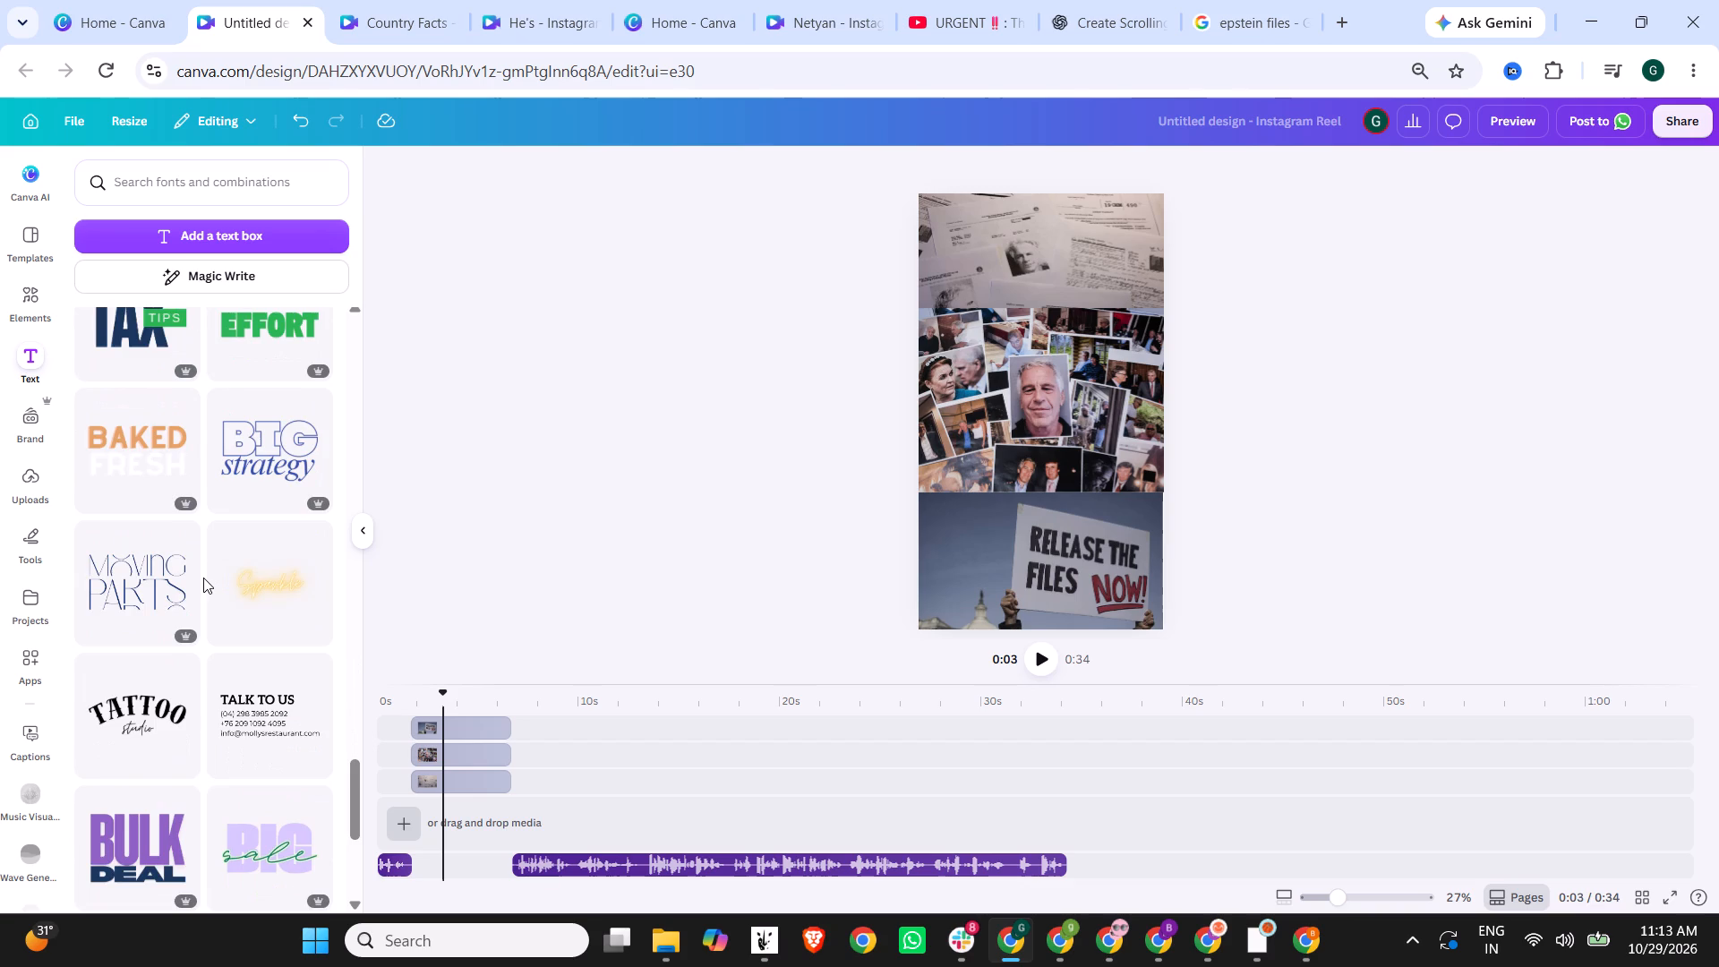
scroll(203, 578, down, 7)
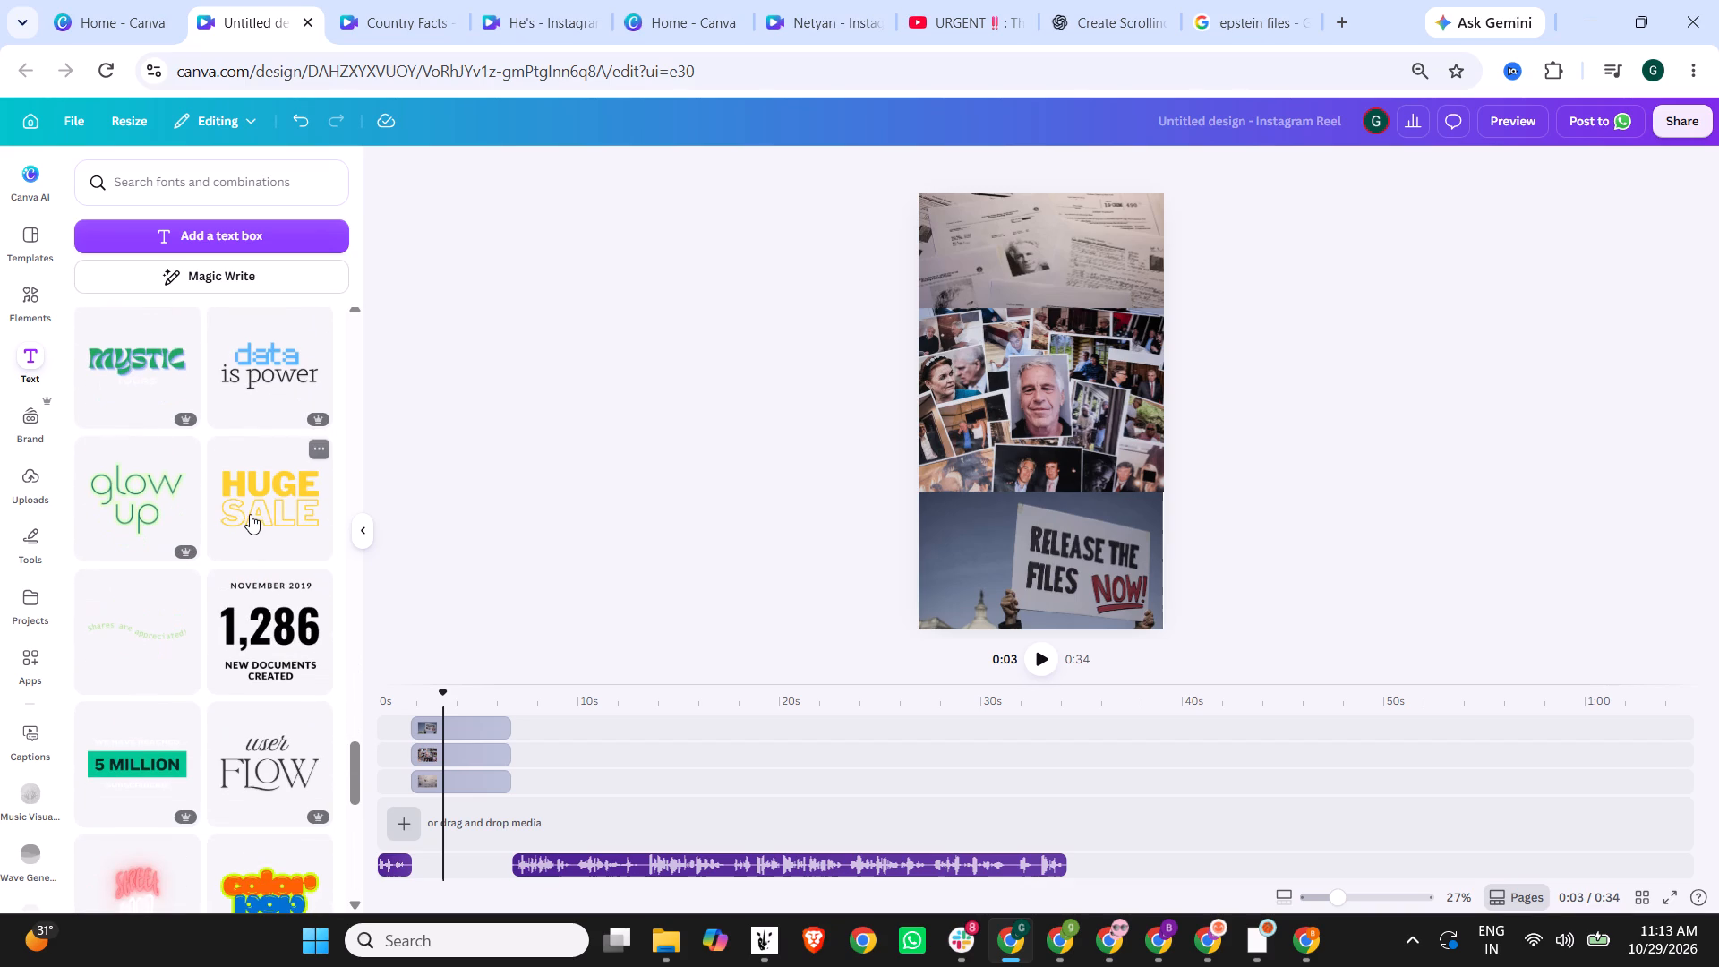
click(250, 514)
Cut the word "HUGE" from the upper line of the added text combination.
double_click(1026, 385)
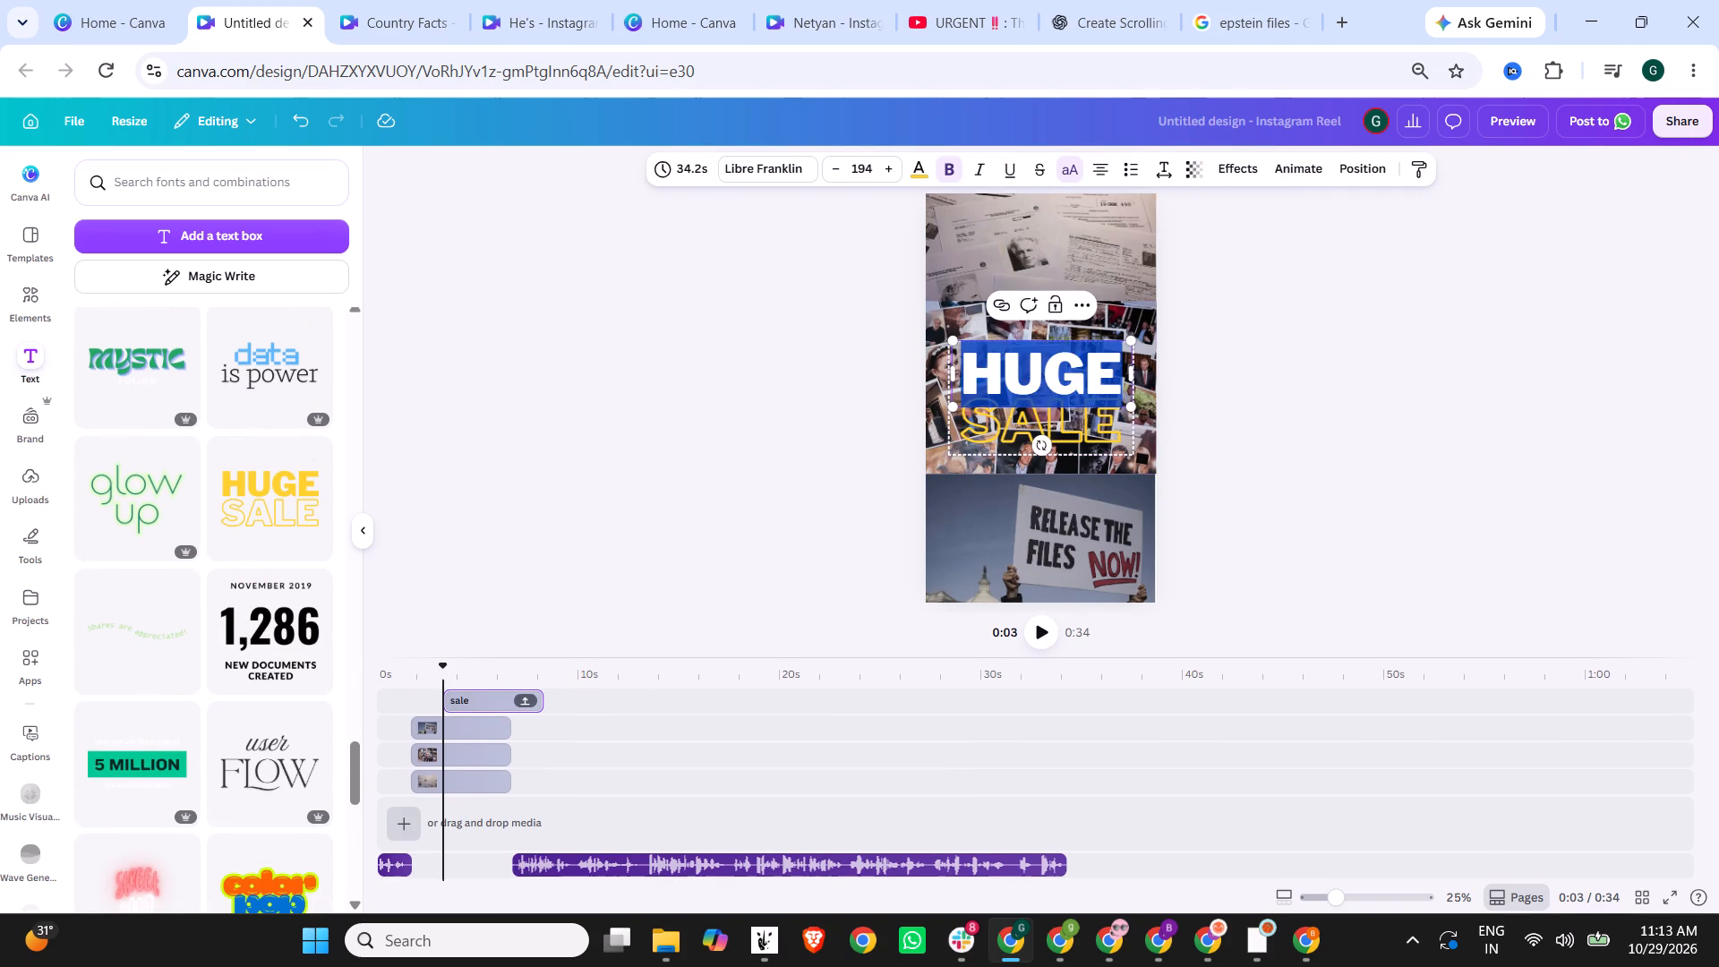
key(ctrl+x)
Open the outlined "SALE" line for editing and insert a line break in it.
double_click(1113, 417)
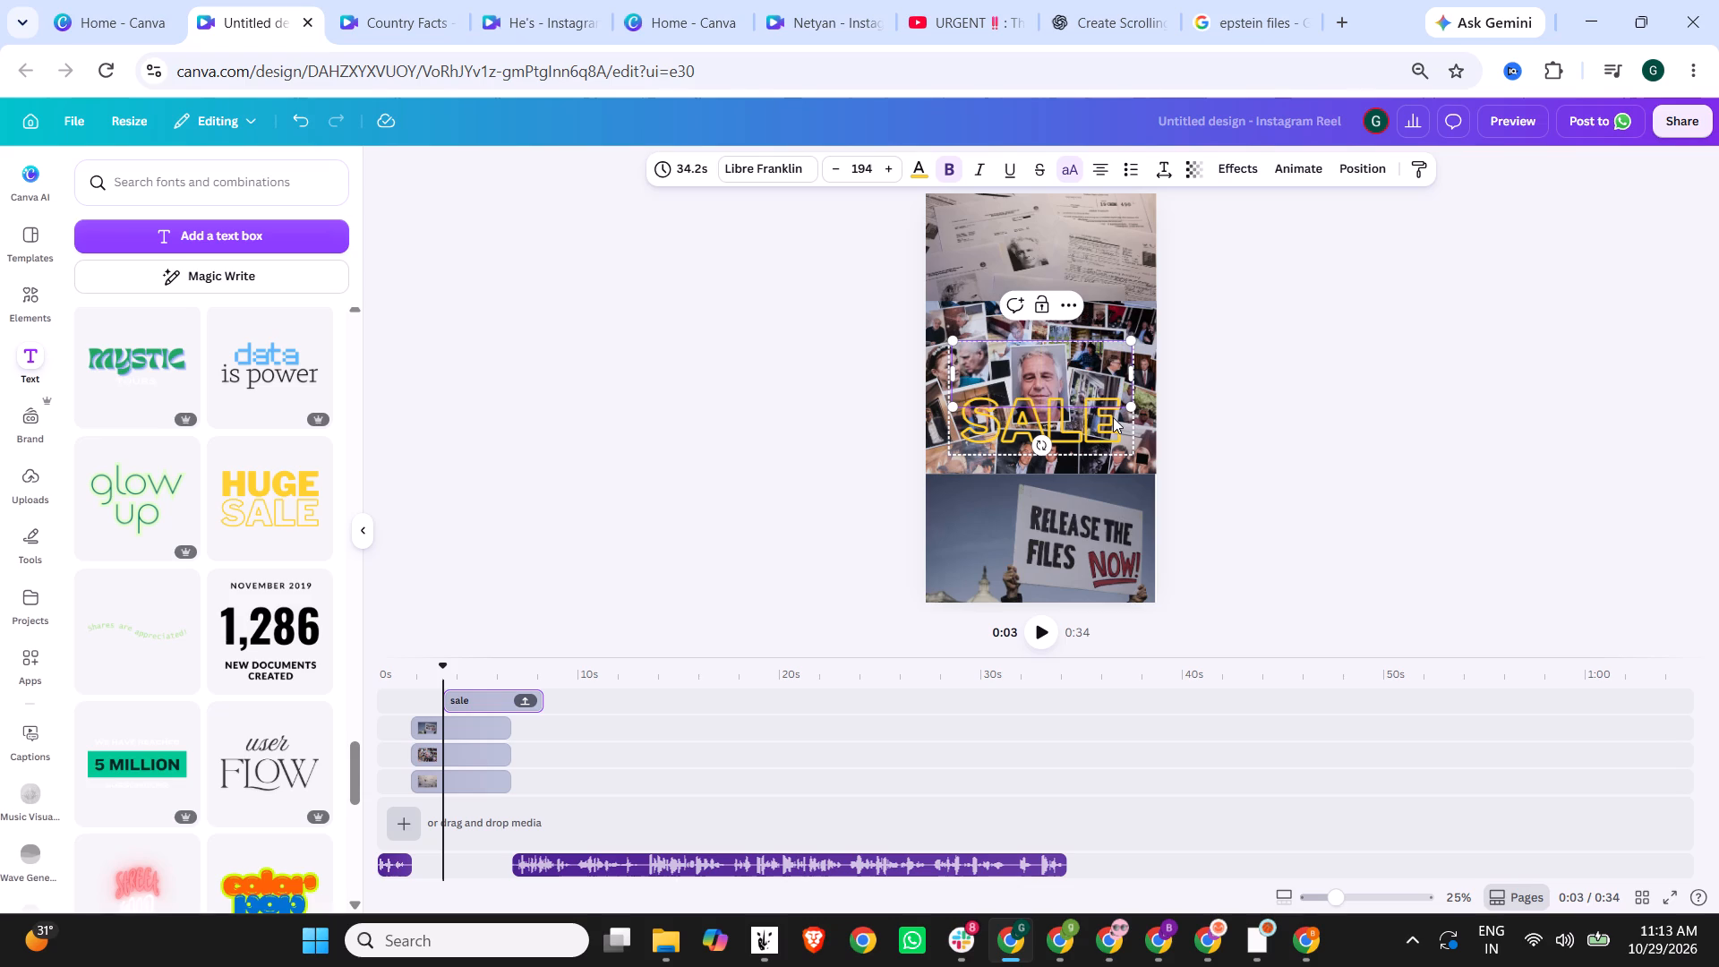
click(1115, 417)
key(Return)
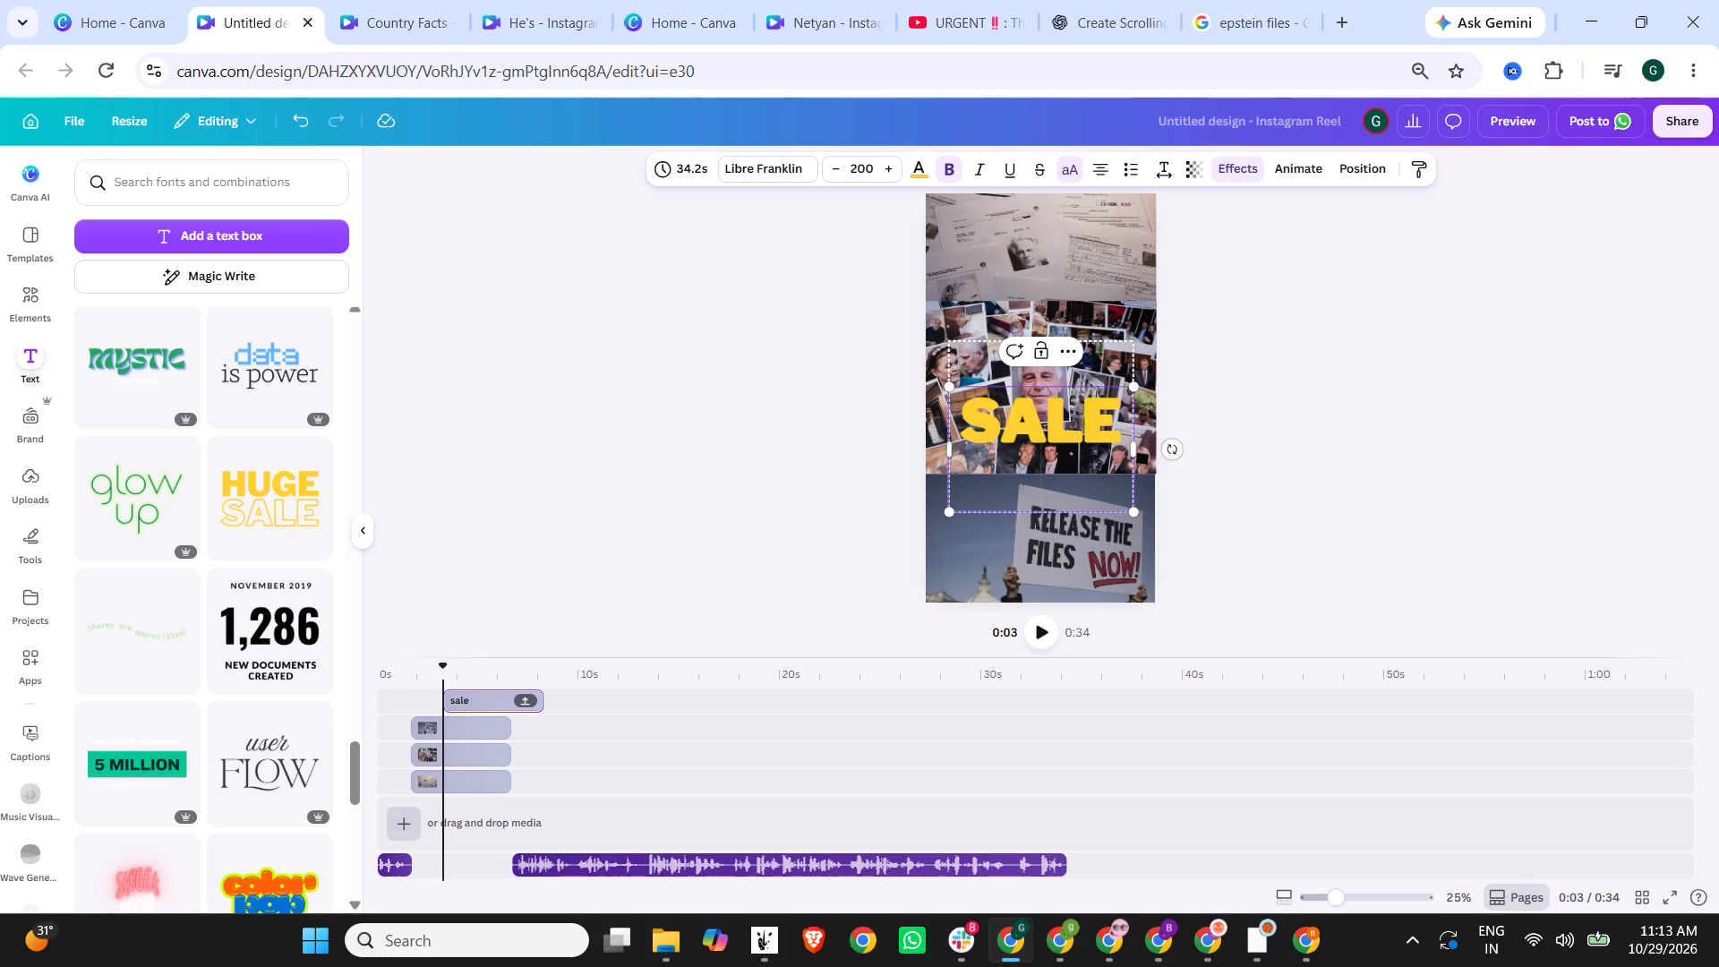
Add "EPSTIEN FILES" after "SALE" in the lower text of the yellow headline.
text(ES)
key(shift+BackSpace)
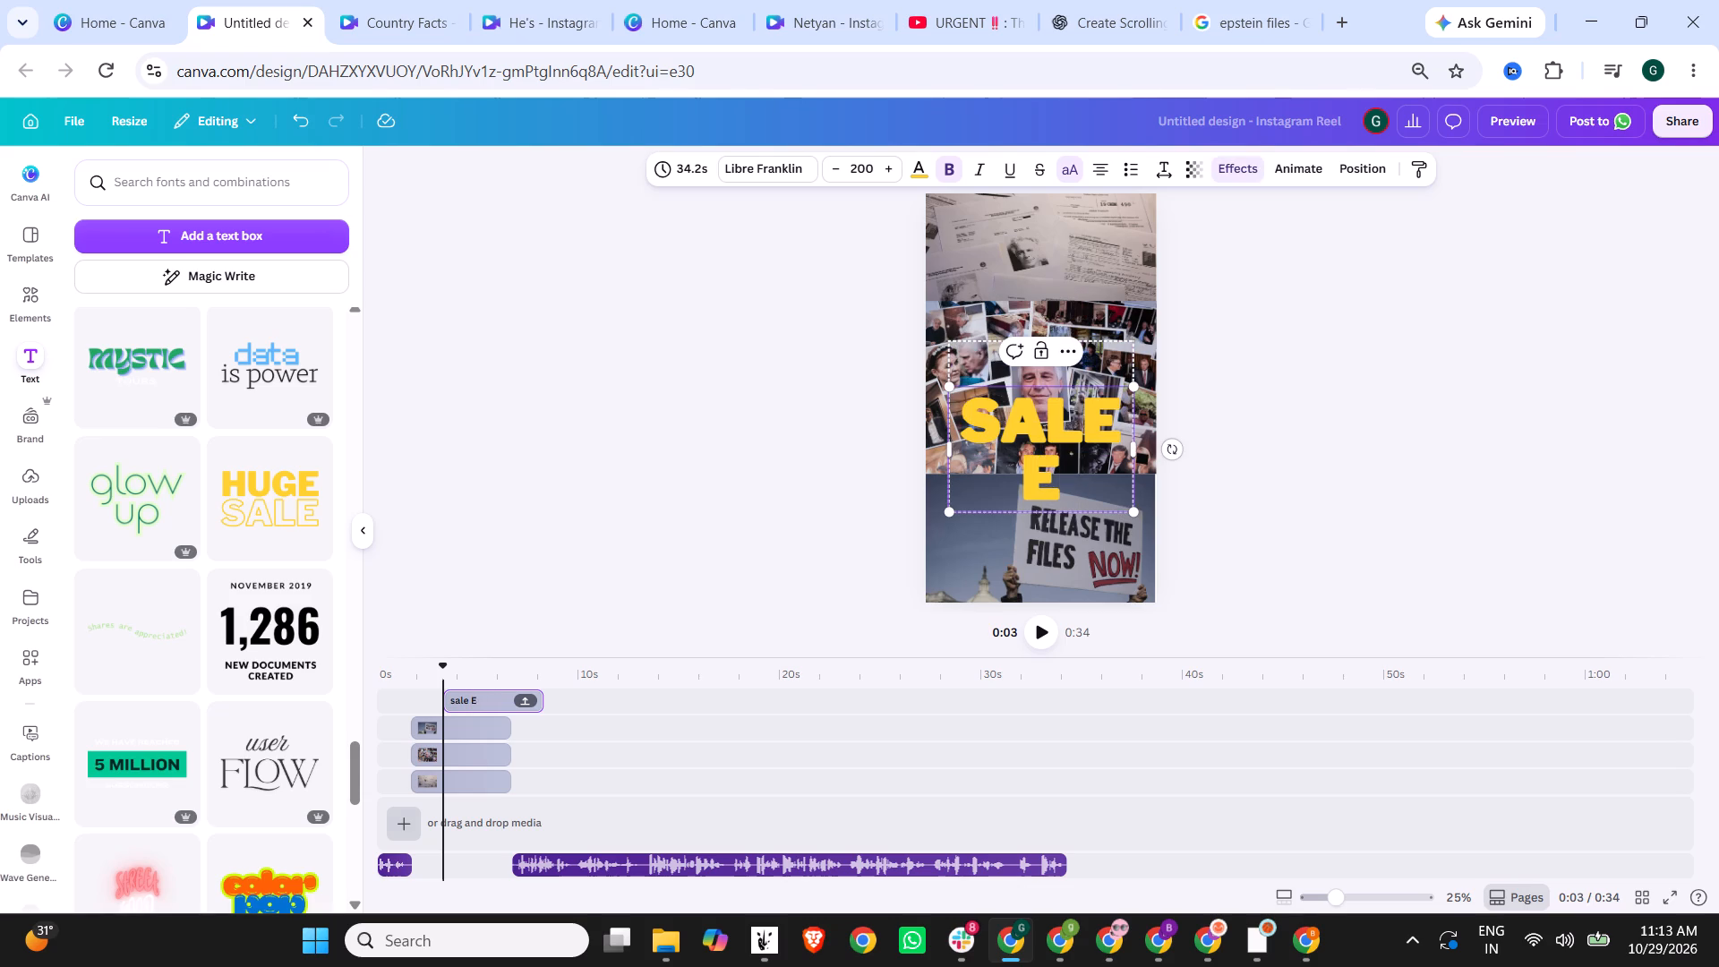
text(PE)
key(shift+BackSpace)
text(STE)
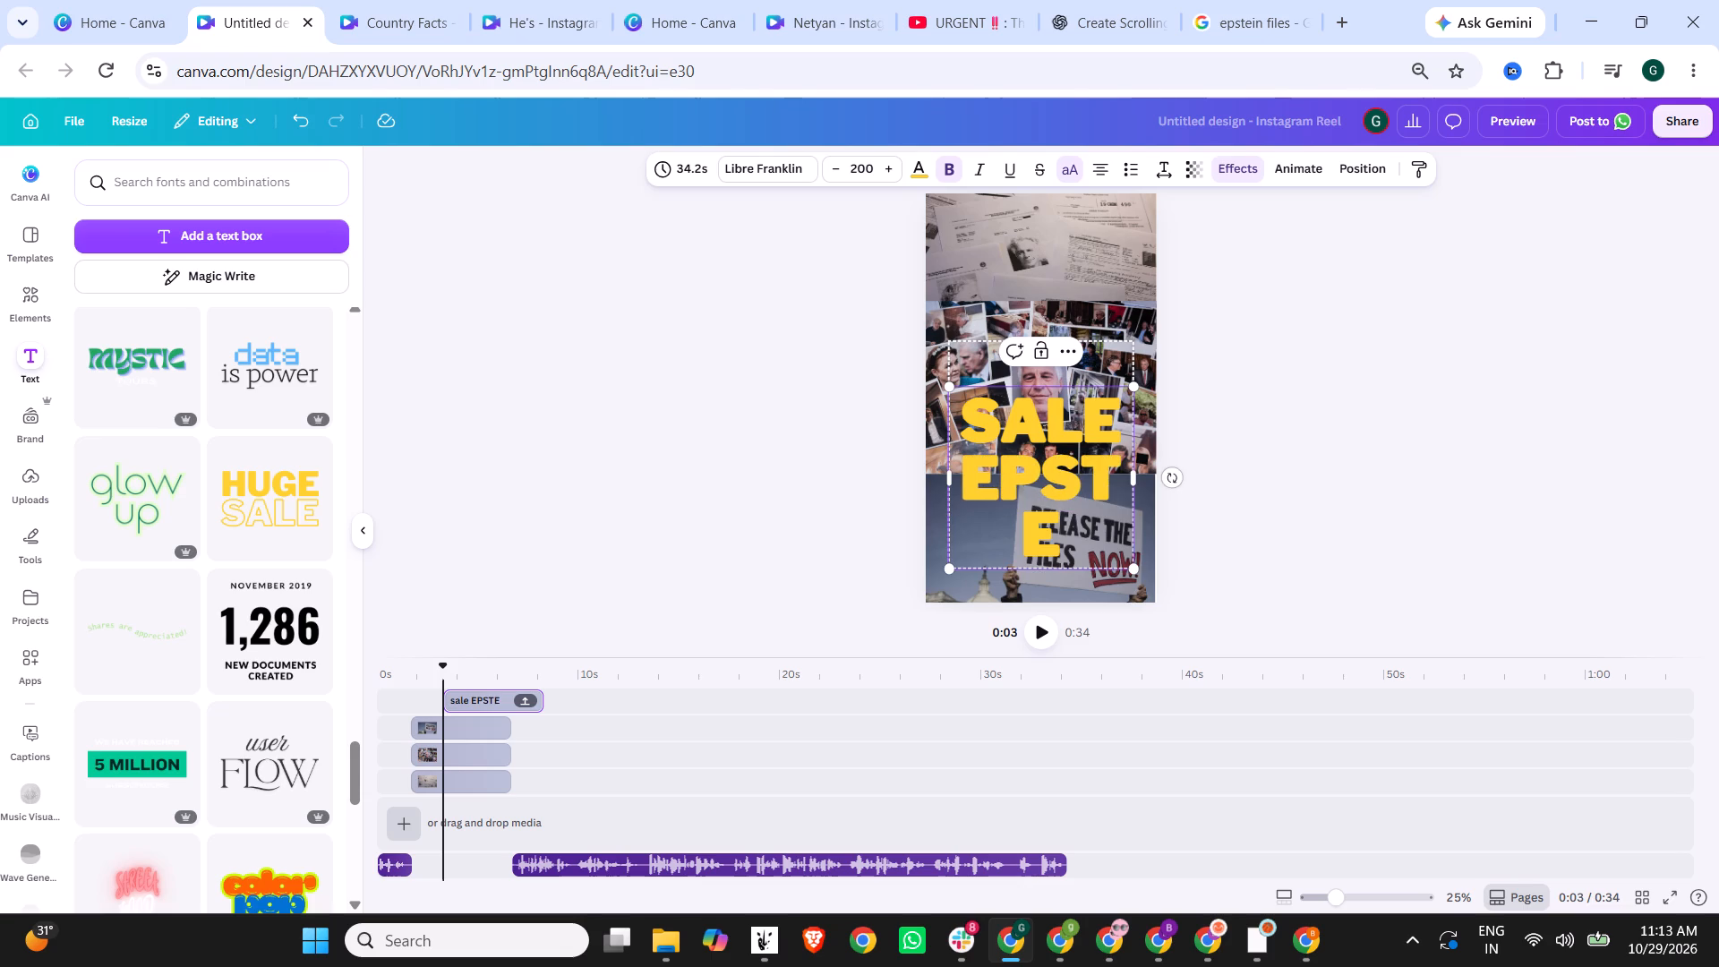
text(IEN)
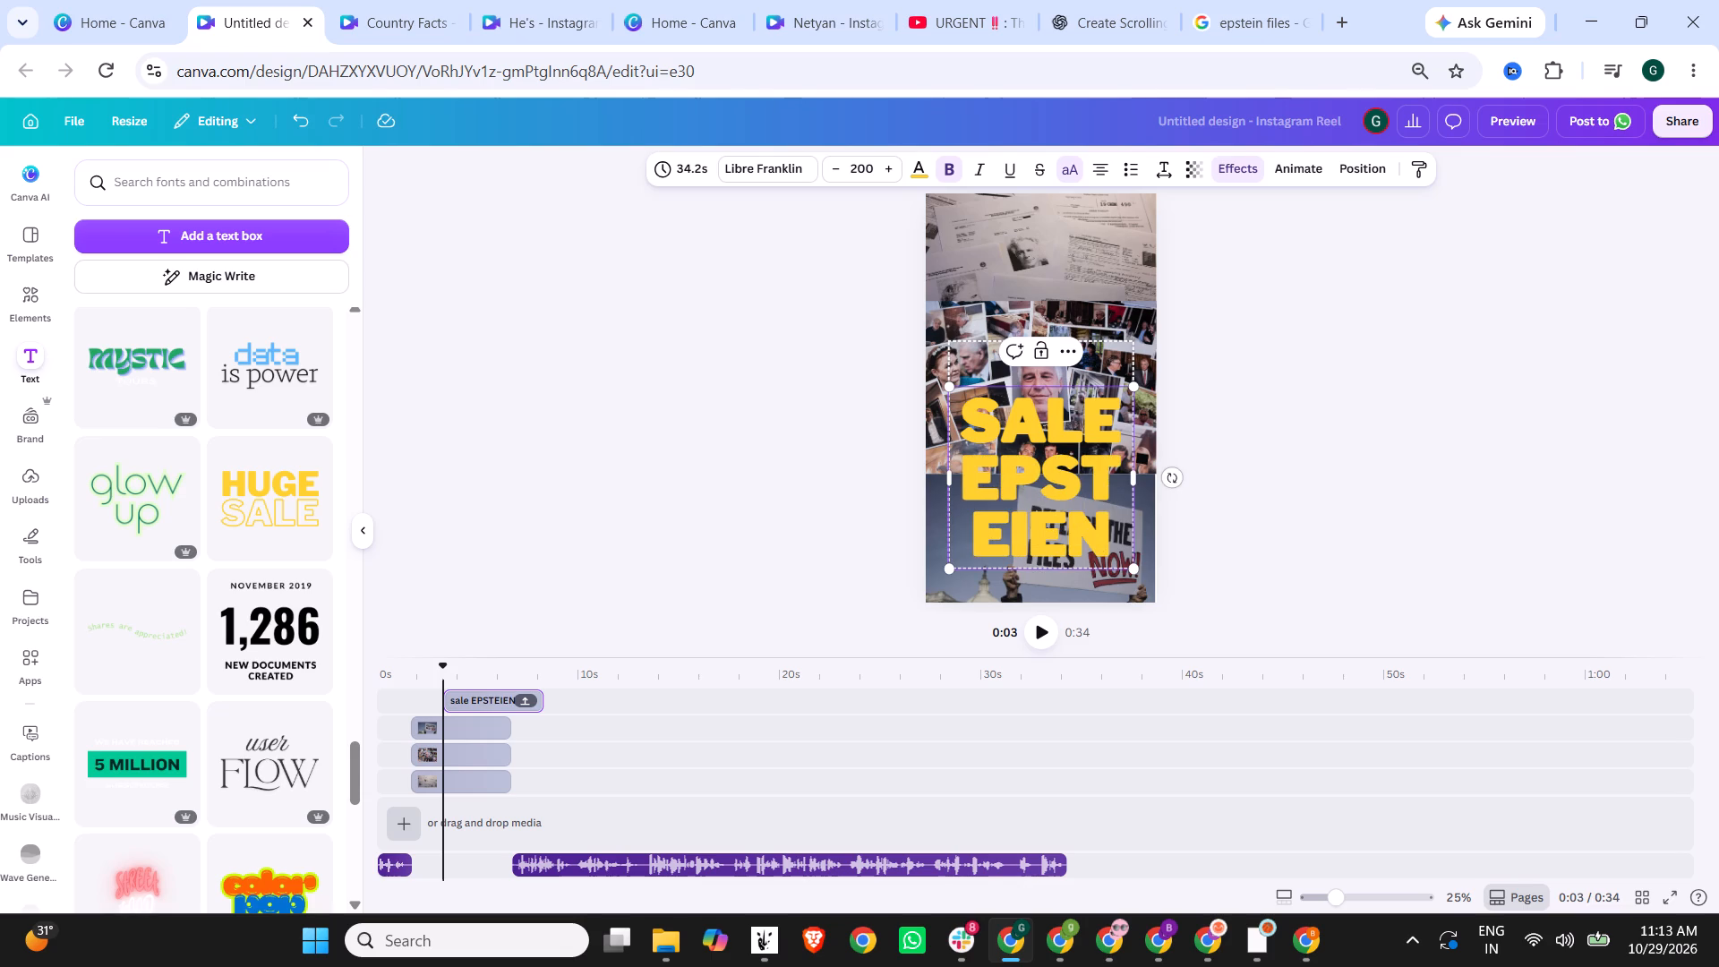
key(shift+BackSpace)
key(shift+BackSpace)
key(shift+BackSpace)
key(shift+BackSpace)
text(IEN)
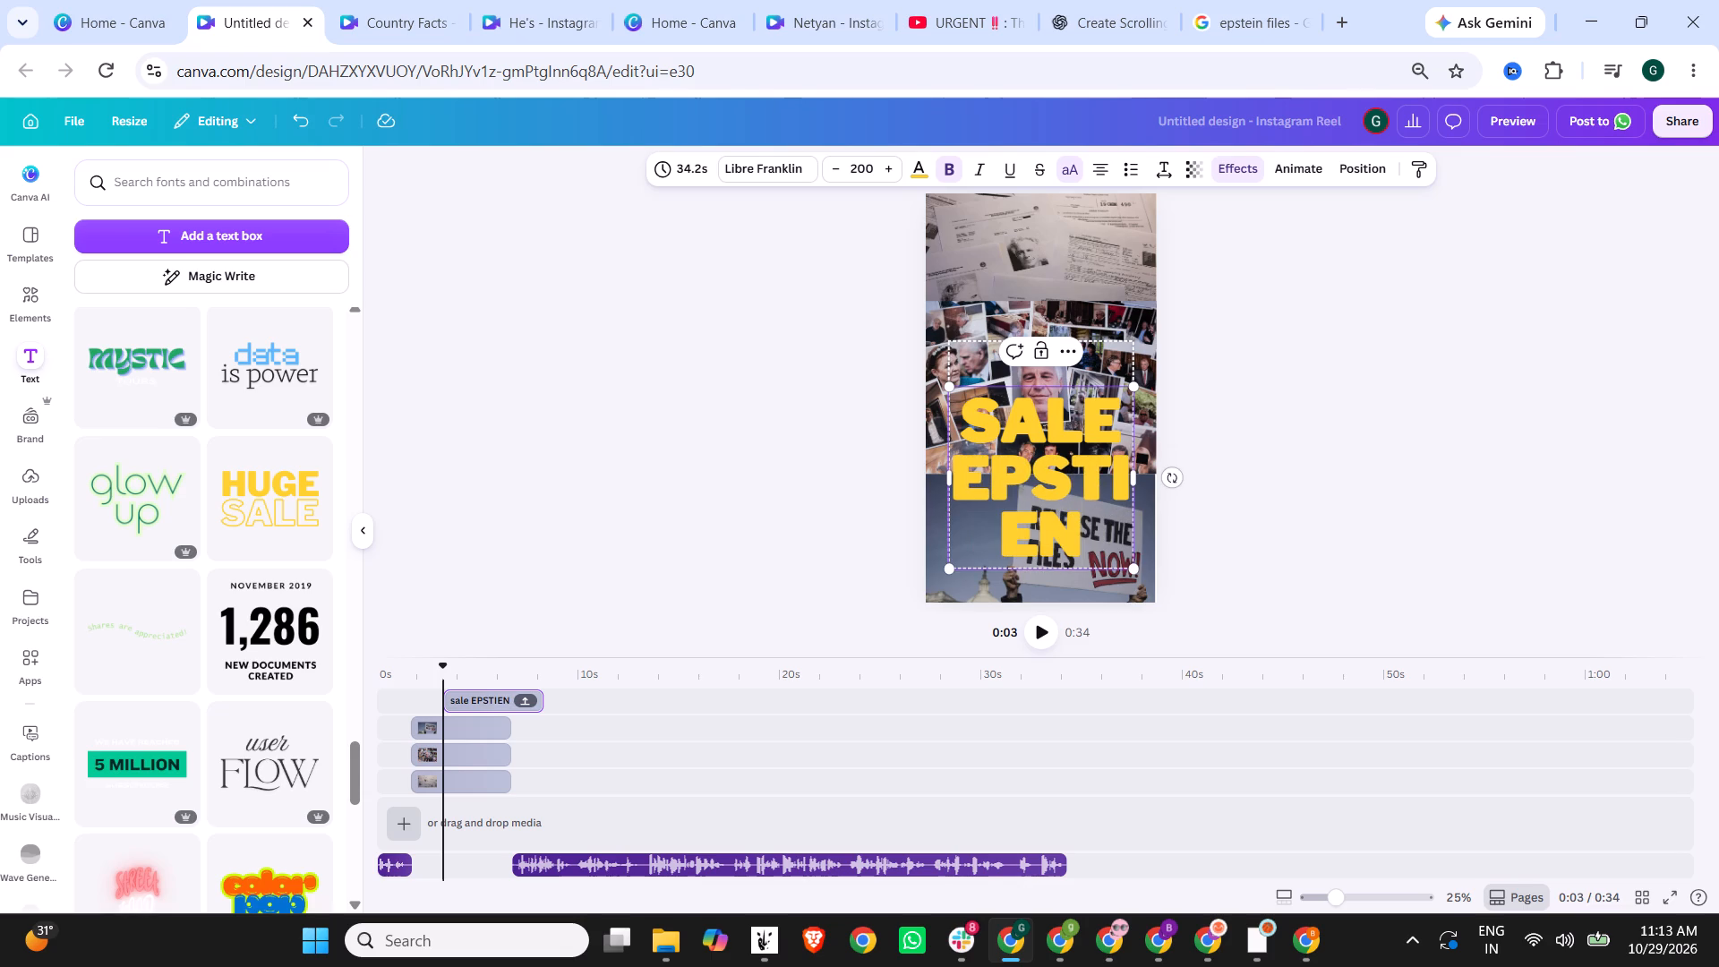
key(space)
text(FILES)
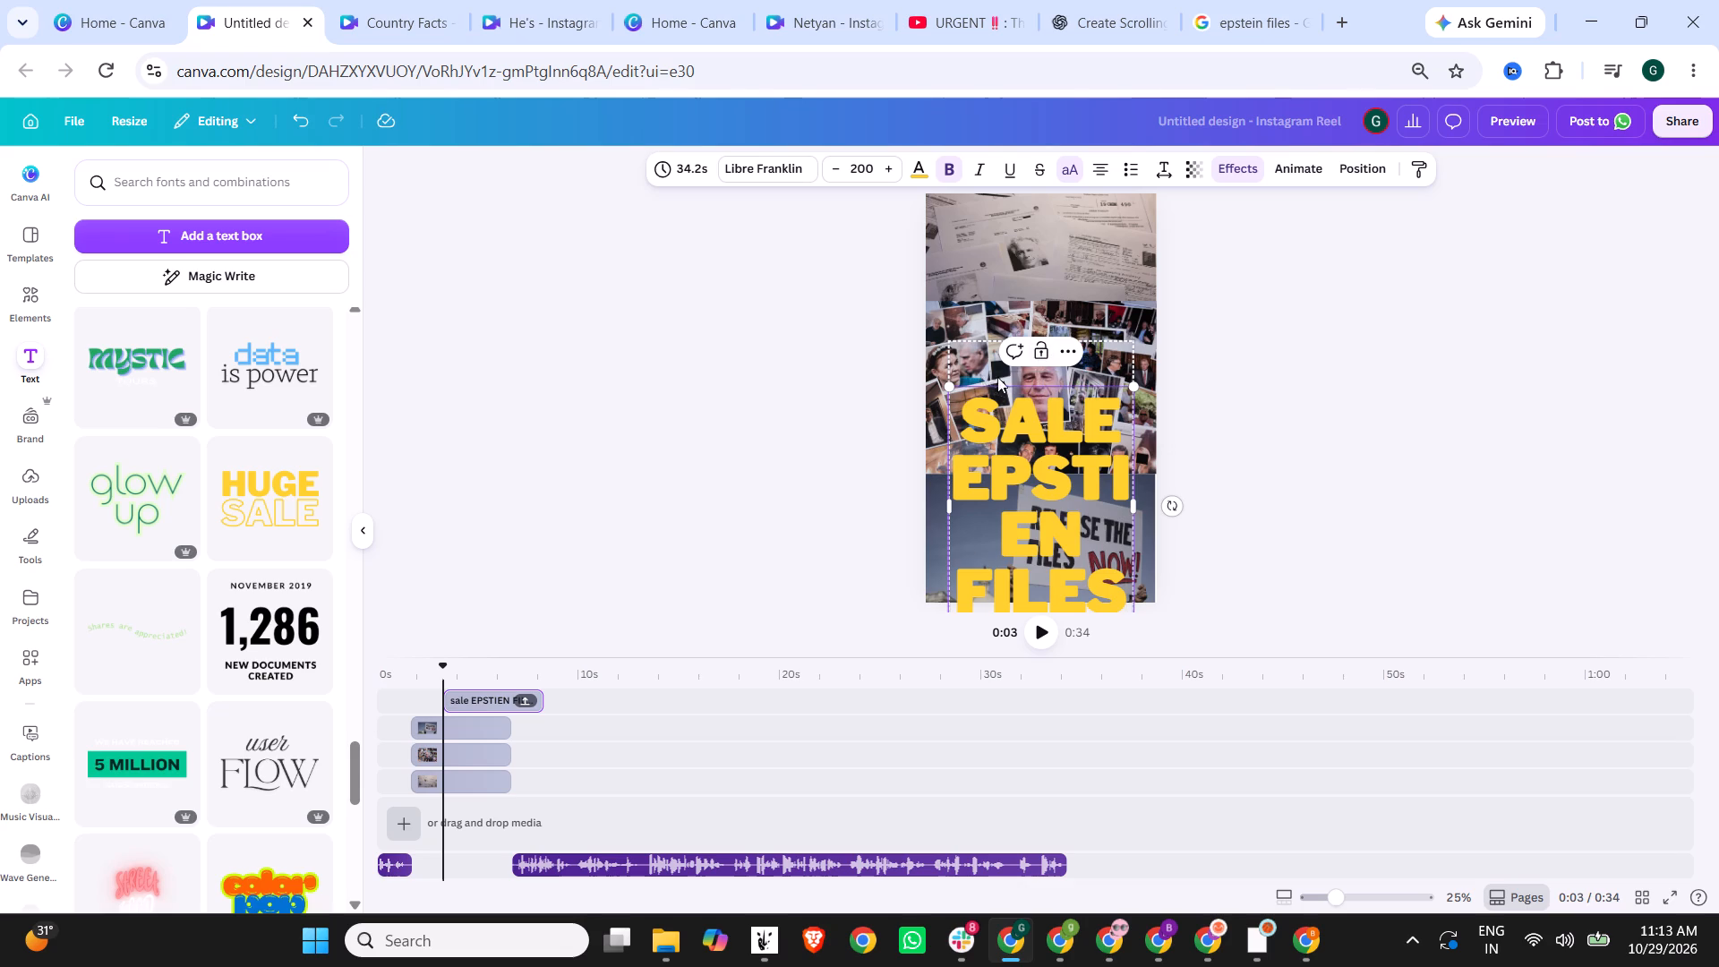
Replace the word "HUGE" in the headline's upper text with "US JUSTICE DEPARTMENT".
click(982, 377)
click(1005, 368)
click(1031, 367)
click(1040, 372)
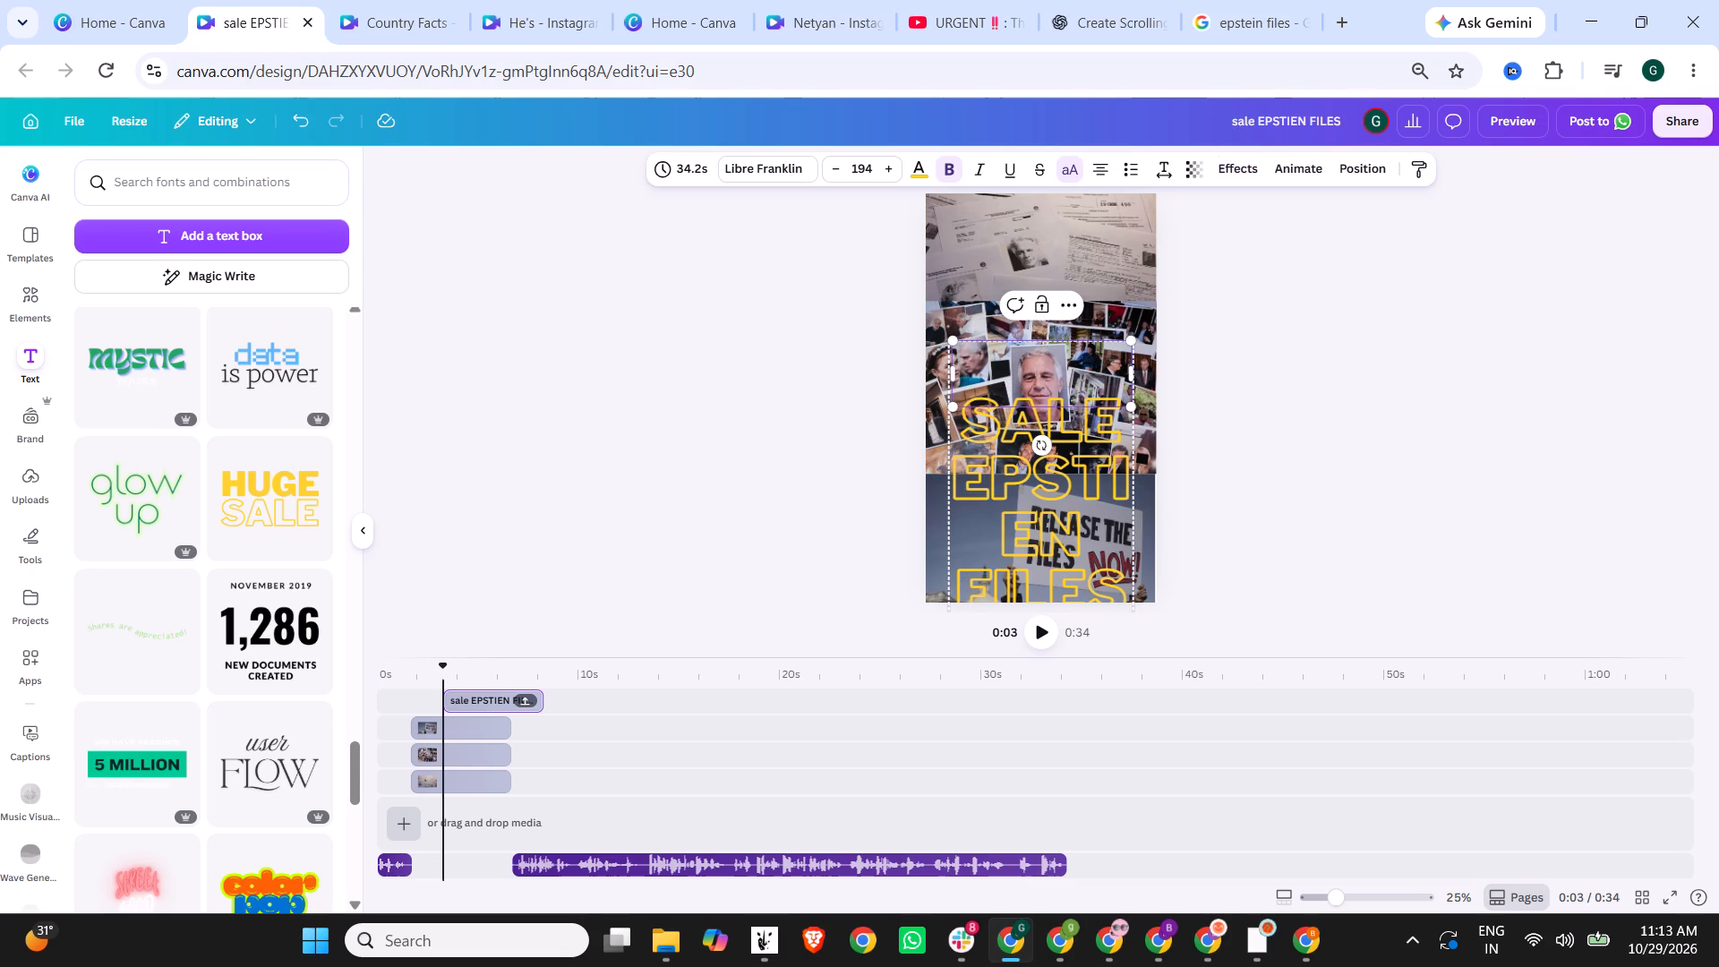
key(ctrl+v)
triple_click(1073, 372)
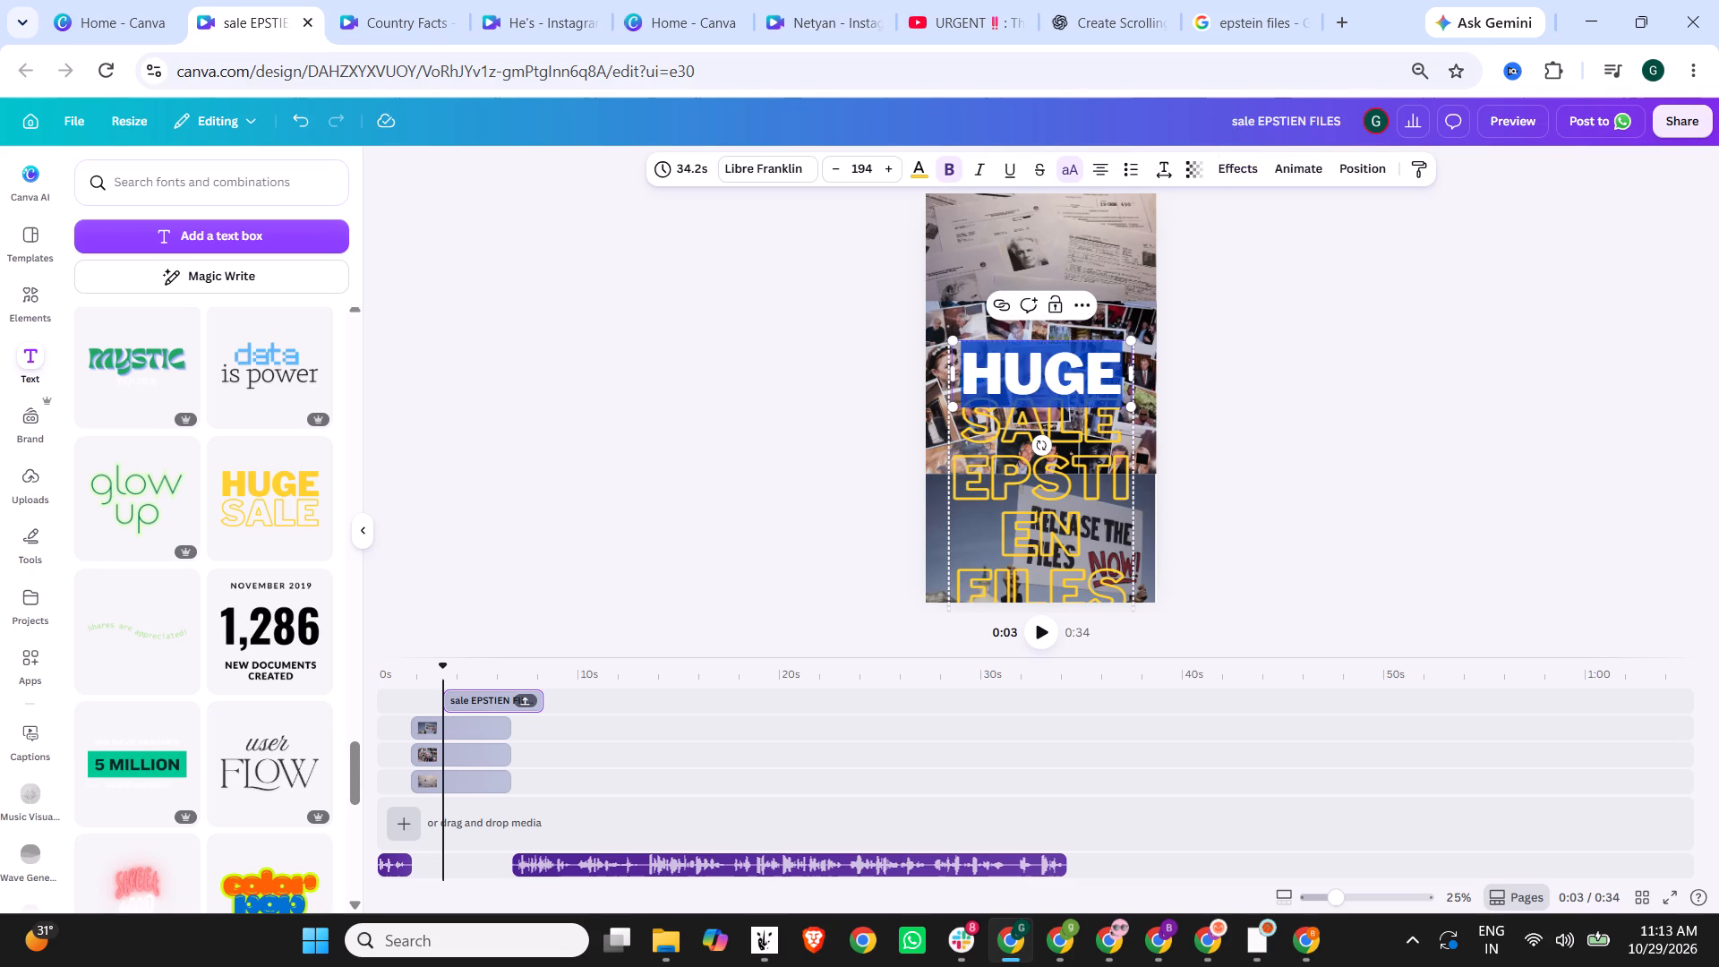
text(US JUSTICE DEPARTMENT)
Fit "US JUSTICE DEPARTMENT" on two lines by widening its text box to the reel's full width and reducing the font size to 98.1.
key(ctrl+a)
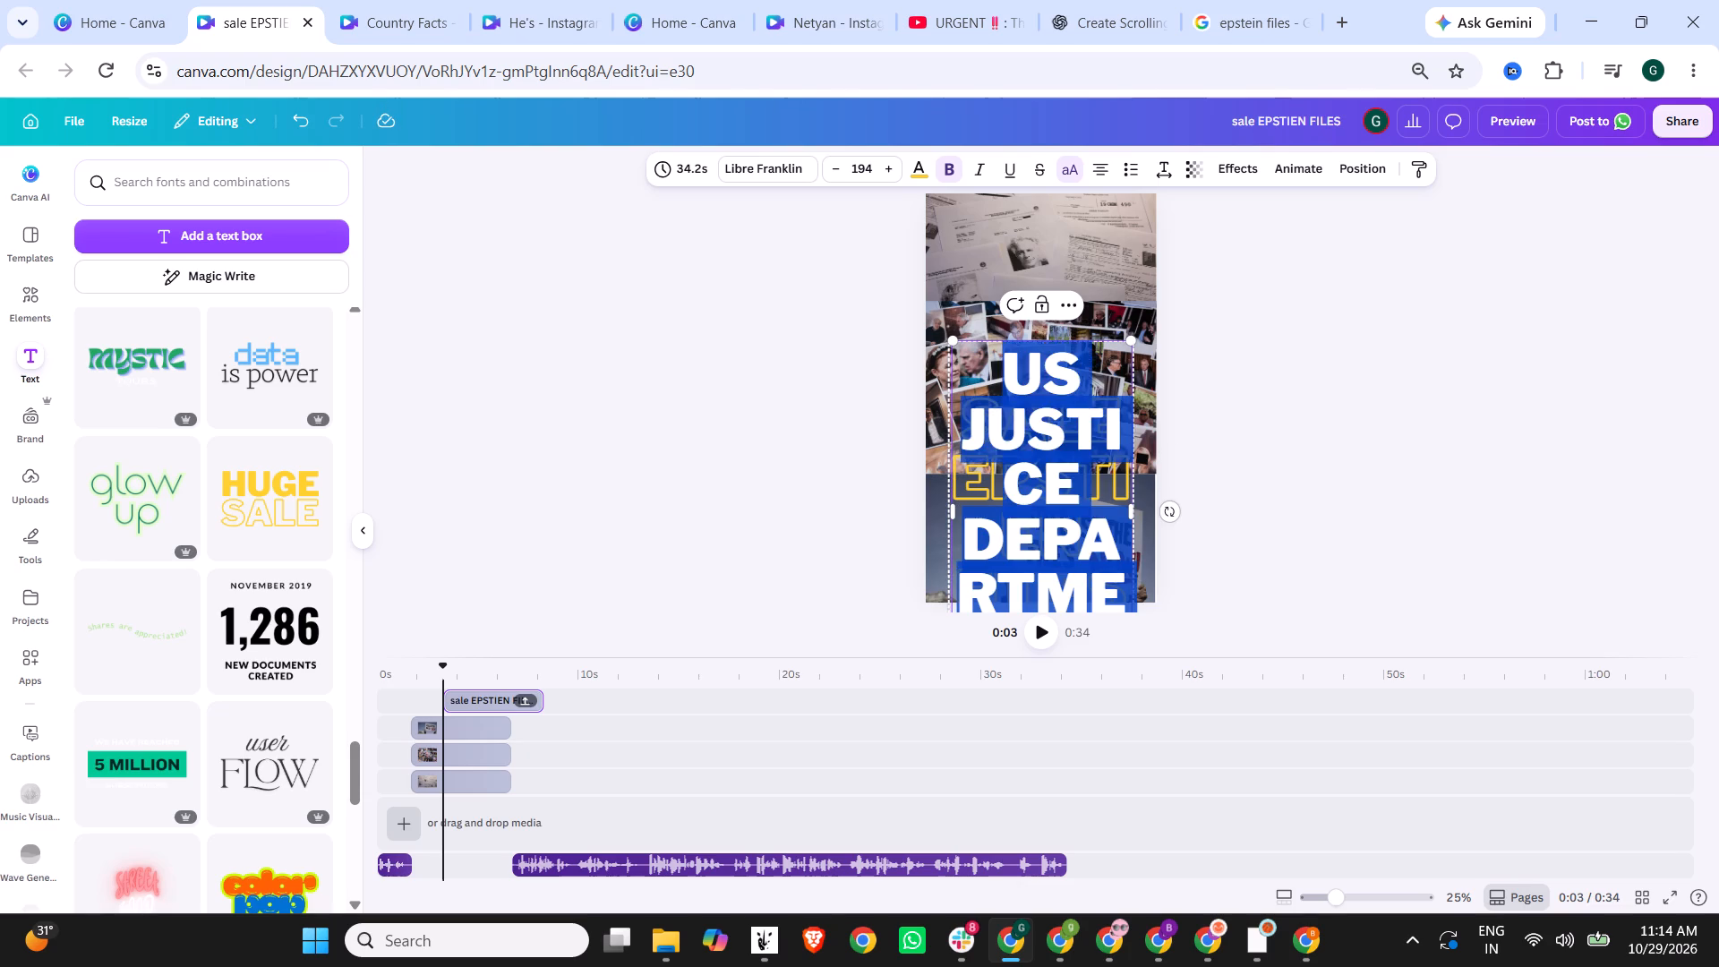
click(840, 160)
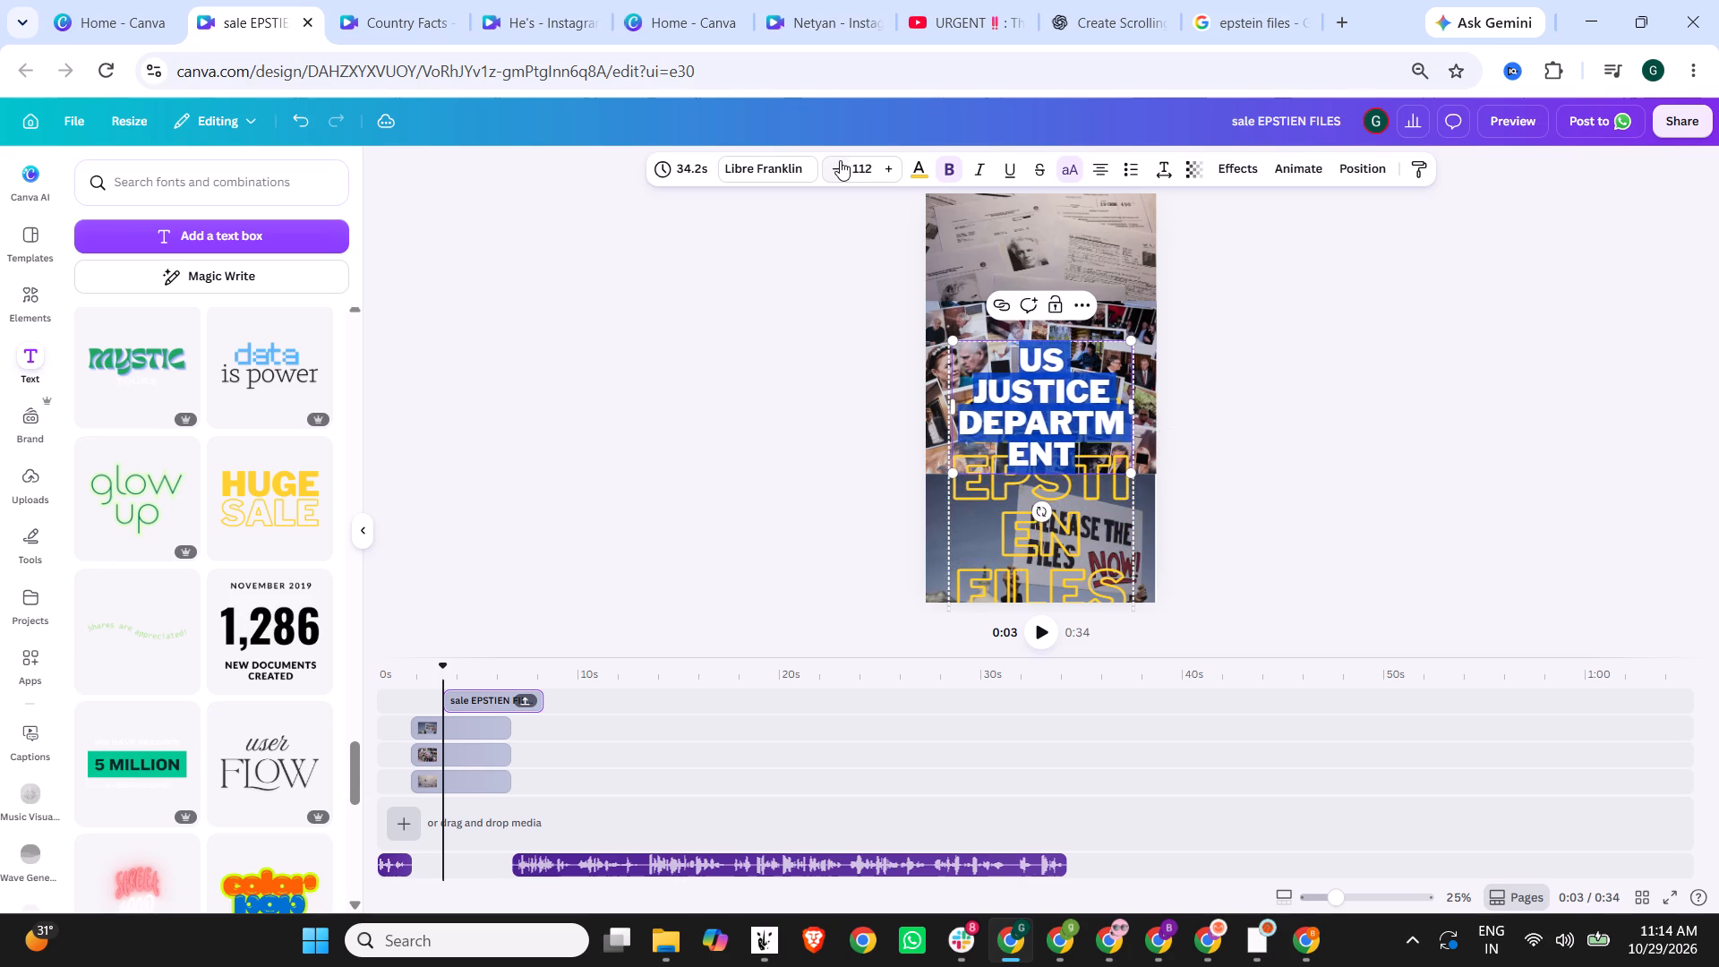
click(953, 474)
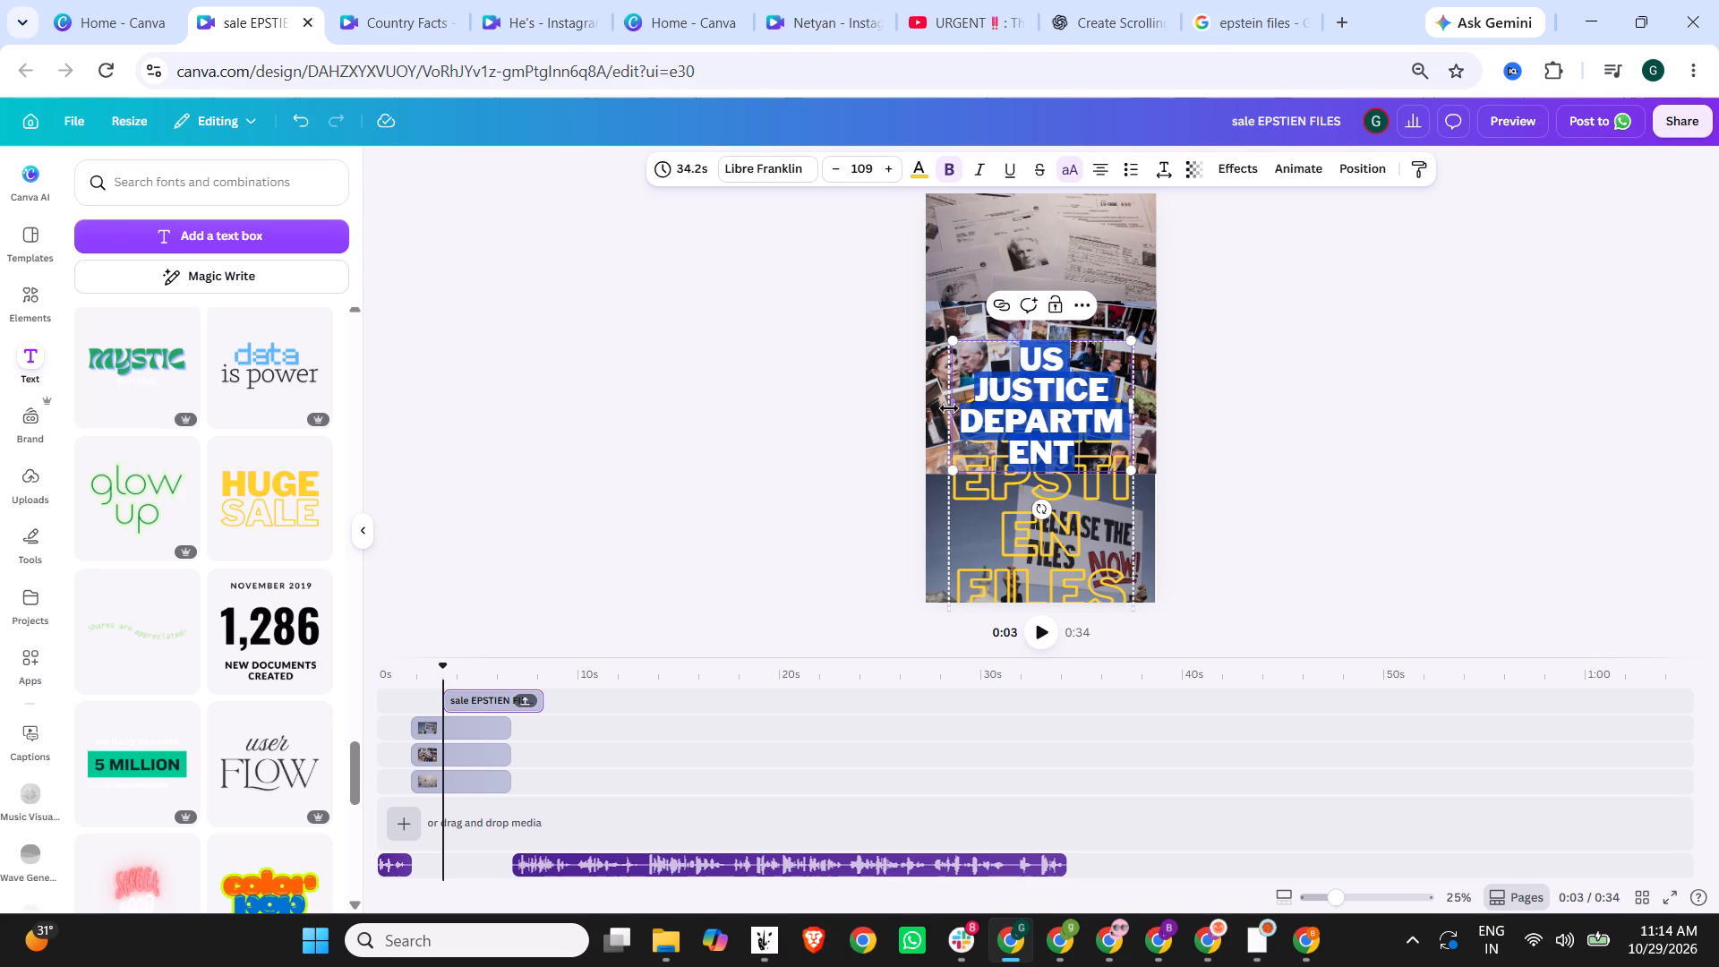
drag(949, 408, 921, 407)
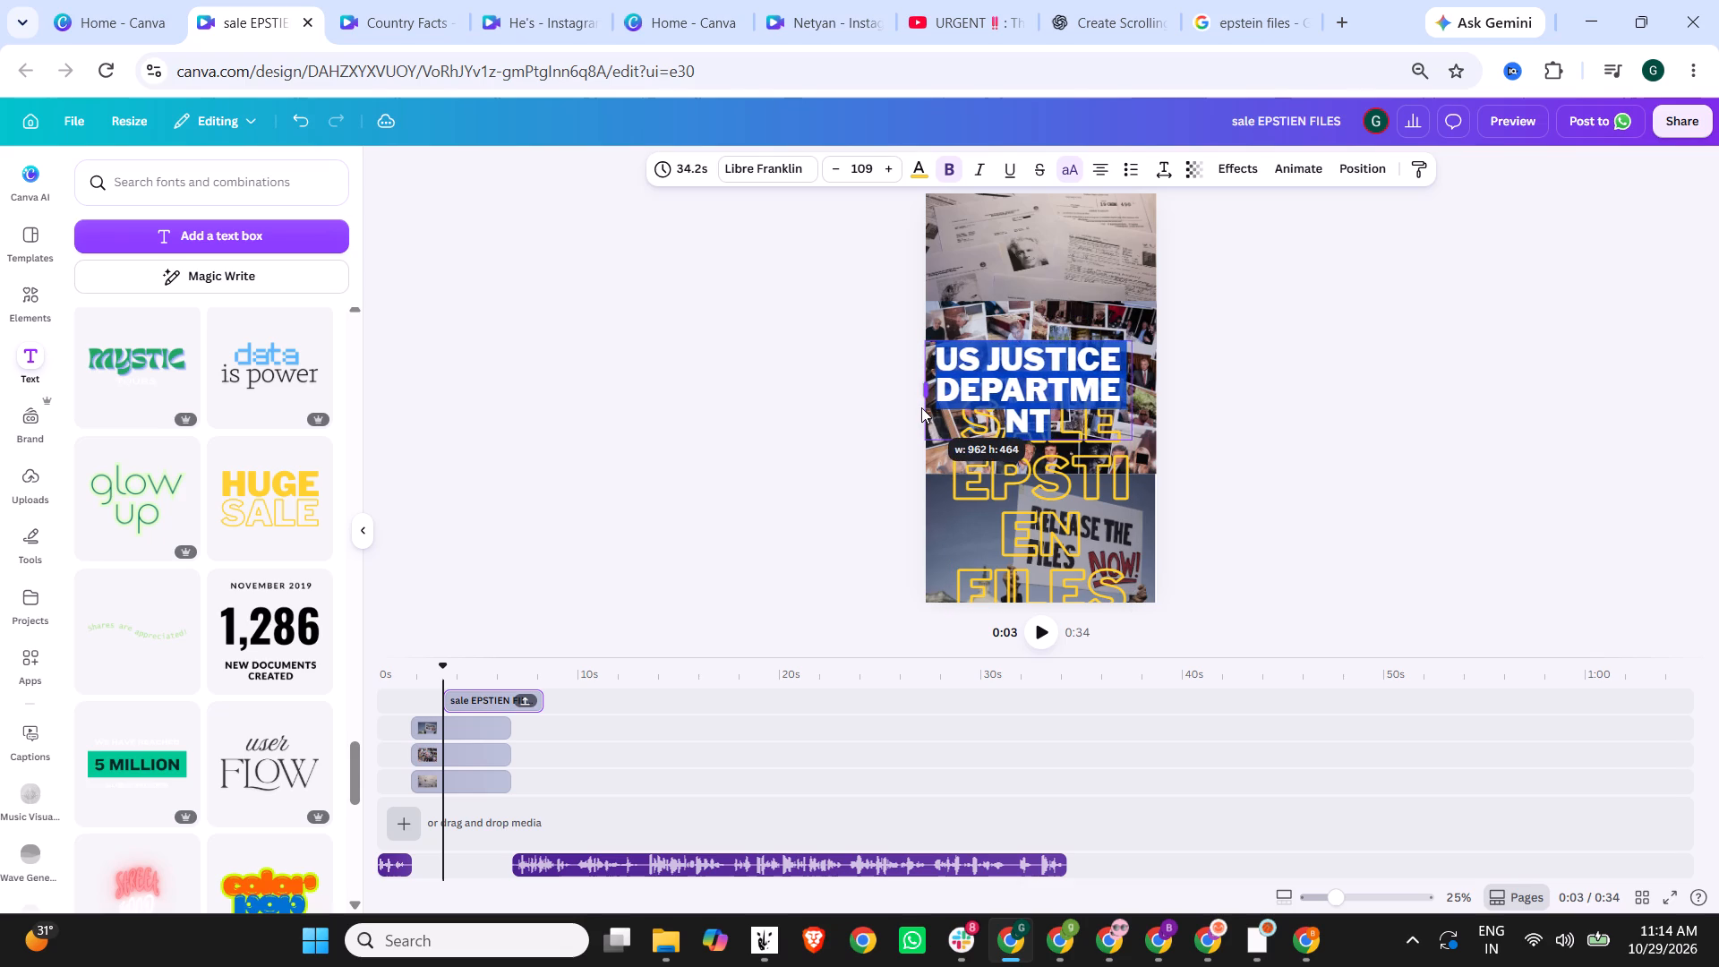
drag(921, 407, 922, 407)
drag(1132, 389, 1149, 389)
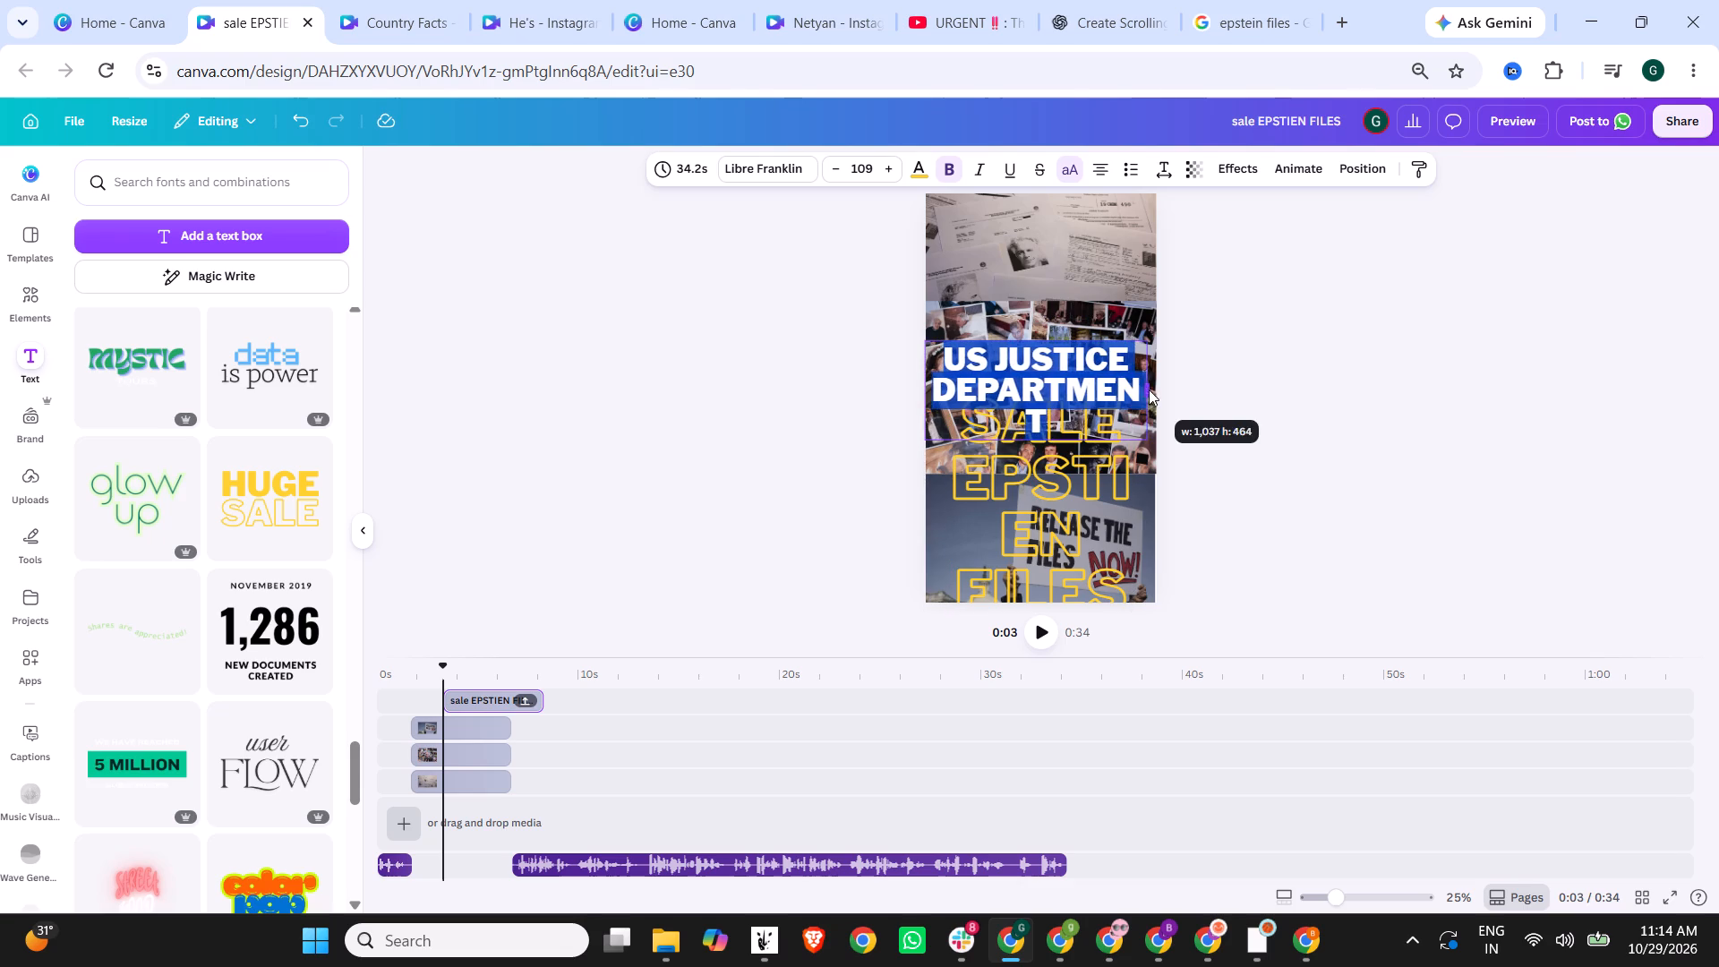
drag(1149, 389, 1156, 389)
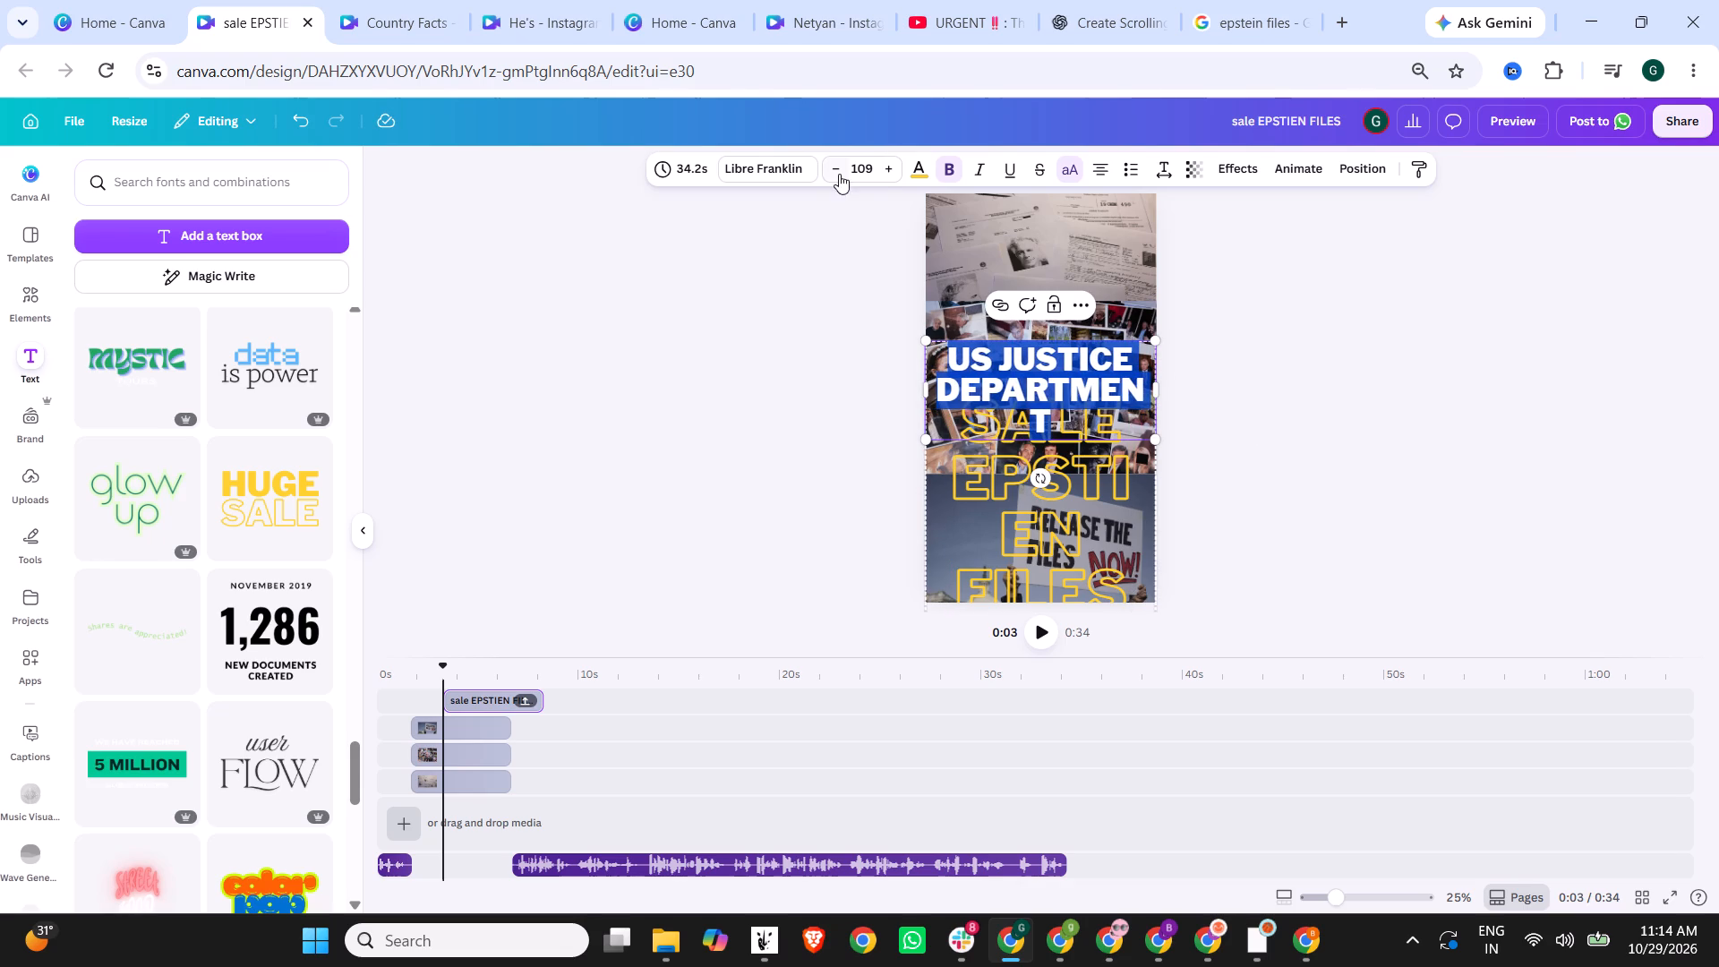
click(835, 174)
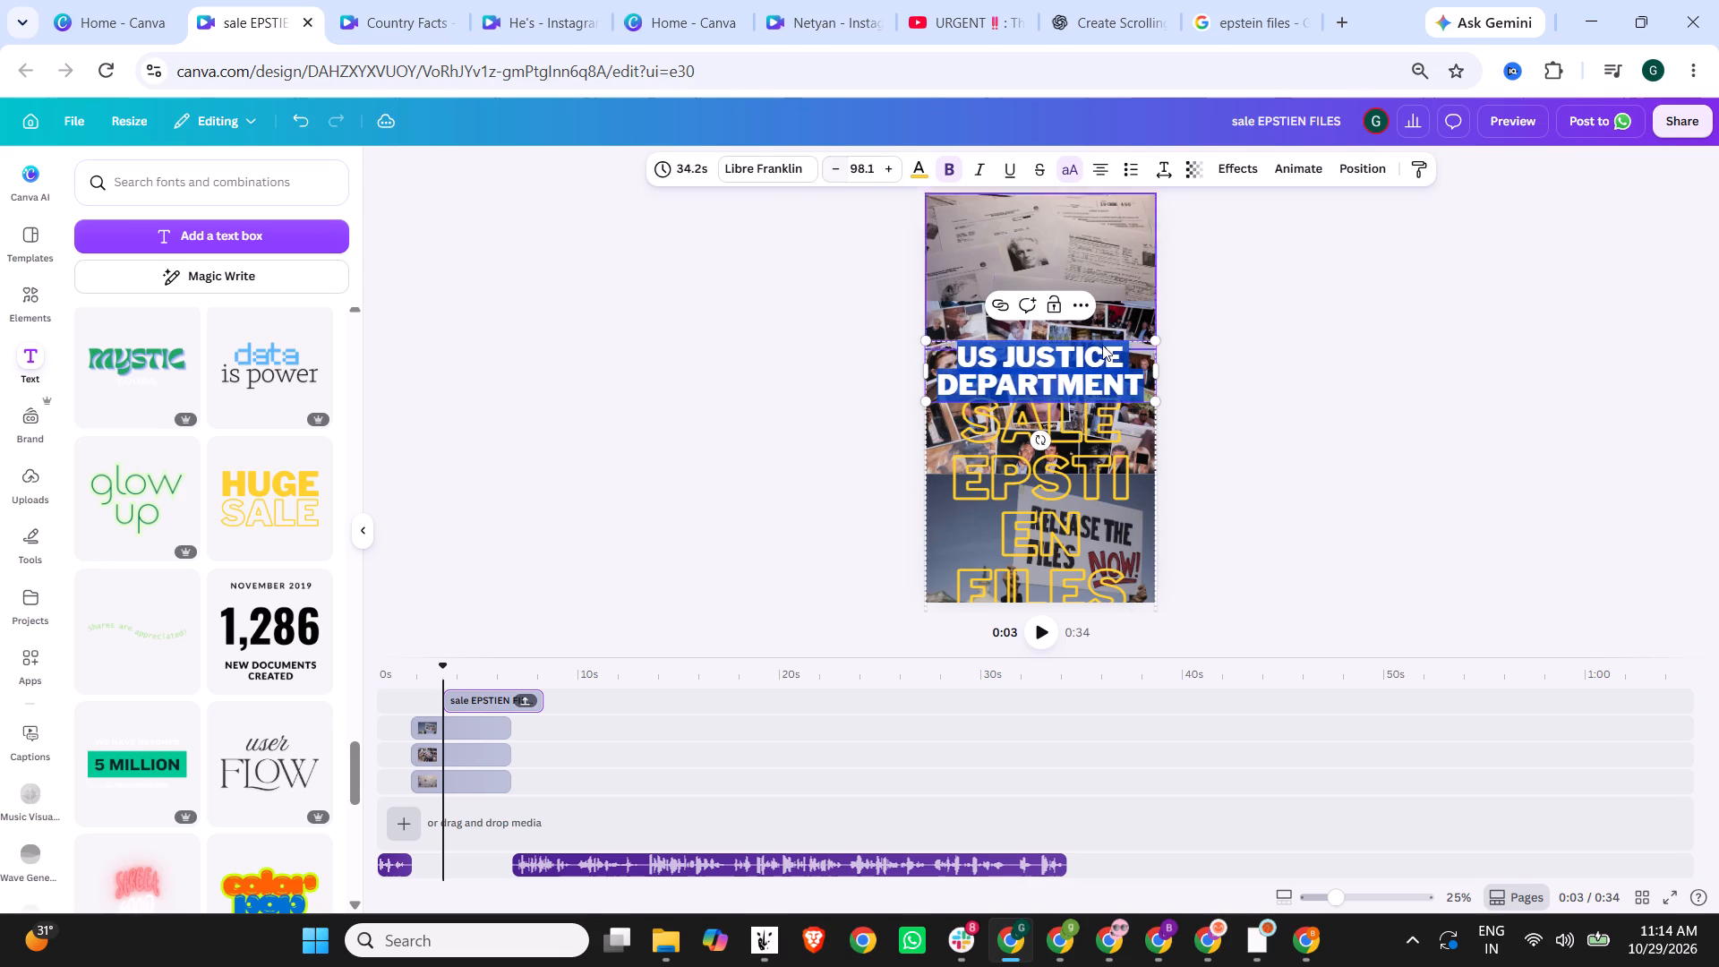
click(1110, 375)
Replace the word "SALE" in the headline's lower text with "ON".
double_click(1116, 480)
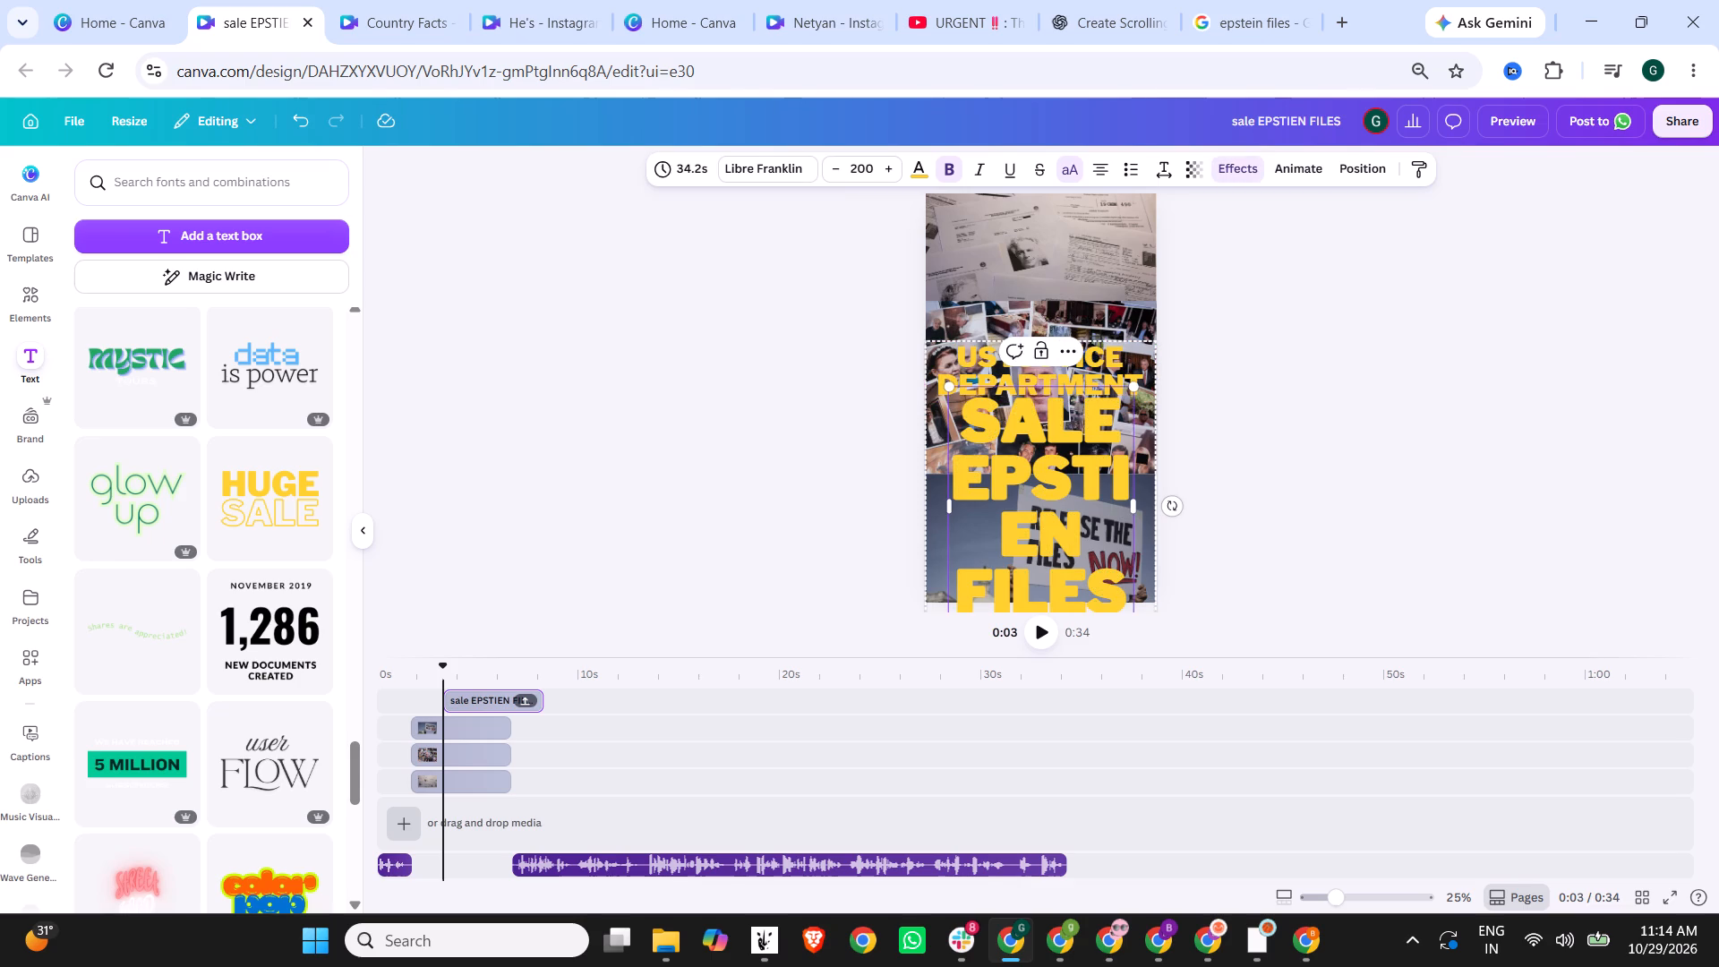
drag(1124, 408, 1116, 408)
drag(1116, 408, 962, 416)
text(ON)
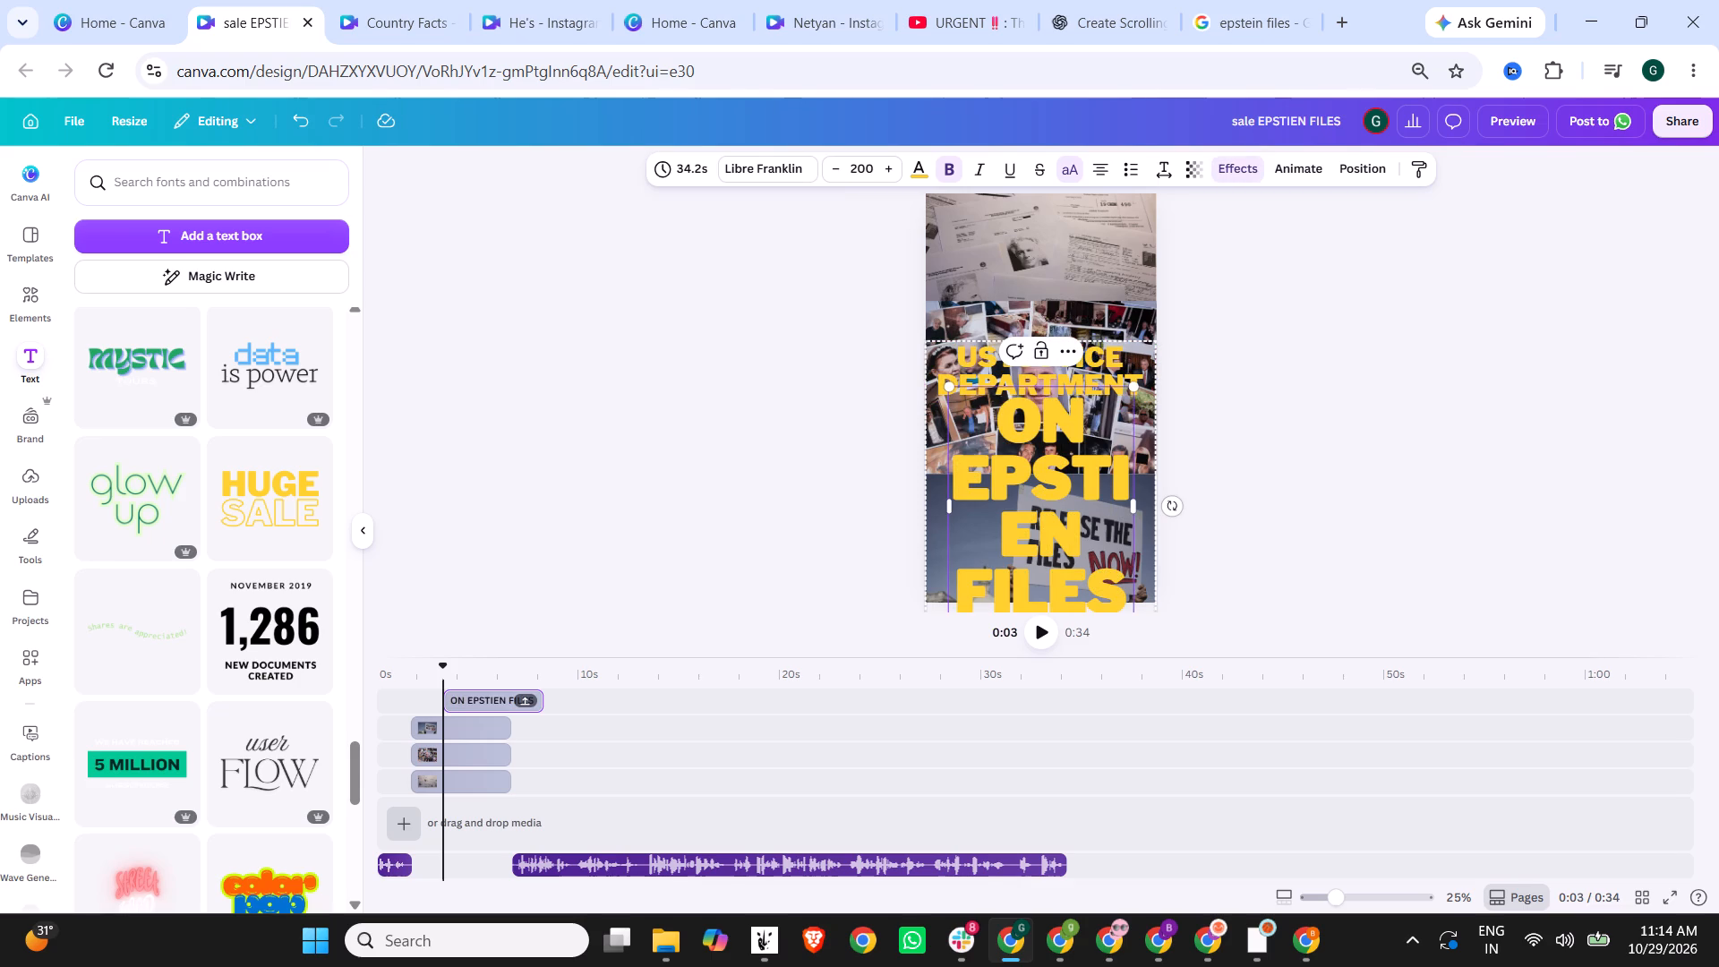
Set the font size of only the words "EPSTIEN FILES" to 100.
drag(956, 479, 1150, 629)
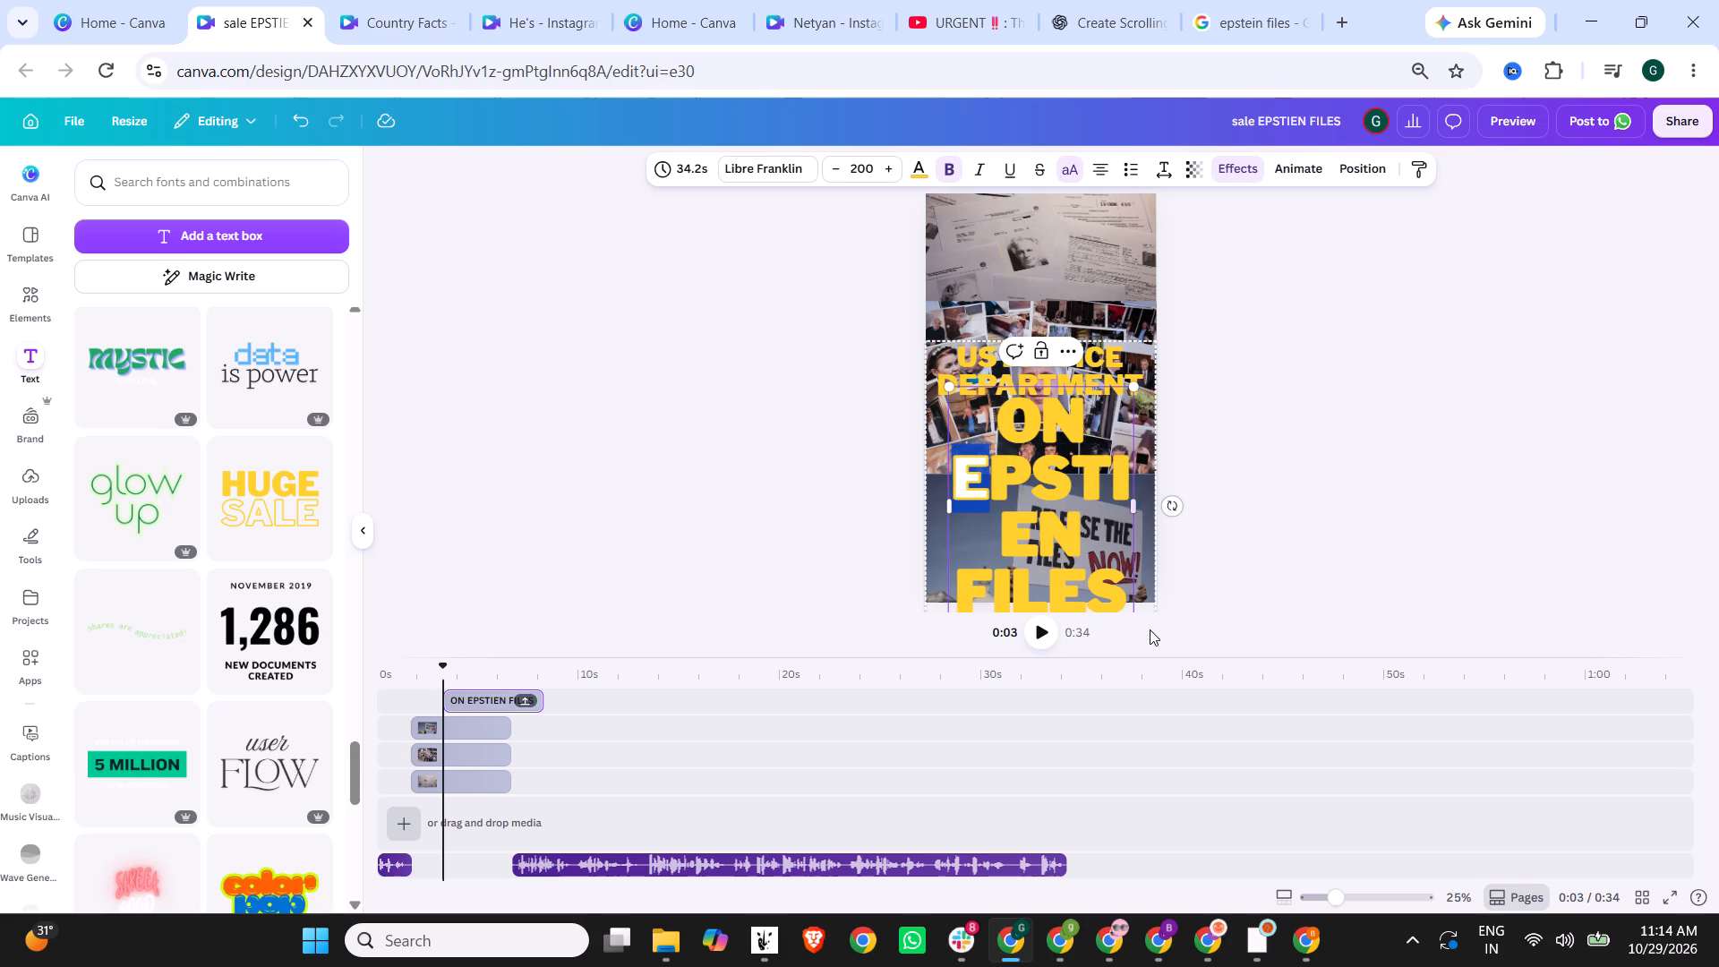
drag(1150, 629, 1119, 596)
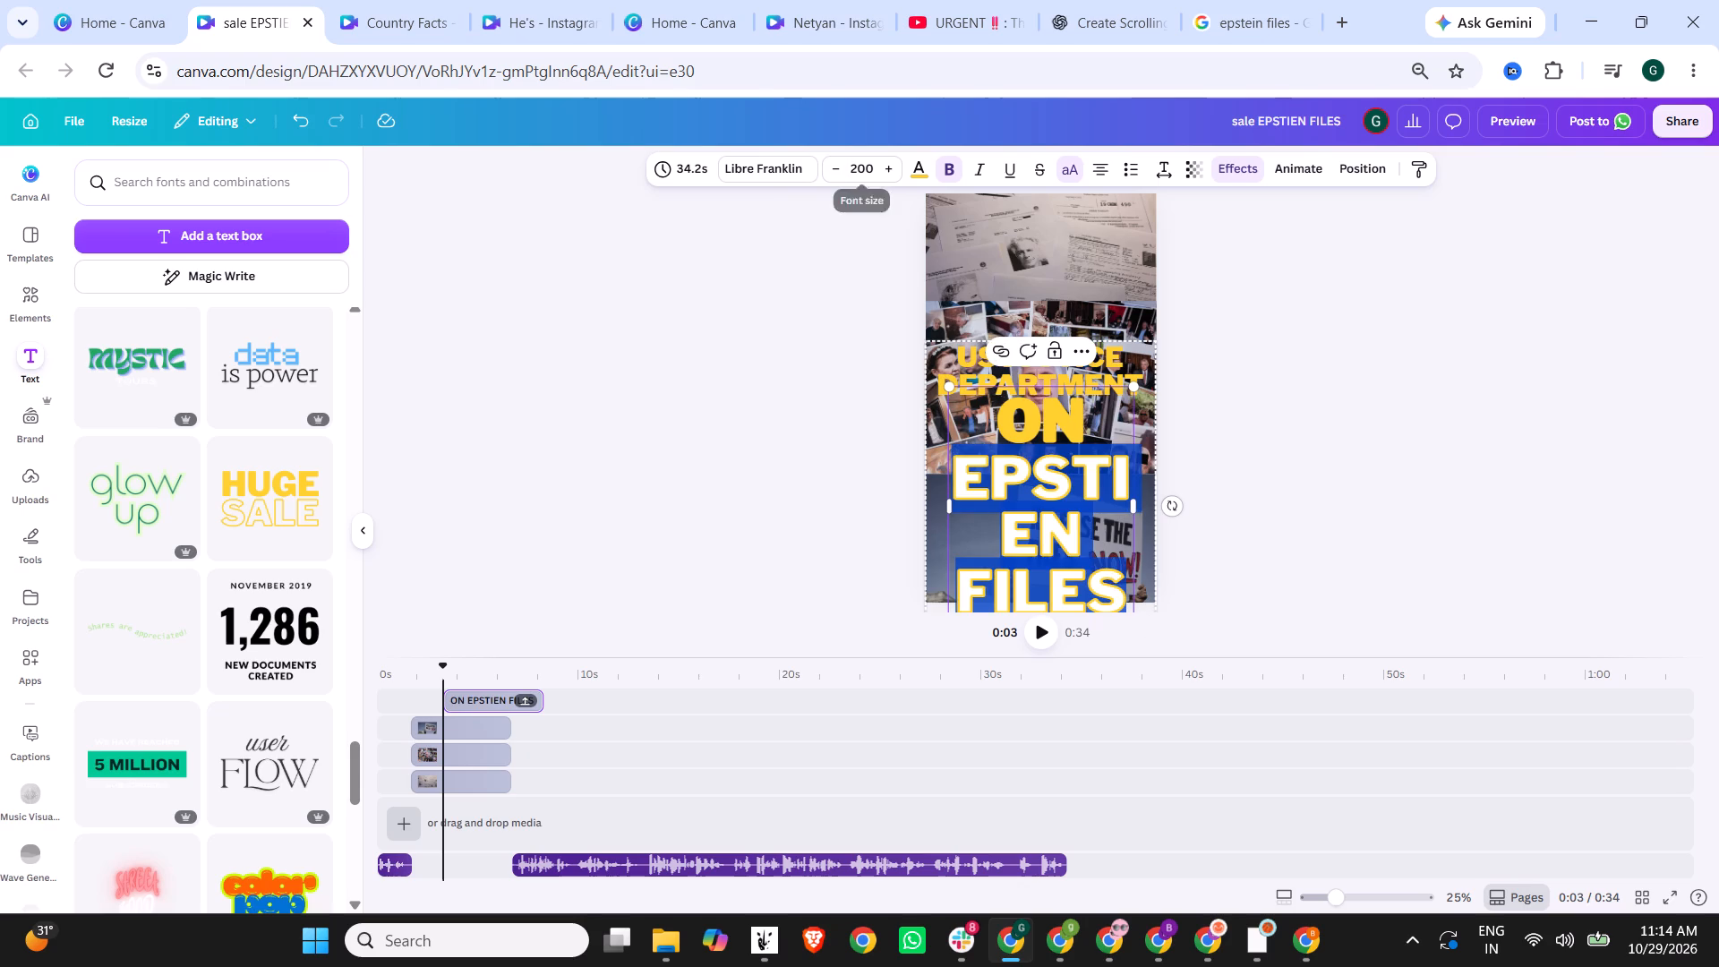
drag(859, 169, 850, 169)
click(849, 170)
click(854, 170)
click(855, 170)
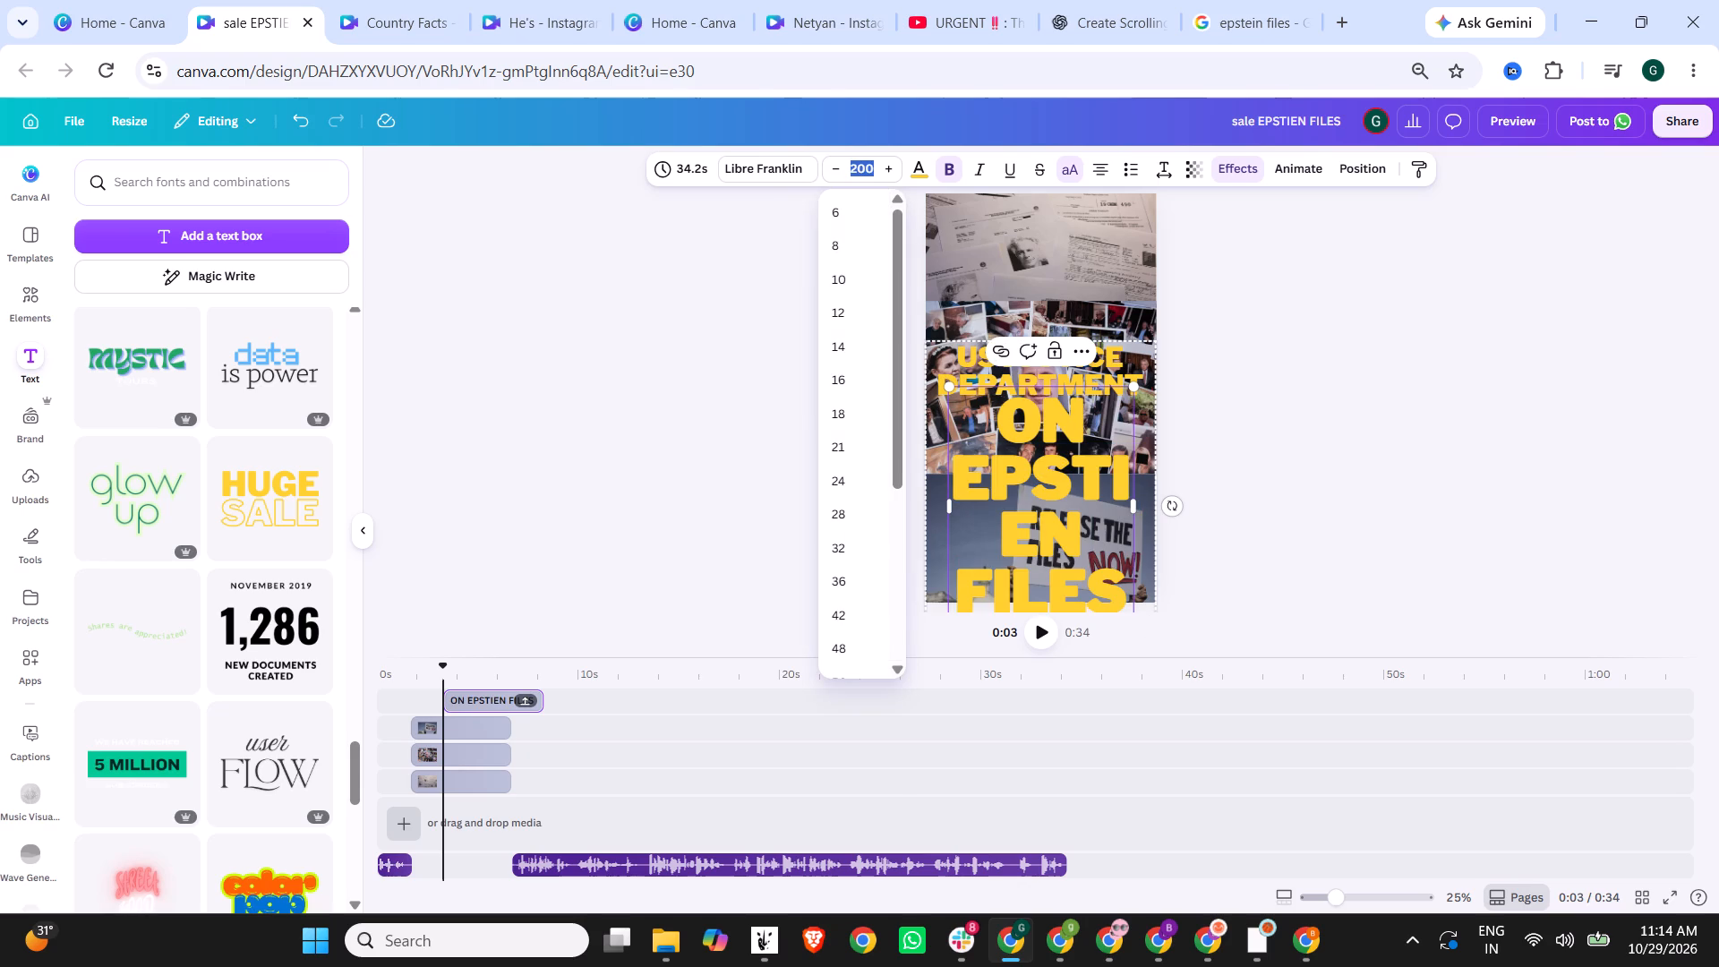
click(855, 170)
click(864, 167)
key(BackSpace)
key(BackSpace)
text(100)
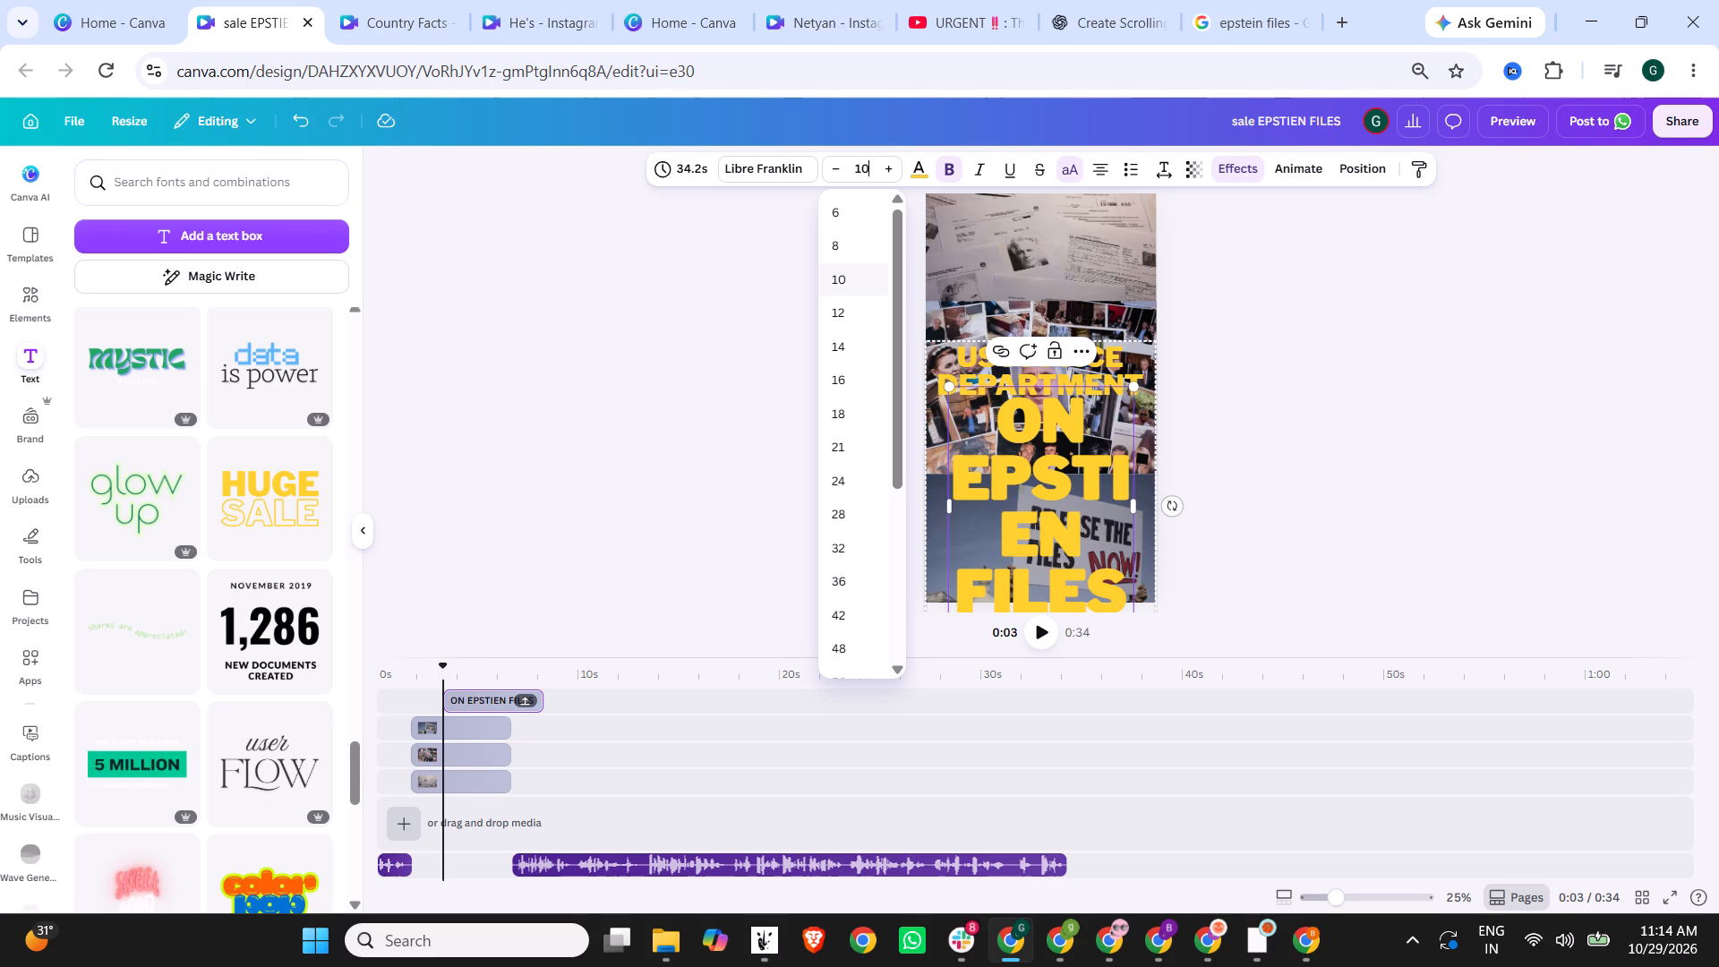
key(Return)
Set the font size of the words "EPSTIEN FILES" to 120.
click(859, 168)
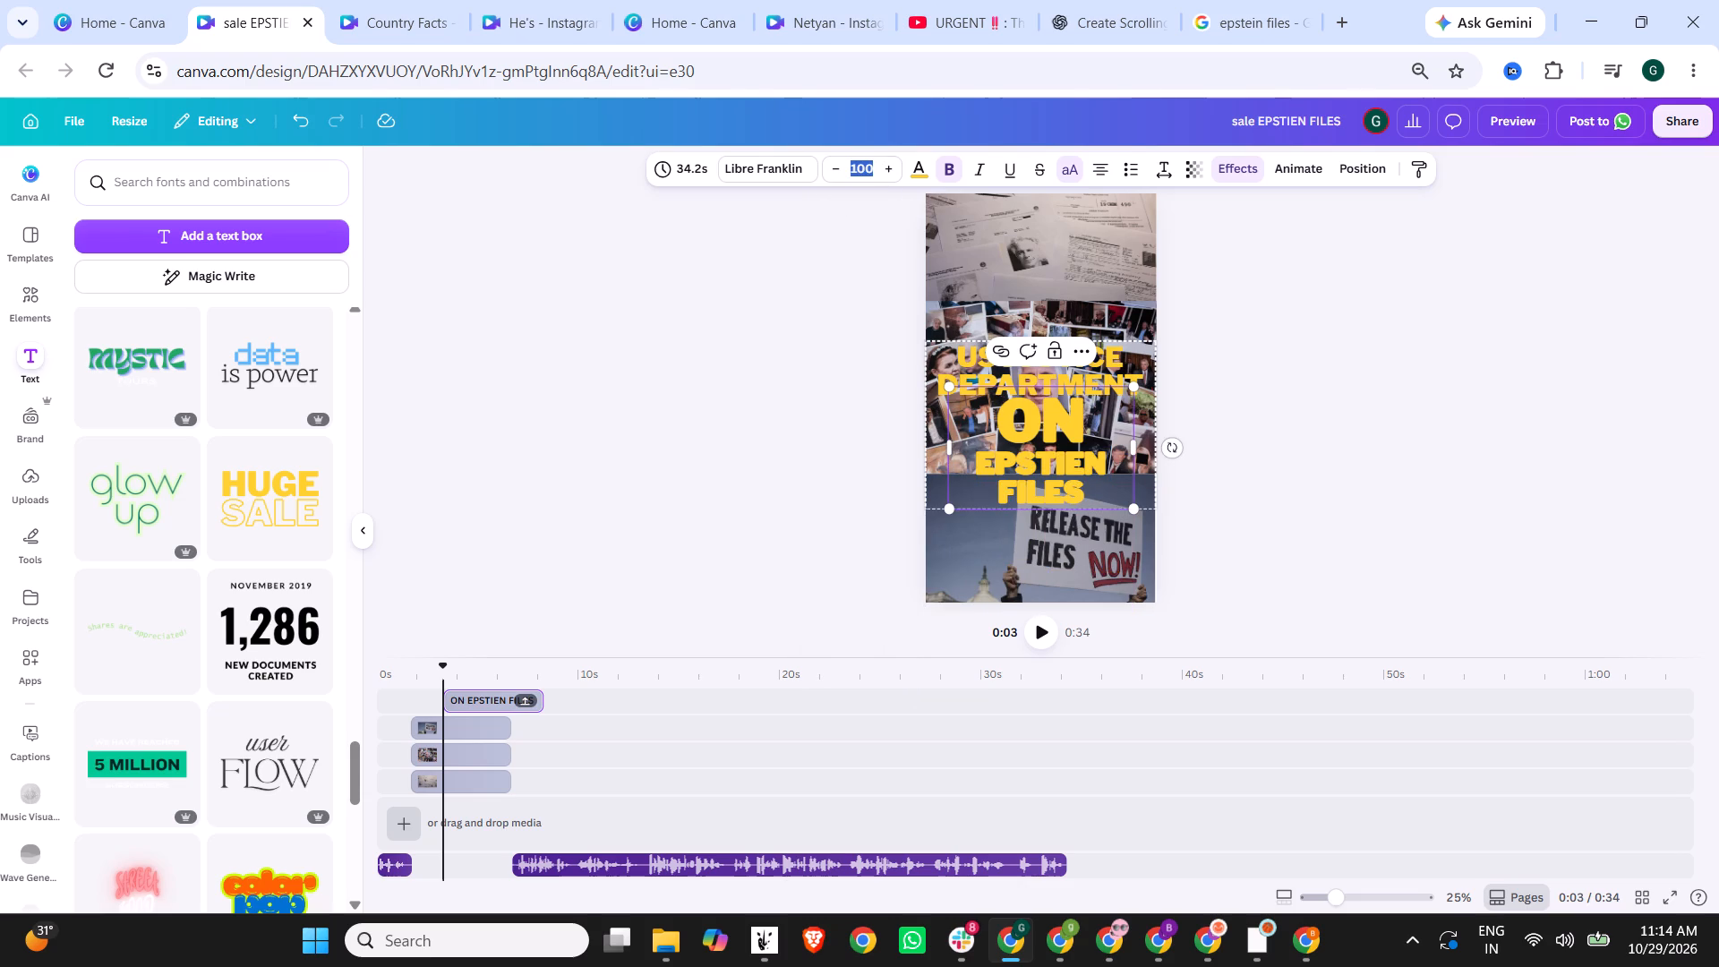
key(Right)
key(BackSpace)
key(BackSpace)
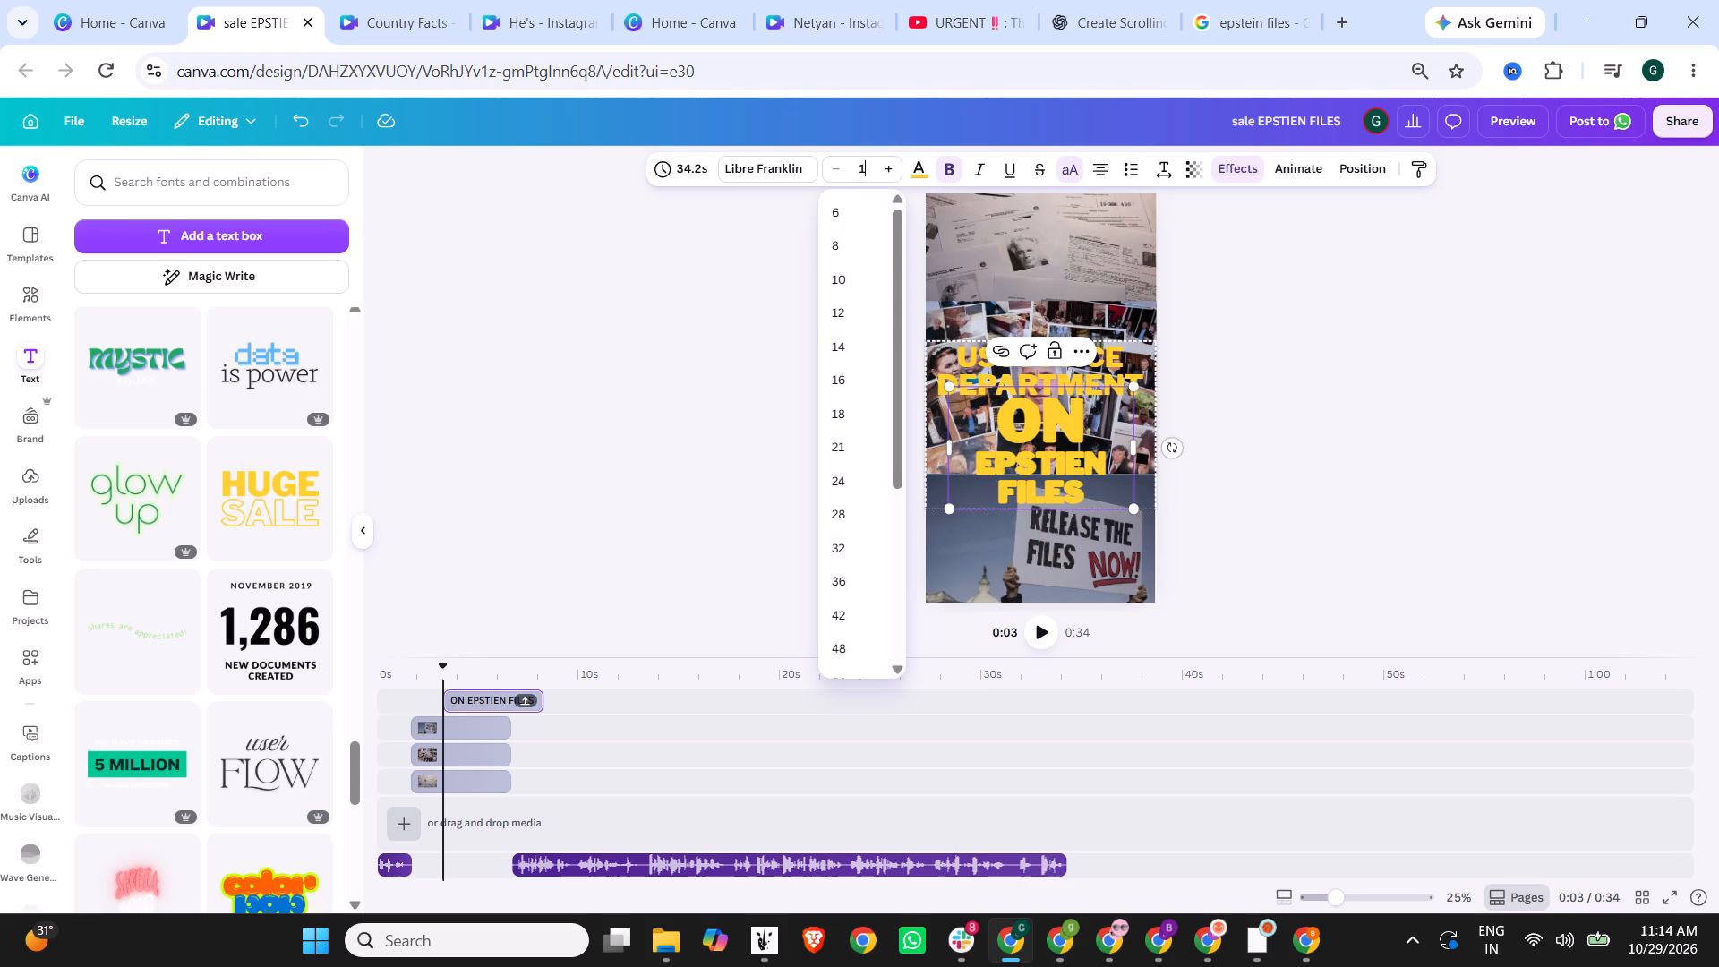
text(20)
key(Return)
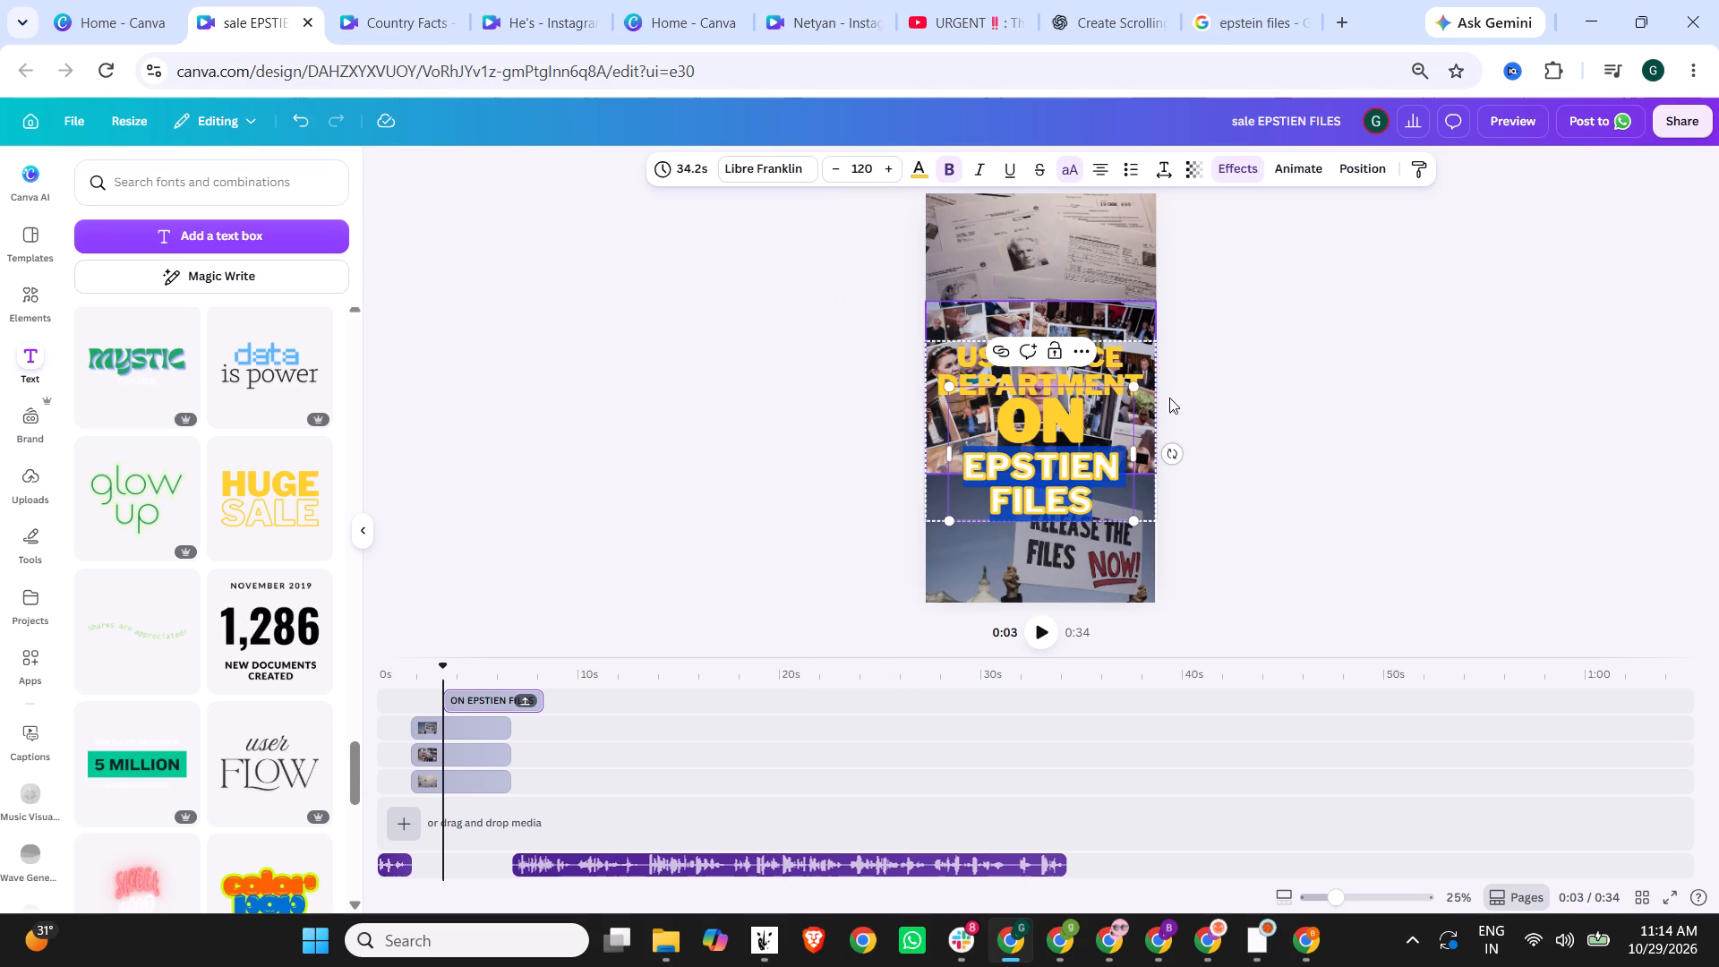
click(1065, 454)
click(1227, 414)
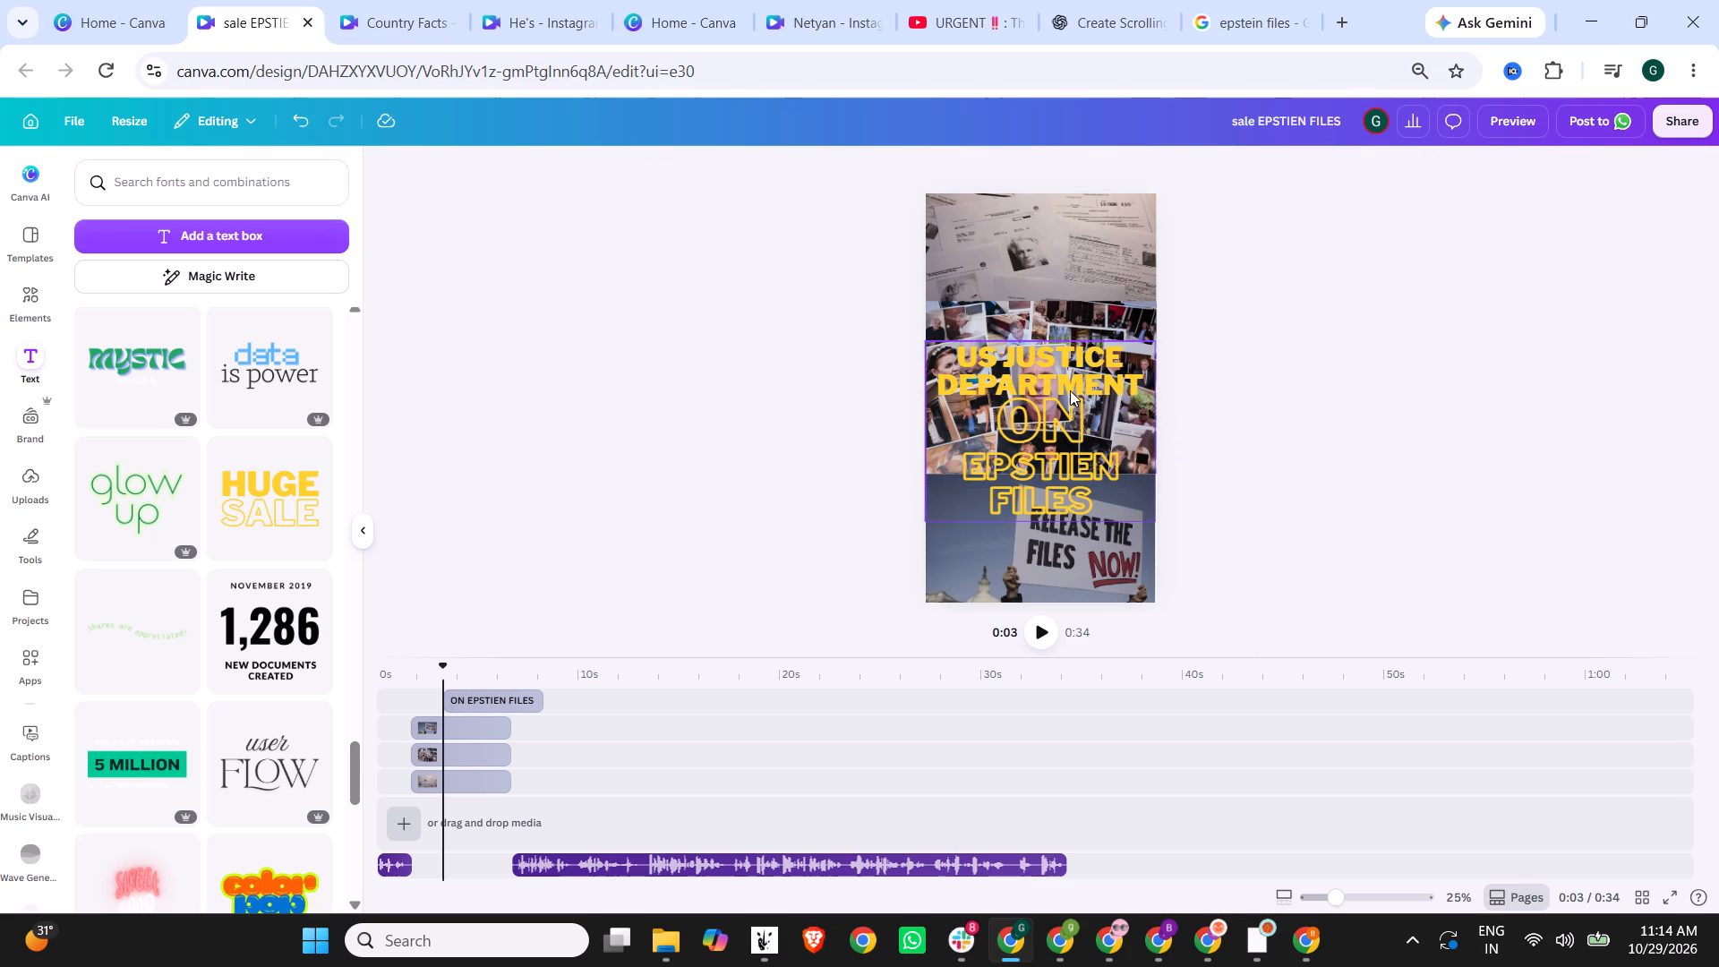
Move the whole headline group up so it sits centred over the middle photo collage.
click(1031, 374)
drag(1031, 411, 1035, 407)
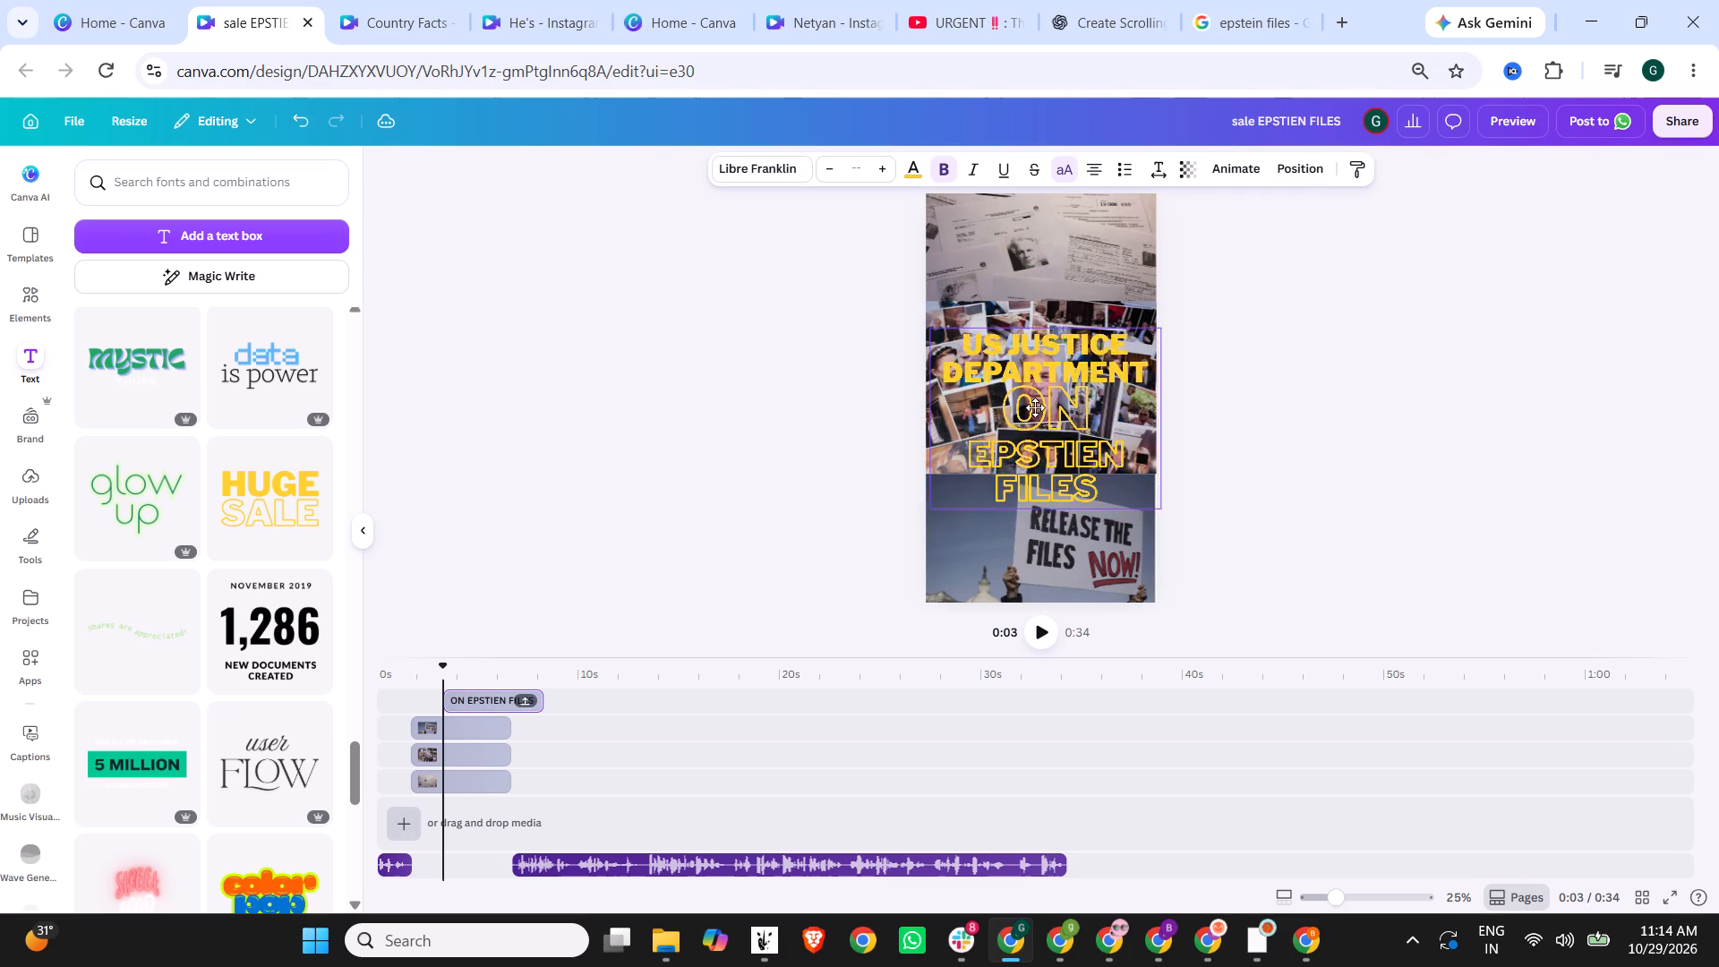
drag(1035, 407, 1037, 370)
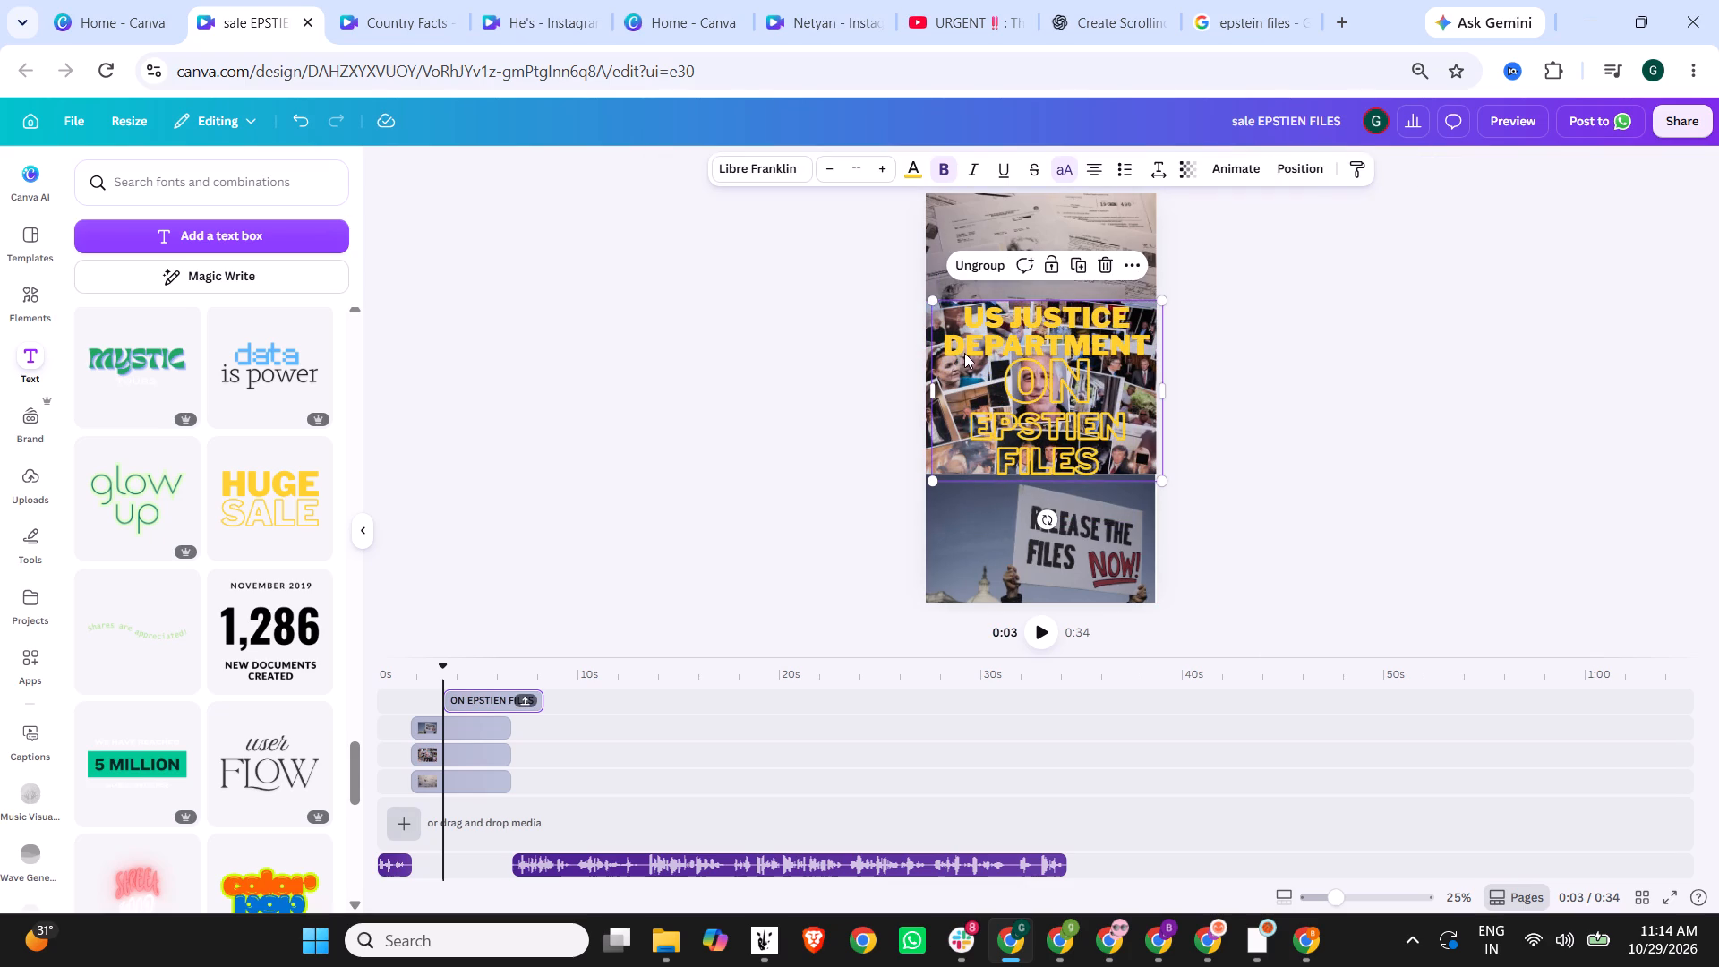
click(1053, 419)
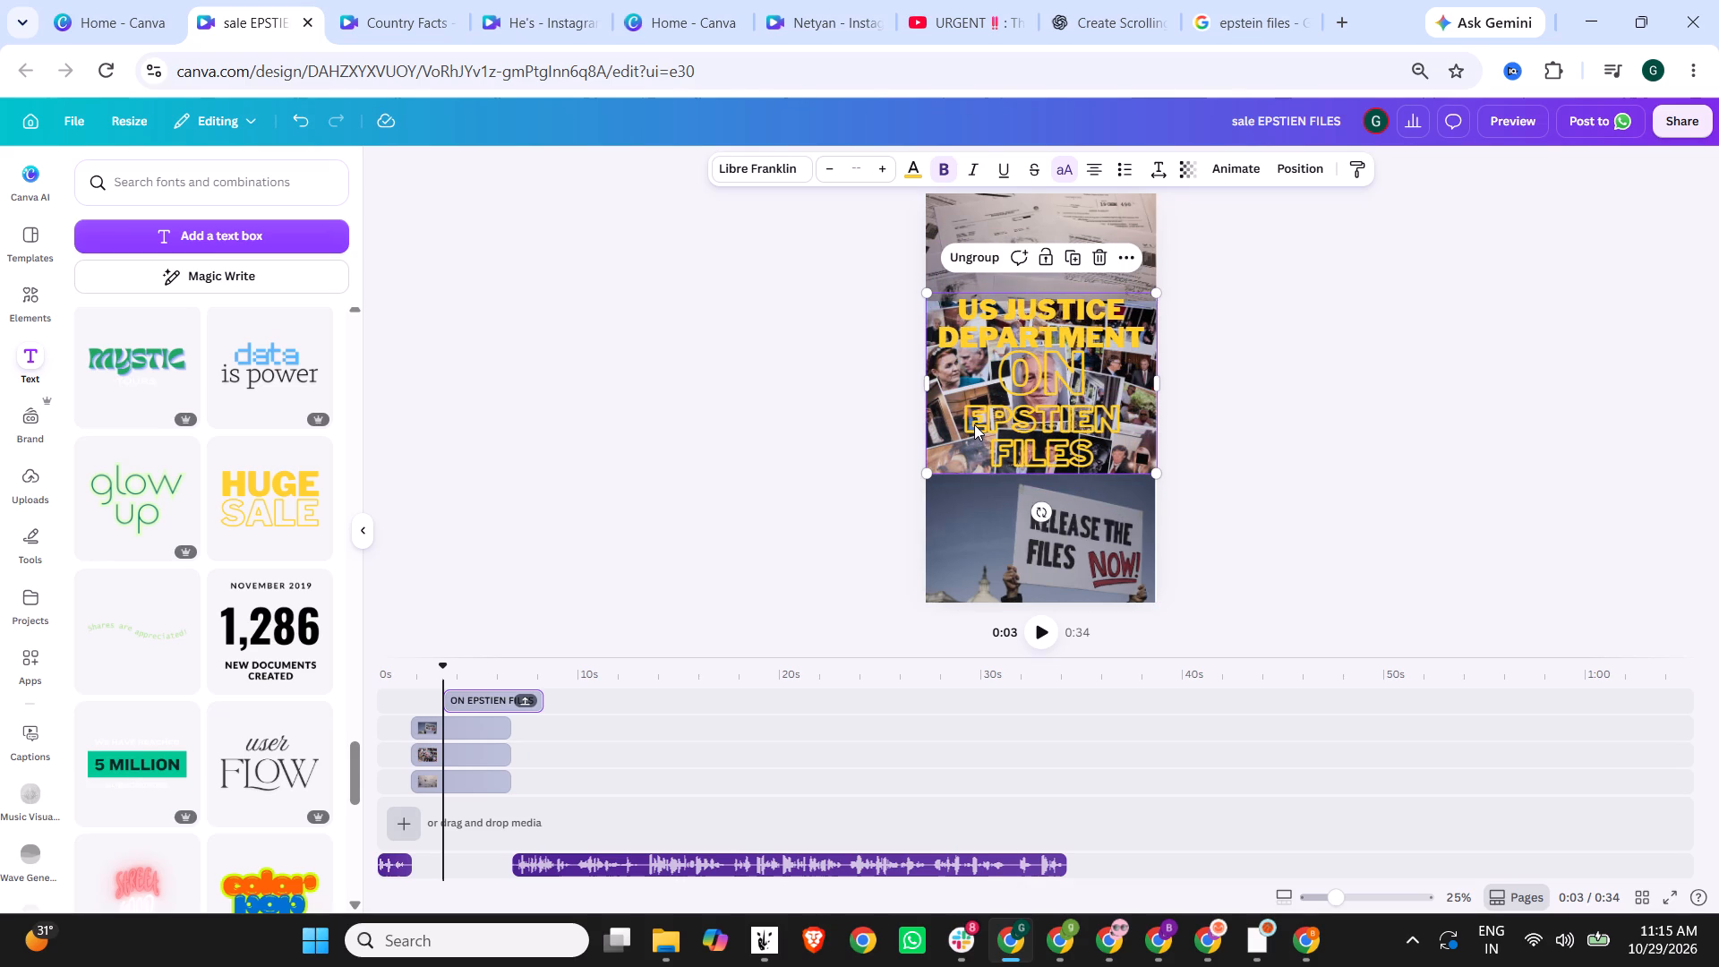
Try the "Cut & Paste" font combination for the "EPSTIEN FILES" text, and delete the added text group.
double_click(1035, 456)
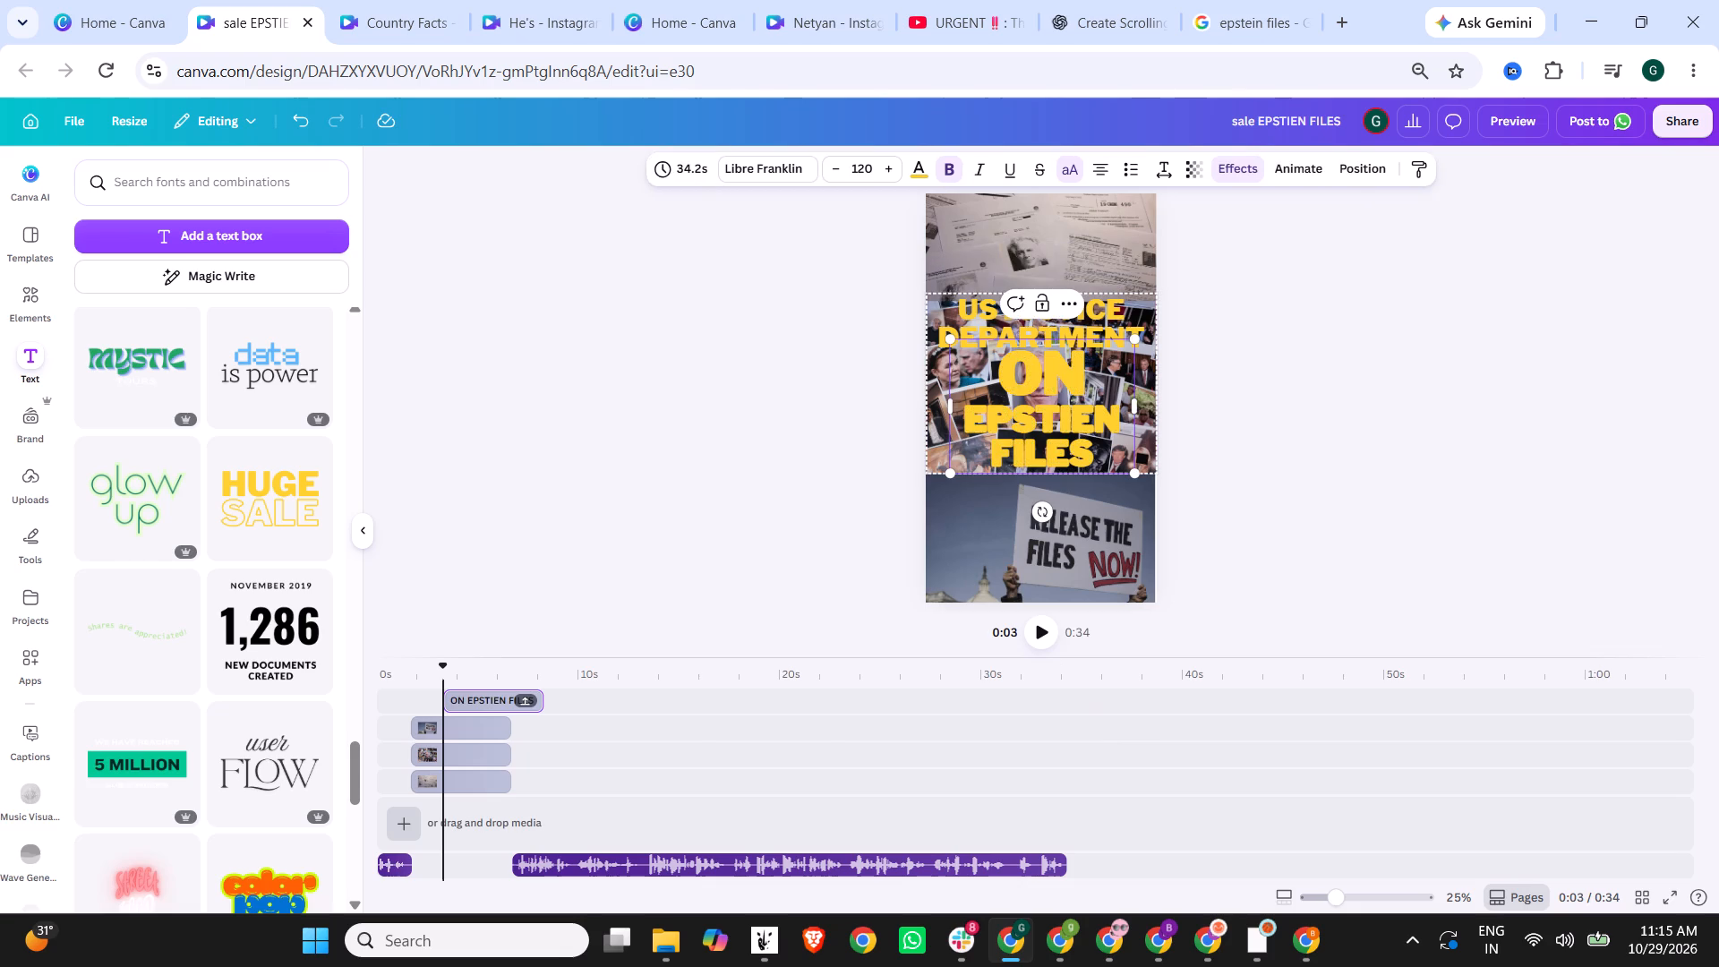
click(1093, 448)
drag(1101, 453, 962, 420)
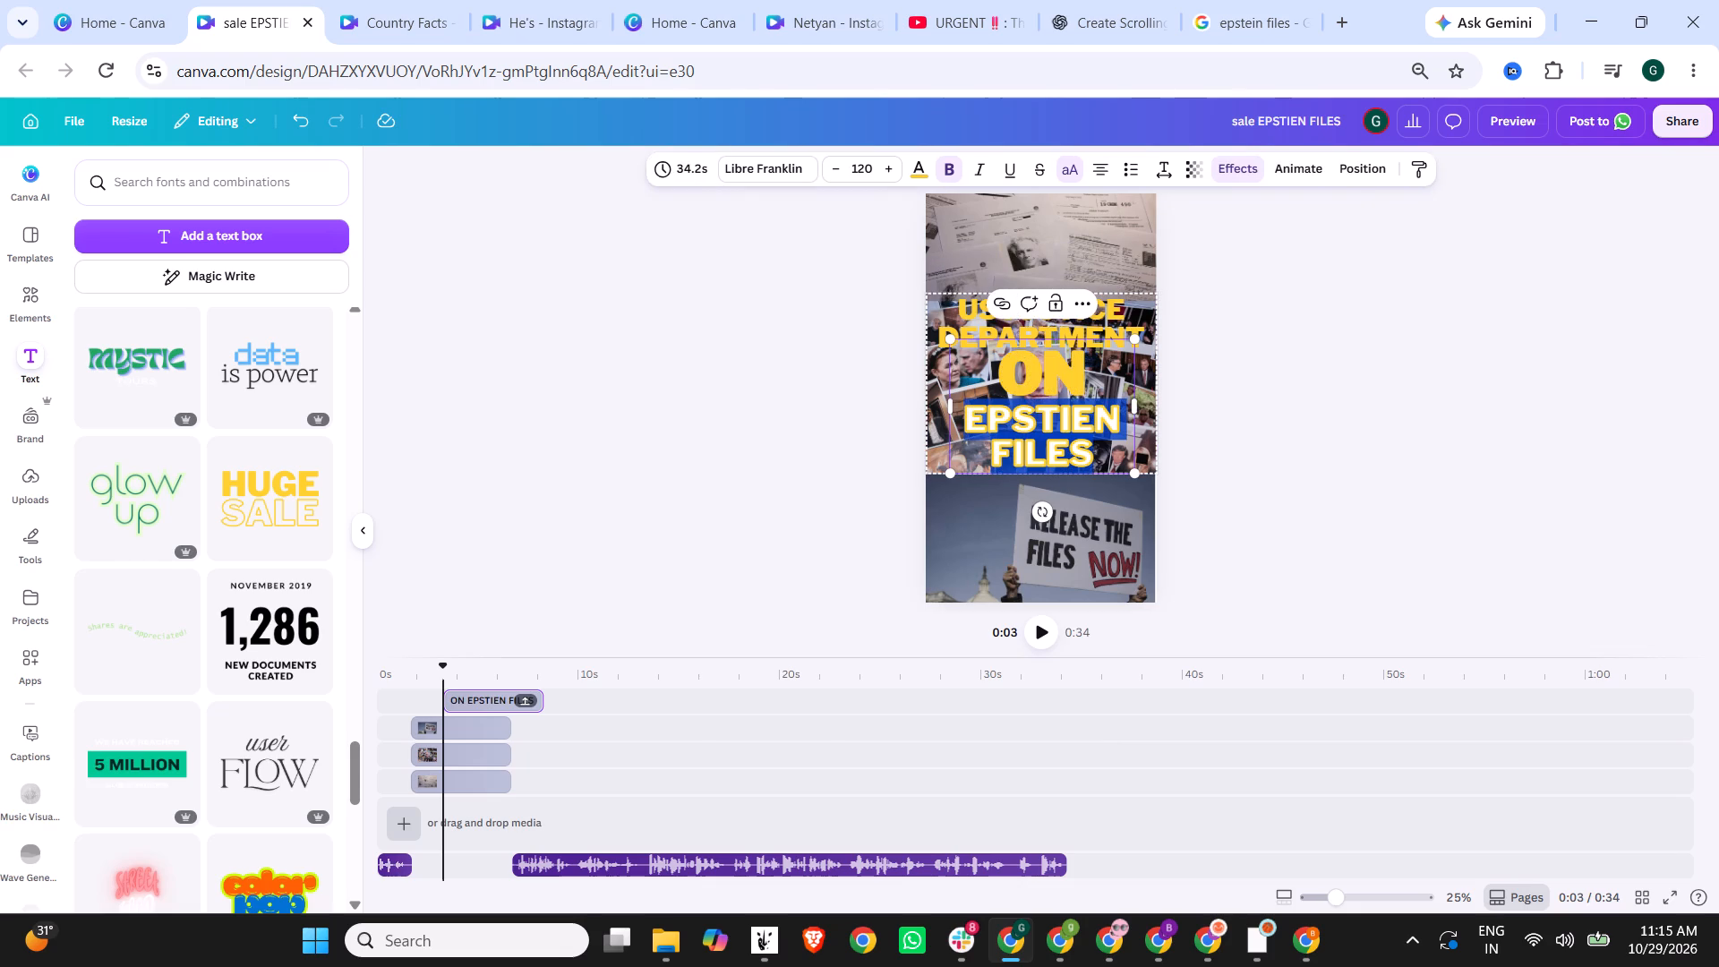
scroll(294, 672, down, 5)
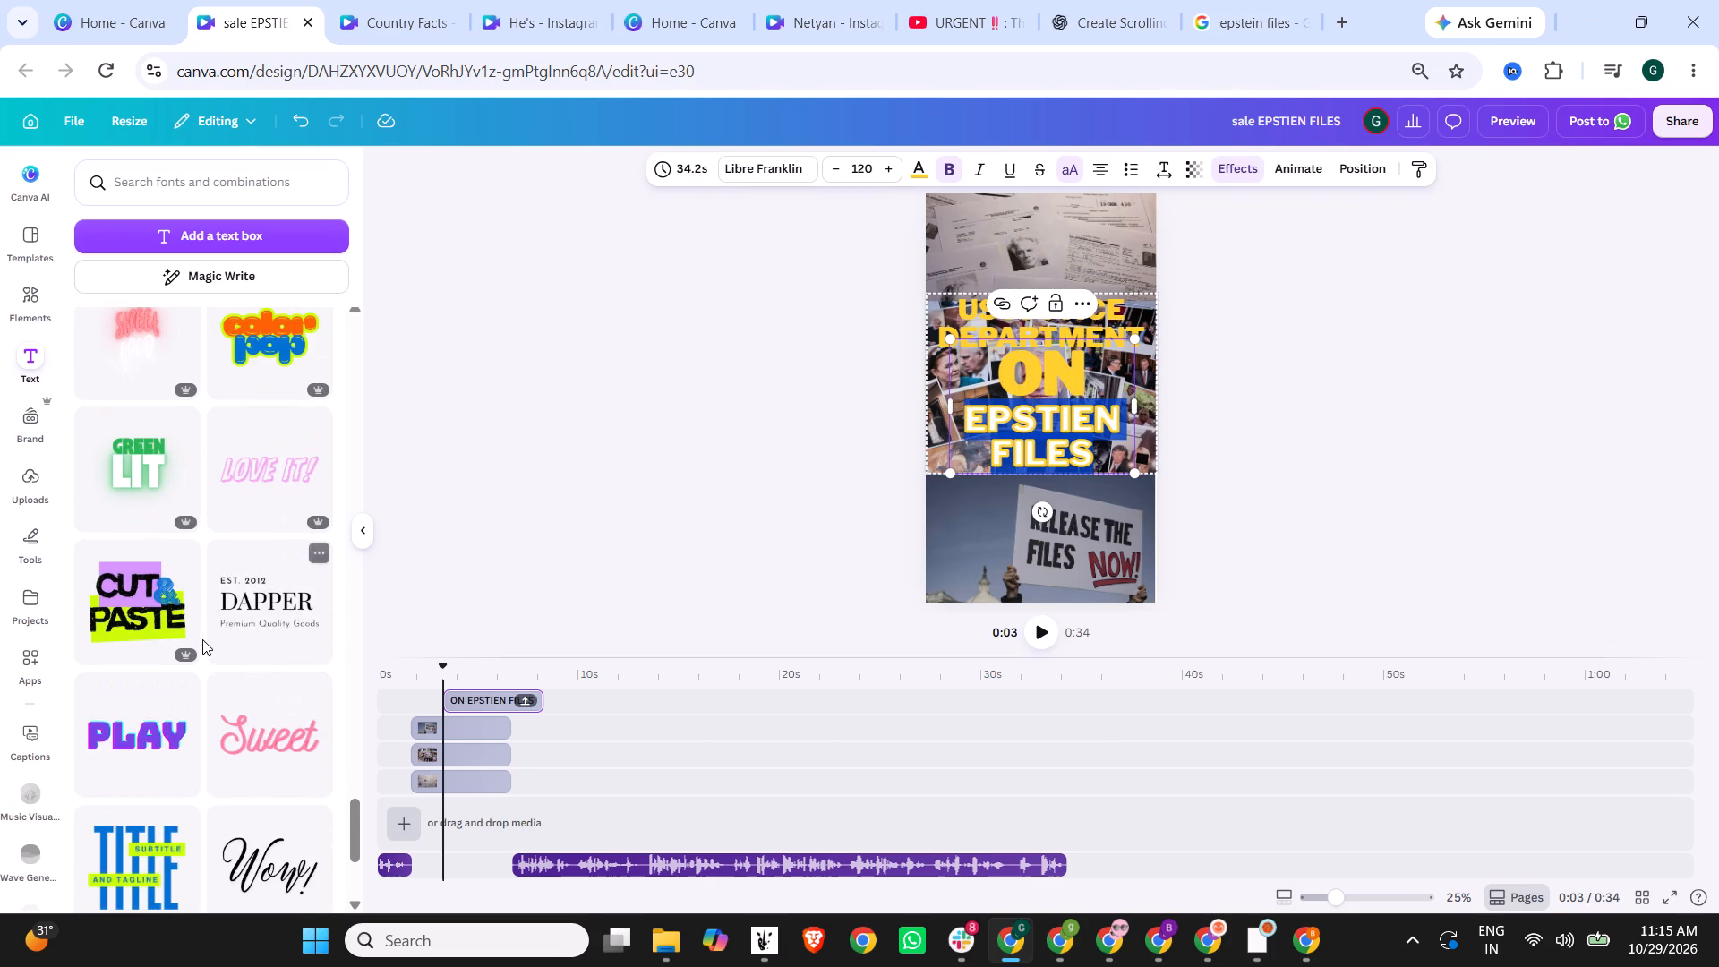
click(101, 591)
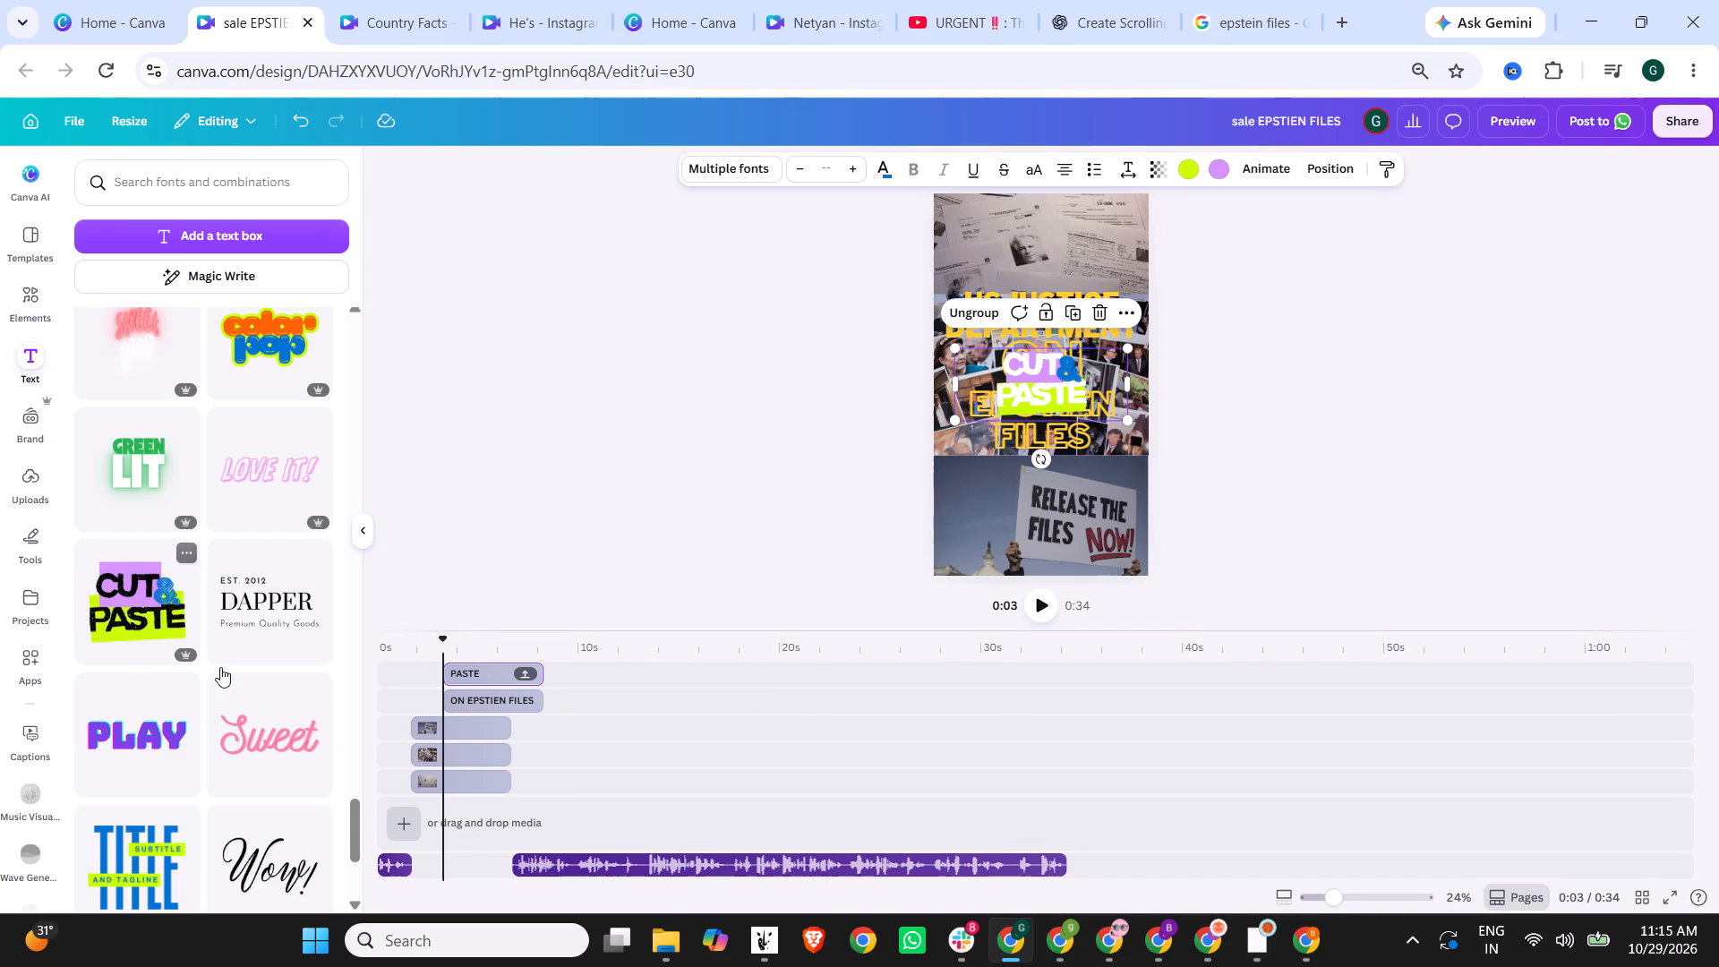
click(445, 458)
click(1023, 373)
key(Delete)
Delete the outlined yellow "US JUSTICE DEPARTMENT ON EPSTIEN FILES" headline group from the page.
click(1055, 321)
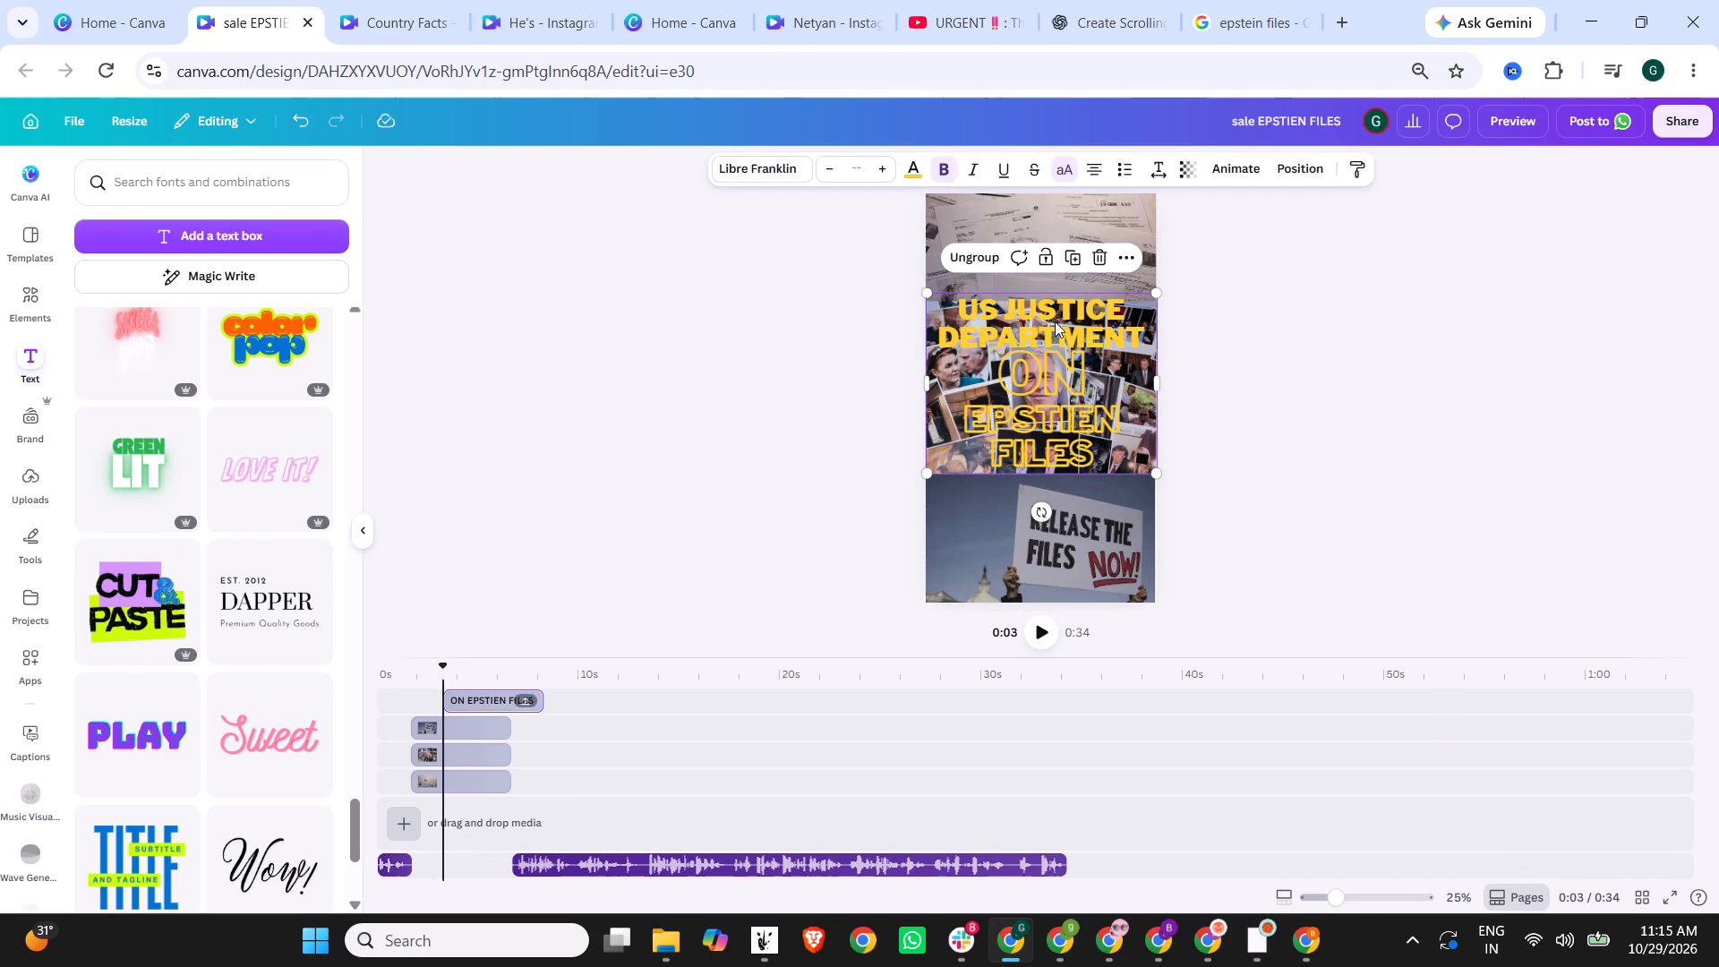
key(Delete)
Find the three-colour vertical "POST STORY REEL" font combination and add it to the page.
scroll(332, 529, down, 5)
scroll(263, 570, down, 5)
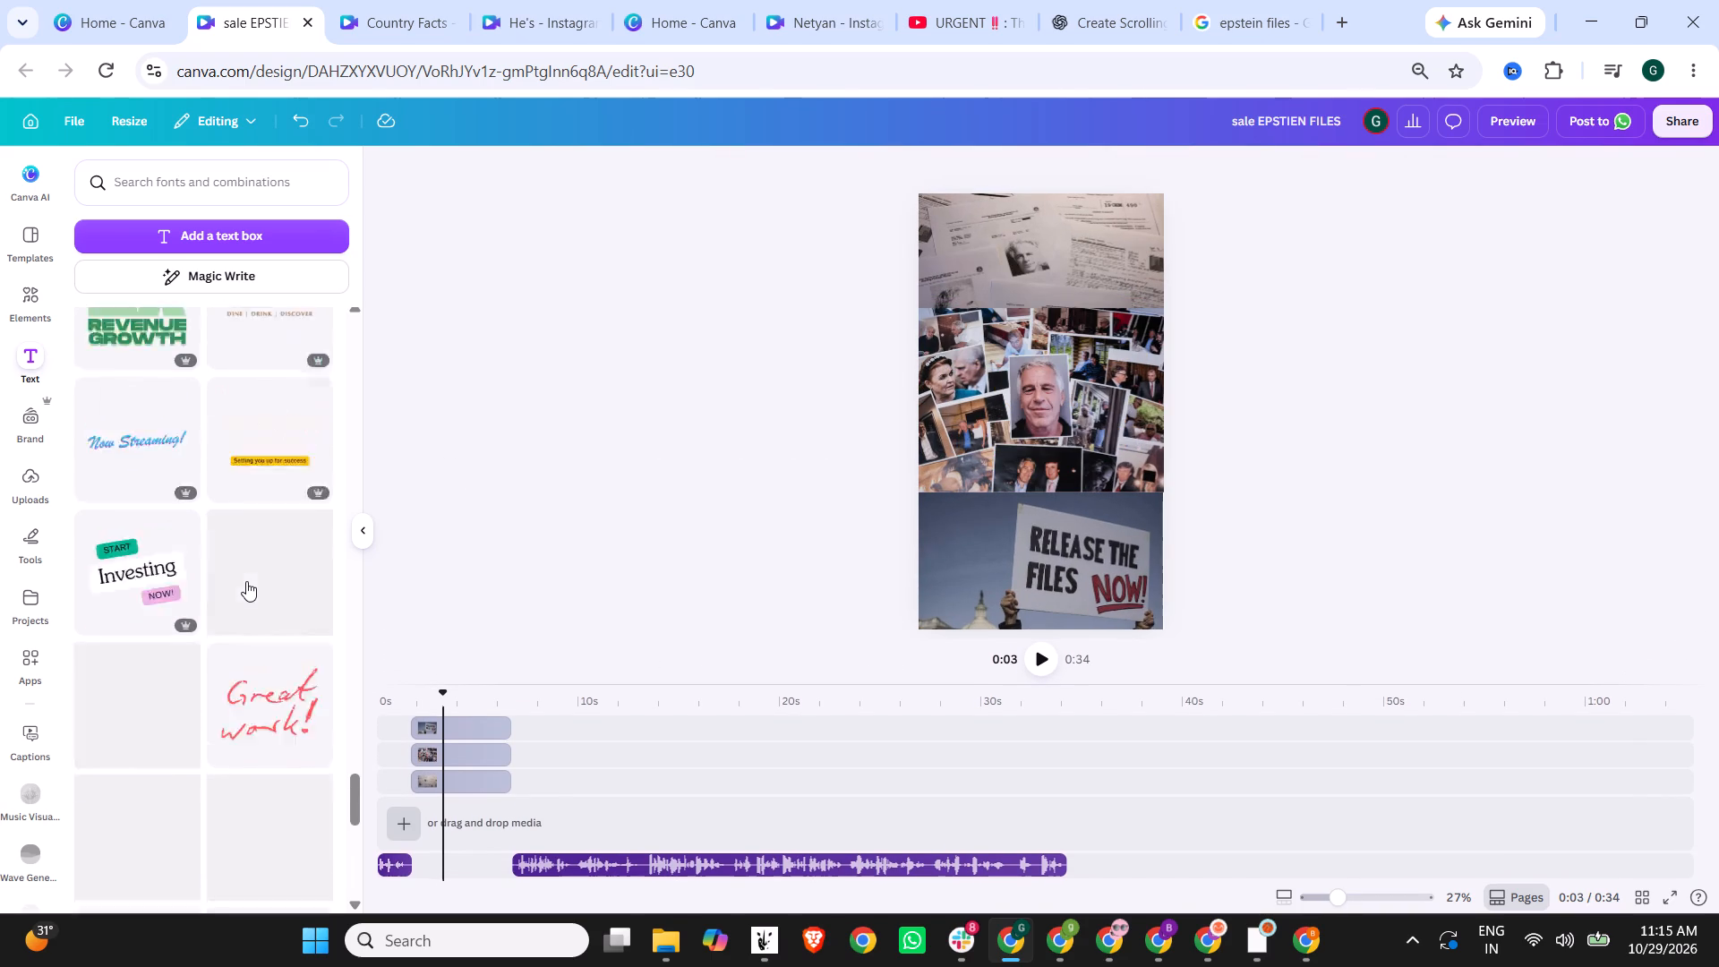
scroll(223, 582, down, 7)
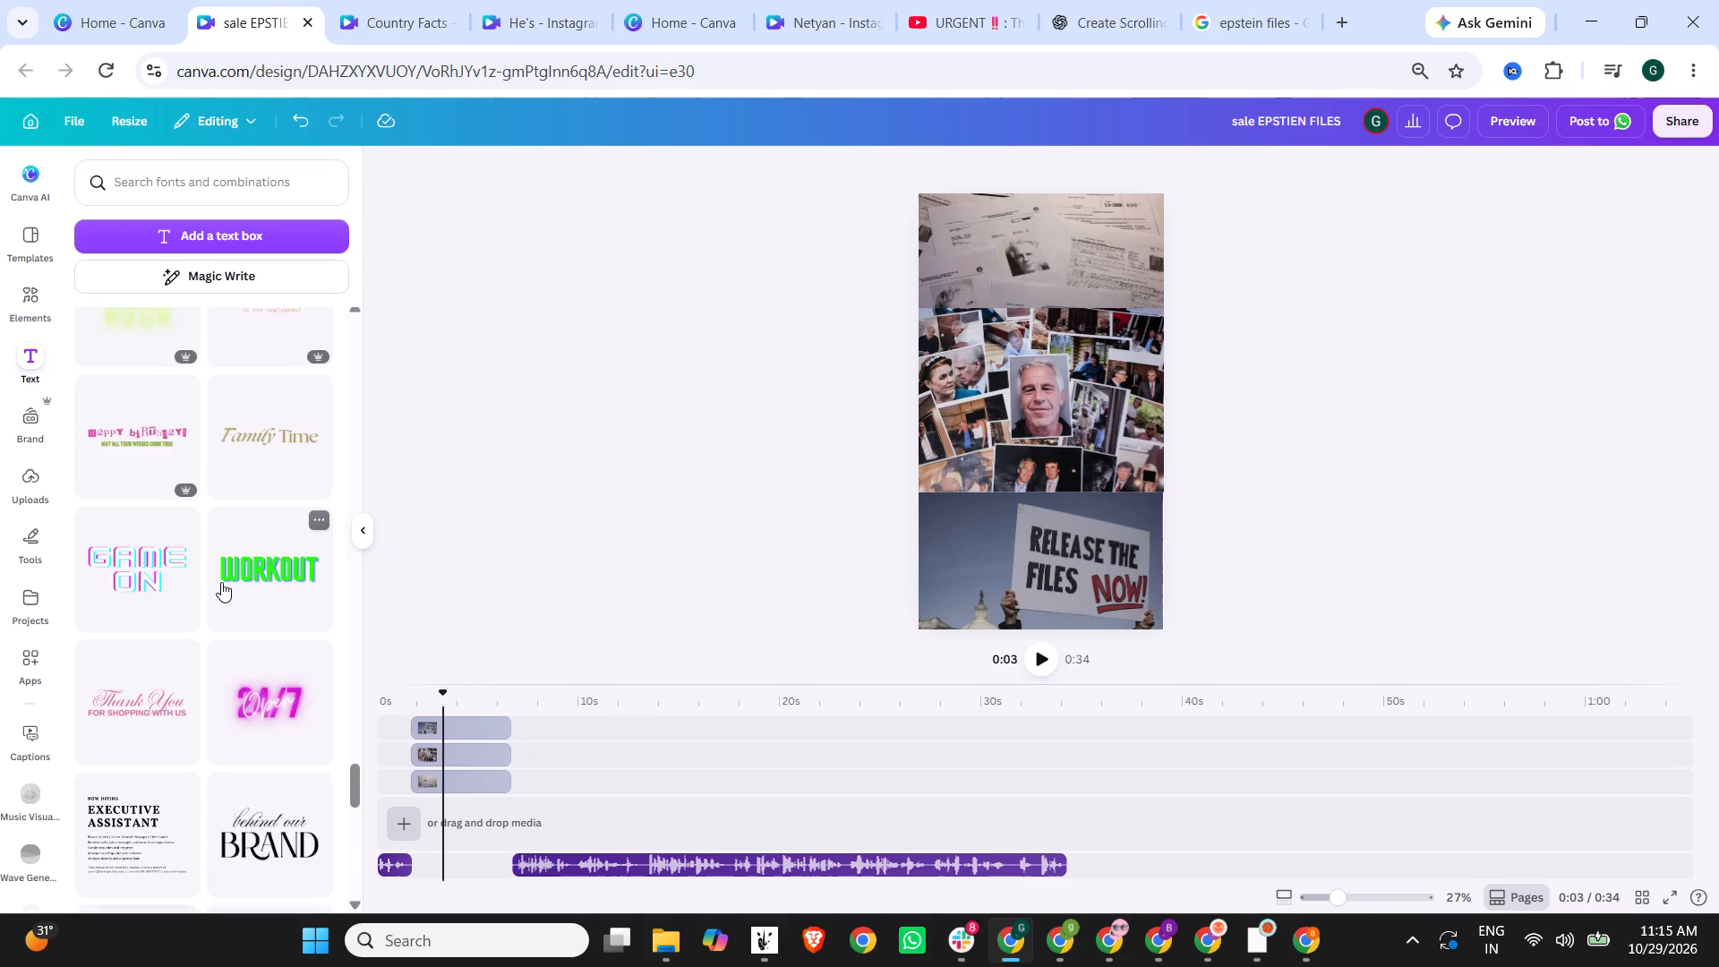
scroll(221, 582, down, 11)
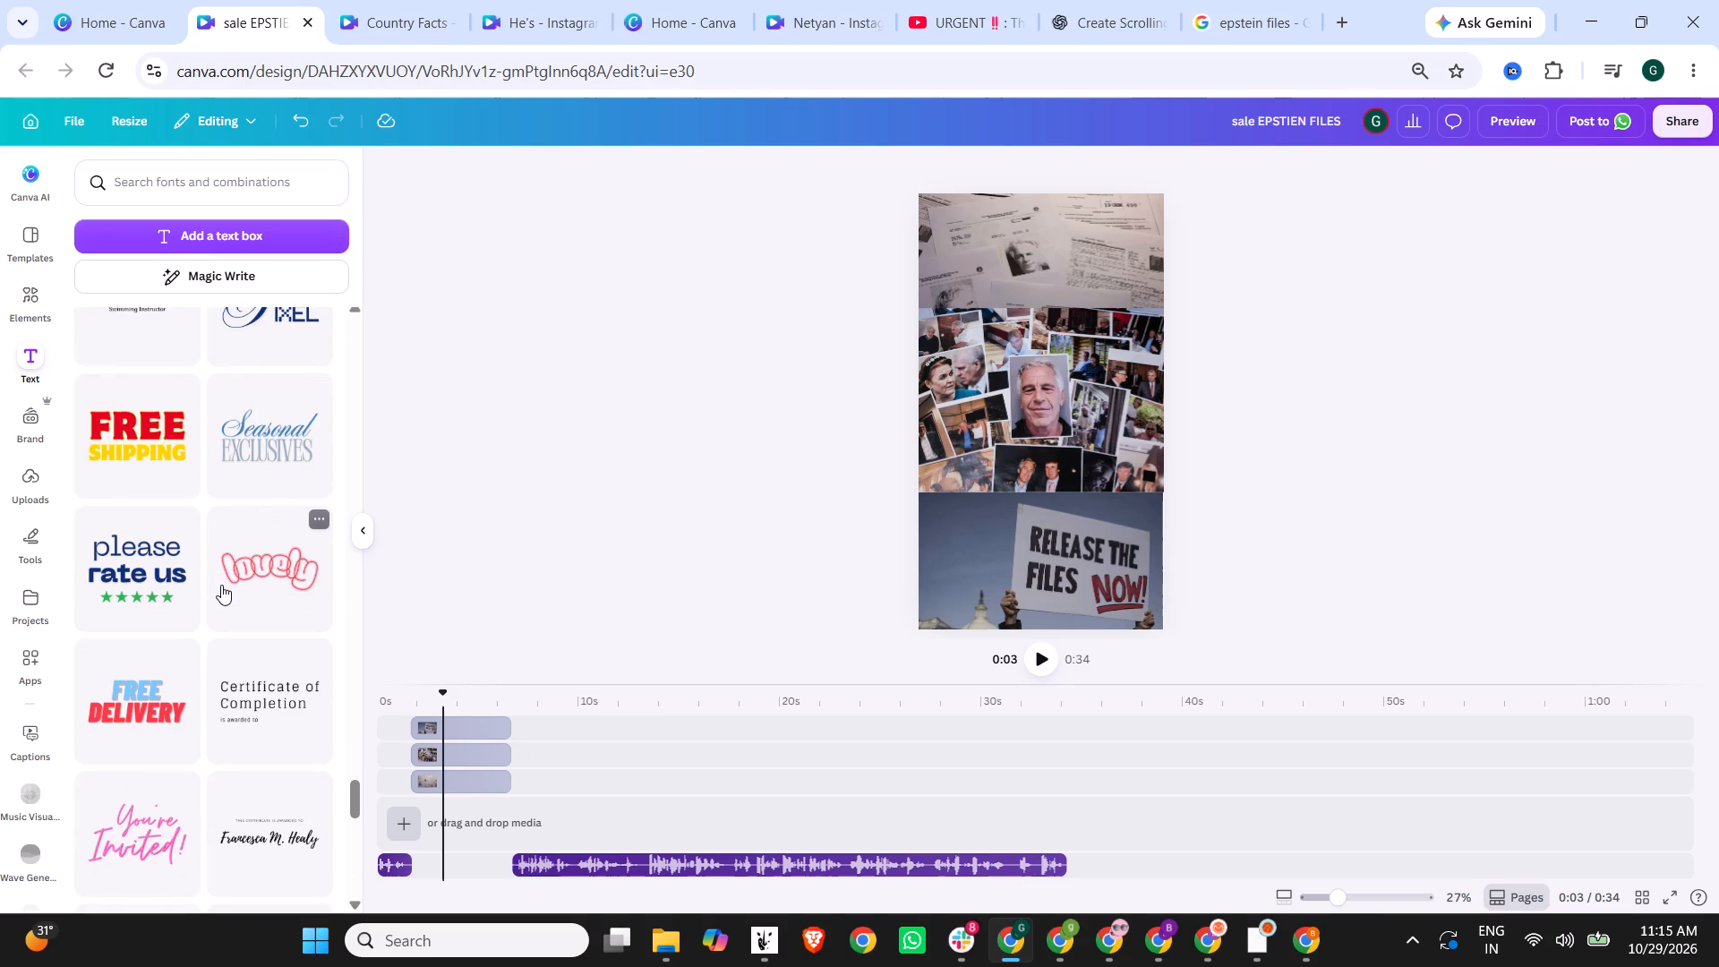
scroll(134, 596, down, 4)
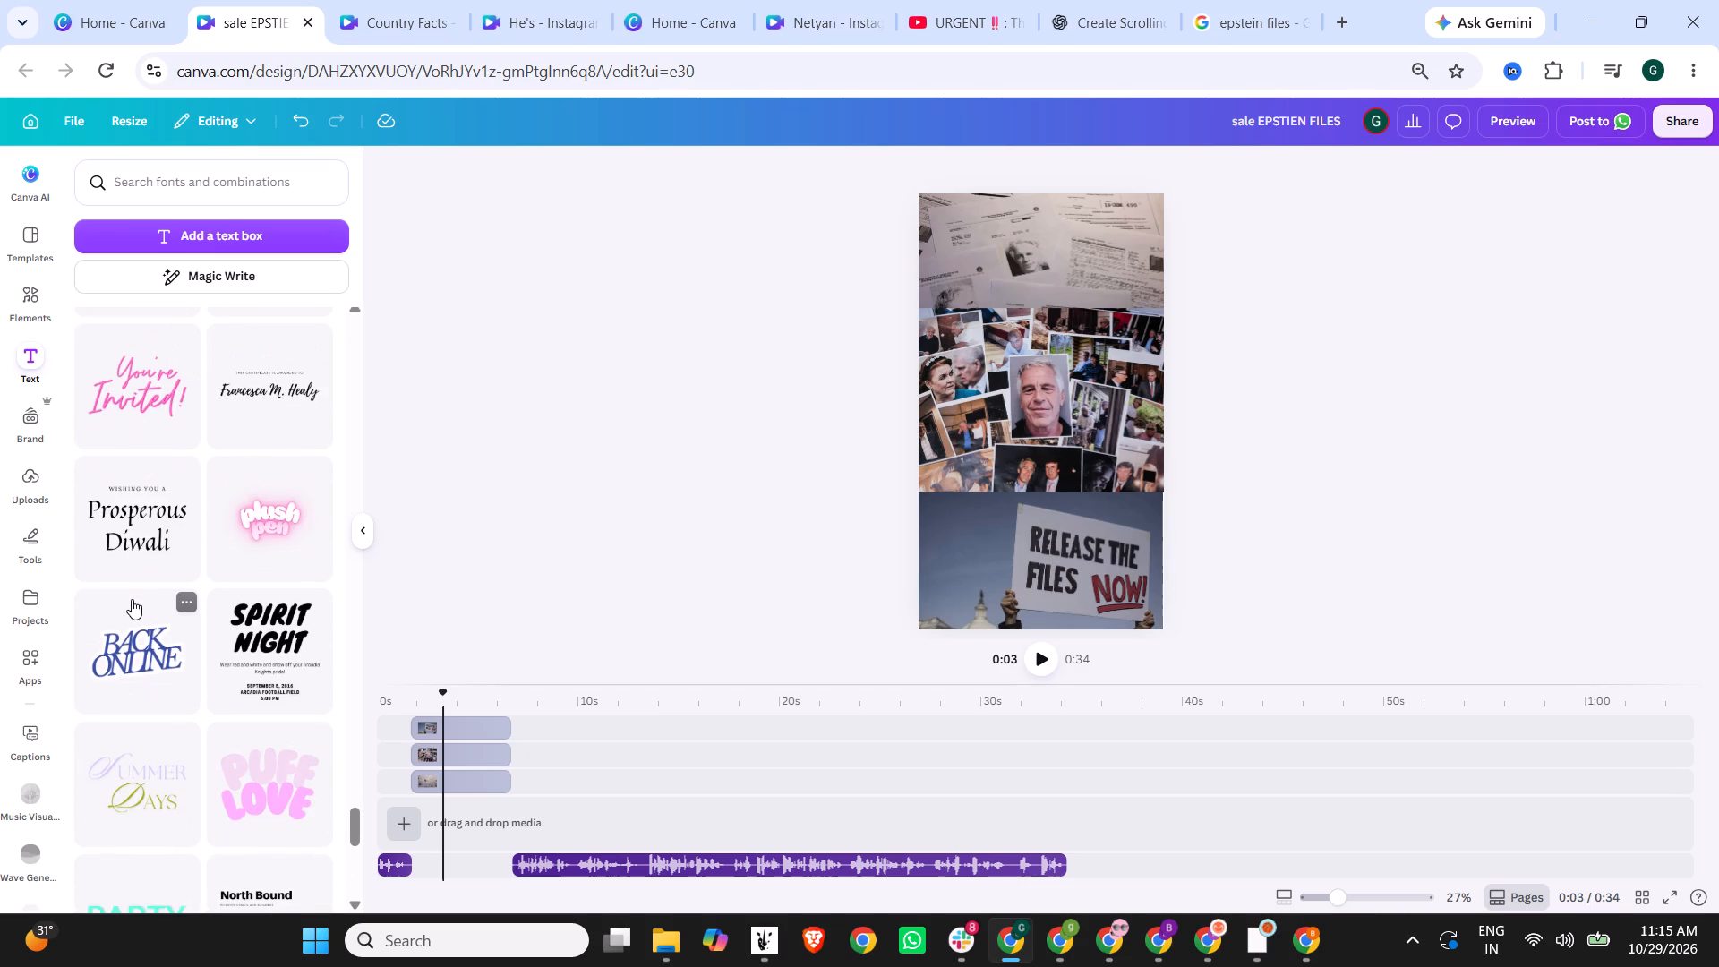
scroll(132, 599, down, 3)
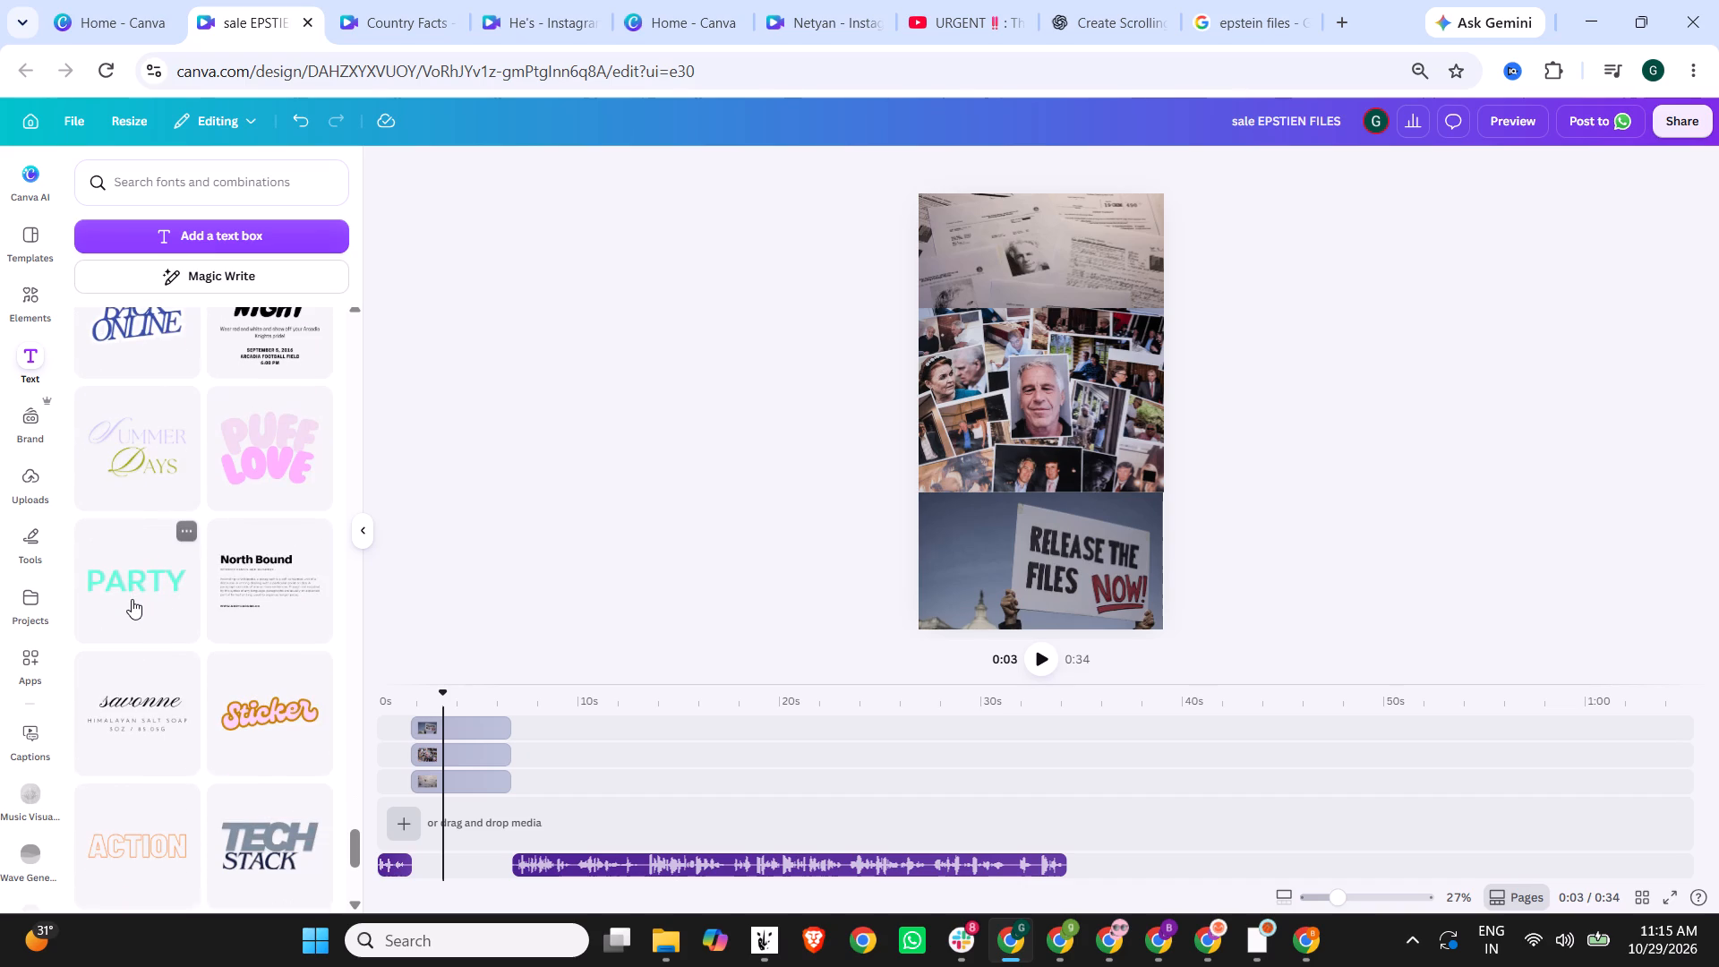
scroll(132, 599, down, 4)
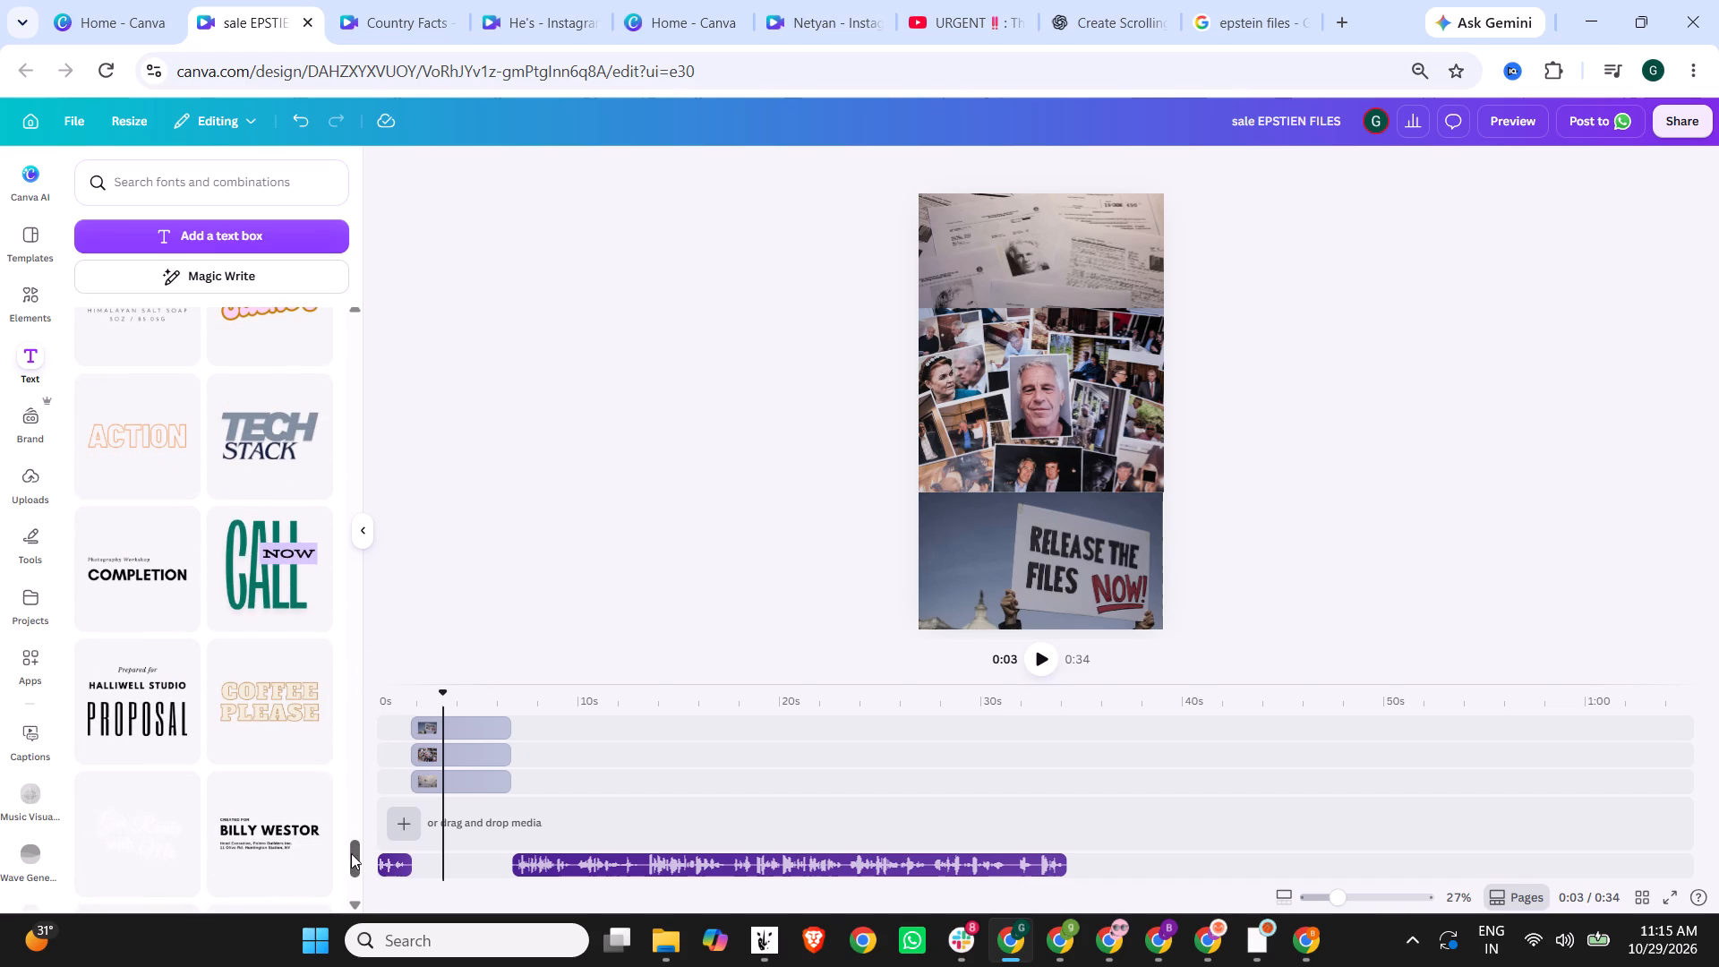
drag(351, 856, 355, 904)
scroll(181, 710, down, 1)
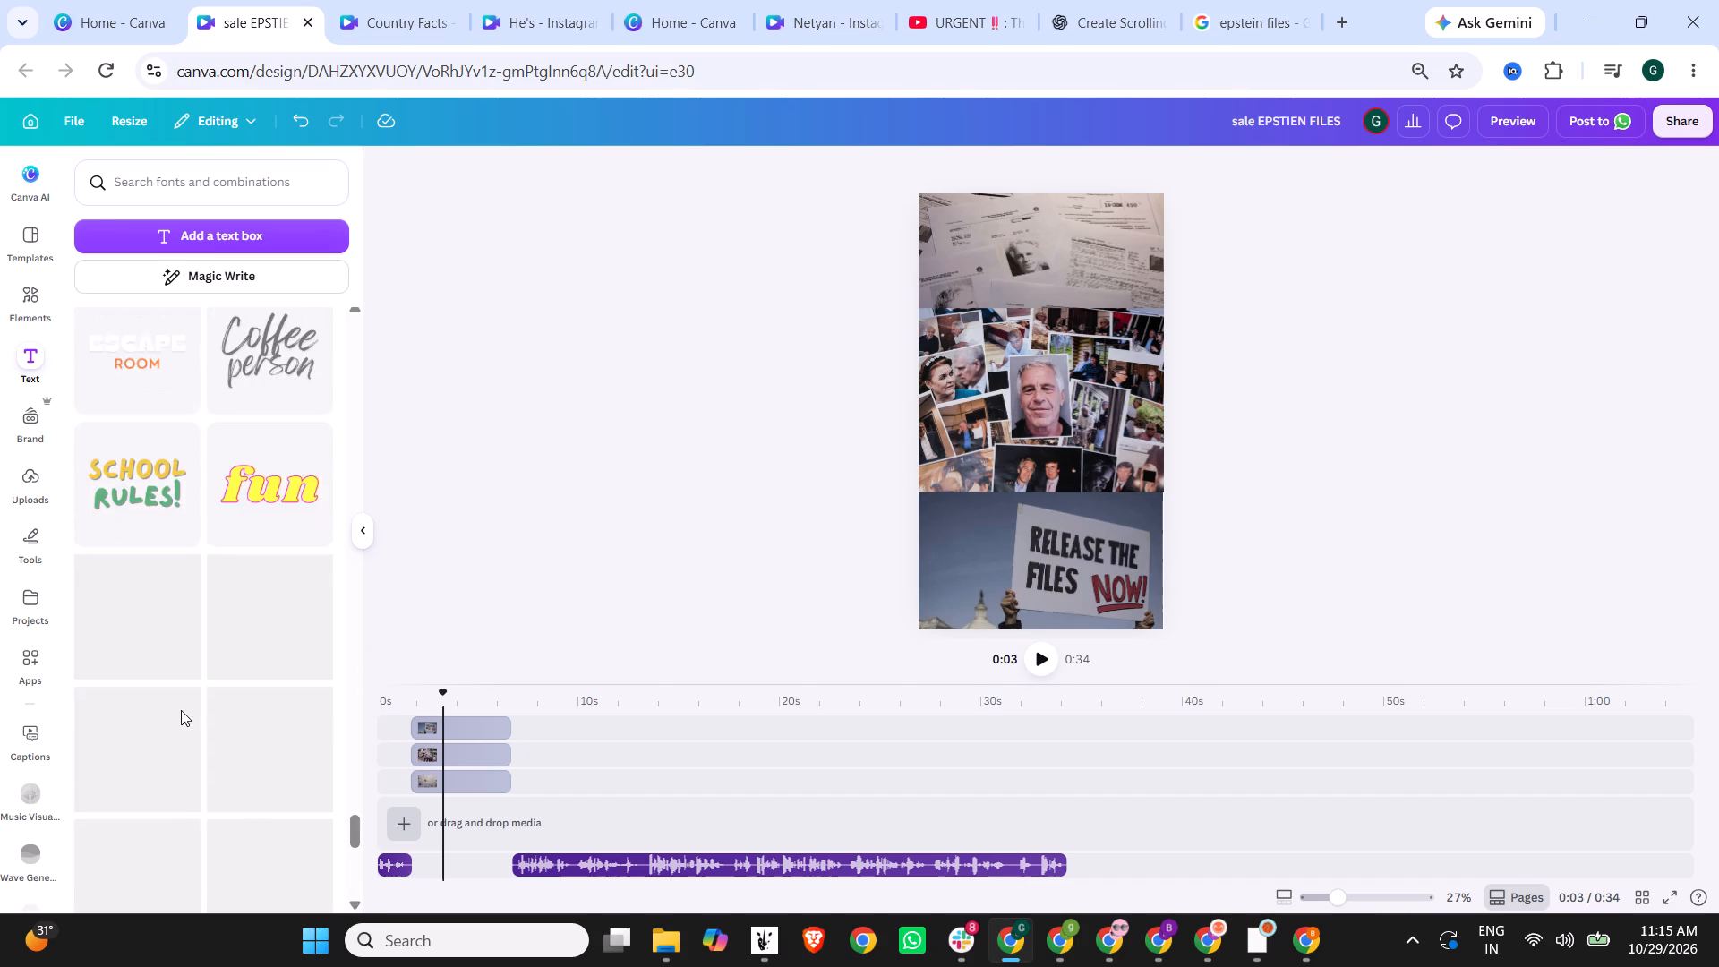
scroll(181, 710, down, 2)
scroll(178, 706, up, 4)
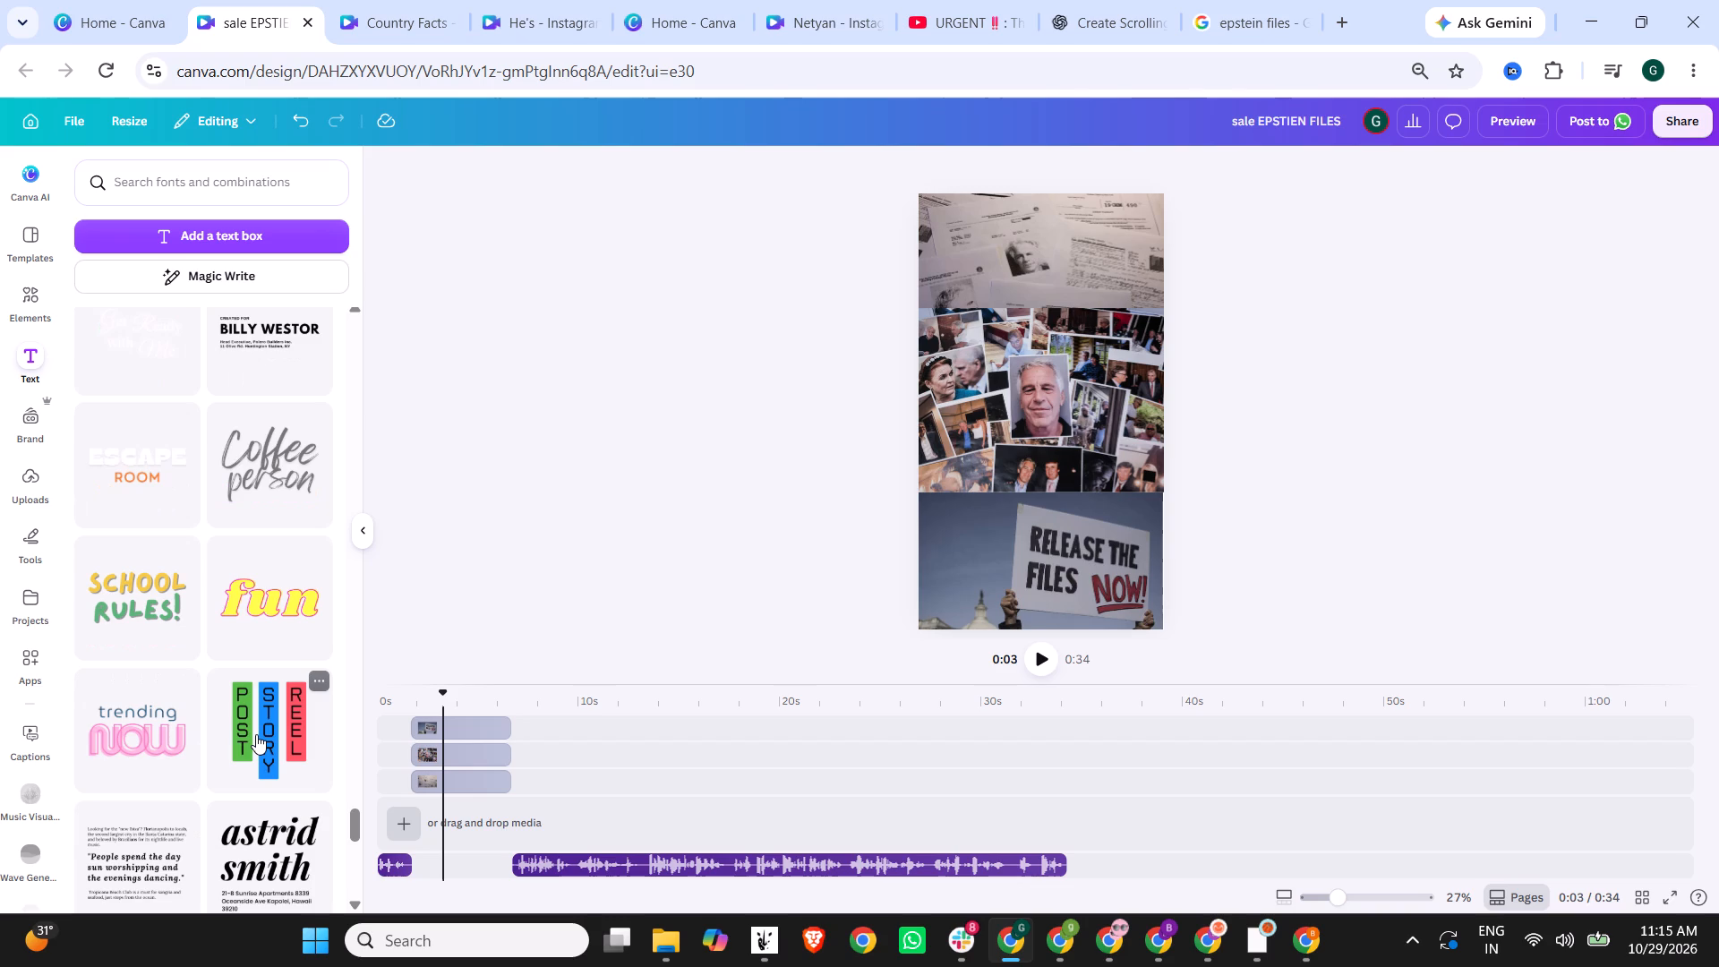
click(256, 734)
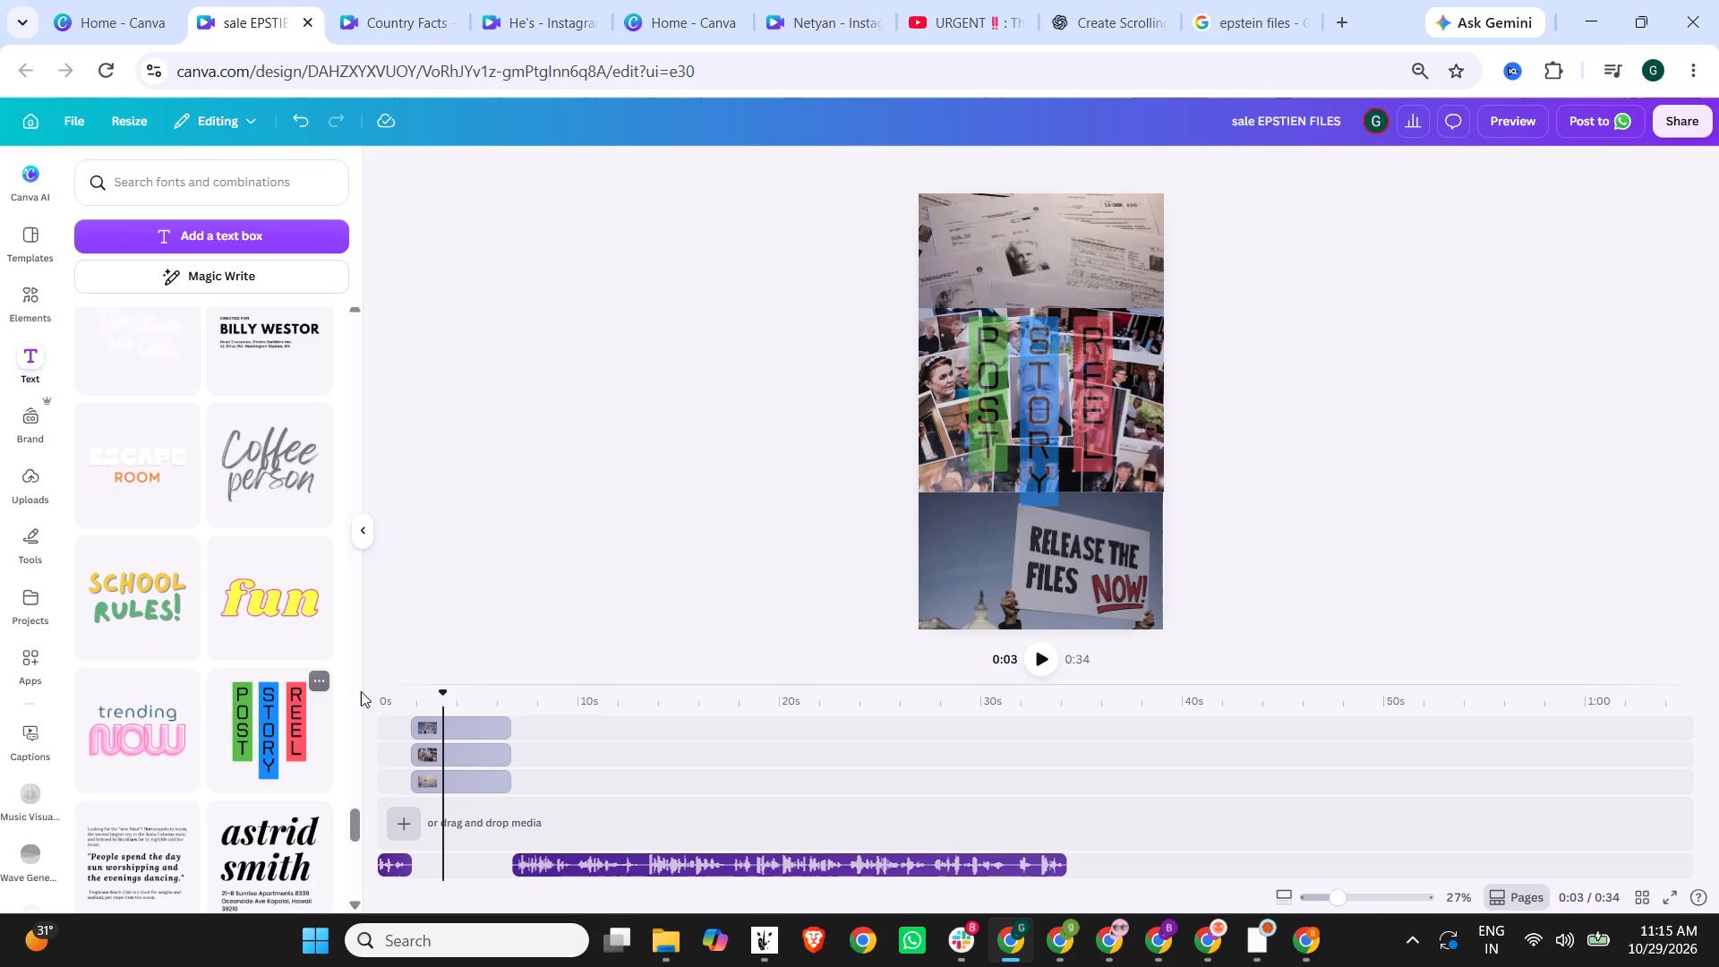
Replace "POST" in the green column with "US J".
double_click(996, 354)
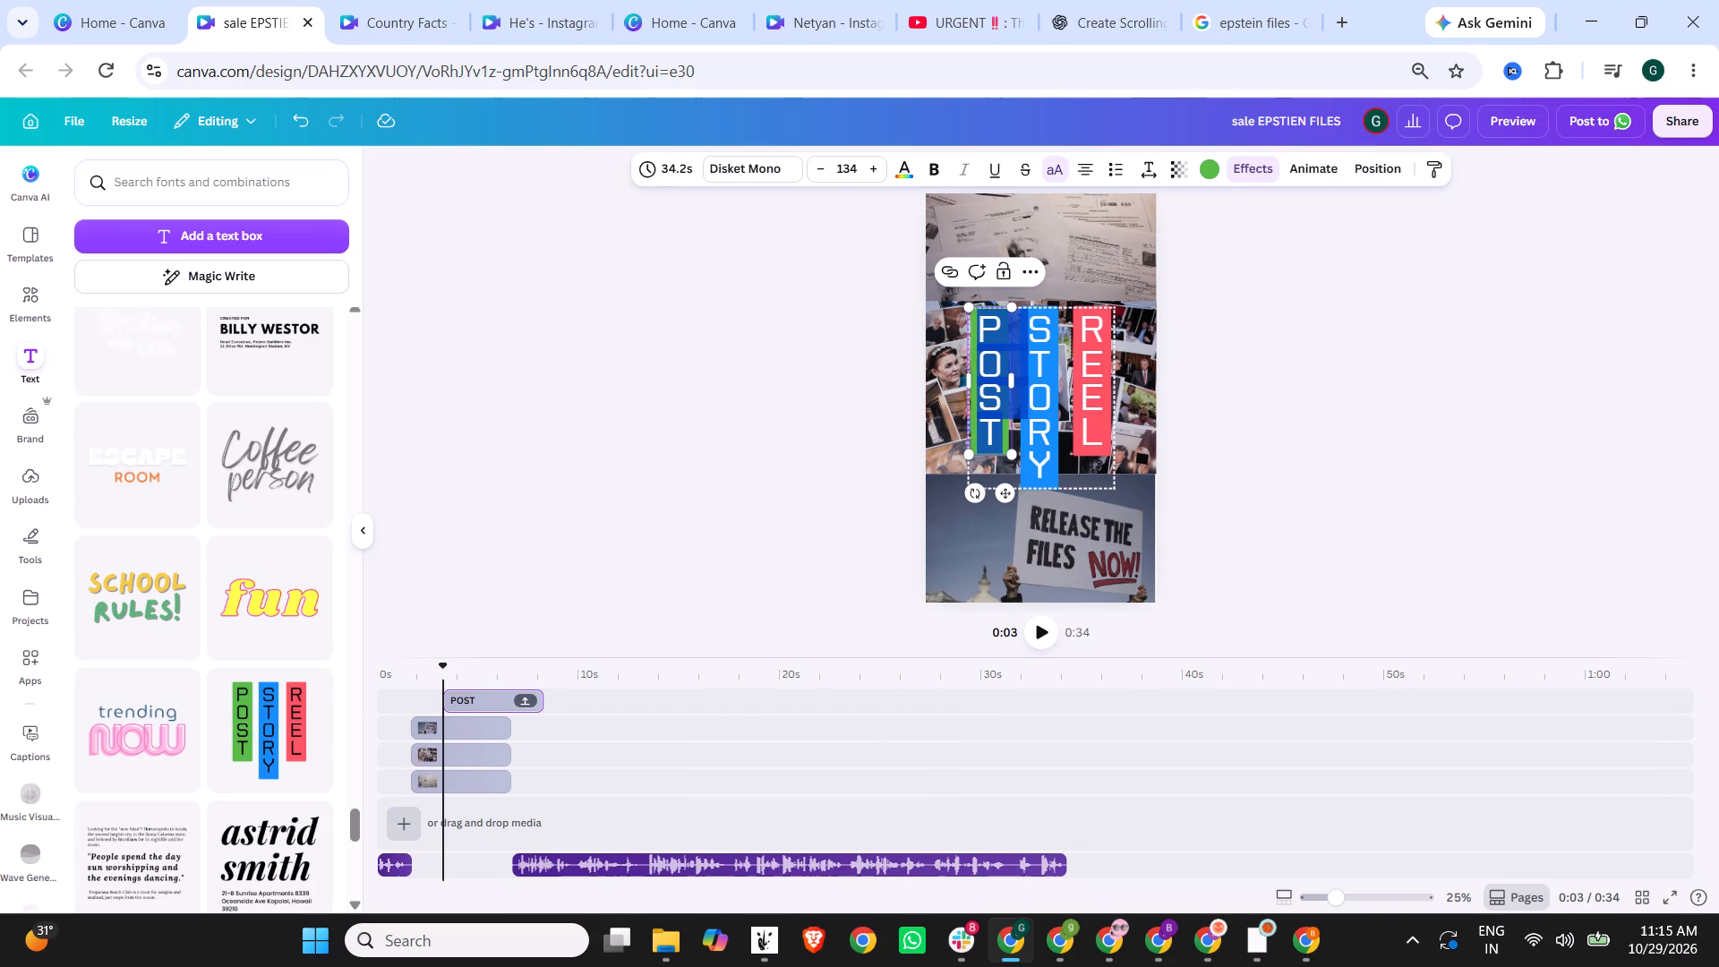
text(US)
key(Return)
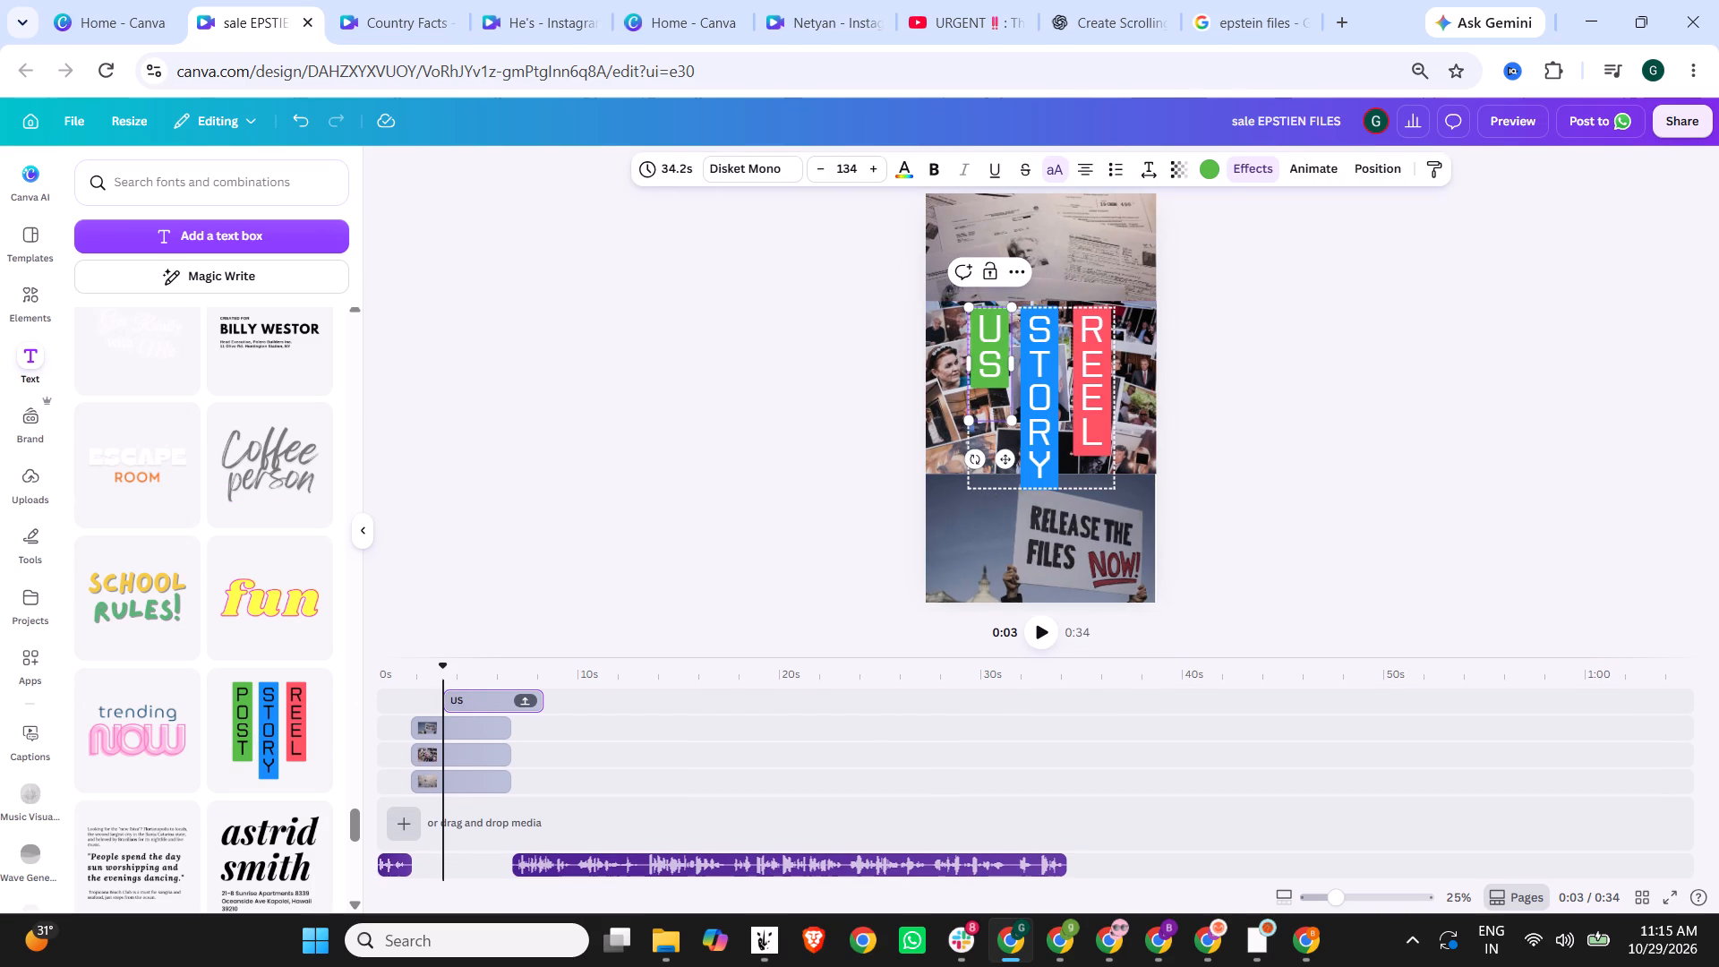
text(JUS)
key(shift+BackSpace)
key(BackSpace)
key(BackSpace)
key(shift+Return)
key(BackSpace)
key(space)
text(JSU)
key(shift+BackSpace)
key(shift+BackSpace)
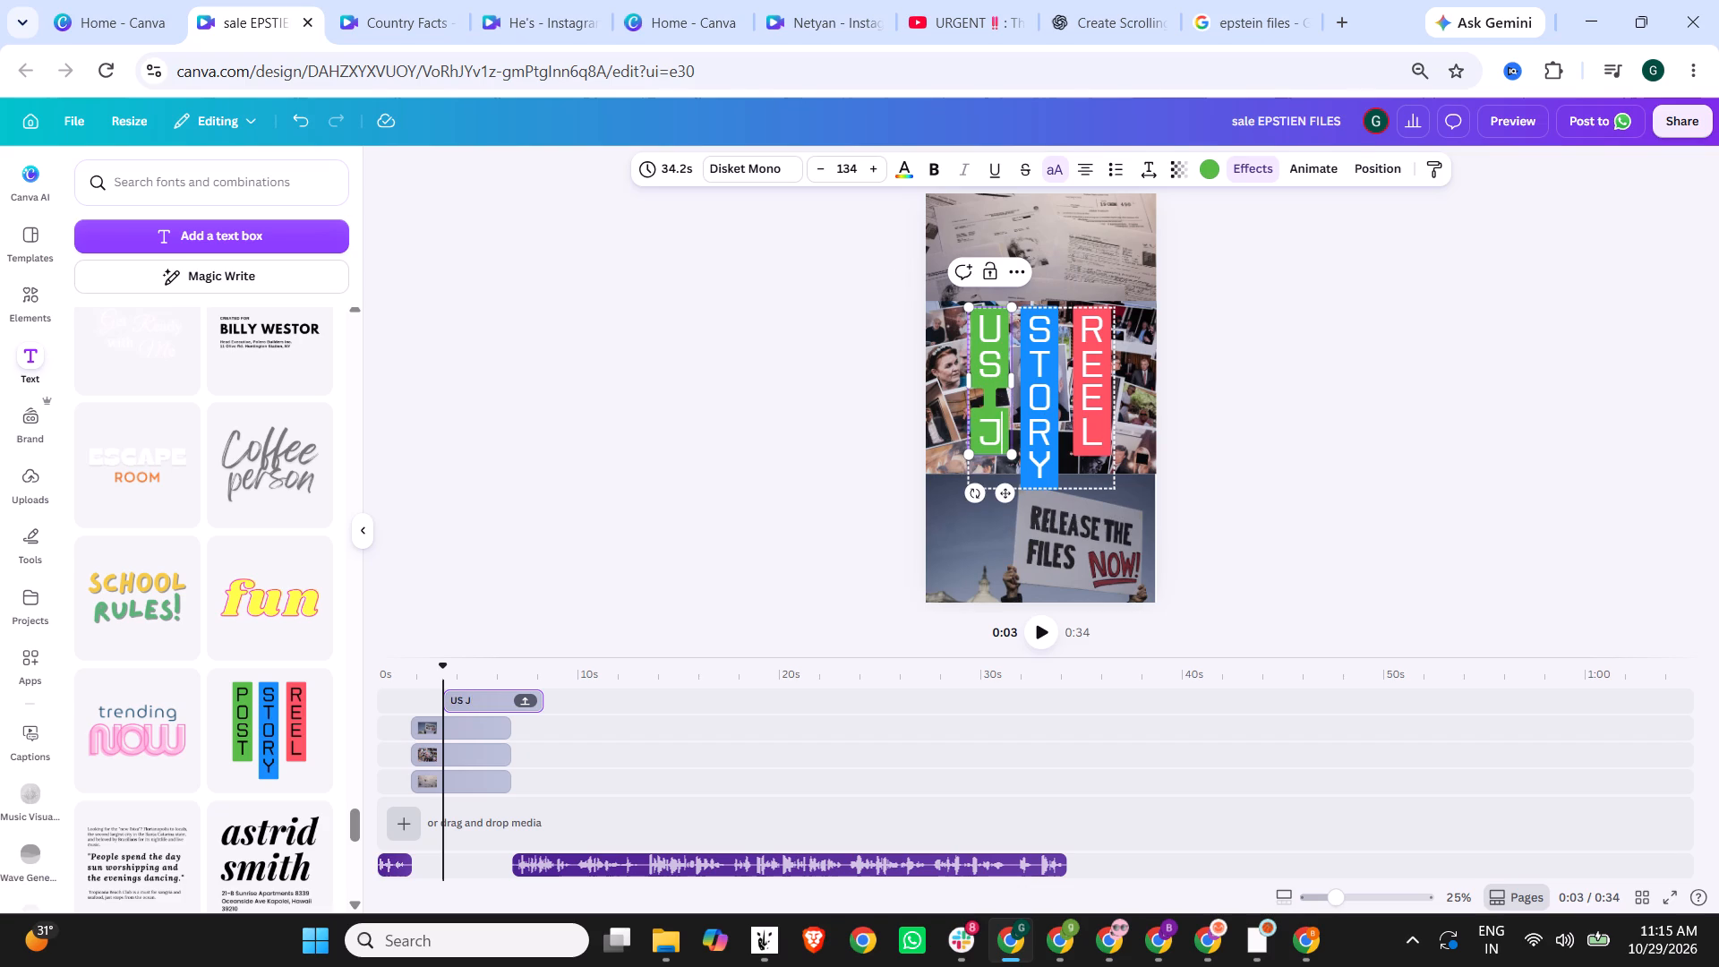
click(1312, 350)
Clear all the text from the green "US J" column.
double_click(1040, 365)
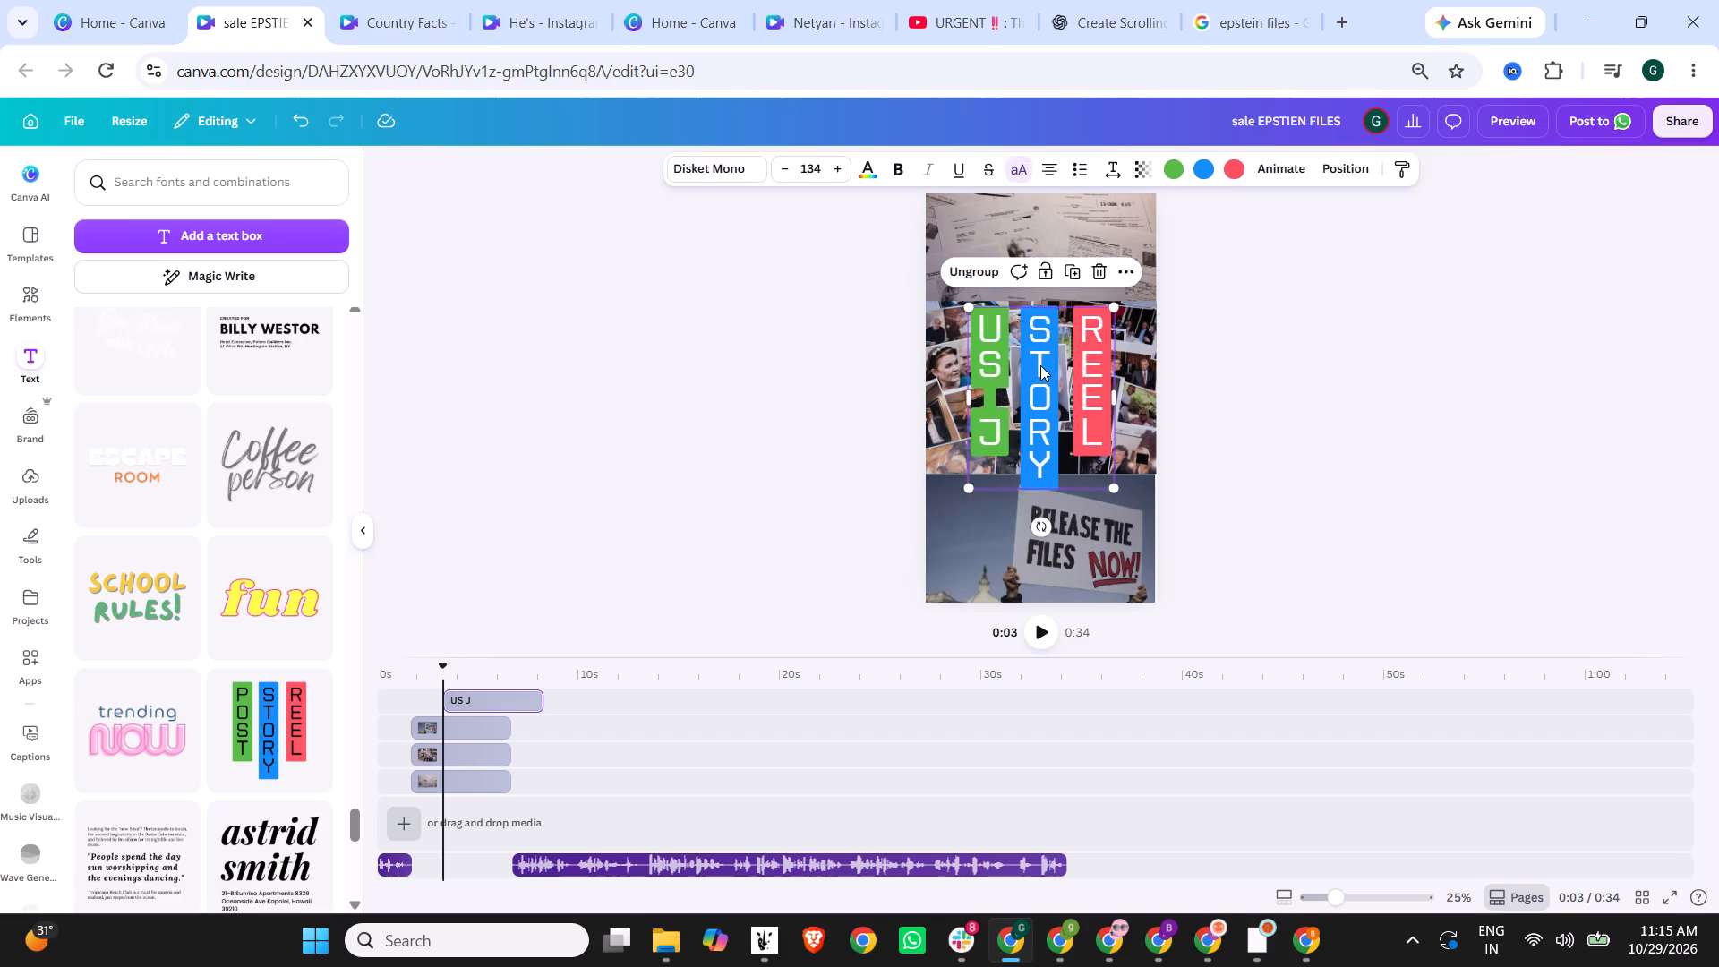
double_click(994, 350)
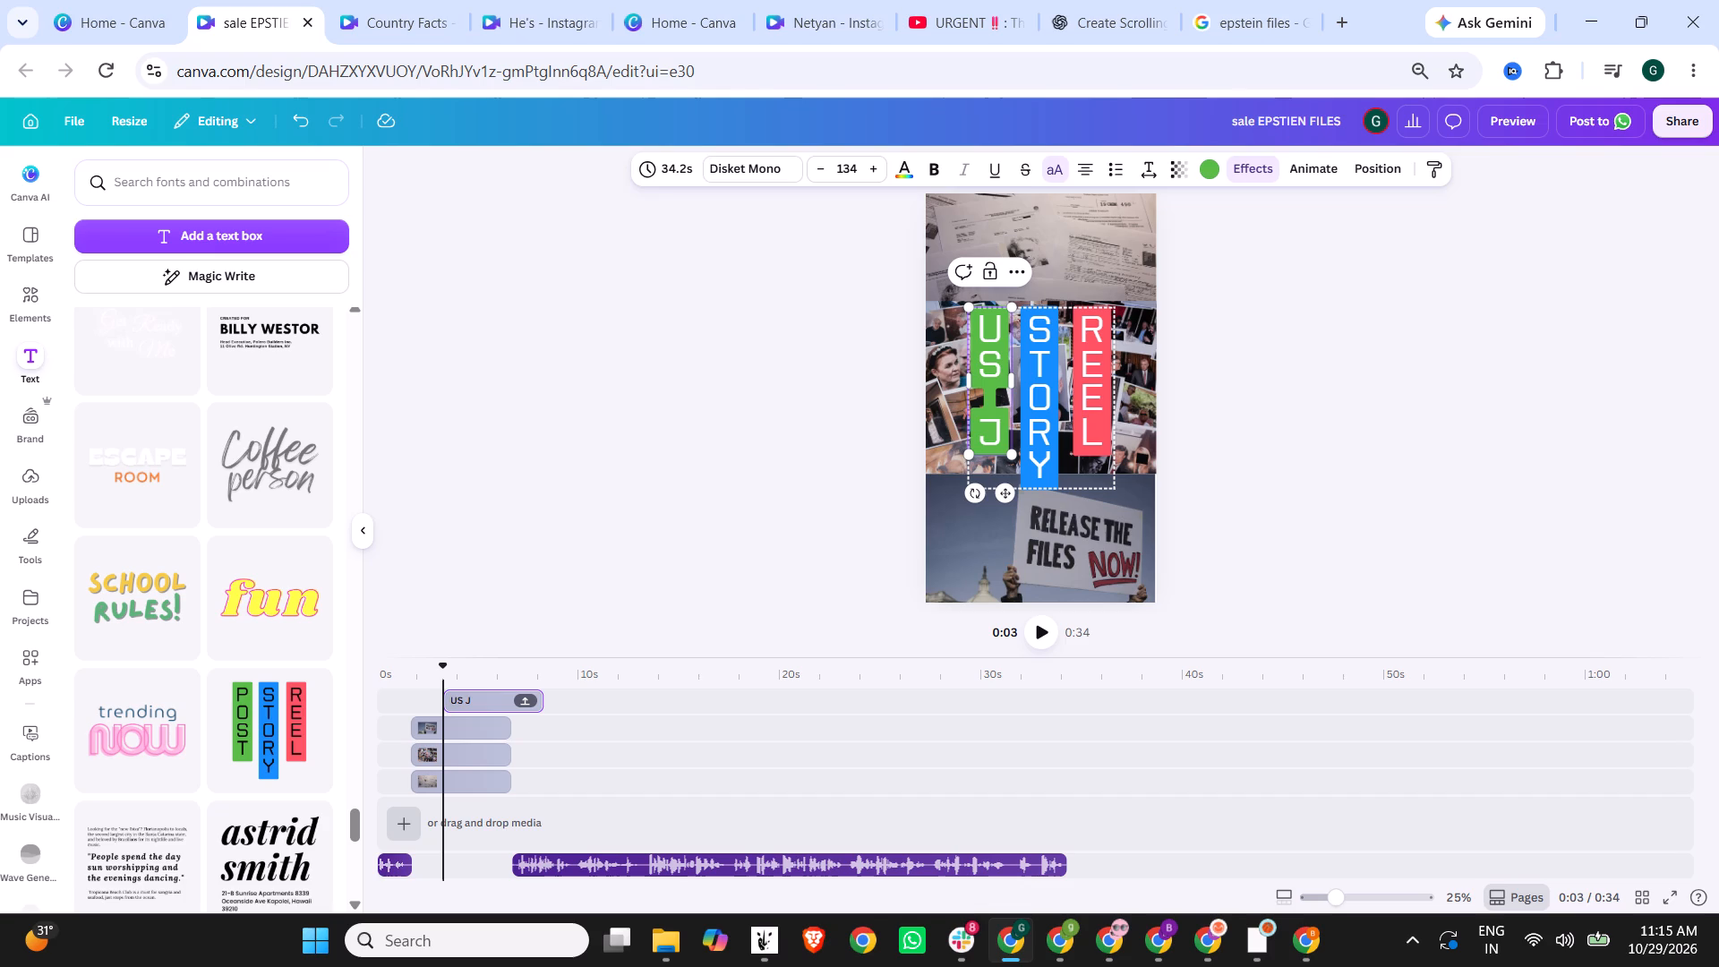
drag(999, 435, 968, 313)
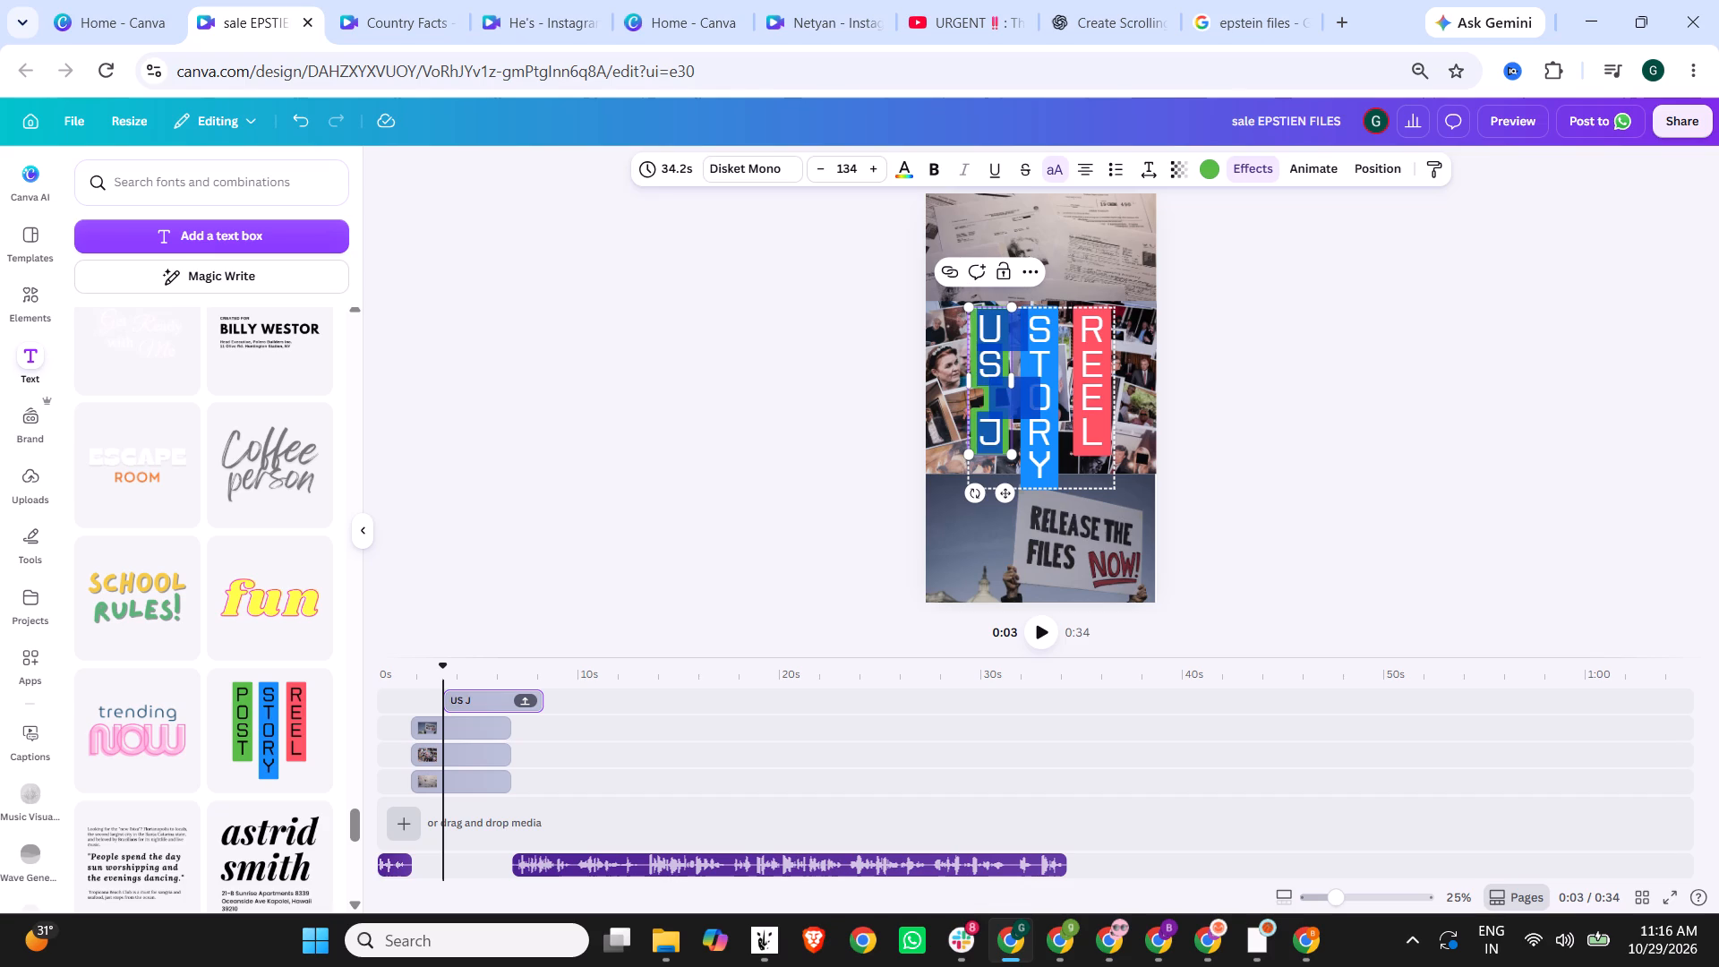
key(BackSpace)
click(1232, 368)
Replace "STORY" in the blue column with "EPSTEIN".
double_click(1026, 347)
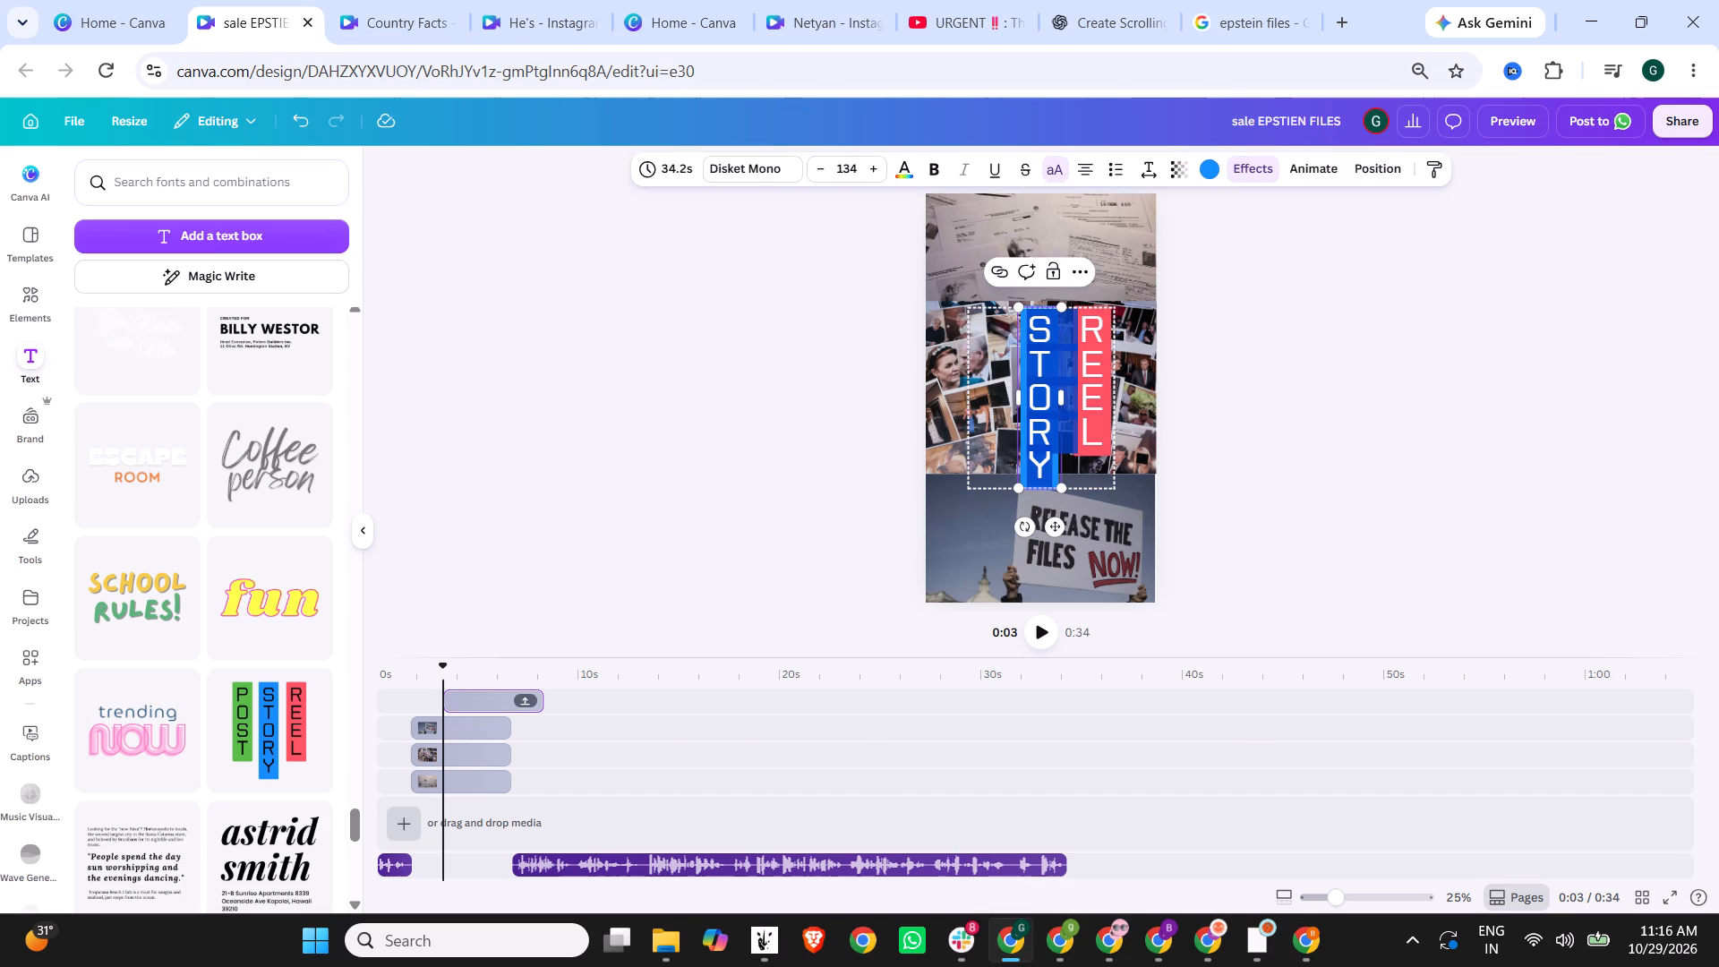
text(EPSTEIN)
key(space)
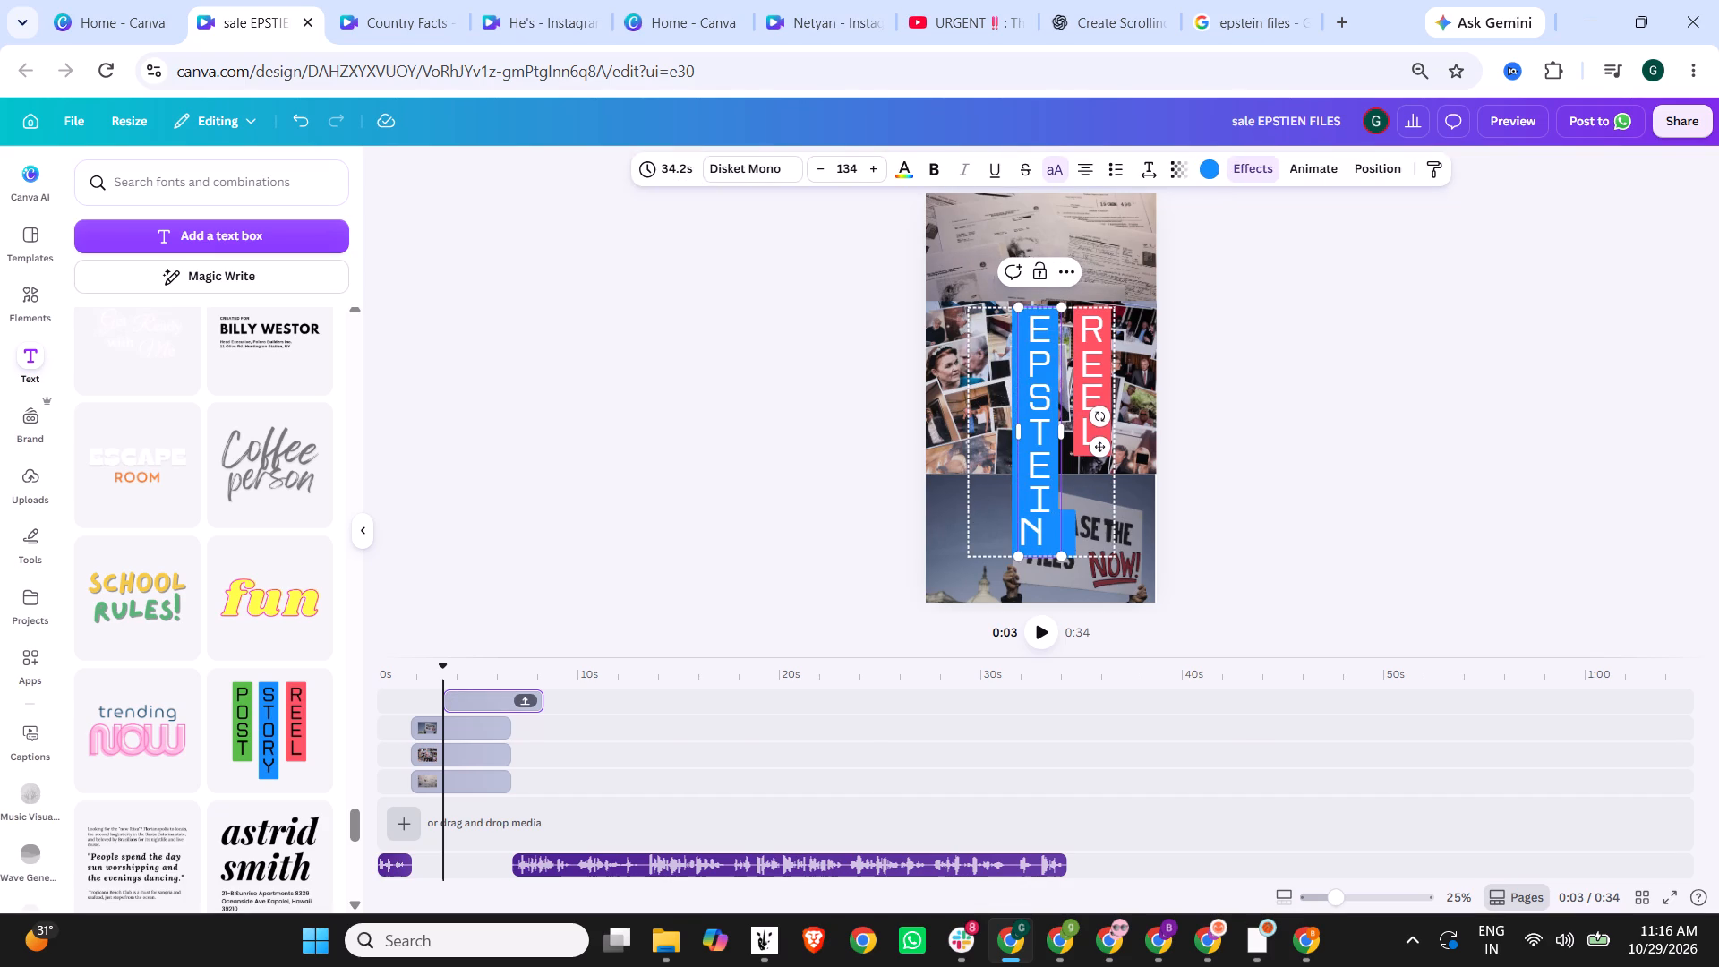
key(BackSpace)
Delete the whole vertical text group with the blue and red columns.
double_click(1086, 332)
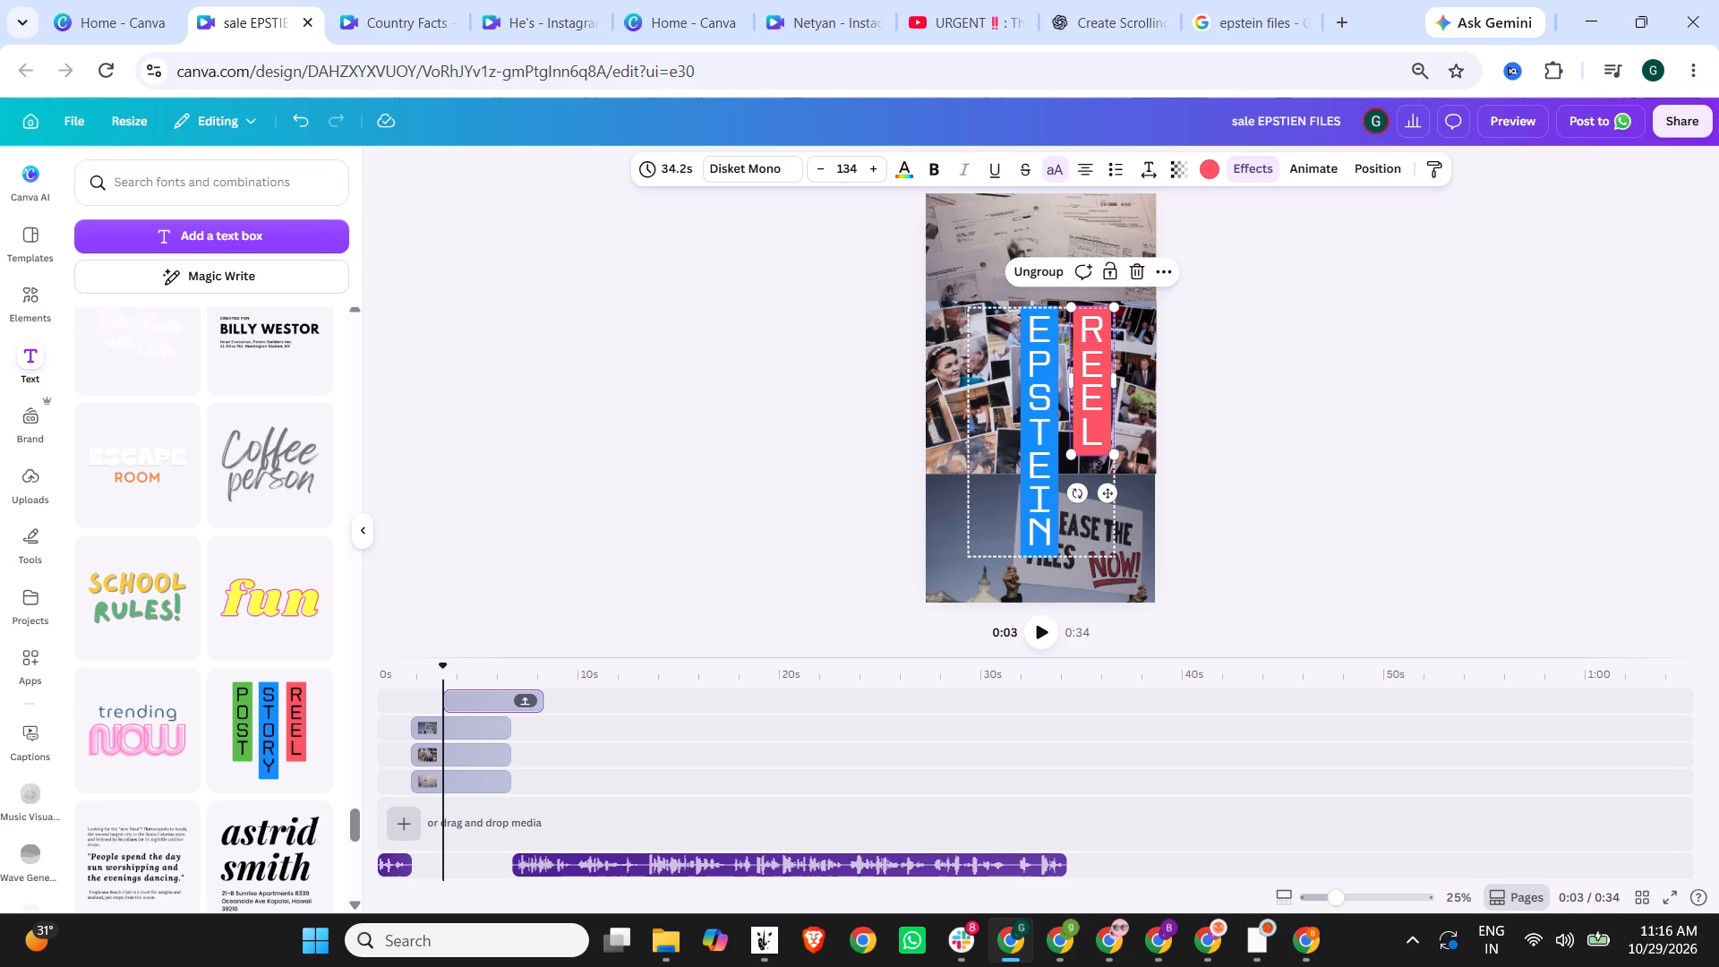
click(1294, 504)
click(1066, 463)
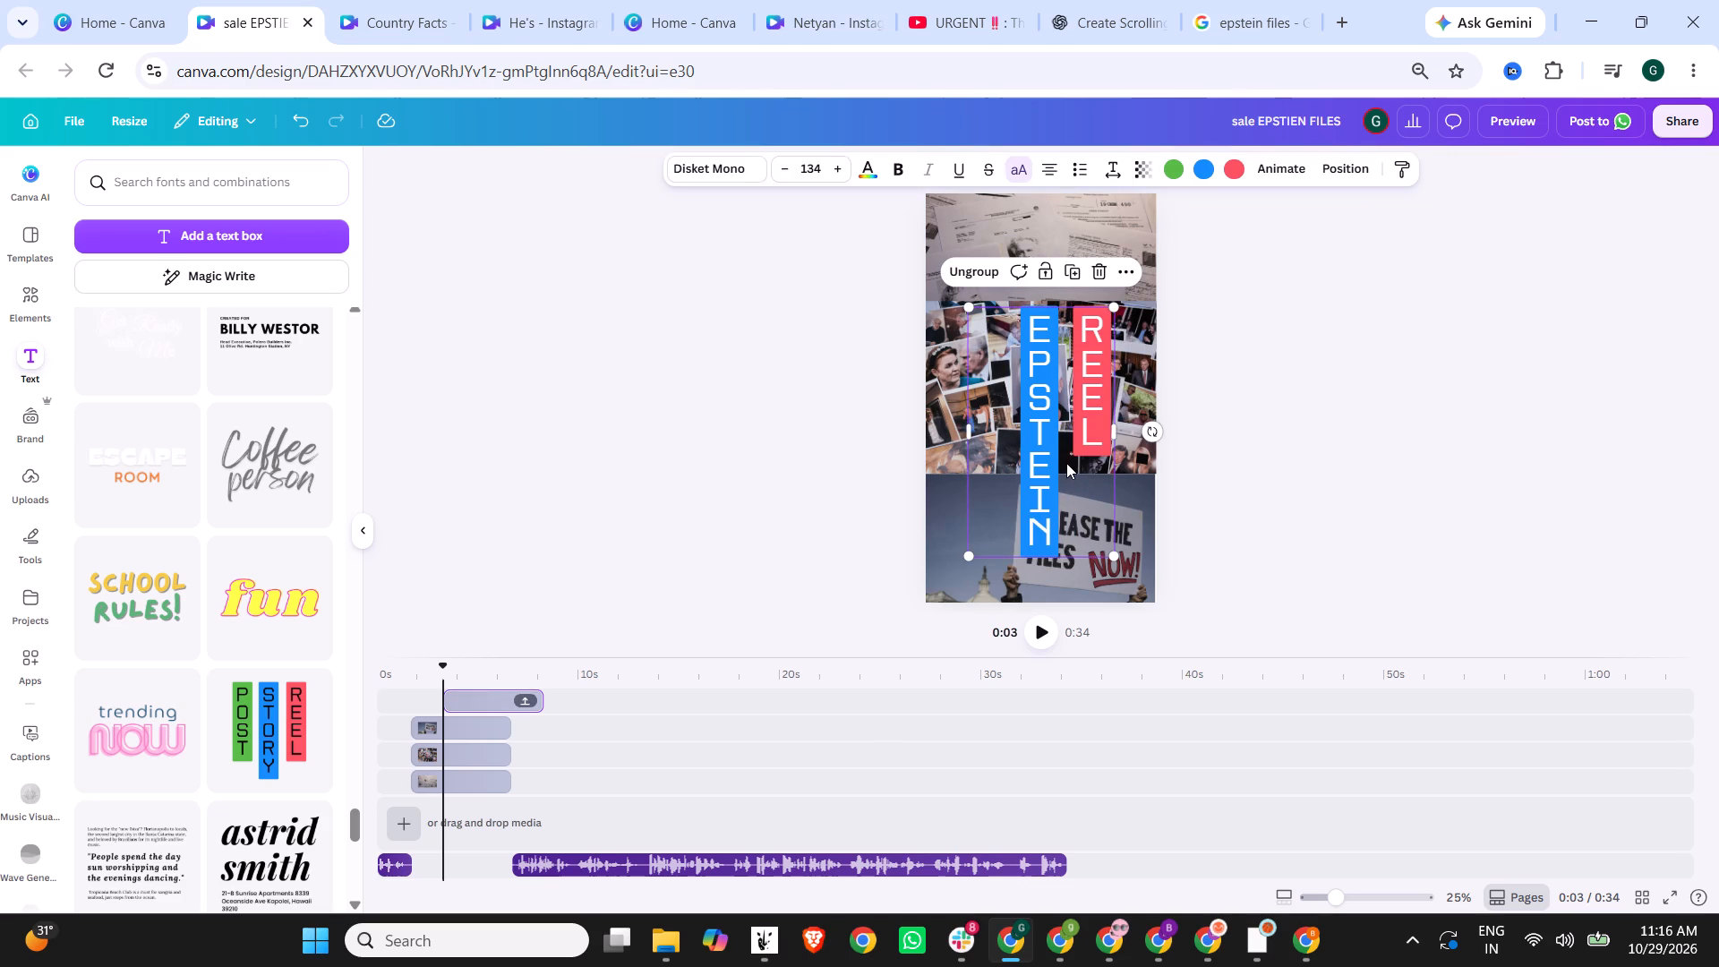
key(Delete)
Find the "DATA DRIVEN DECISIONS" font combination and add it over the middle photo collage.
scroll(469, 631, down, 3)
scroll(195, 672, down, 3)
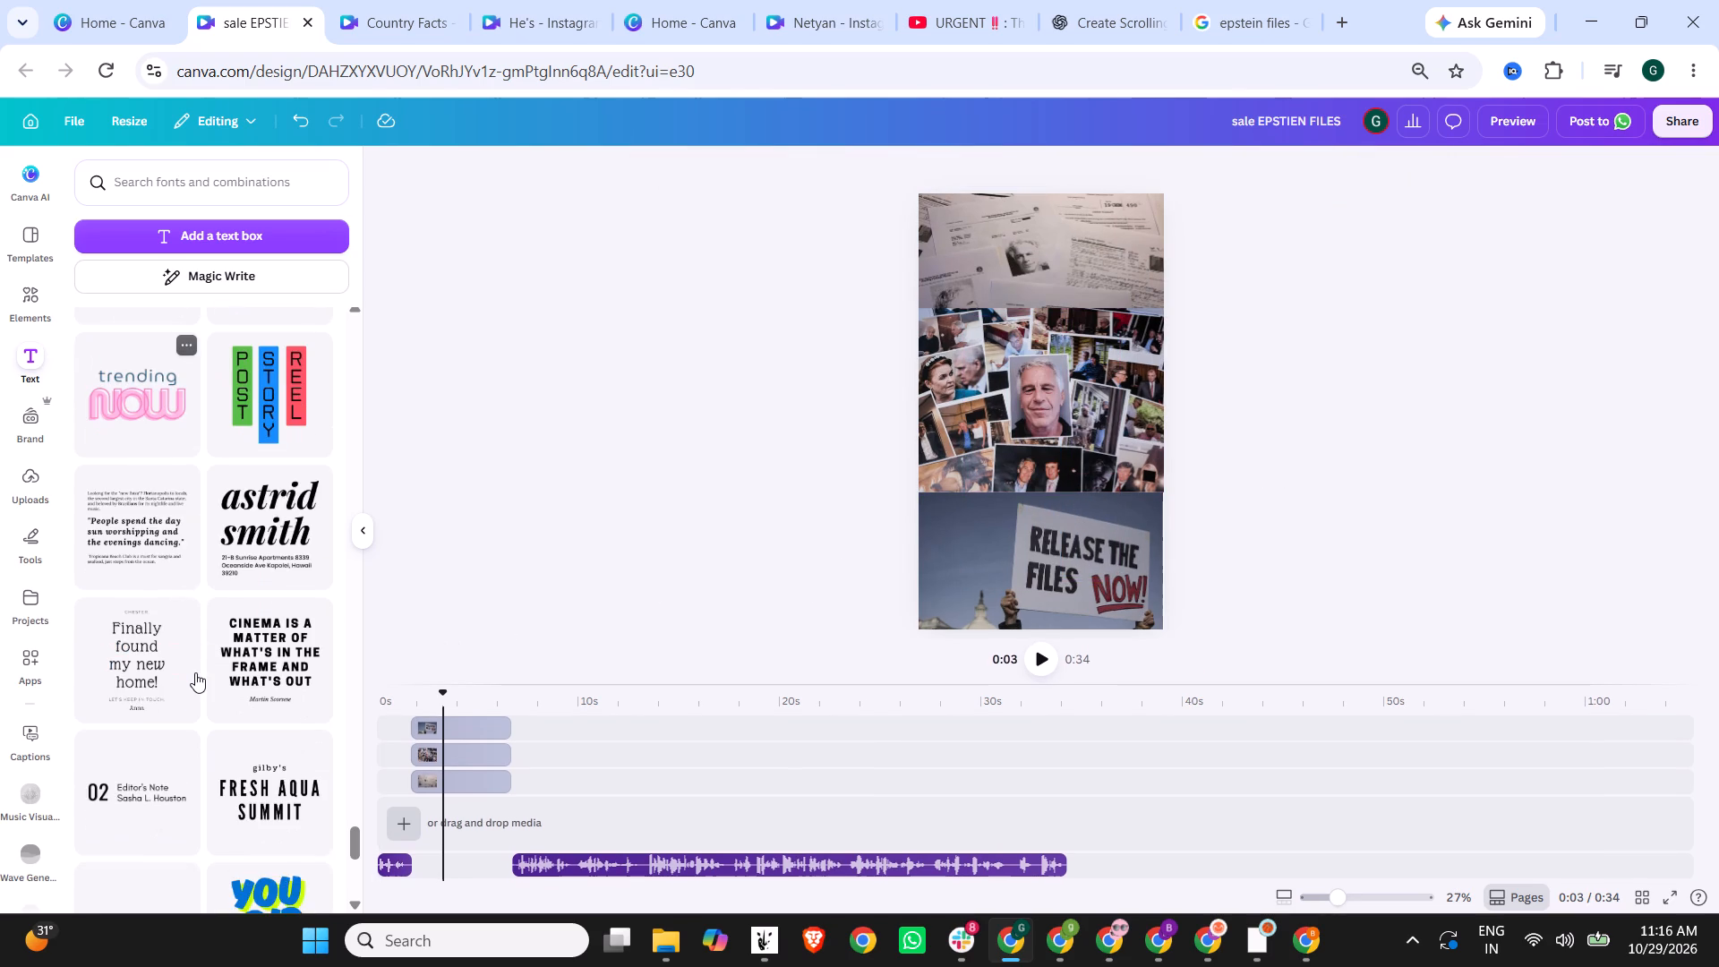
scroll(166, 669, down, 3)
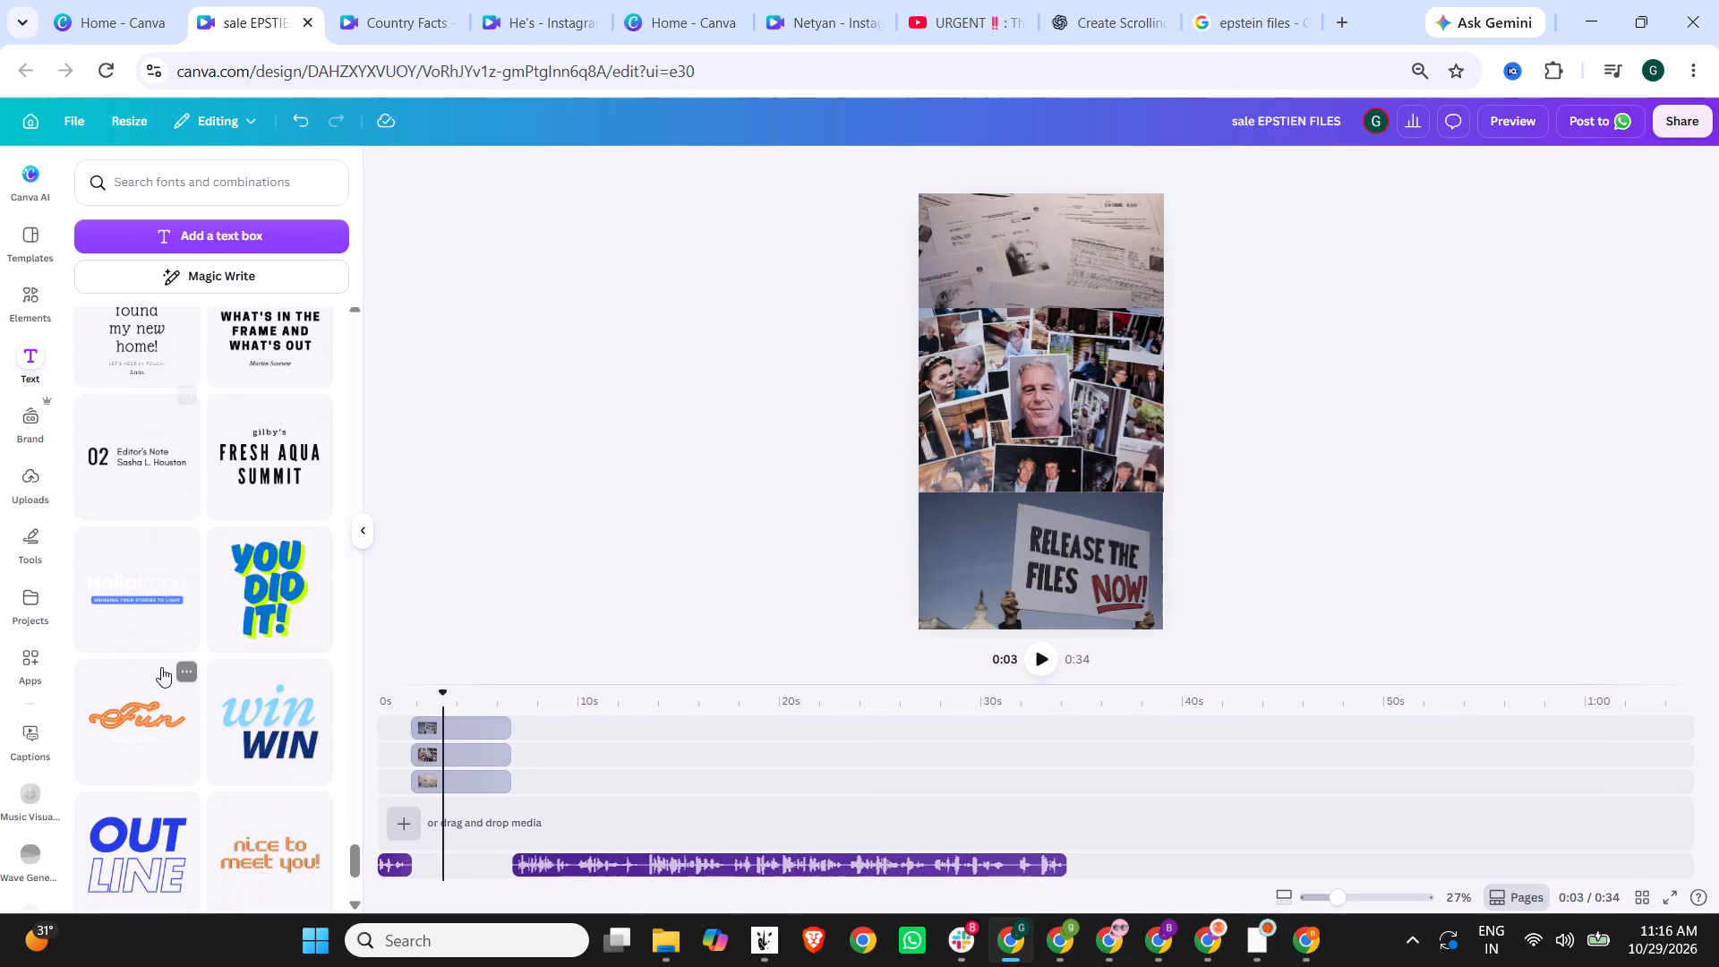
scroll(179, 552, down, 3)
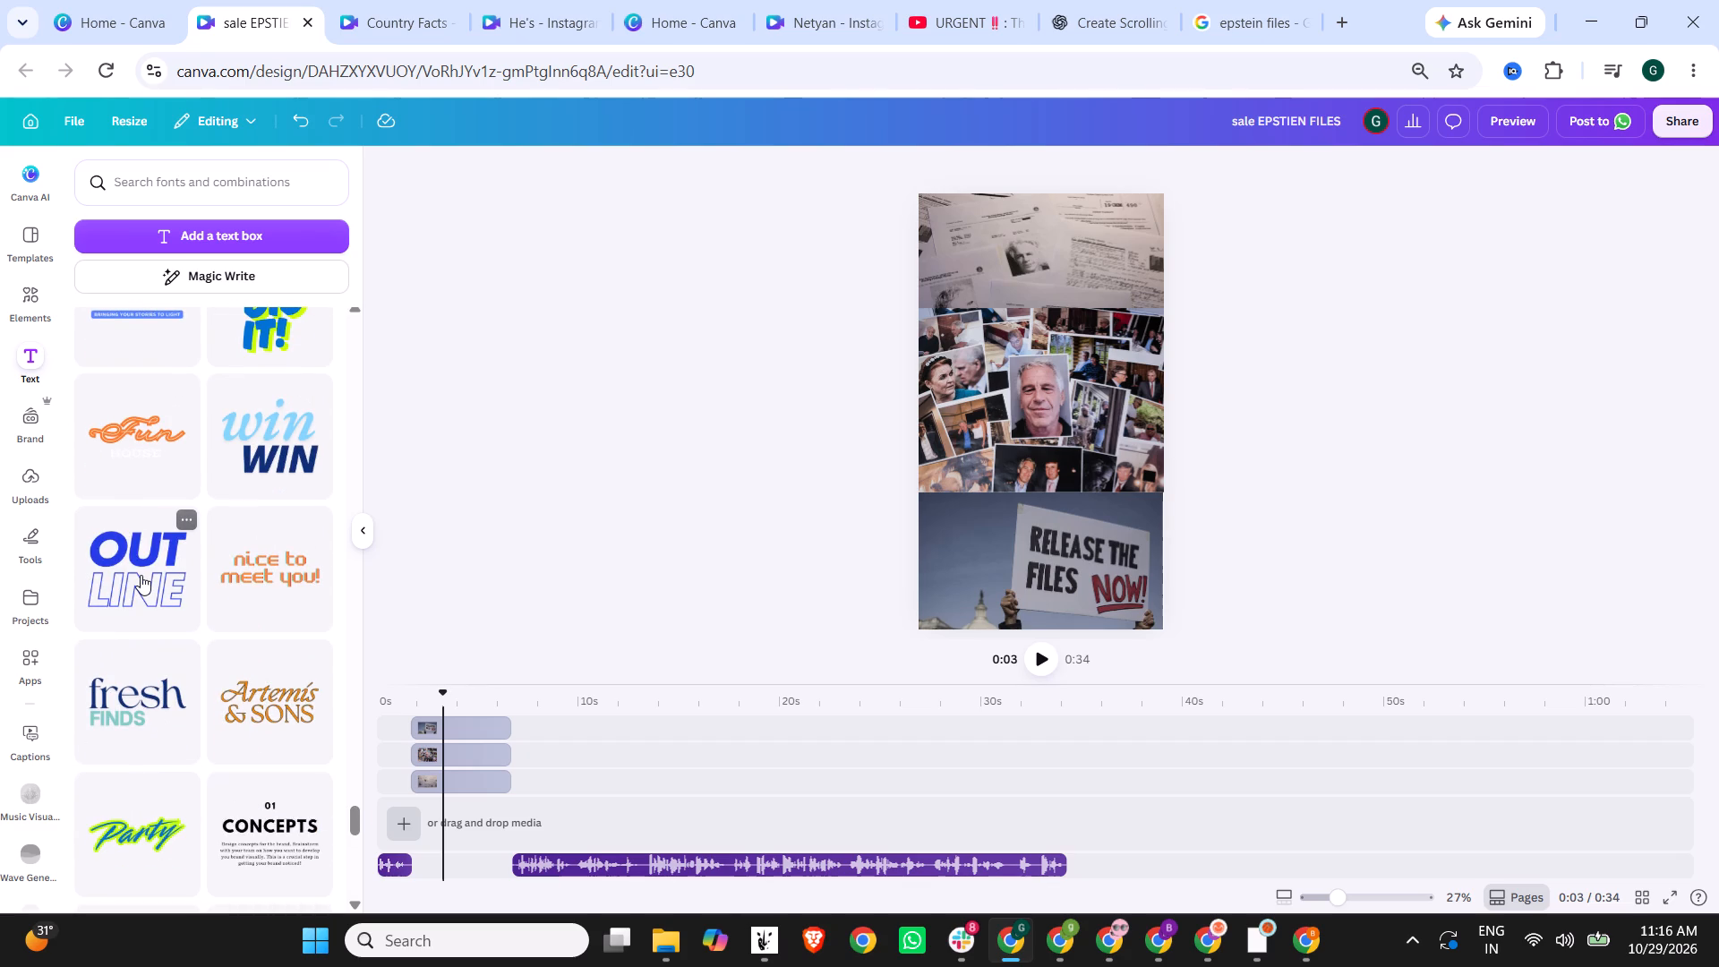
scroll(141, 575, down, 4)
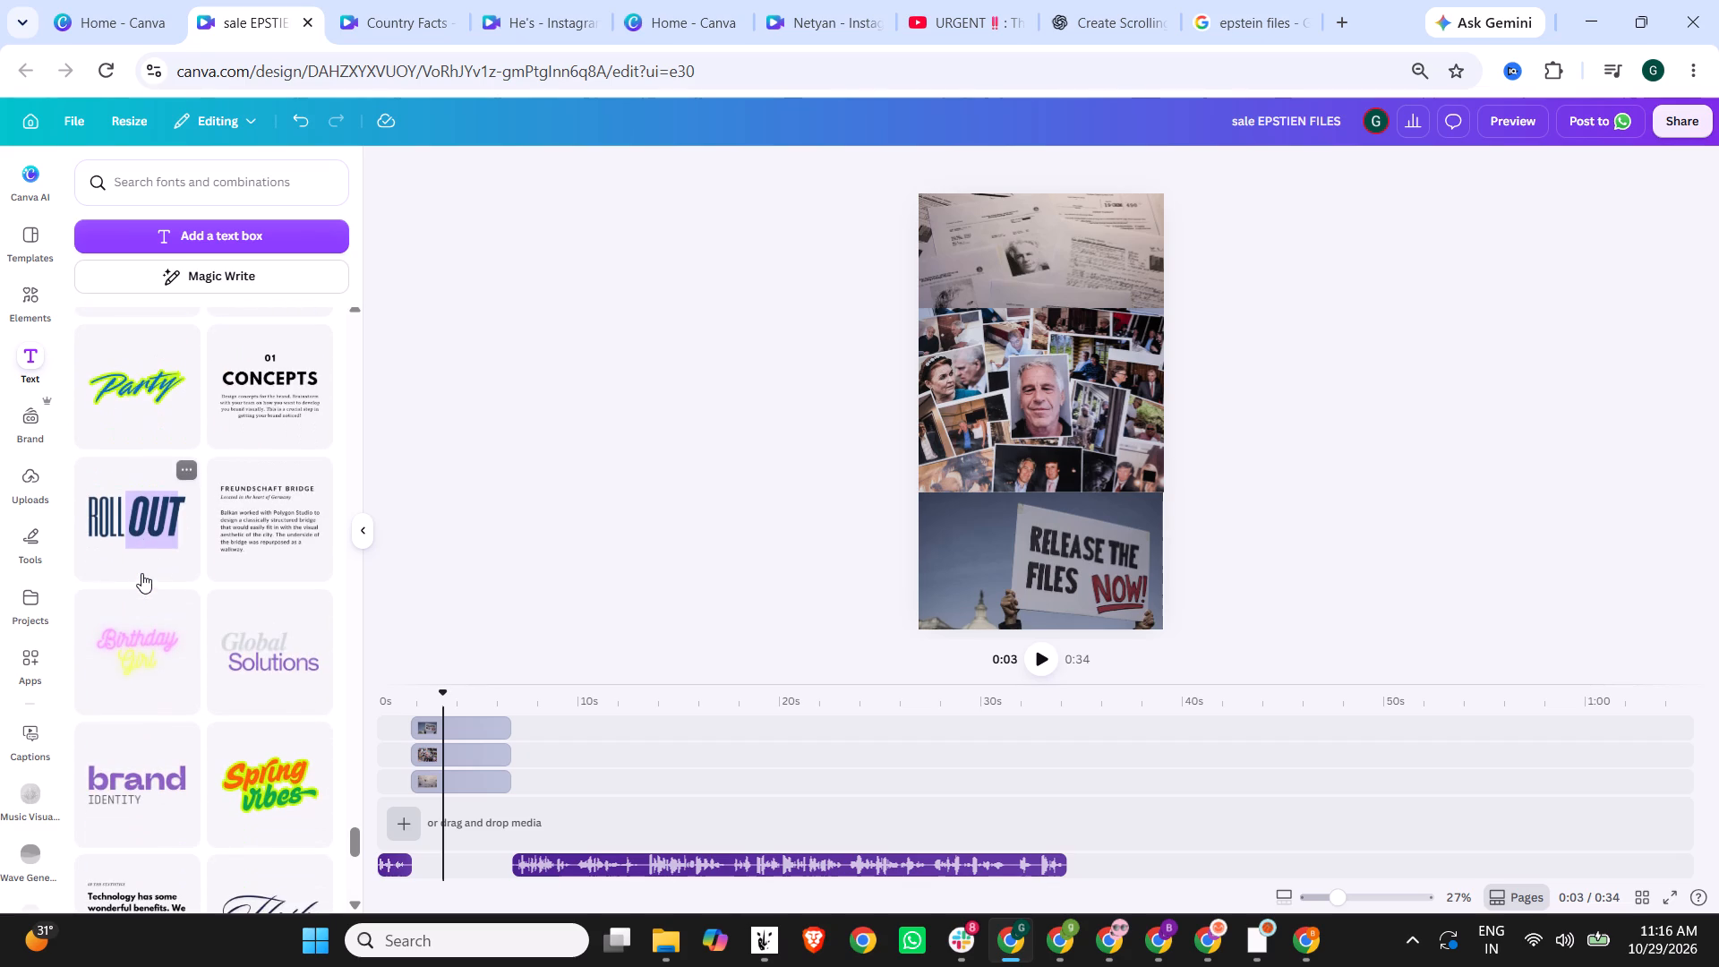
scroll(170, 550, down, 4)
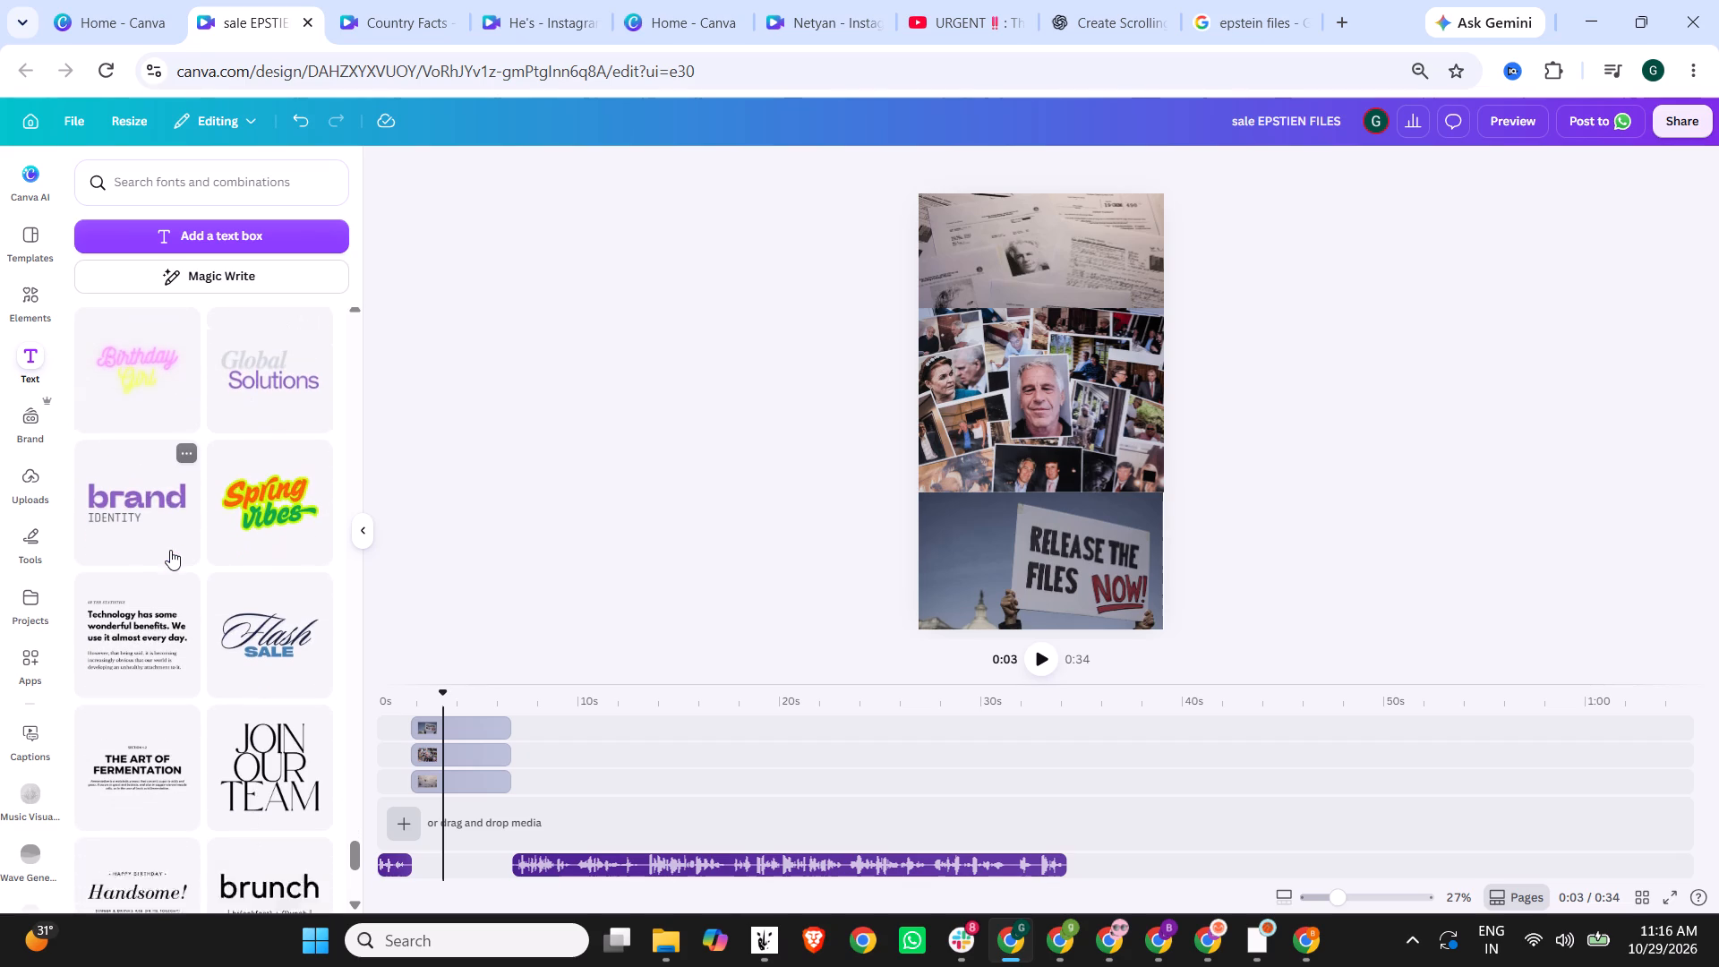
scroll(170, 550, down, 3)
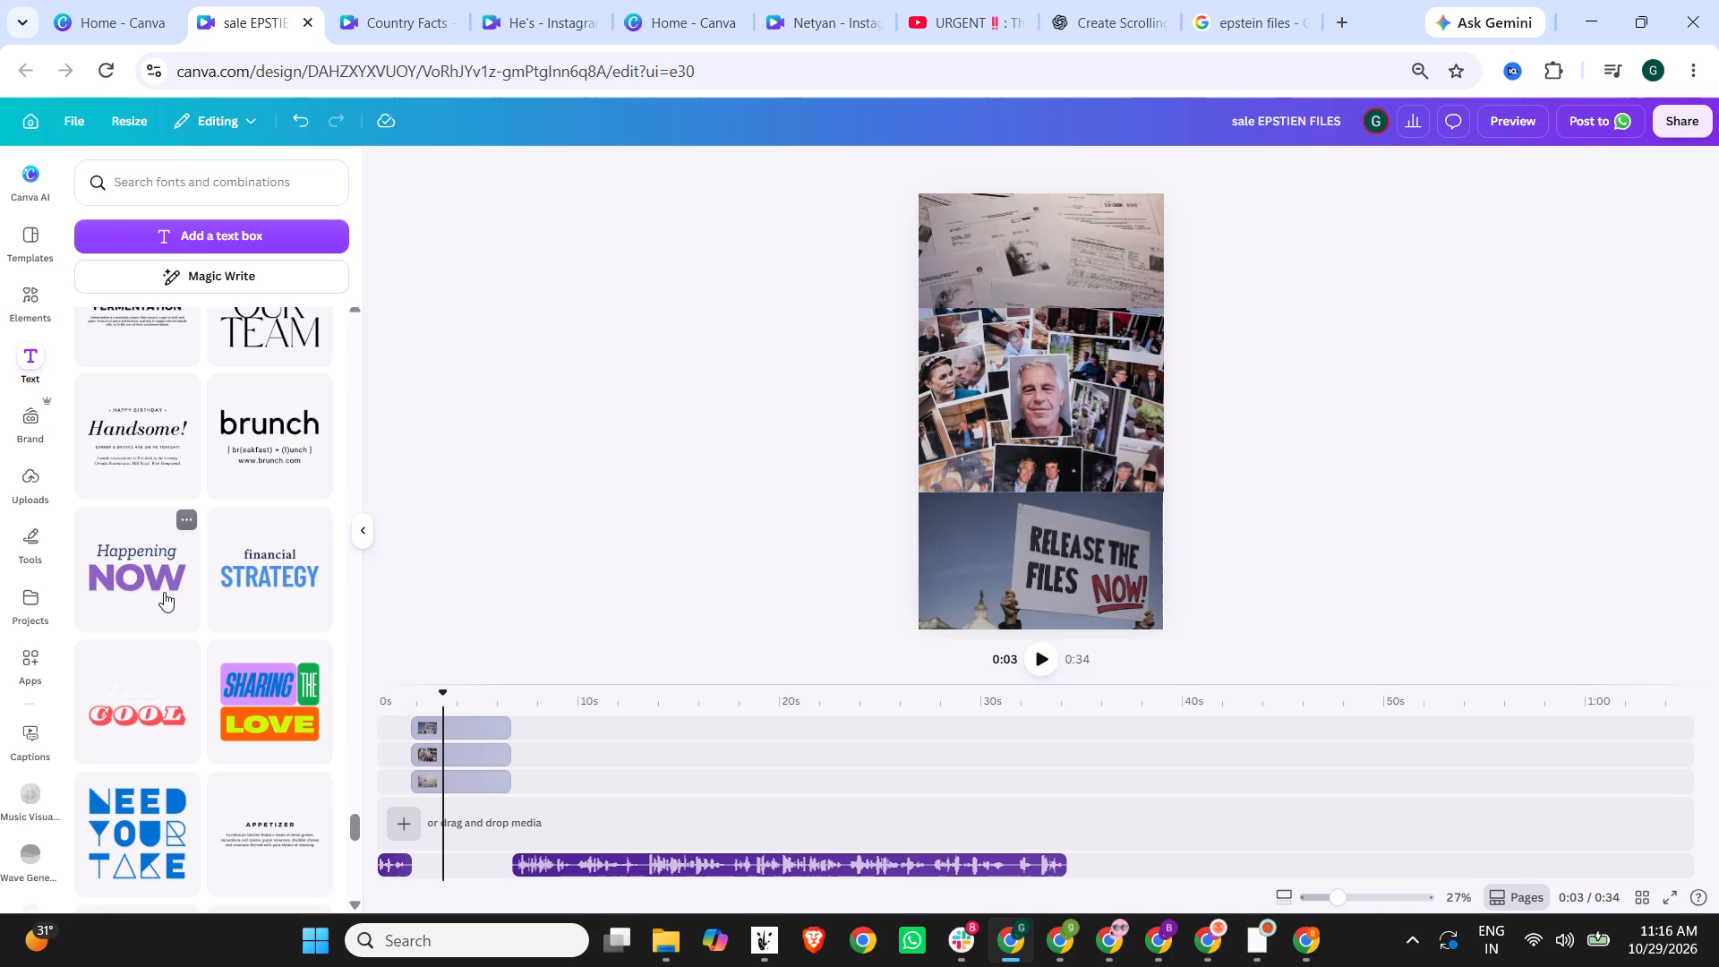
scroll(164, 592, down, 5)
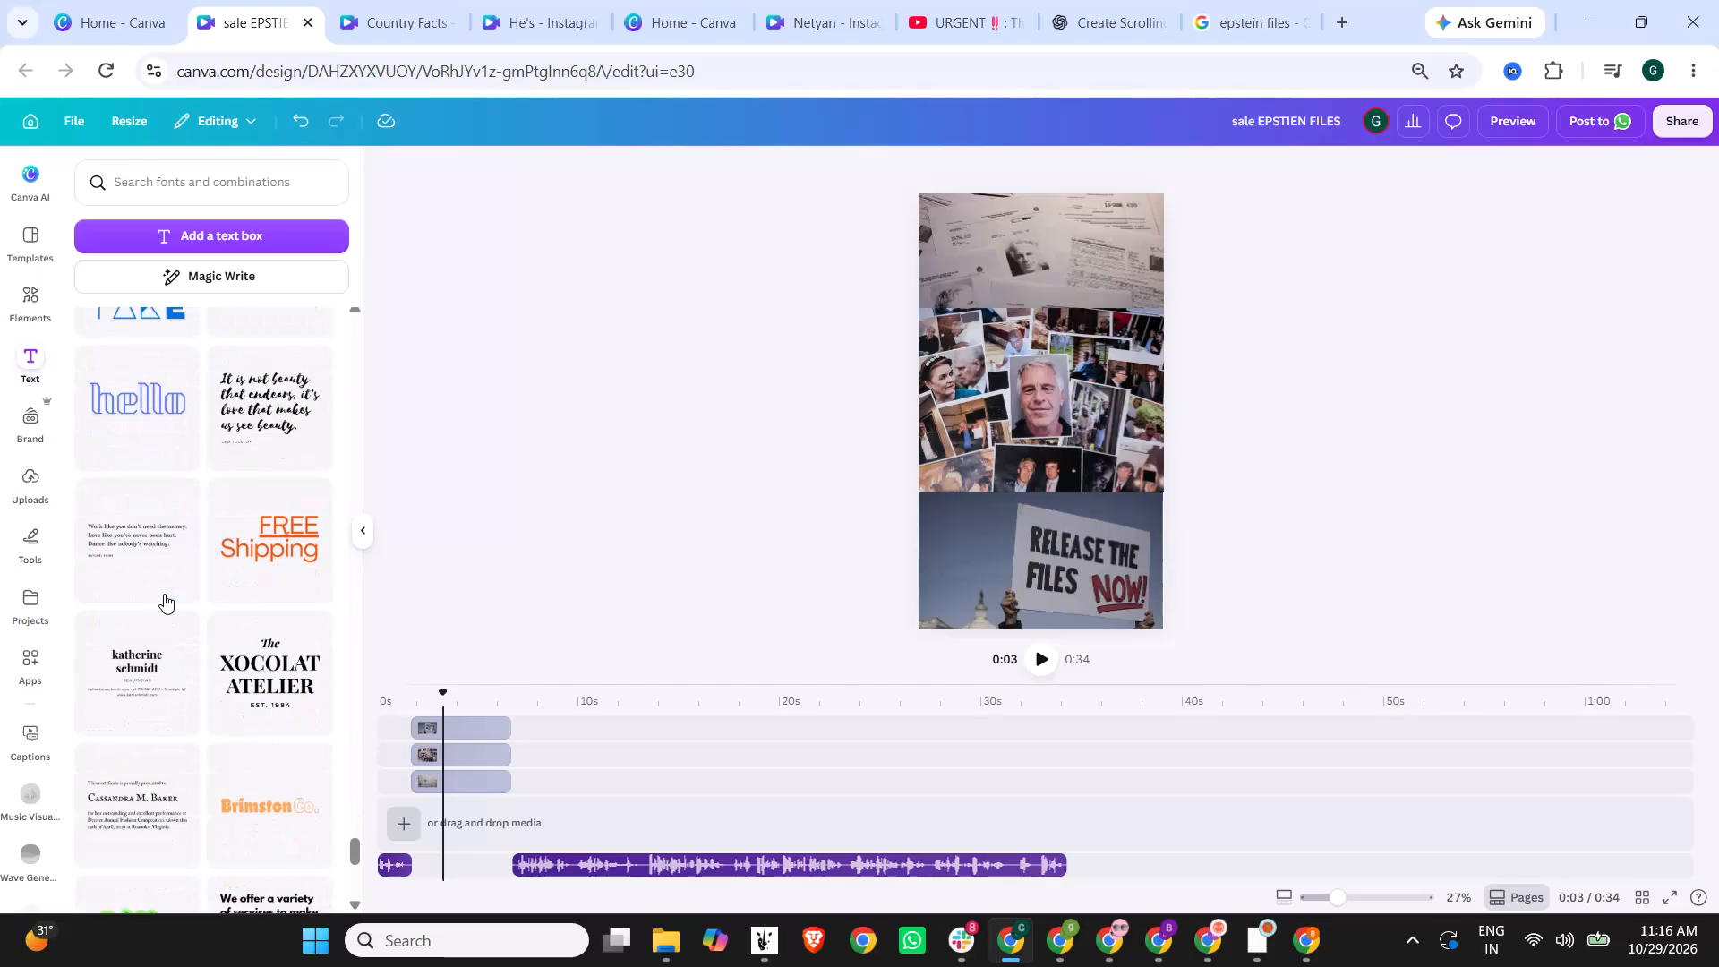
scroll(164, 594, down, 10)
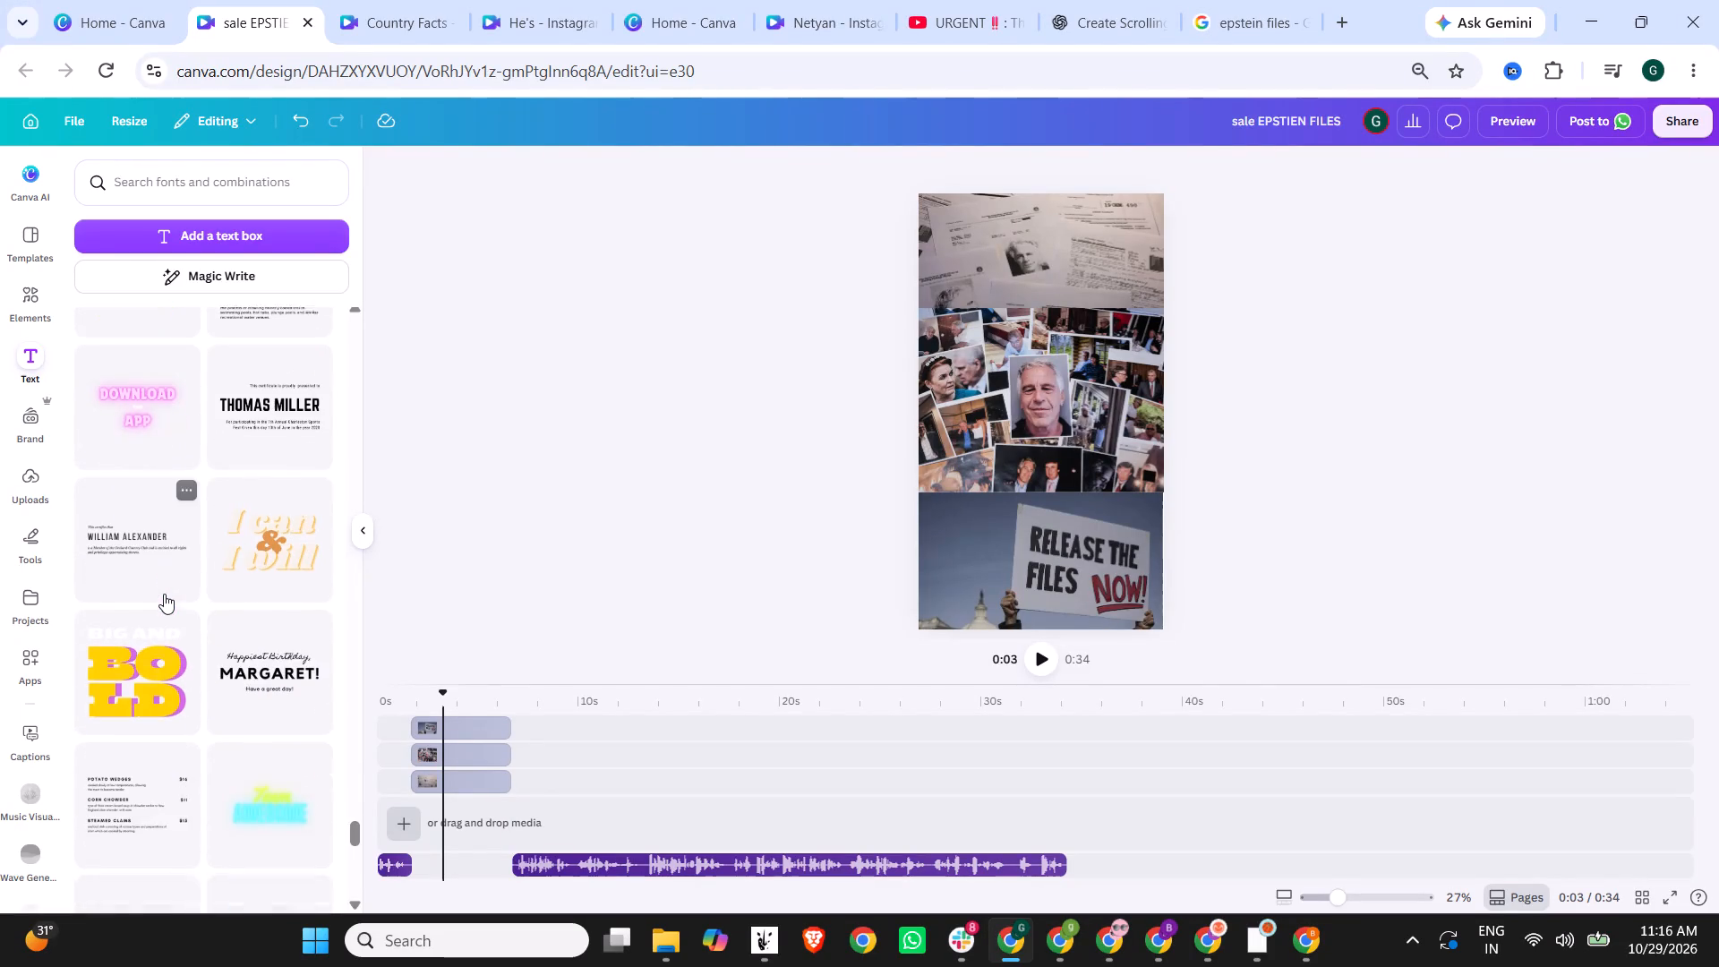
scroll(164, 594, down, 3)
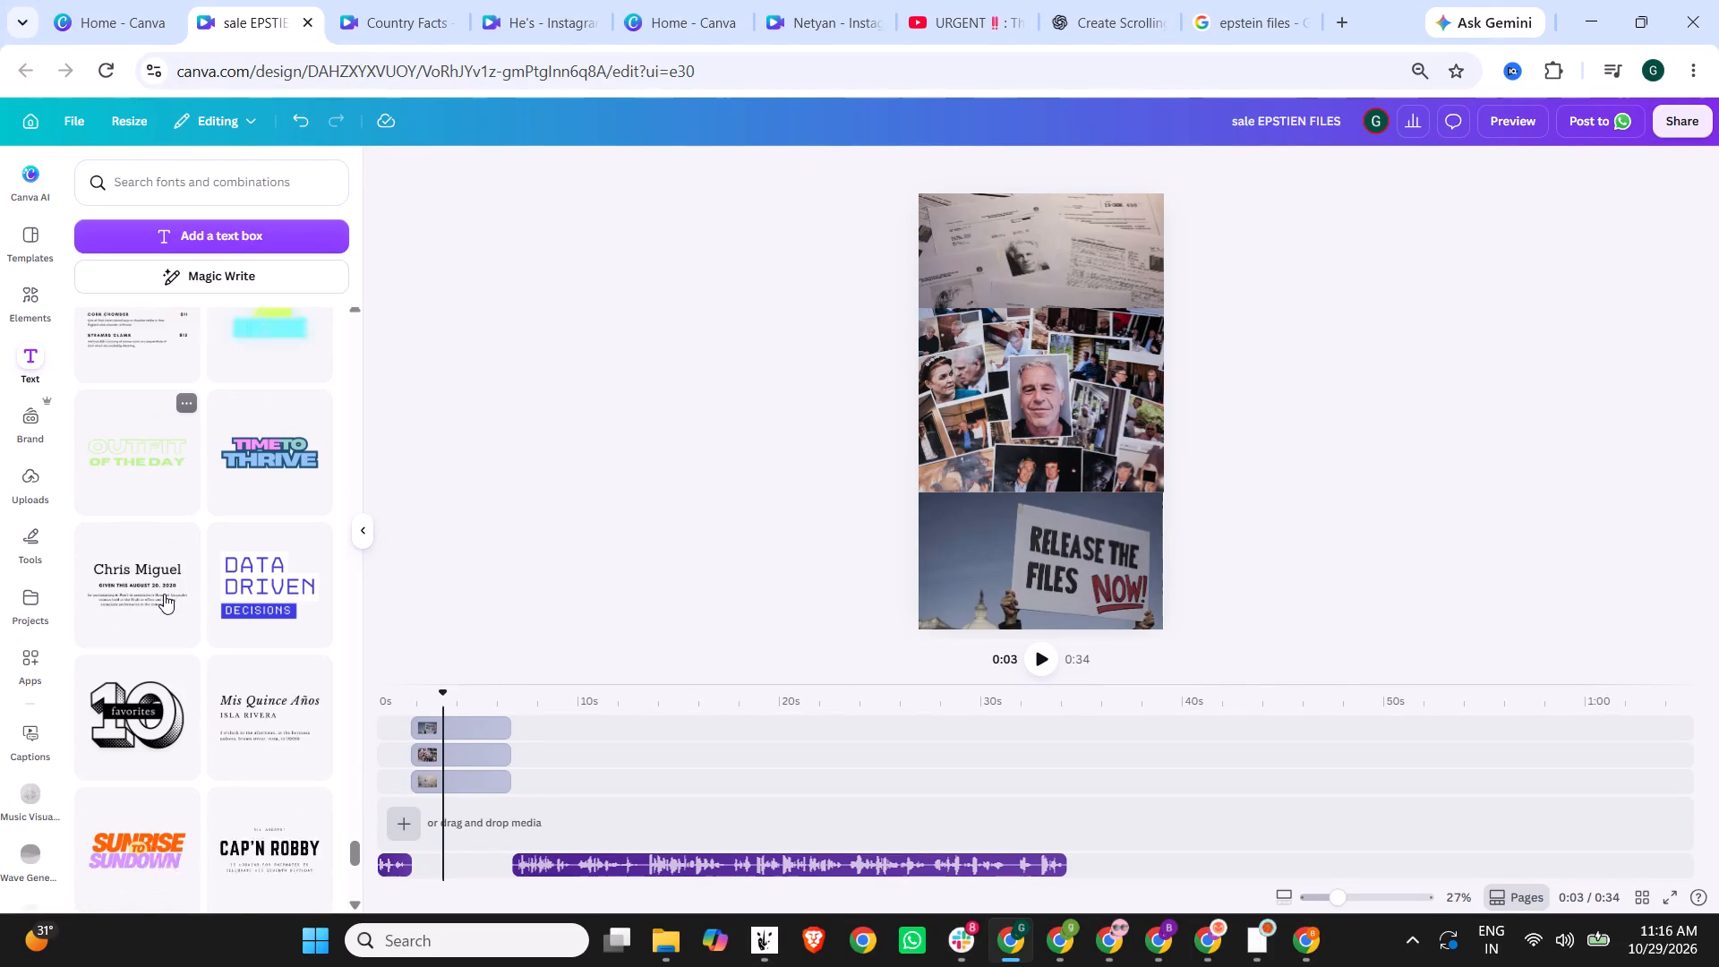
click(282, 537)
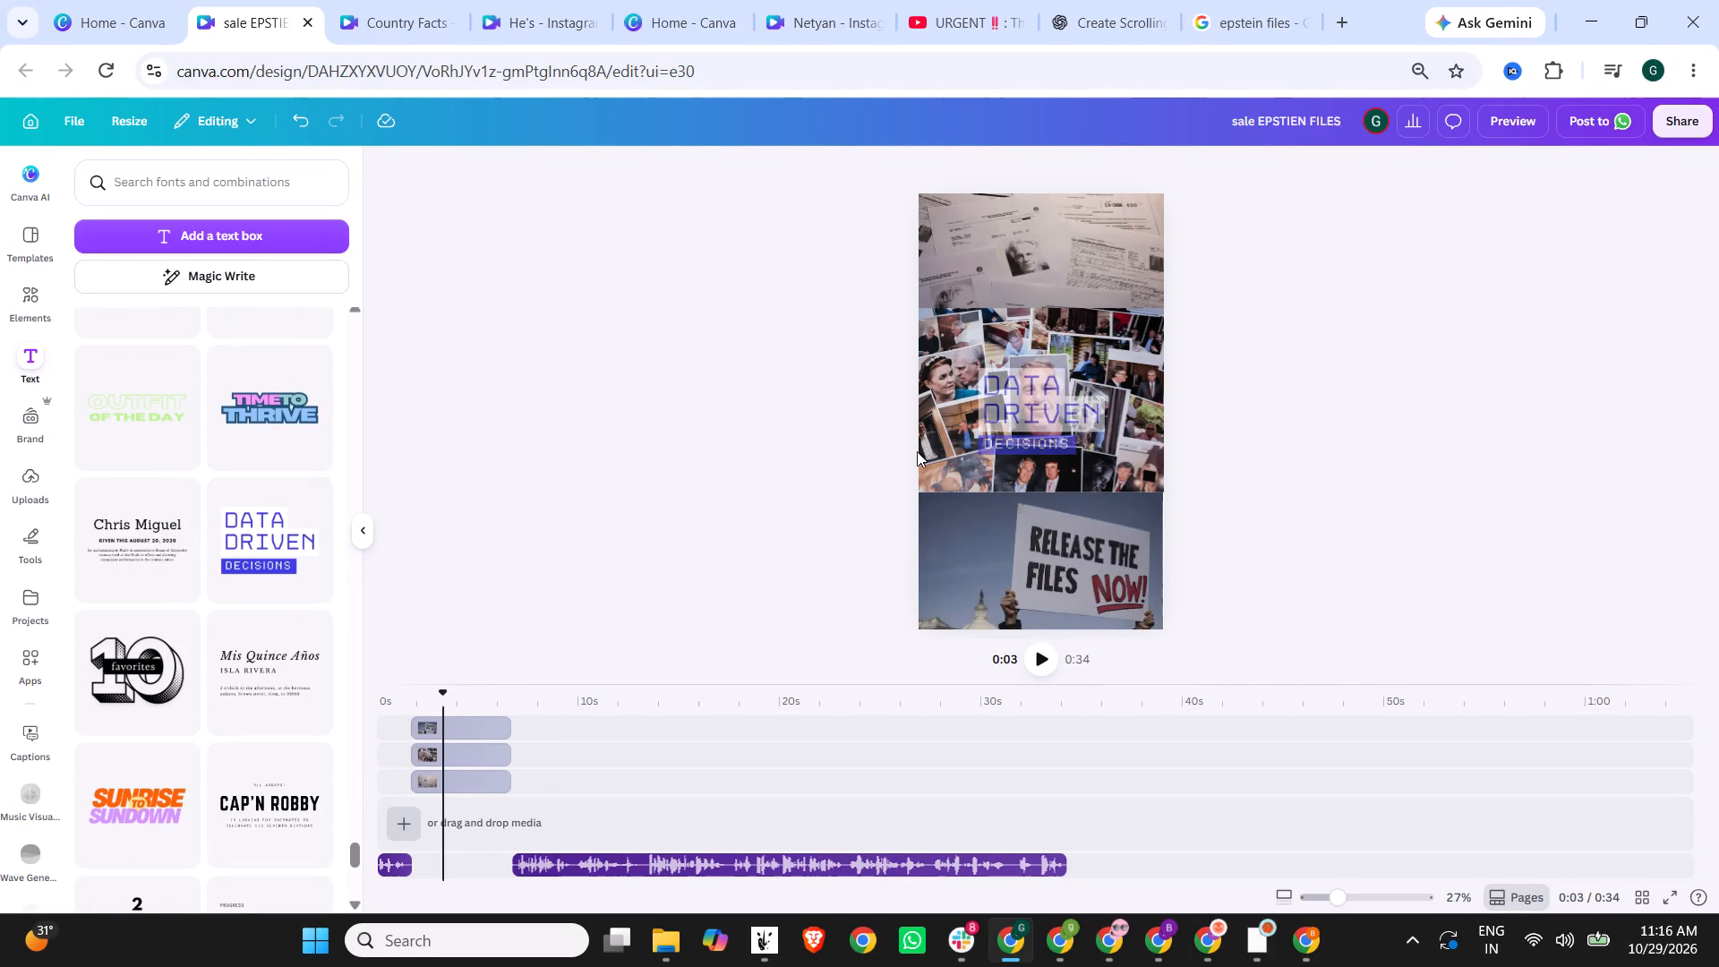
Replace "DATA DRIVEN" in the added text group with "US JUSTICE DEPARTMENT", followed by a line break.
double_click(1031, 396)
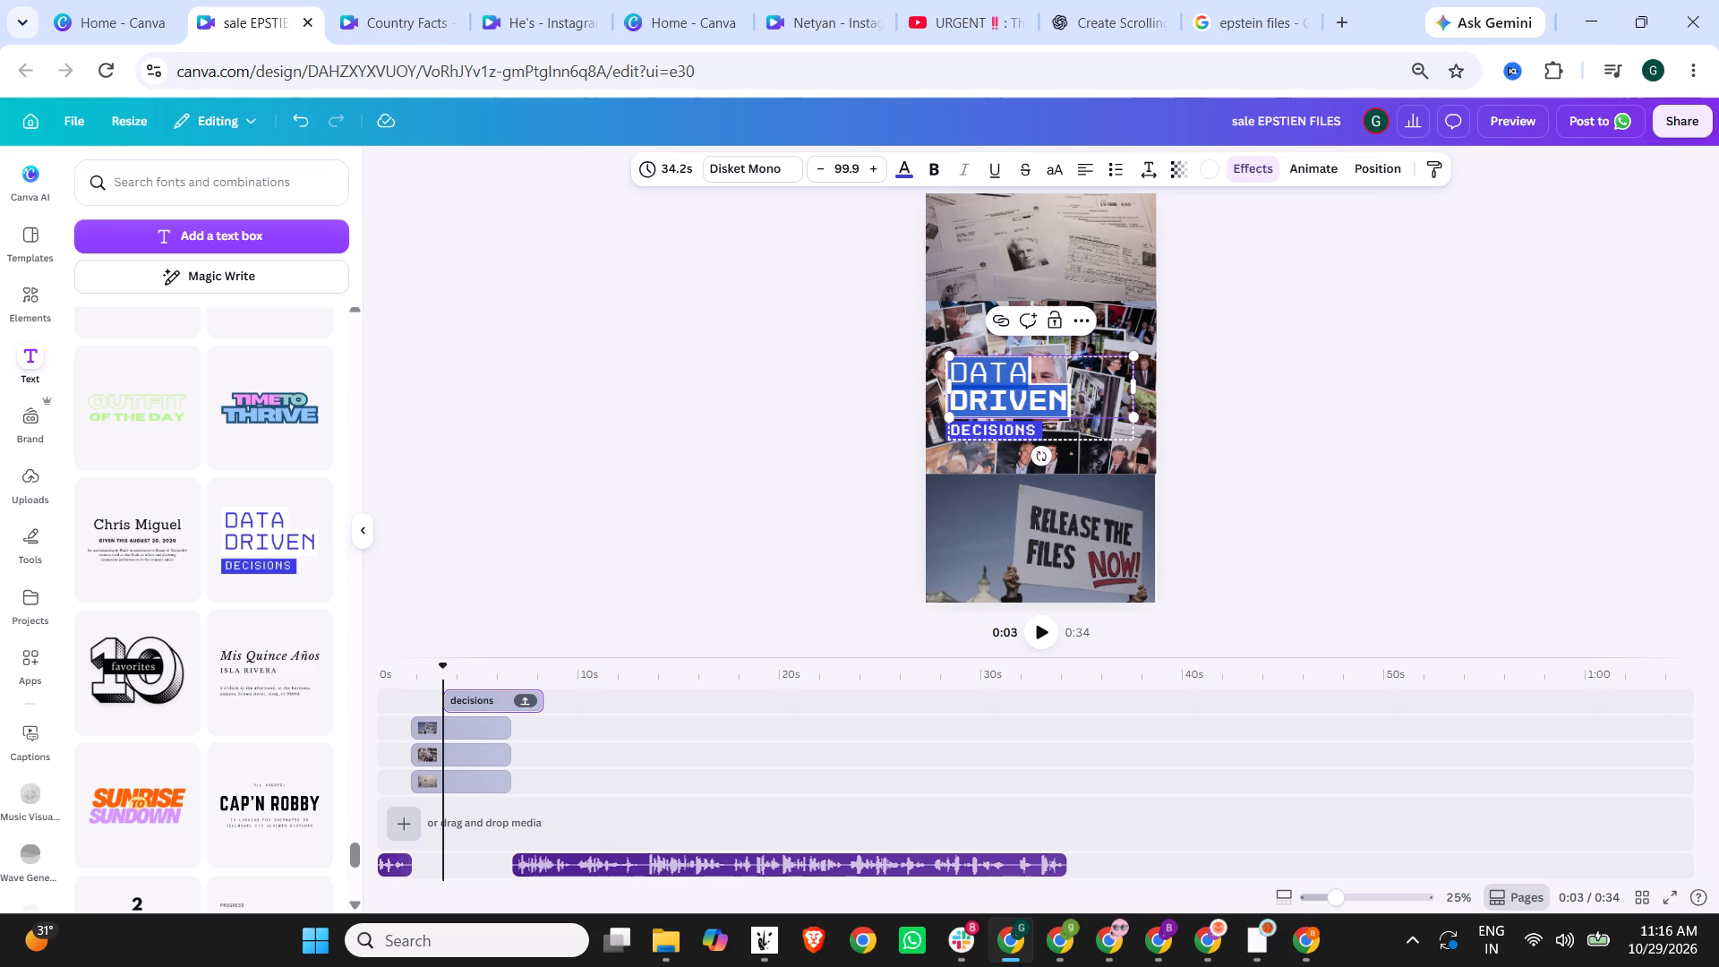
text(US JUSTICE DEPARTMENT)
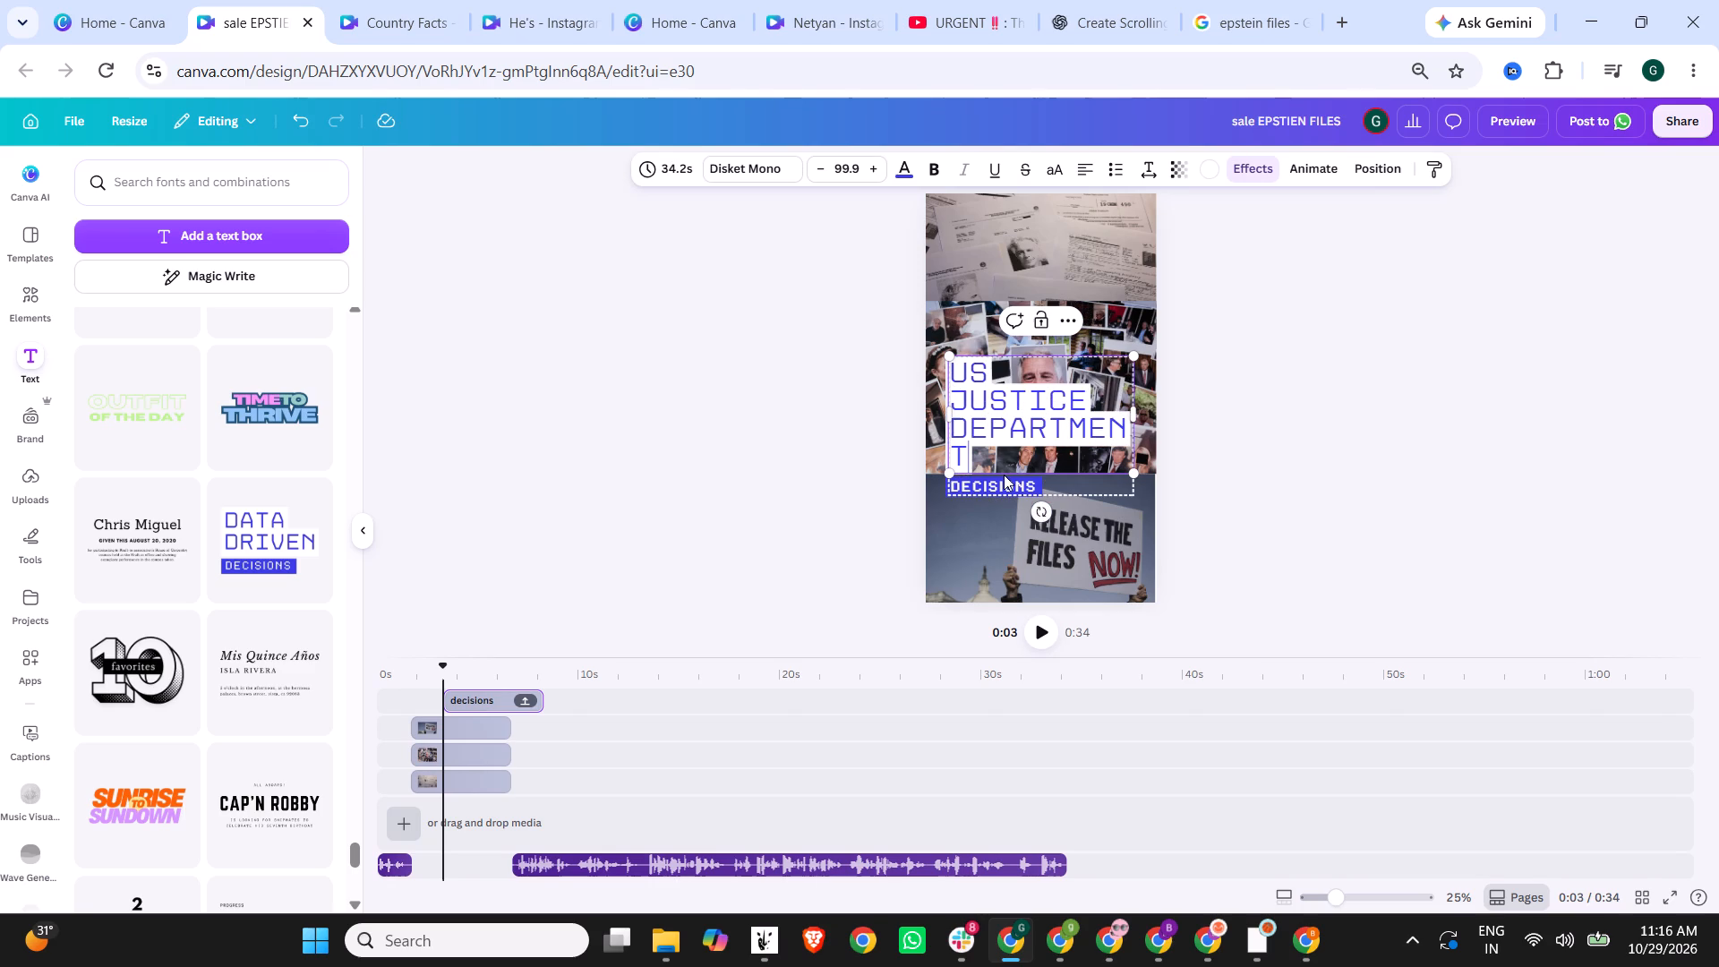
key(Return)
Replace "DECISIONS" in the lower label of the added text group with "EPSTEIN FILES".
double_click(990, 508)
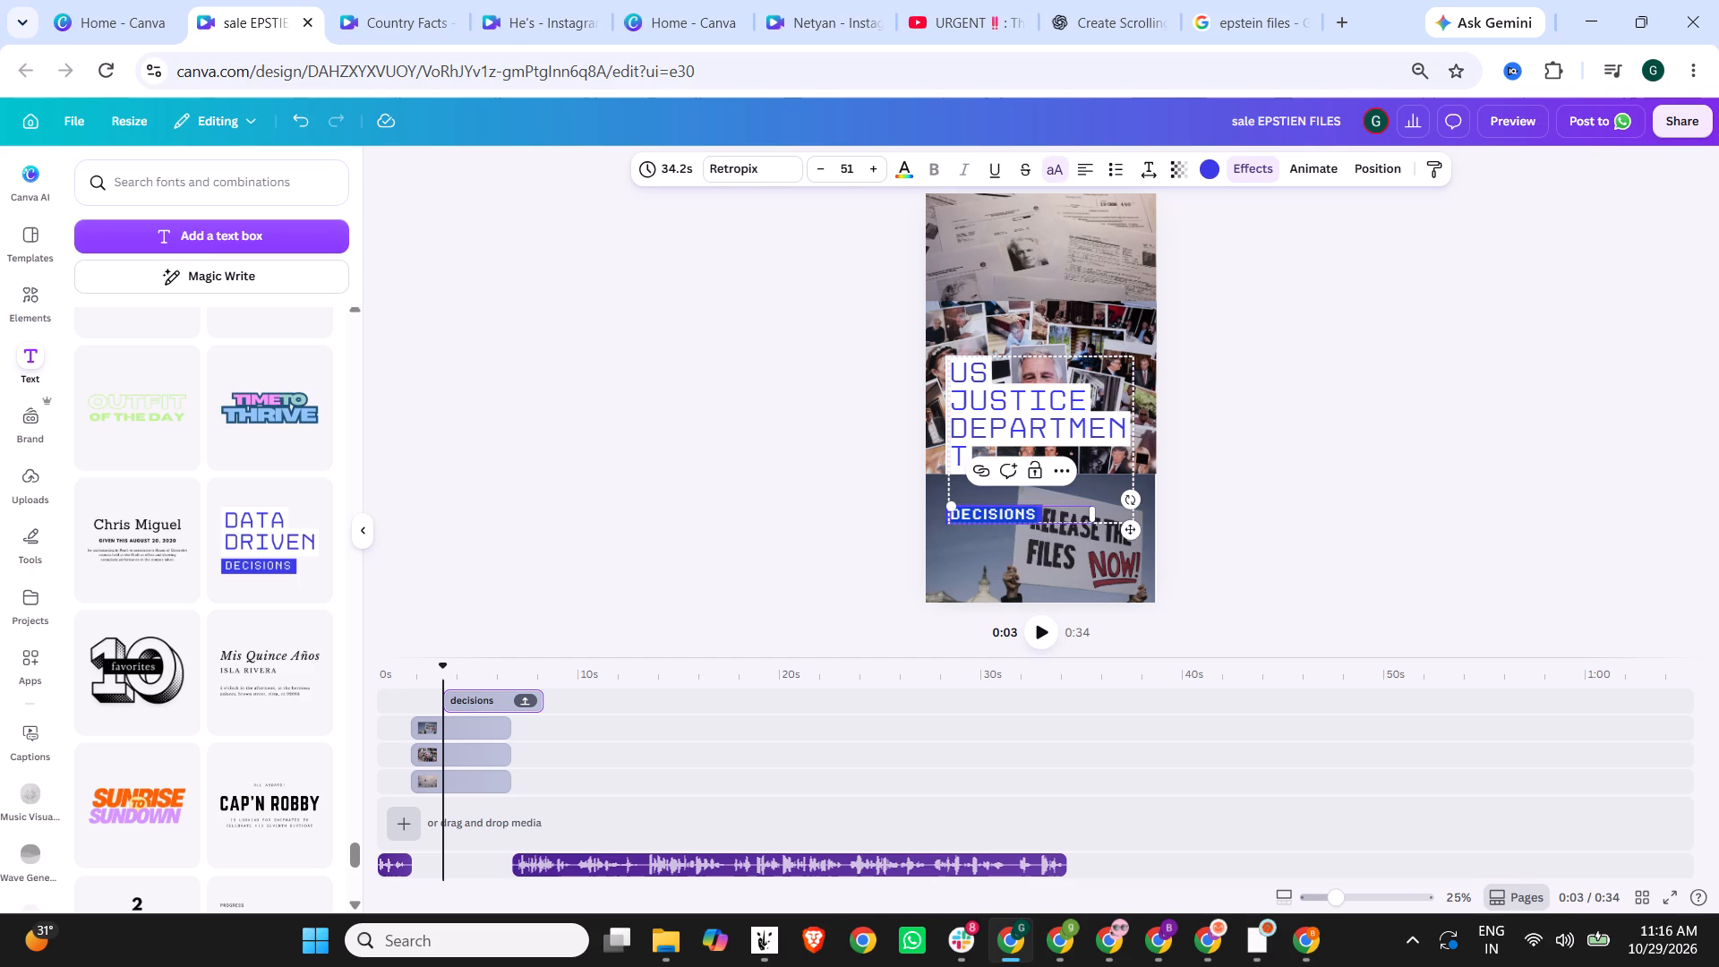
text(EPSTIE)
key(shift+BackSpace)
key(shift+BackSpace)
text(EIN)
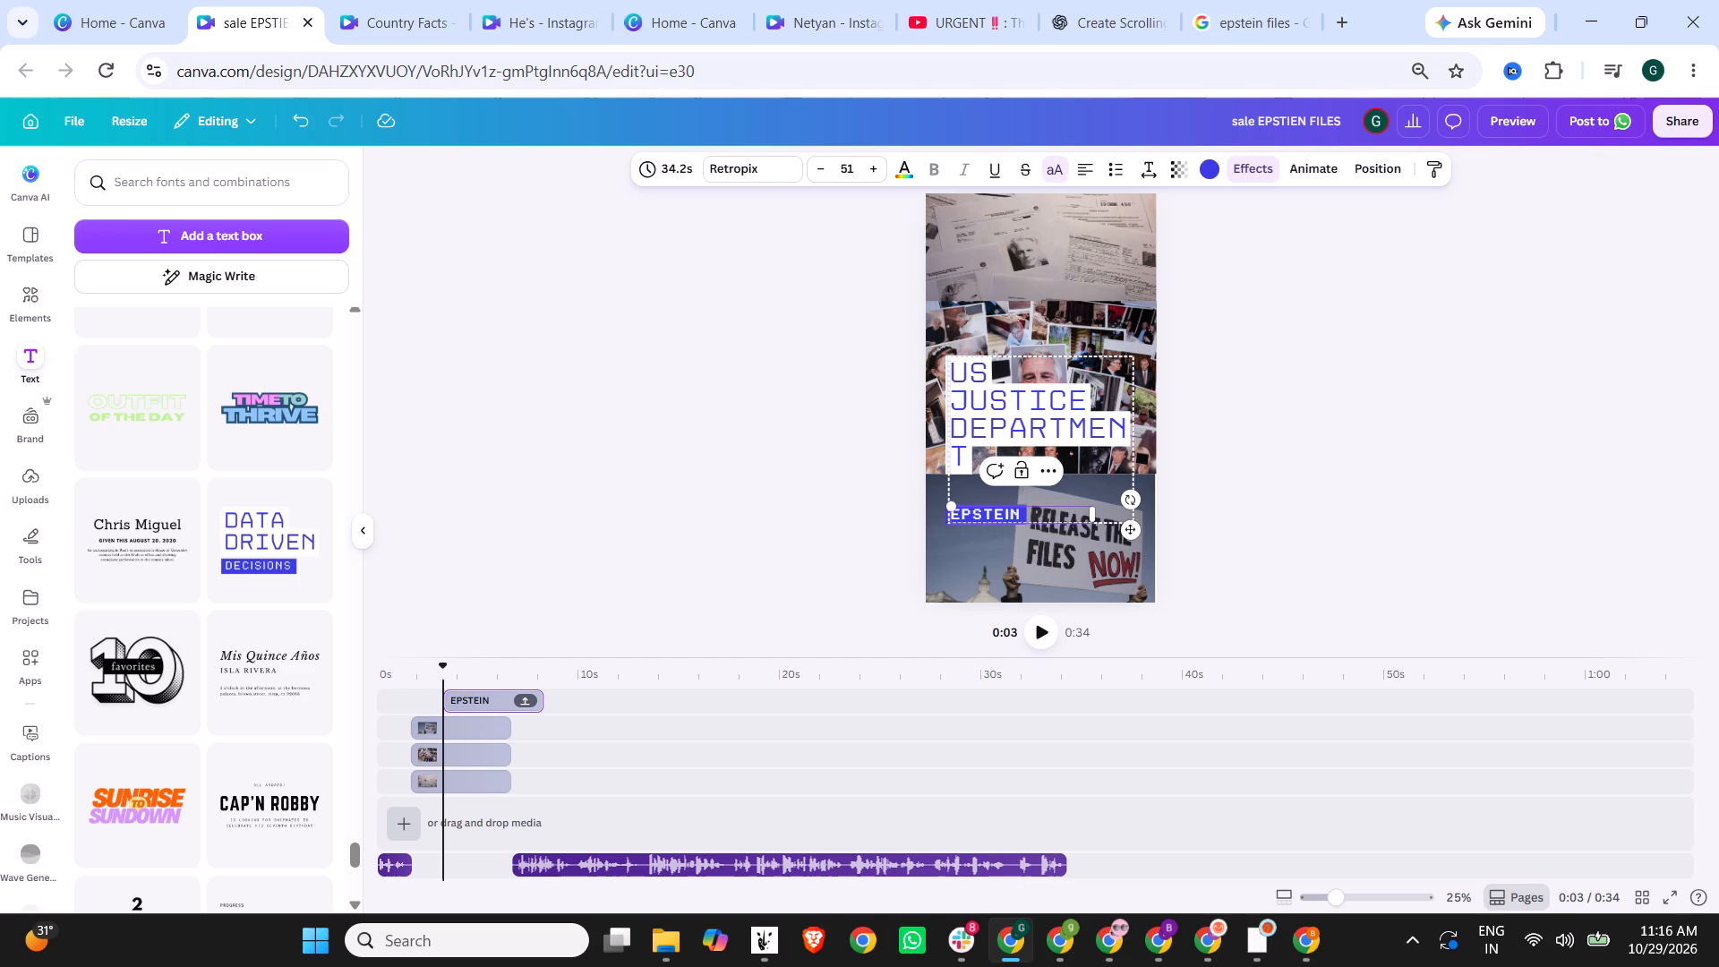
click(1229, 0)
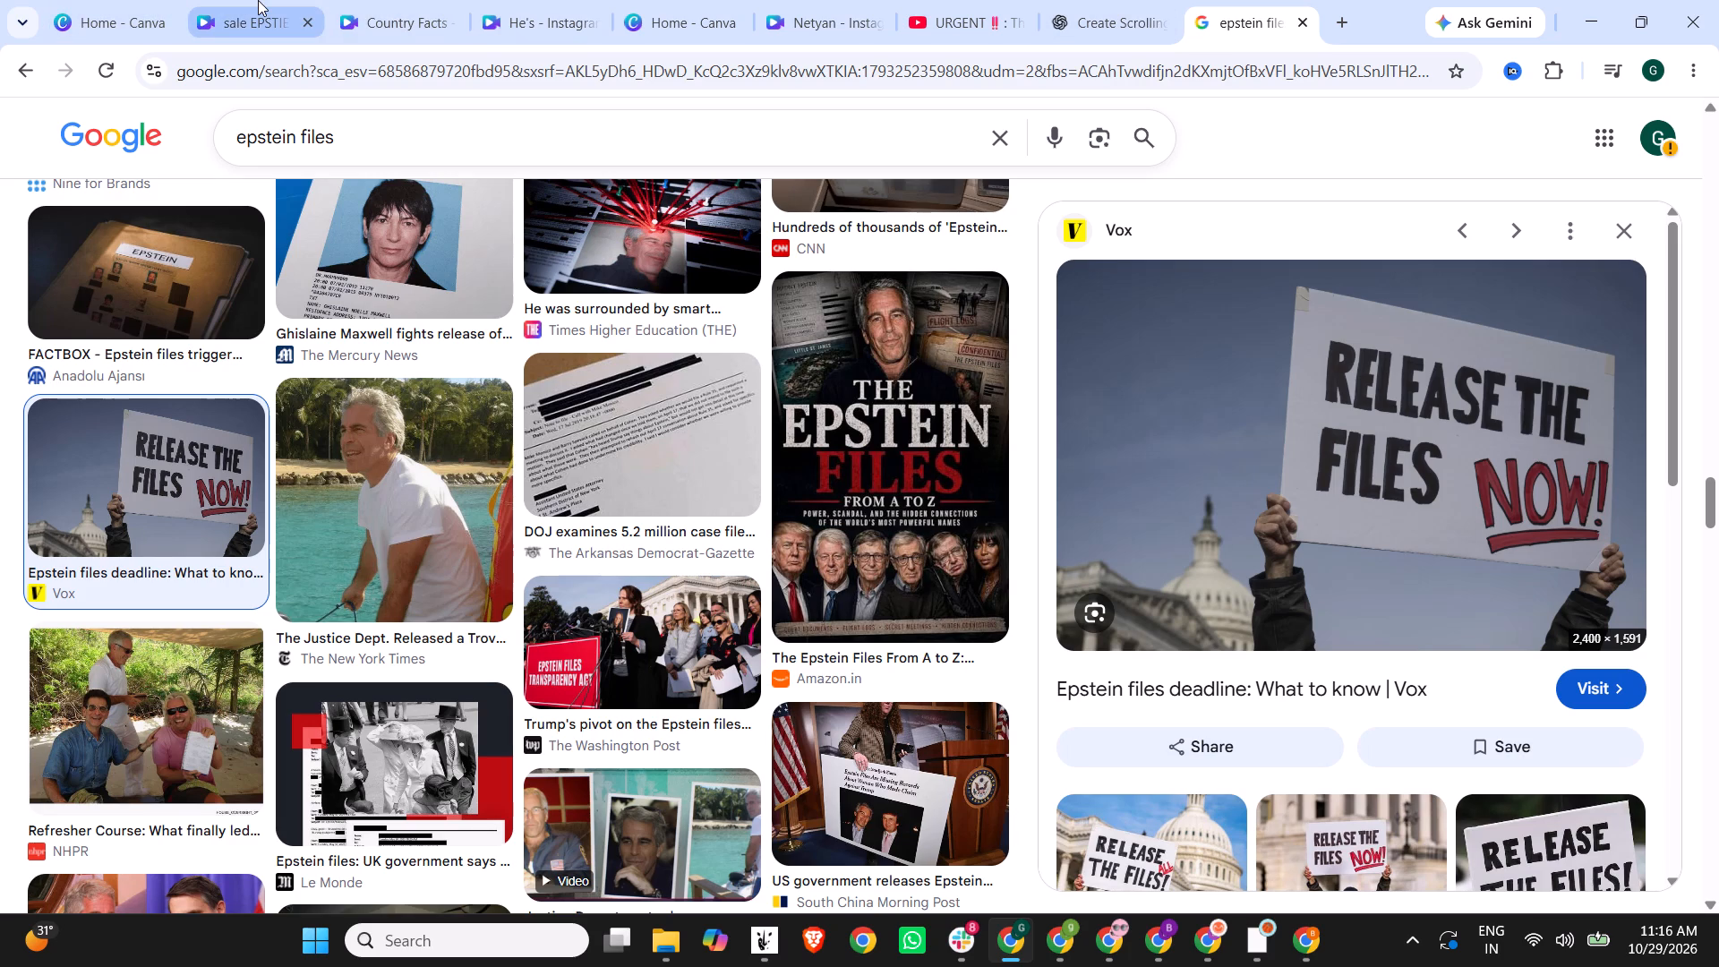
click(258, 0)
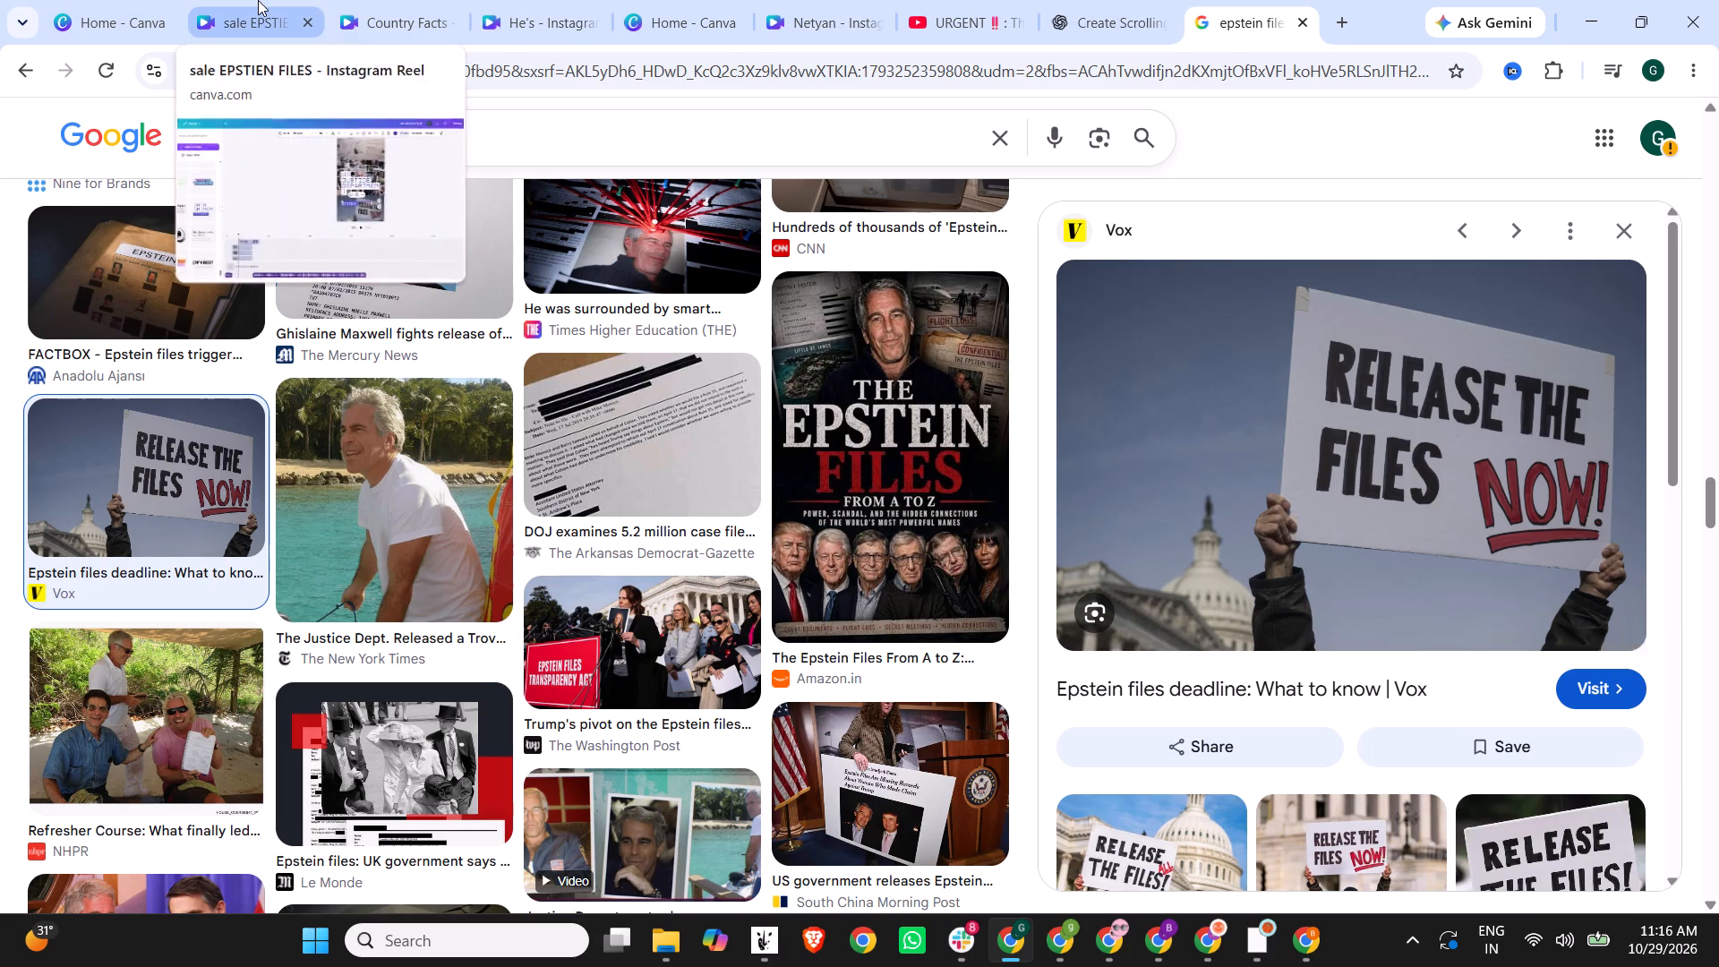
click(1020, 510)
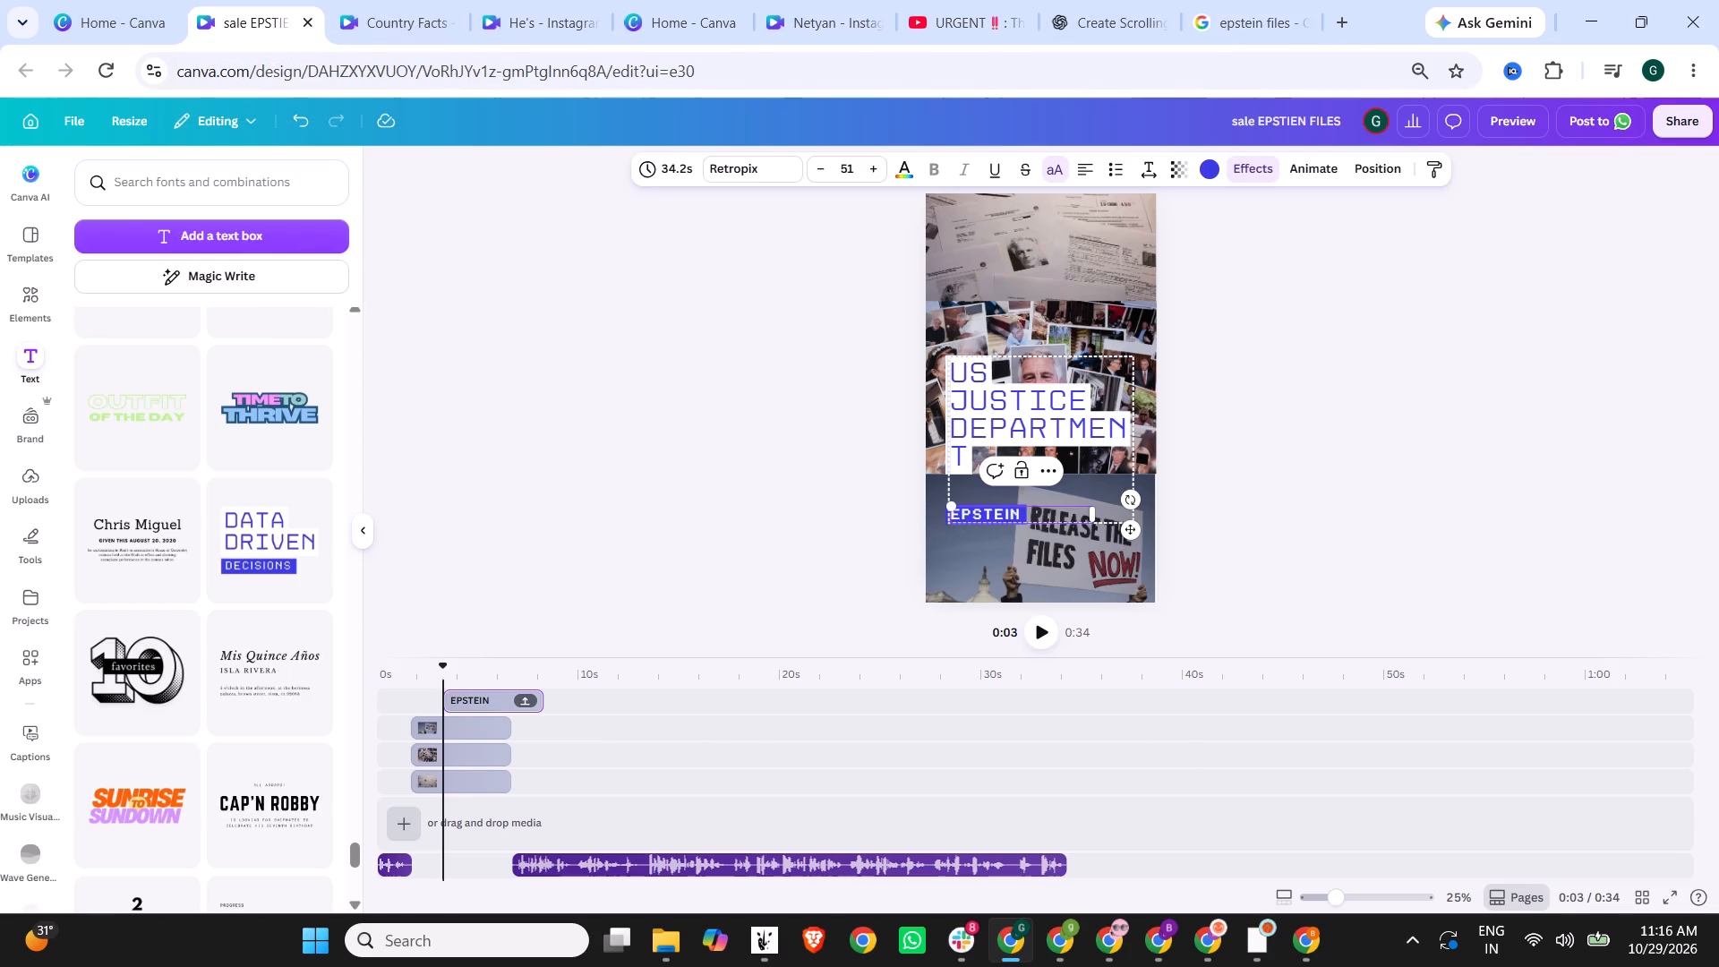
key(space)
text(FILES)
click(1285, 497)
Widen the text group to nearly the full page width so "US JUSTICE DEPARTMENT" fits on two lines.
click(984, 416)
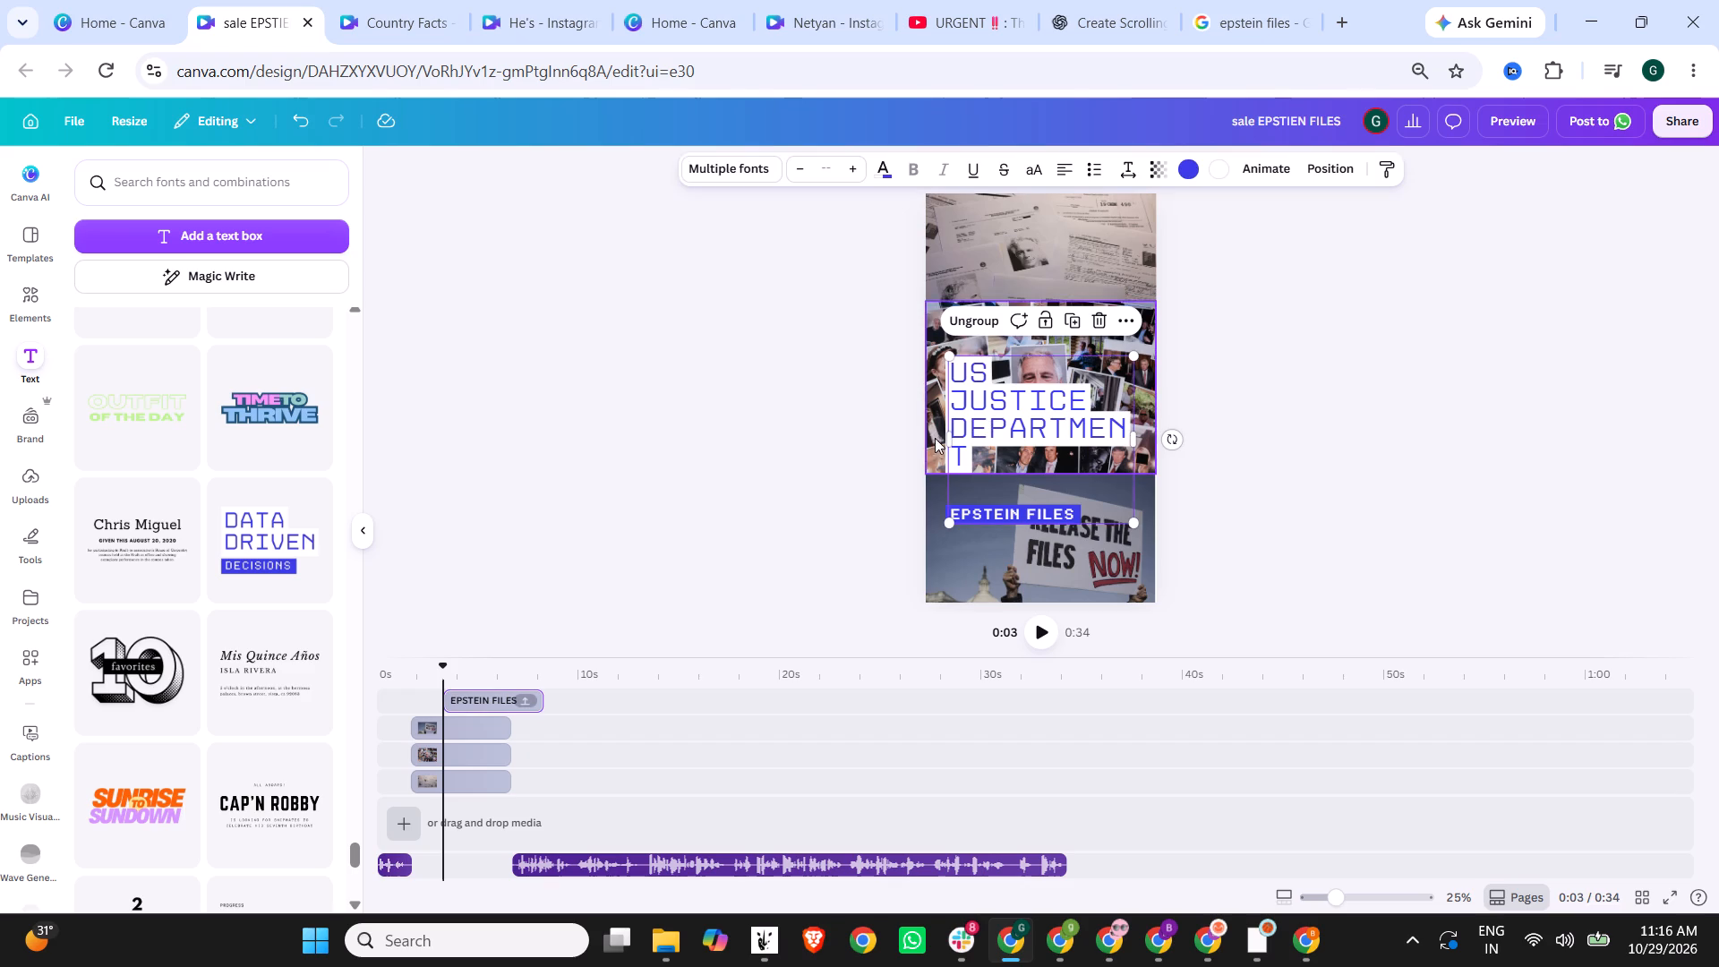
drag(946, 440, 928, 440)
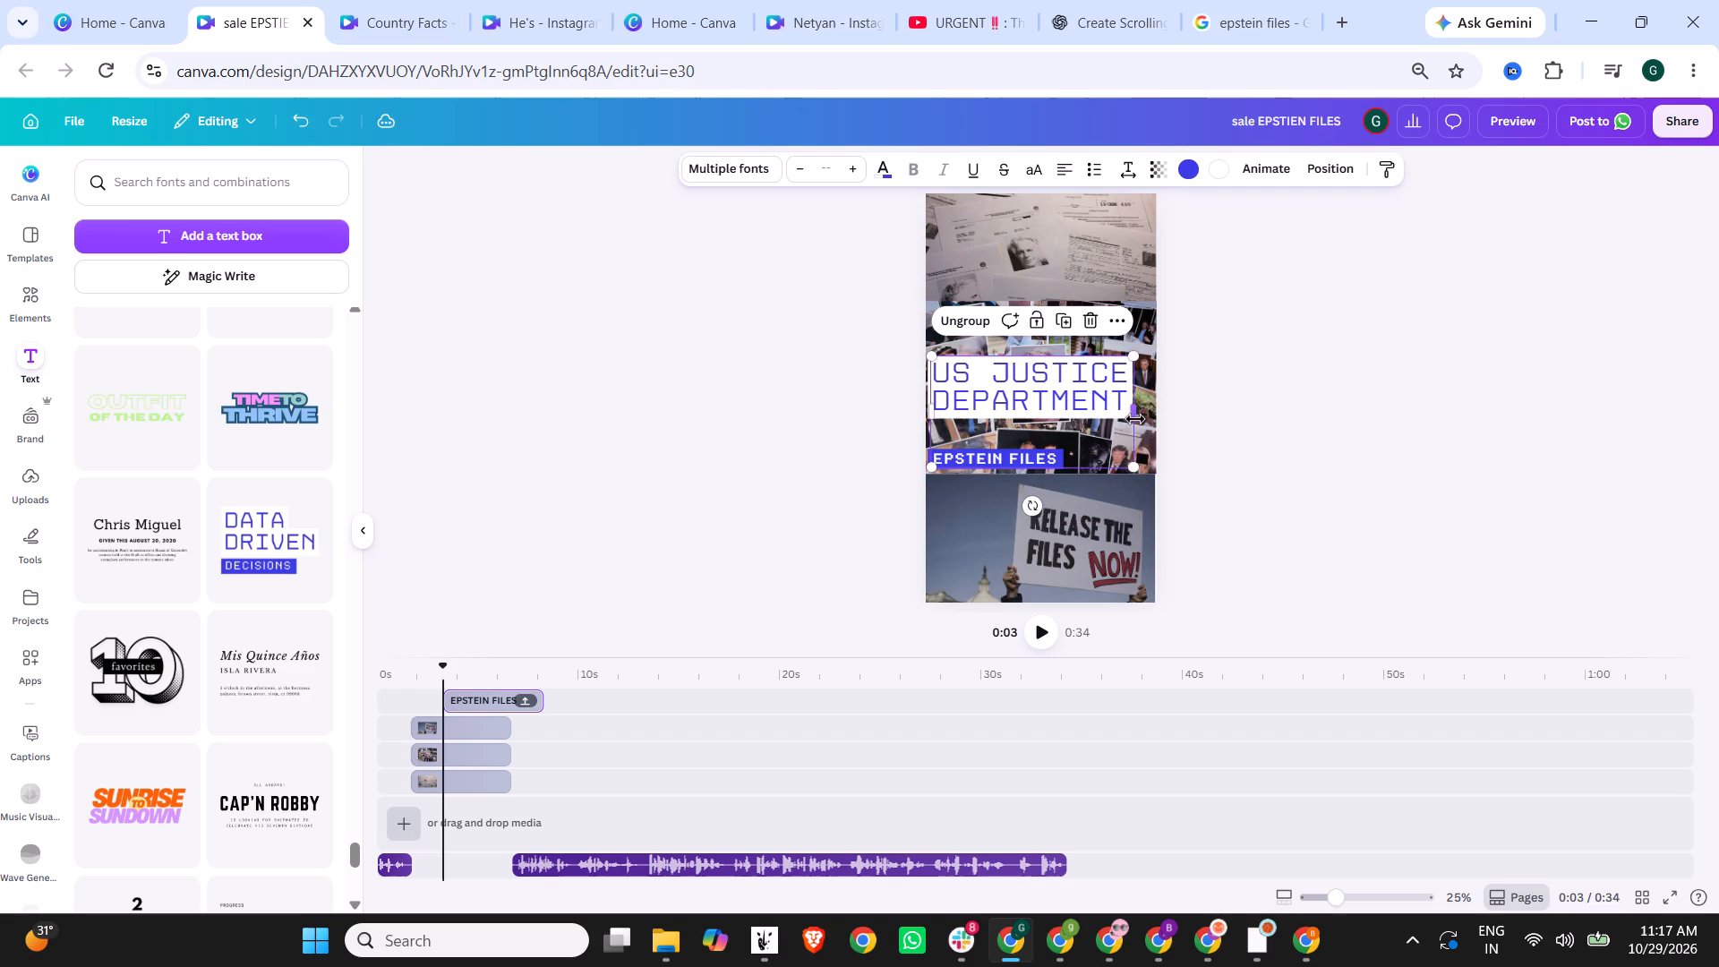
drag(1135, 413, 1147, 412)
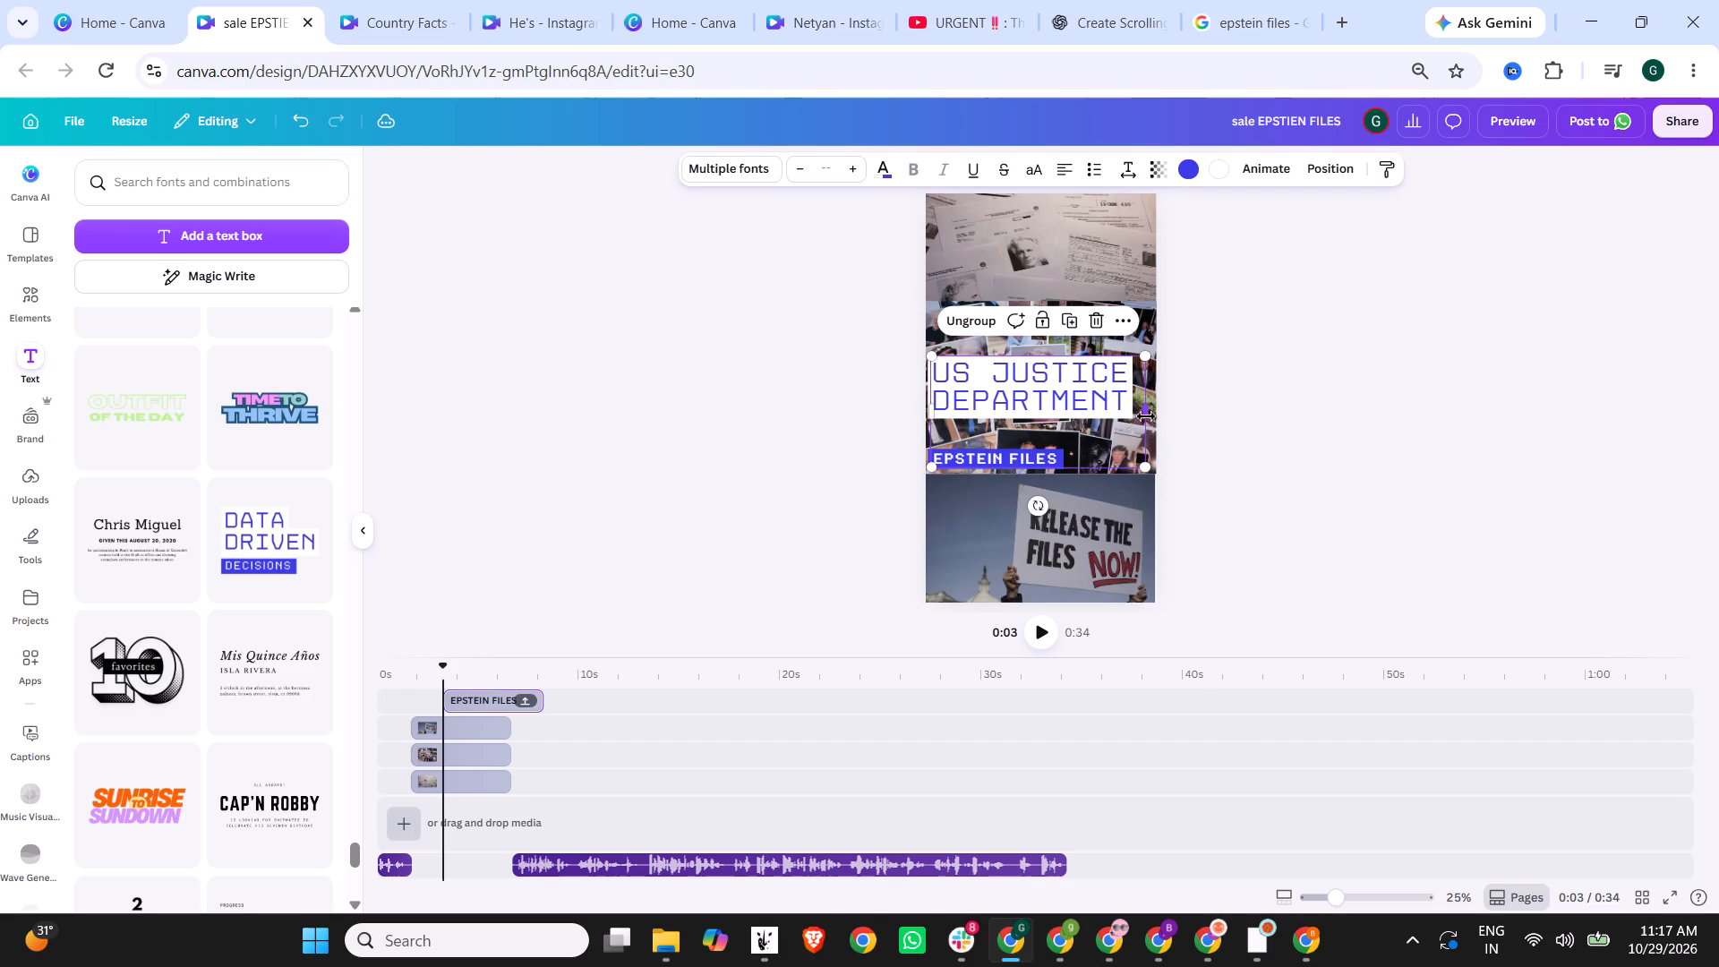
Widen the "EPSTEIN FILES" text box to the group's width, centre its text and enlarge the font to nearly fill it.
triple_click(1038, 456)
key(ctrl+a)
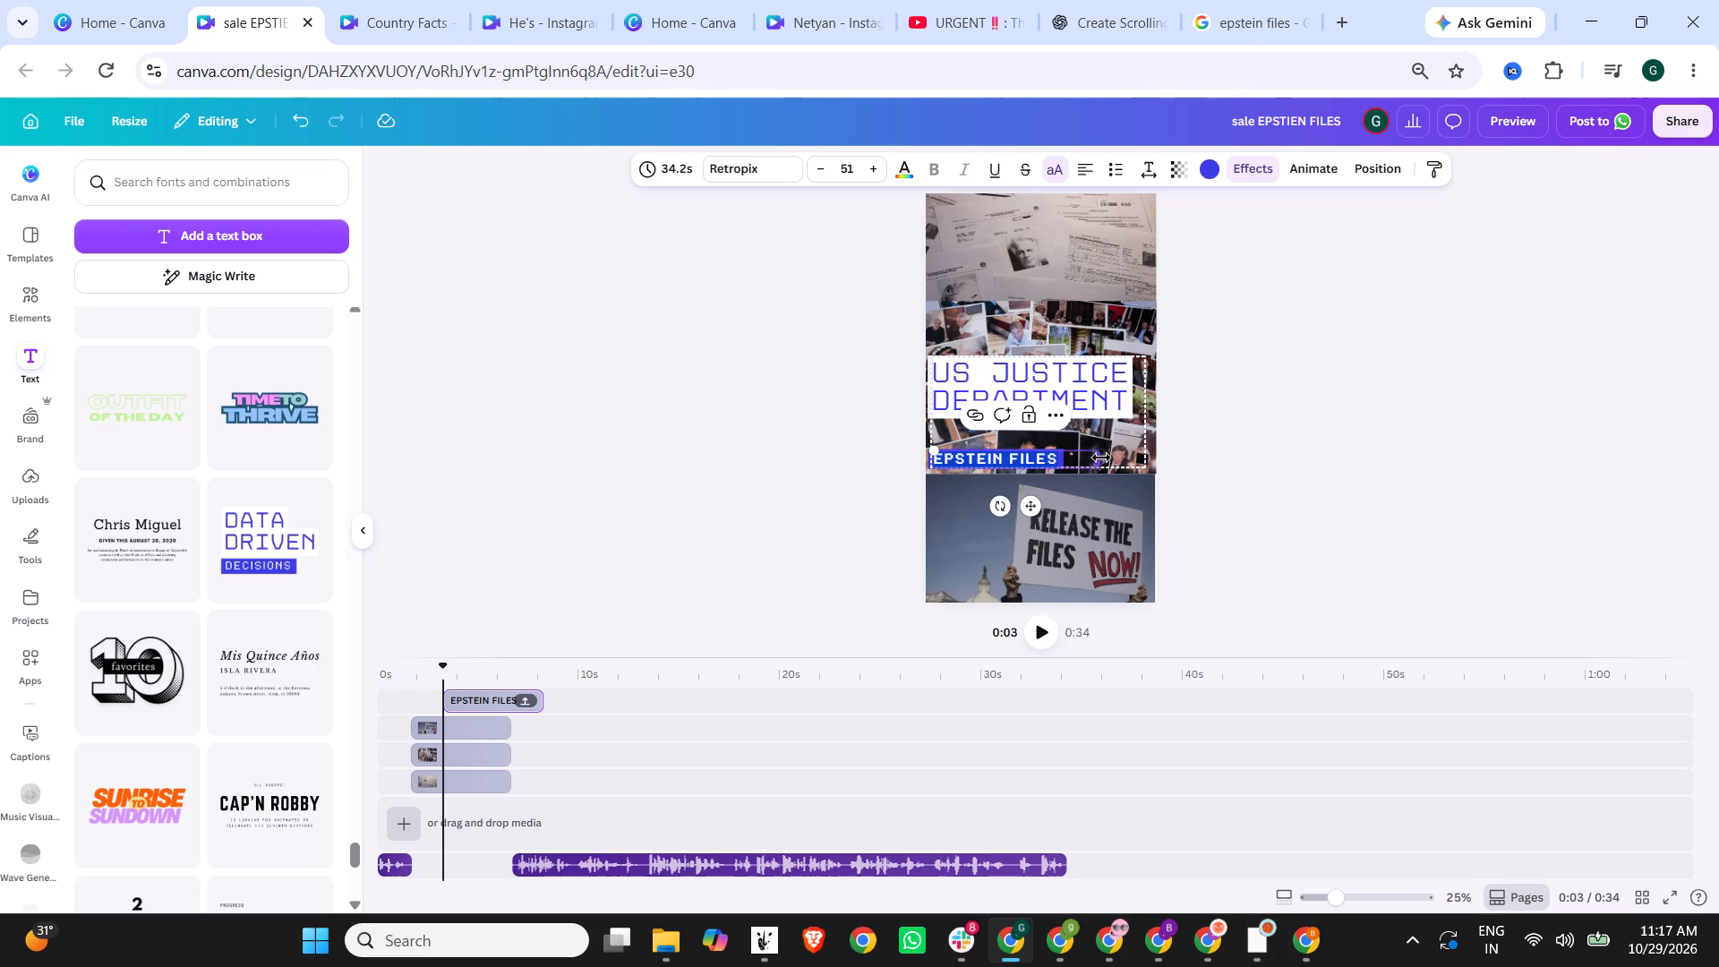
drag(1101, 458, 1146, 458)
click(1045, 456)
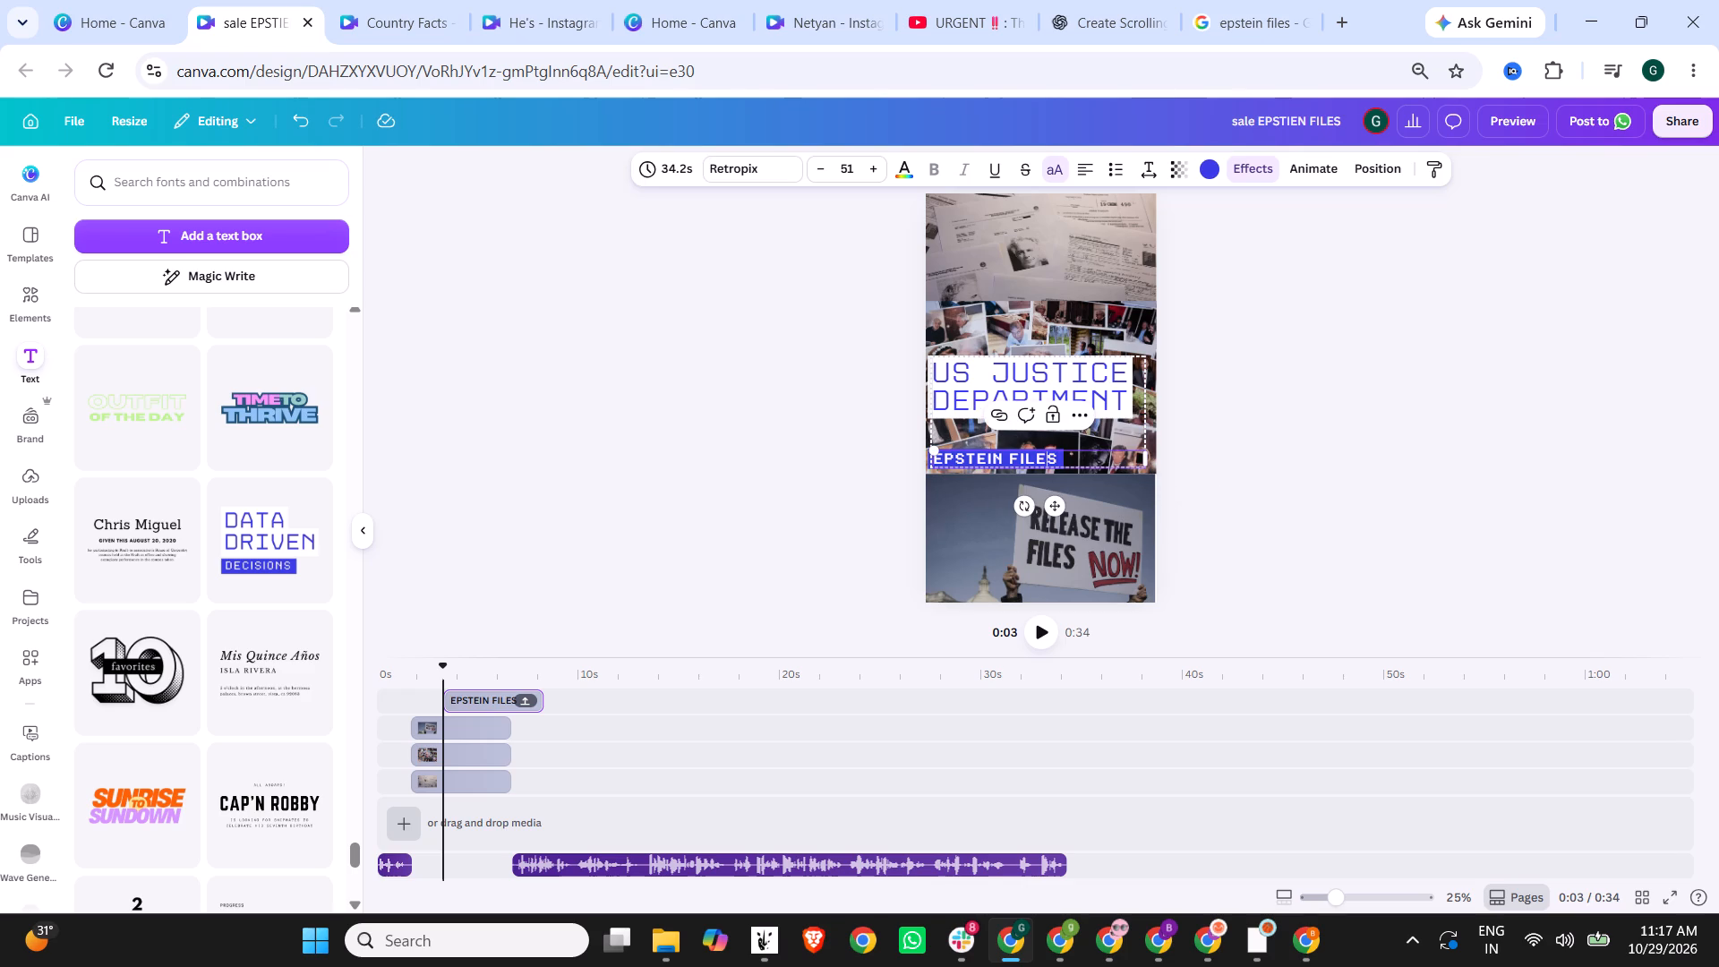
click(1087, 162)
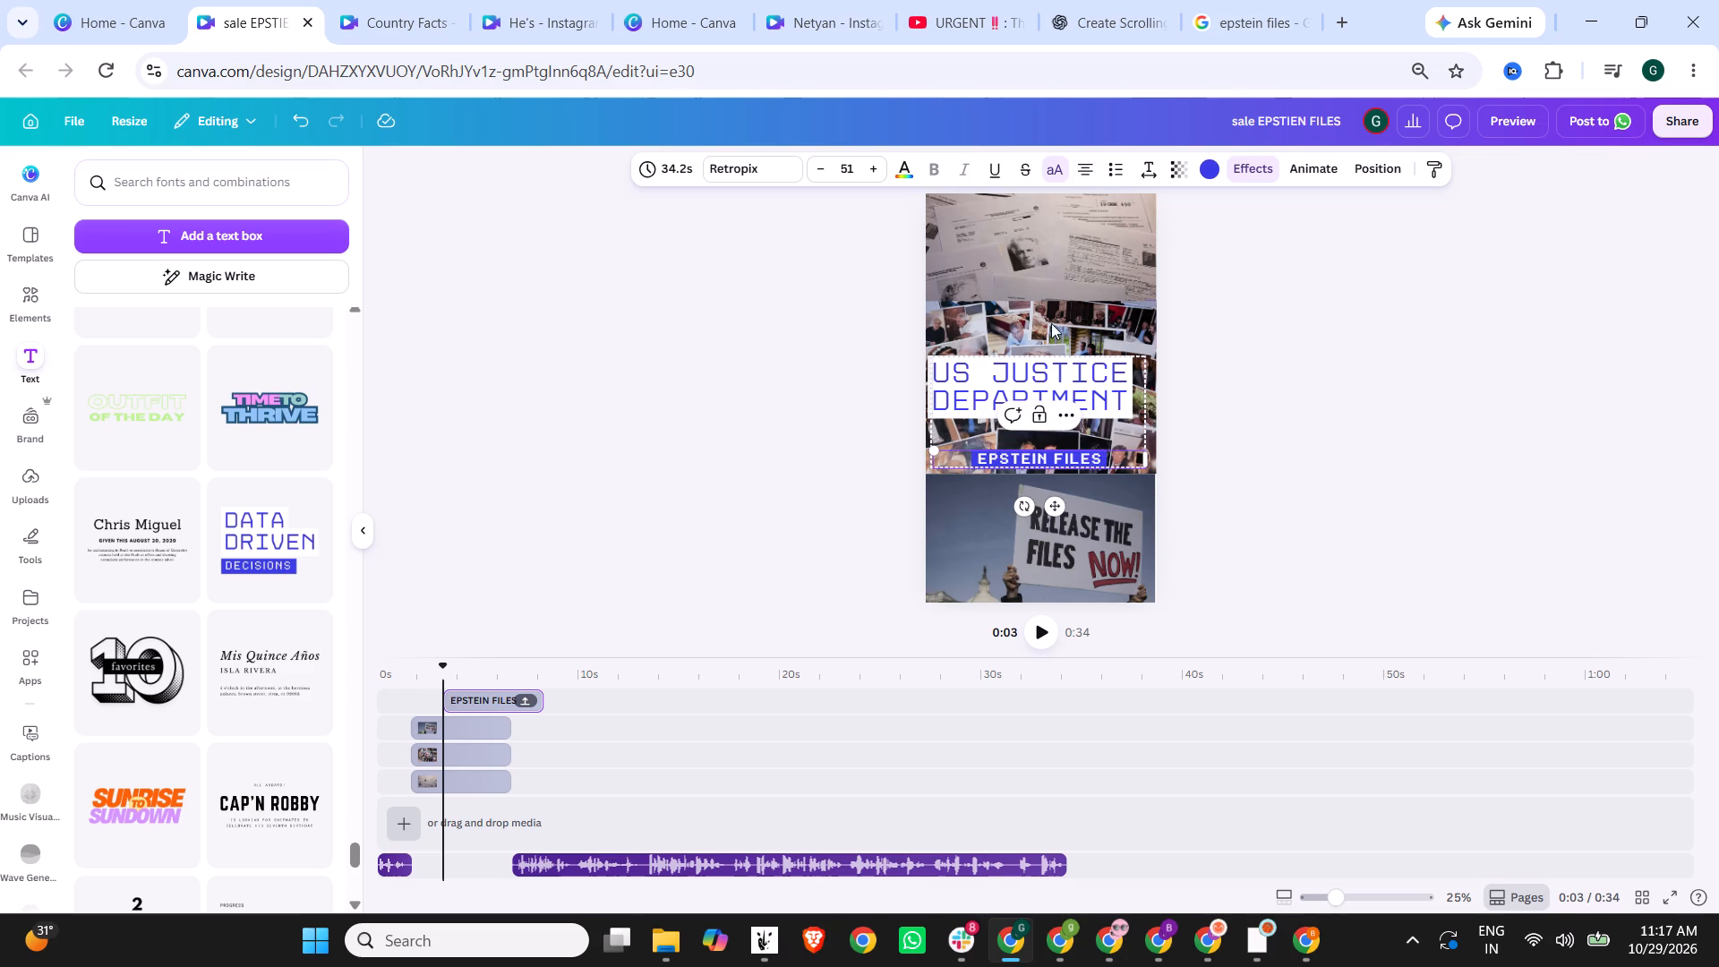
click(877, 166)
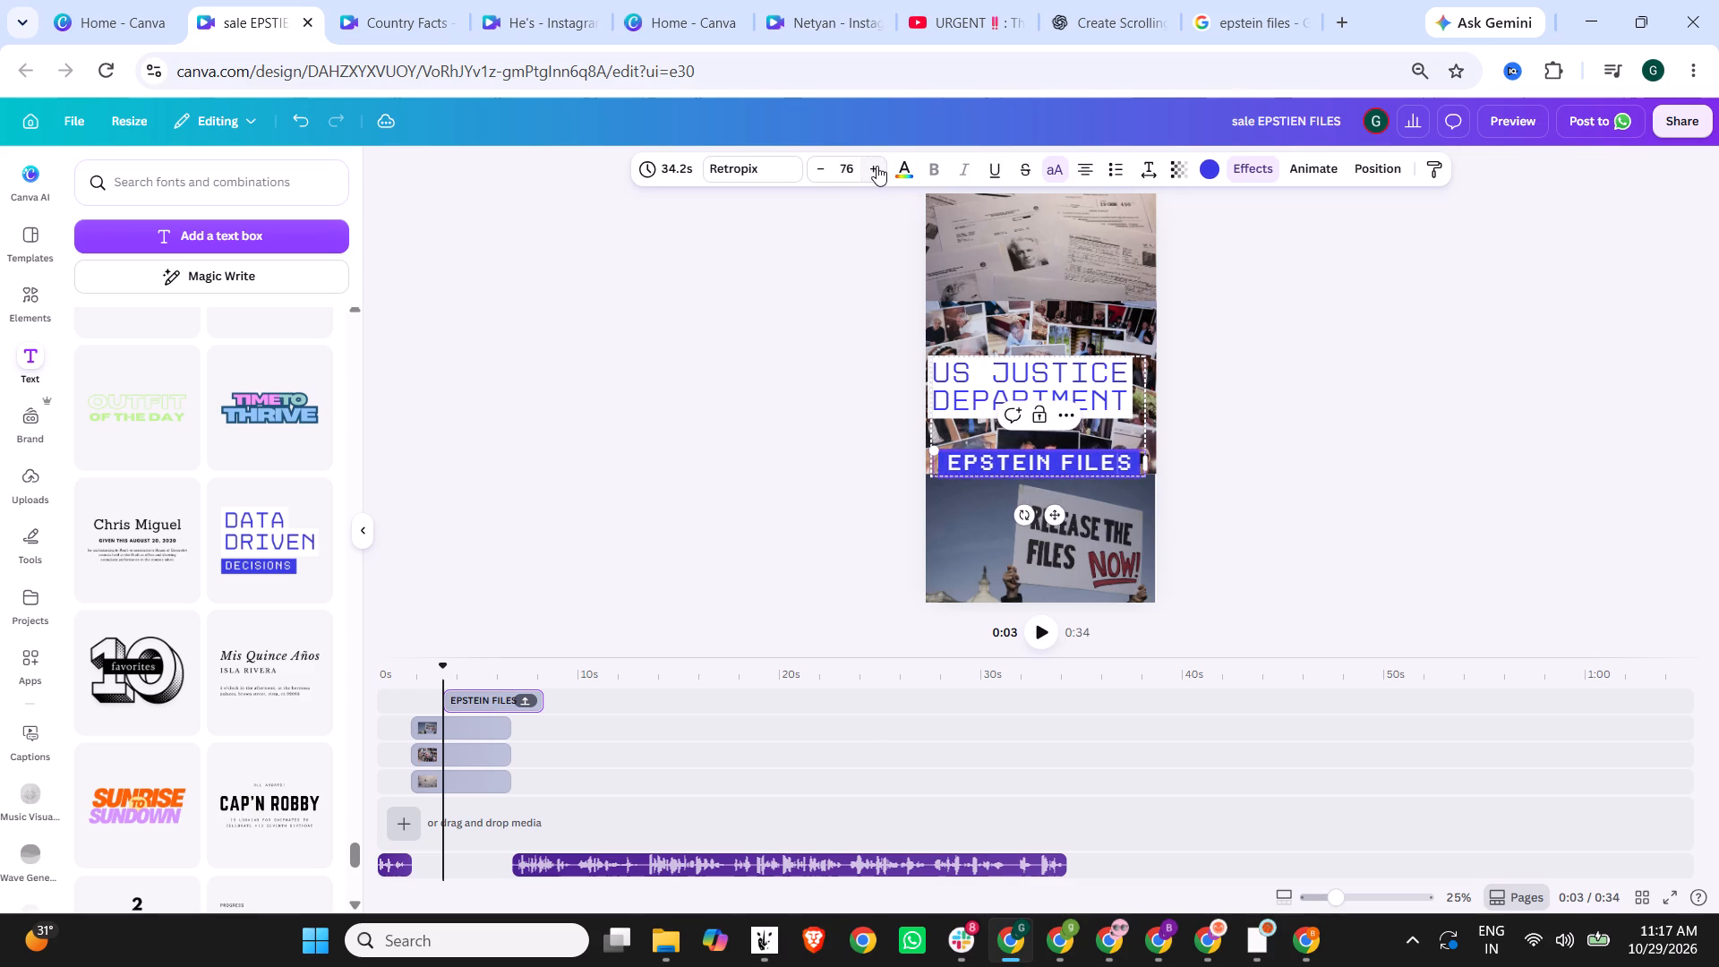
click(1340, 465)
Centre-align the "US JUSTICE DEPARTMENT" heading text within the group.
click(1068, 374)
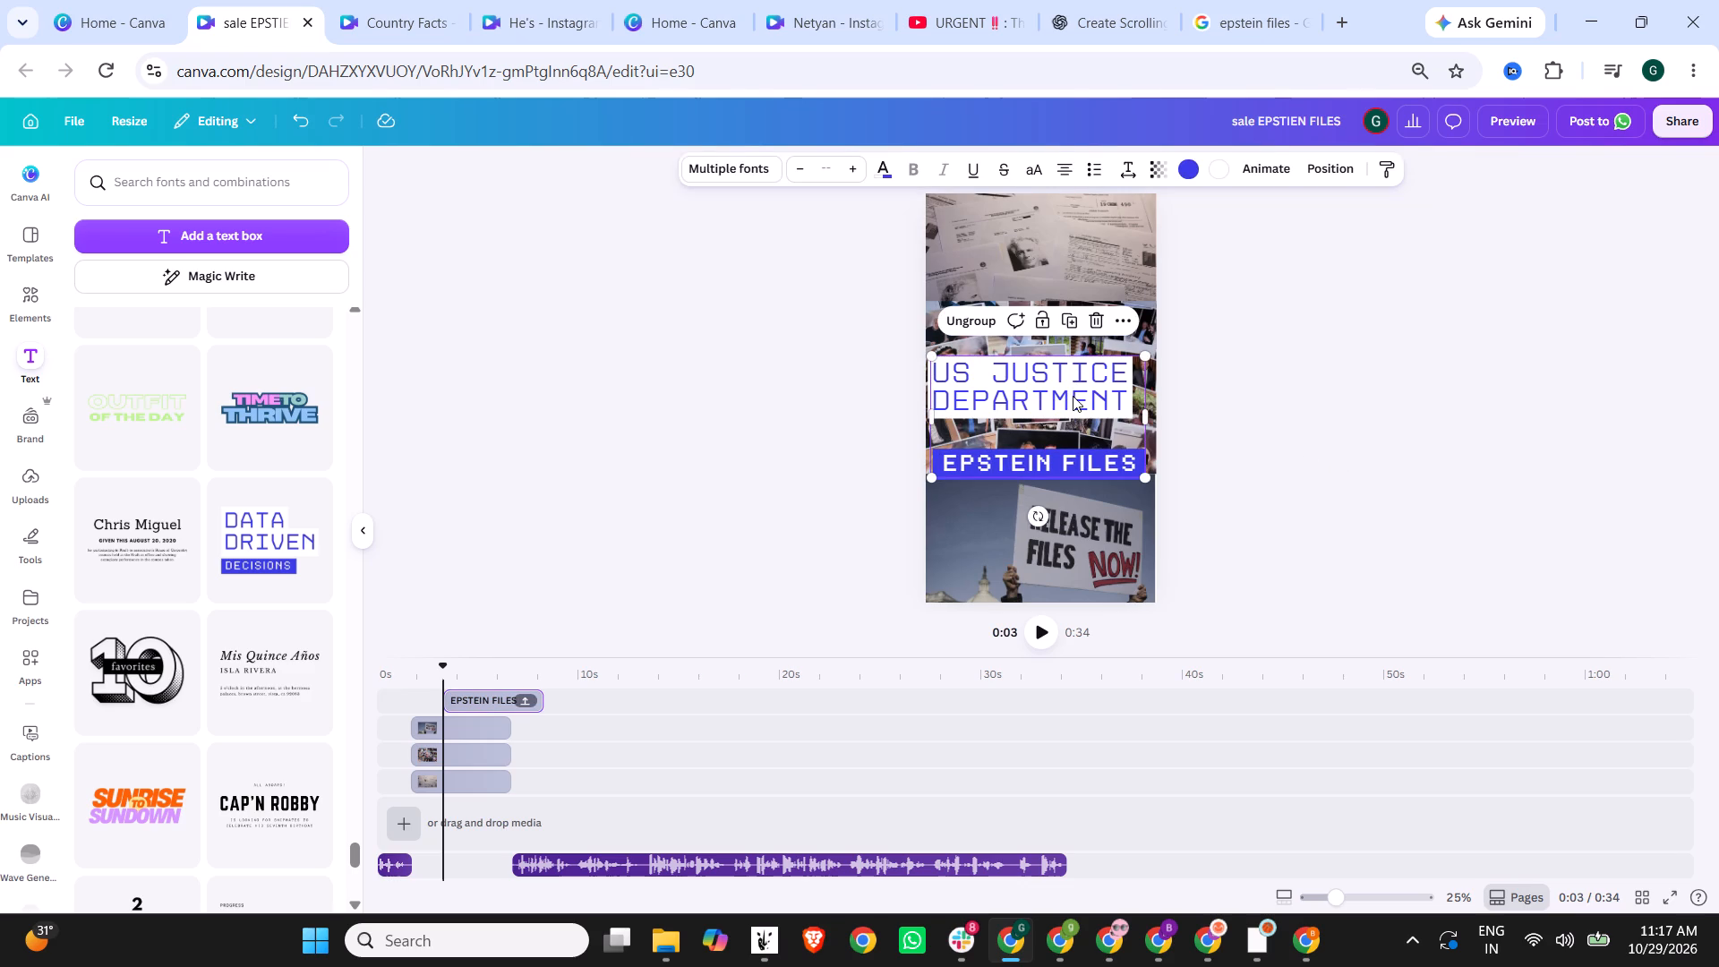
click(1073, 396)
double_click(1054, 383)
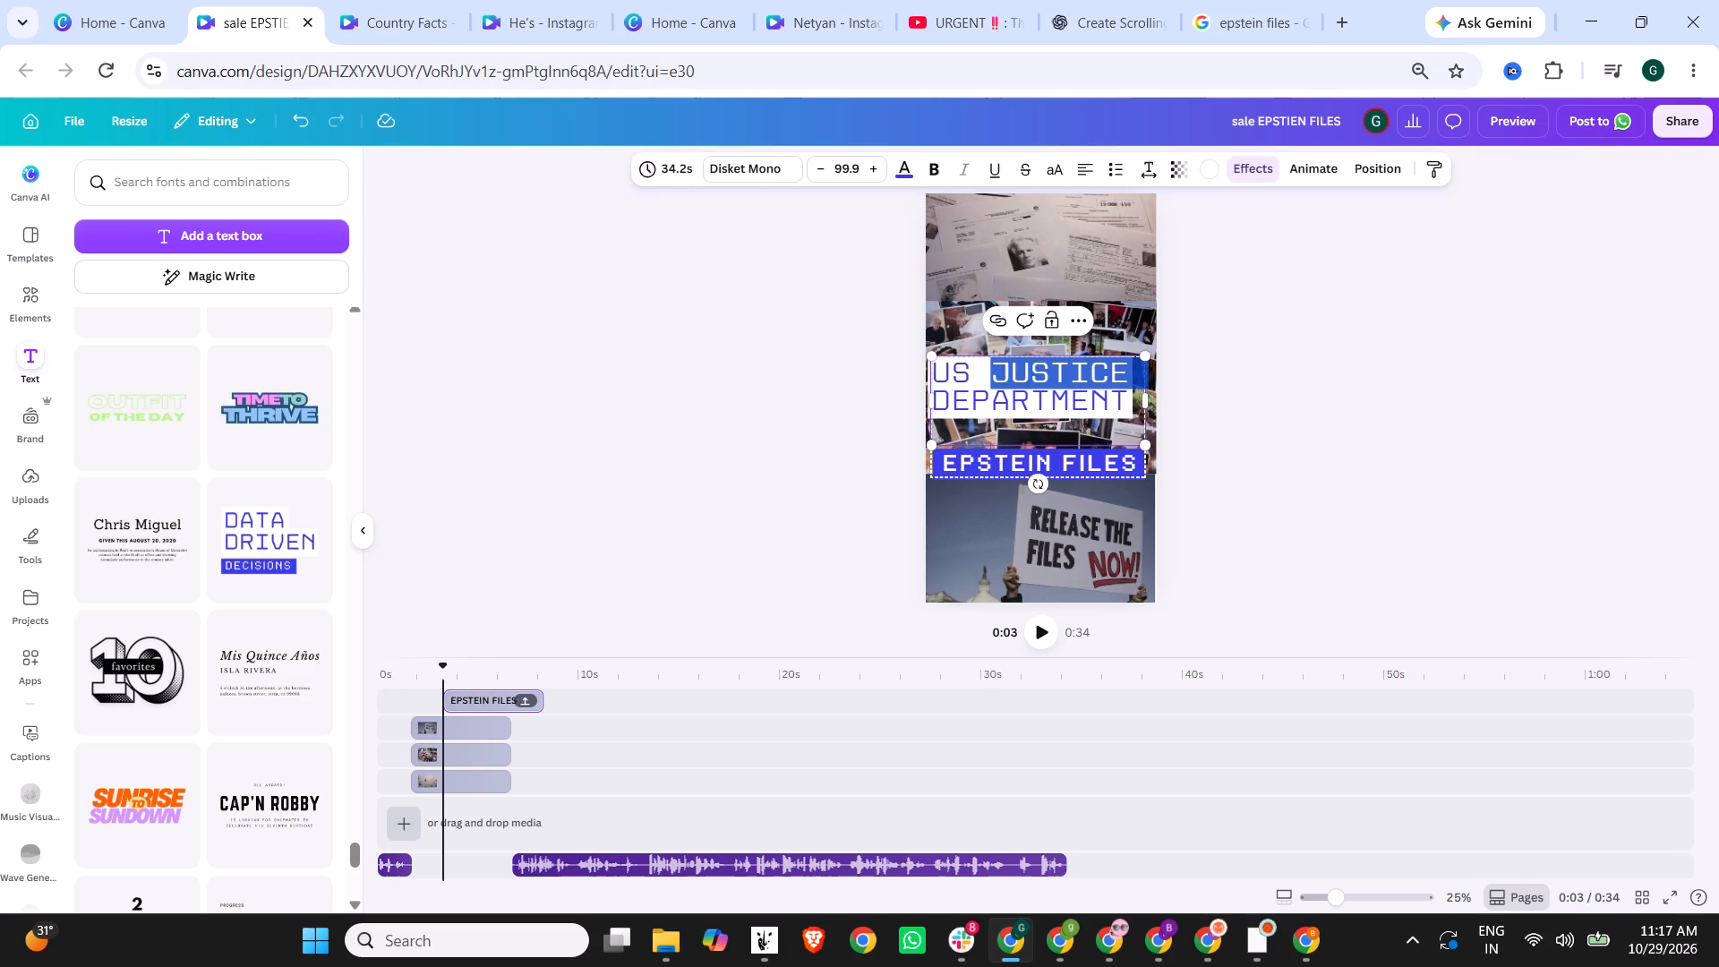
key(ctrl+a)
click(1085, 177)
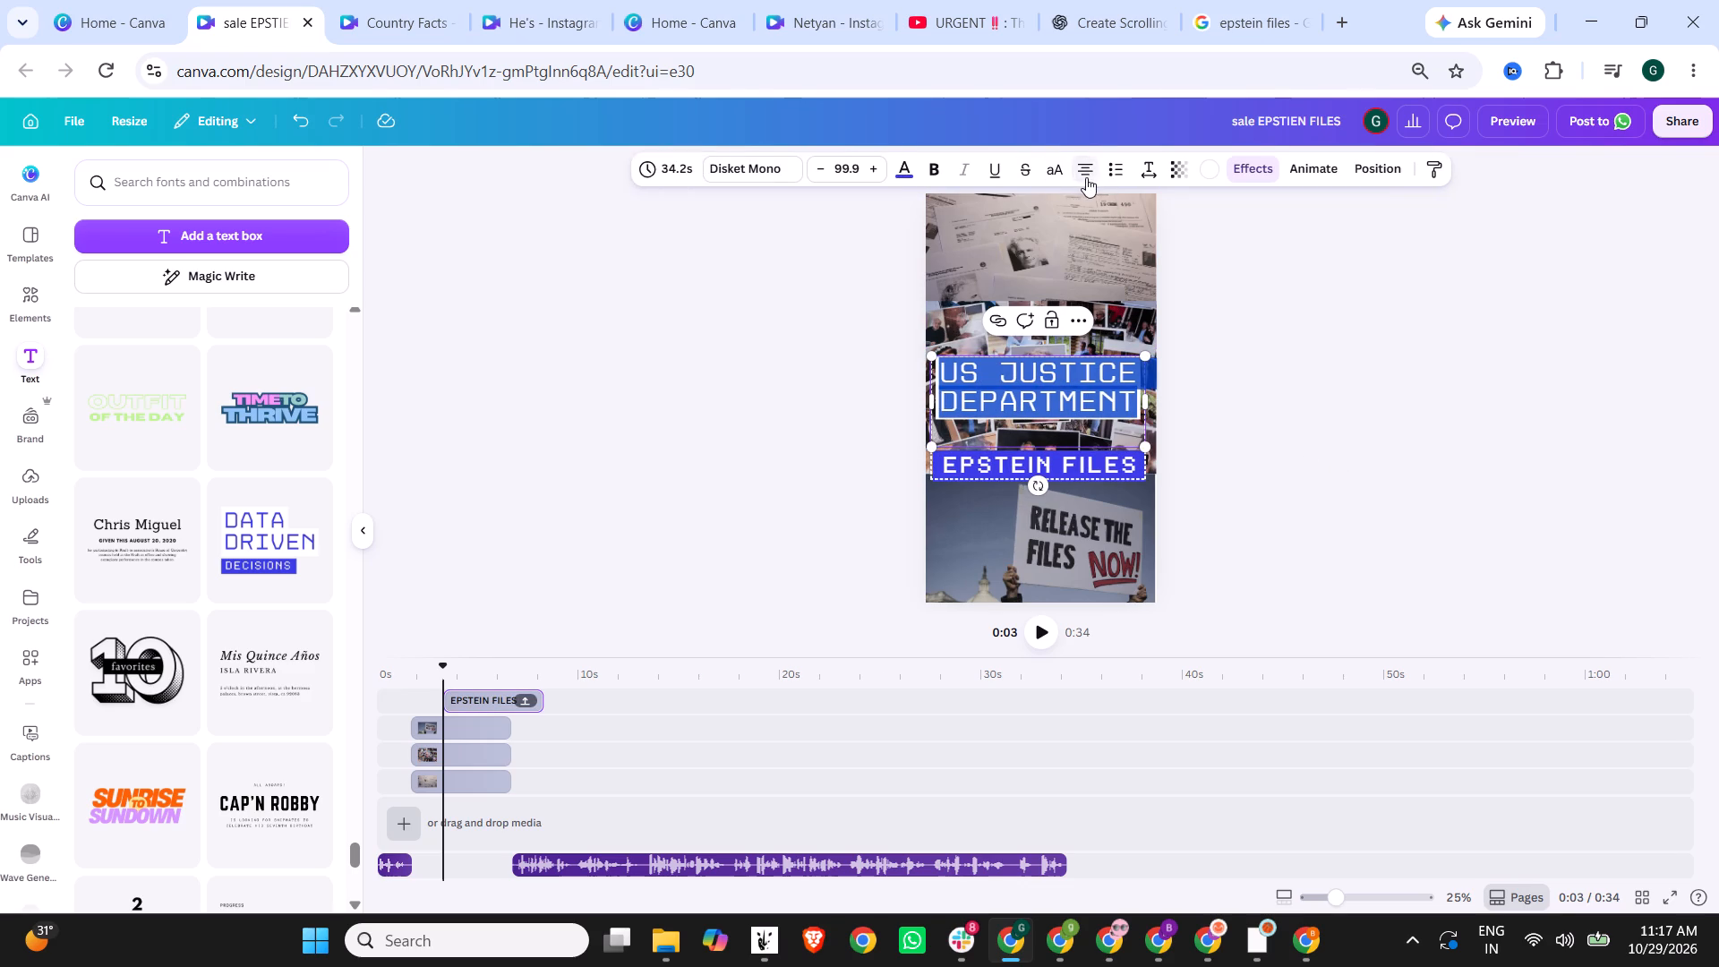
click(1080, 376)
click(1121, 398)
click(1135, 406)
click(1285, 396)
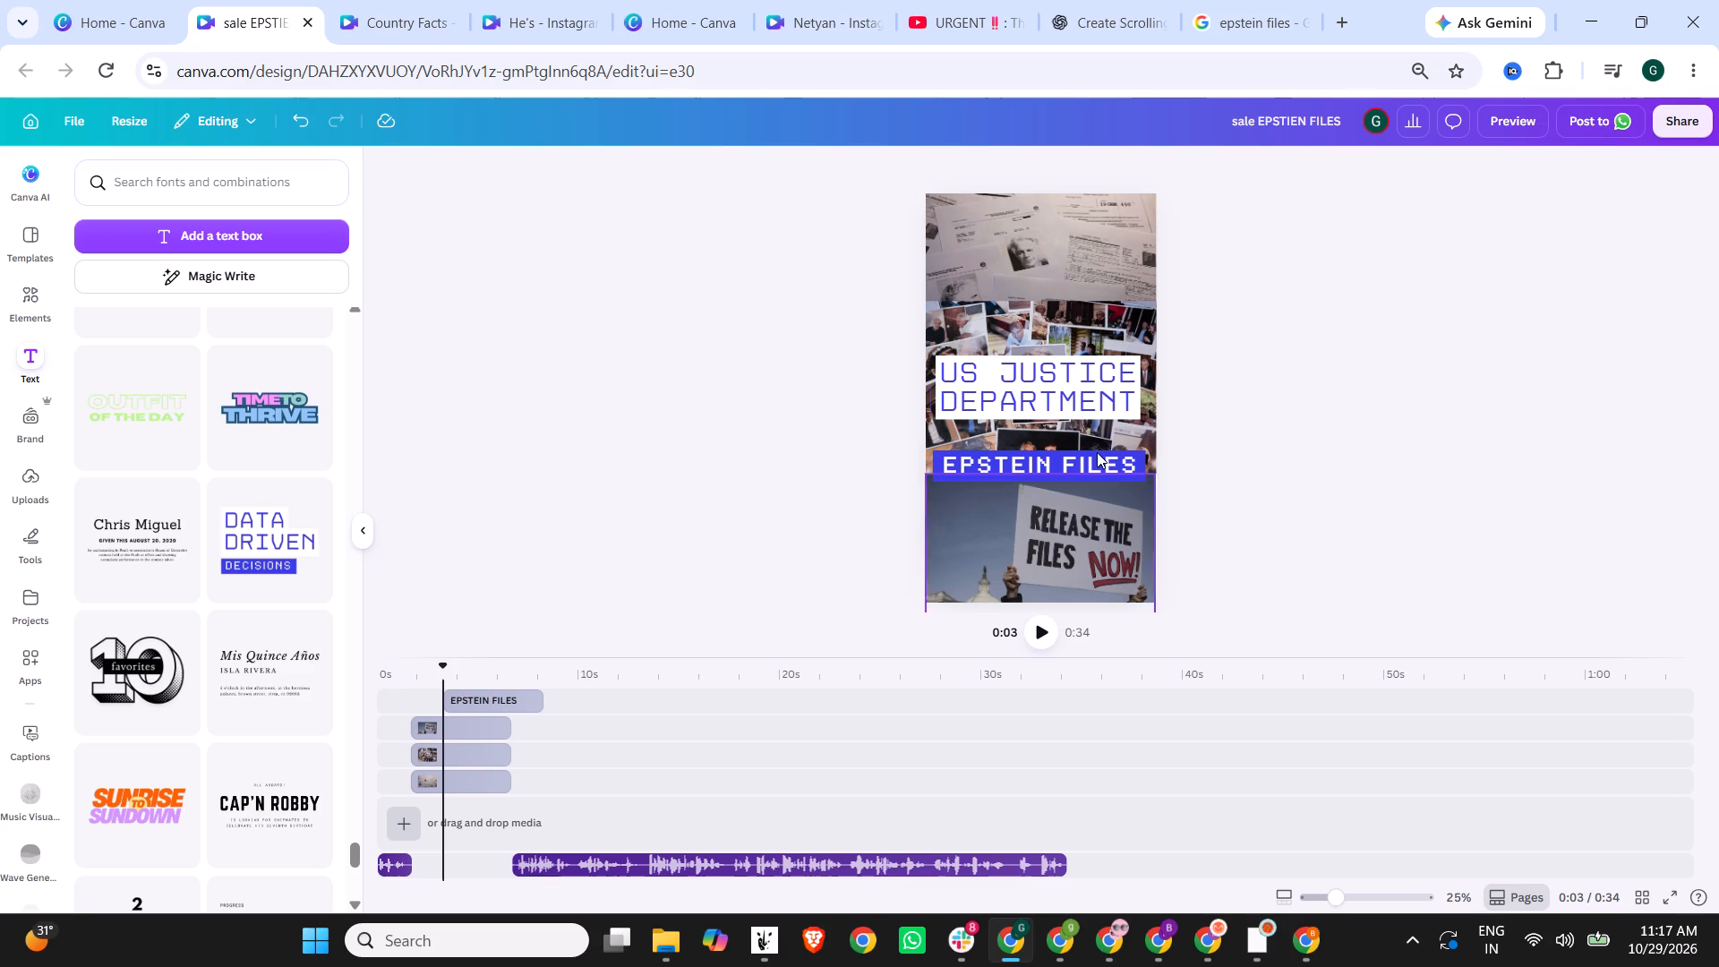
Move the text group slightly up so it sits over the middle photo collage.
drag(1071, 405, 1073, 372)
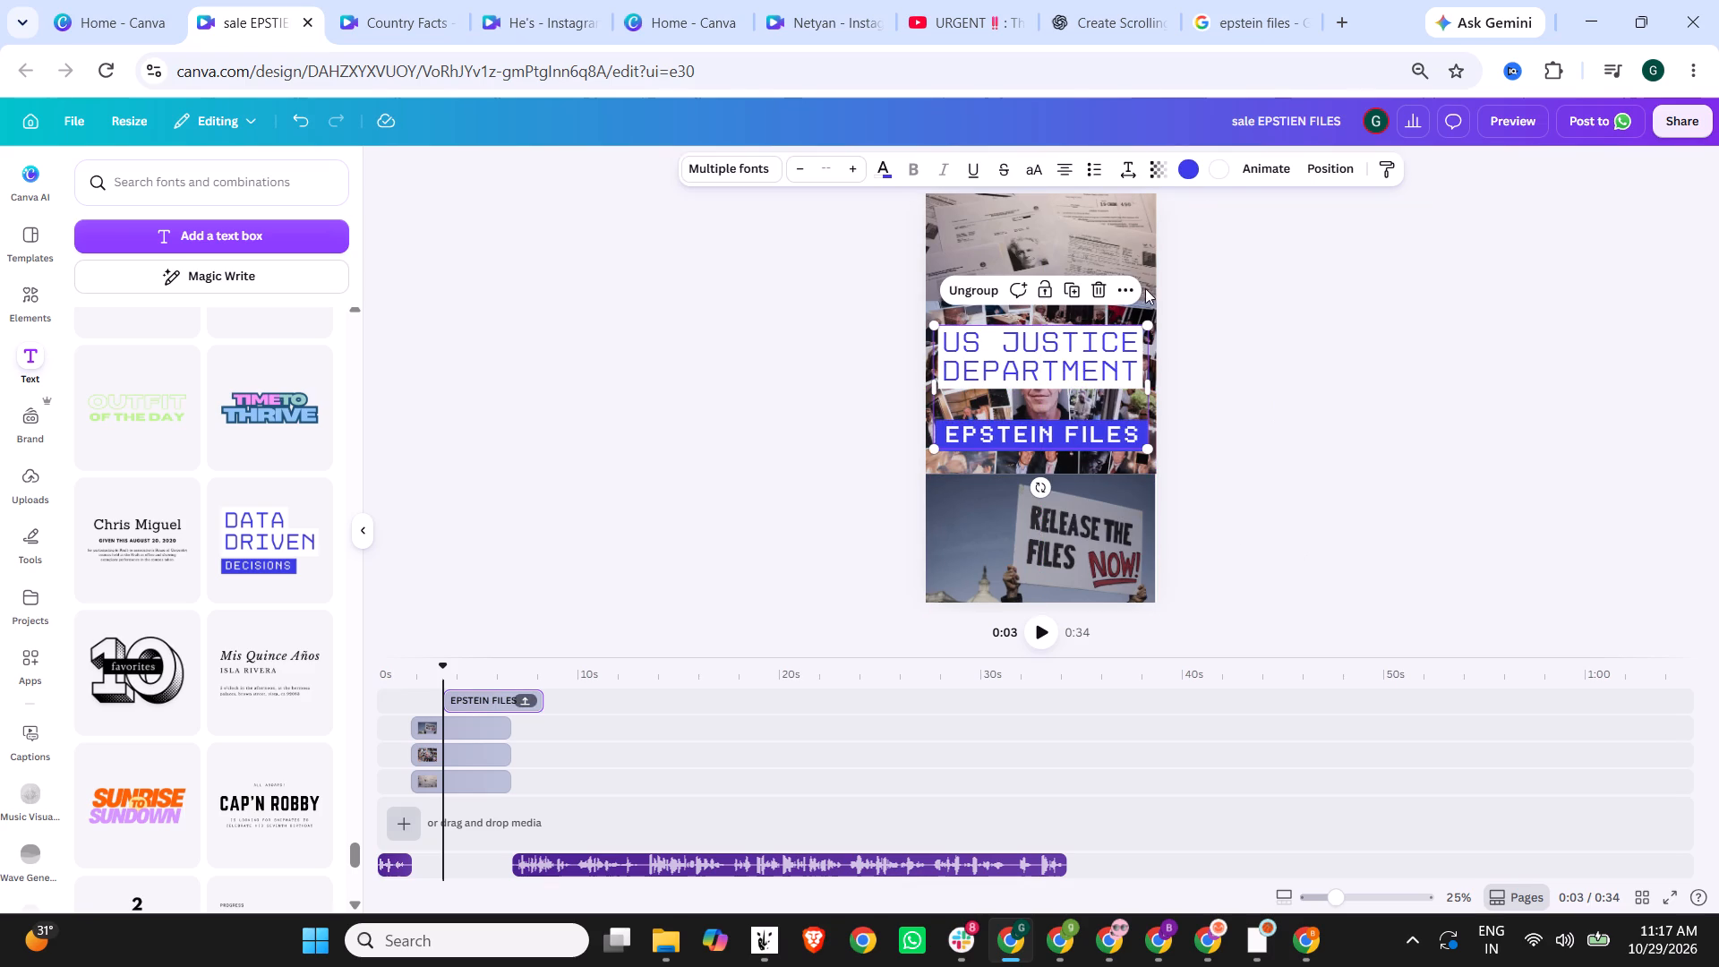
Apply the Neon animation on enter to the "US JUSTICE DEPARTMENT" and "EPSTEIN FILES" text group.
click(1242, 167)
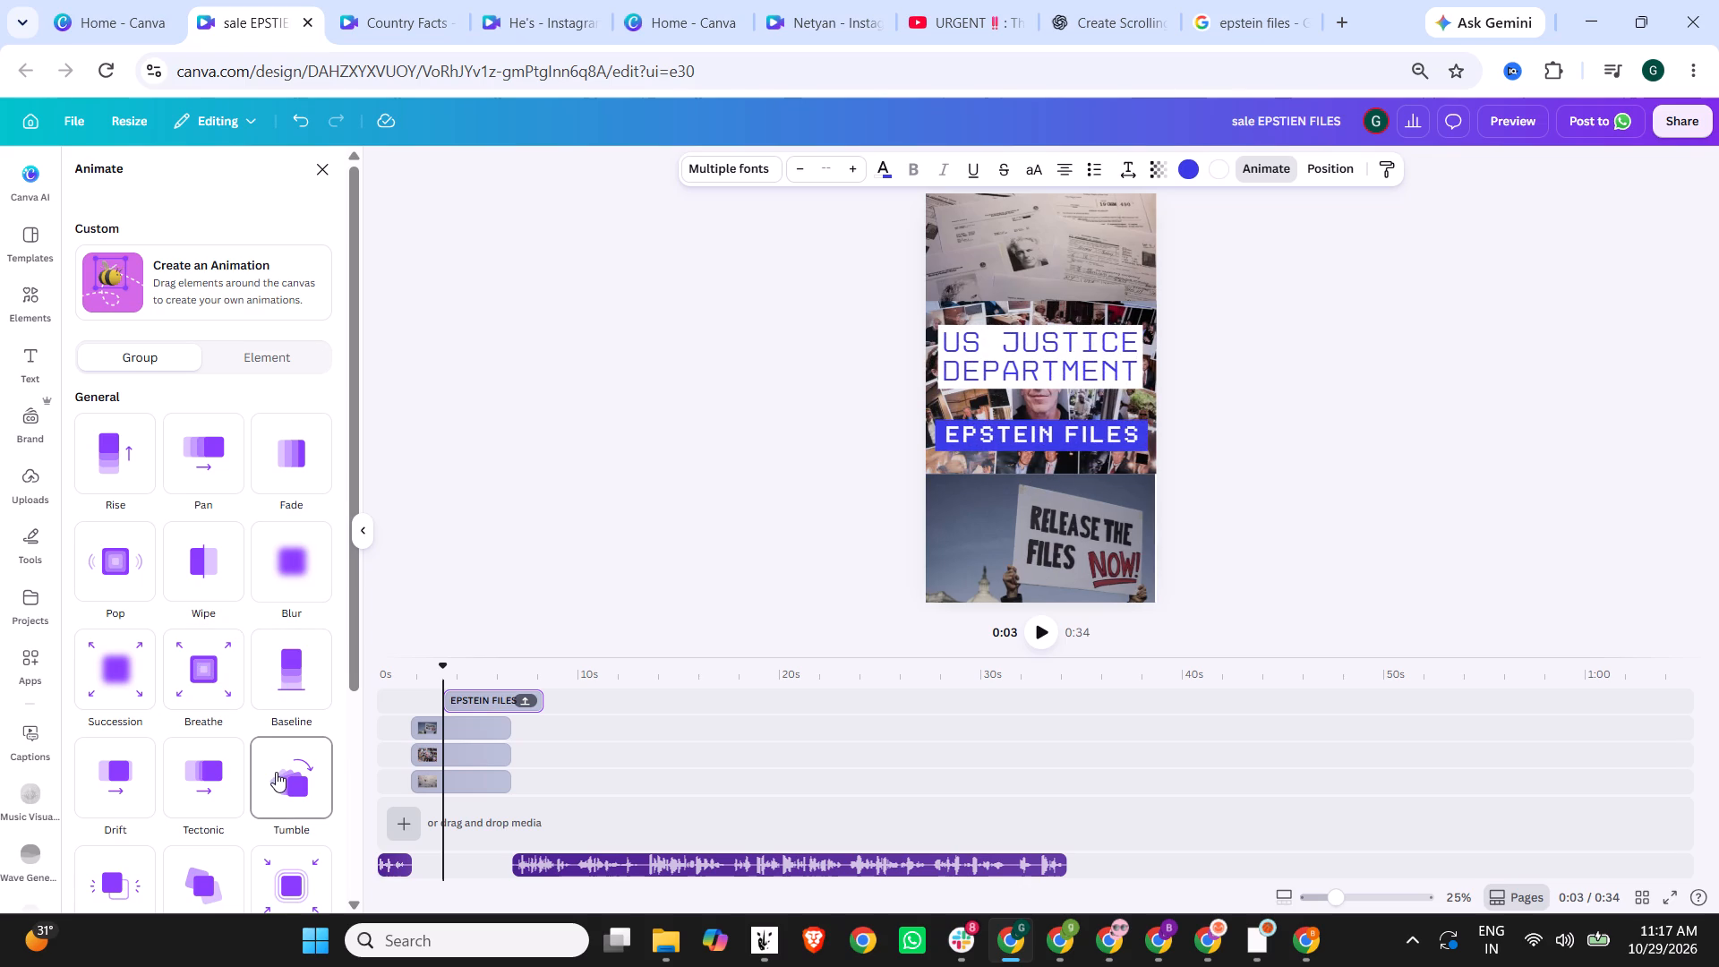
scroll(266, 761, down, 4)
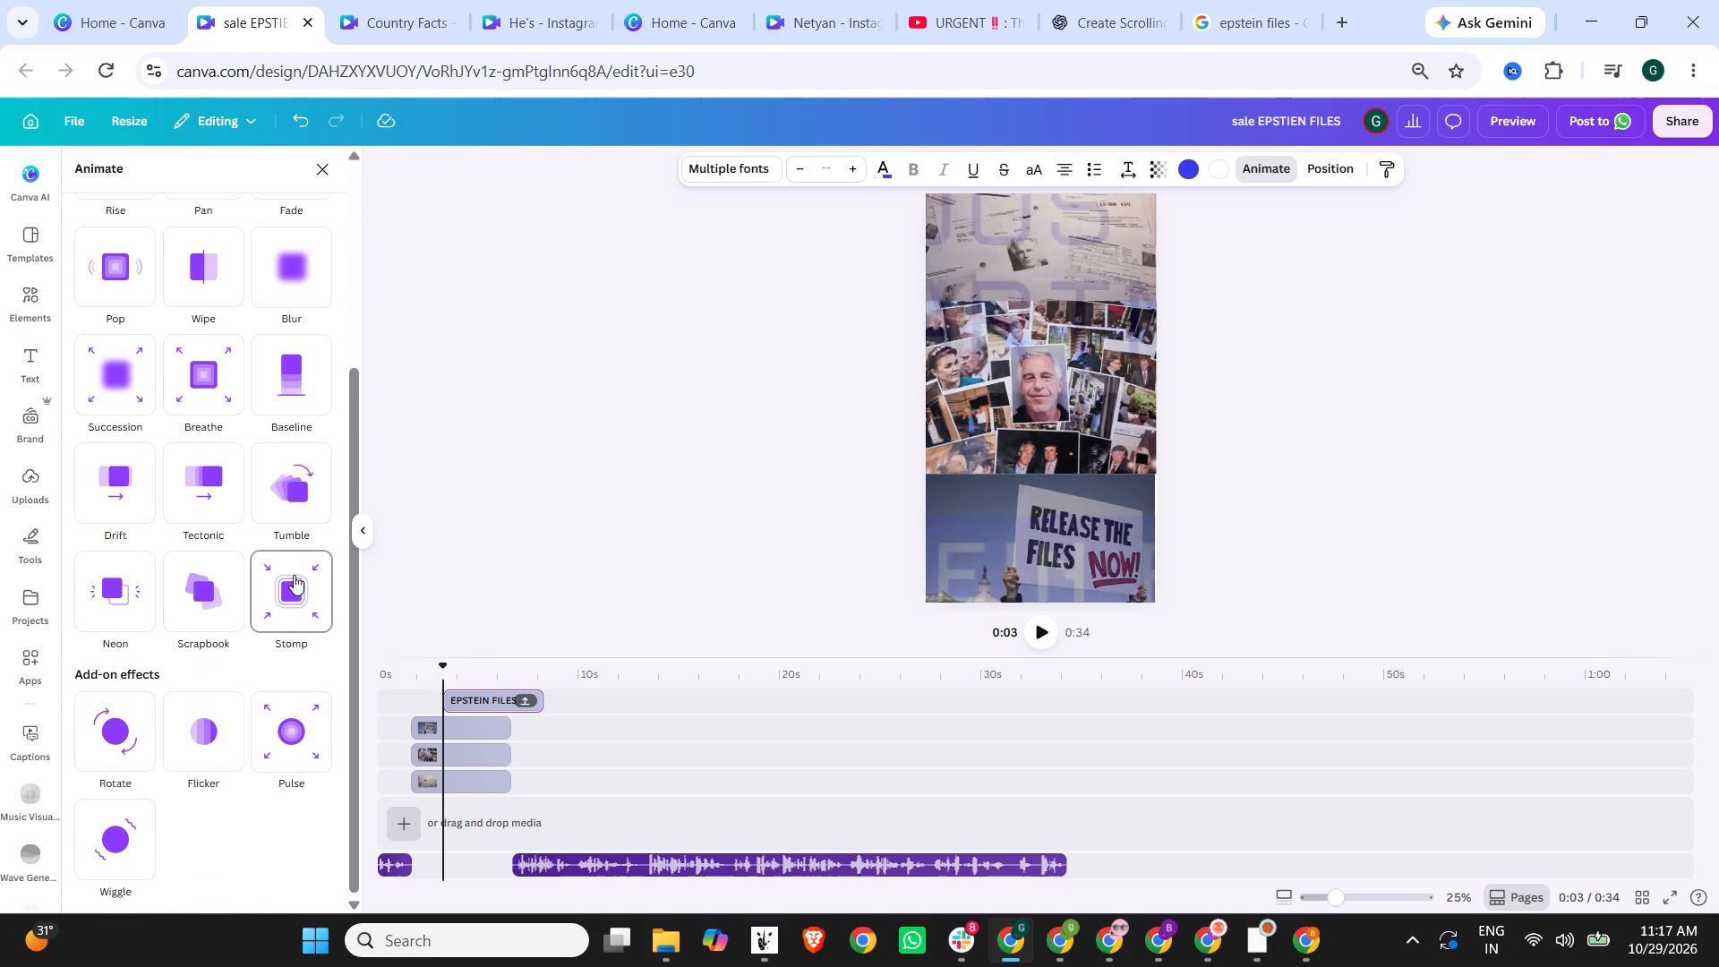
scroll(292, 572, down, 2)
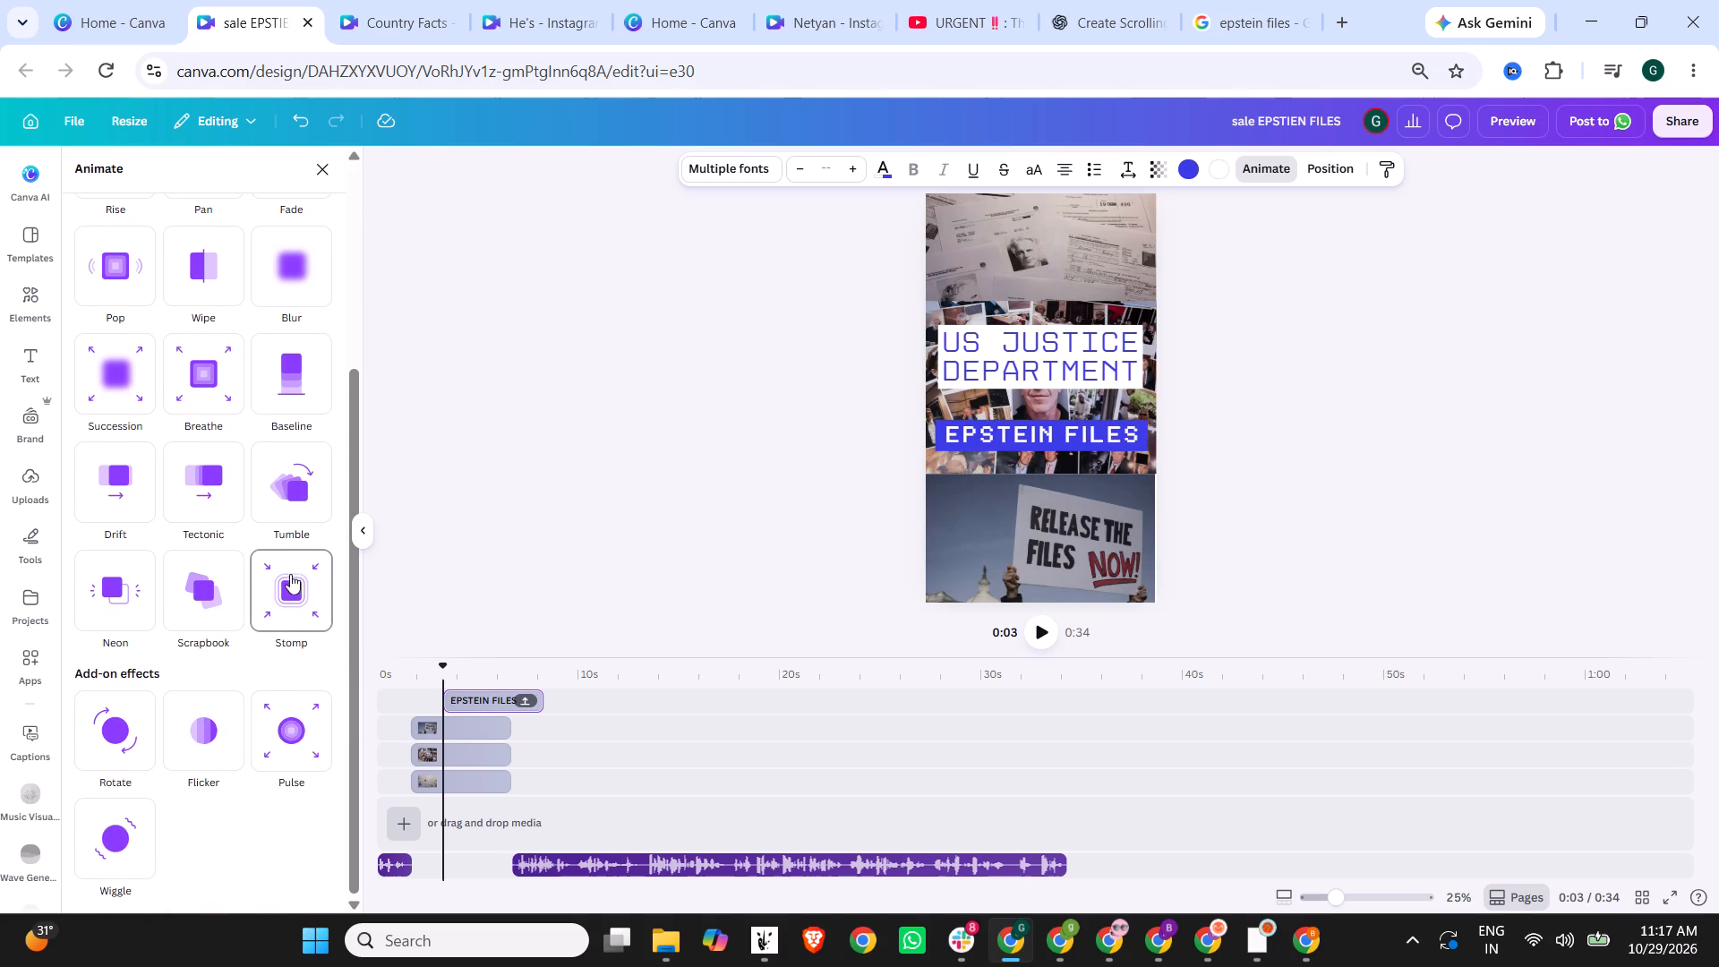
click(146, 592)
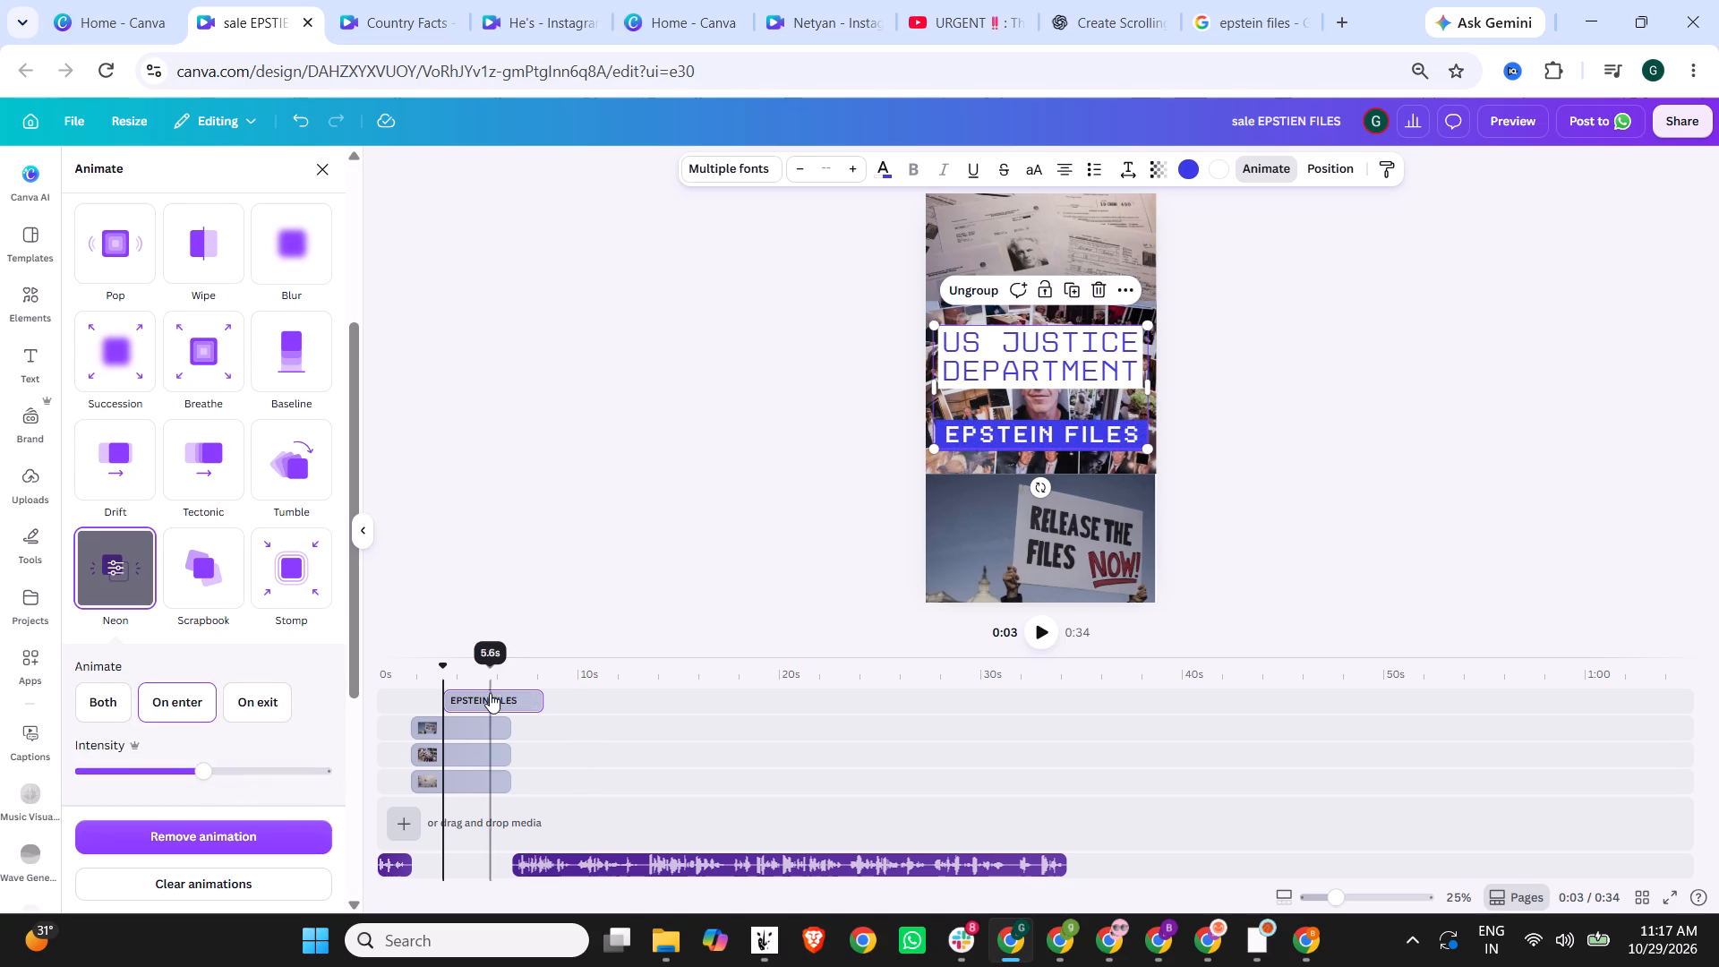
Shift the "EPSTEIN FILES" text clip earlier on the timeline to align it with the three photo clips.
drag(486, 698, 455, 699)
click(541, 582)
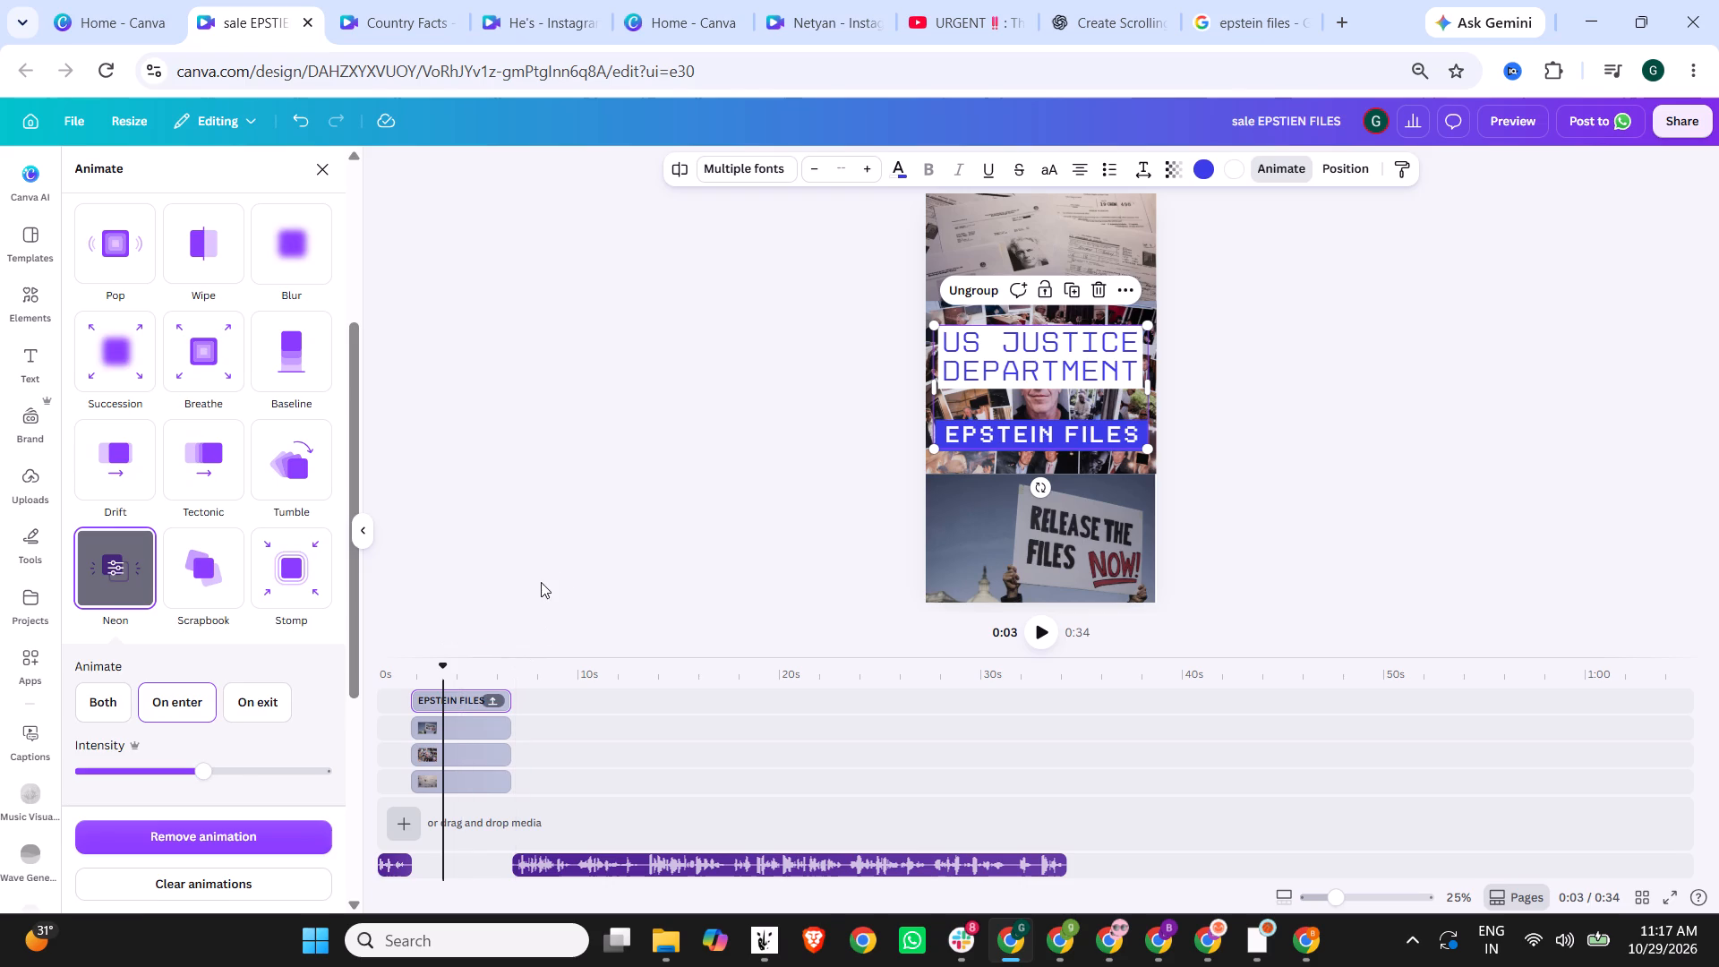
click(637, 526)
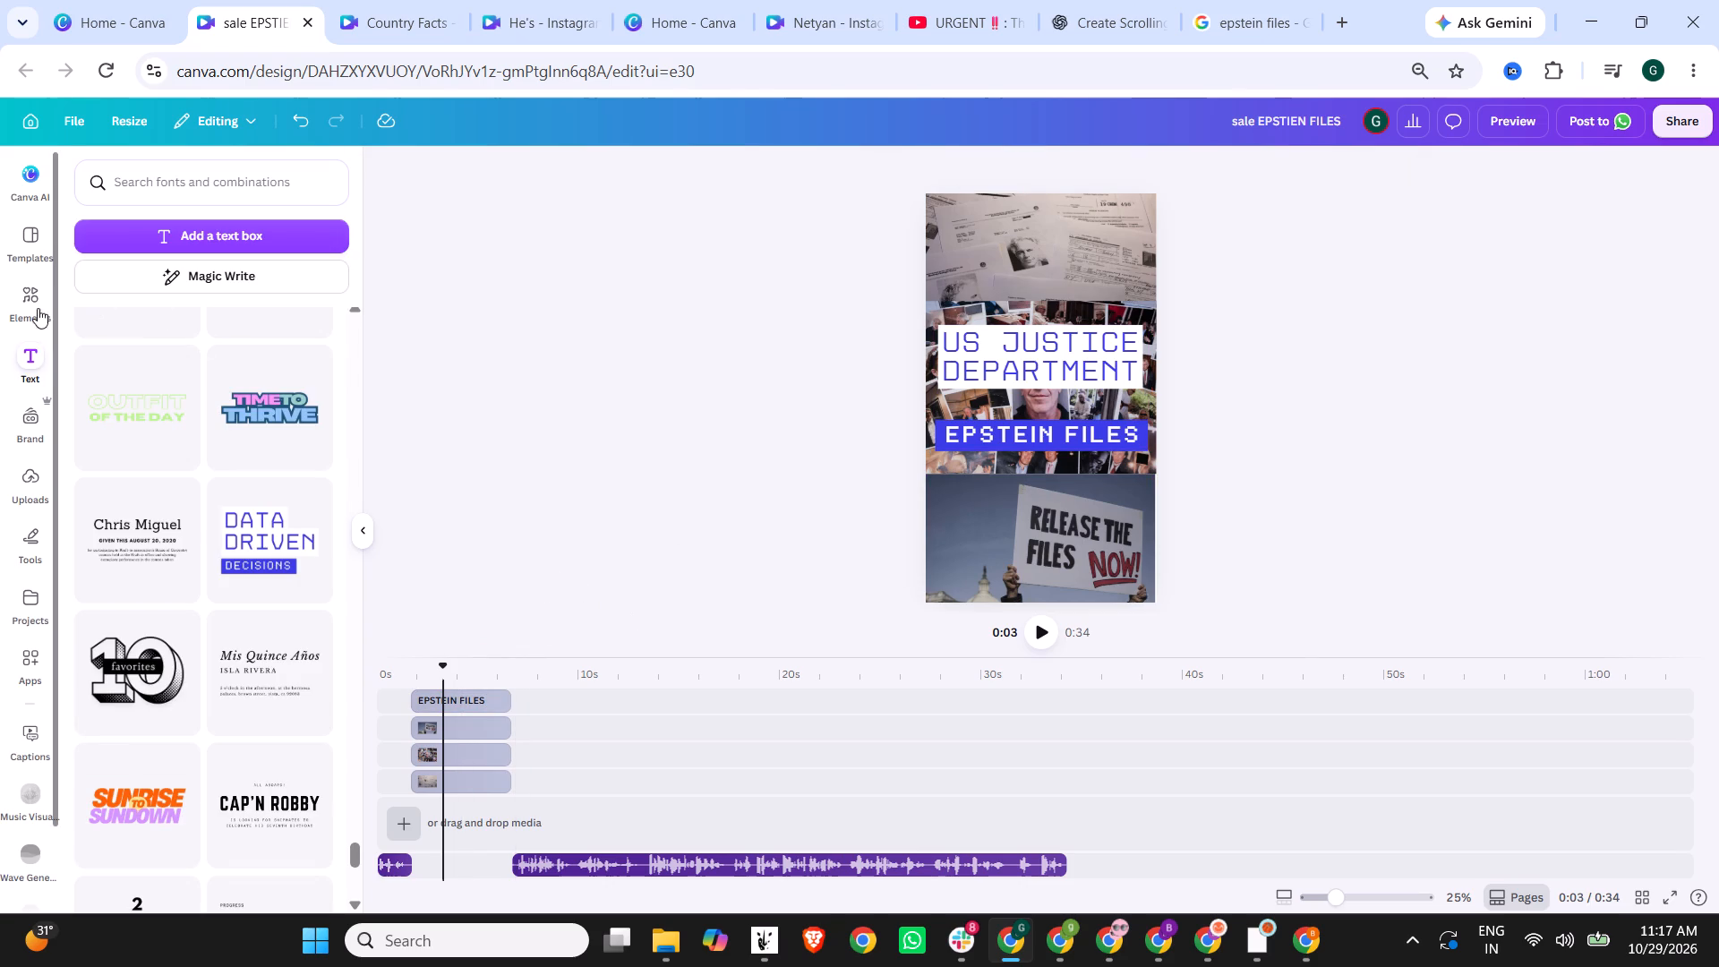
Search the audio library for "flickering" and preview the flickering, light click, ruler-flick, Lighter Ignite and flourescent light sounds.
click(4, 308)
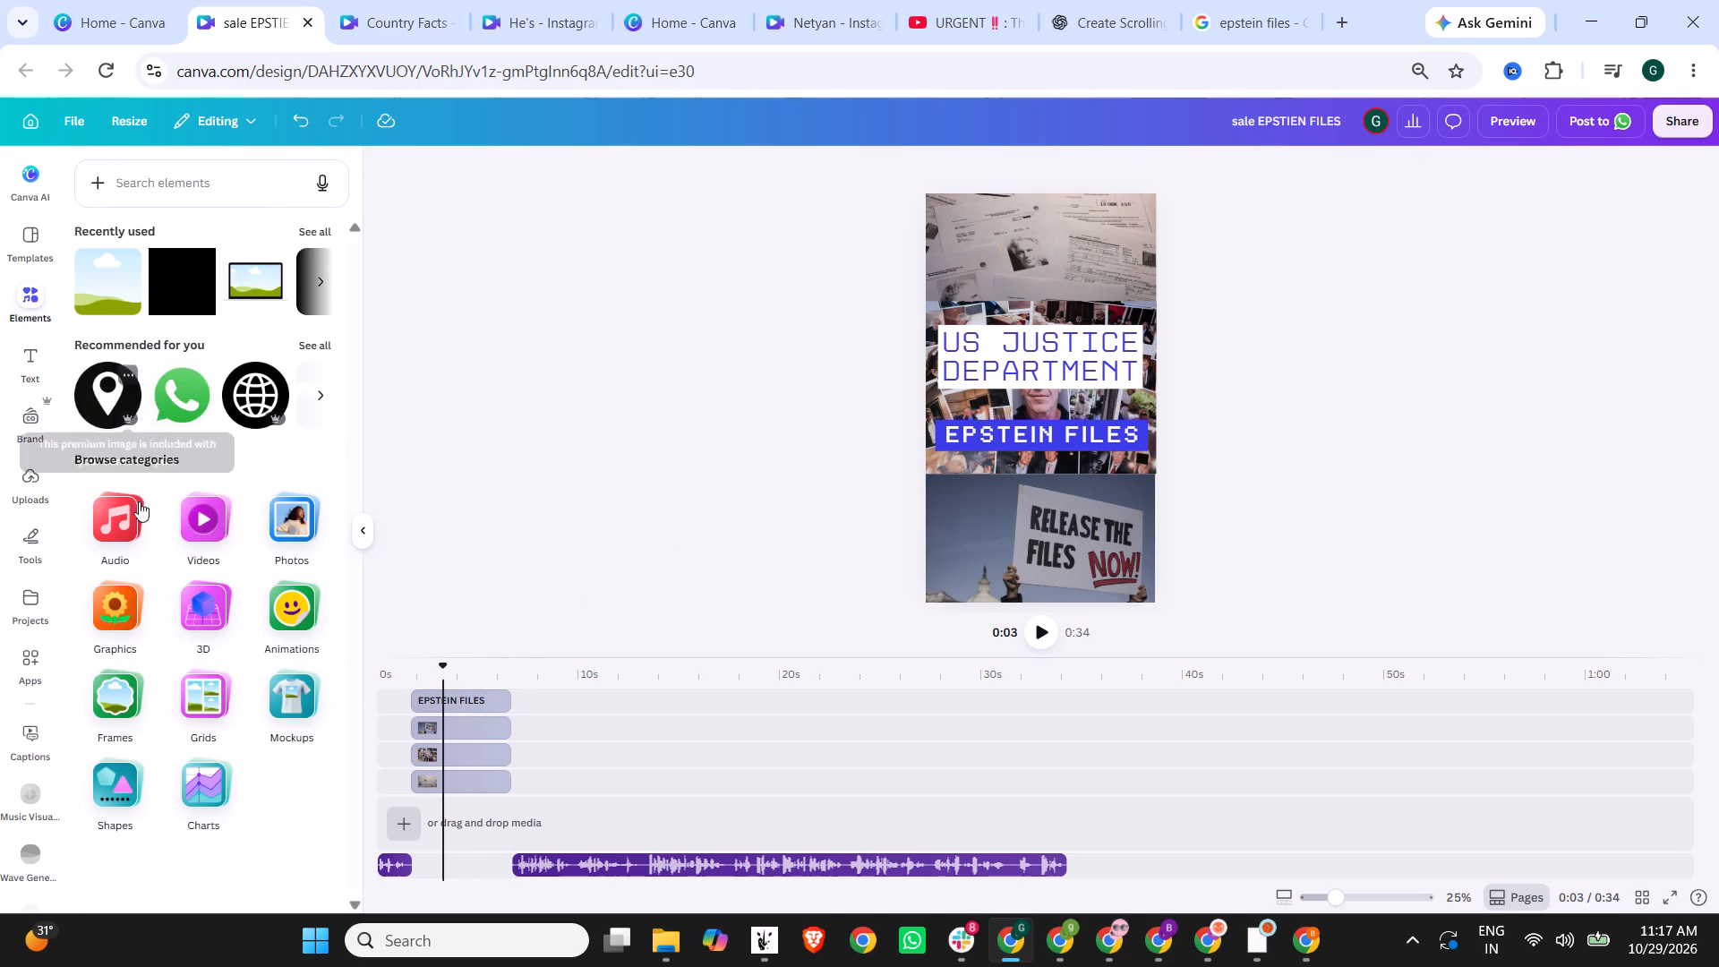
click(141, 520)
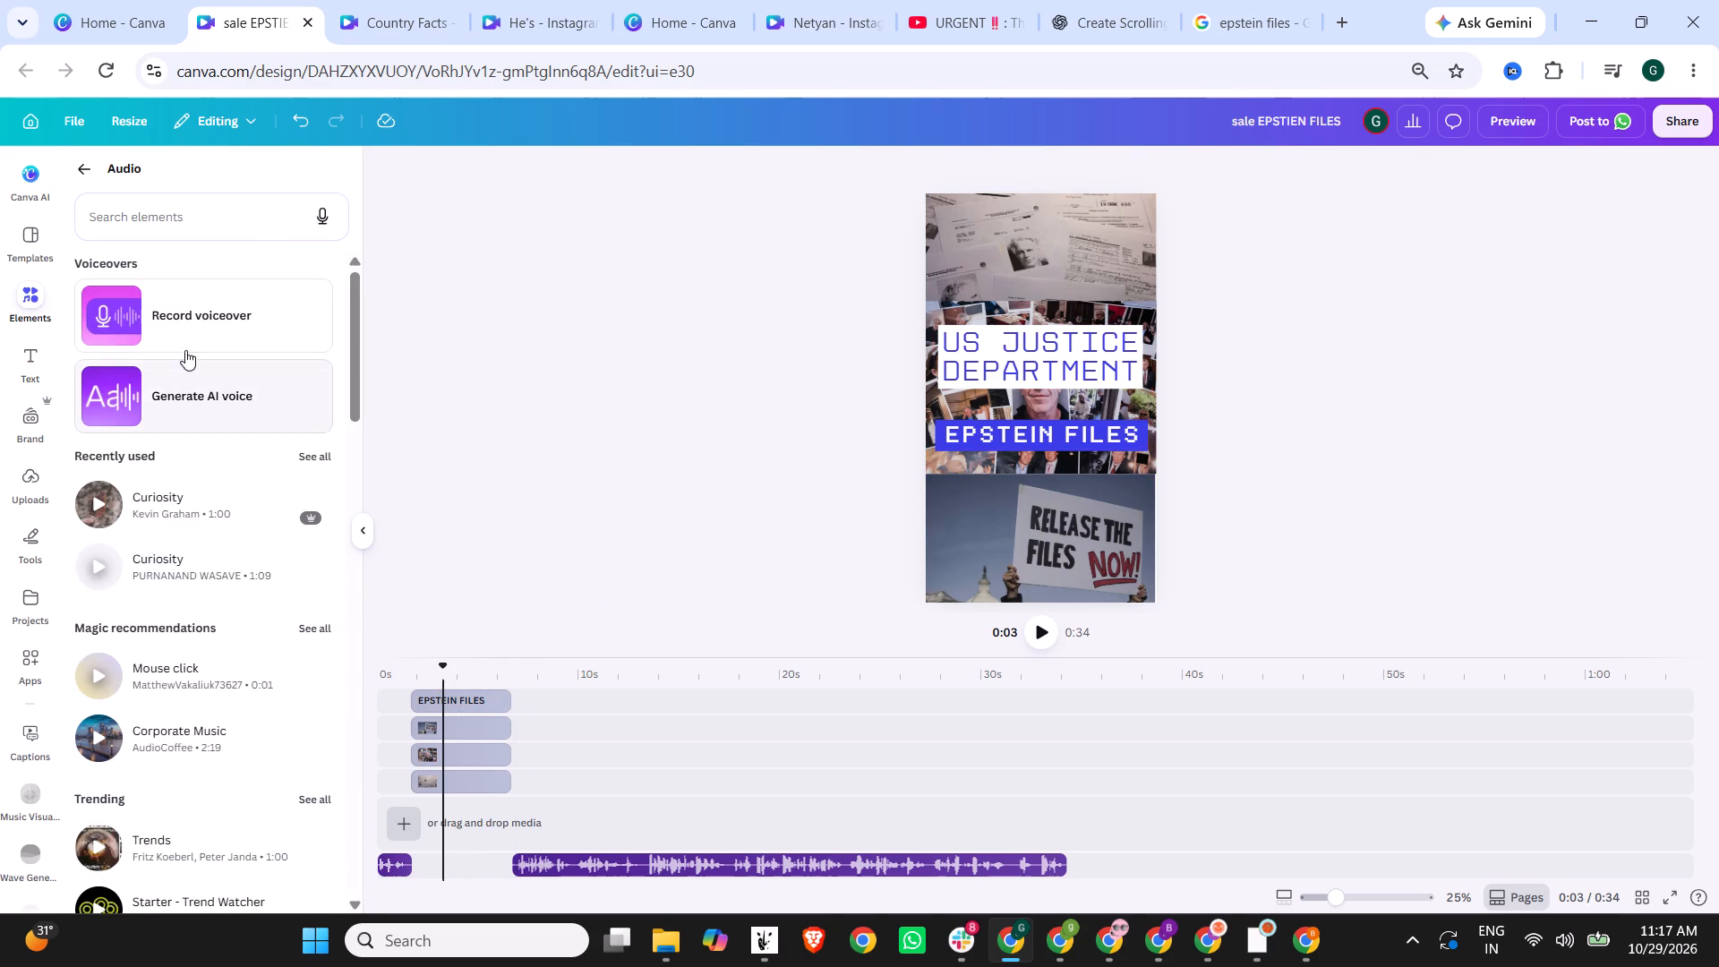
click(151, 216)
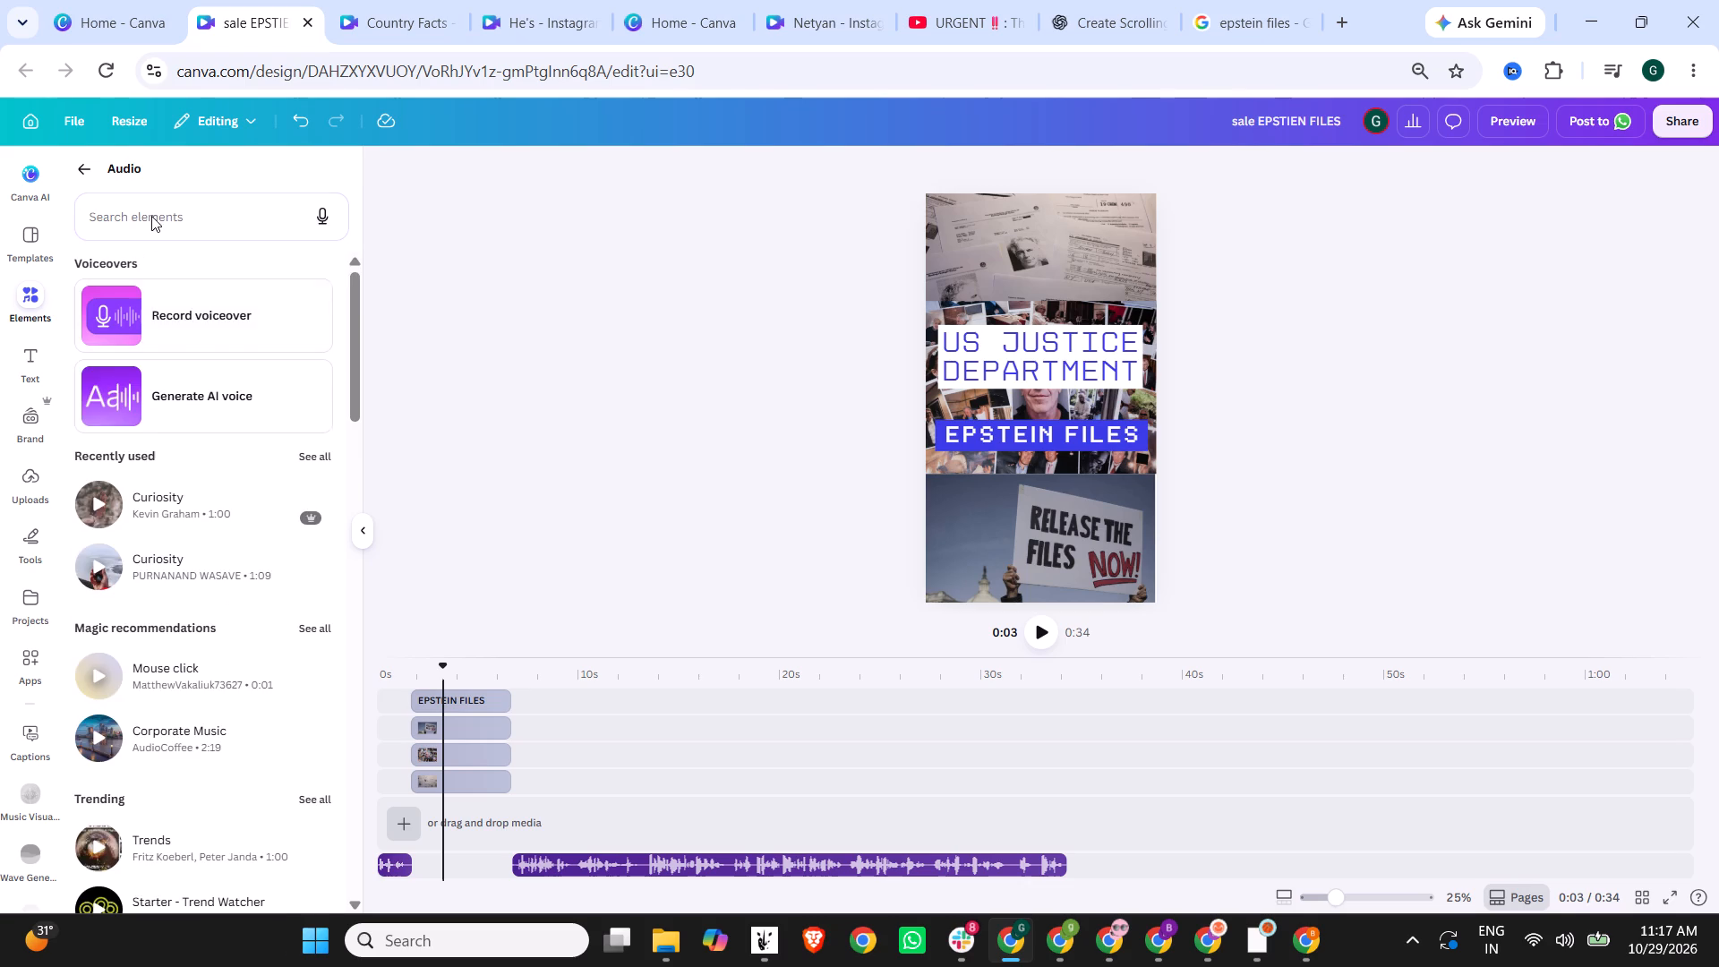
text(flickering)
key(Return)
click(96, 349)
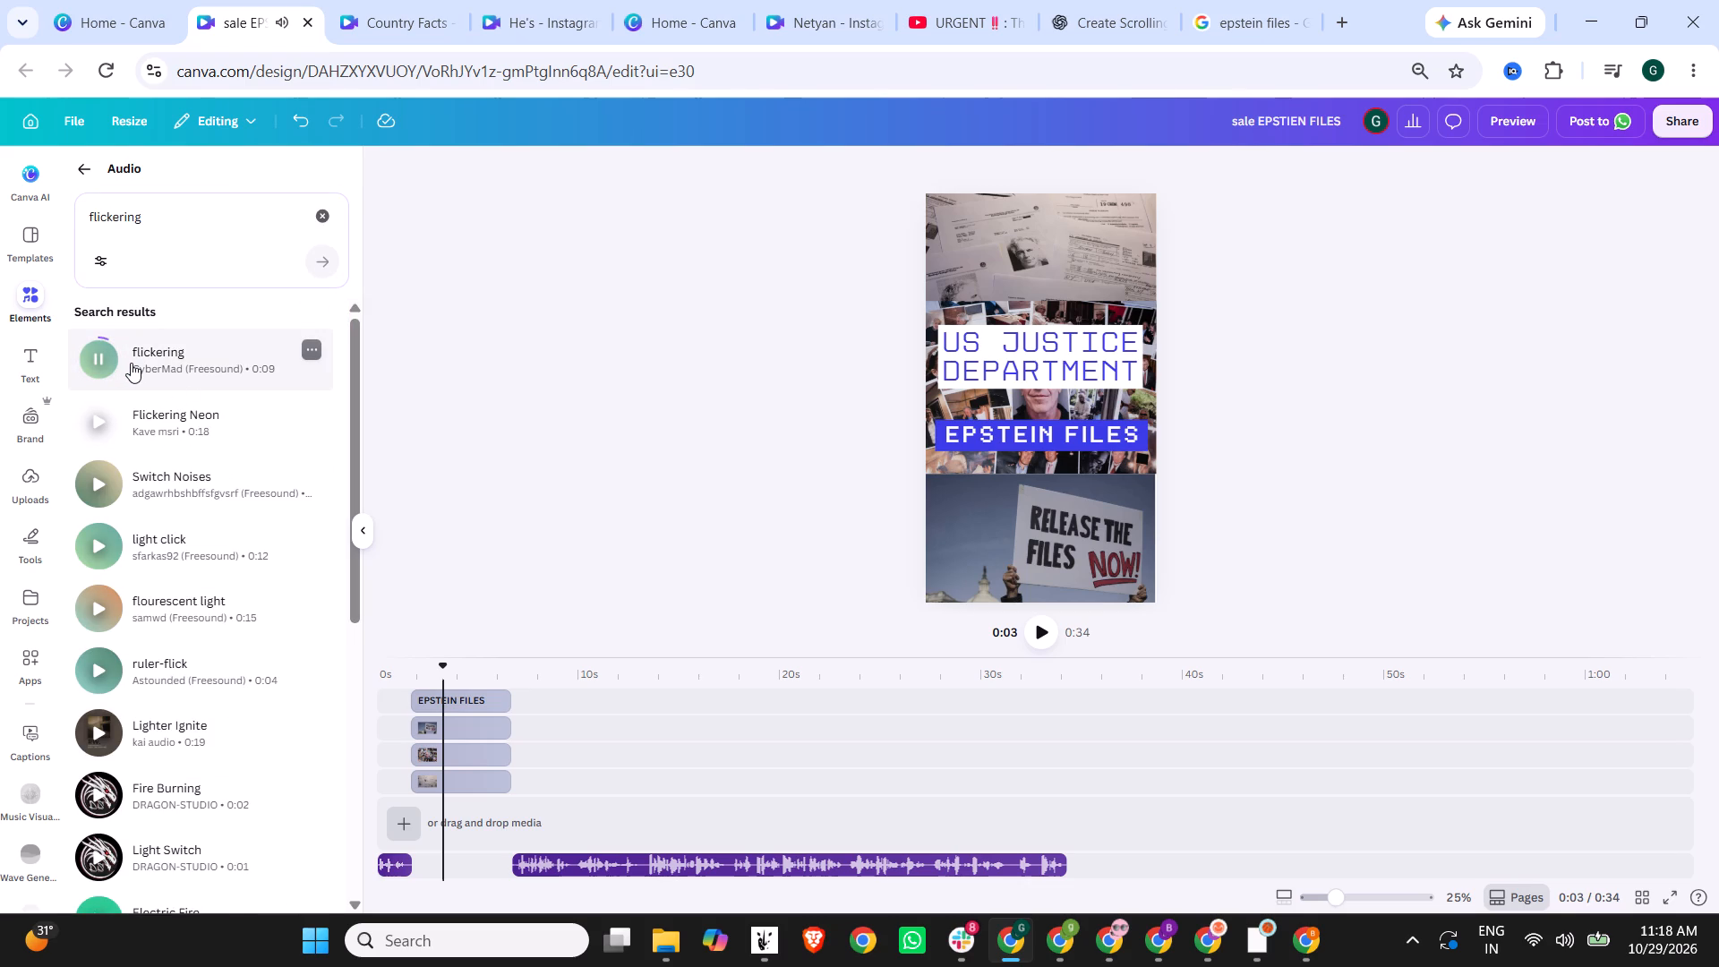
click(99, 349)
click(95, 539)
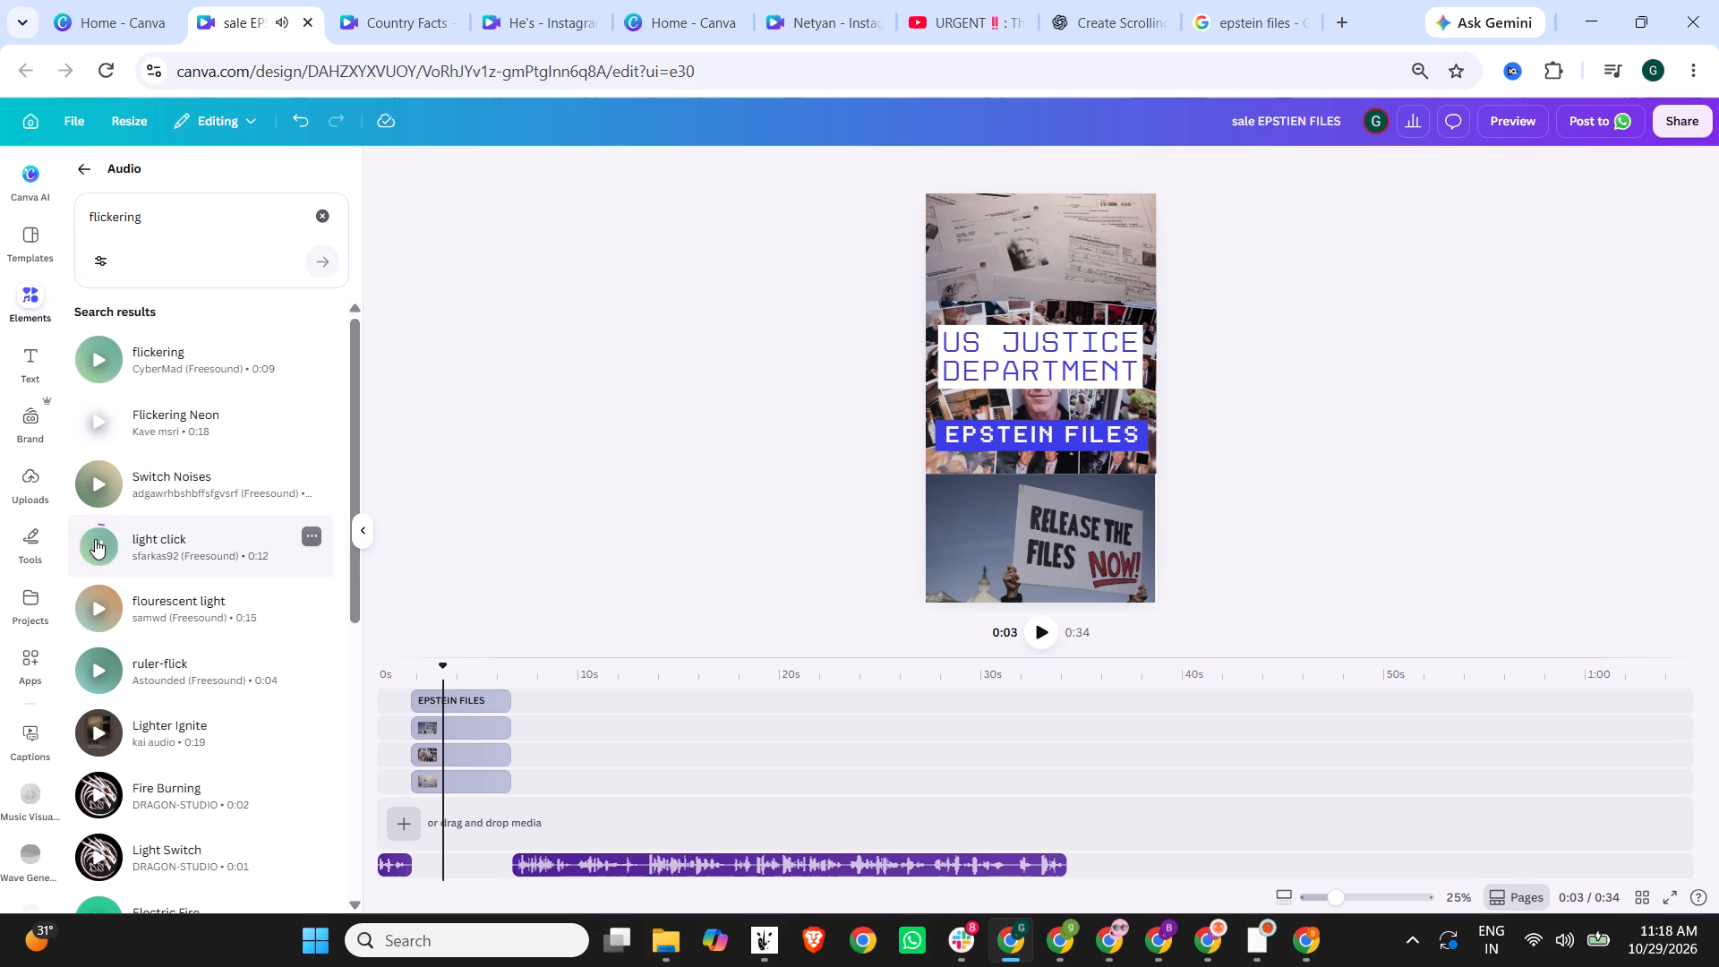
click(107, 671)
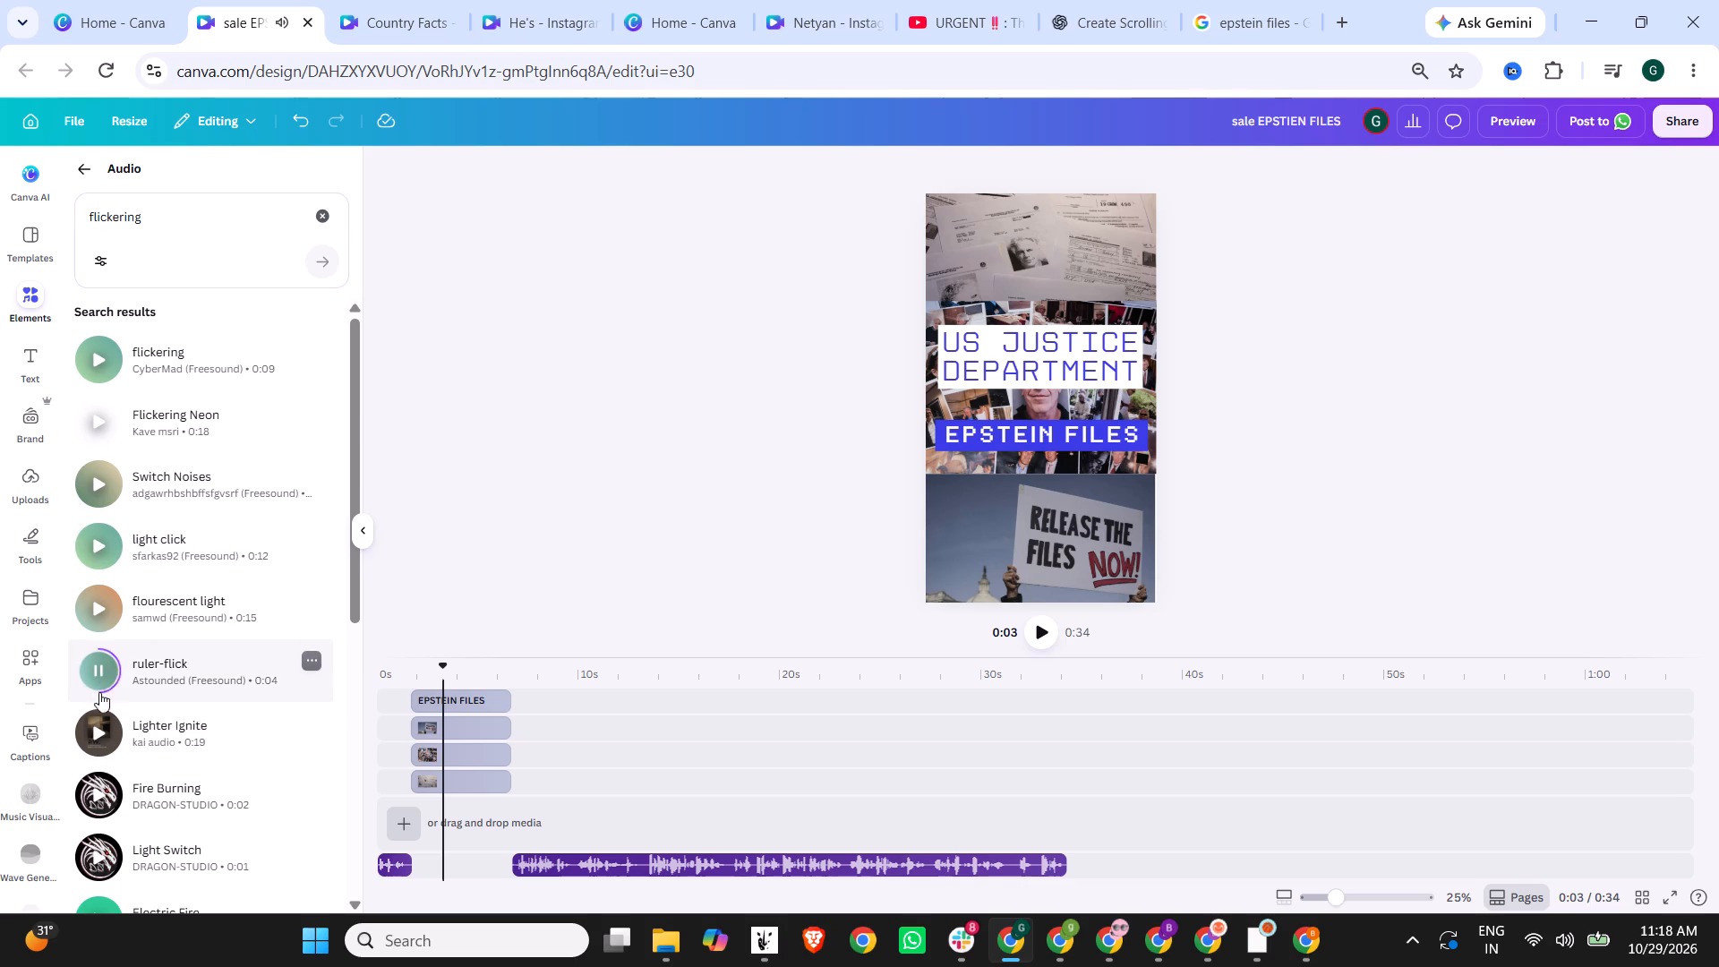
click(99, 731)
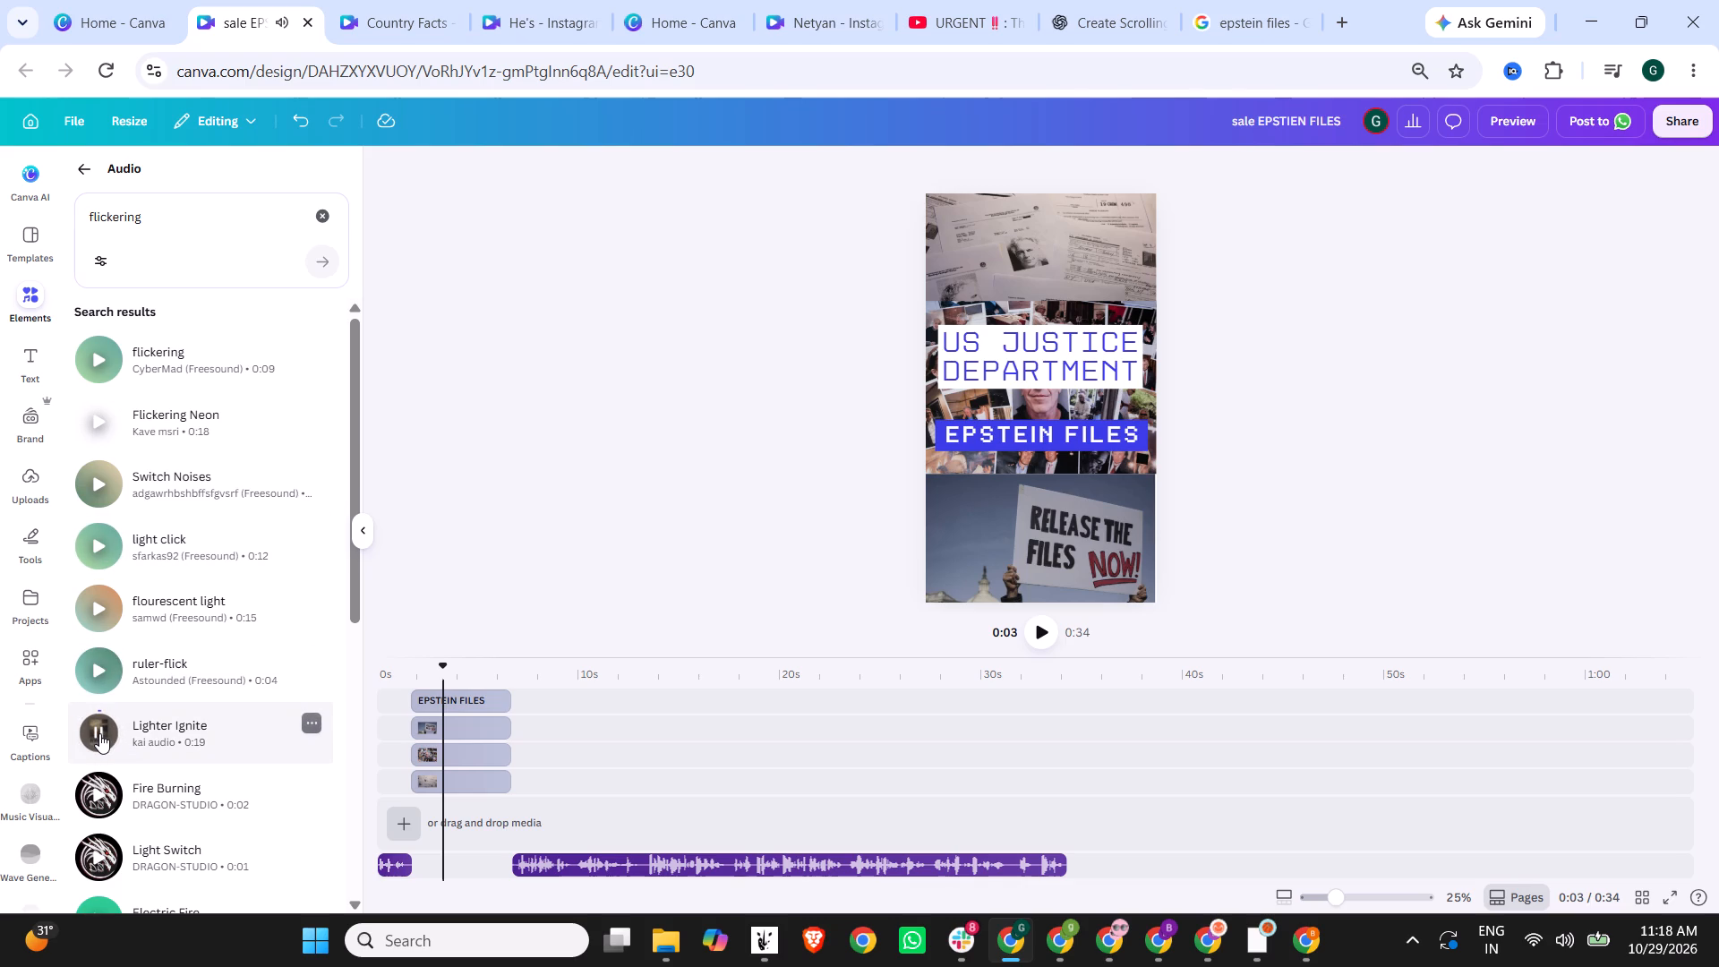
scroll(132, 608, down, 1)
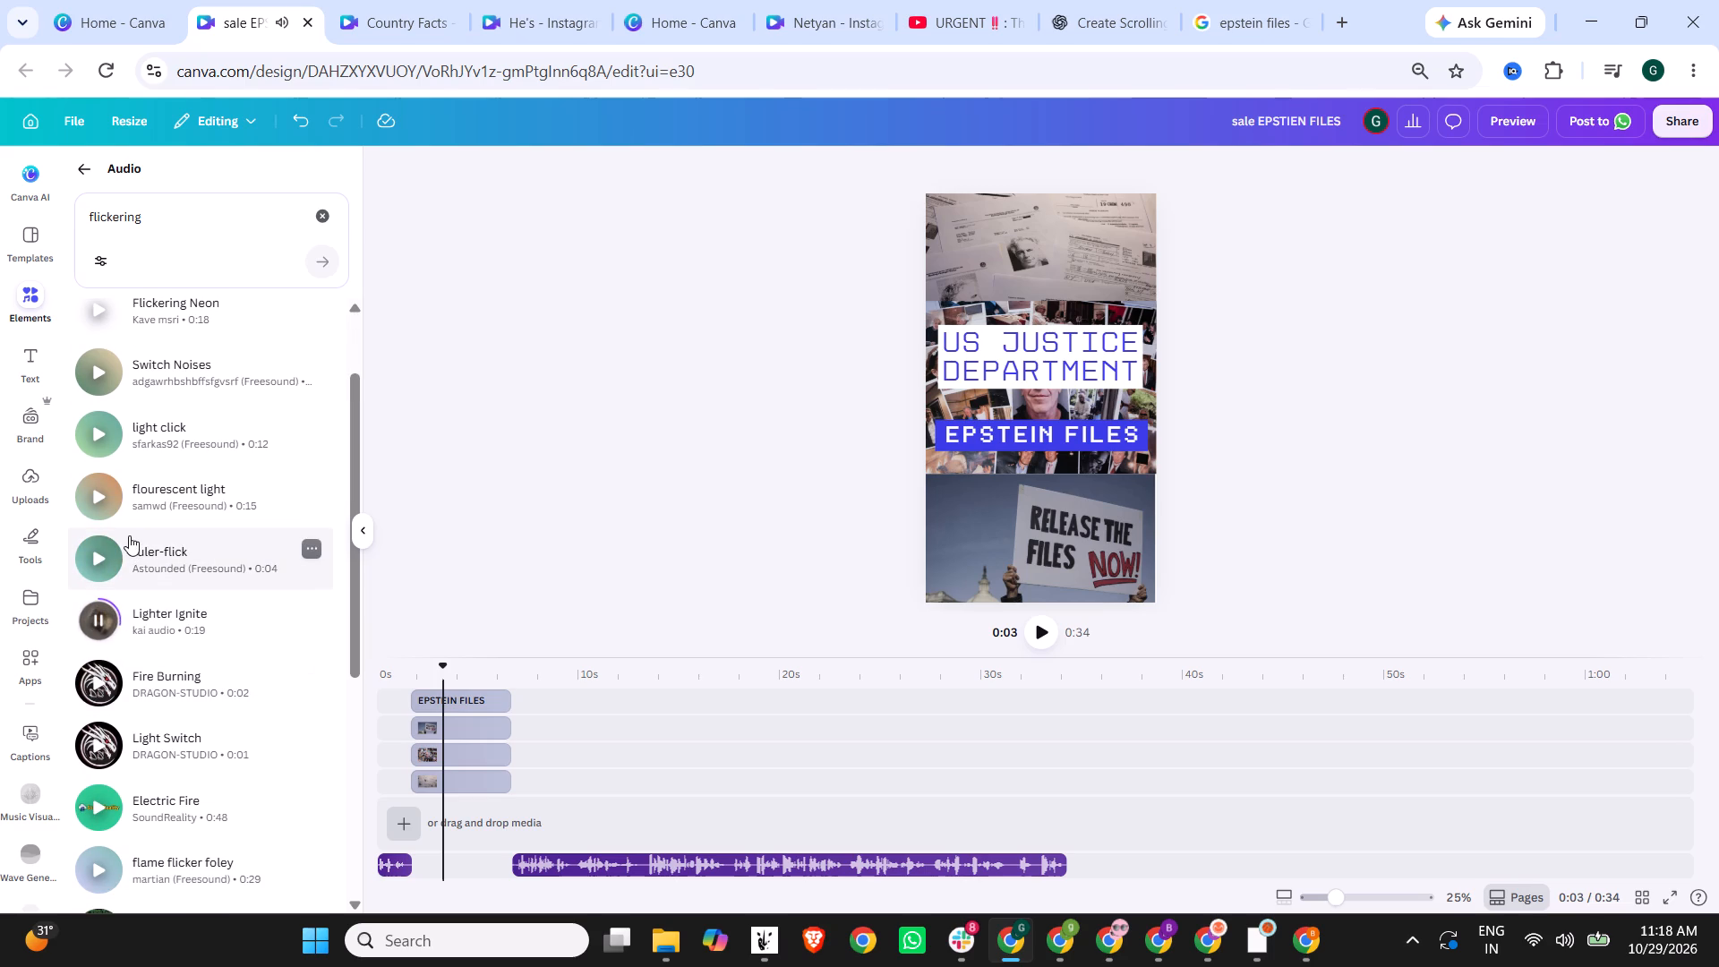
click(100, 484)
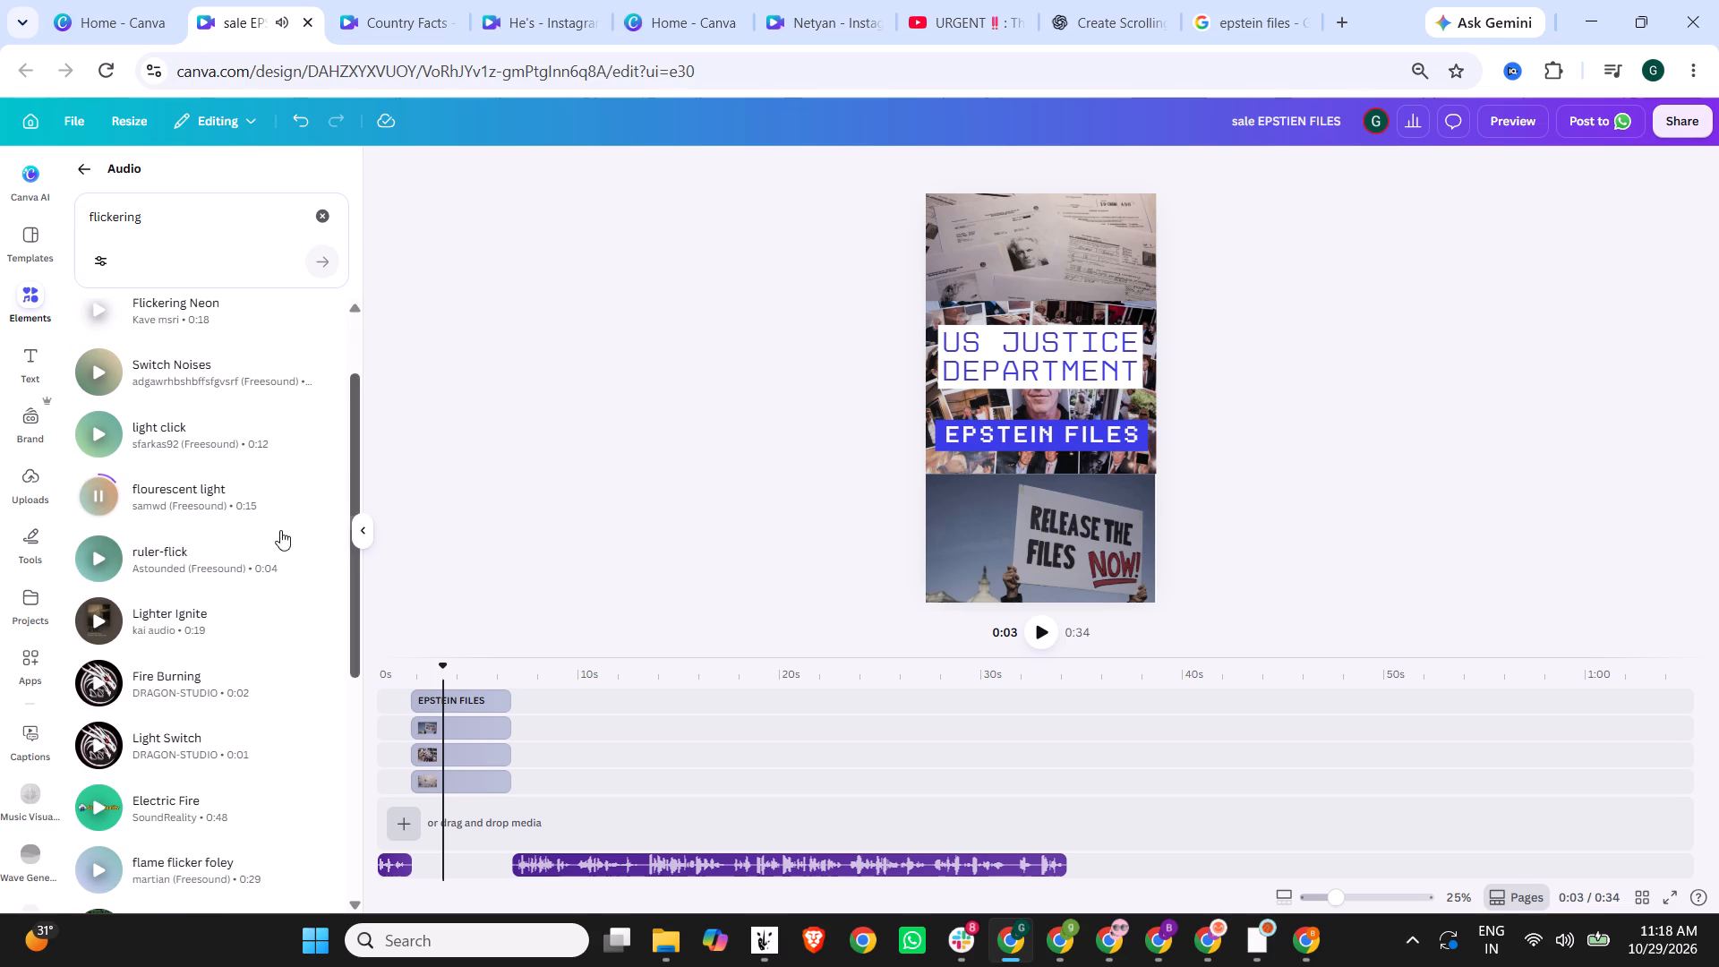
scroll(237, 523, up, 1)
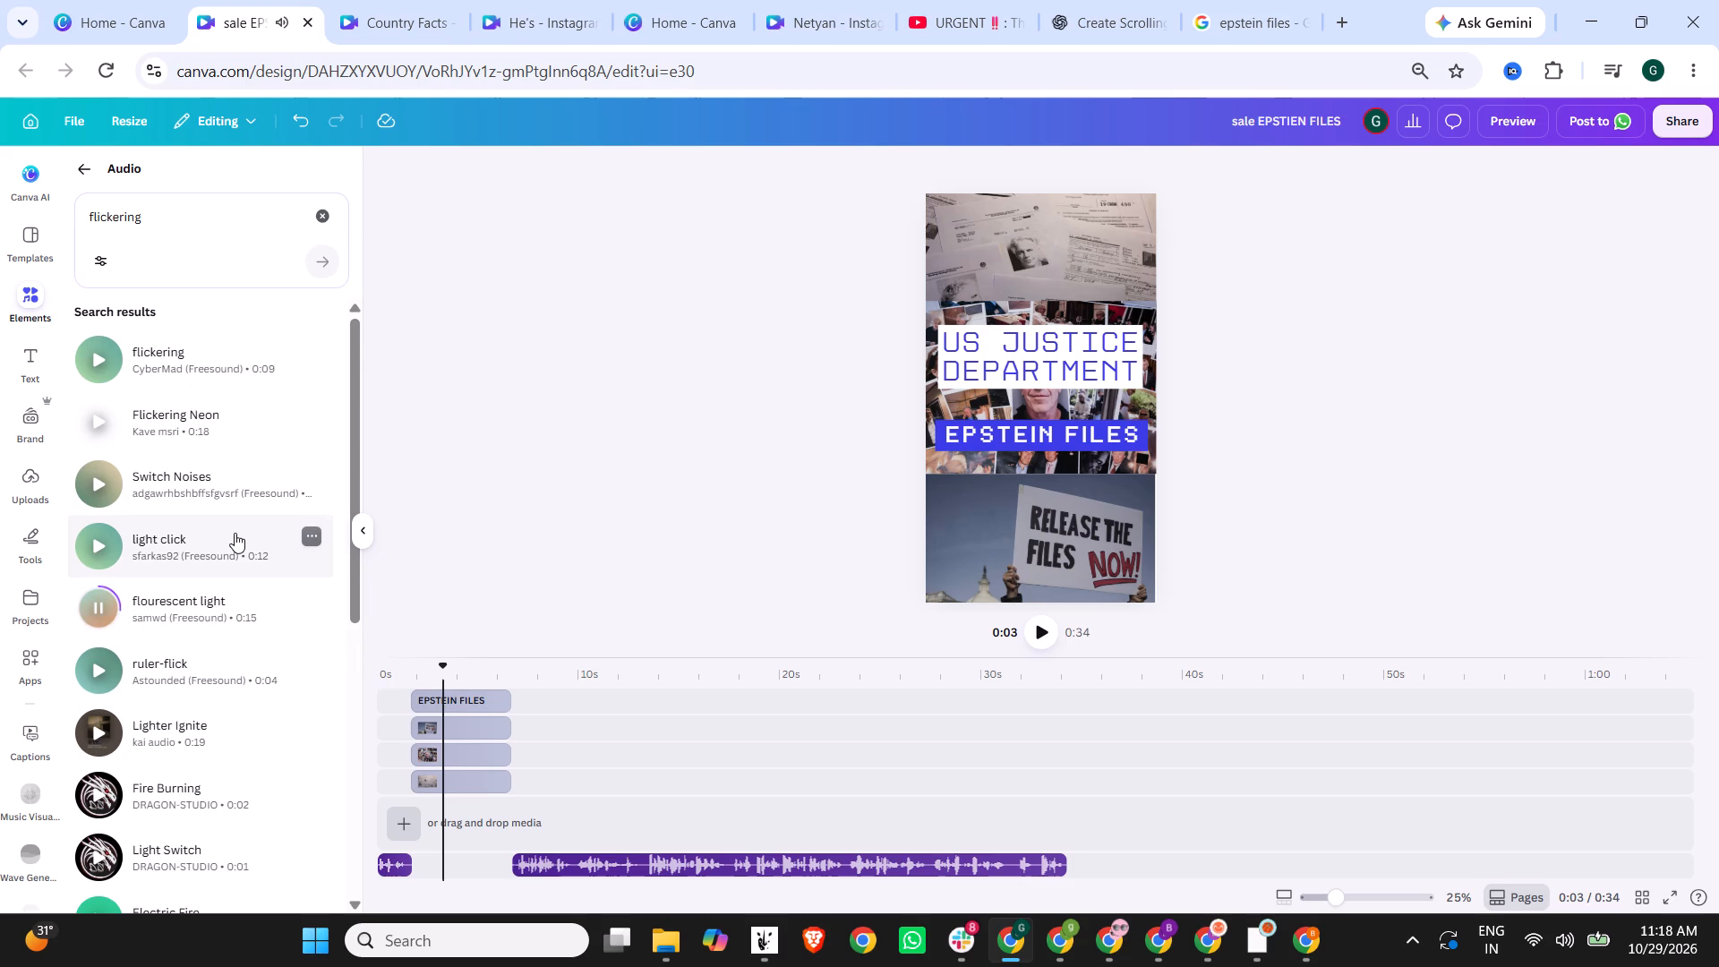
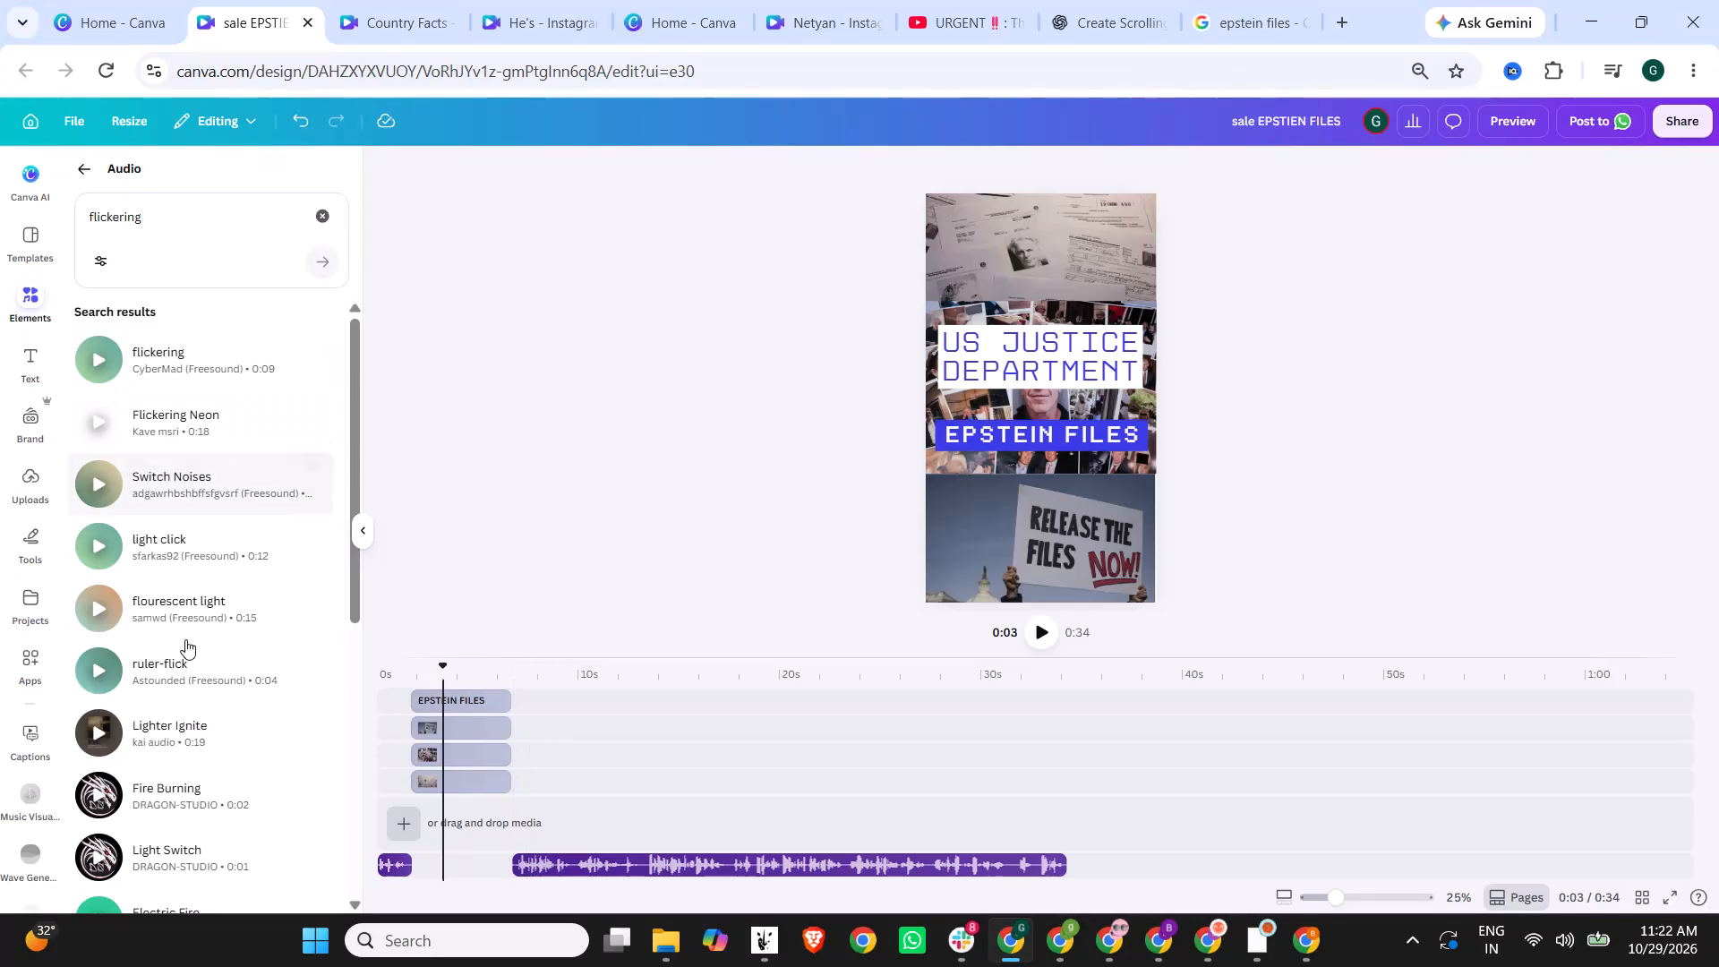
Browse the "flickering" audio results and preview fluorescent lamp flickering, Light Switch On, lighterrr, Angel Sparkle and PREL Whoosh Flicker.
scroll(119, 602, down, 2)
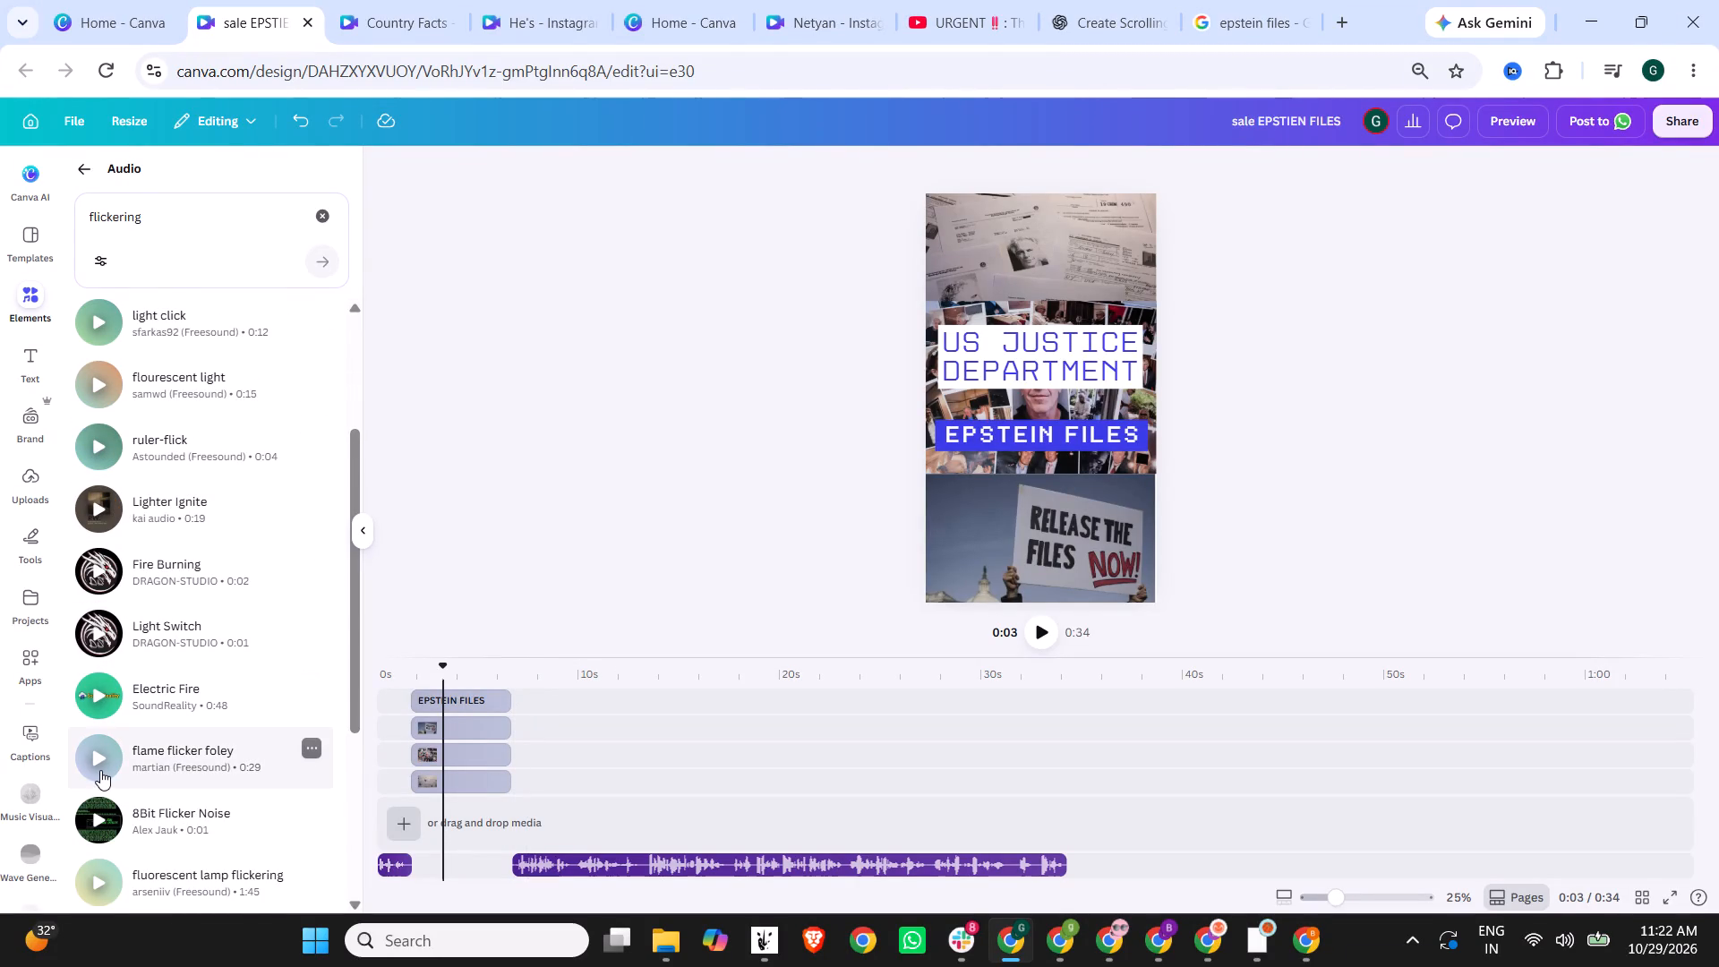
scroll(100, 770, down, 2)
click(115, 663)
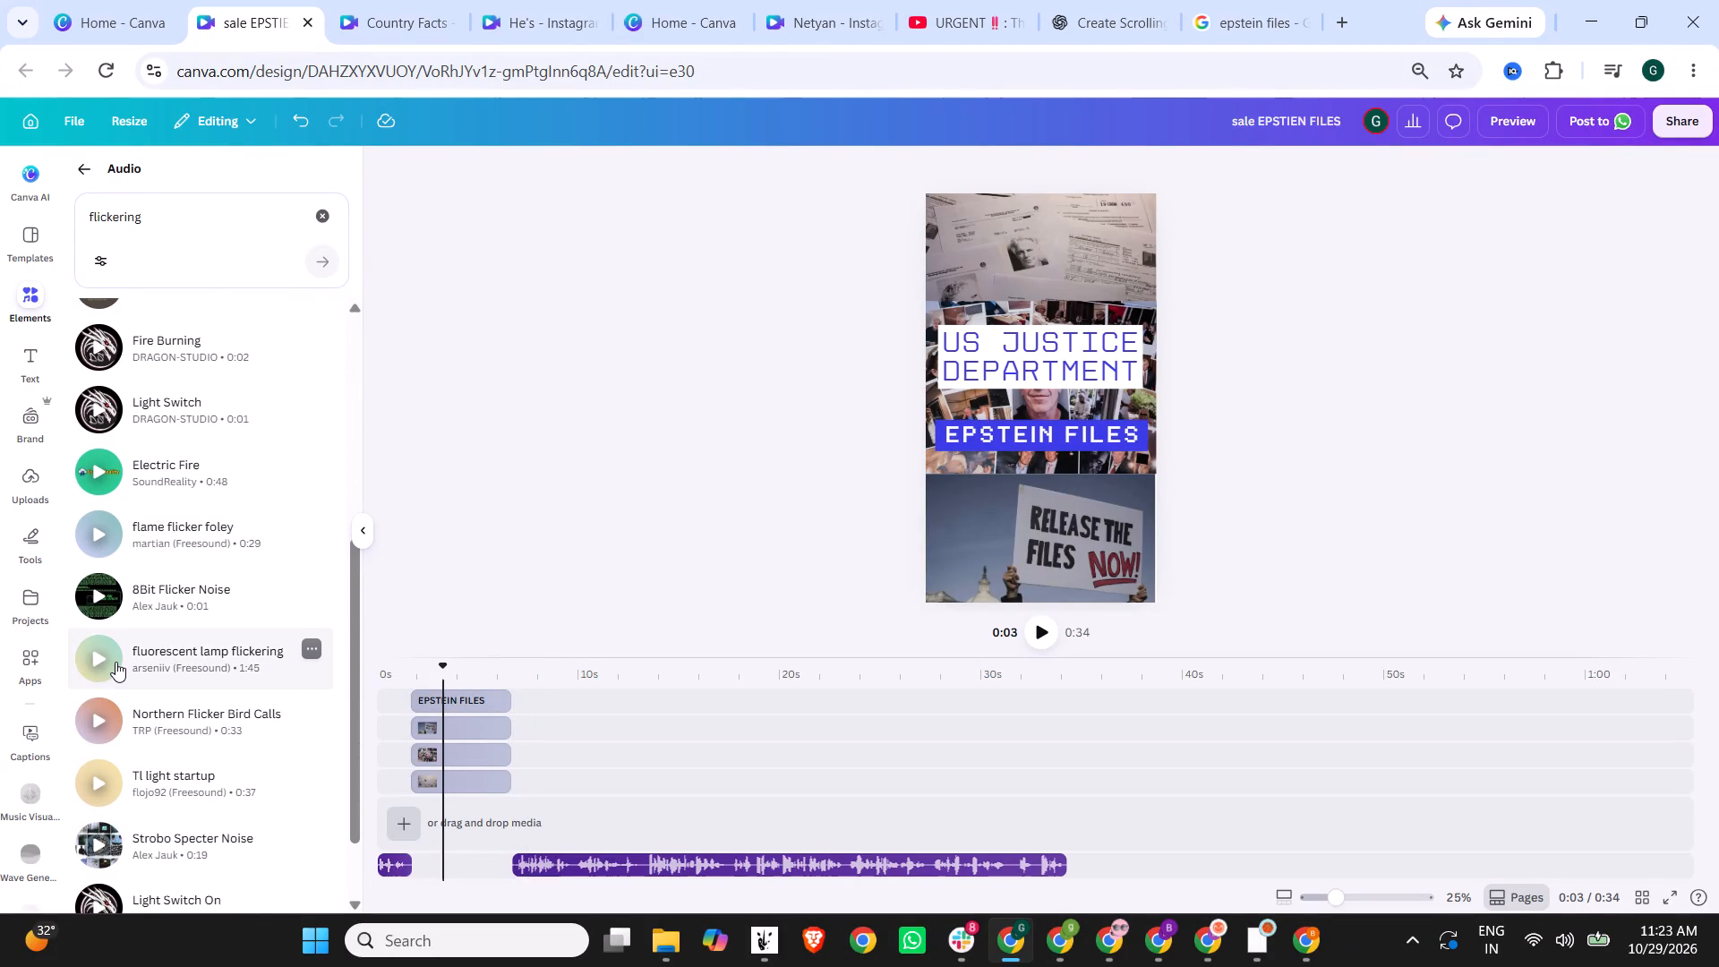
click(114, 663)
scroll(214, 706, down, 6)
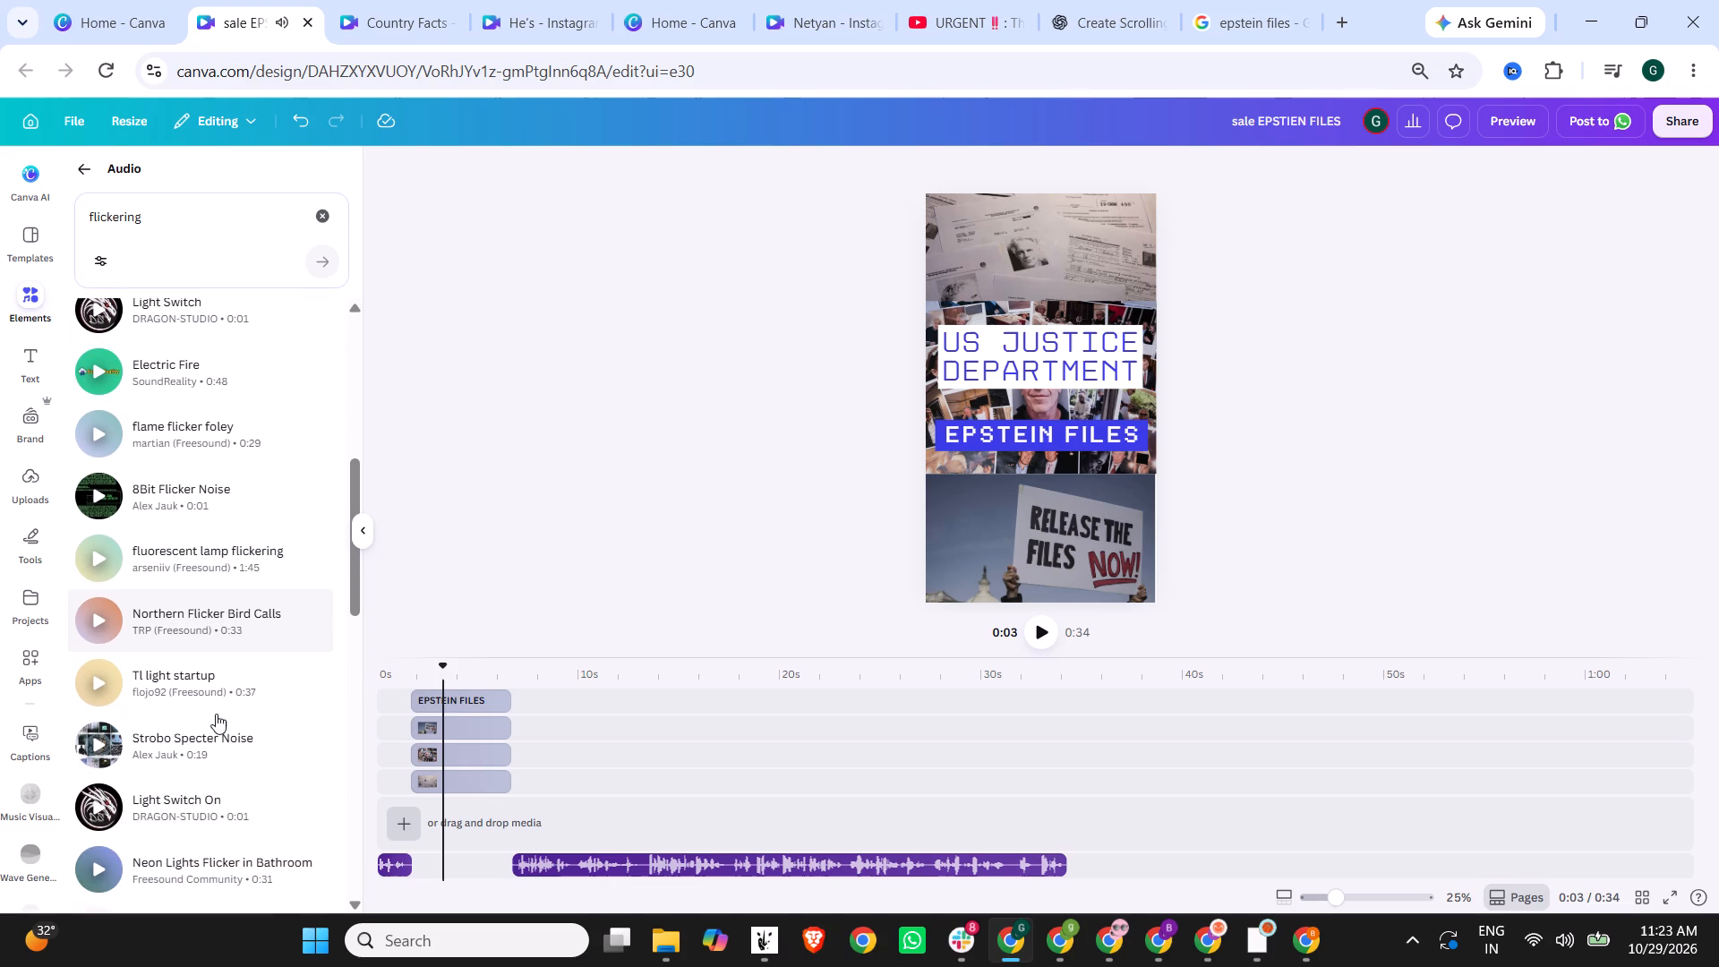
click(102, 804)
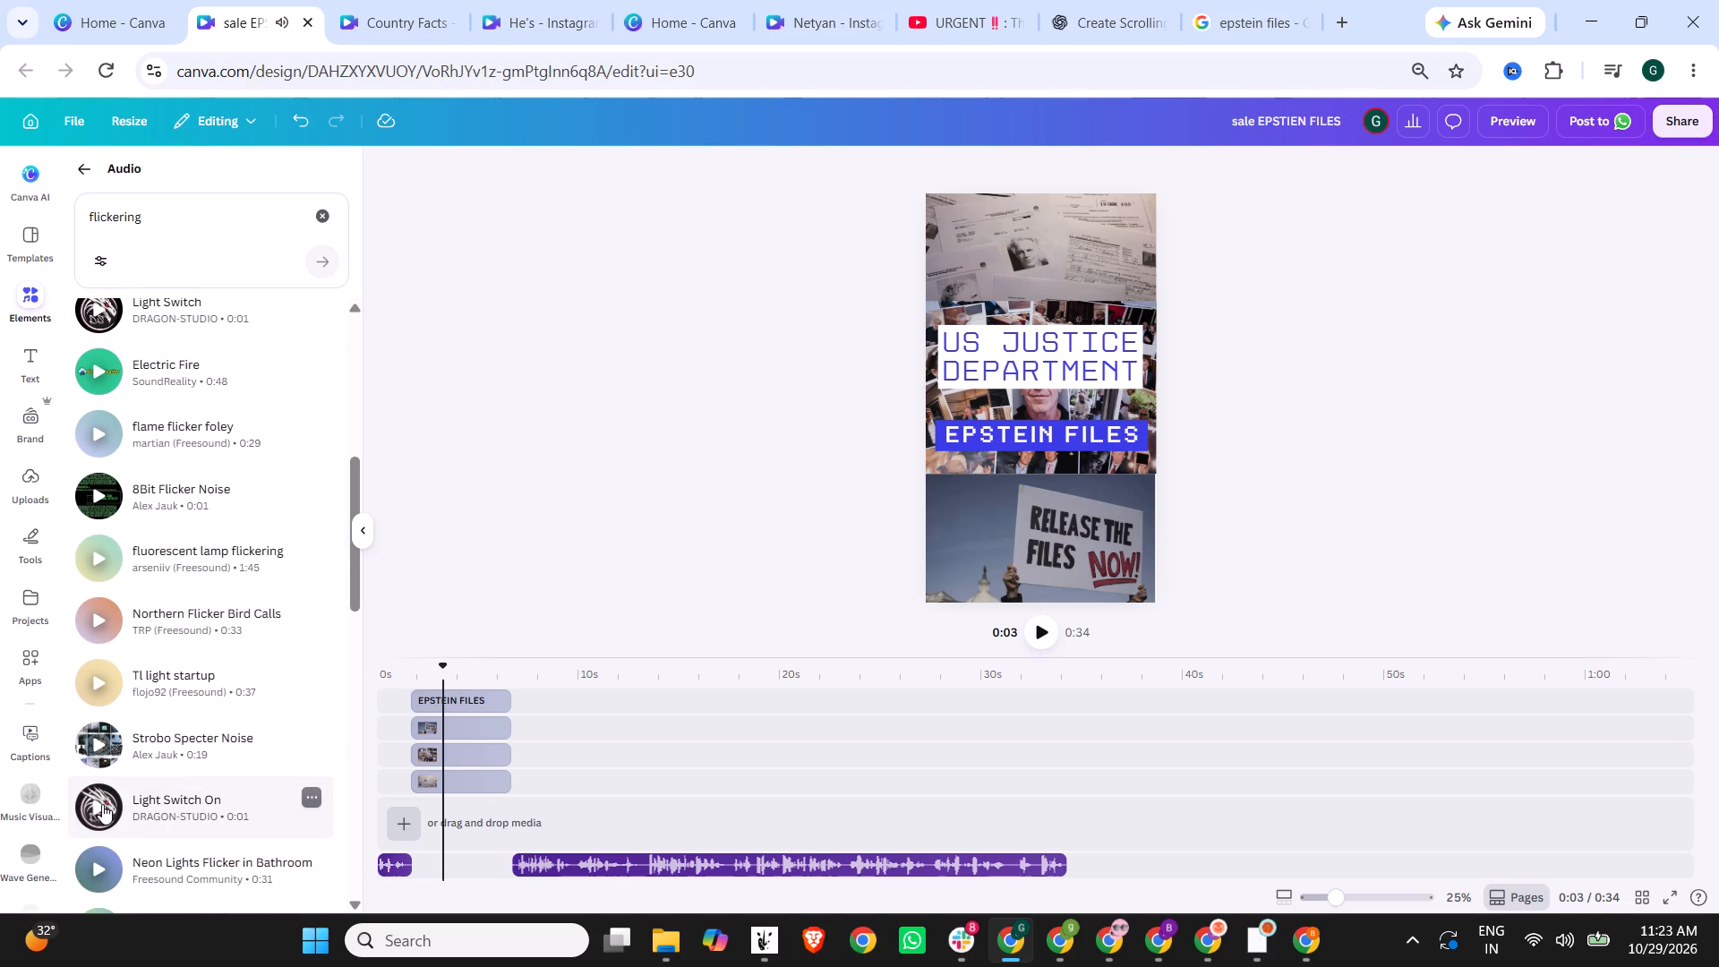
scroll(102, 804, down, 3)
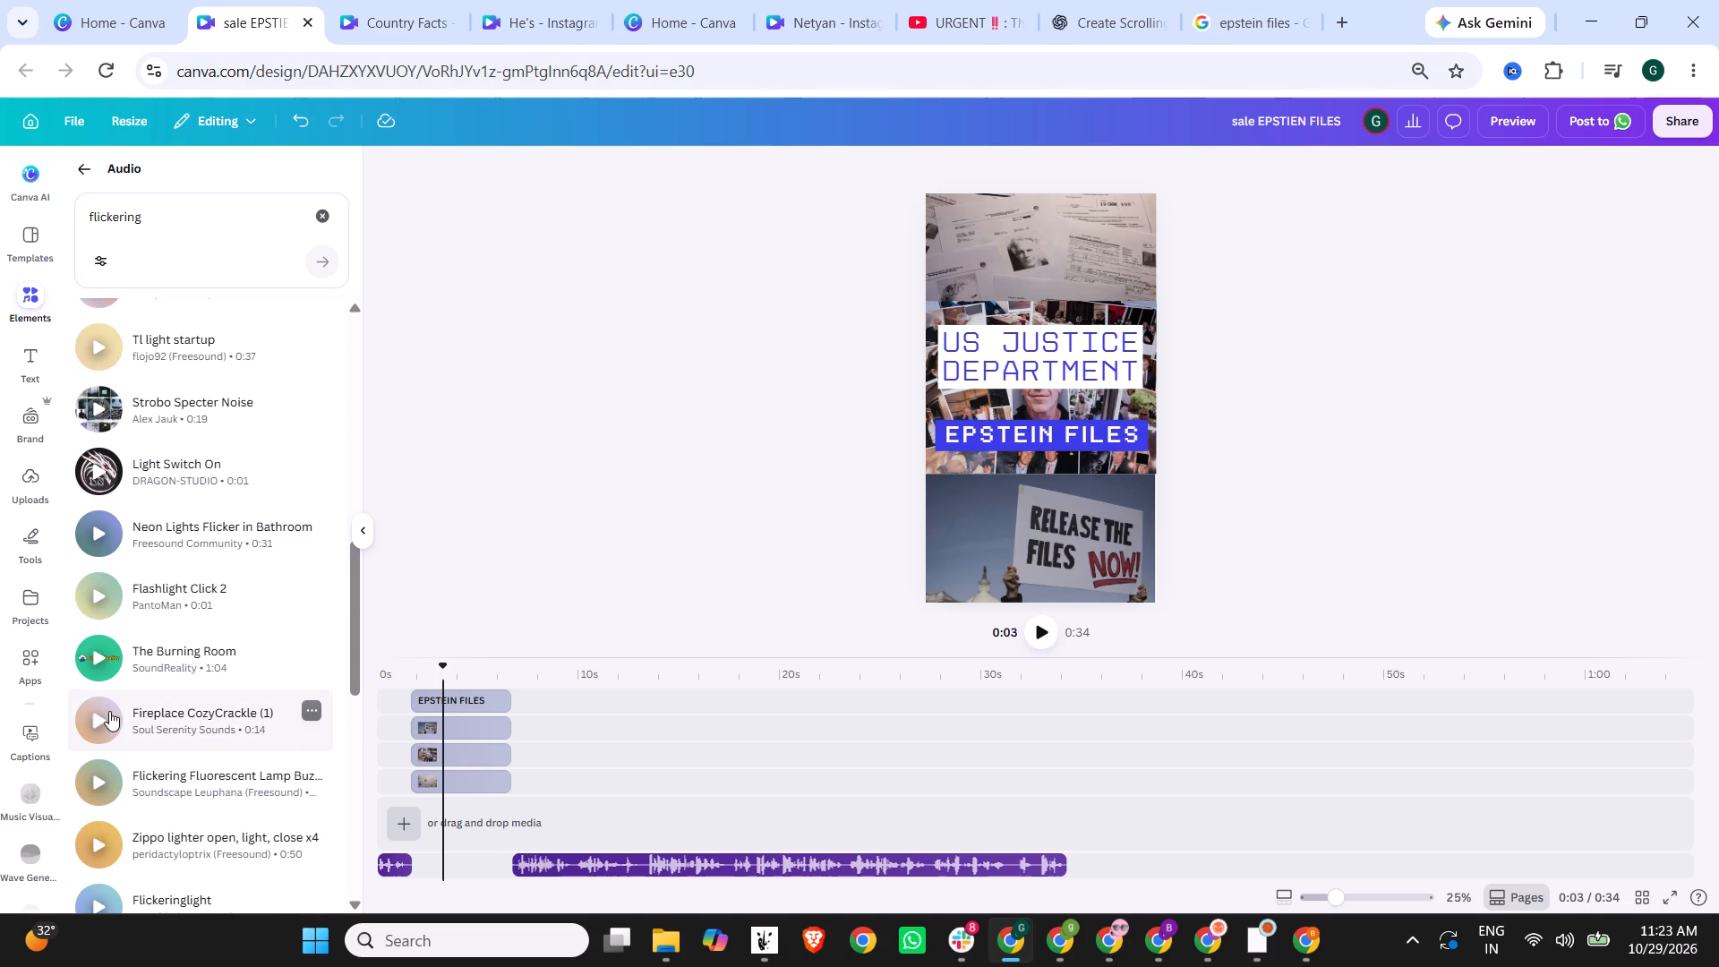
scroll(101, 730, down, 3)
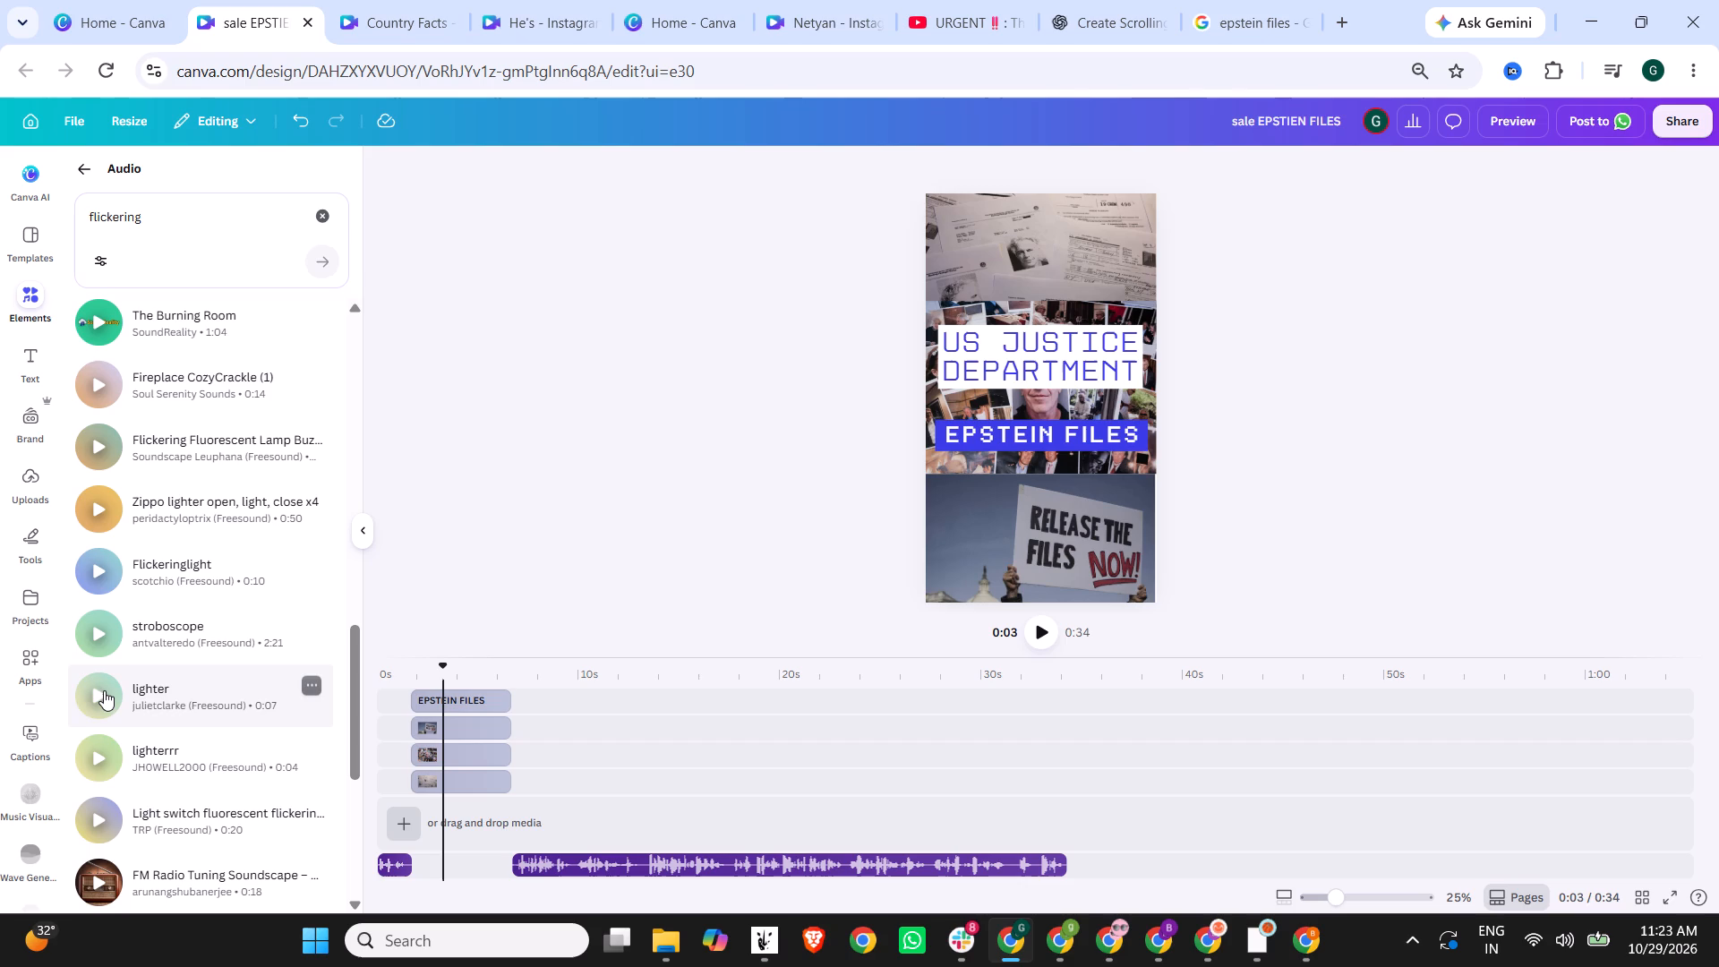
click(98, 774)
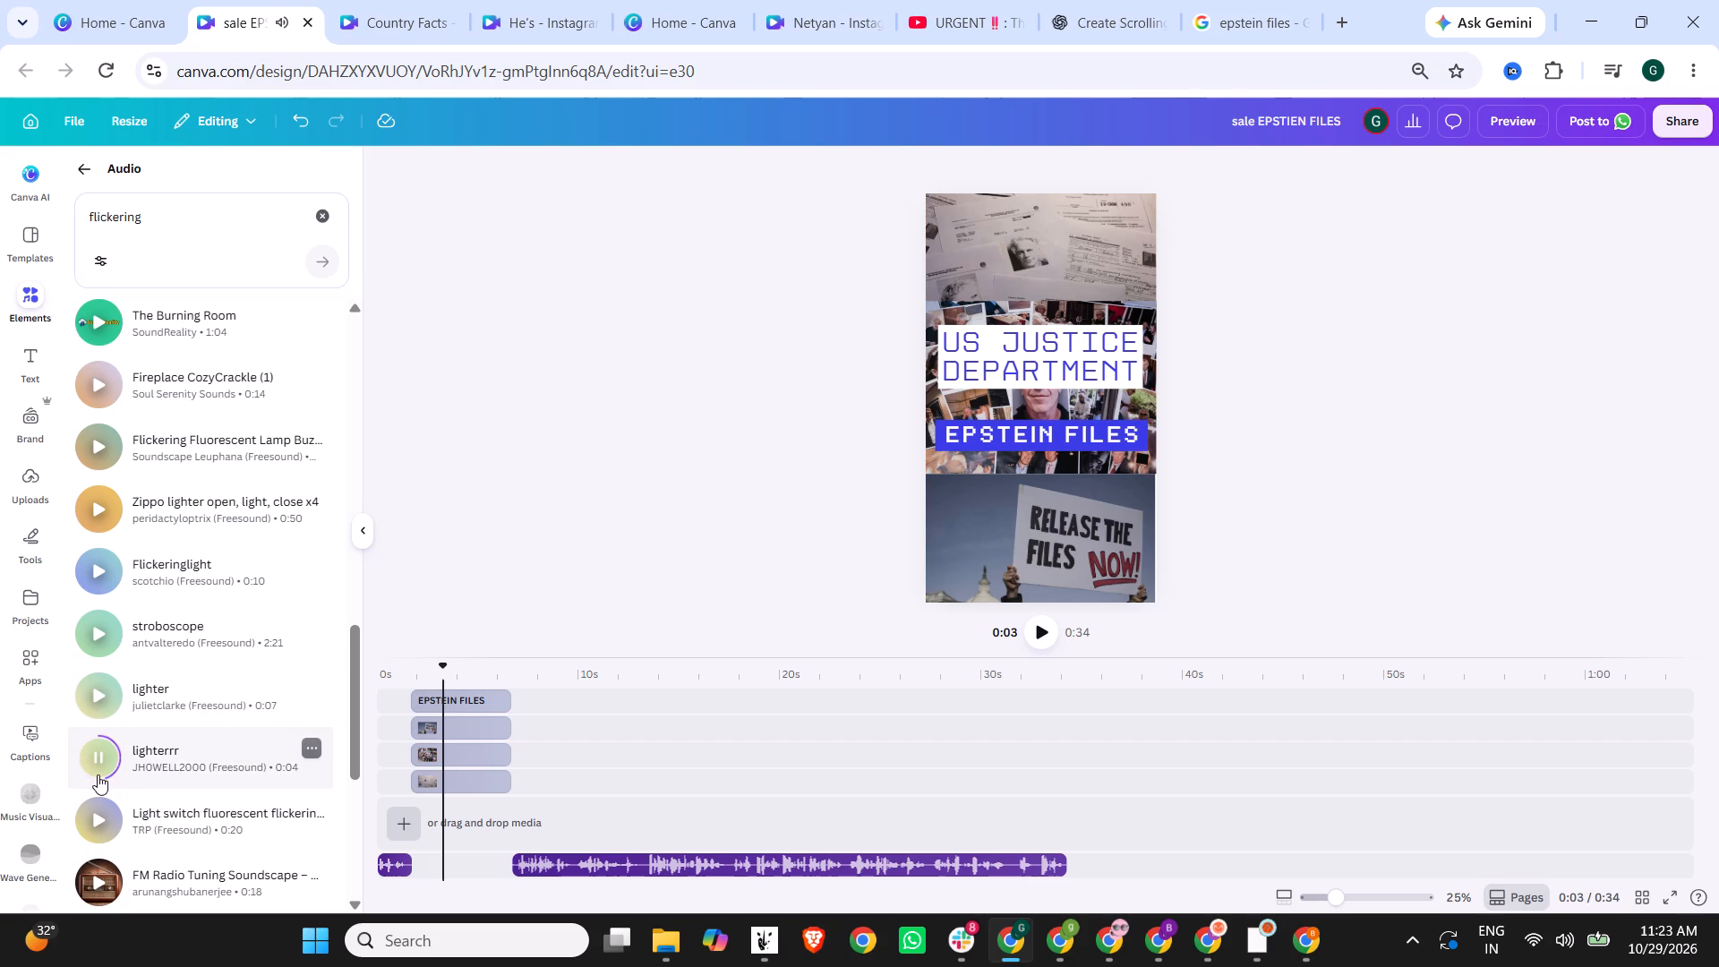
scroll(124, 755, down, 2)
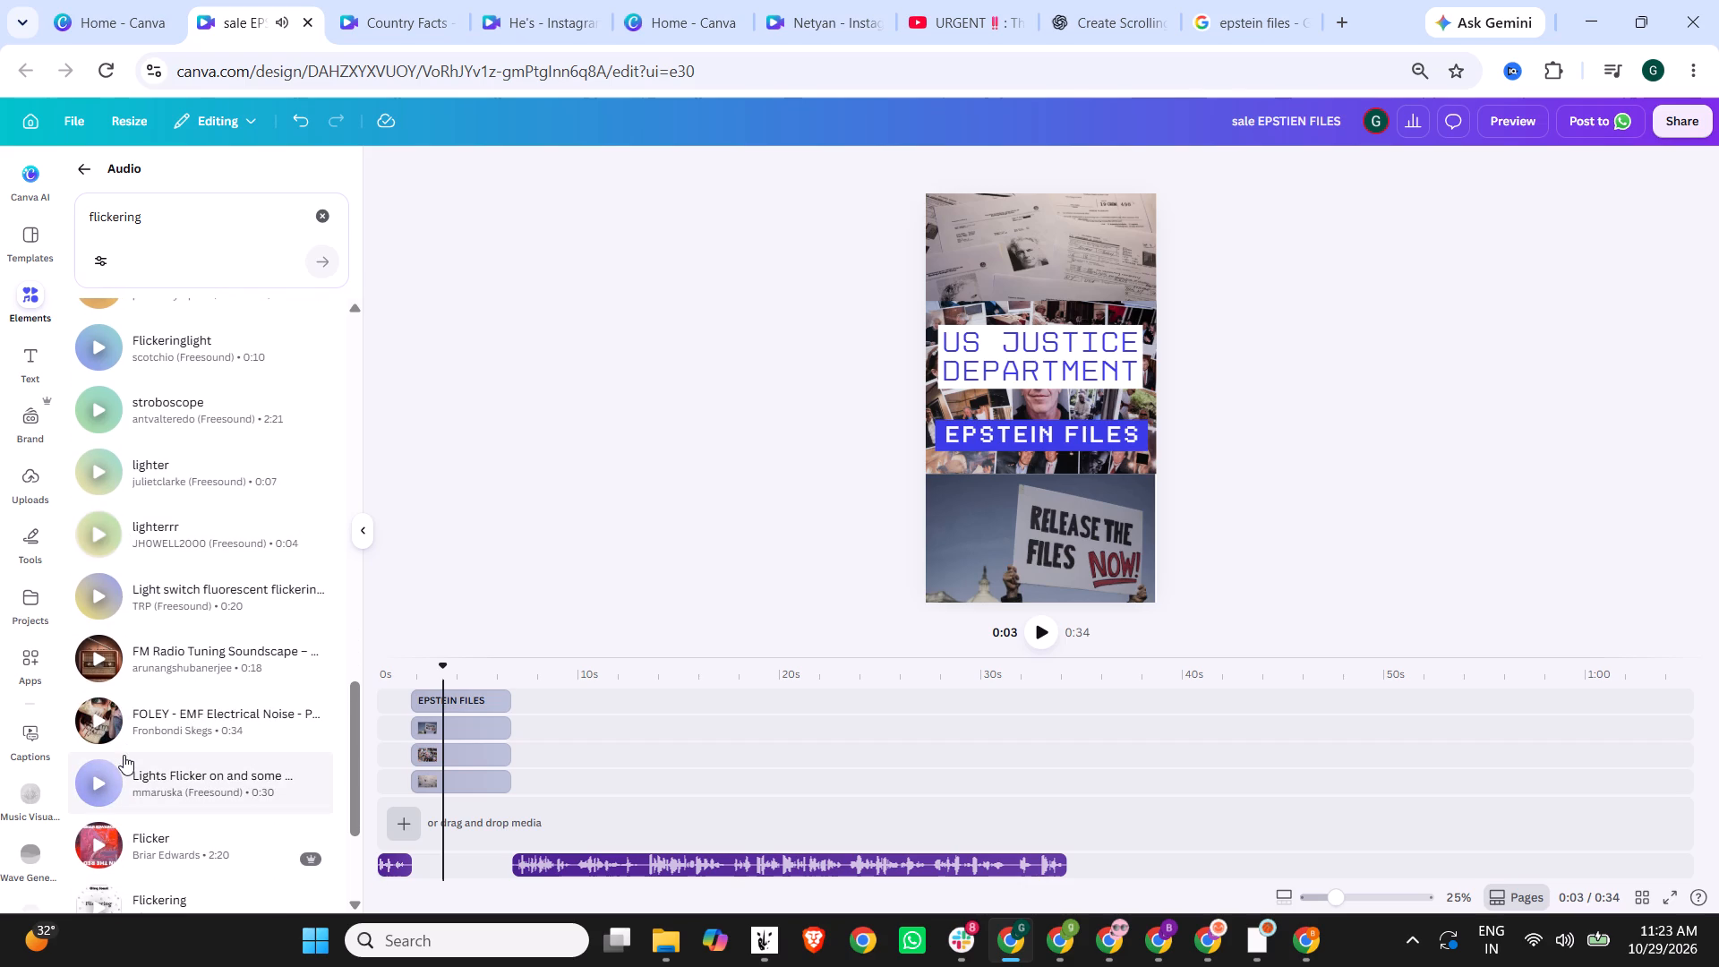
scroll(94, 788, down, 2)
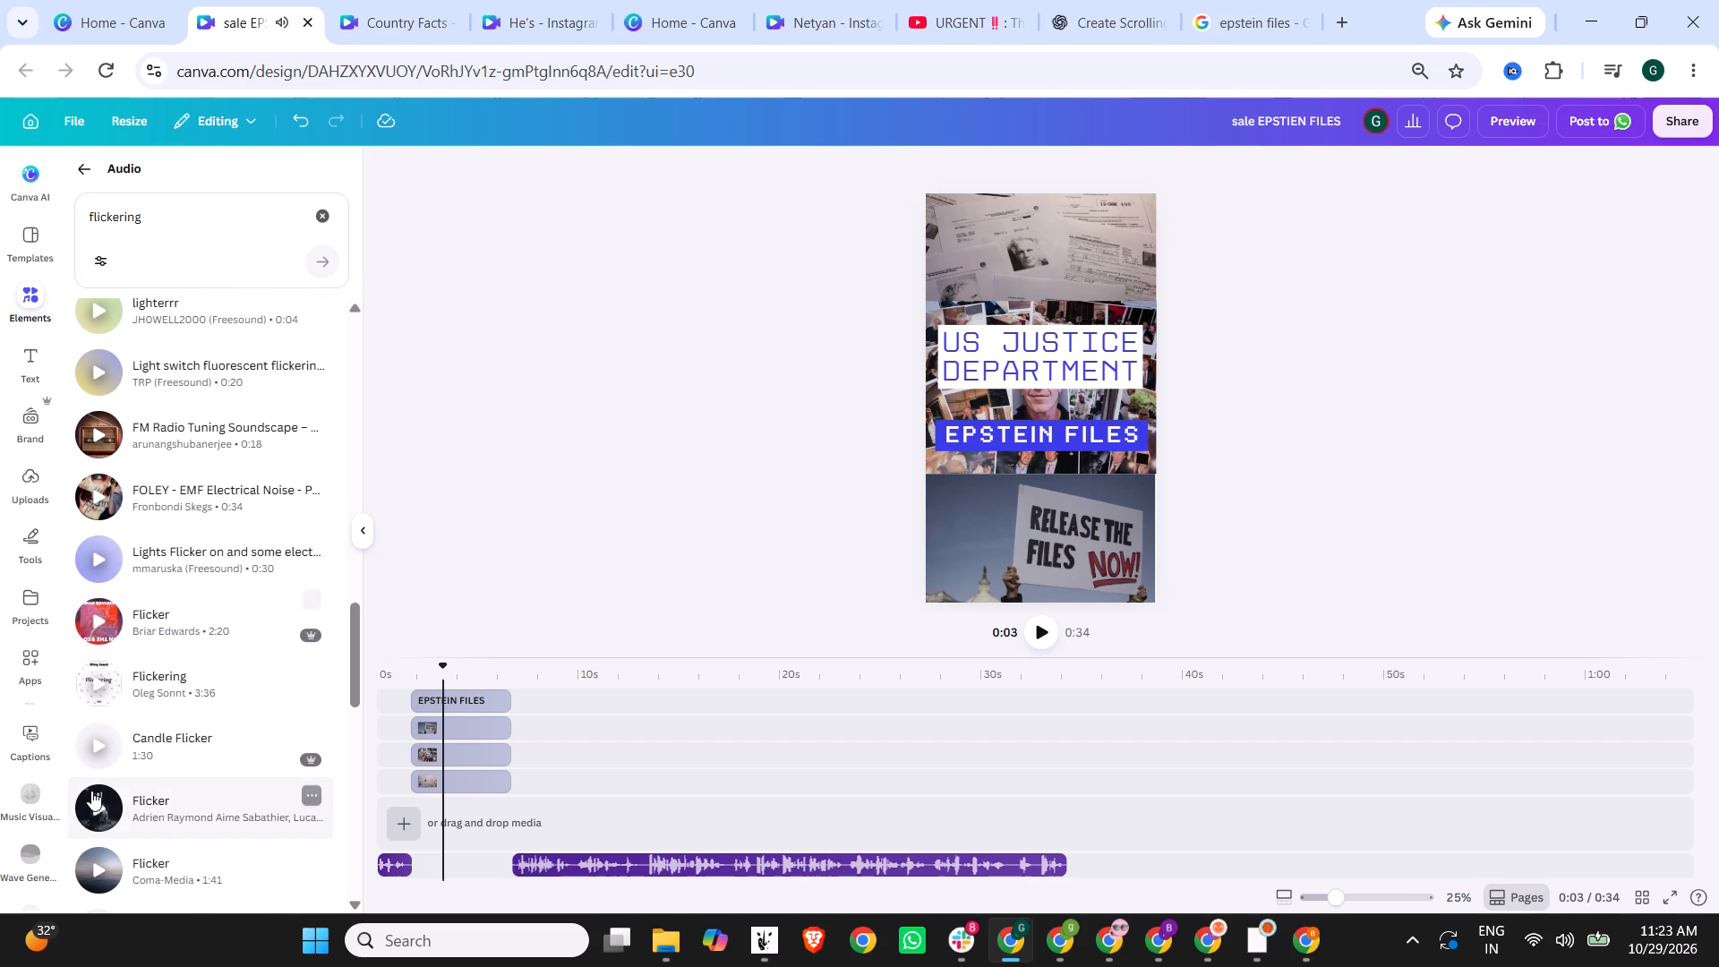
scroll(197, 672, down, 2)
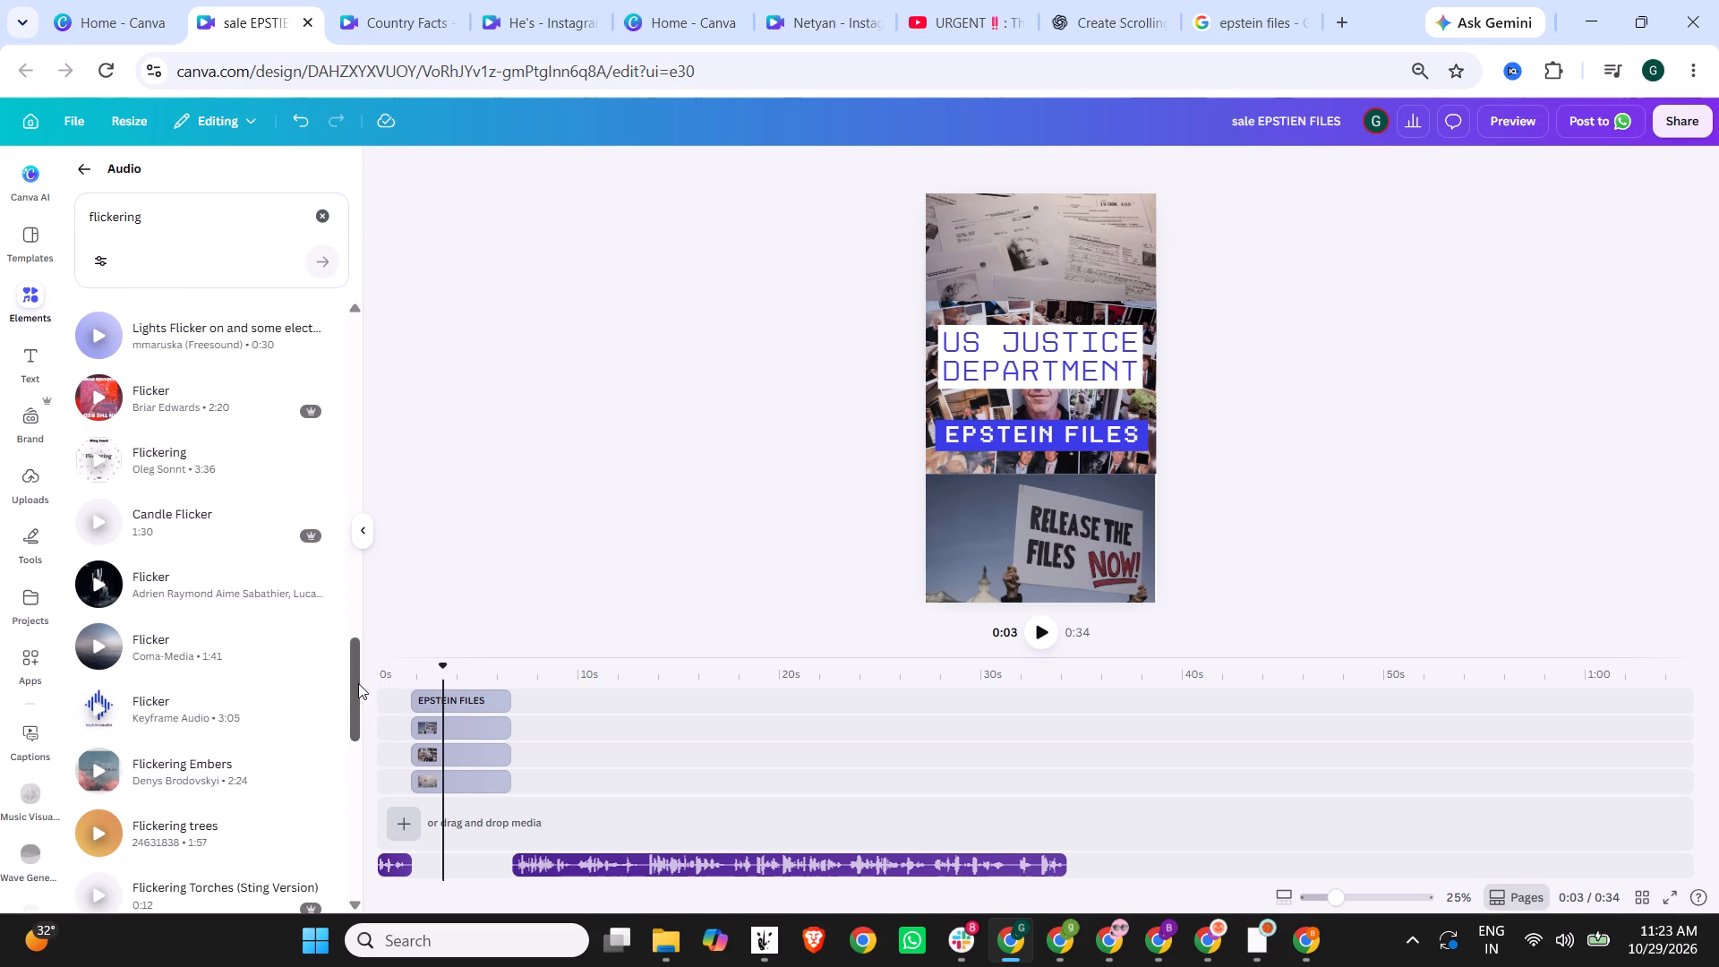
drag(358, 683, 346, 730)
click(100, 749)
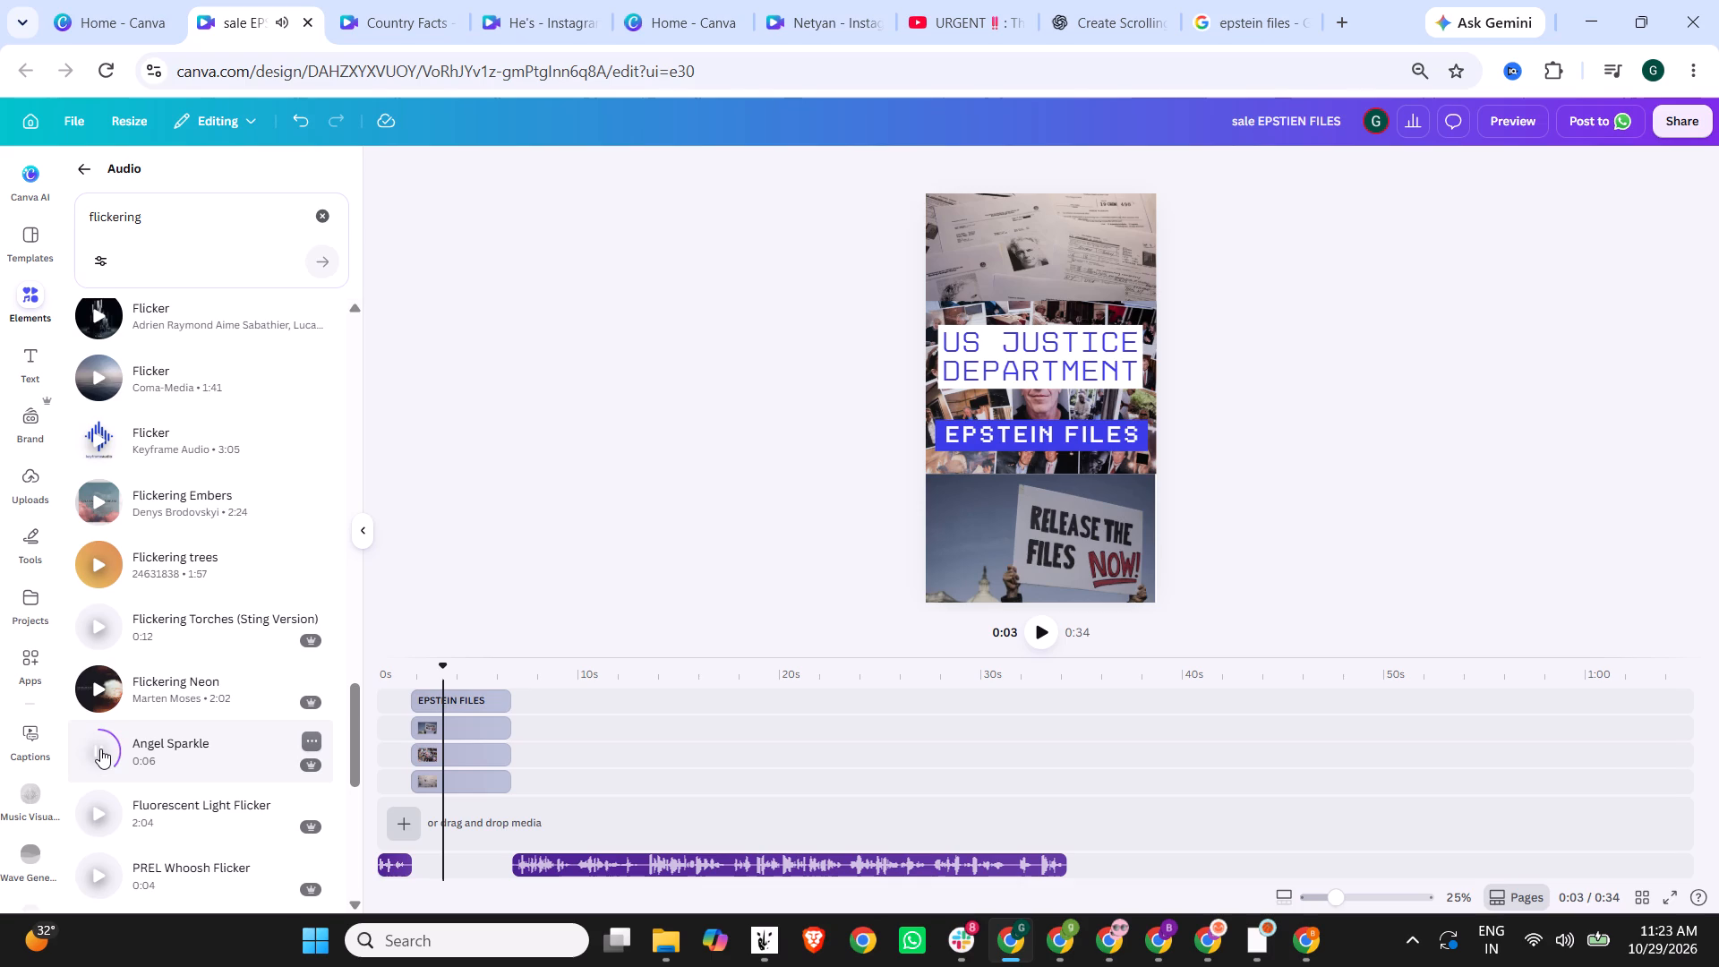
click(95, 871)
scroll(191, 753, down, 4)
Add the "Hit - Flicker Down (Wide Hit)" sound under the "EPSTEIN FILES" text and photo clips, trimming it to fit between the two voiceover clips.
click(94, 784)
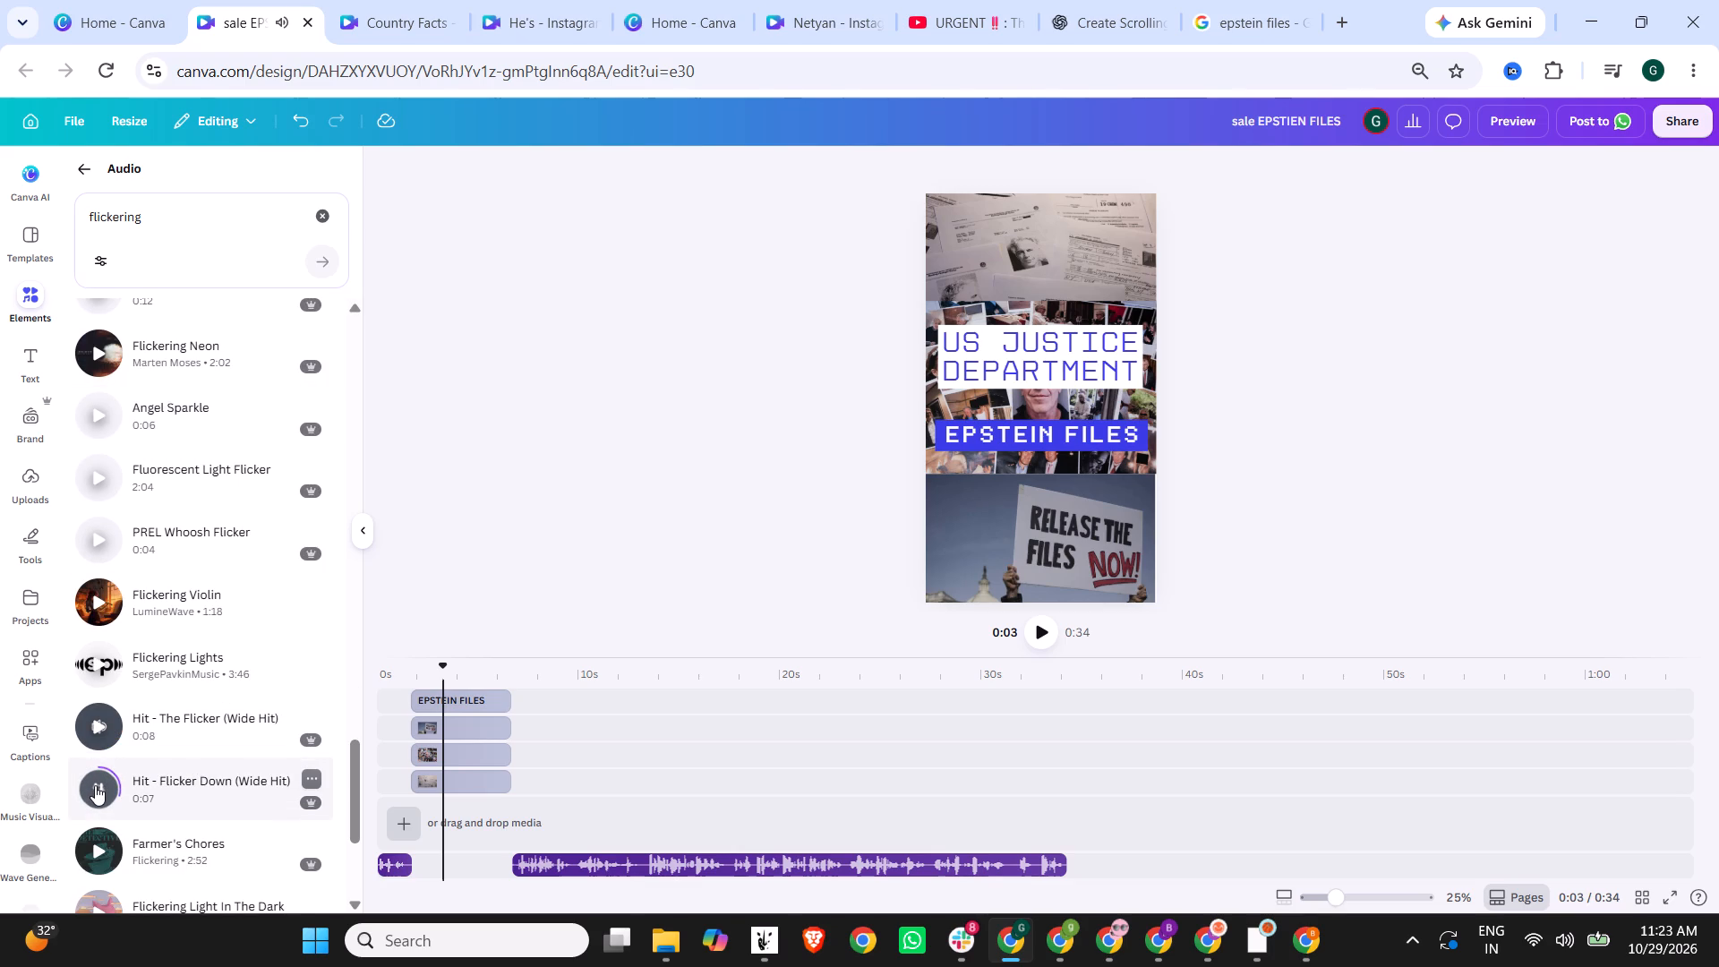
click(208, 792)
drag(496, 869, 474, 846)
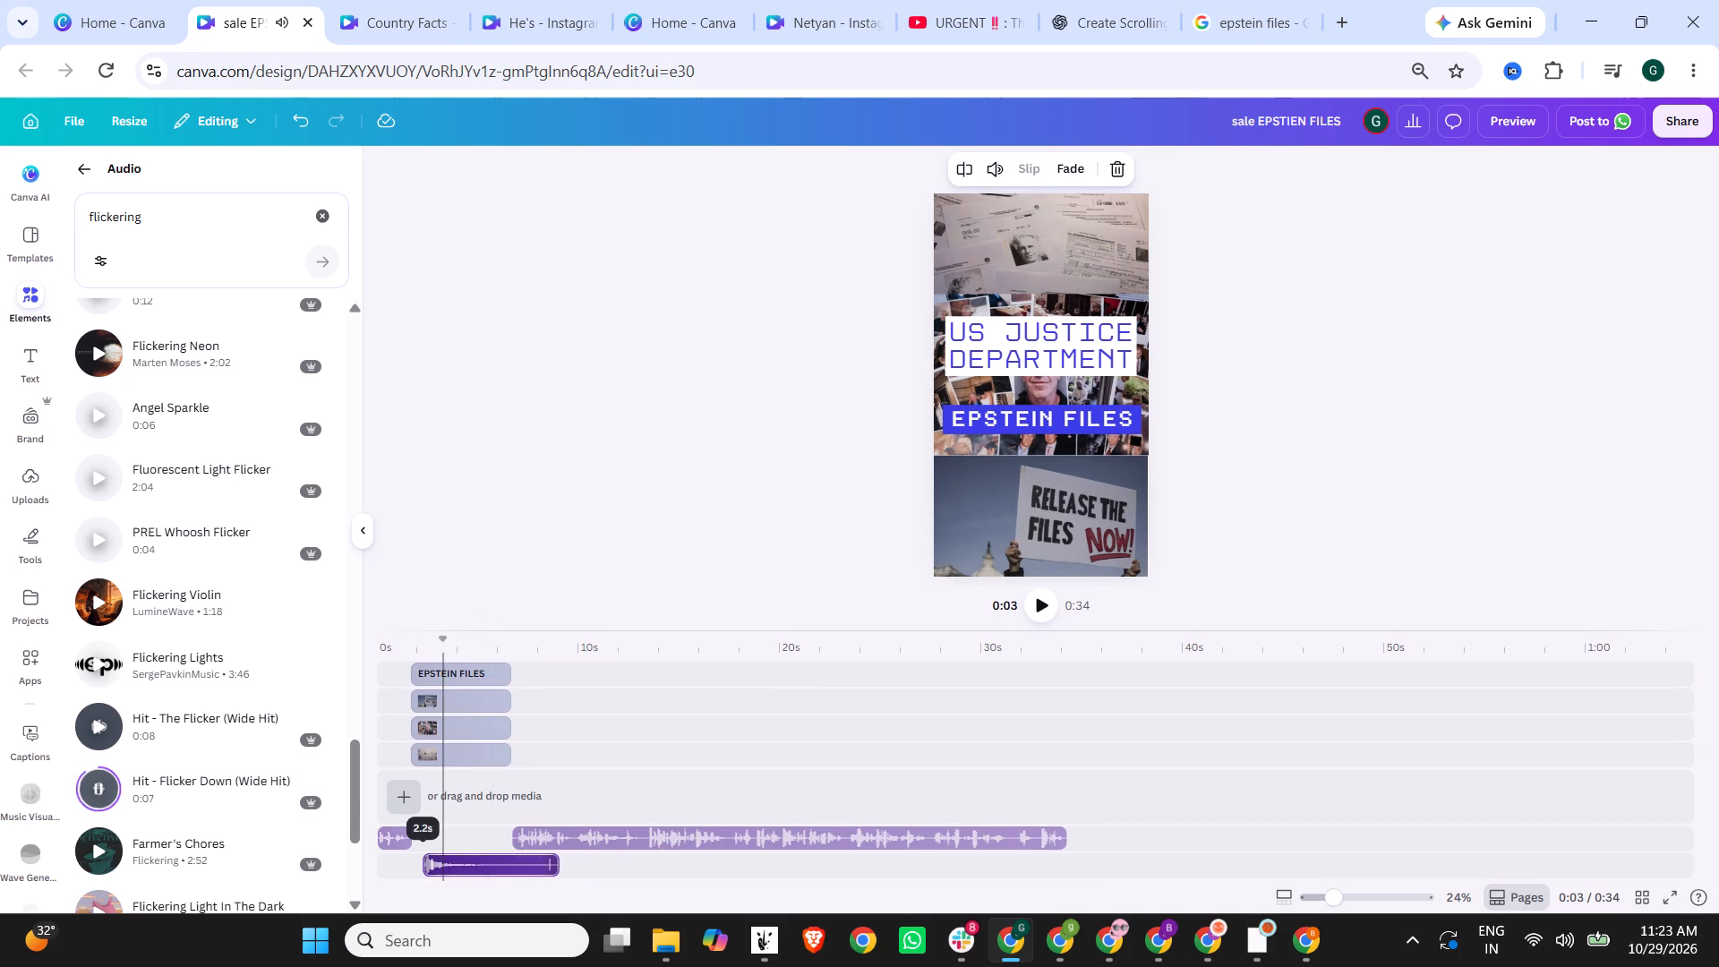
drag(474, 846, 460, 806)
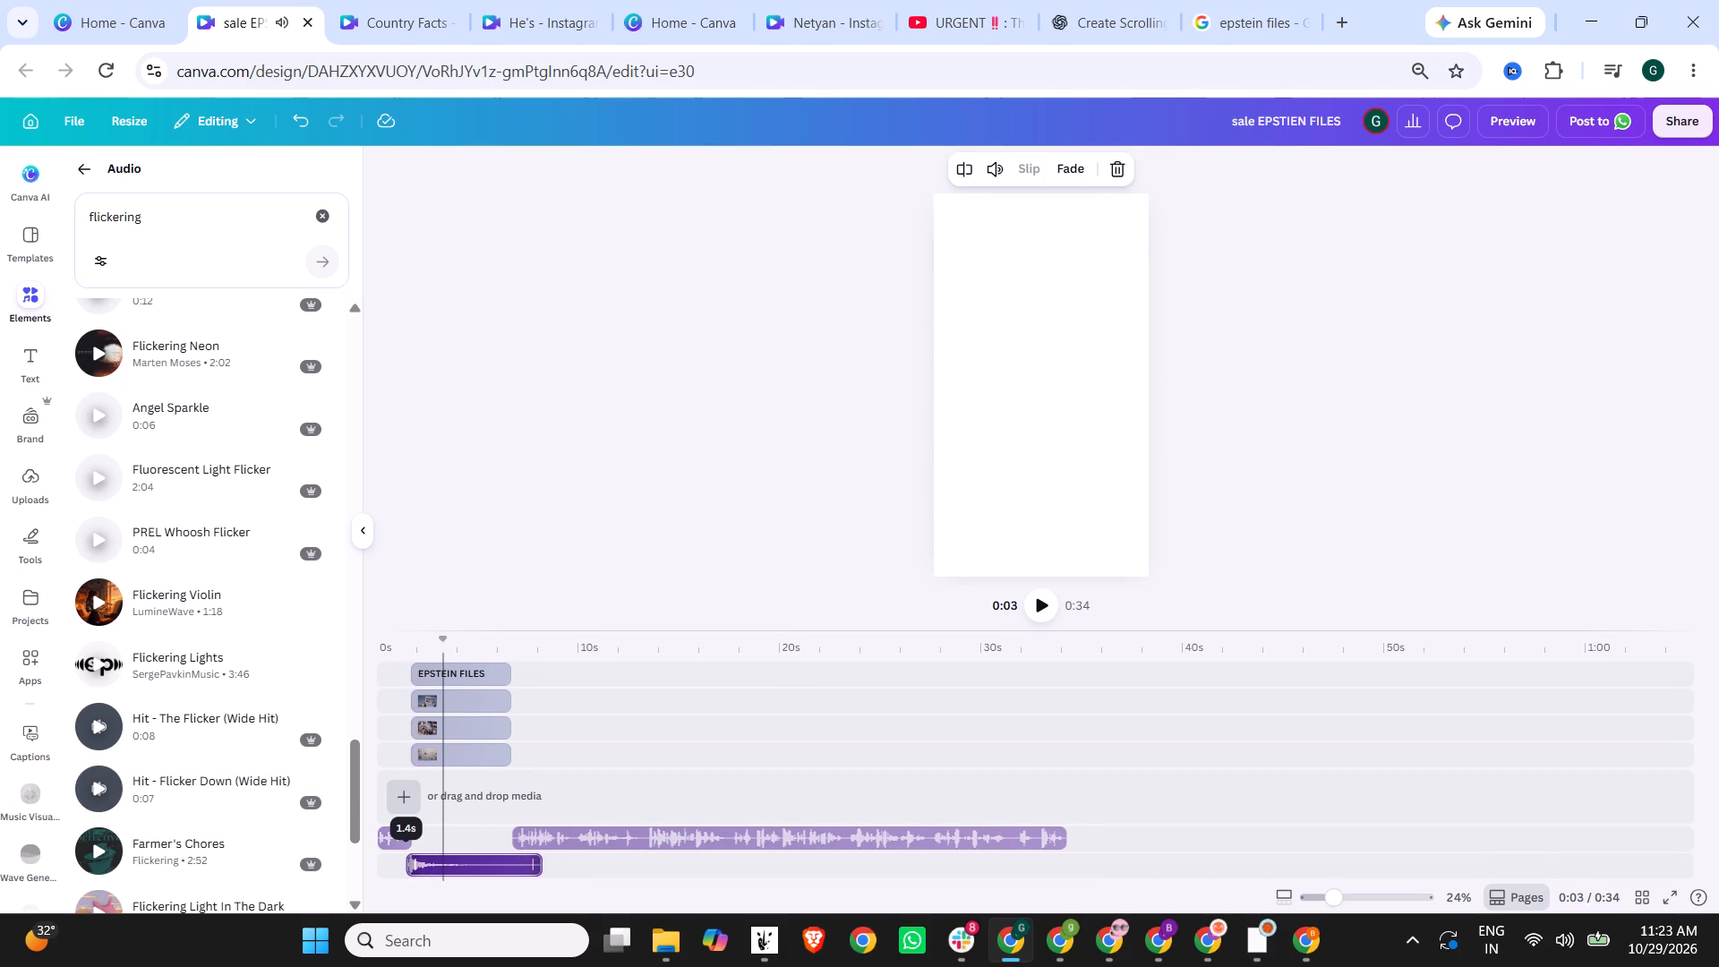
drag(460, 806, 469, 807)
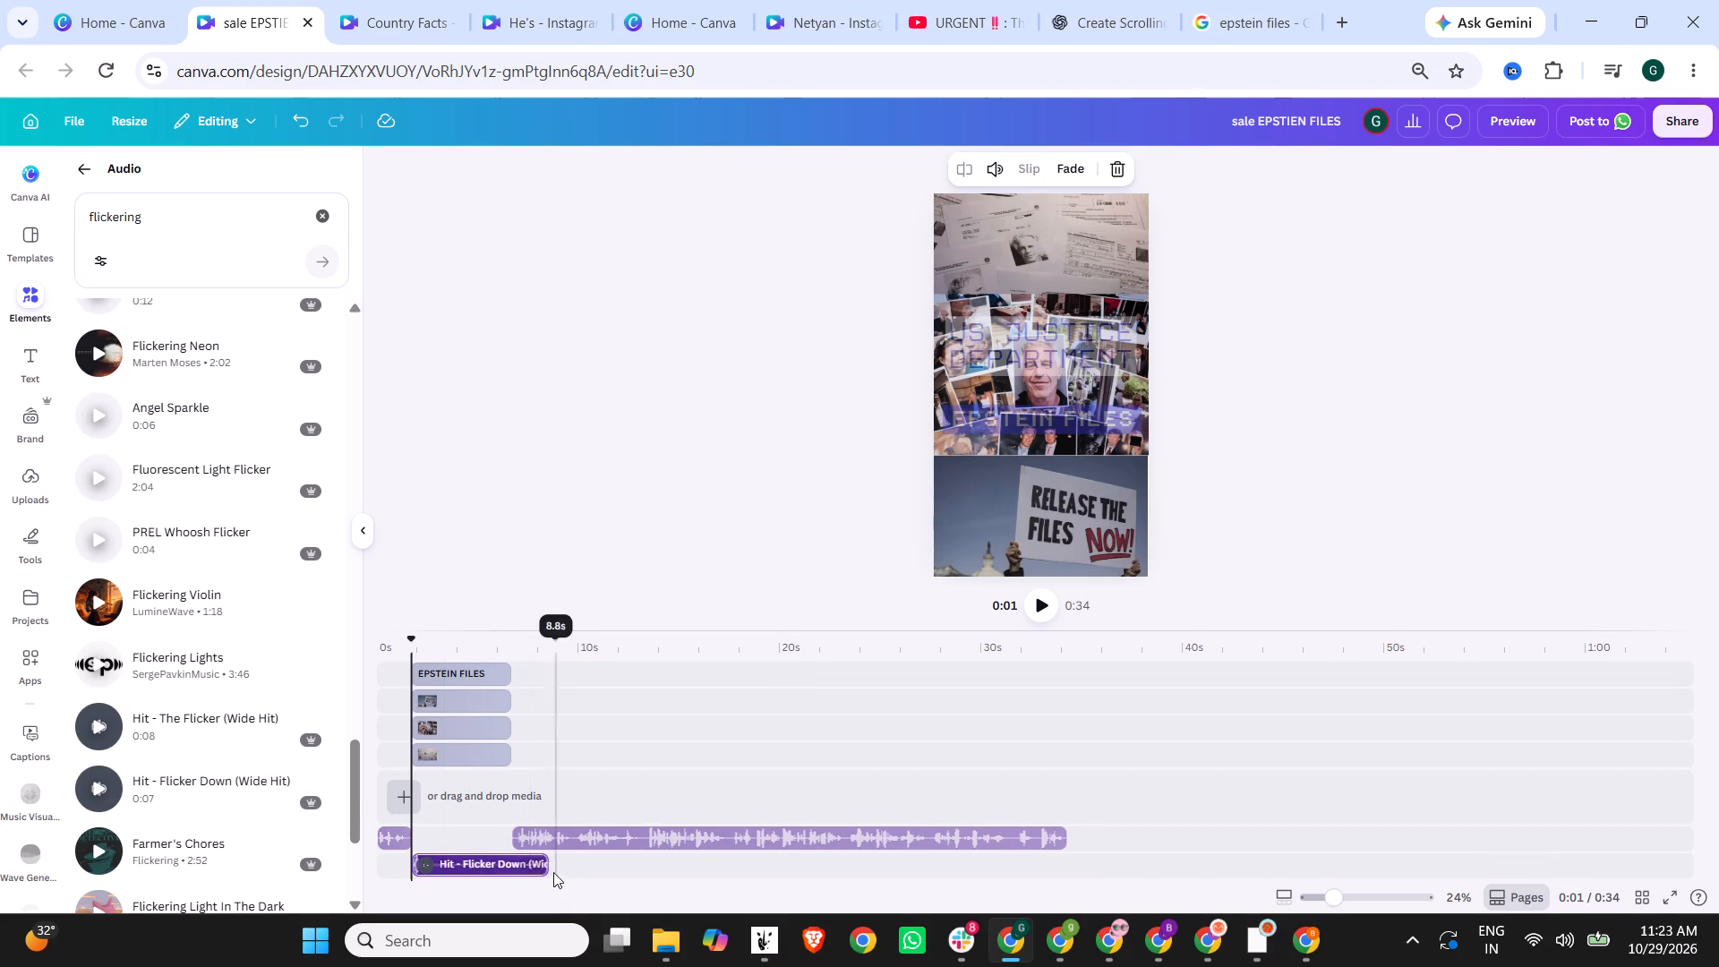
drag(543, 864, 508, 862)
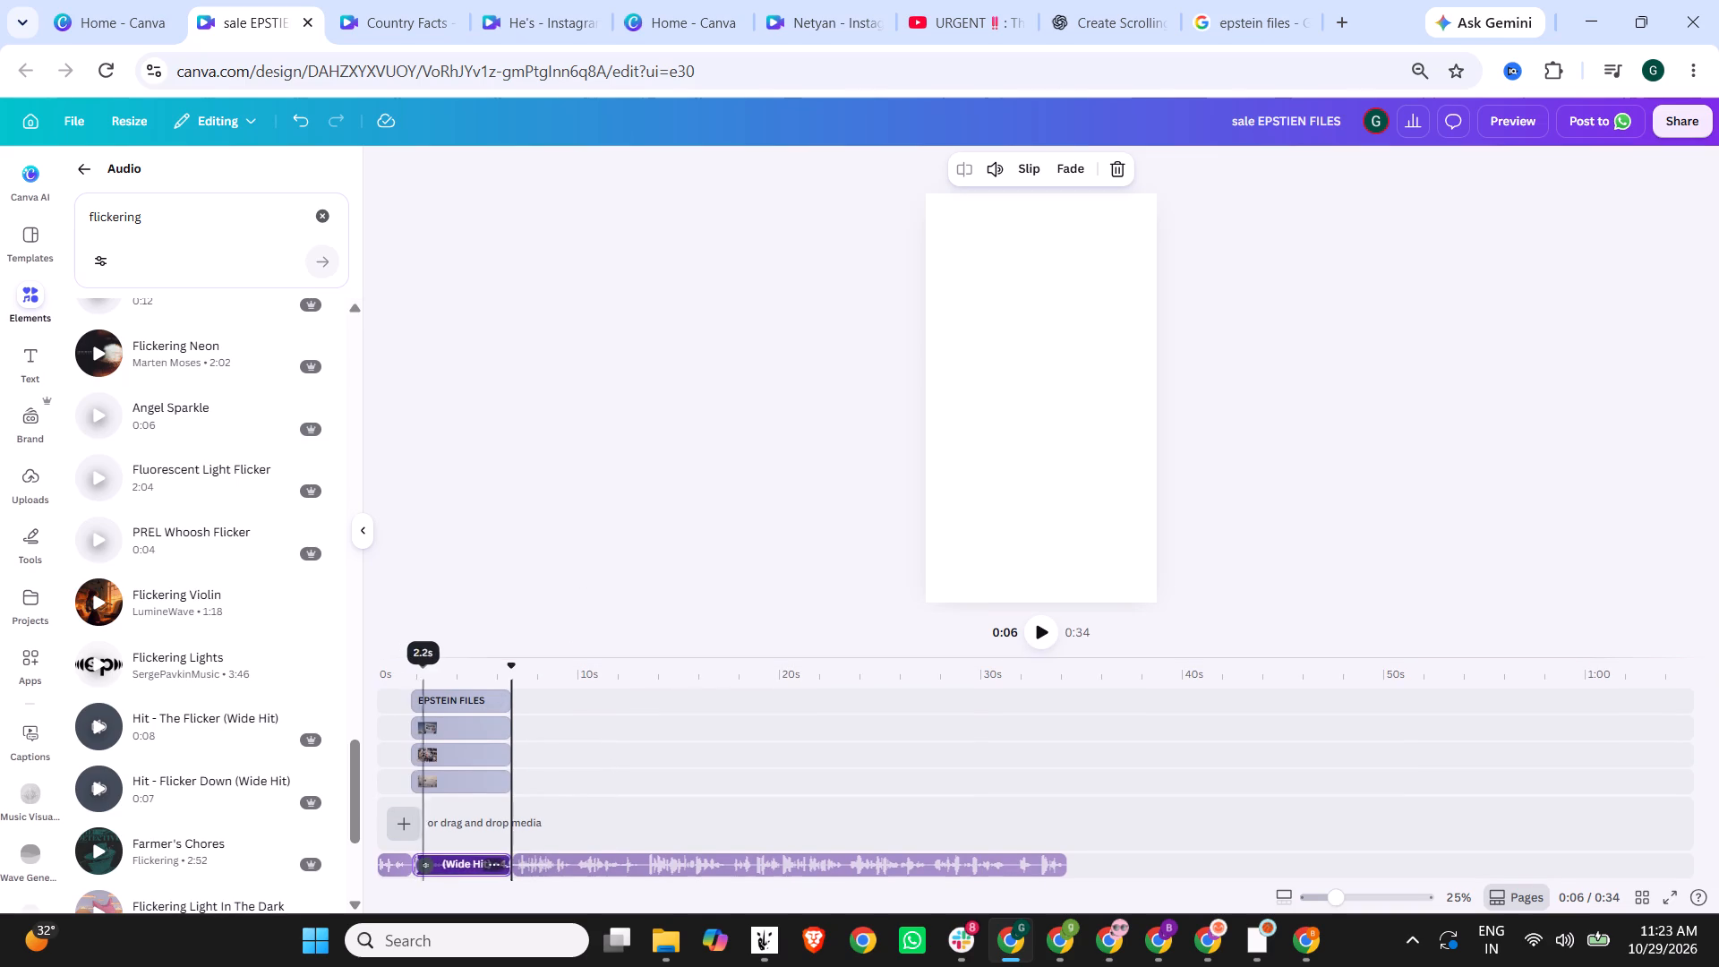
Shorten the "EPSTEIN FILES" text clip and the three photo clips together so they end at about 4.9 s.
click(492, 698)
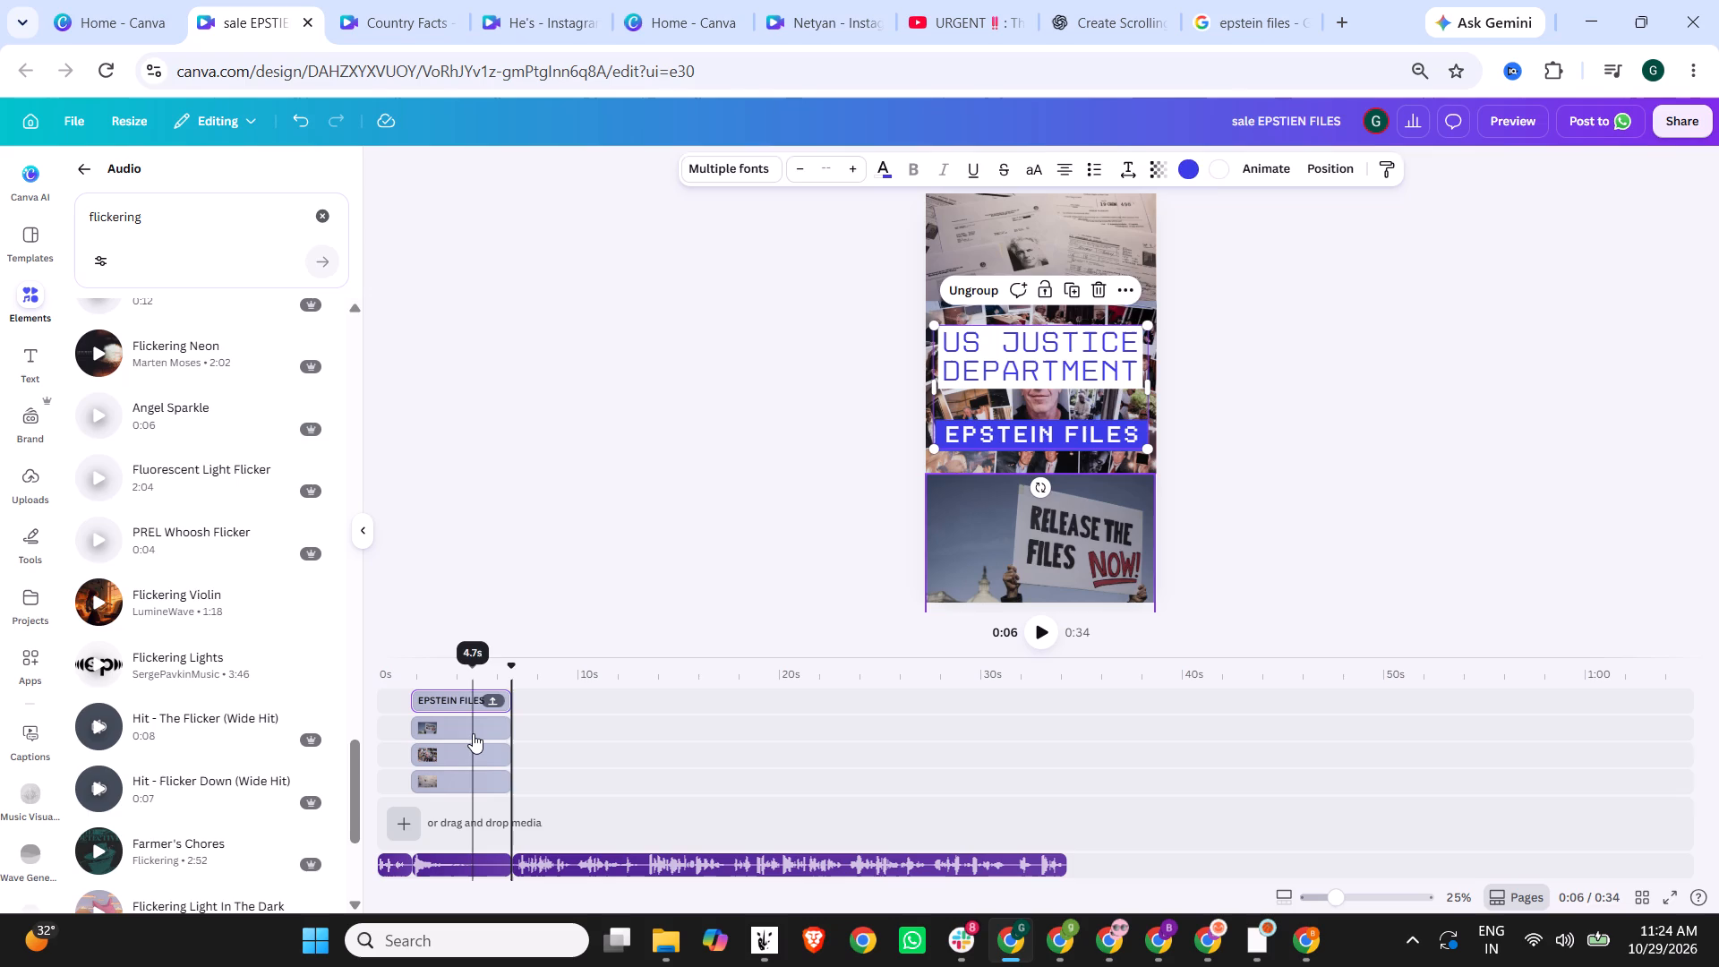
ctrl+click(473, 733)
ctrl+click(466, 746)
ctrl+click(465, 770)
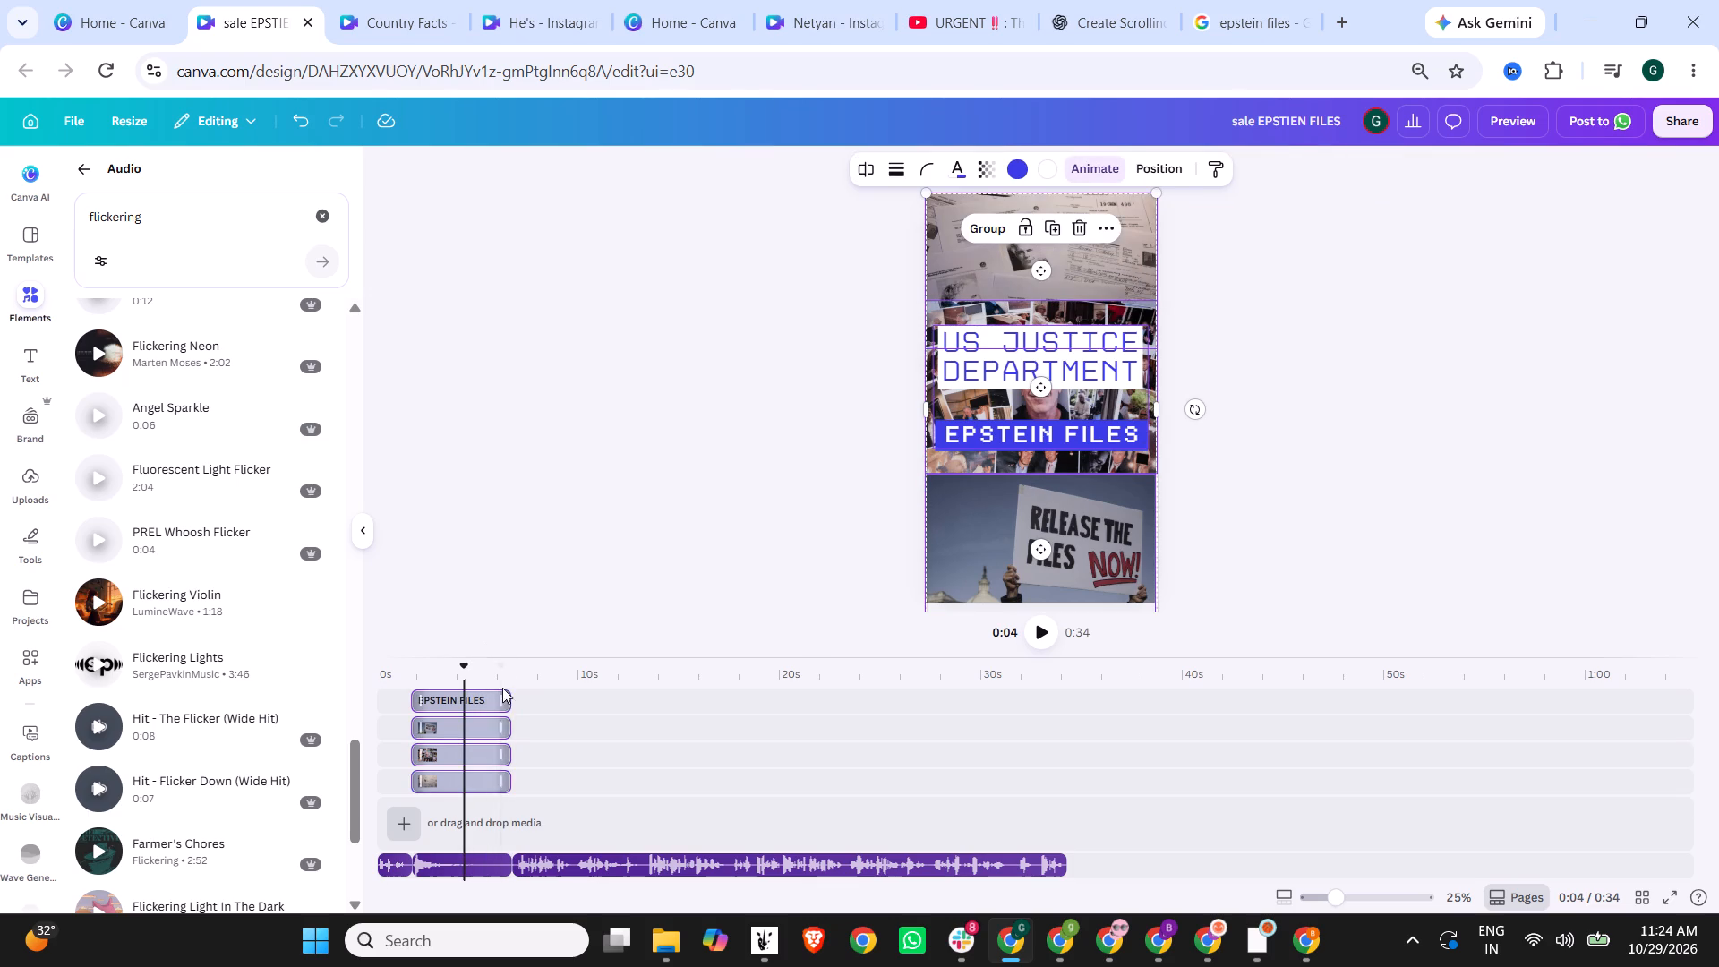
drag(510, 697, 492, 698)
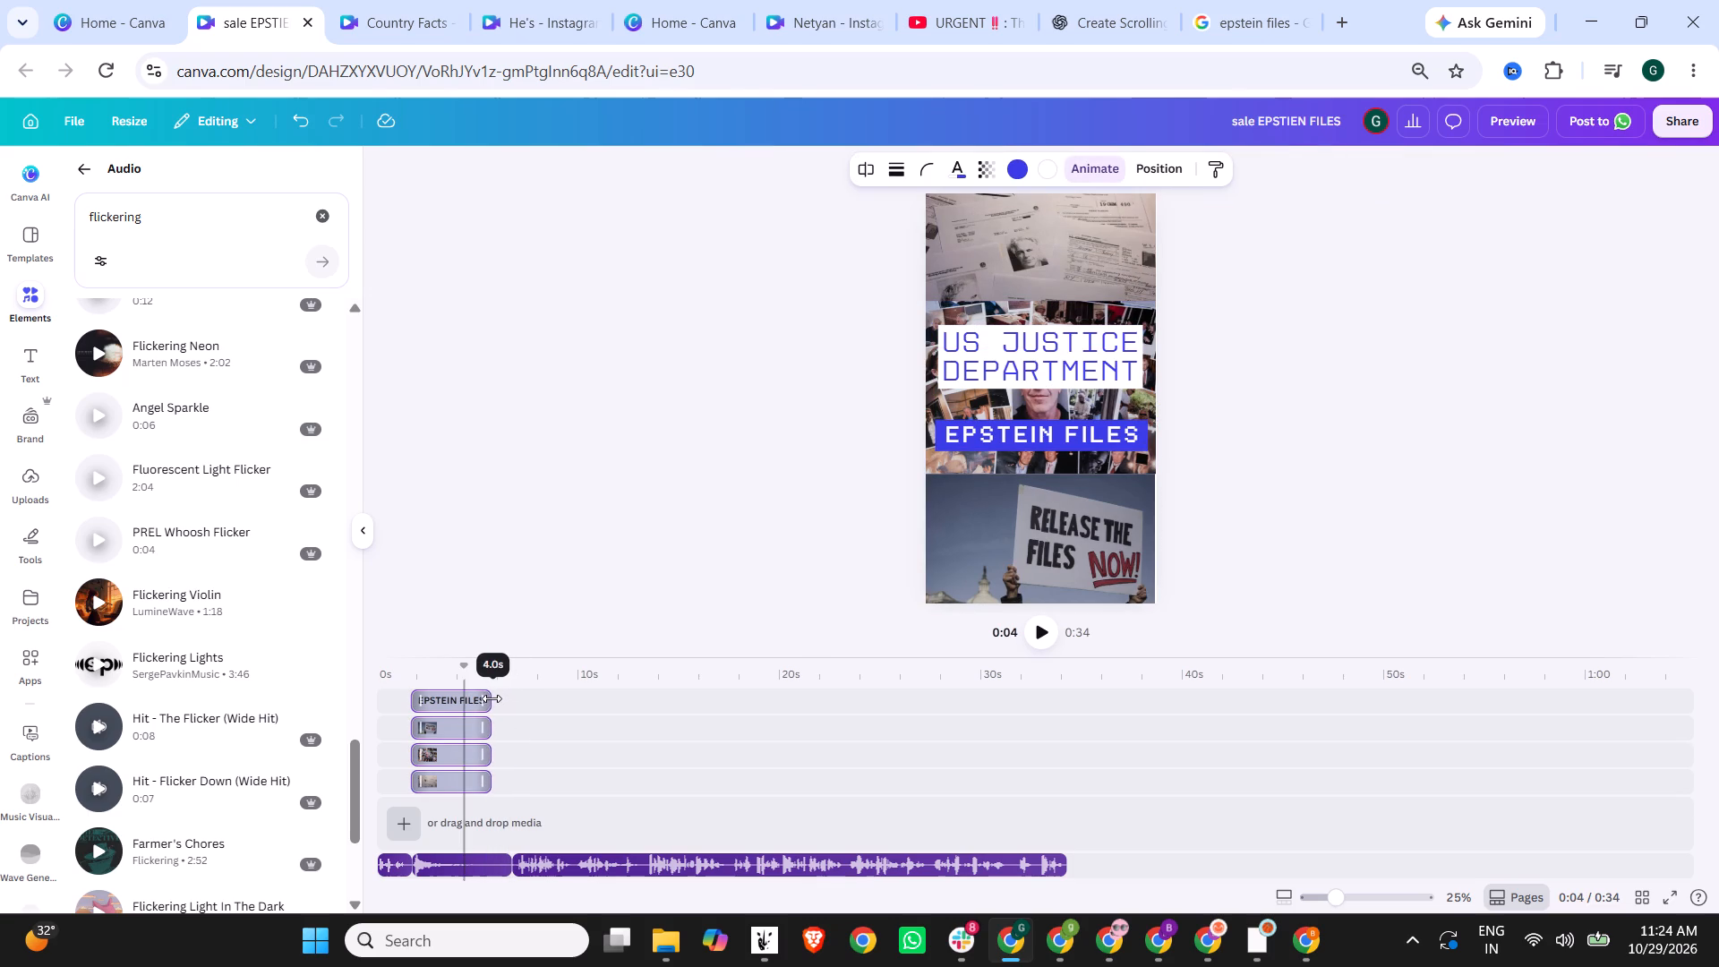
drag(492, 698, 479, 698)
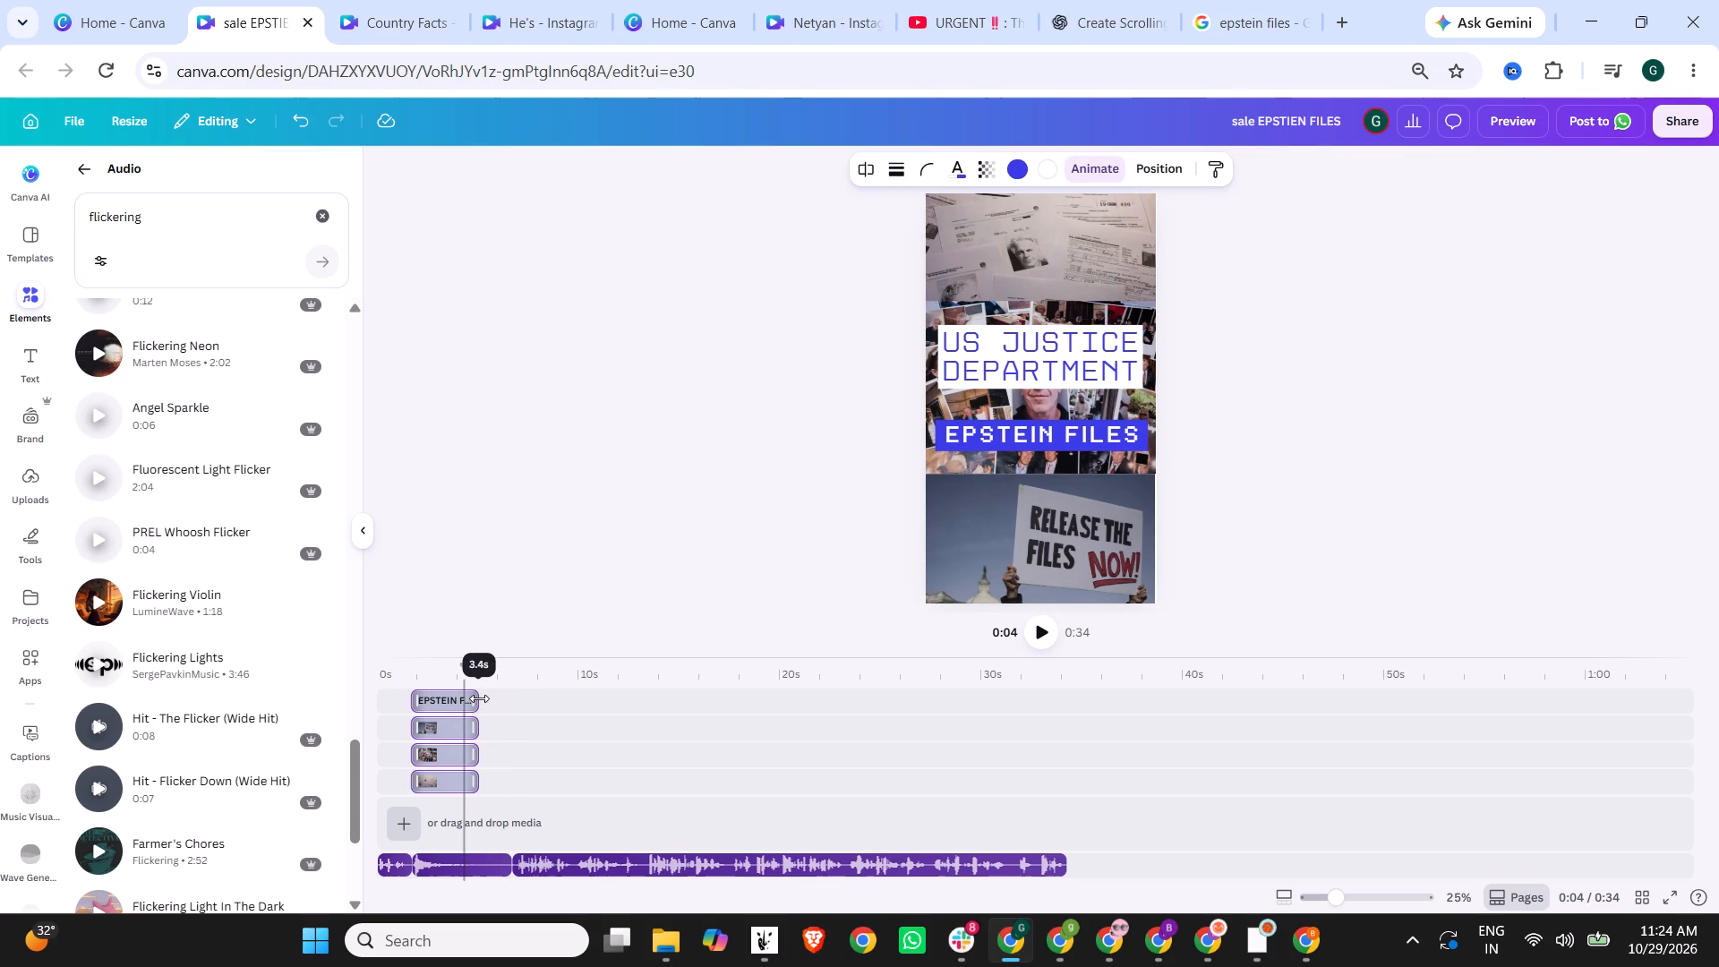
drag(479, 698, 476, 698)
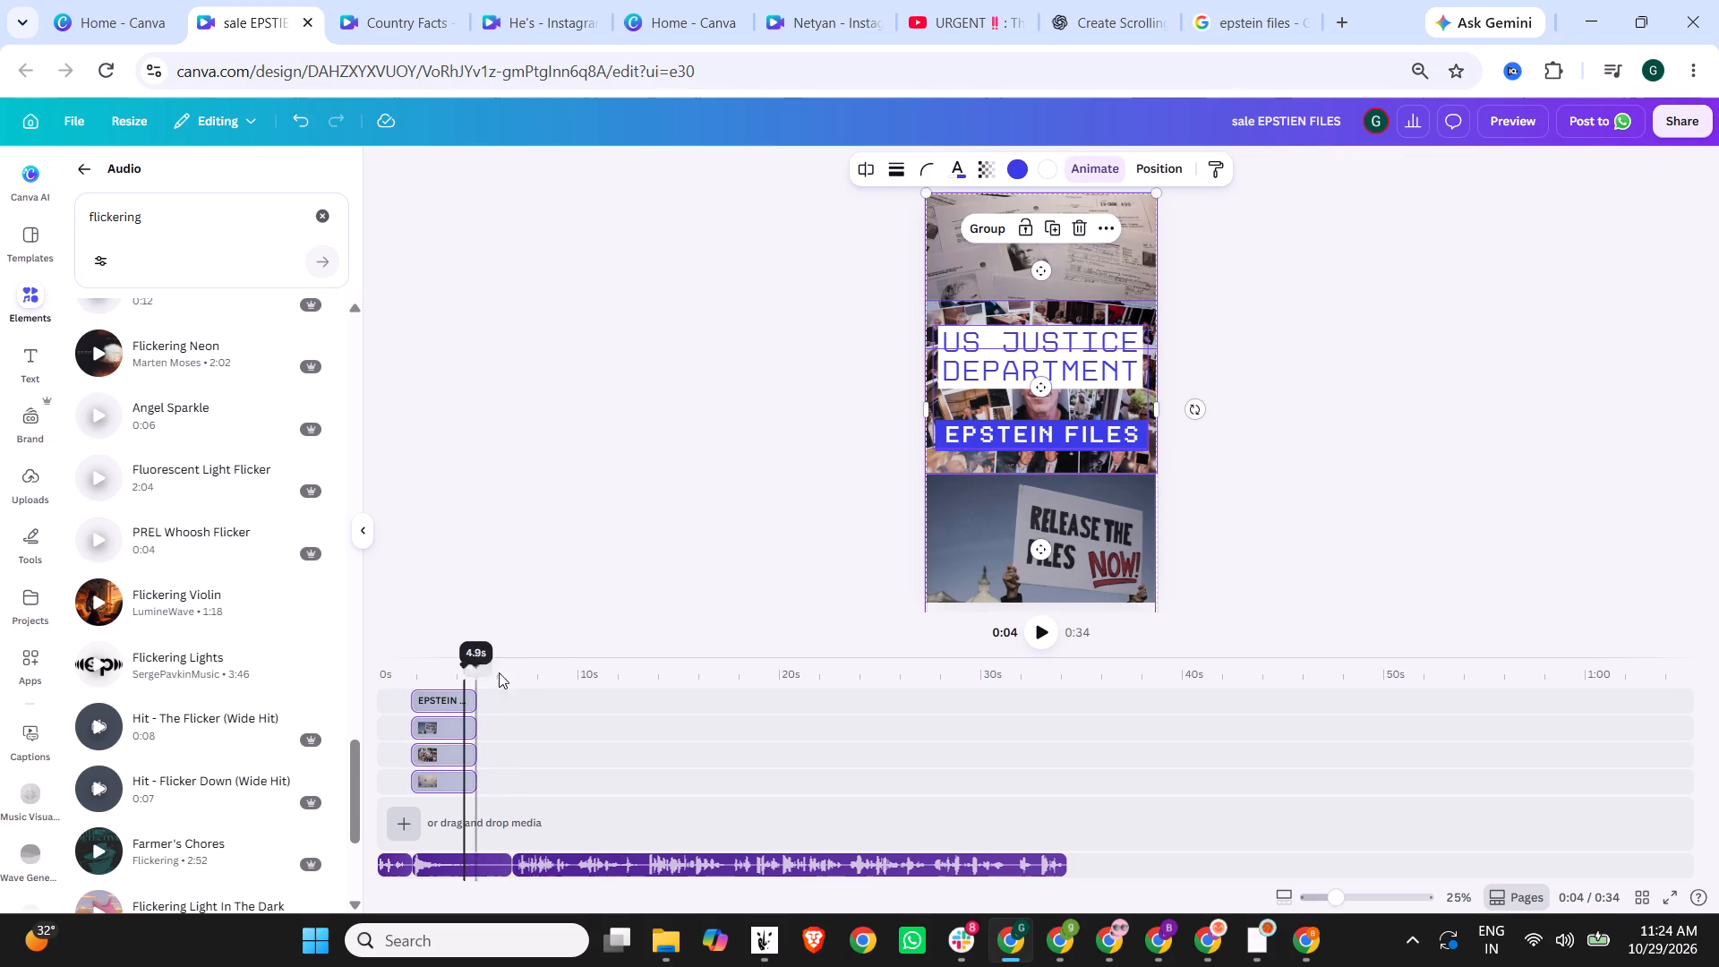
scroll(505, 644, down, 2)
Trim the "Hit - Flicker Down" sound to the photo clips' end and move the long voiceover clip earlier, directly against it.
click(492, 862)
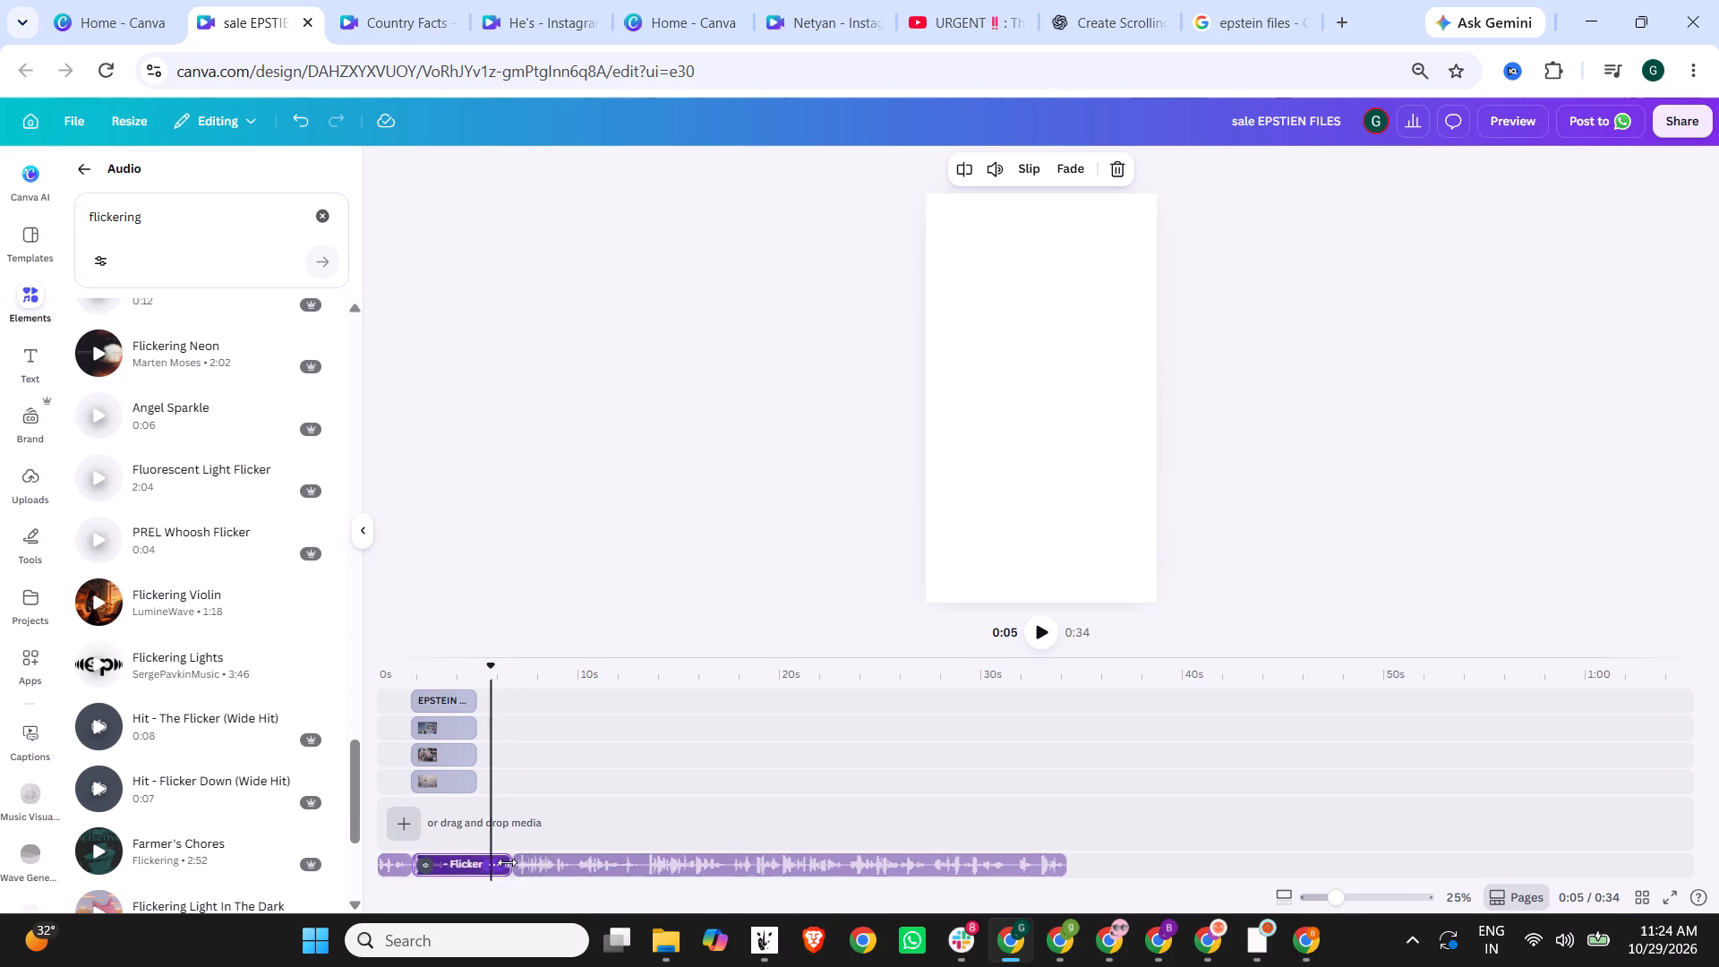
drag(509, 862, 473, 860)
click(569, 860)
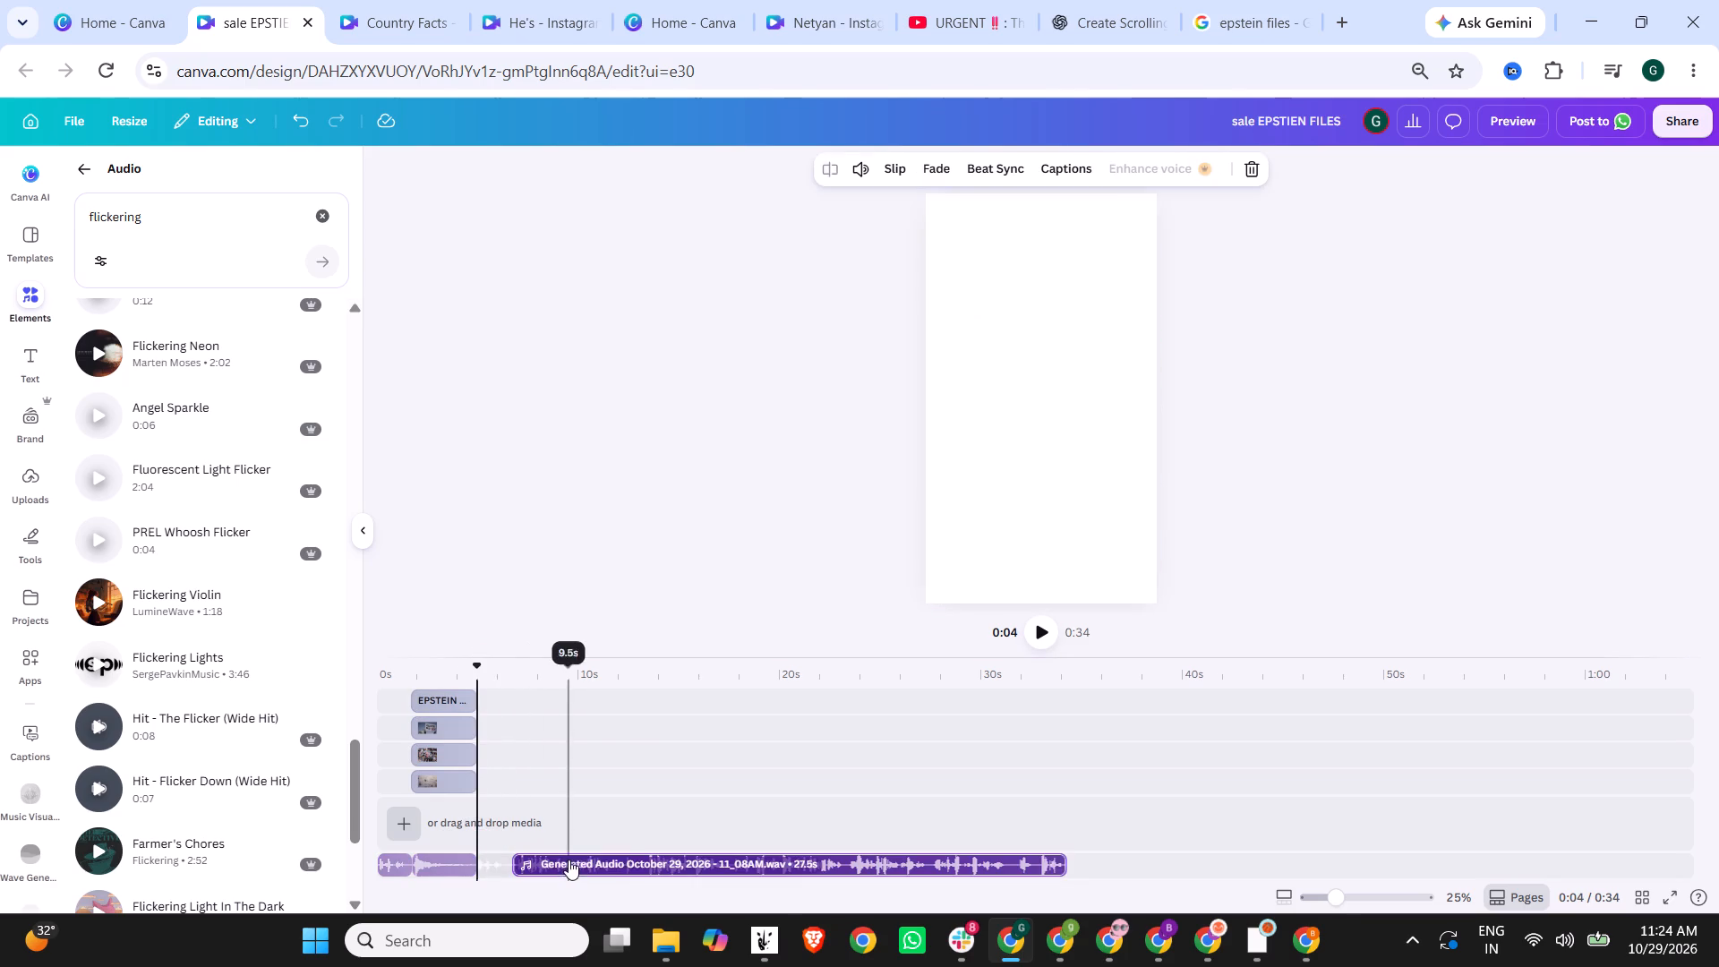
drag(631, 860, 595, 857)
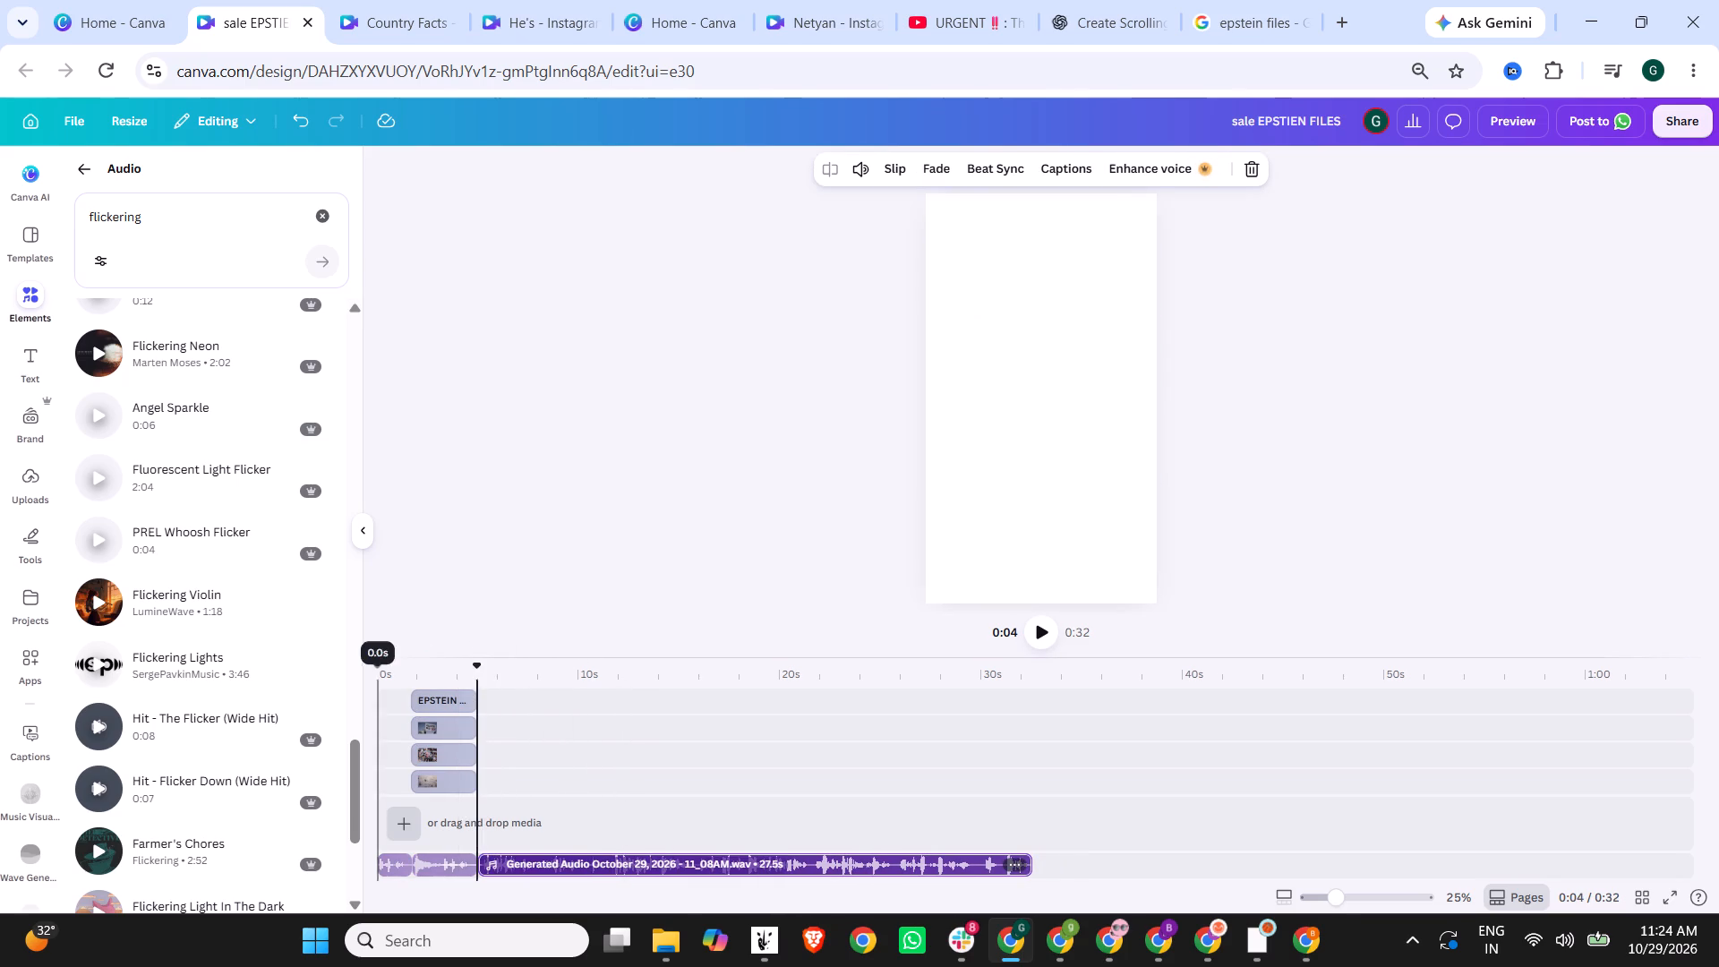
Play the reel from the start to check the flicker sound and voiceover timing against the headline and photos.
click(379, 671)
click(1055, 625)
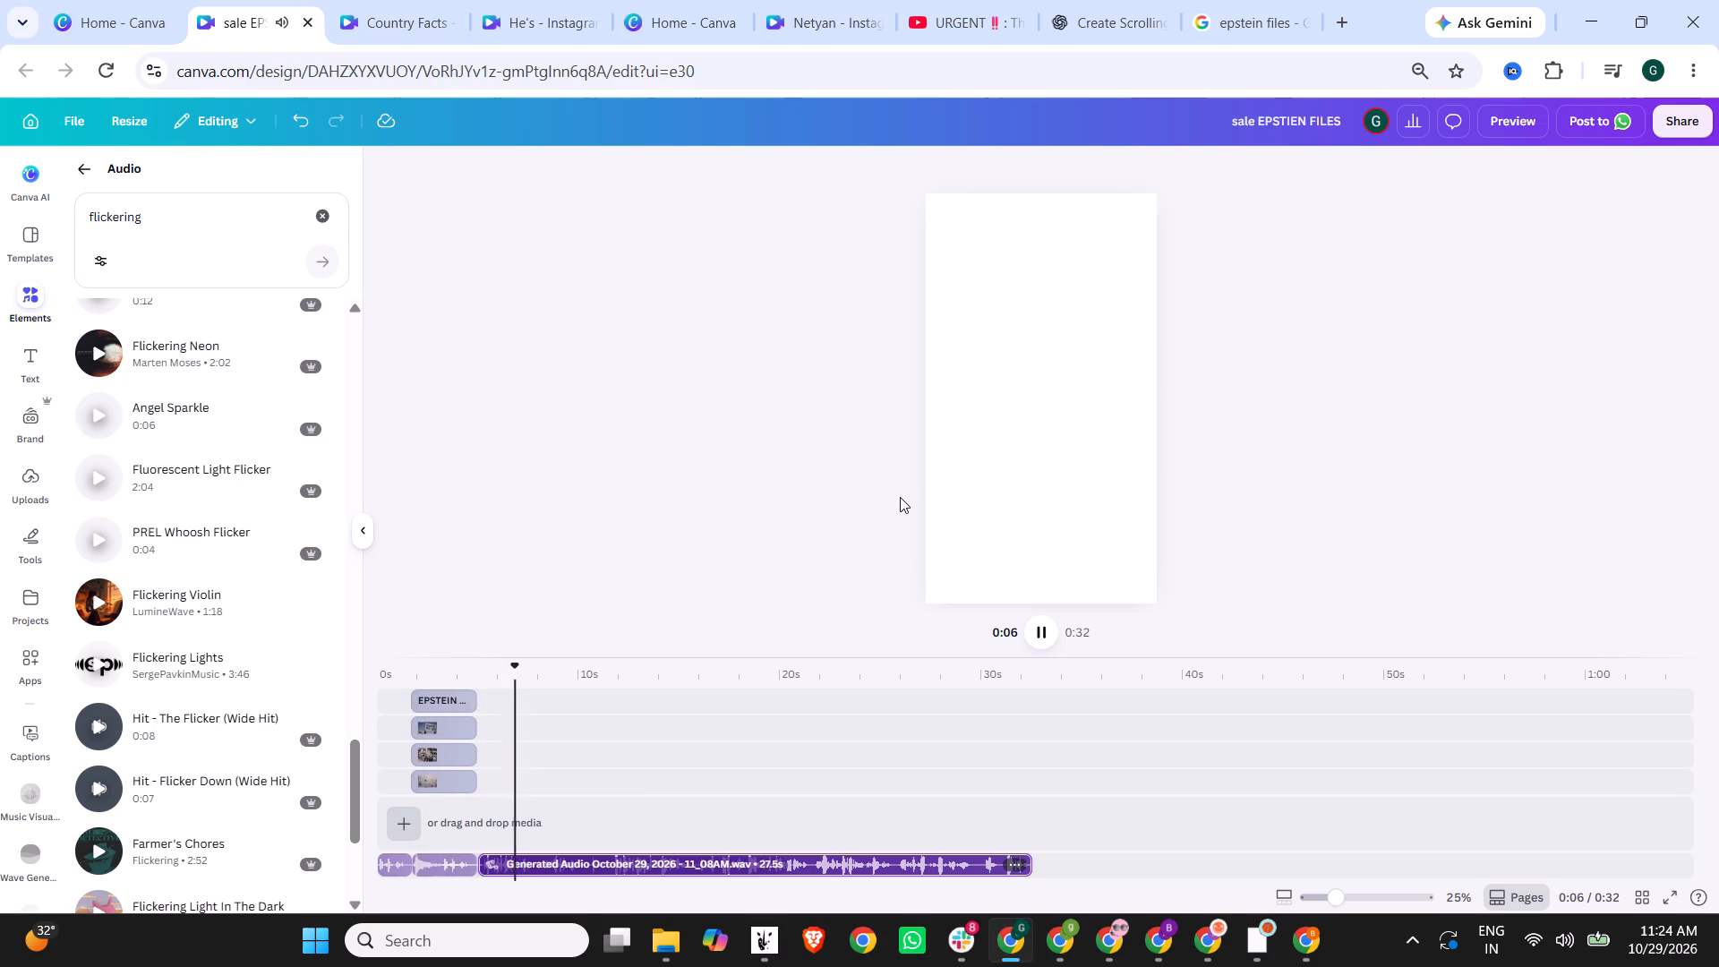
click(1039, 620)
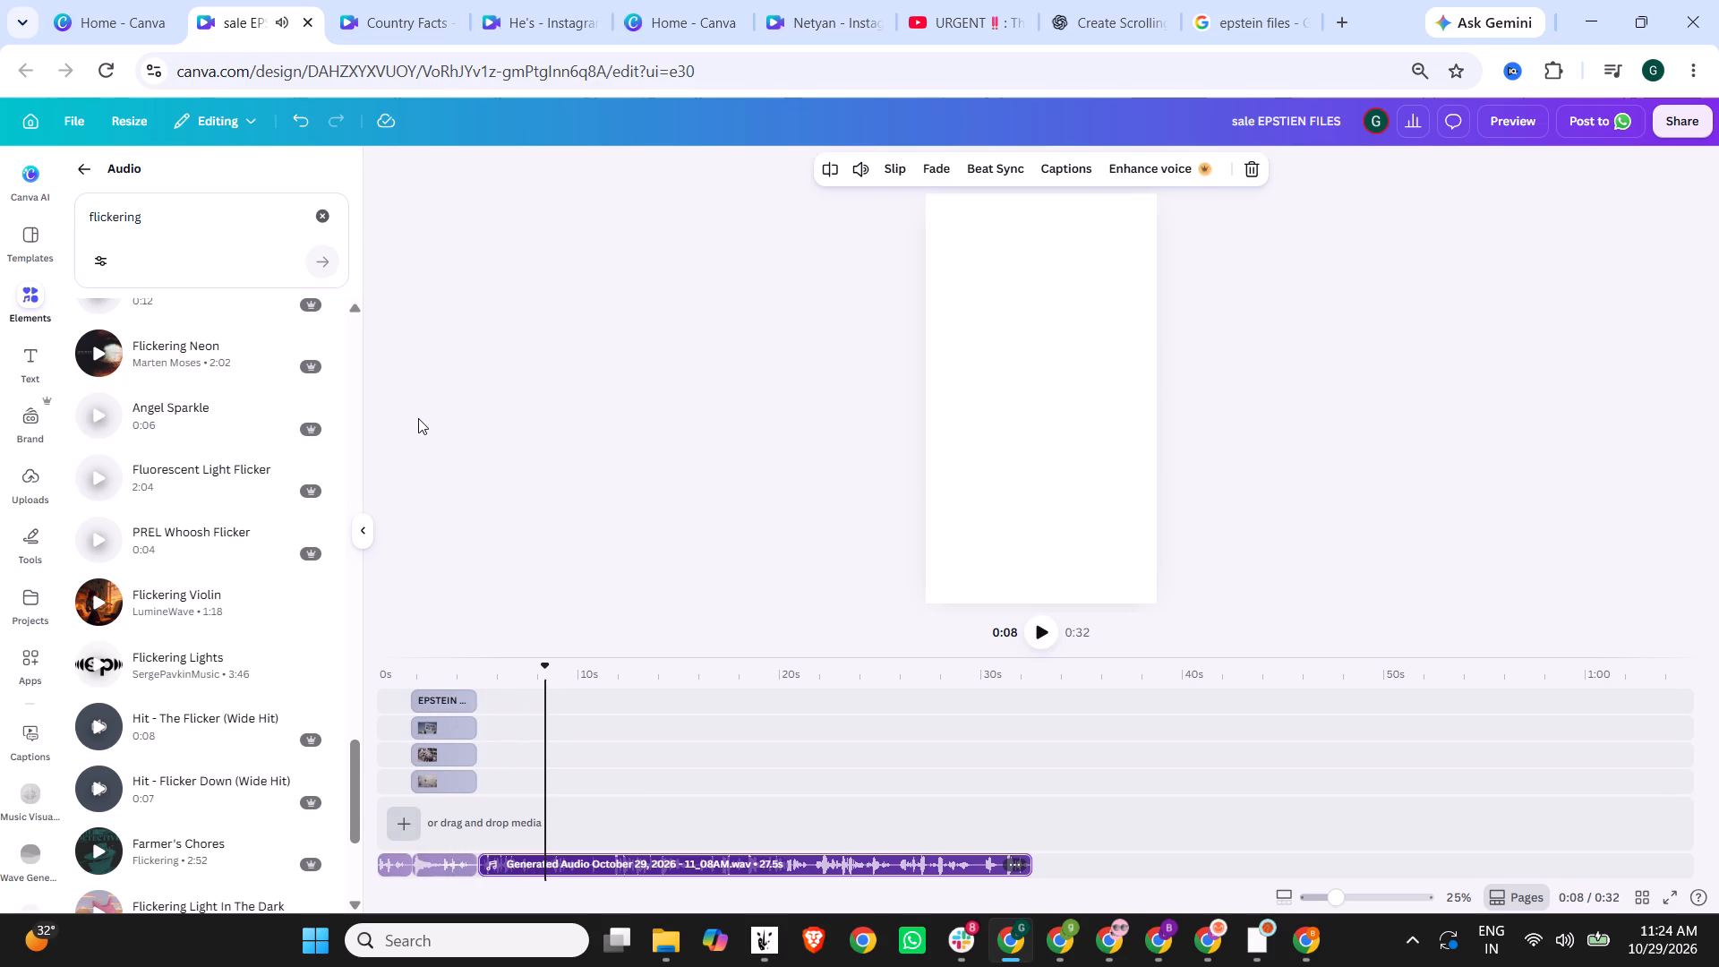
click(396, 868)
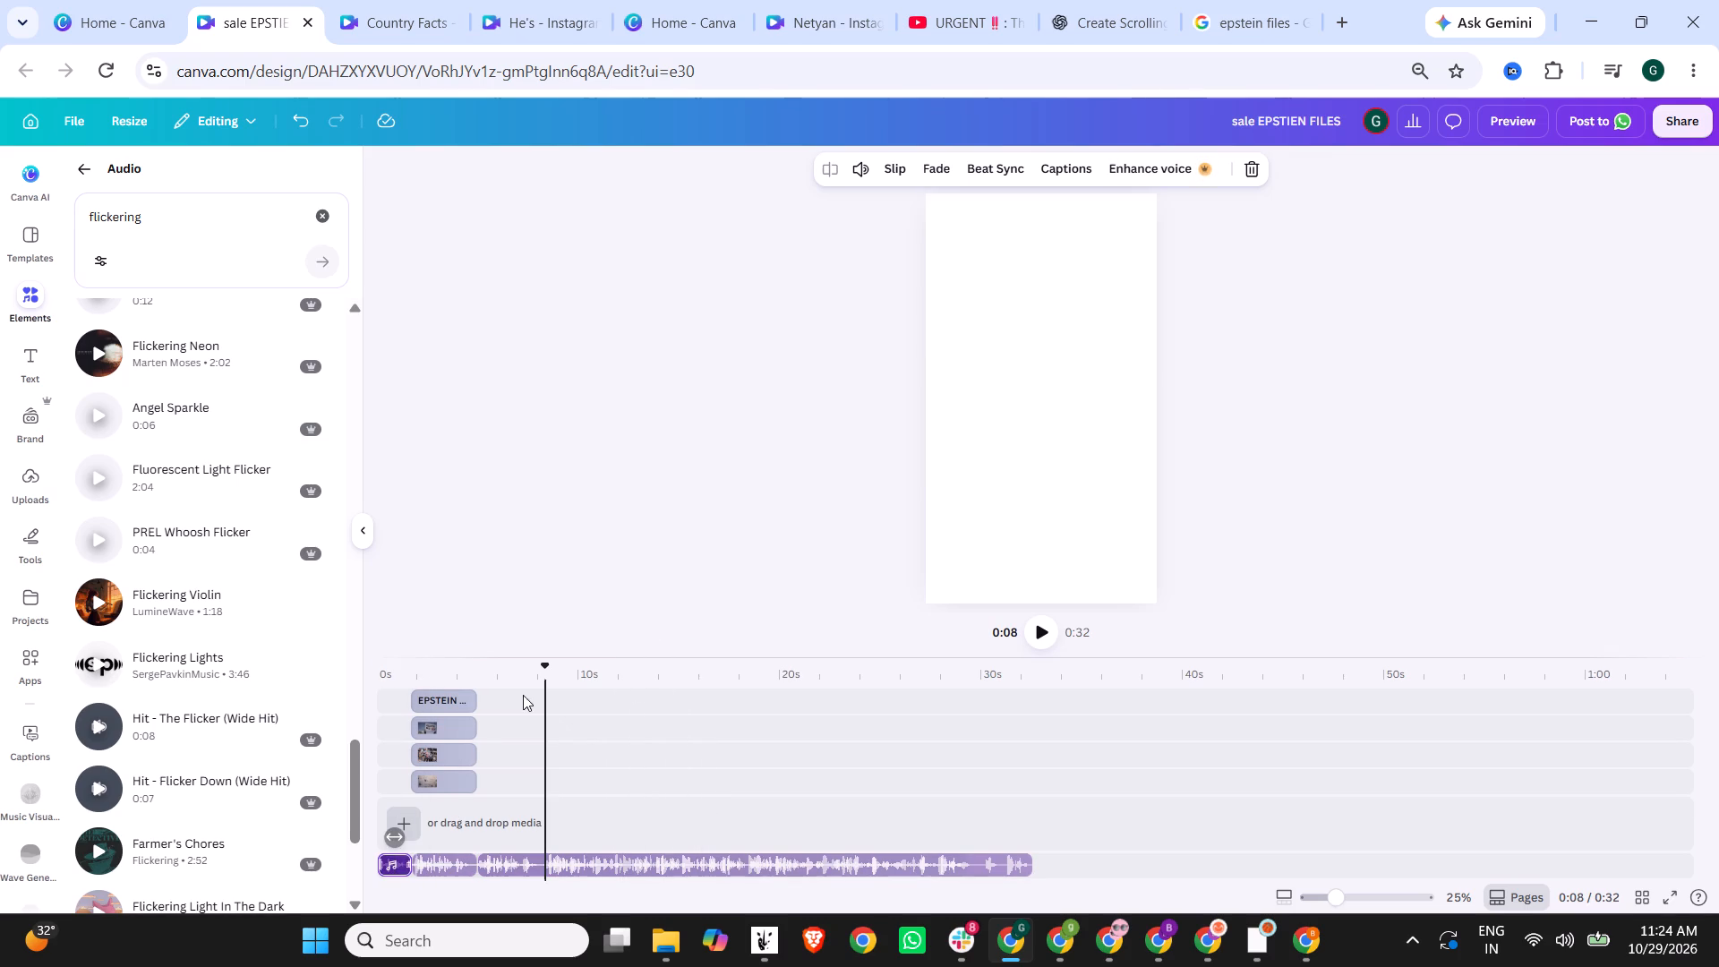
click(485, 671)
click(459, 663)
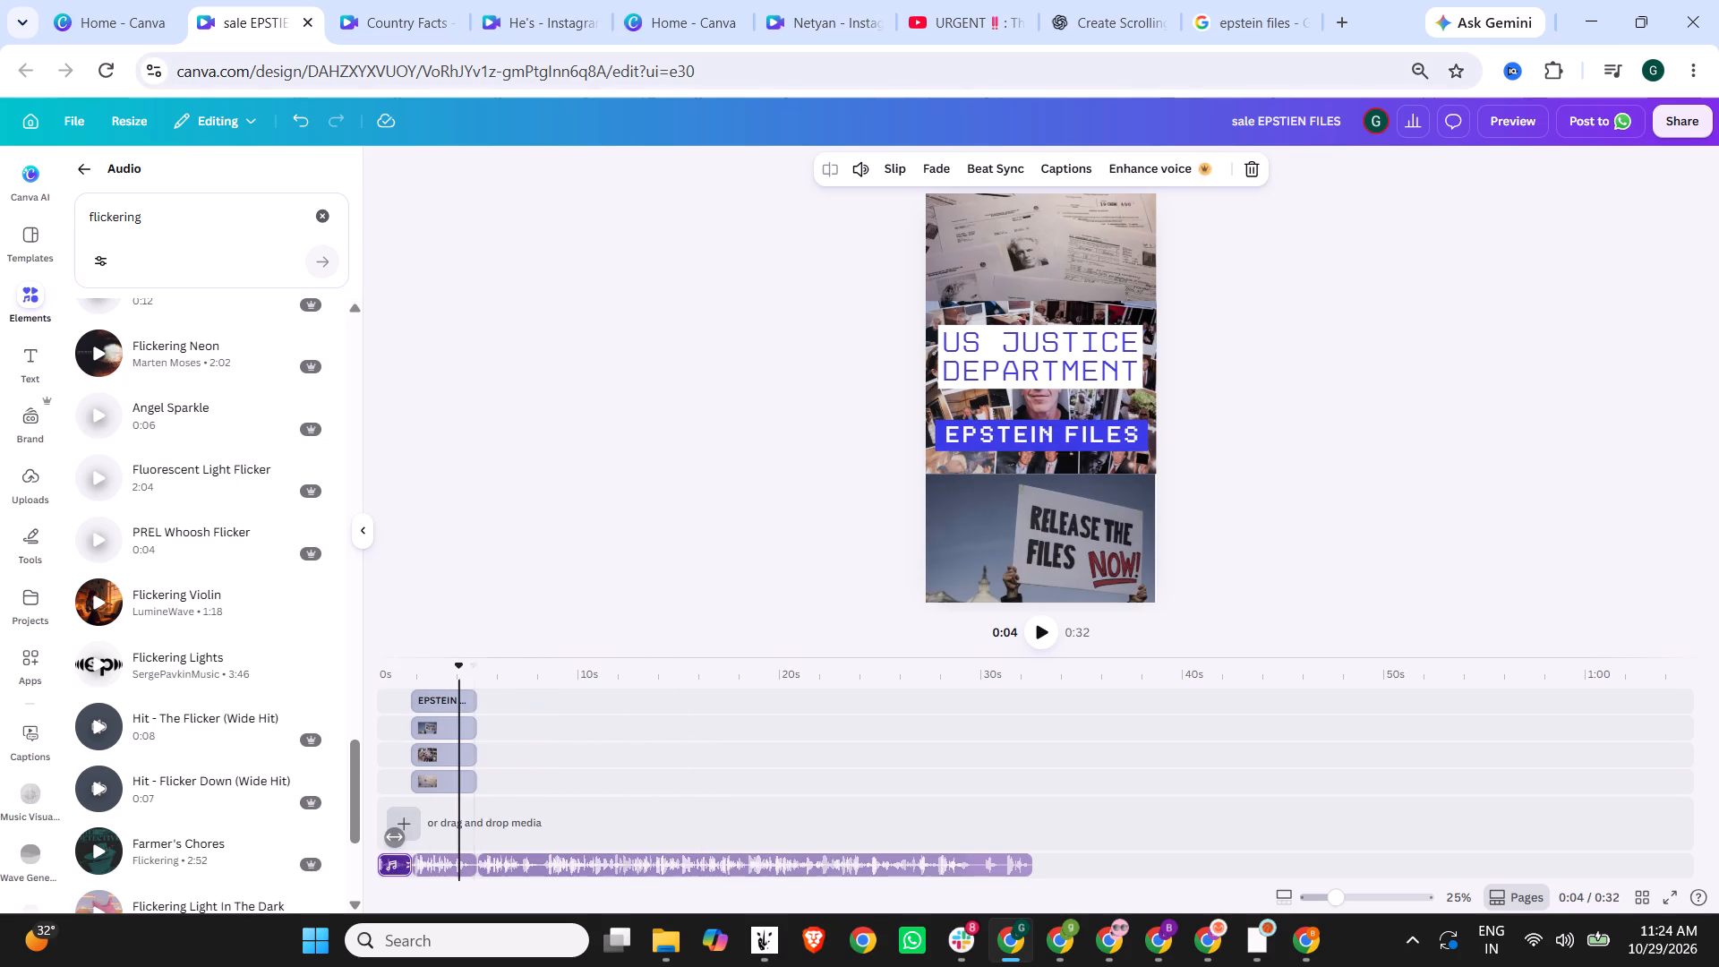
Switch to Google Images, search for "US Justice department" and open the Reuters photo of the building entrance with the US flag.
click(1222, 1)
drag(442, 134, 0, 84)
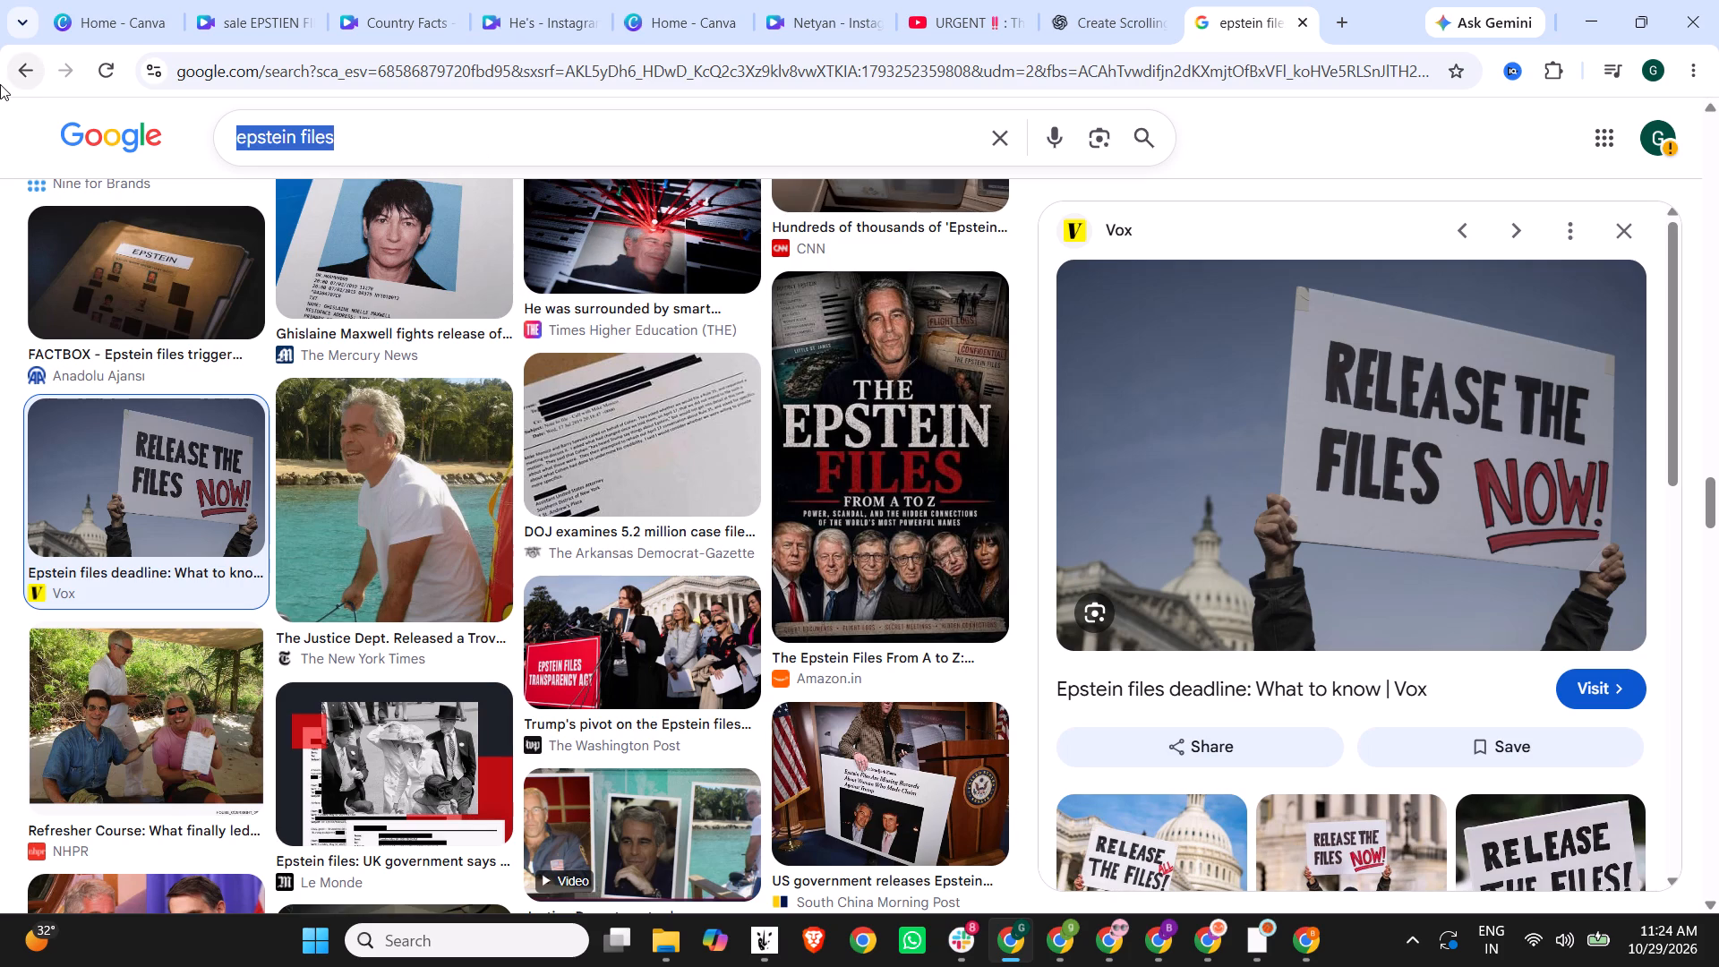
text(US Just)
key(space)
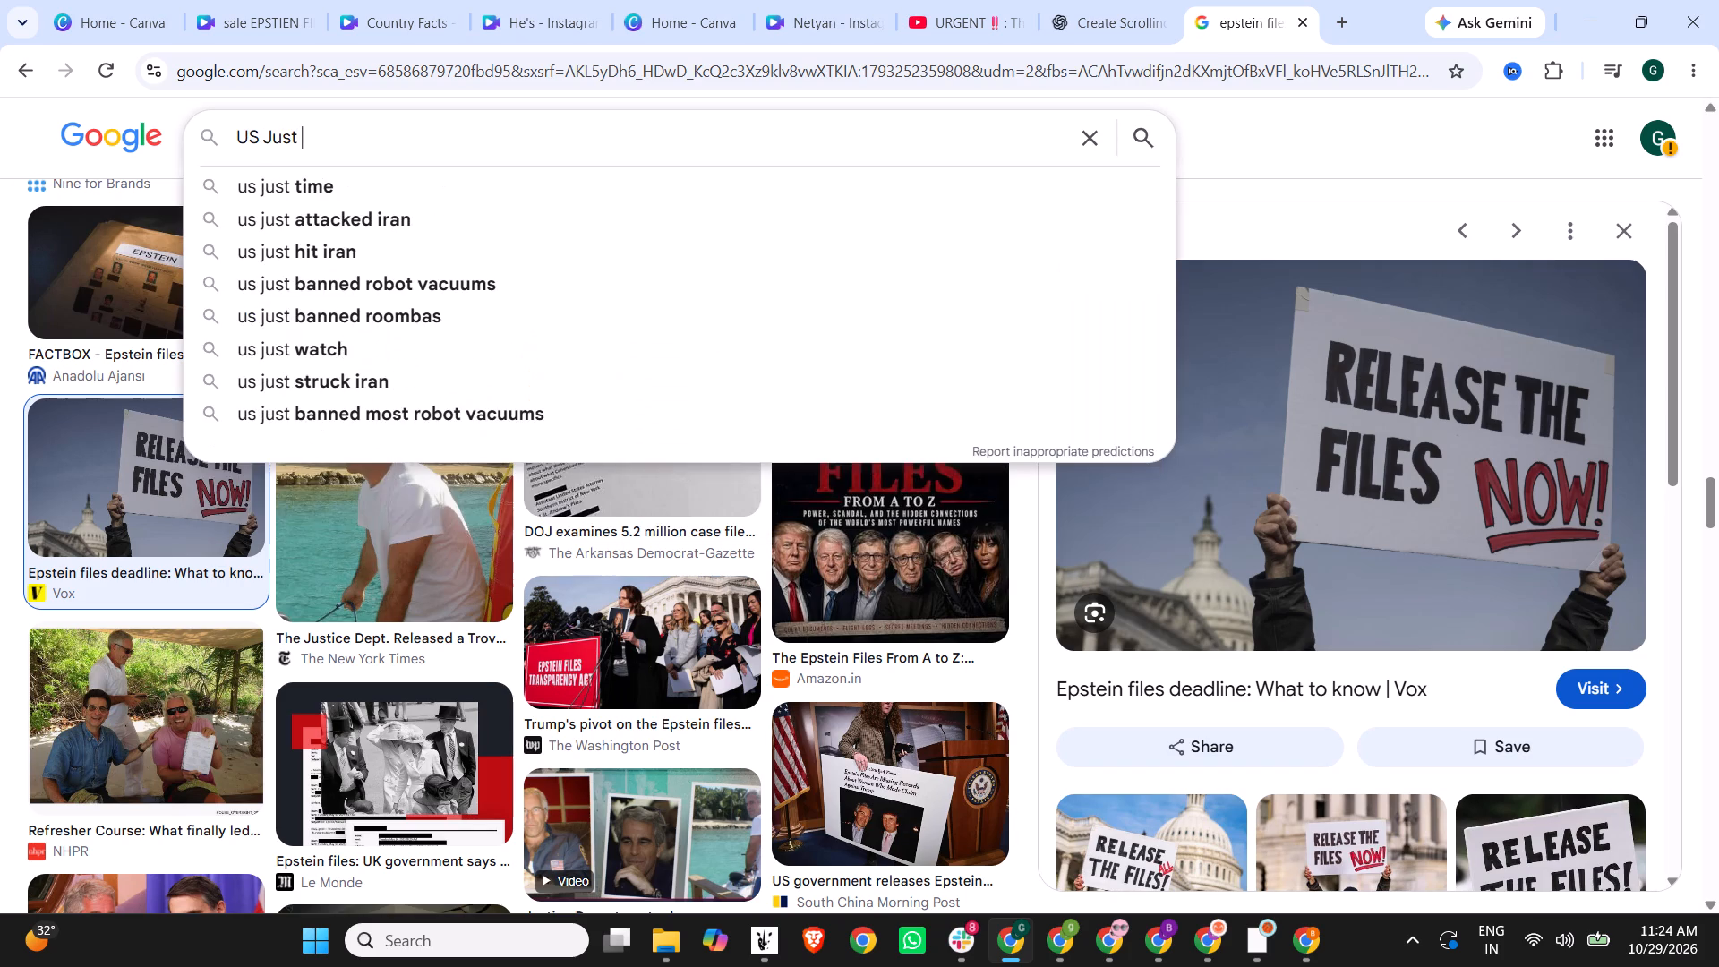
key(BackSpace)
text(ice department)
key(Return)
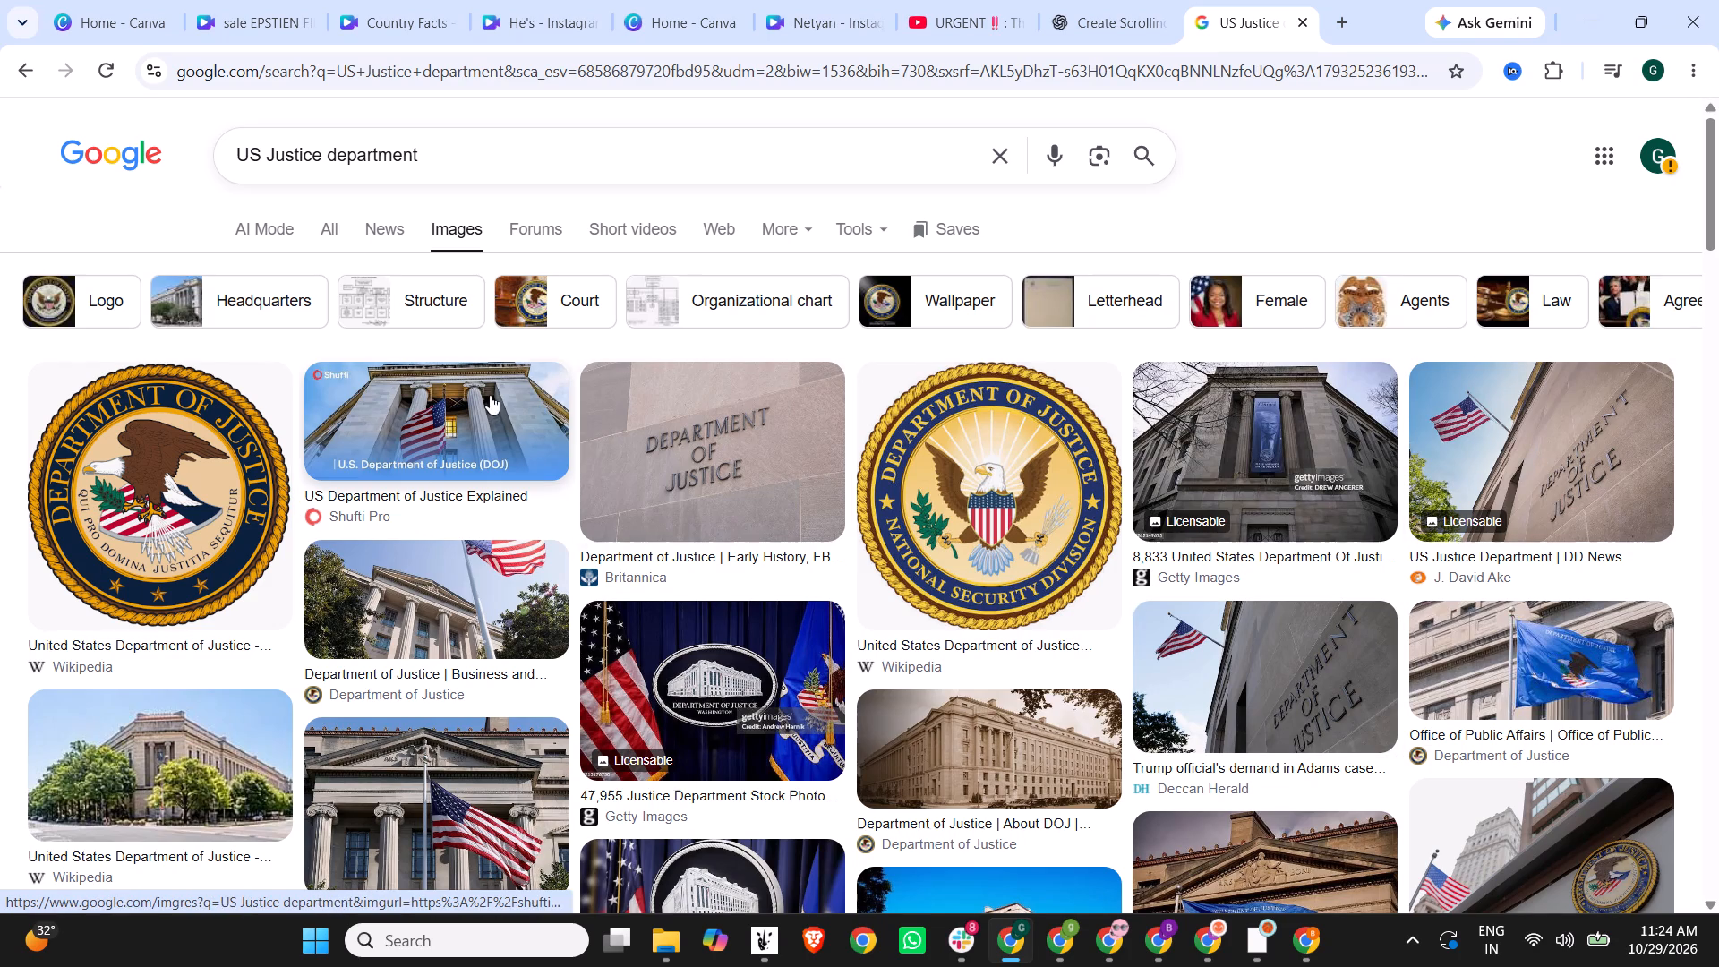
scroll(455, 441, down, 3)
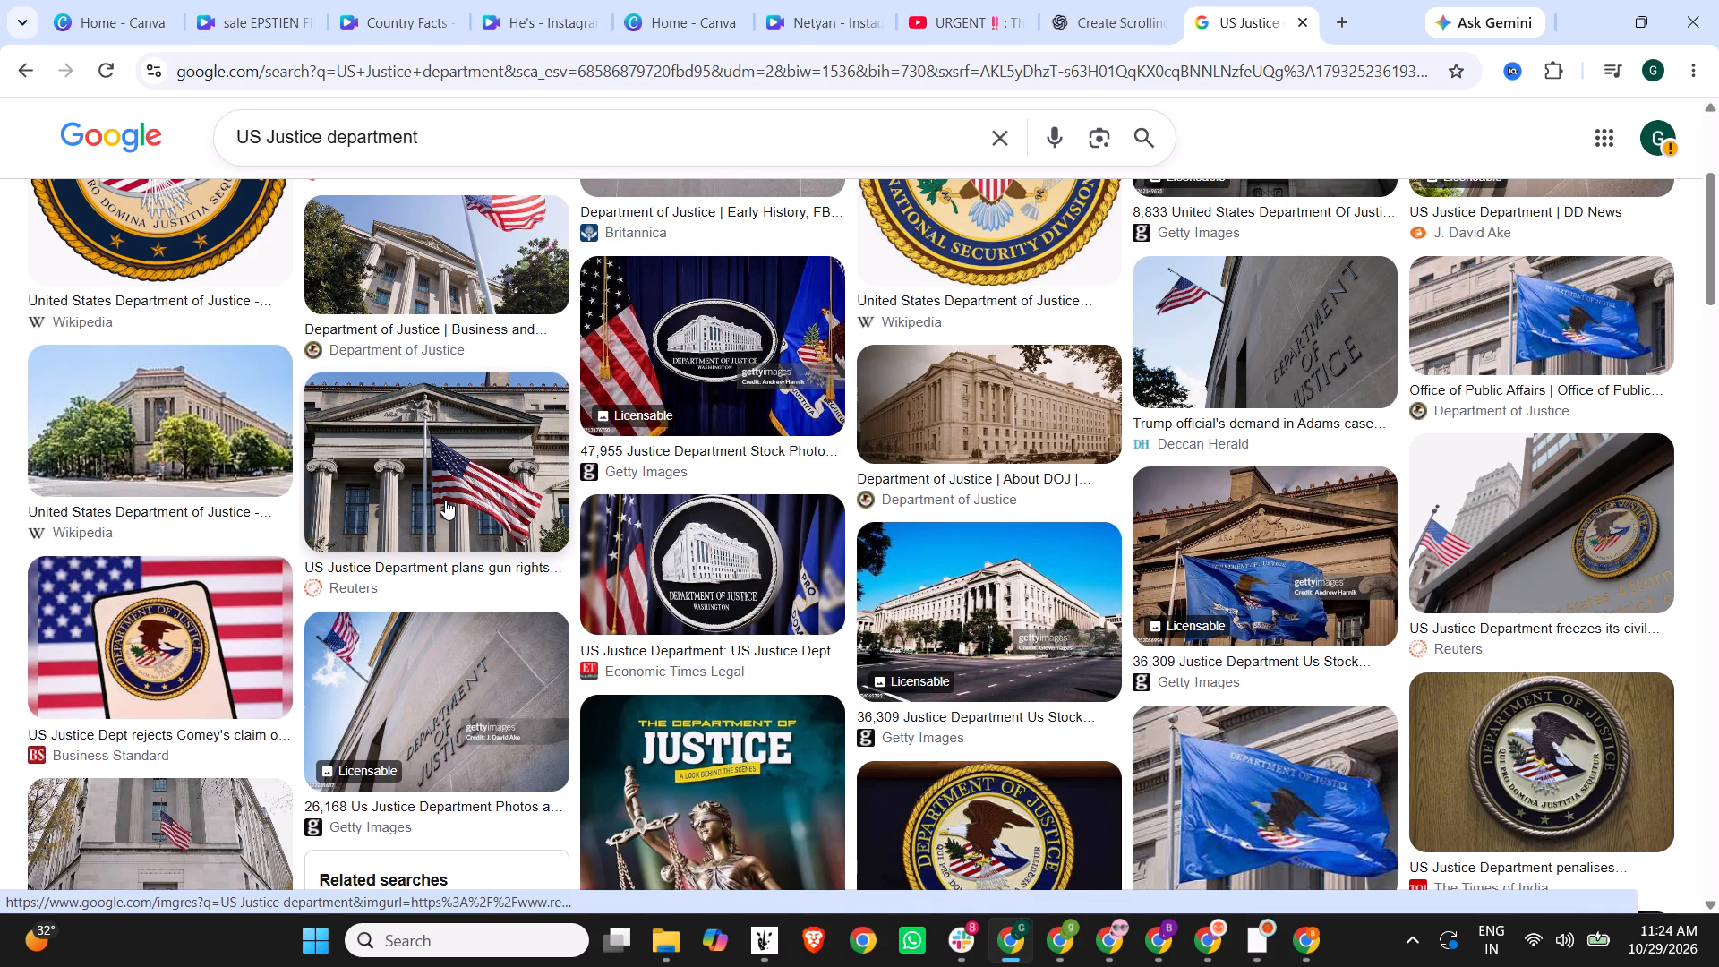
scroll(445, 500, down, 4)
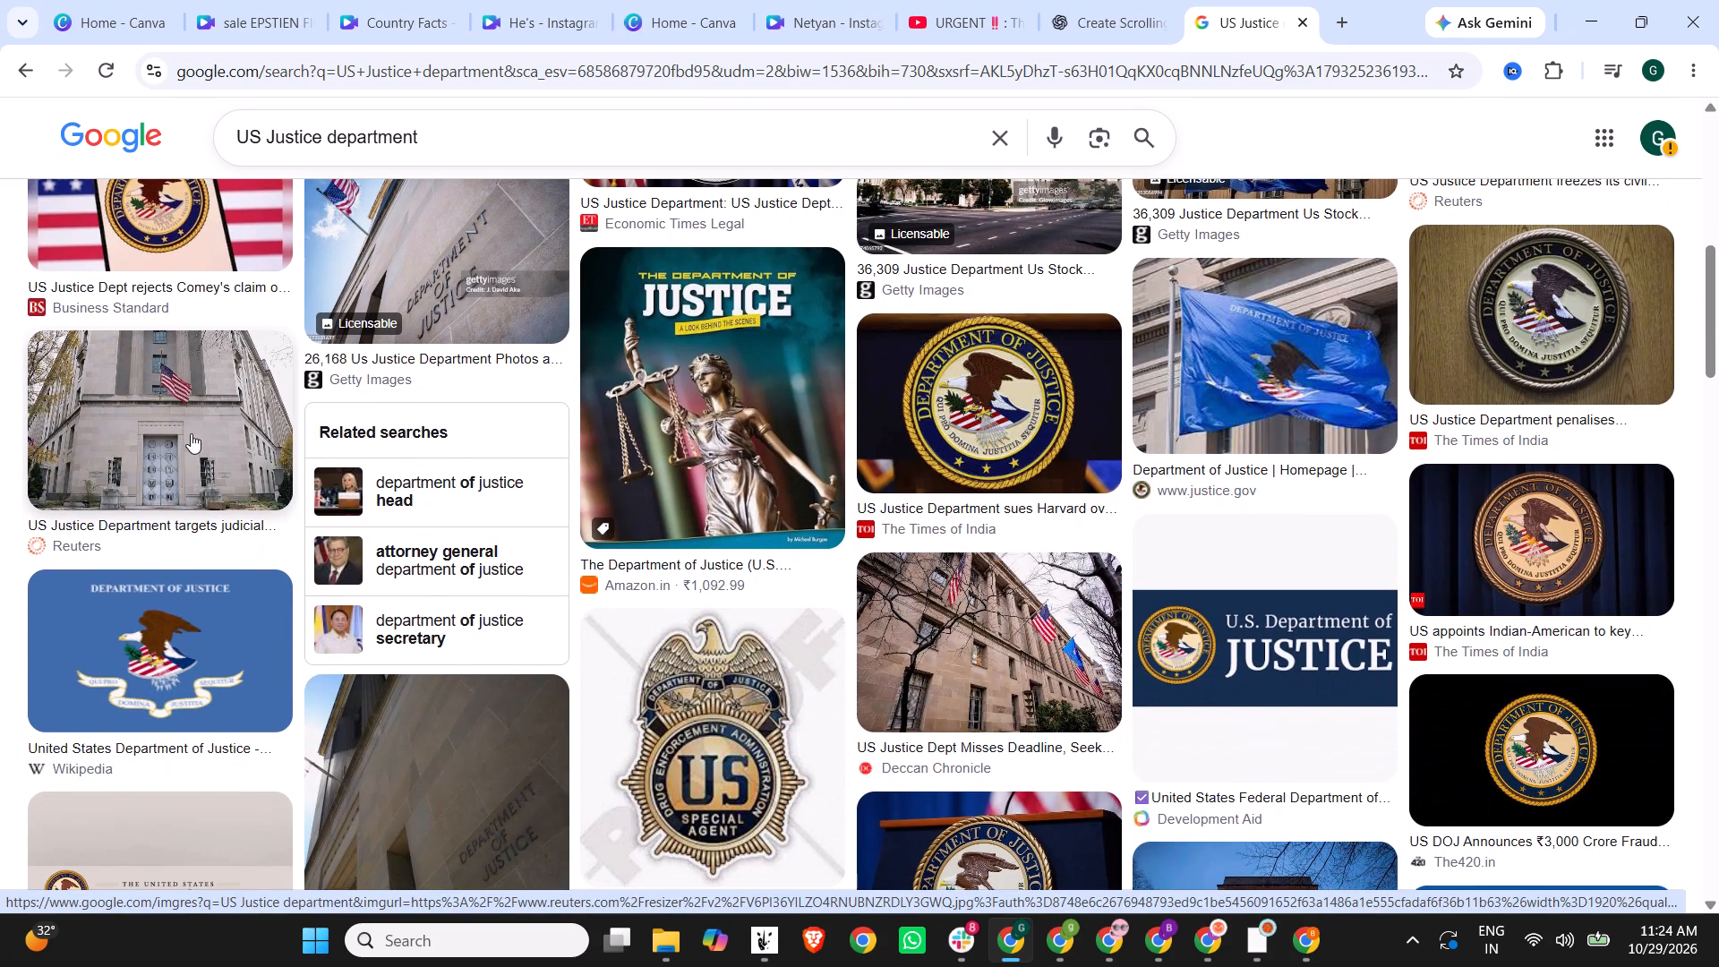
click(191, 433)
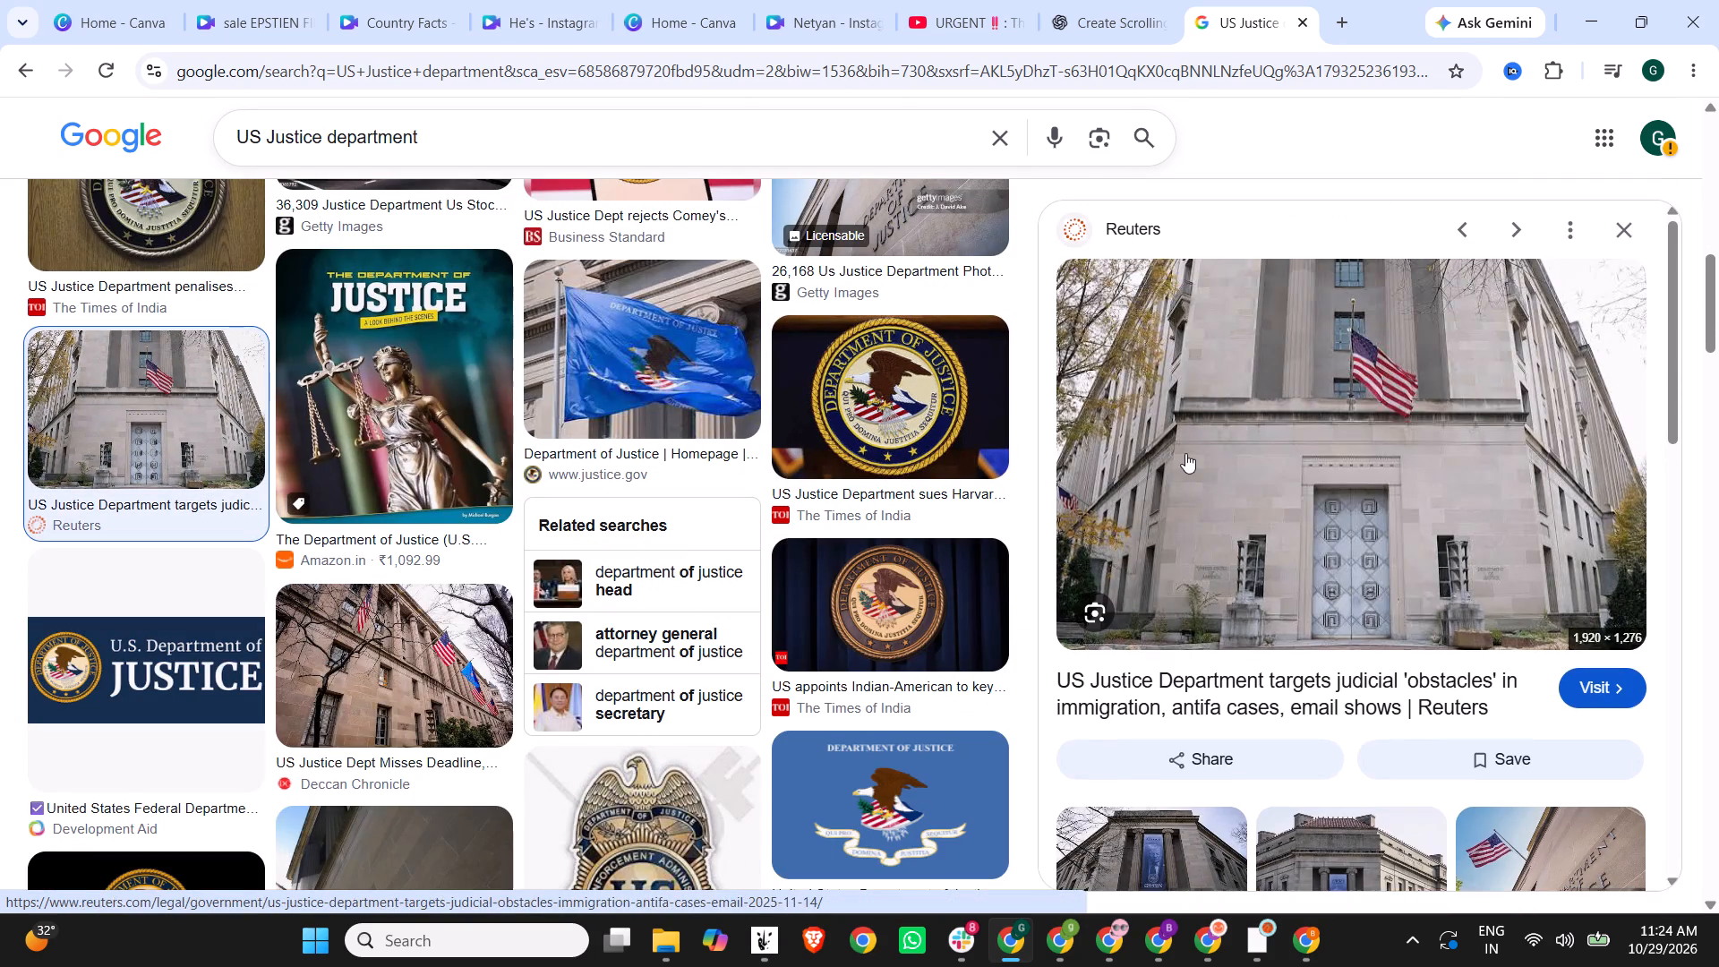
Look through the "US Justice department" image results and related photos of the building, its sign and flags for a suitable picture.
scroll(1185, 453, down, 3)
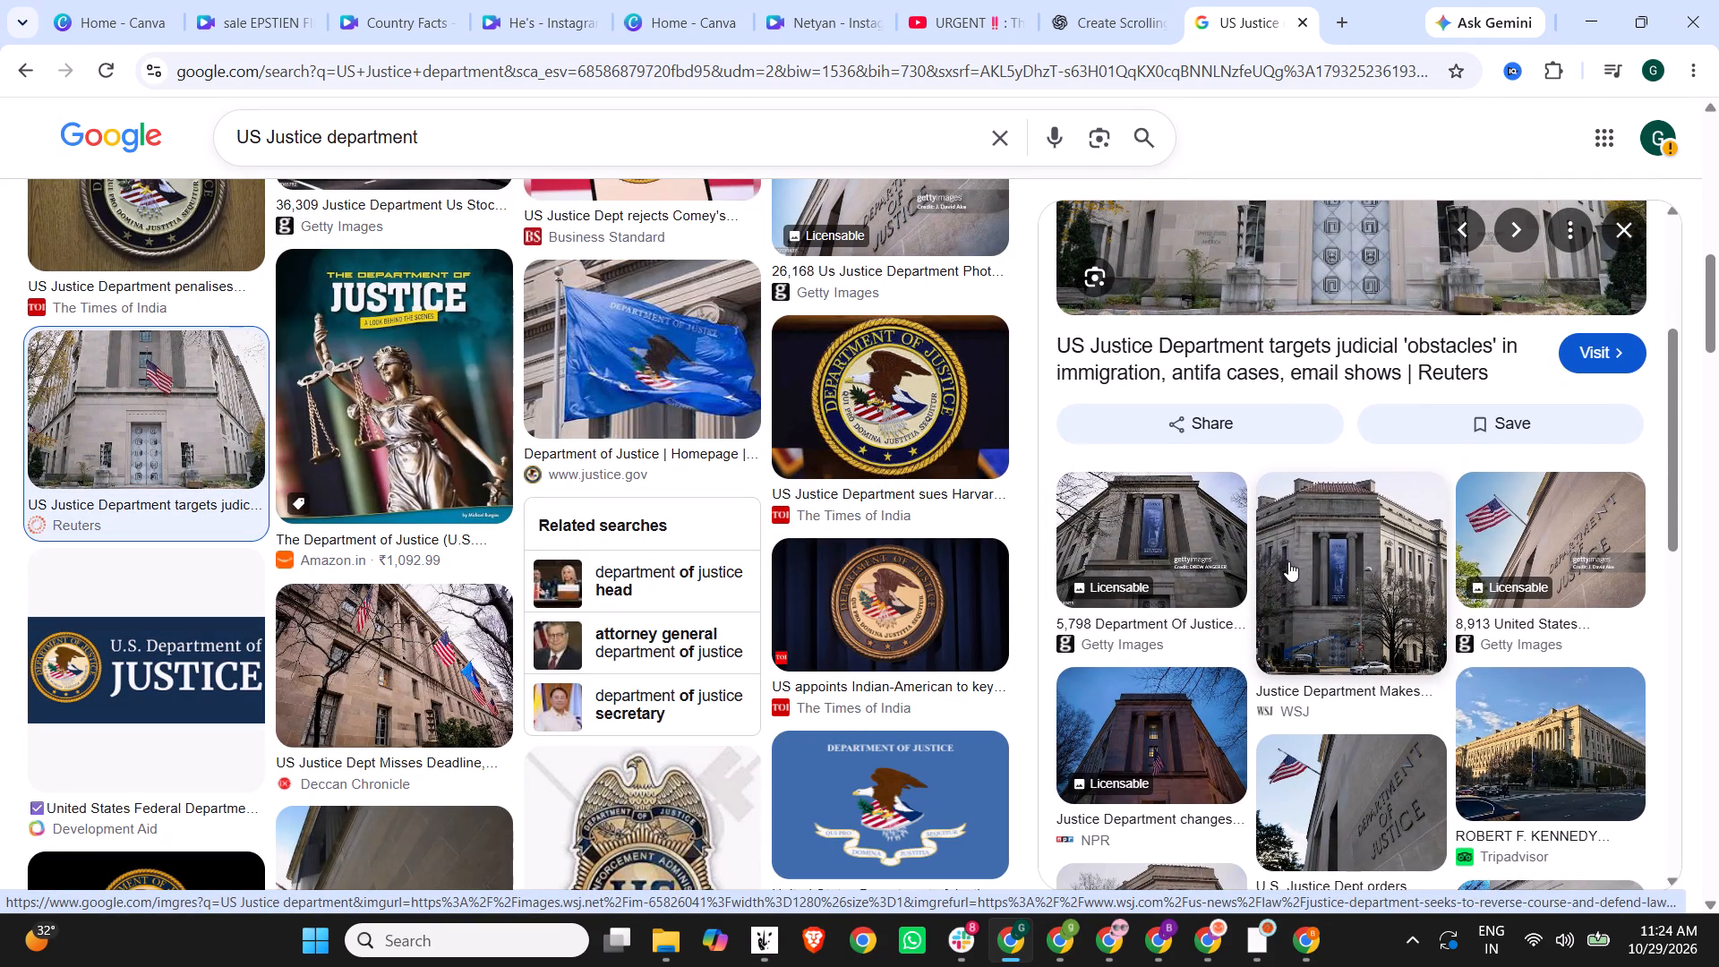
click(1288, 561)
scroll(1340, 425, down, 3)
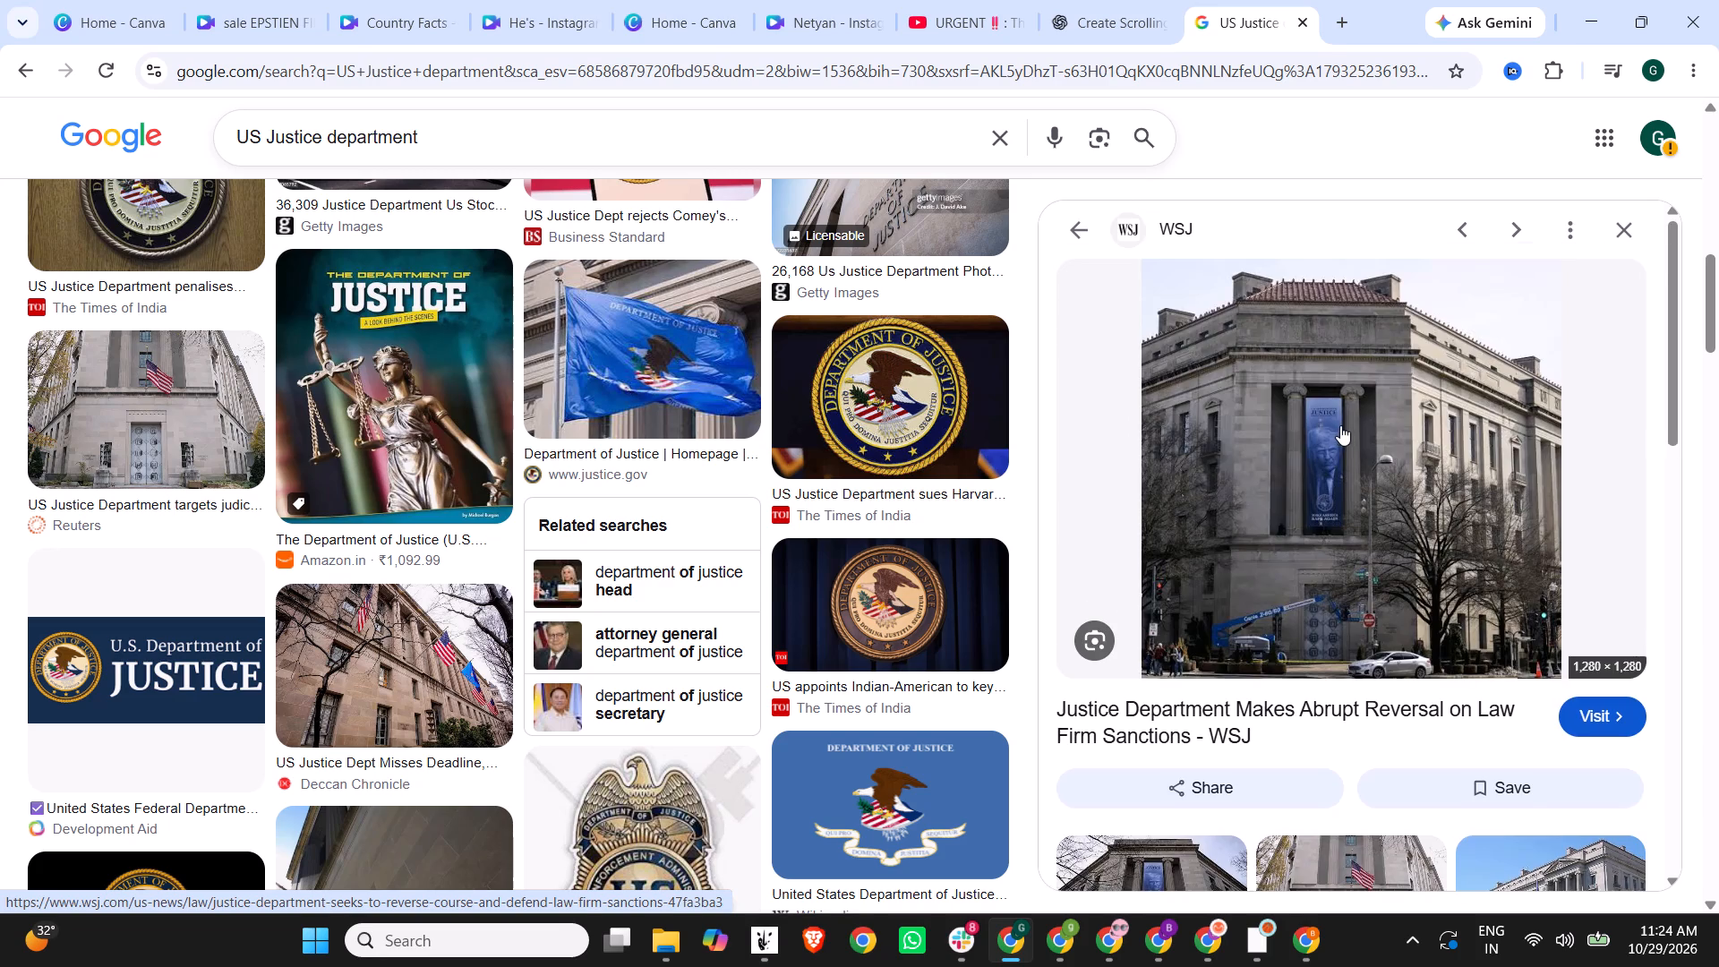
click(1500, 572)
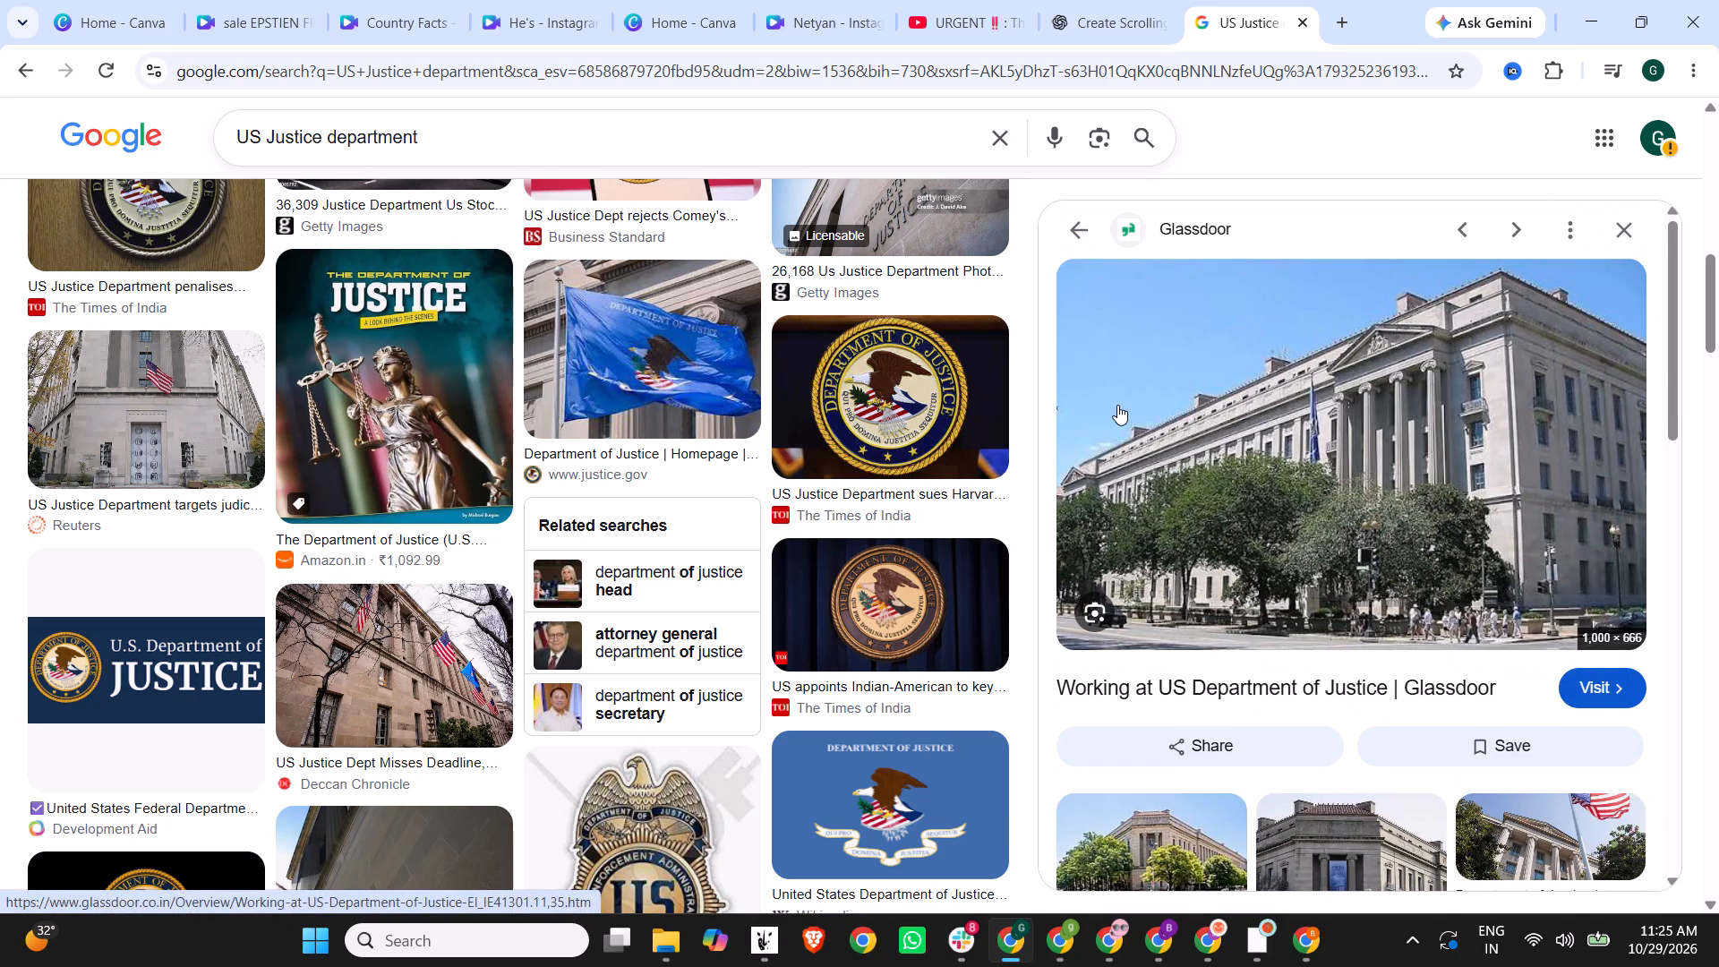
scroll(1261, 404, down, 3)
scroll(1164, 417, up, 7)
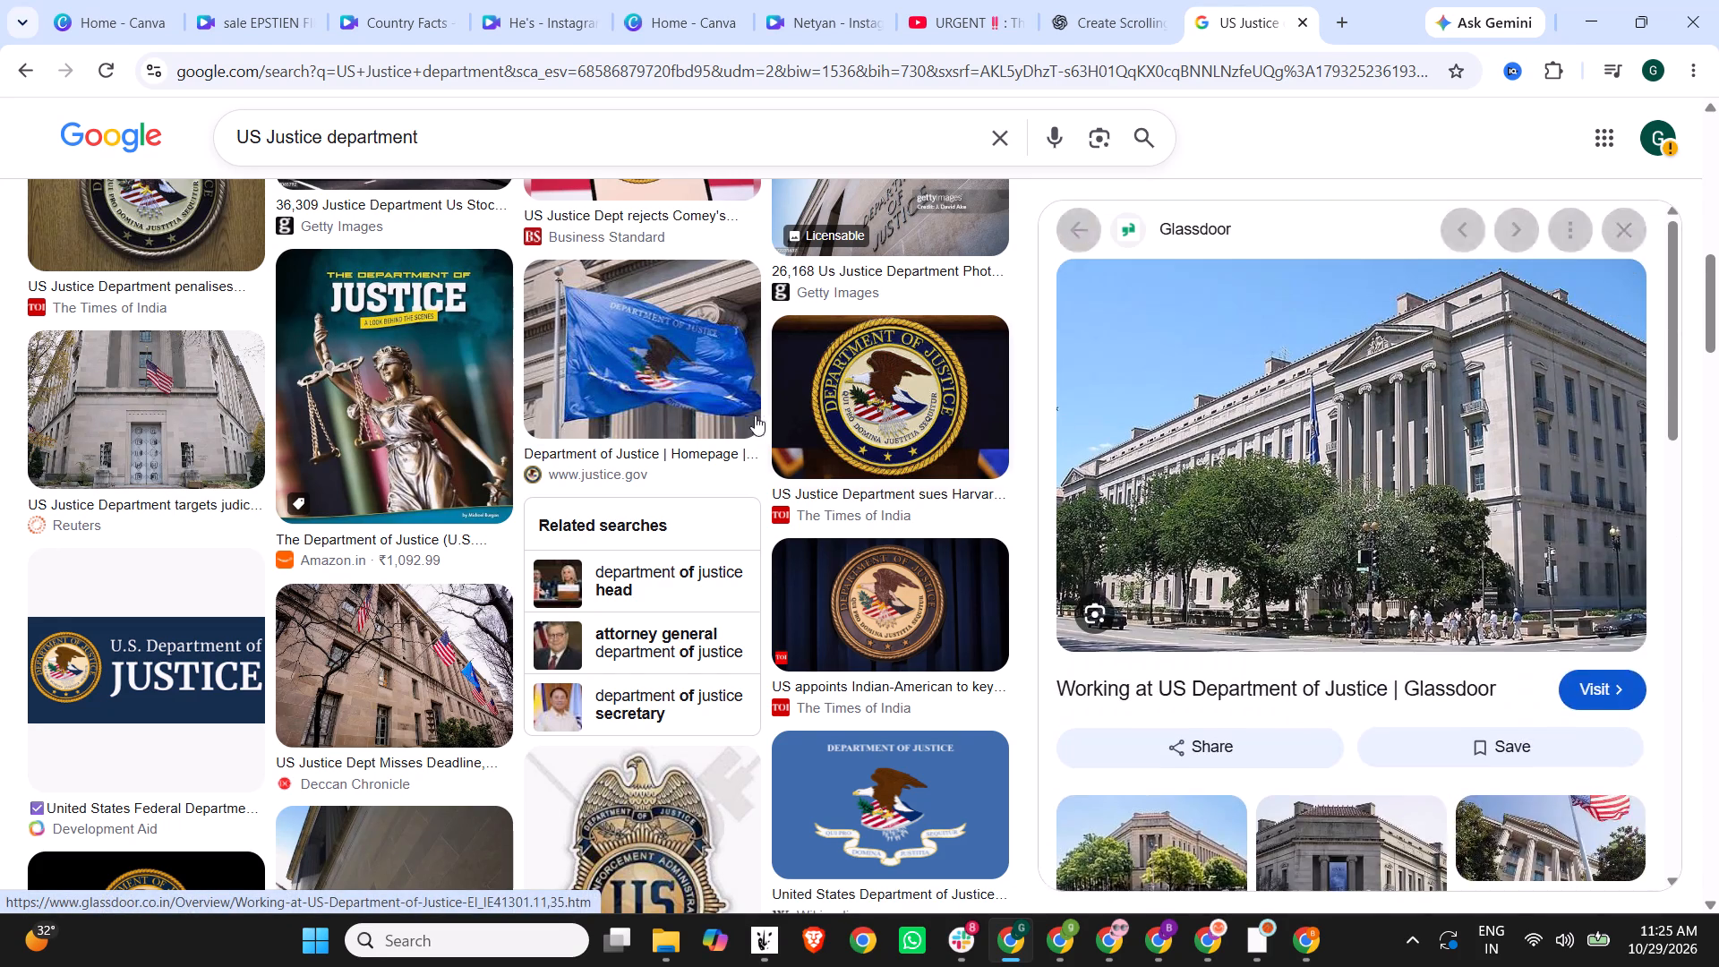
scroll(751, 415, up, 20)
scroll(751, 415, up, 6)
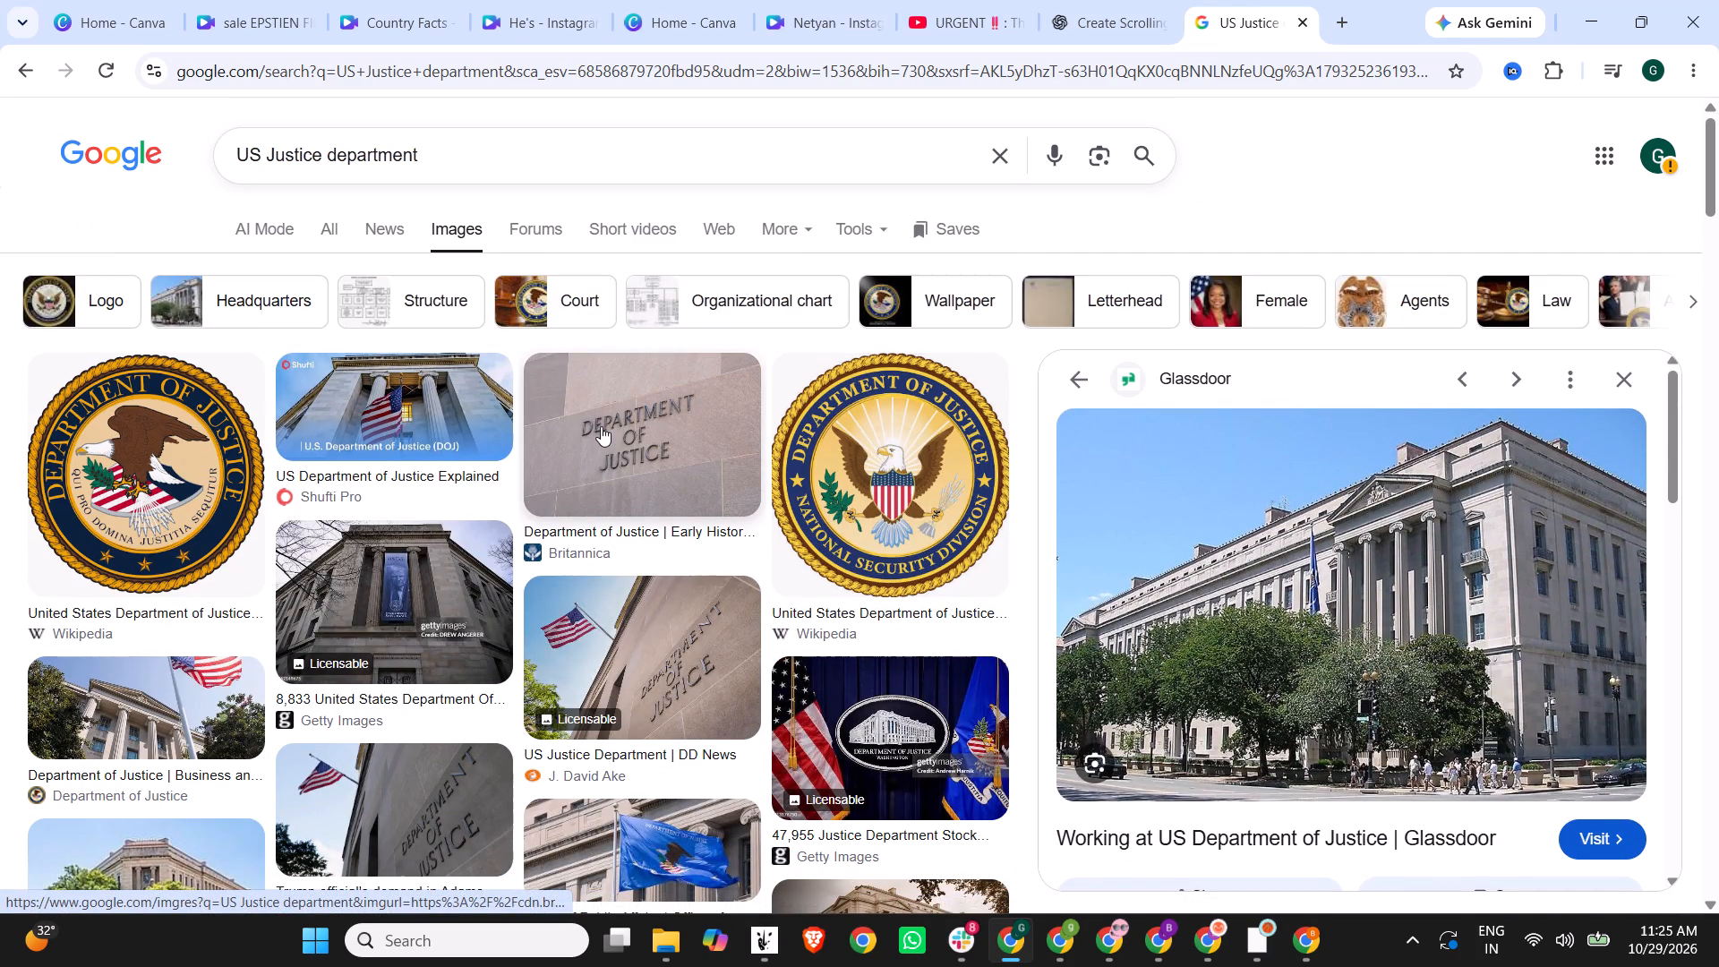
click(691, 633)
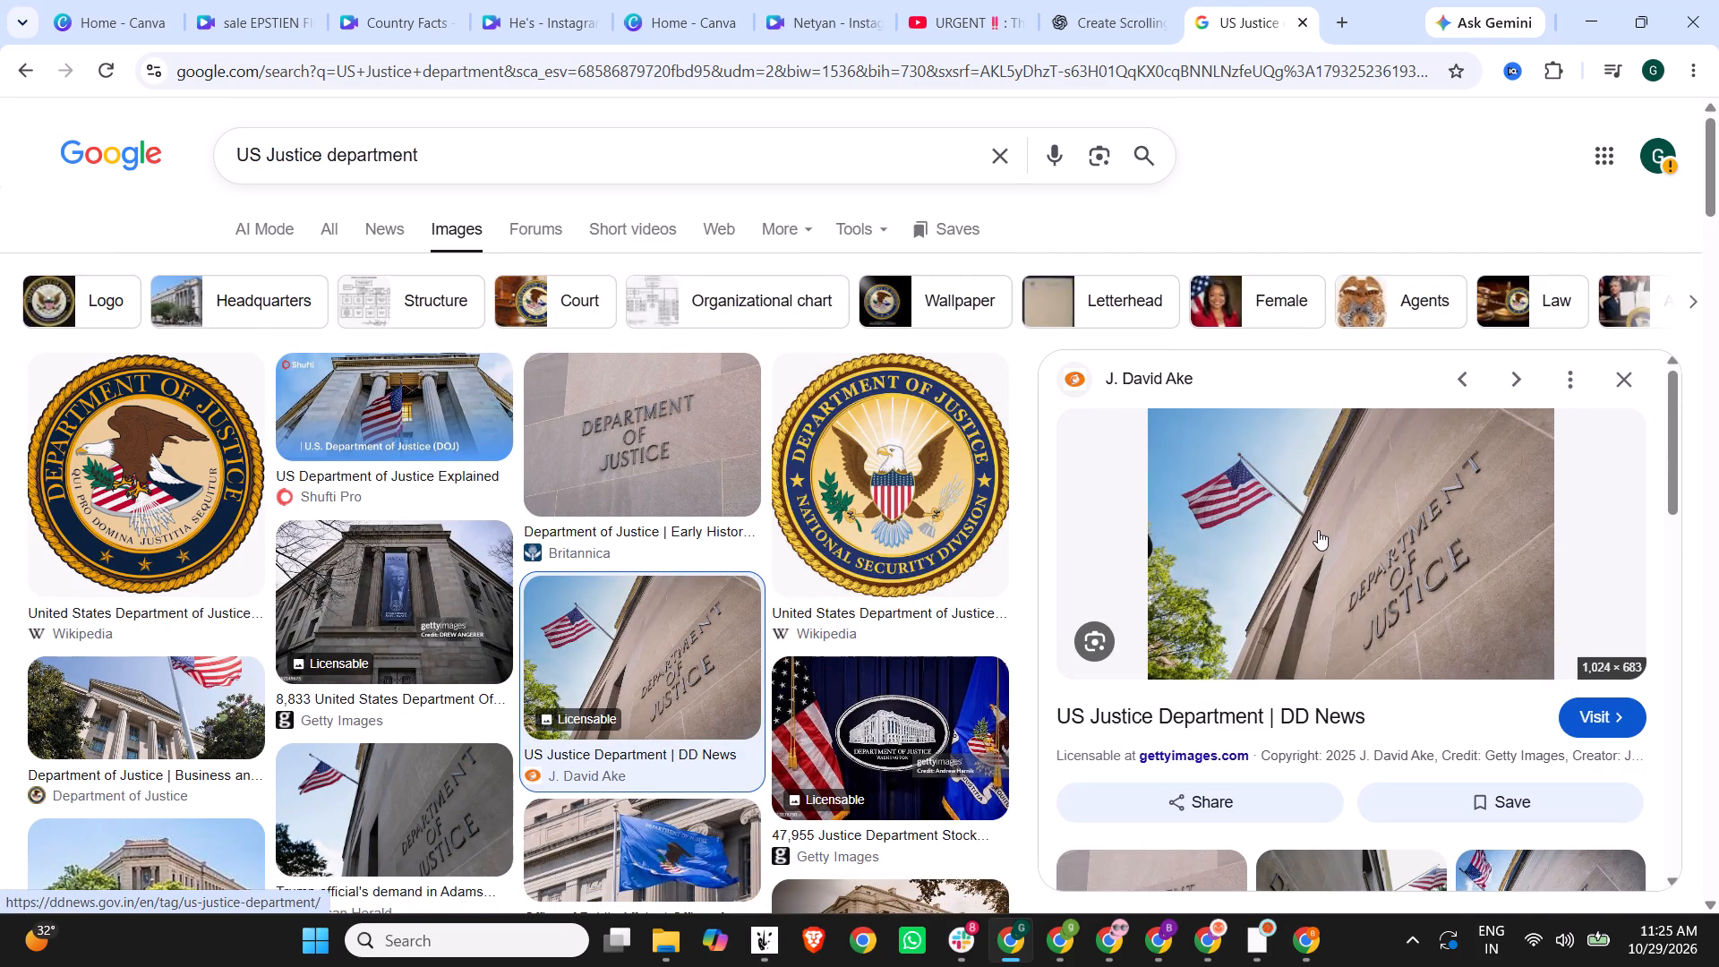
scroll(1318, 530, down, 6)
click(1365, 445)
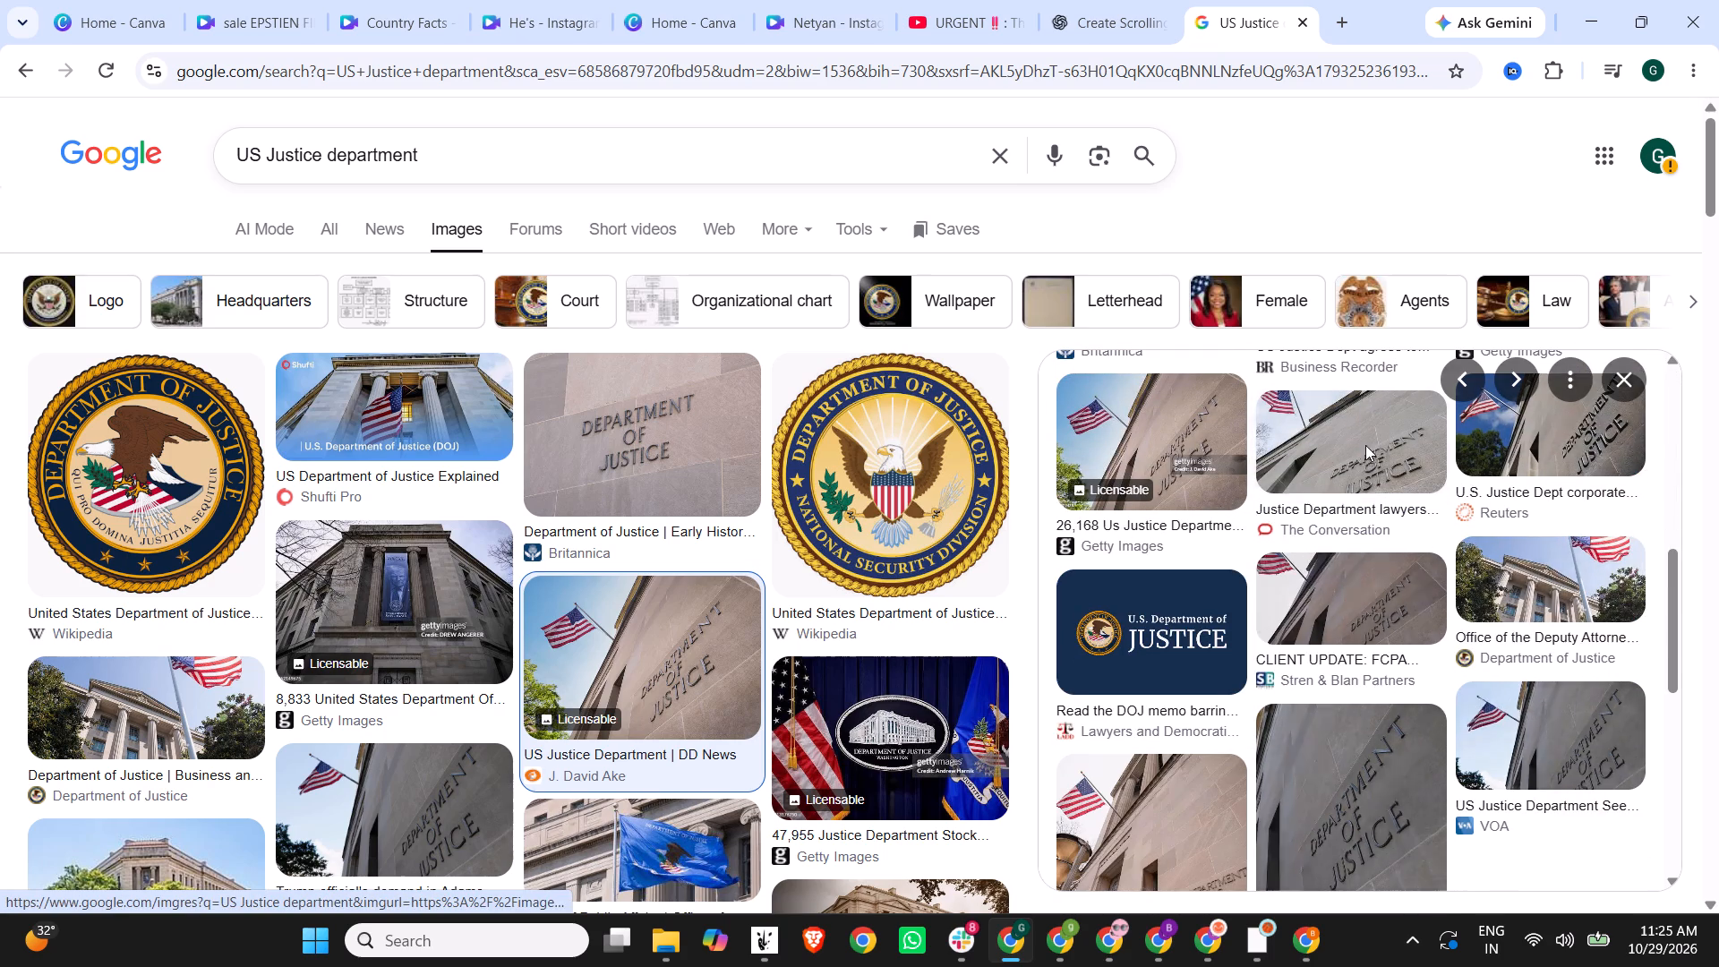
scroll(1358, 453, down, 3)
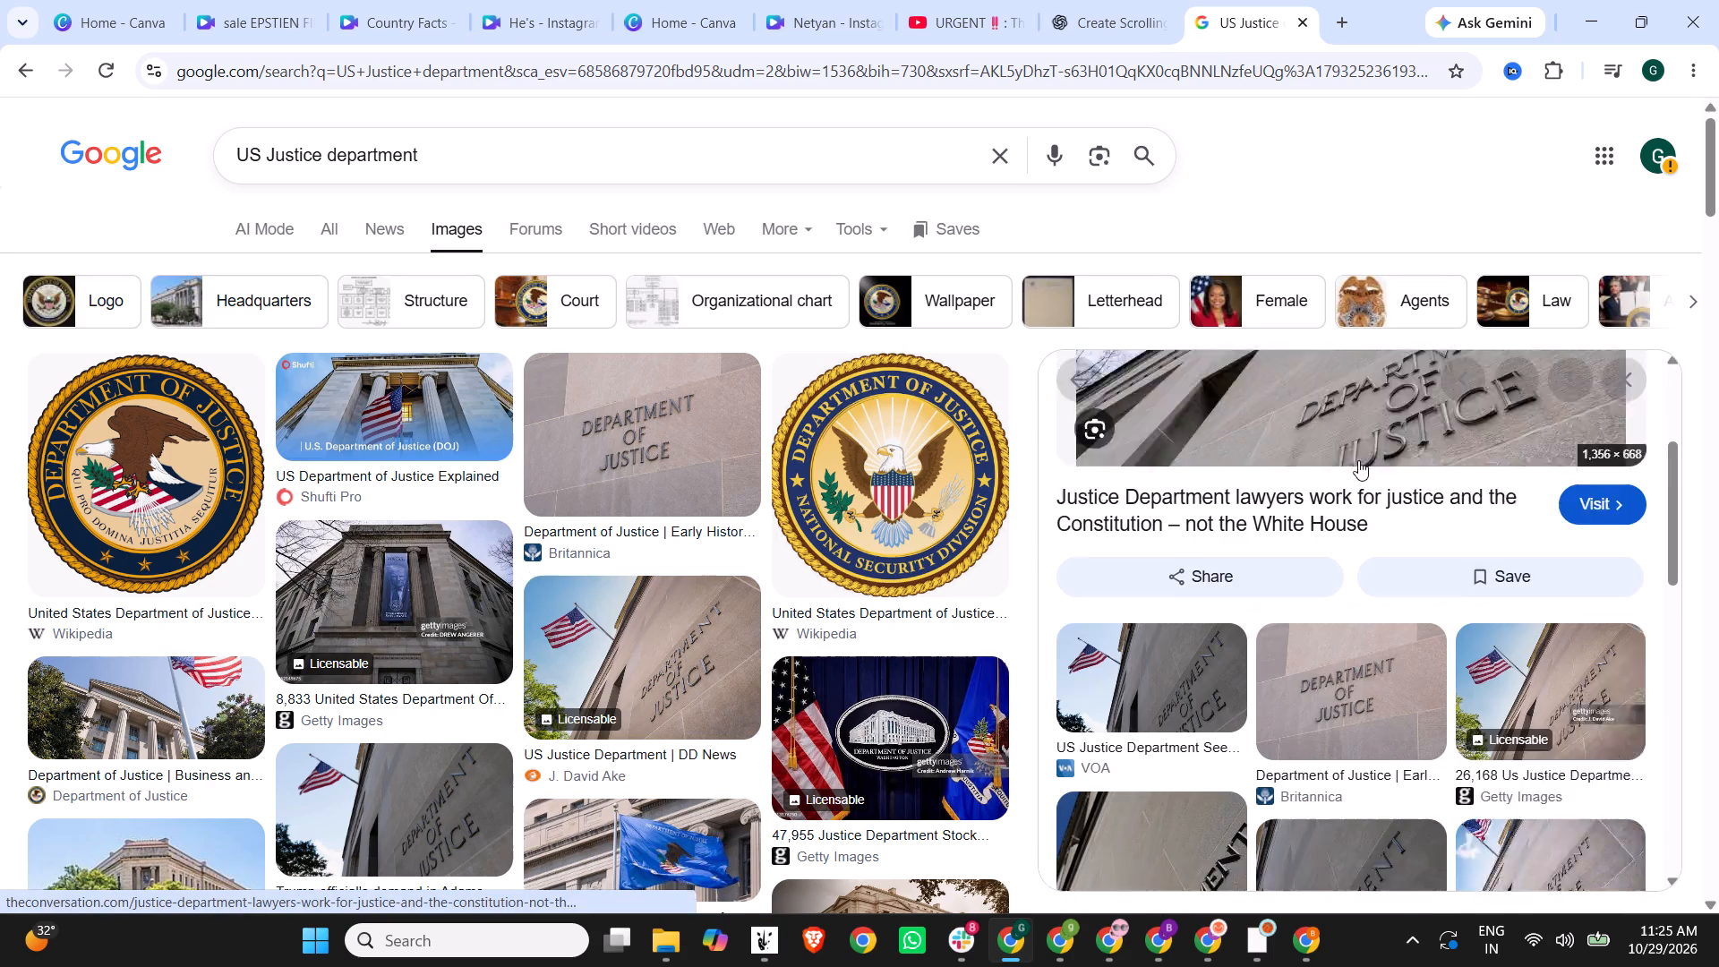
scroll(1358, 460, down, 9)
scroll(656, 560, down, 6)
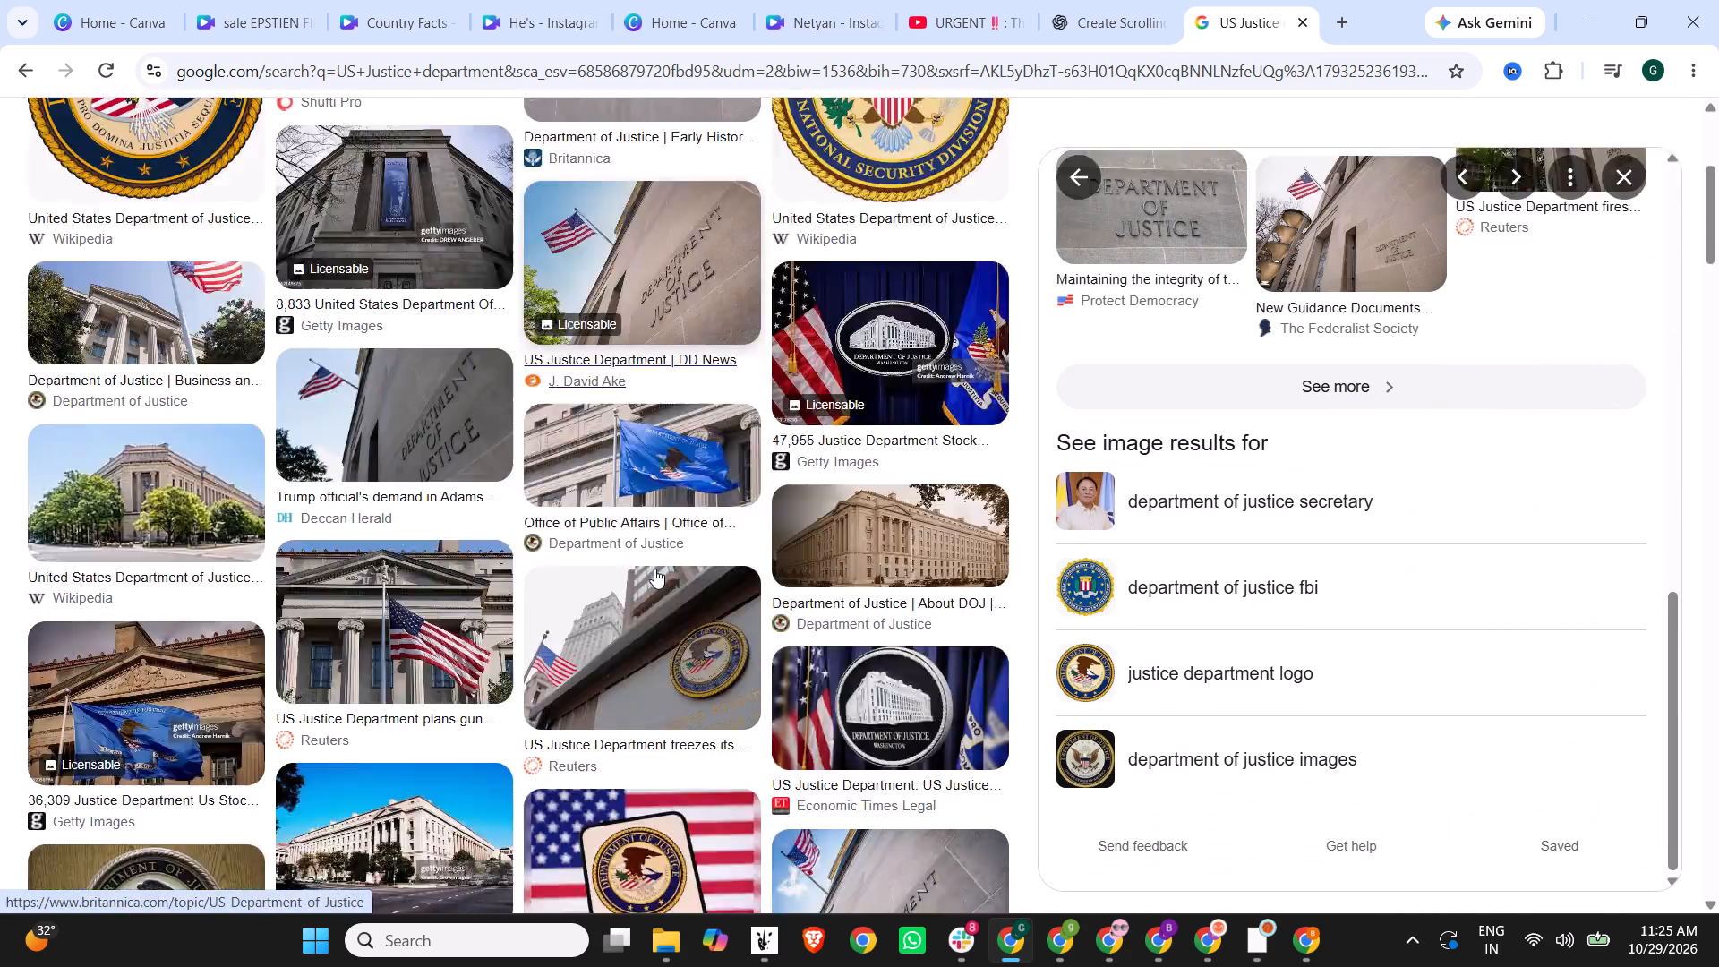
scroll(580, 509, down, 5)
scroll(577, 508, up, 5)
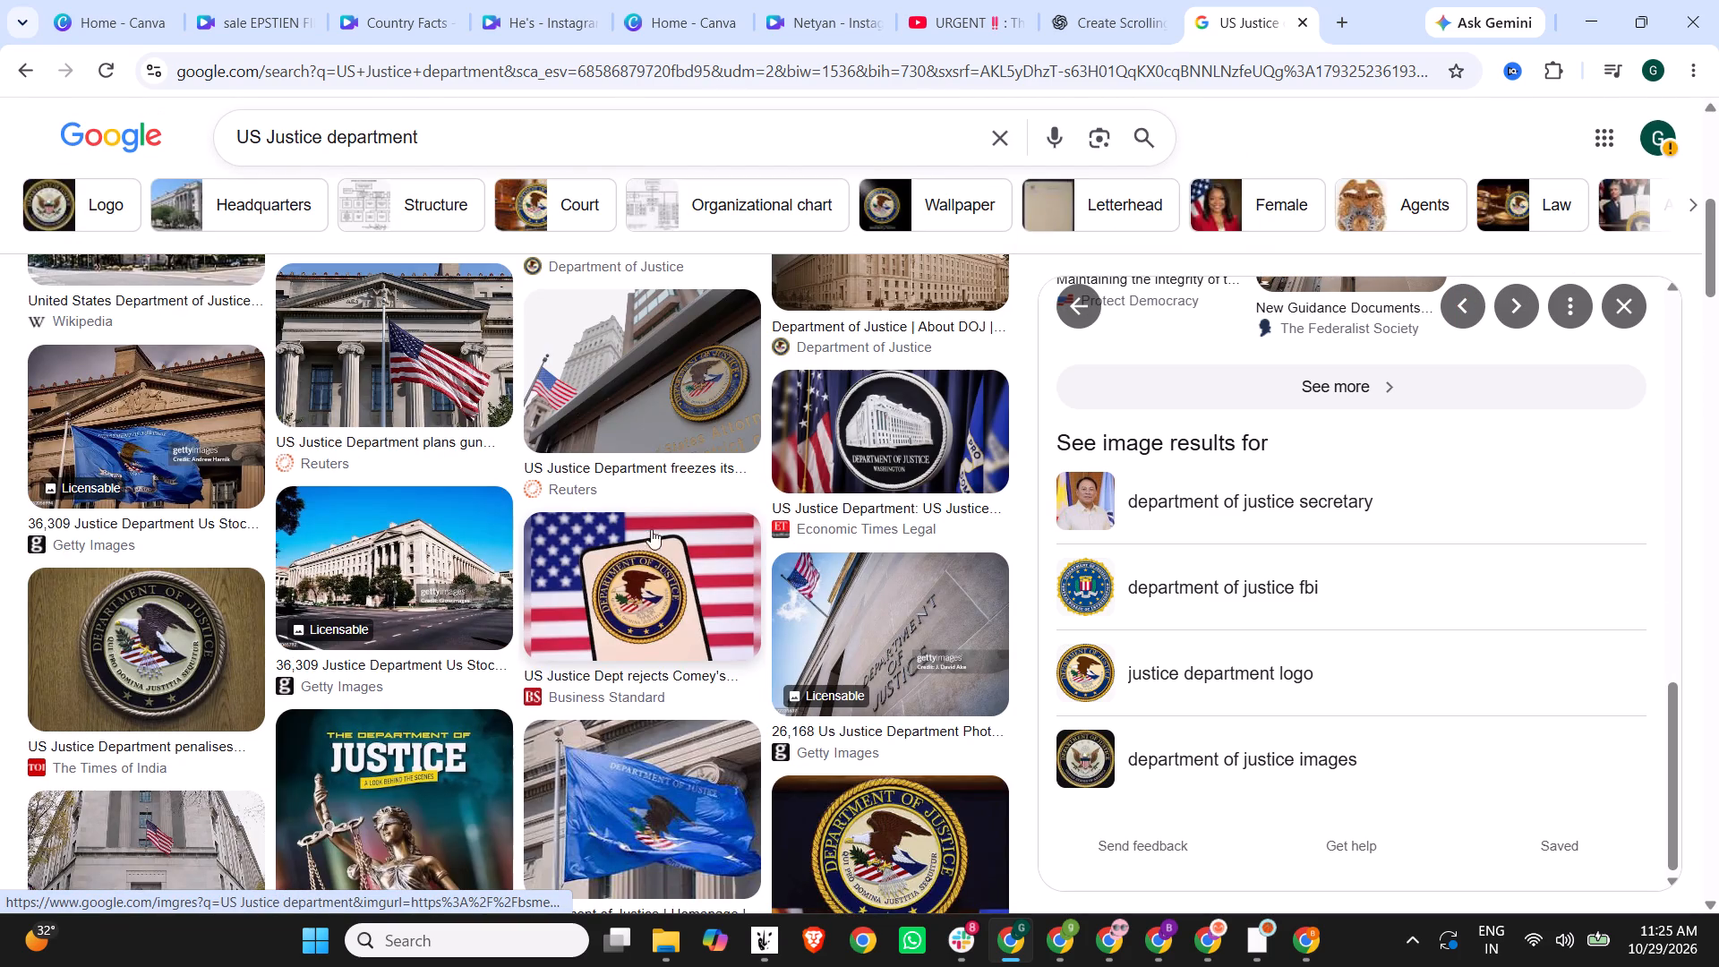
Copy the Business Standard image of the Justice Department seal on a phone over the US flag and paste it into the "sale EPSTIEN FILES" Canva design.
click(696, 594)
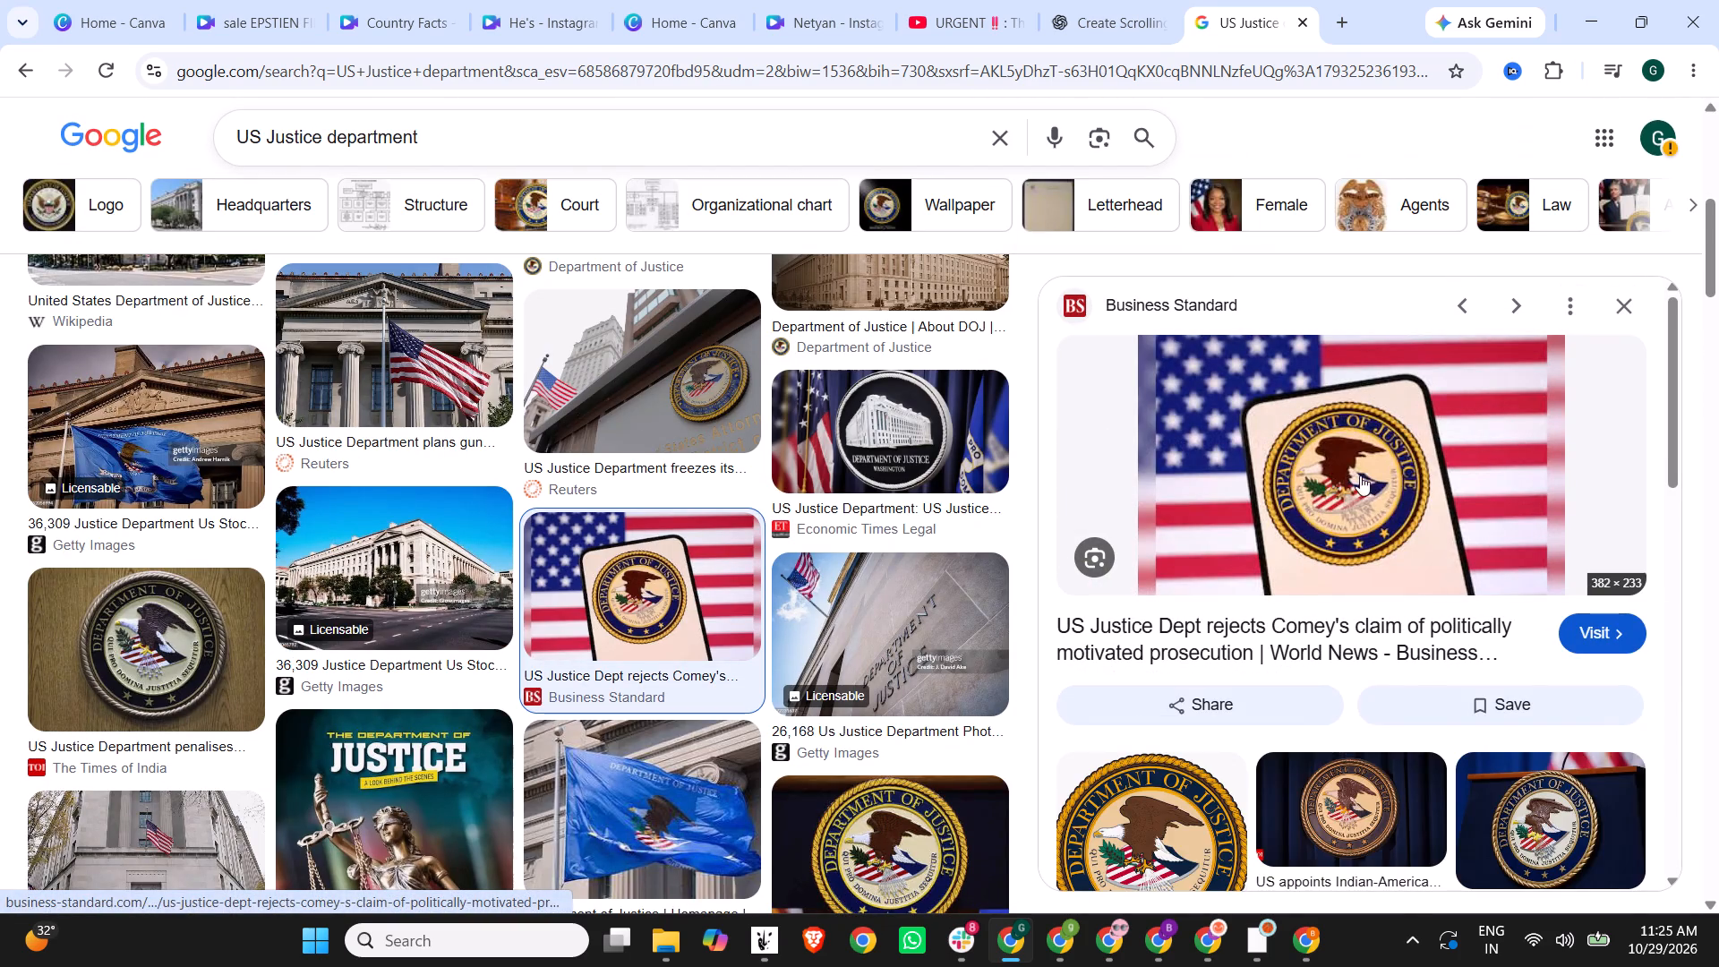
right_click(1410, 454)
click(1232, 773)
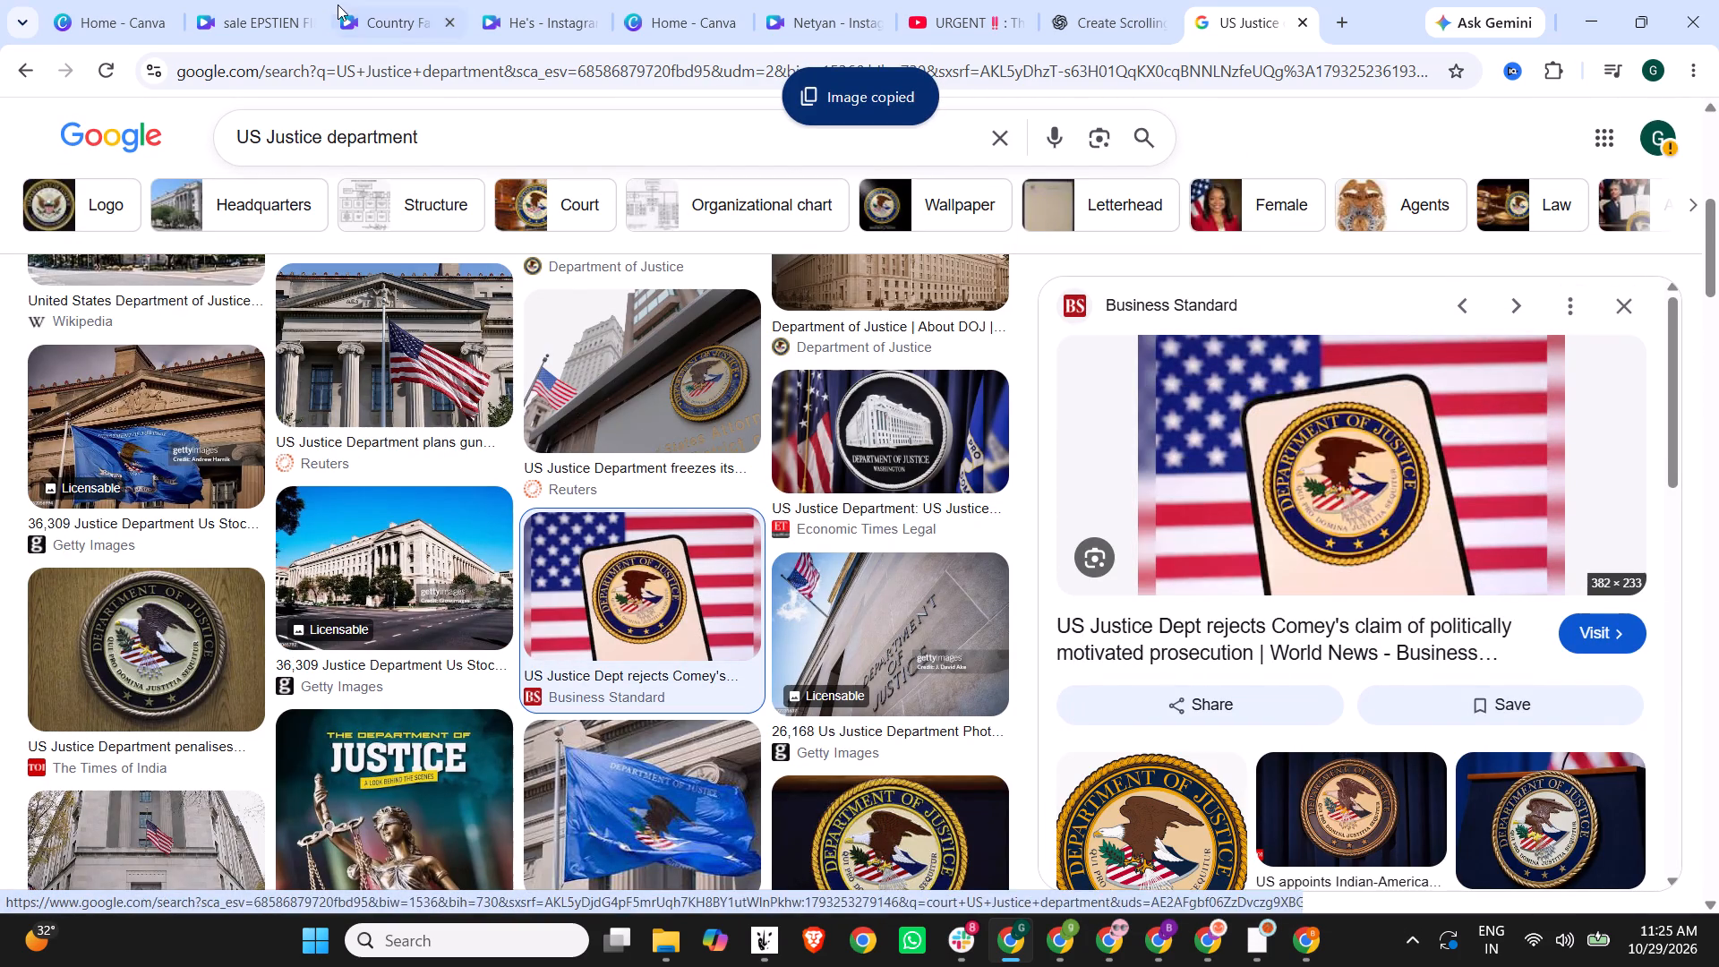
click(1160, 941)
click(1160, 941)
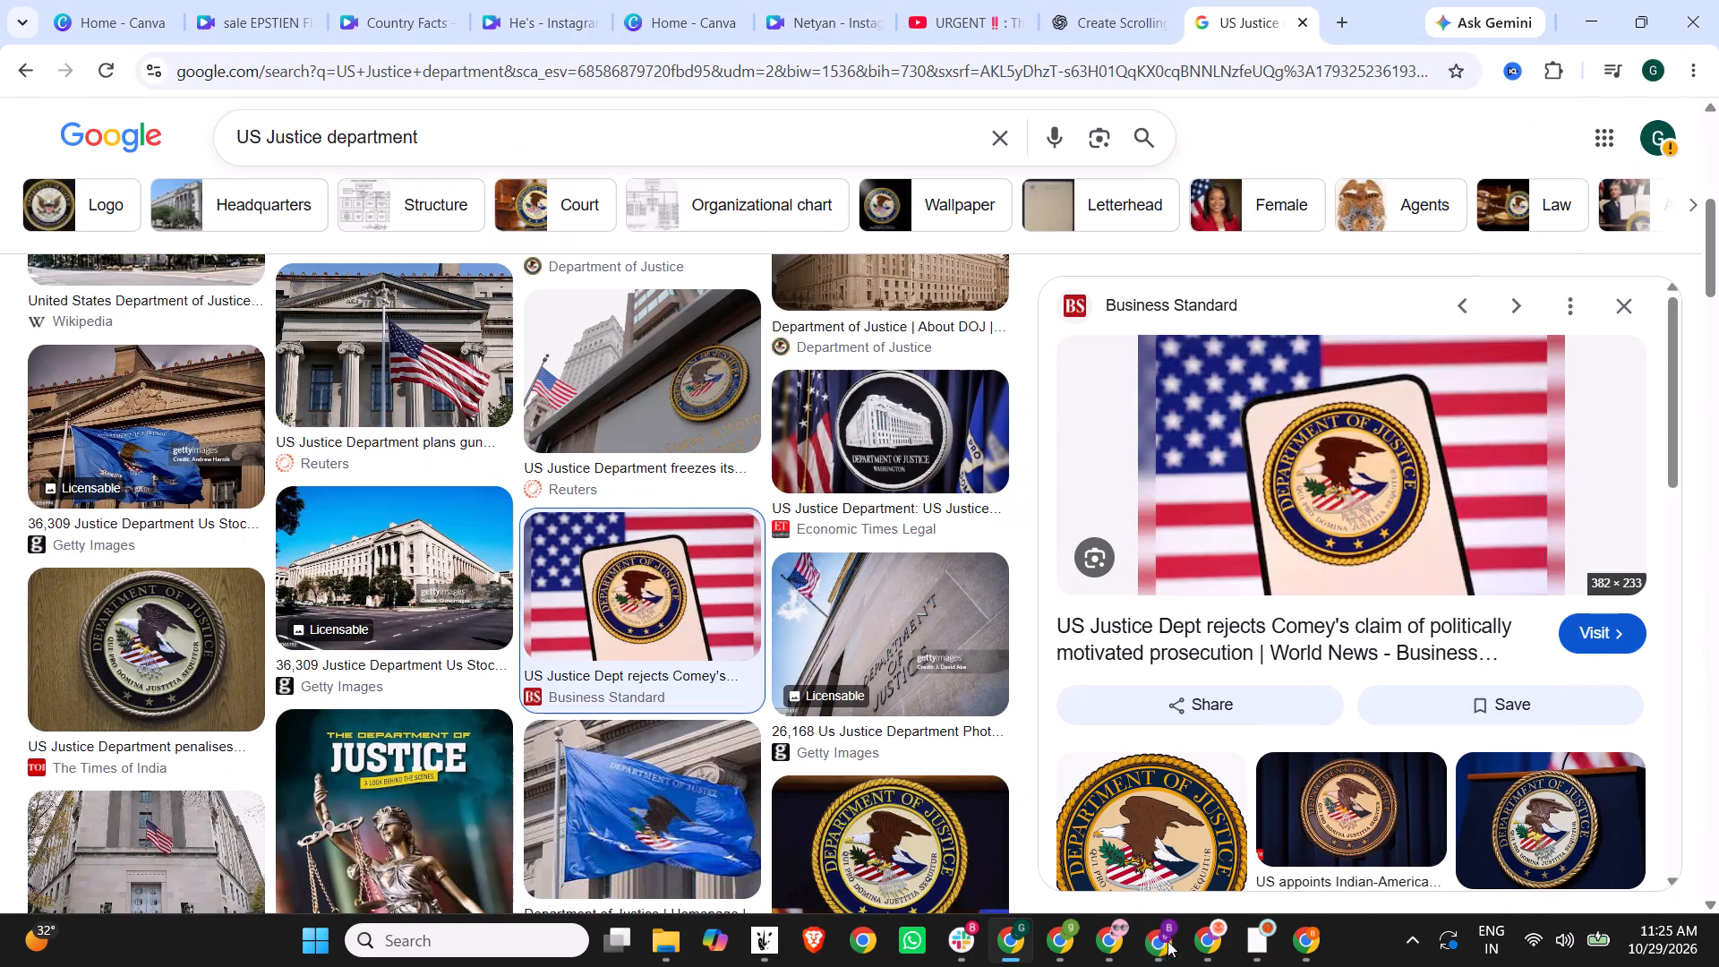
click(1296, 940)
click(1296, 940)
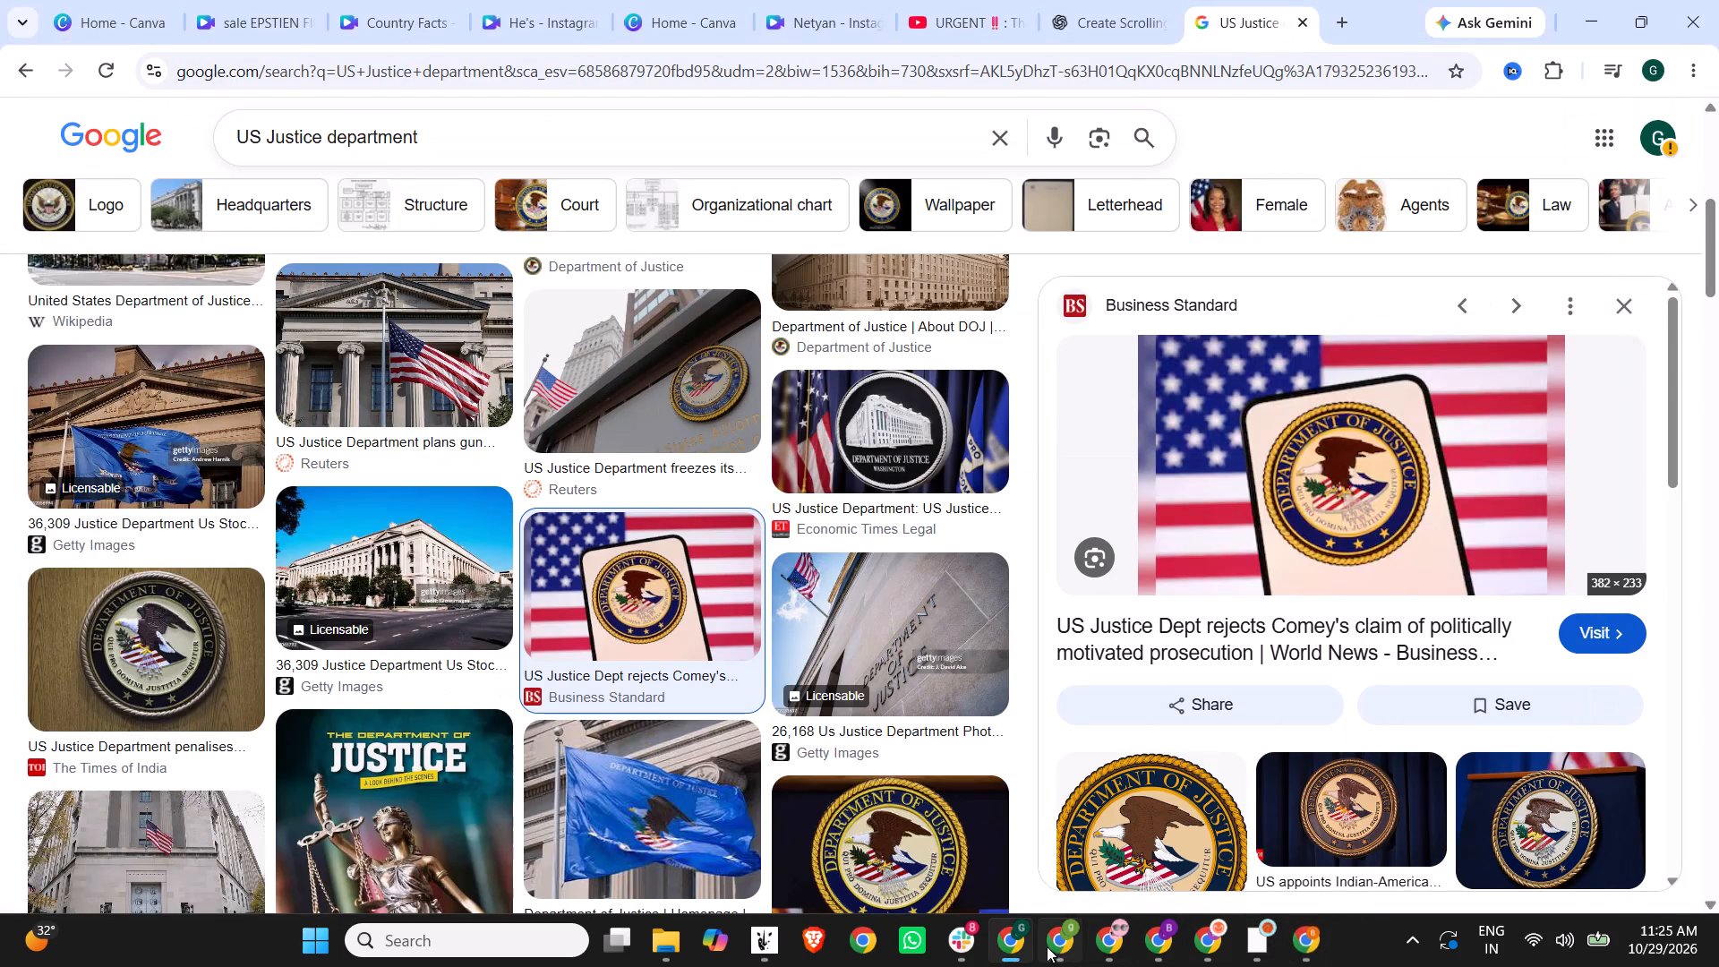
click(260, 0)
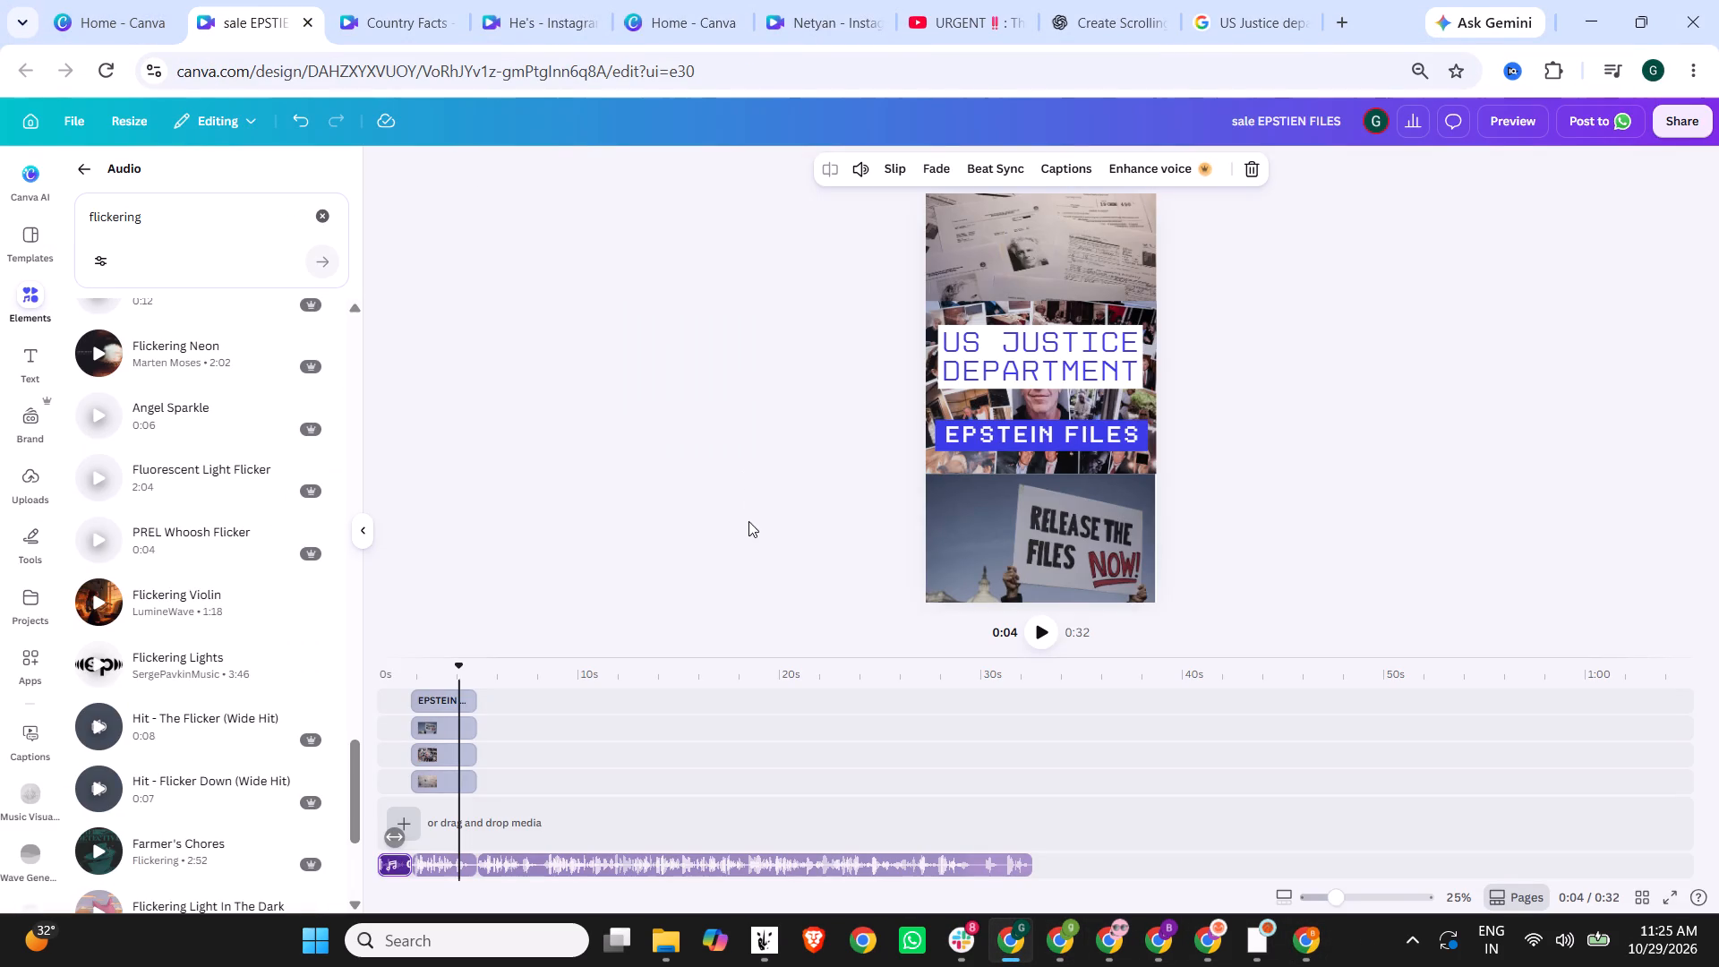
key(ctrl+v)
Move the pasted seal photo clip on the timeline to start at about 4.9 s, where the "EPSTEIN FILES" and photo clips end.
drag(492, 671, 517, 672)
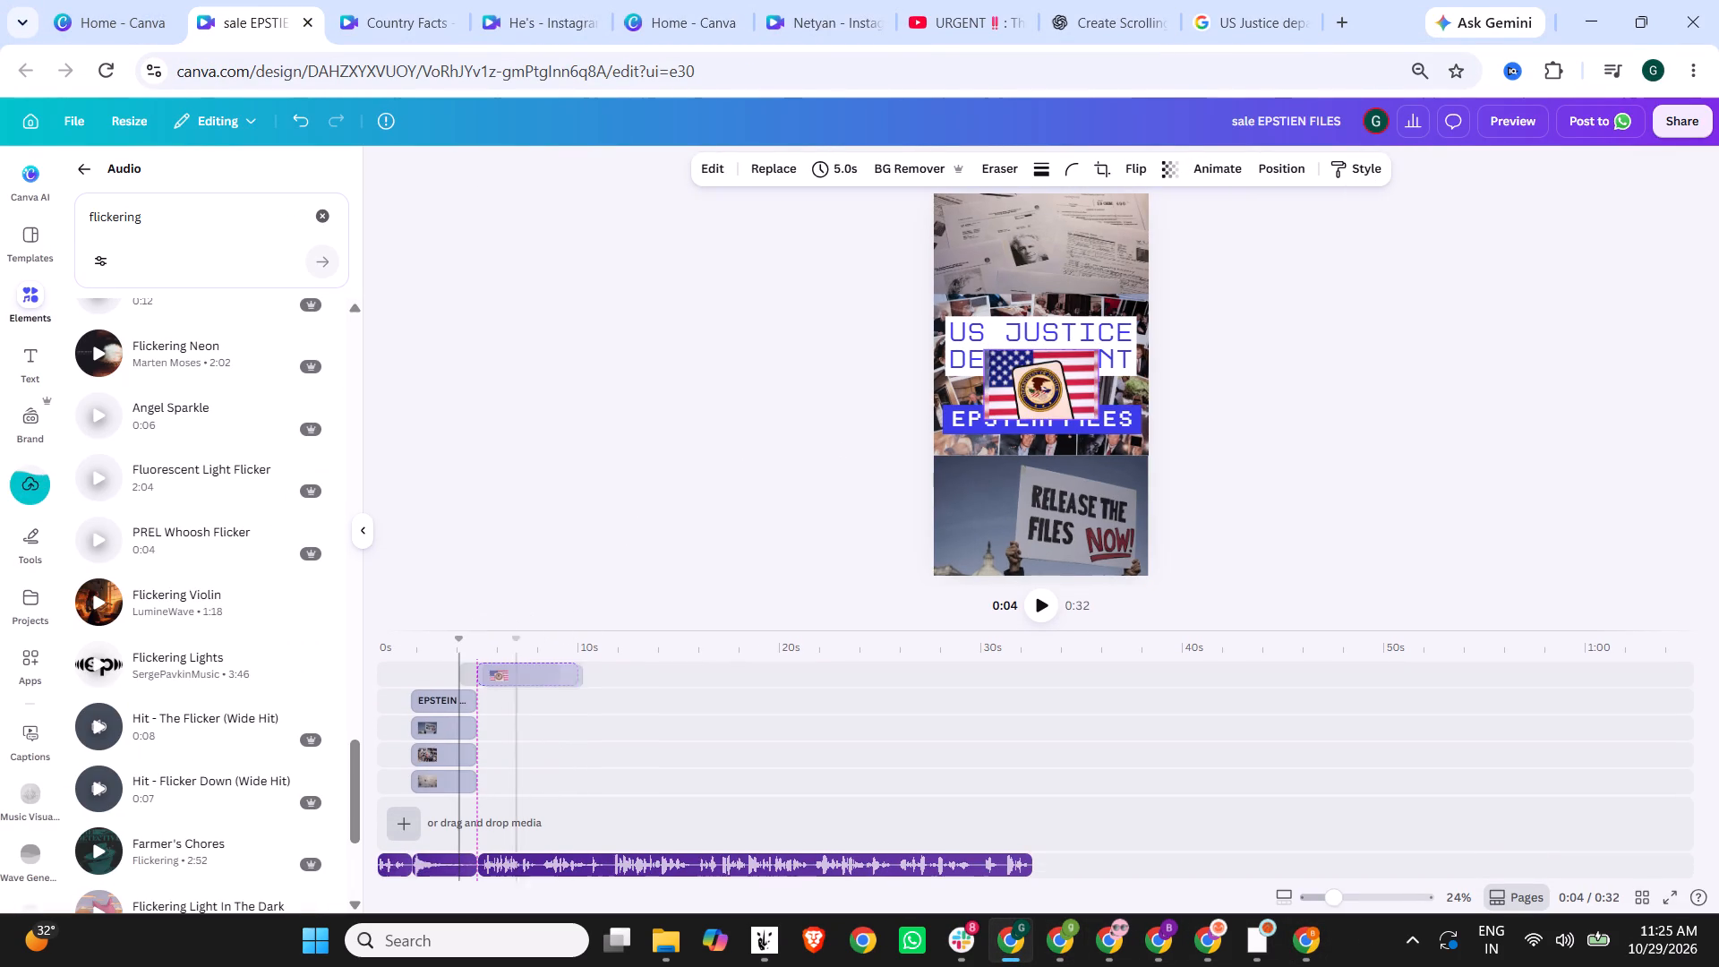
drag(517, 672, 508, 669)
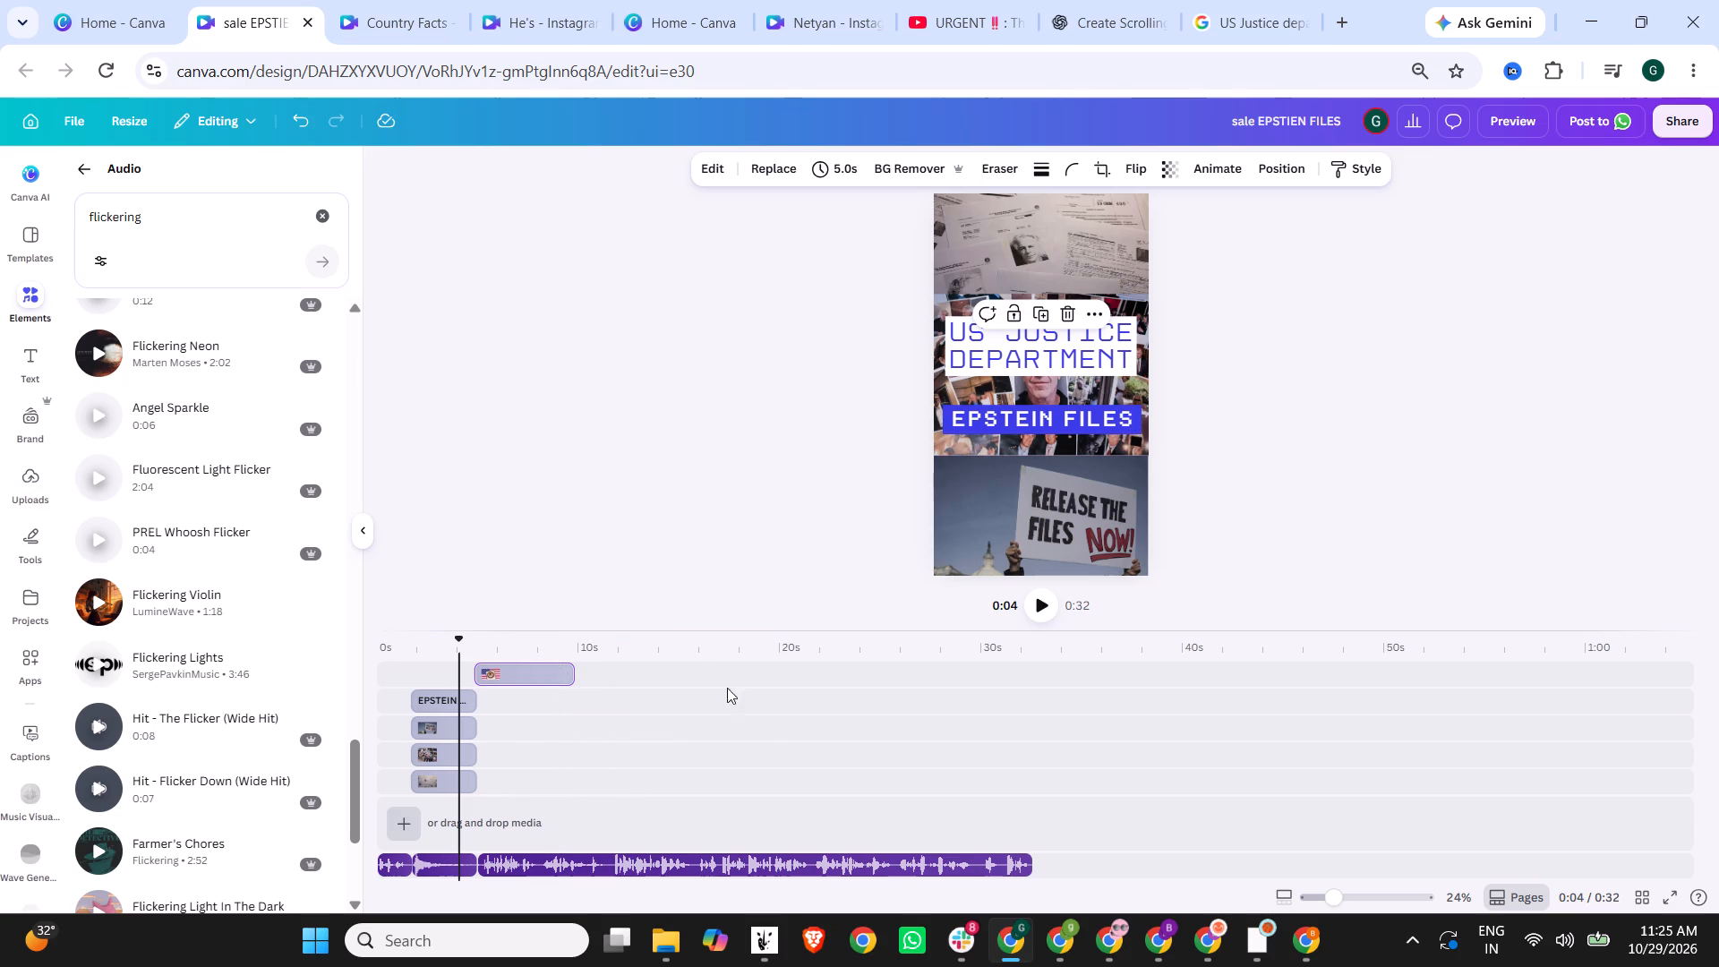
Enlarge the seal photo to about 1,200 px wide so it covers the full page width, and centre it on the page.
click(522, 646)
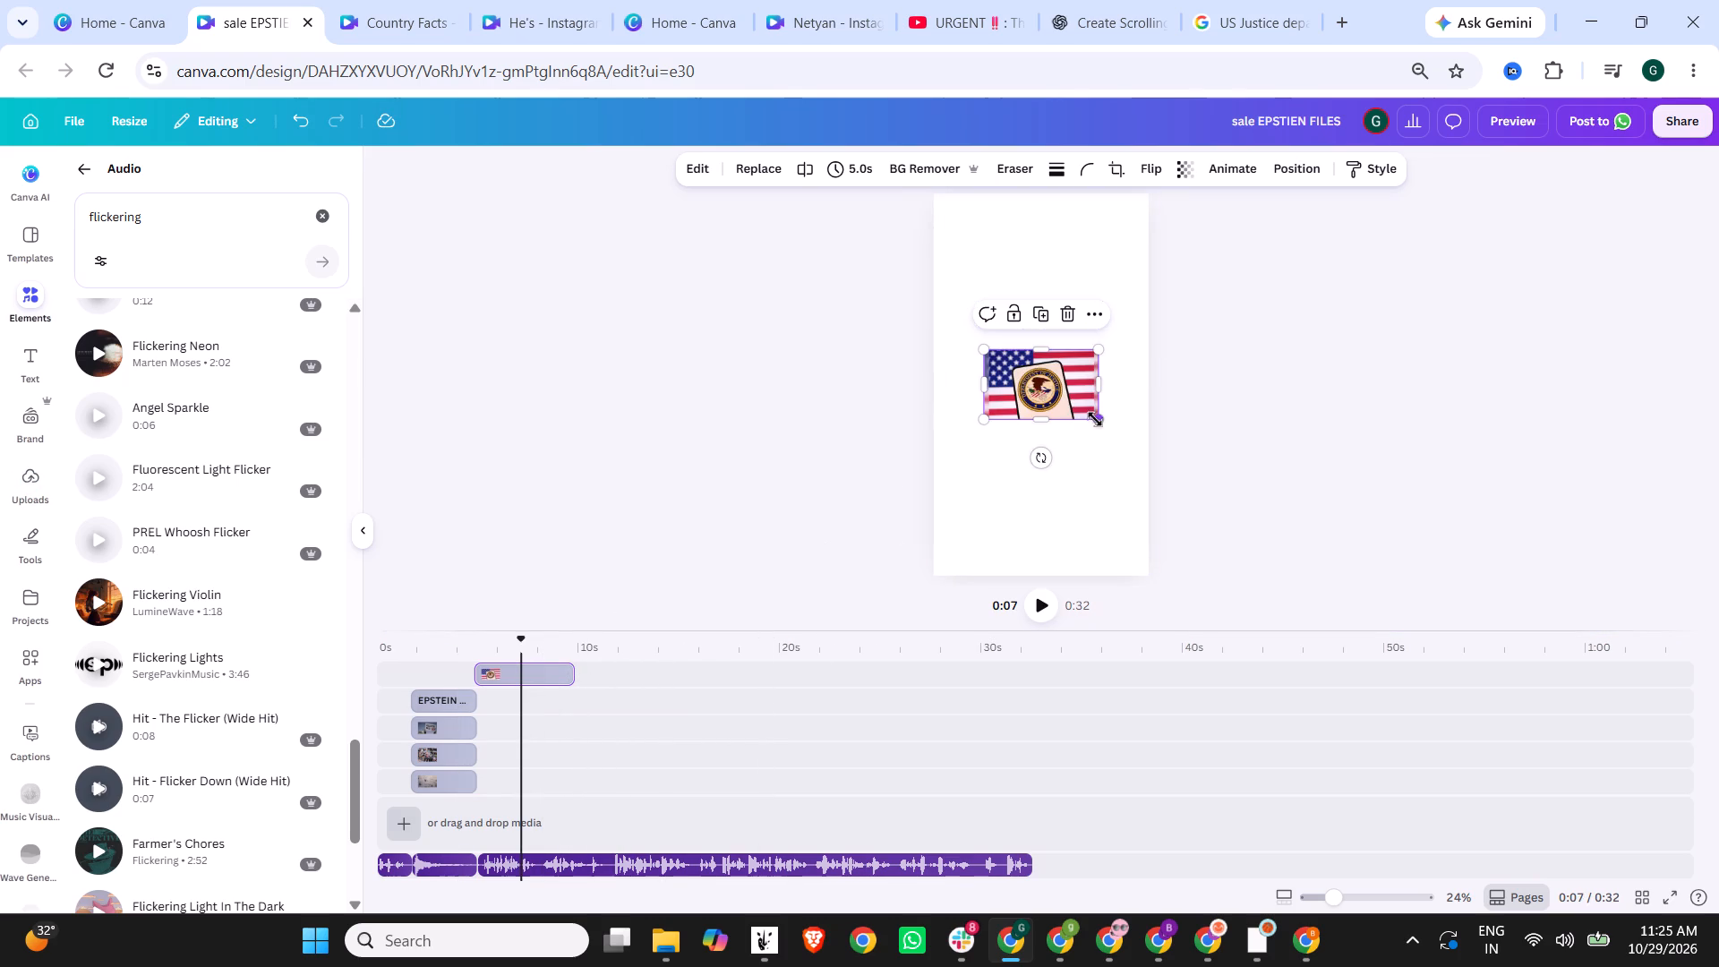
drag(1095, 419, 1194, 466)
drag(1064, 420, 996, 382)
drag(1123, 432, 1157, 454)
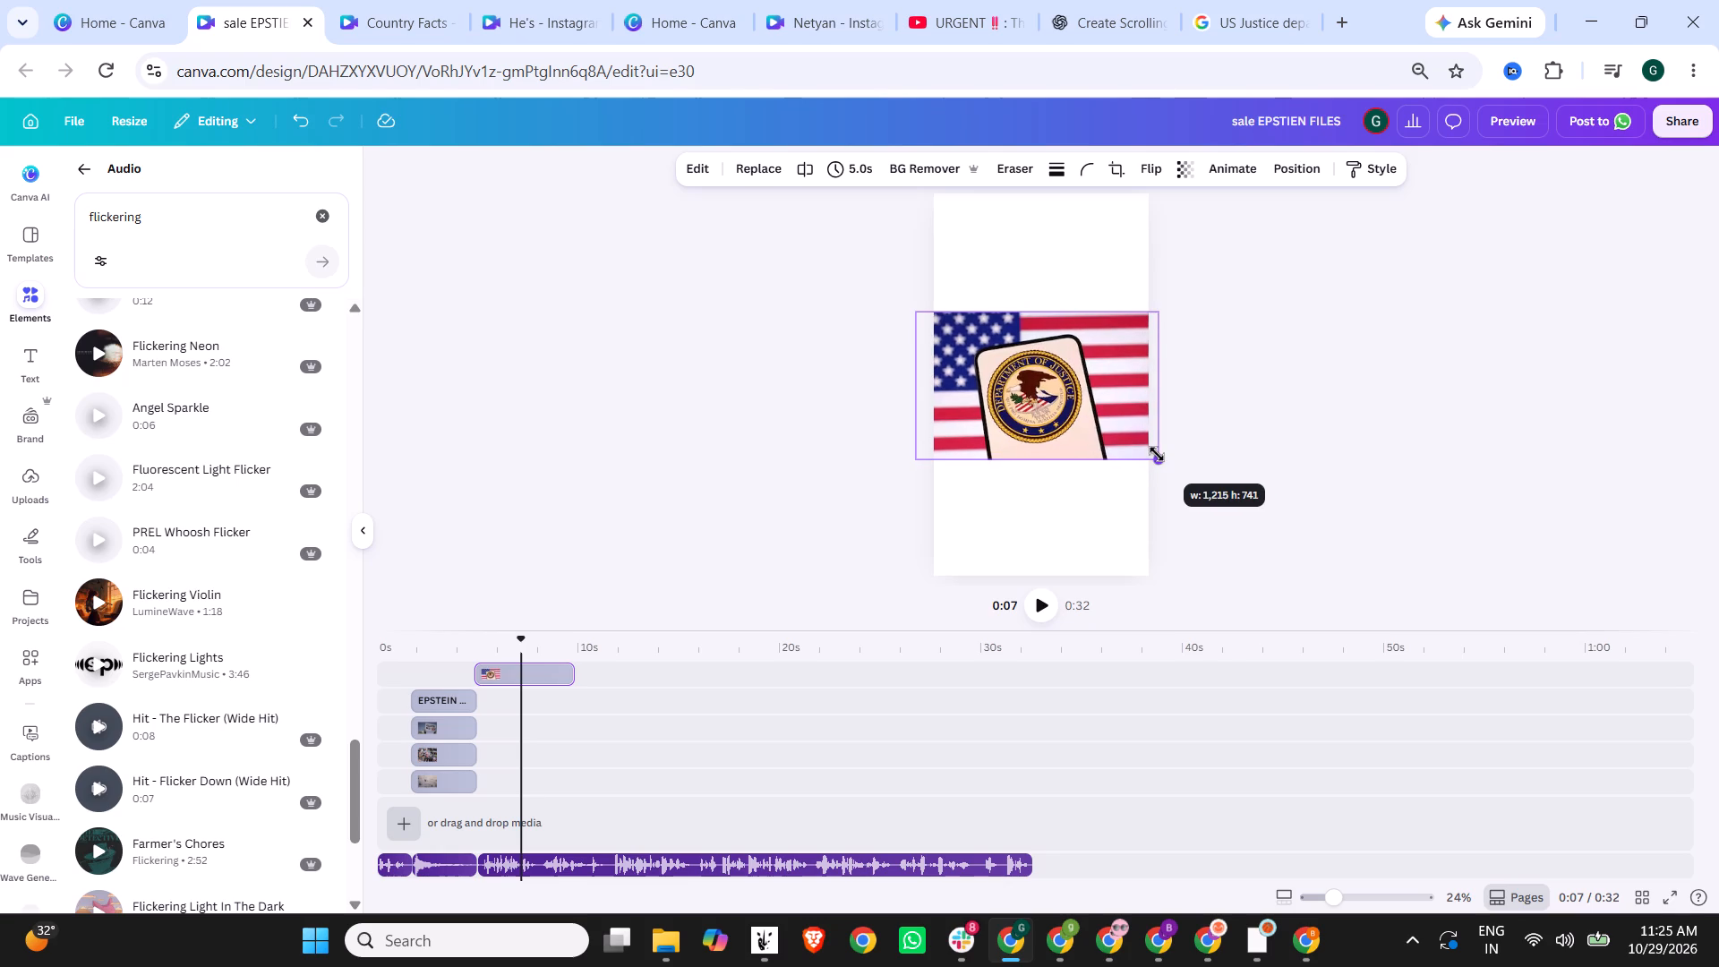
drag(1157, 454, 1154, 453)
drag(1100, 437, 1115, 436)
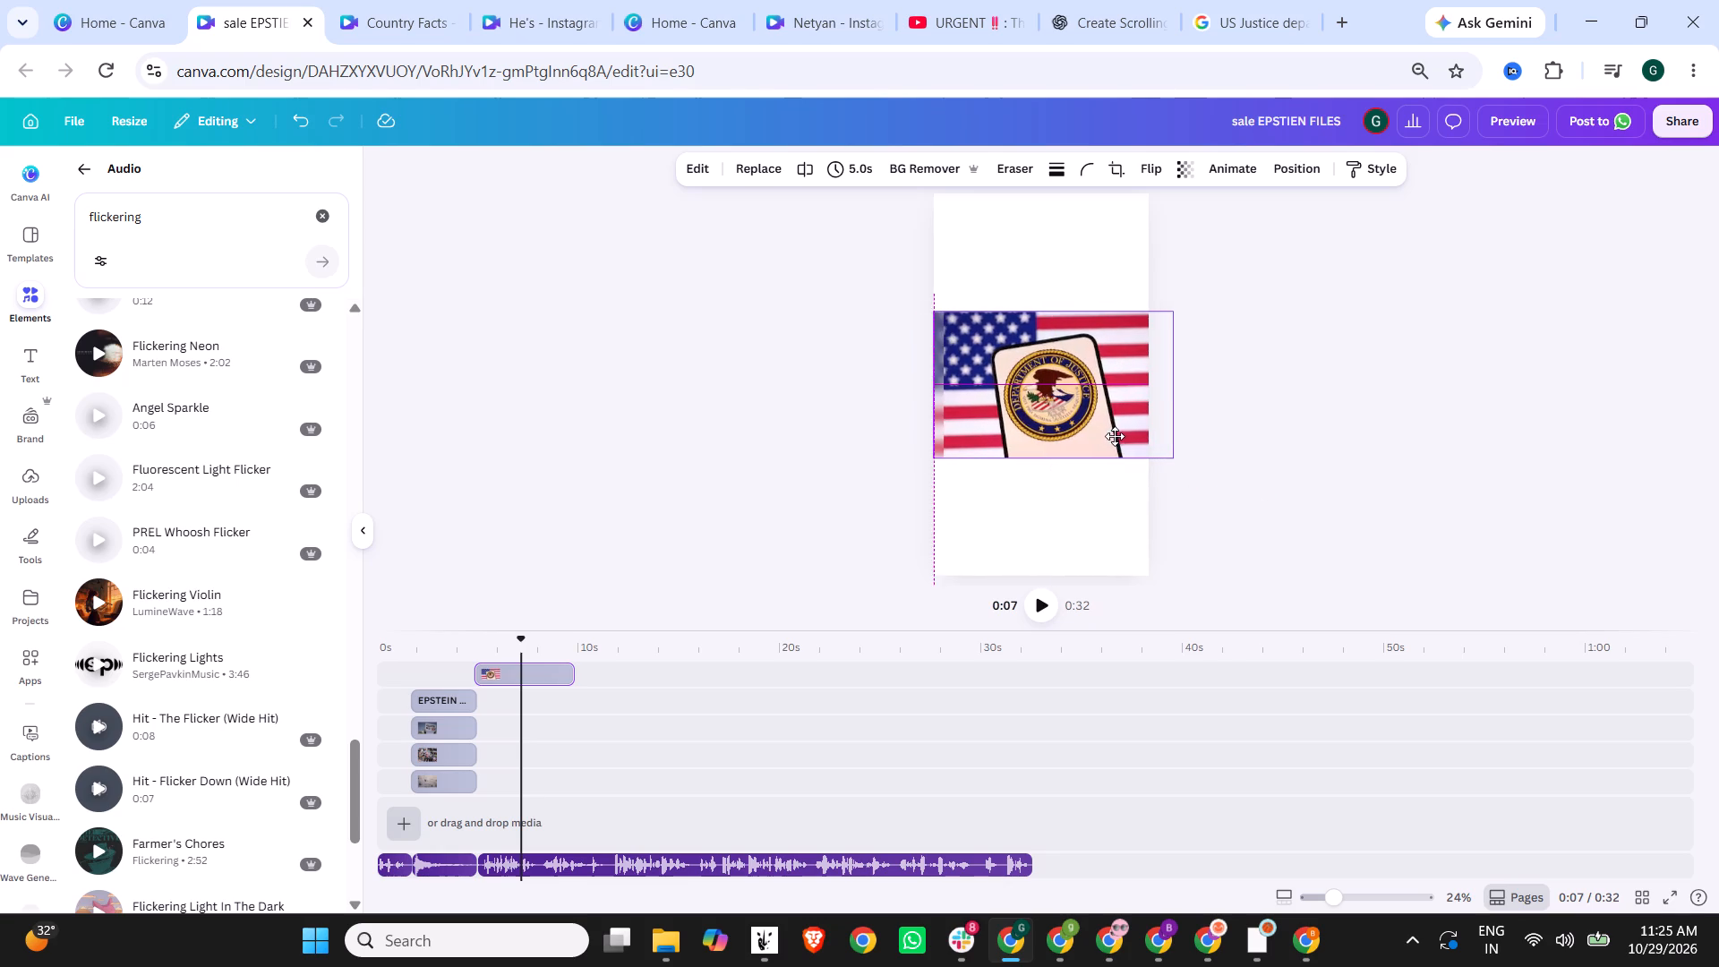
drag(1115, 436, 1109, 436)
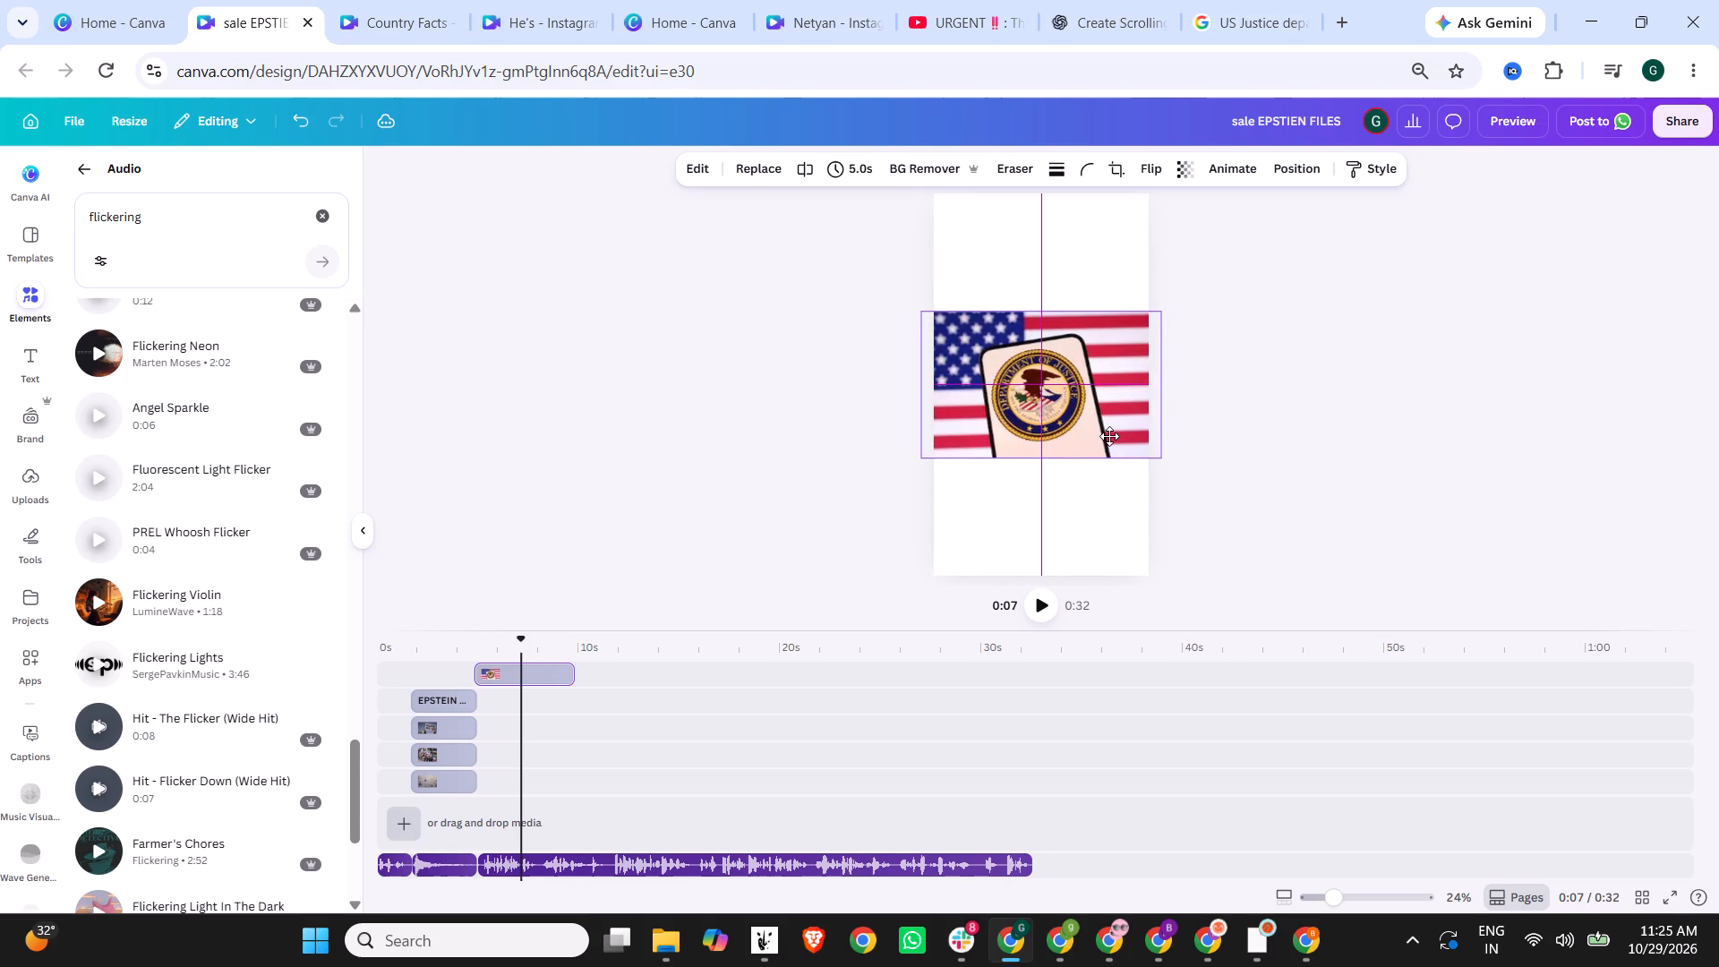
drag(1109, 436, 1108, 436)
click(1266, 428)
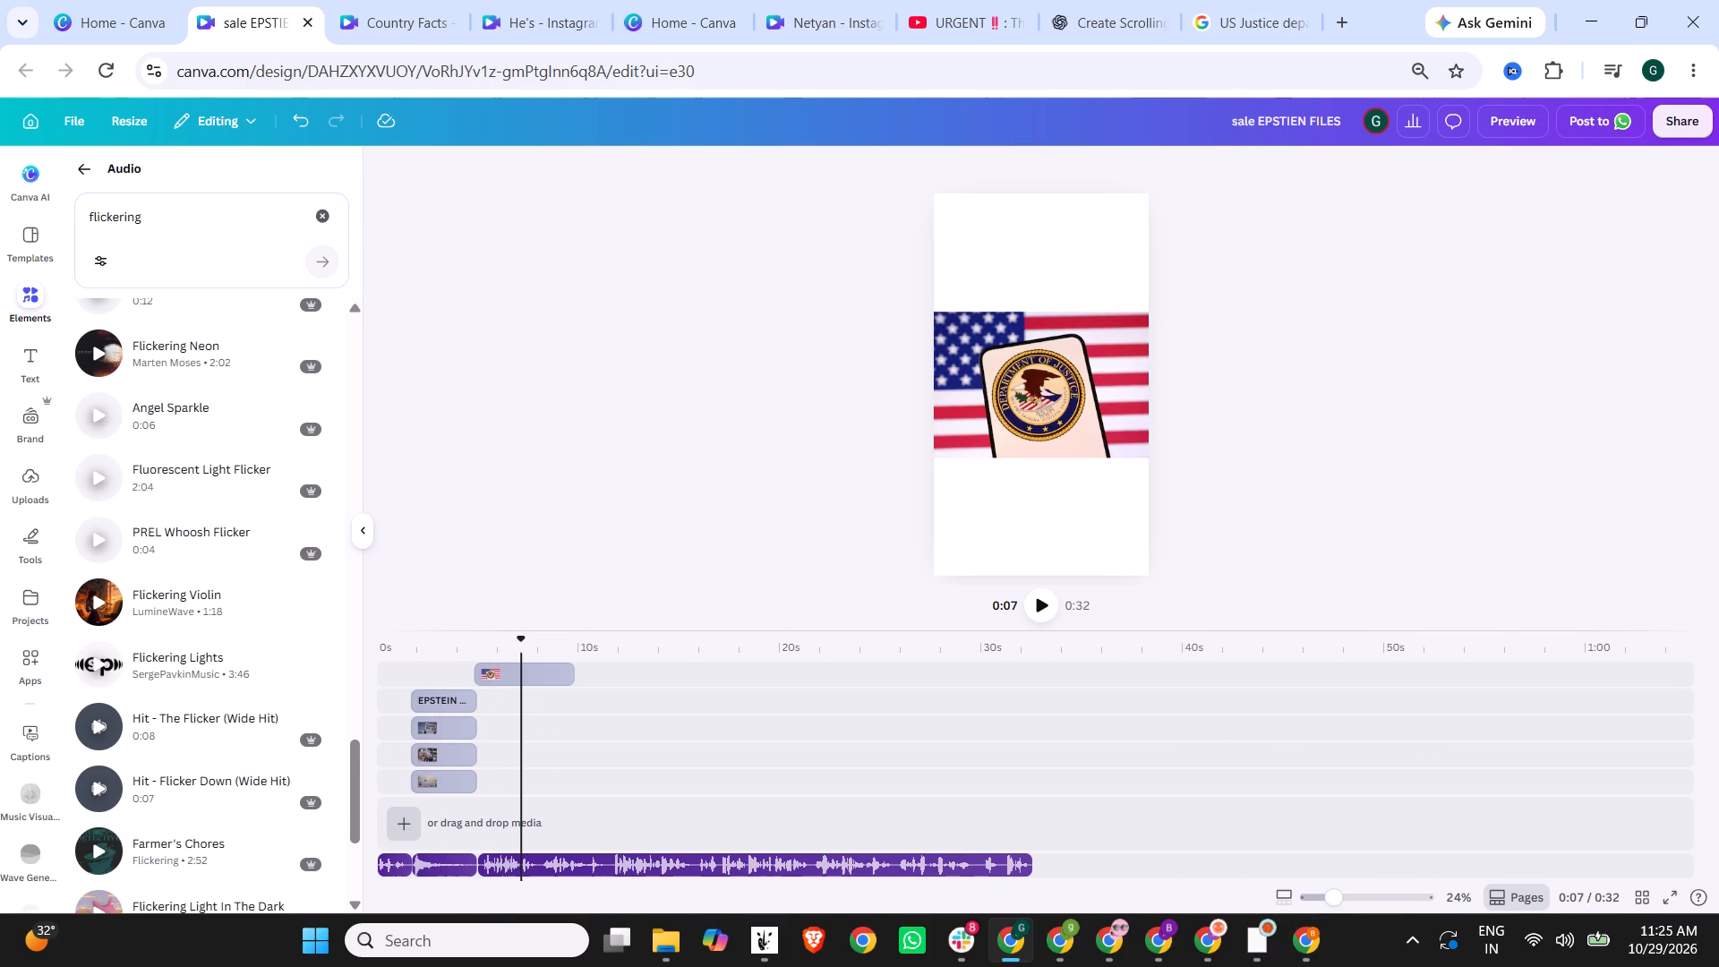
Play the reel from about 3 s to check the seal photo against the voiceover, then return the playhead to about 8 s.
click(445, 649)
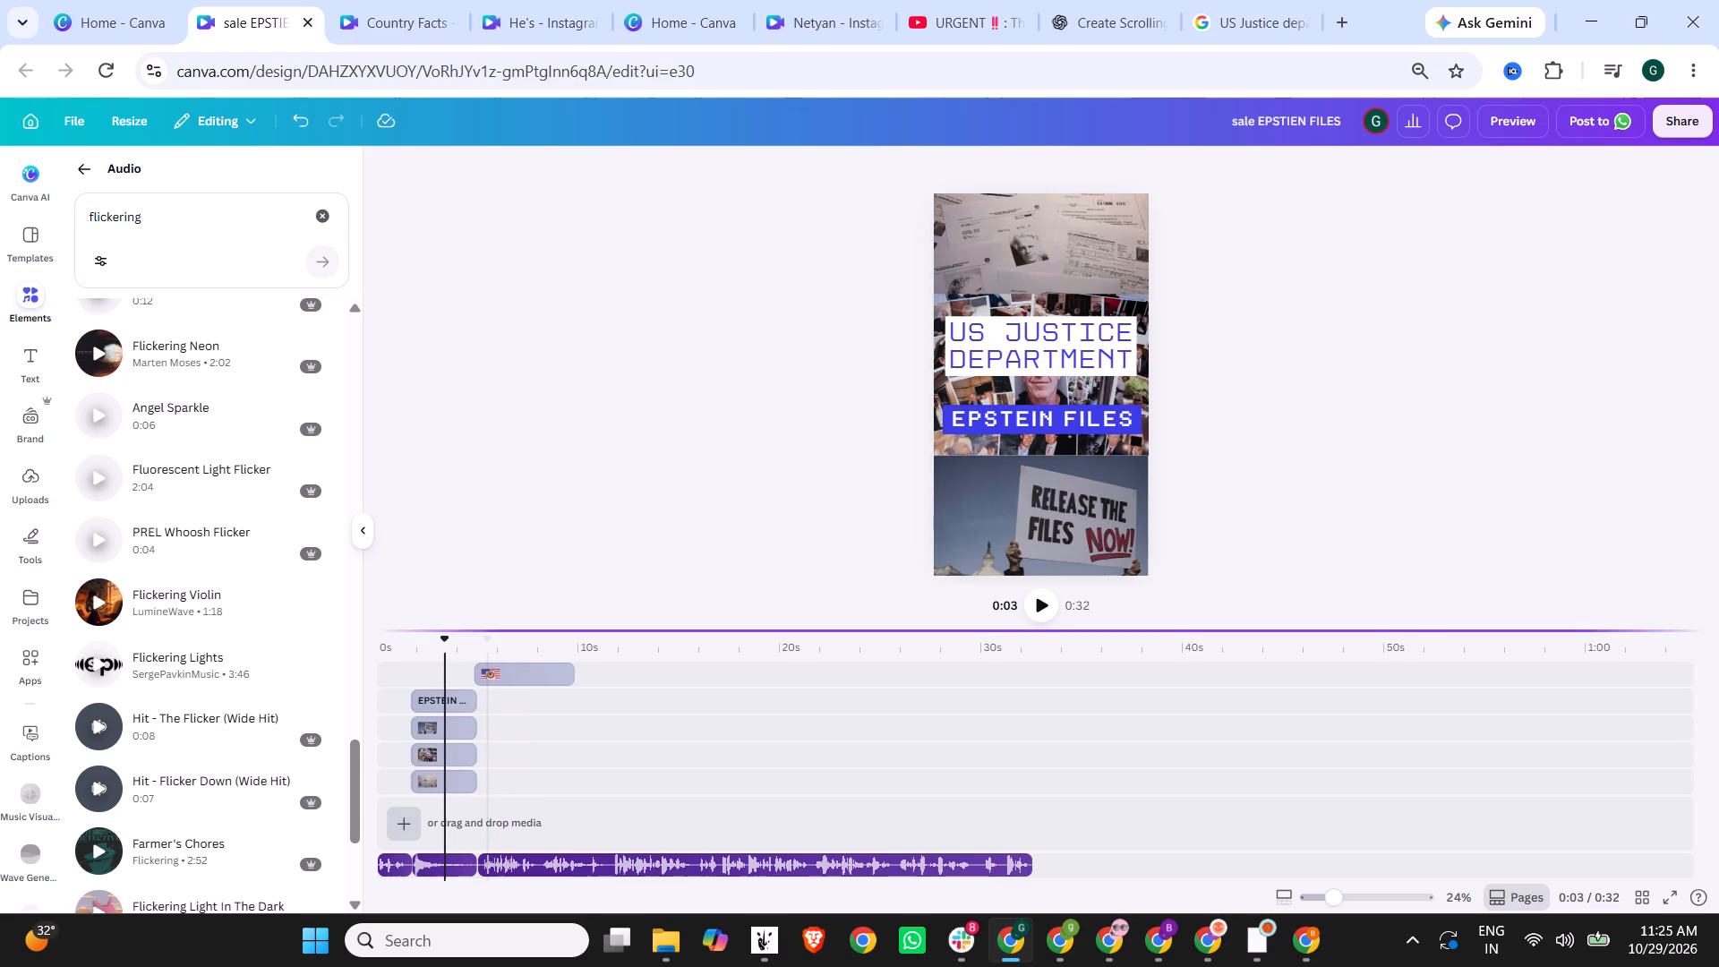
click(1058, 599)
click(1037, 595)
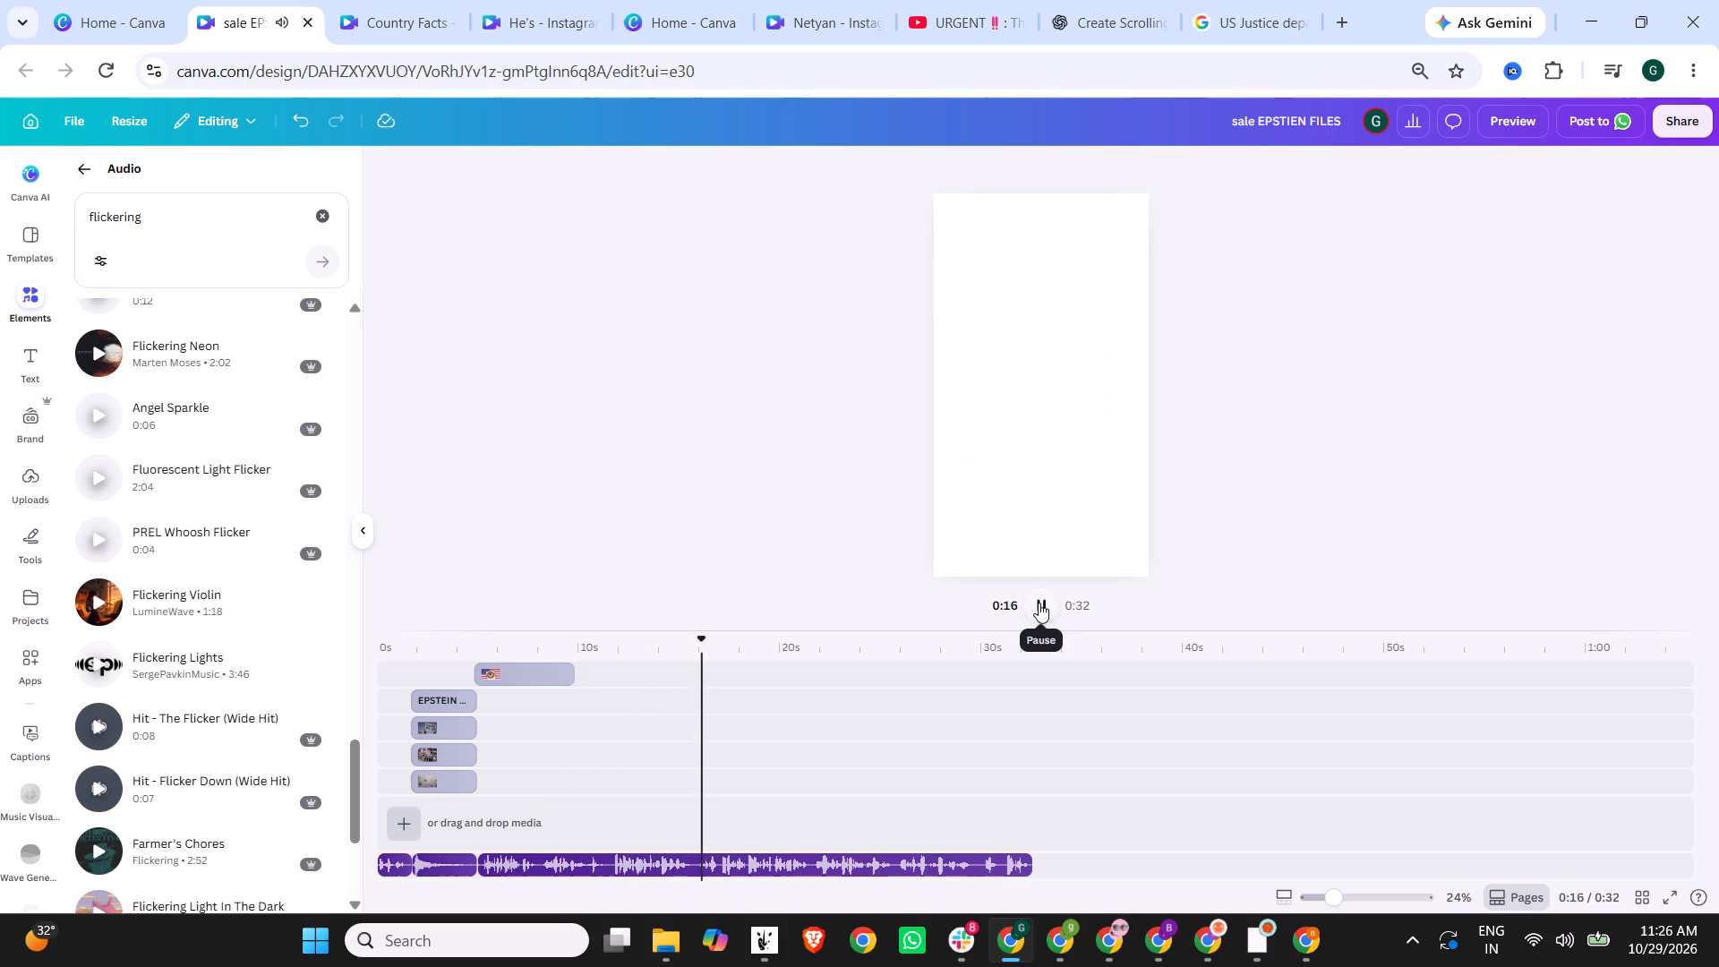
click(1039, 603)
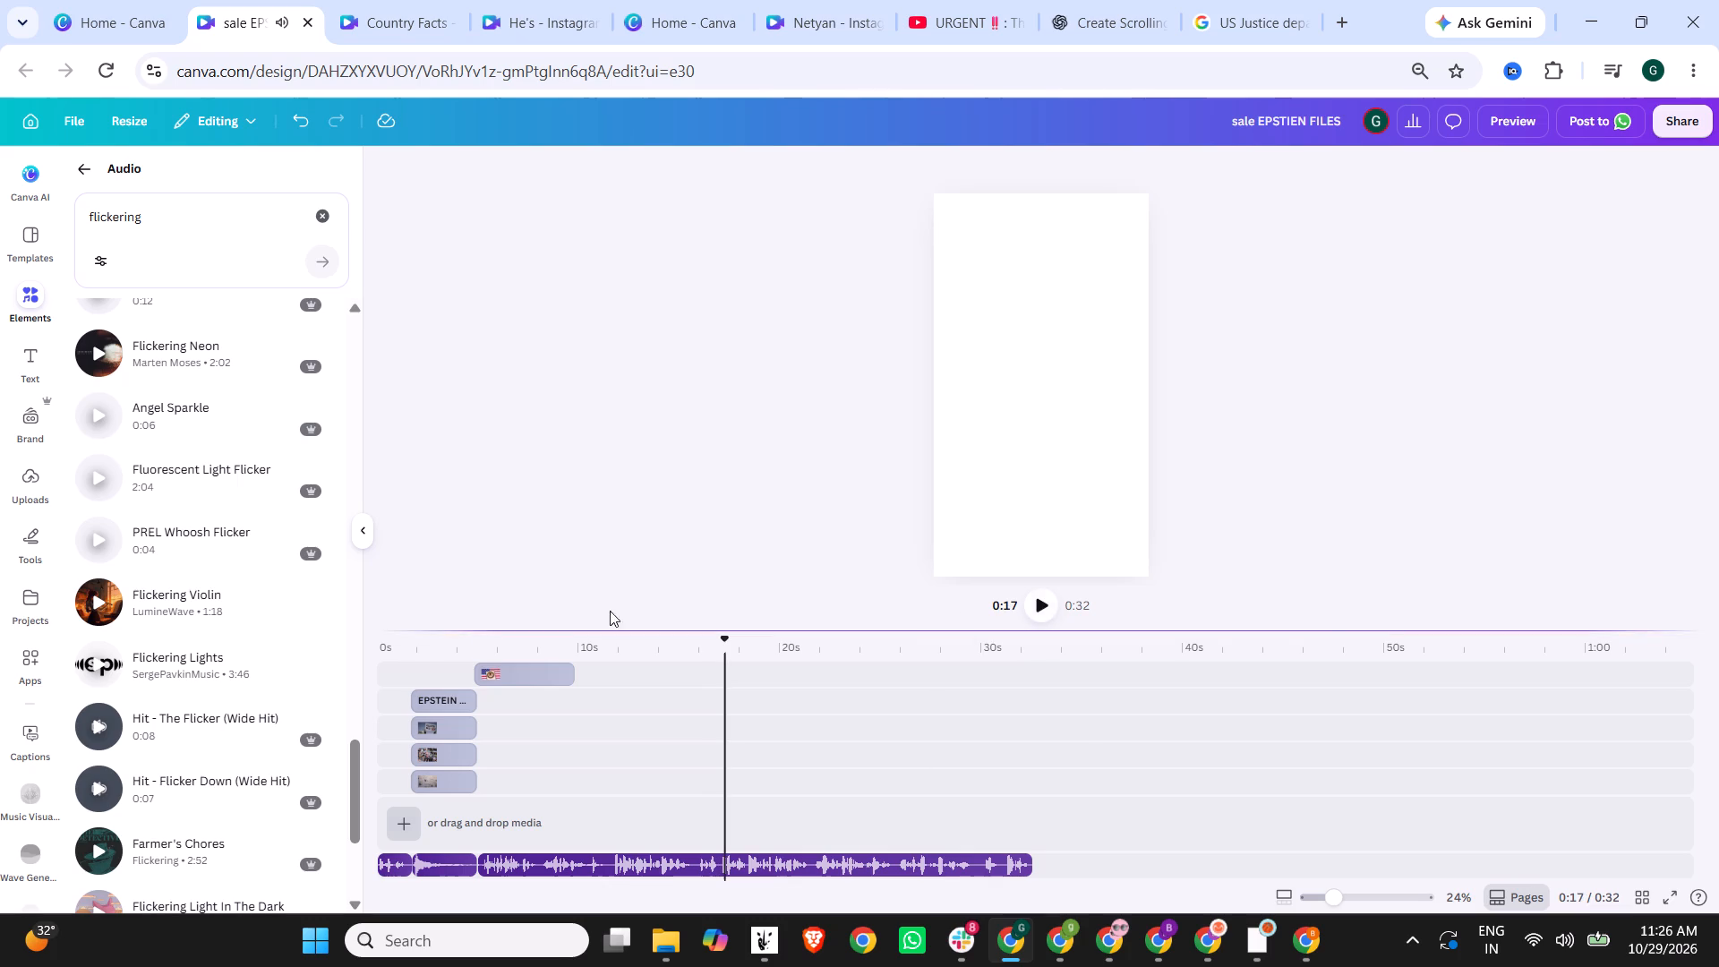
click(543, 646)
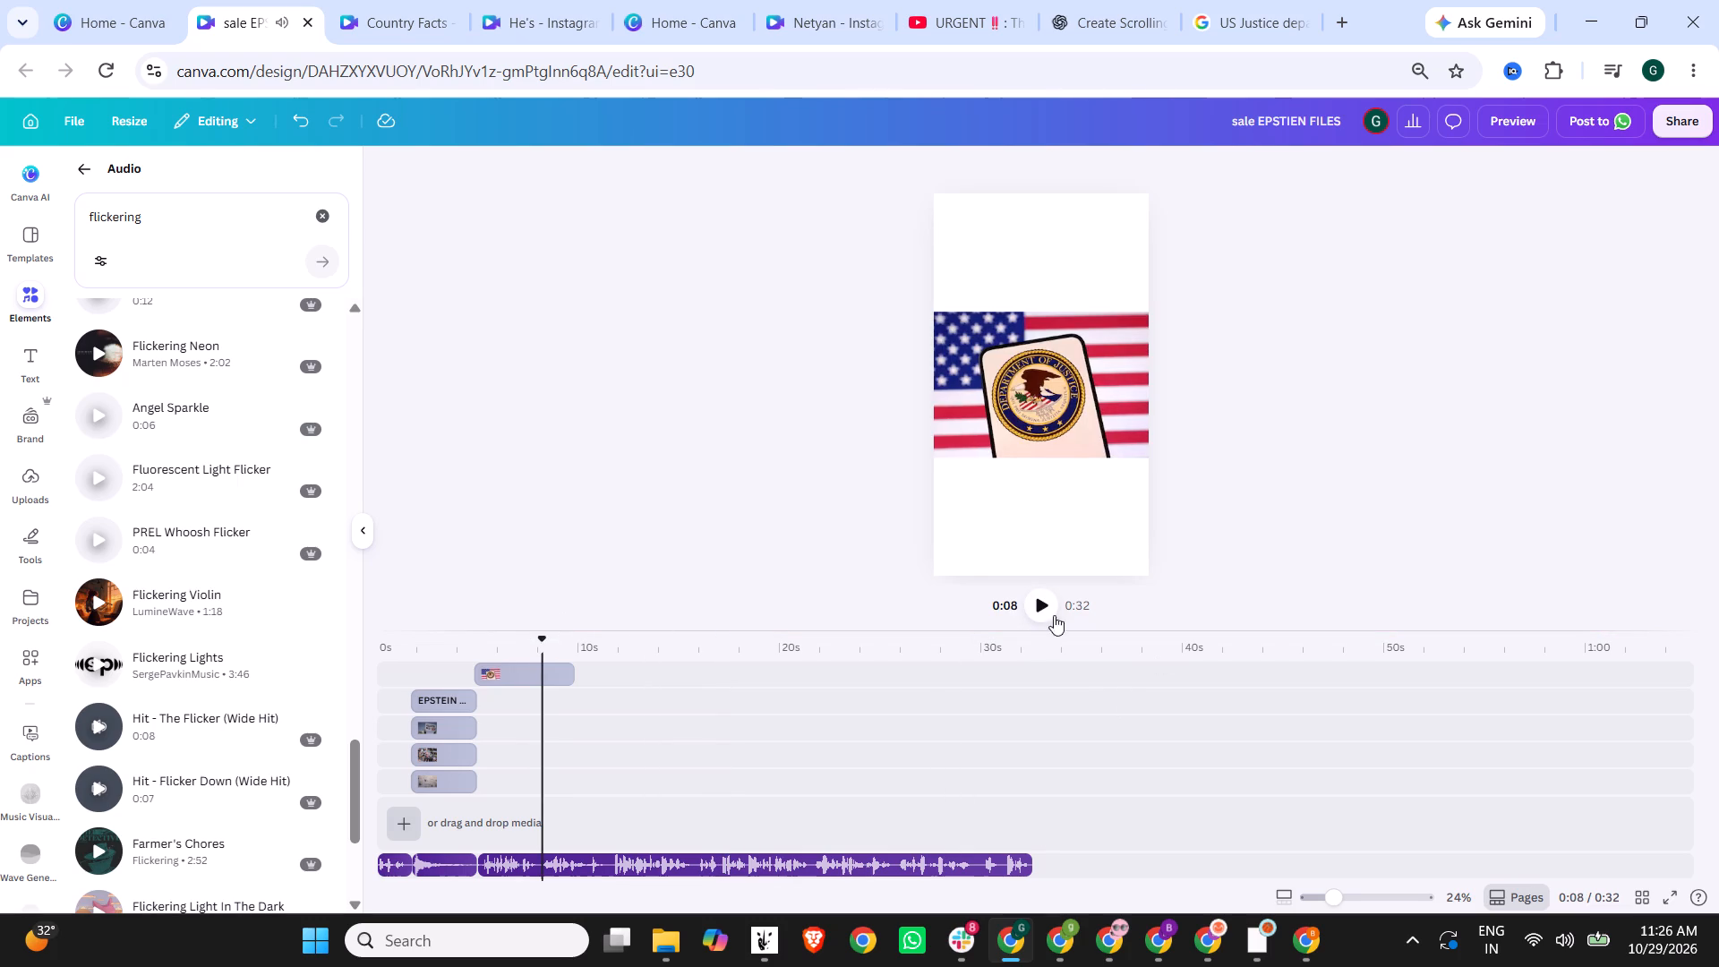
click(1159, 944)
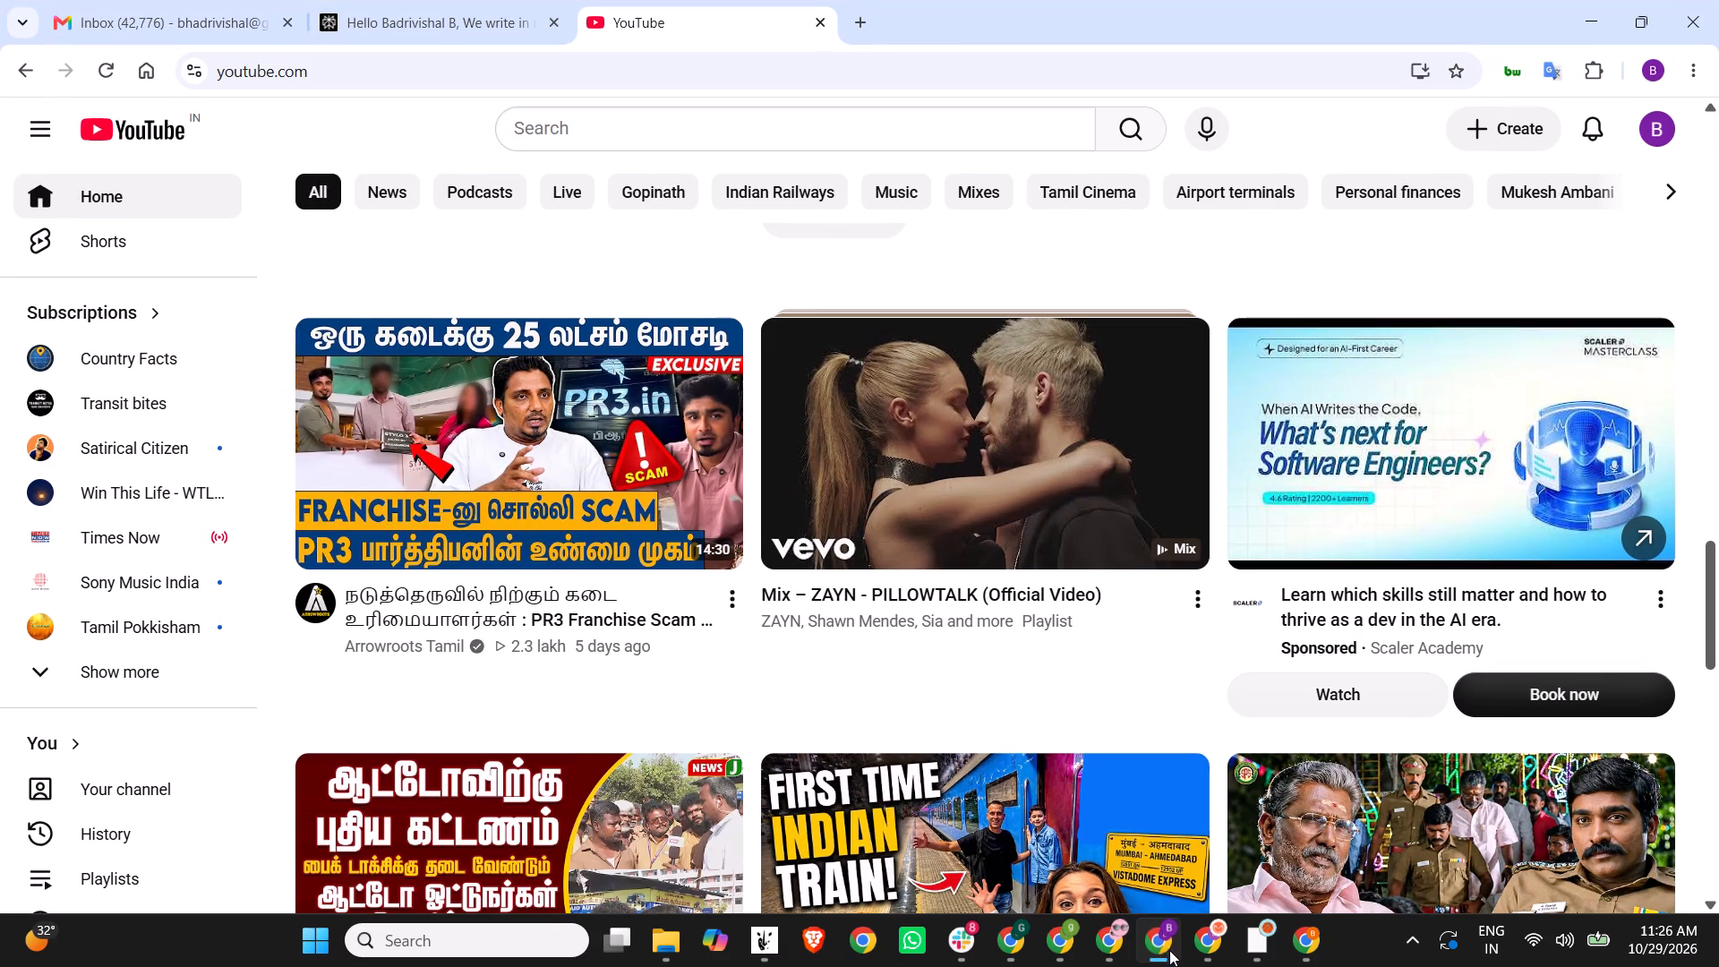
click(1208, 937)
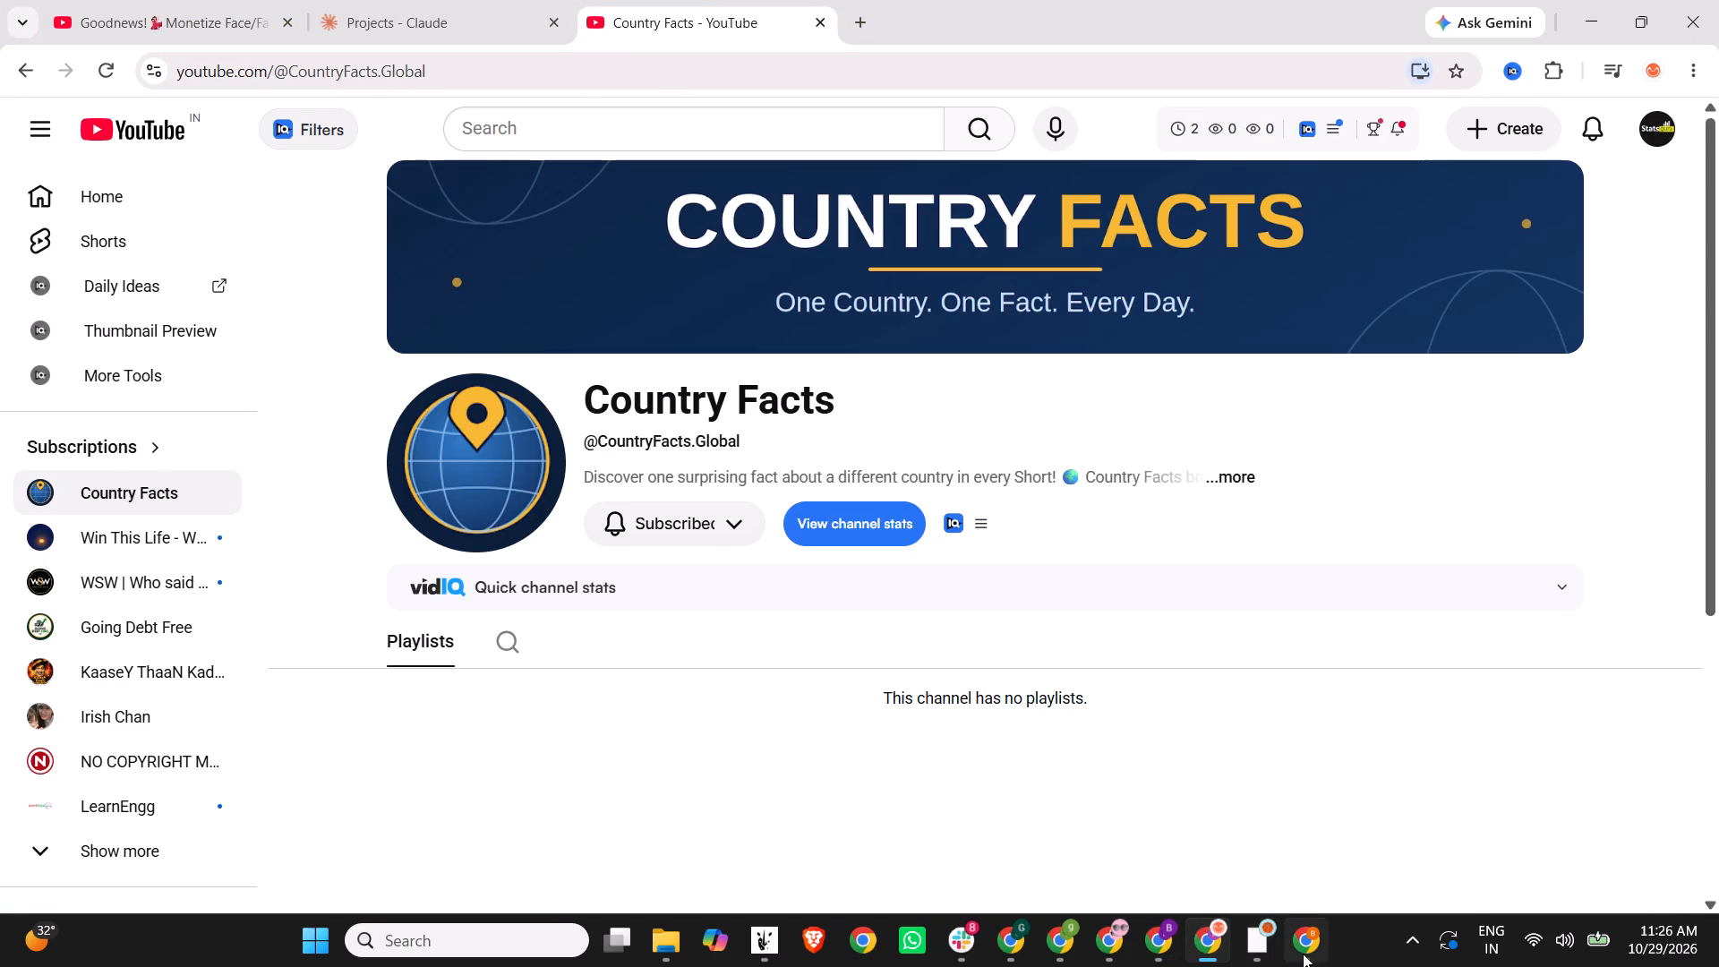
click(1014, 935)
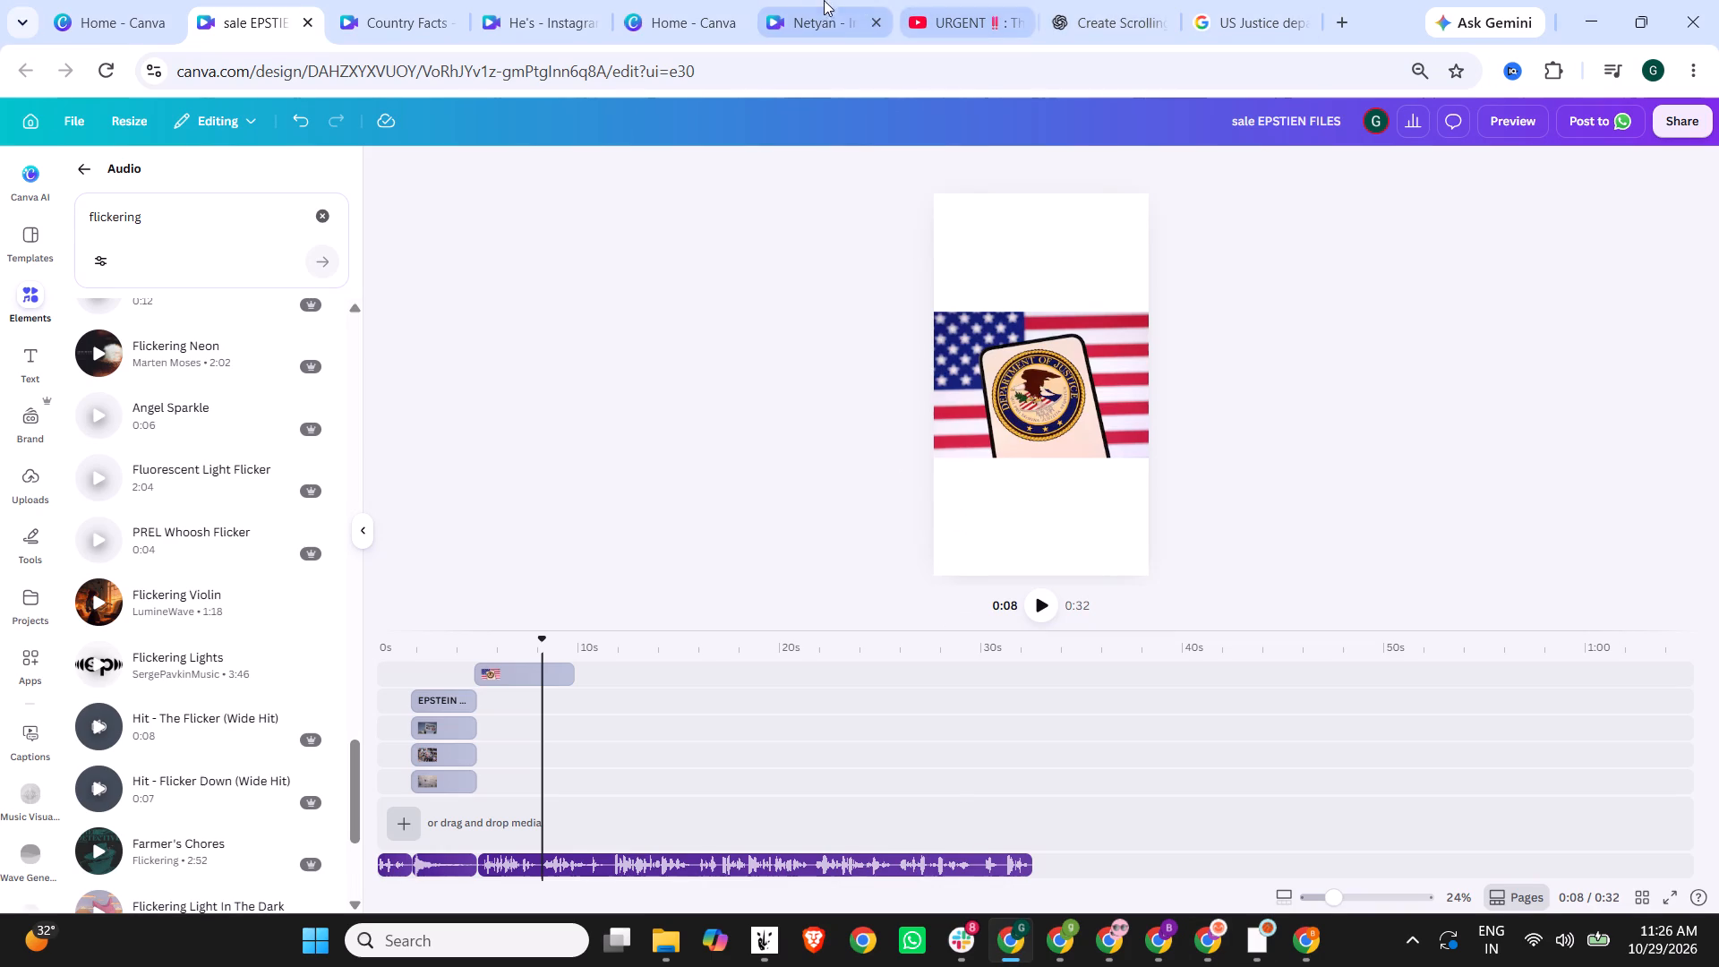
Open pexels.com in a new tab and search its stock videos for "court".
click(1347, 10)
text(pexels.com)
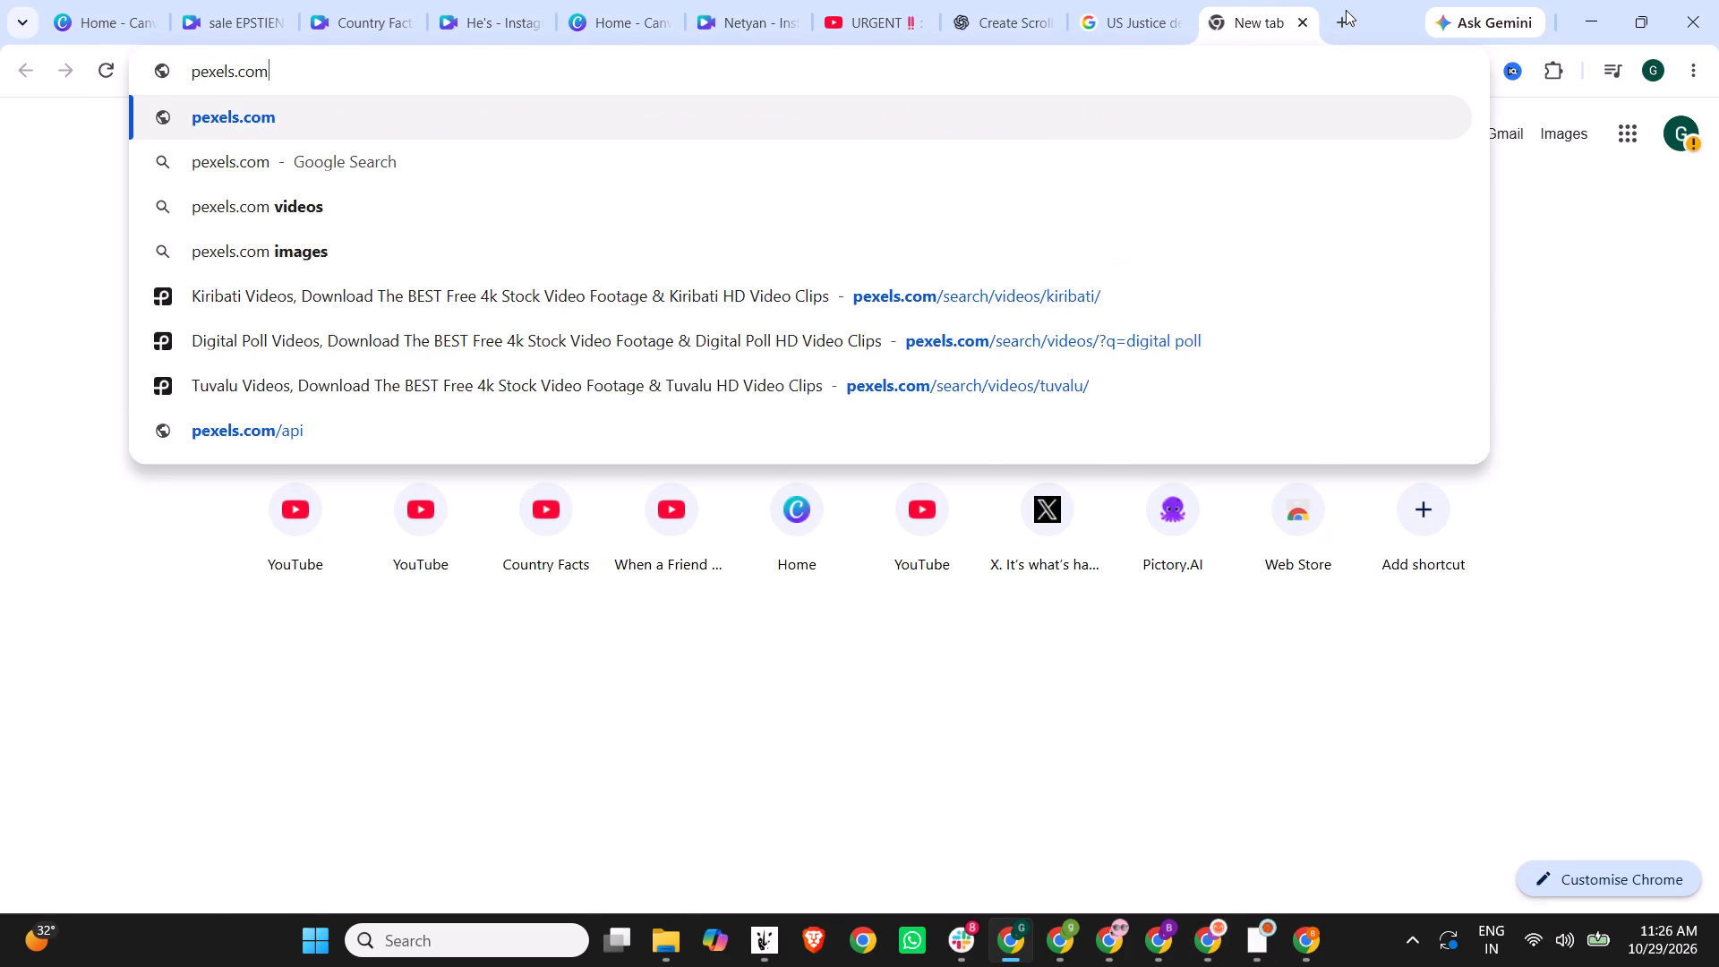
key(Return)
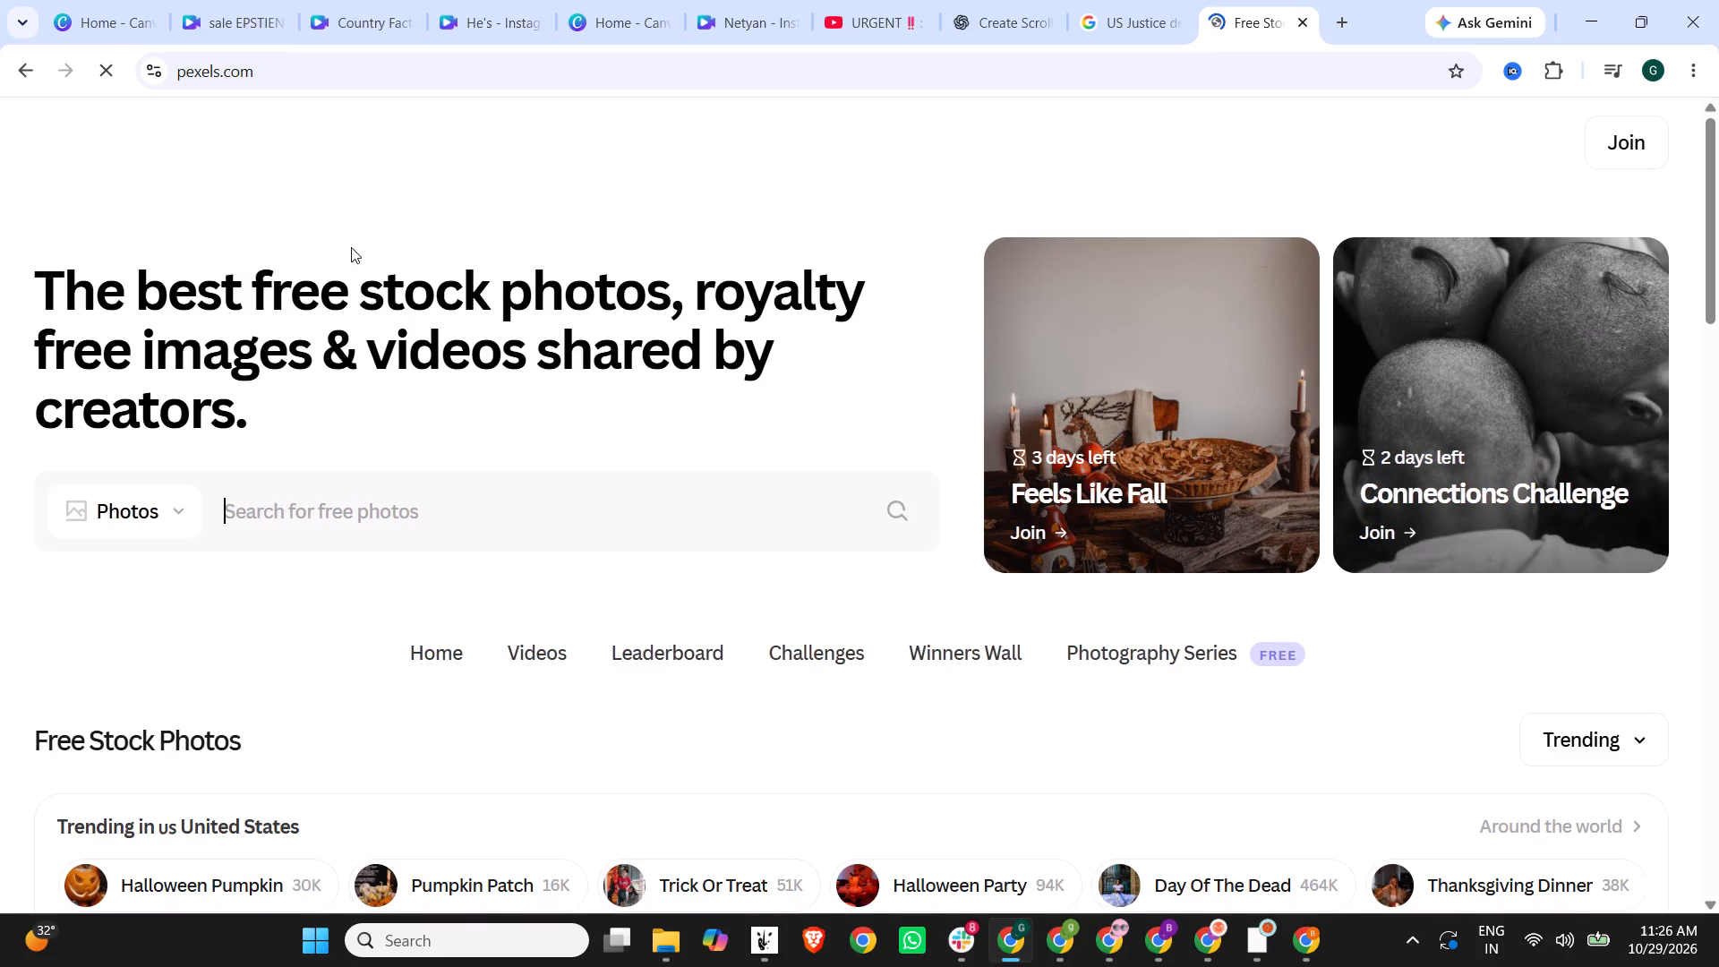
text(court)
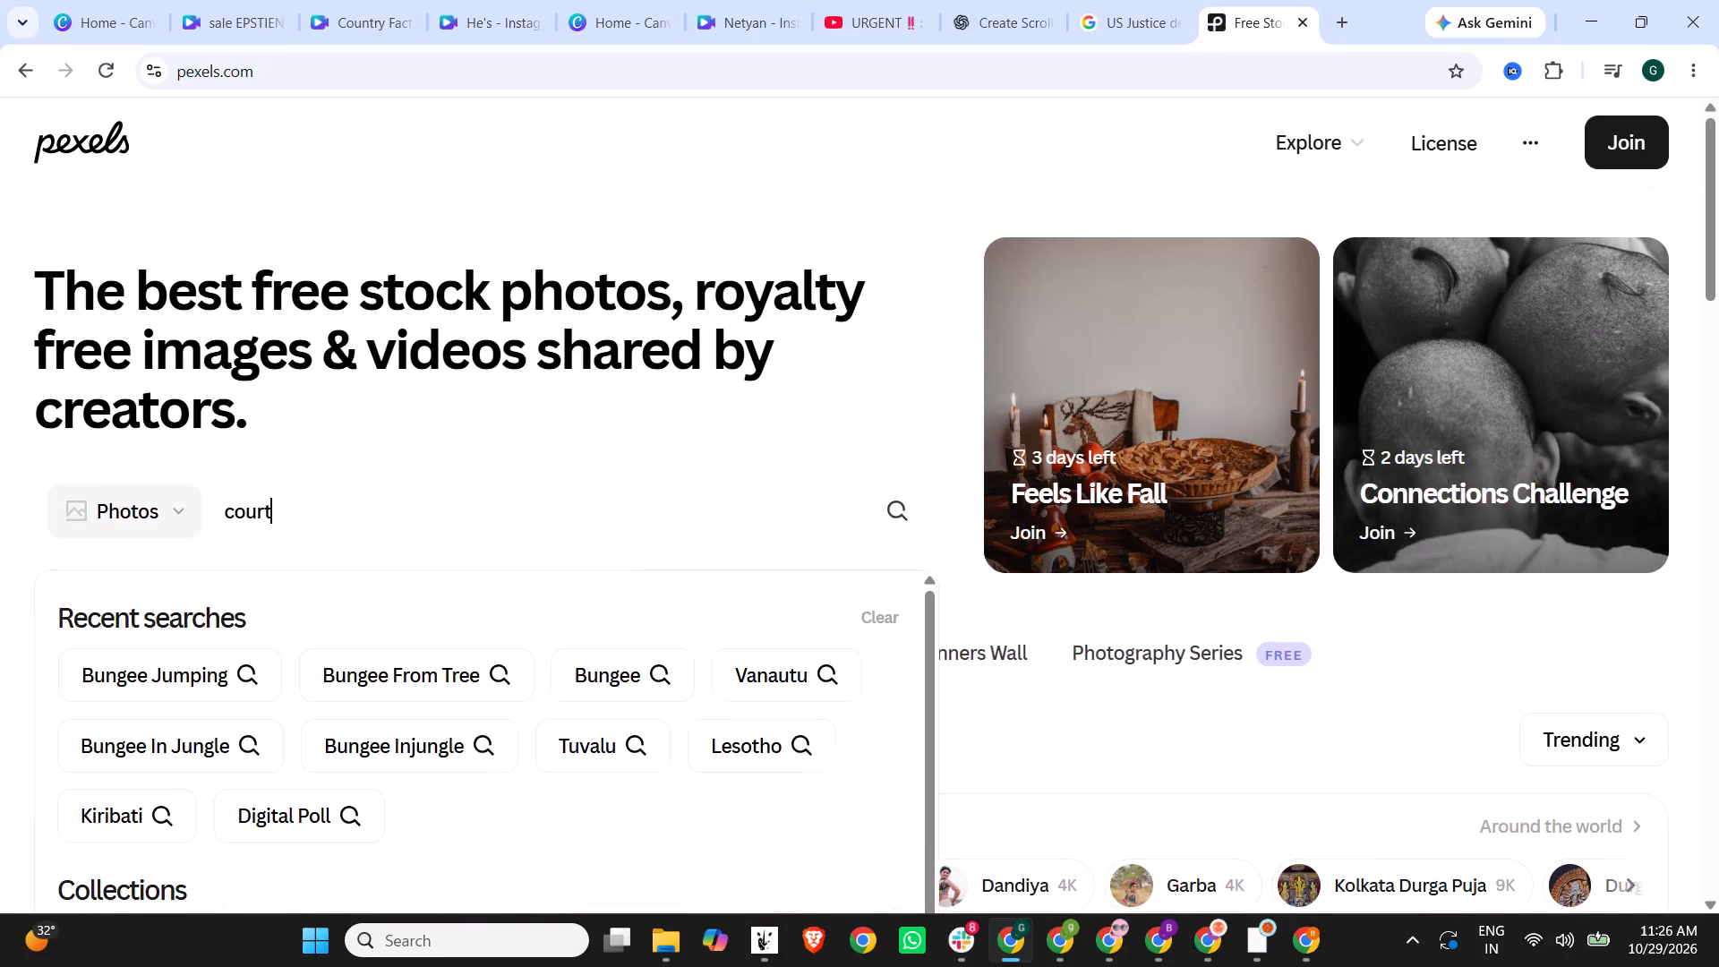
click(145, 504)
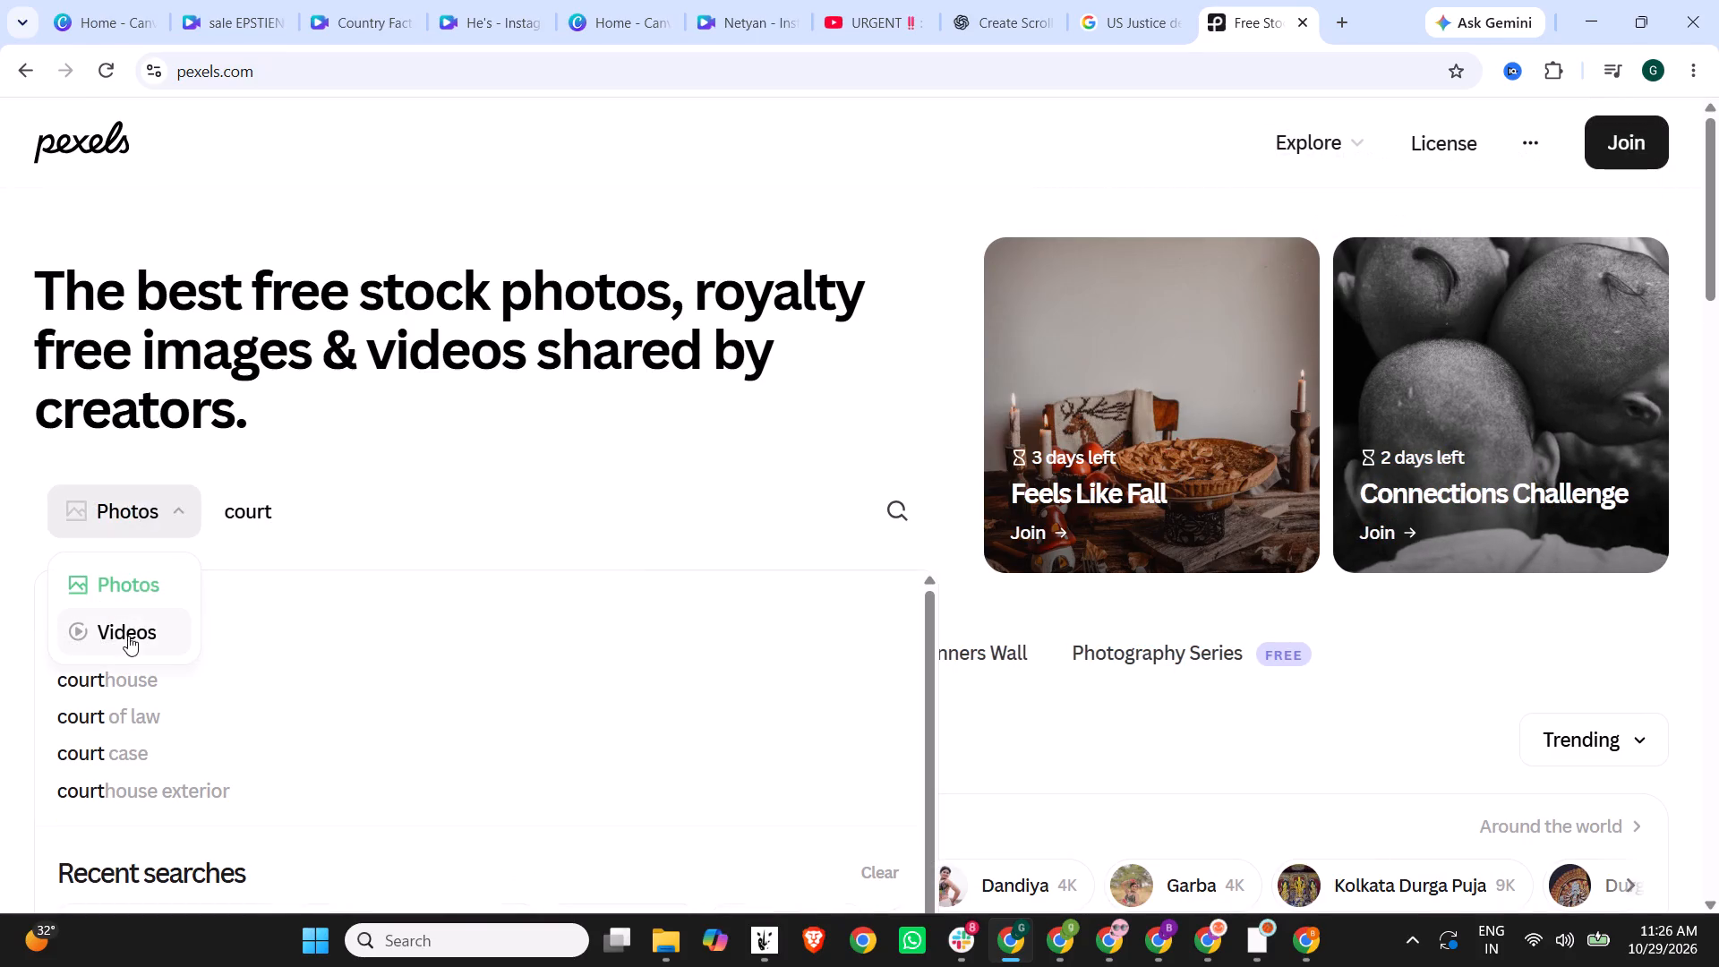
click(128, 636)
click(265, 604)
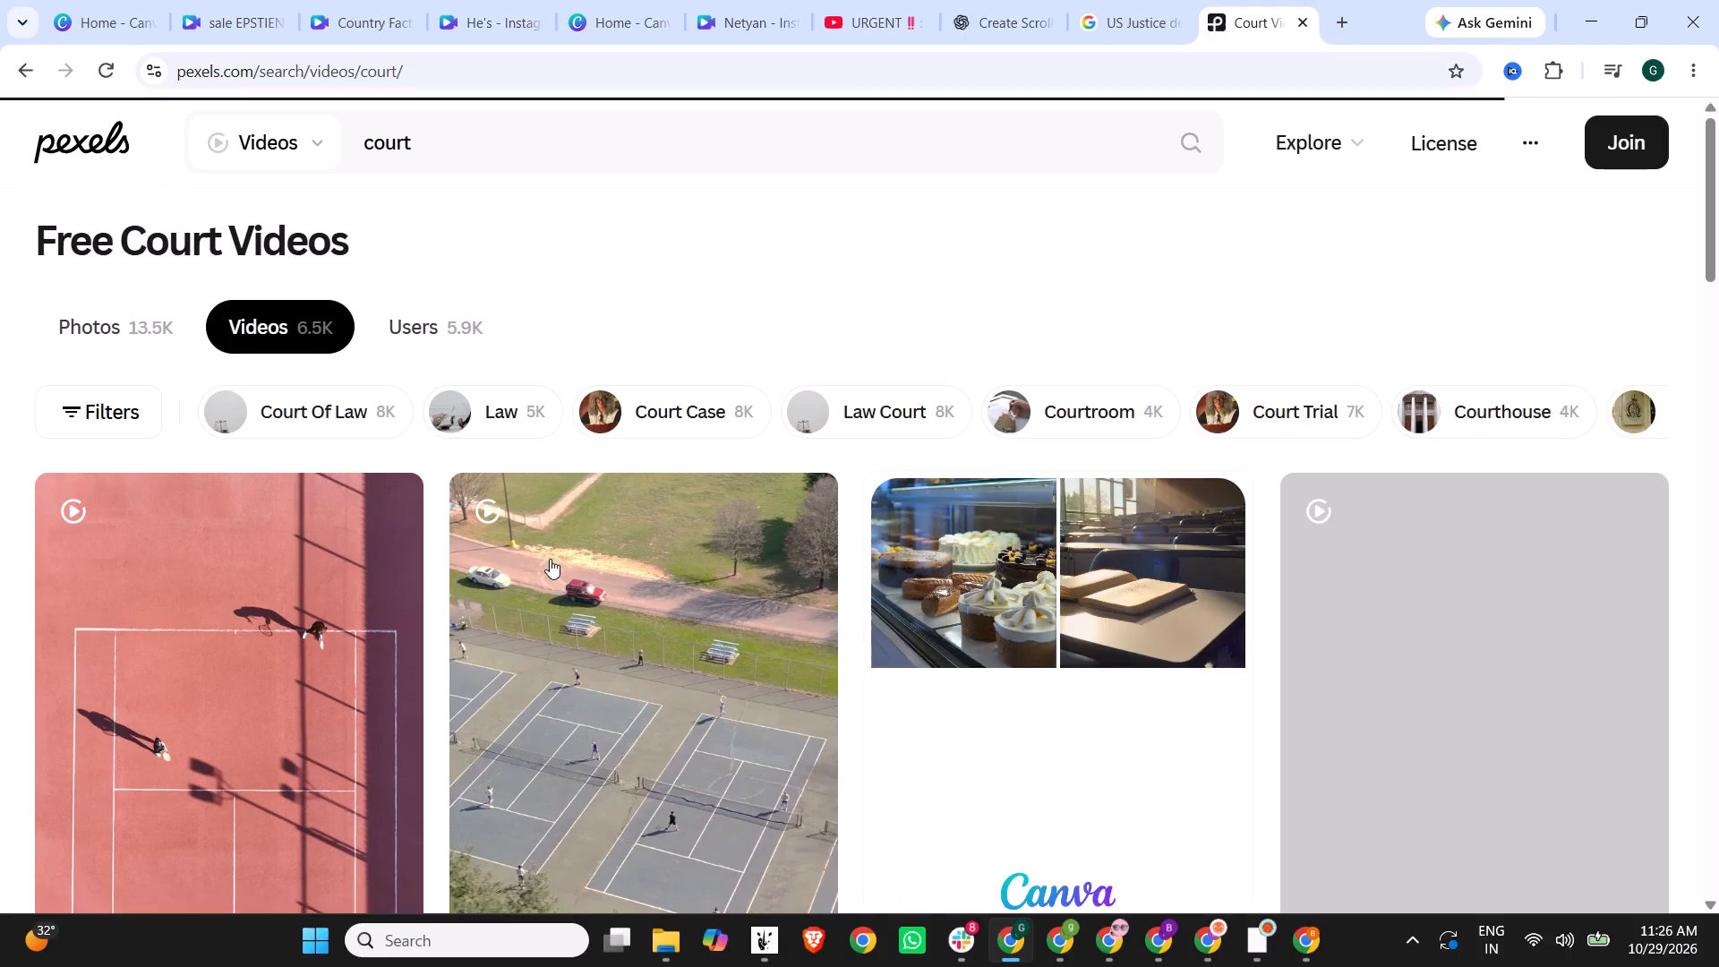
Change the Pexels stock video search to "courtroom".
scroll(529, 533, down, 2)
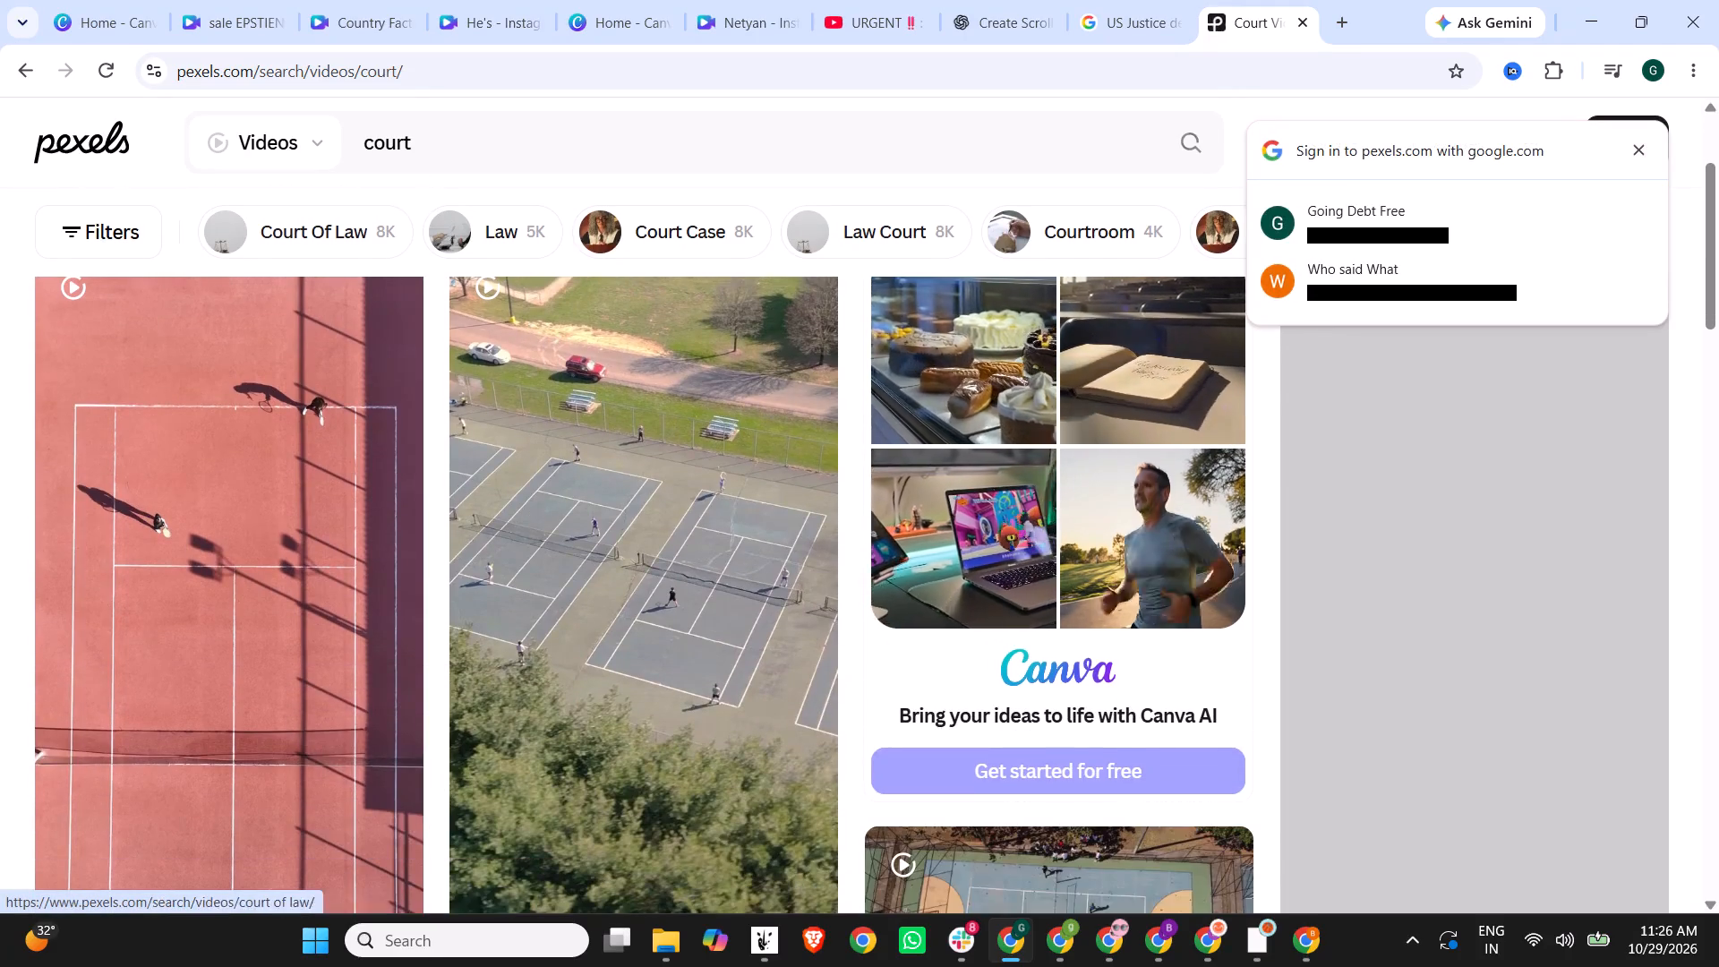
click(432, 152)
text(room)
key(Return)
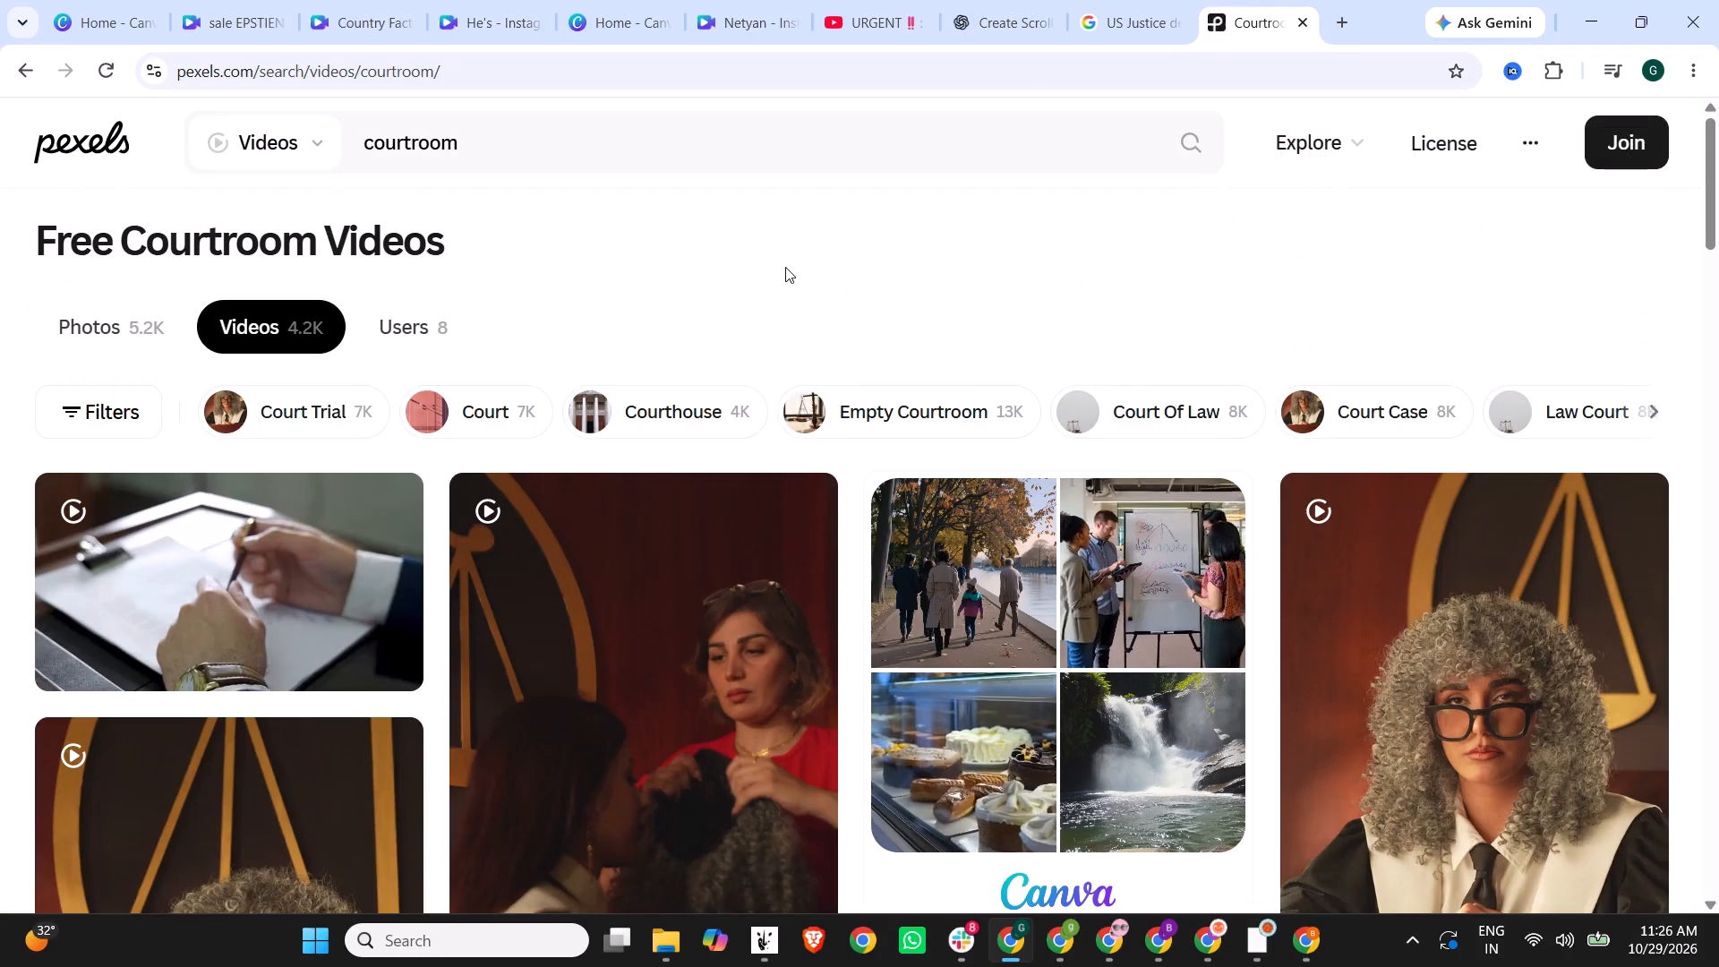
Look through the courtroom video results, including the sponsored iStock clips, for footage that suits the reel.
scroll(785, 268, down, 6)
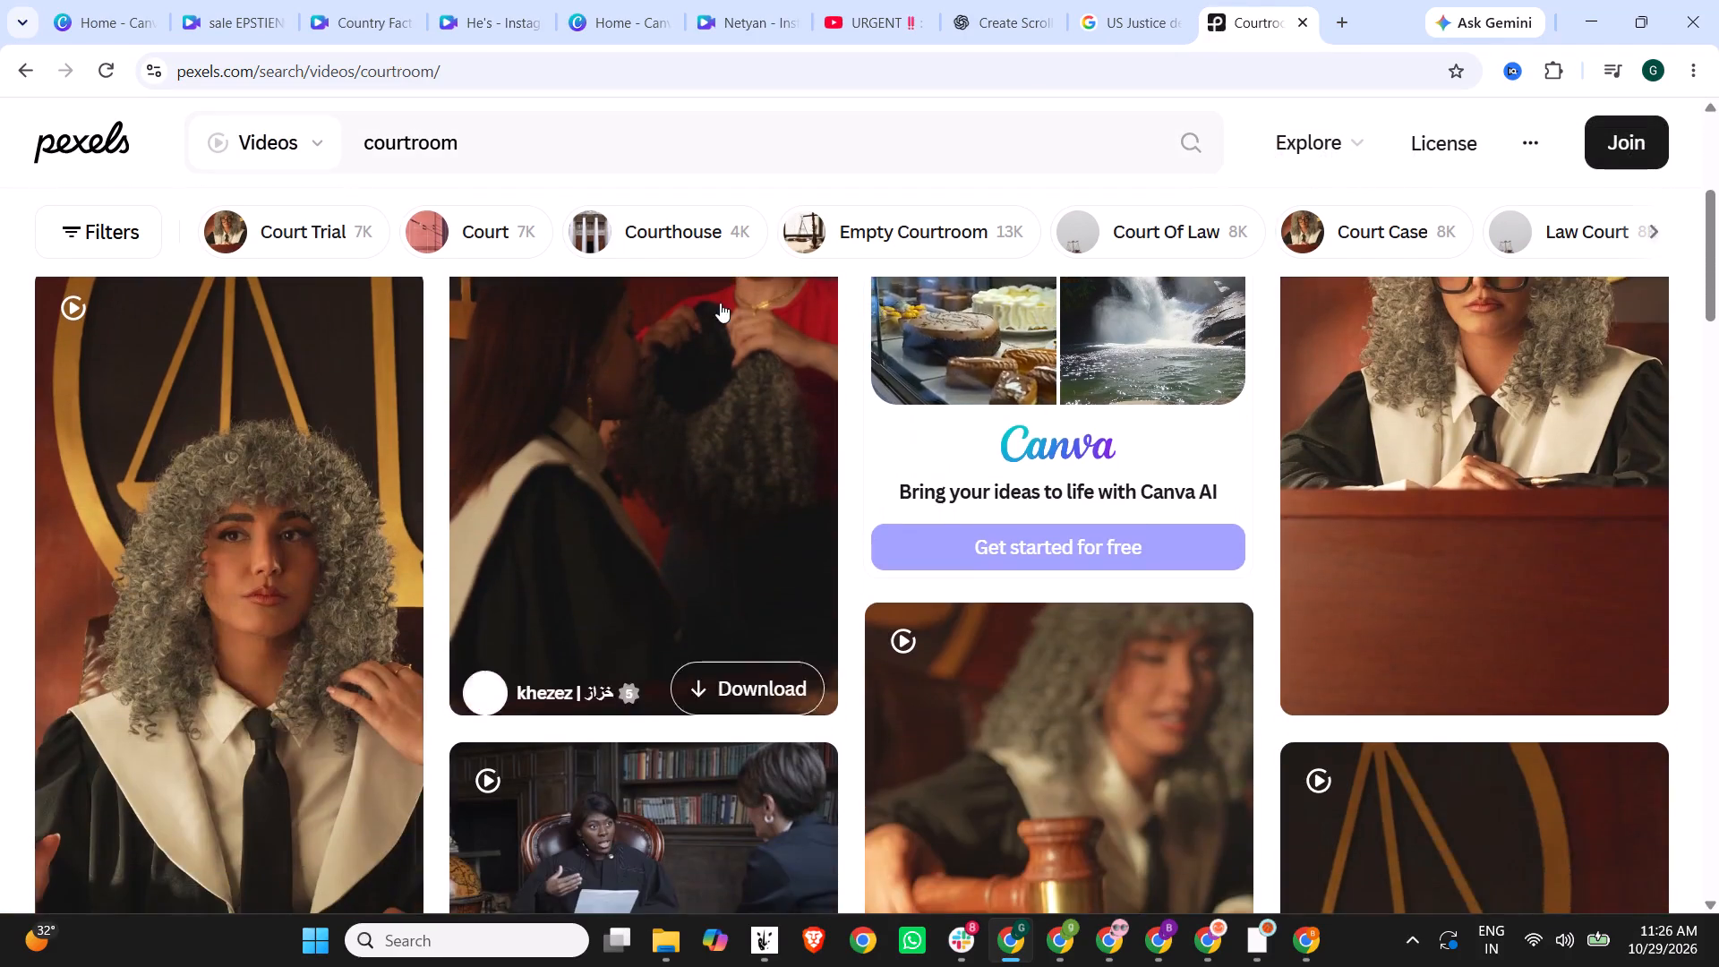
scroll(720, 303, down, 3)
scroll(688, 452, down, 7)
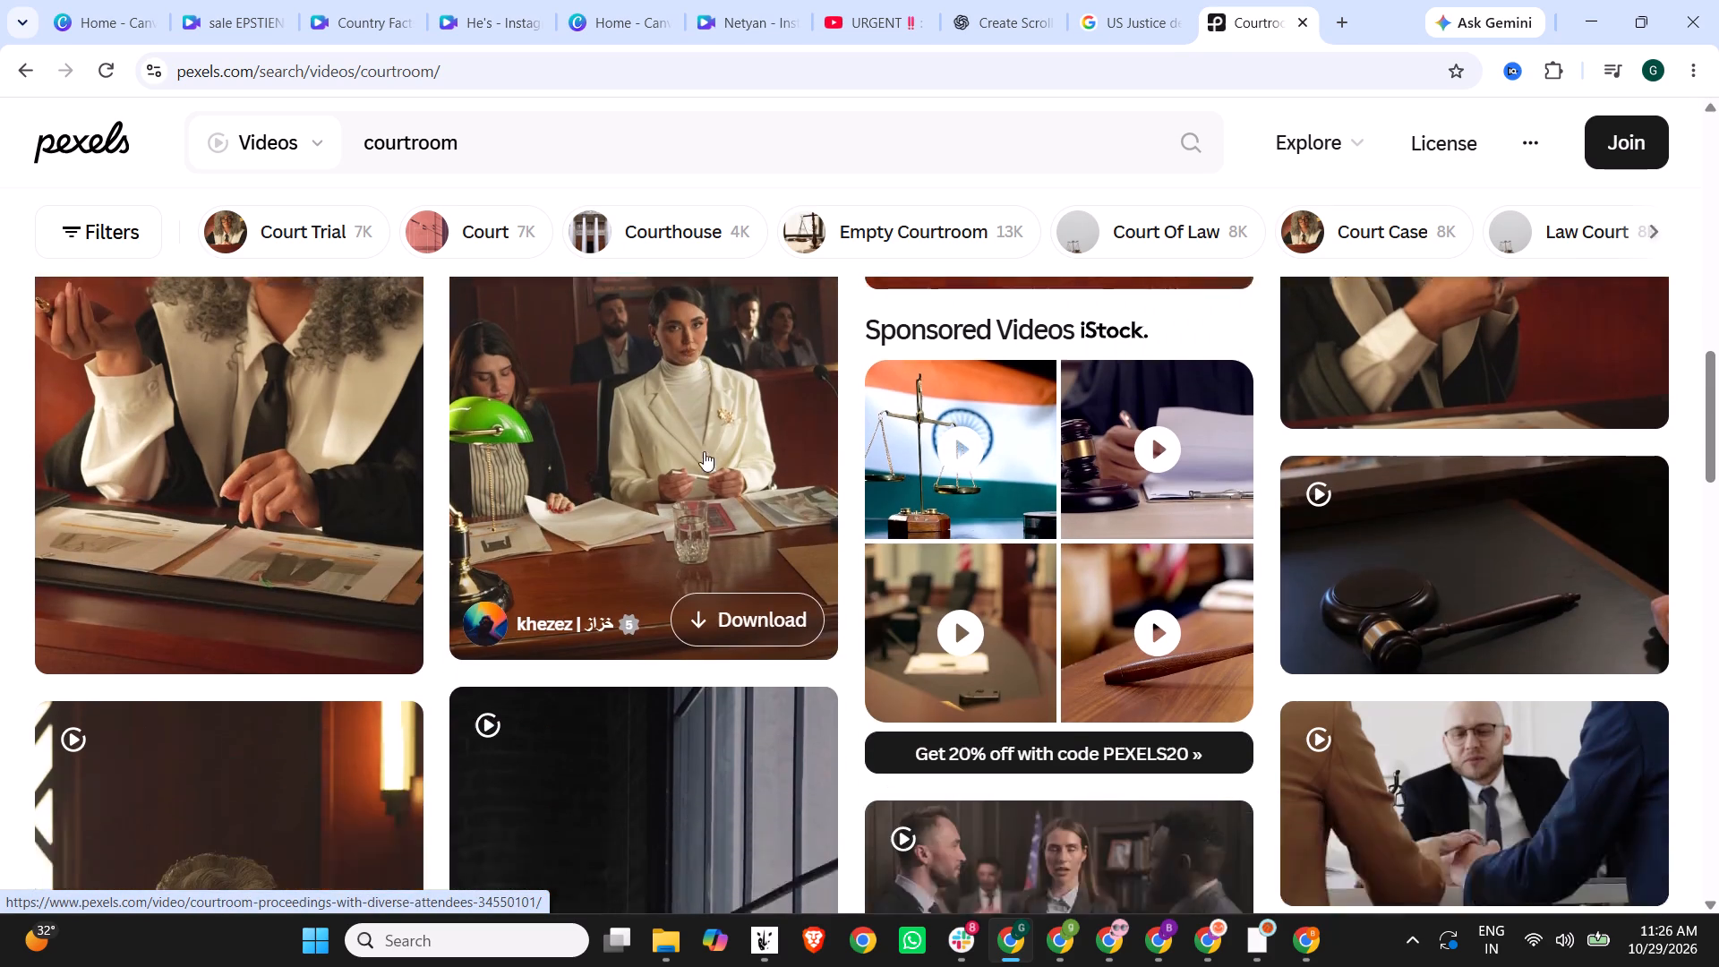
scroll(641, 569, down, 6)
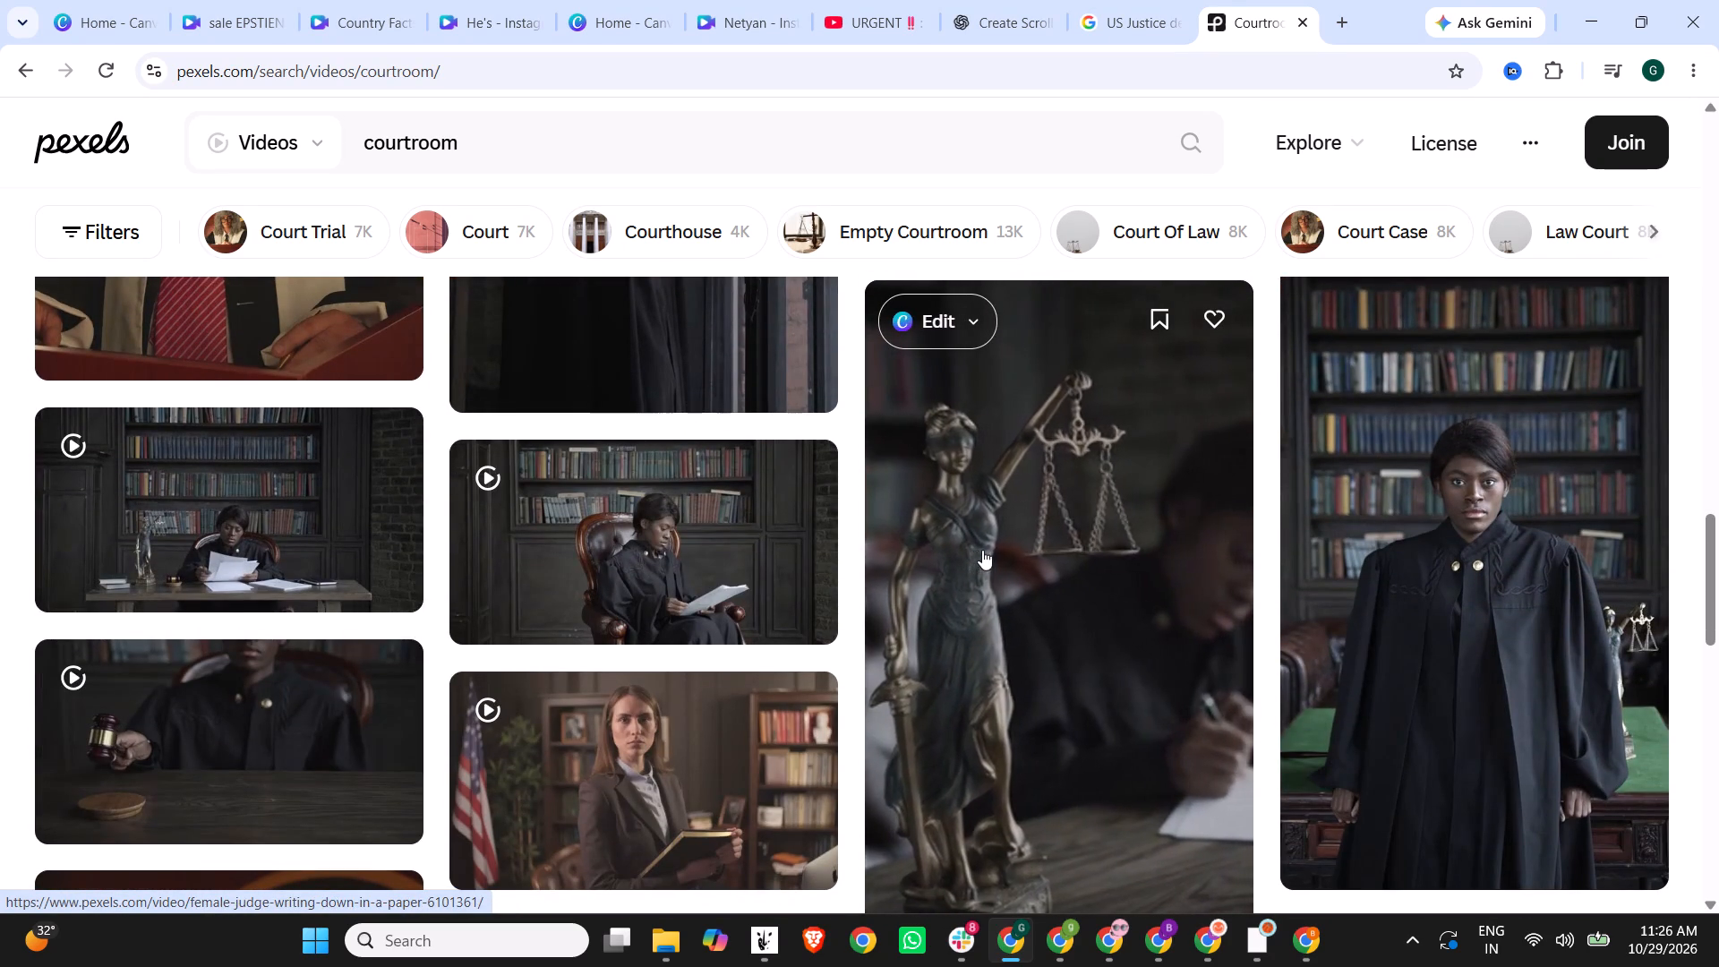
scroll(982, 550, down, 9)
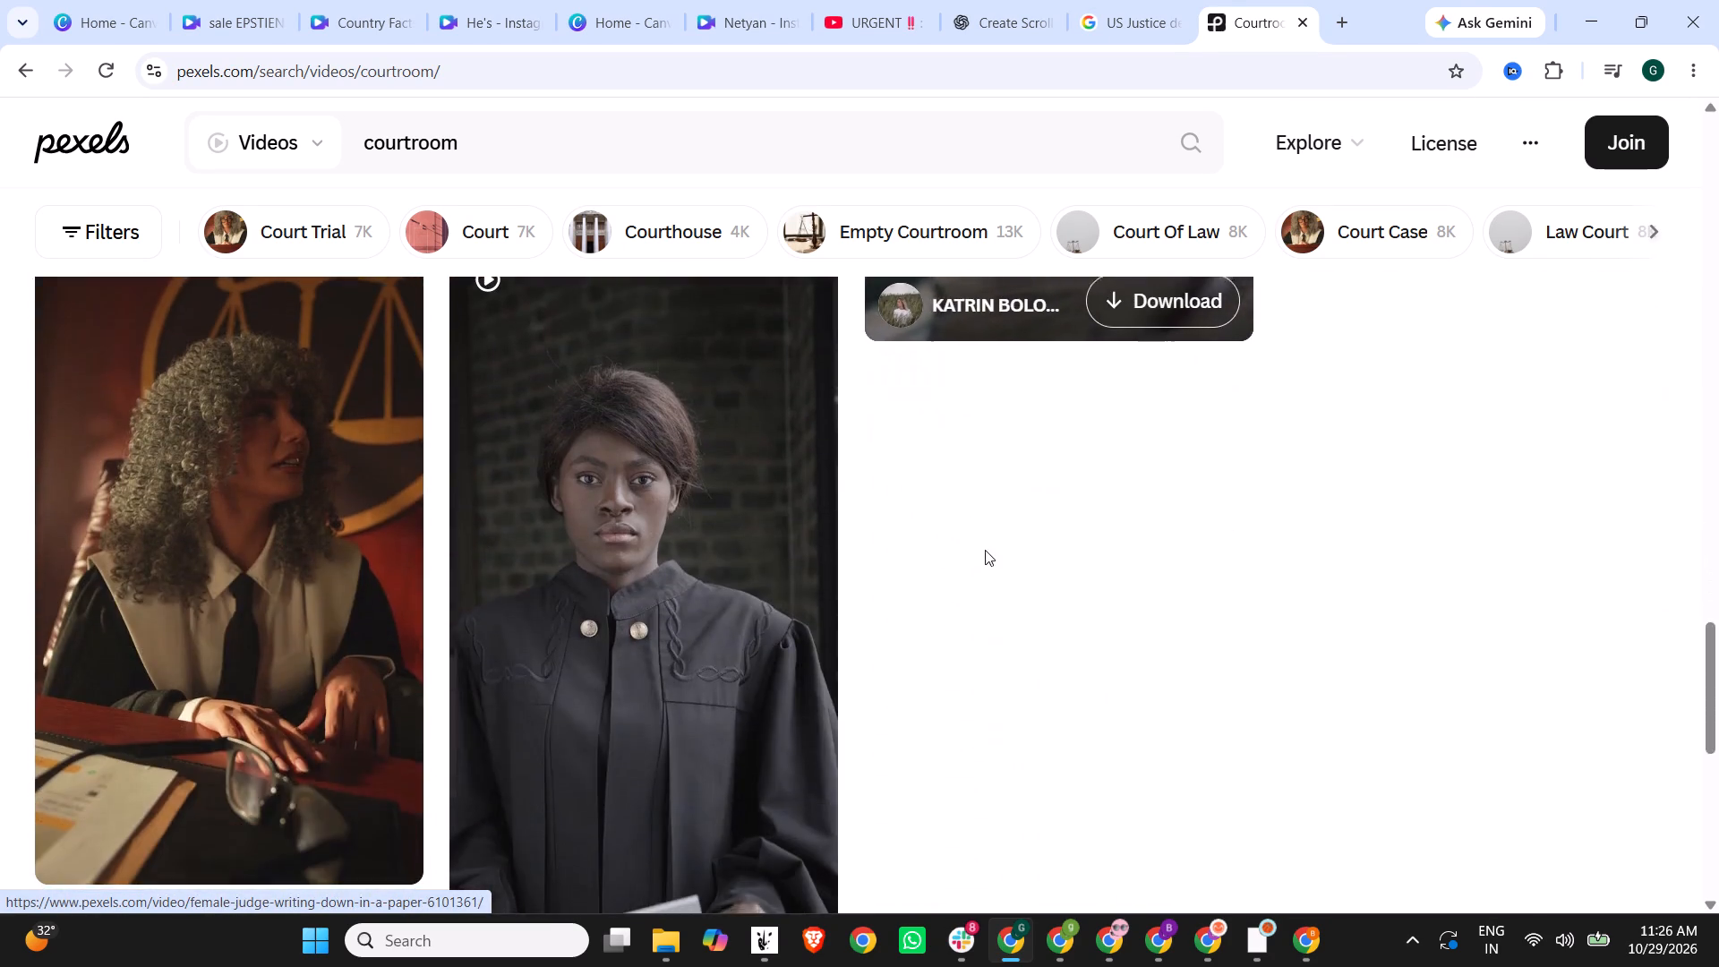
scroll(985, 550, down, 3)
scroll(1398, 555, down, 5)
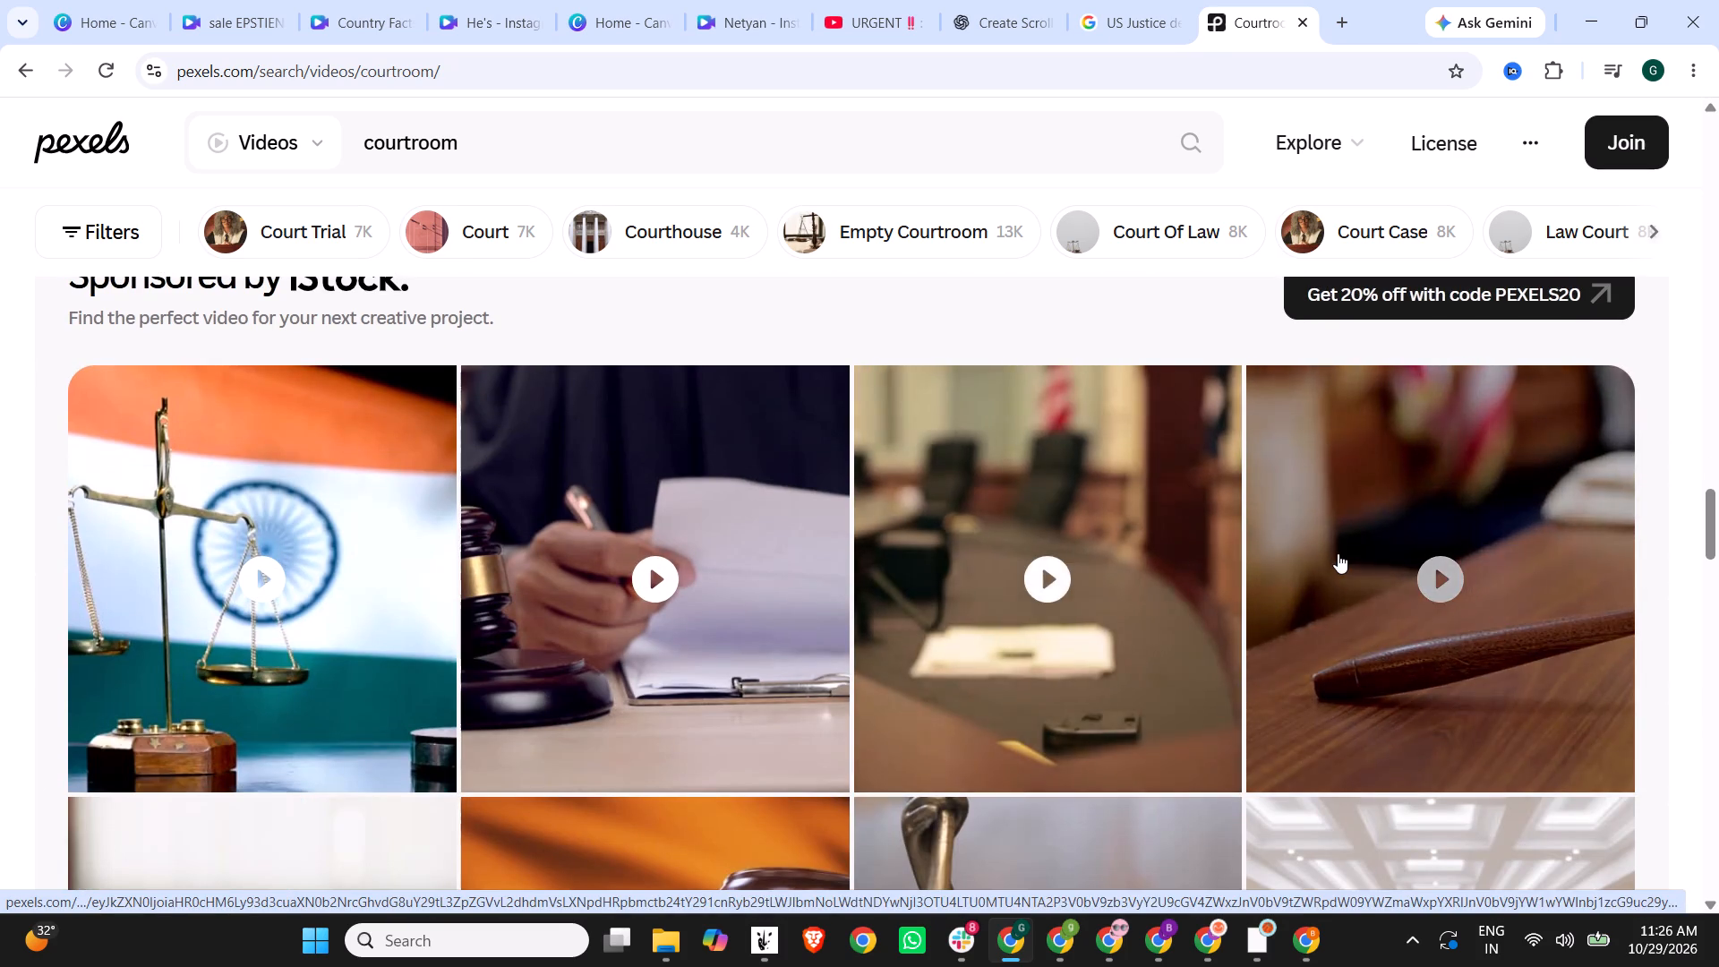
scroll(1103, 545, down, 4)
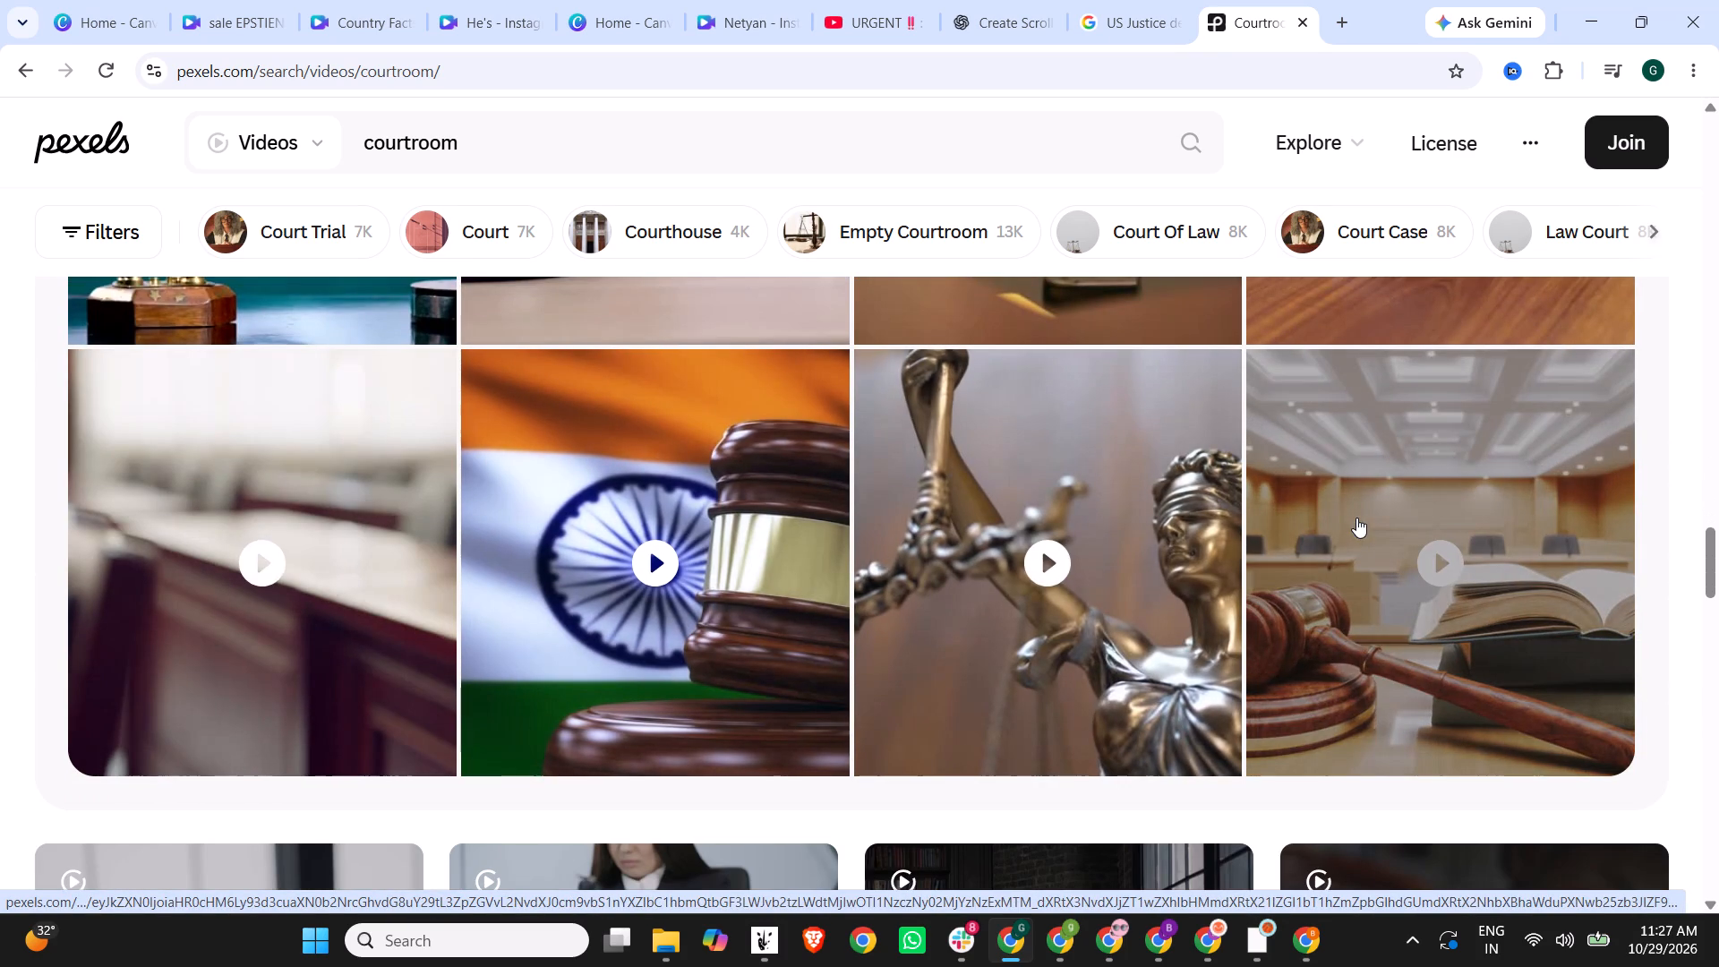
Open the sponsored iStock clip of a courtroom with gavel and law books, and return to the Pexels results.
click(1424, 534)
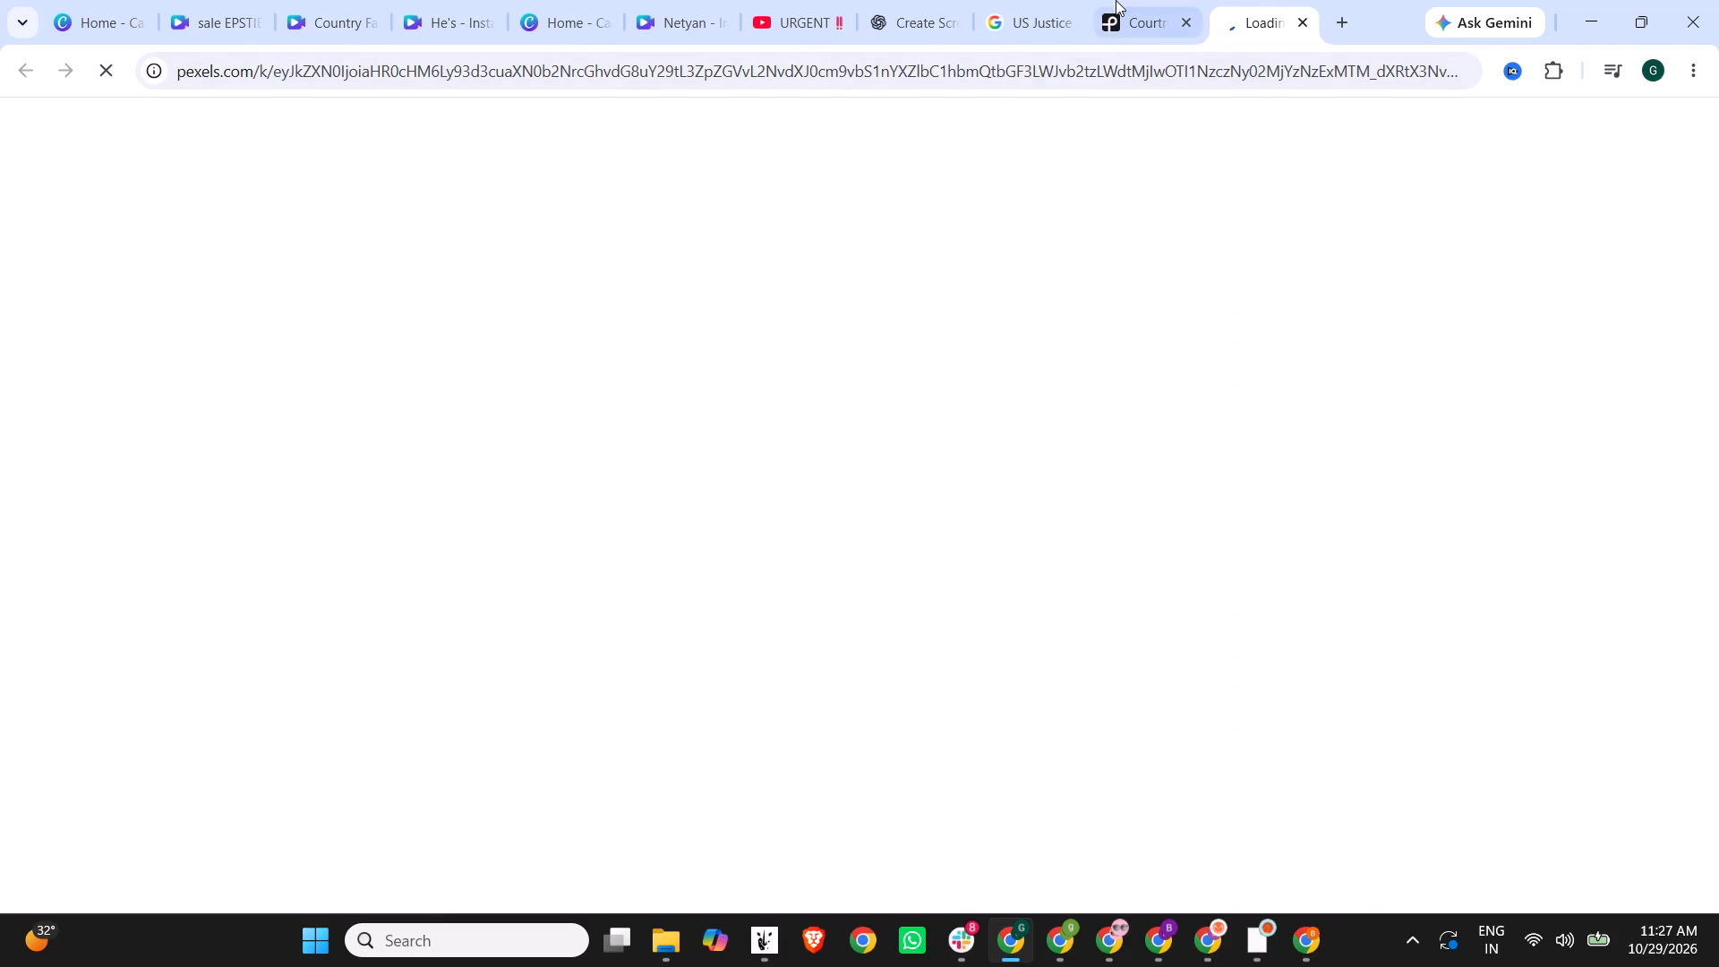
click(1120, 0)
Look through the rest of the courtroom results for a free vertical clip of a judge's gavel.
scroll(939, 610, down, 6)
scroll(936, 619, up, 11)
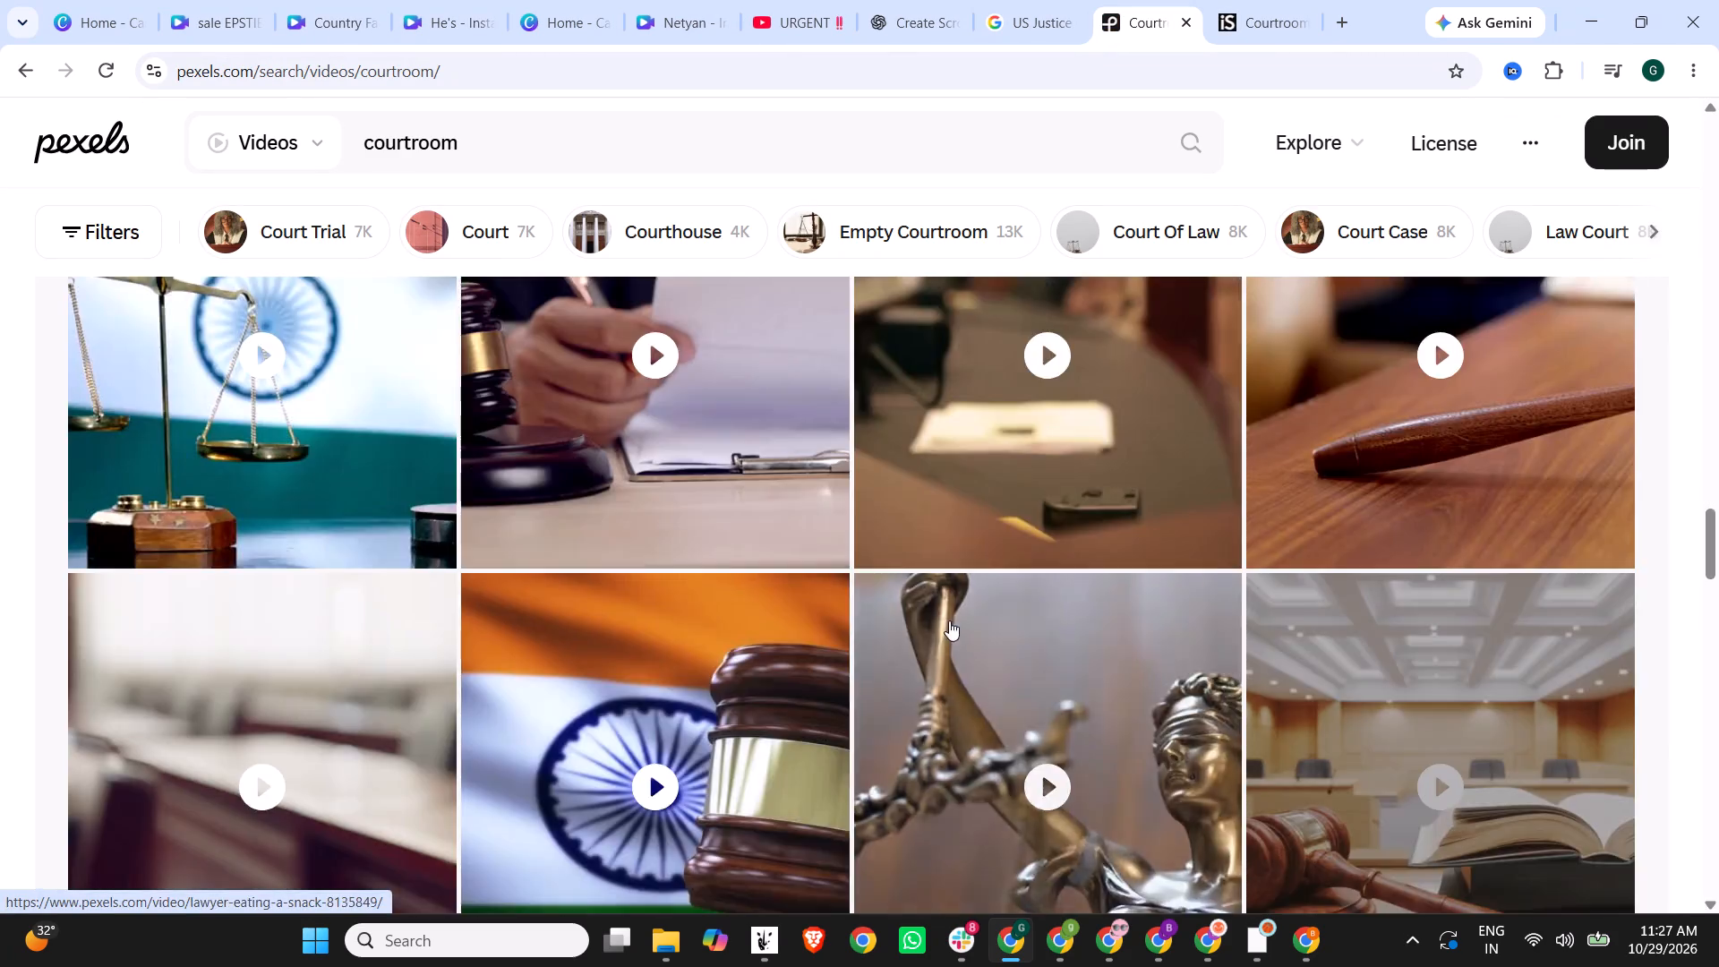
scroll(949, 620, up, 11)
scroll(789, 670, up, 5)
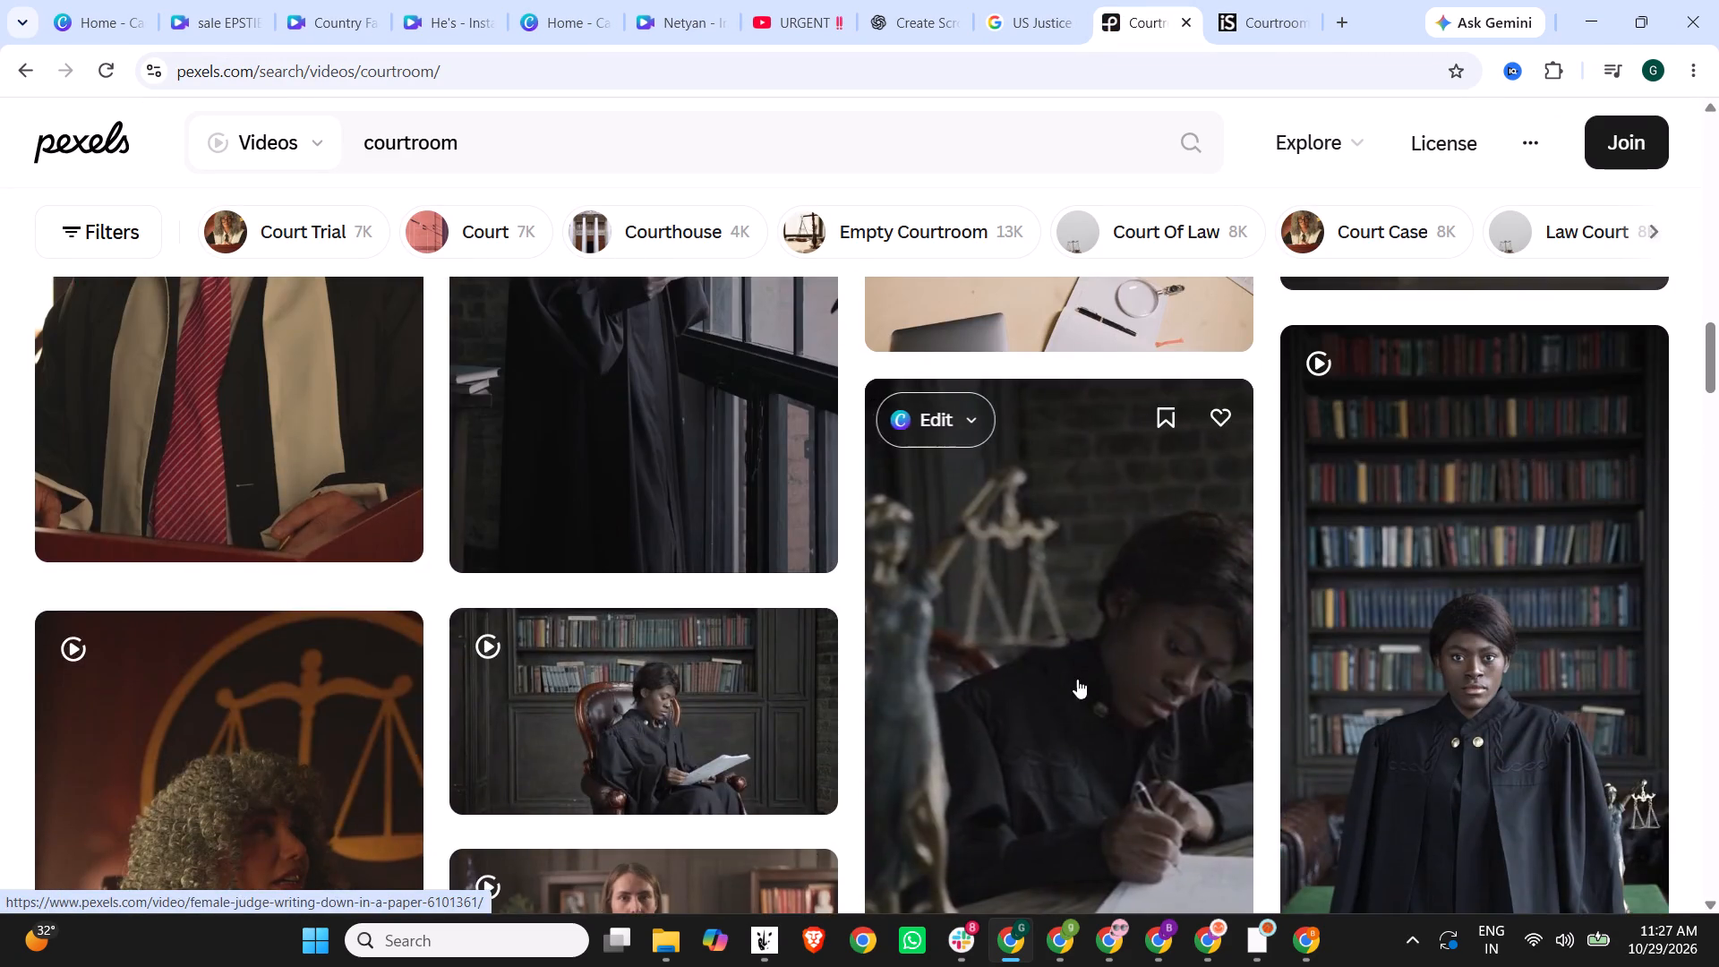
scroll(979, 639, up, 4)
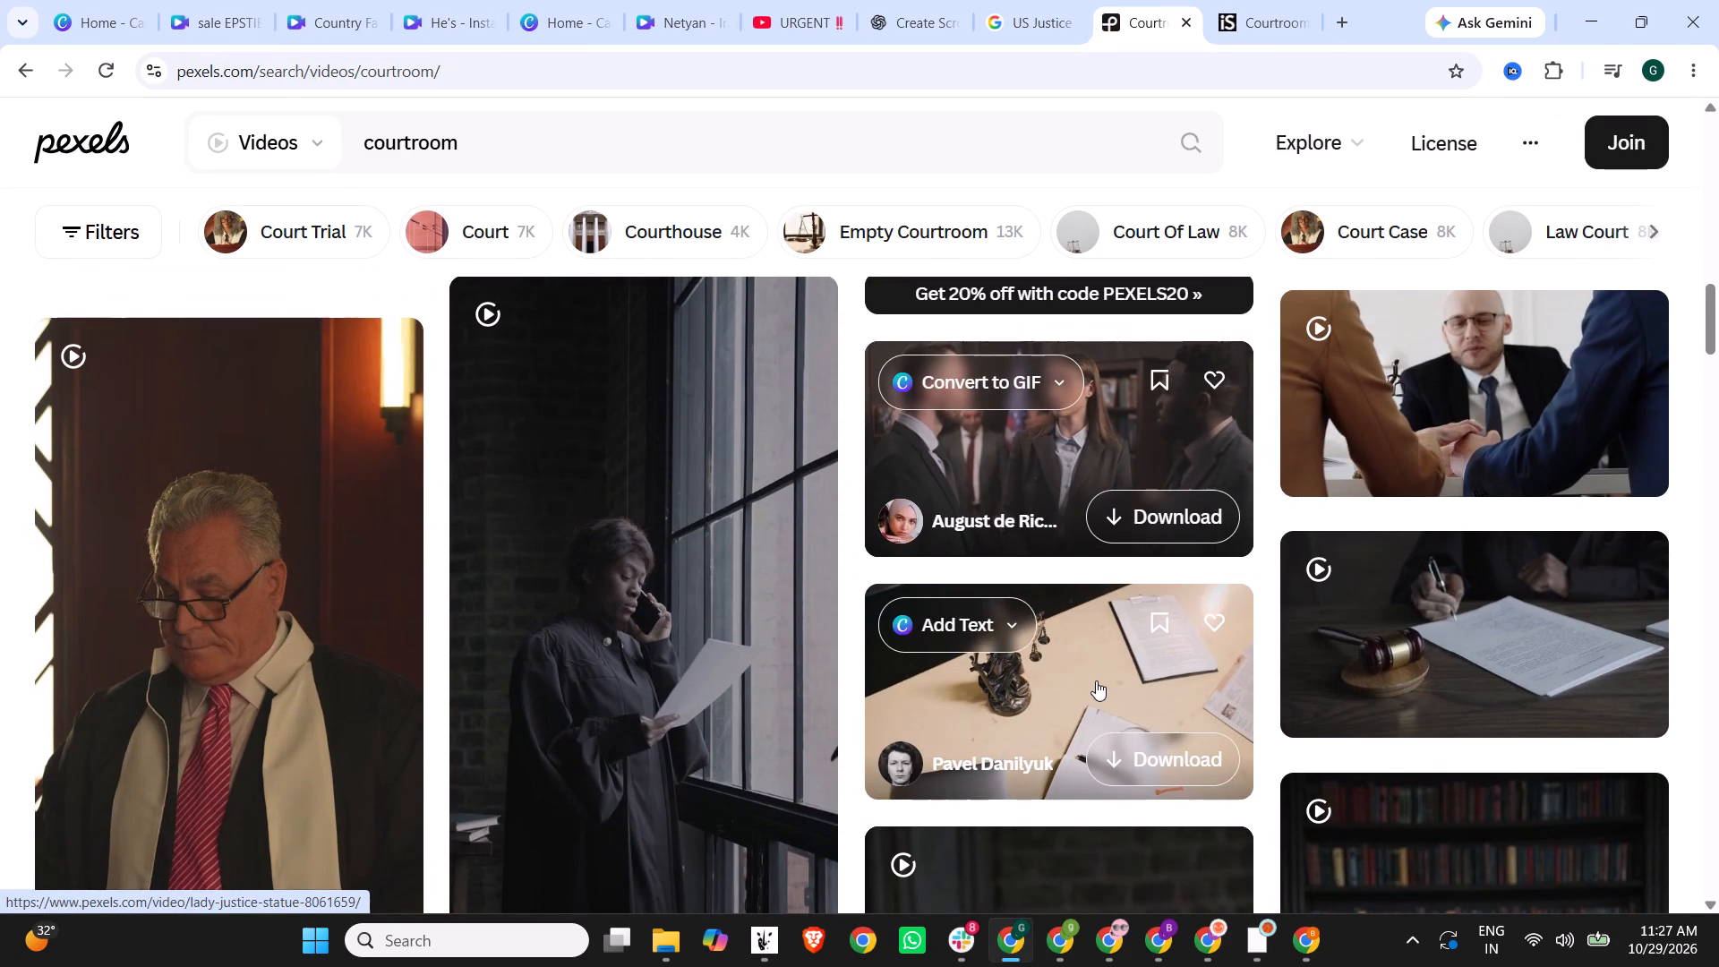
scroll(1099, 680, up, 1)
scroll(1010, 580, up, 3)
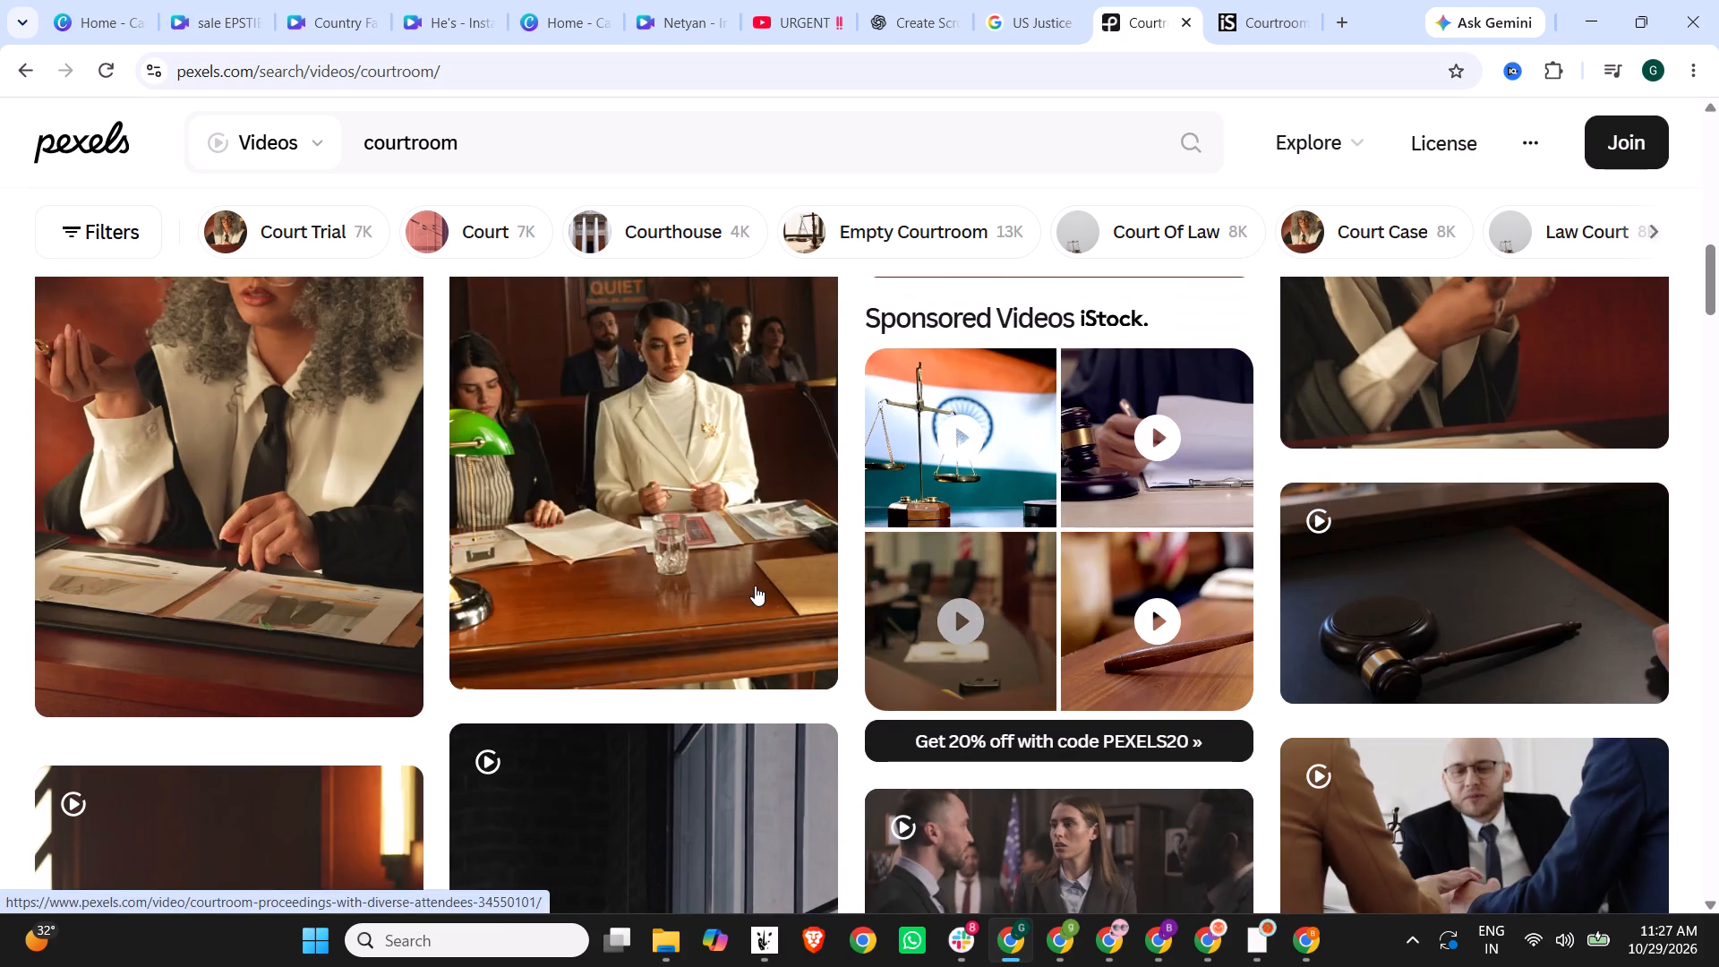
scroll(755, 586, up, 6)
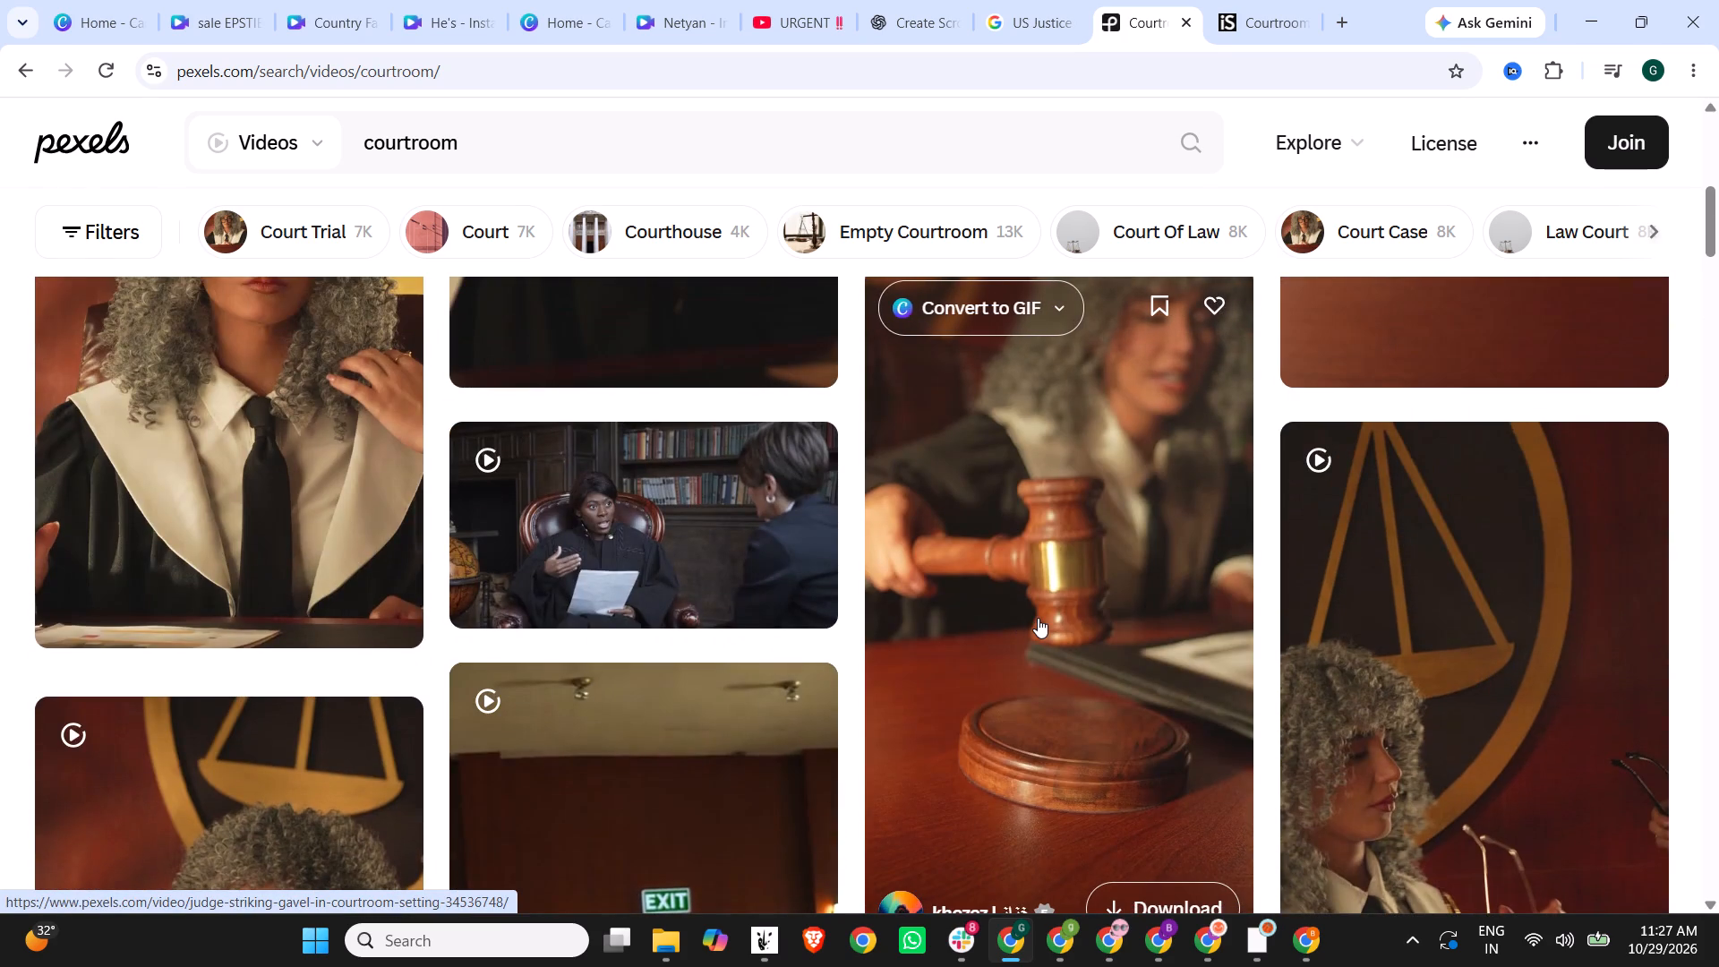
scroll(1038, 618, up, 5)
scroll(756, 628, up, 5)
scroll(756, 628, down, 9)
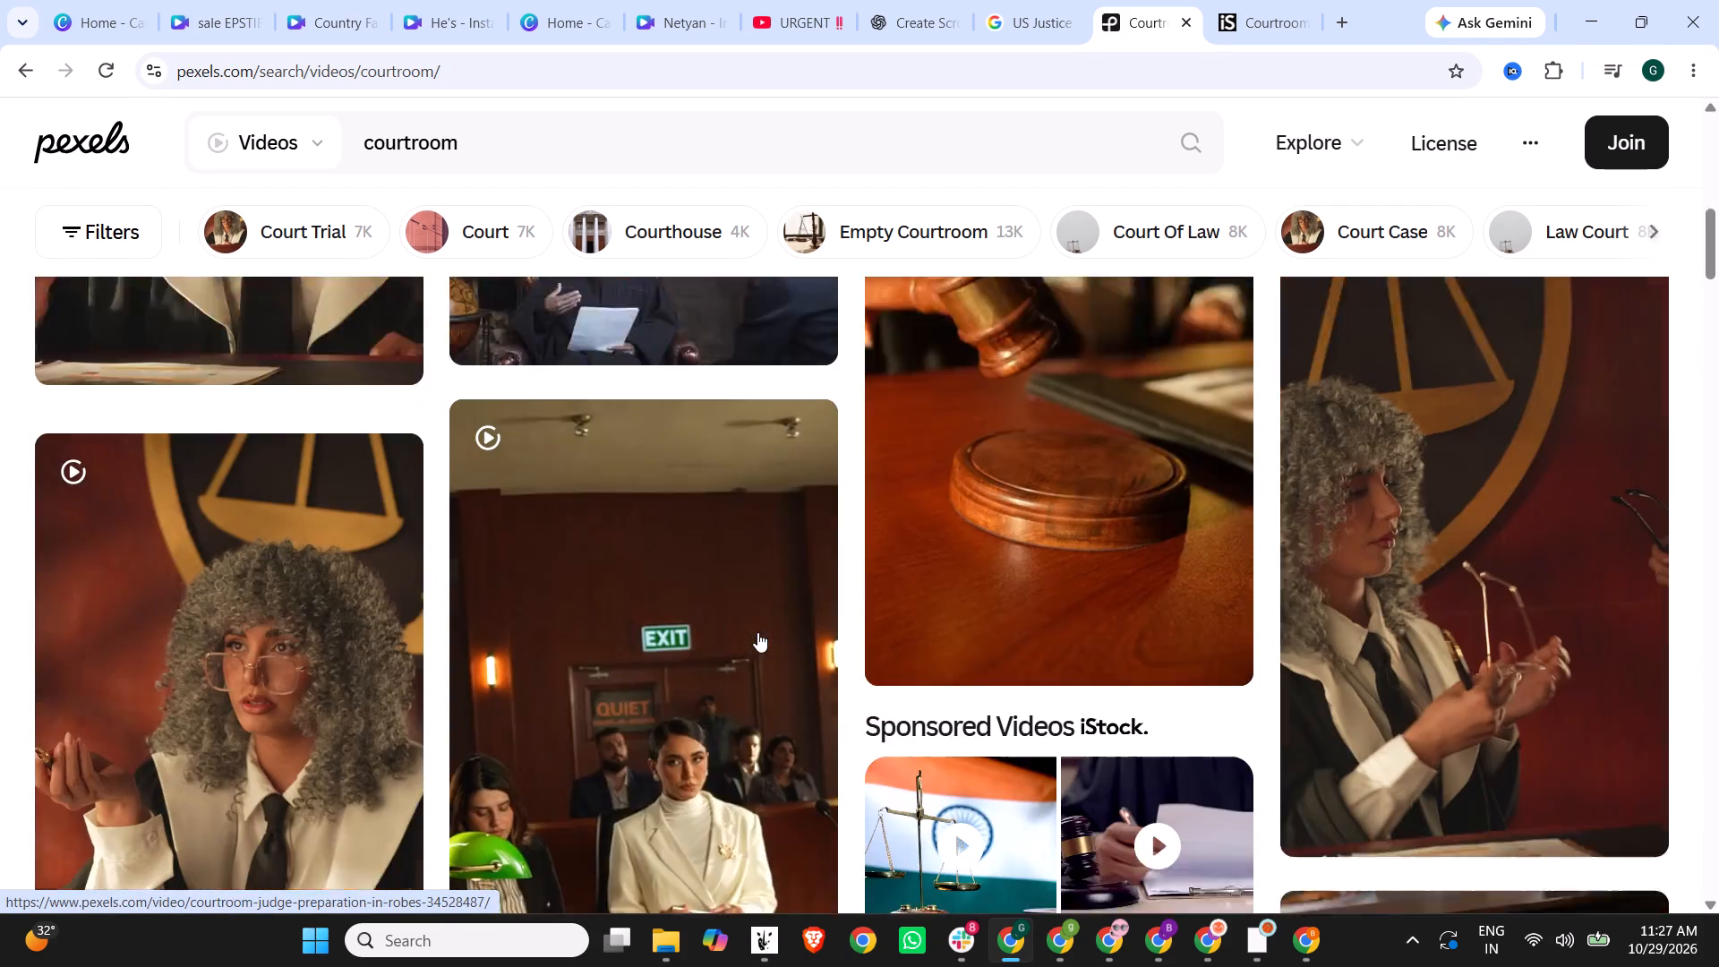
scroll(757, 632, down, 20)
scroll(757, 632, down, 14)
scroll(757, 634, down, 7)
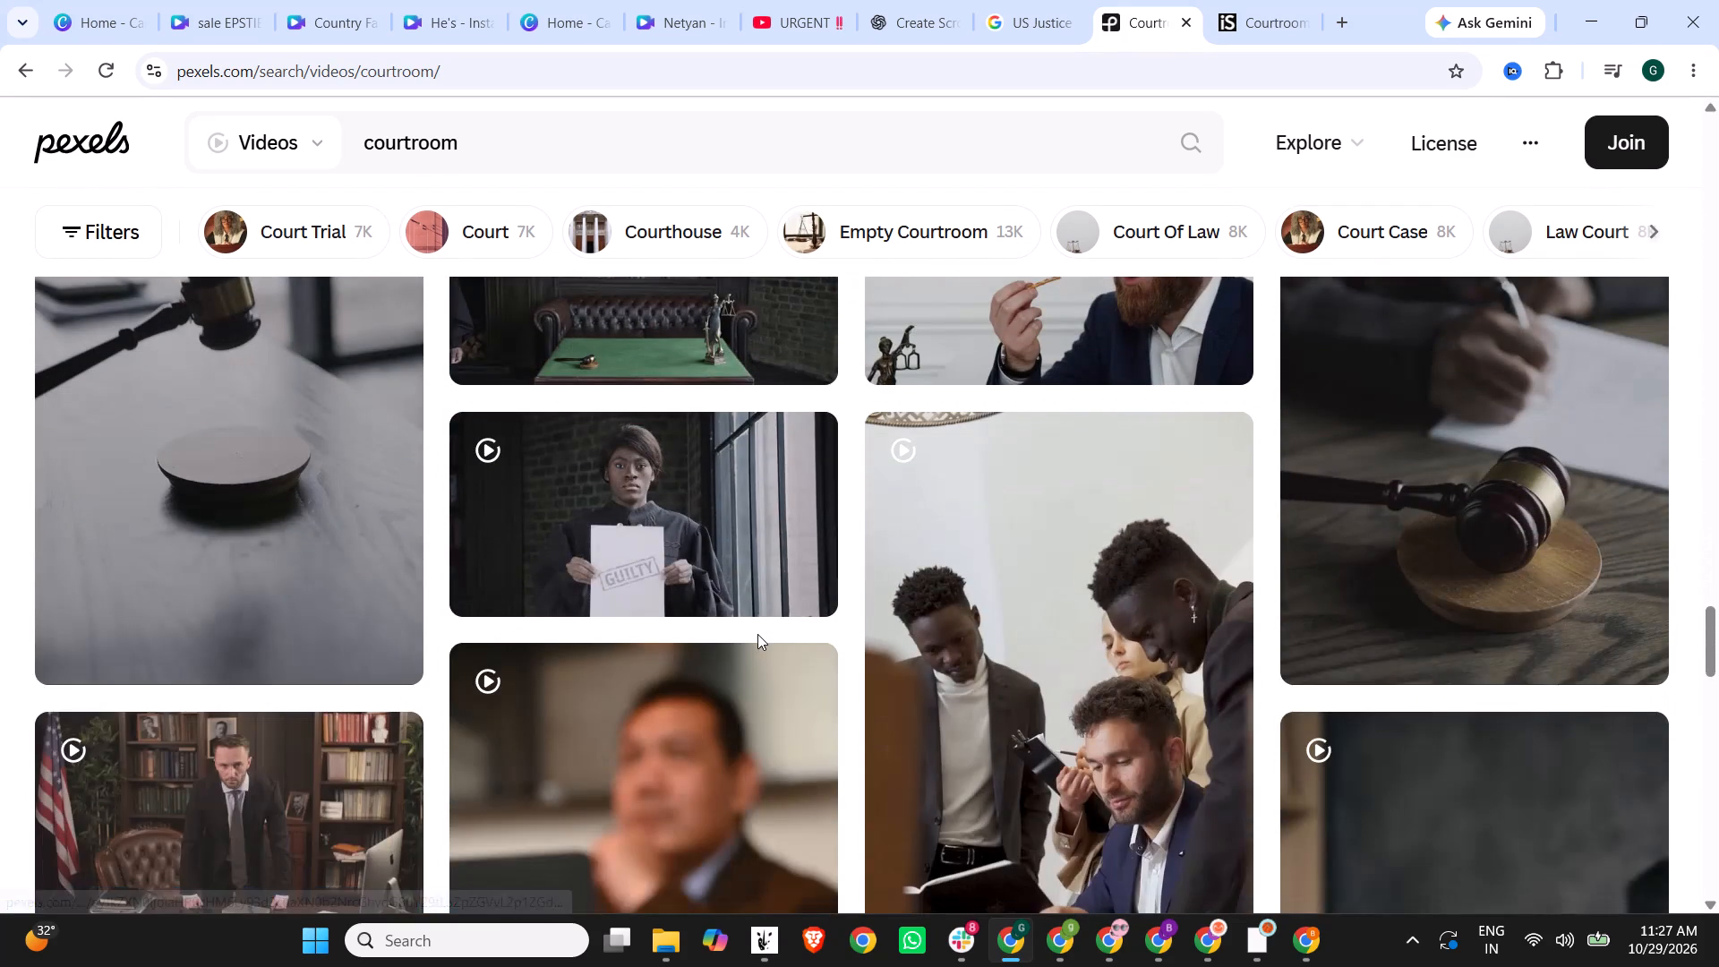
Download the free vertical video of a judge hammering a gavel, and close the iStock page and the thank-you dialog.
click(285, 533)
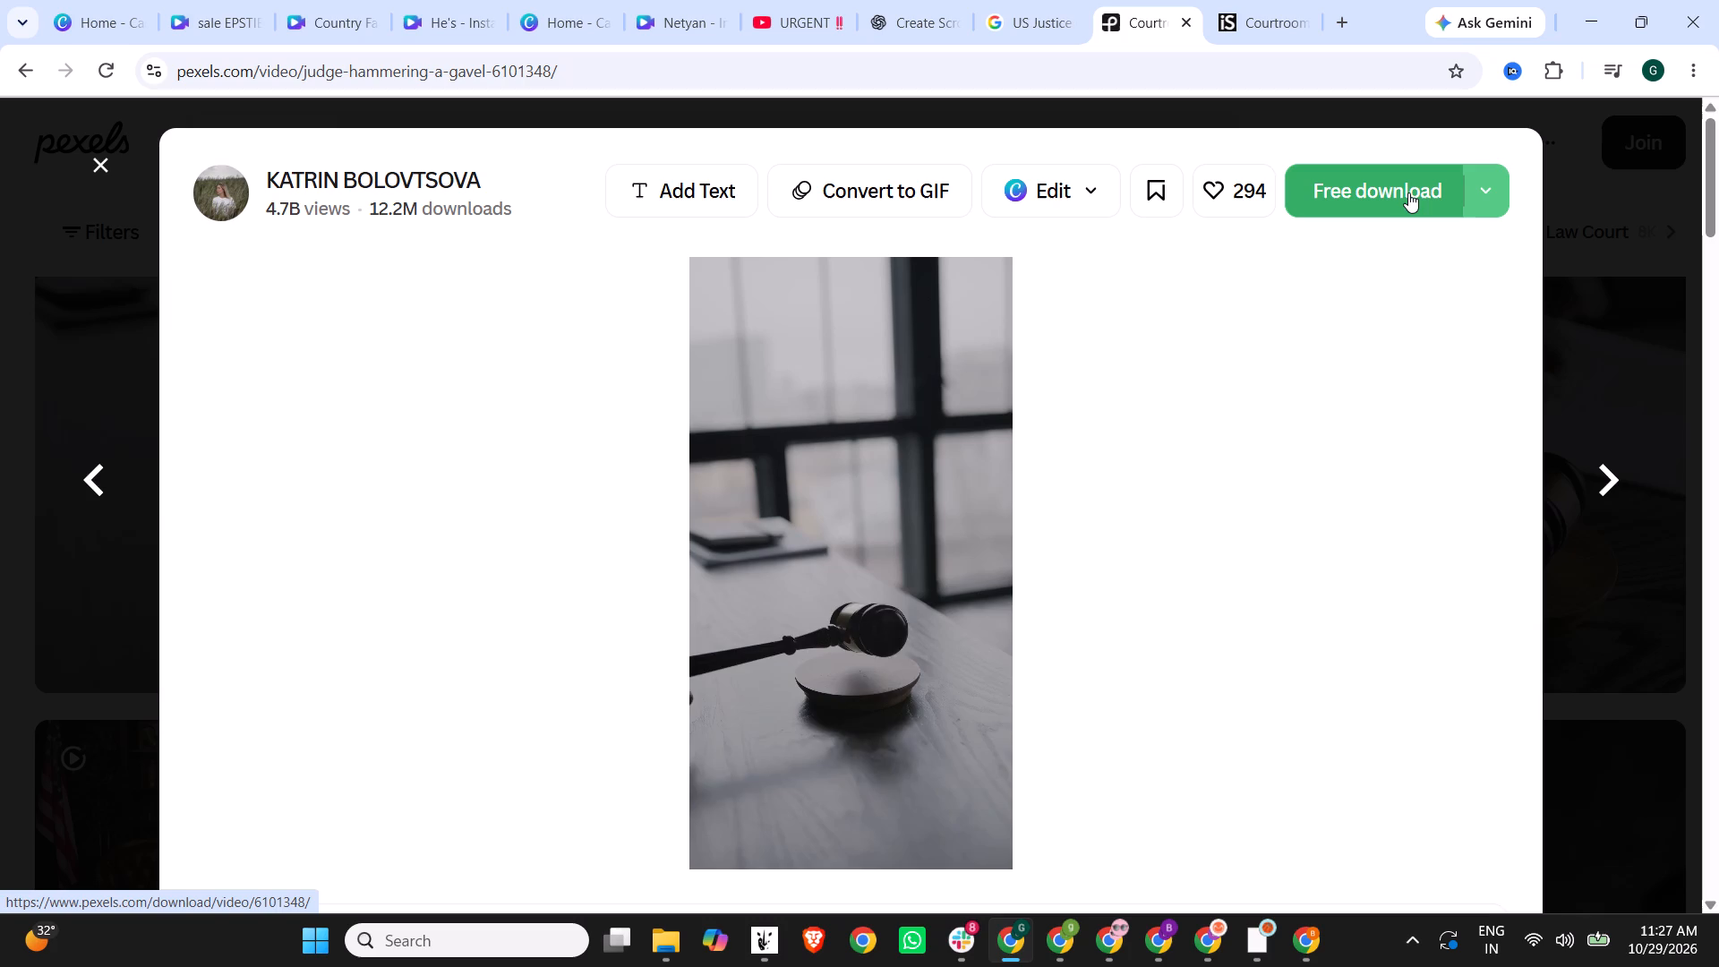
click(1408, 193)
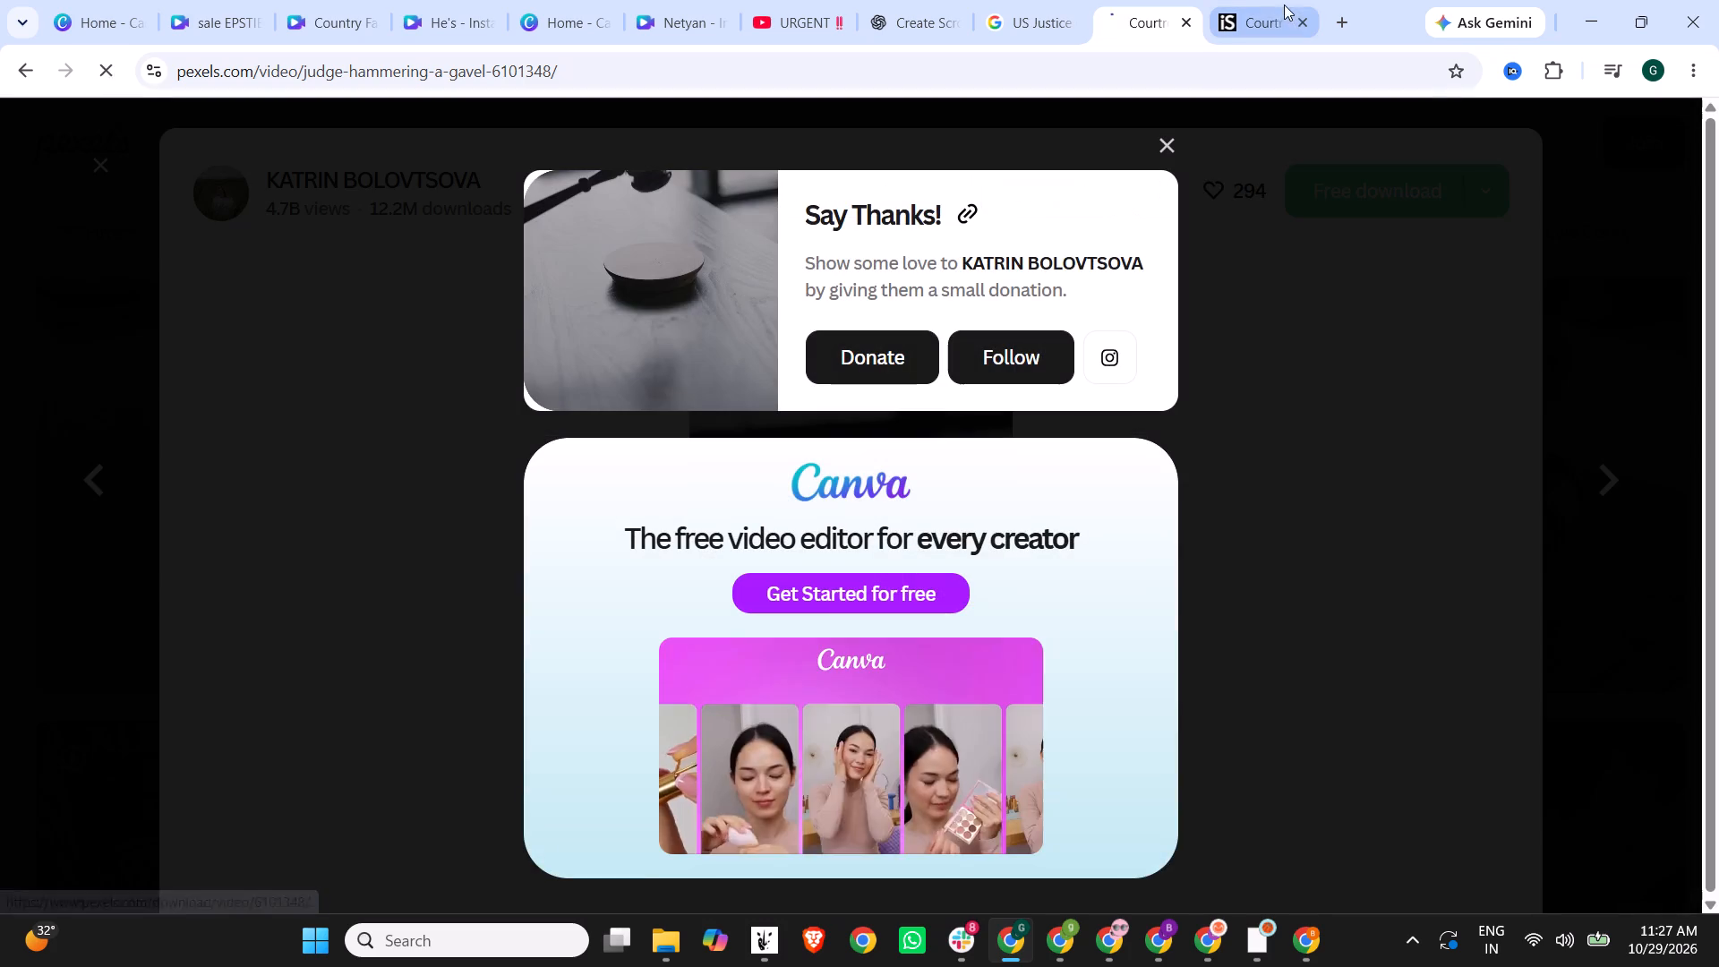
click(1260, 0)
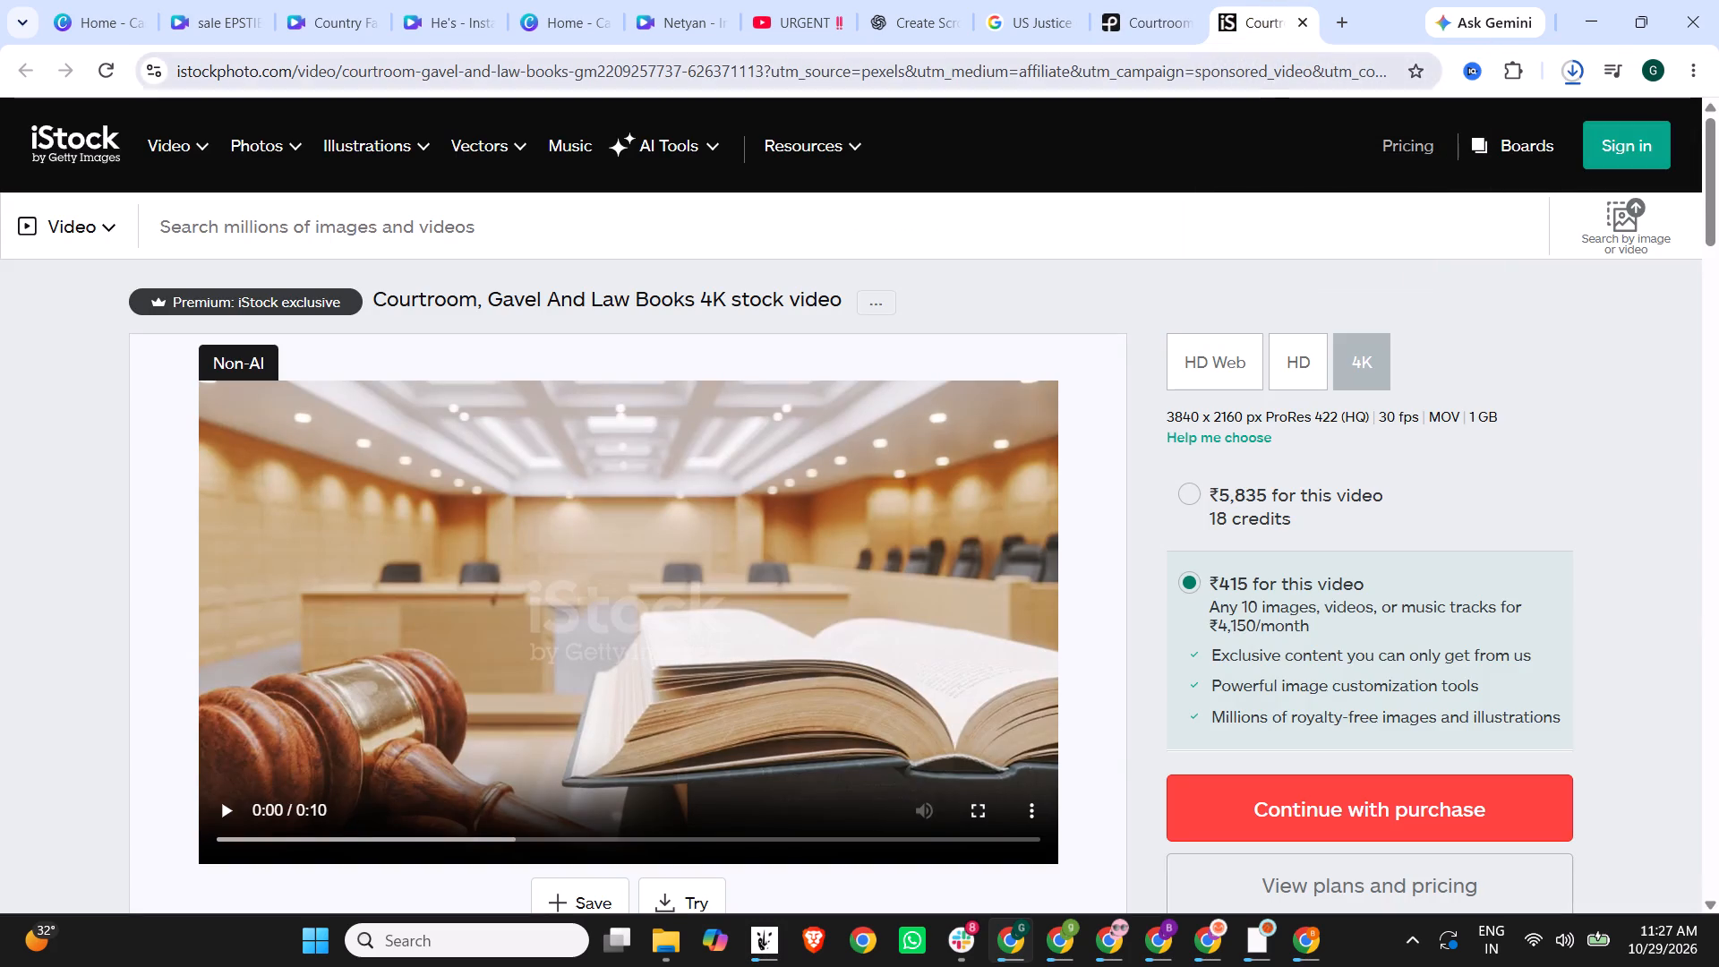
click(1300, 27)
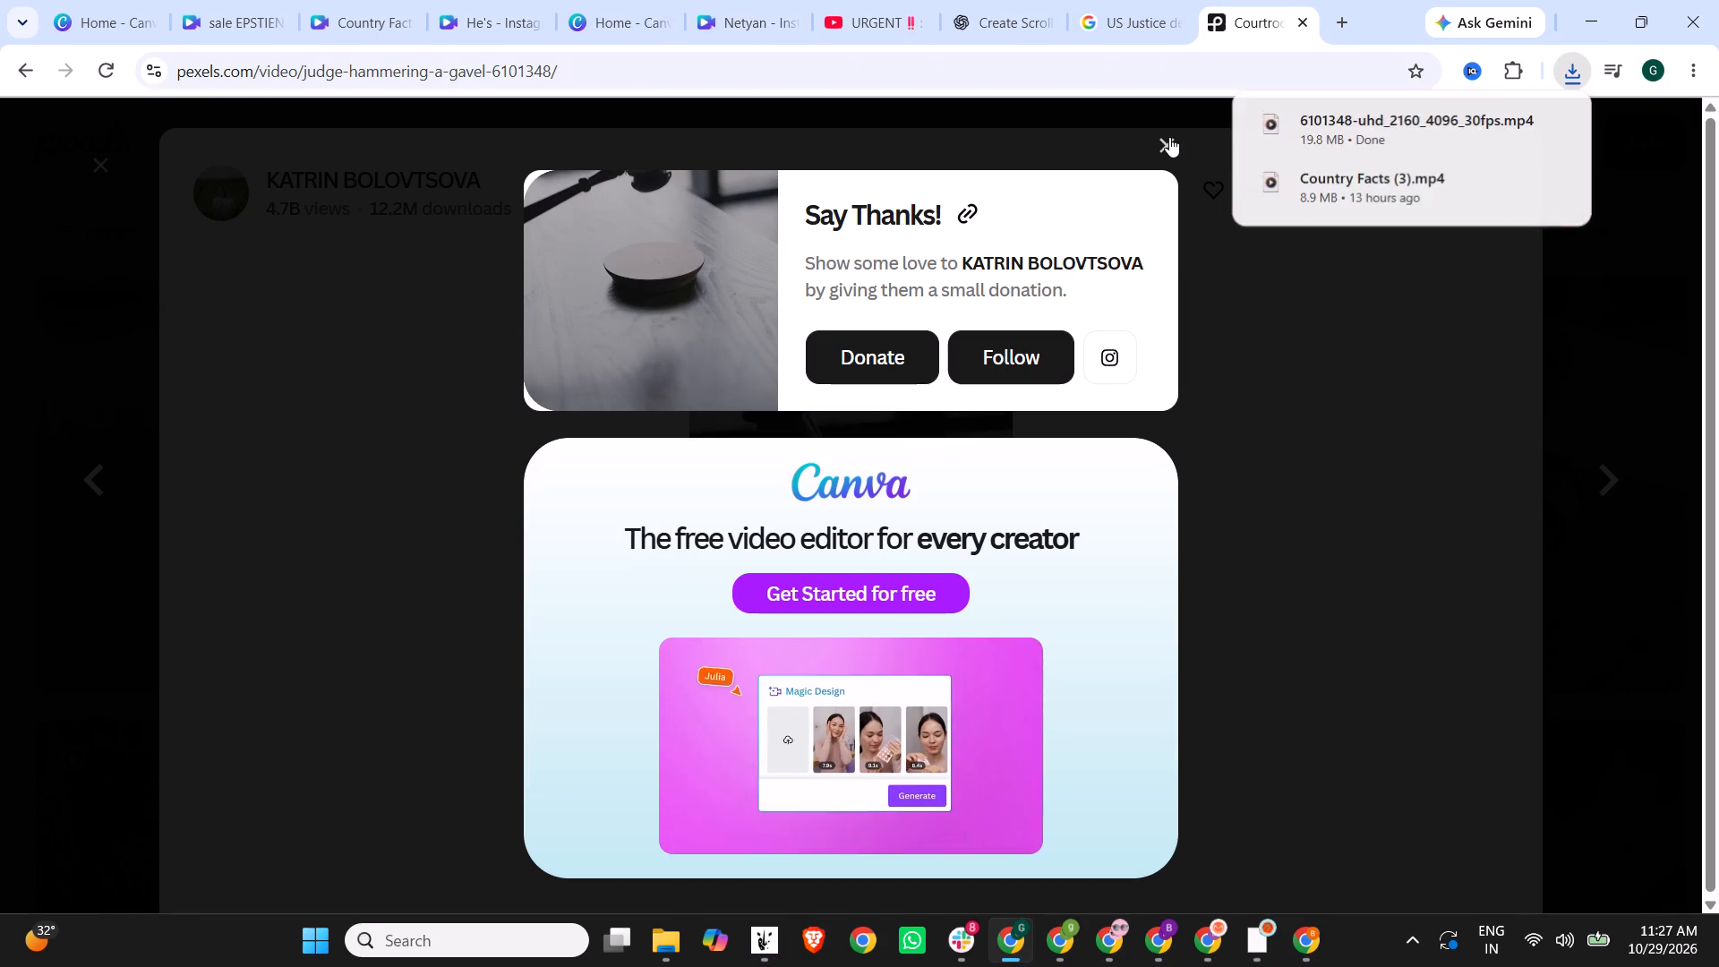
click(1169, 137)
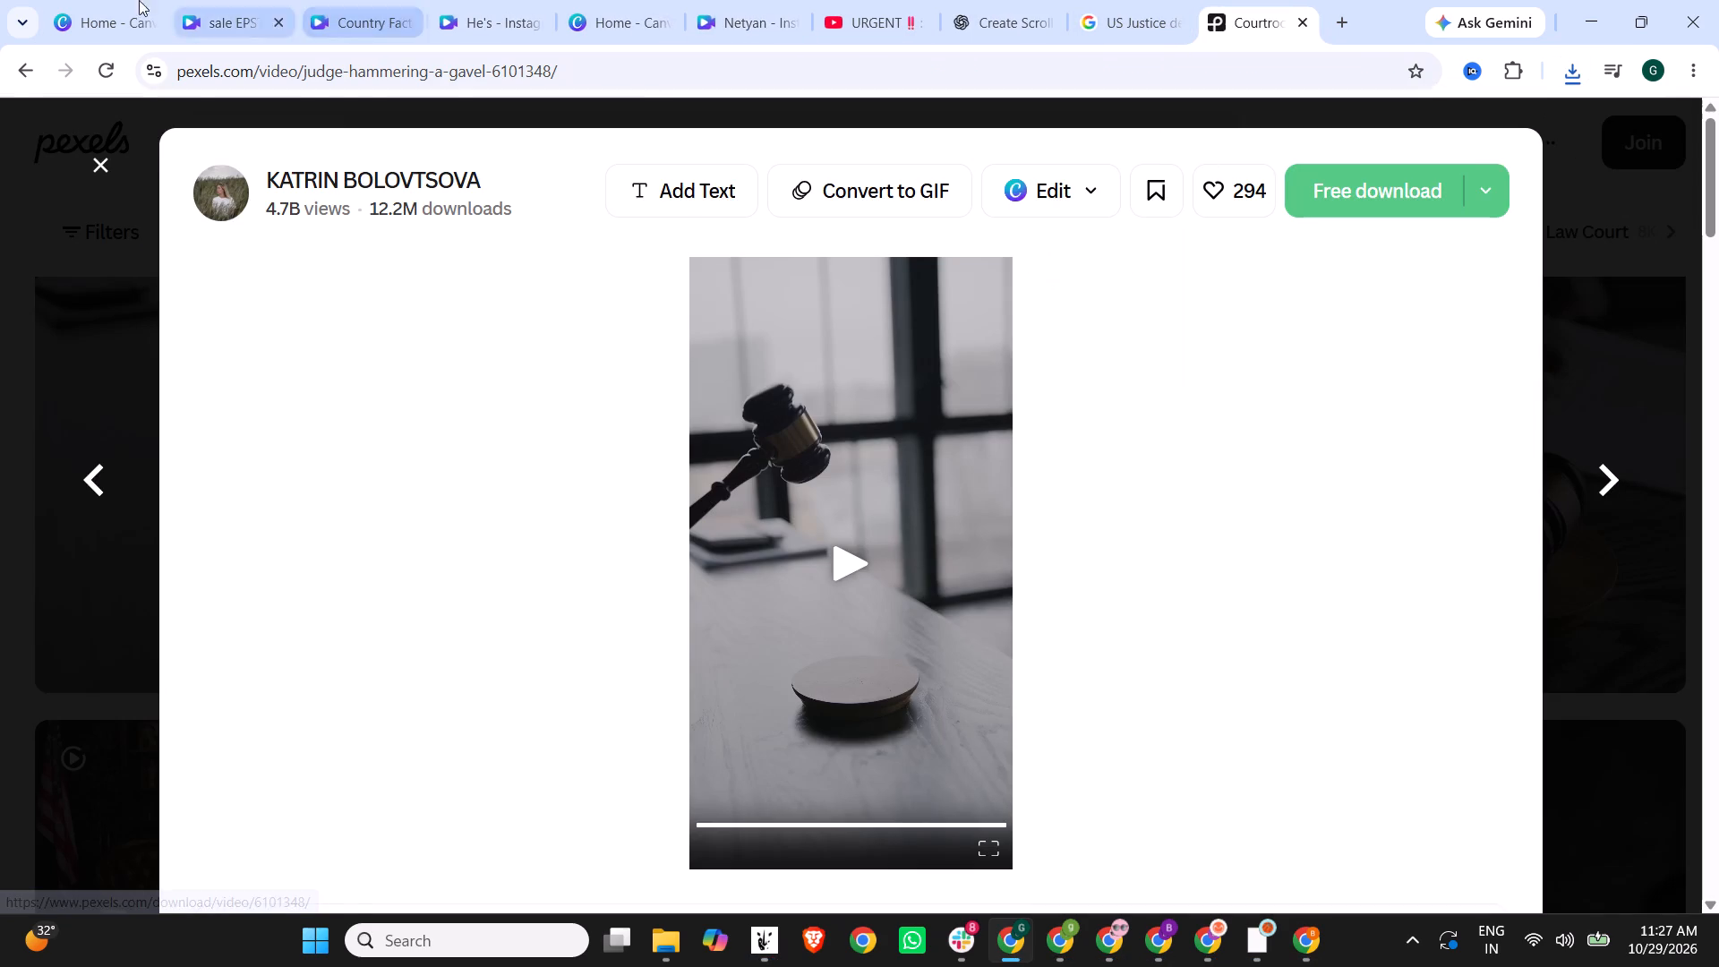
Switch back to the "sale EPSTIEN FILES" design in Canva and upload the downloaded gavel video.
click(248, 0)
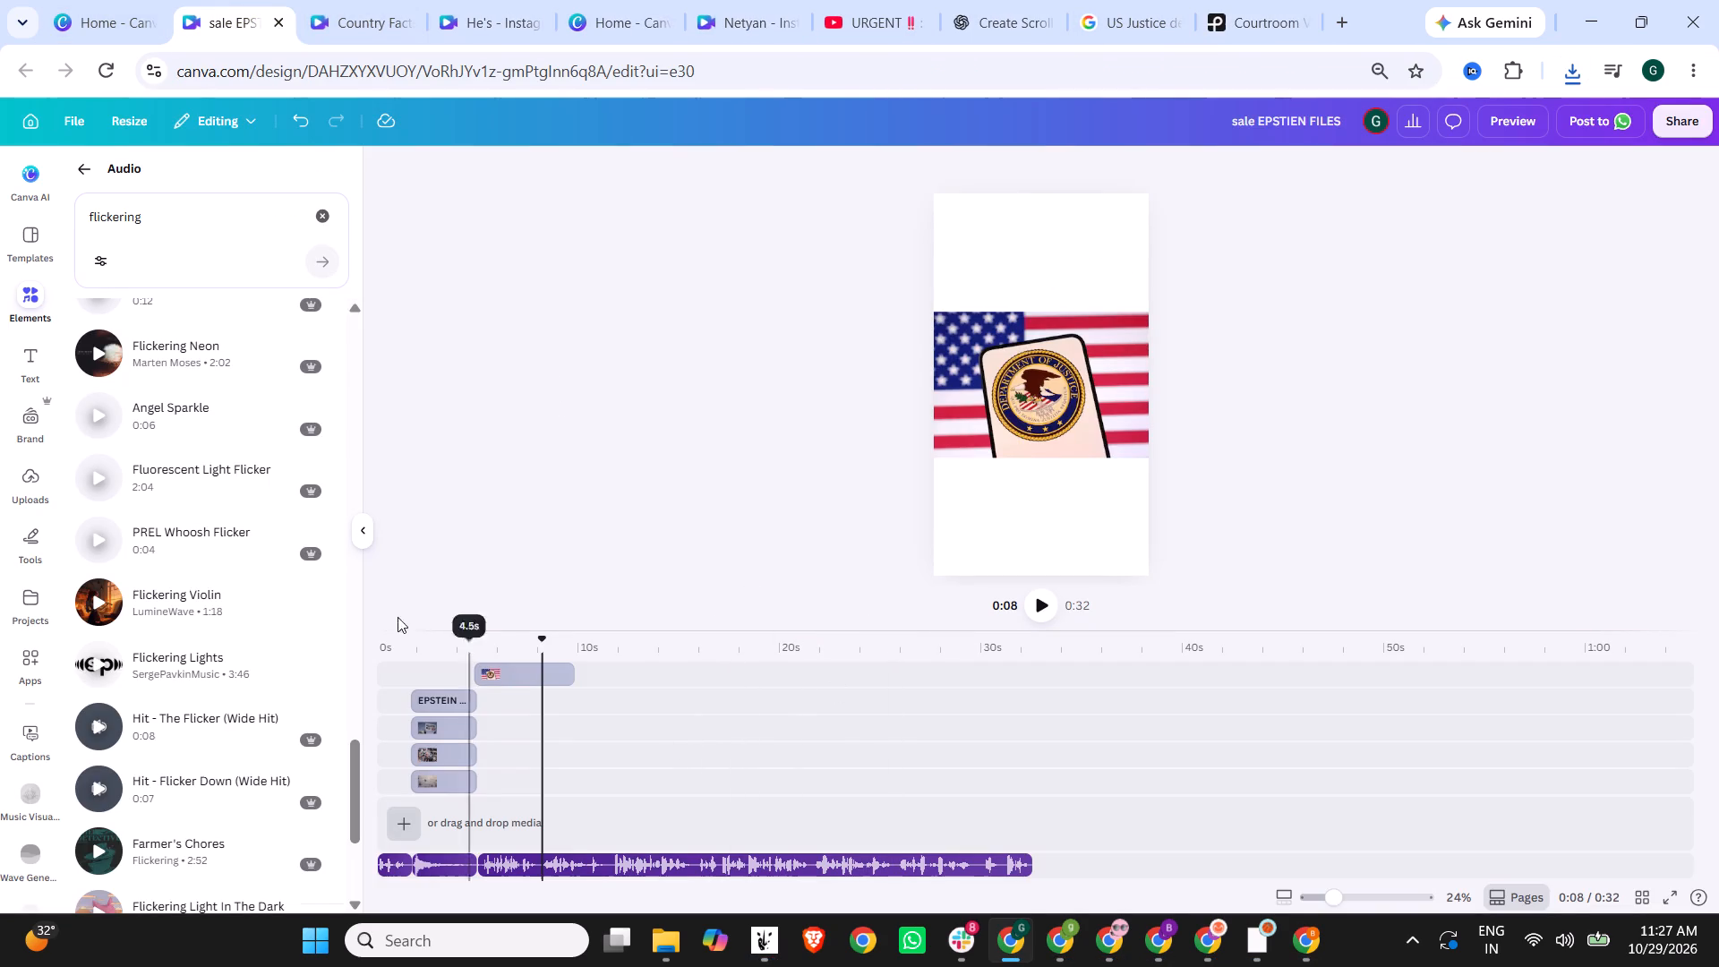
scroll(153, 399, up, 10)
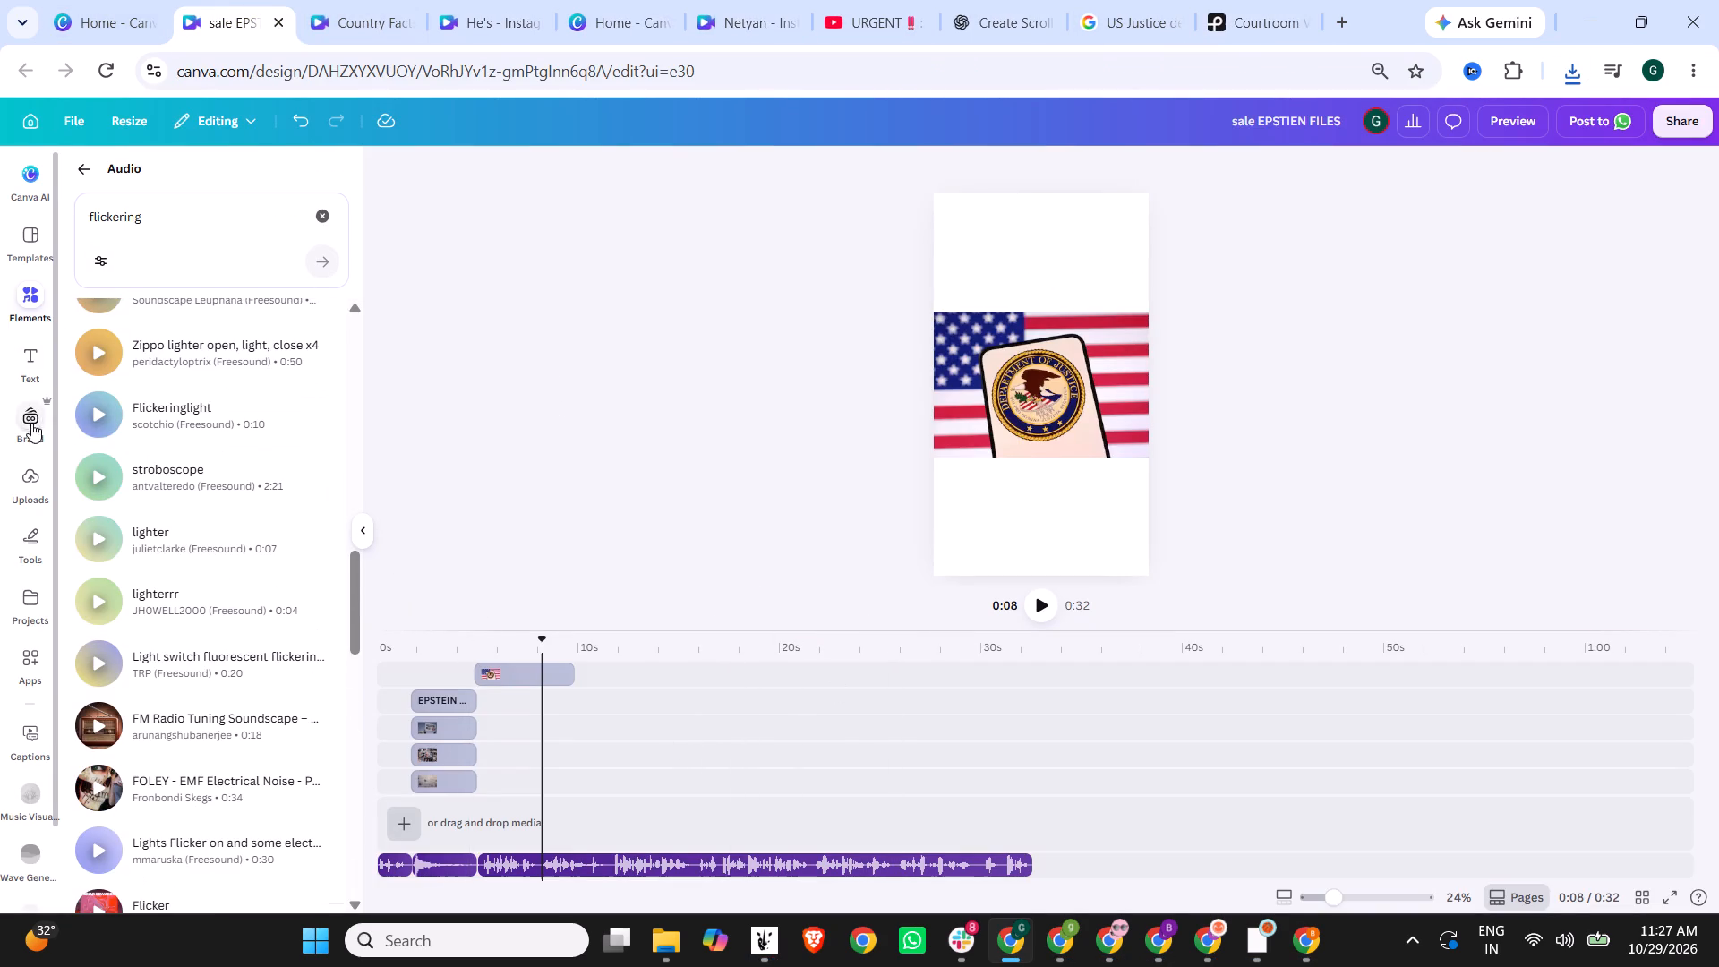
click(35, 462)
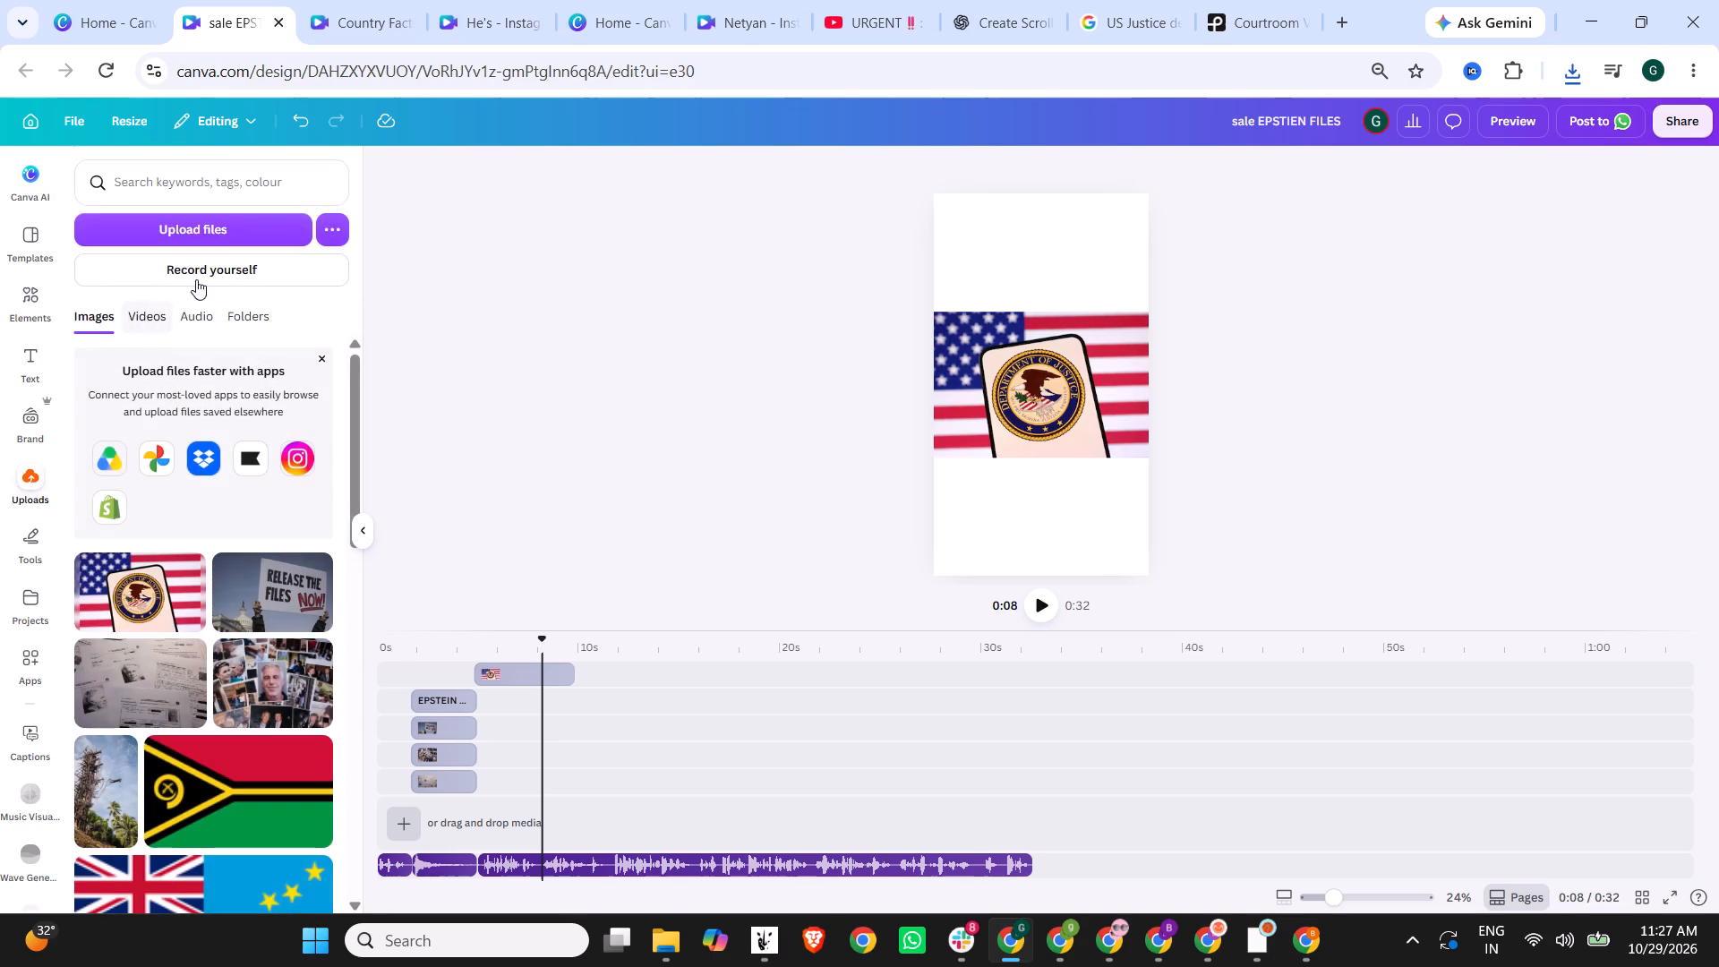
click(179, 224)
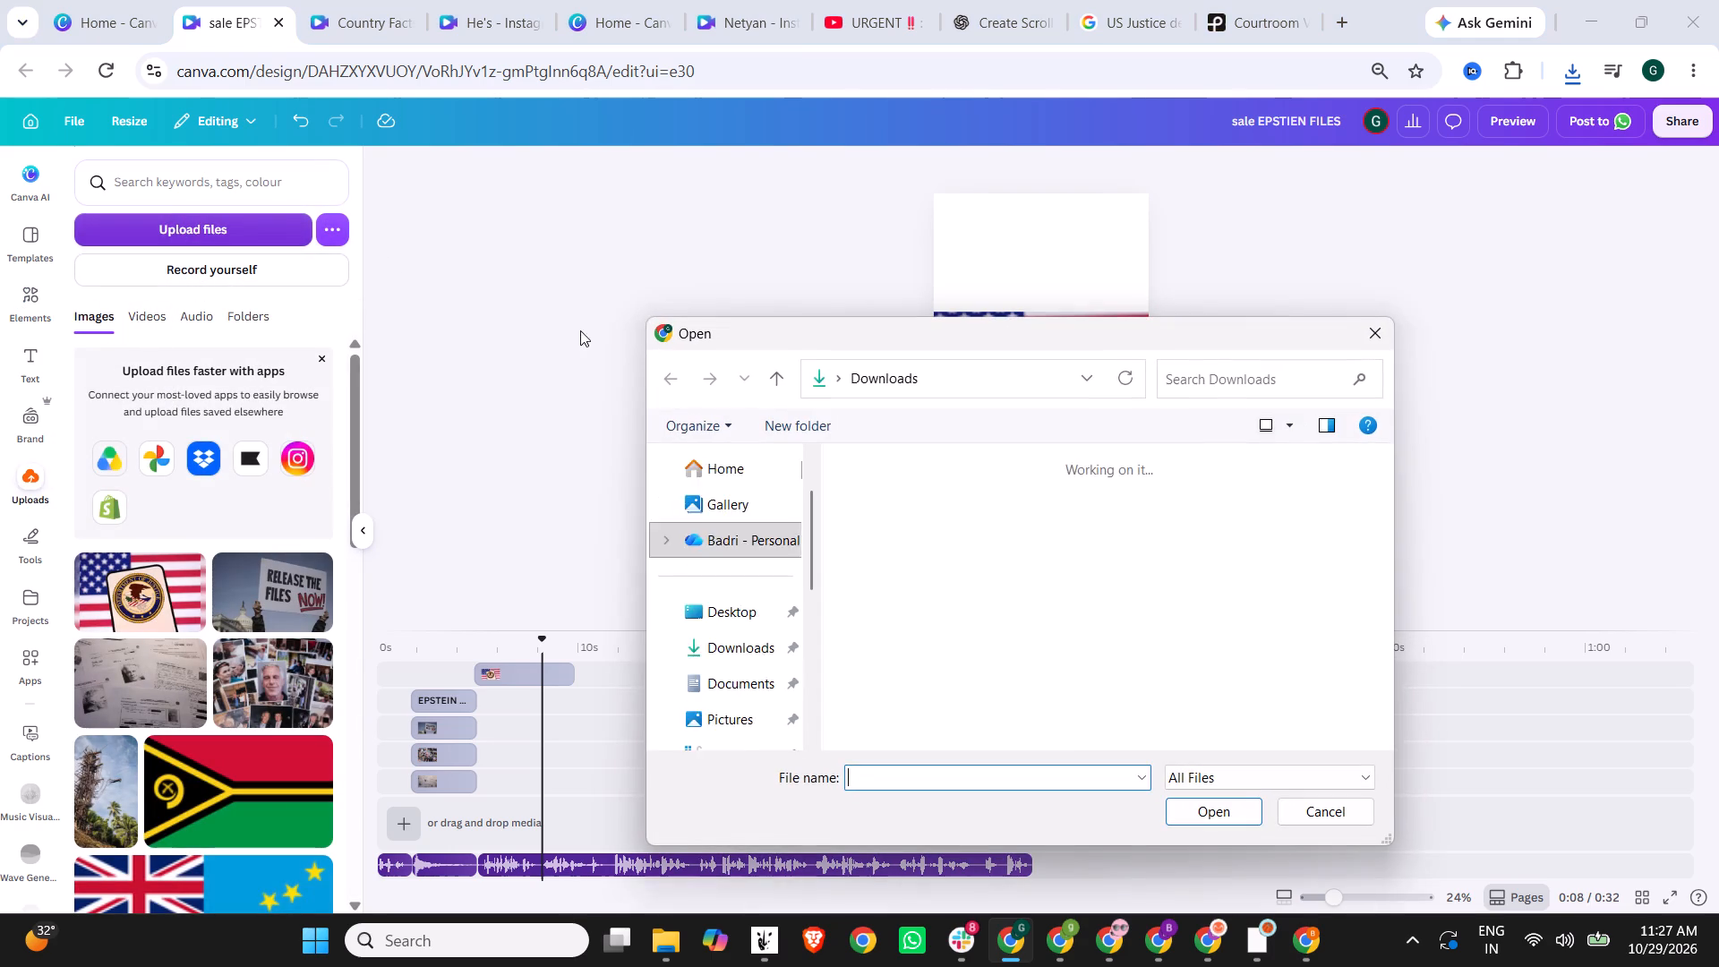
double_click(913, 549)
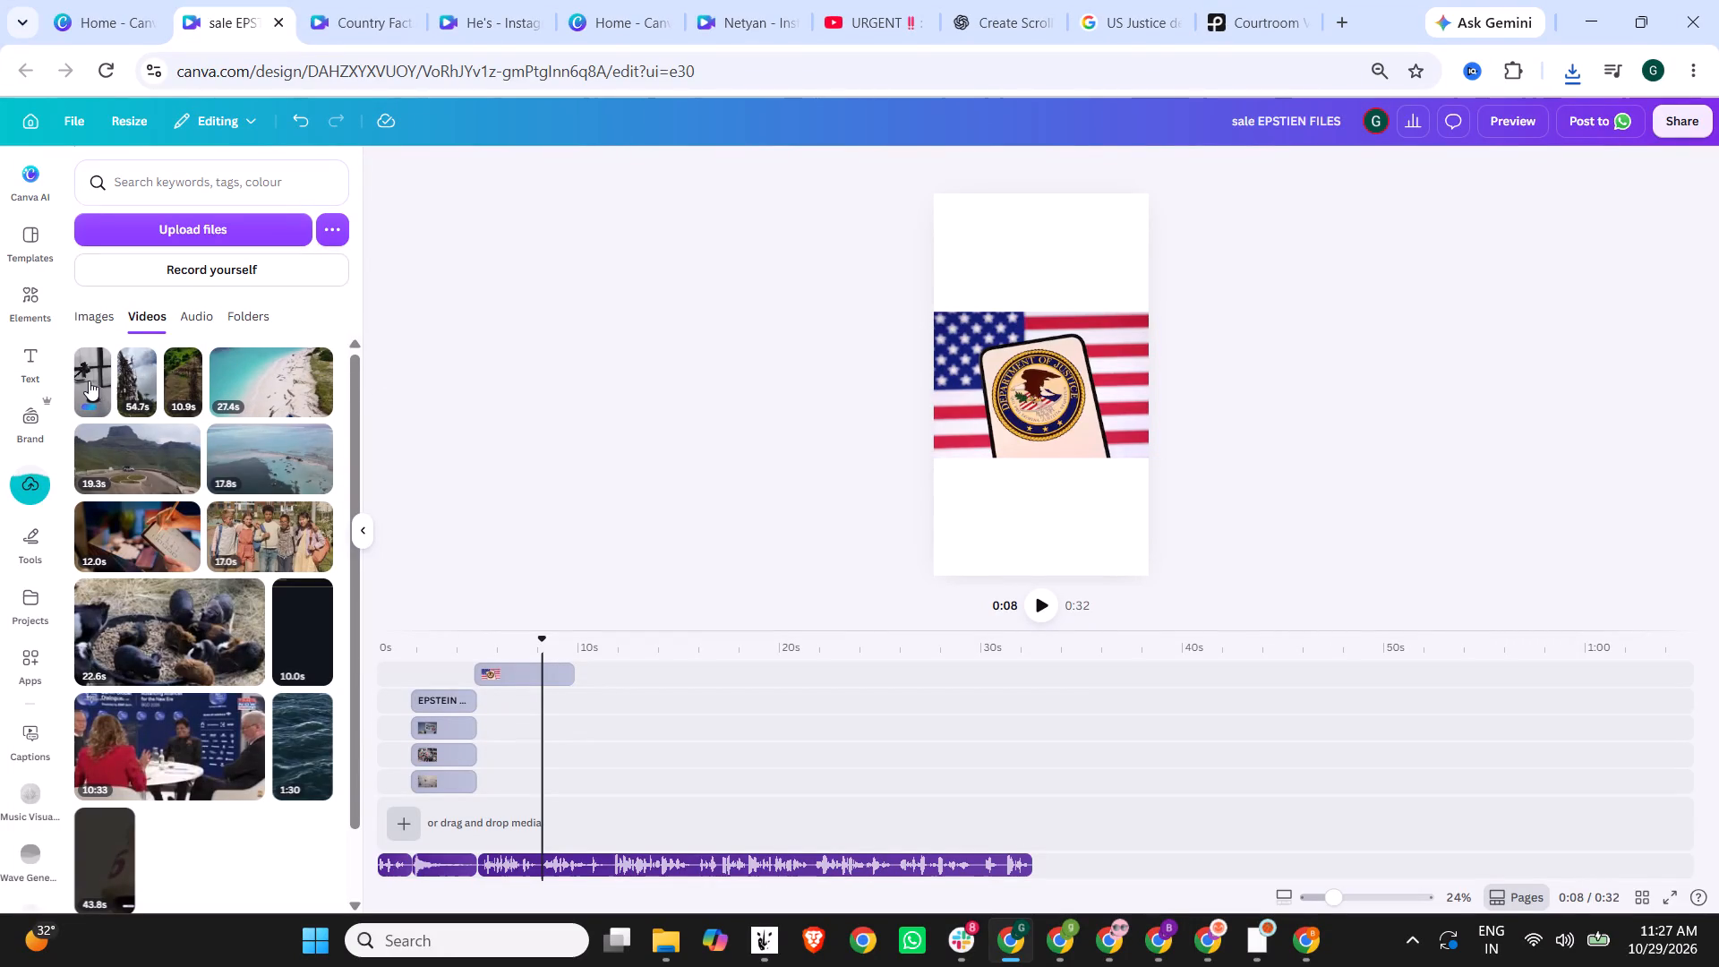
Place the gavel video on the timeline directly after the "EPSTEIN FILES" clip, and enlarge it to cover the whole page behind the seal photo.
drag(89, 381, 491, 693)
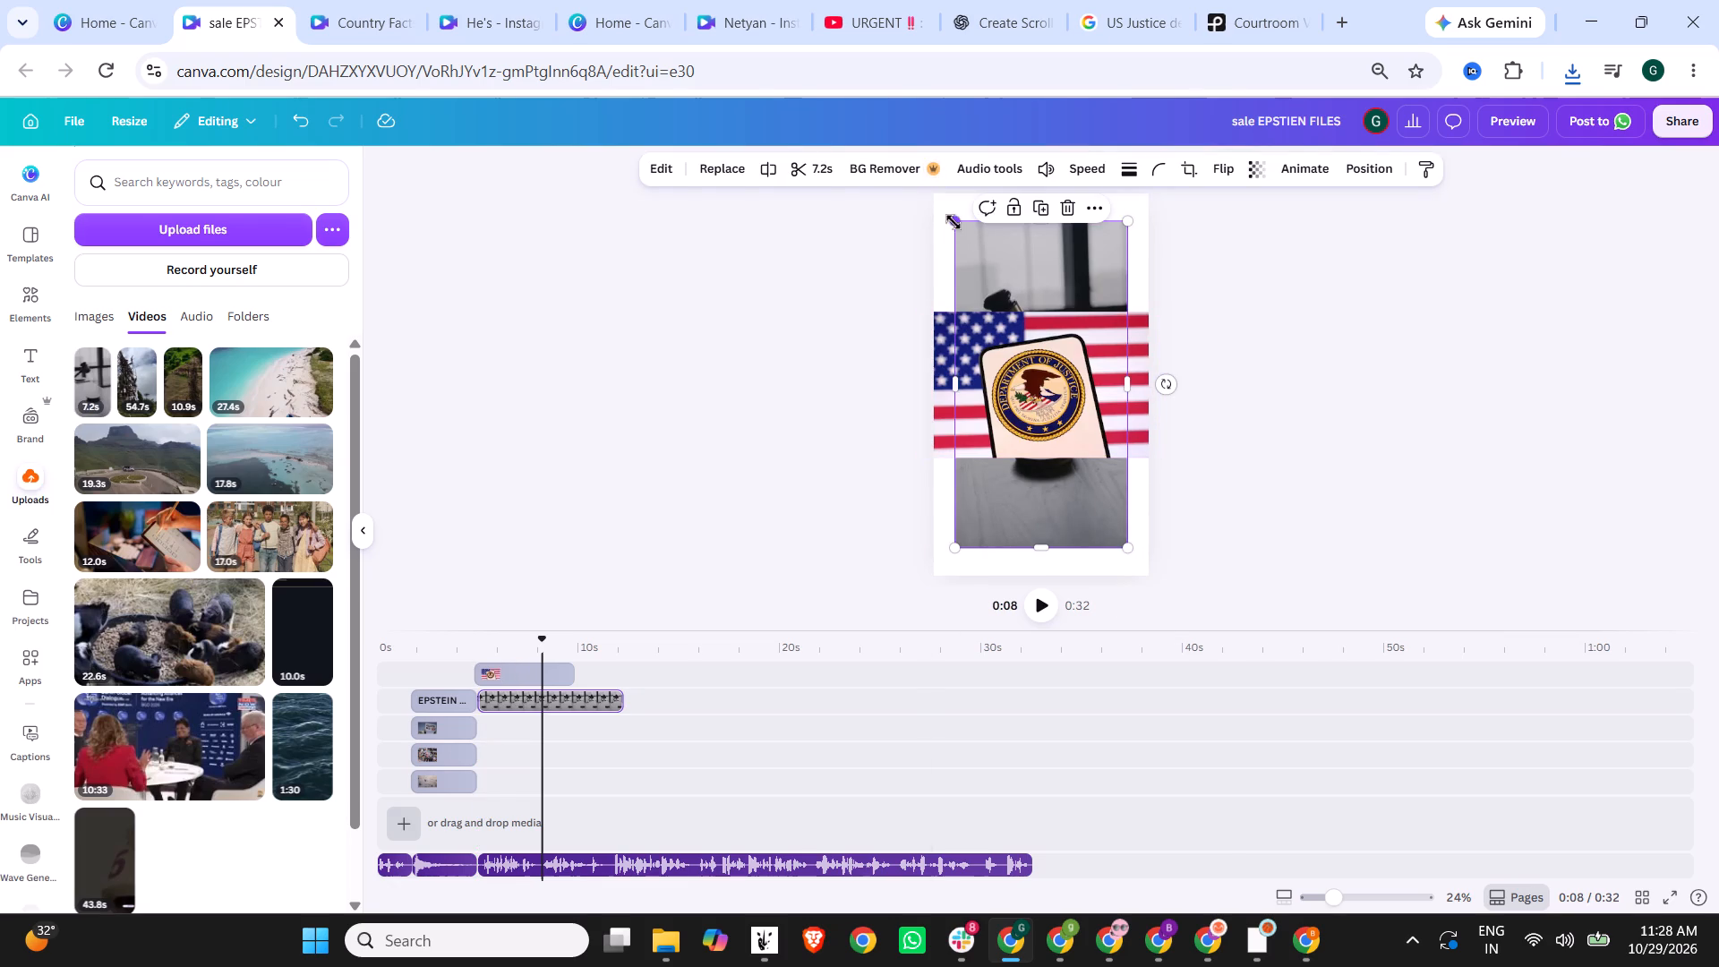
drag(954, 222, 916, 194)
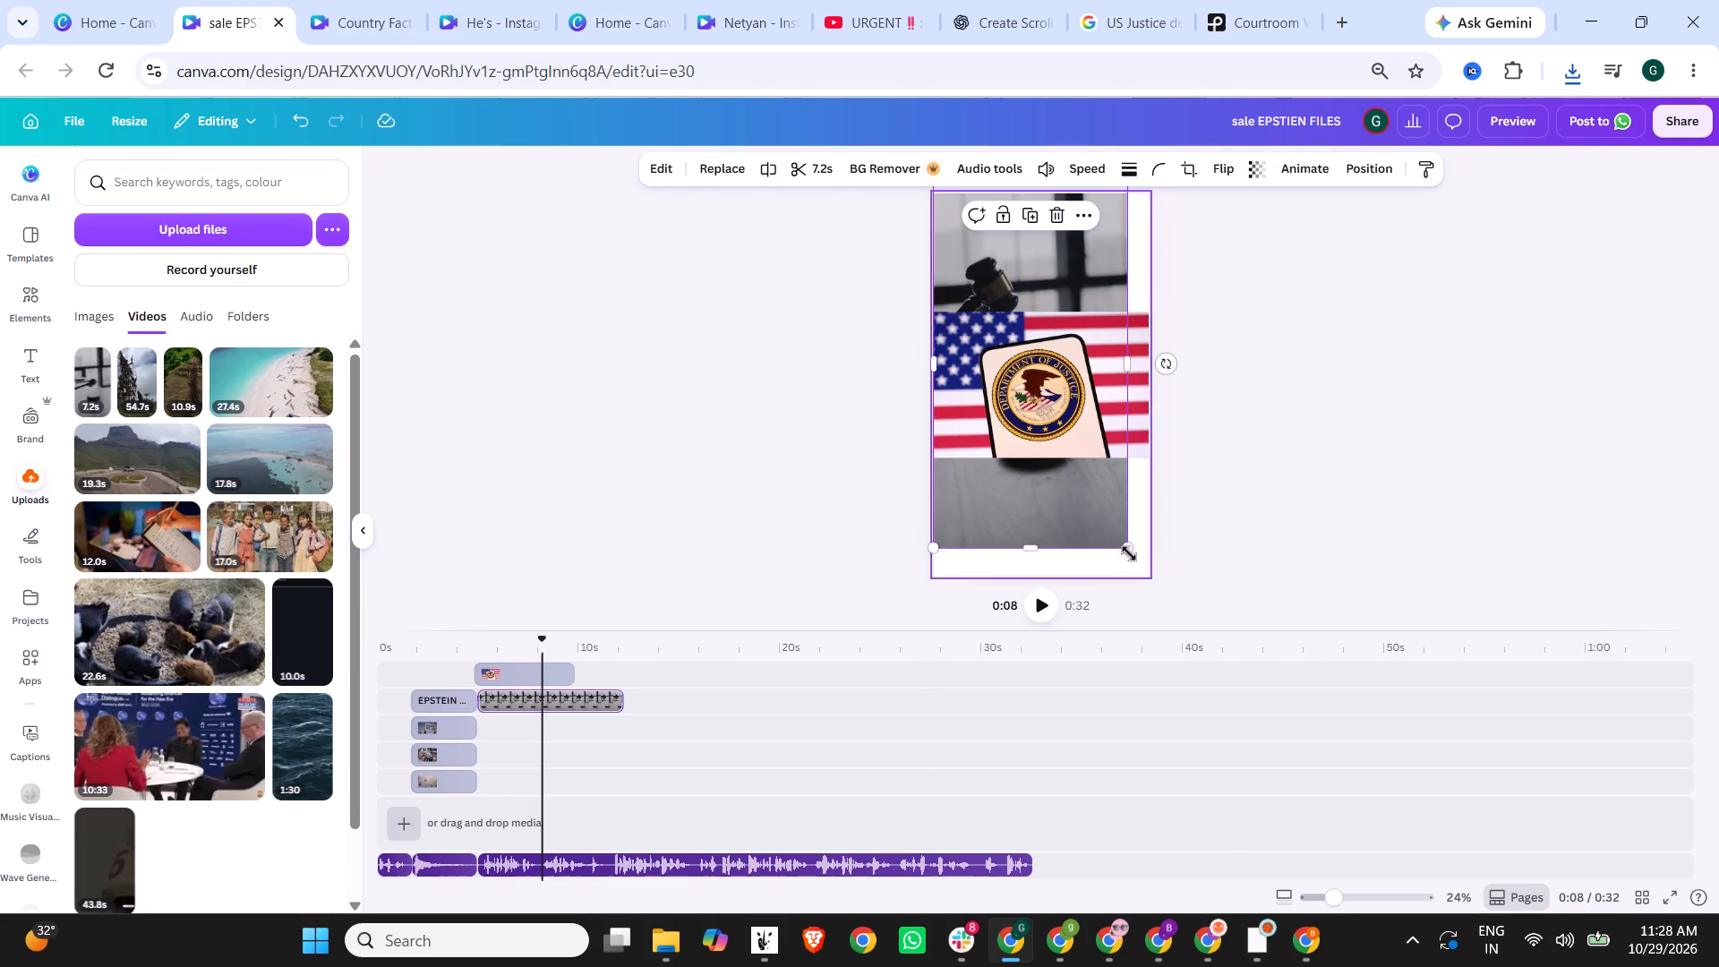
drag(1128, 550, 1156, 590)
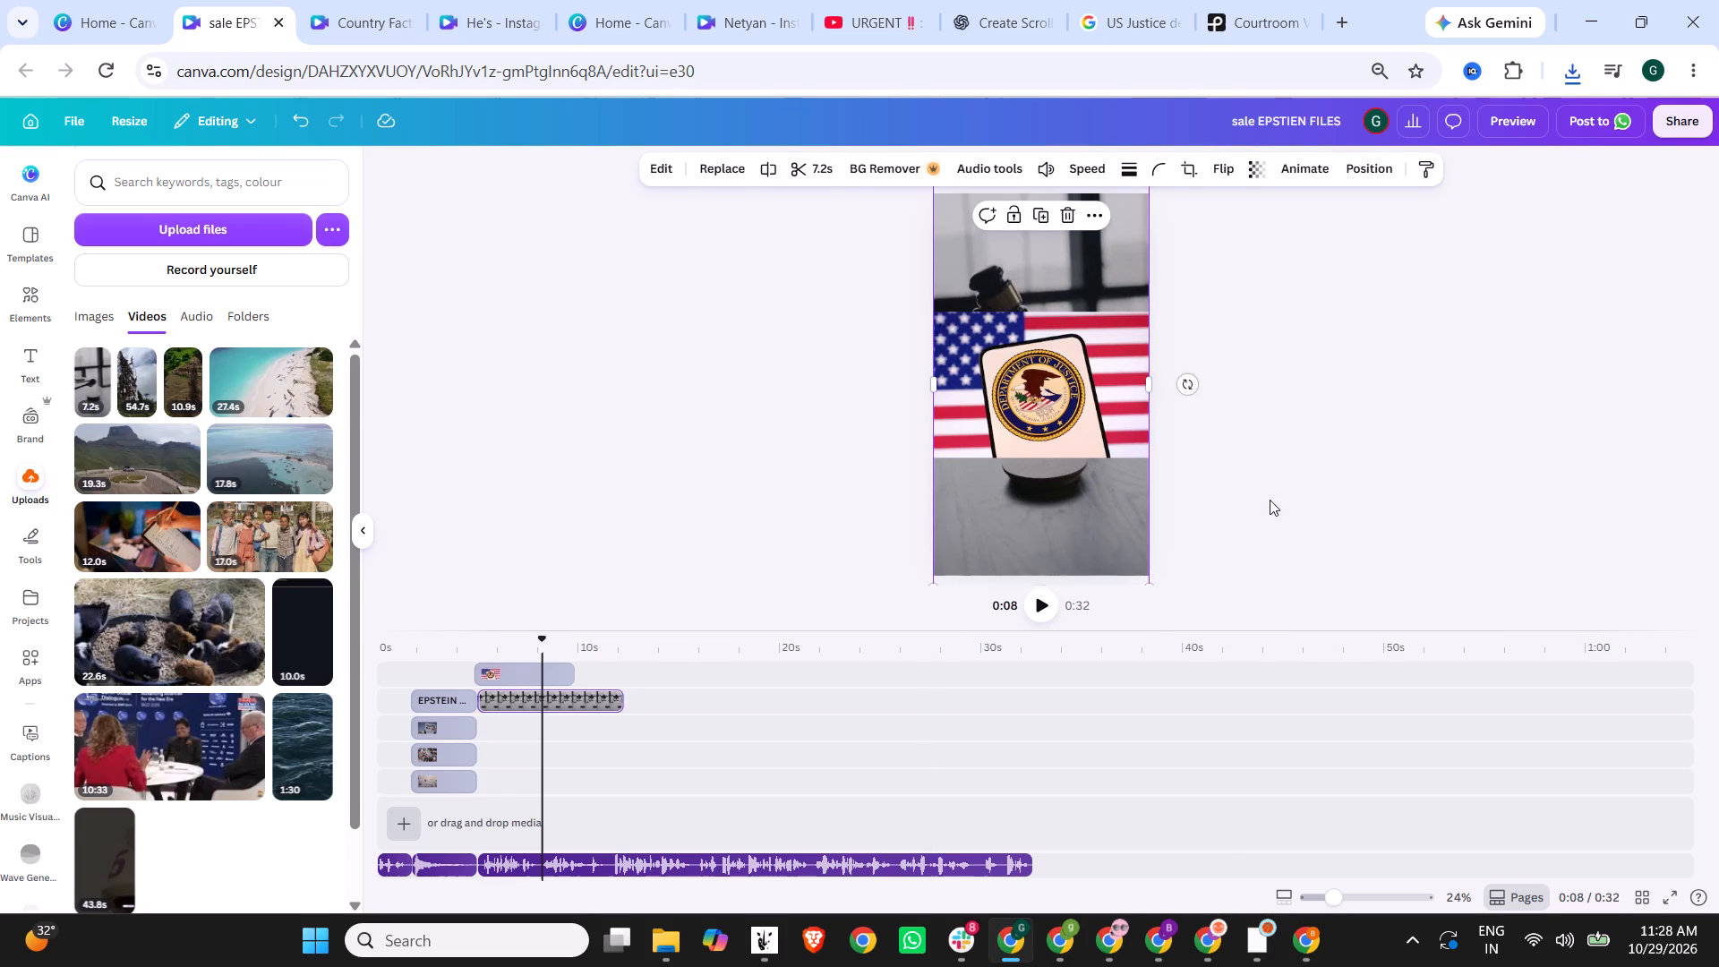
click(1270, 500)
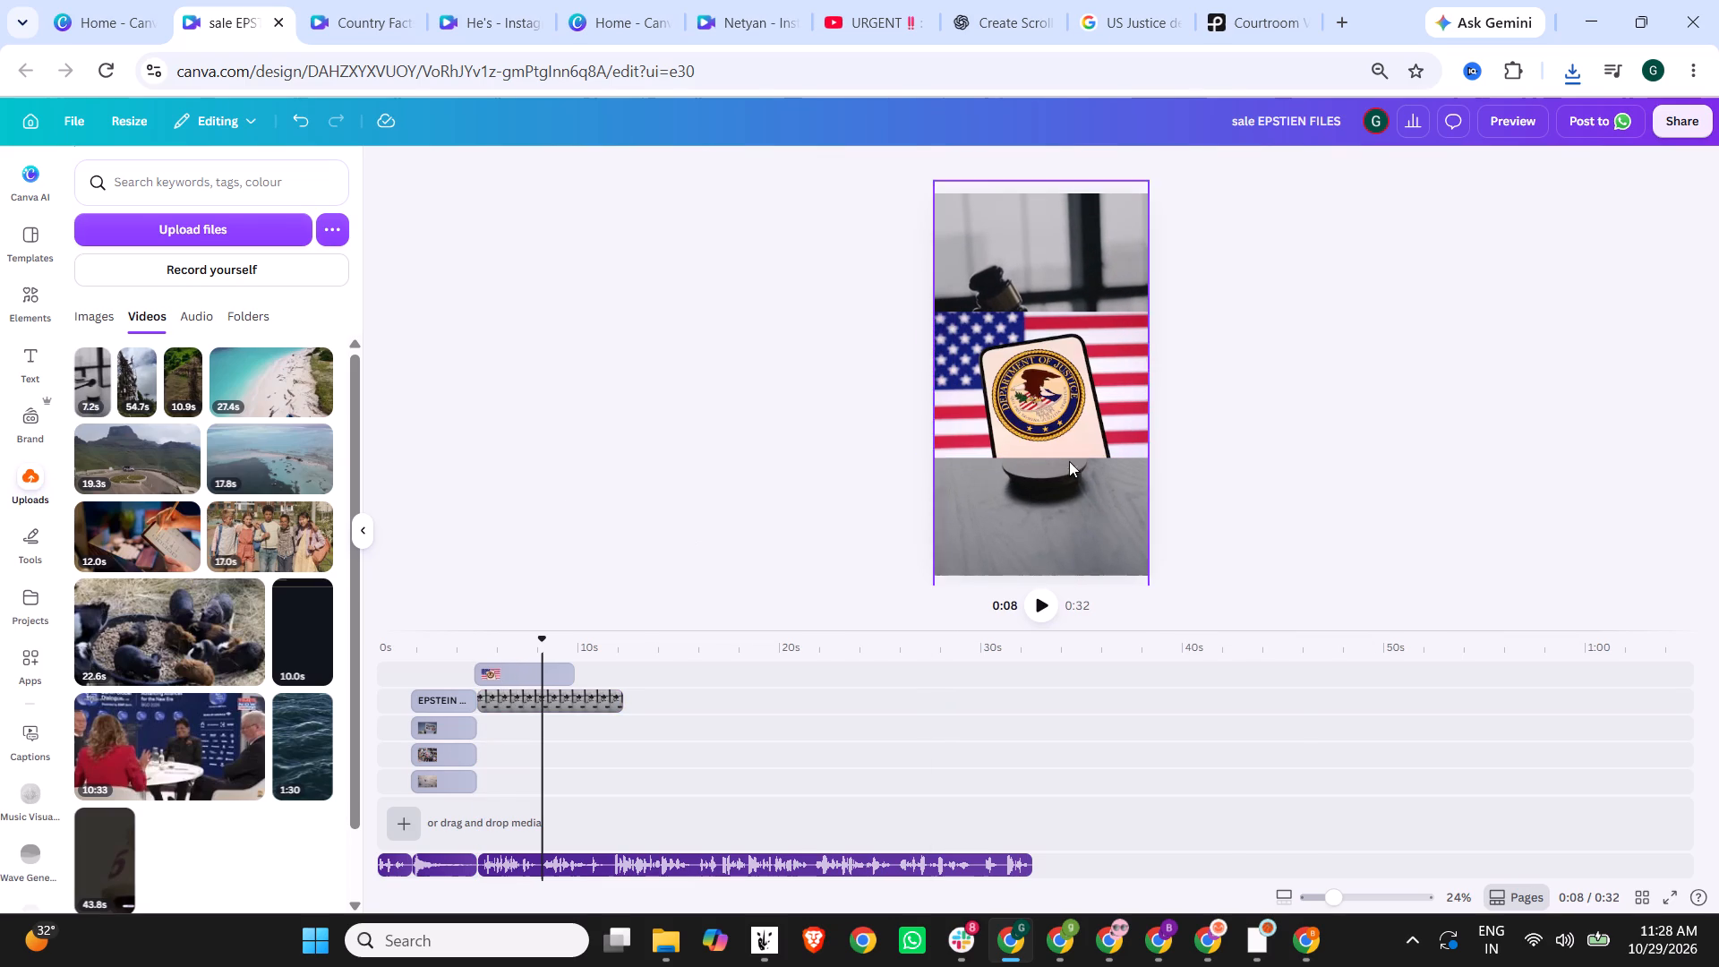
Move the seal photo clip to start at about 6.3 s and extend it to 5.9 s so it ends with the gavel video.
click(498, 674)
drag(515, 673, 547, 673)
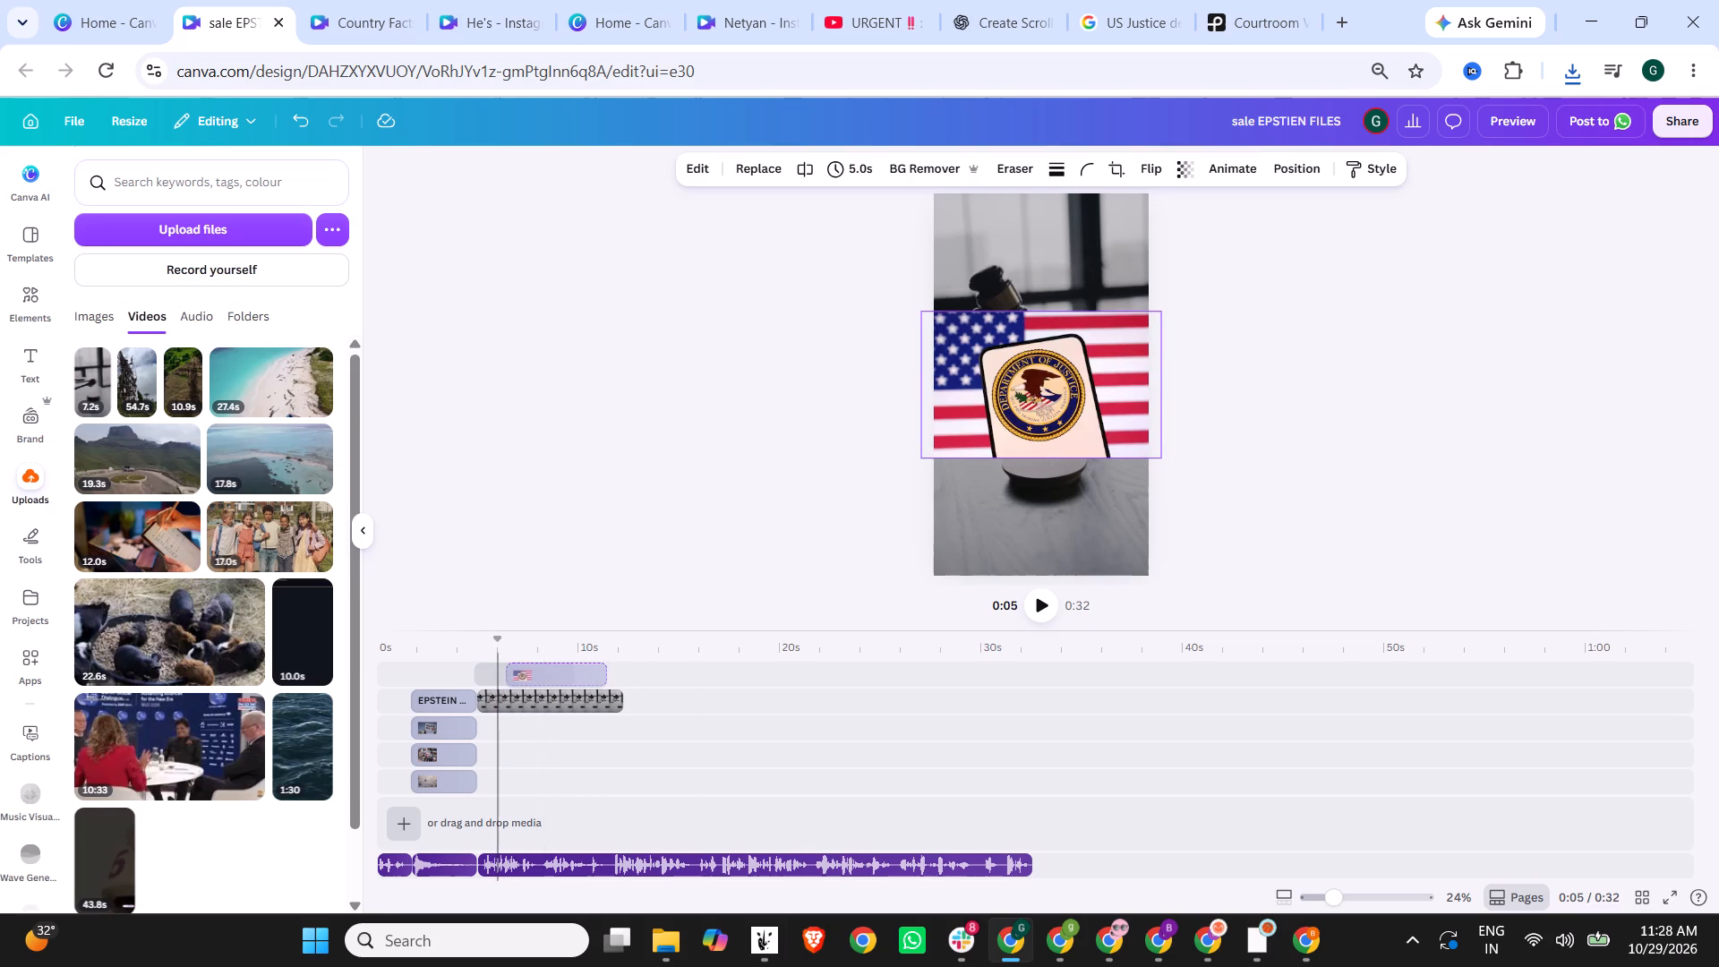
drag(547, 673, 545, 673)
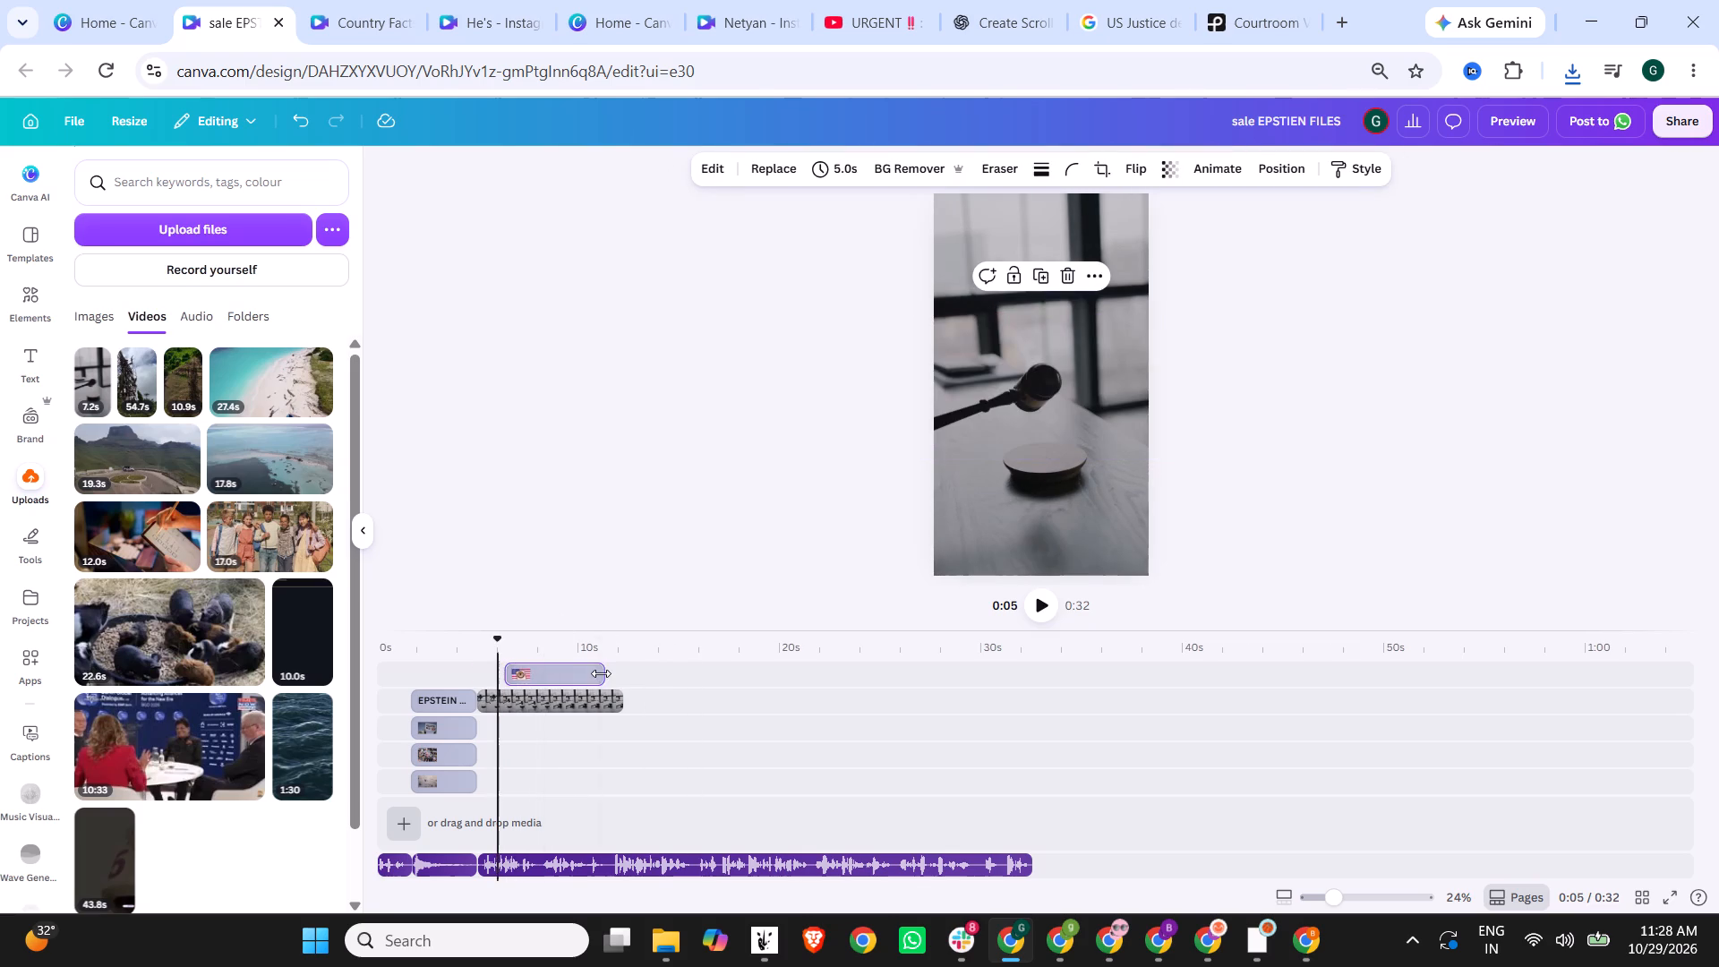
drag(603, 673, 628, 673)
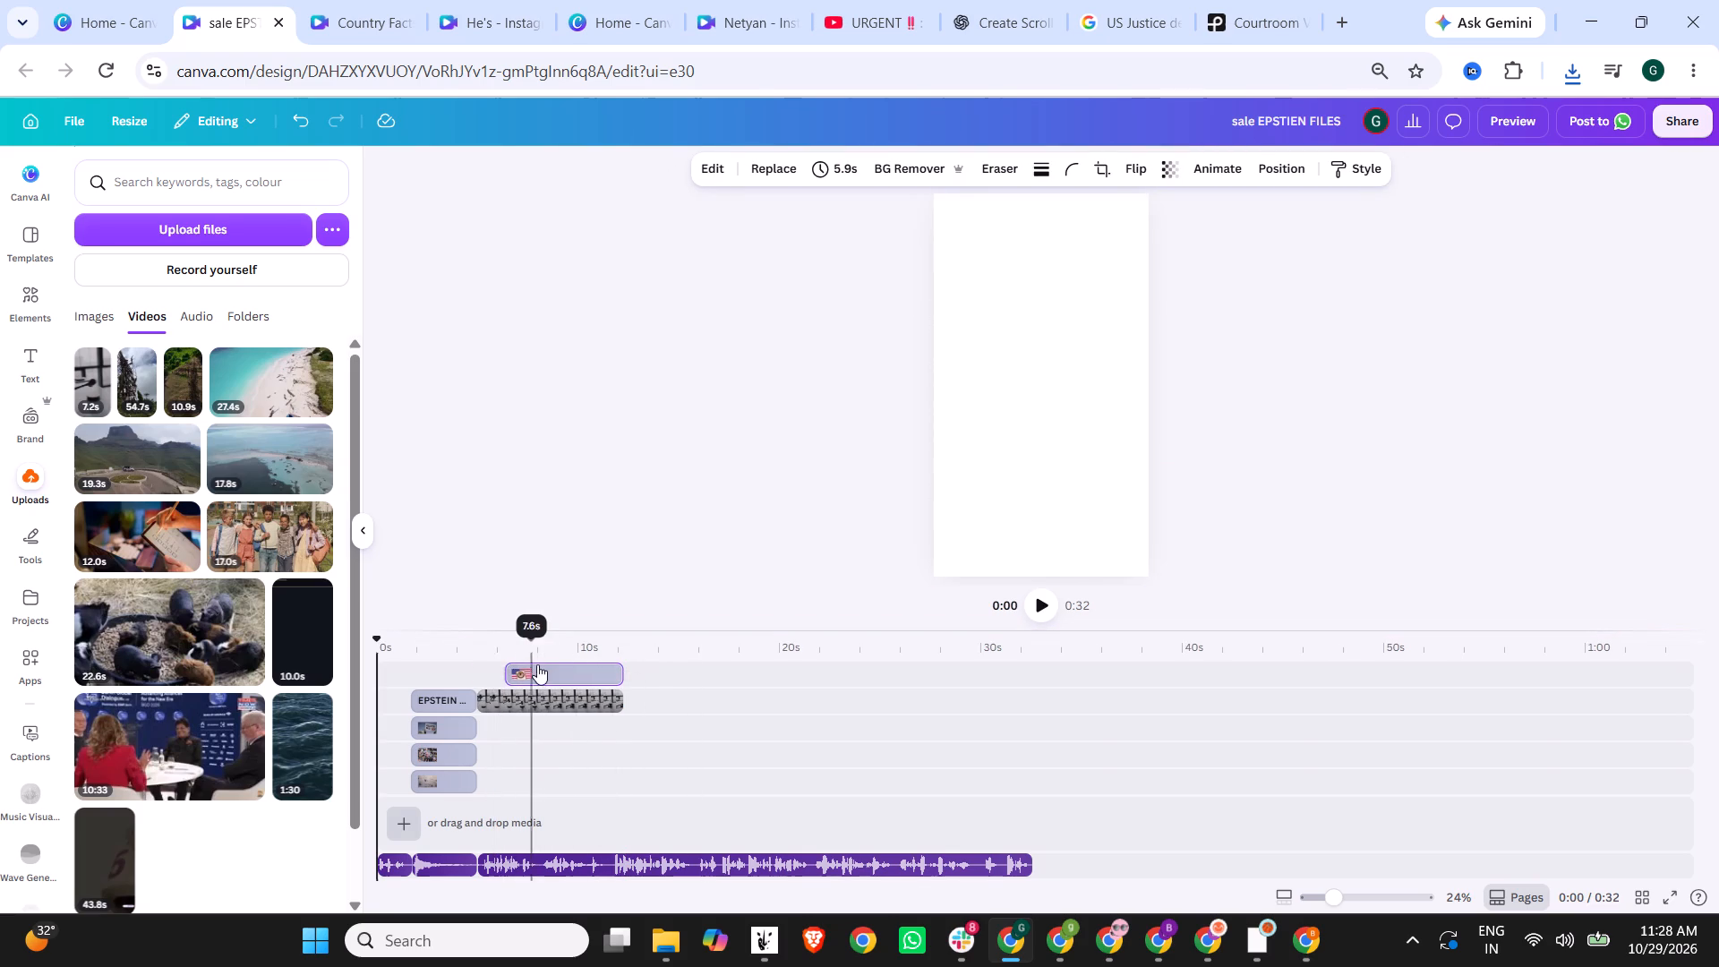
Apply the Breathe animation to the Department of Justice seal photo after trying Ripple, and play the reel to check it.
click(537, 665)
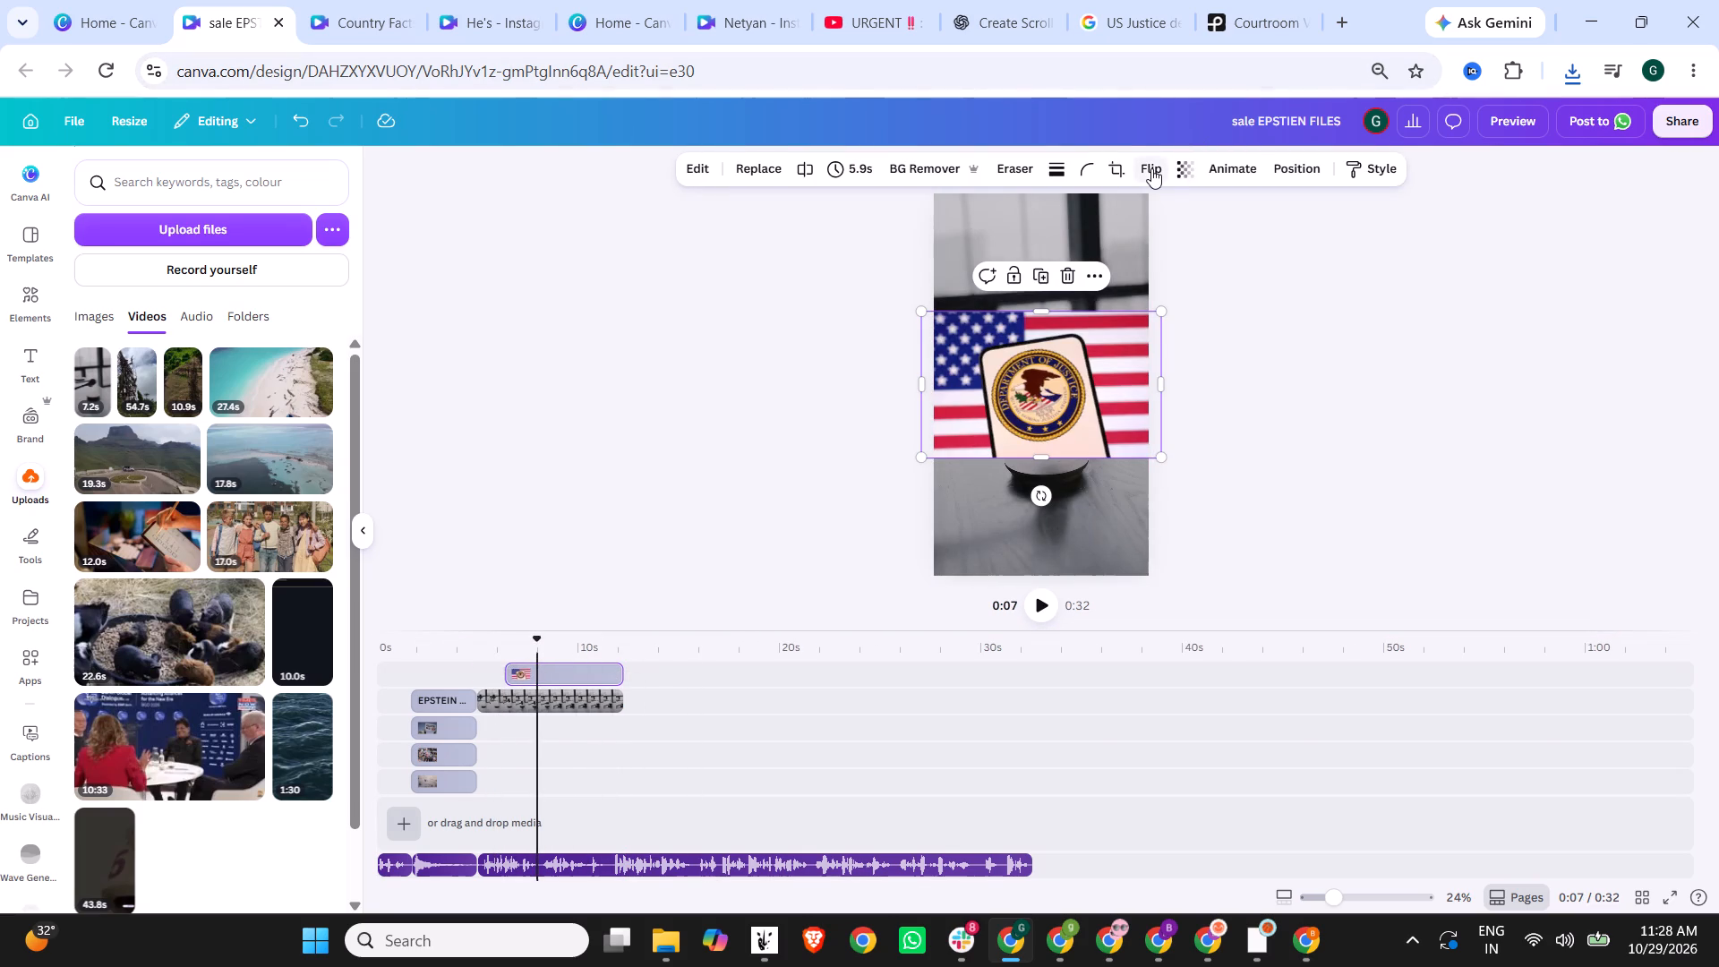
click(1217, 173)
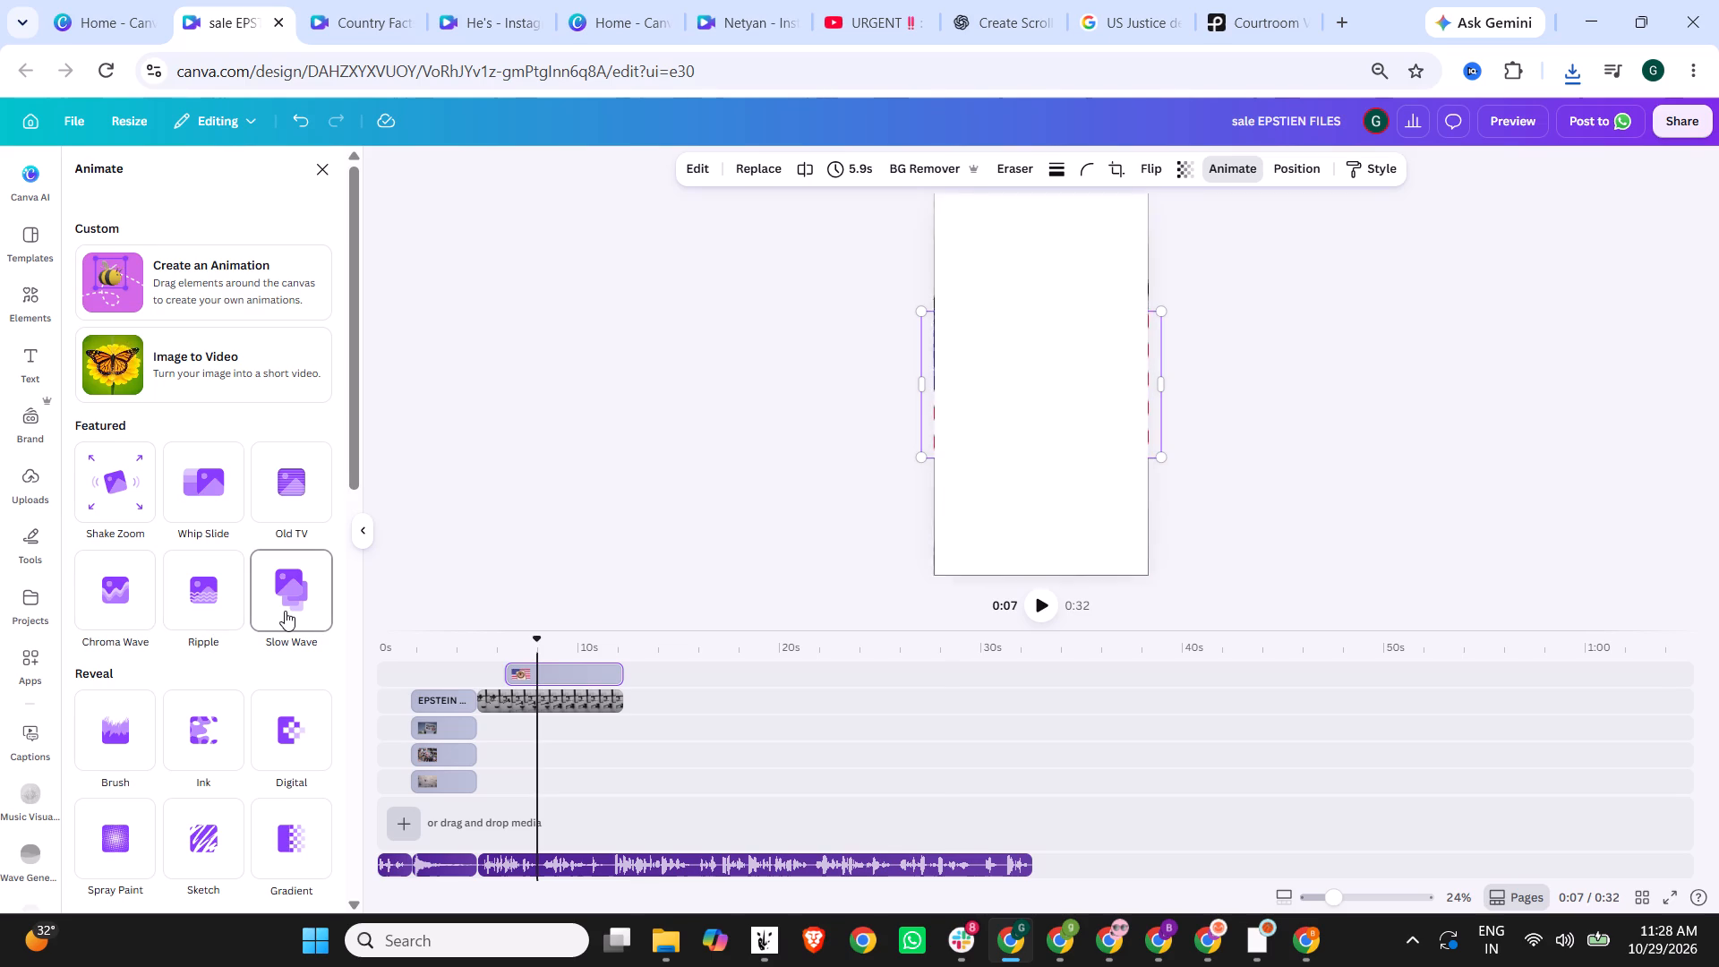
click(196, 598)
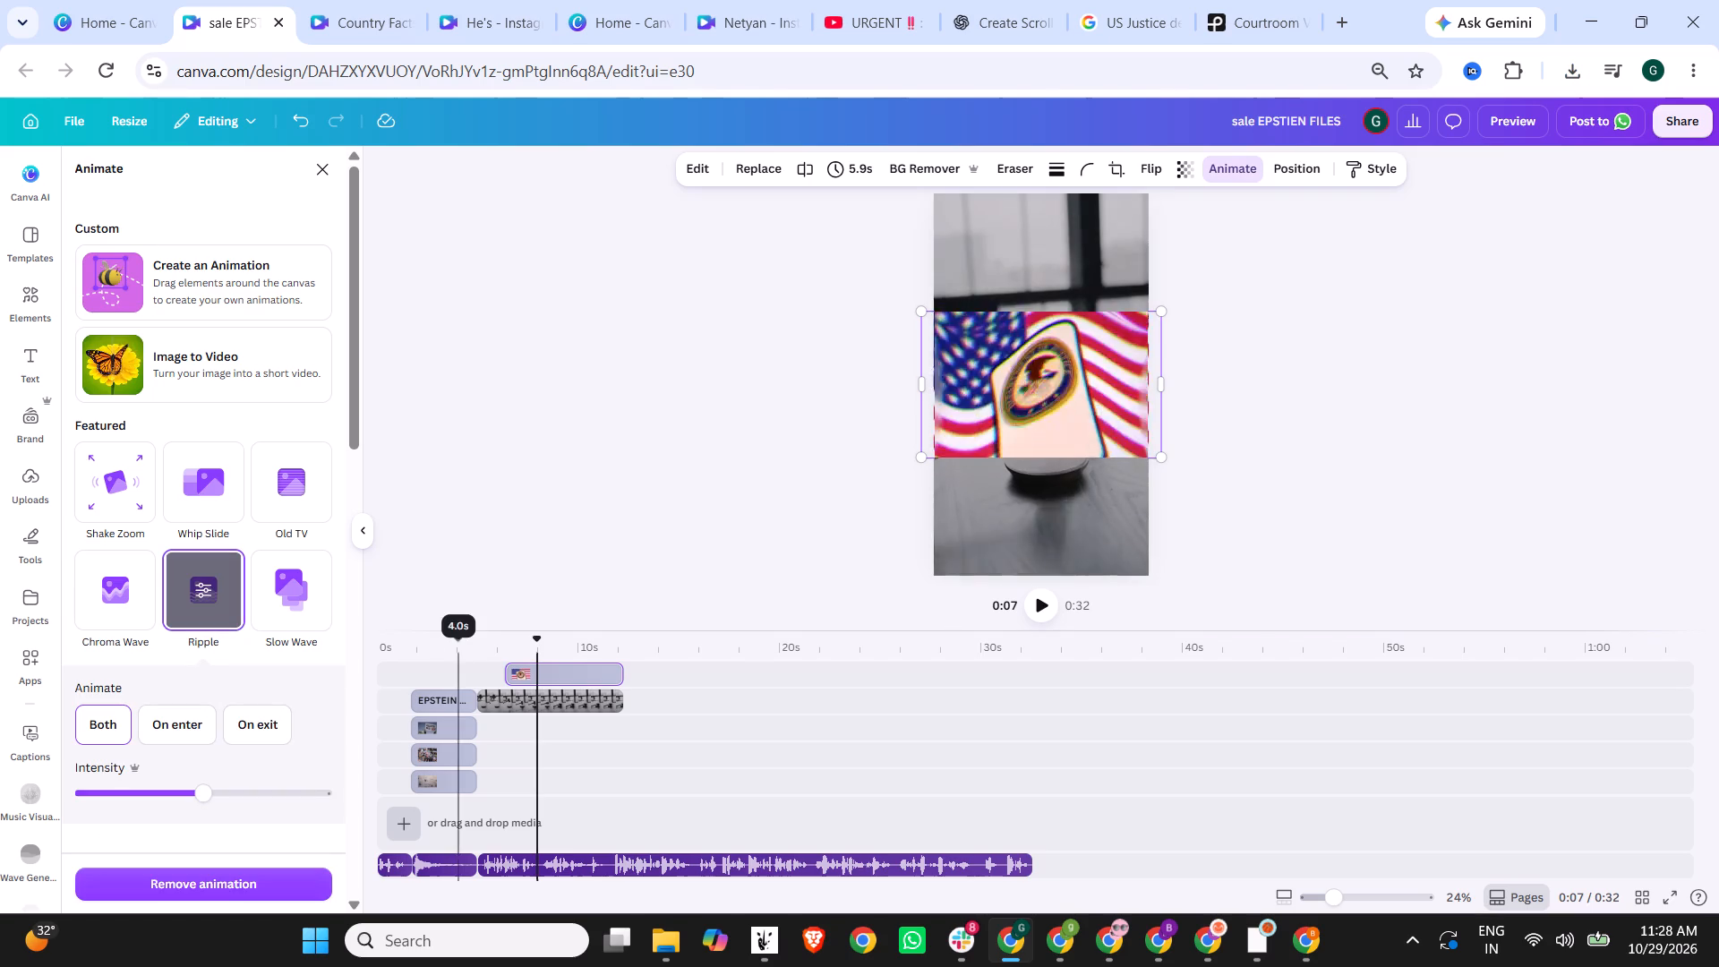
scroll(257, 602, down, 5)
scroll(256, 601, up, 4)
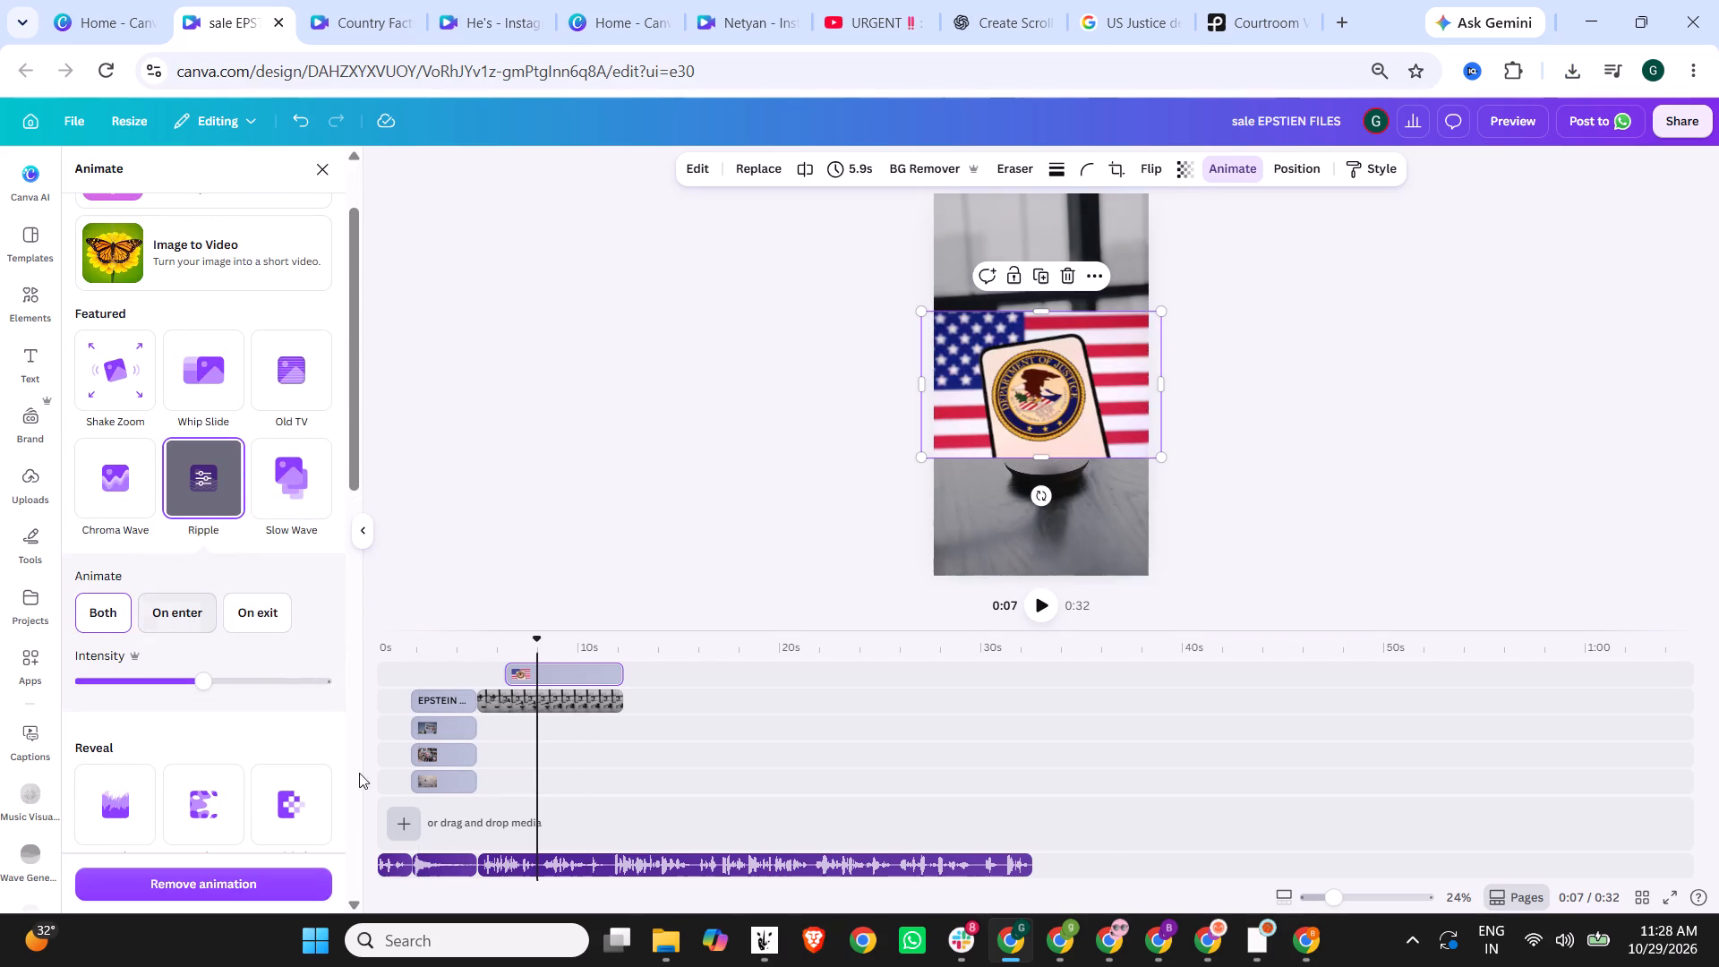
scroll(218, 736, down, 10)
scroll(216, 340, up, 2)
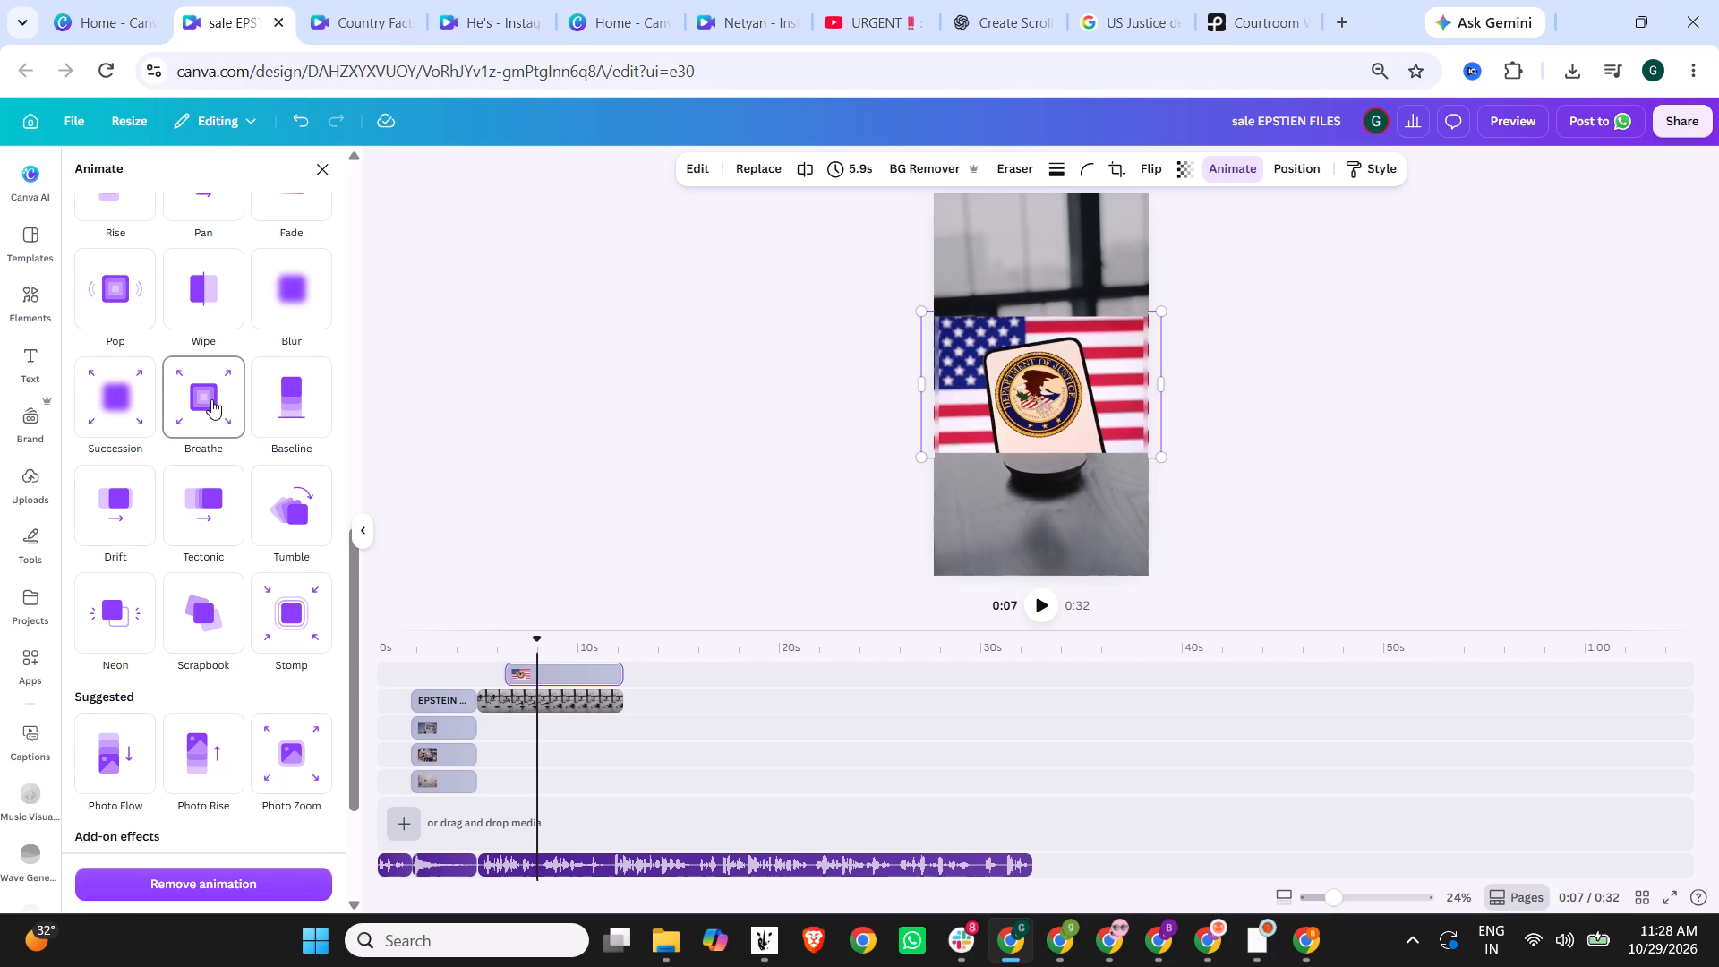
click(211, 399)
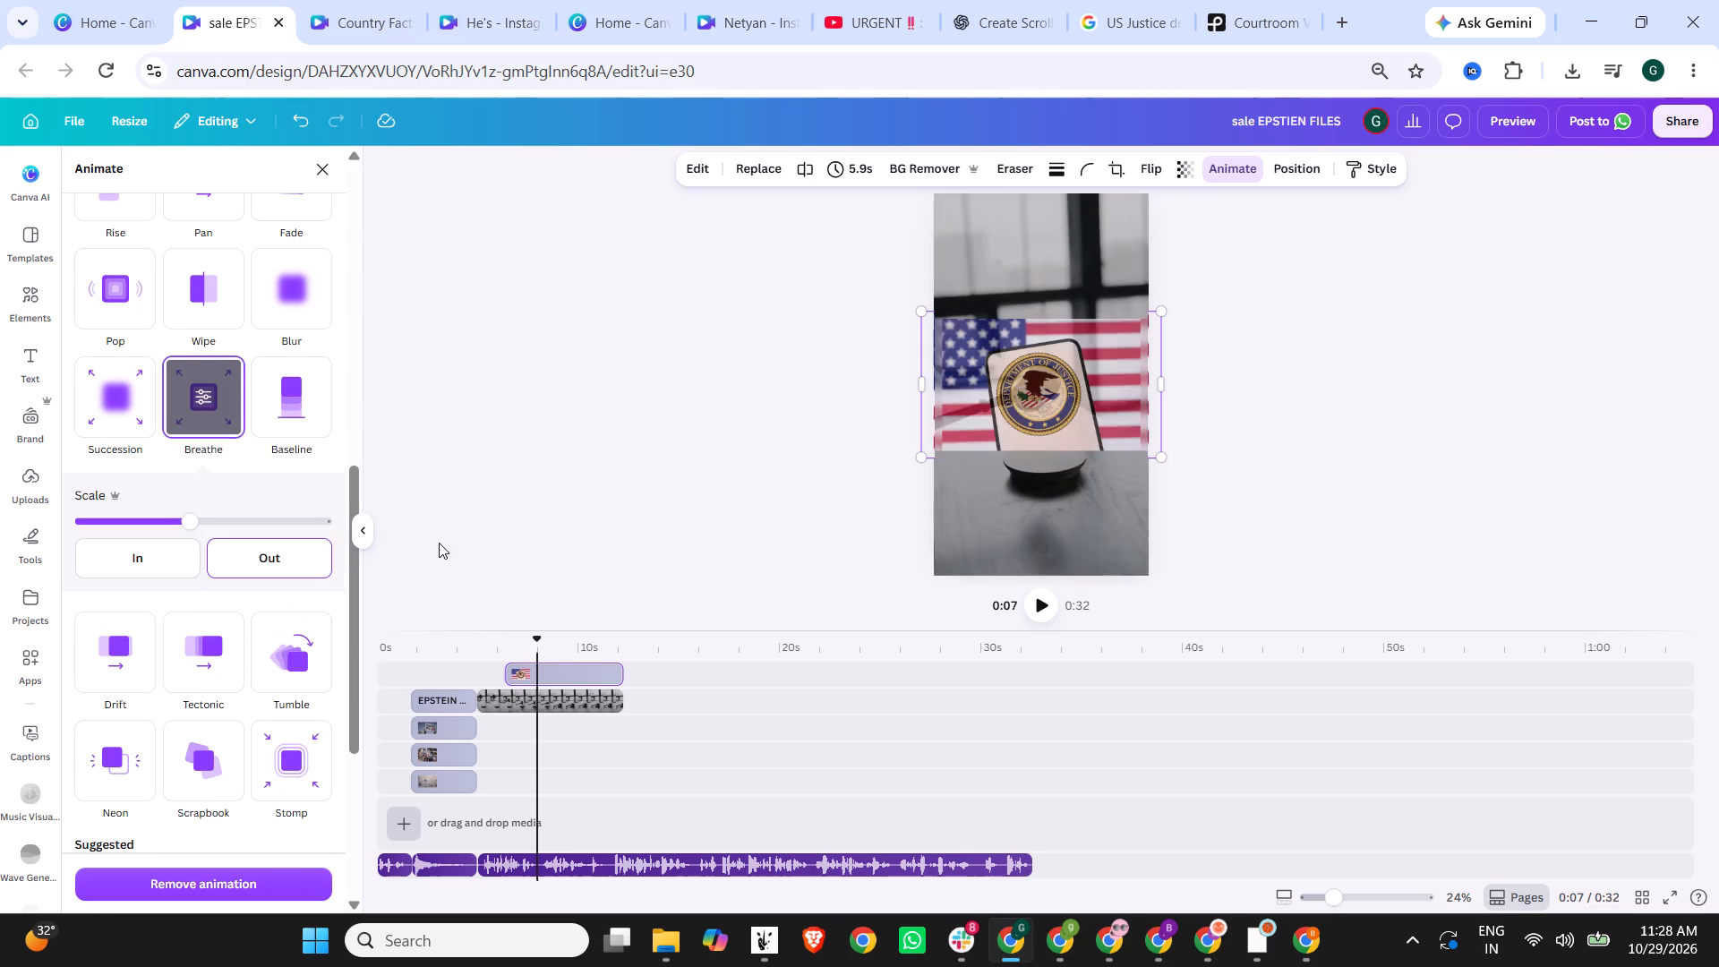
click(407, 646)
click(1047, 607)
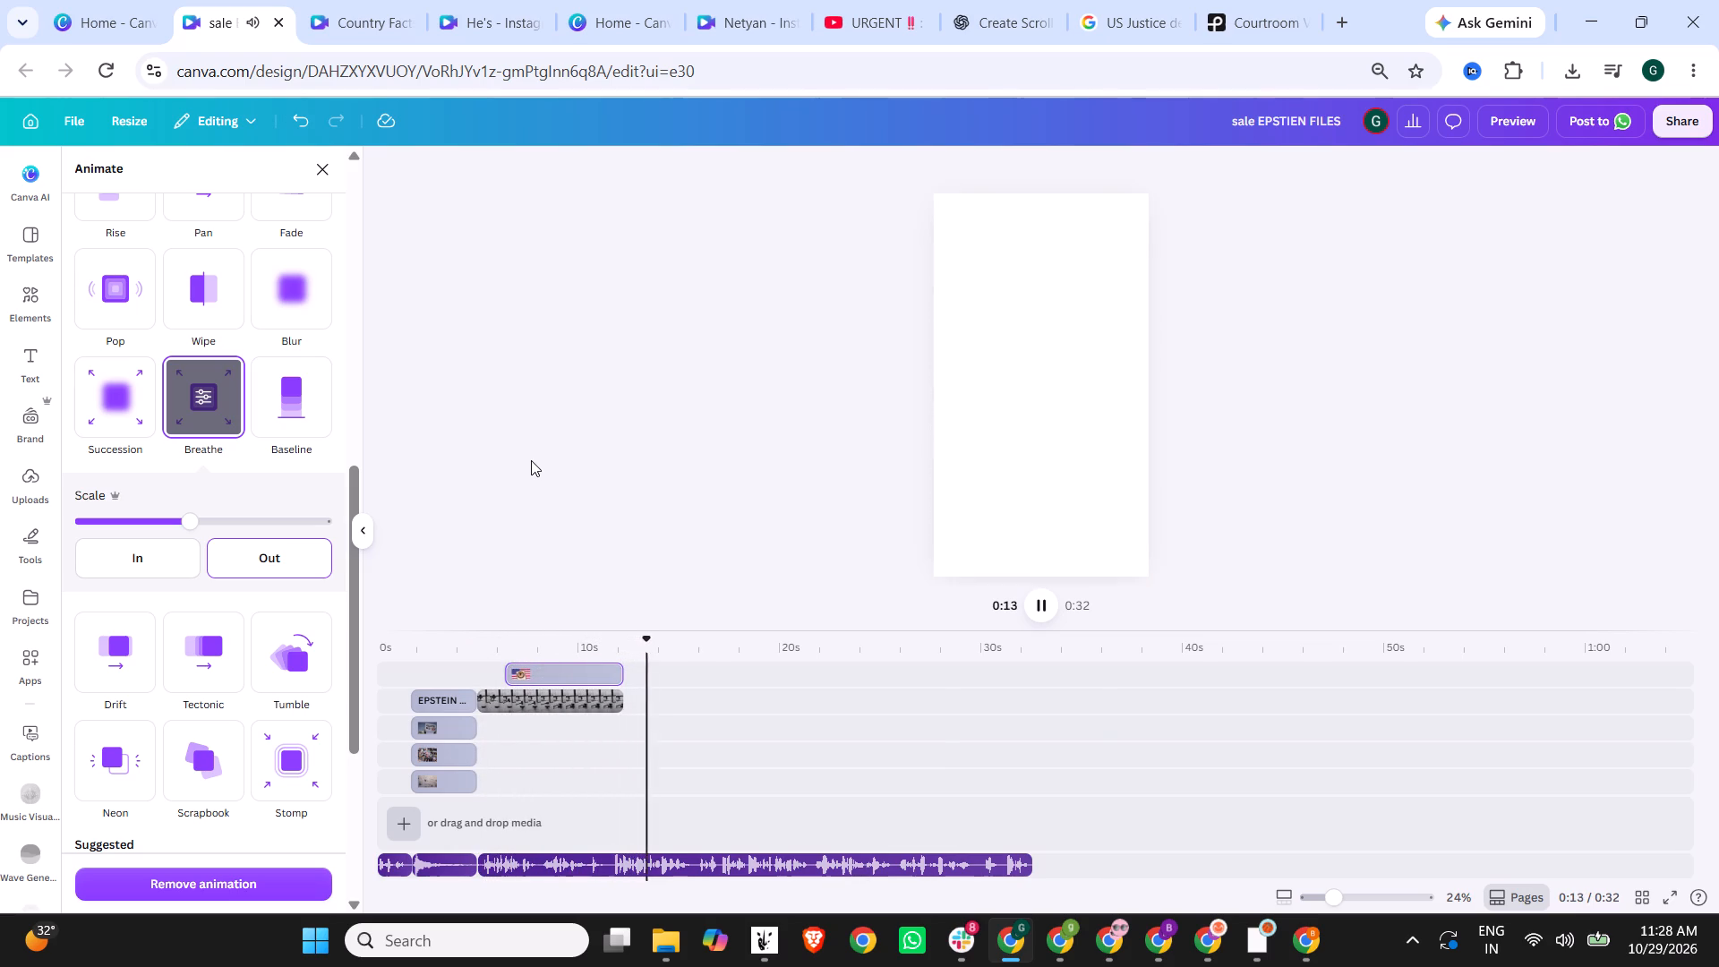
Move the seal photo to the top of the page so the gavel footage shows below it.
click(537, 626)
click(539, 649)
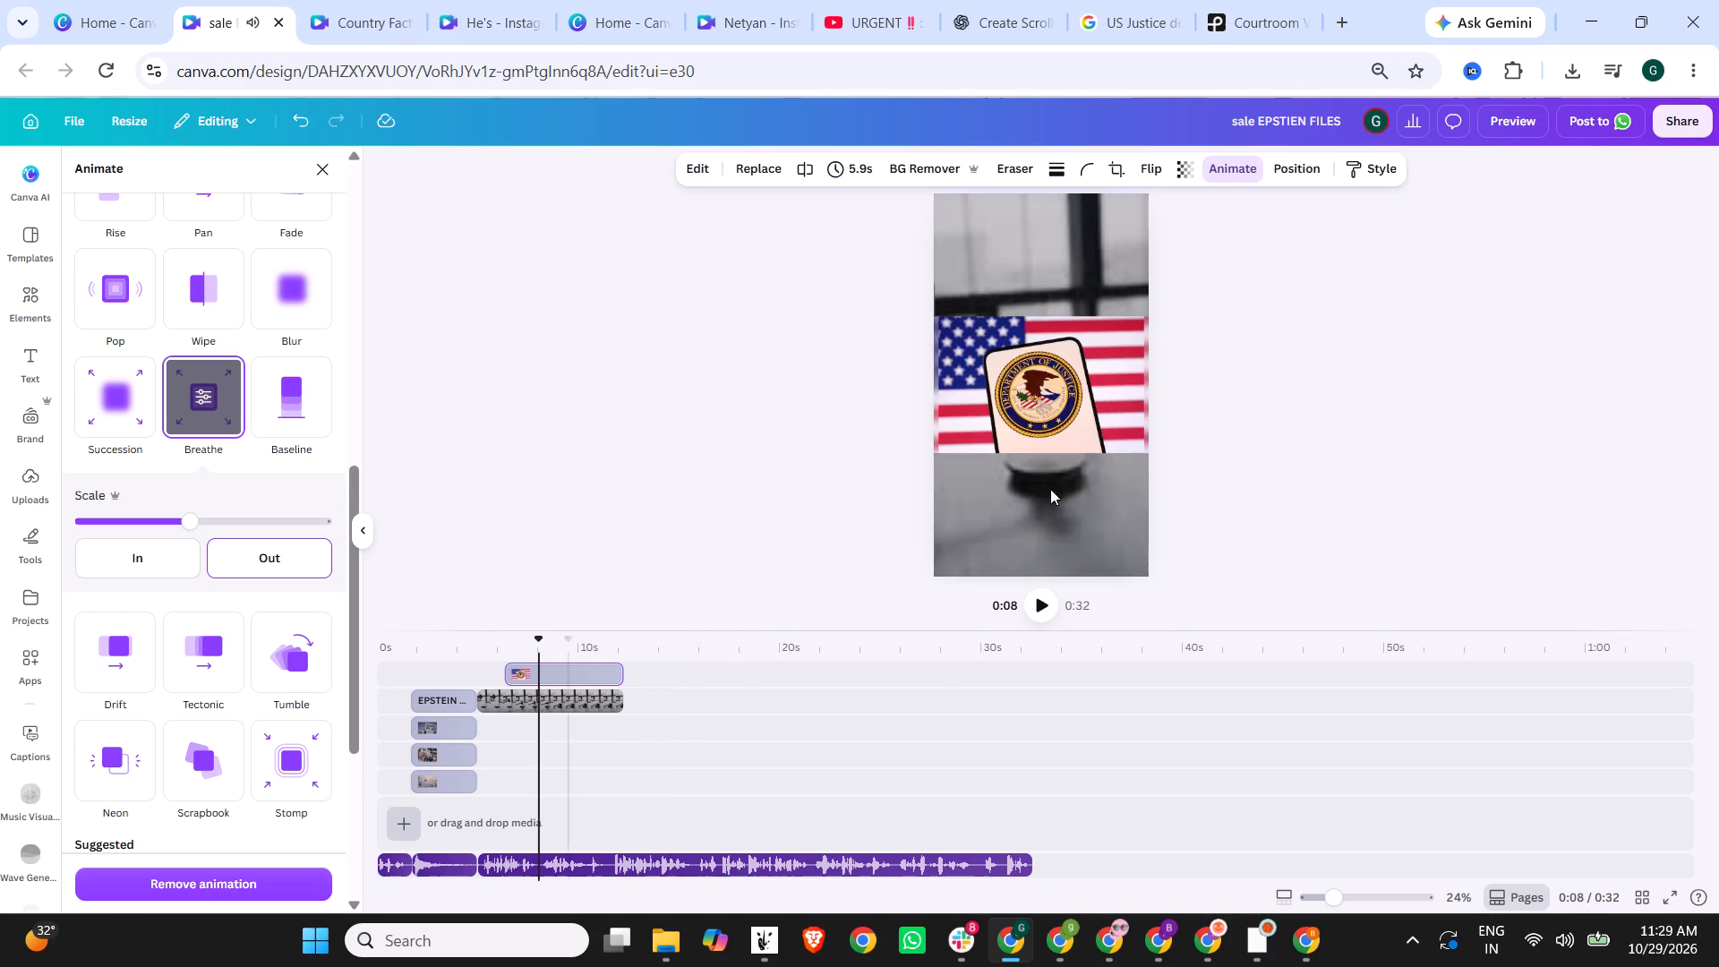
click(1084, 401)
drag(1083, 401, 1082, 278)
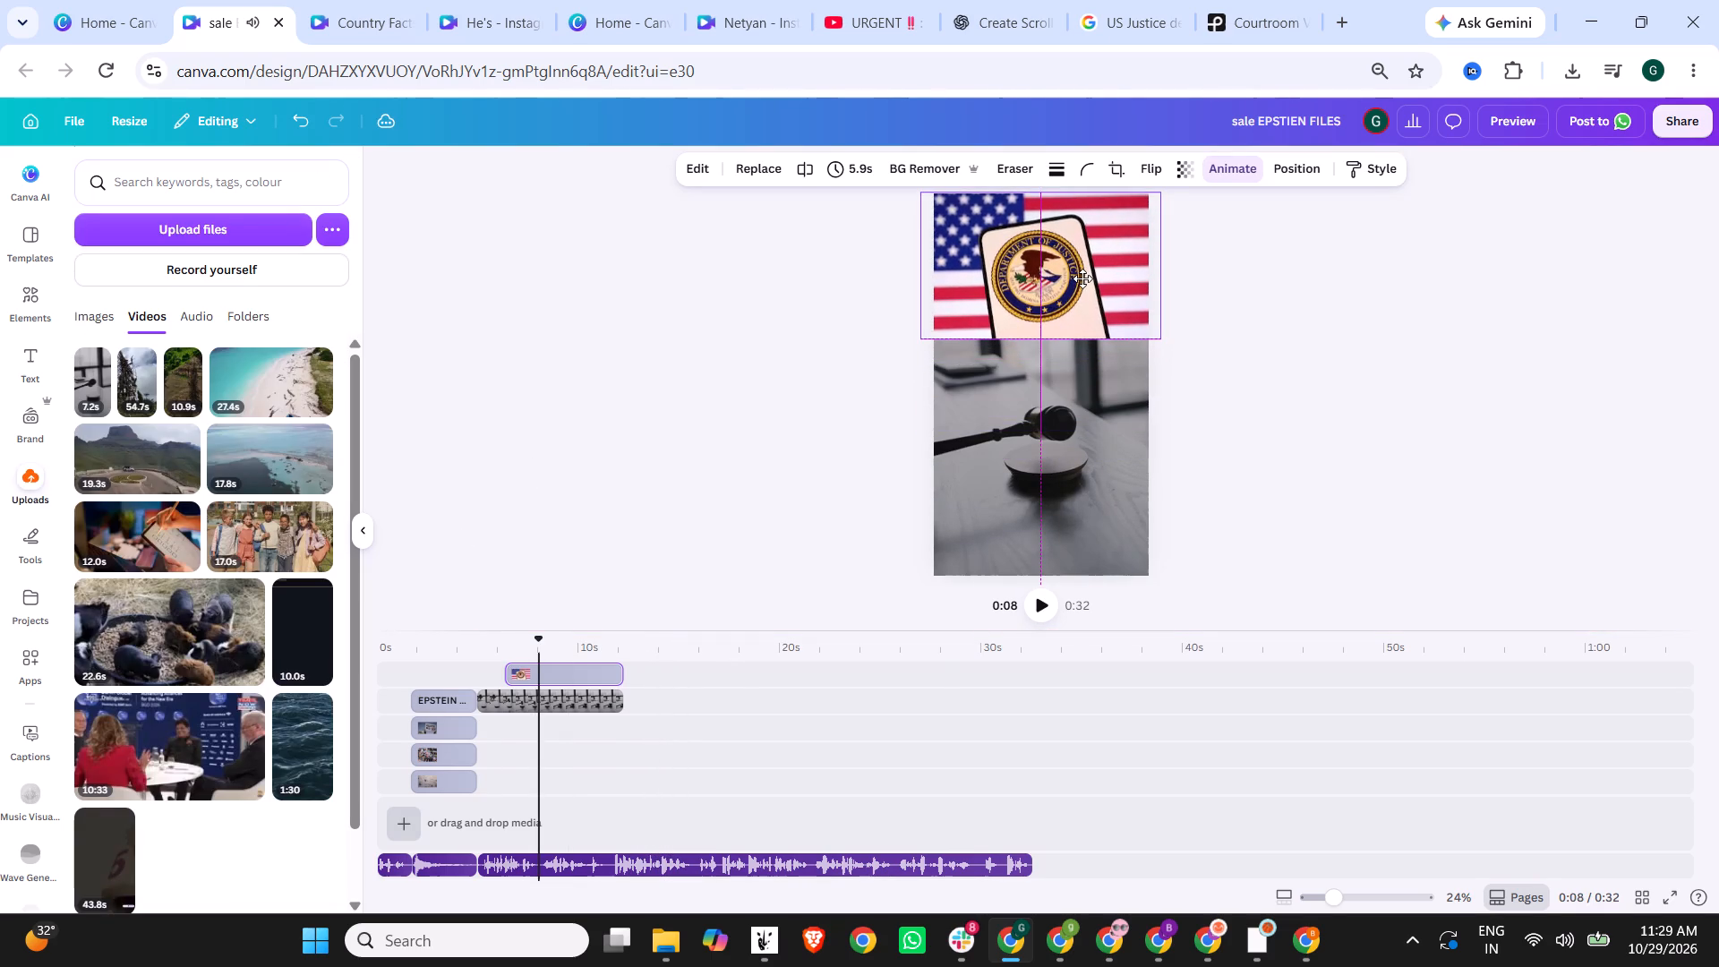
drag(1082, 278, 1082, 287)
click(1252, 324)
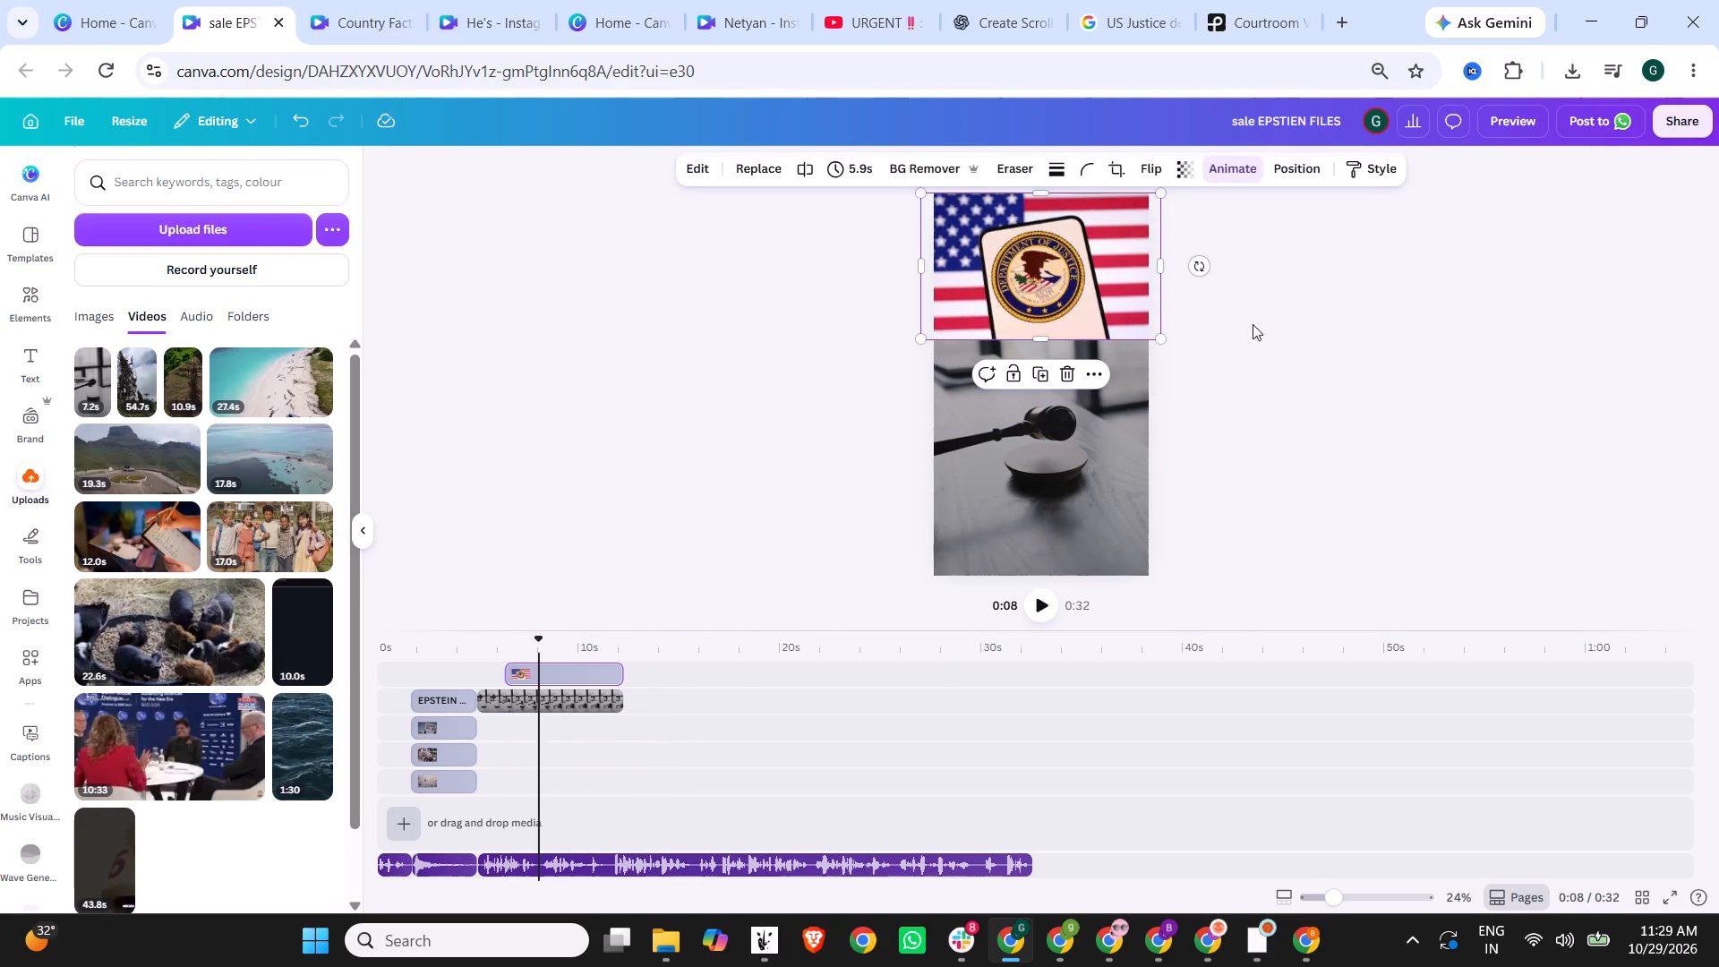
click(599, 655)
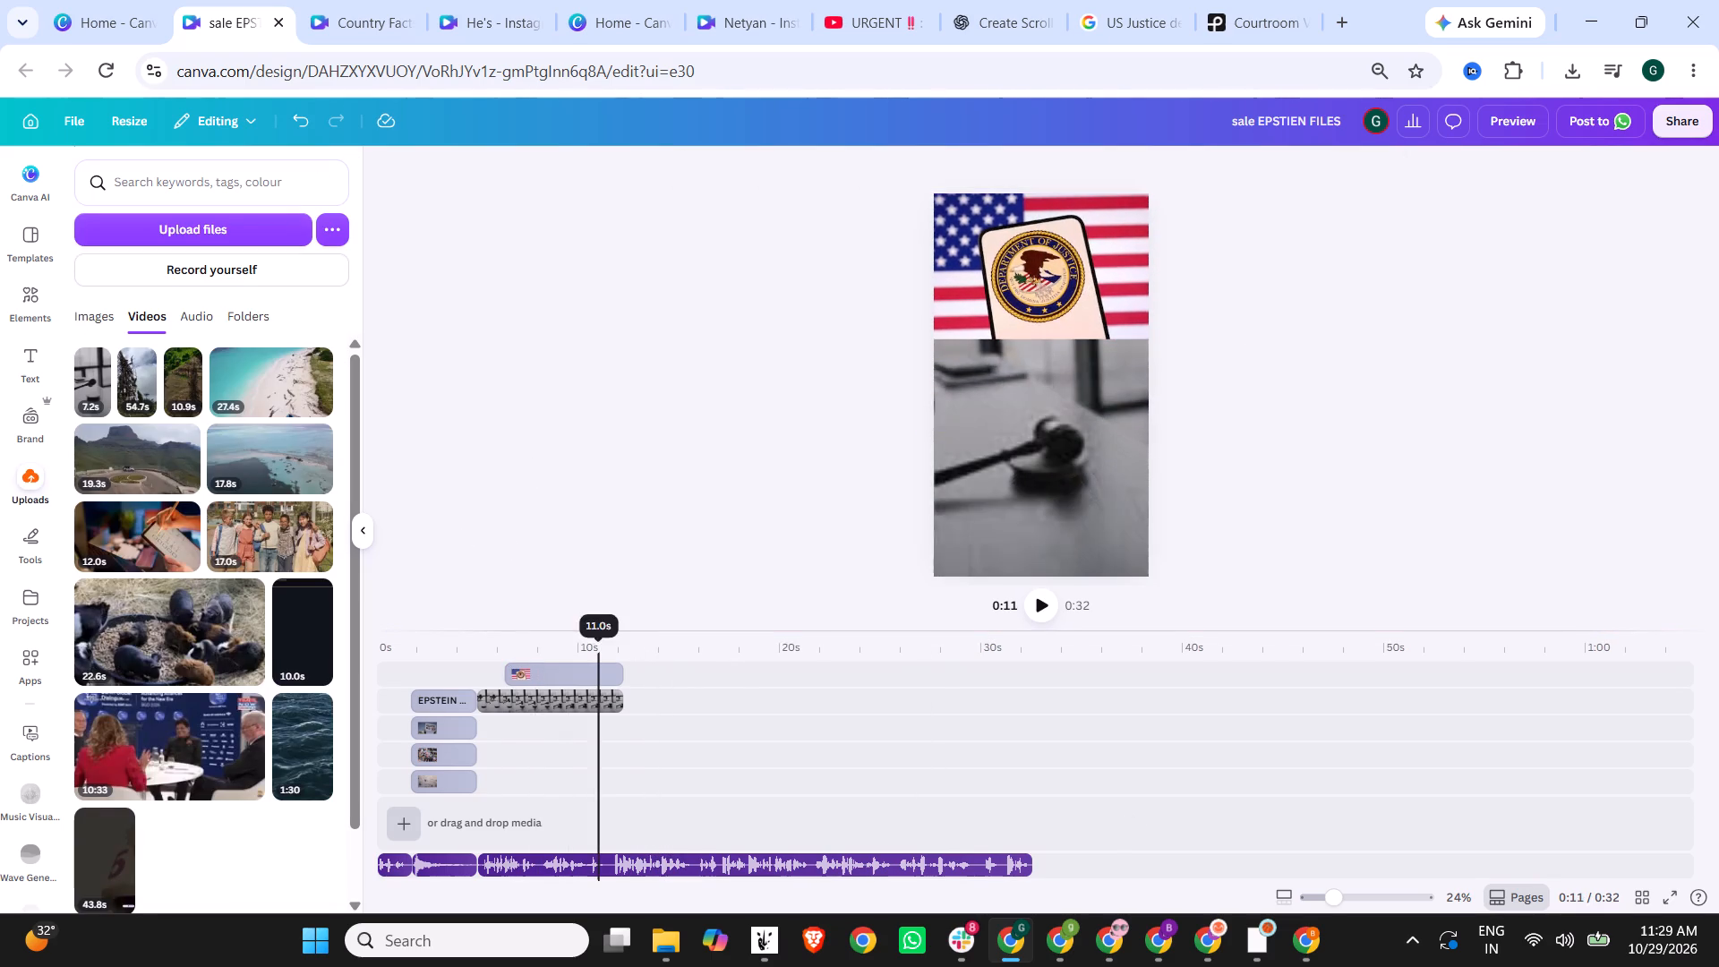
Open the Pexels site in a new browser tab and return to the "sale EPSTIEN FILES" design.
click(1259, 0)
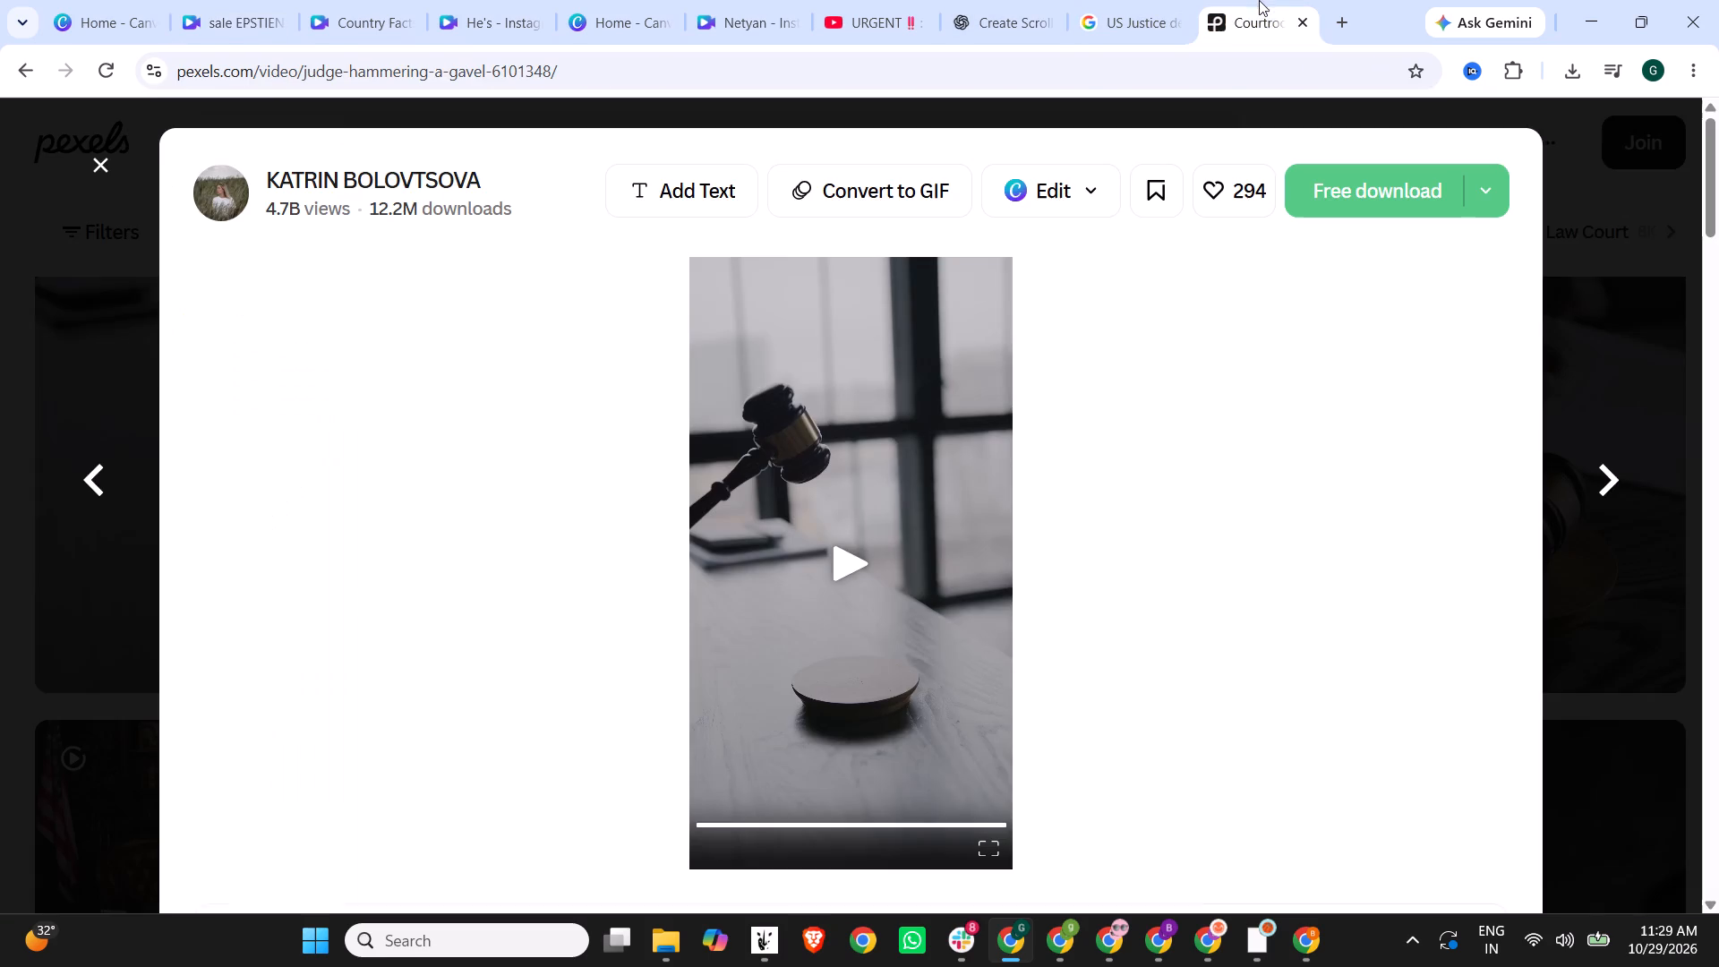
click(1352, 19)
text(pexels)
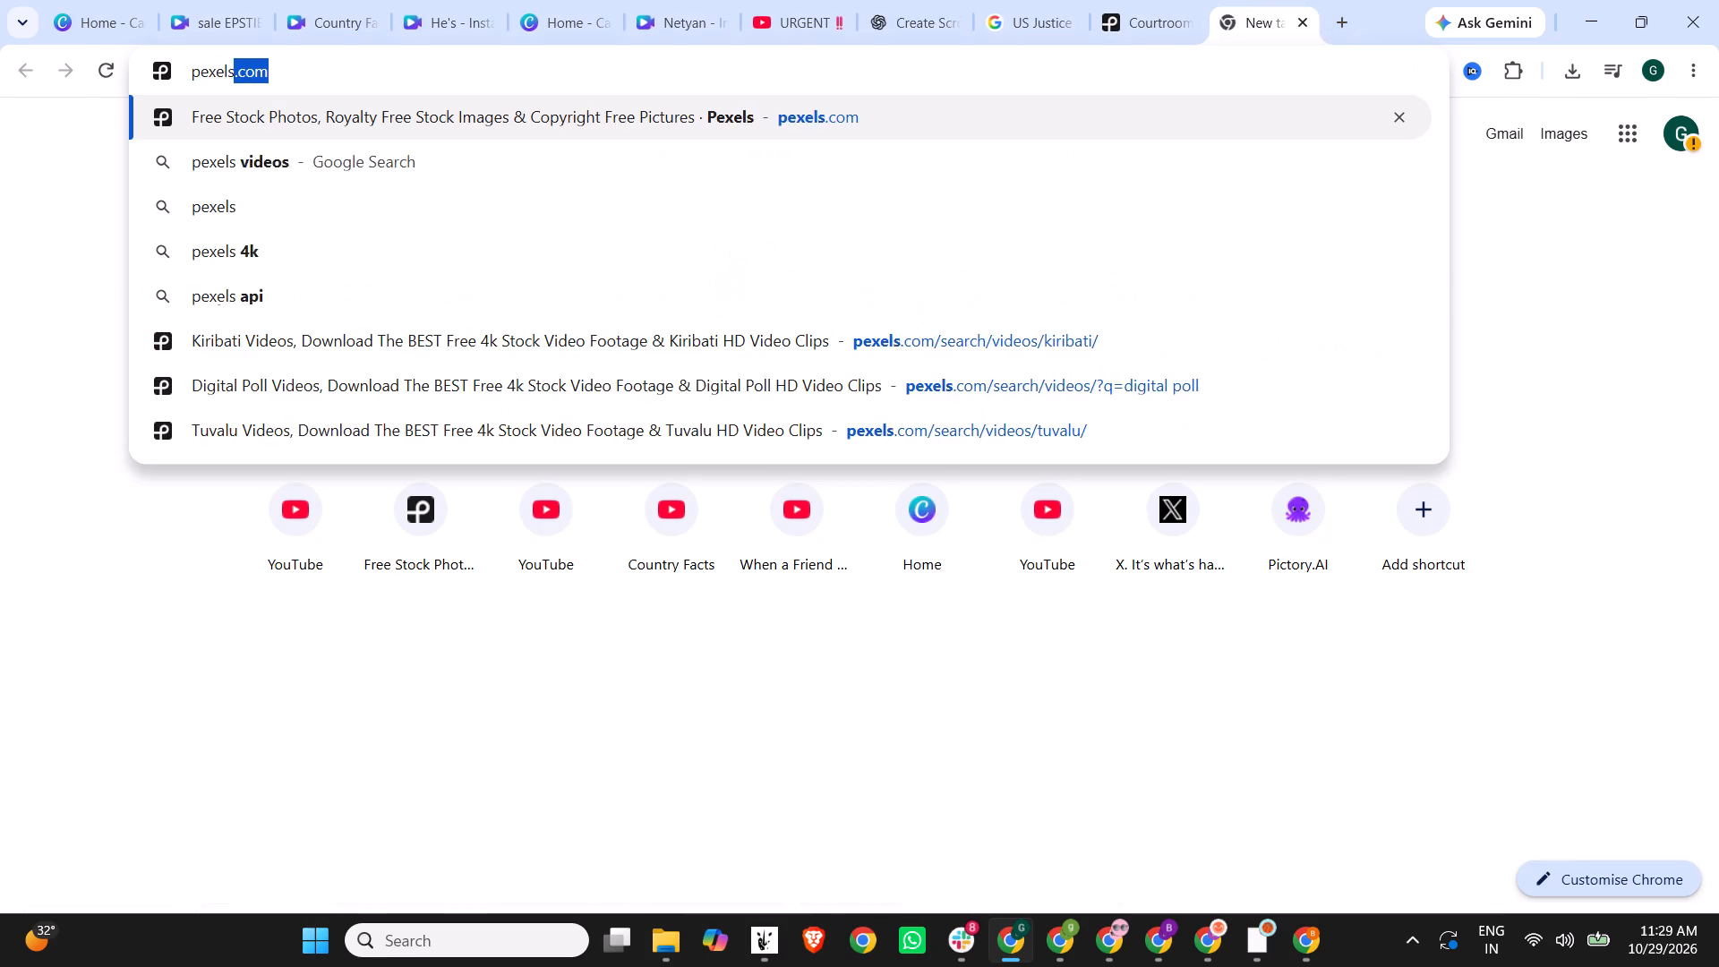
key(Return)
click(305, 0)
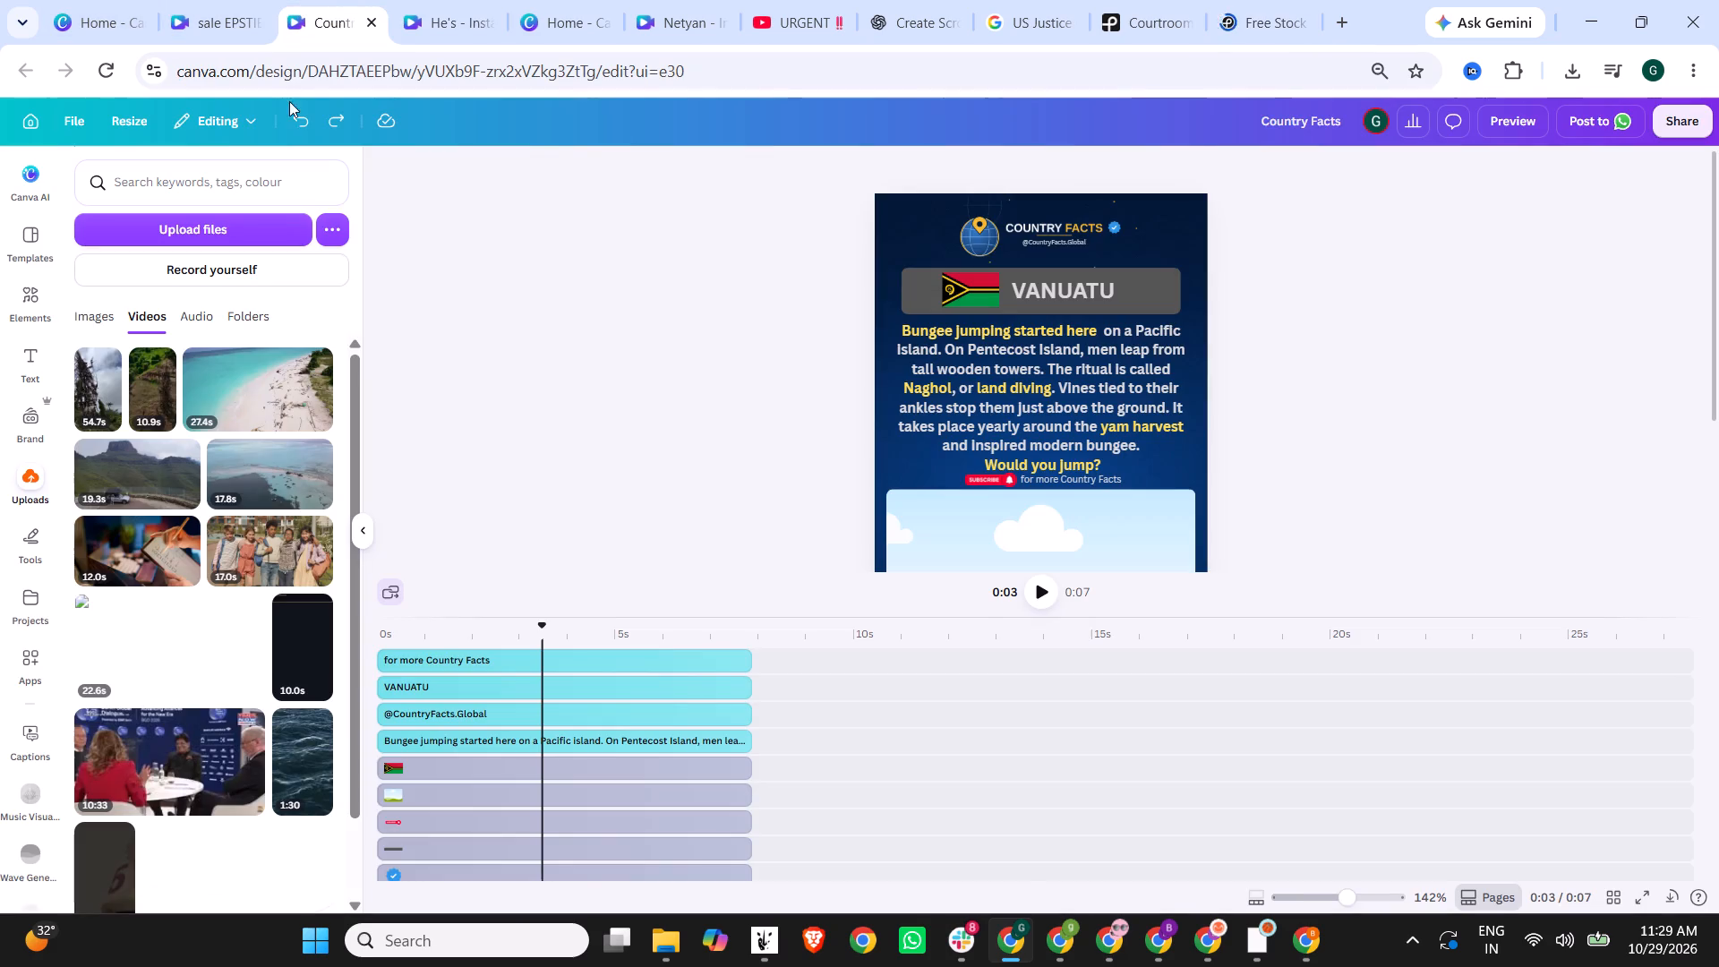
click(187, 0)
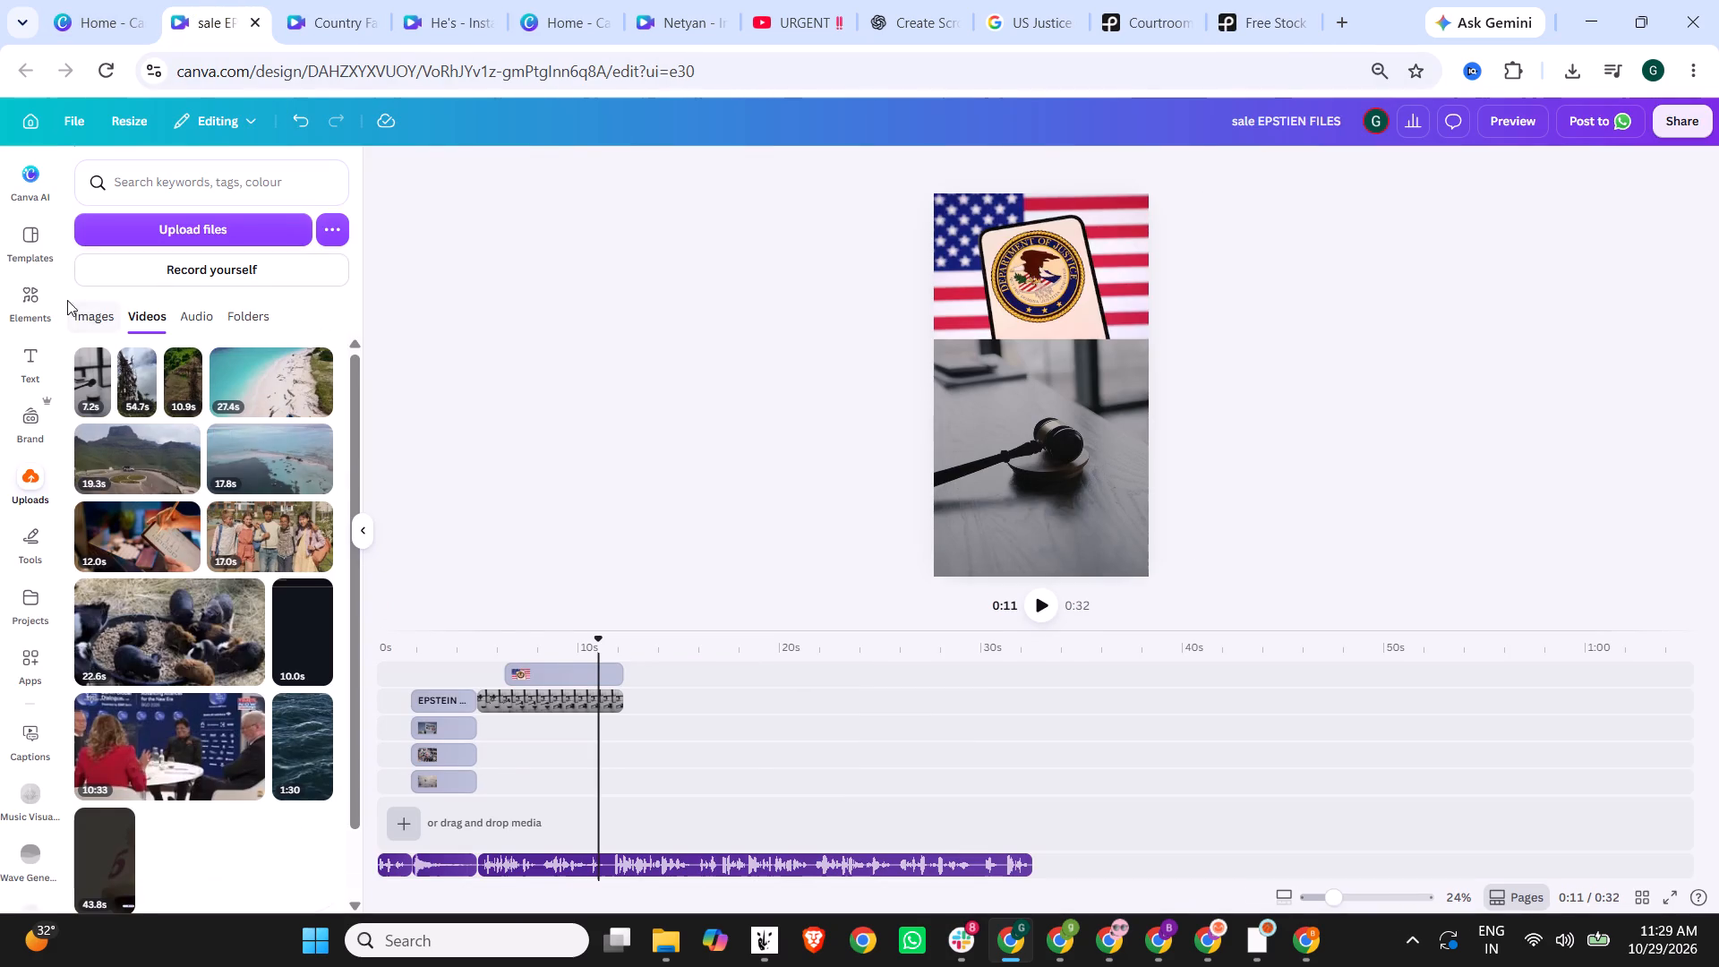
Leave the "flickering" audio results and open the Videos category of the elements library.
click(13, 307)
scroll(181, 379, up, 20)
scroll(181, 379, up, 1)
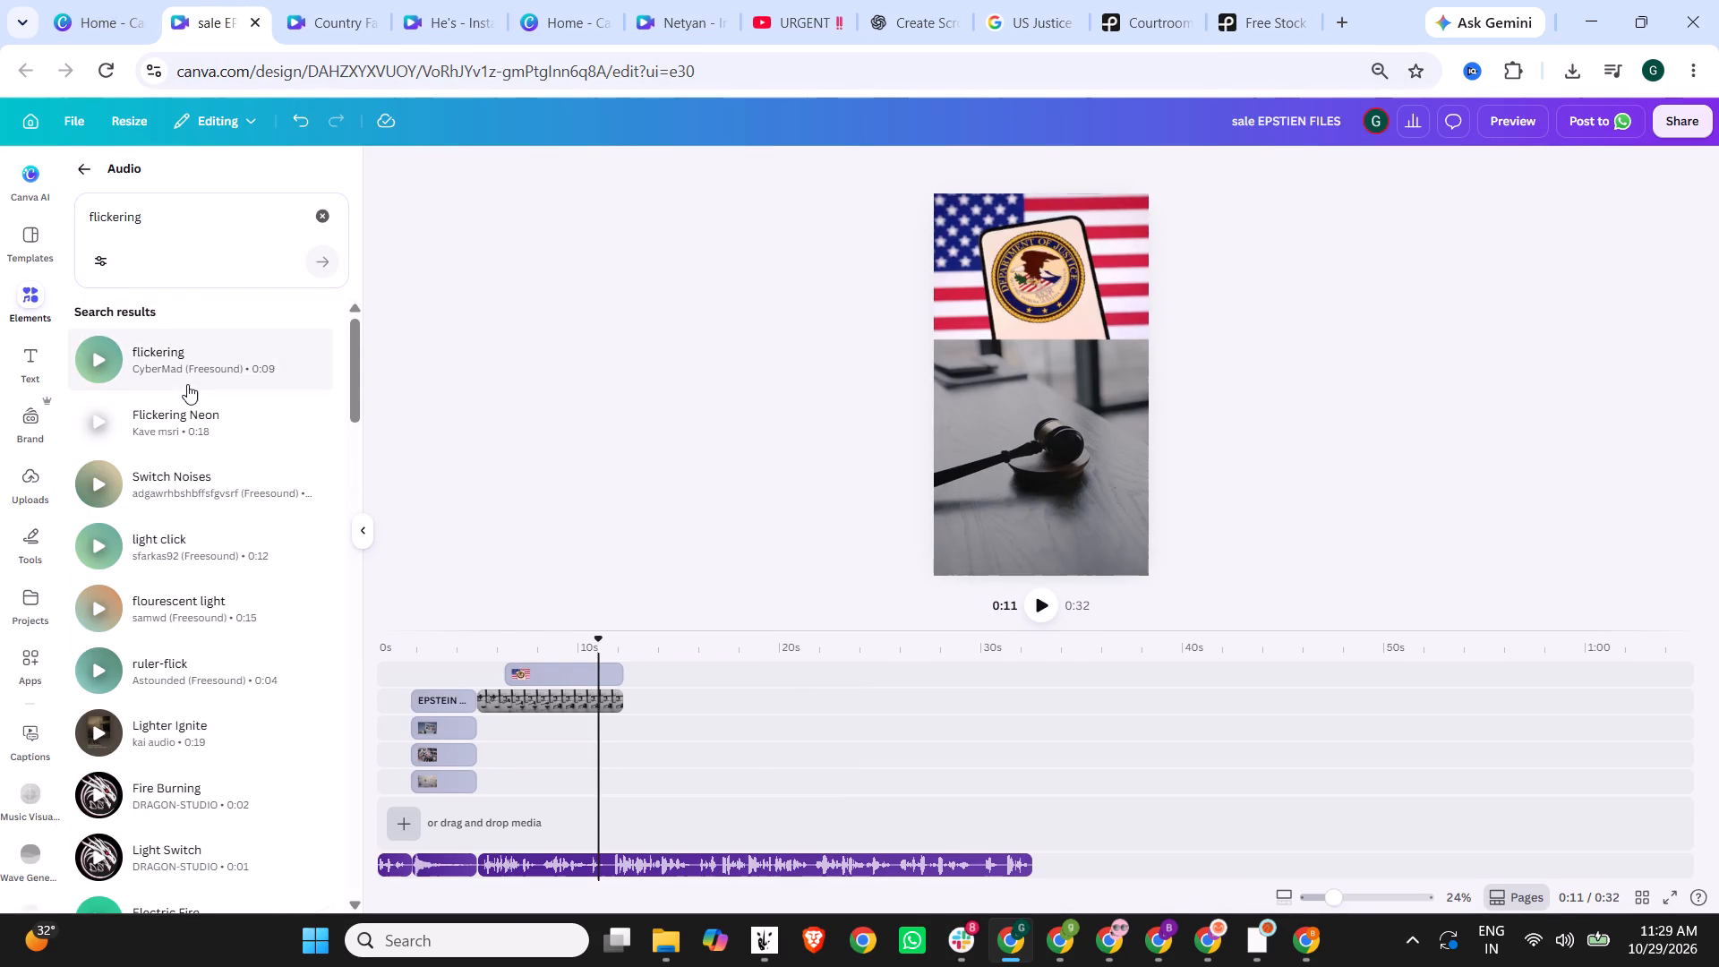
click(84, 174)
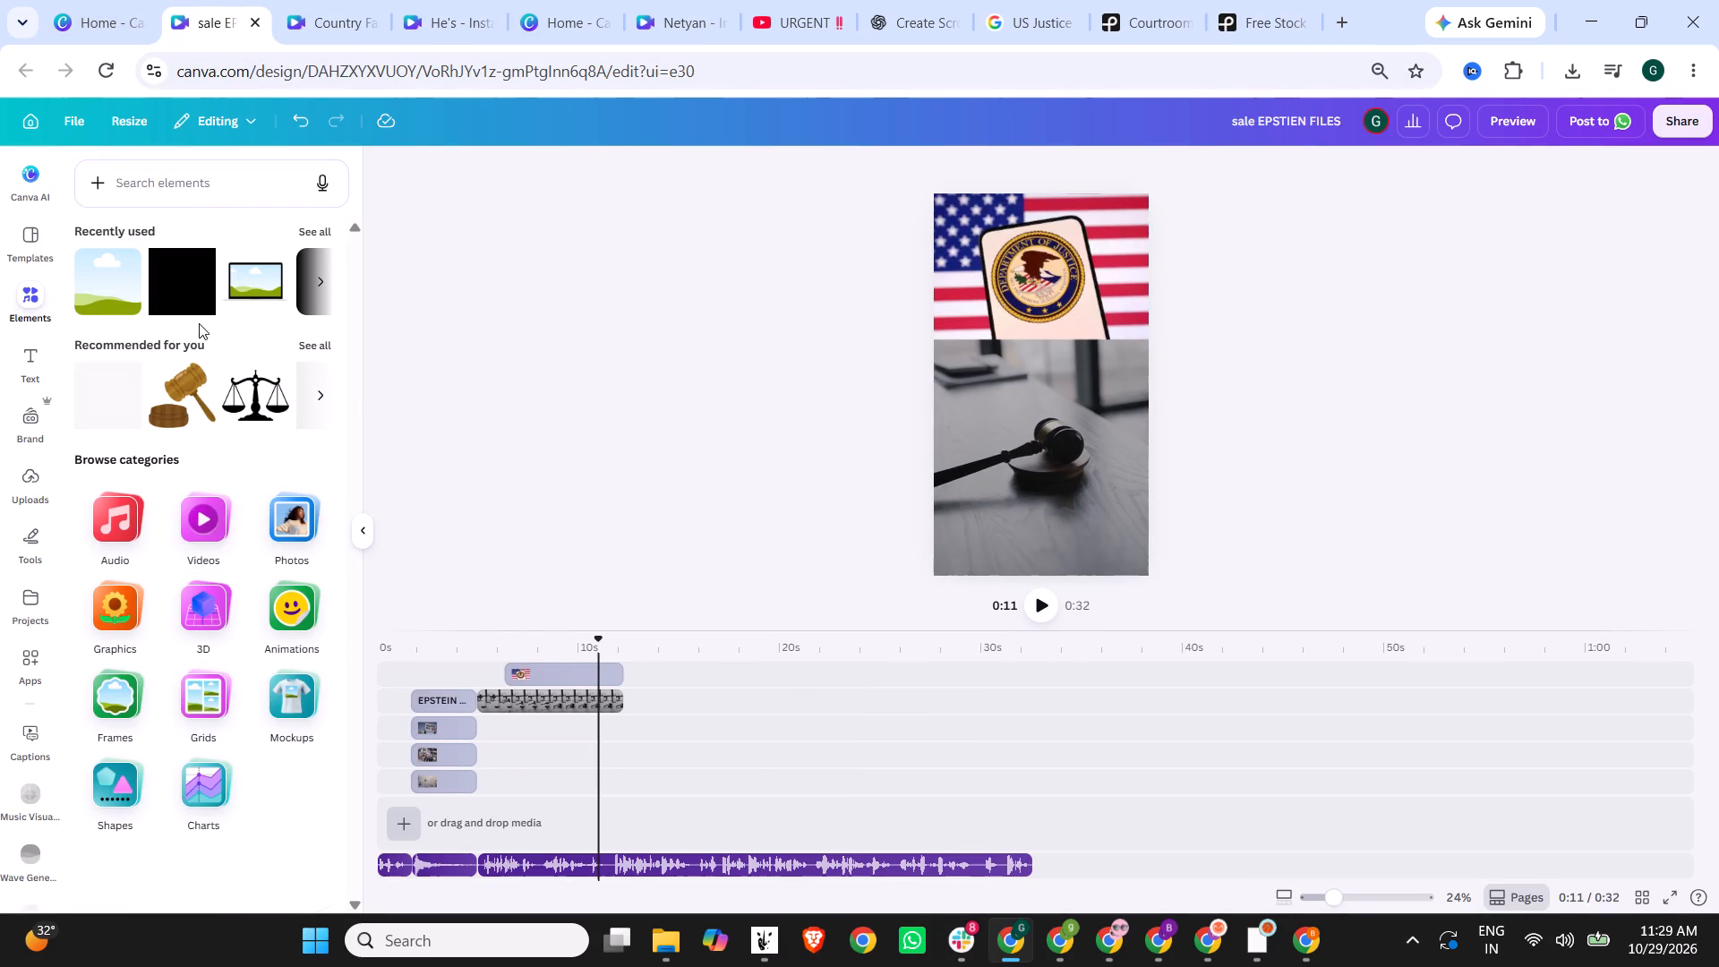
click(216, 521)
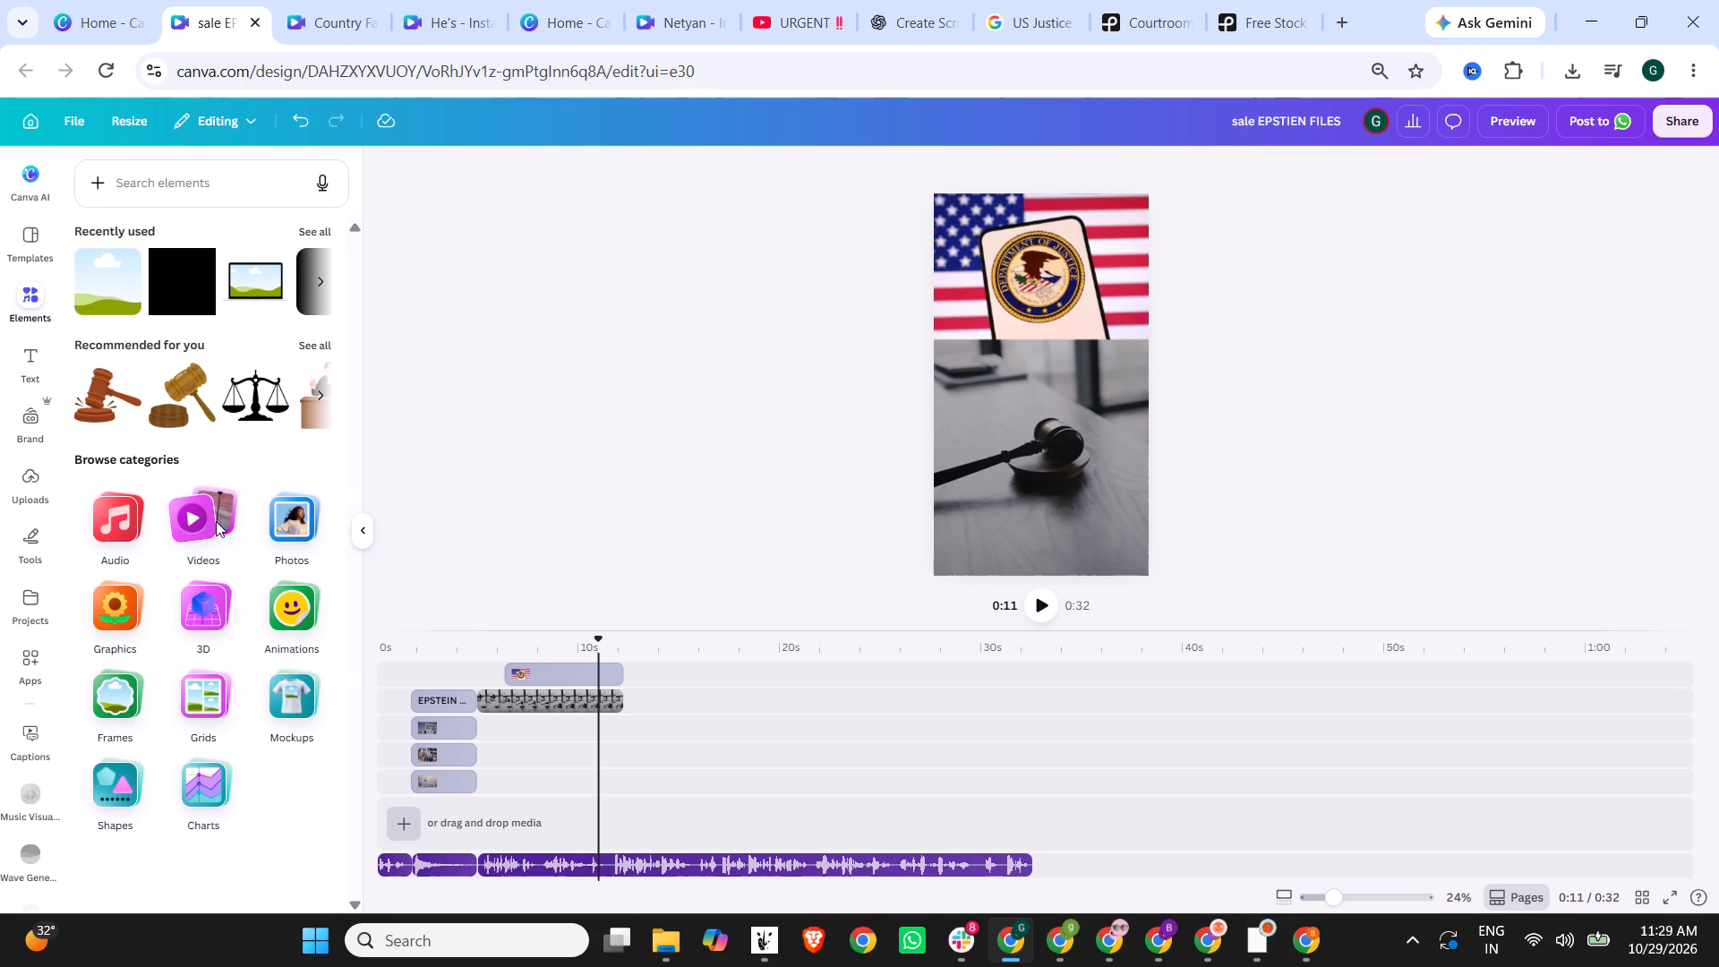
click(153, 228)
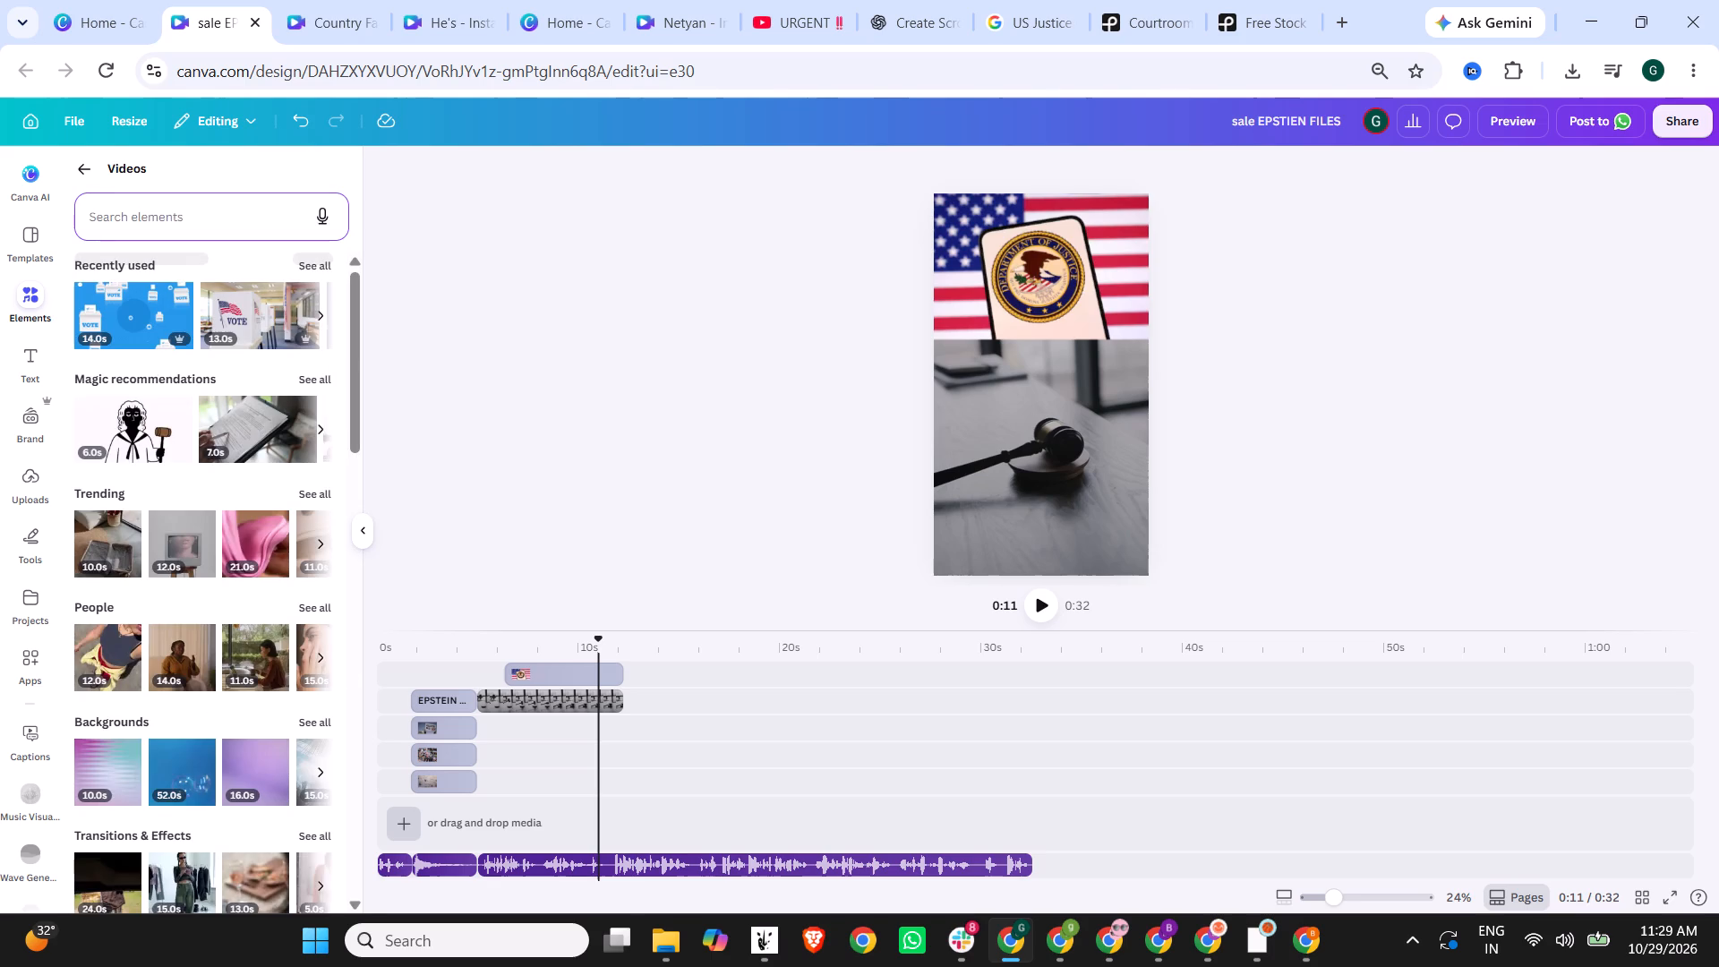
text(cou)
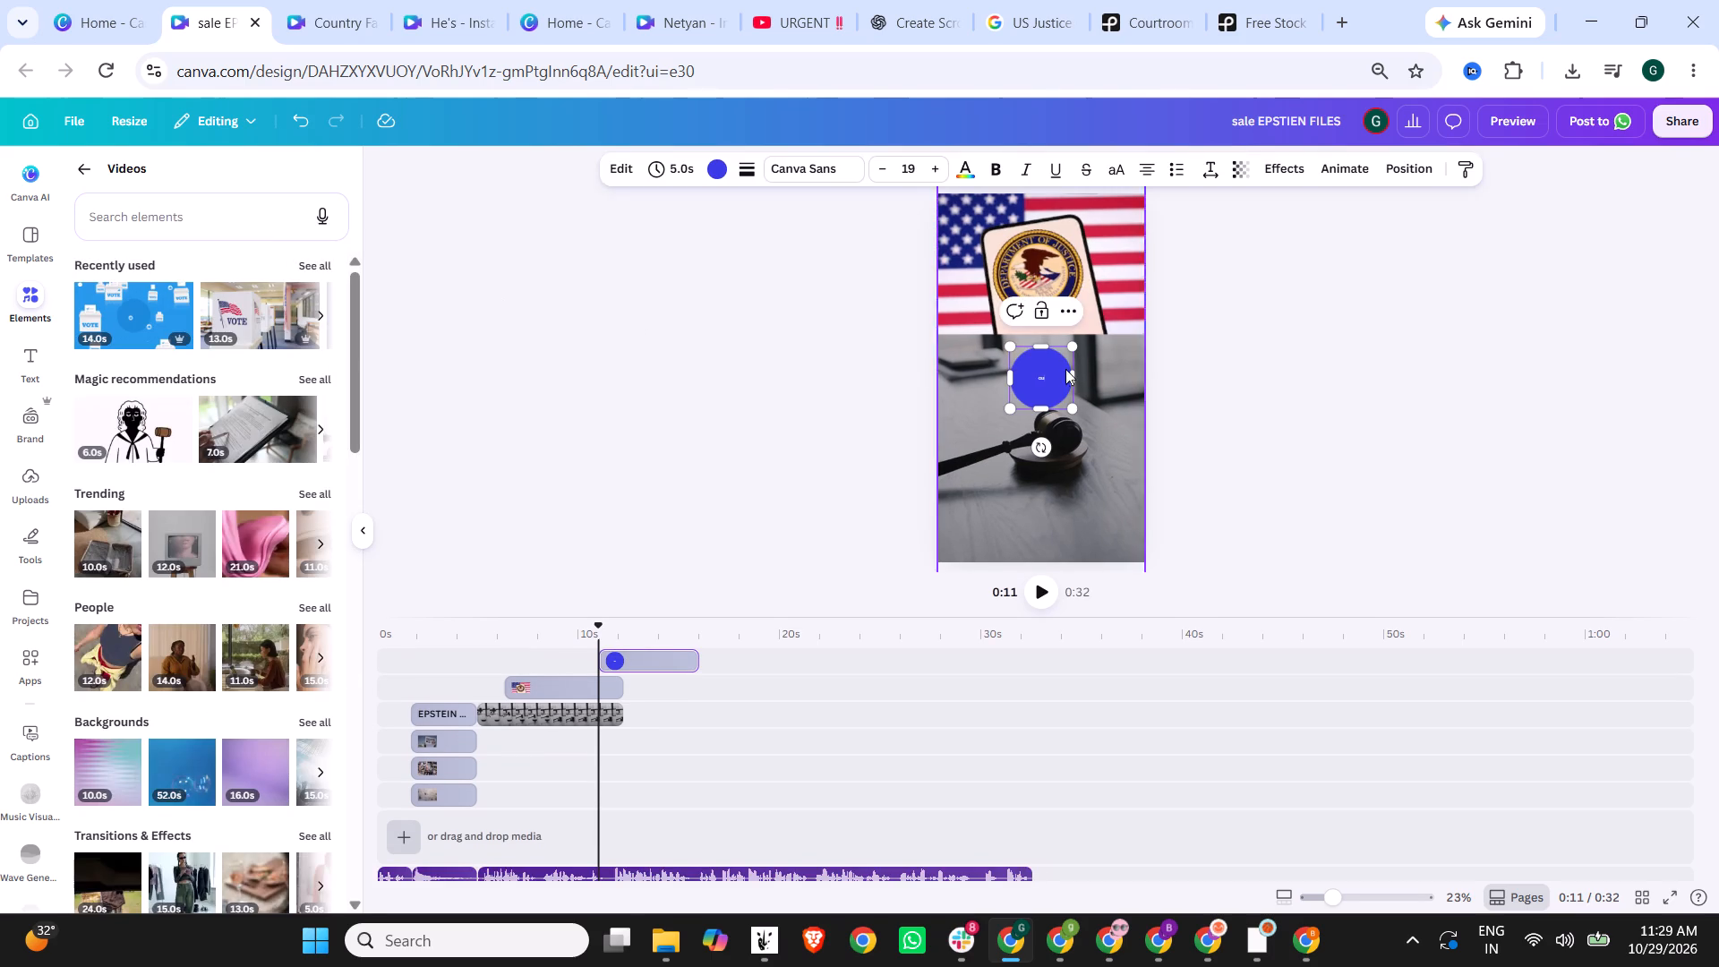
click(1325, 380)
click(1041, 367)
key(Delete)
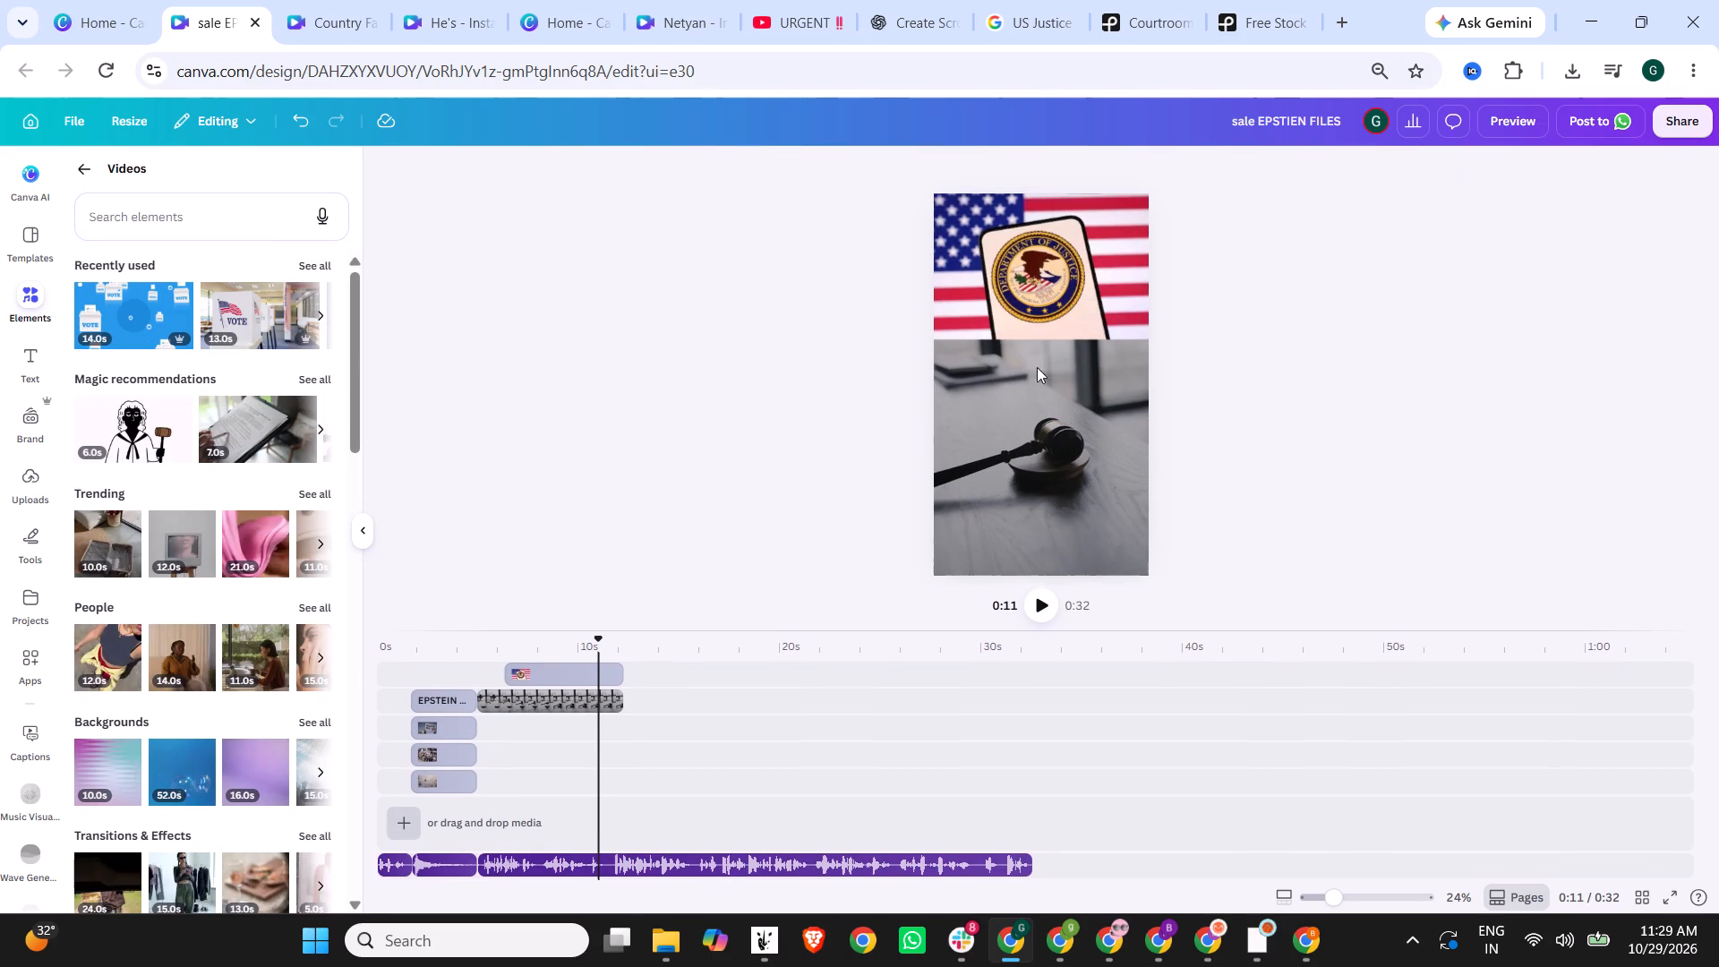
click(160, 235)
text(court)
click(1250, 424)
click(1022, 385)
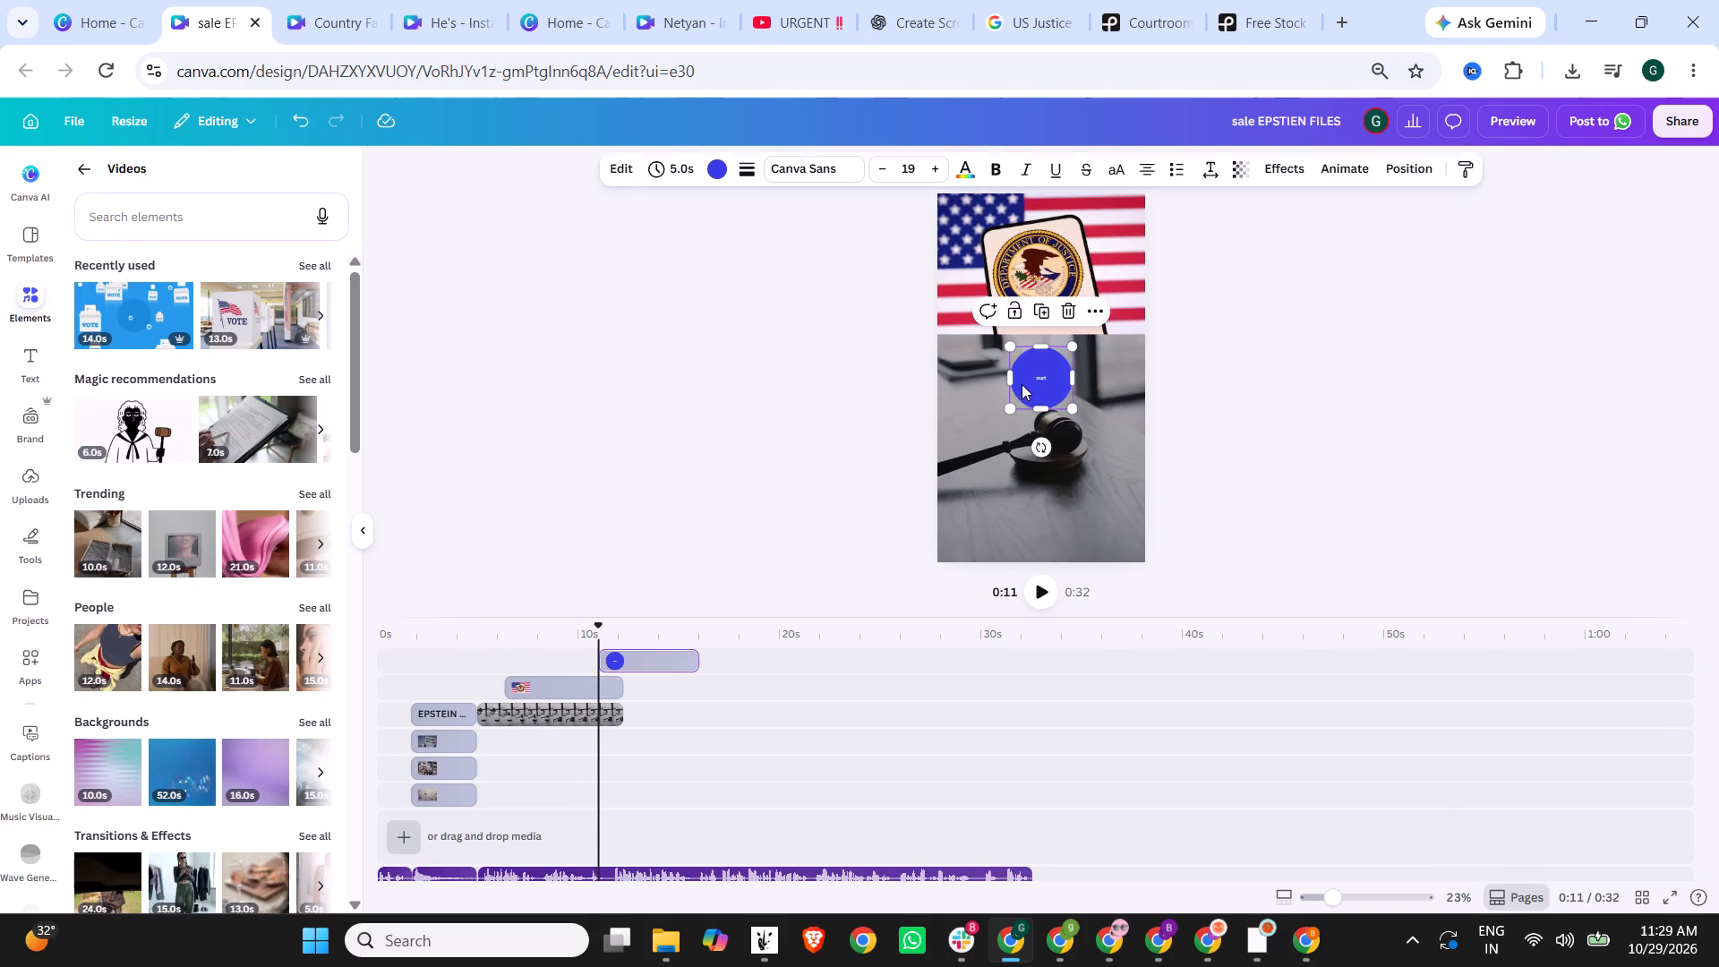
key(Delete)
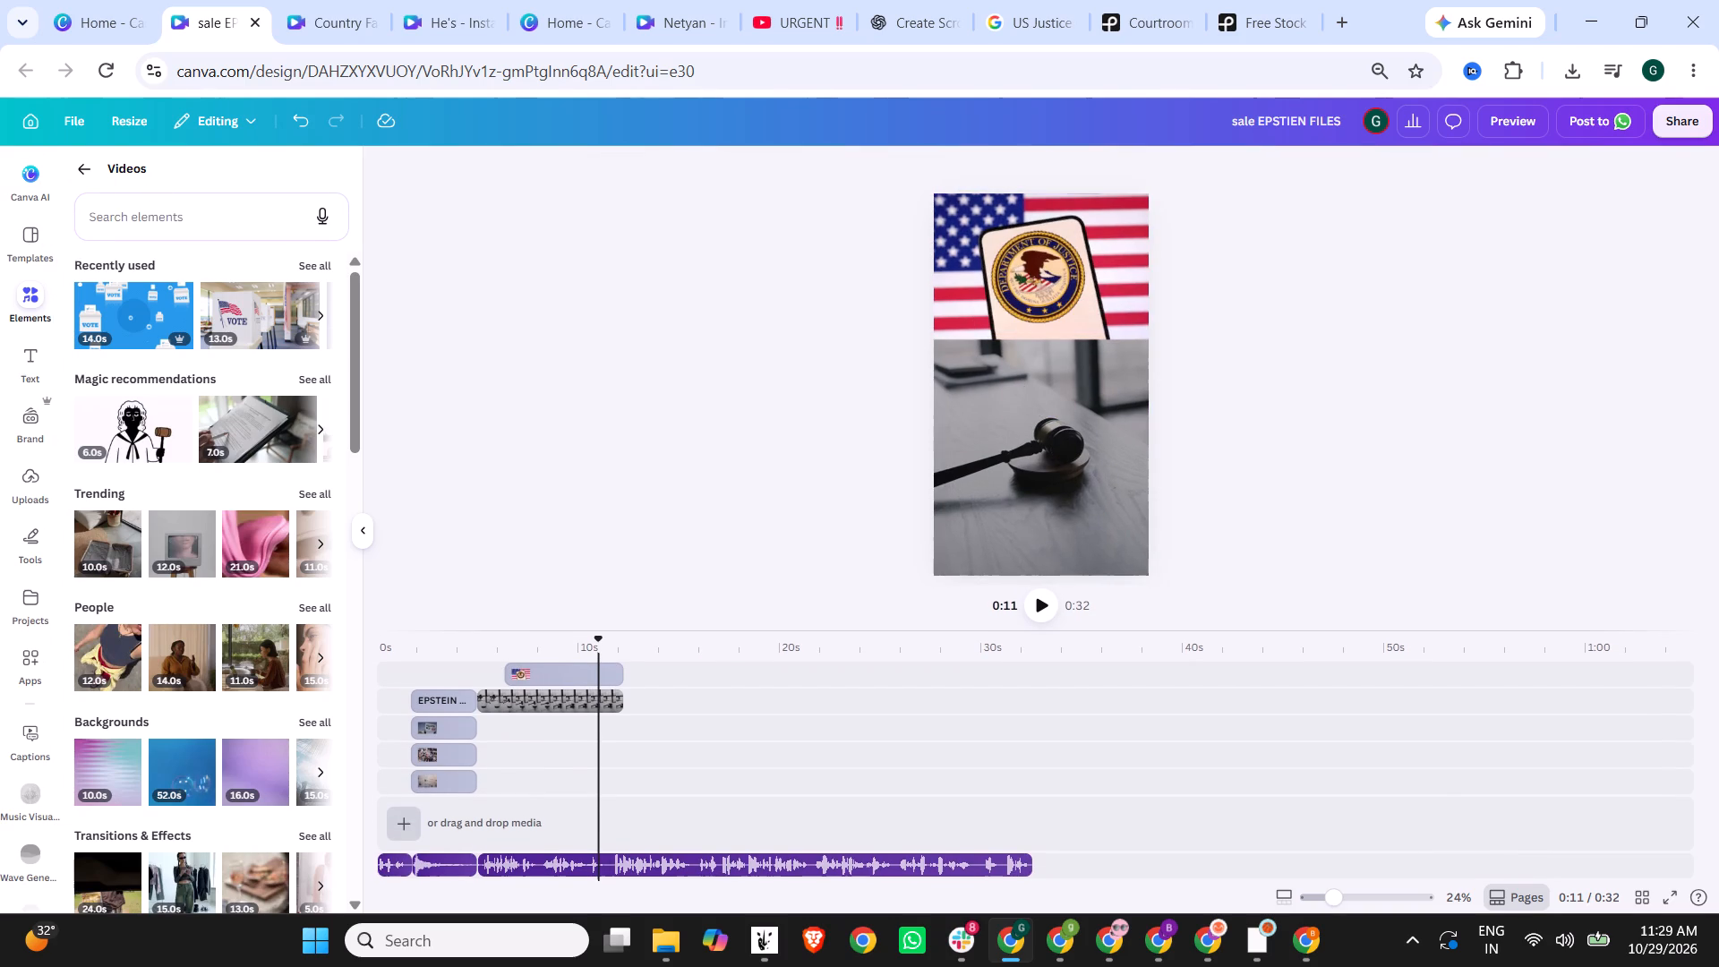
Search the video elements for "court" and browse the clips.
click(146, 210)
text(court)
key(space)
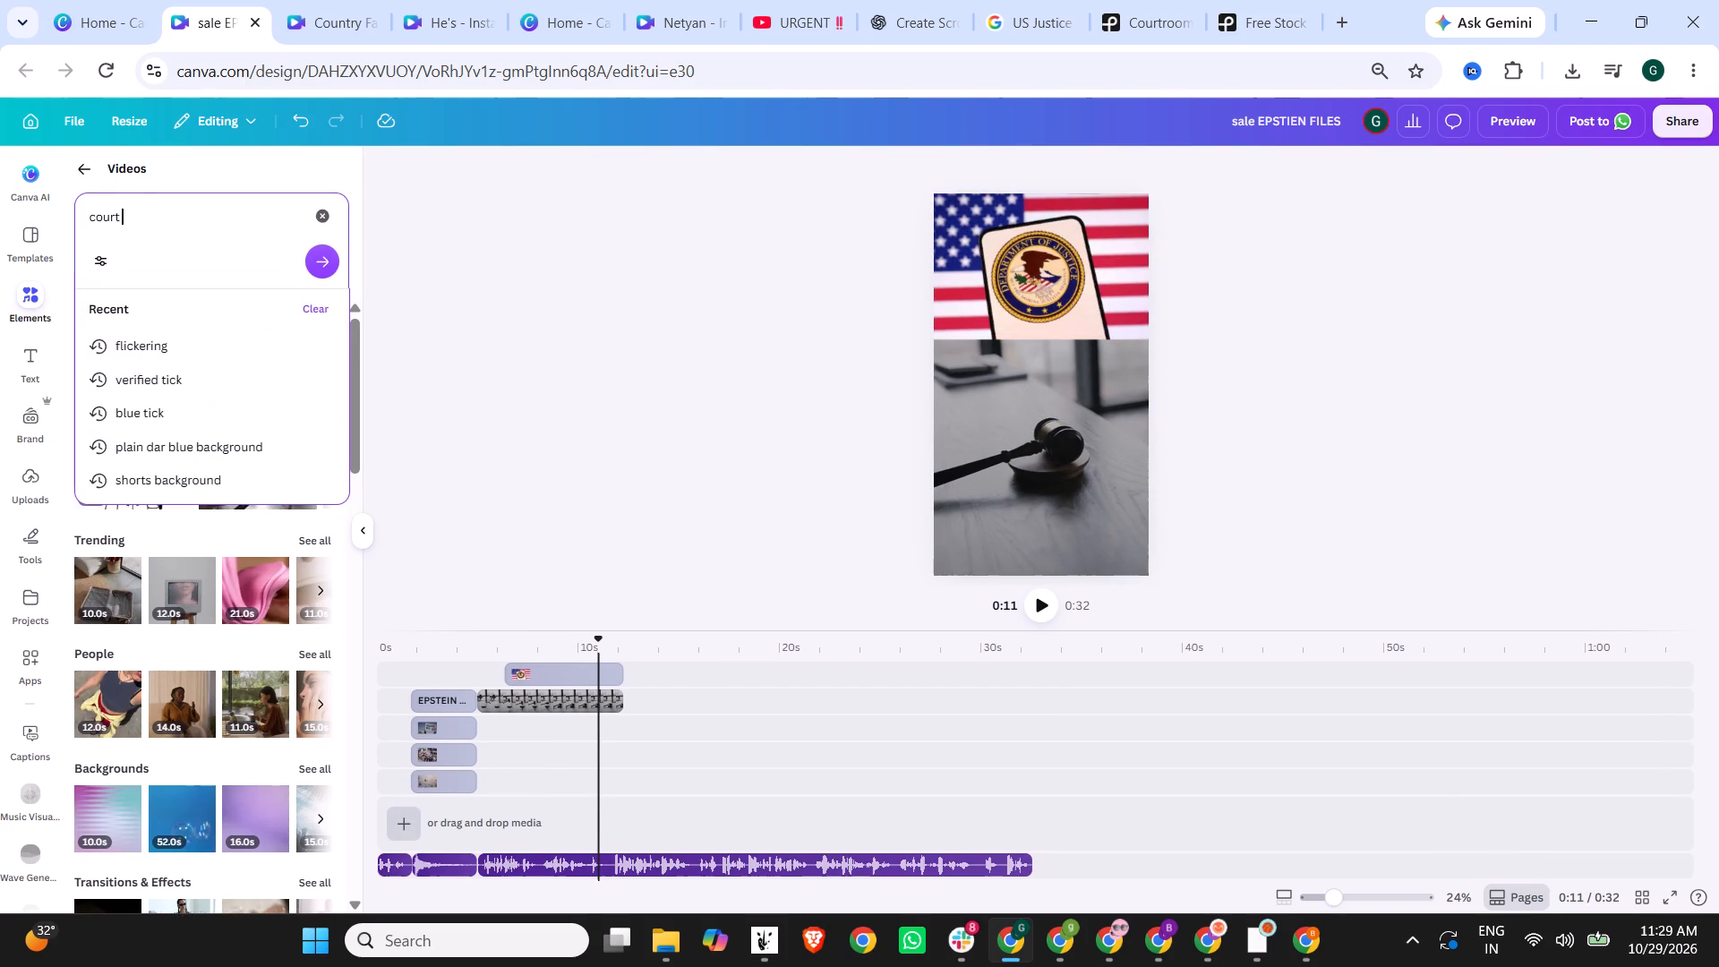
key(Return)
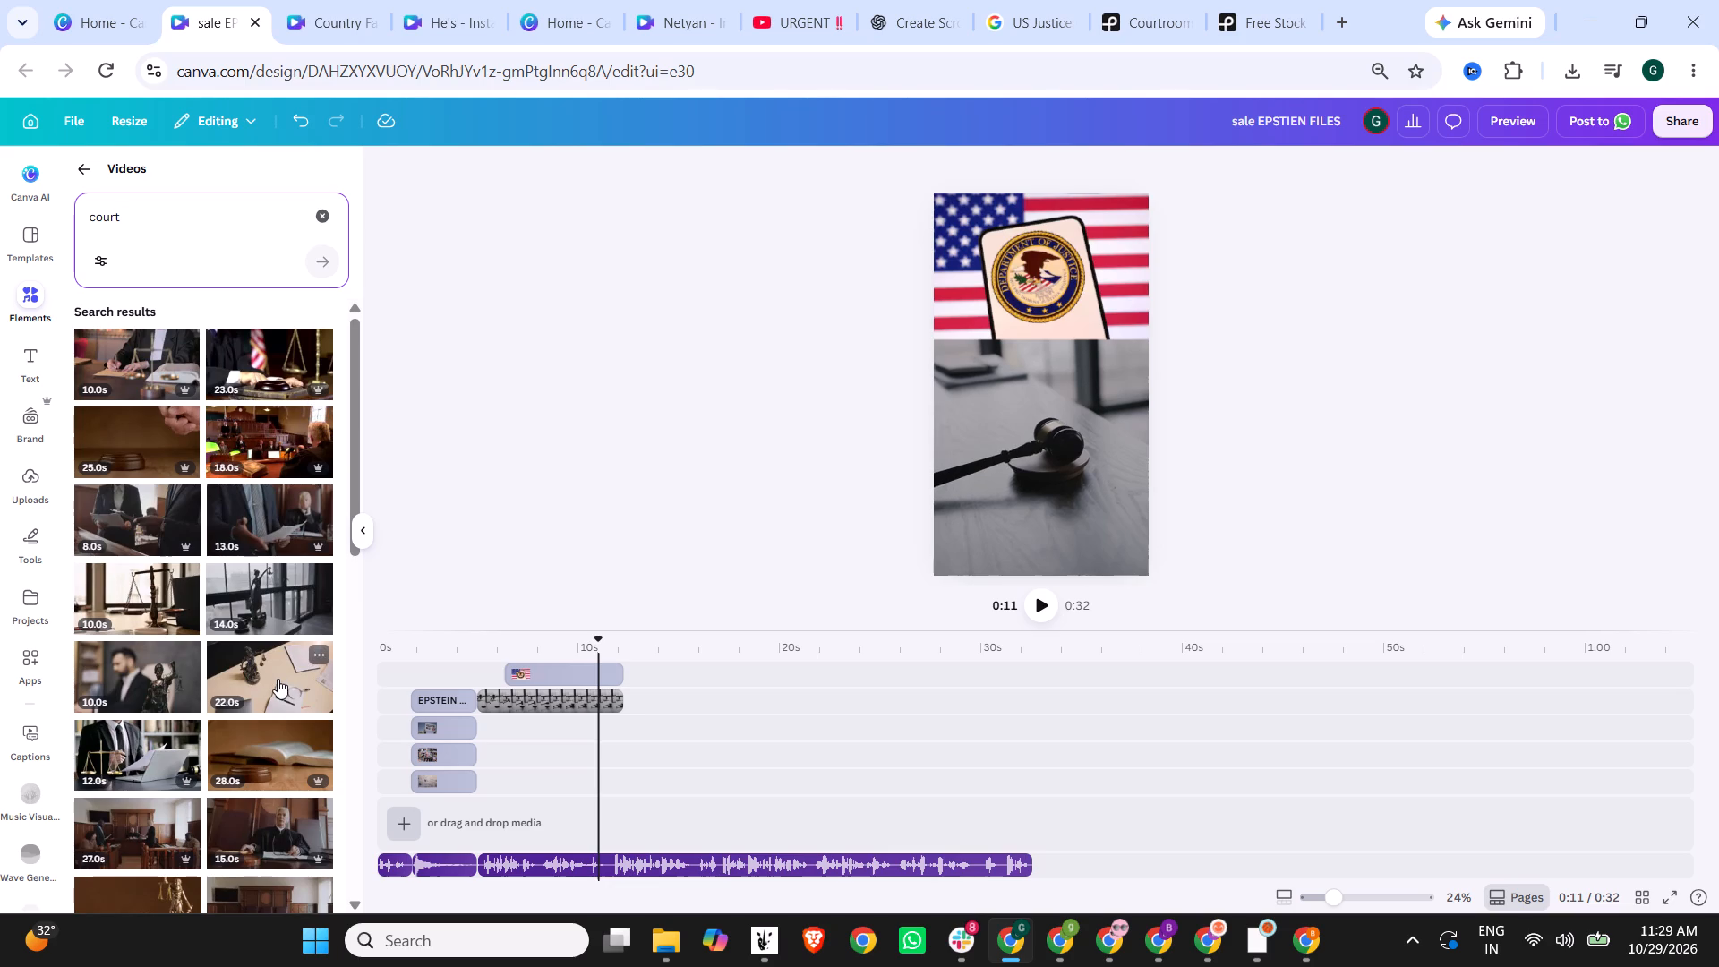
scroll(277, 677, down, 3)
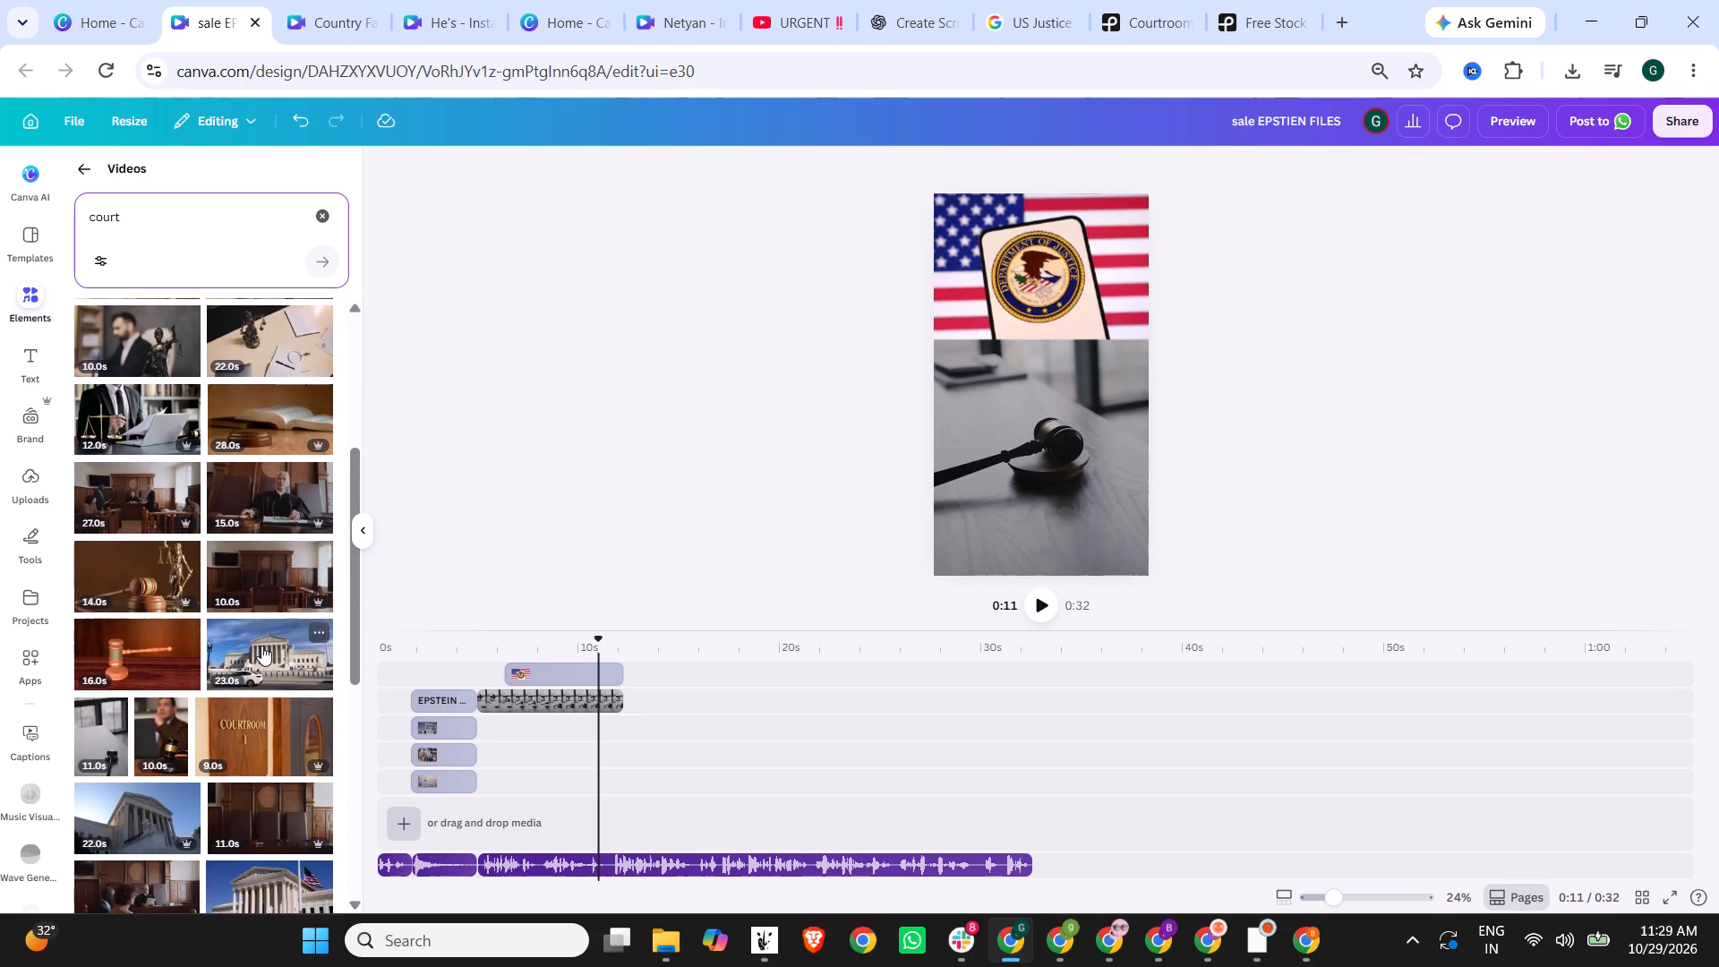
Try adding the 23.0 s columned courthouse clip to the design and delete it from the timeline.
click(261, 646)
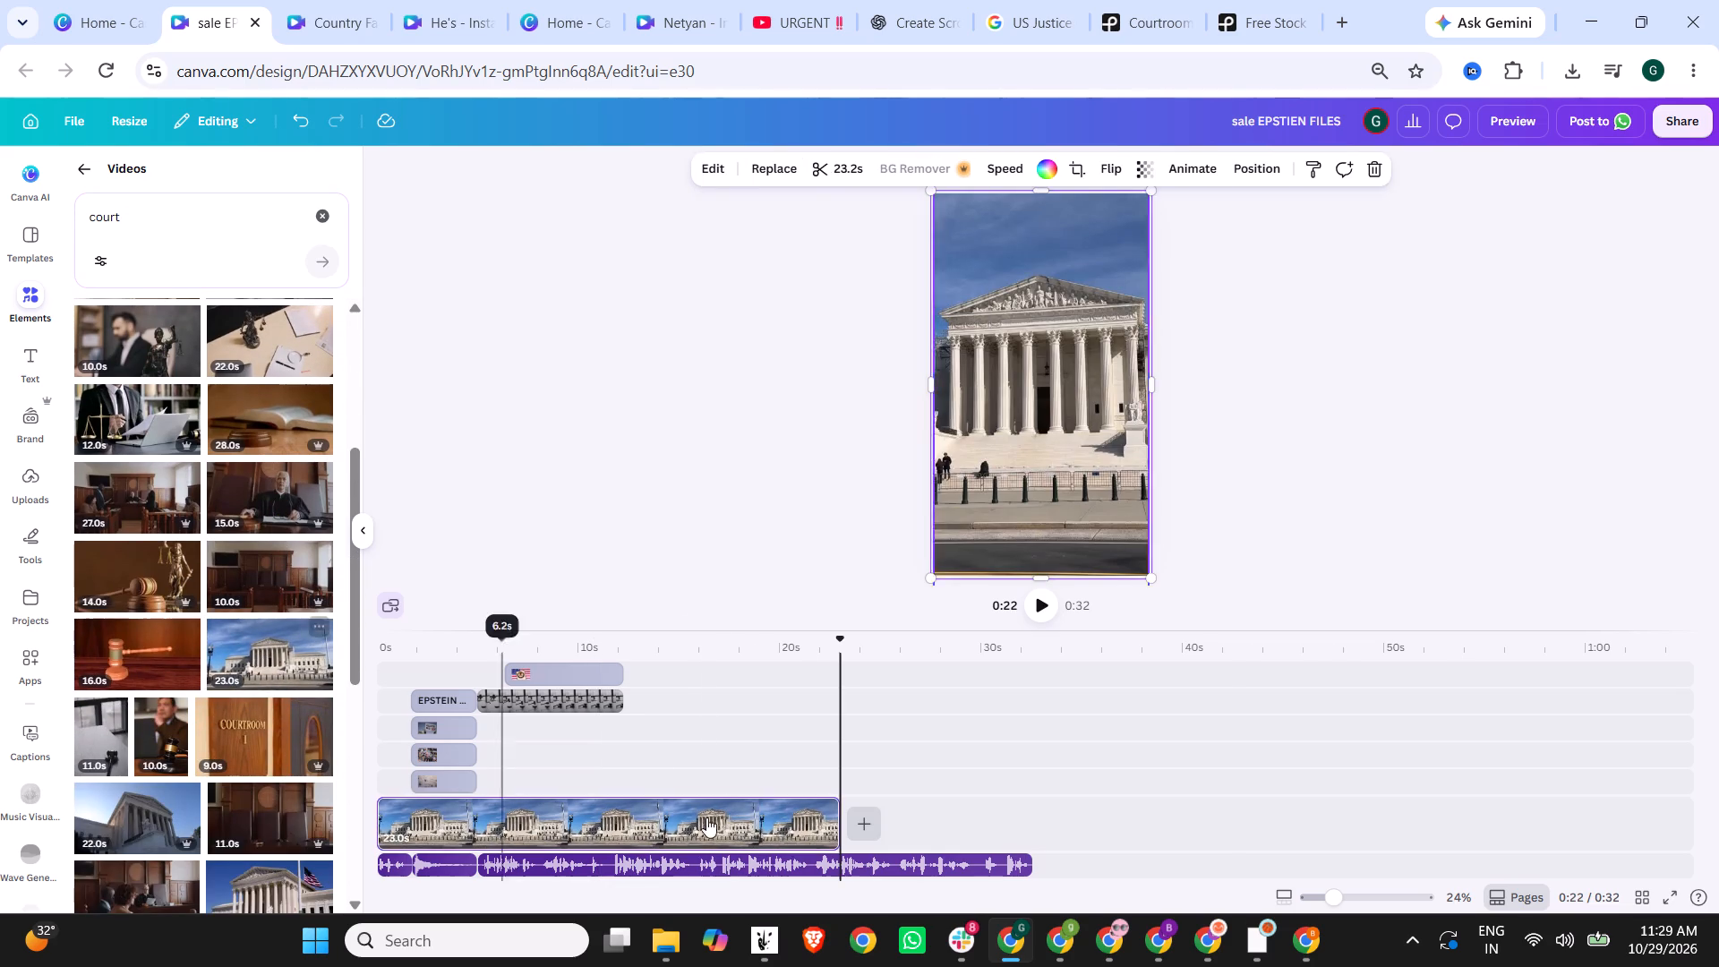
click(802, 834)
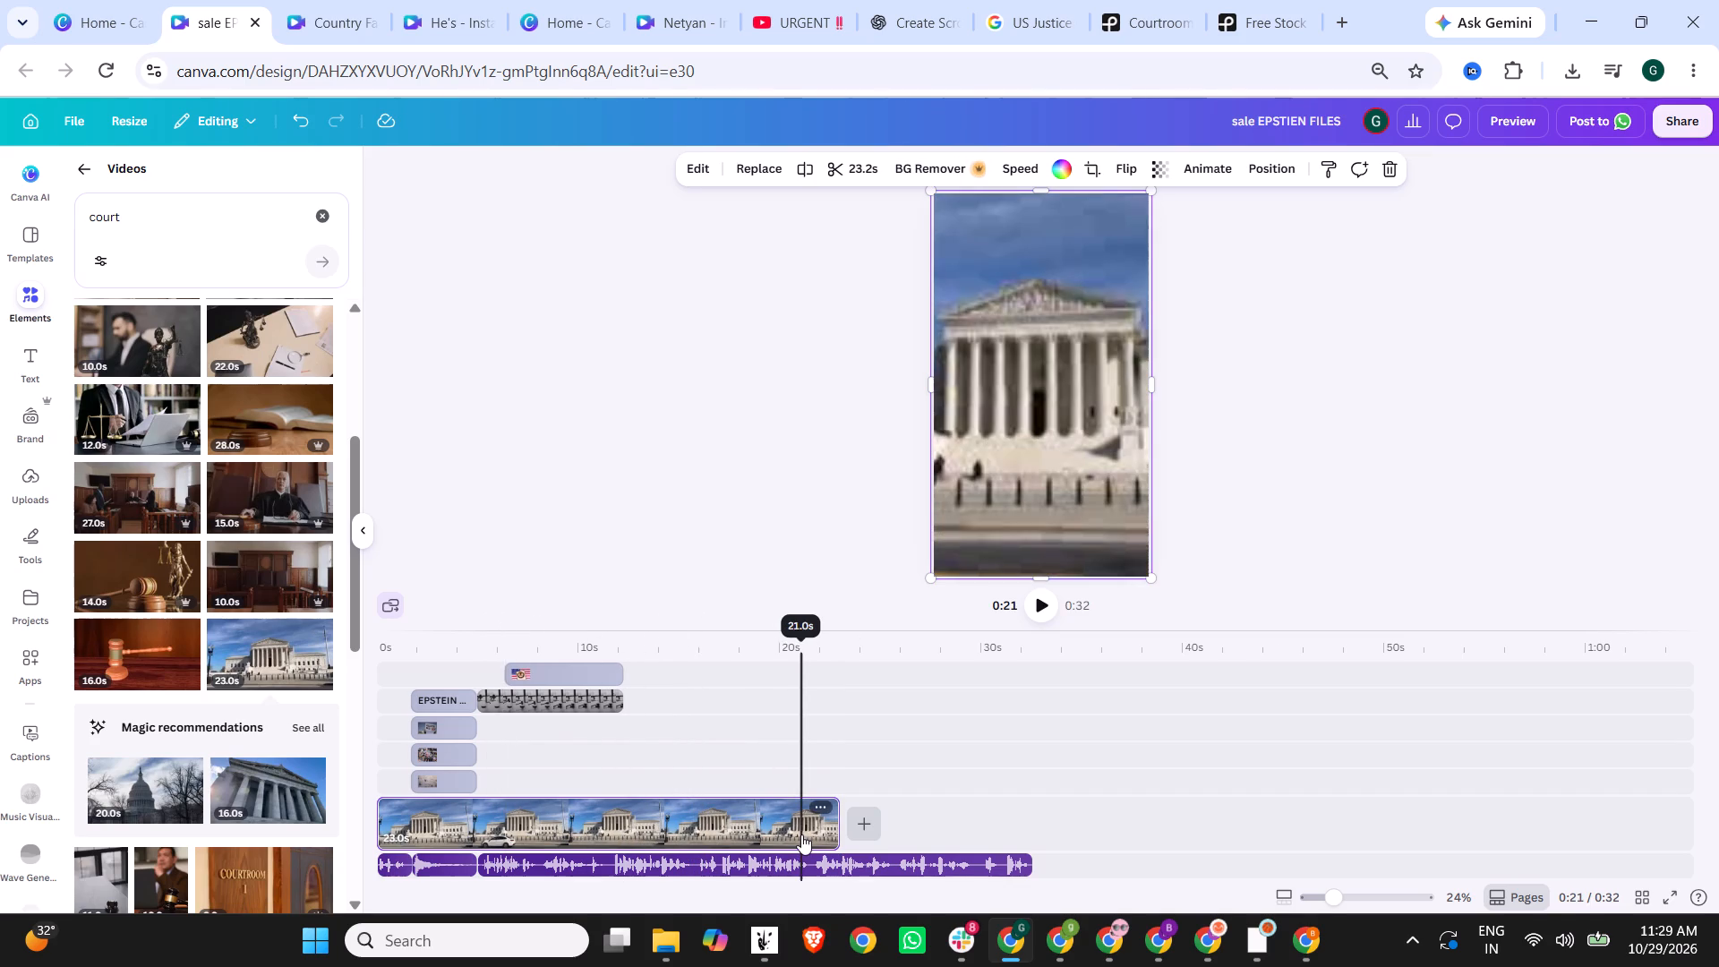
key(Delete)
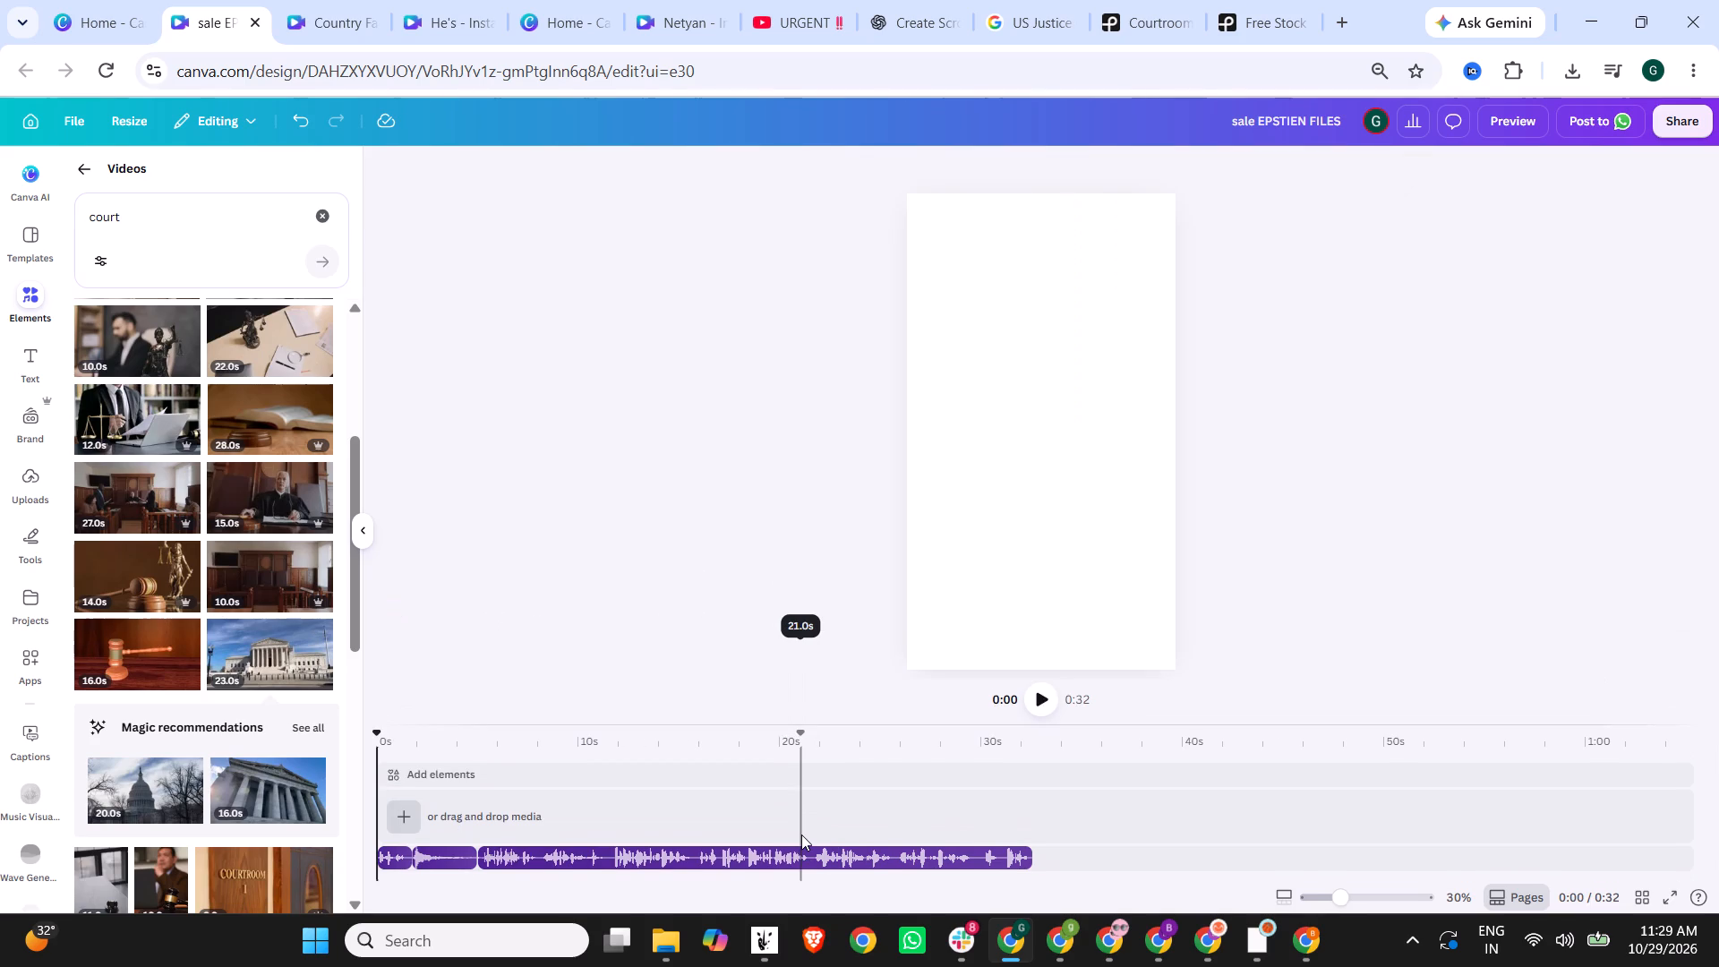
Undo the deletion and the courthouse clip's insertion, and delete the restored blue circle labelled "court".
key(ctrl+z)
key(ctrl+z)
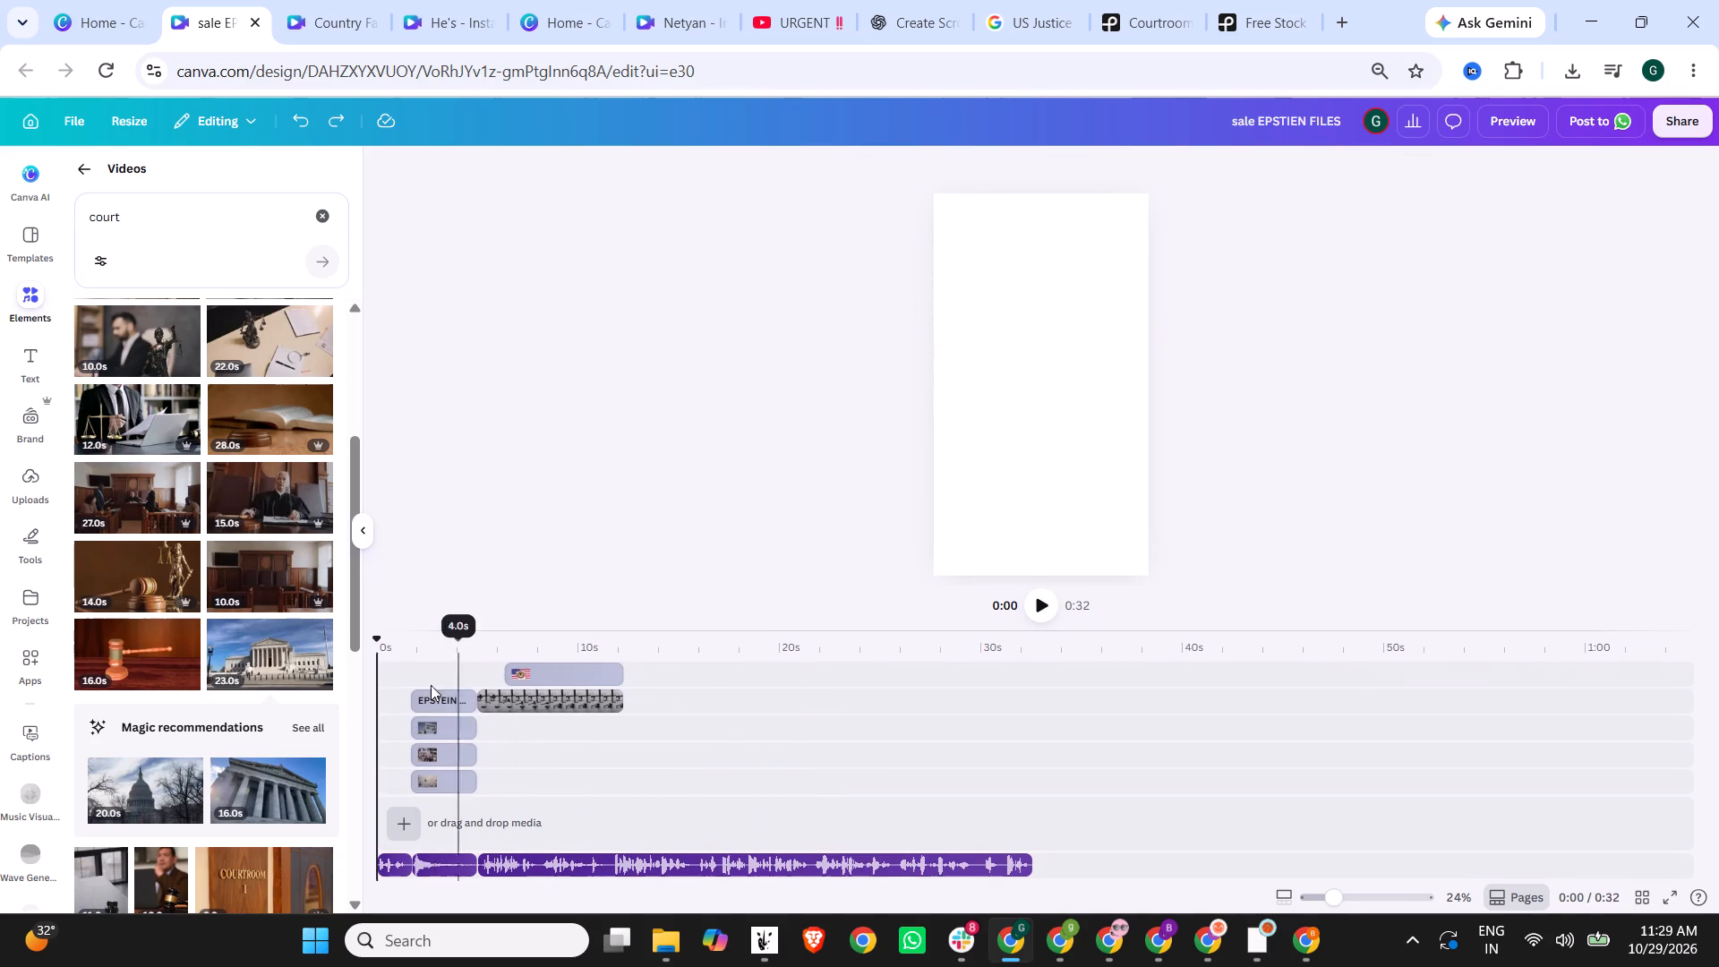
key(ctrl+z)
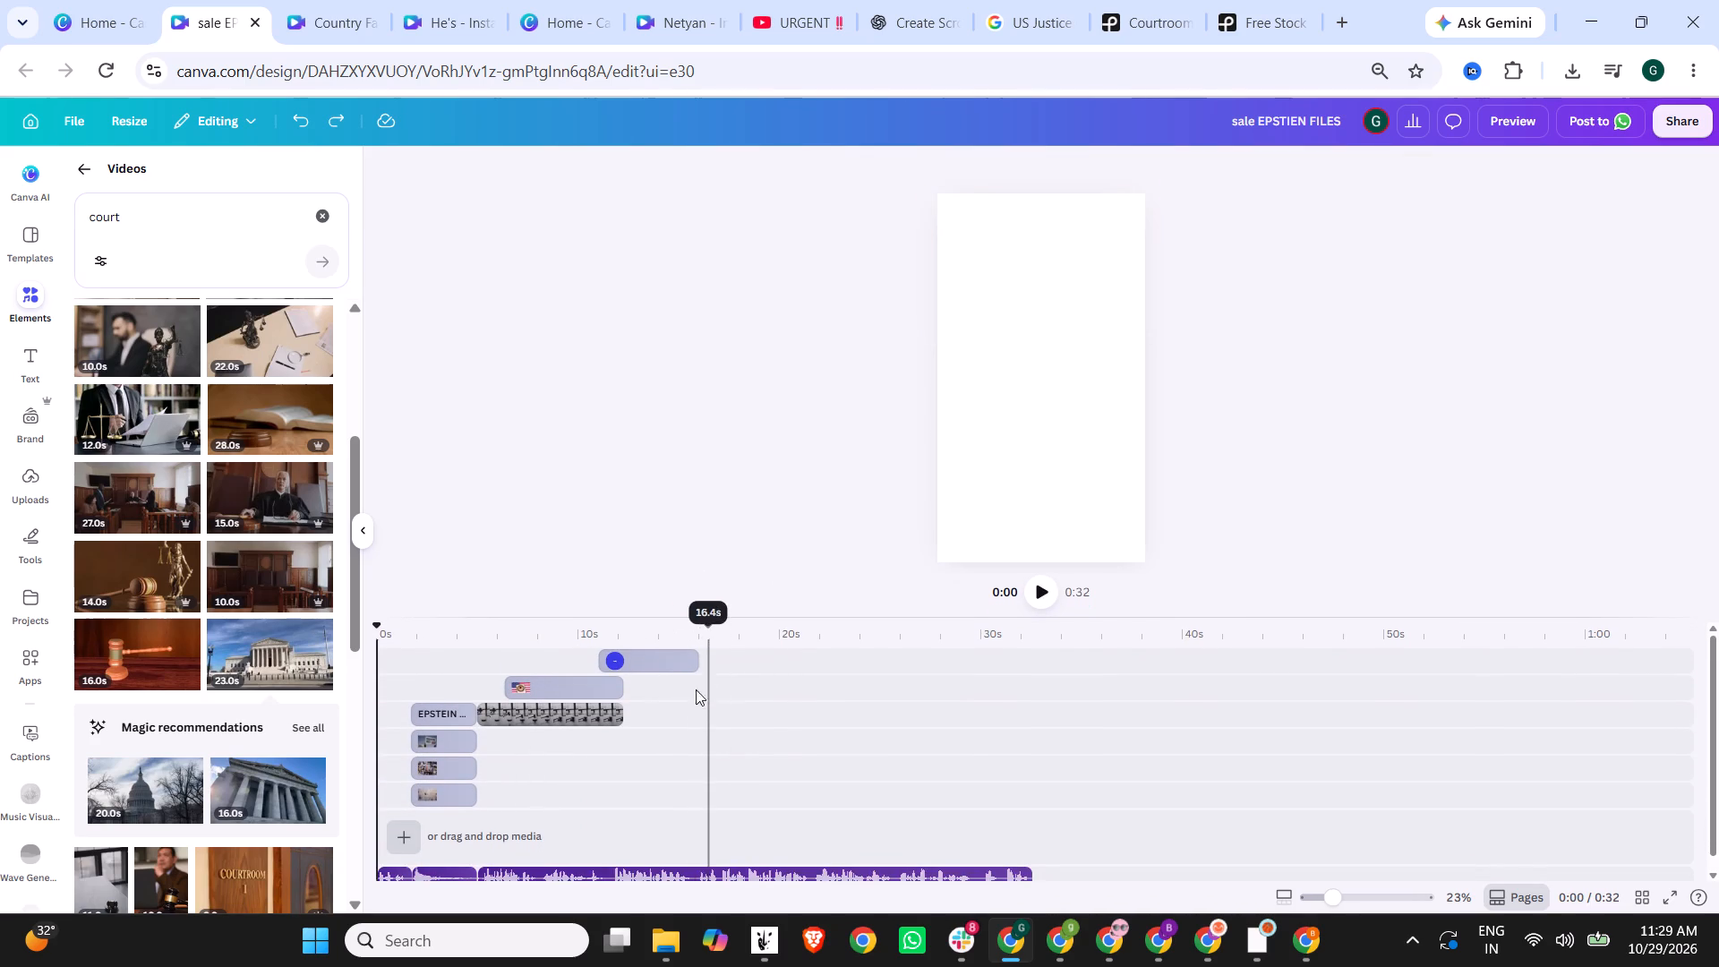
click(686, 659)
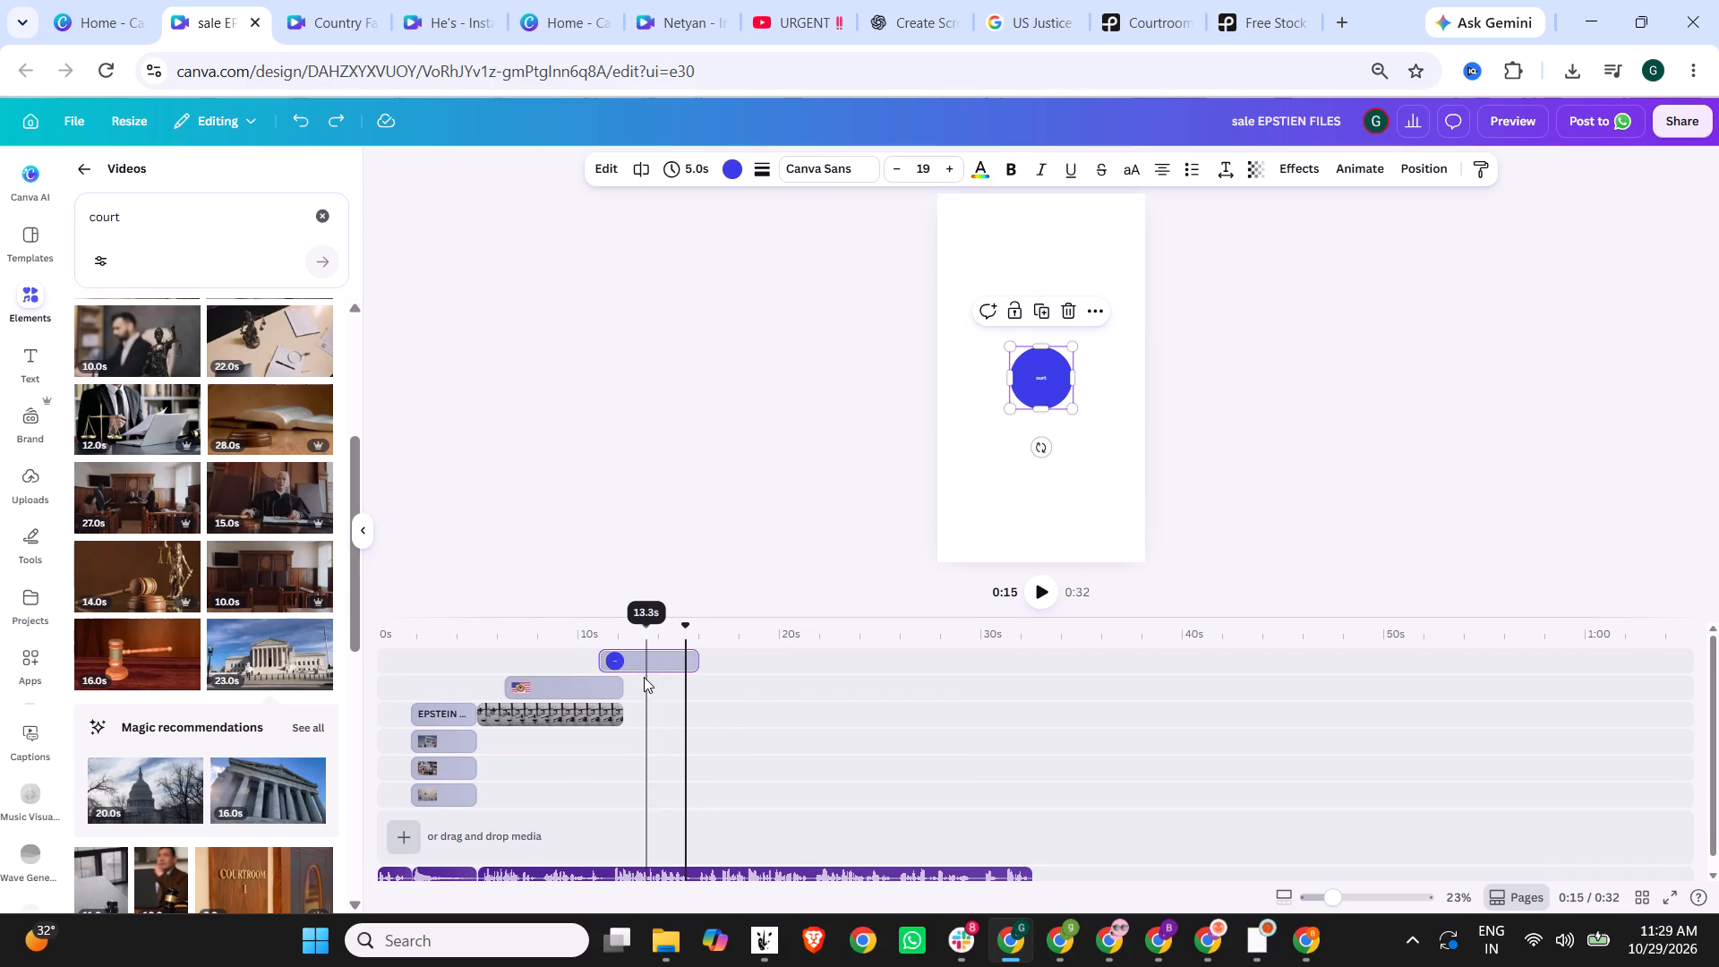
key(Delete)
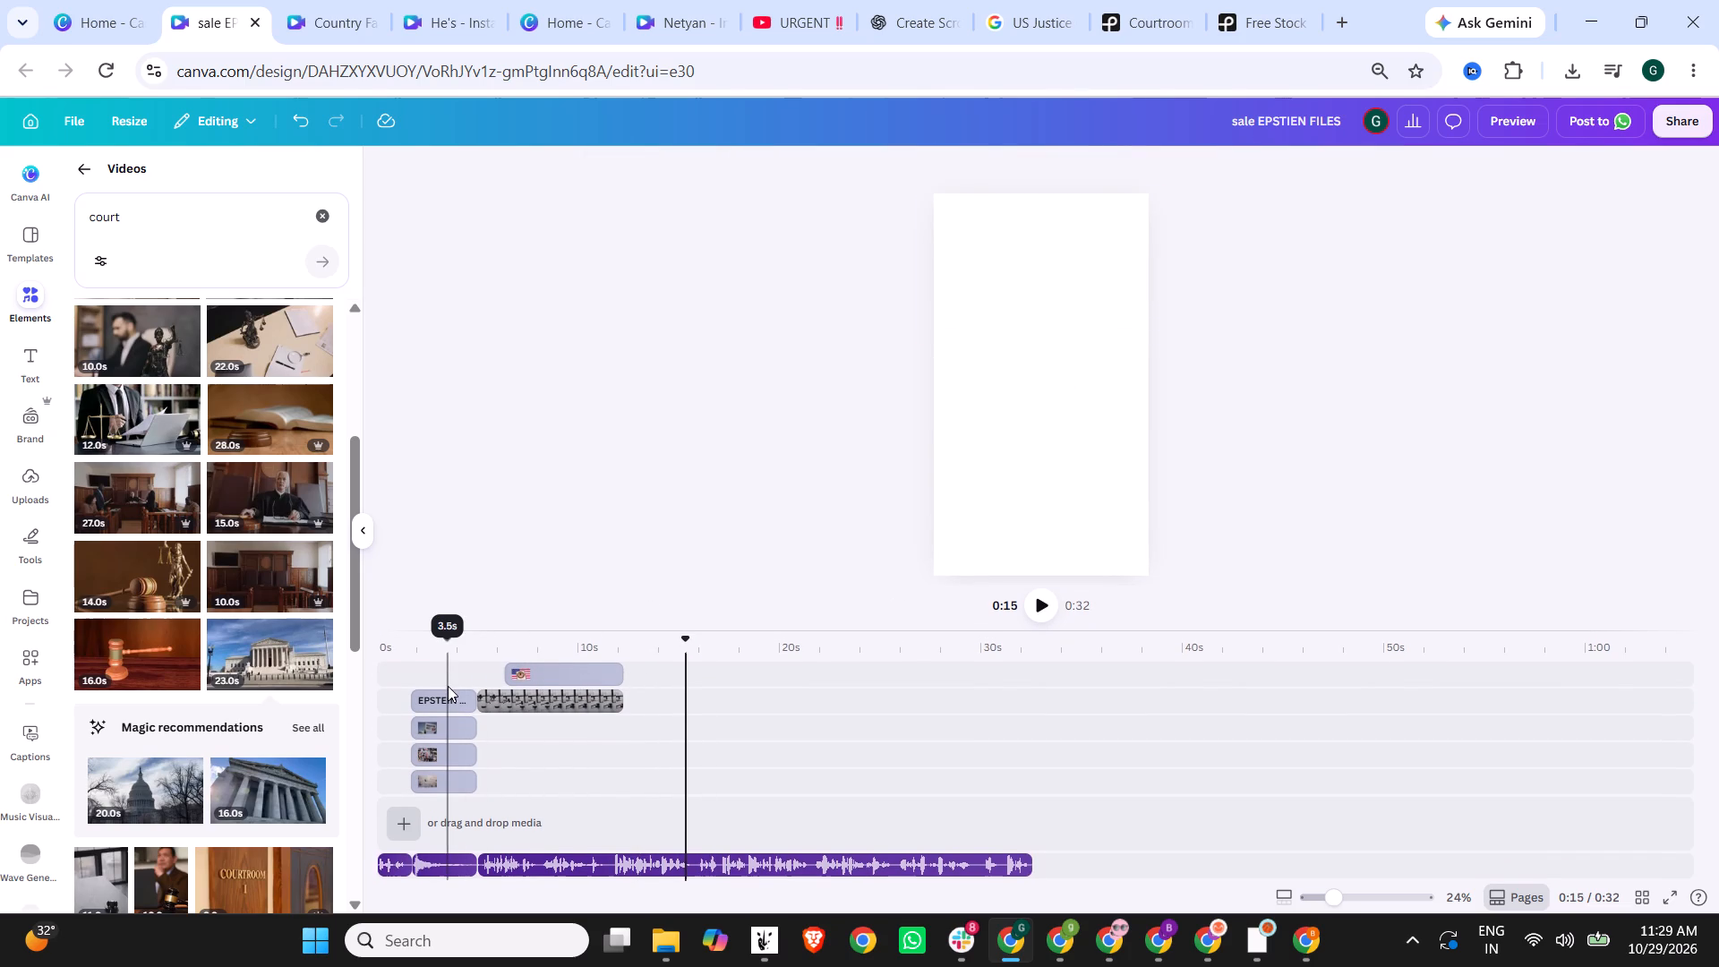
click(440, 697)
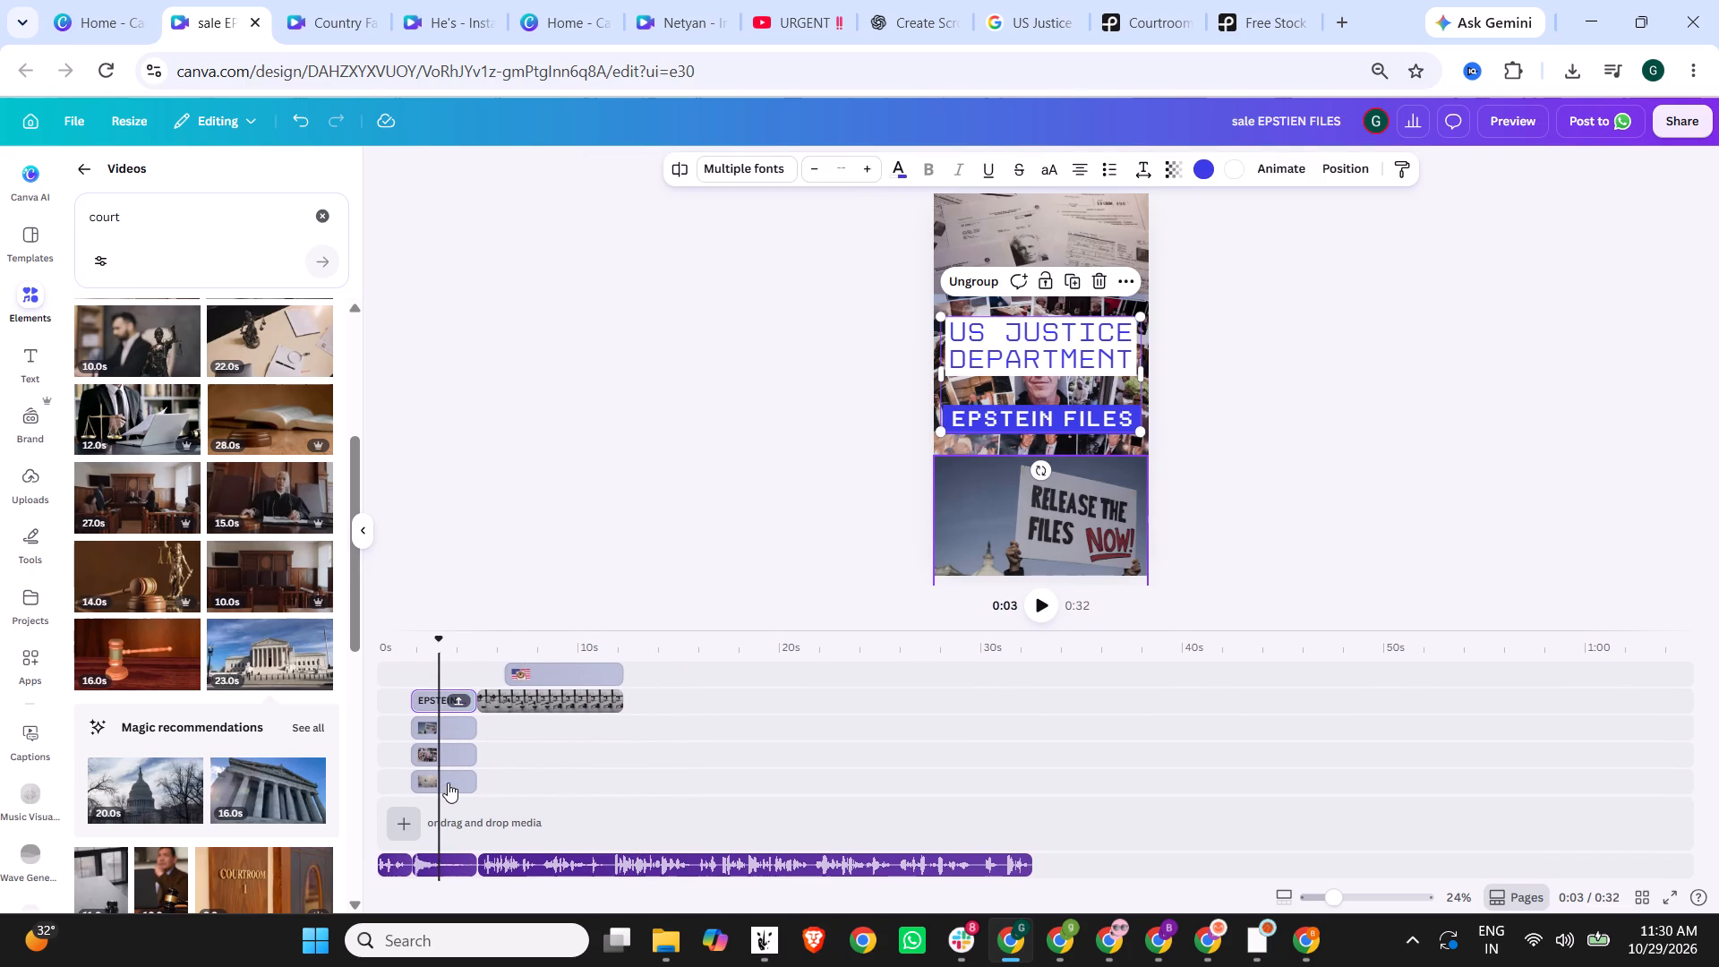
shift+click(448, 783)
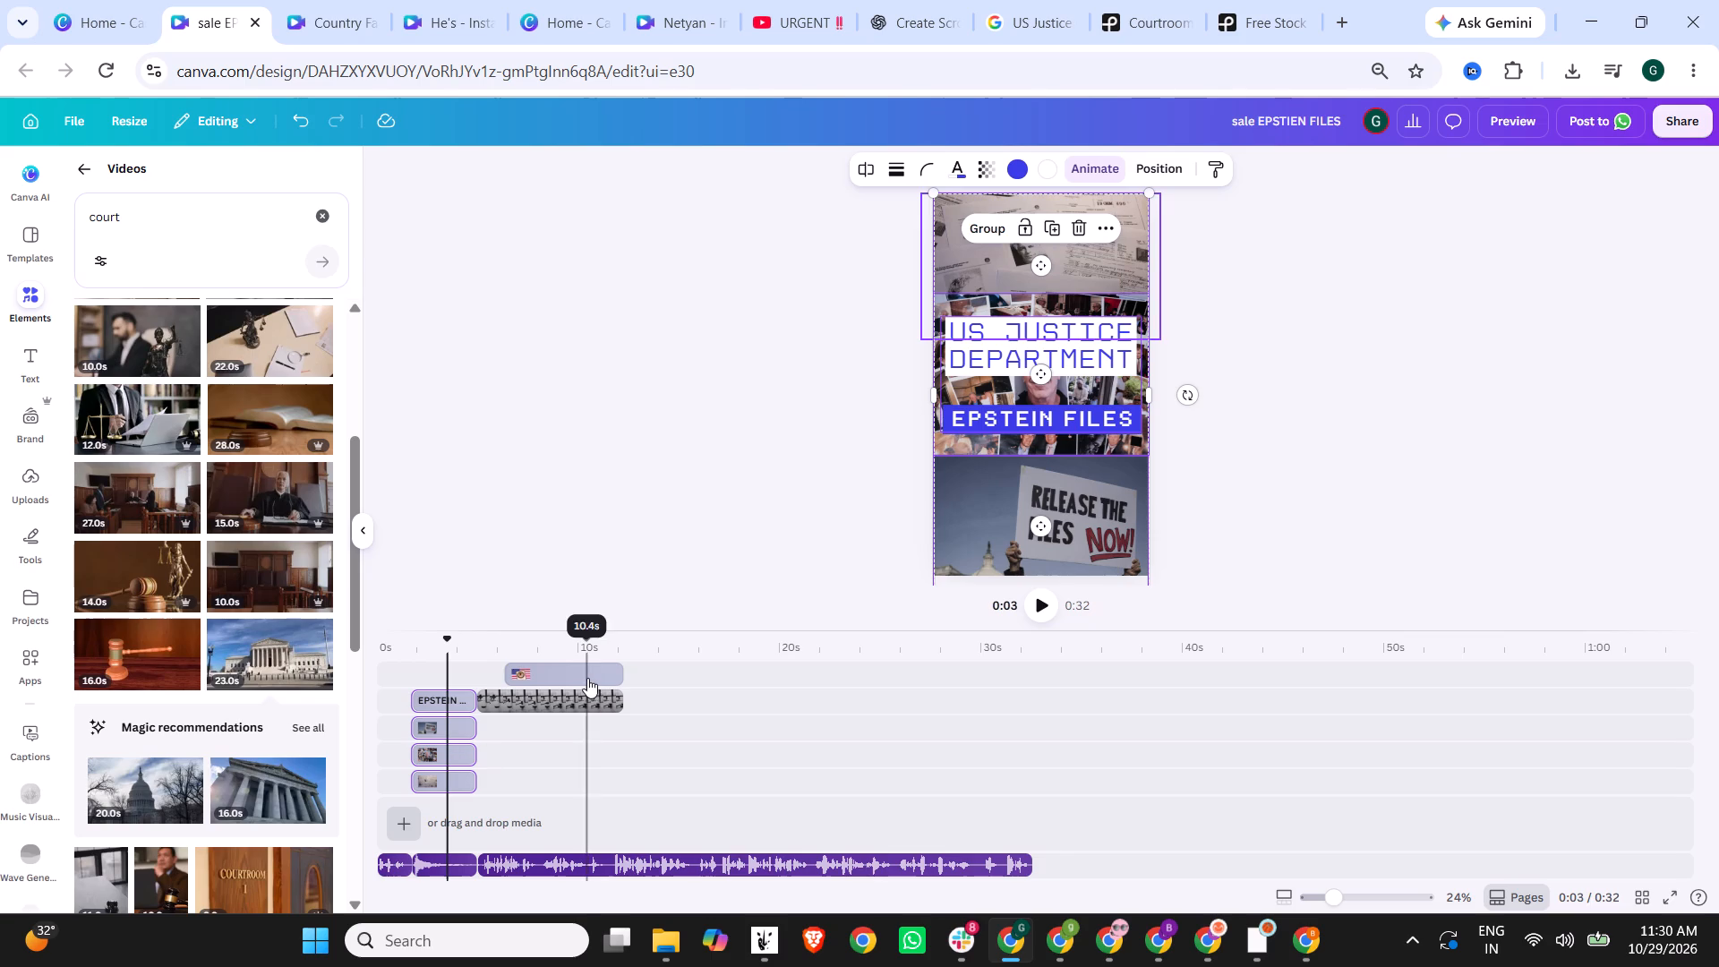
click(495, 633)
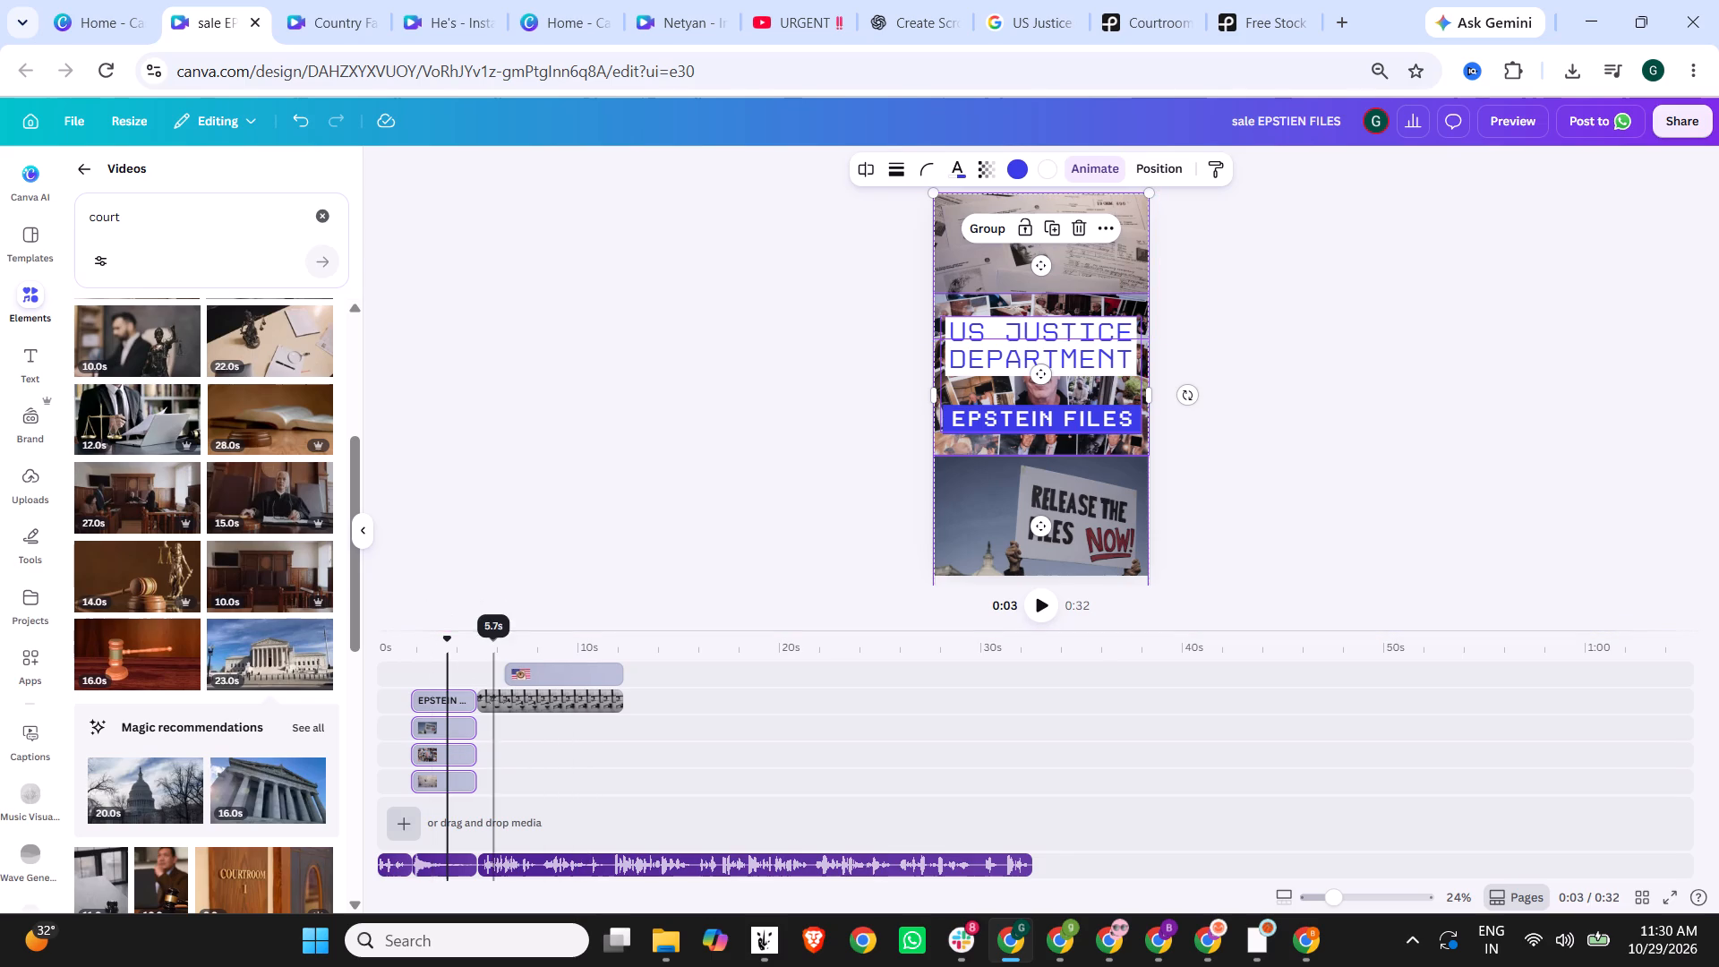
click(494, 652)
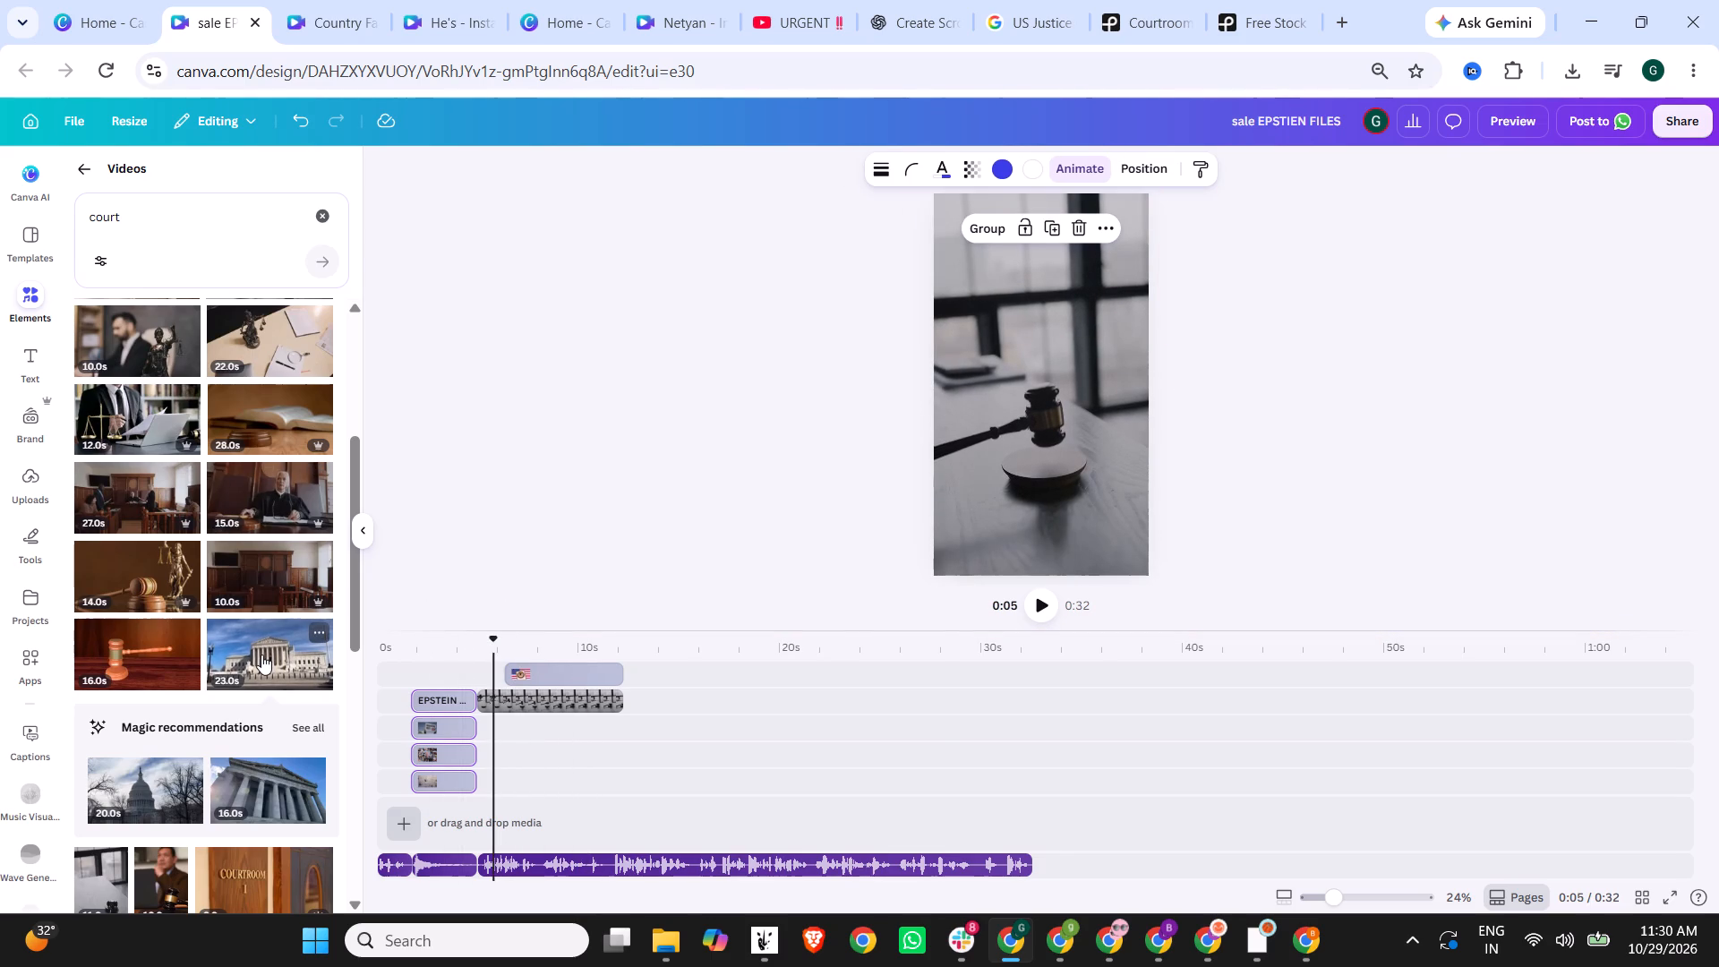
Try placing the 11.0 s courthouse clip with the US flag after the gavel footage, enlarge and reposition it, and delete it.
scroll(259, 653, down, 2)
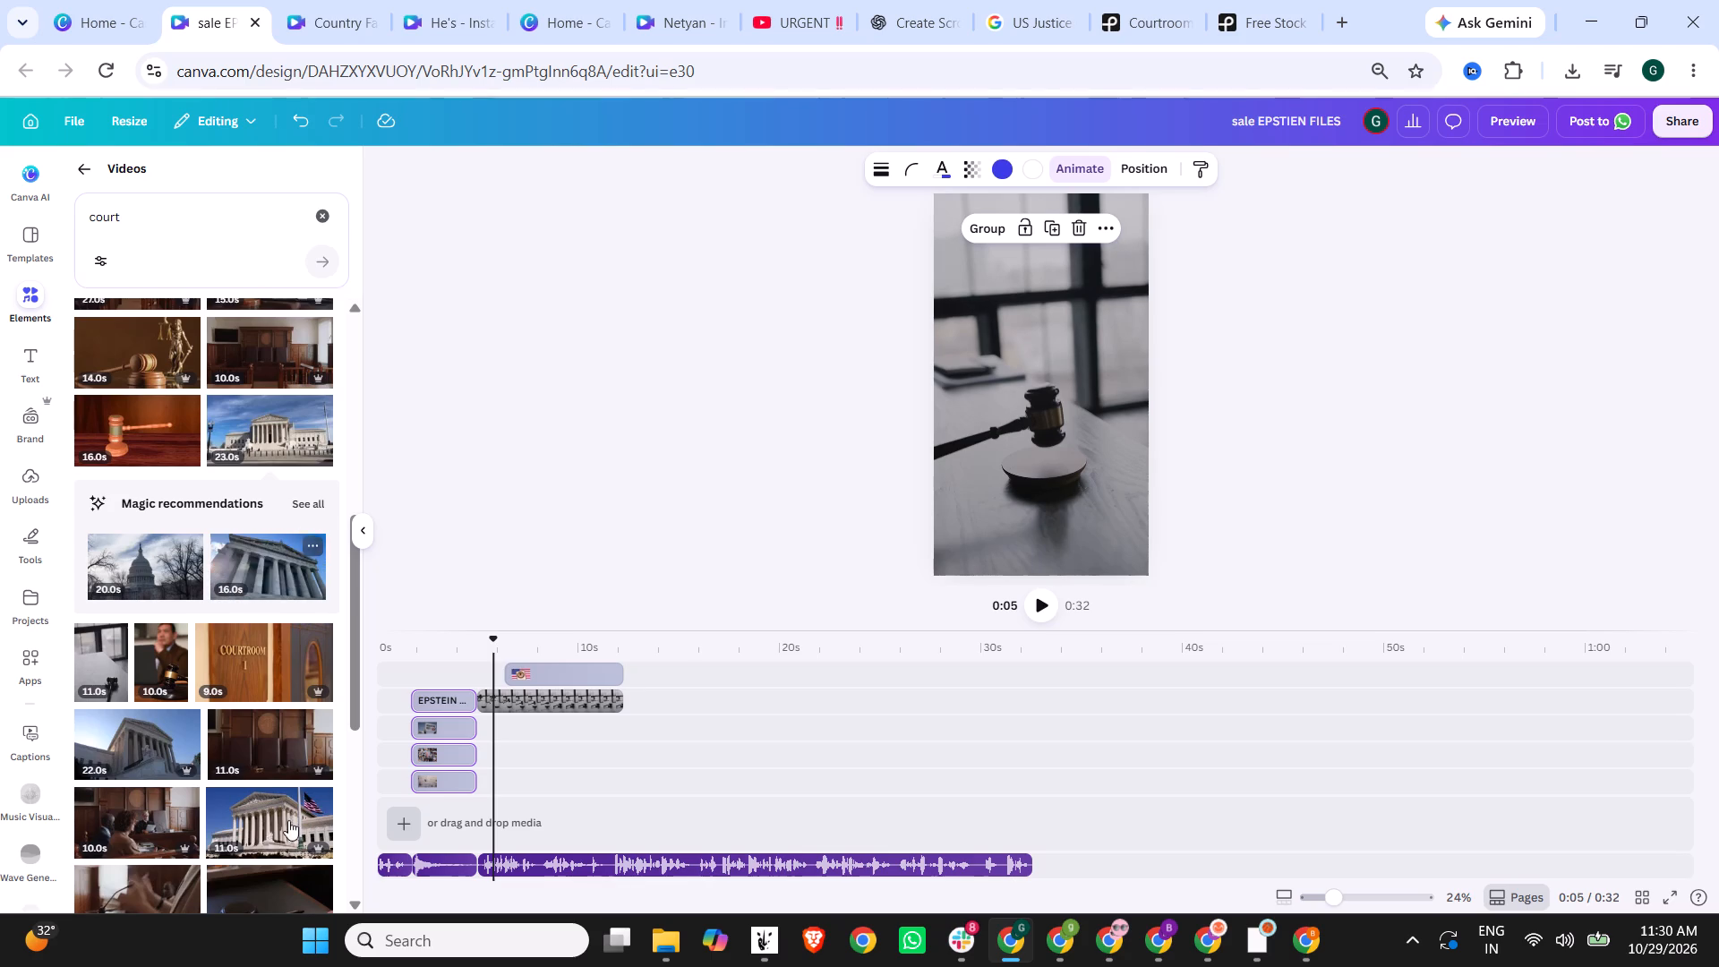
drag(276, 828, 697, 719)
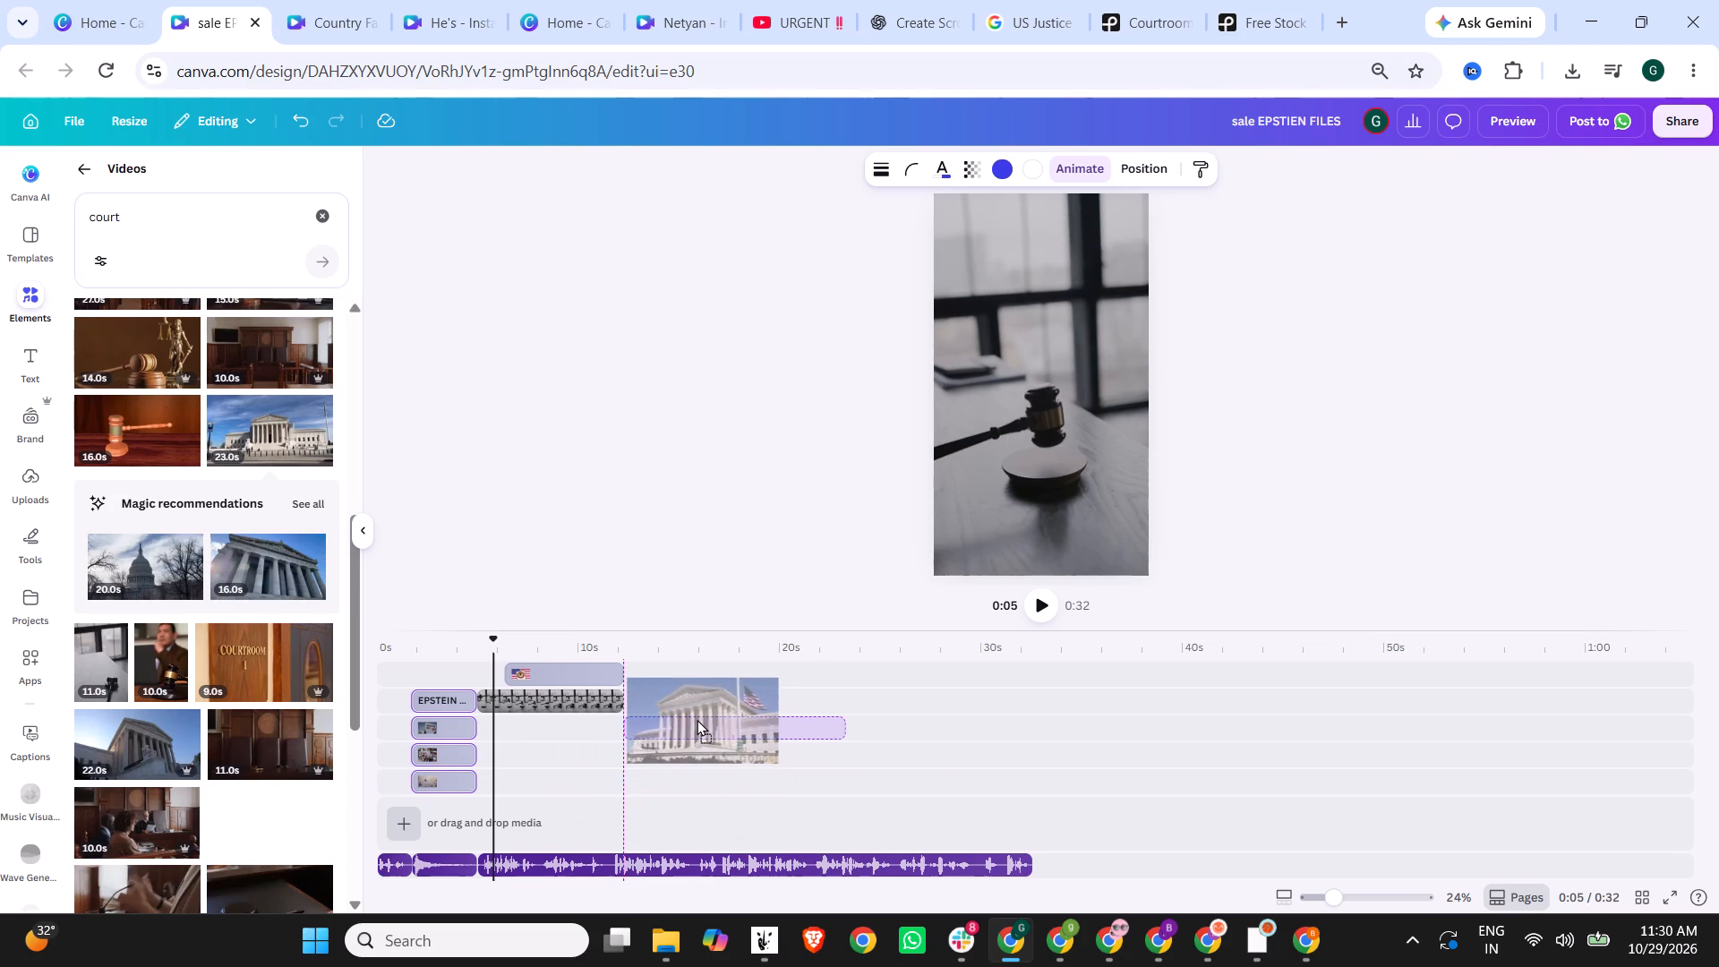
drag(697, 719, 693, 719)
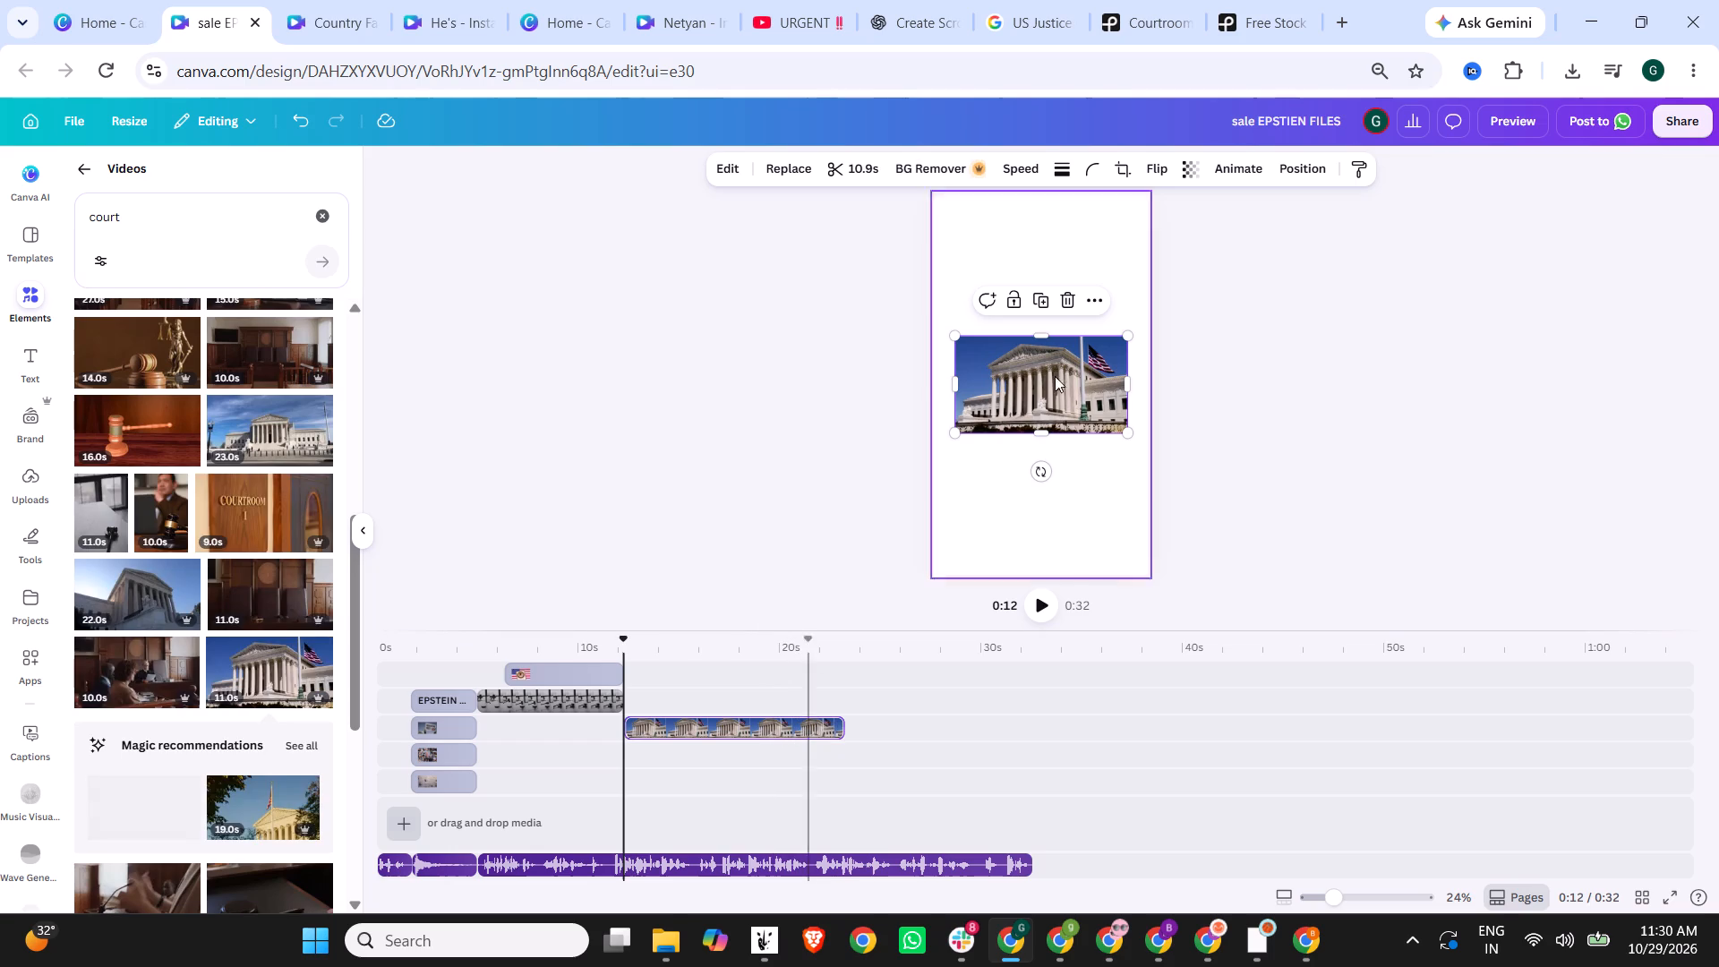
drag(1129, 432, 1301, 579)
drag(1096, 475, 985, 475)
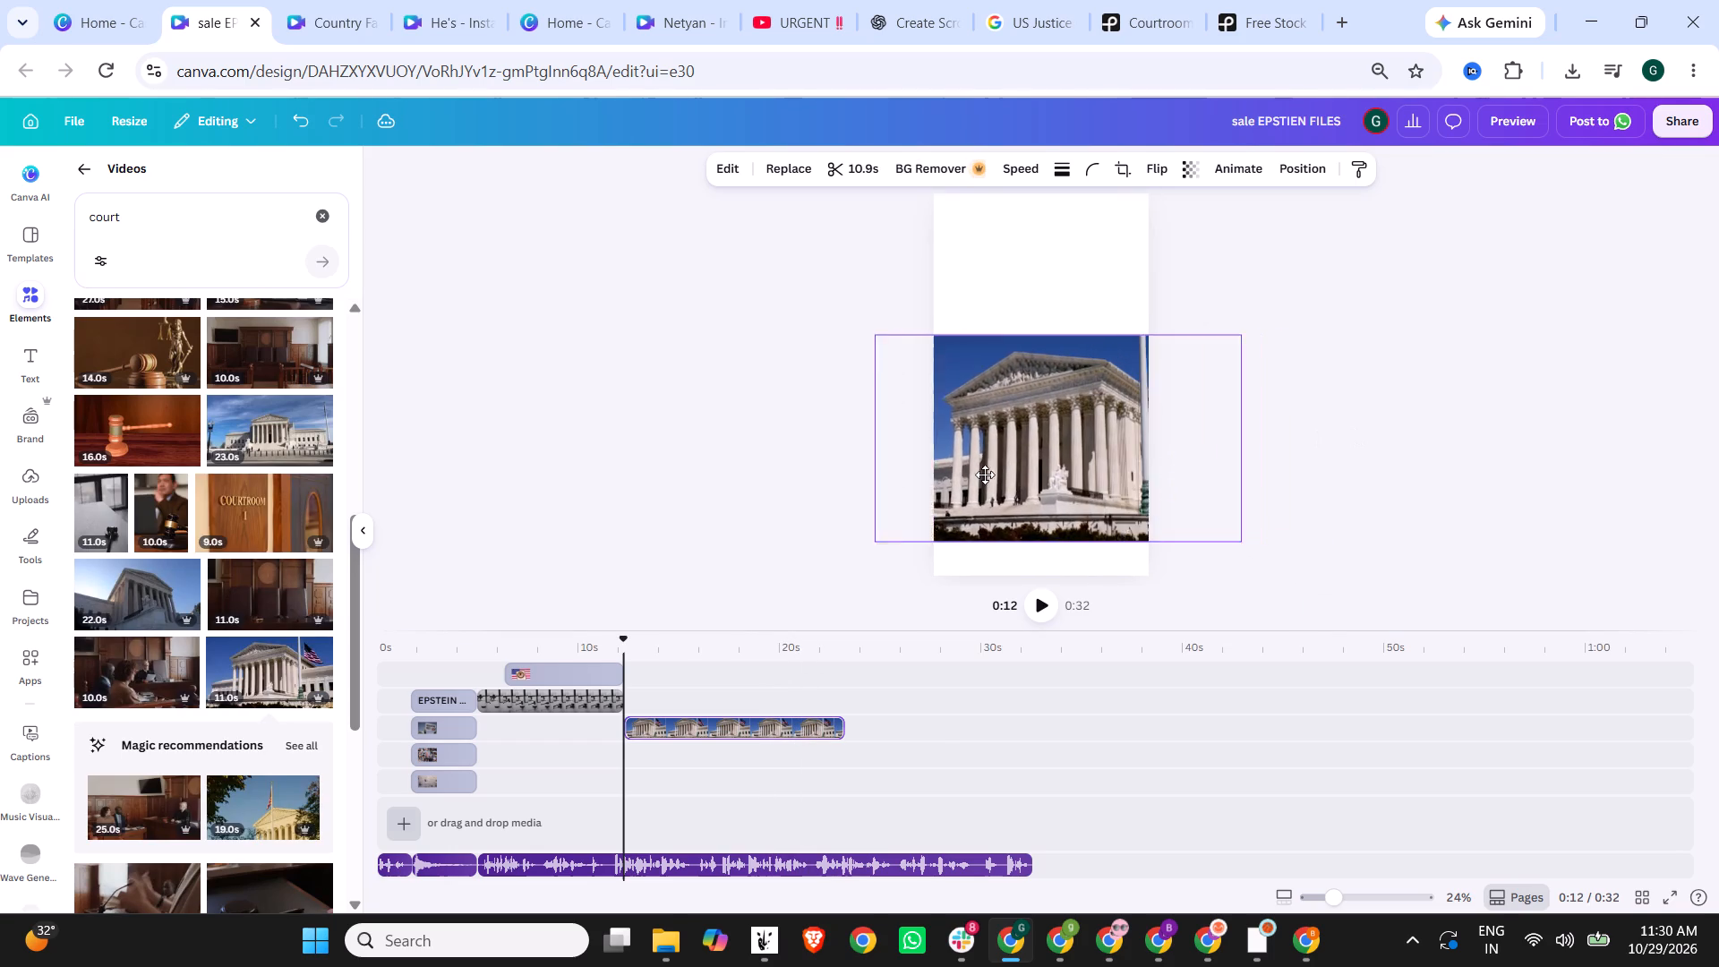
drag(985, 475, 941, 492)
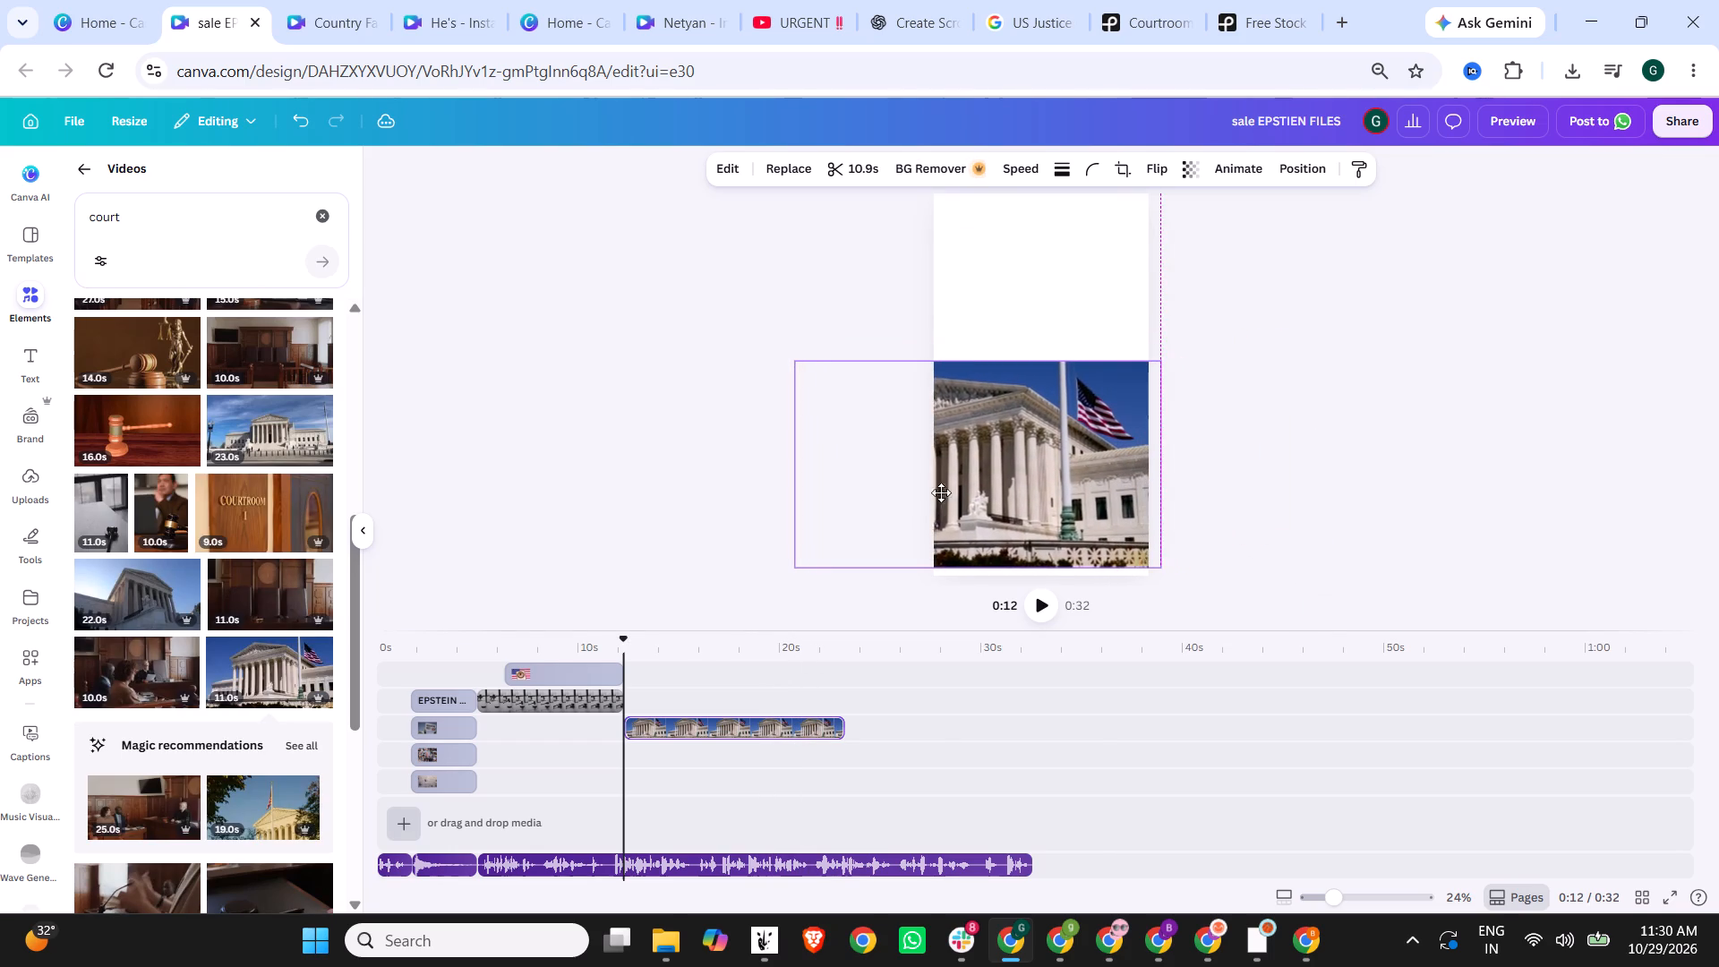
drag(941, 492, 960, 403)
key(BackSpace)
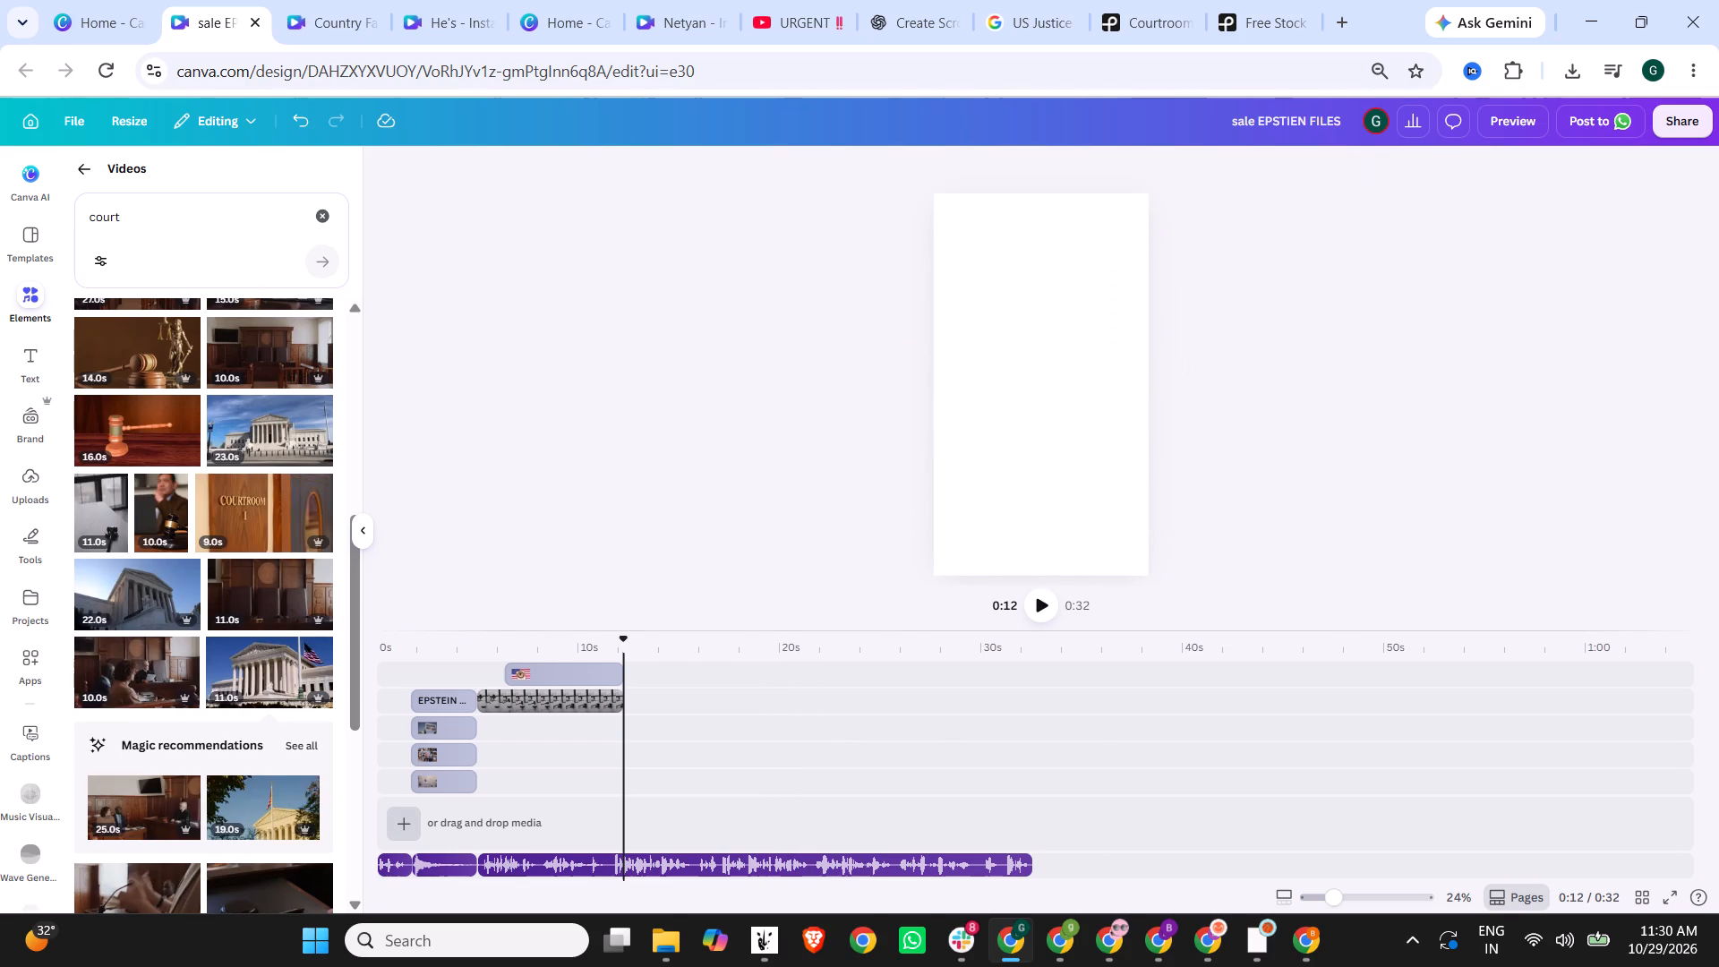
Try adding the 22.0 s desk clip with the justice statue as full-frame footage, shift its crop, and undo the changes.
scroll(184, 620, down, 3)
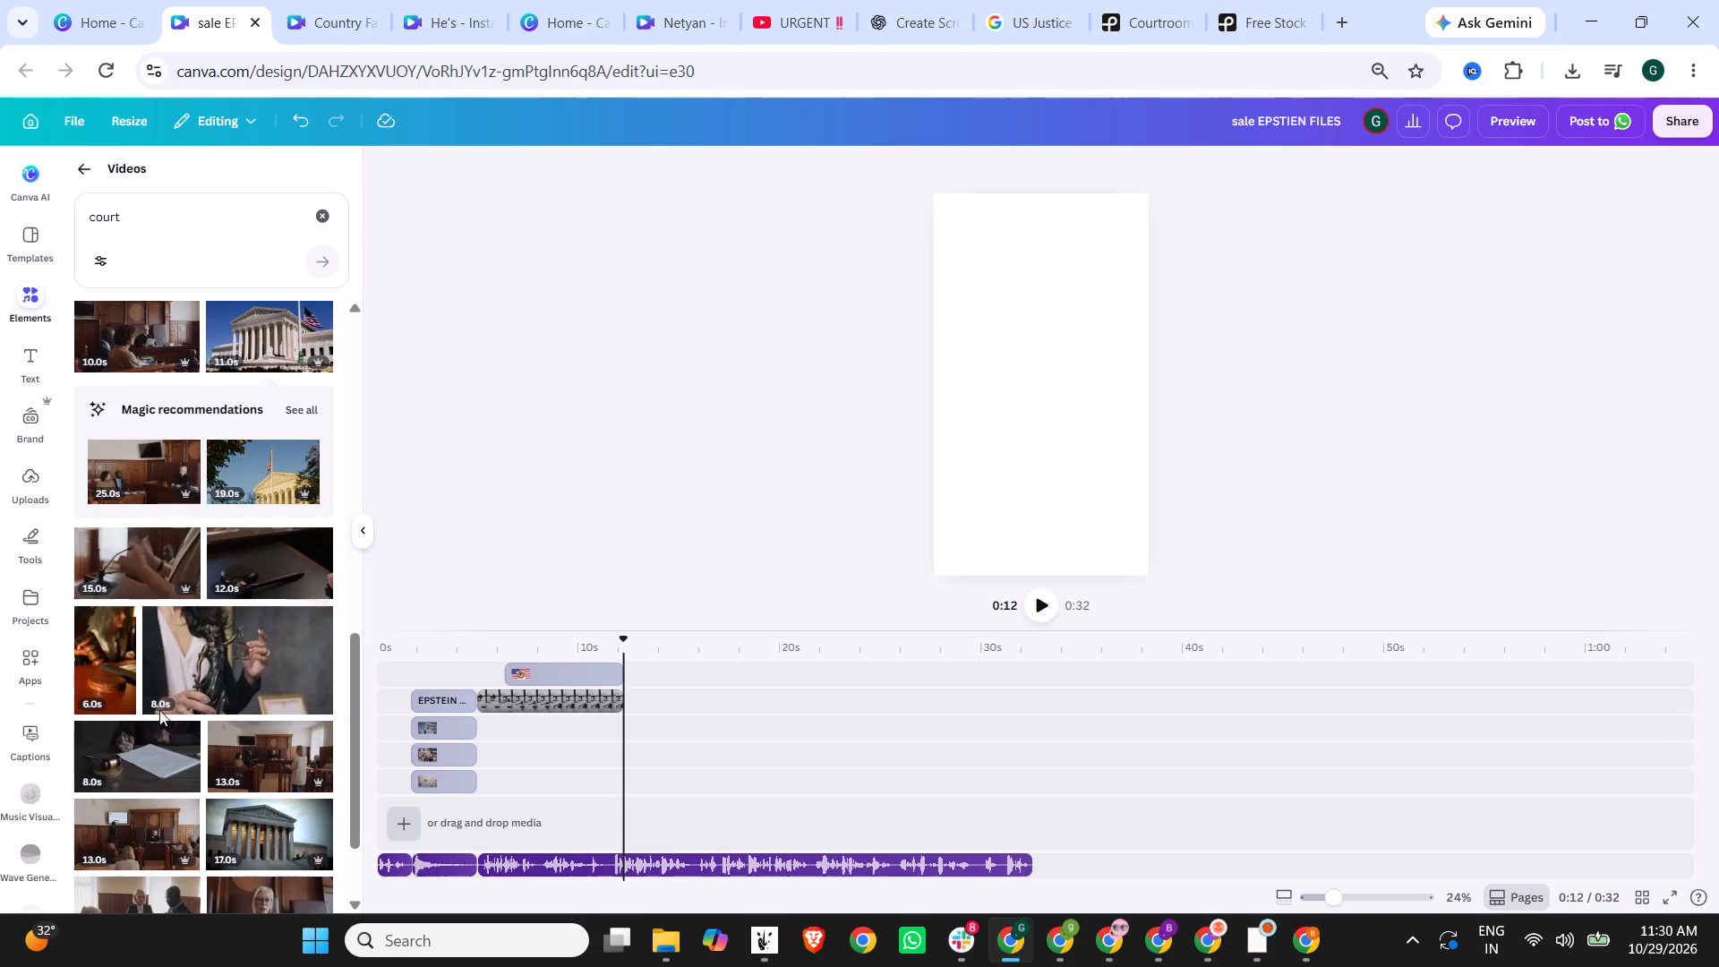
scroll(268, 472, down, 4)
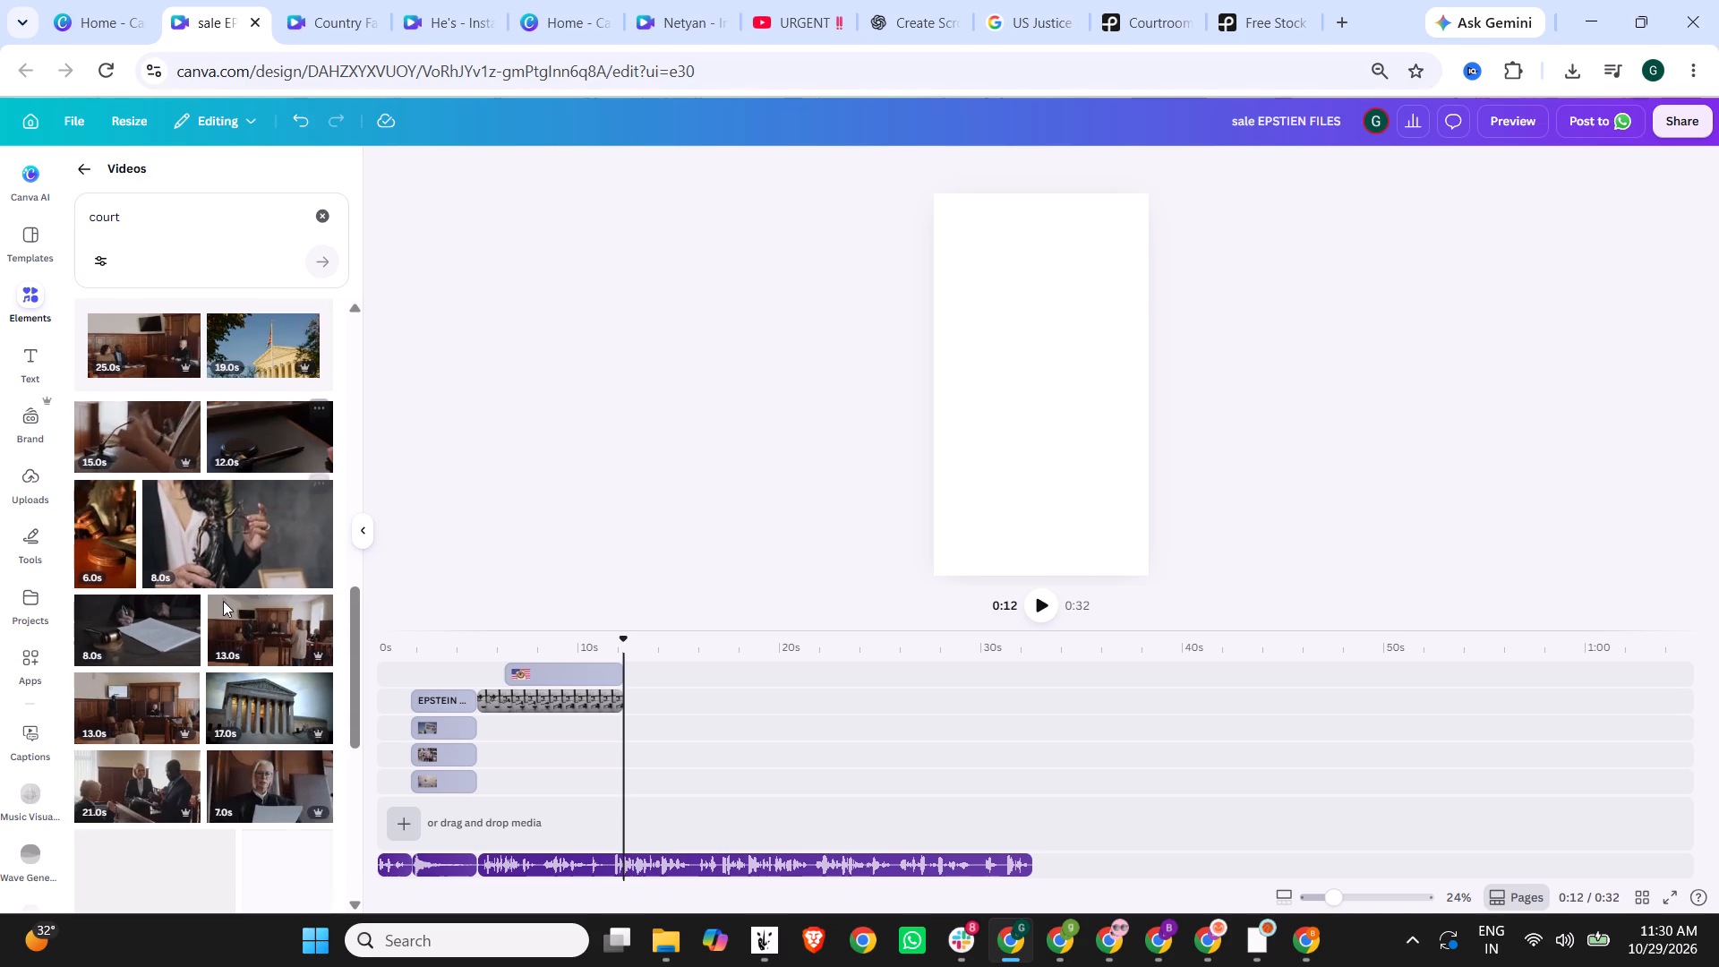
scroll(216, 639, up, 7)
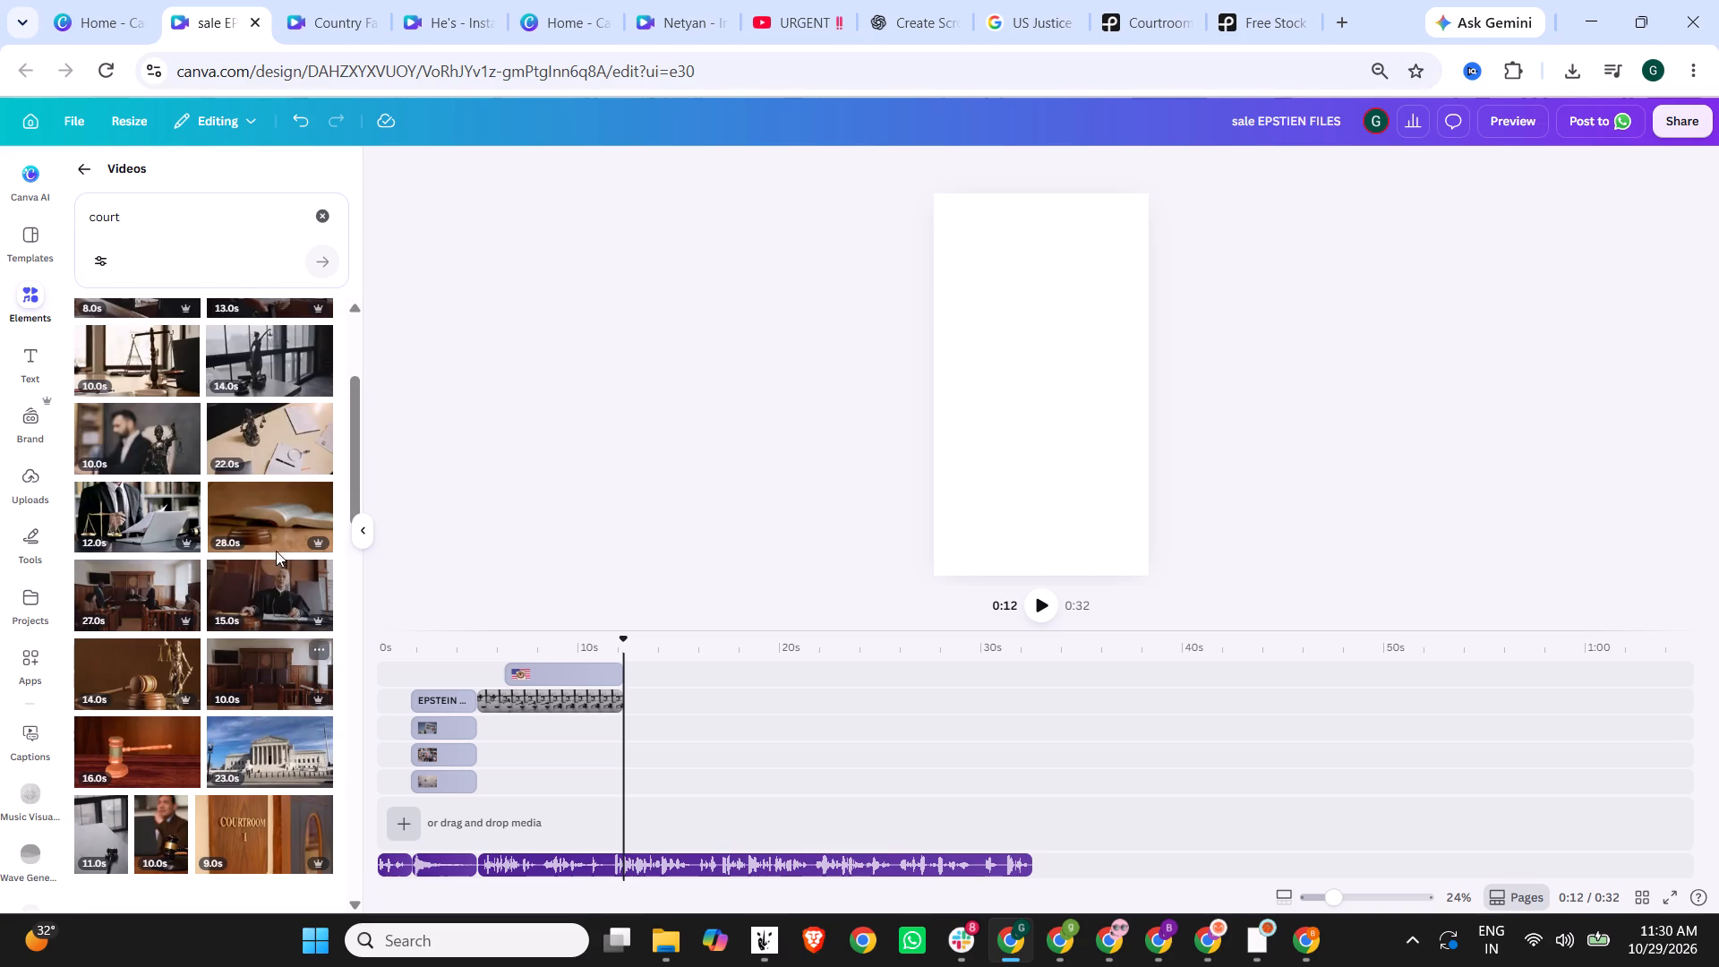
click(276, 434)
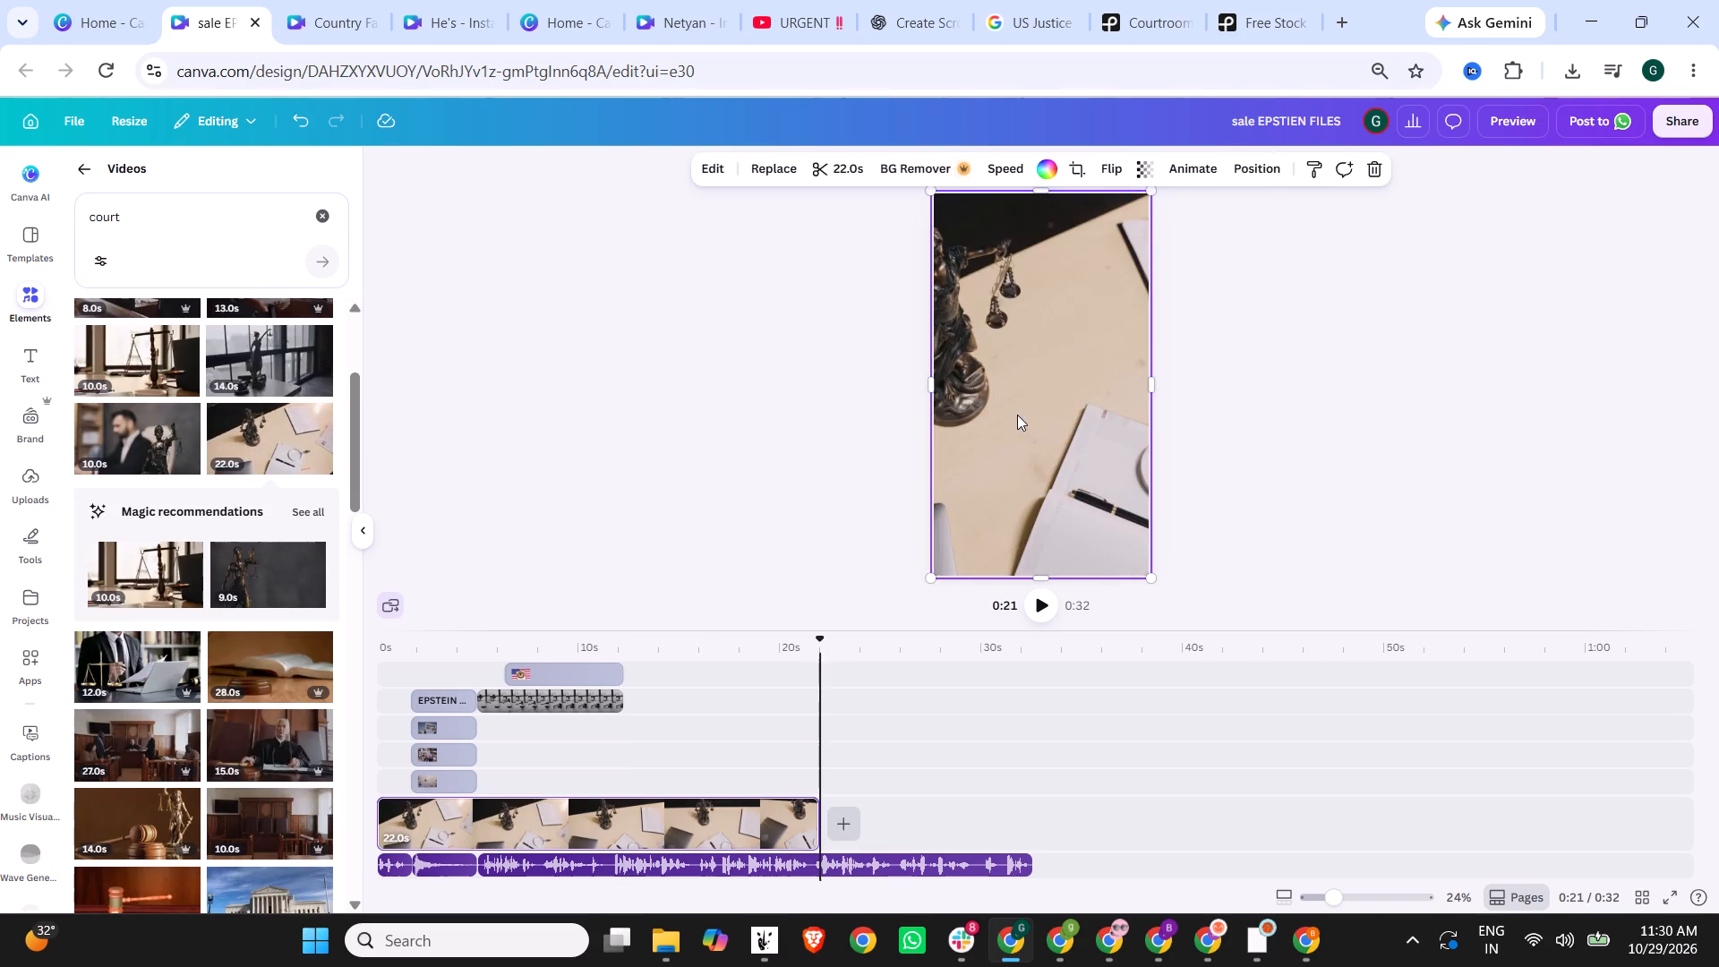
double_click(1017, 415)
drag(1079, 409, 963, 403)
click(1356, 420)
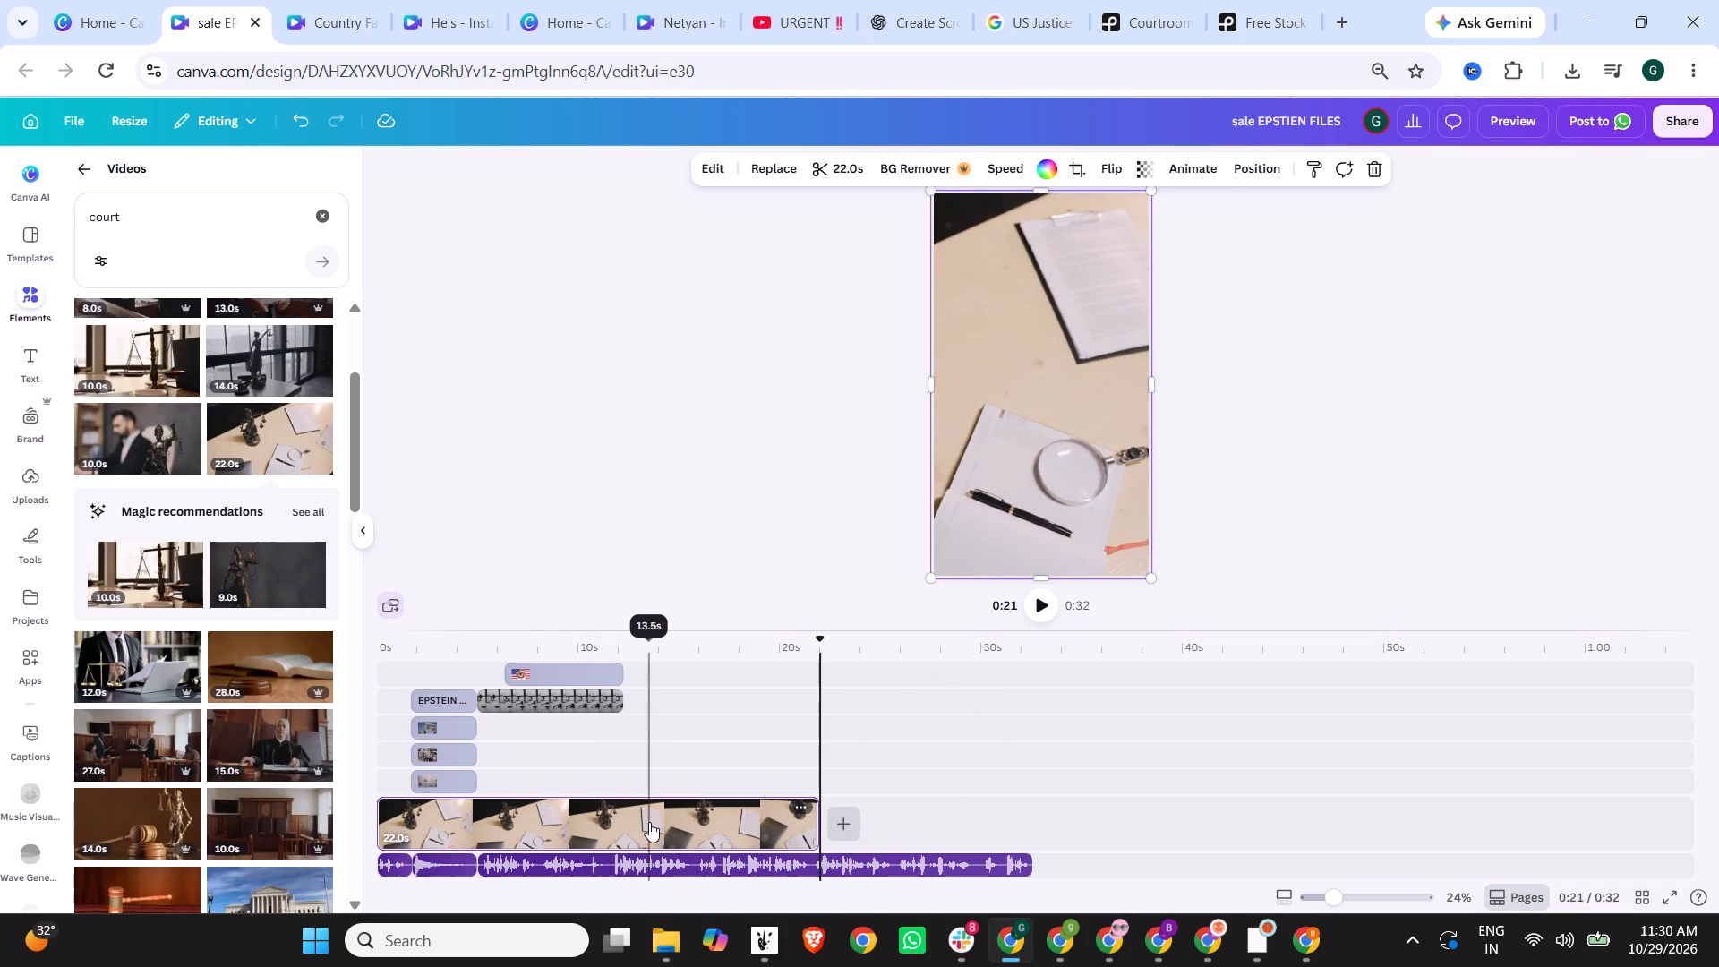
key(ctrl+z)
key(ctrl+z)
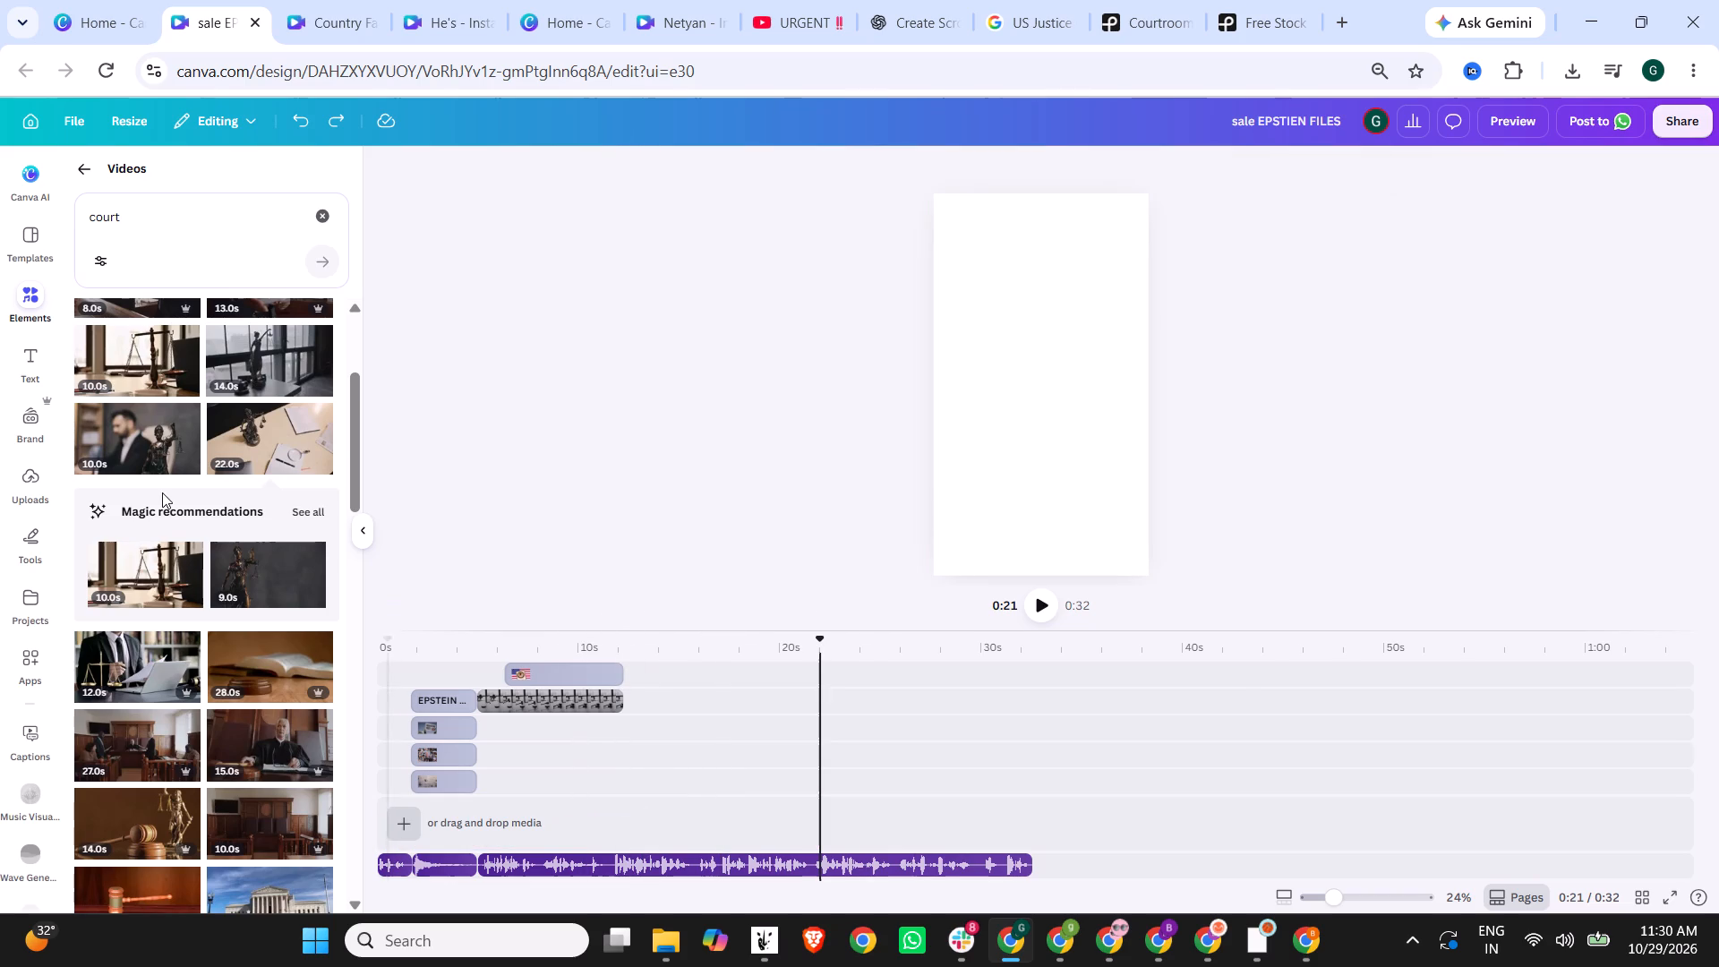
Place the 22.0 s justice-statue desk clip right after the gavel footage, enlarge it to fill the page's lower half, and preview playback.
drag(256, 446, 680, 738)
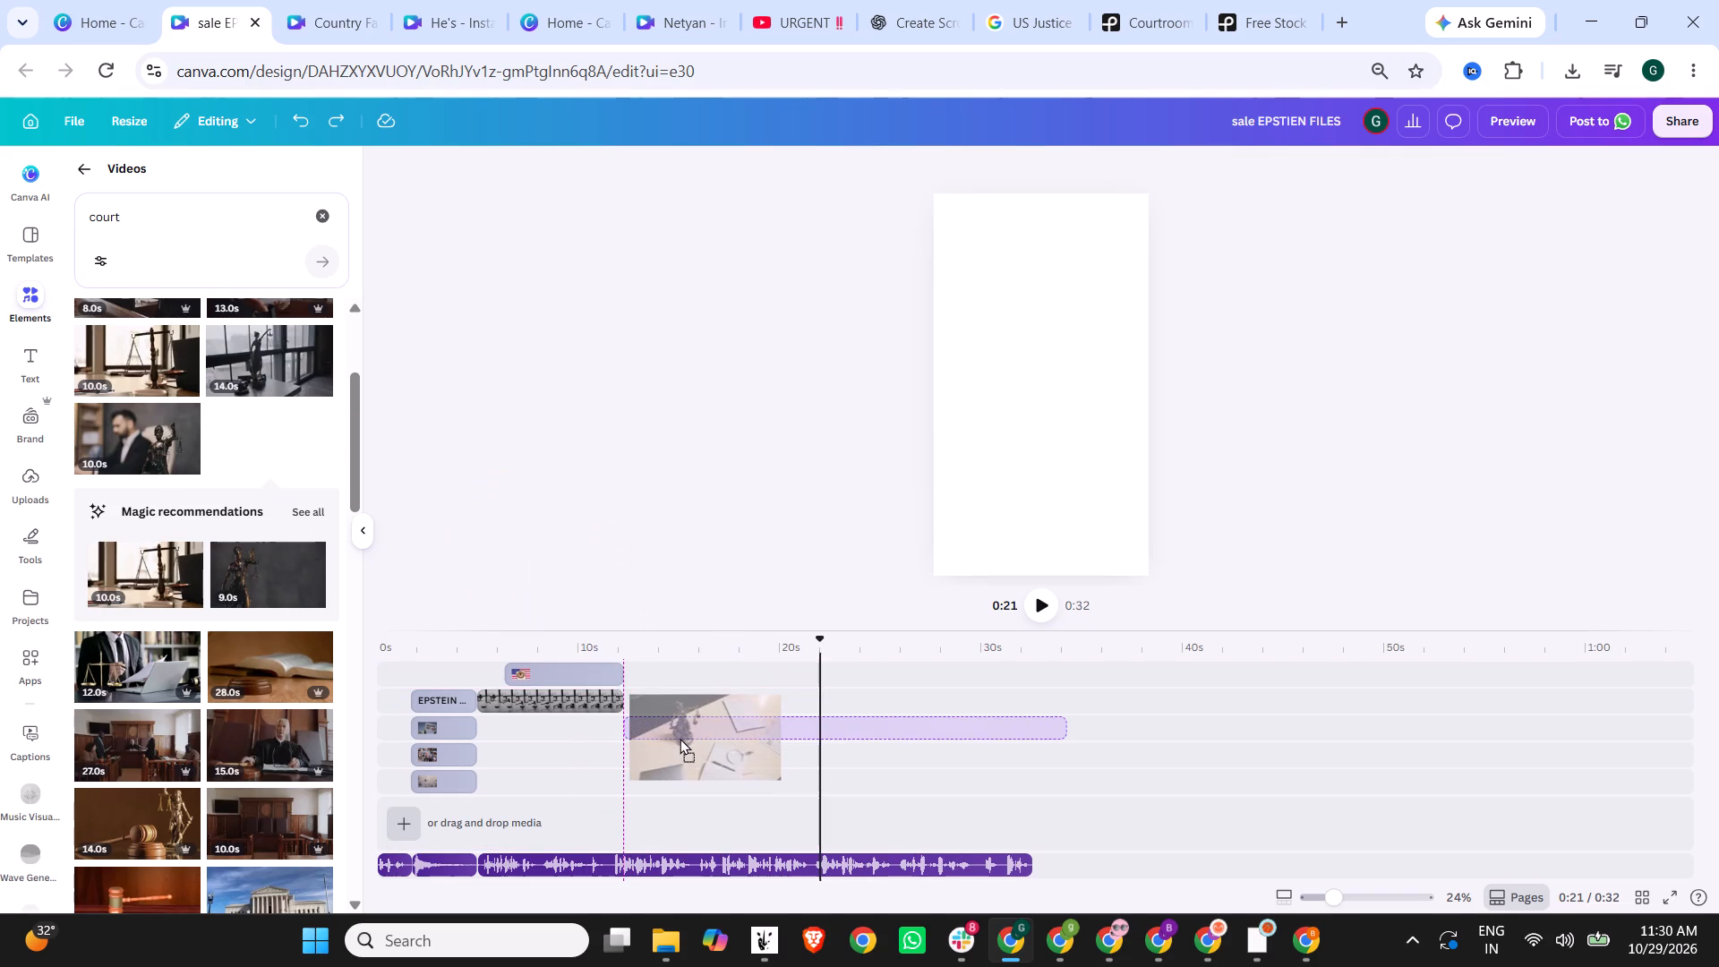
drag(680, 738, 680, 739)
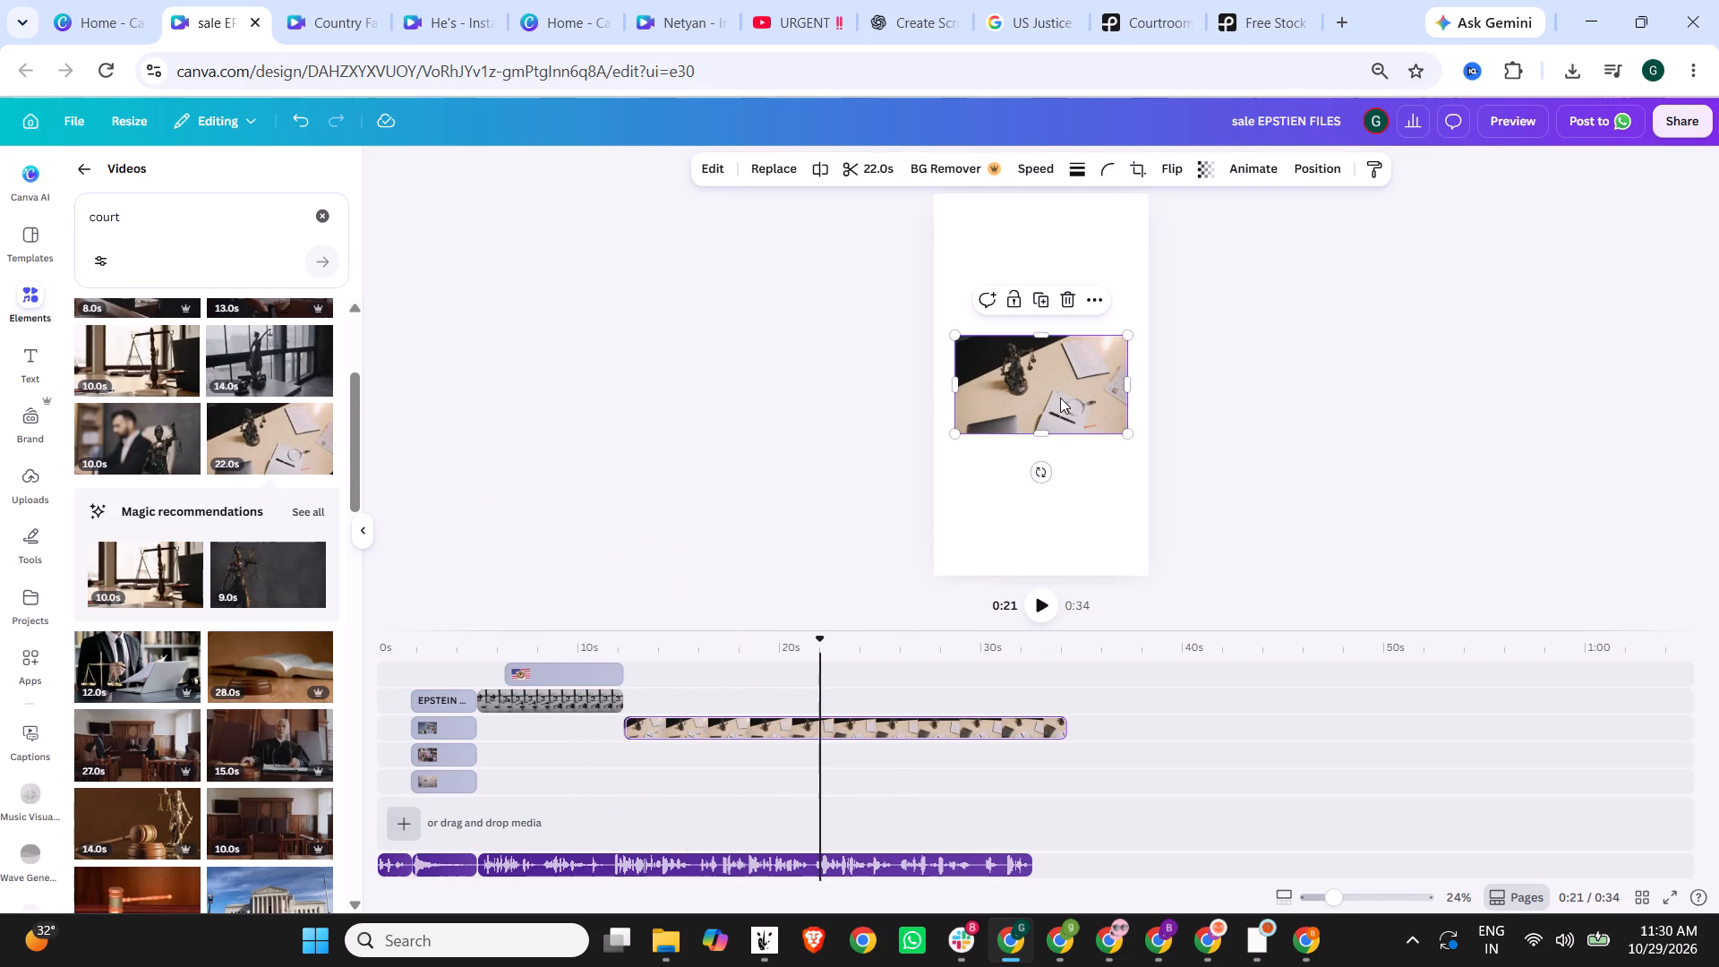
drag(1128, 432, 1275, 596)
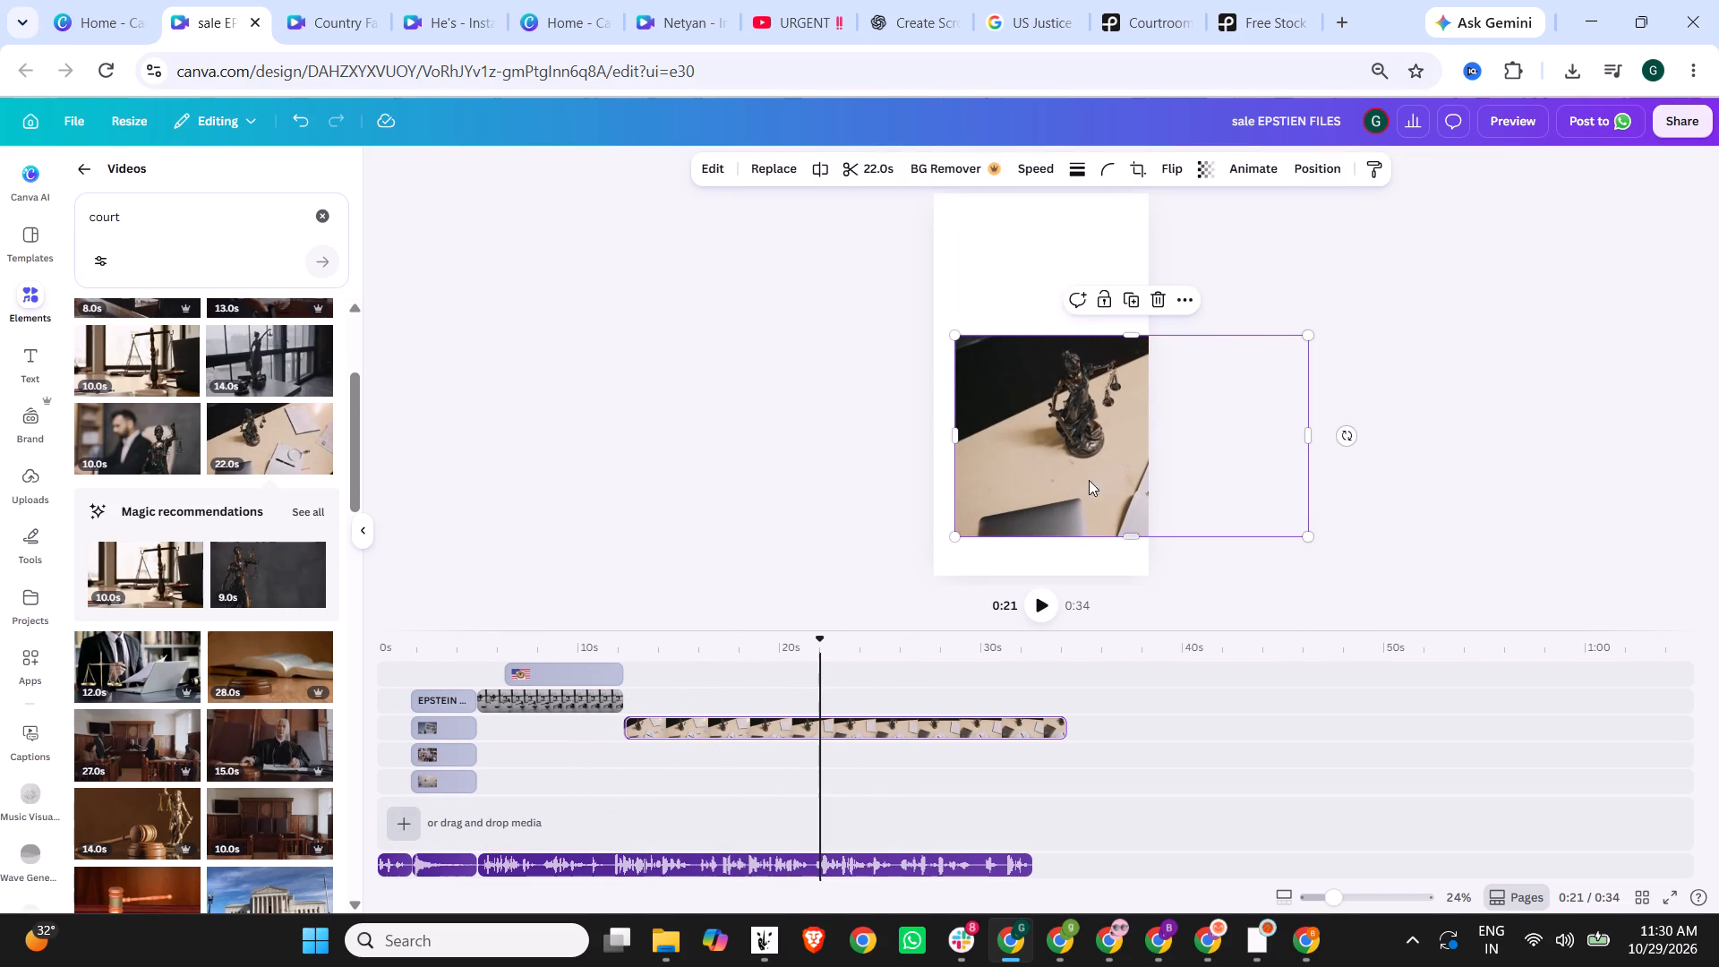
drag(1082, 473, 985, 403)
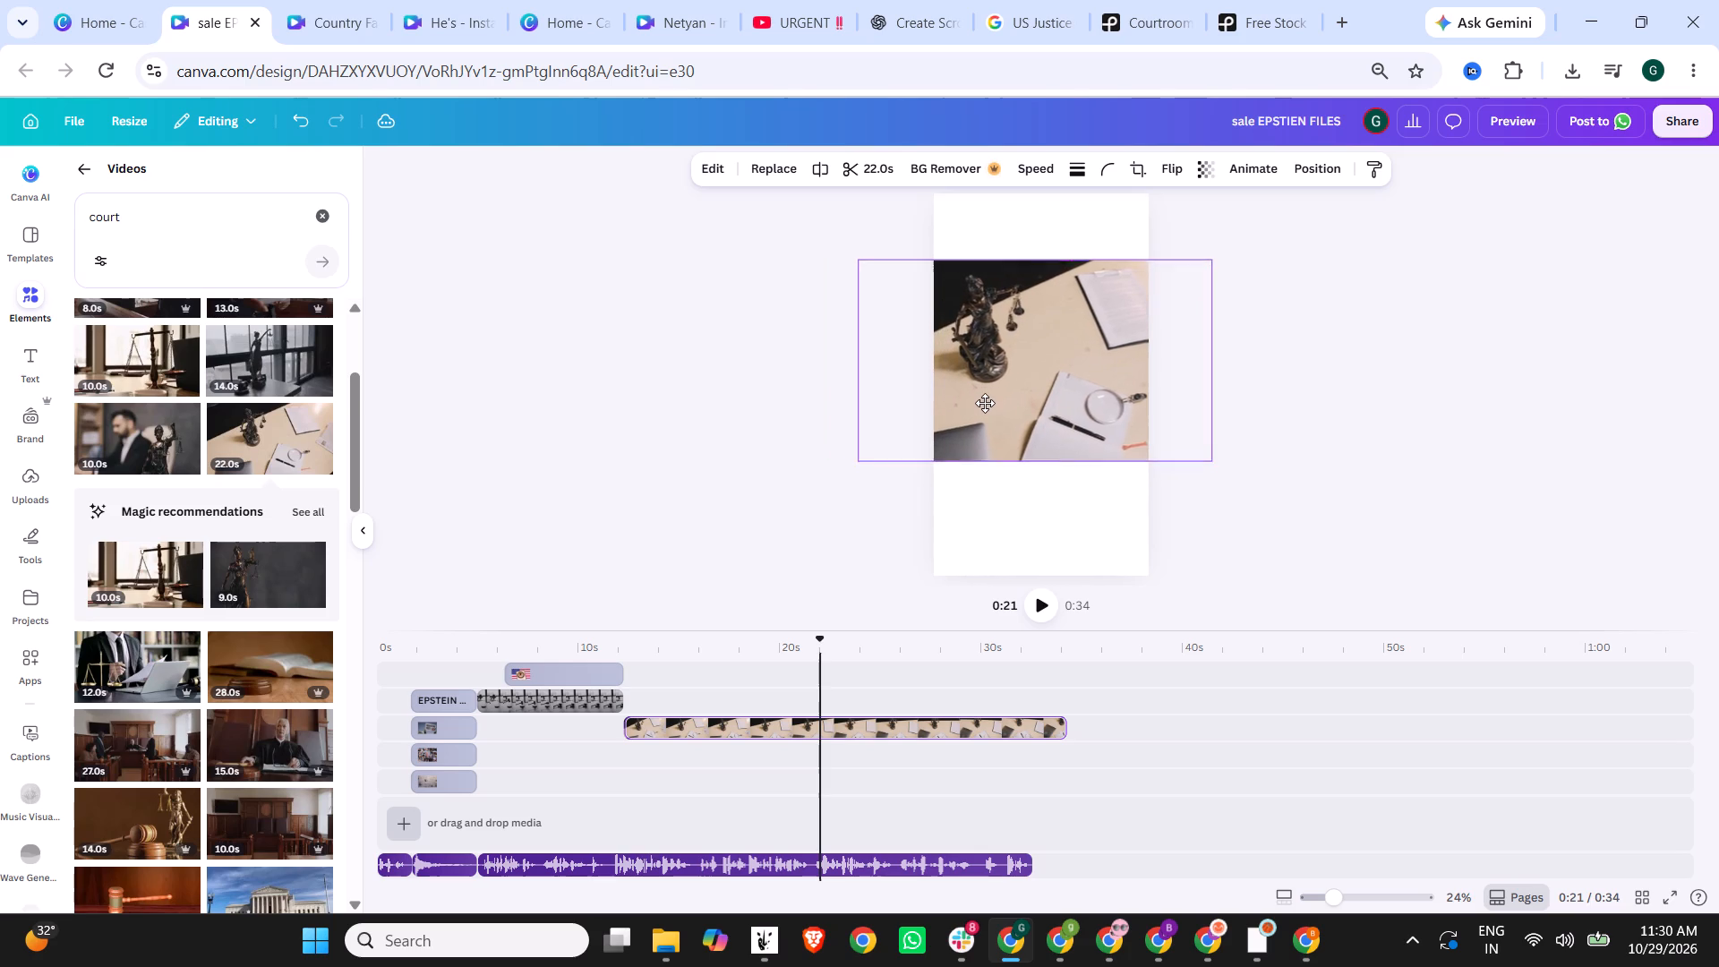
drag(985, 403, 985, 418)
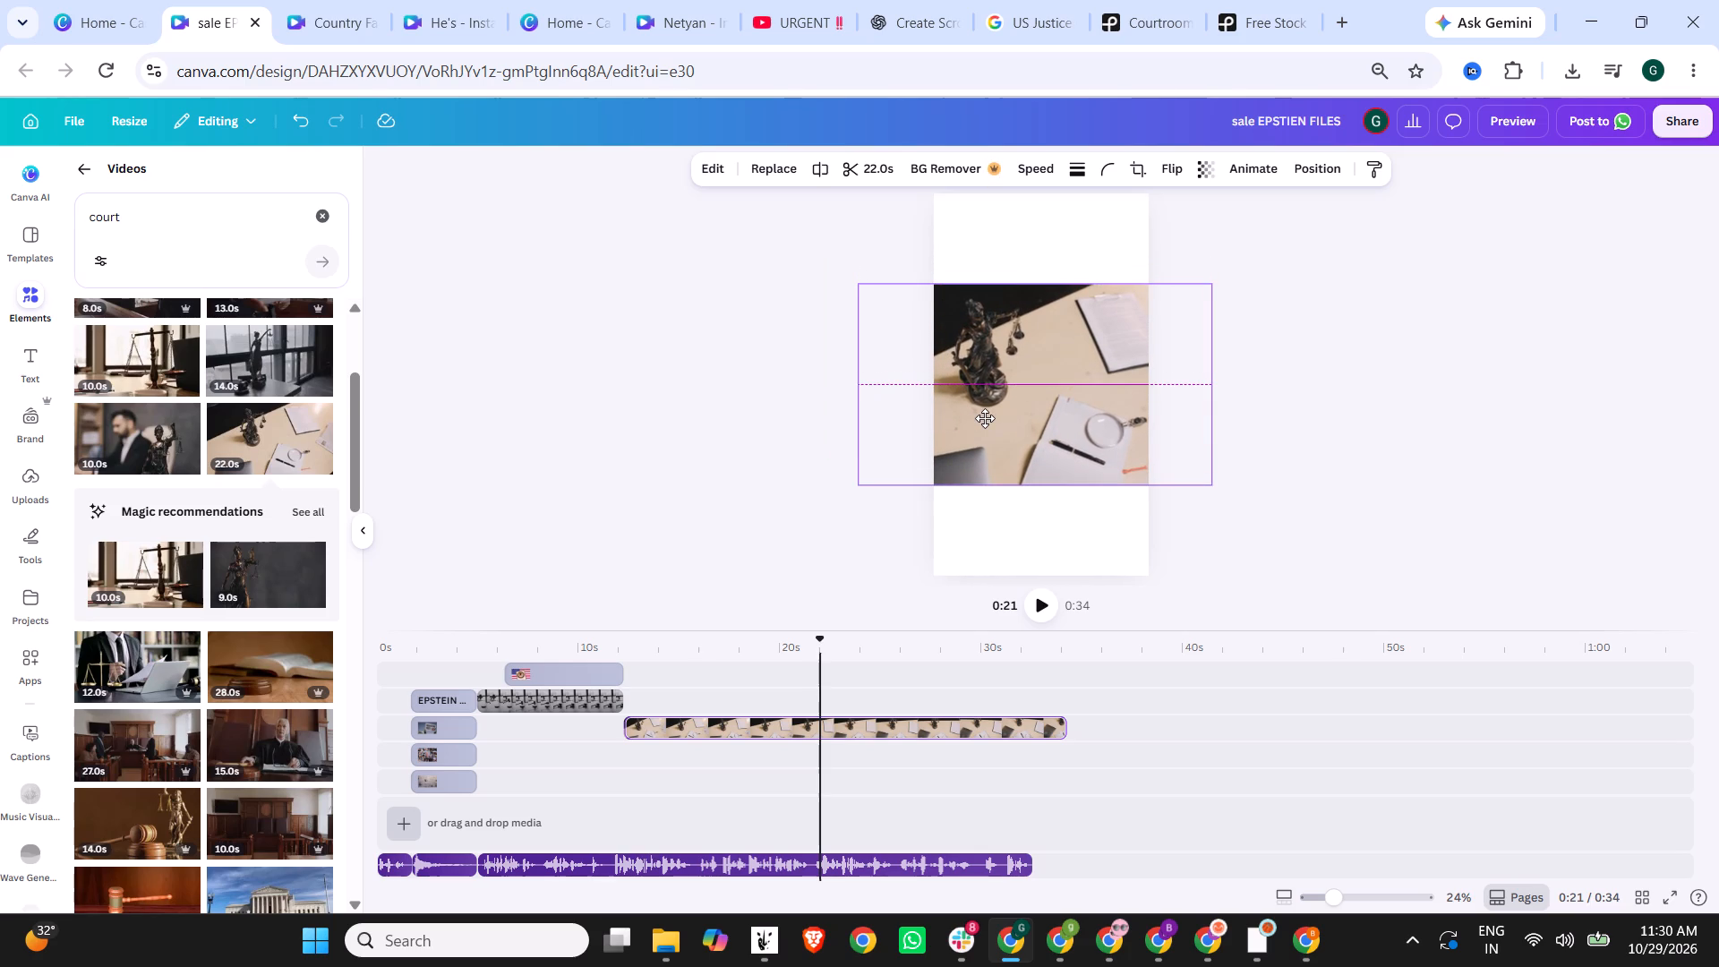
drag(985, 418, 966, 516)
click(1473, 495)
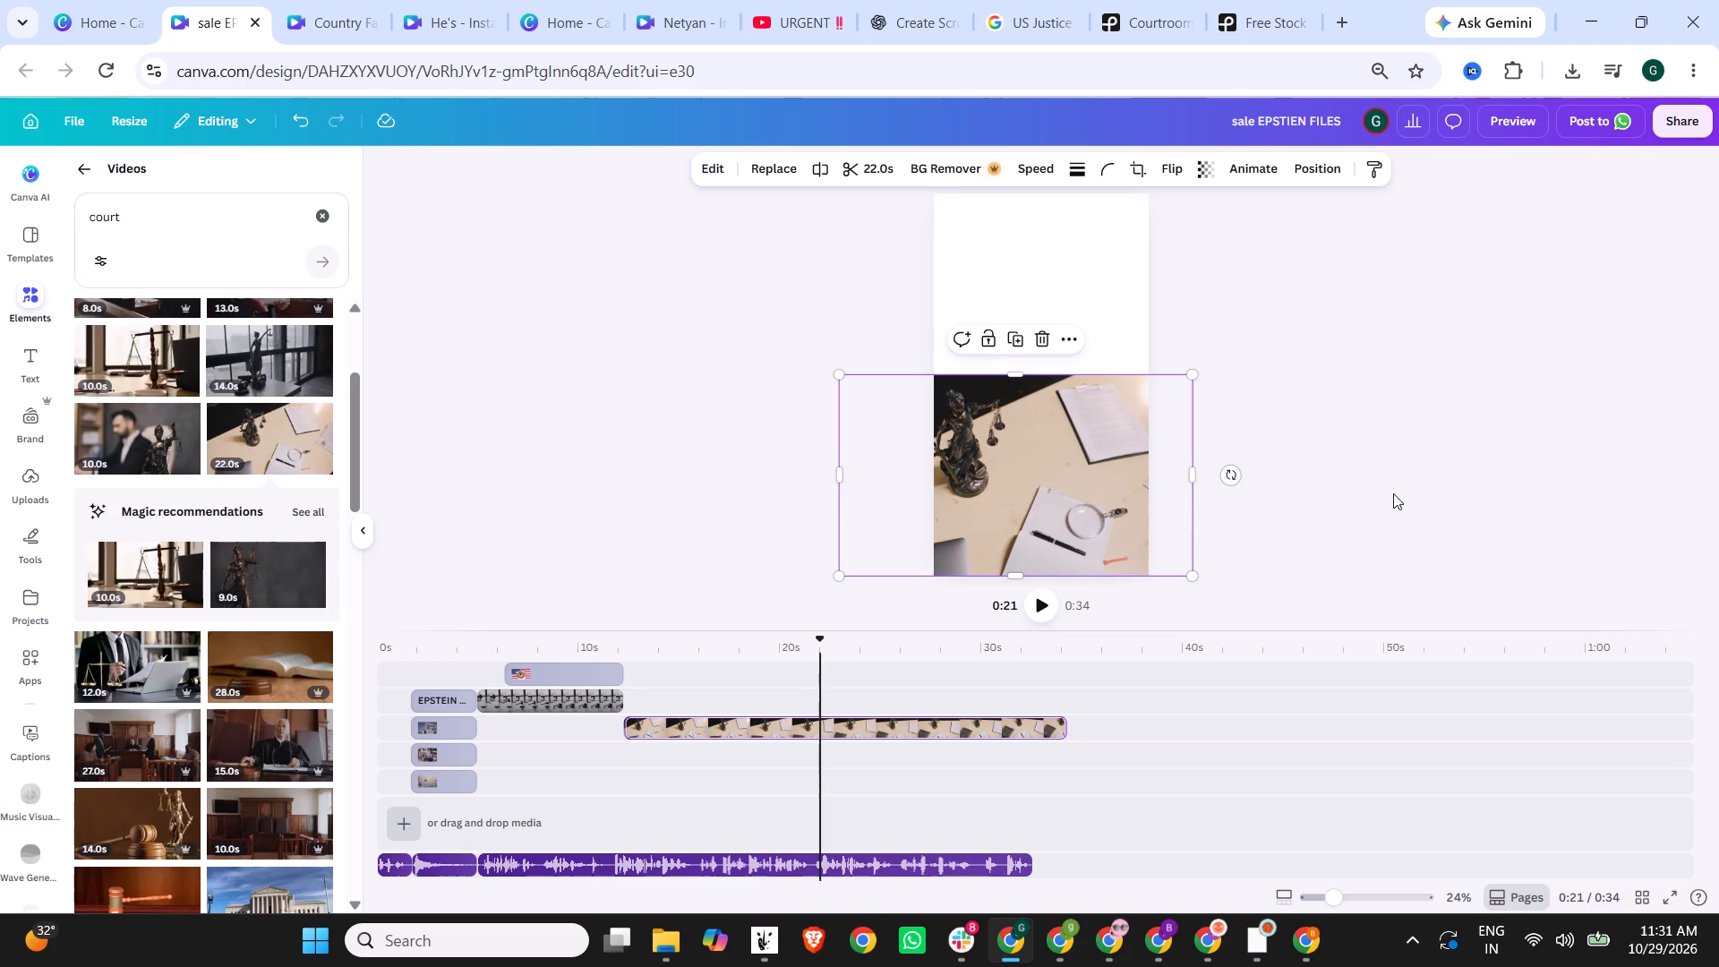
click(1049, 604)
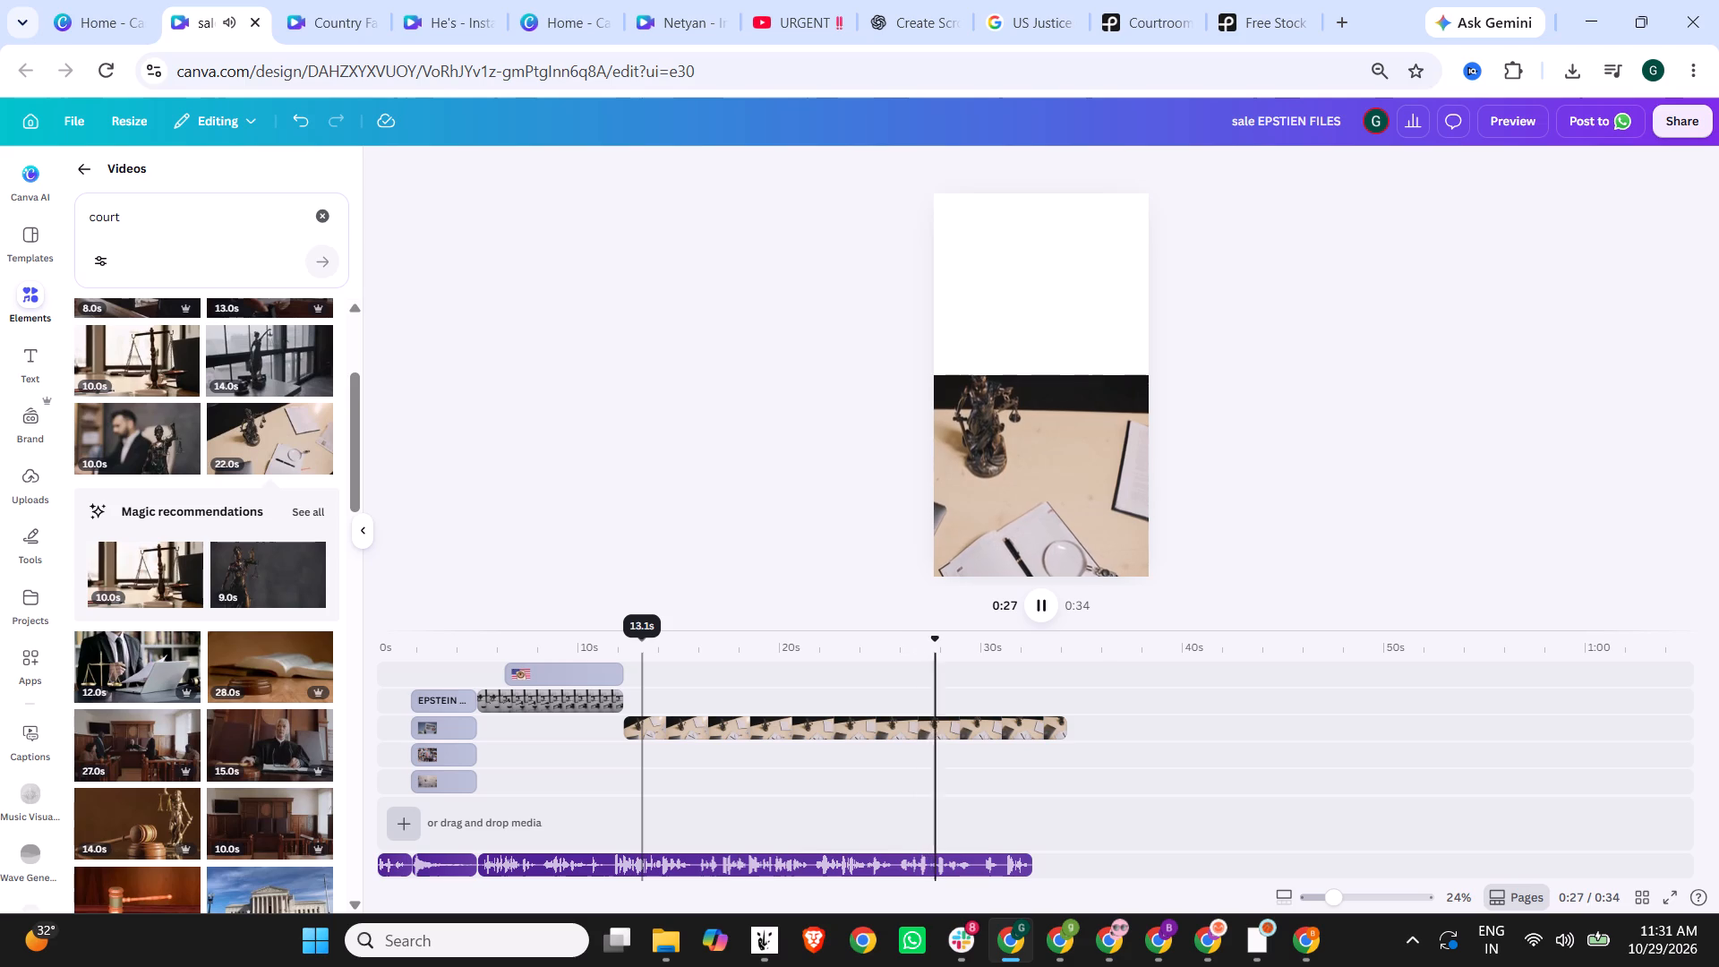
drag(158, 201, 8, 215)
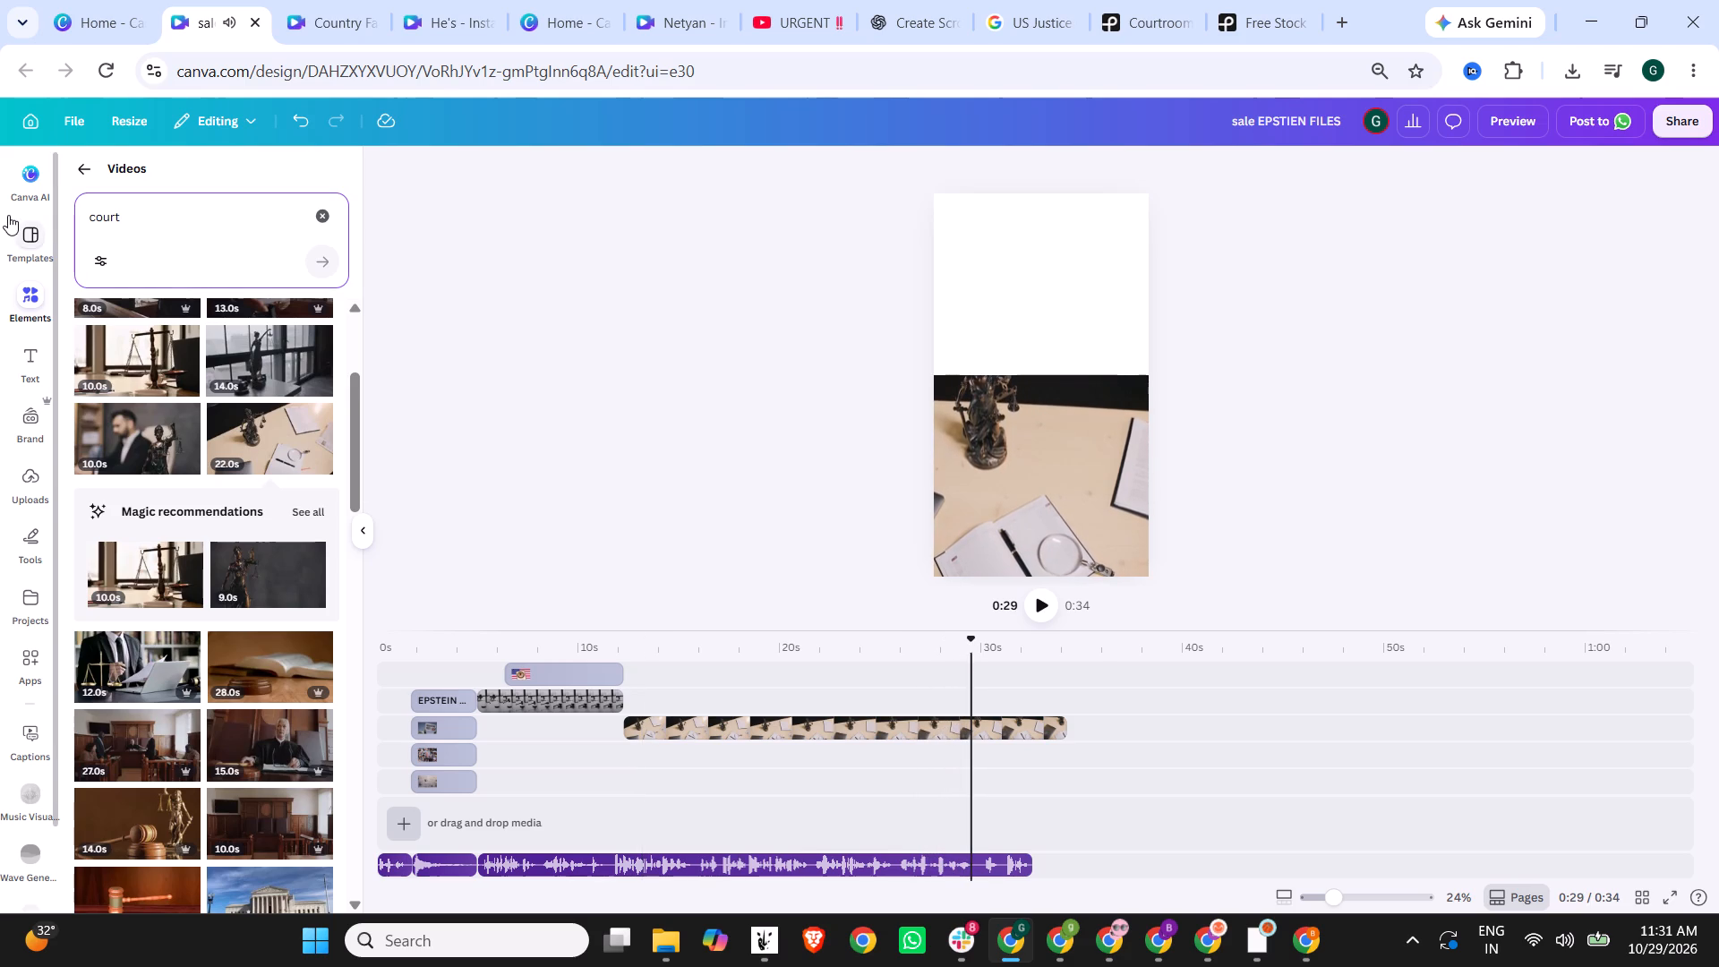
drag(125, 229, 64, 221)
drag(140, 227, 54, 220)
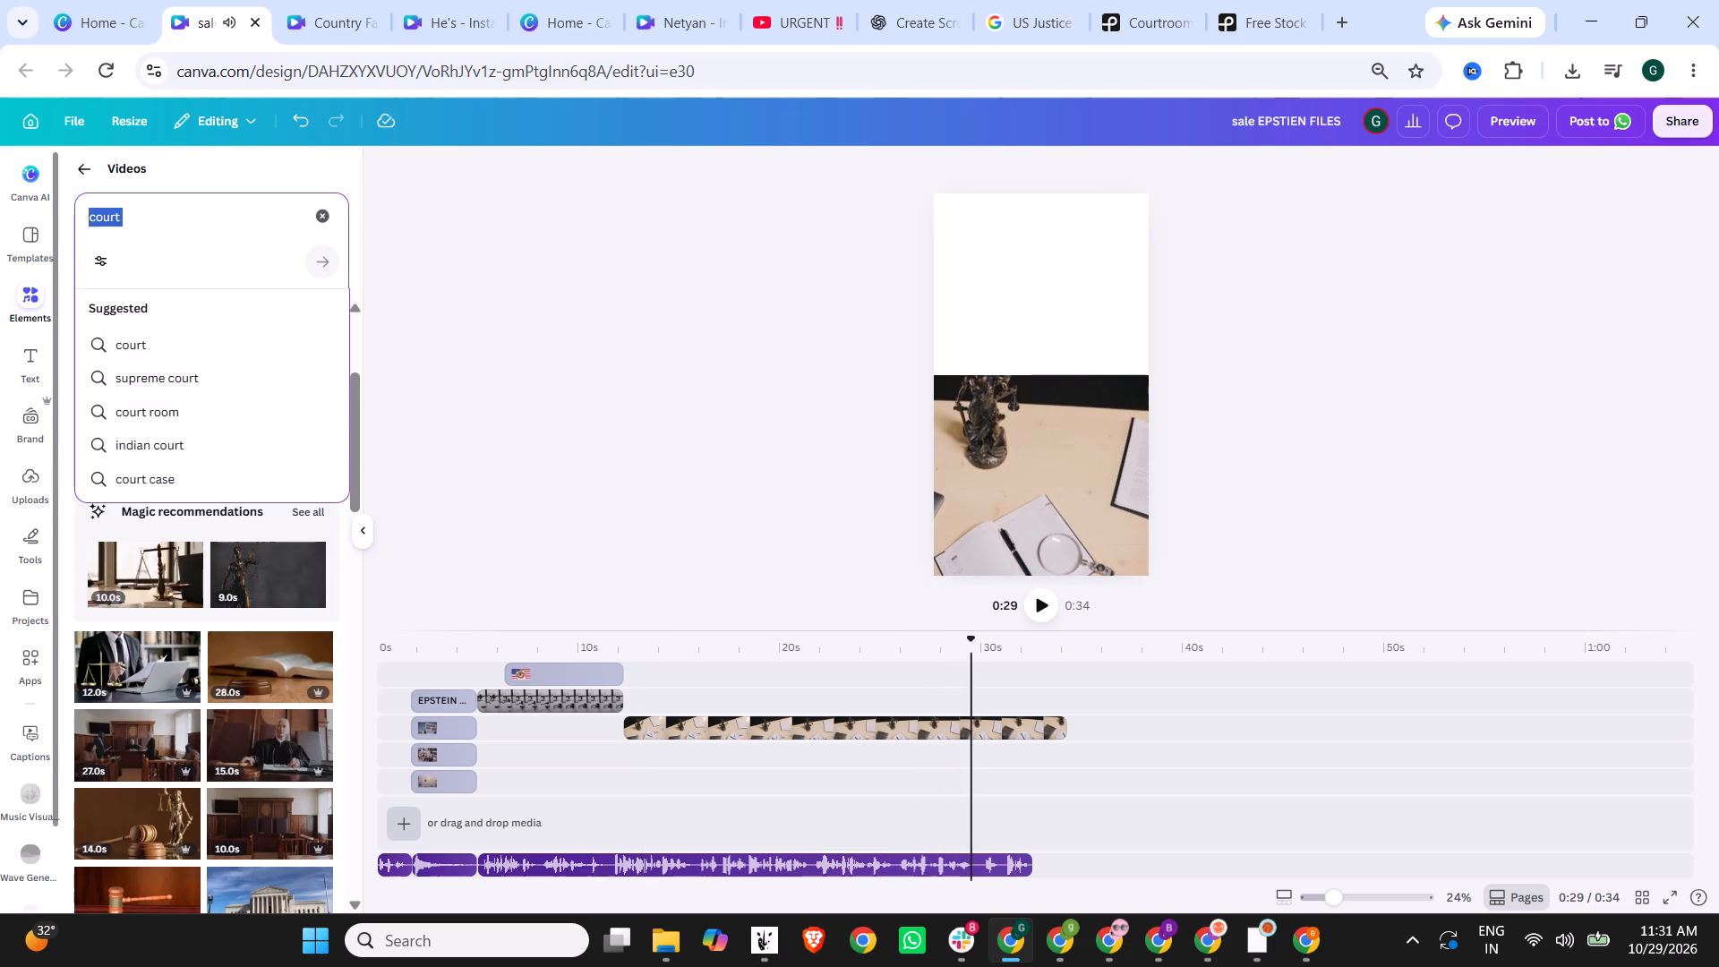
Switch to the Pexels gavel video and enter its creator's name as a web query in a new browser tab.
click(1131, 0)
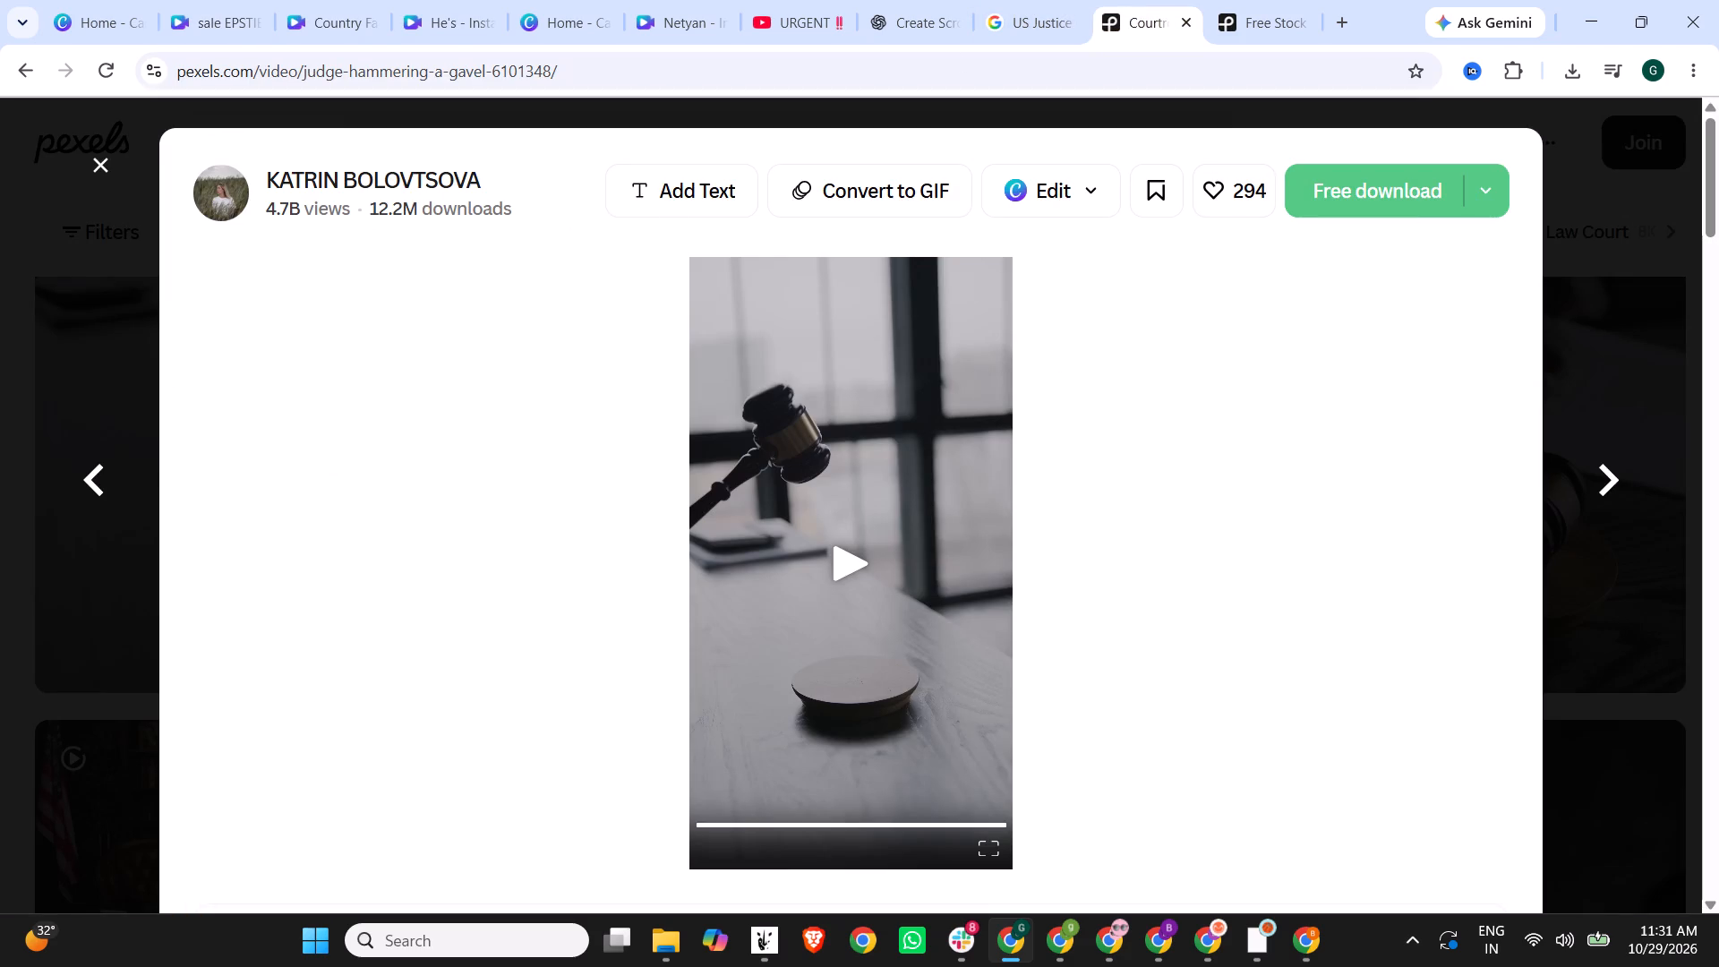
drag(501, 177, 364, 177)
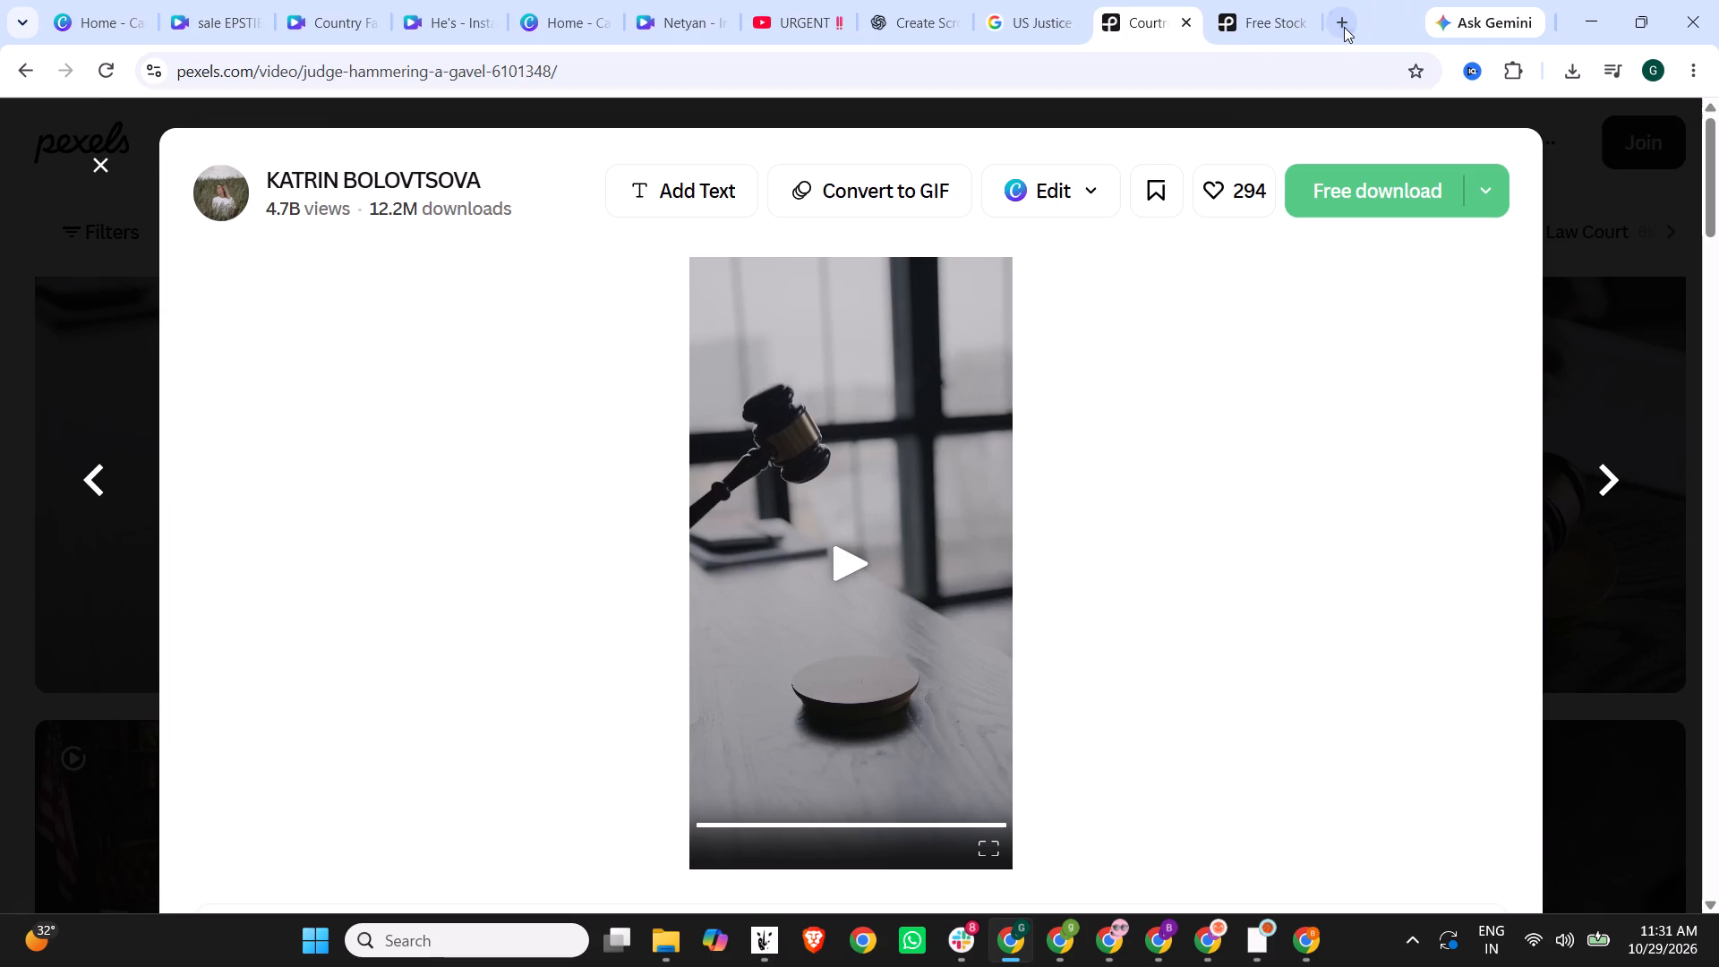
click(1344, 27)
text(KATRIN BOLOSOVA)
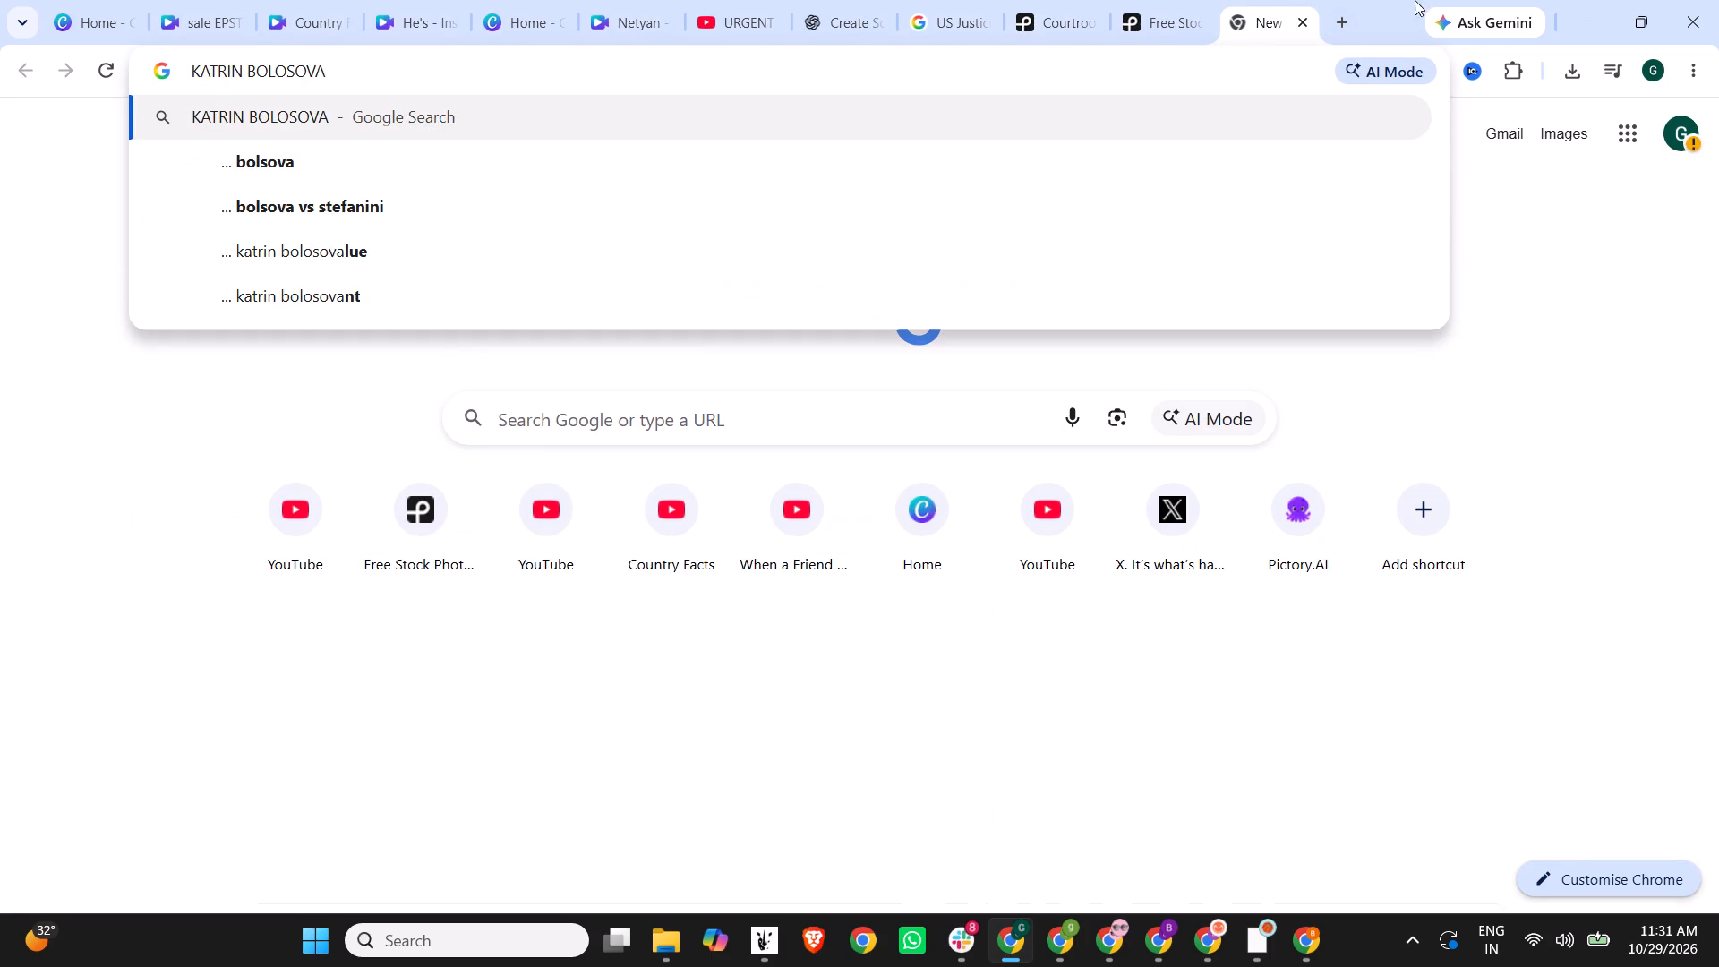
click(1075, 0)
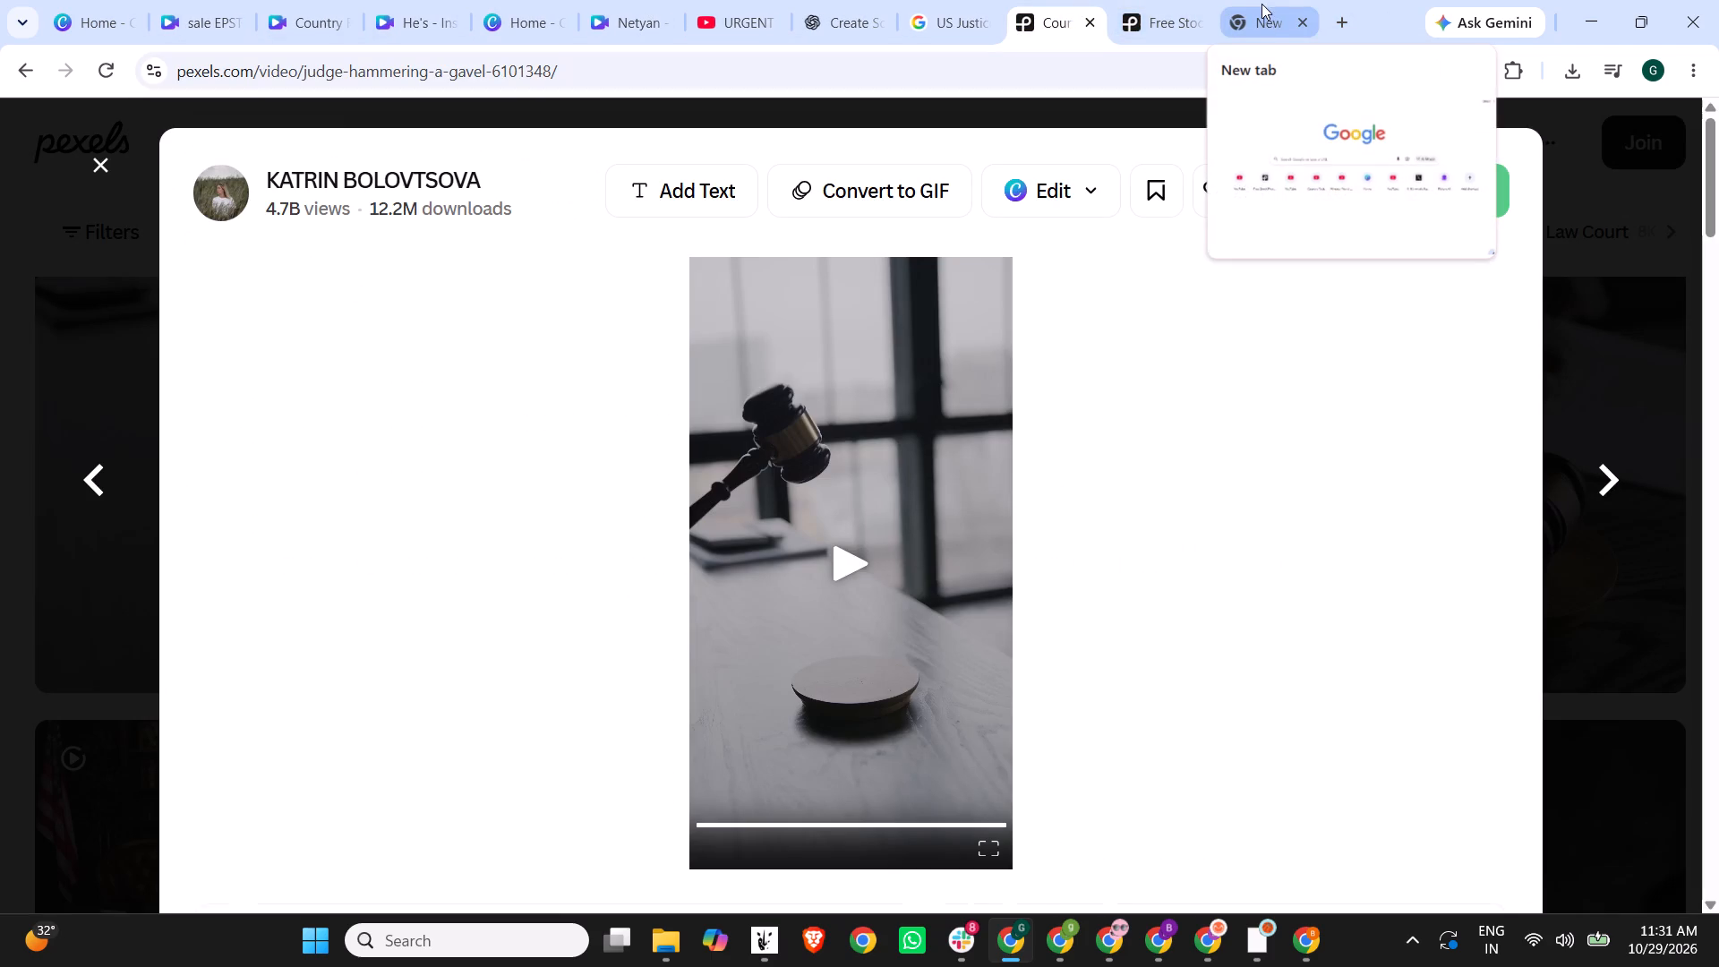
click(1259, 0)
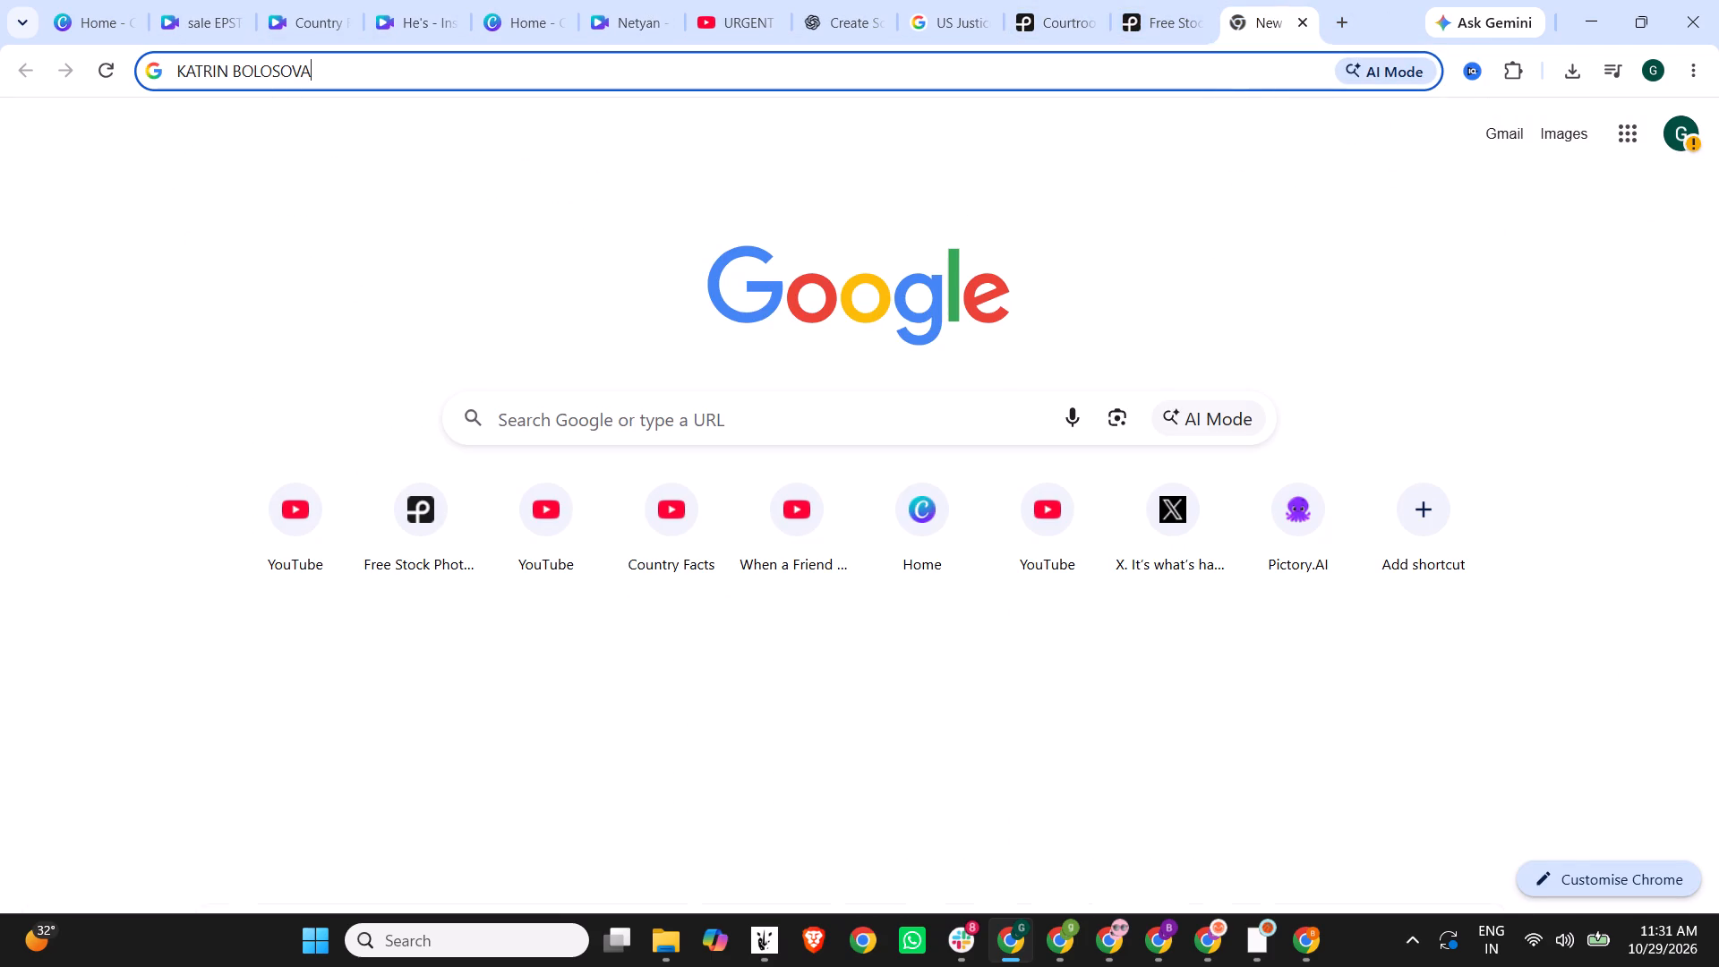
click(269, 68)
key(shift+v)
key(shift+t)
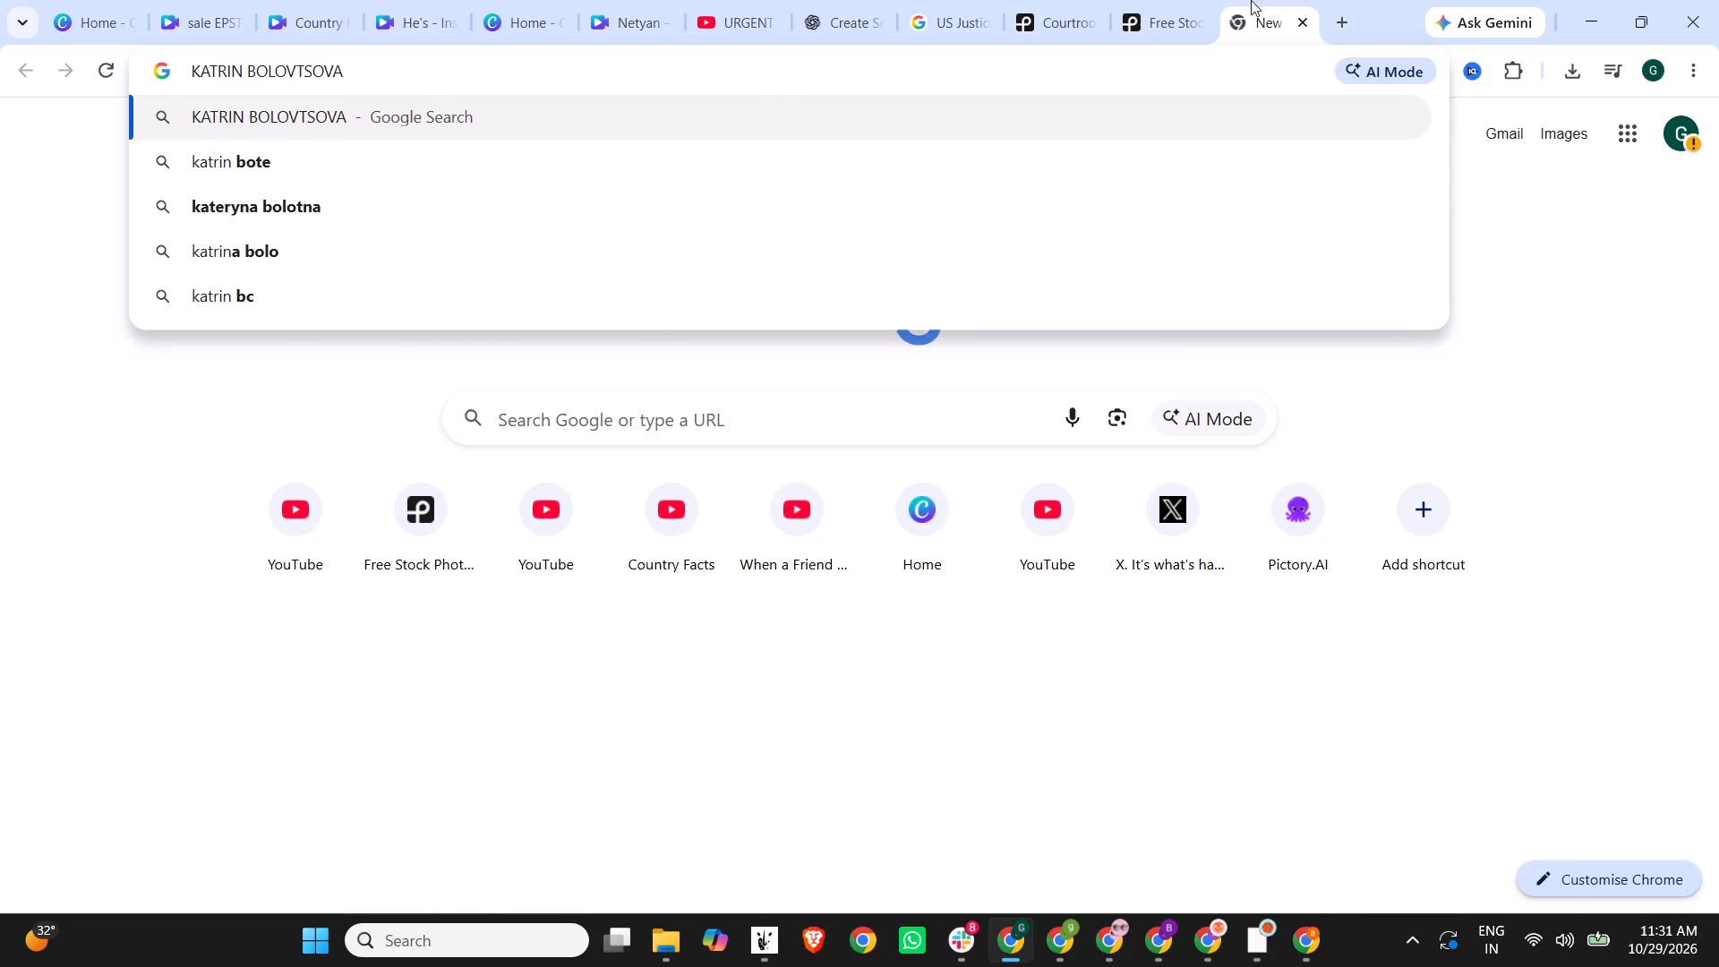
Return to Pexels, close the gavel video preview, search the videos for "epstein files" and browse the clips.
click(1142, 0)
click(1067, 0)
click(1663, 212)
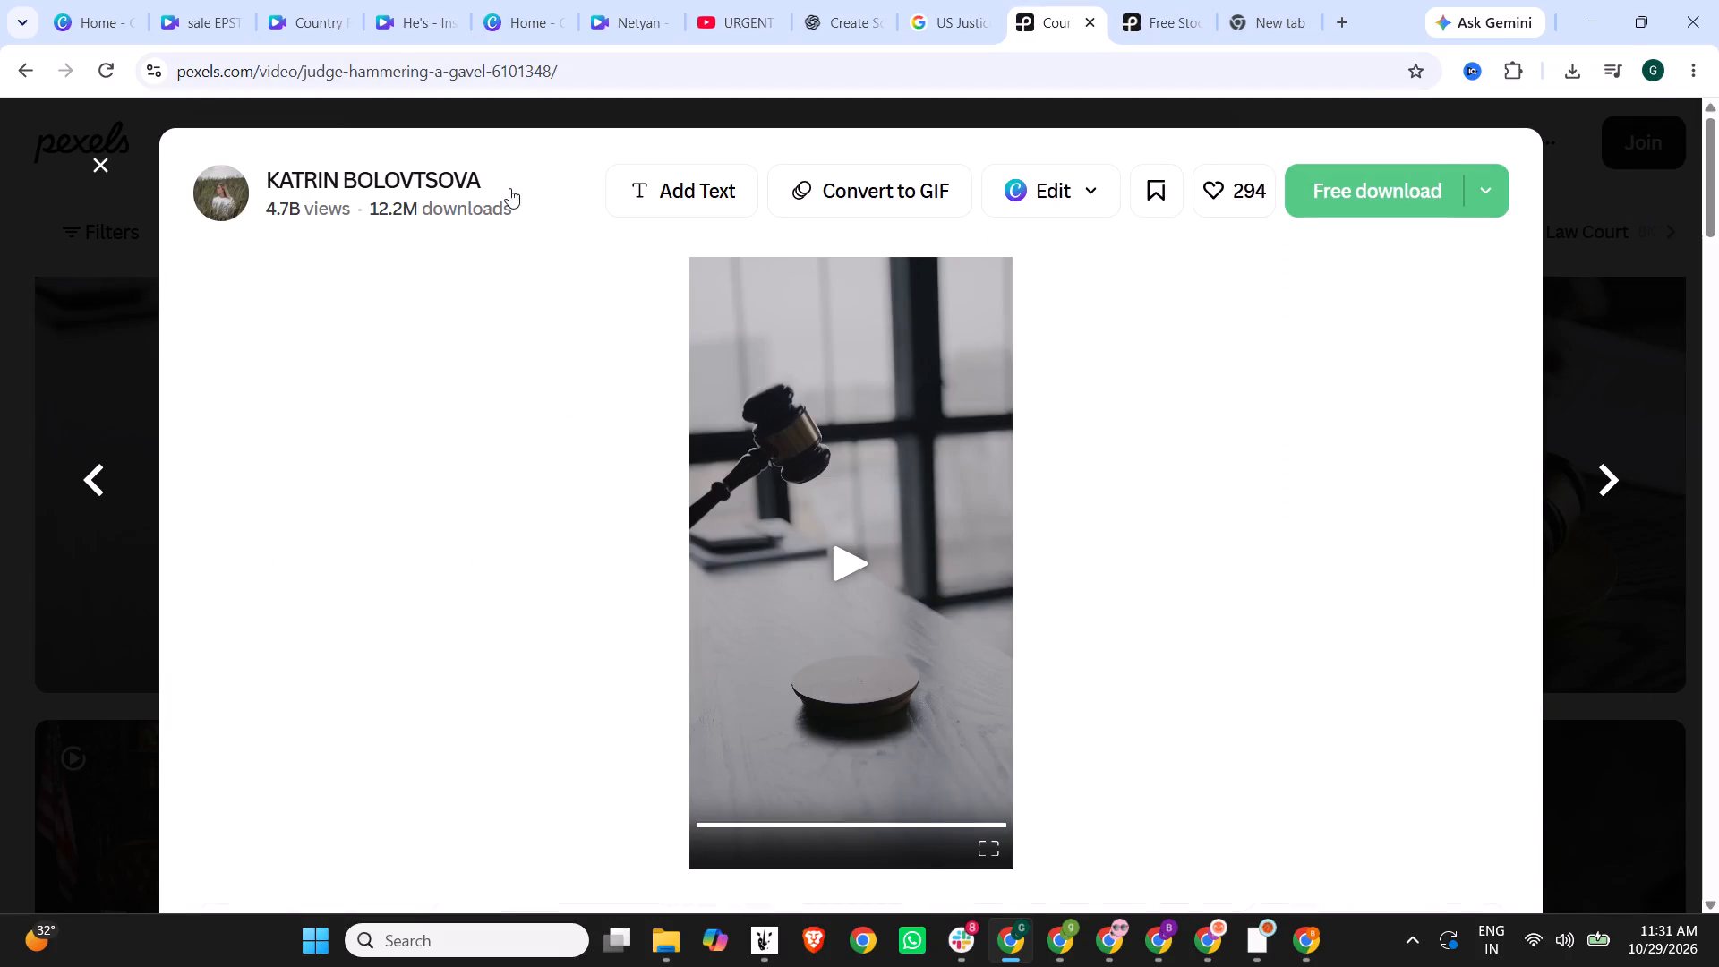
click(115, 167)
click(99, 164)
drag(1048, 148, 61, 148)
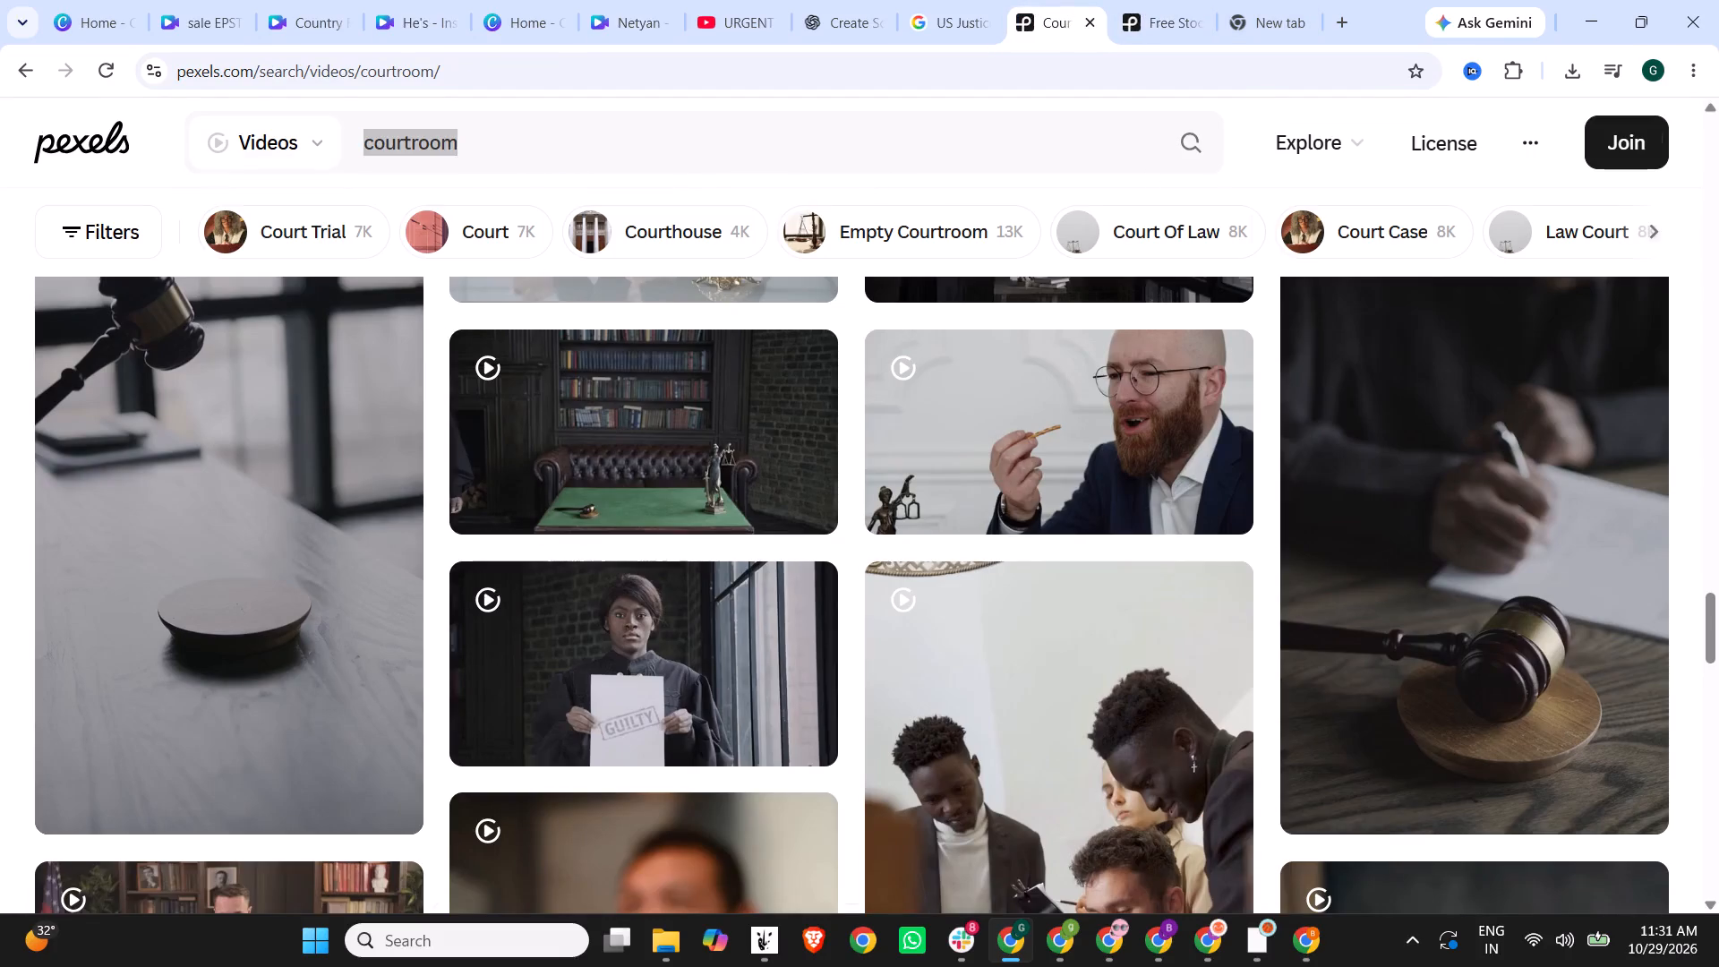
text(epstein)
key(space)
text(files)
key(Return)
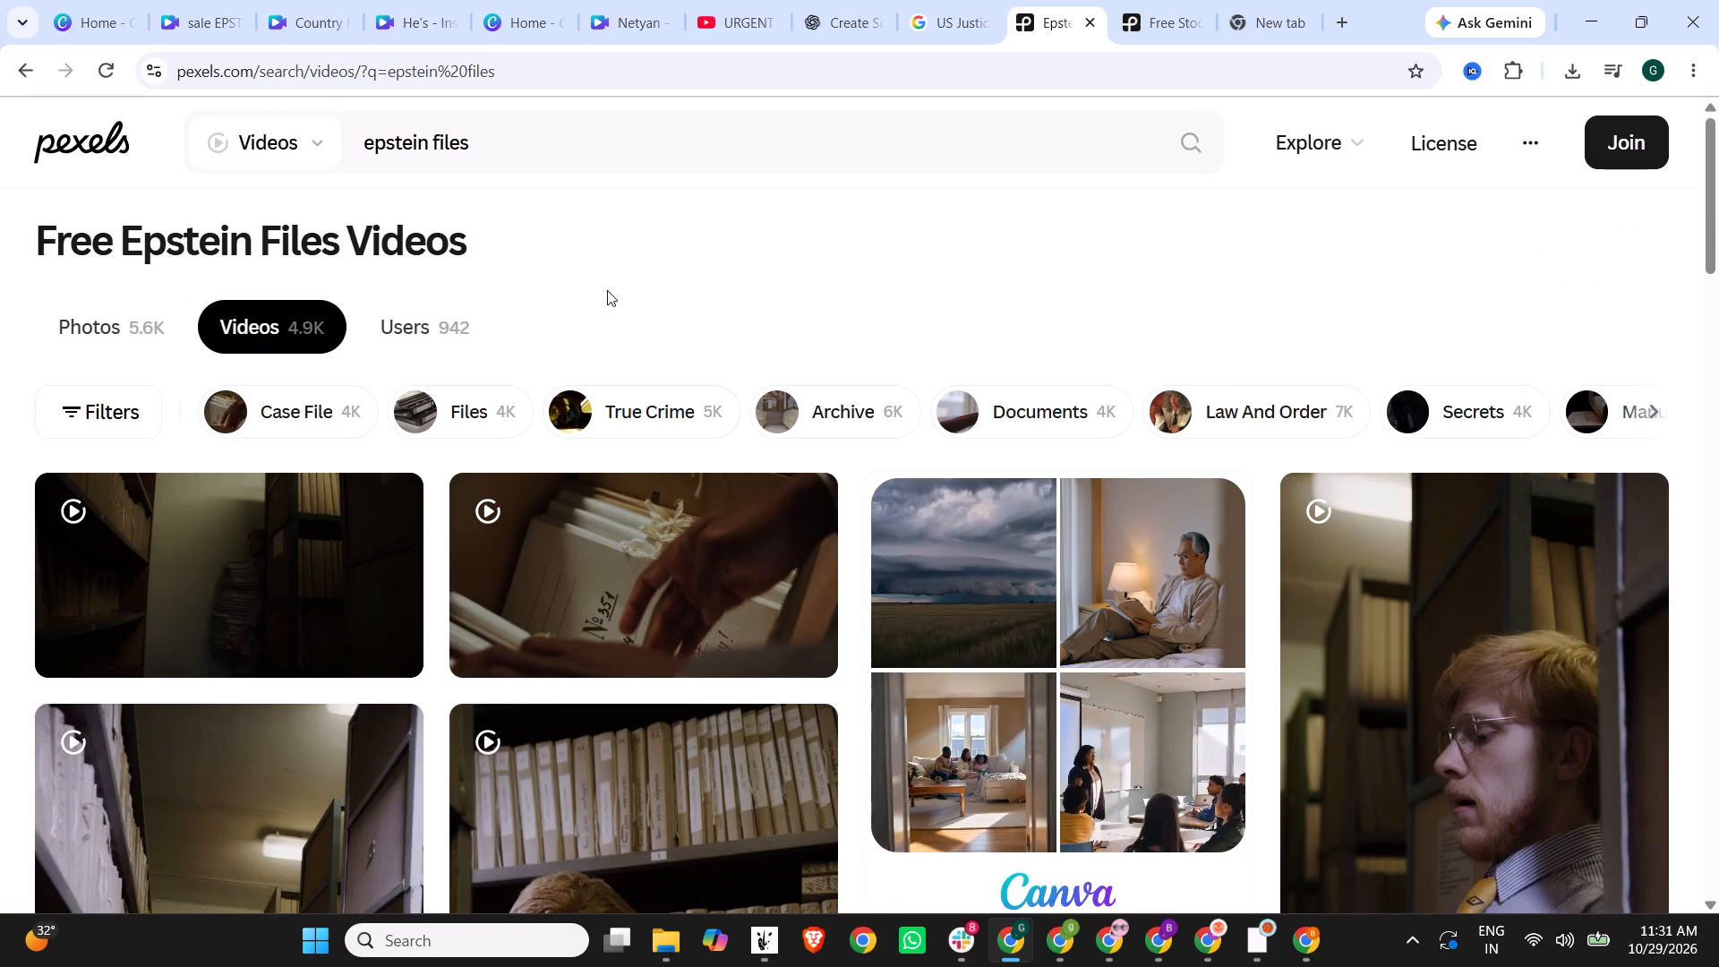
scroll(622, 267, down, 8)
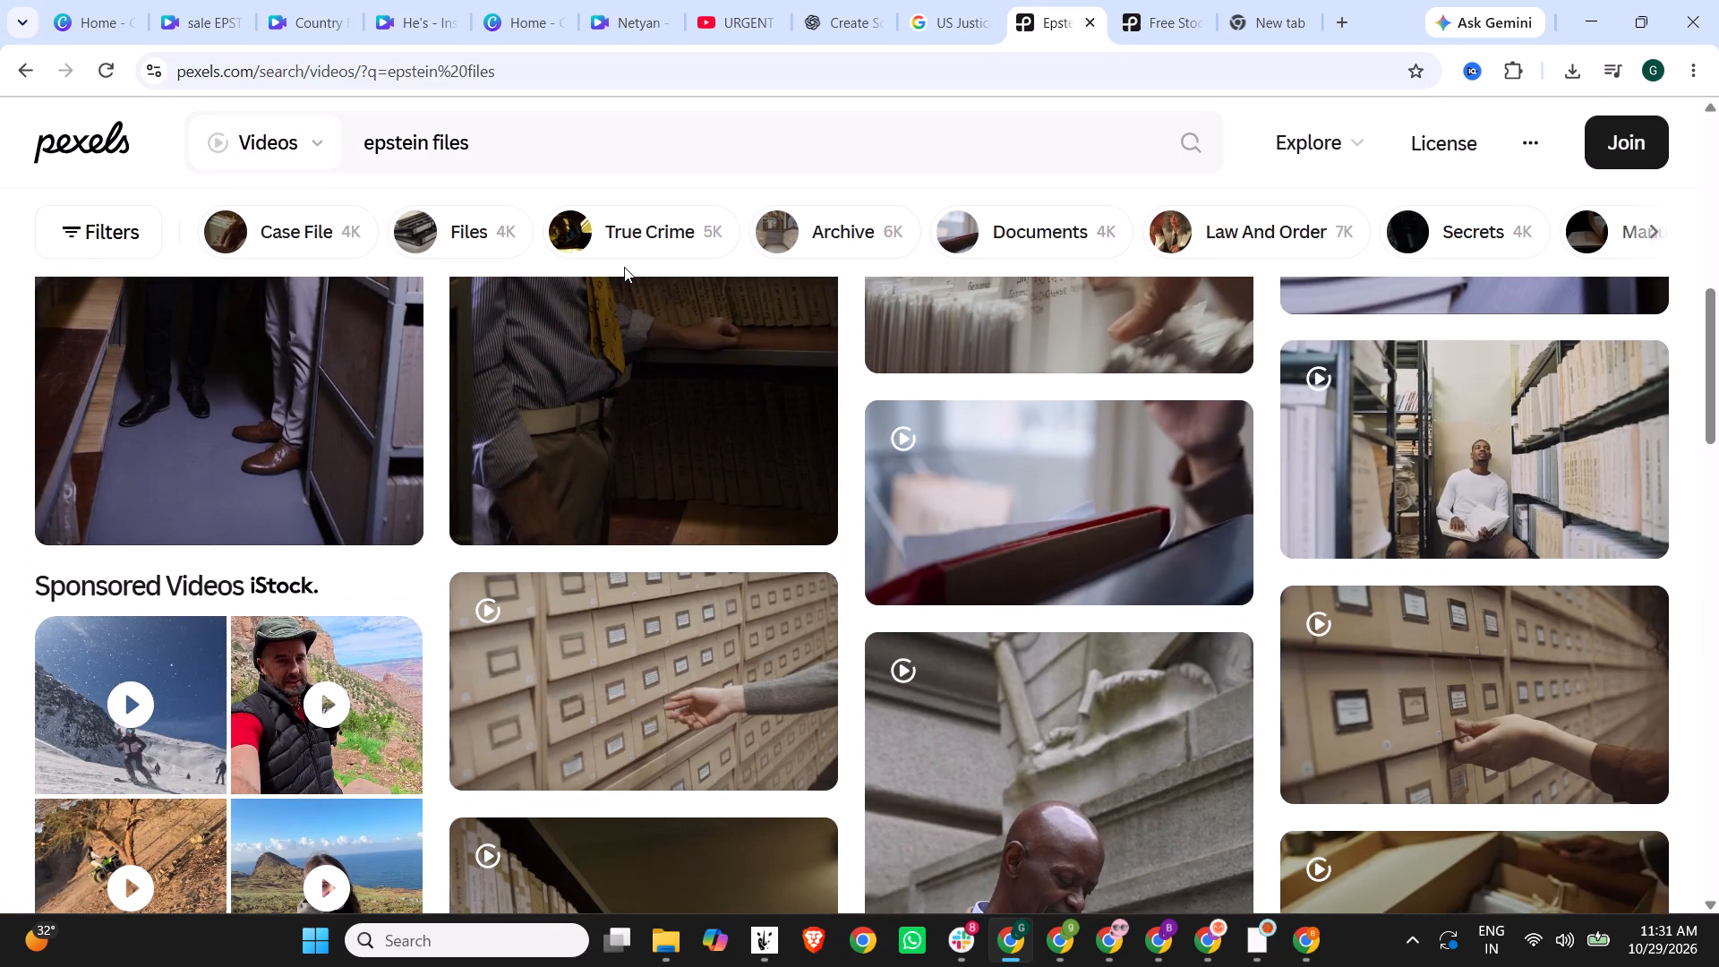
Browse the "epstein files" video results and download the clip of a hand reaching along a wall of card-catalog drawers.
scroll(624, 267, down, 1)
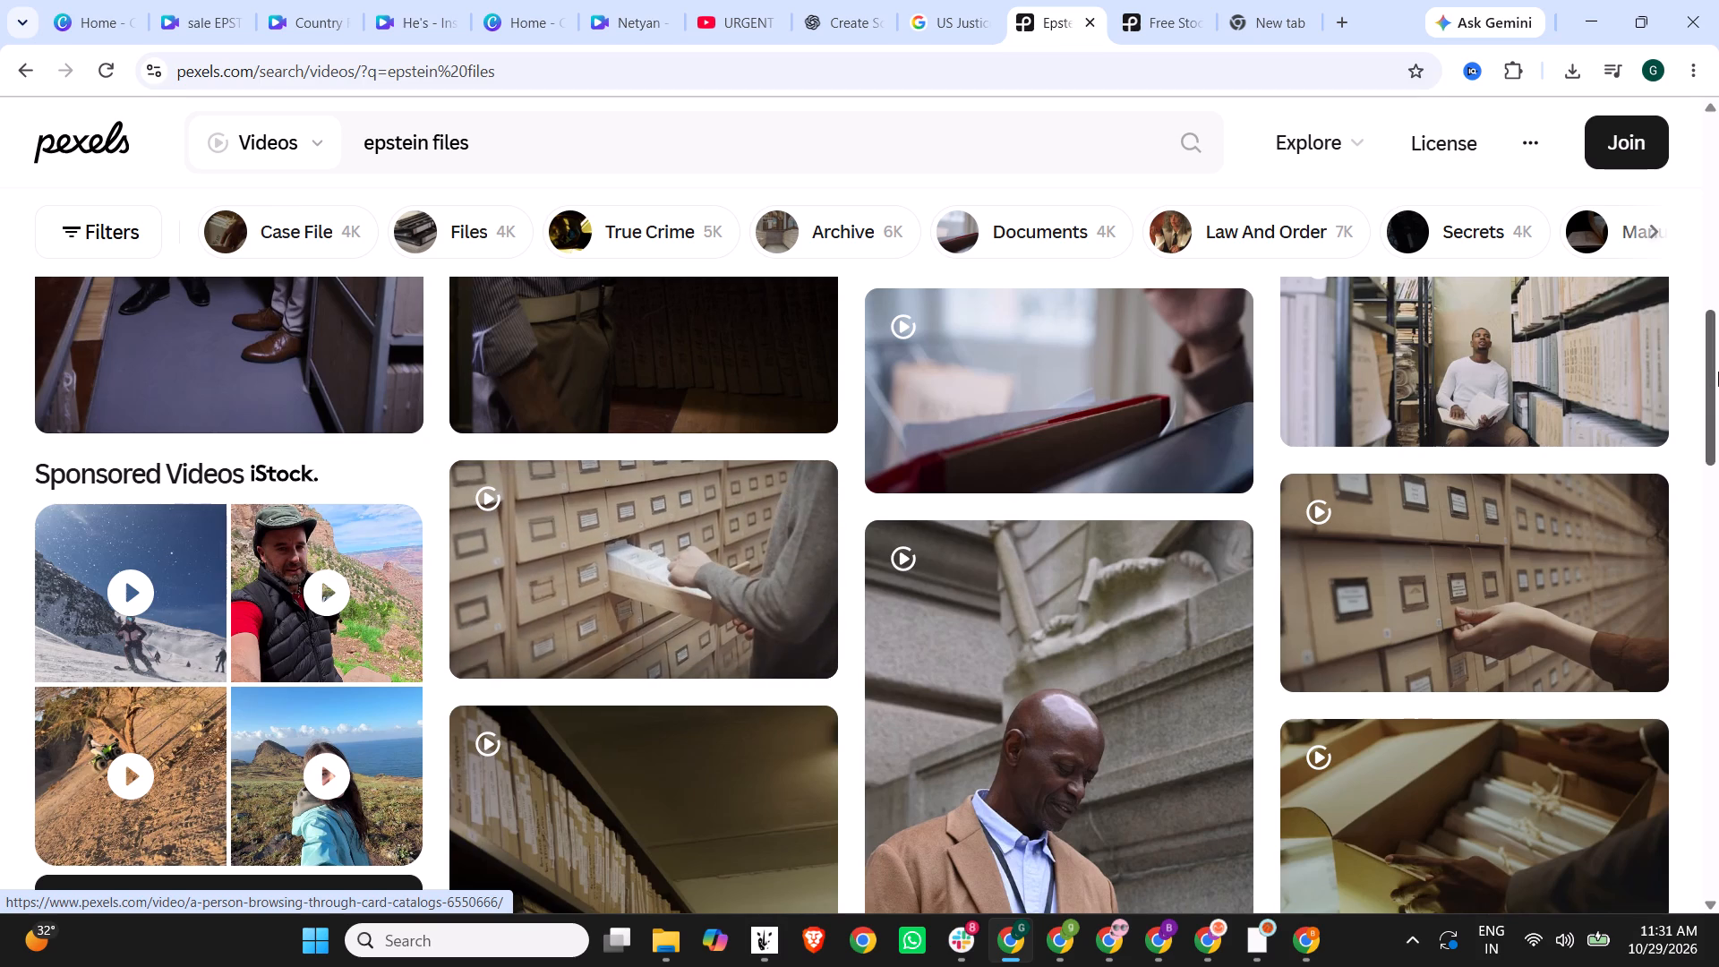
scroll(1314, 575, down, 3)
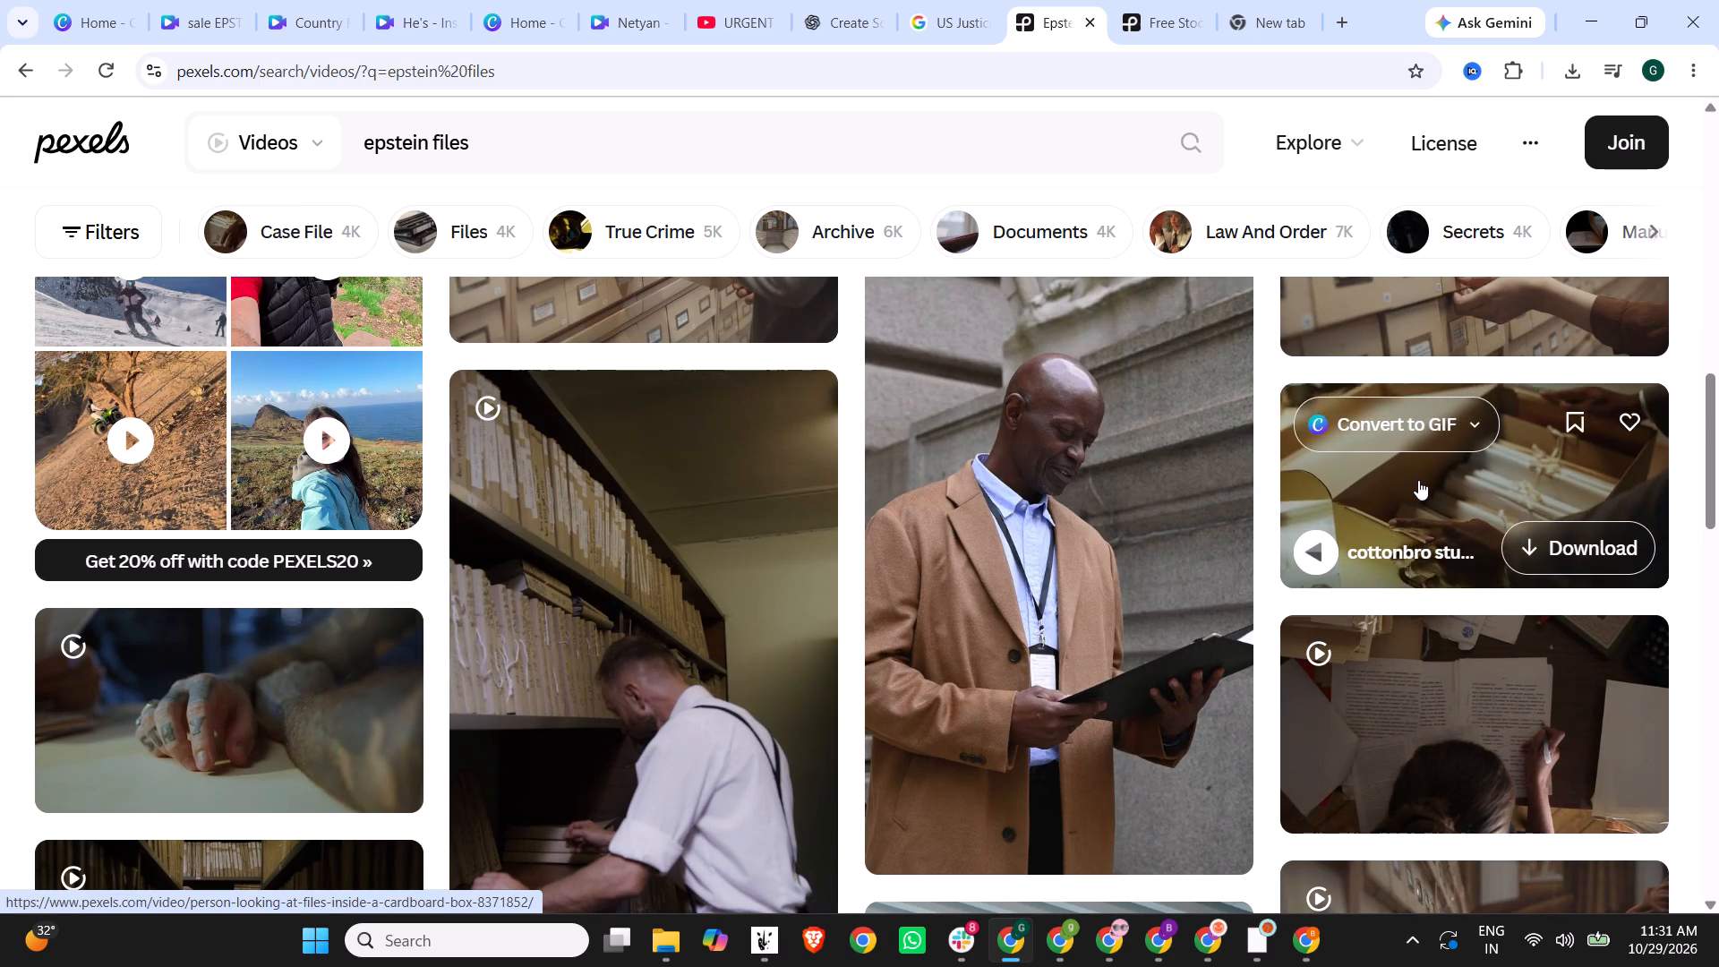
scroll(1418, 480, down, 2)
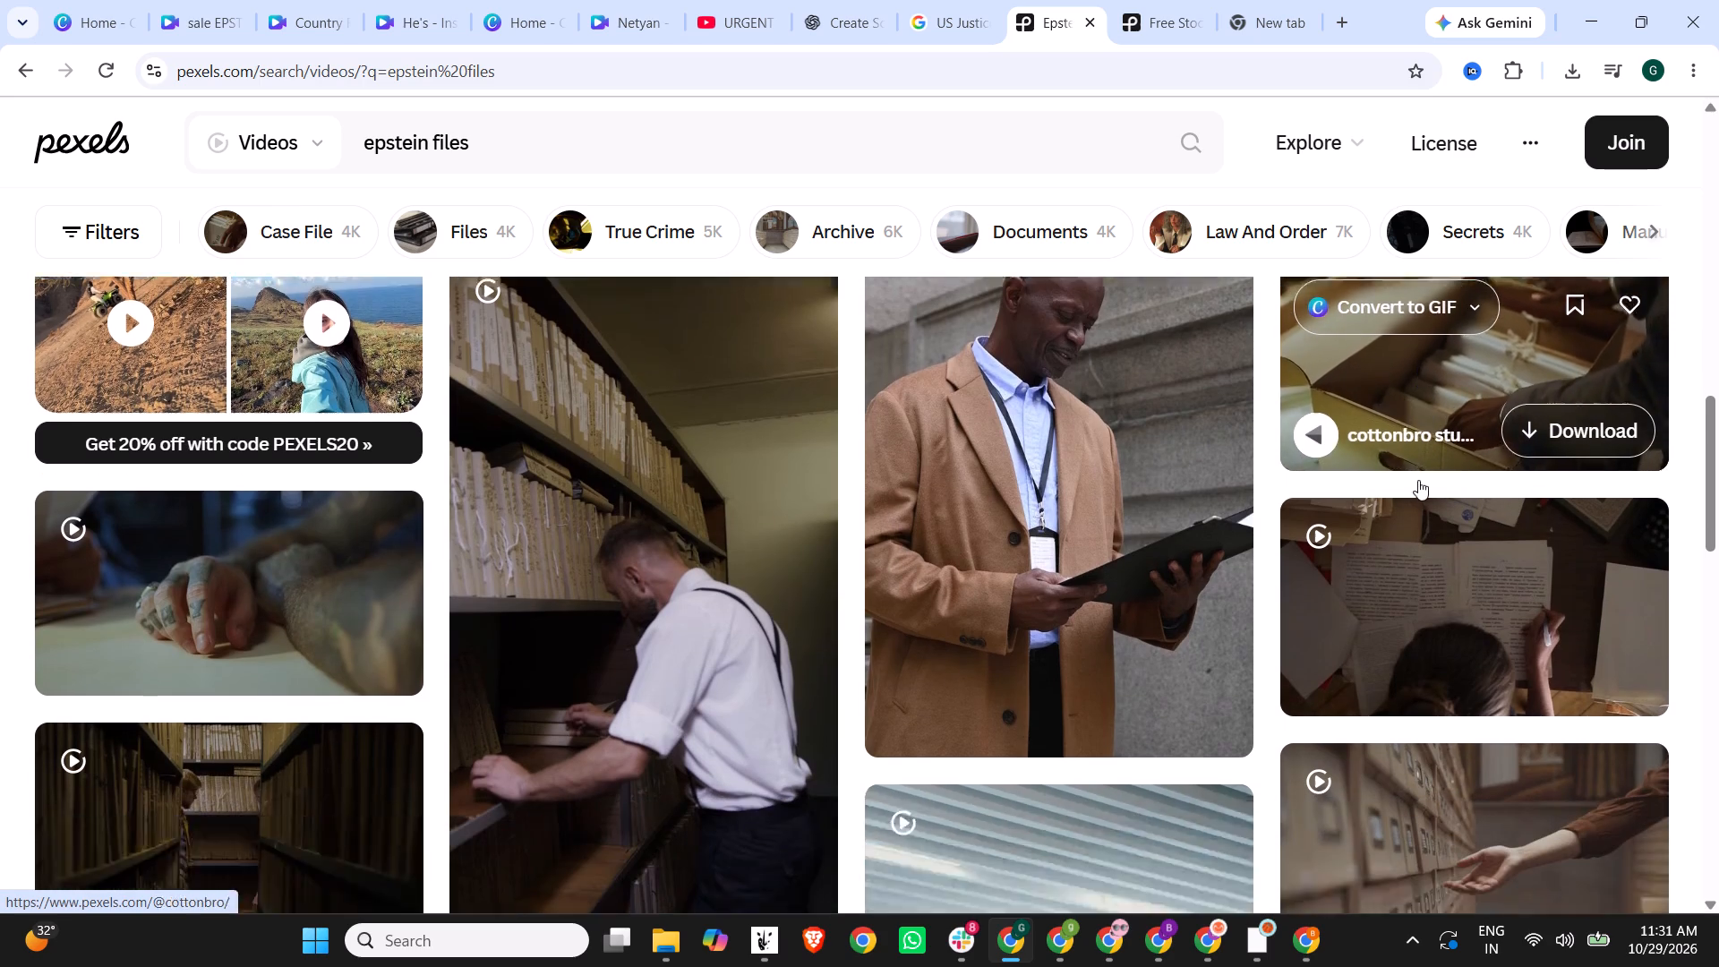
scroll(1419, 497, down, 3)
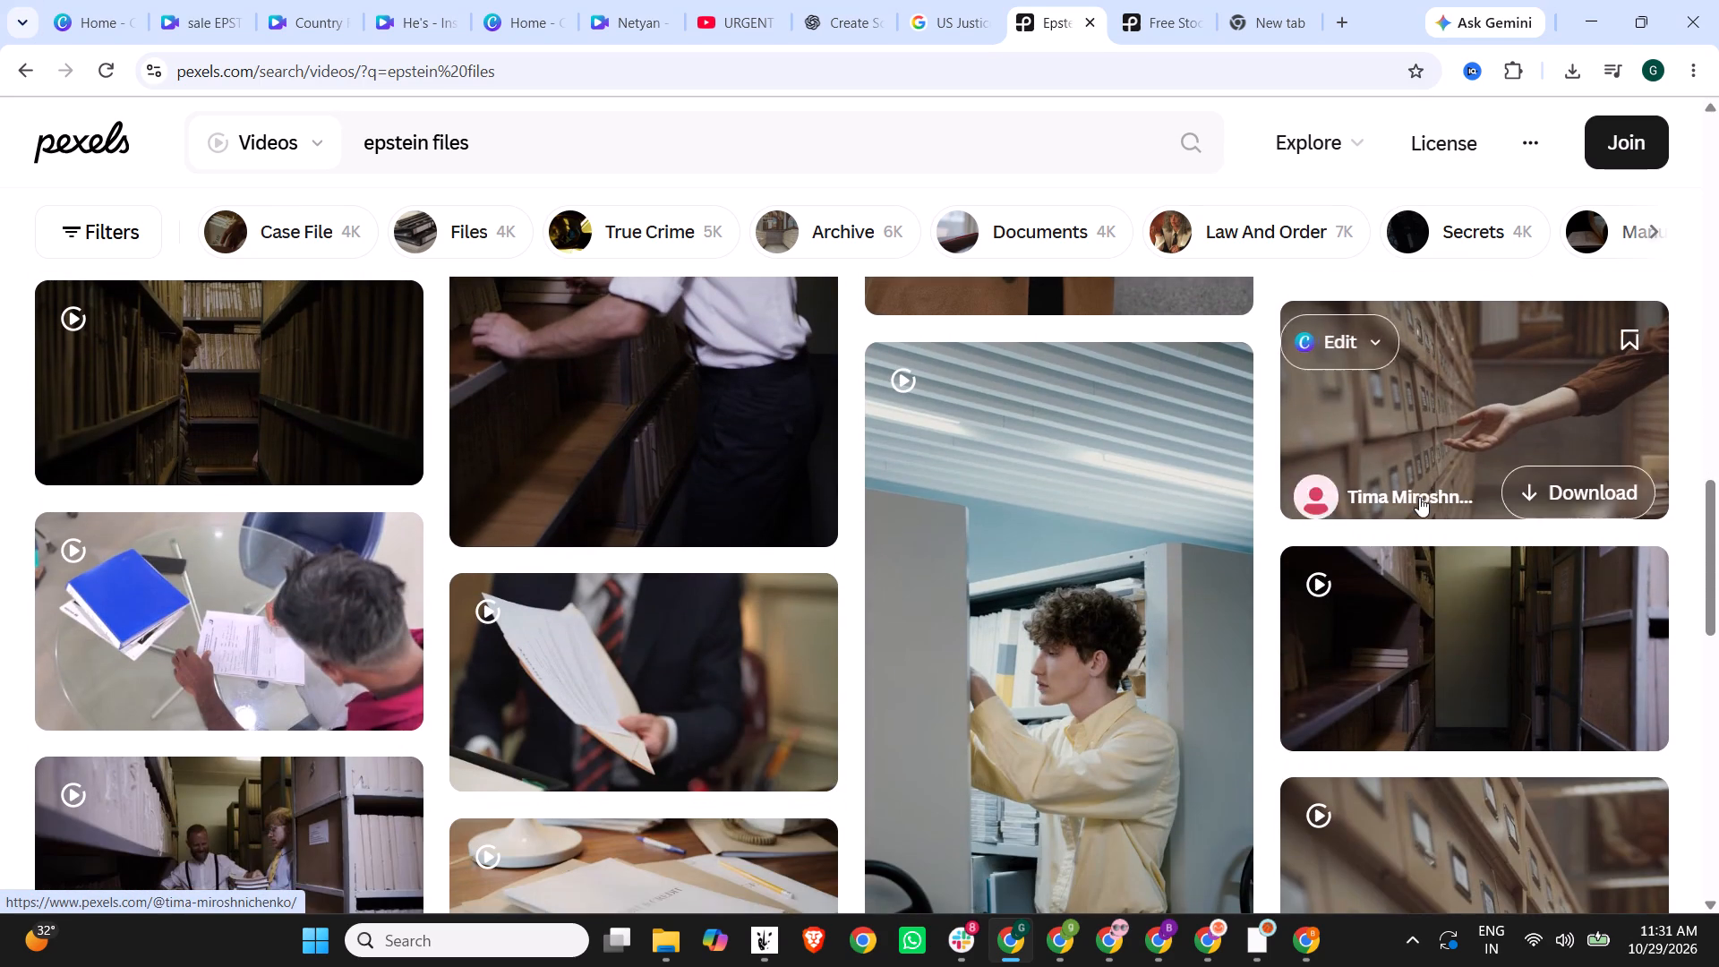
scroll(1406, 460, down, 4)
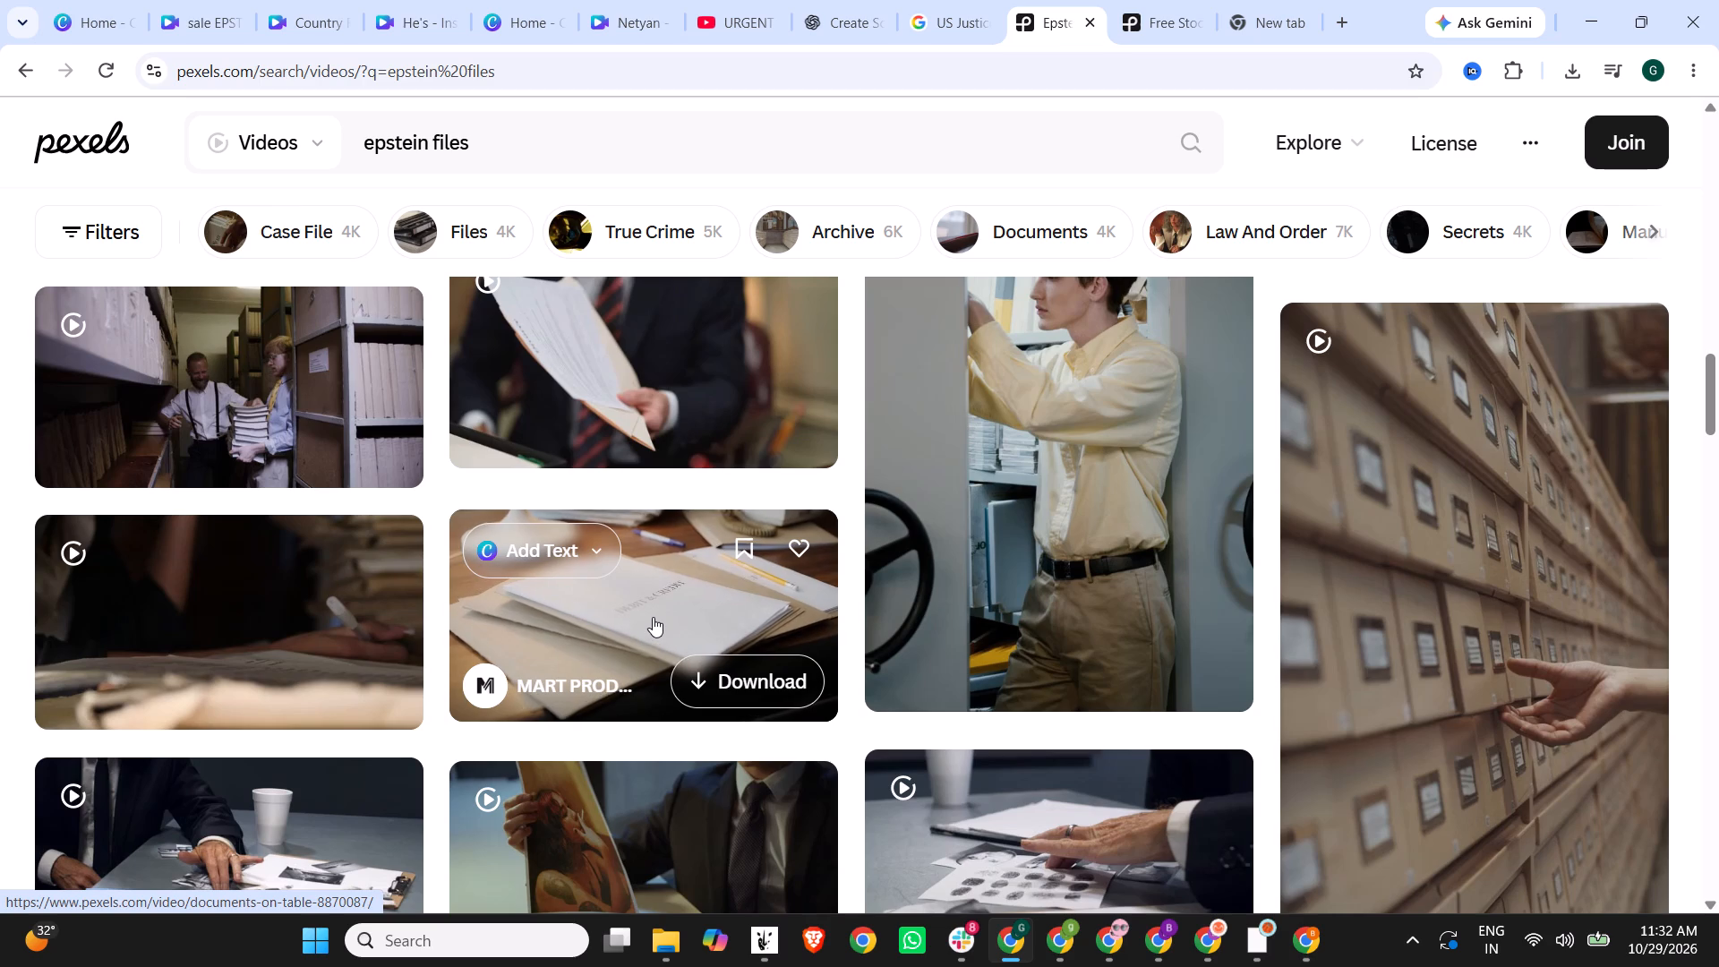
scroll(1562, 571, up, 2)
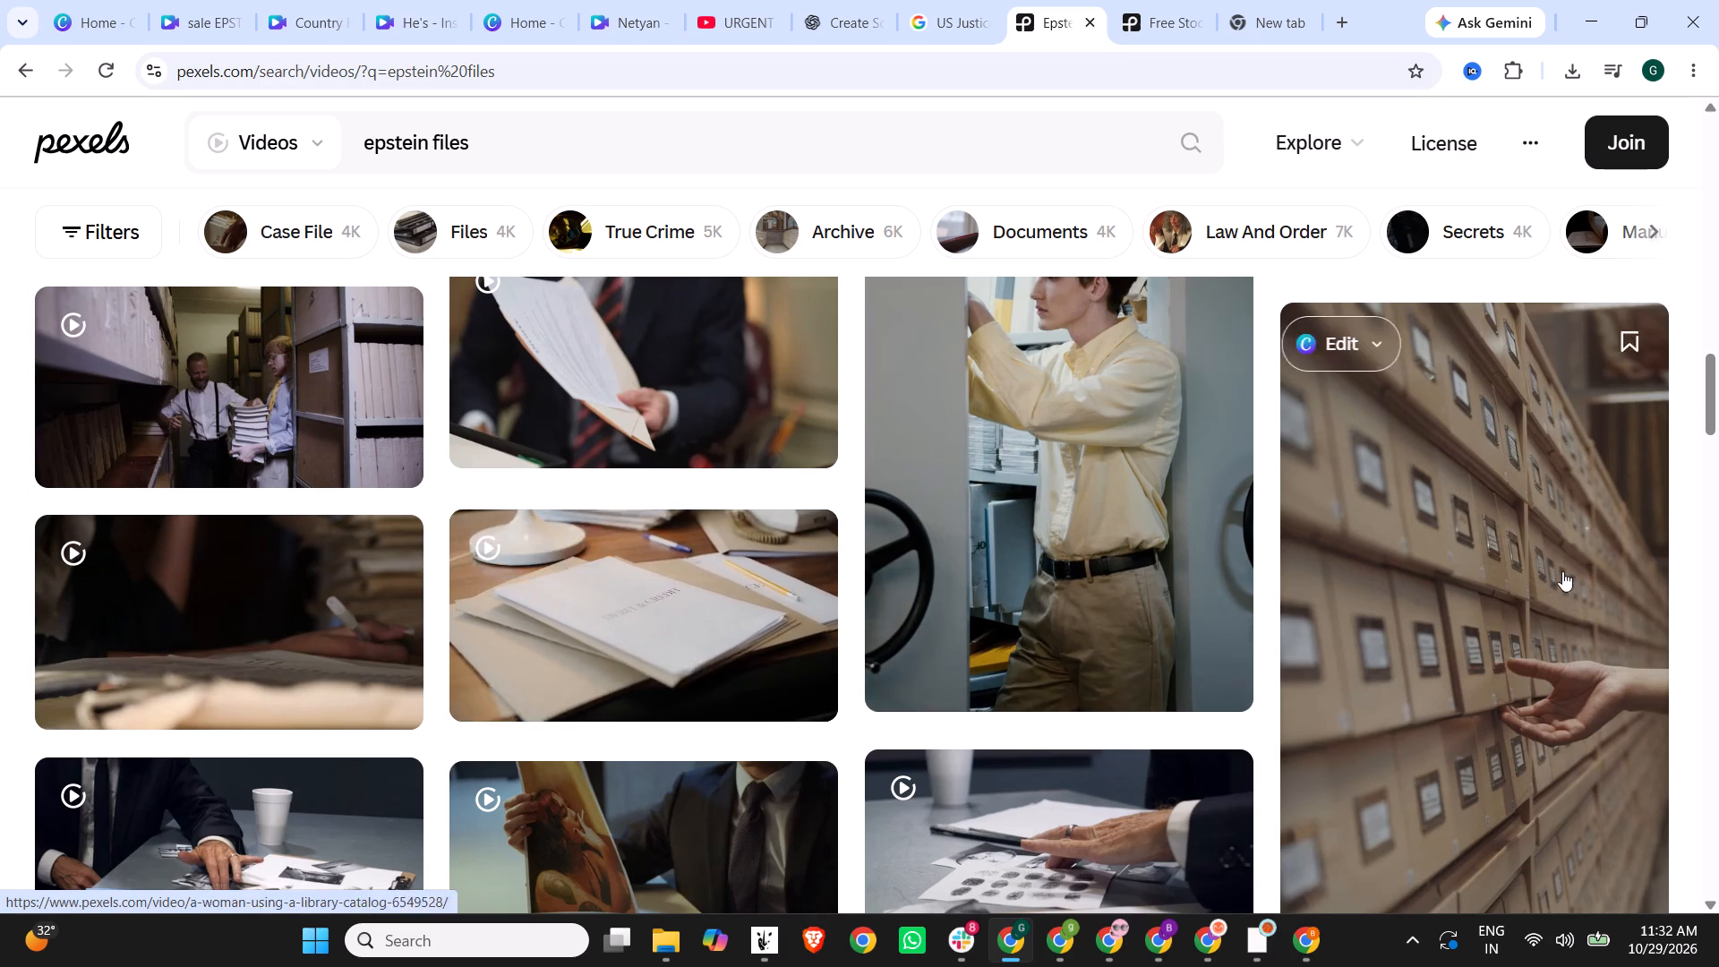
scroll(1562, 571, up, 9)
click(1420, 456)
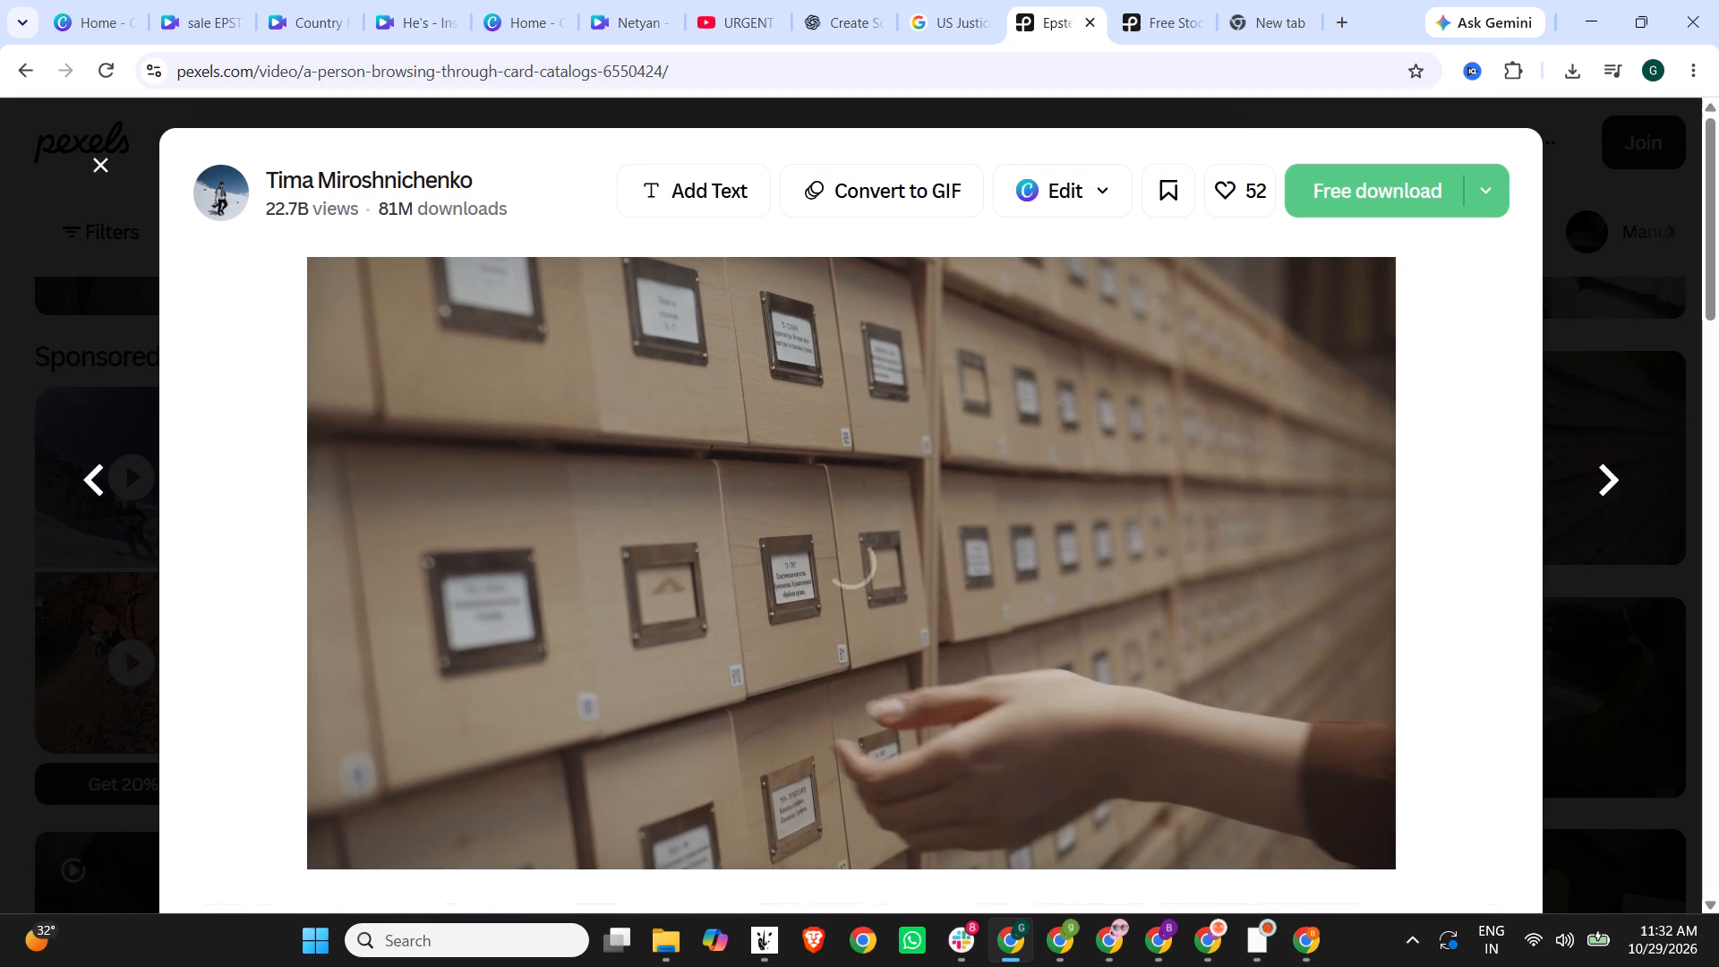
click(1381, 205)
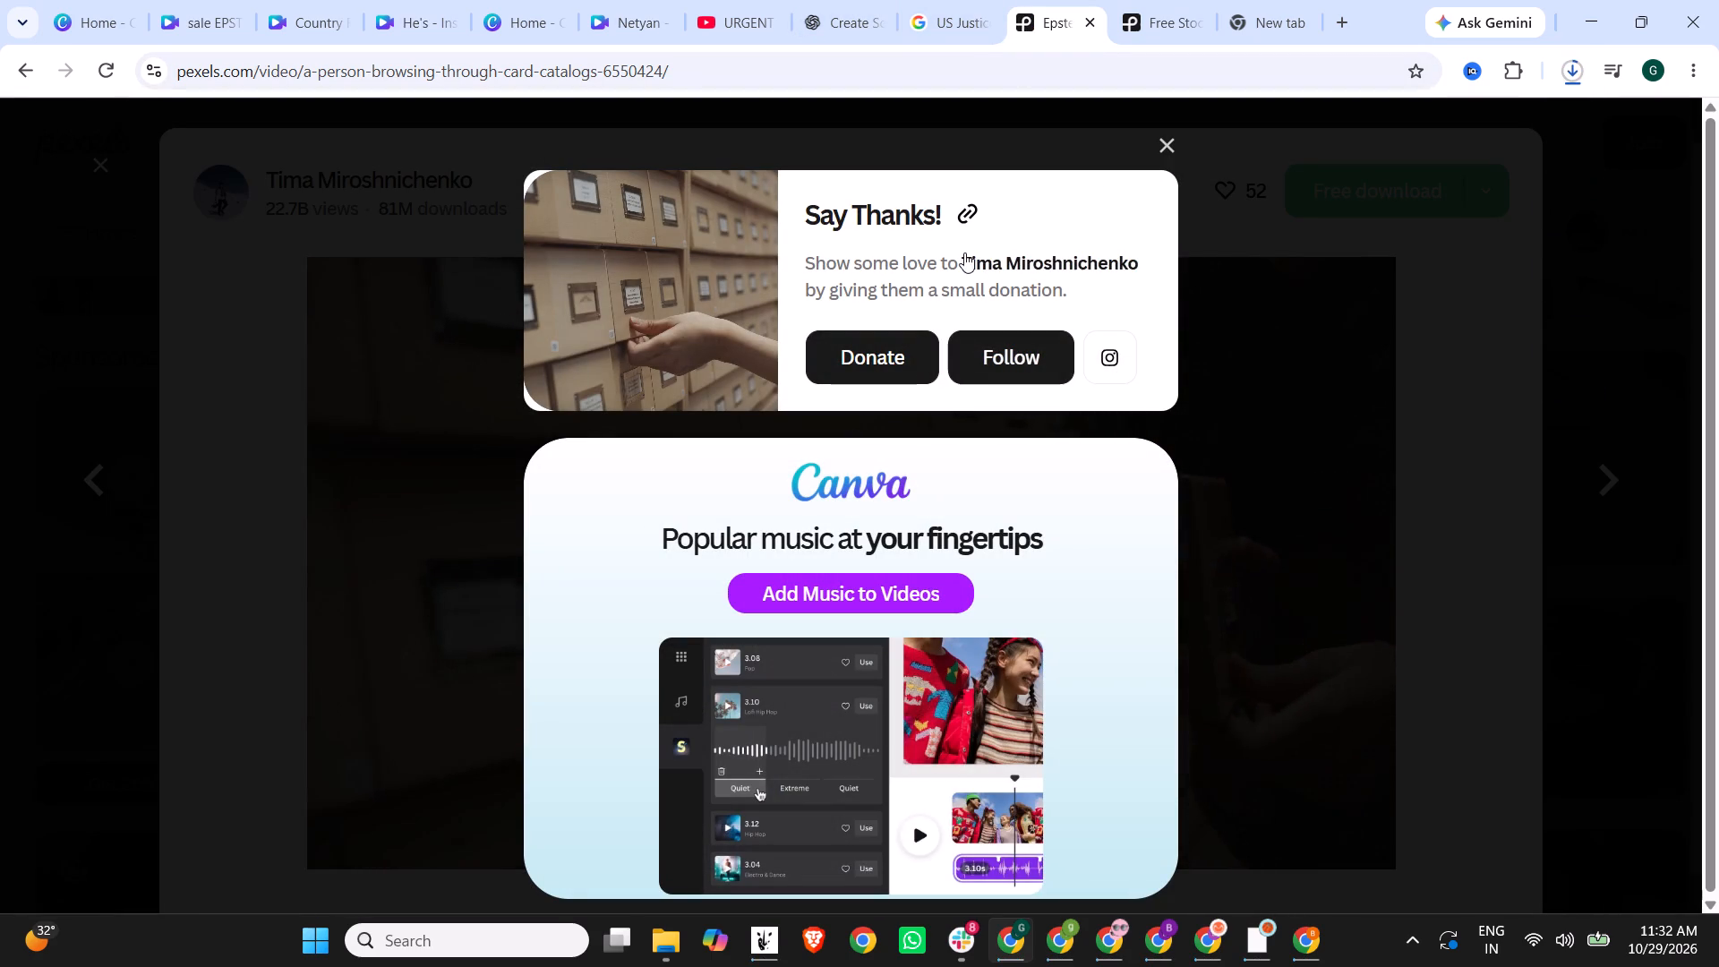
Copy the card-catalog clip creator's name and add it after " / " to the creator name in the blank tab's address bar.
drag(964, 252, 1124, 266)
drag(1140, 267, 975, 255)
drag(975, 255, 969, 255)
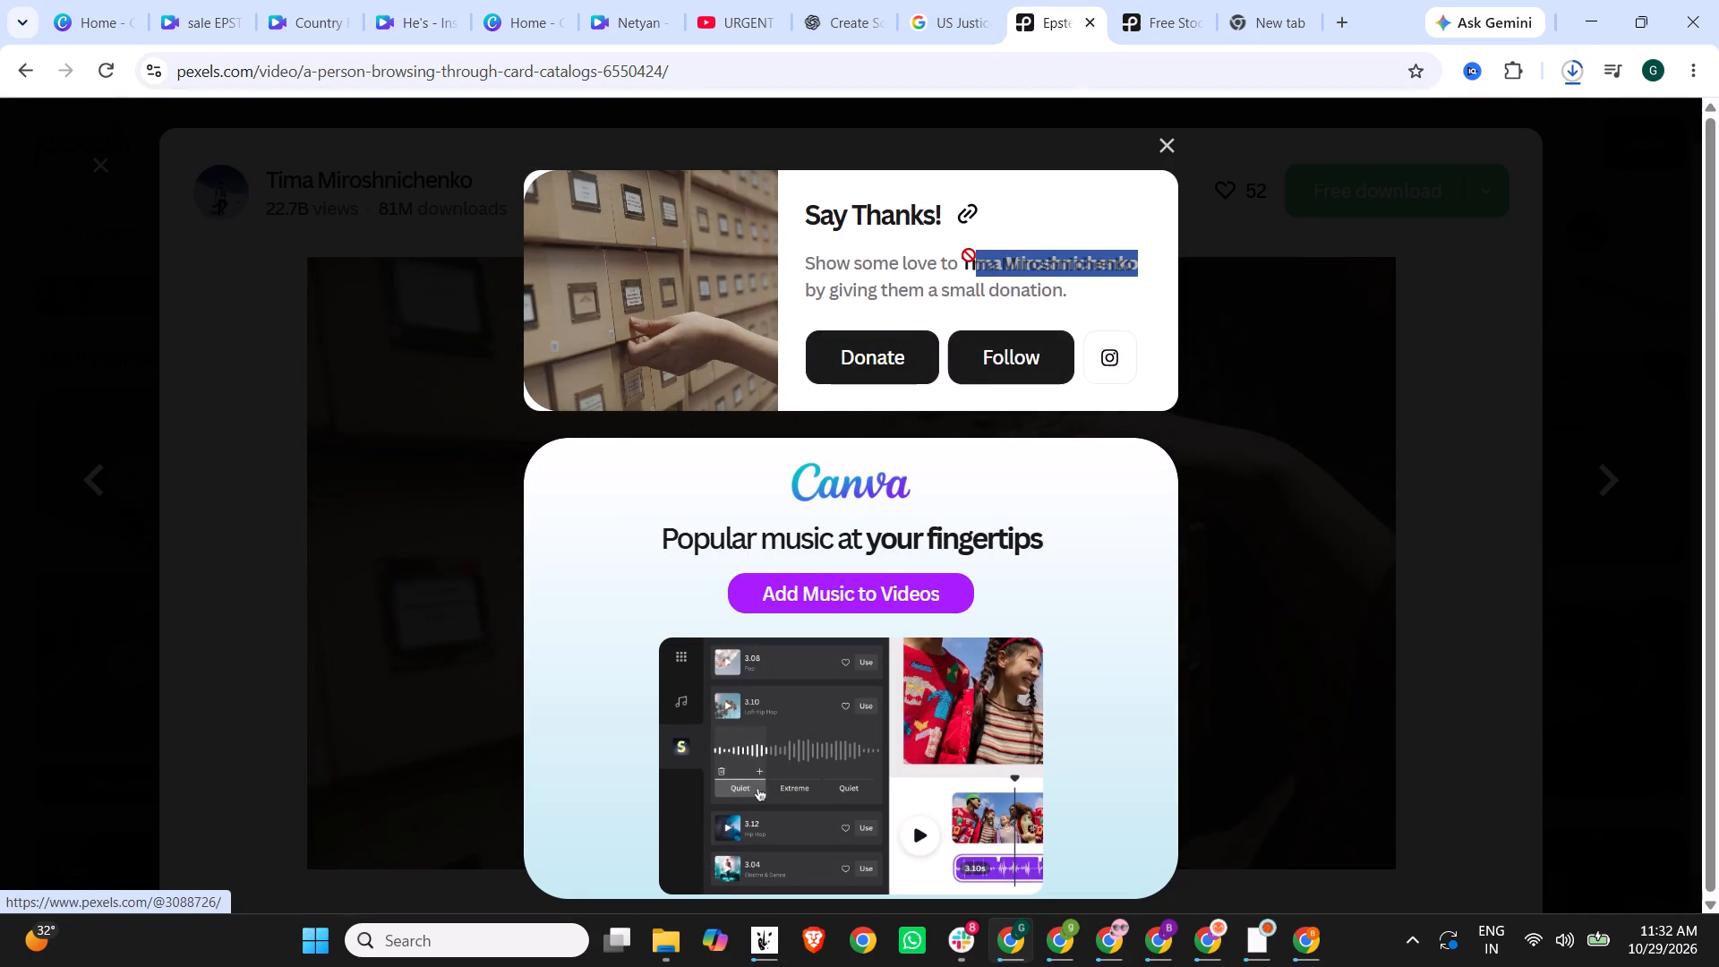
drag(969, 255, 966, 255)
key(ctrl+c)
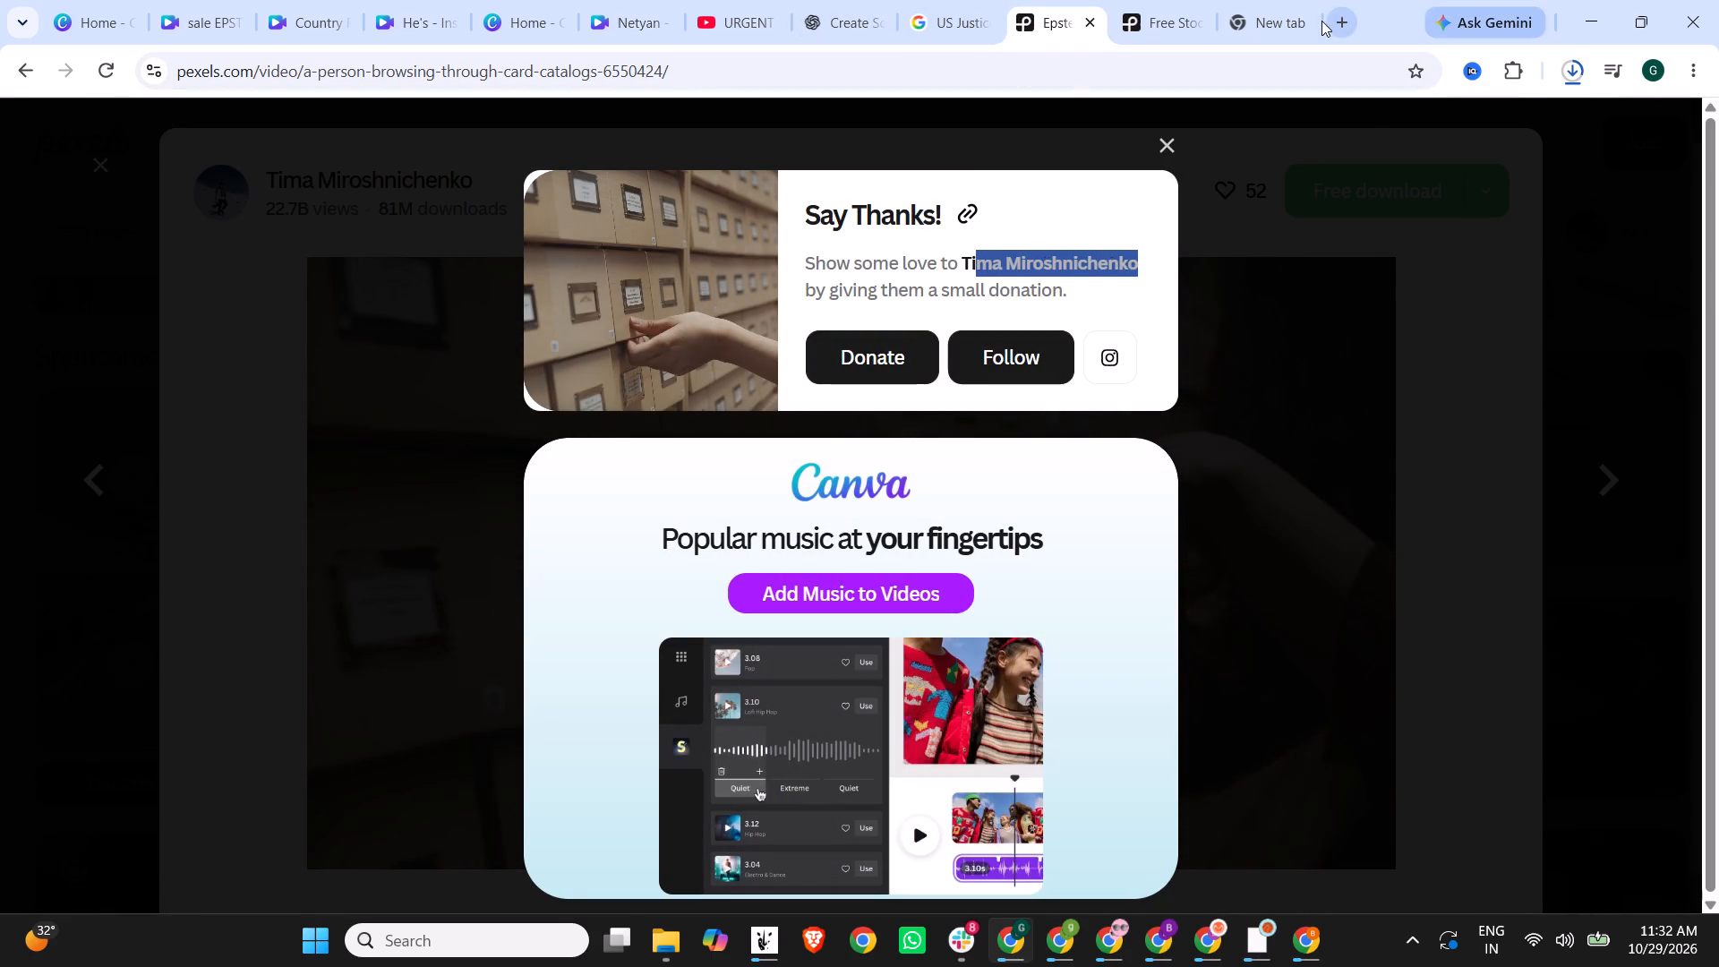
click(1289, 0)
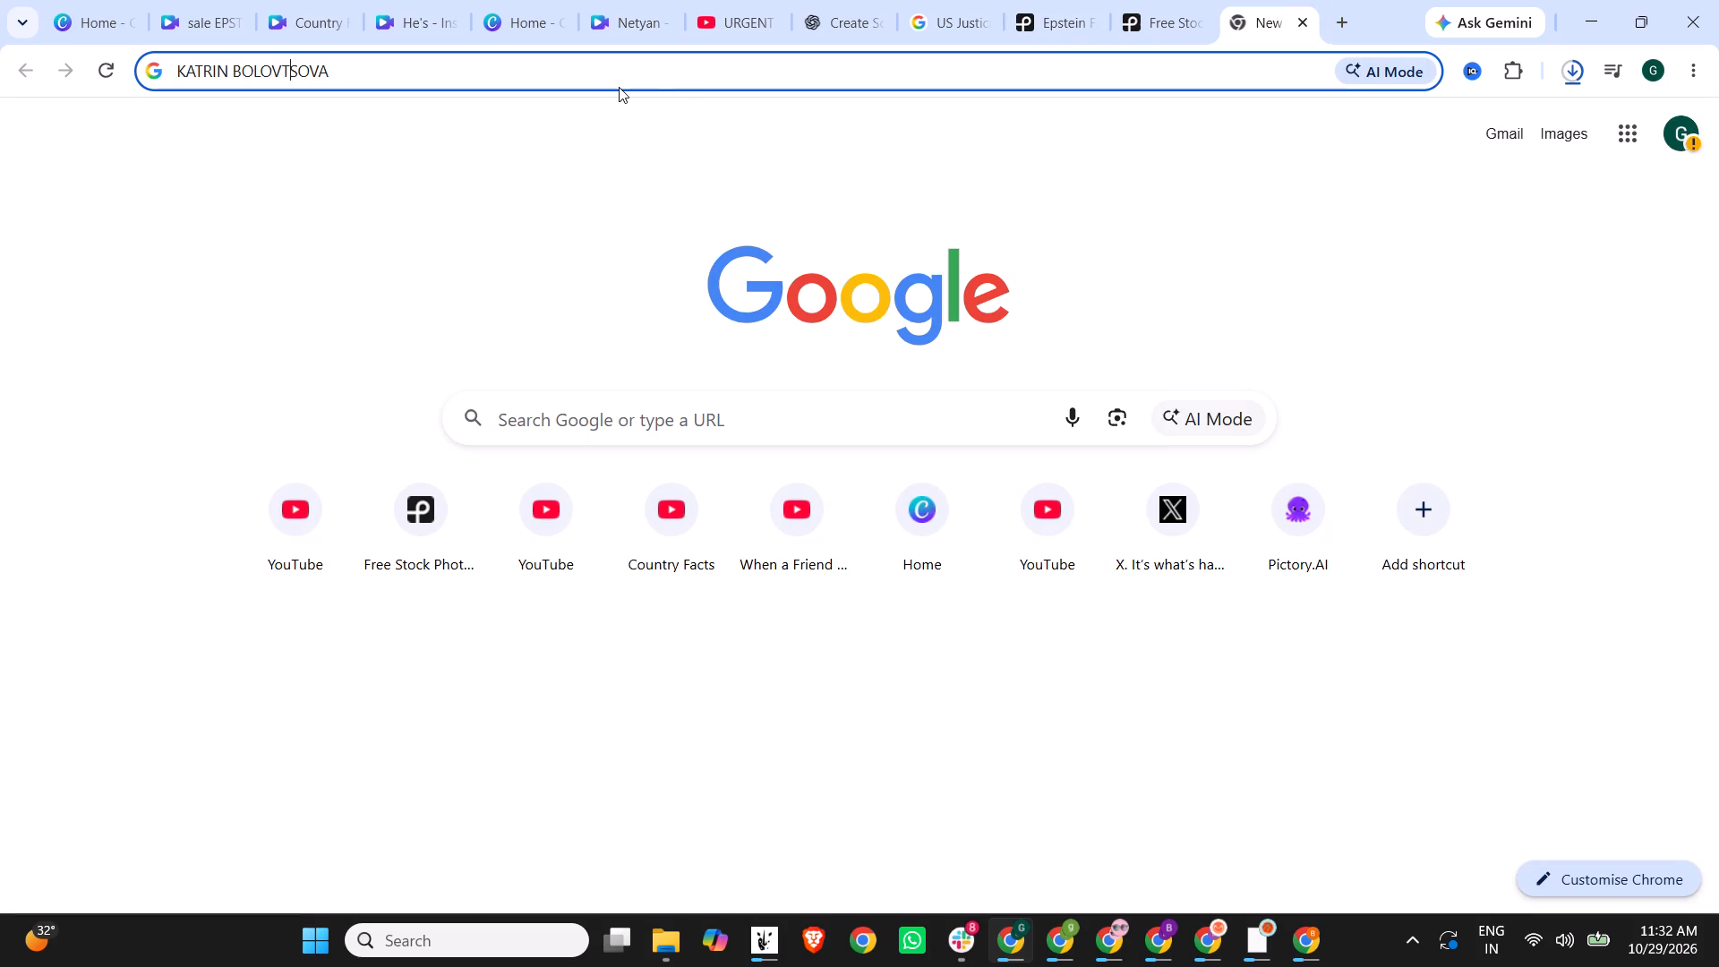
click(611, 81)
key(space)
text(/)
key(space)
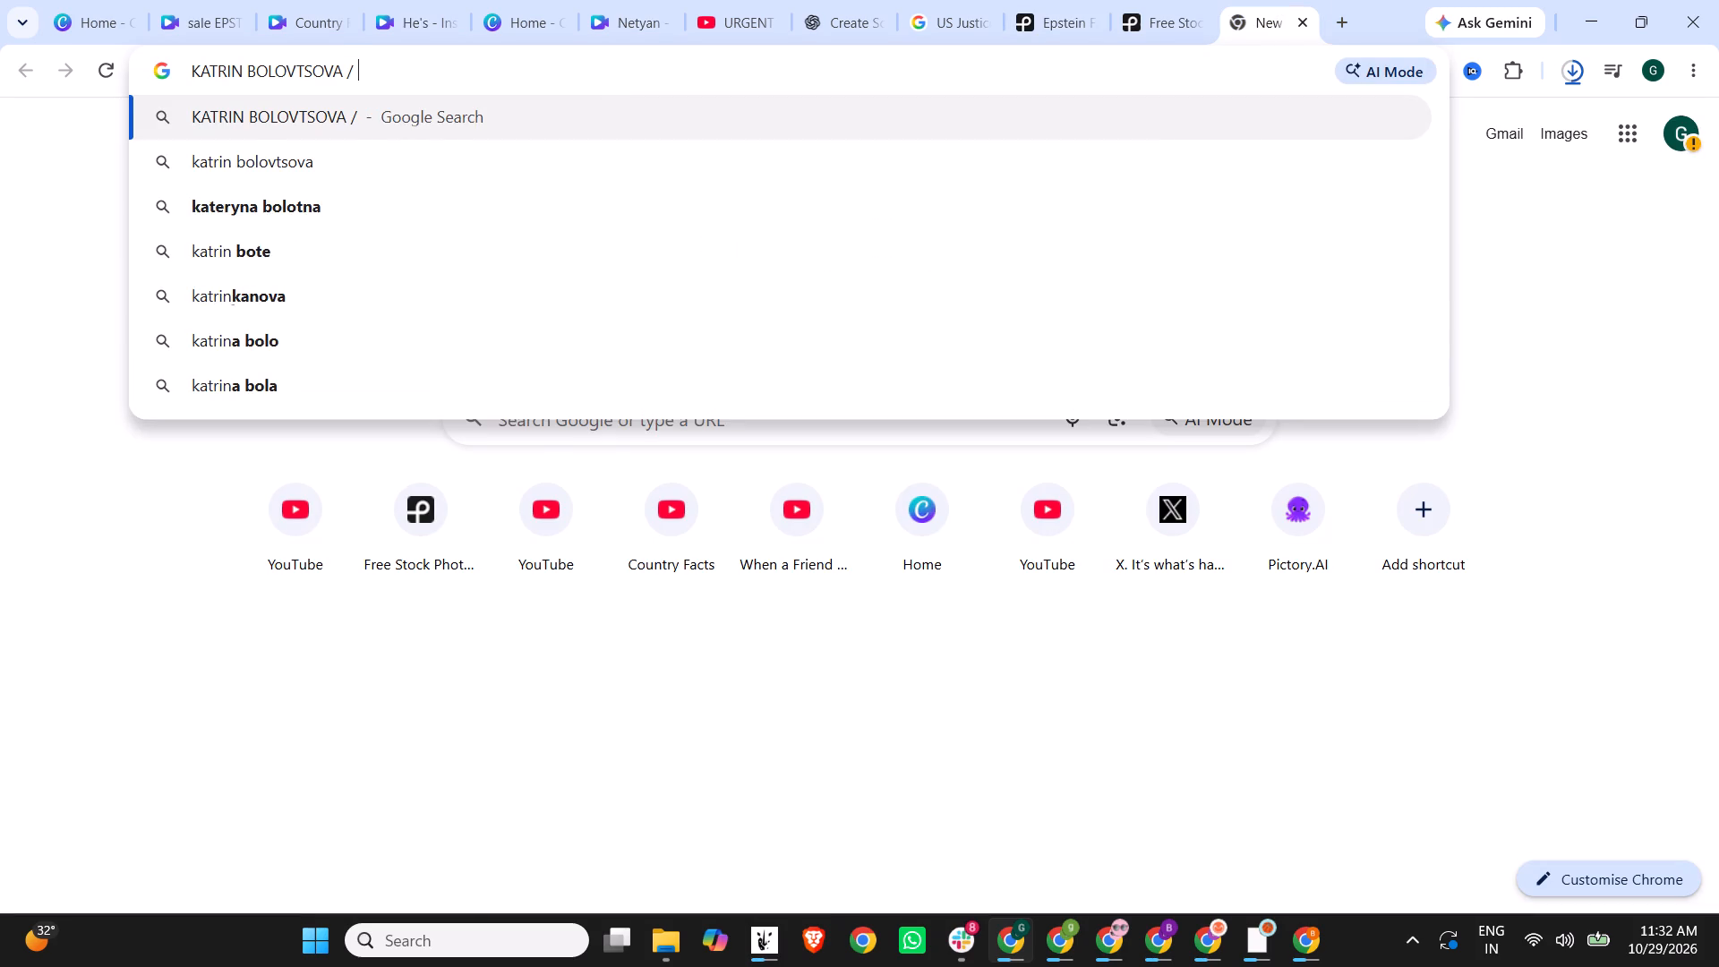
key(ctrl+v)
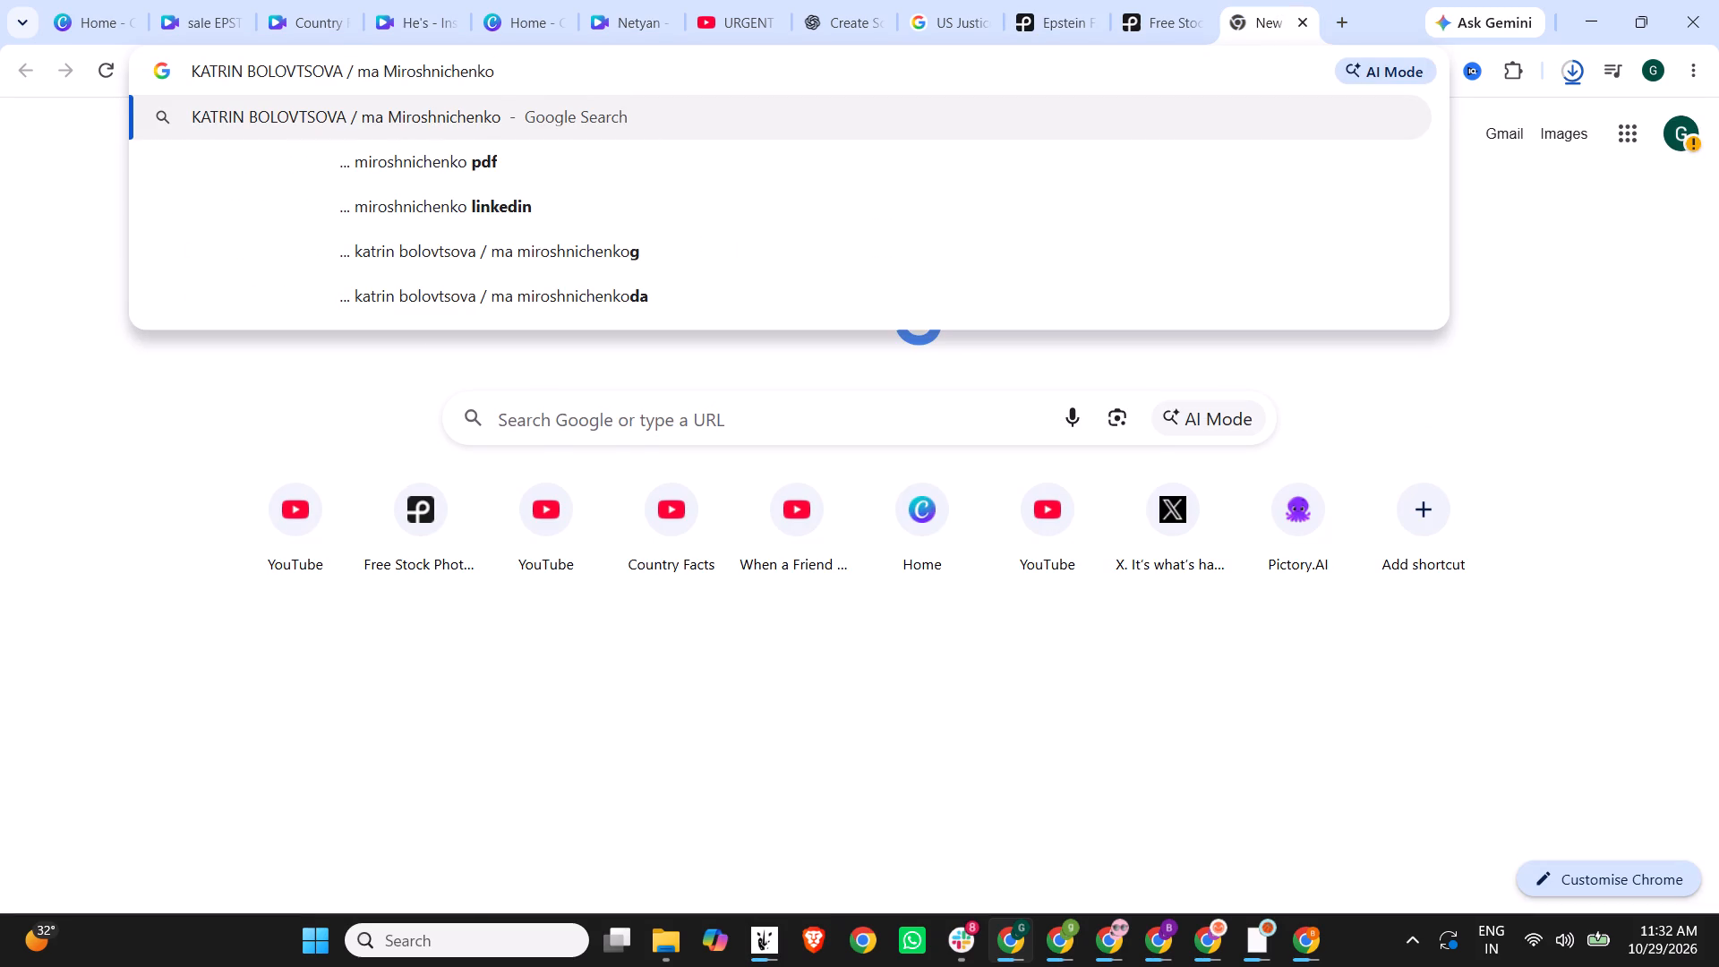
click(362, 73)
text(Ti)
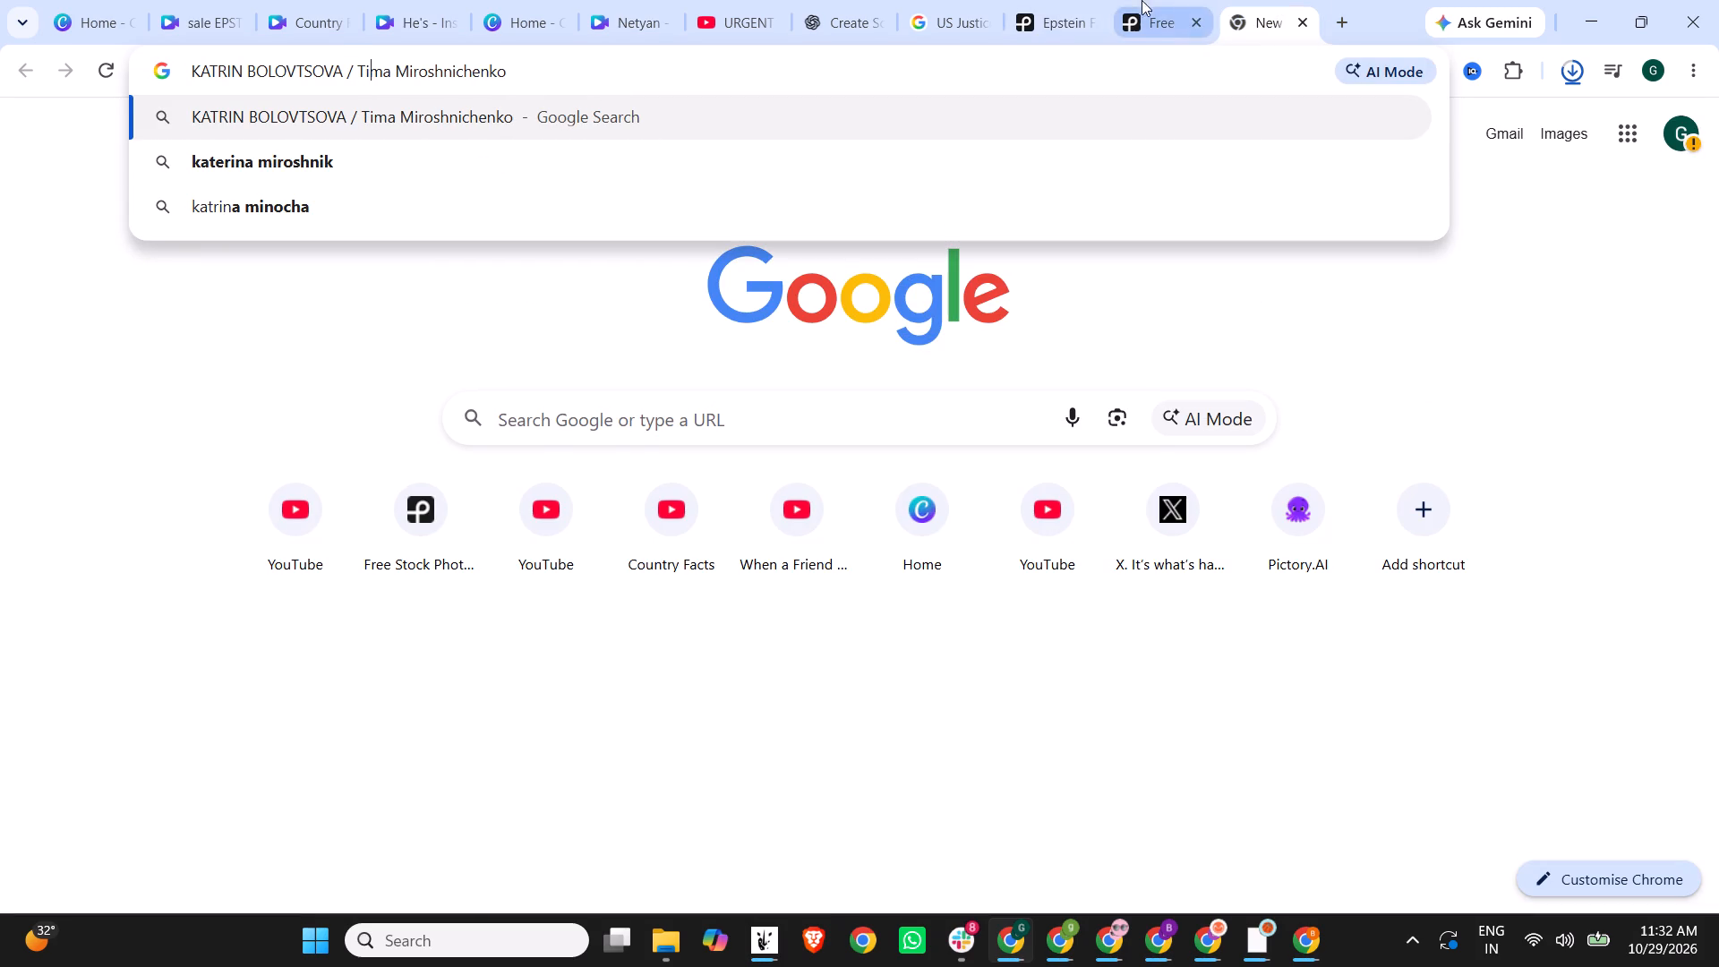
Switch to the sale EPSTIEN FILES design in Canva and upload the downloaded 6550424-uhd_3840_2160_25fps video.
click(241, 0)
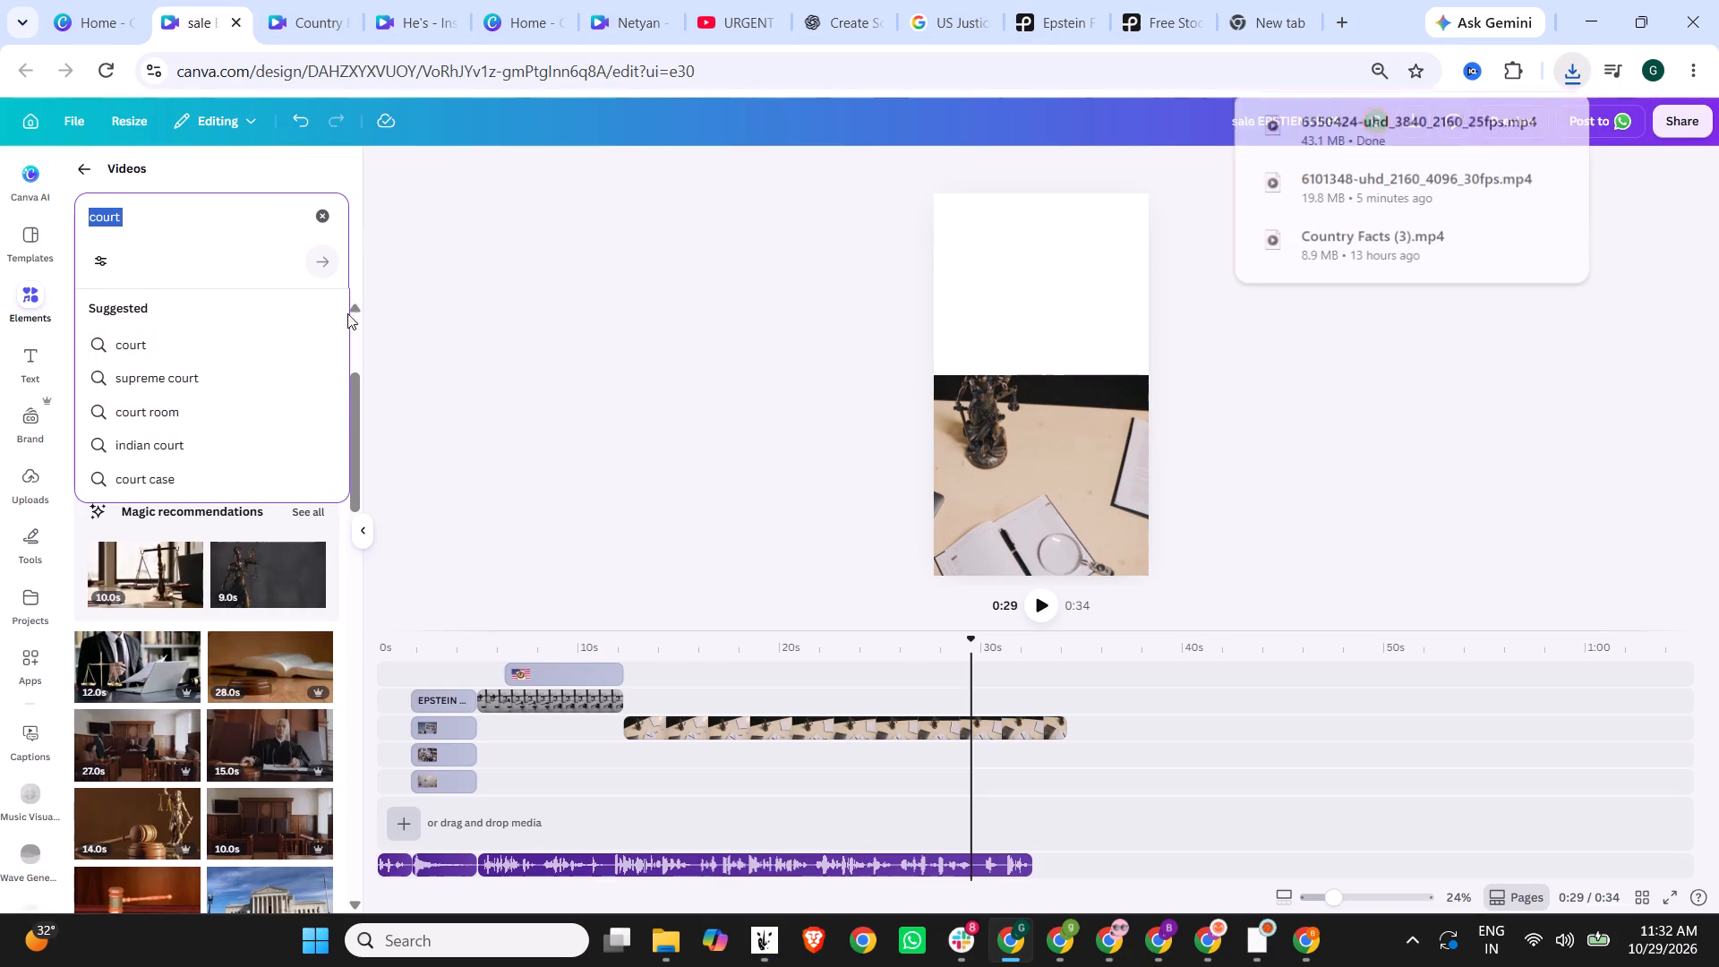
click(648, 290)
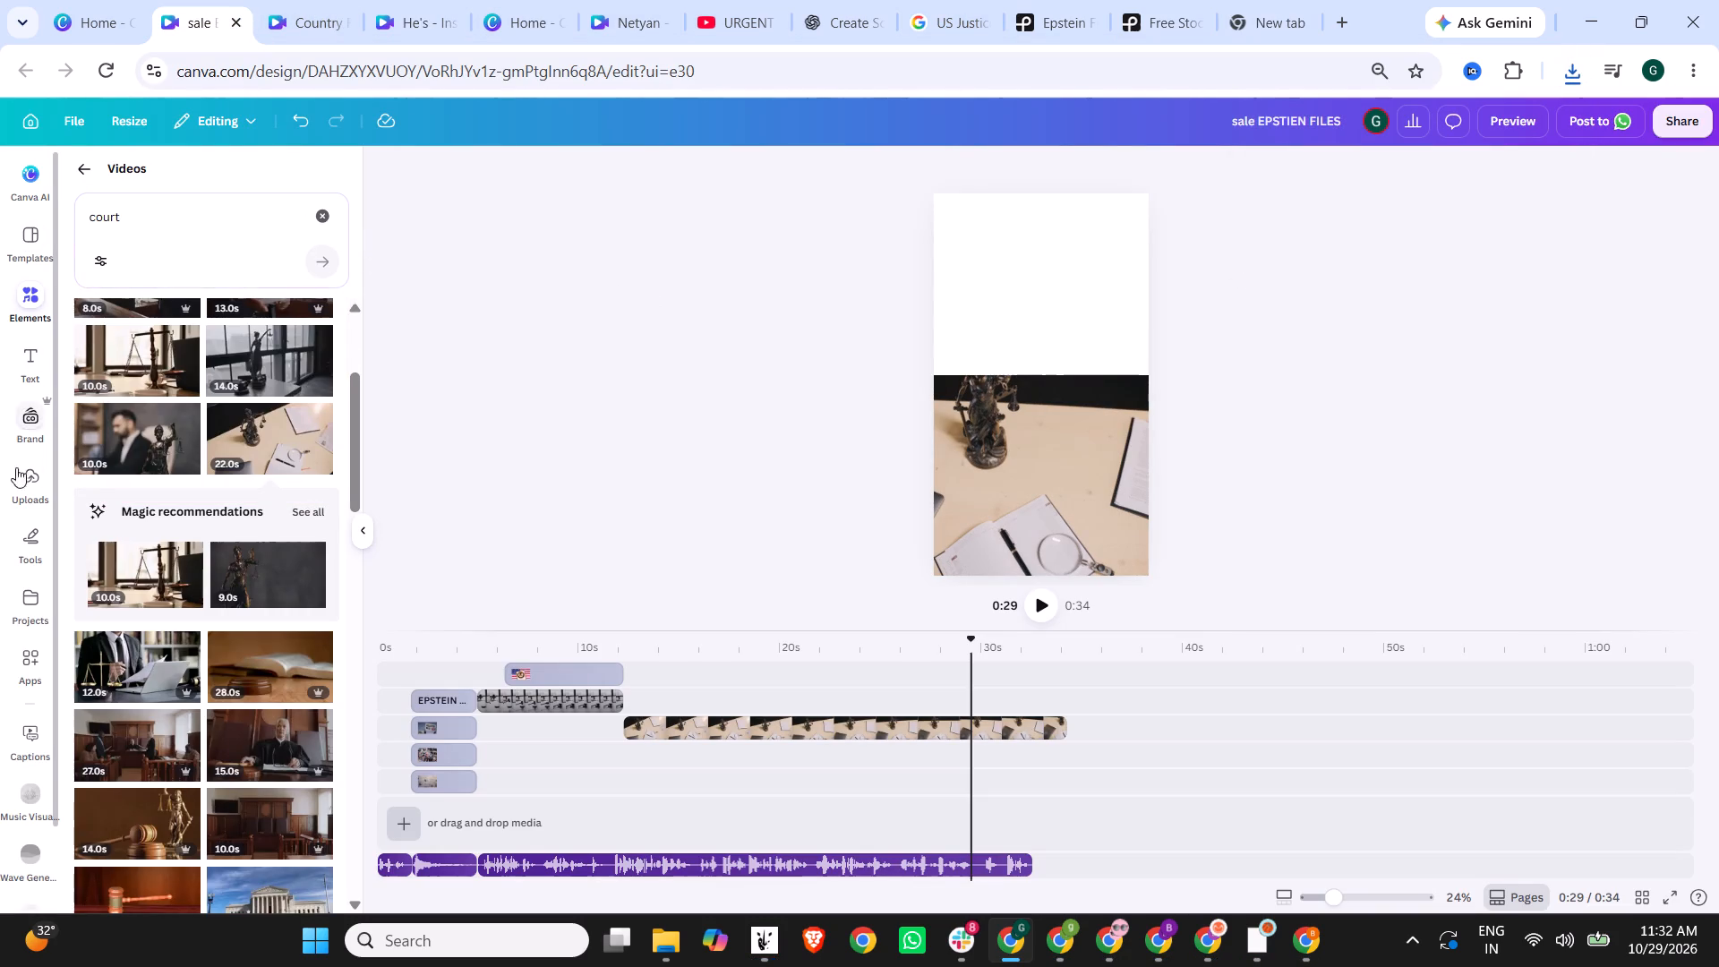
click(18, 491)
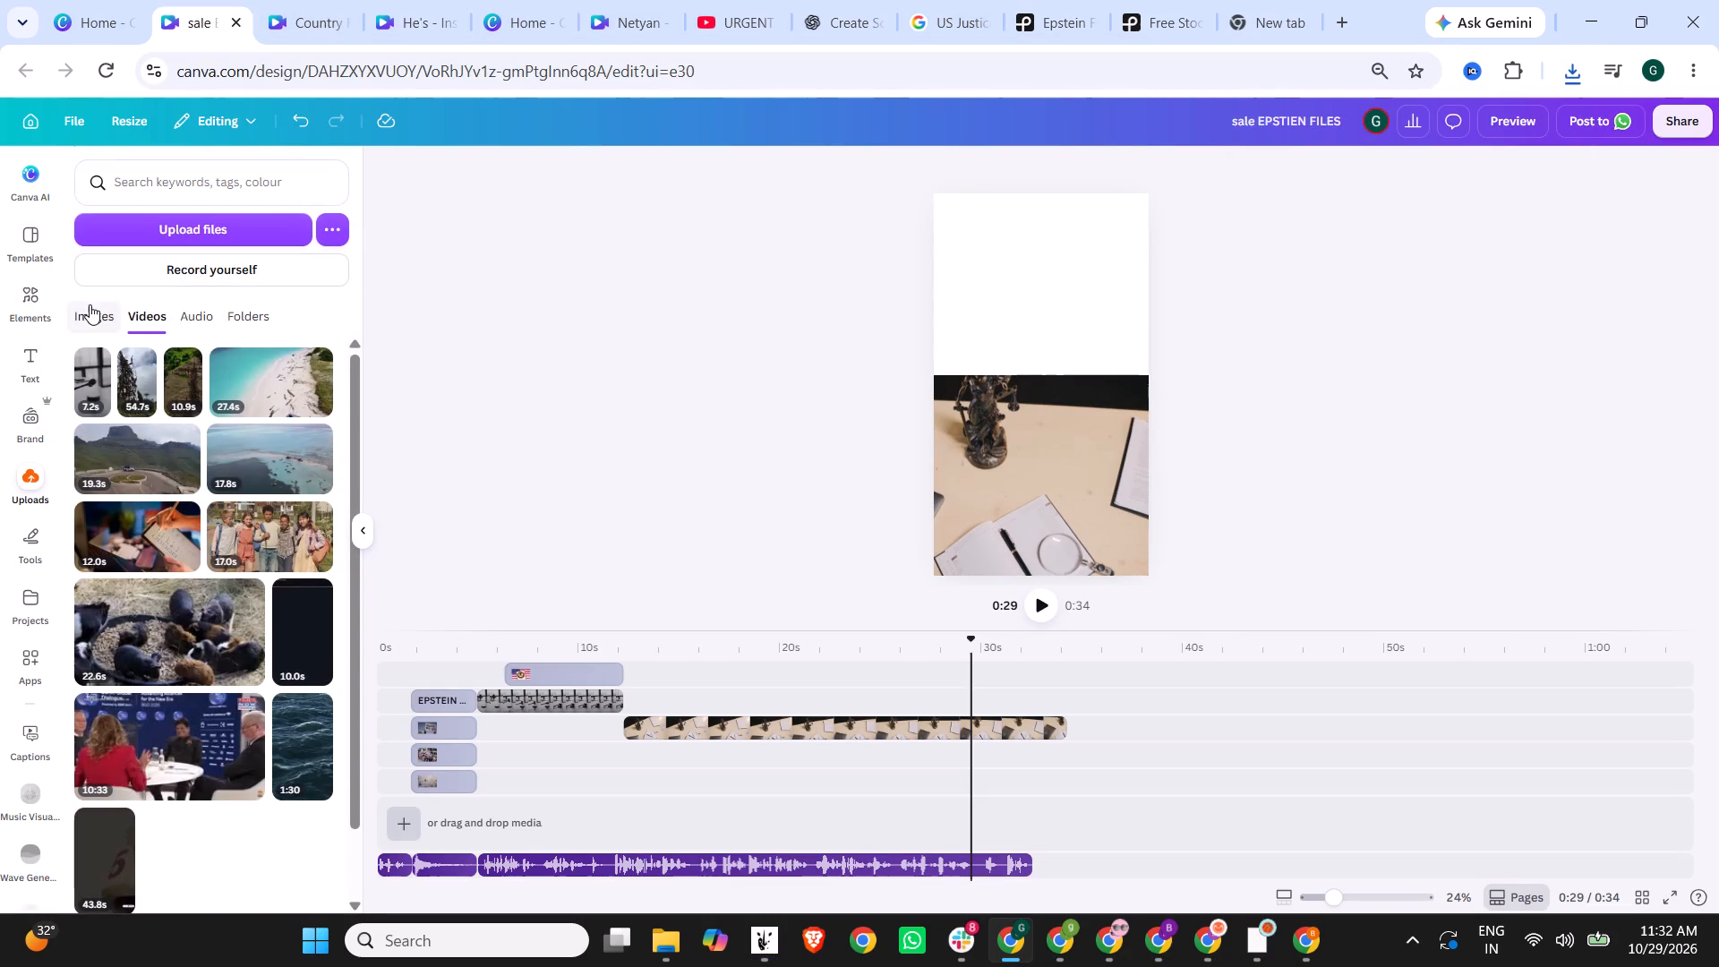
click(215, 230)
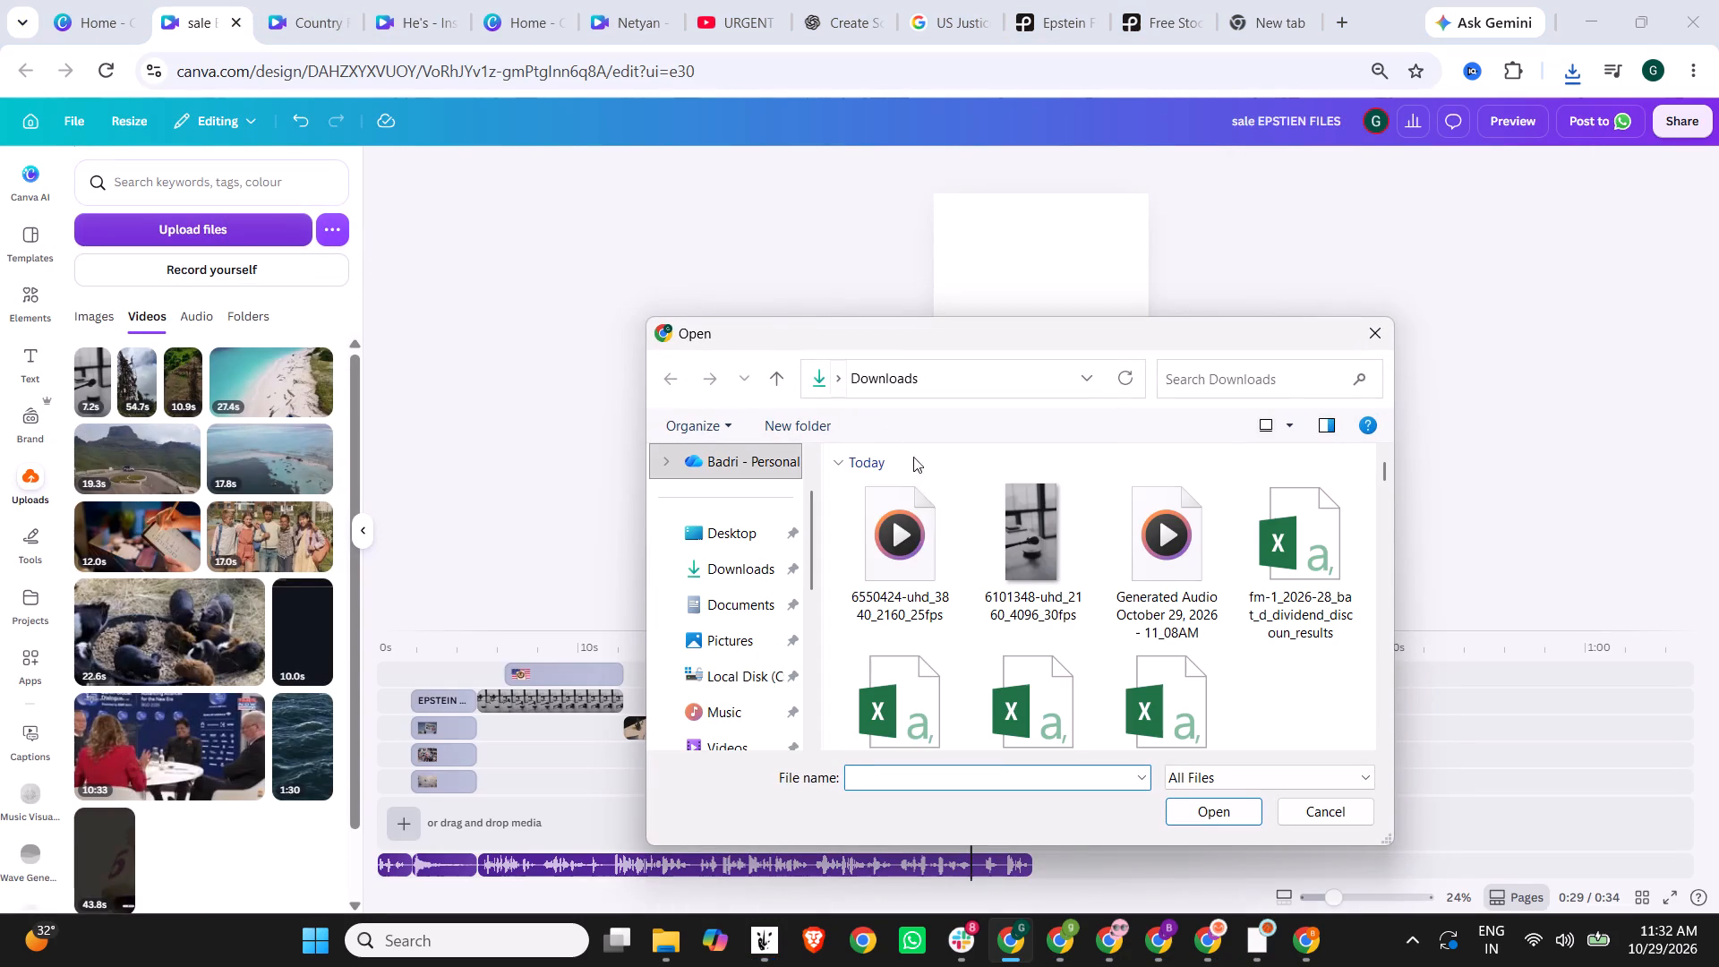
double_click(918, 545)
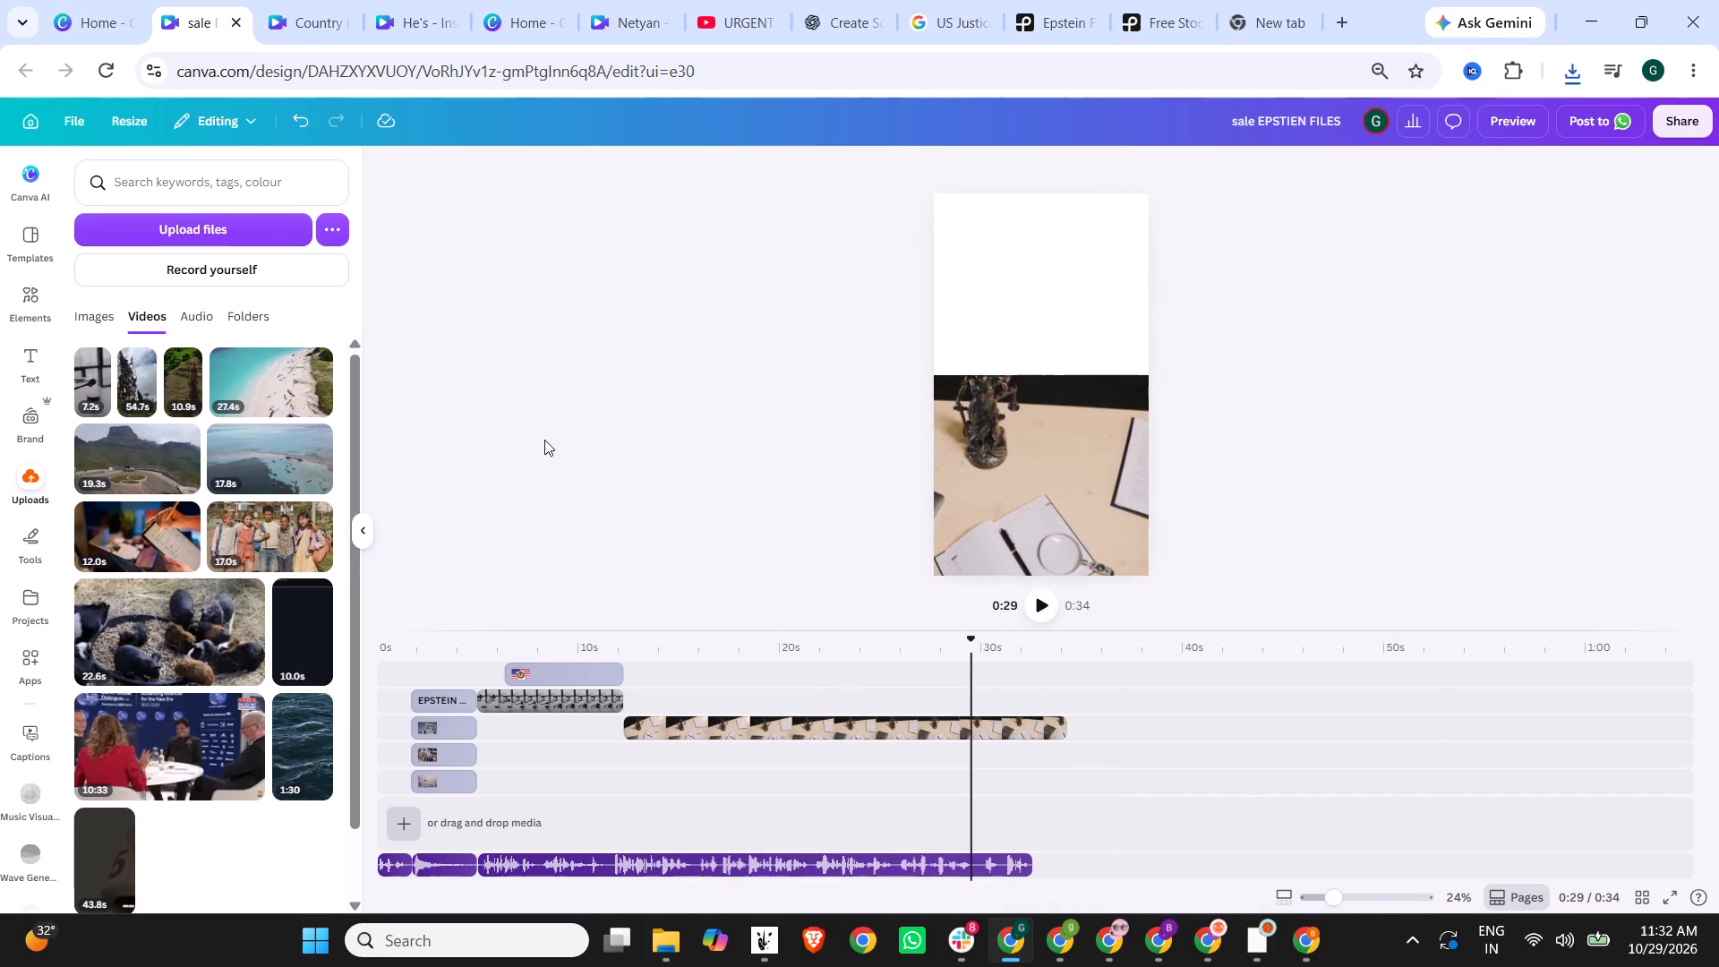
scroll(122, 398, up, 5)
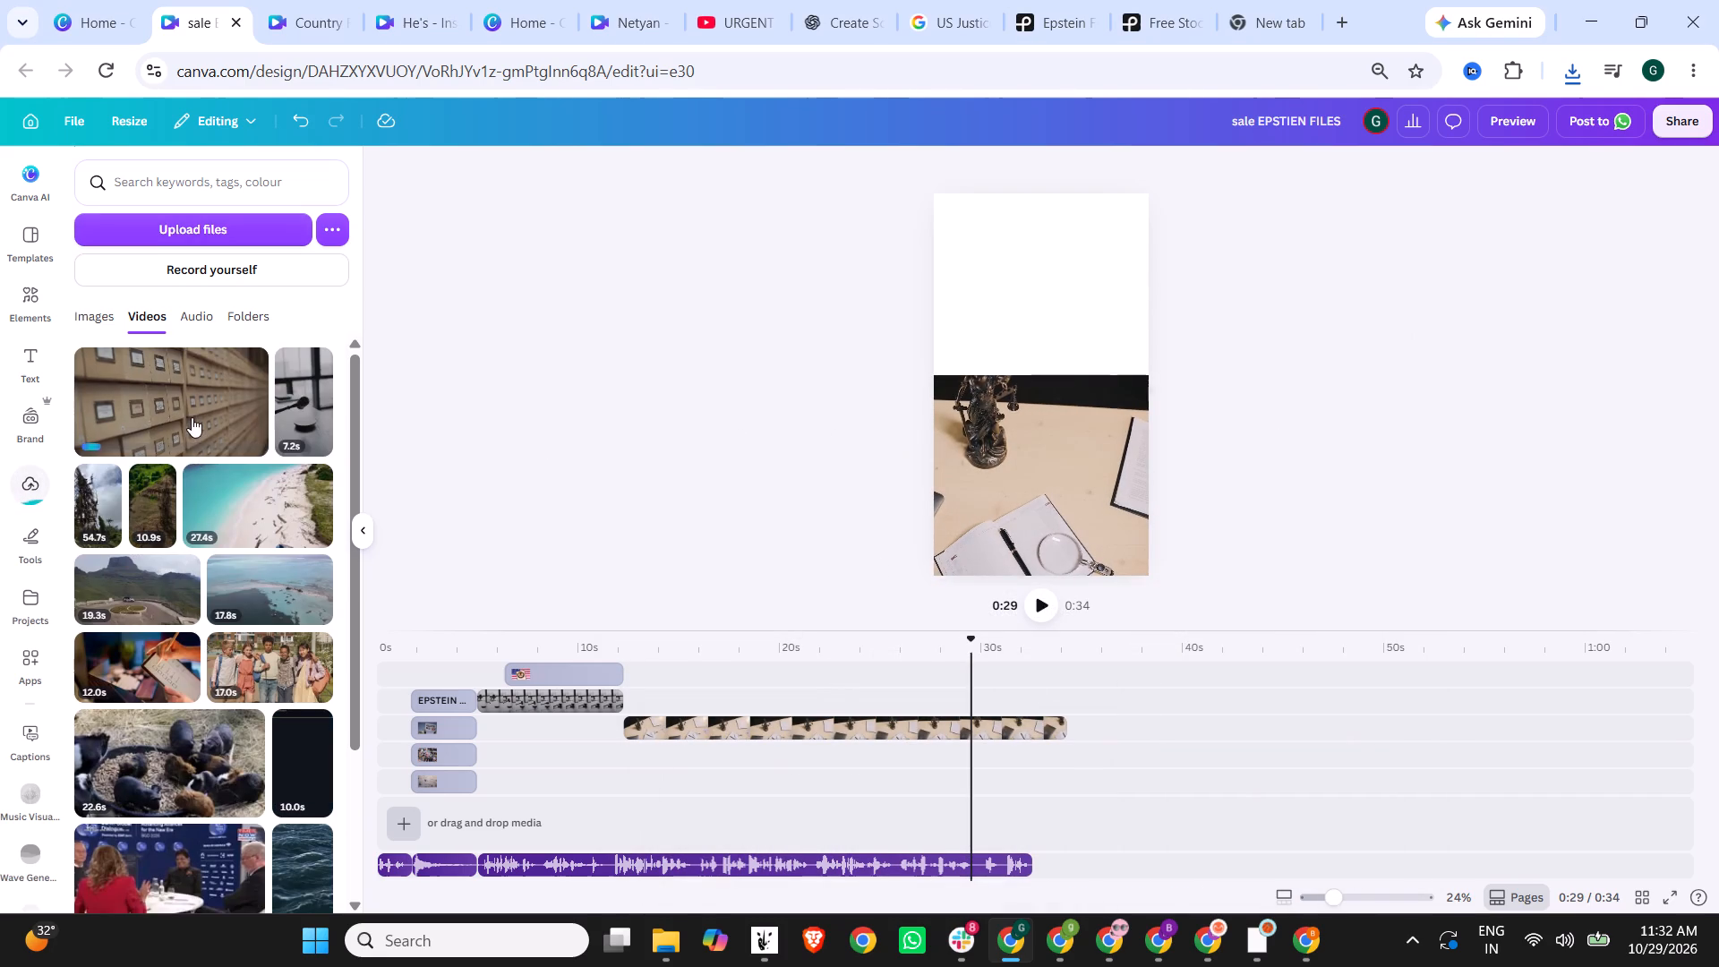
Place the uploaded card-catalog clip on the timeline directly after the gavel footage, on the track beneath the justice-statue desk clip.
drag(174, 406, 941, 732)
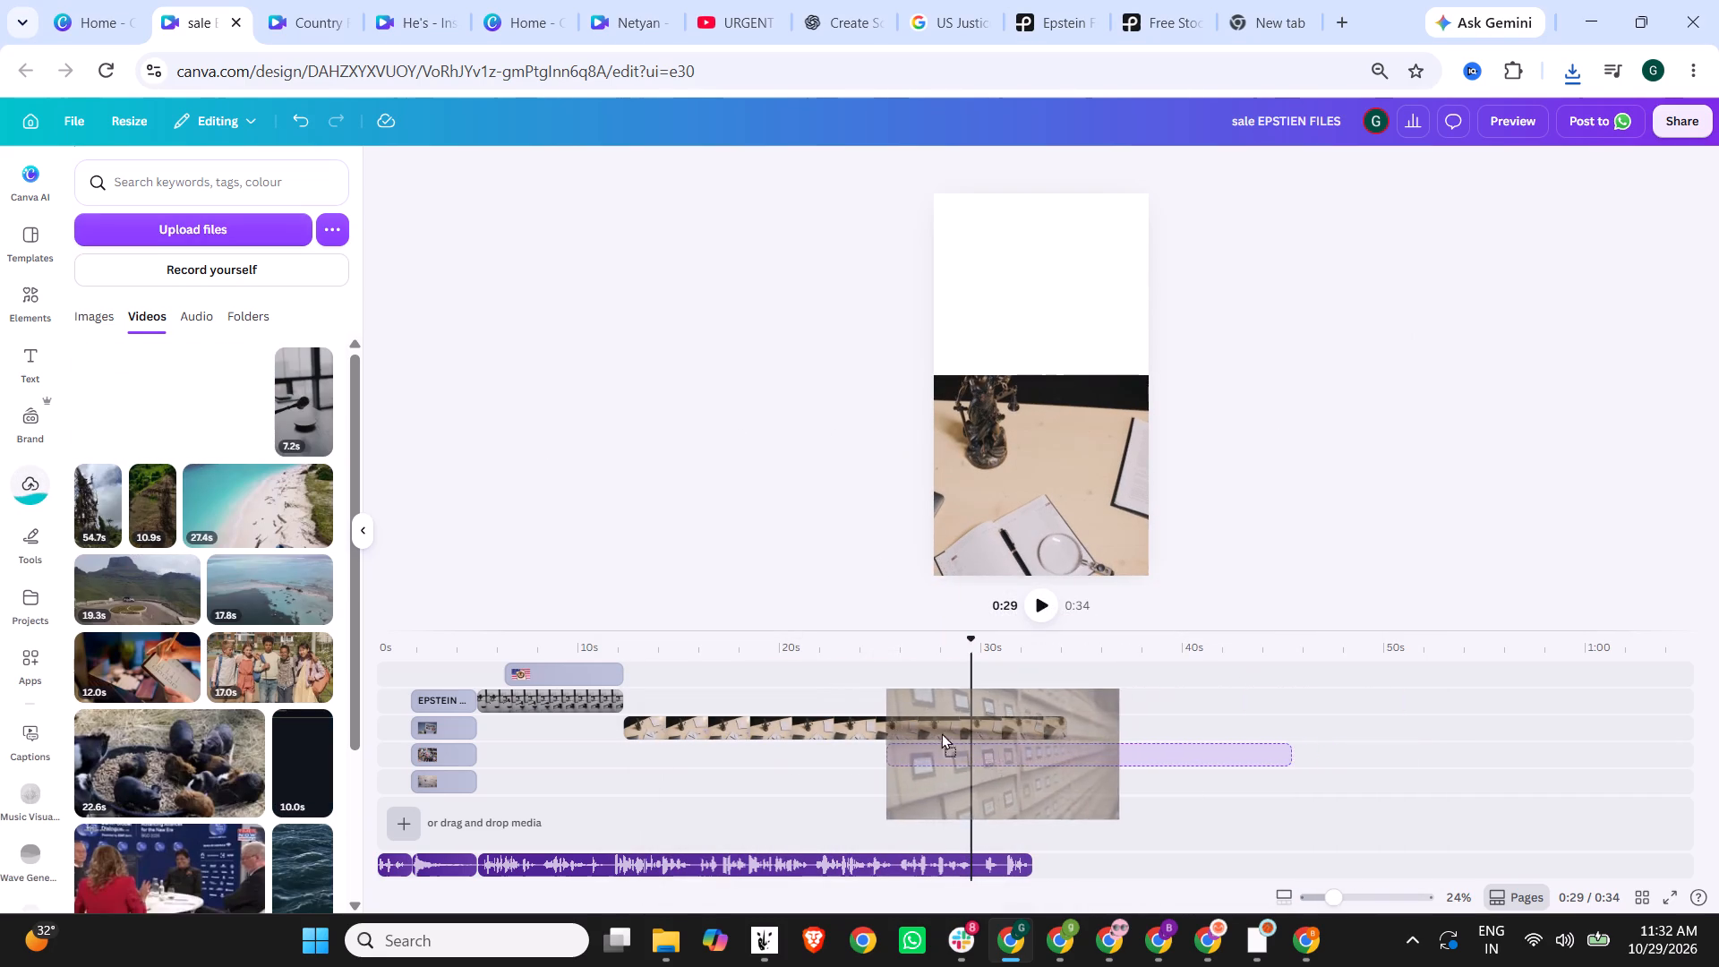
drag(941, 732, 739, 744)
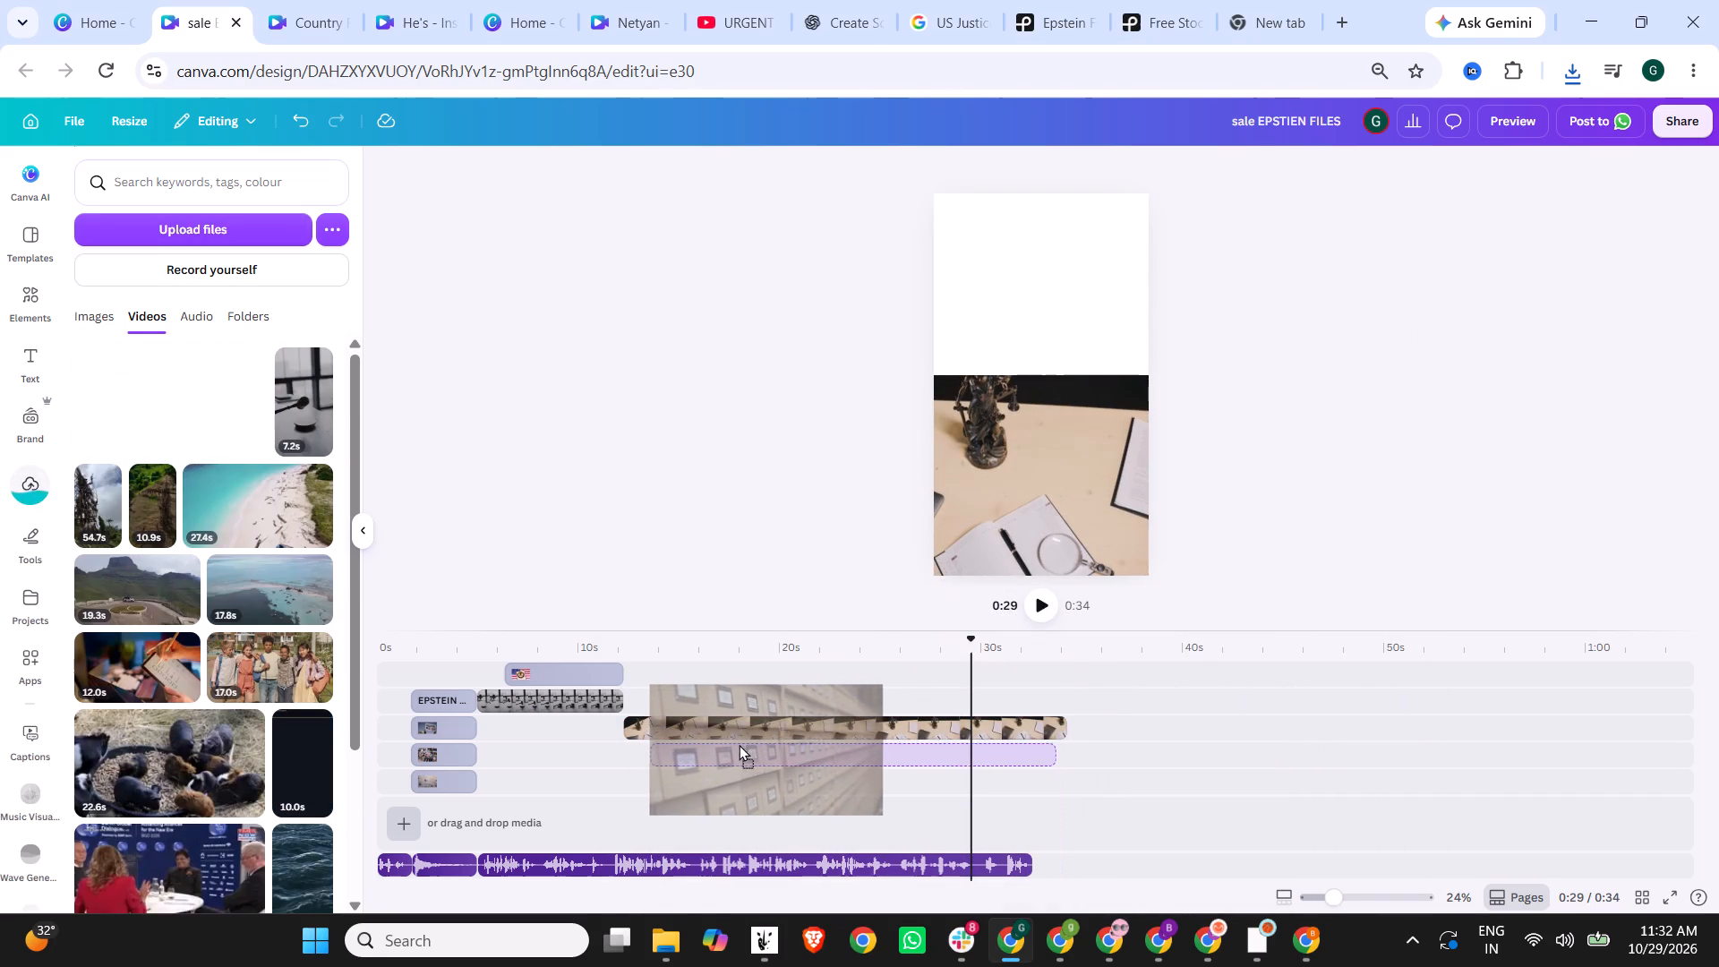
drag(739, 744, 721, 744)
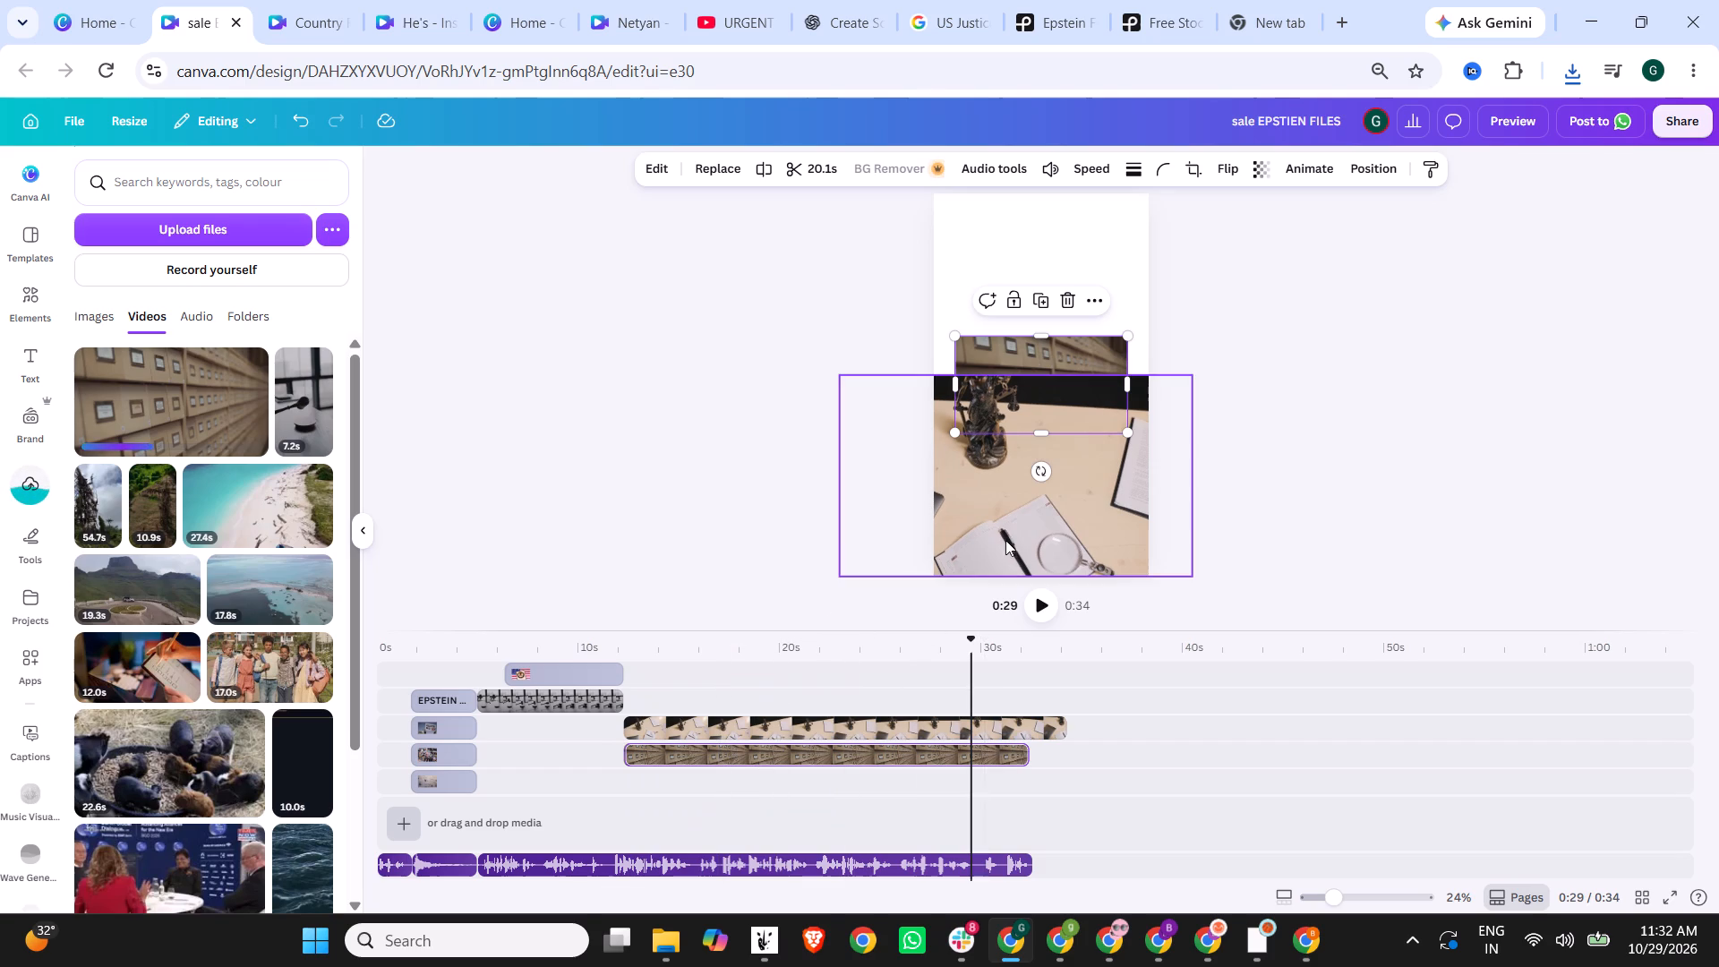
Move and enlarge the card-catalog clip to fill the page's upper half, meeting the top edge of the desk clip.
drag(1065, 363, 1039, 222)
drag(1101, 287, 1193, 389)
drag(1050, 276, 1015, 290)
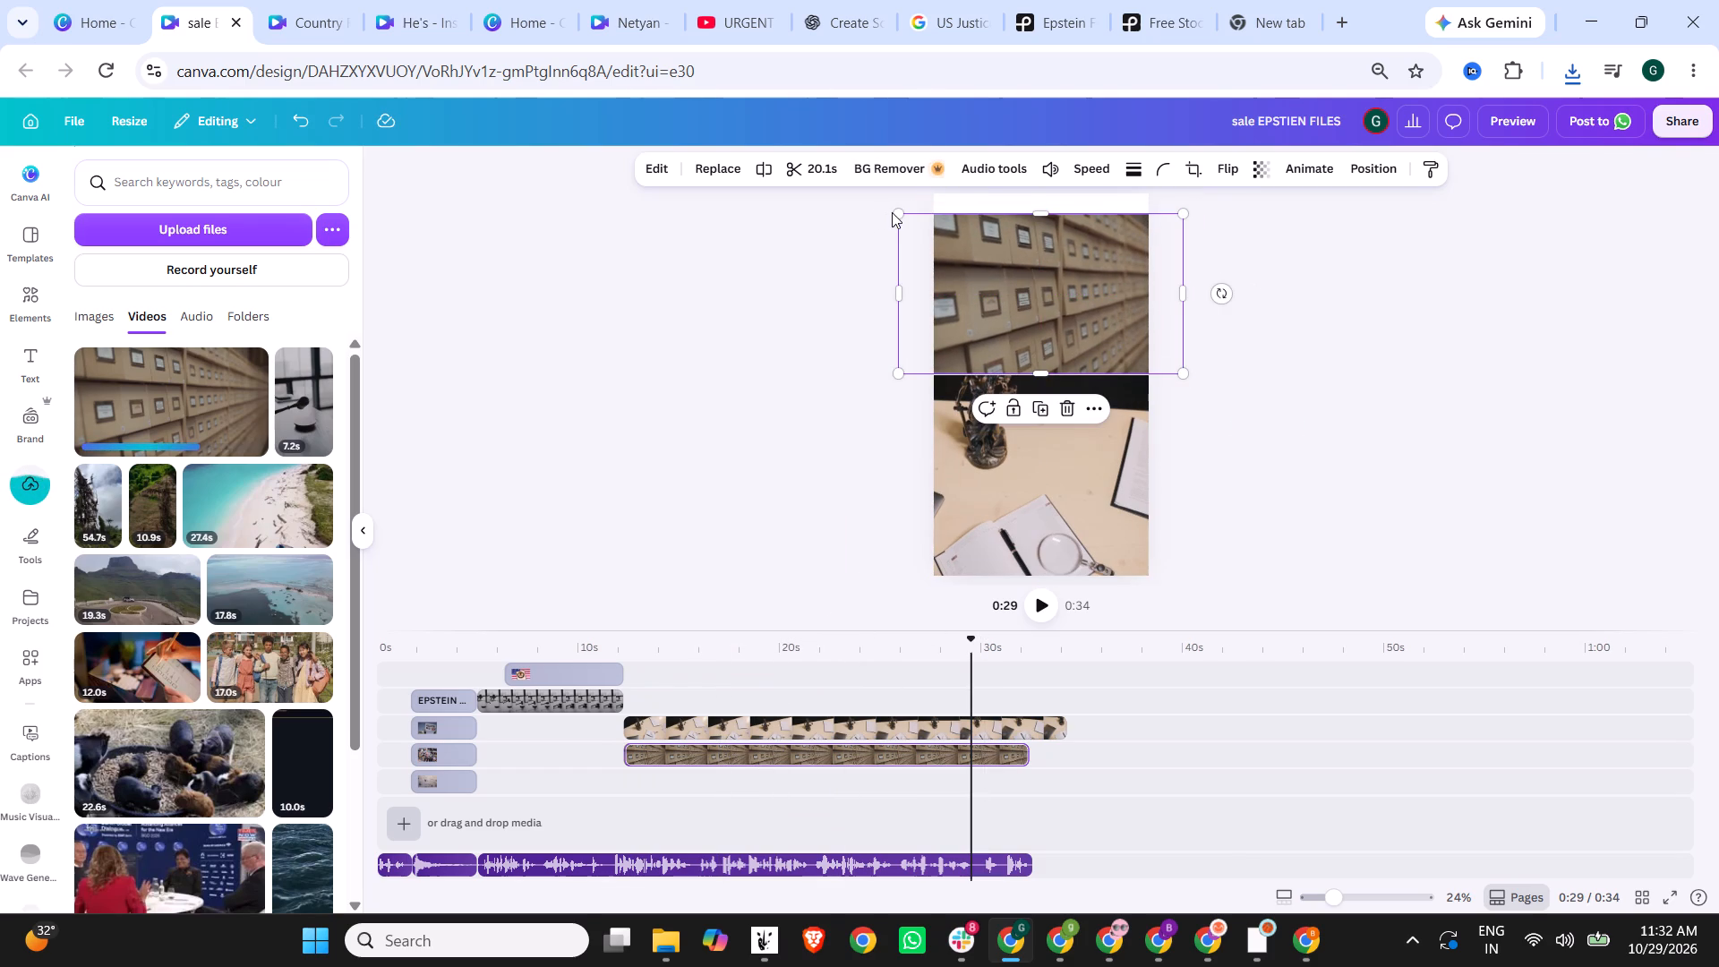
drag(897, 212, 864, 184)
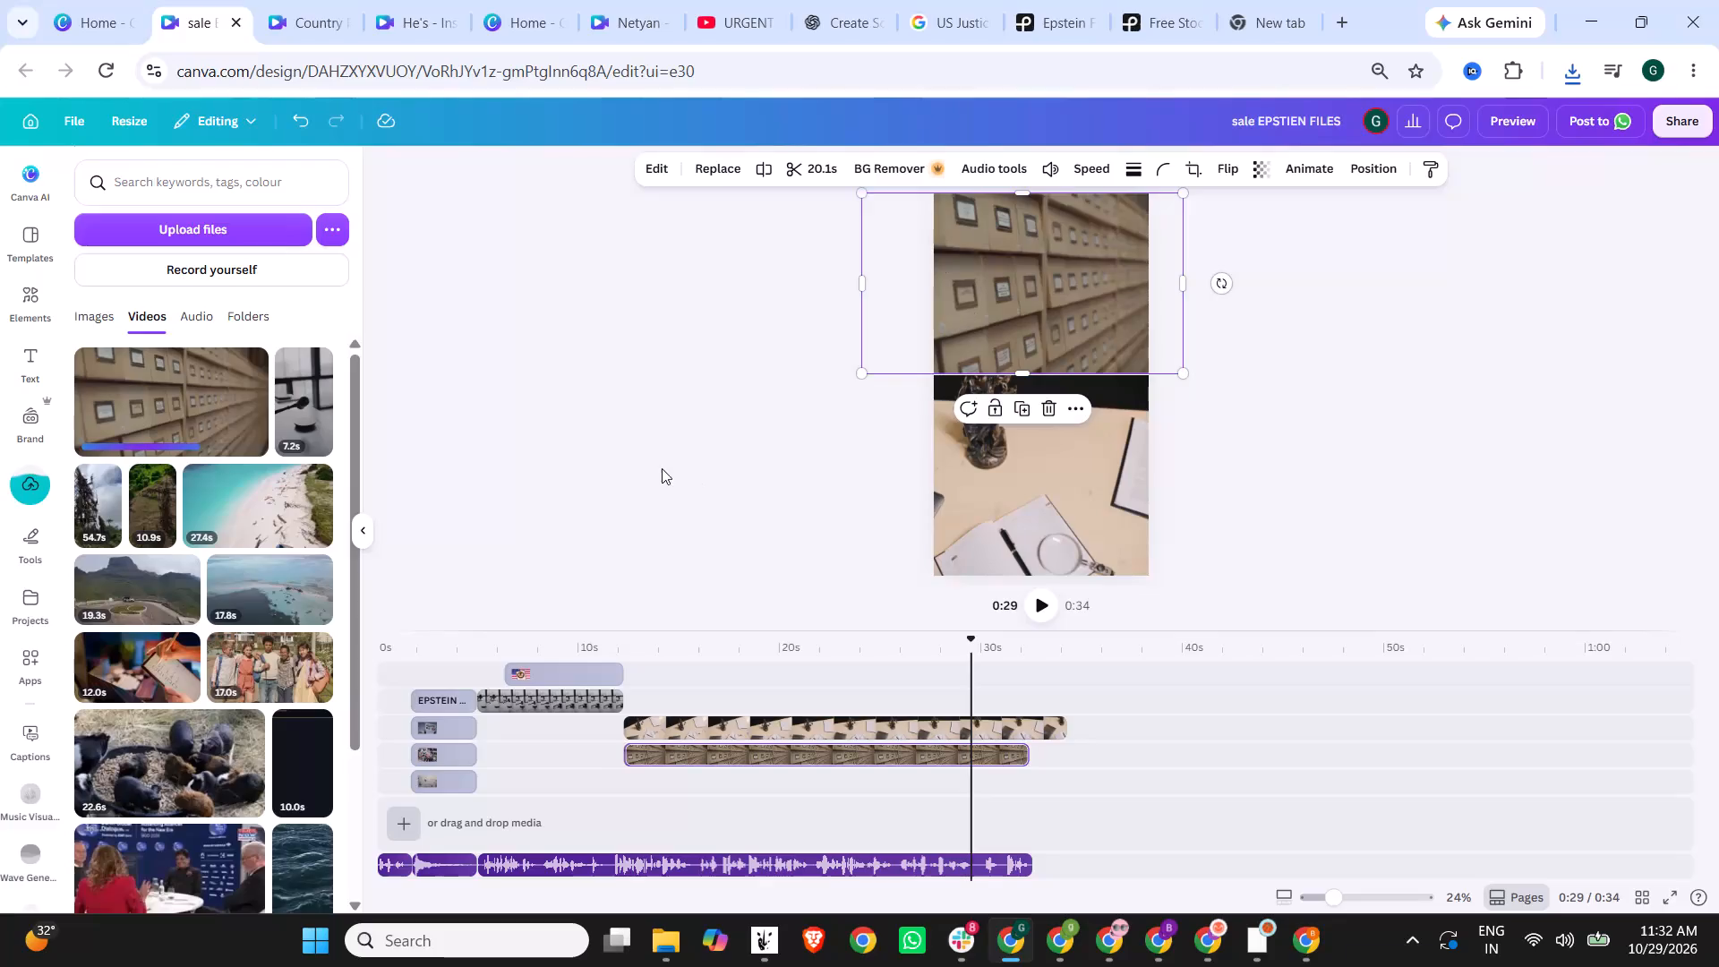
click(662, 468)
click(964, 351)
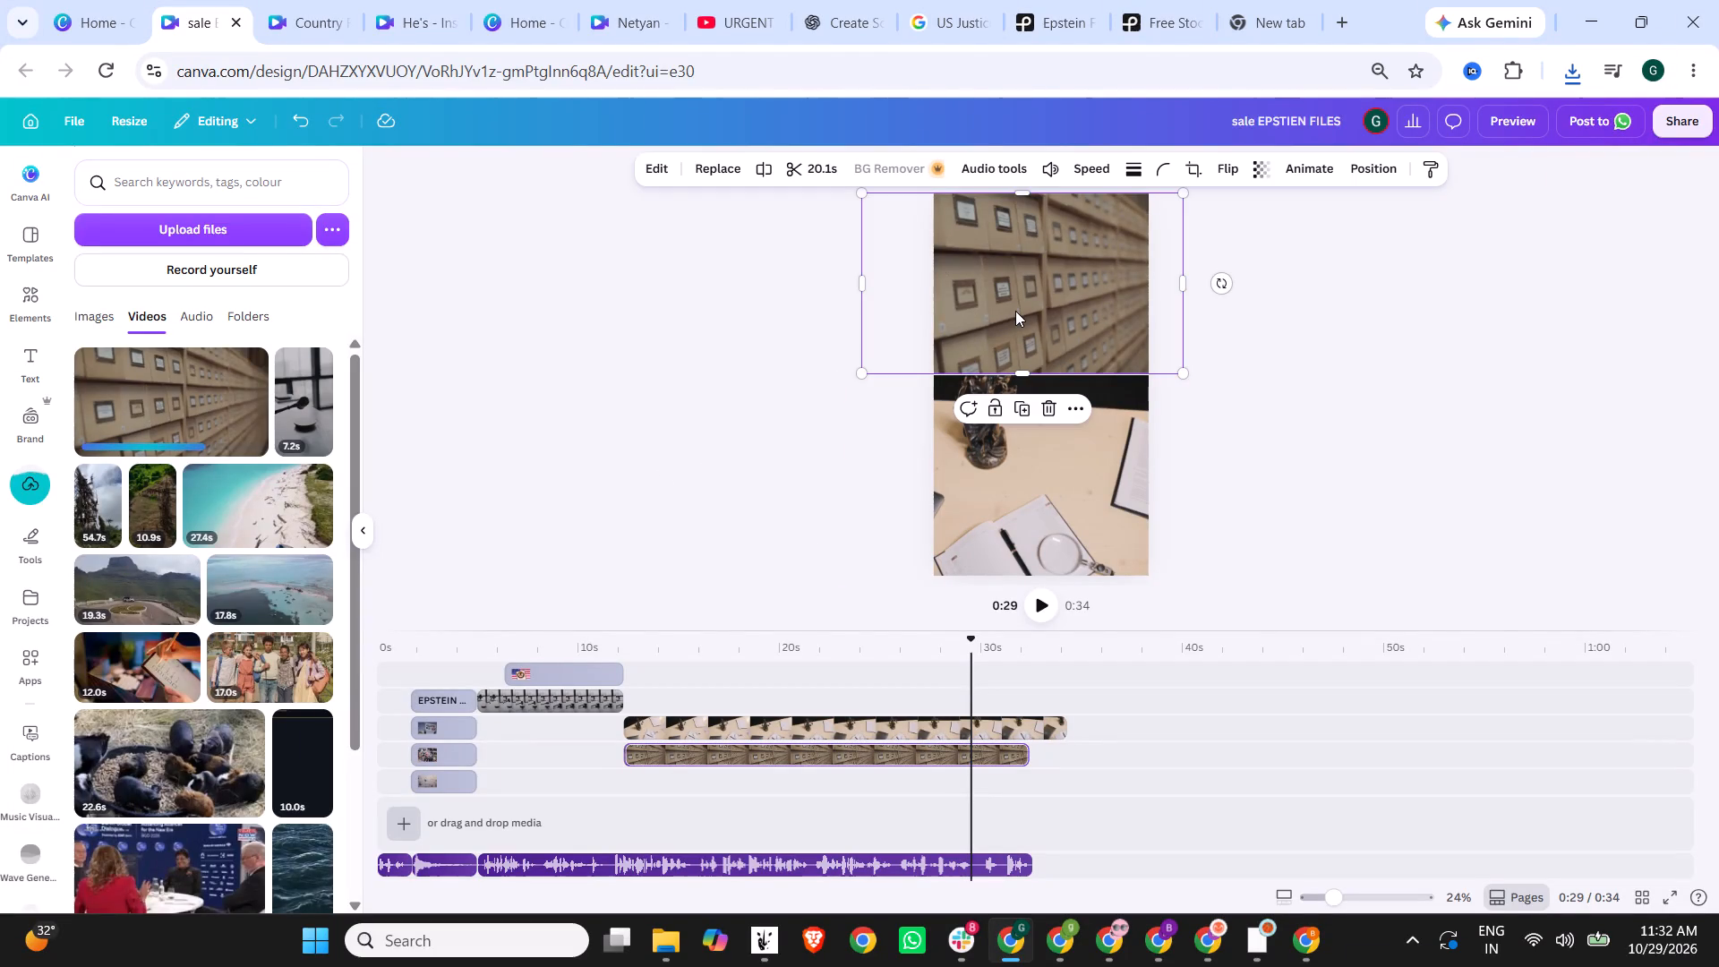
click(1015, 311)
click(1340, 319)
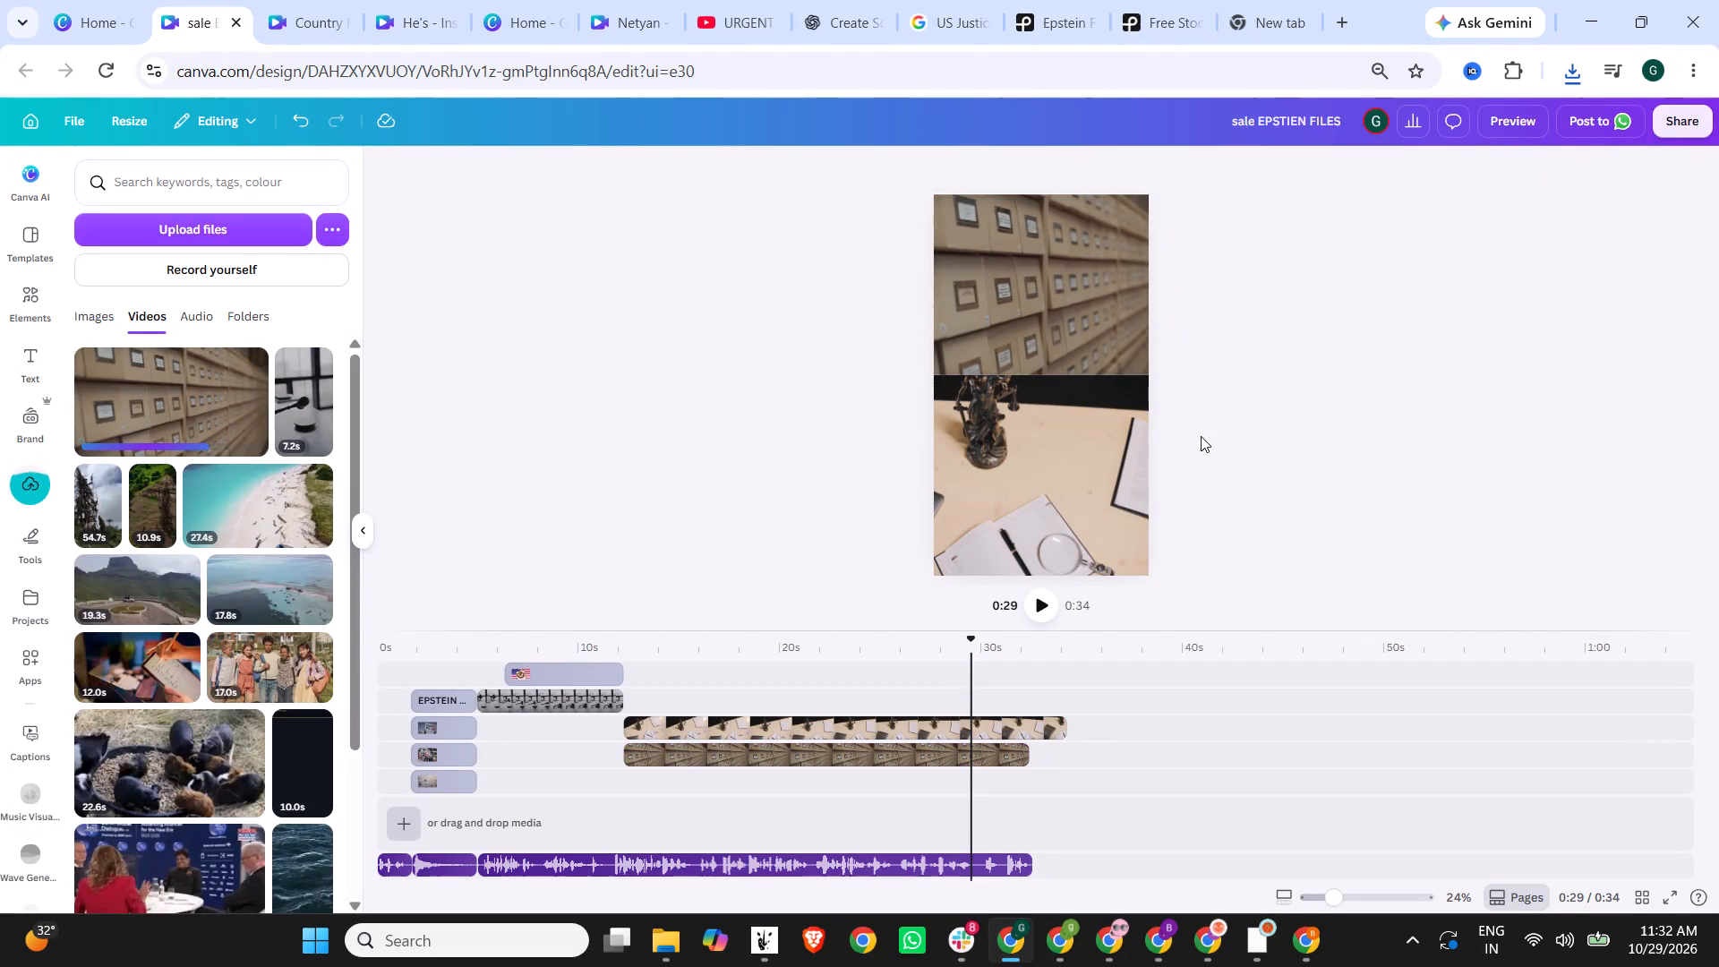
click(1090, 291)
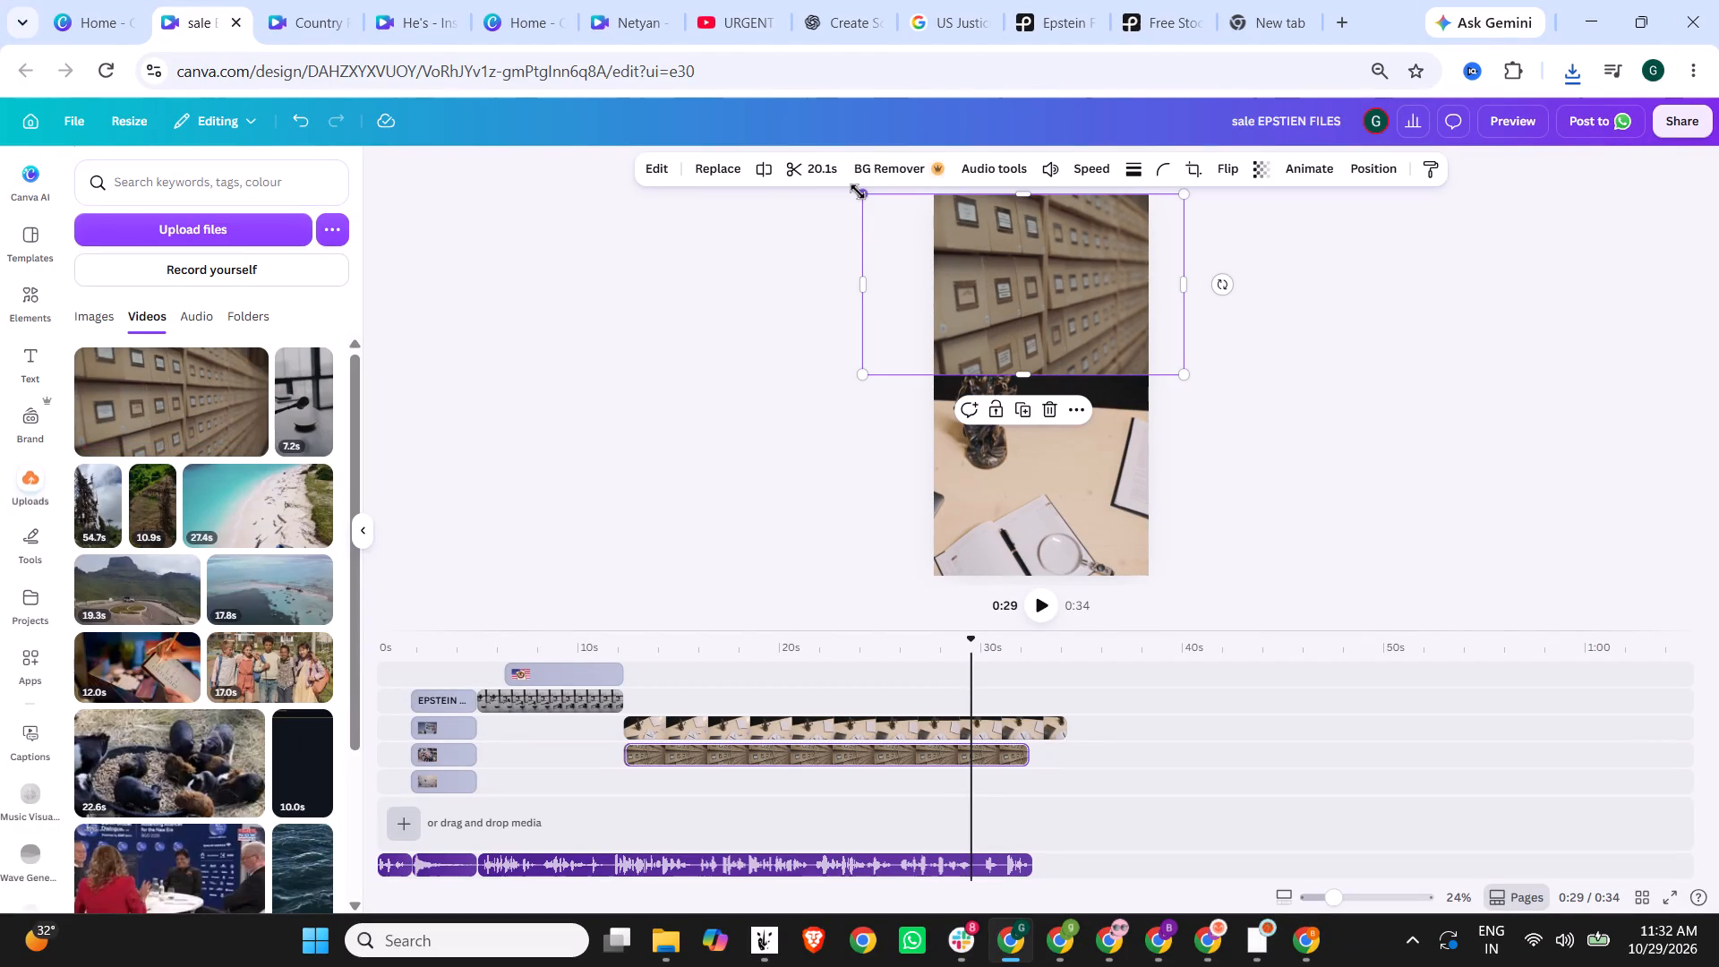
click(858, 192)
click(755, 372)
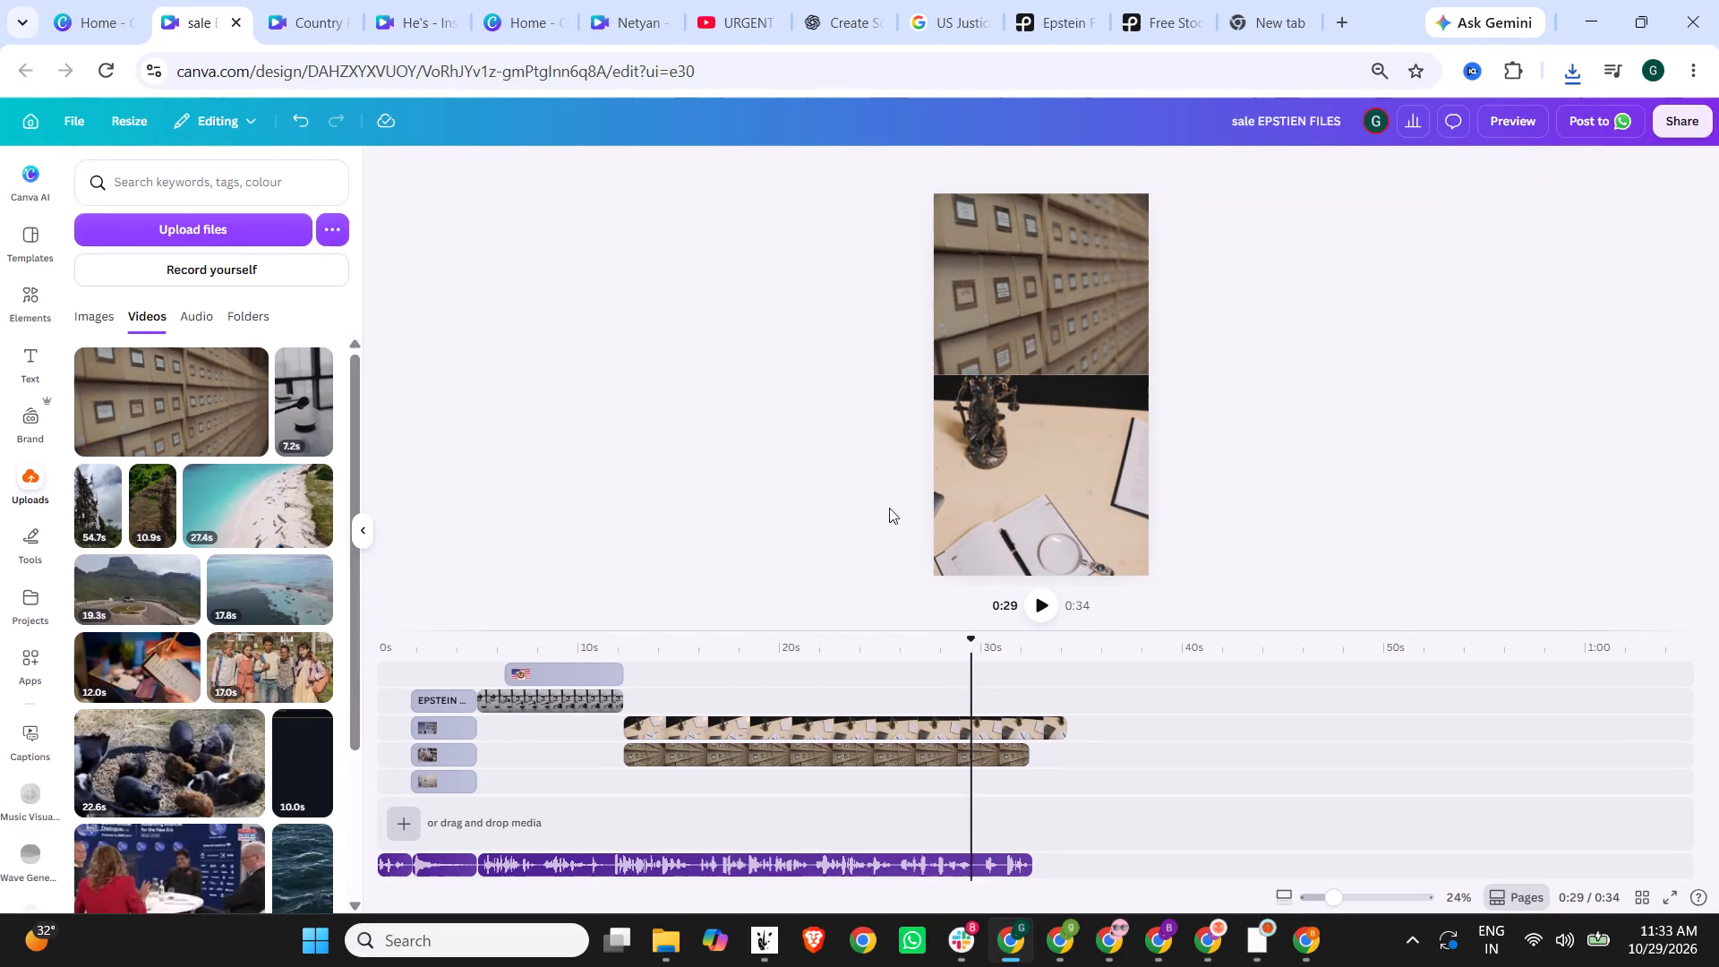
click(1073, 267)
key(Down)
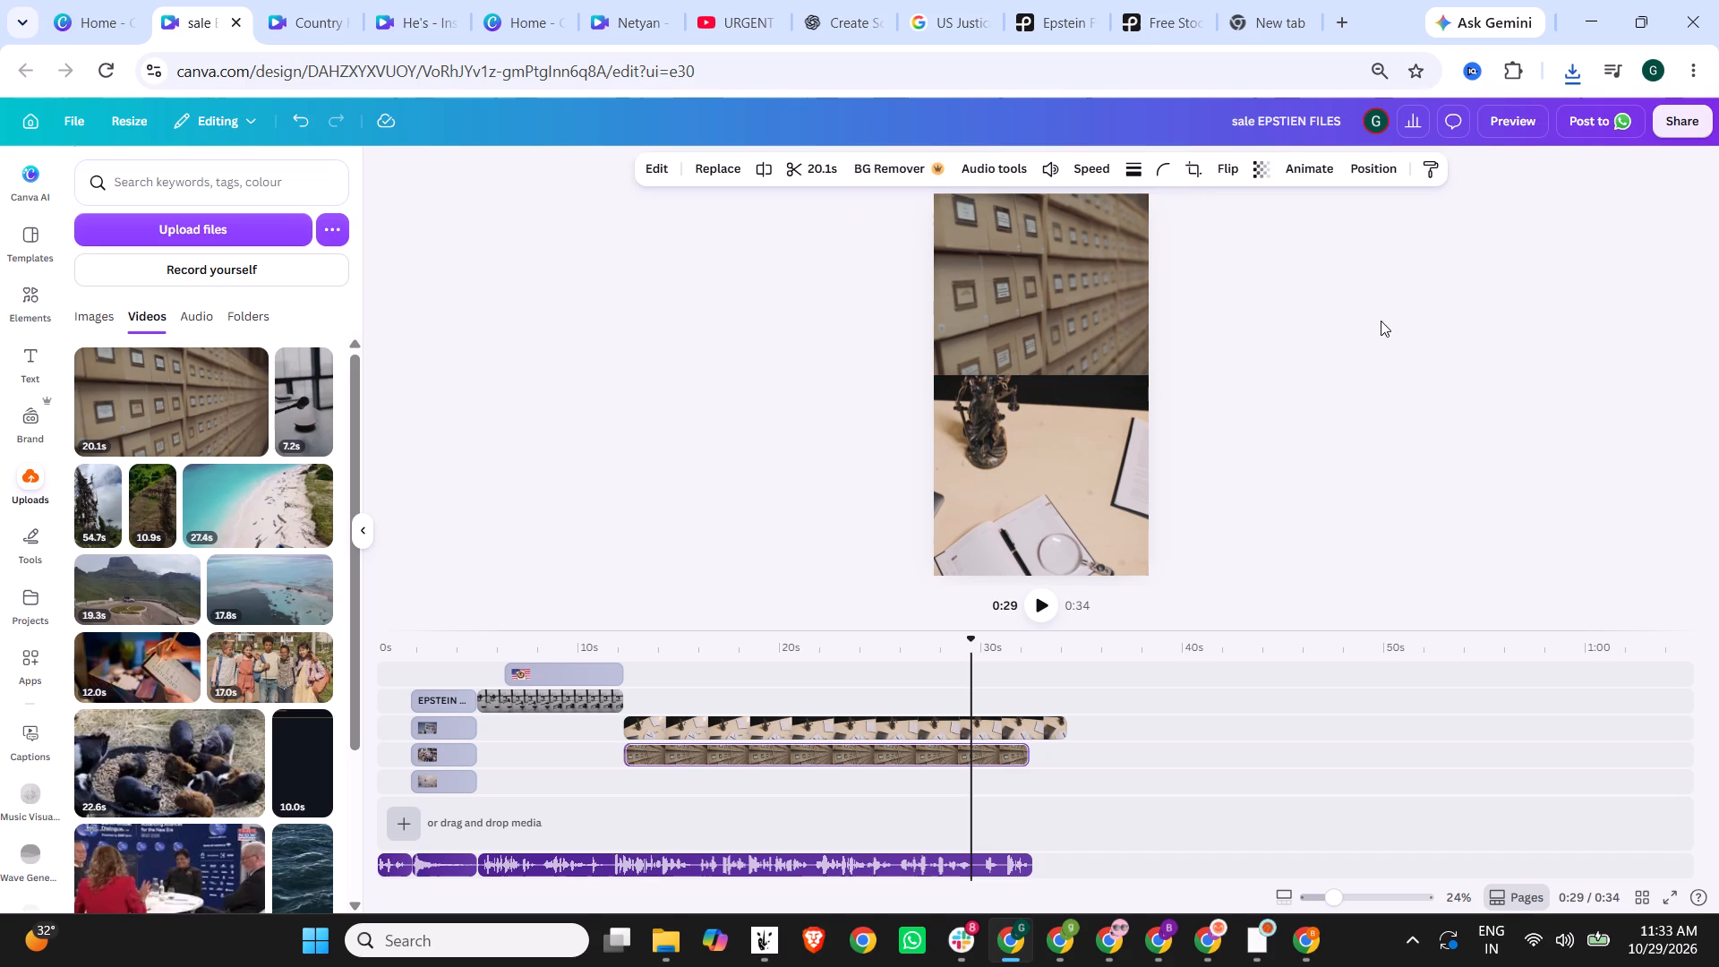
click(1381, 321)
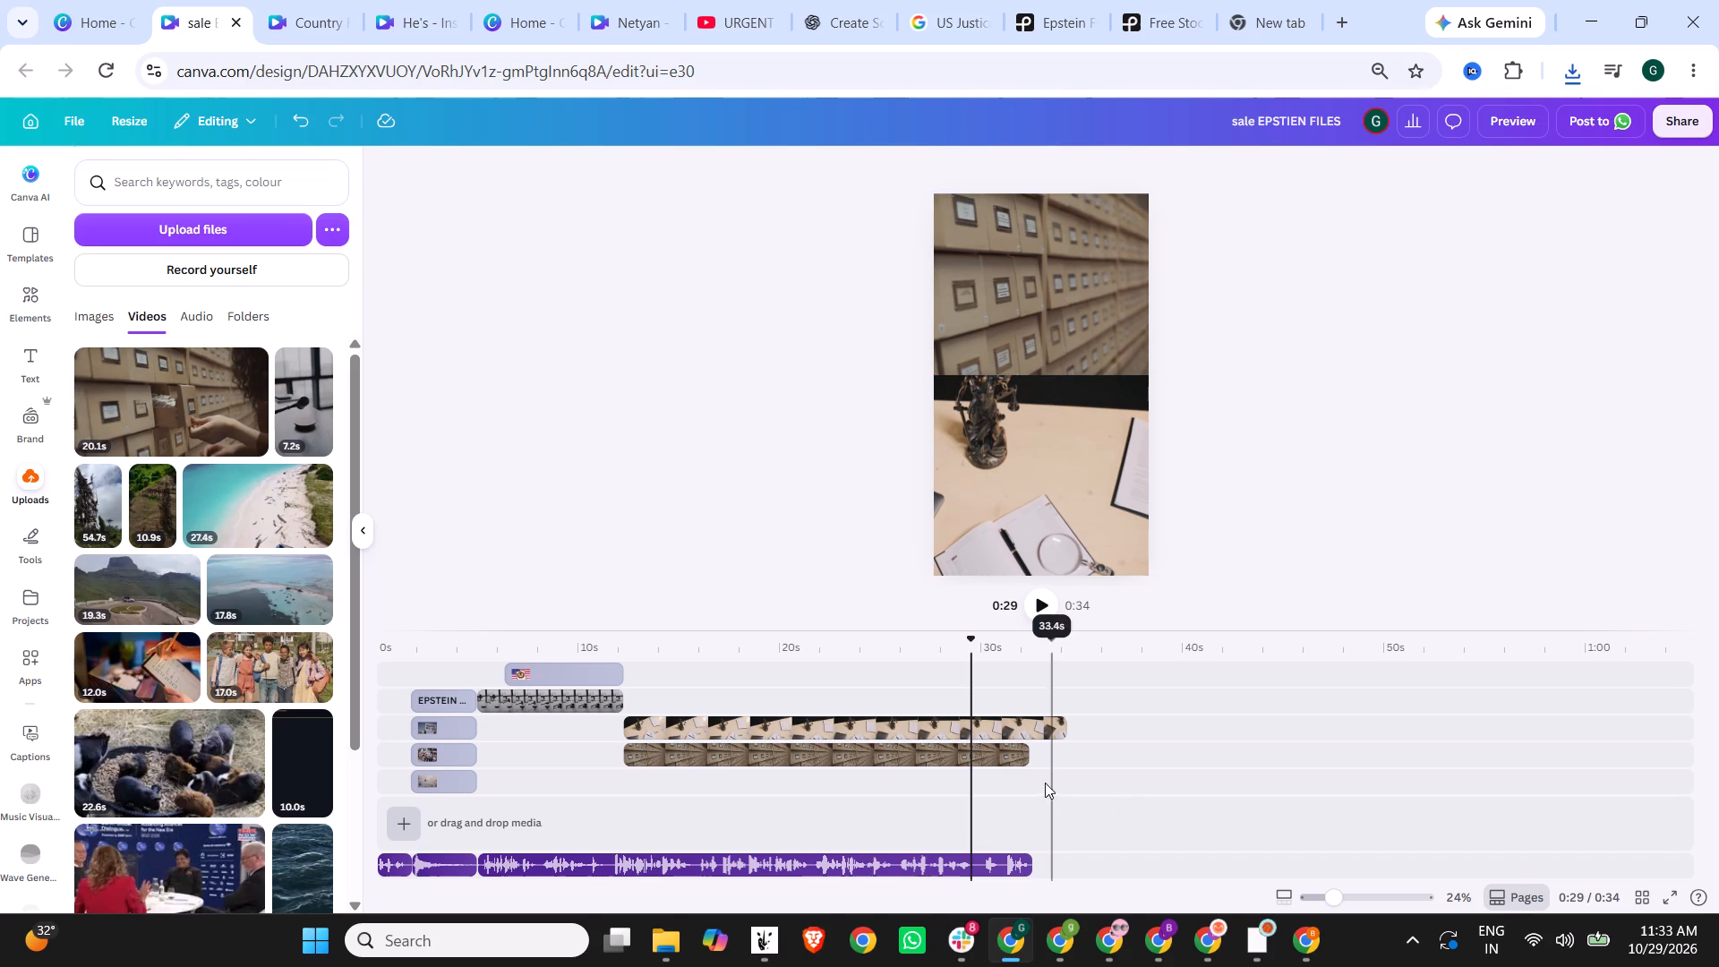
Trim the ends of the justice-statue desk clip and the card-catalog clip so both last 14.2 s, and check the frame around 0:19.
click(1020, 720)
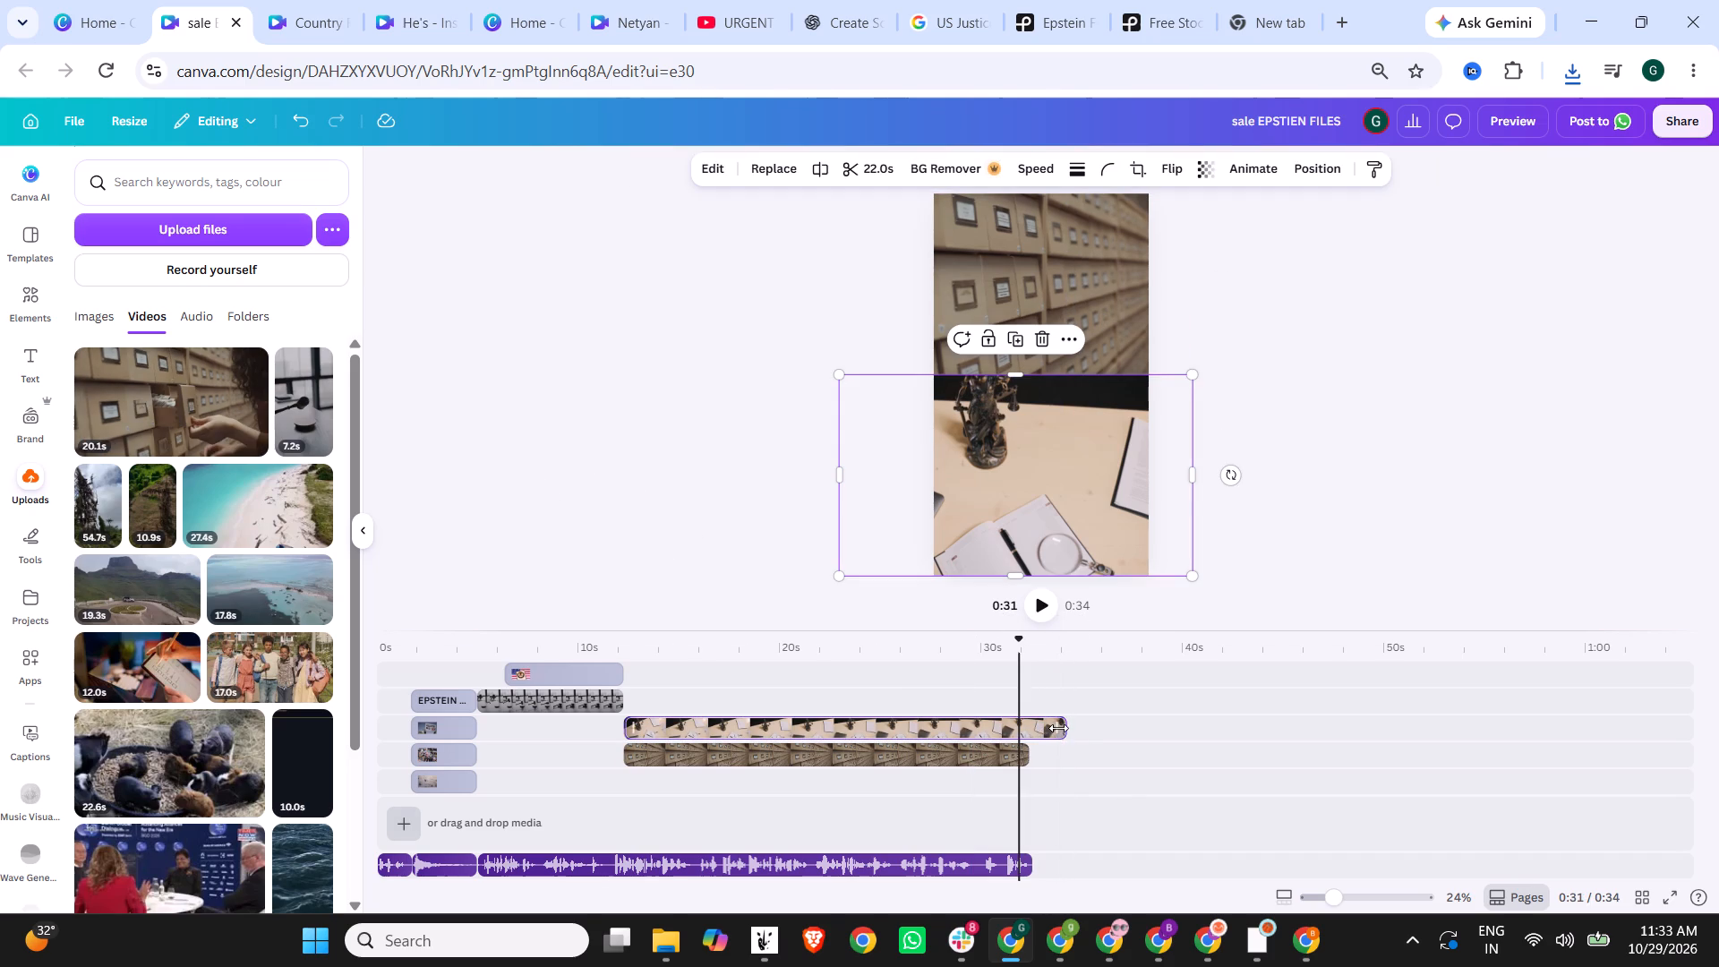
drag(1058, 728, 901, 726)
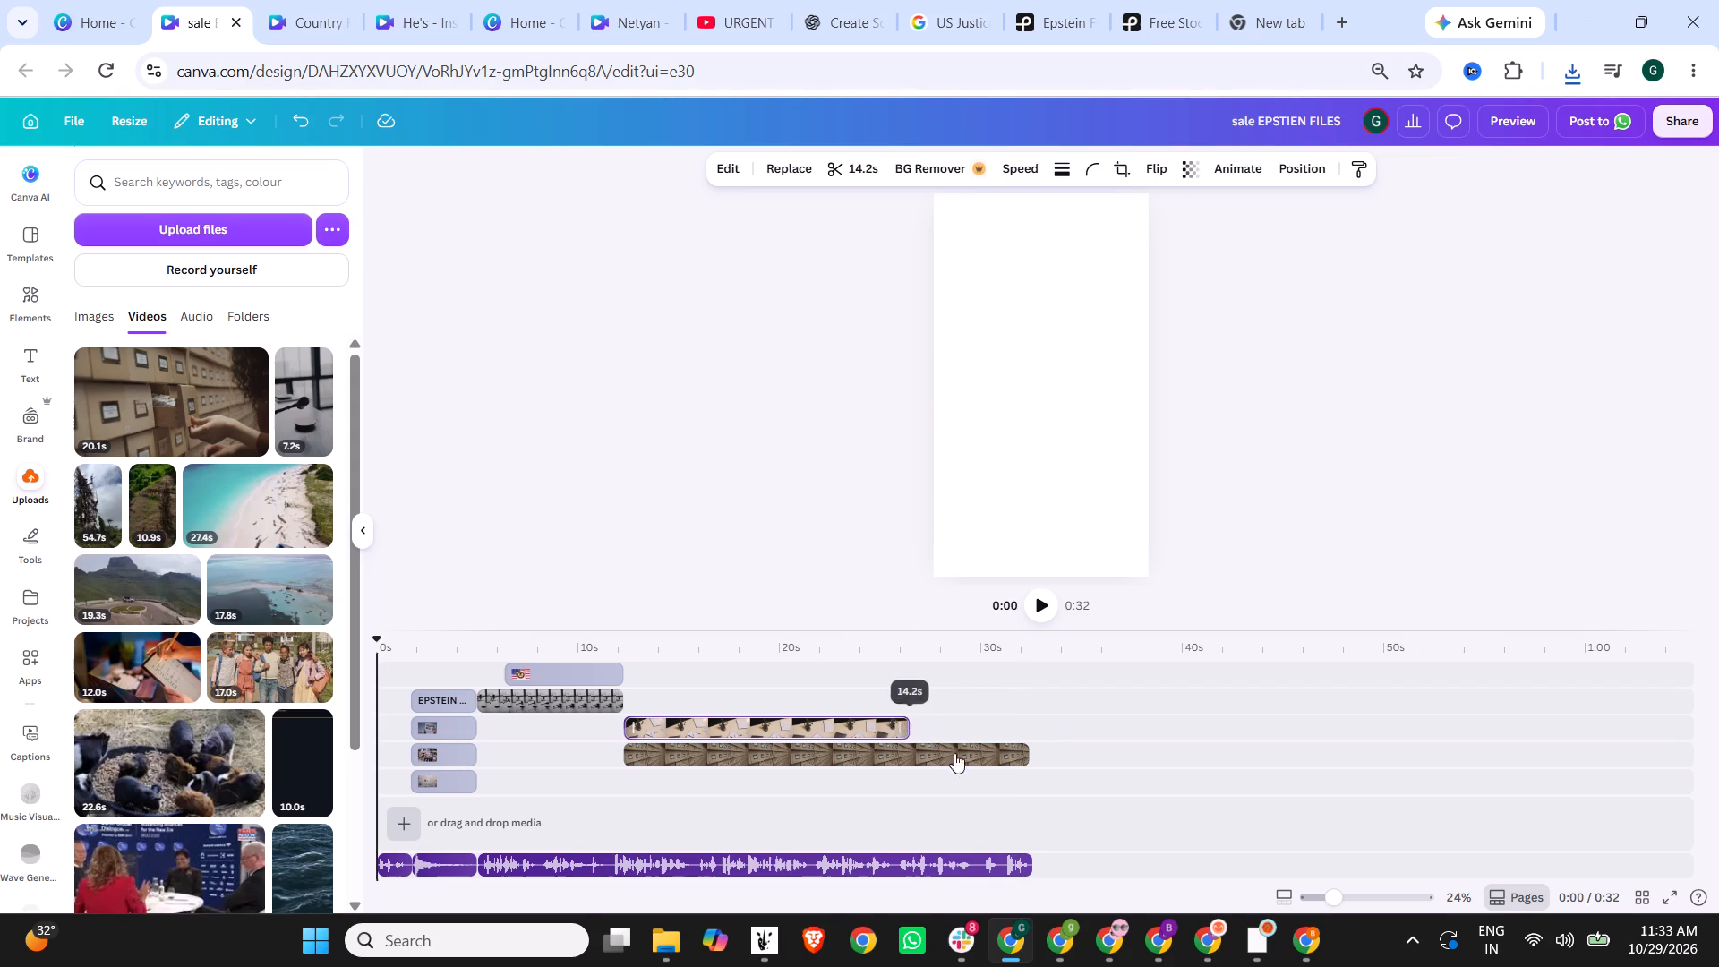
click(981, 767)
click(946, 758)
drag(1026, 757, 923, 758)
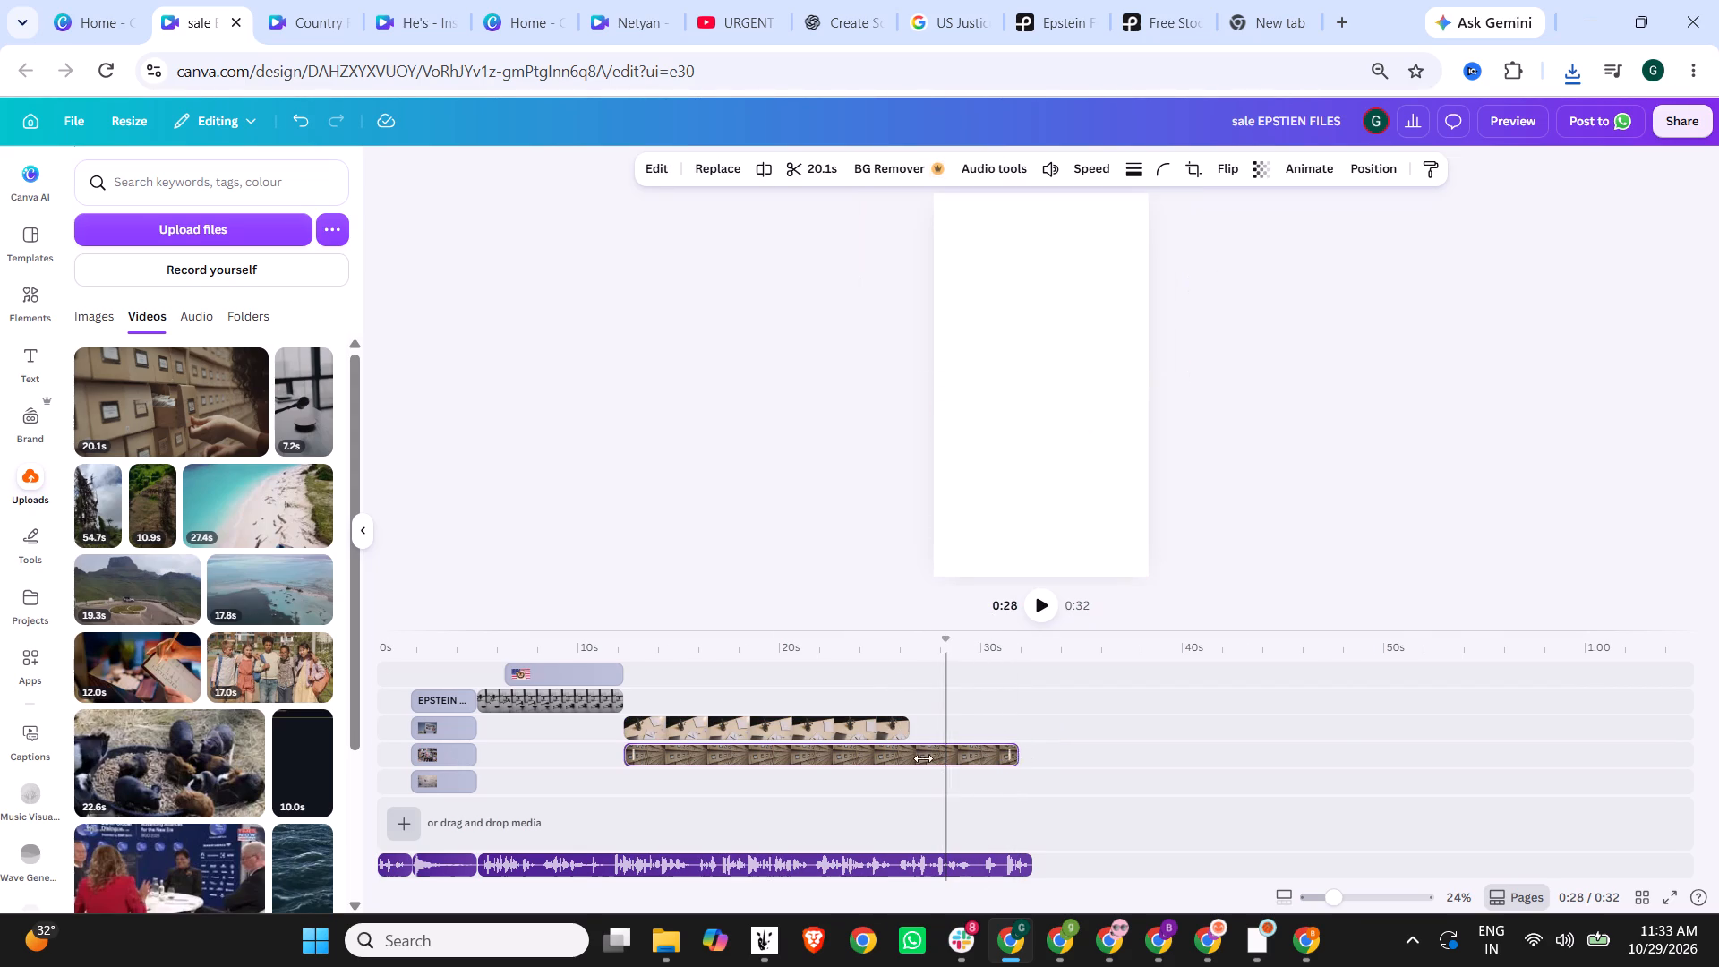
drag(923, 758, 911, 758)
click(775, 647)
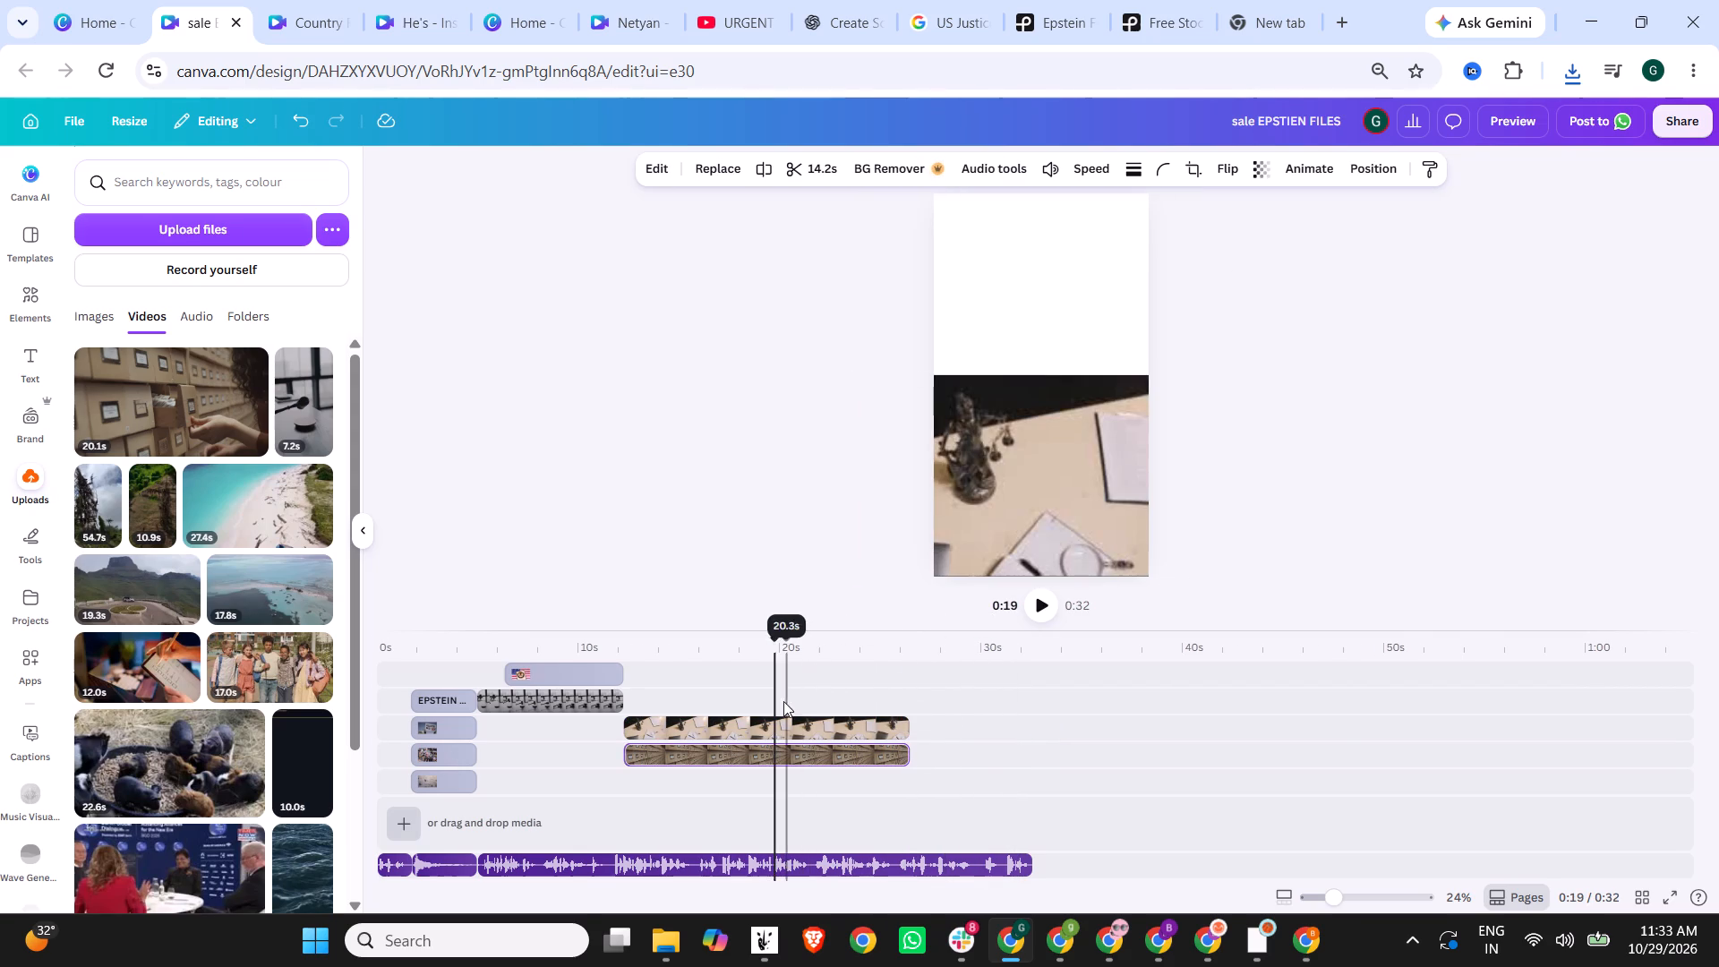
Play the reel from about 0:08 to review the gavel, desk and card-catalog footage against the voiceover.
click(550, 643)
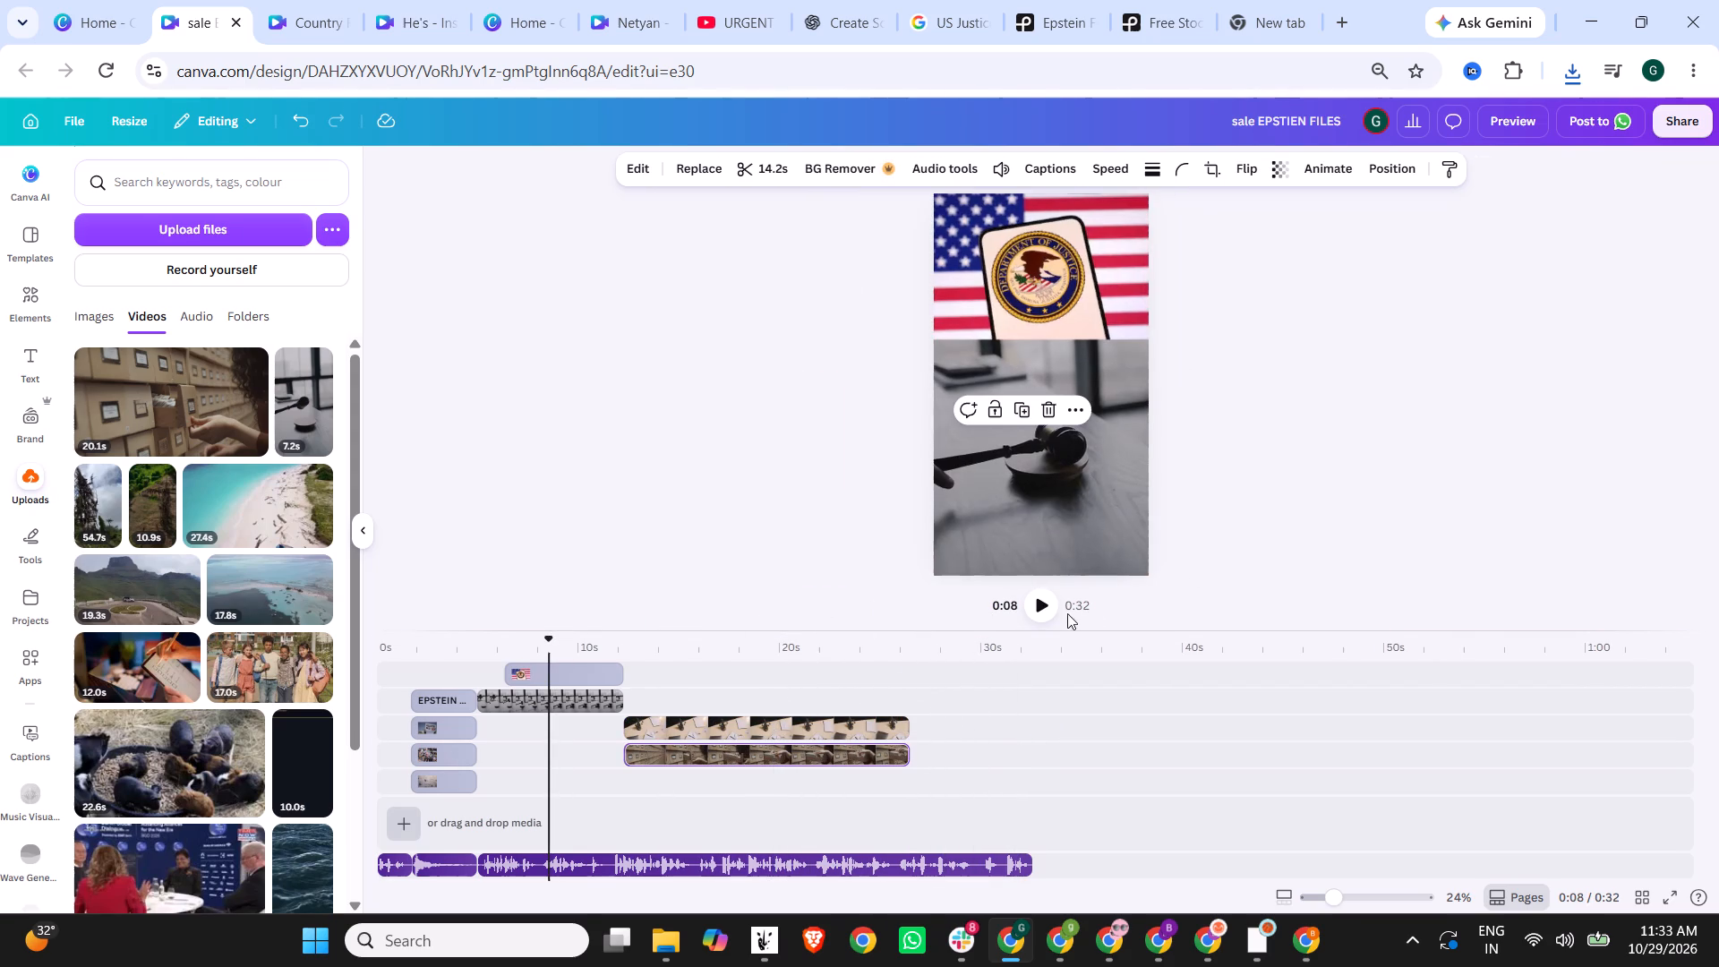
click(1039, 612)
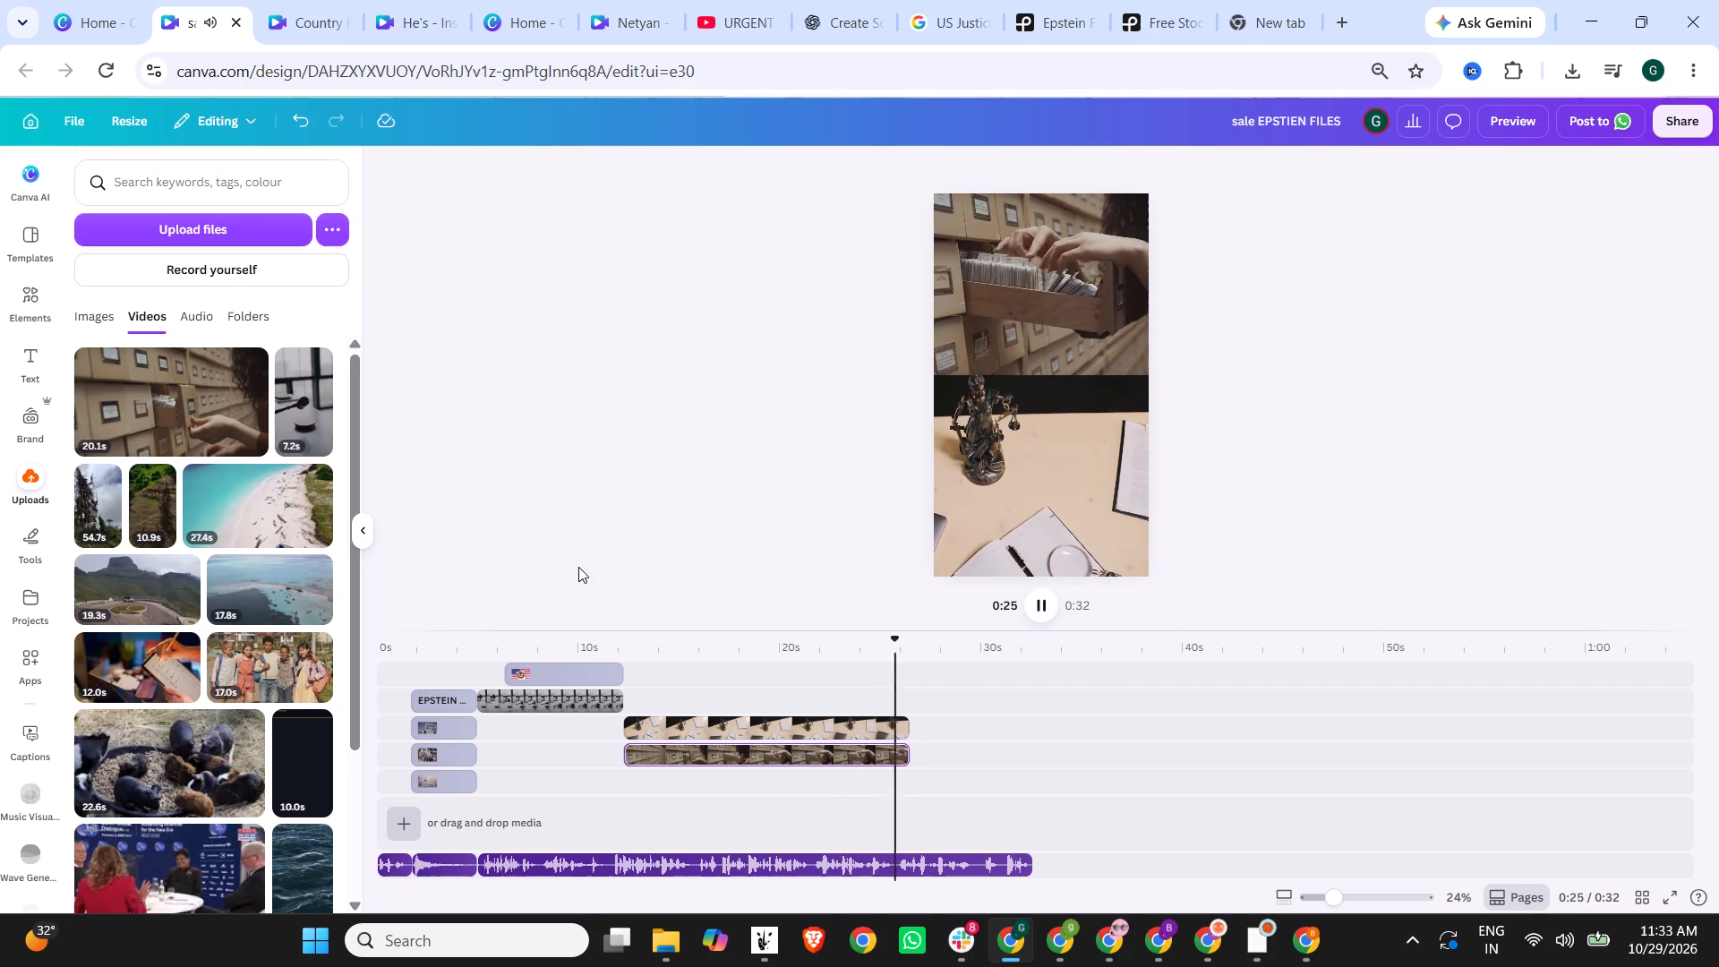
Copy the "Release the files now!" protest-sign photo from the opening scene and paste it at 0:17 over the desk and card-catalog clips.
click(438, 791)
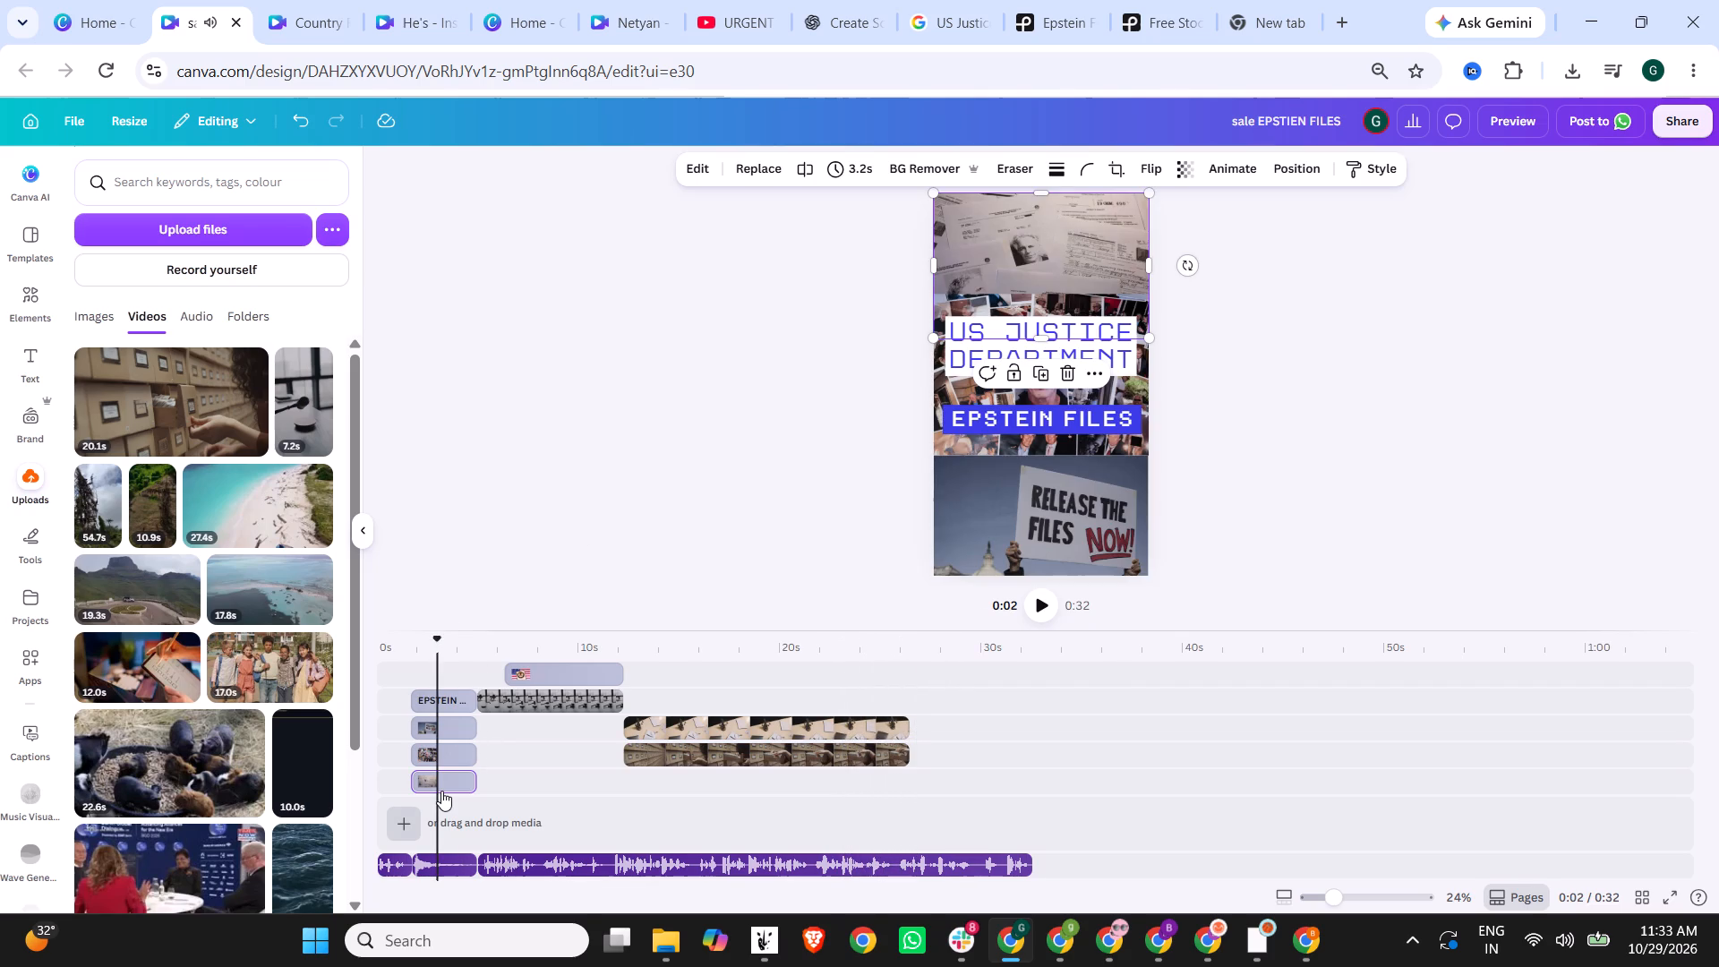
click(1008, 531)
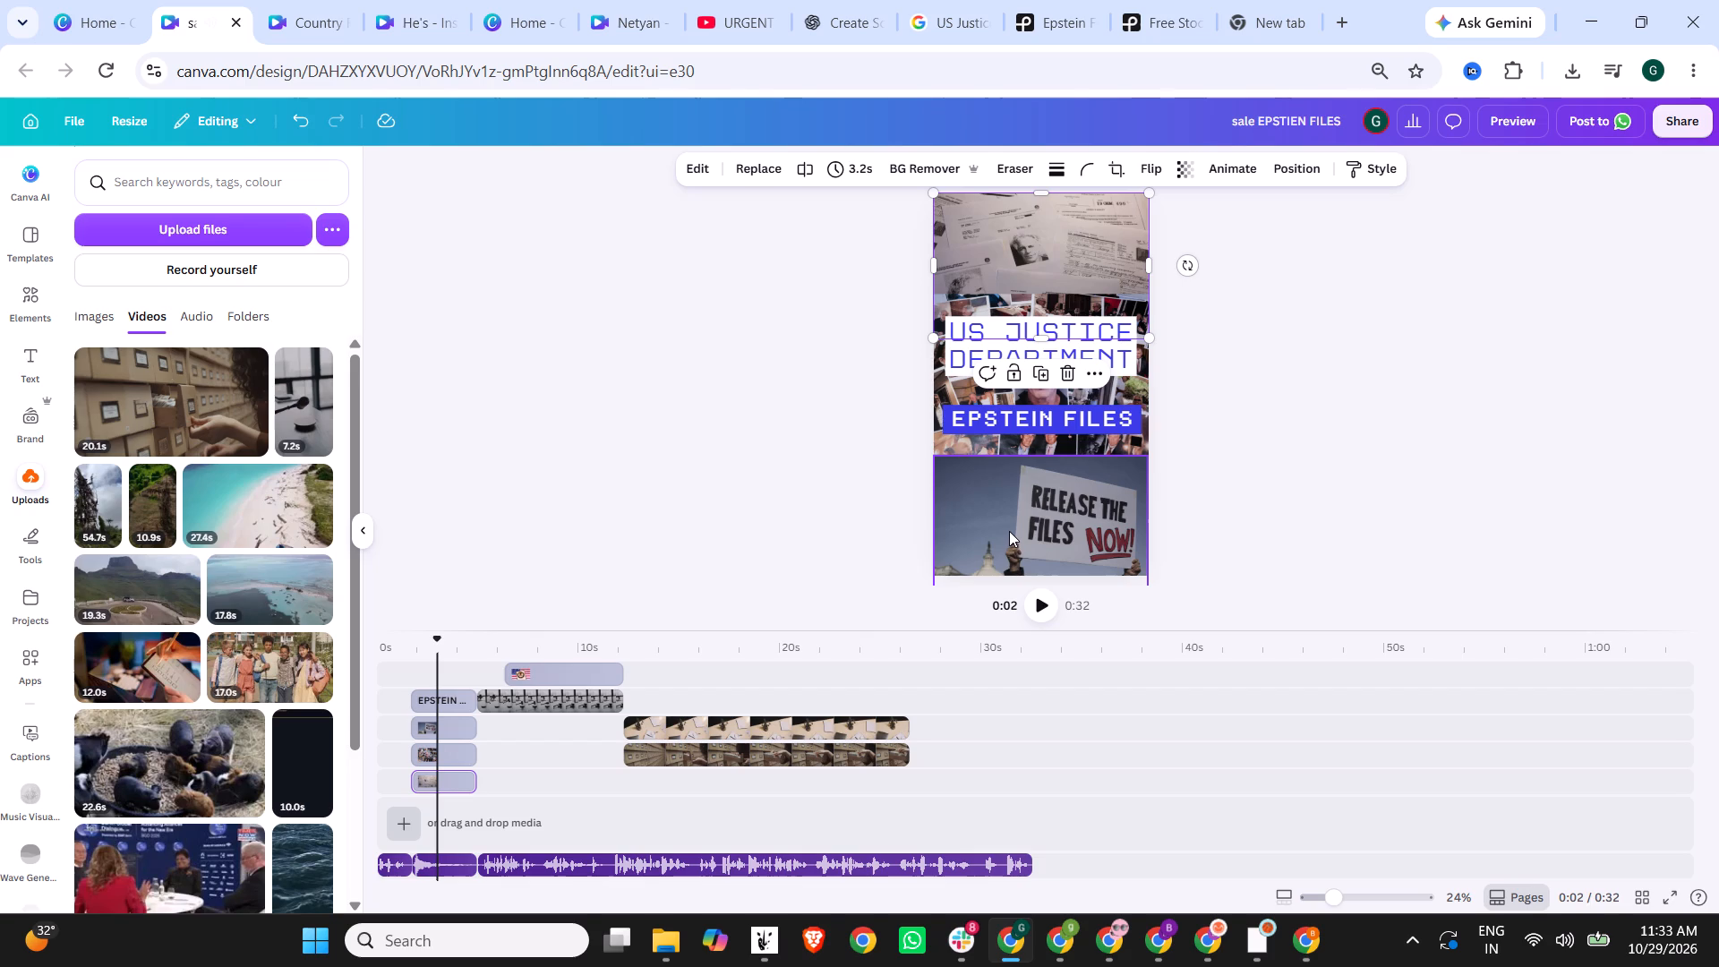
key(ctrl+c)
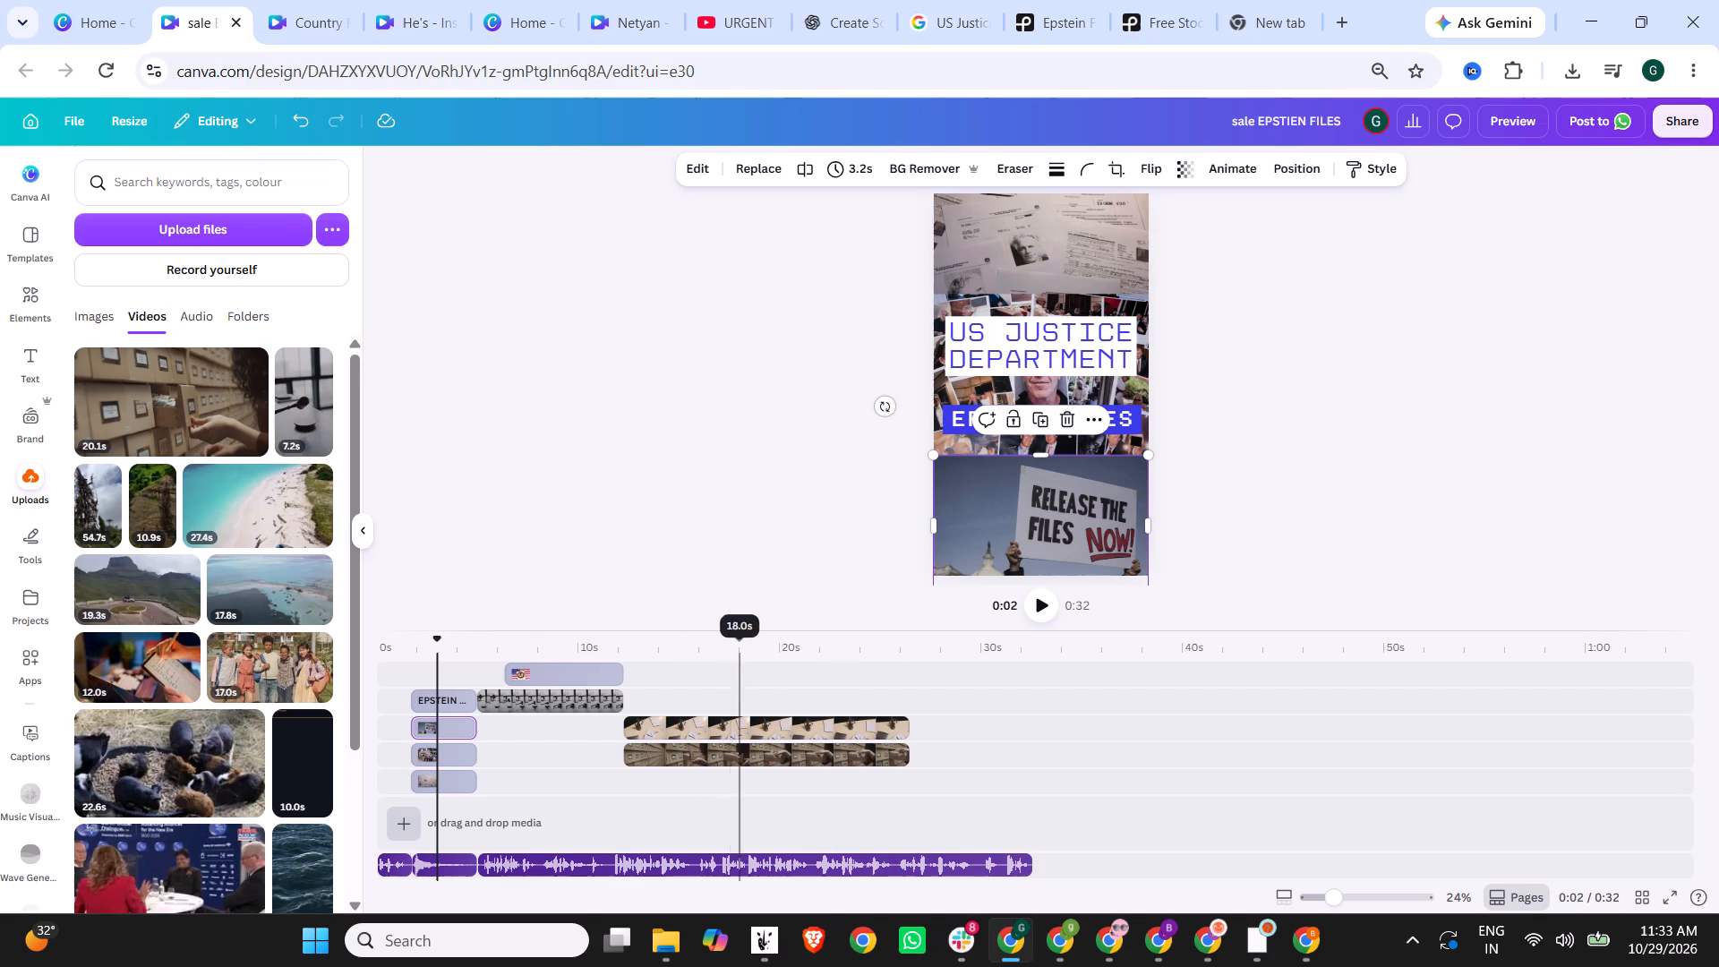
click(731, 695)
key(ctrl+v)
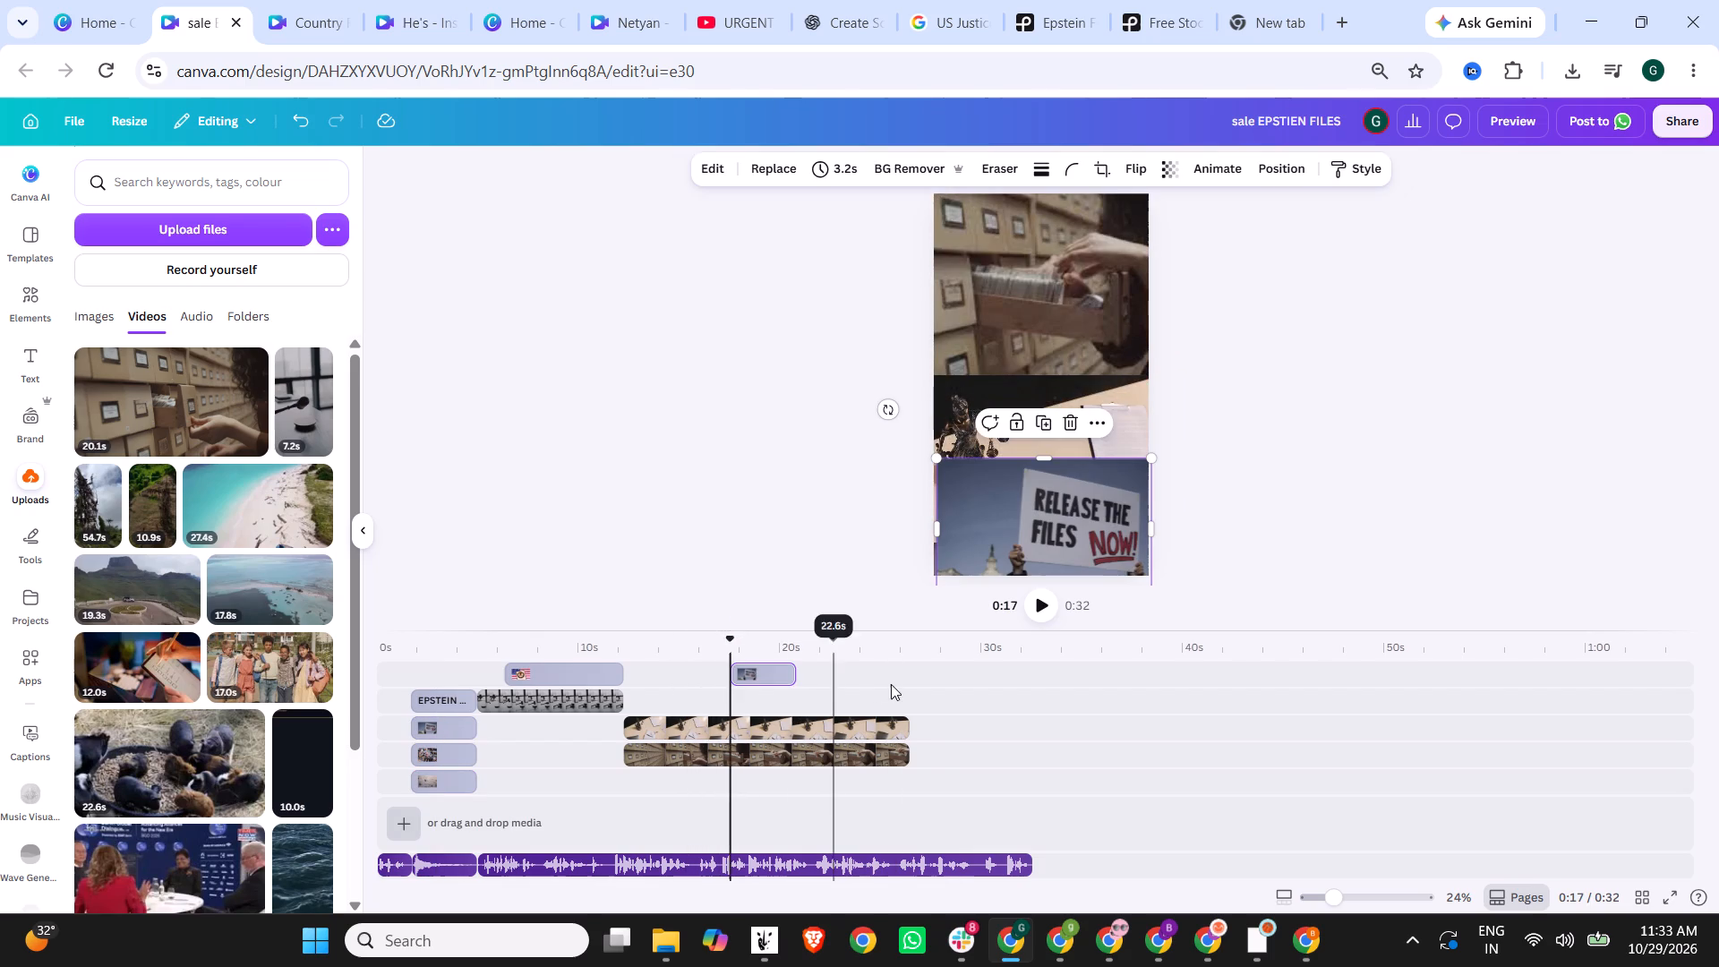
Remove the pasted protest-sign photo's background and place the cutout mid-page, slightly left of centre, over the seam between the two clips.
click(1081, 529)
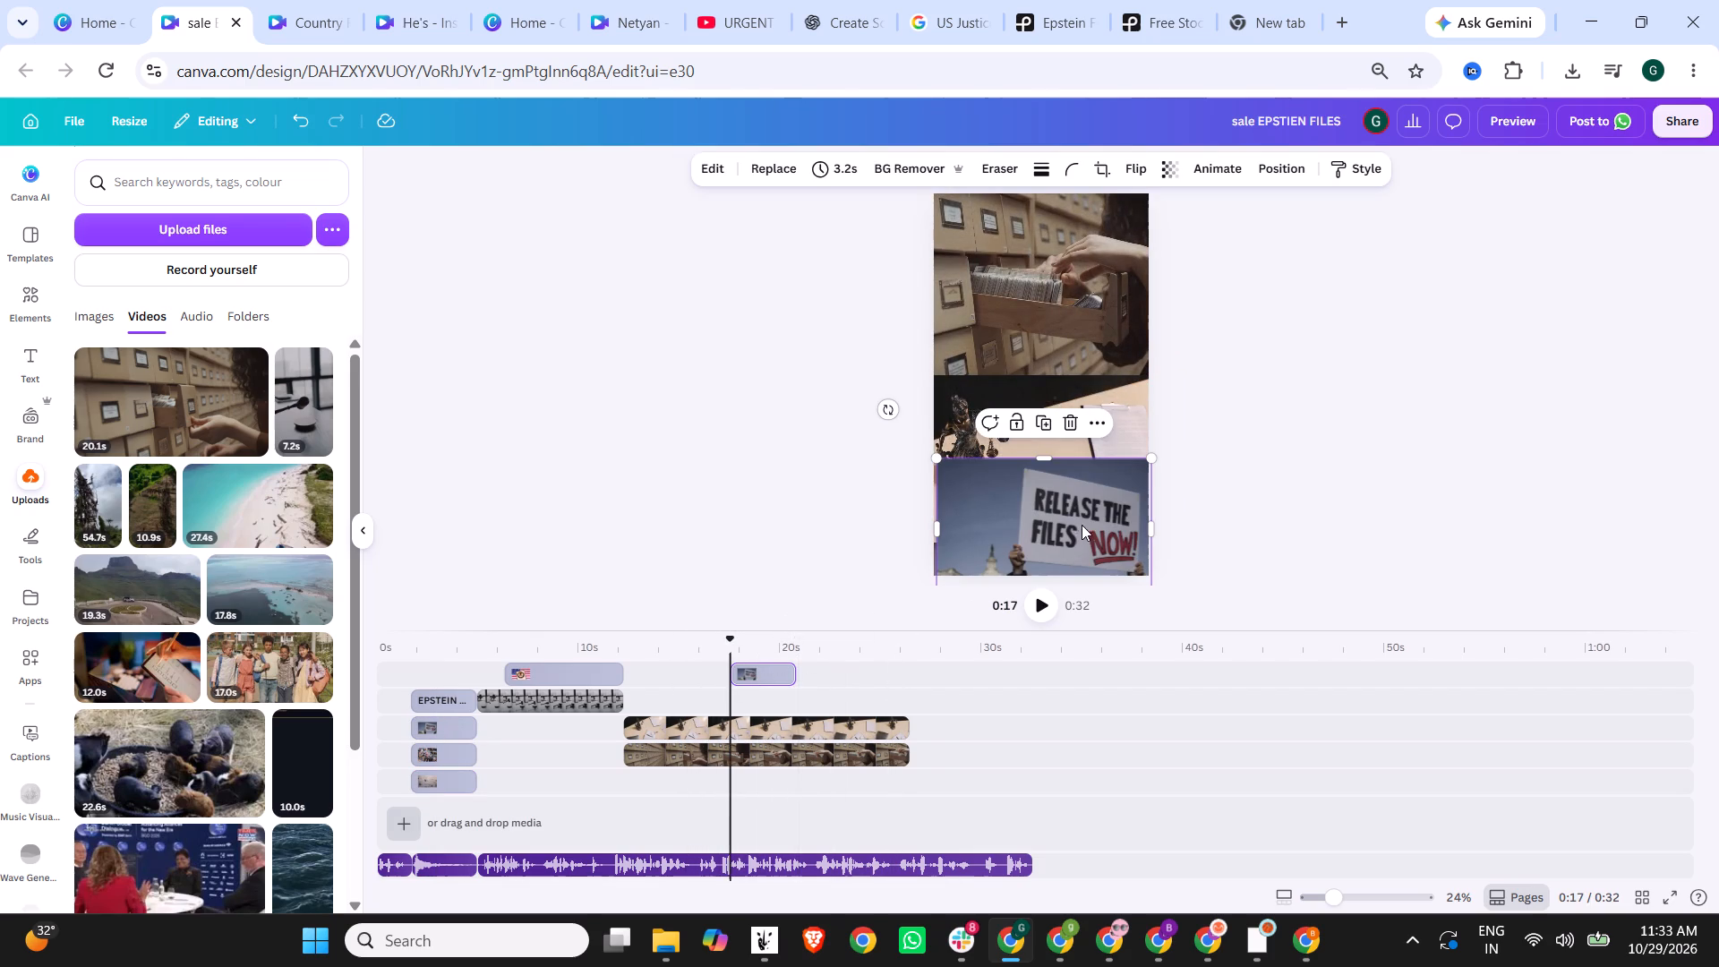
drag(1080, 525, 1041, 399)
click(1054, 529)
drag(1007, 505, 997, 449)
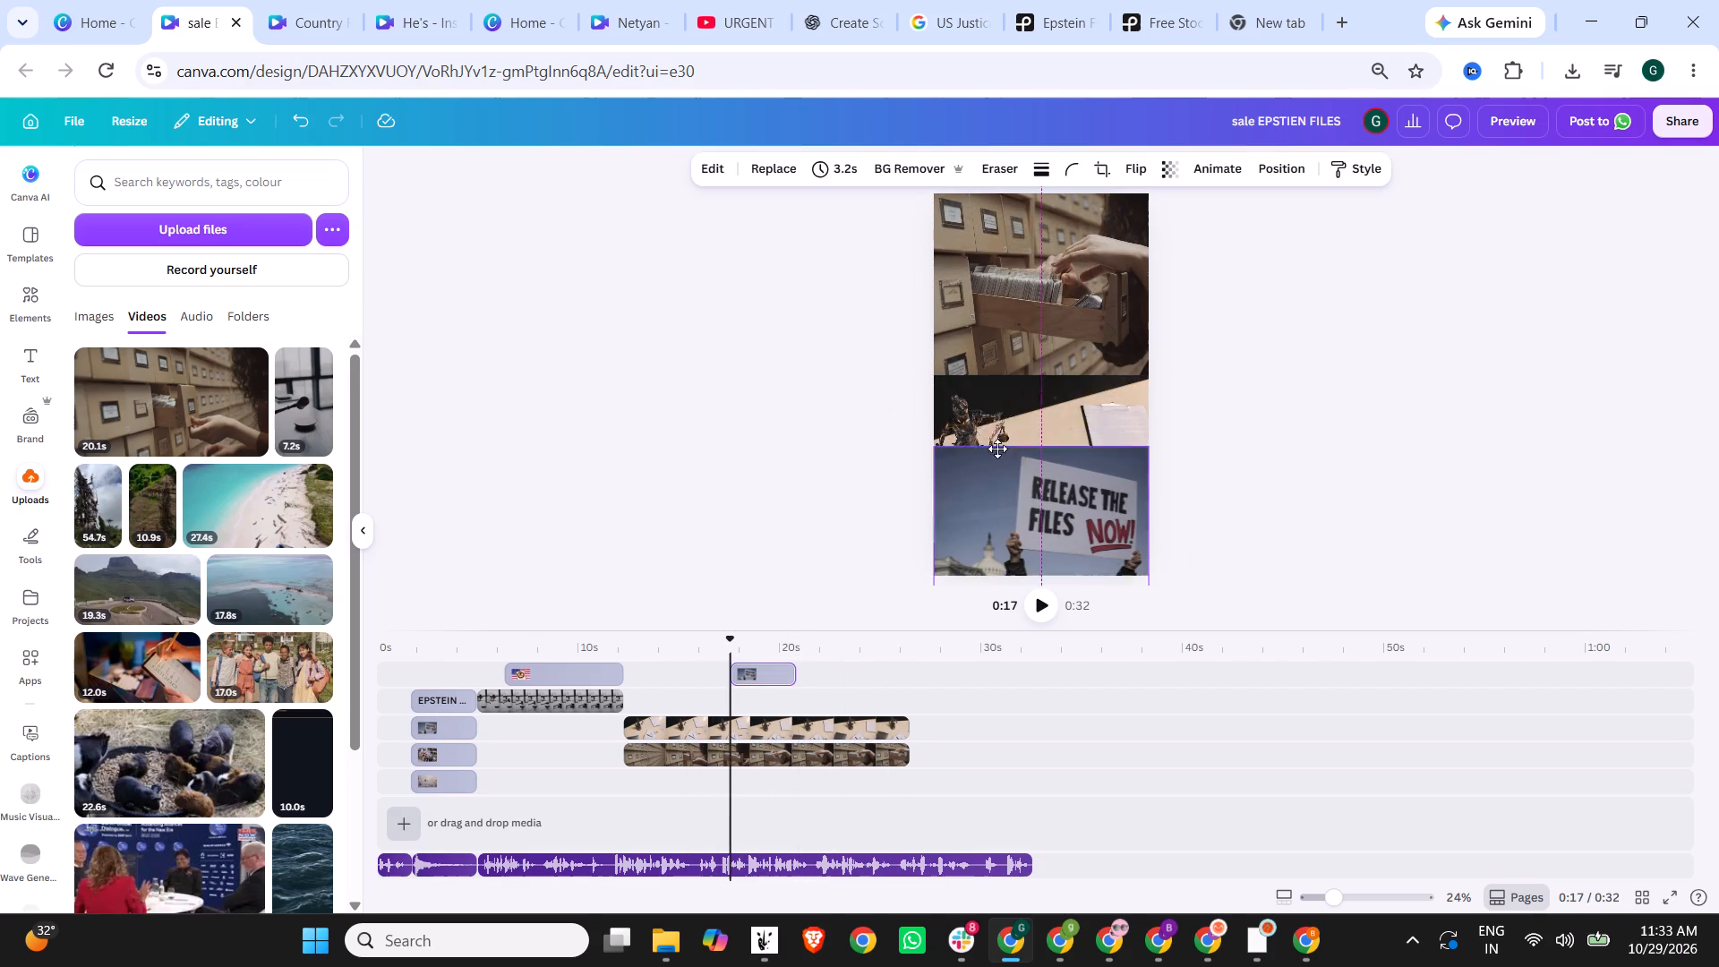
drag(997, 449, 1004, 381)
click(919, 163)
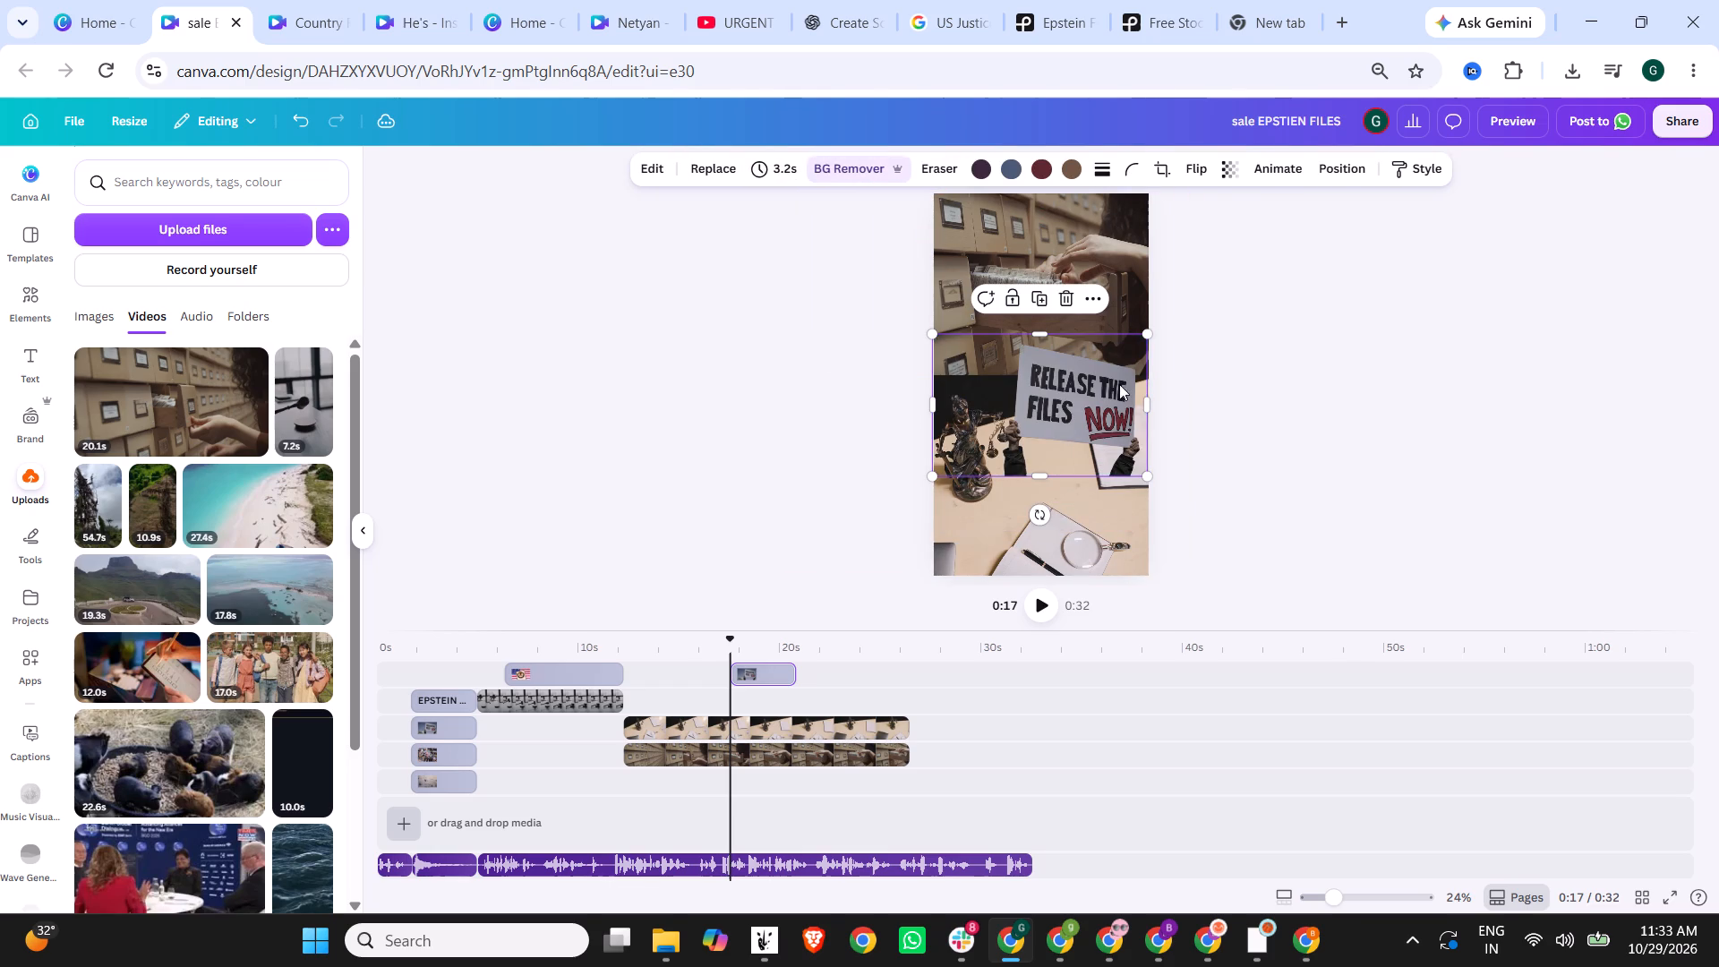
drag(1103, 397, 1065, 350)
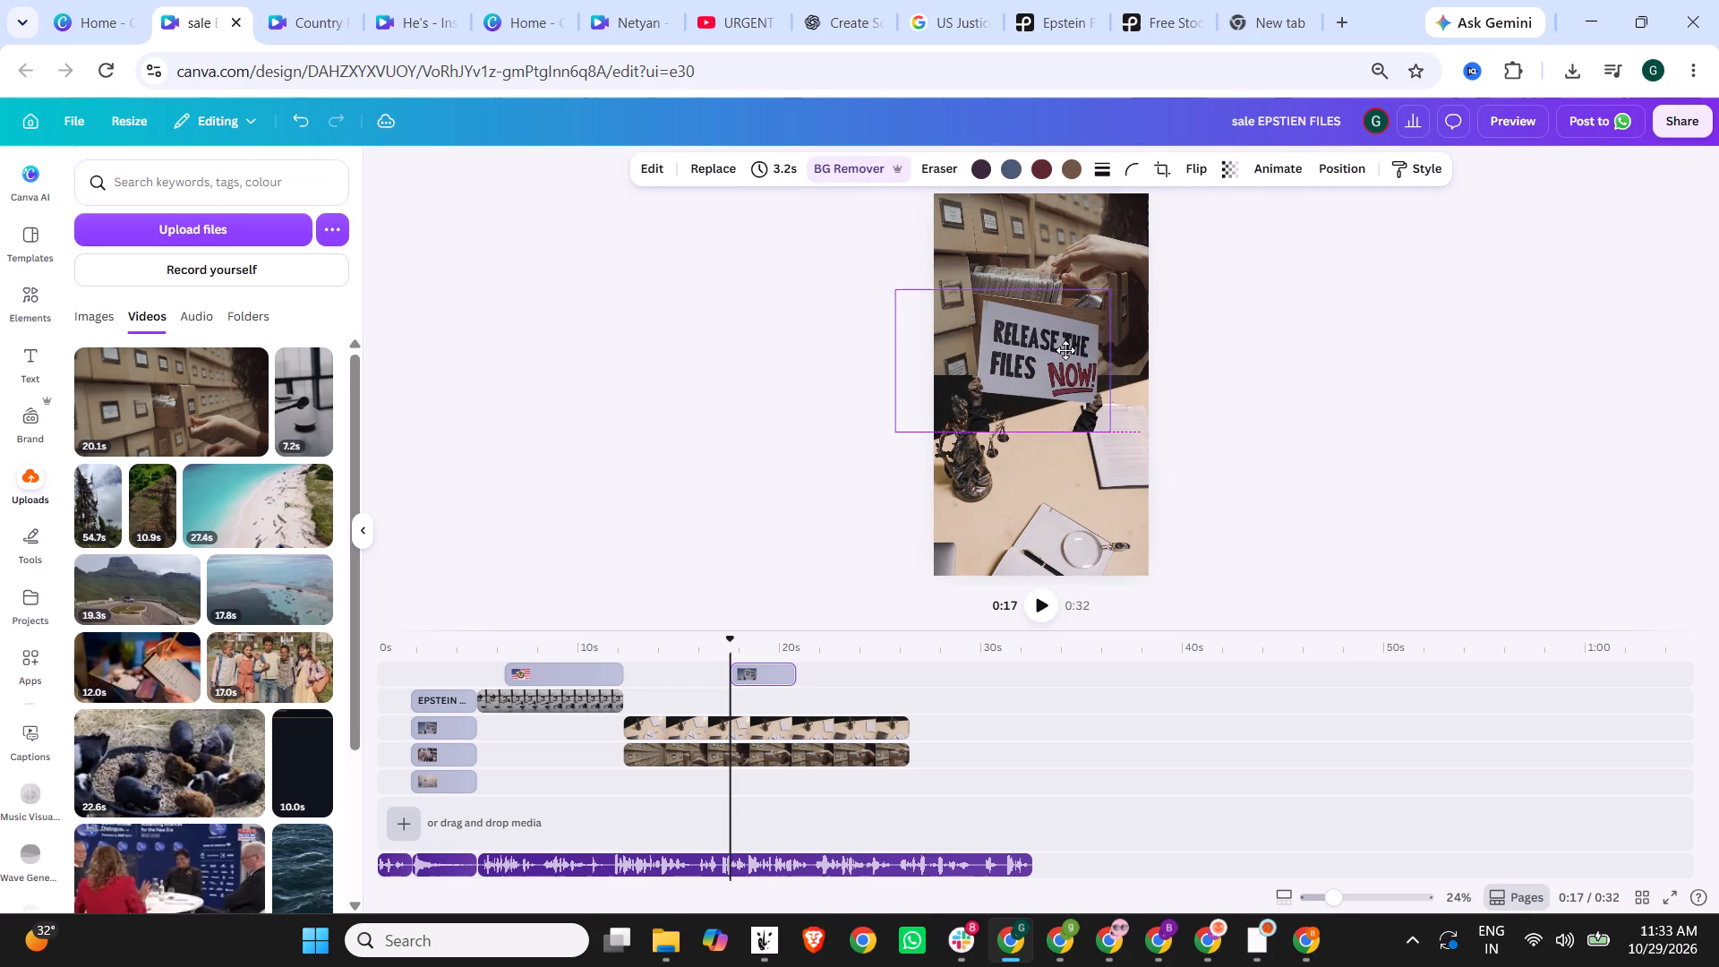
drag(1065, 350, 1065, 362)
Apply the Breathe animation to the protest-sign cutout, with its scale direction set to Out.
click(1294, 170)
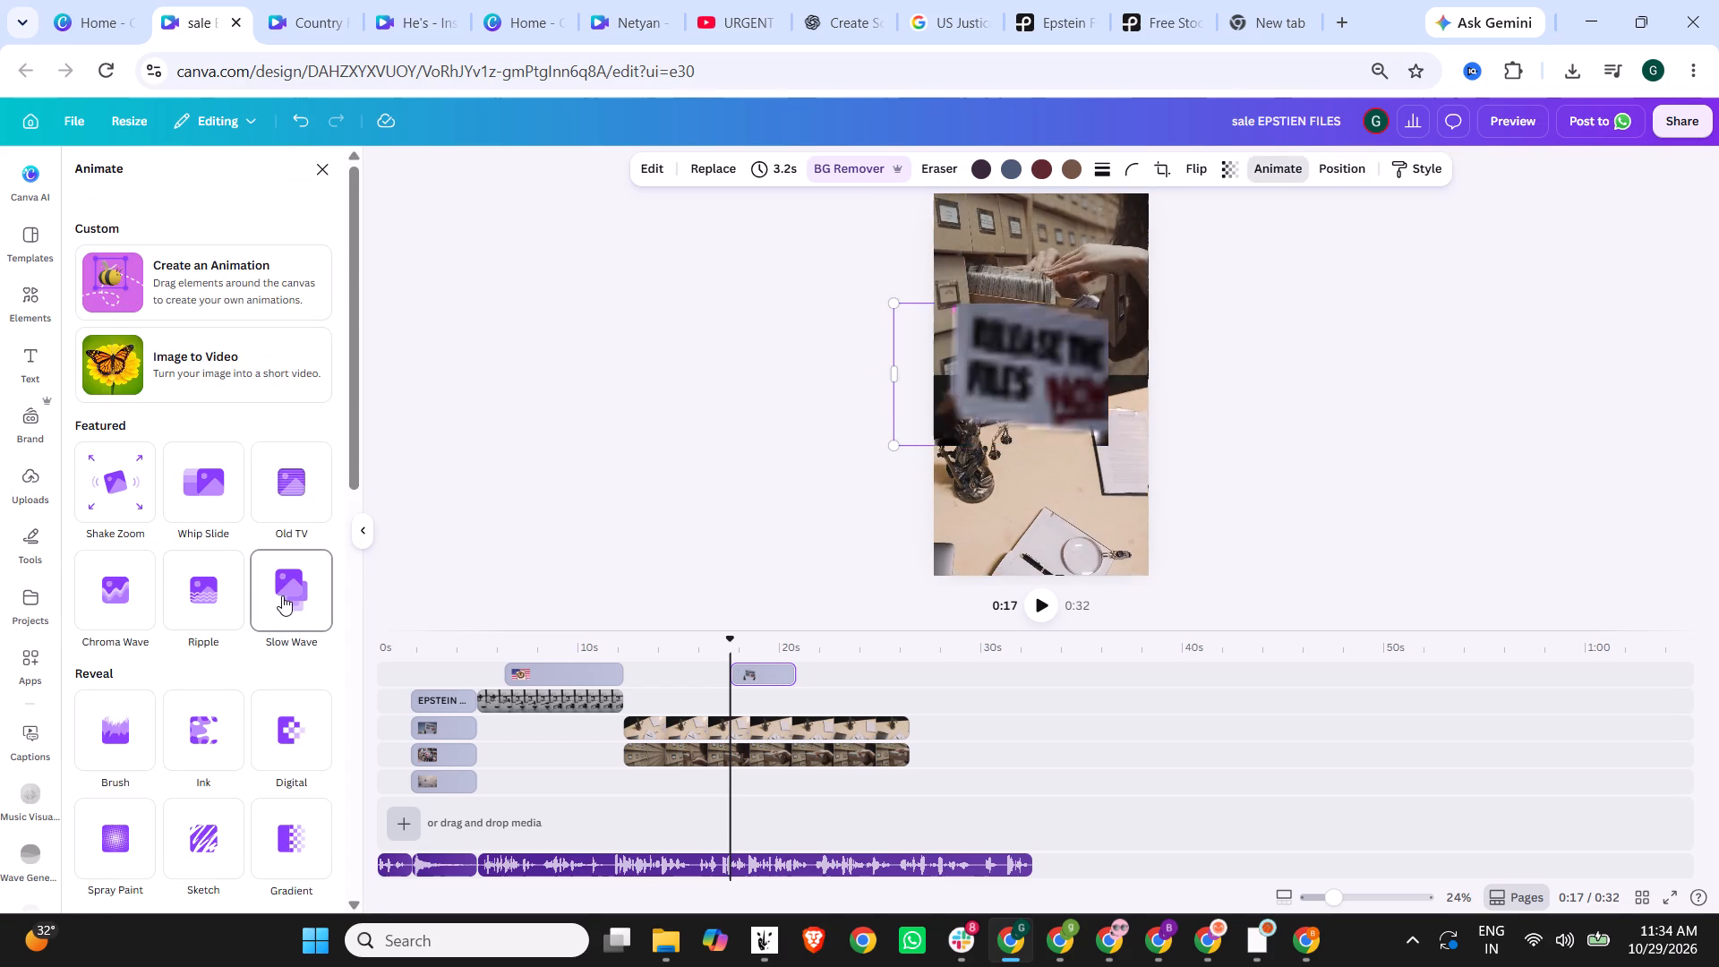
scroll(282, 595, down, 3)
scroll(115, 679, down, 4)
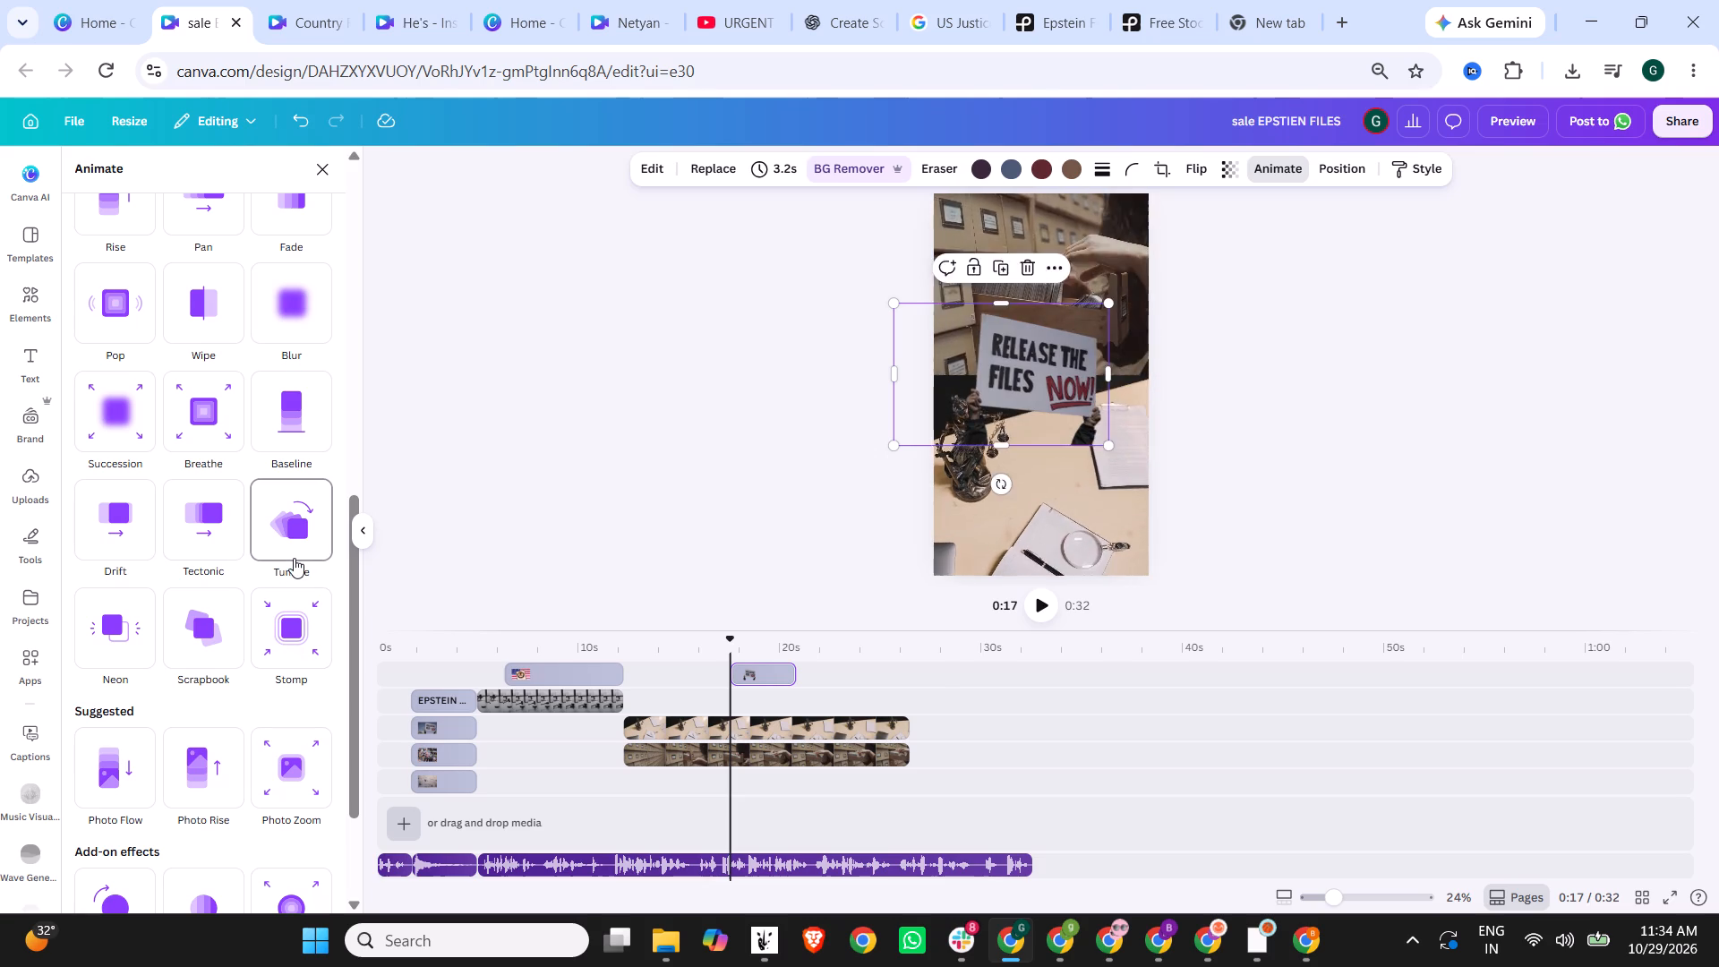
scroll(294, 558, down, 3)
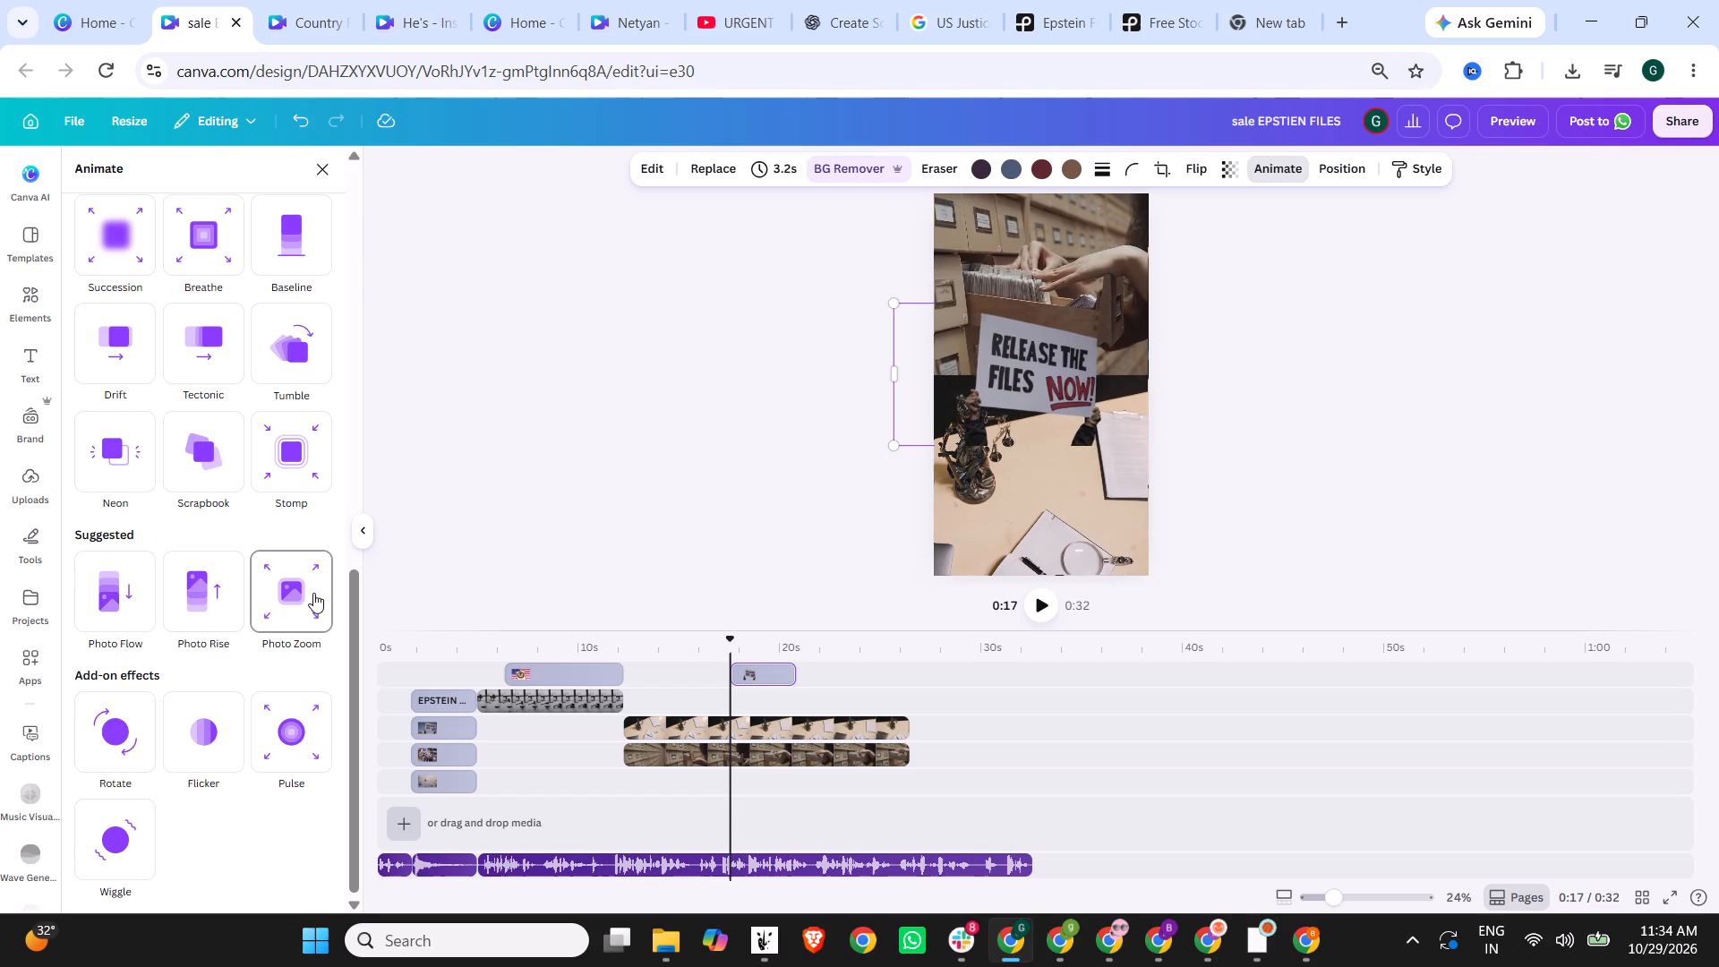
scroll(281, 587, up, 1)
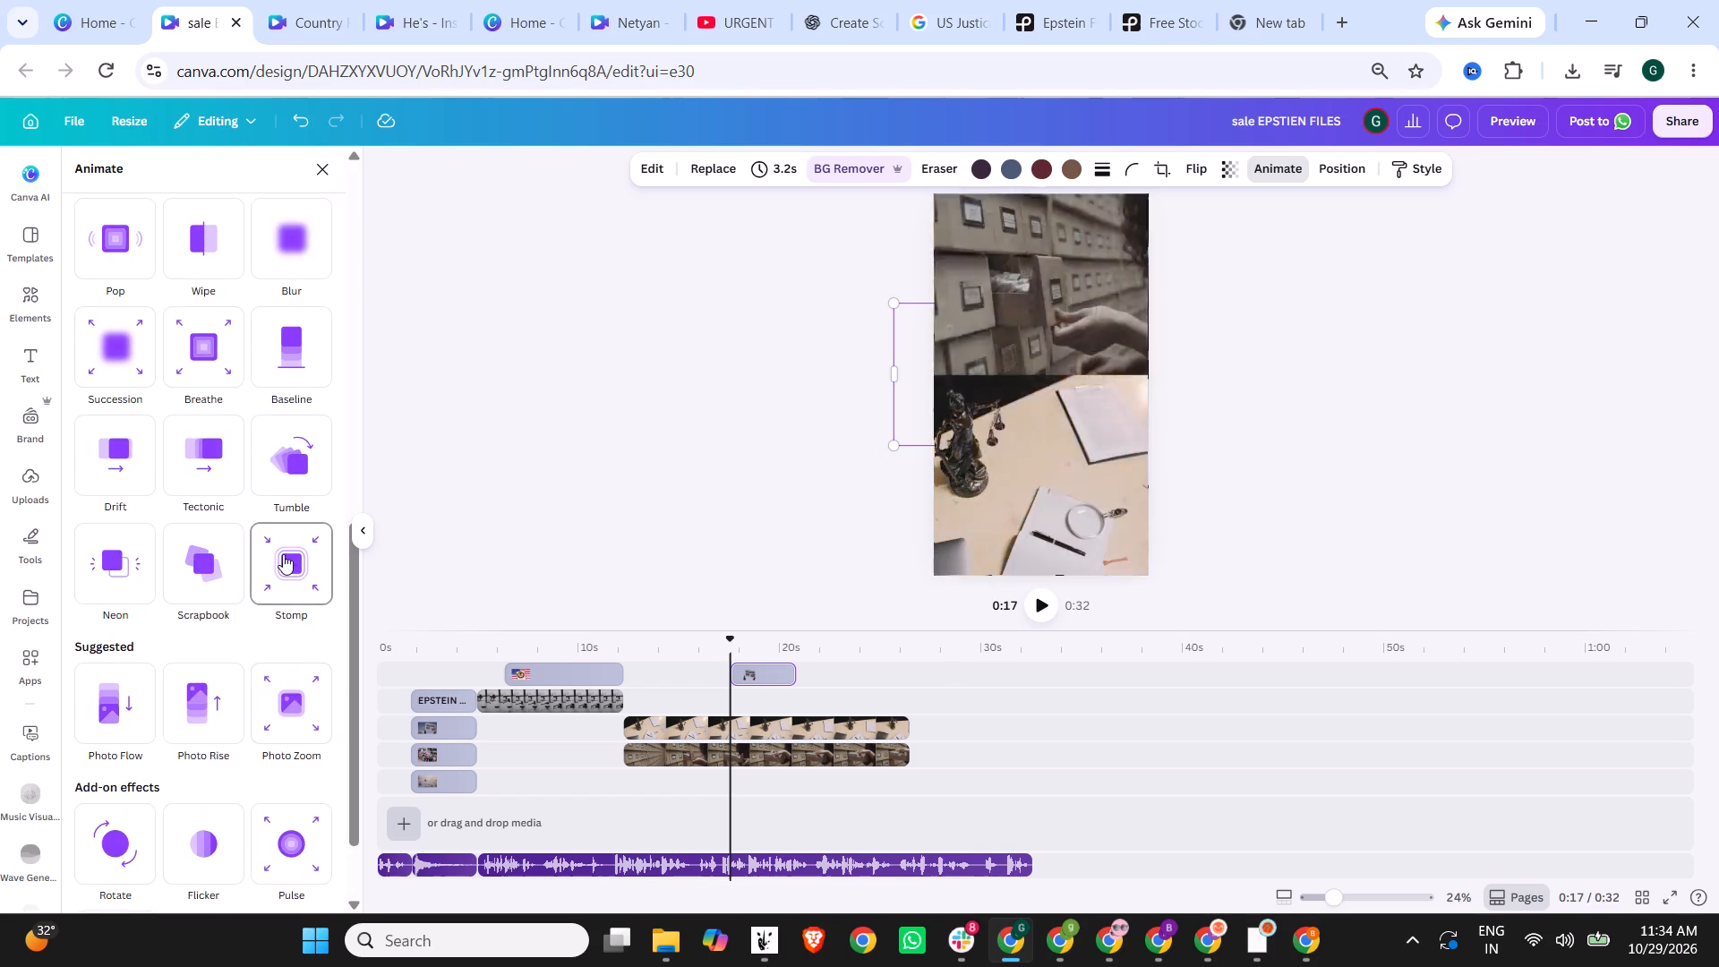
scroll(283, 554, up, 2)
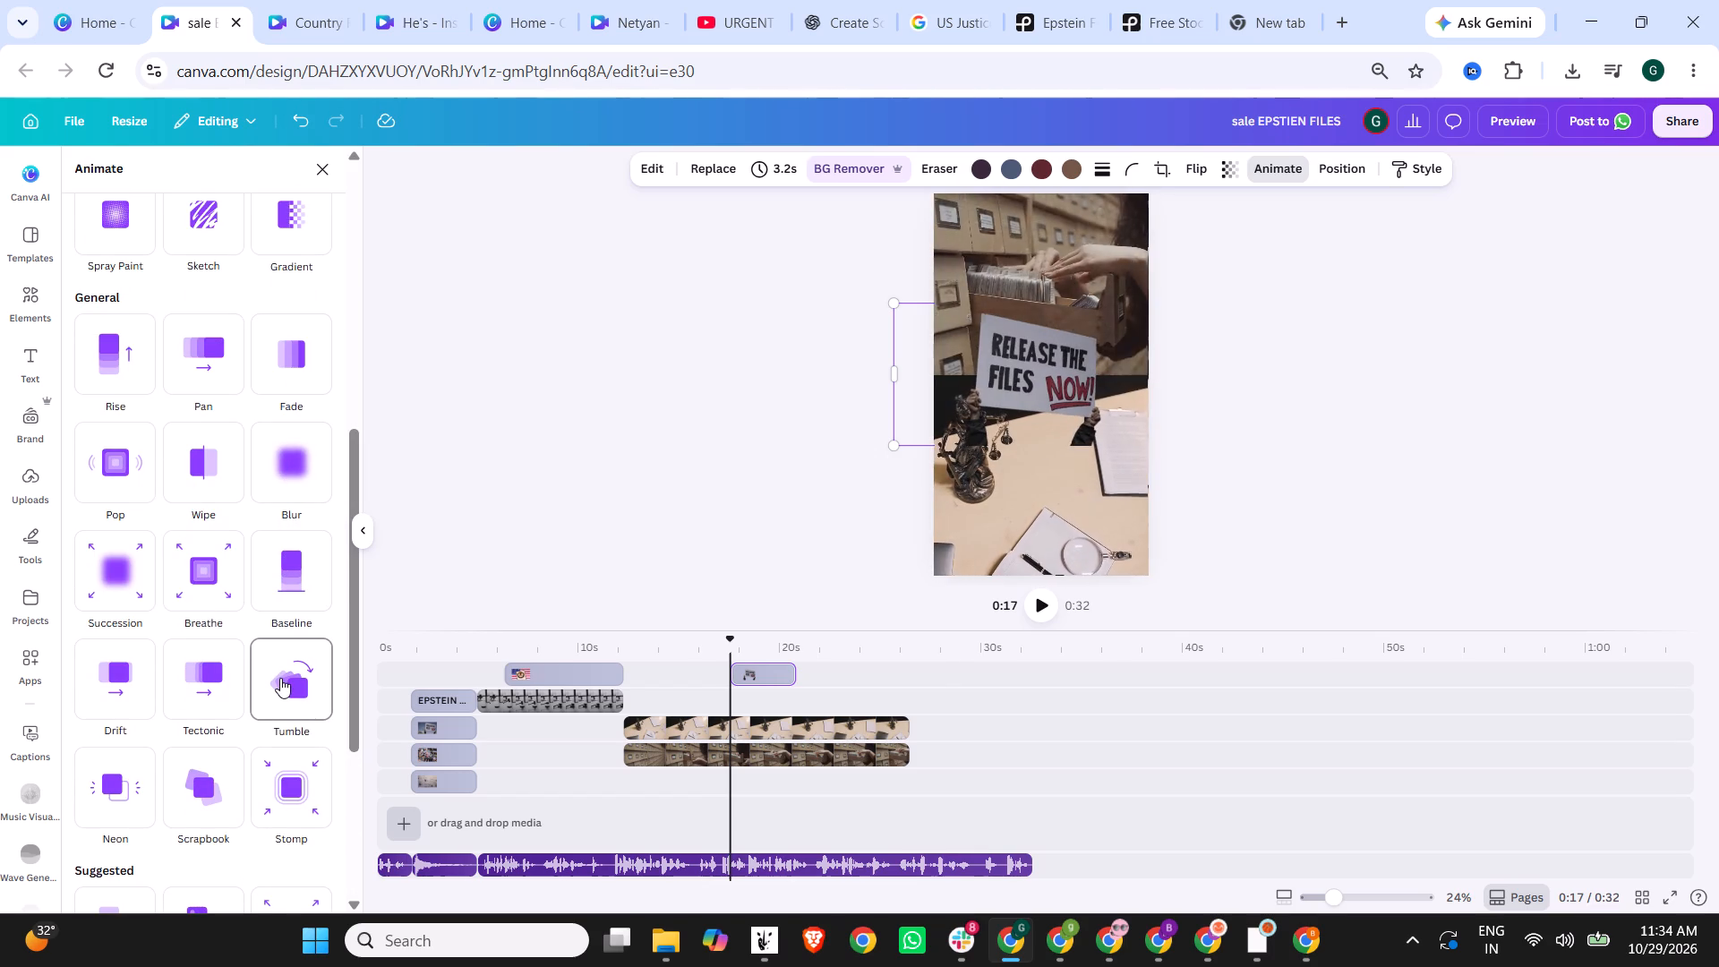
click(203, 569)
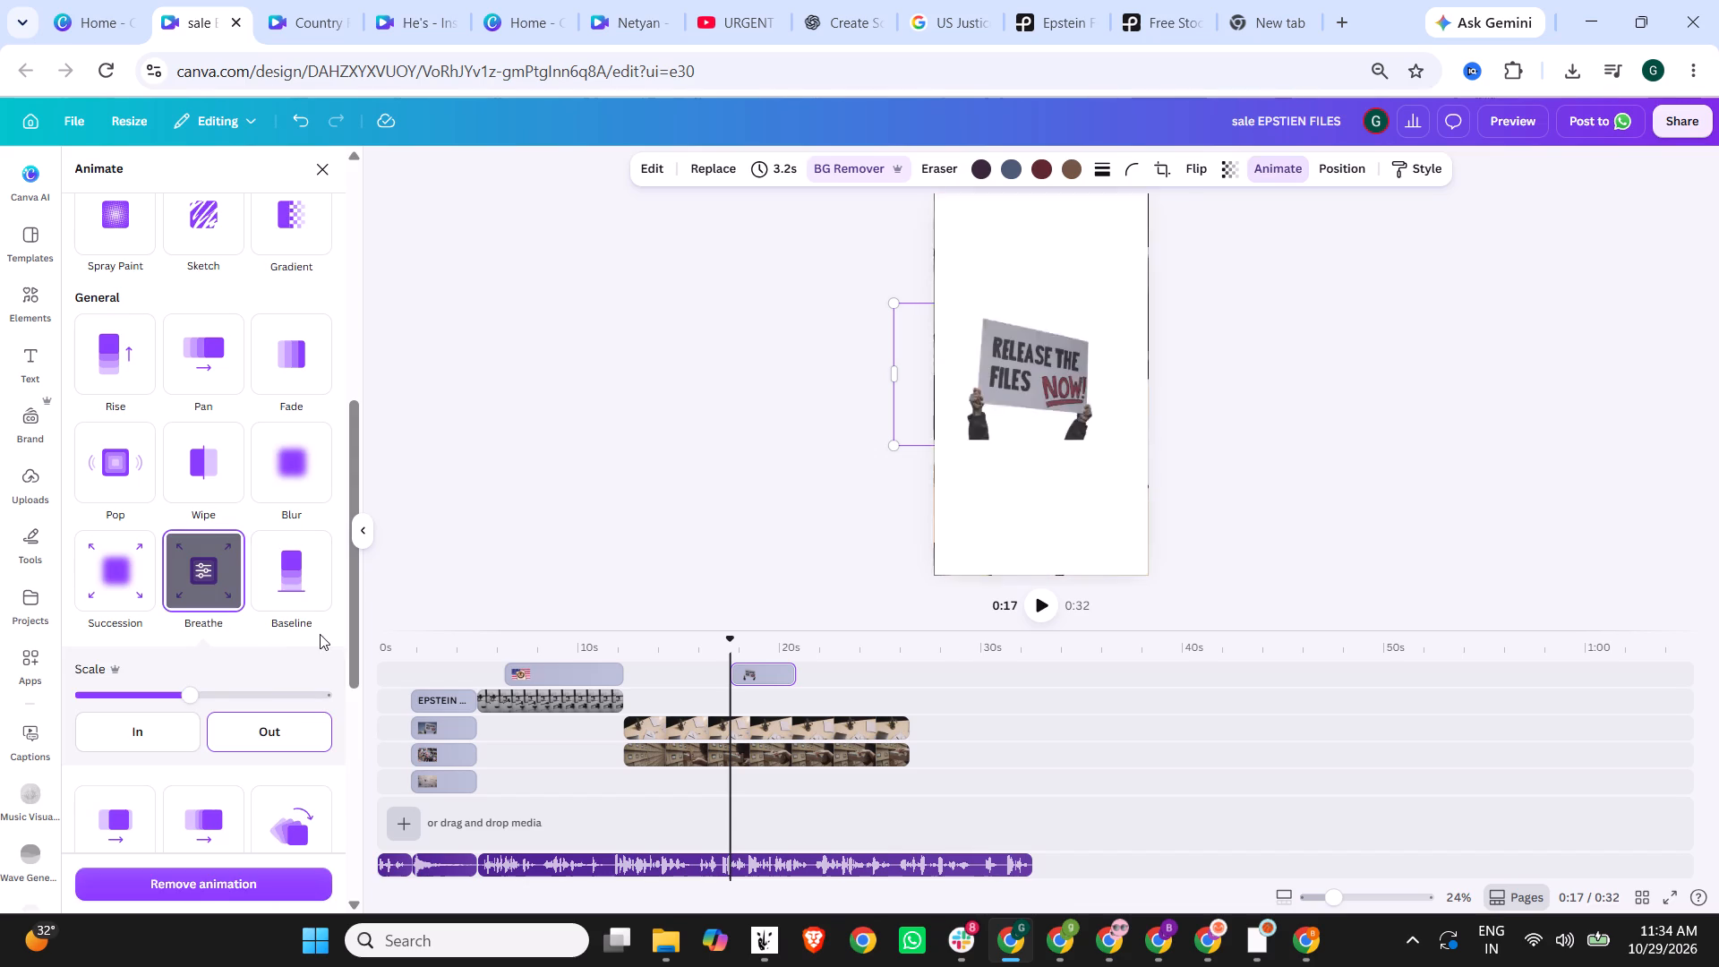
click(166, 732)
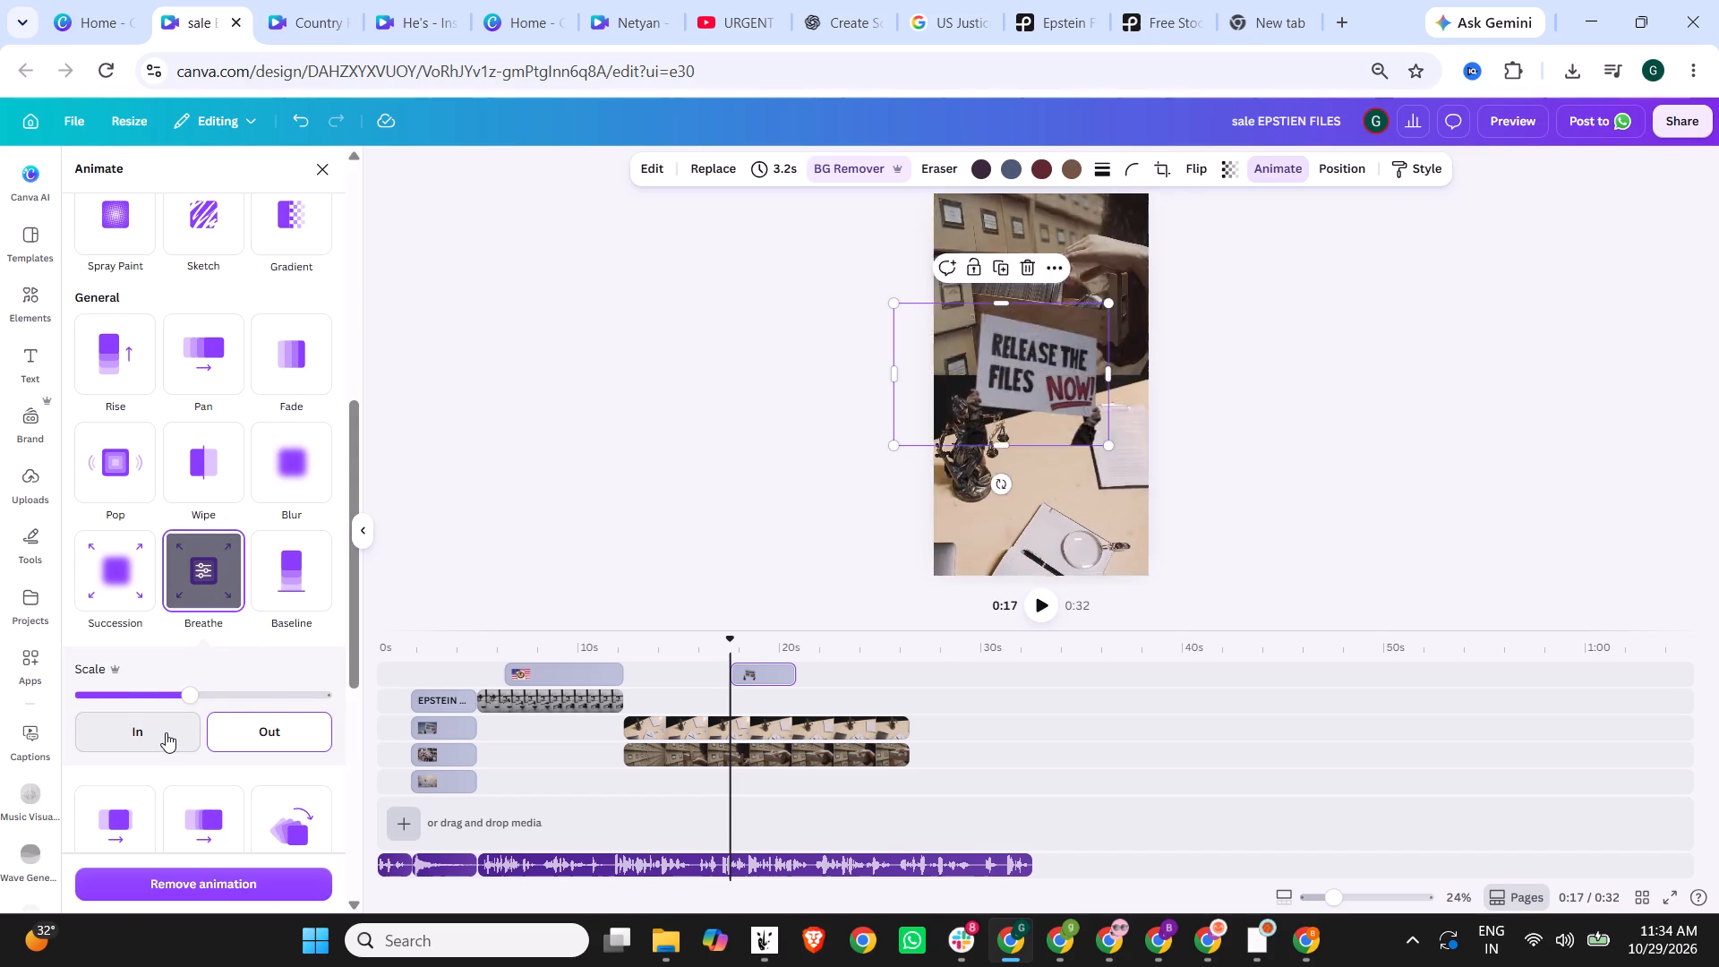
click(272, 733)
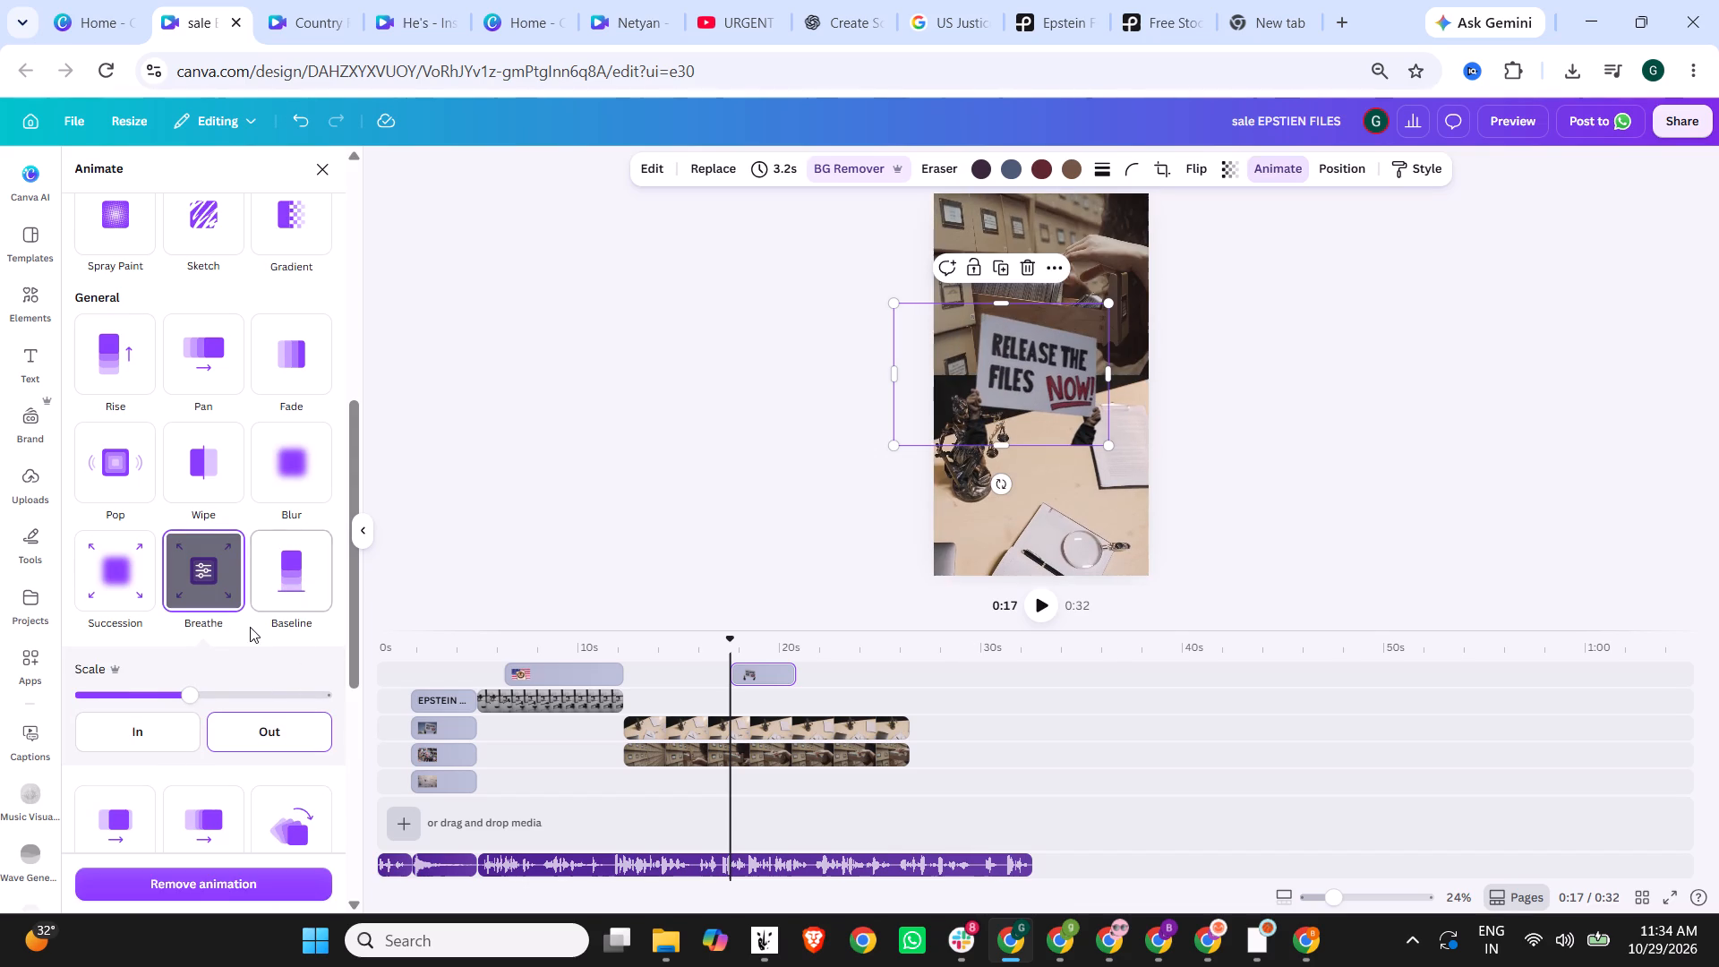
Extend the end of the protest-sign cutout on the timeline so it lasts 5.1 s.
drag(791, 672, 798, 672)
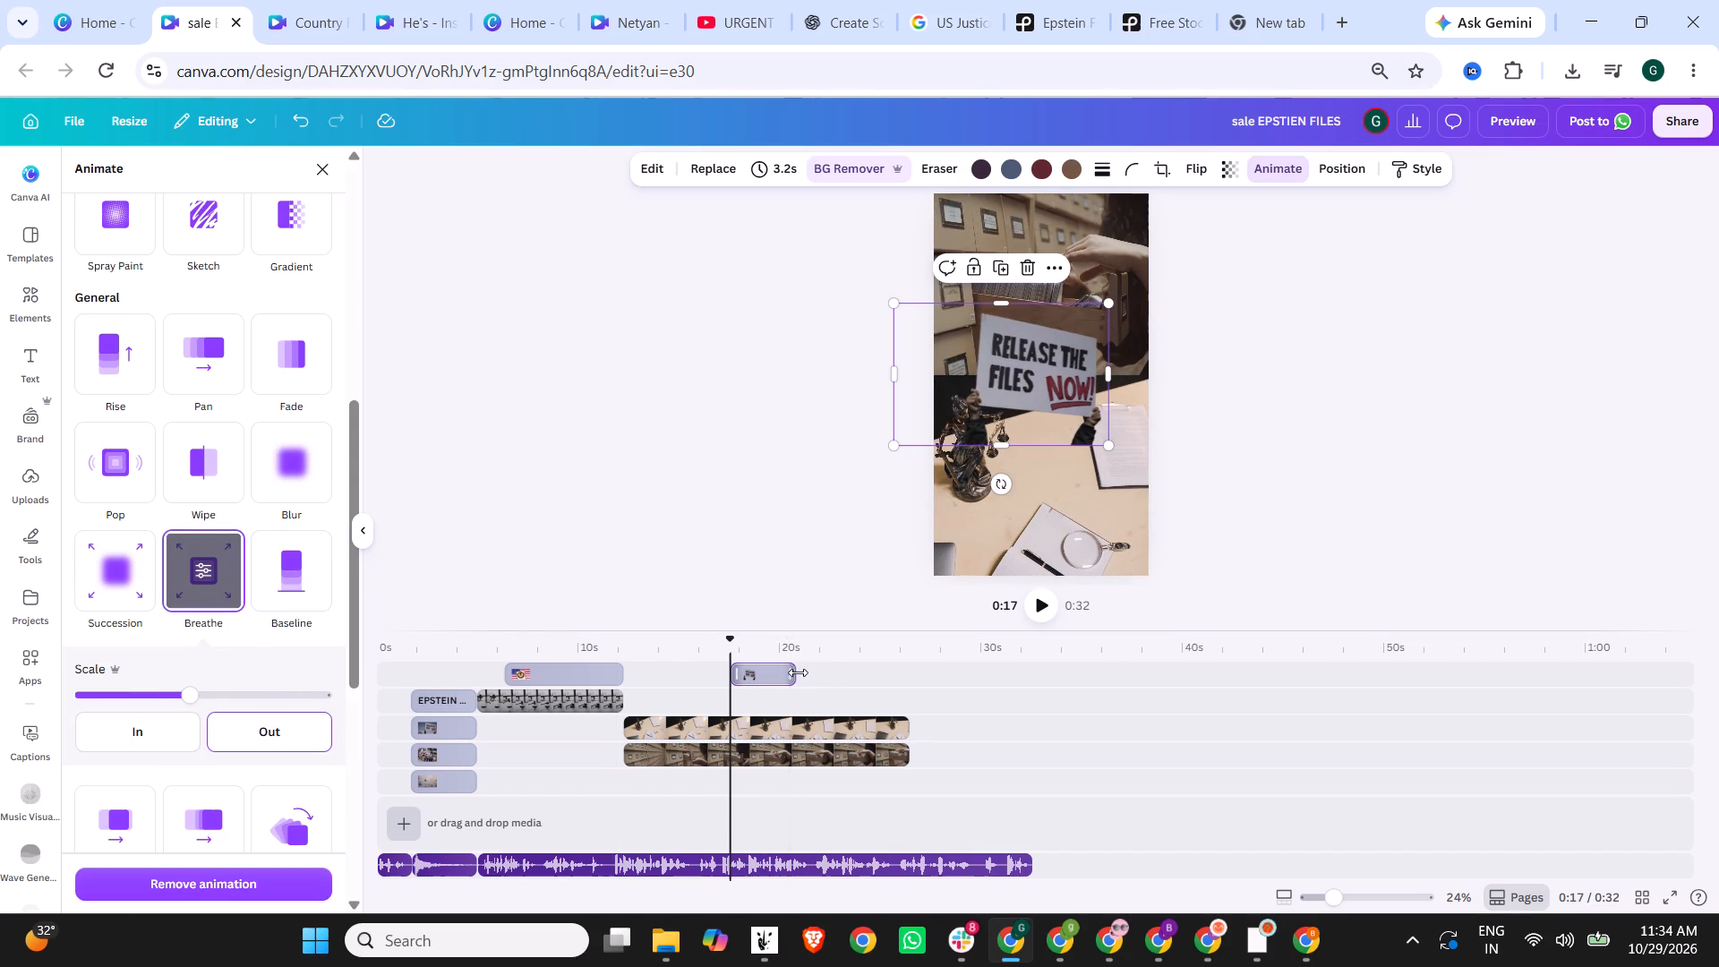
drag(798, 672, 827, 672)
Play the reel from 0:13 to about 0:30 to check the animated protest sign and the remaining voiceover.
click(642, 646)
click(1044, 601)
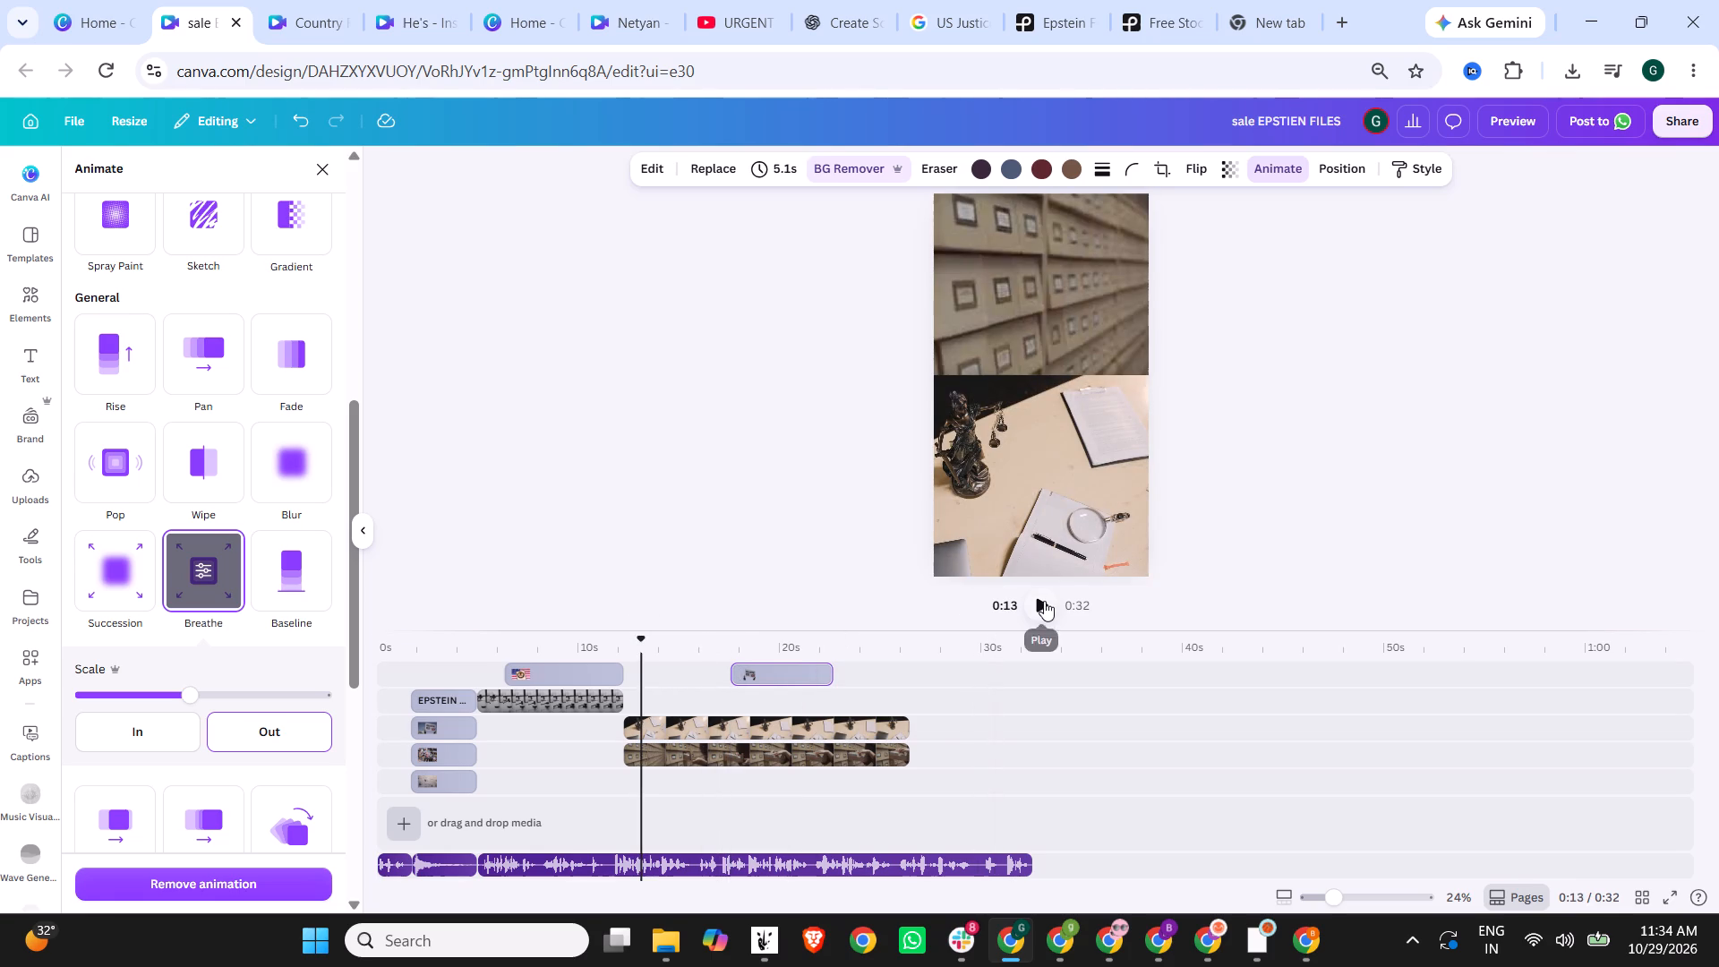
click(1038, 603)
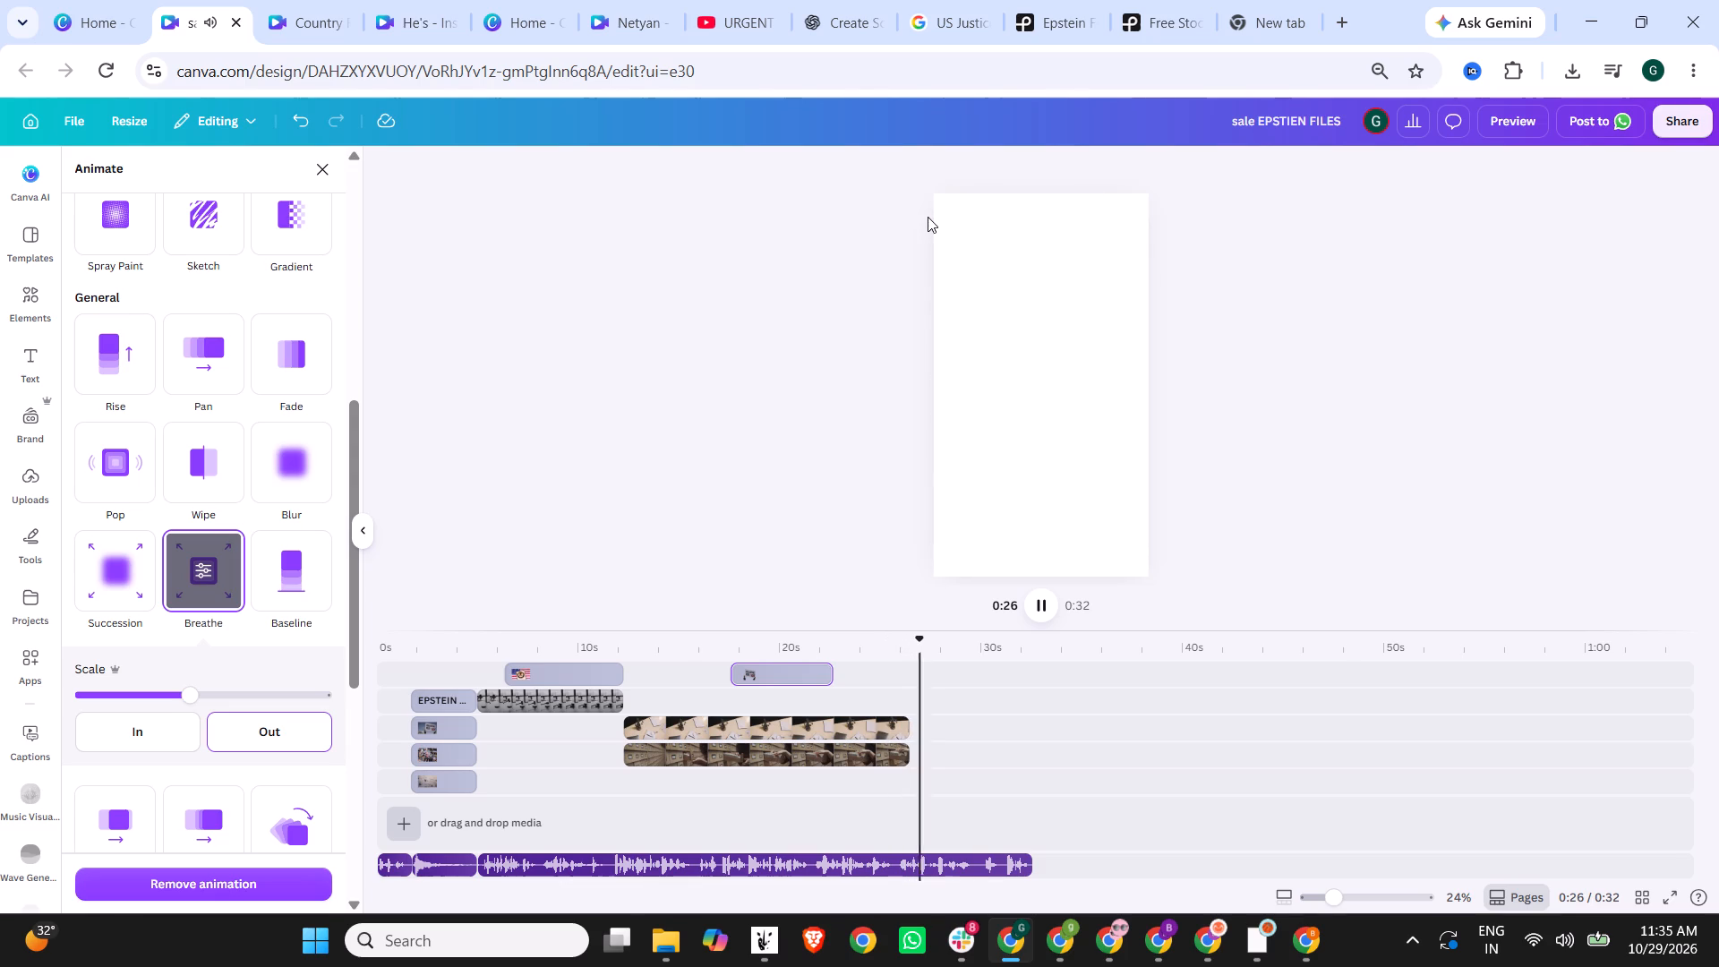
click(1039, 607)
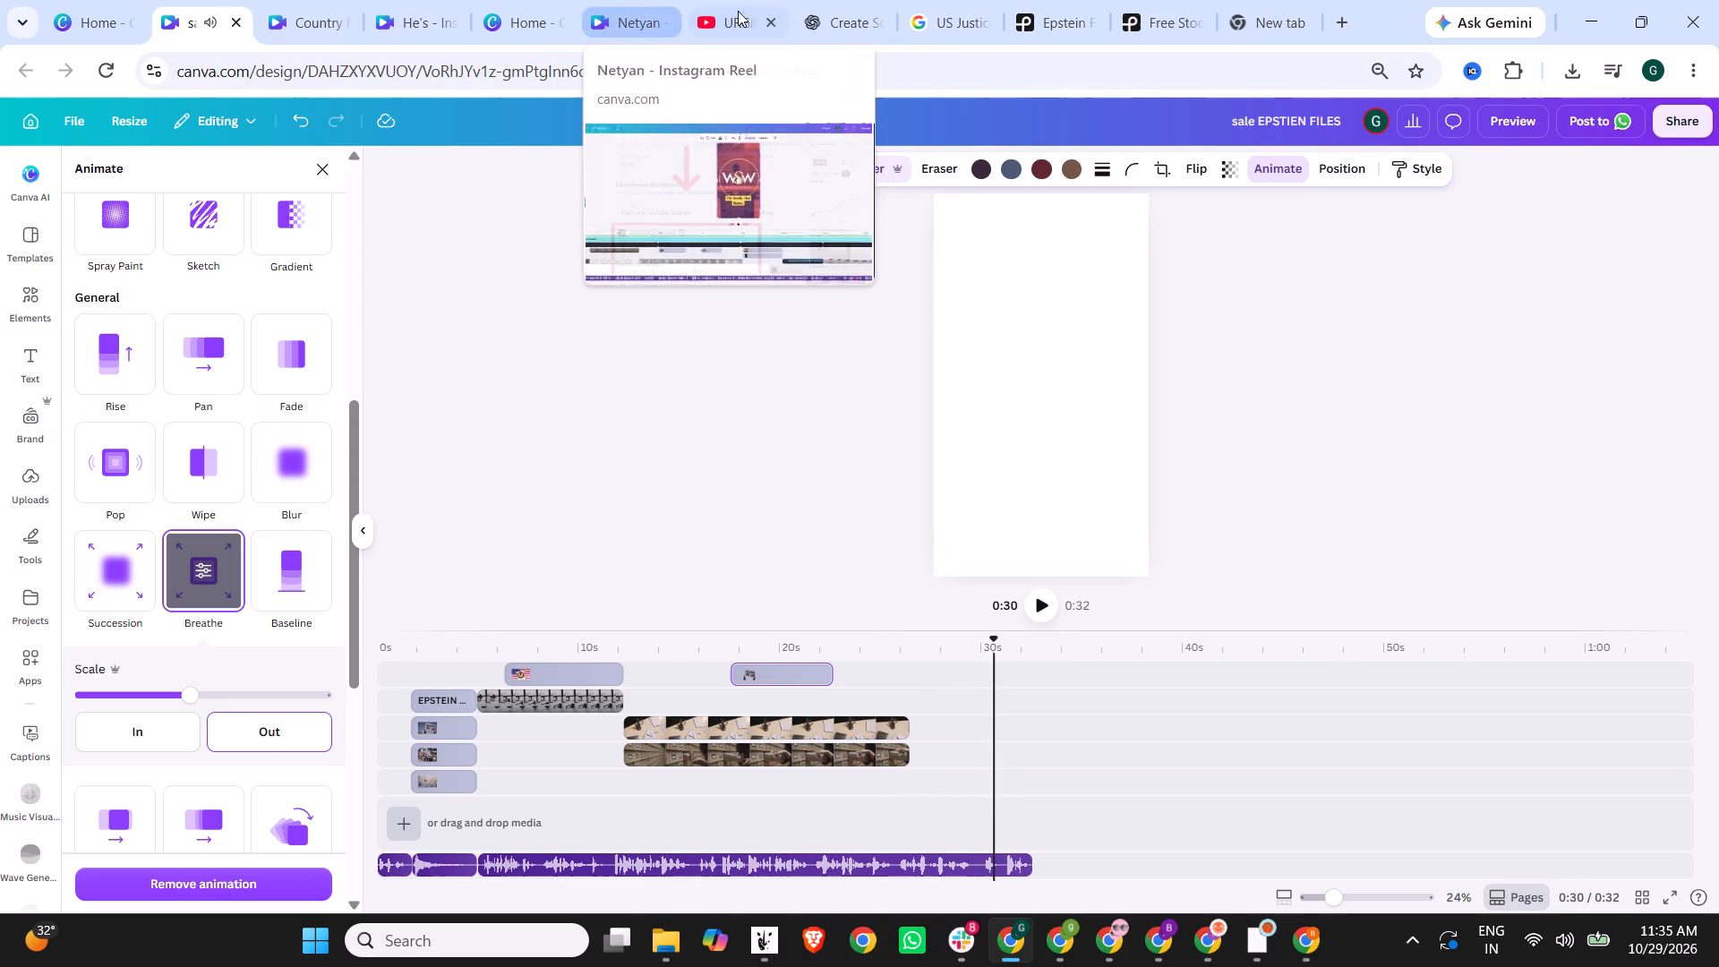
Switch to Pexels, close the card-catalog video preview, search videos for "people are asking" and look through the results.
click(1032, 0)
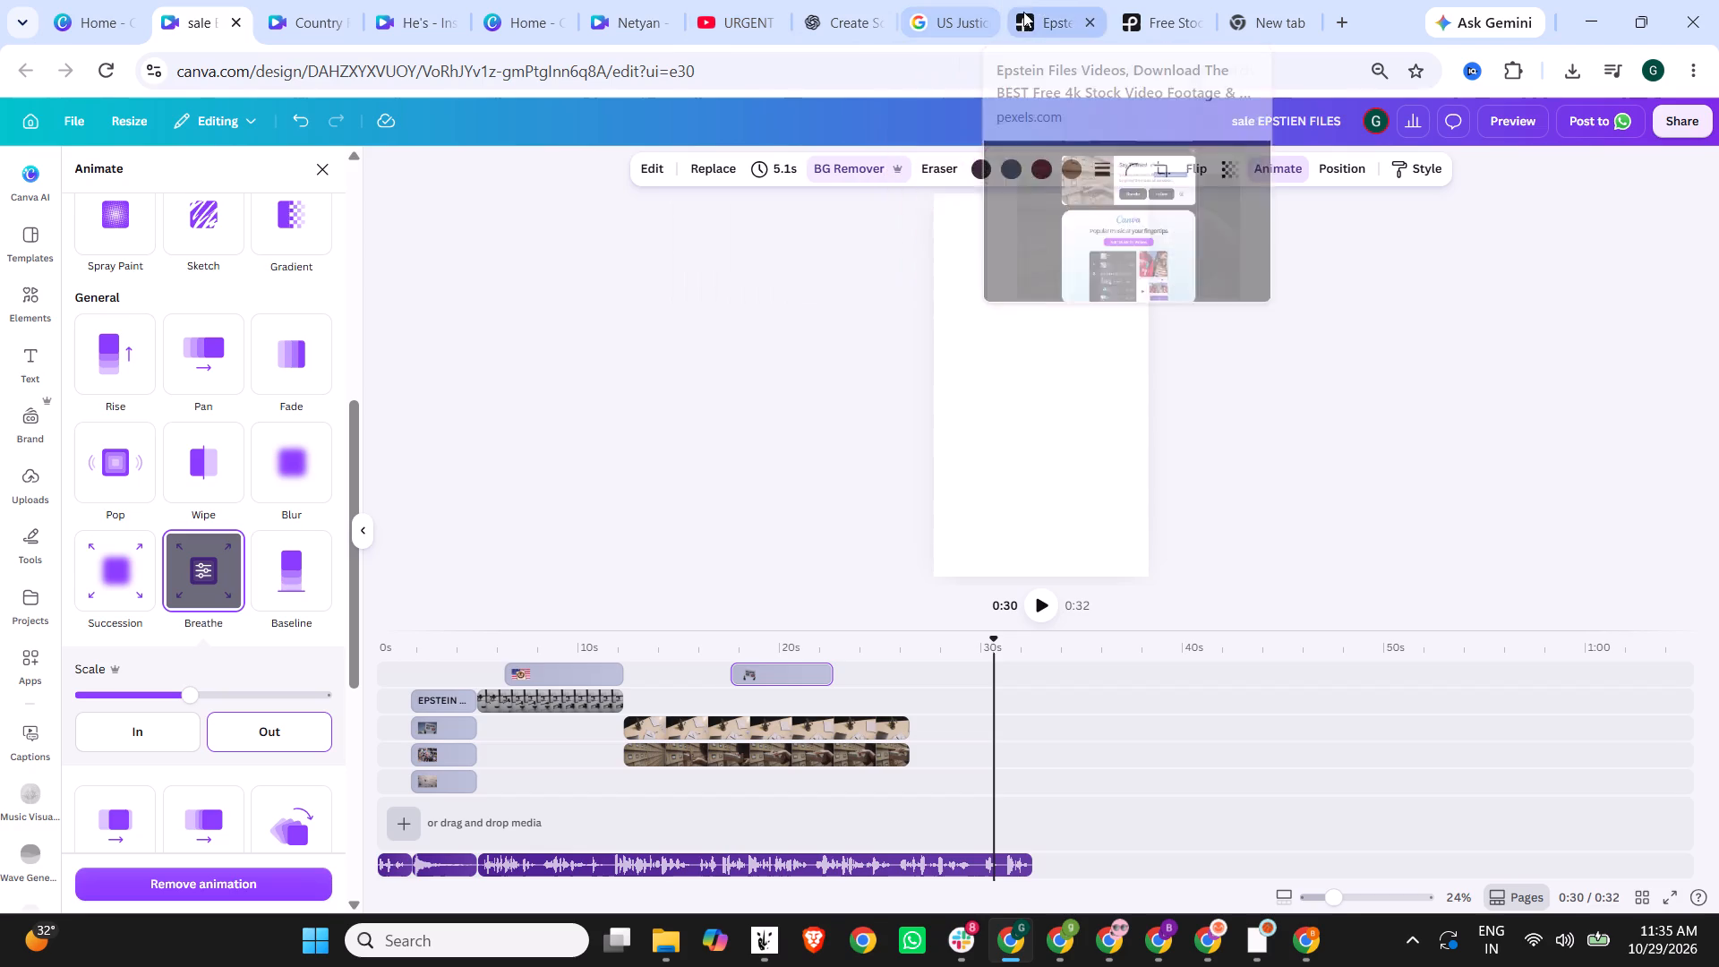
click(1165, 141)
click(1634, 145)
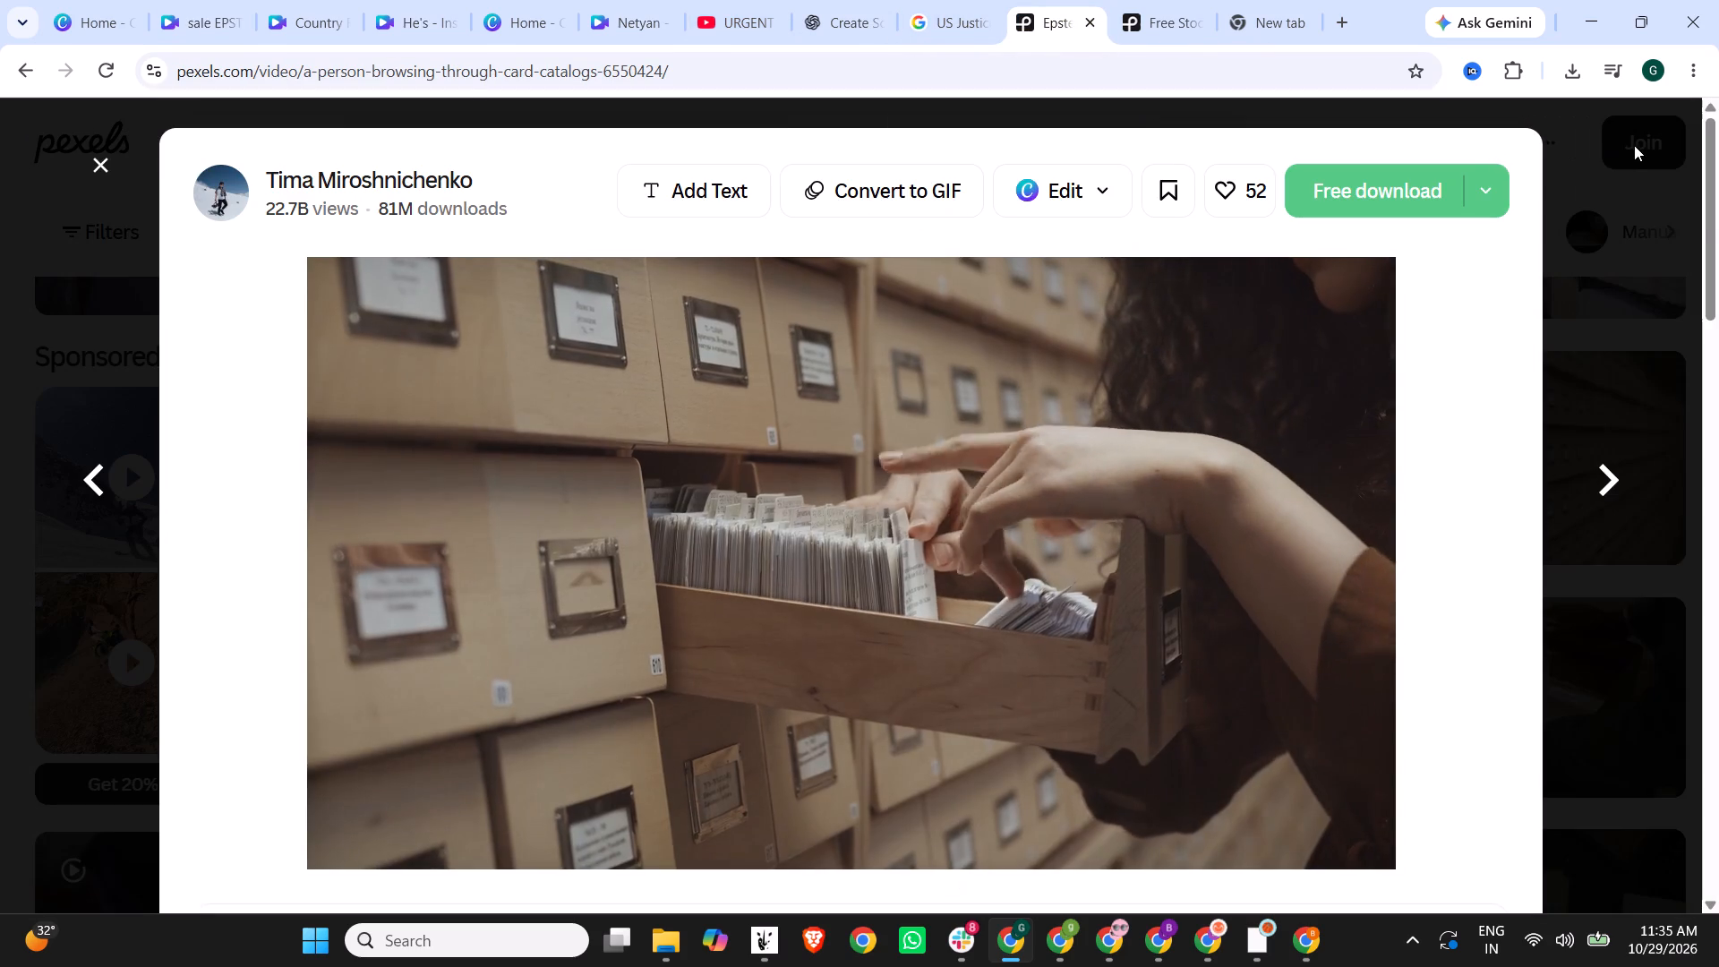
drag(547, 151, 81, 138)
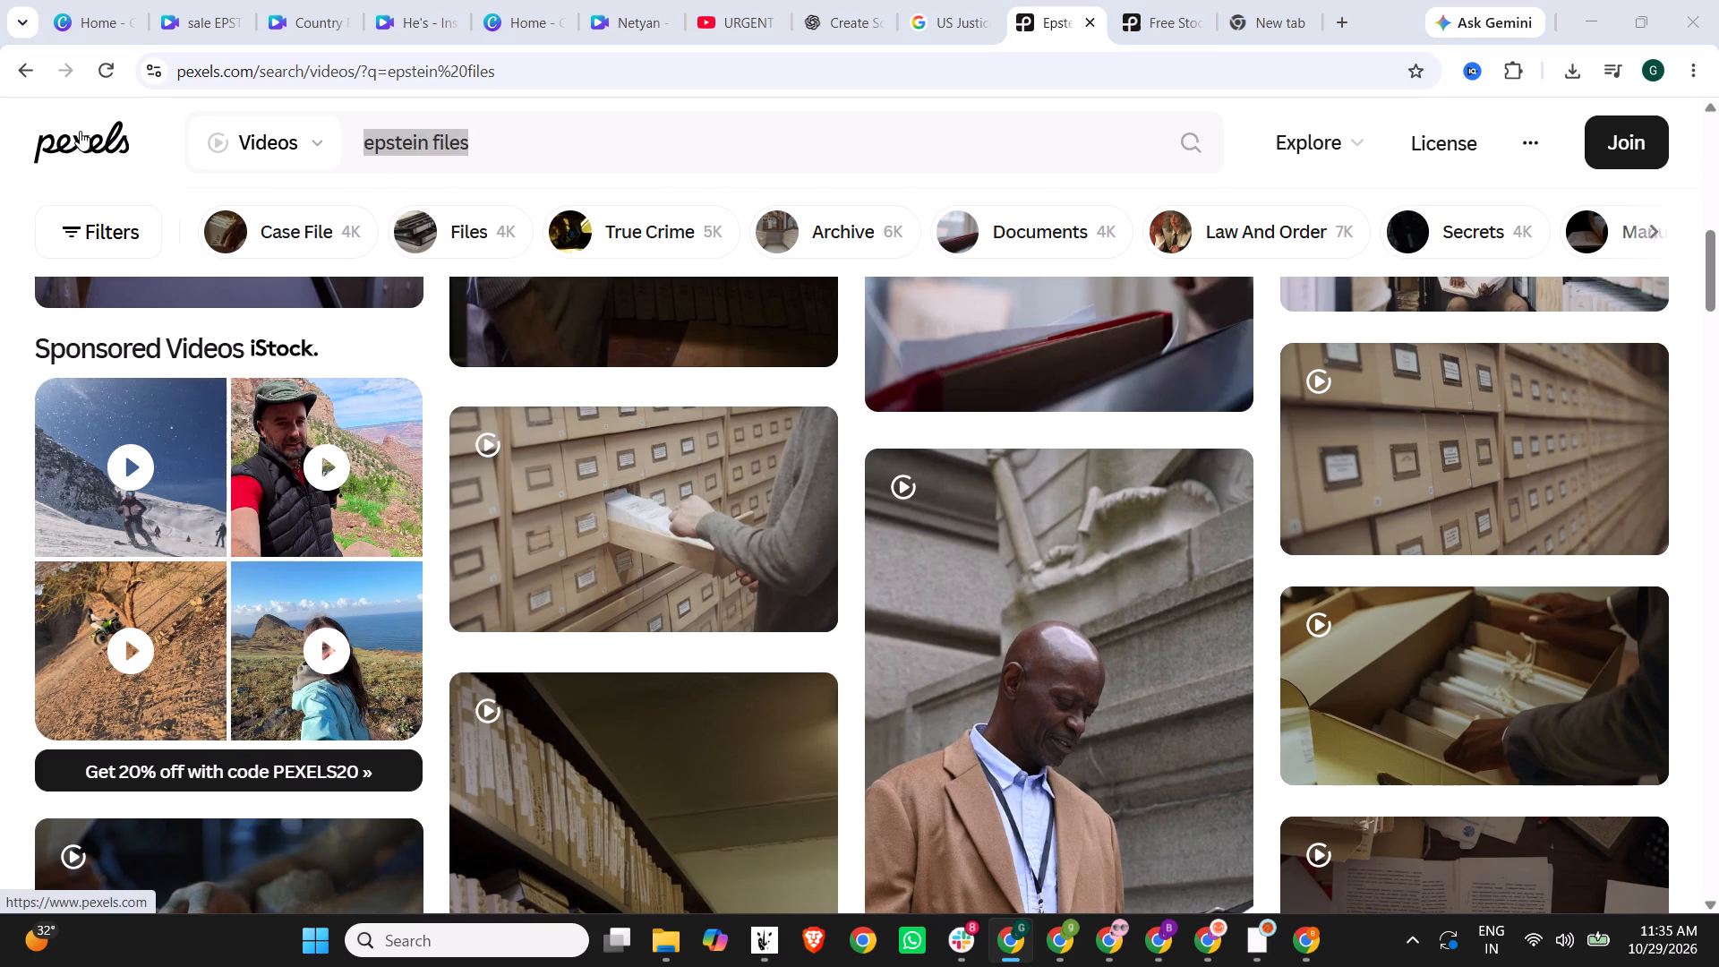
text(people are asking)
key(Return)
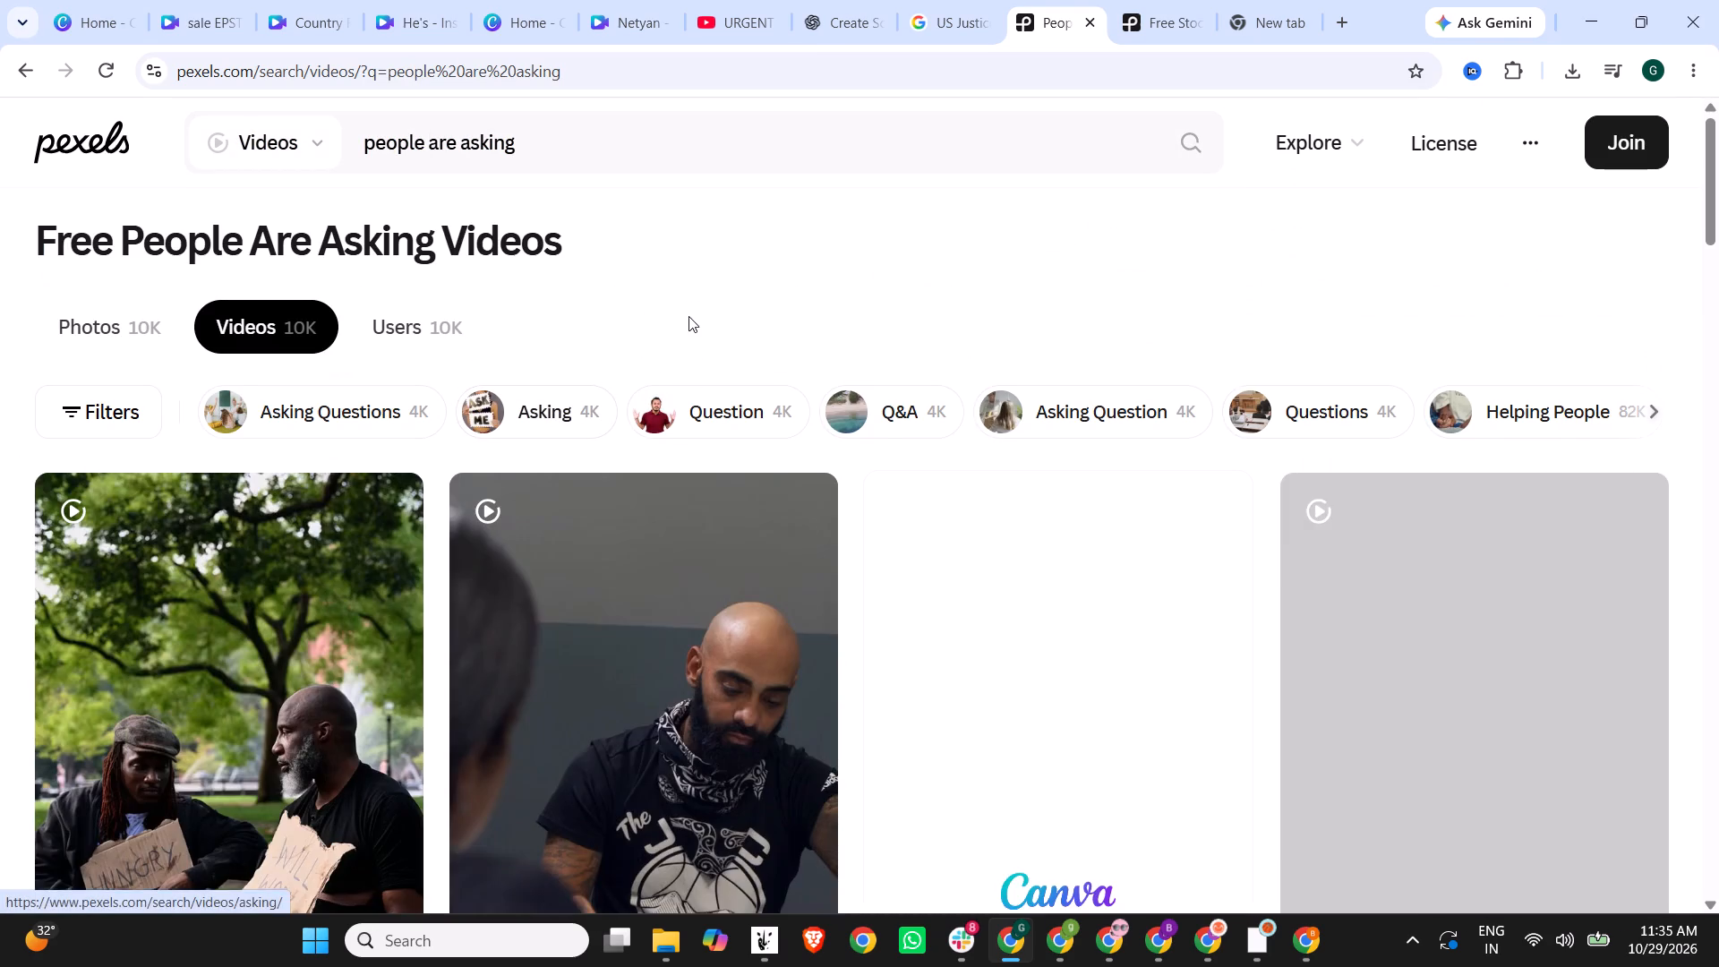
scroll(688, 316, down, 2)
scroll(278, 417, down, 12)
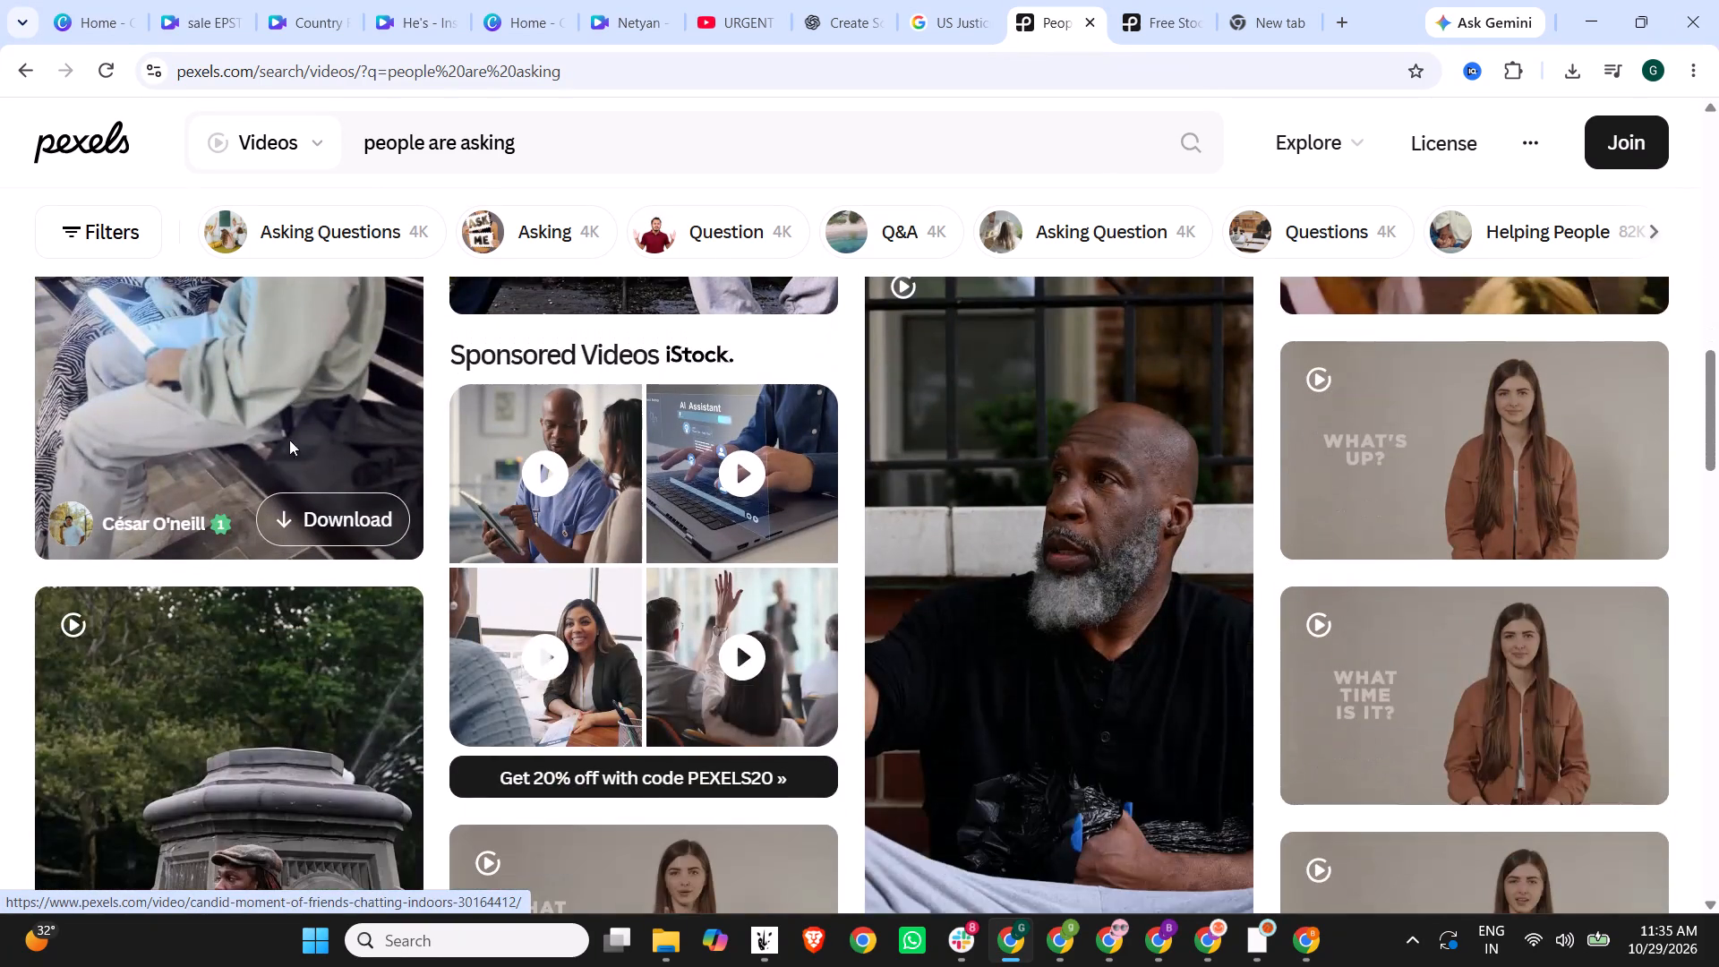
scroll(289, 443, down, 3)
Search the stock videos for "people question" and look through the results for suitable footage of people asking questions.
drag(427, 140, 697, 138)
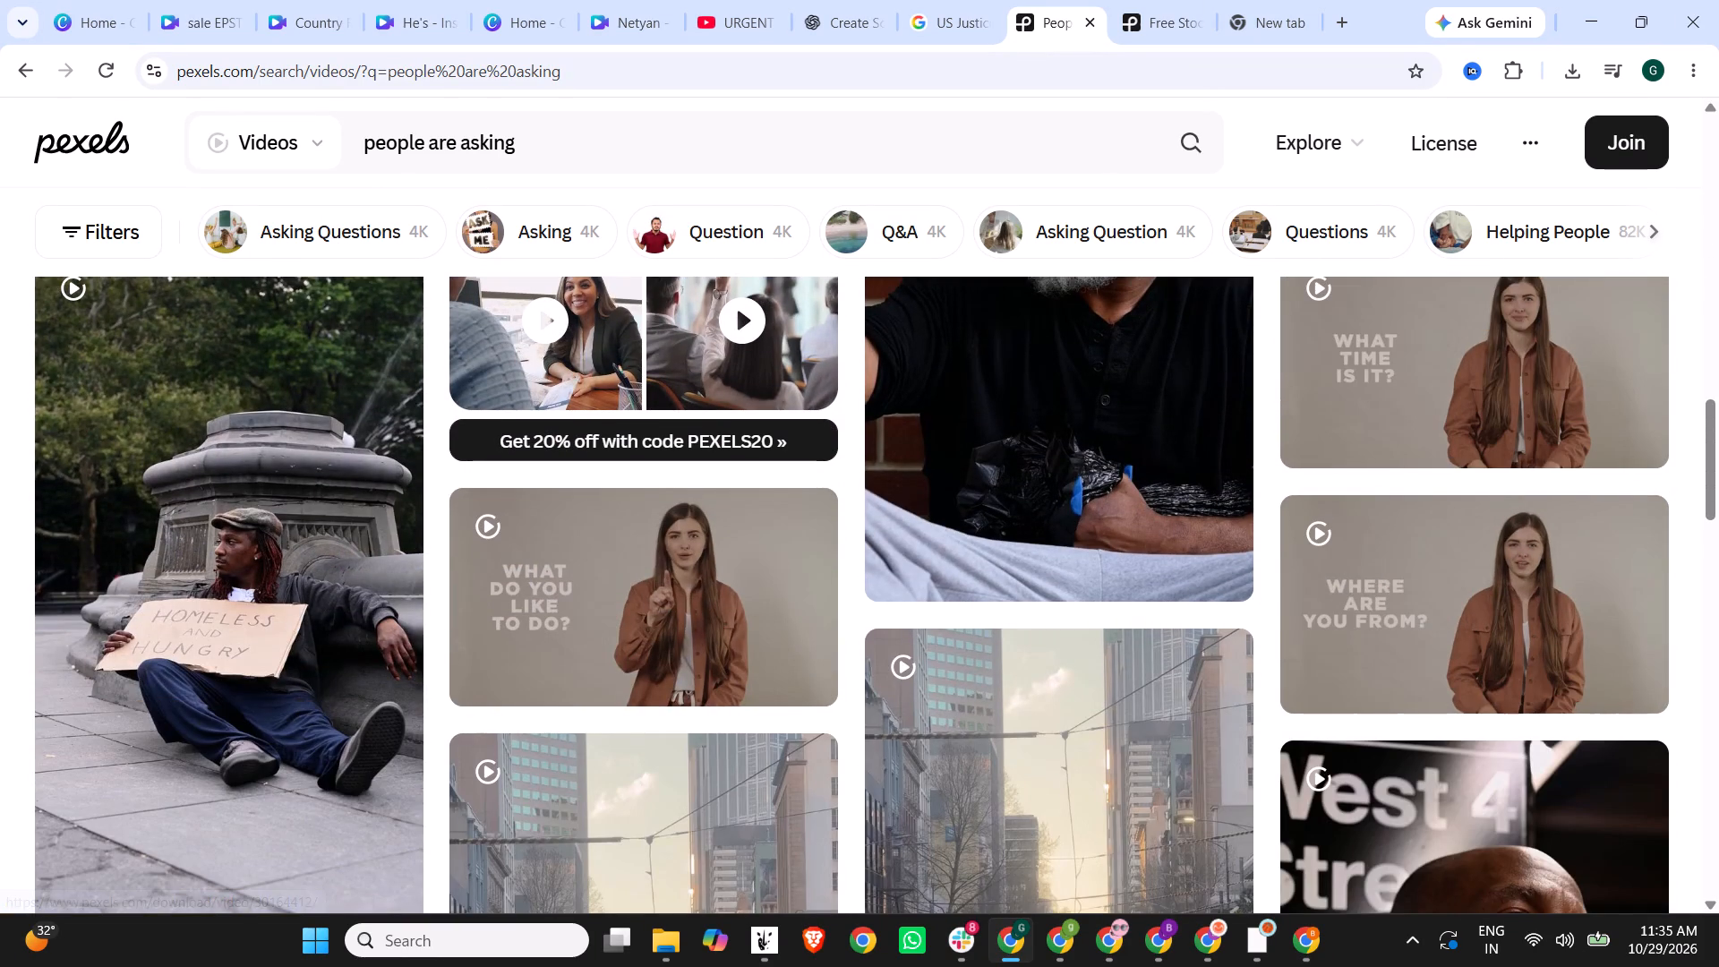
text(question)
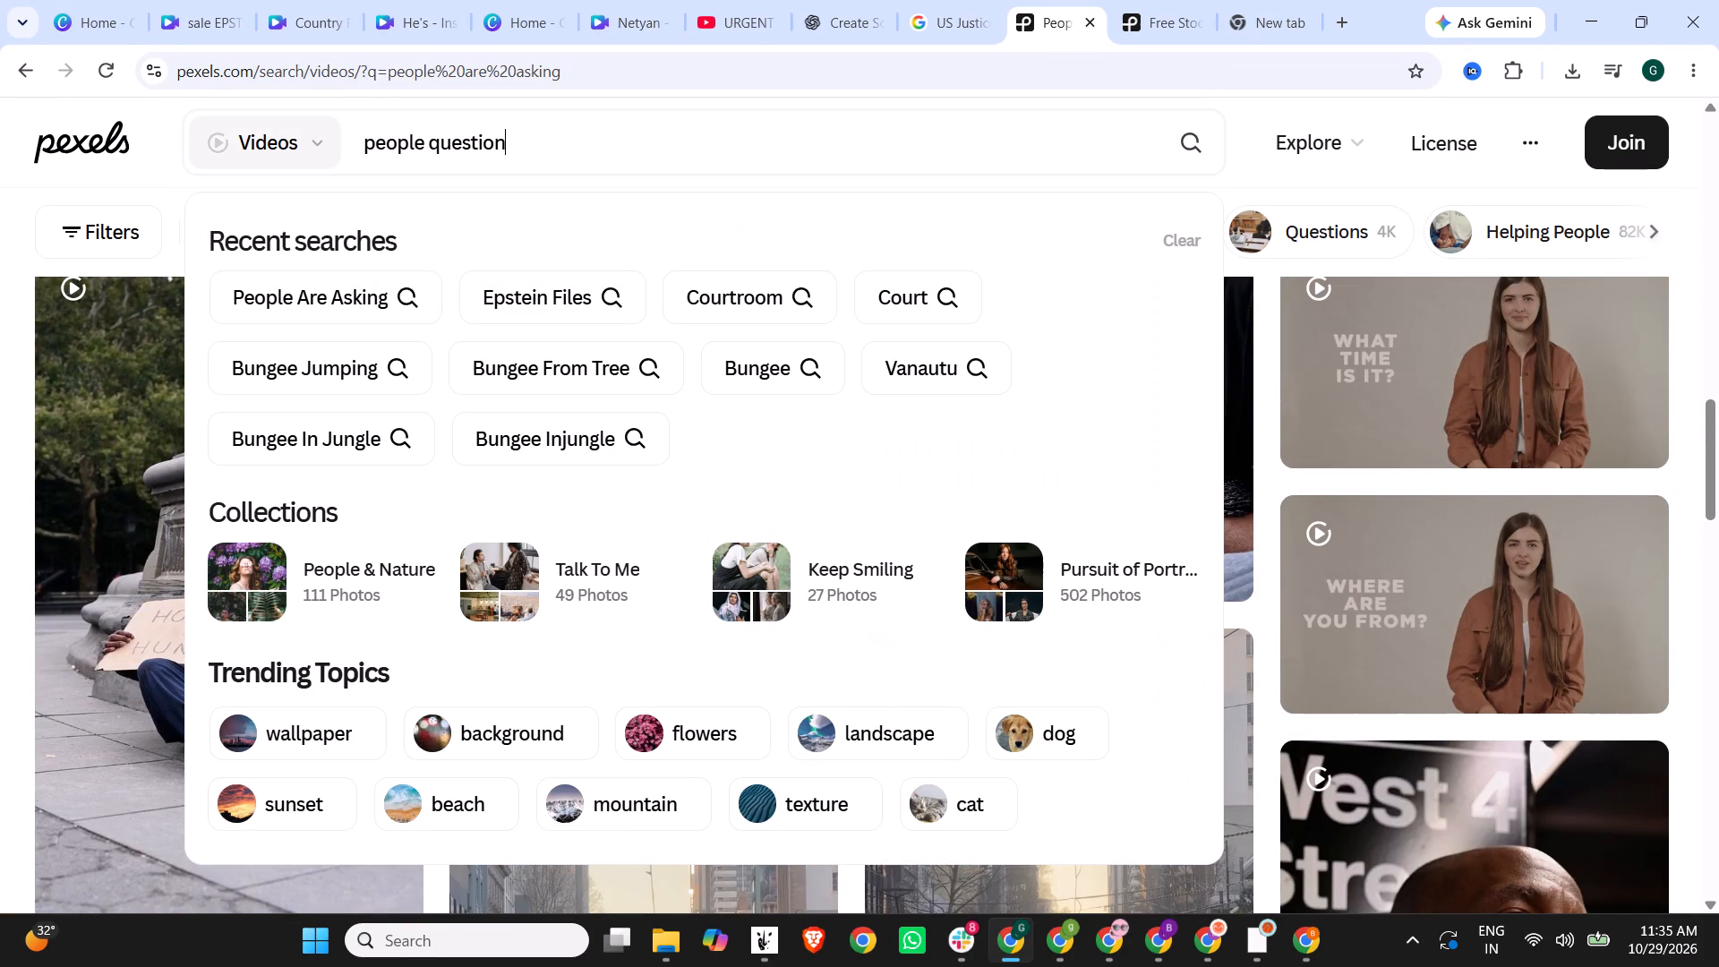
key(Return)
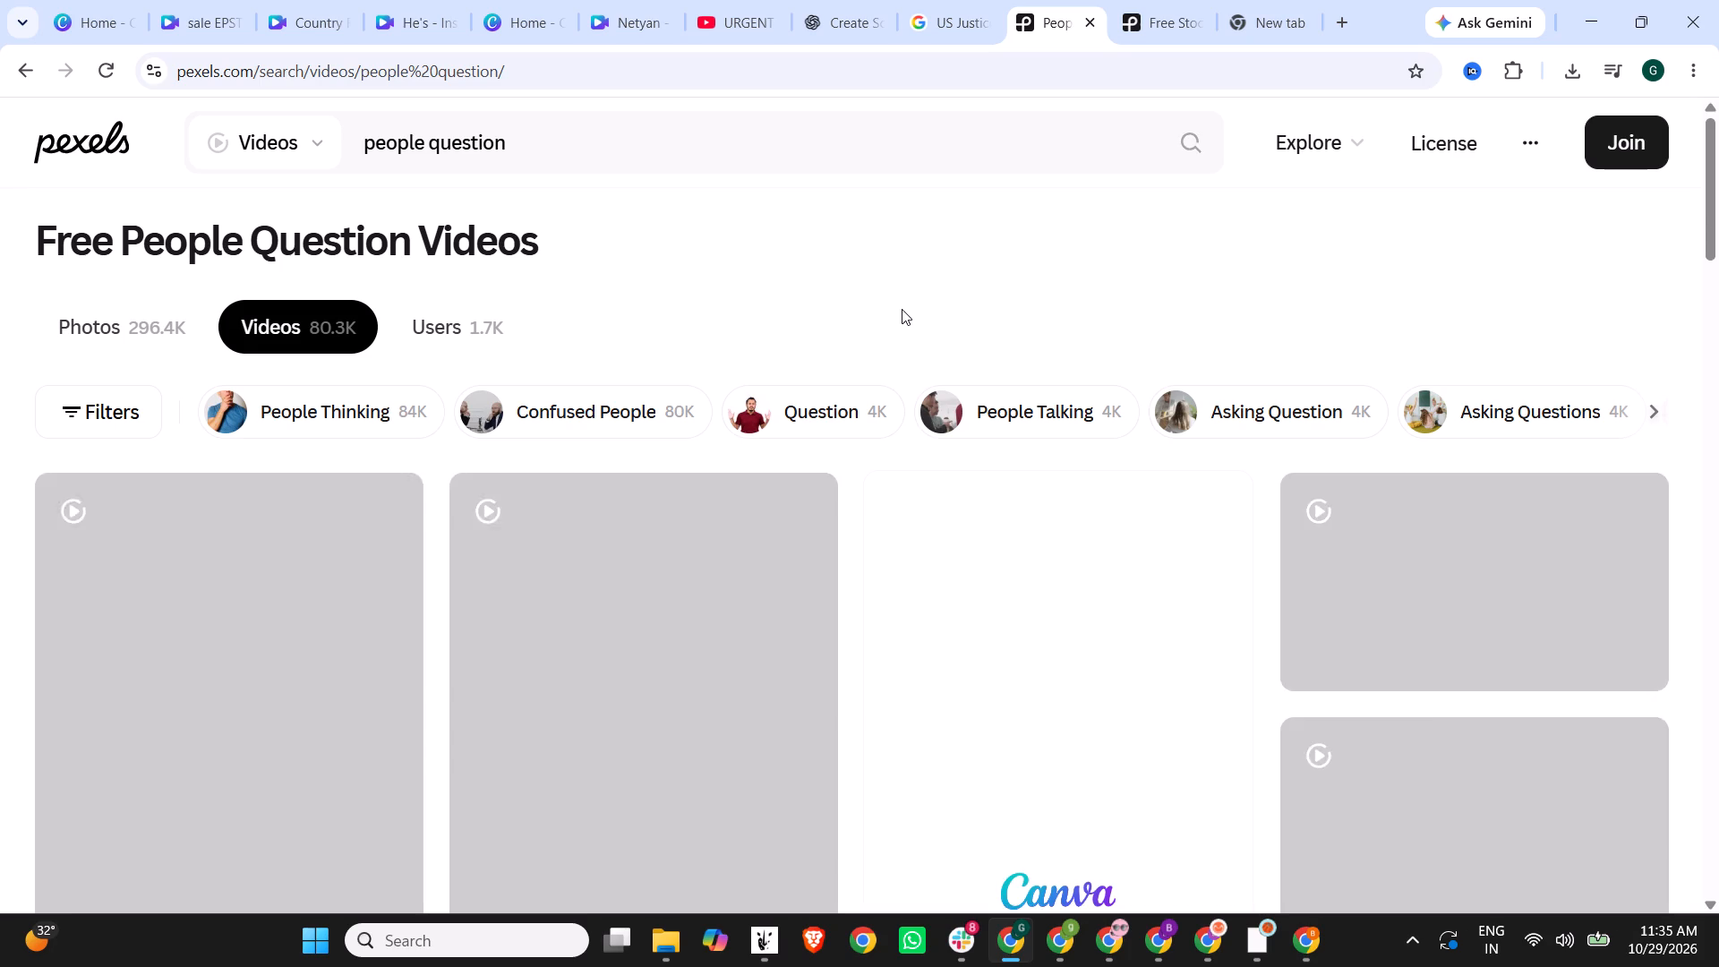
scroll(902, 309, down, 3)
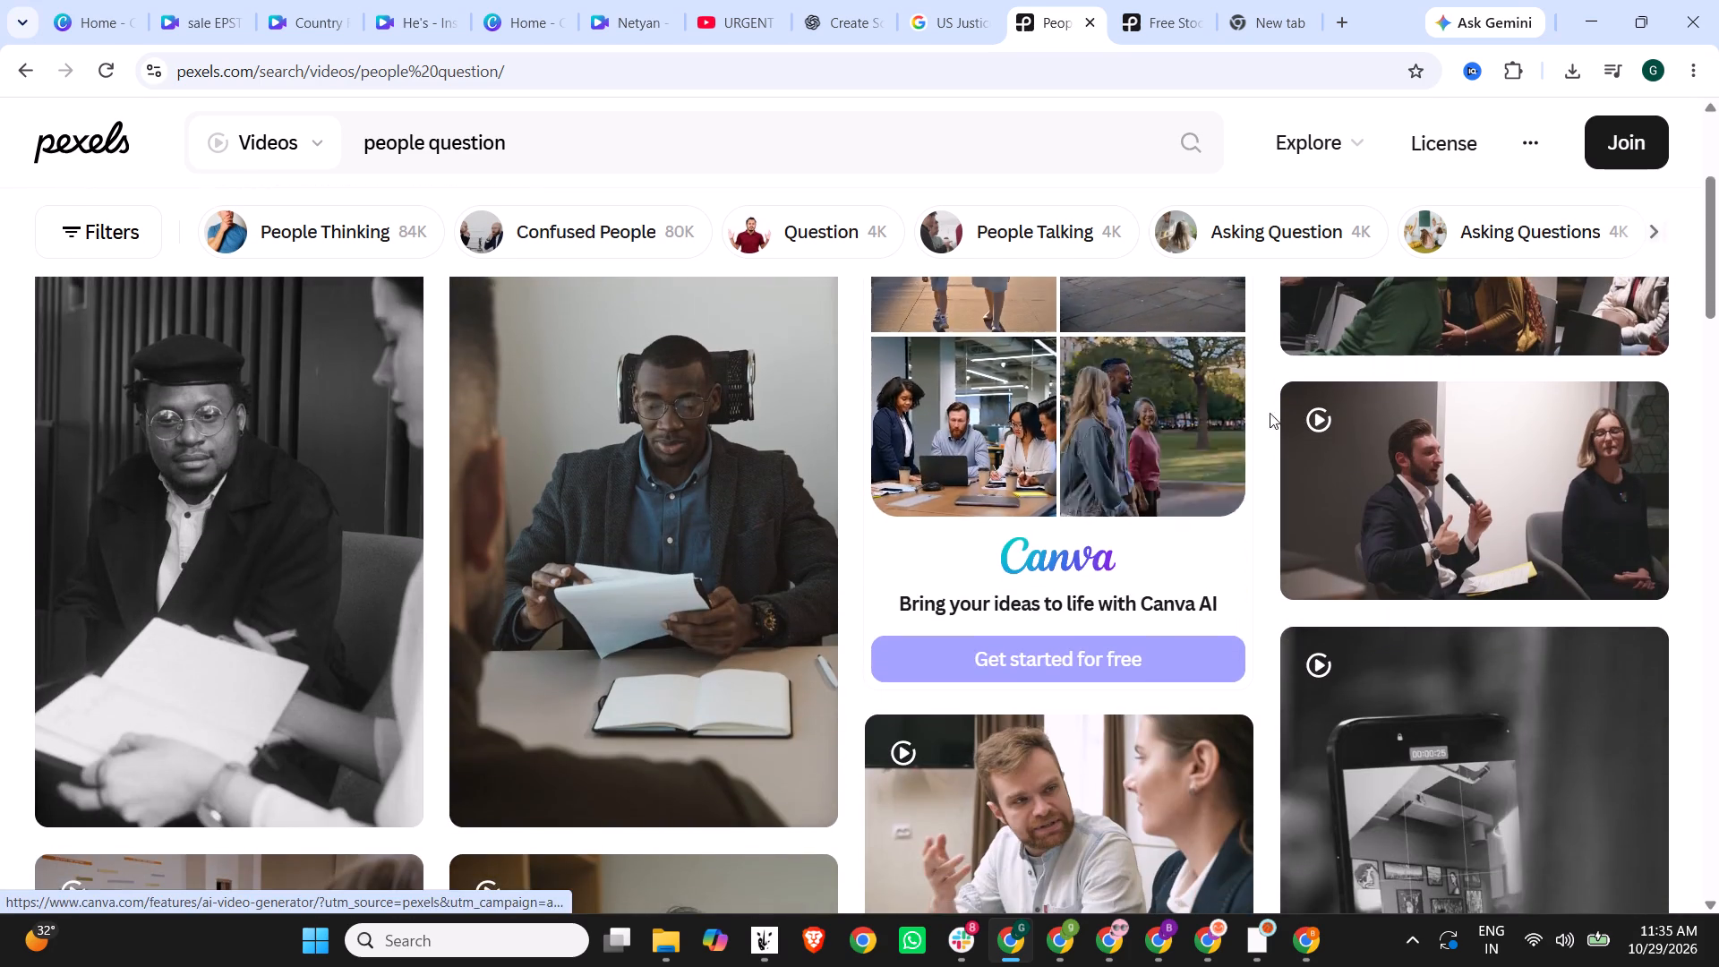
scroll(1291, 429, up, 3)
scroll(1512, 560, down, 5)
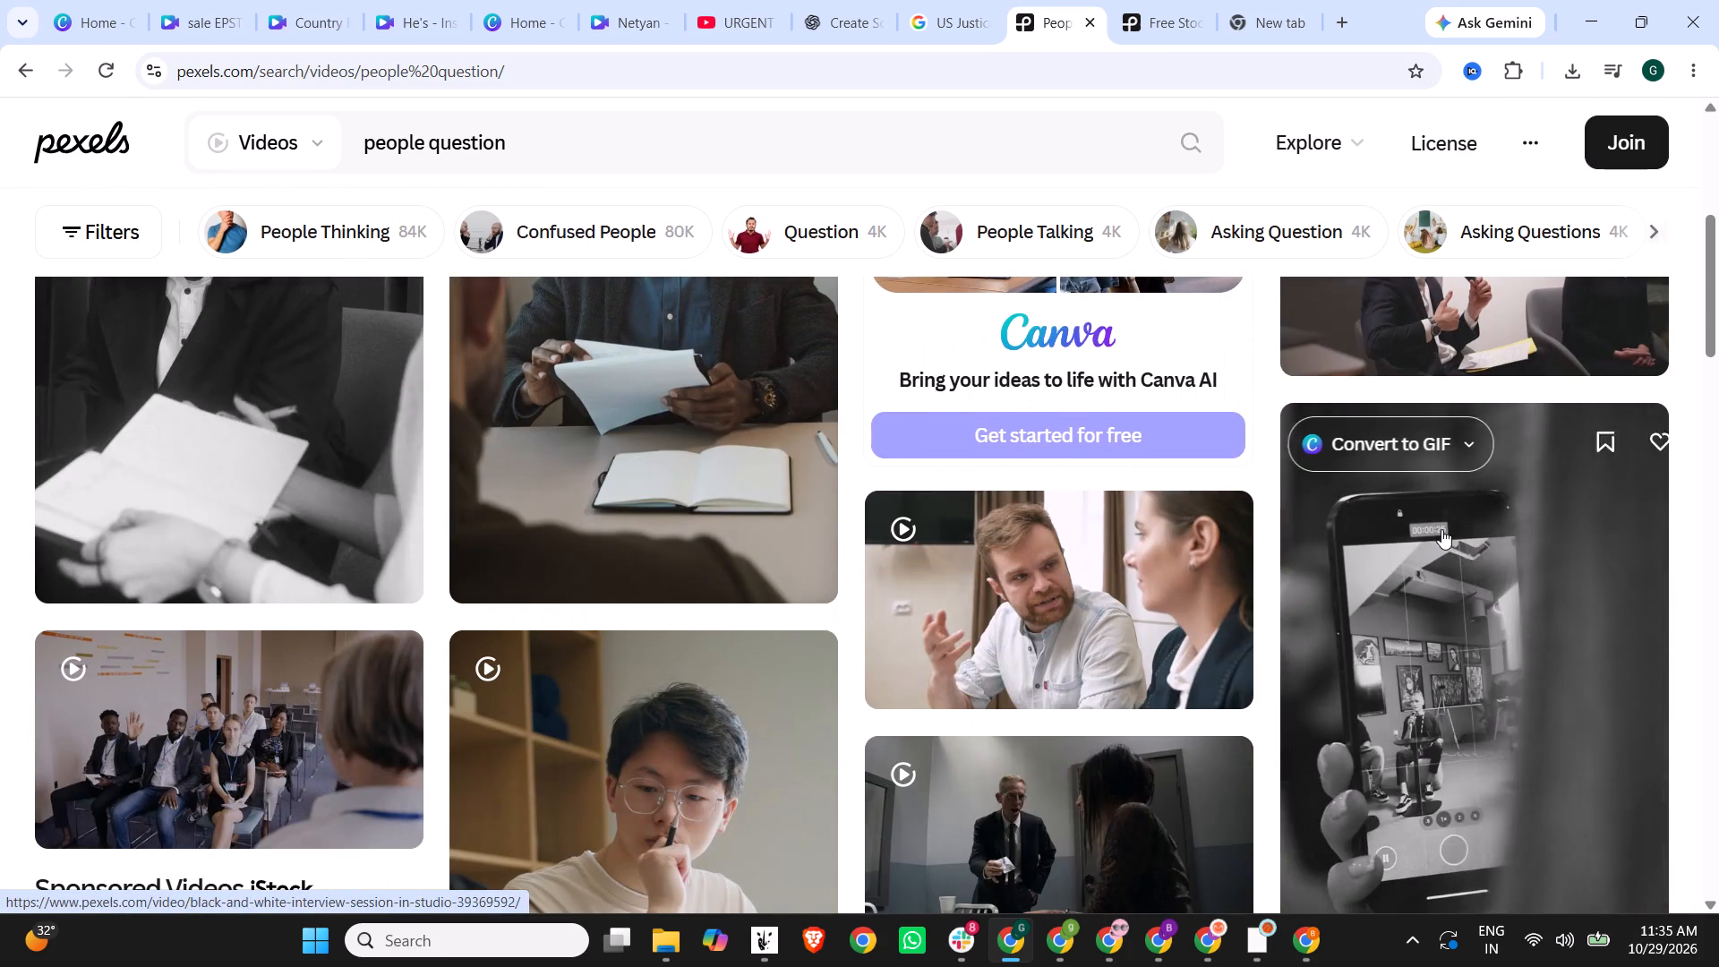
scroll(1124, 566, down, 3)
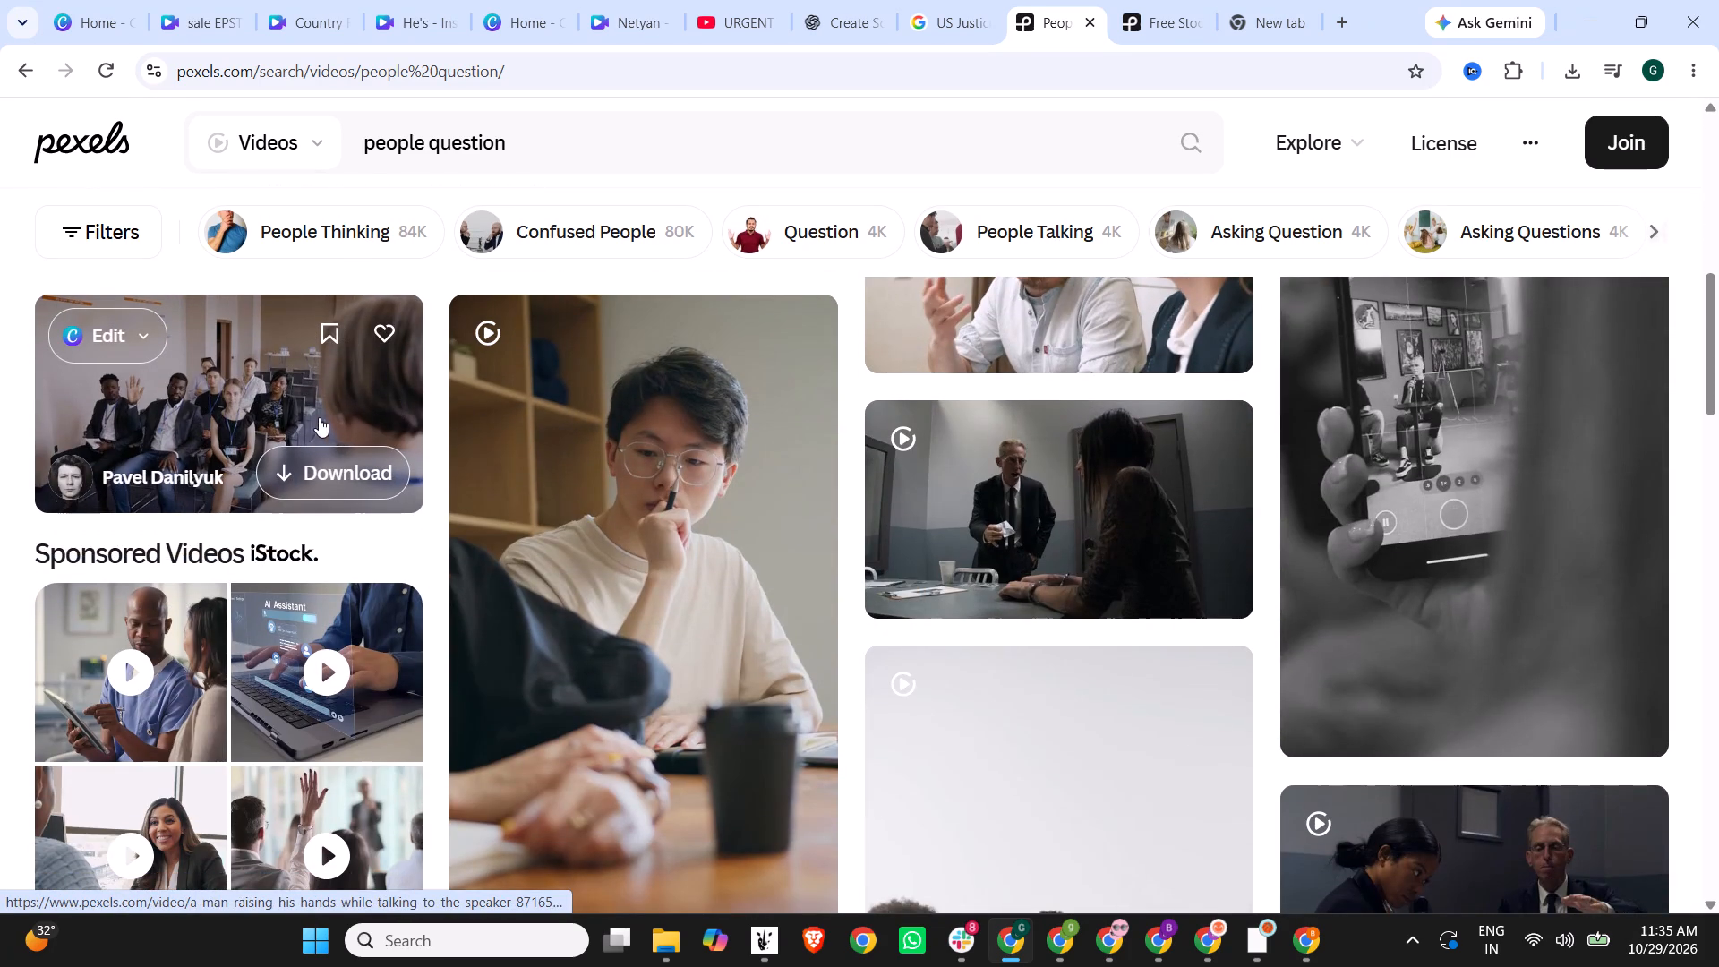
scroll(312, 414, down, 3)
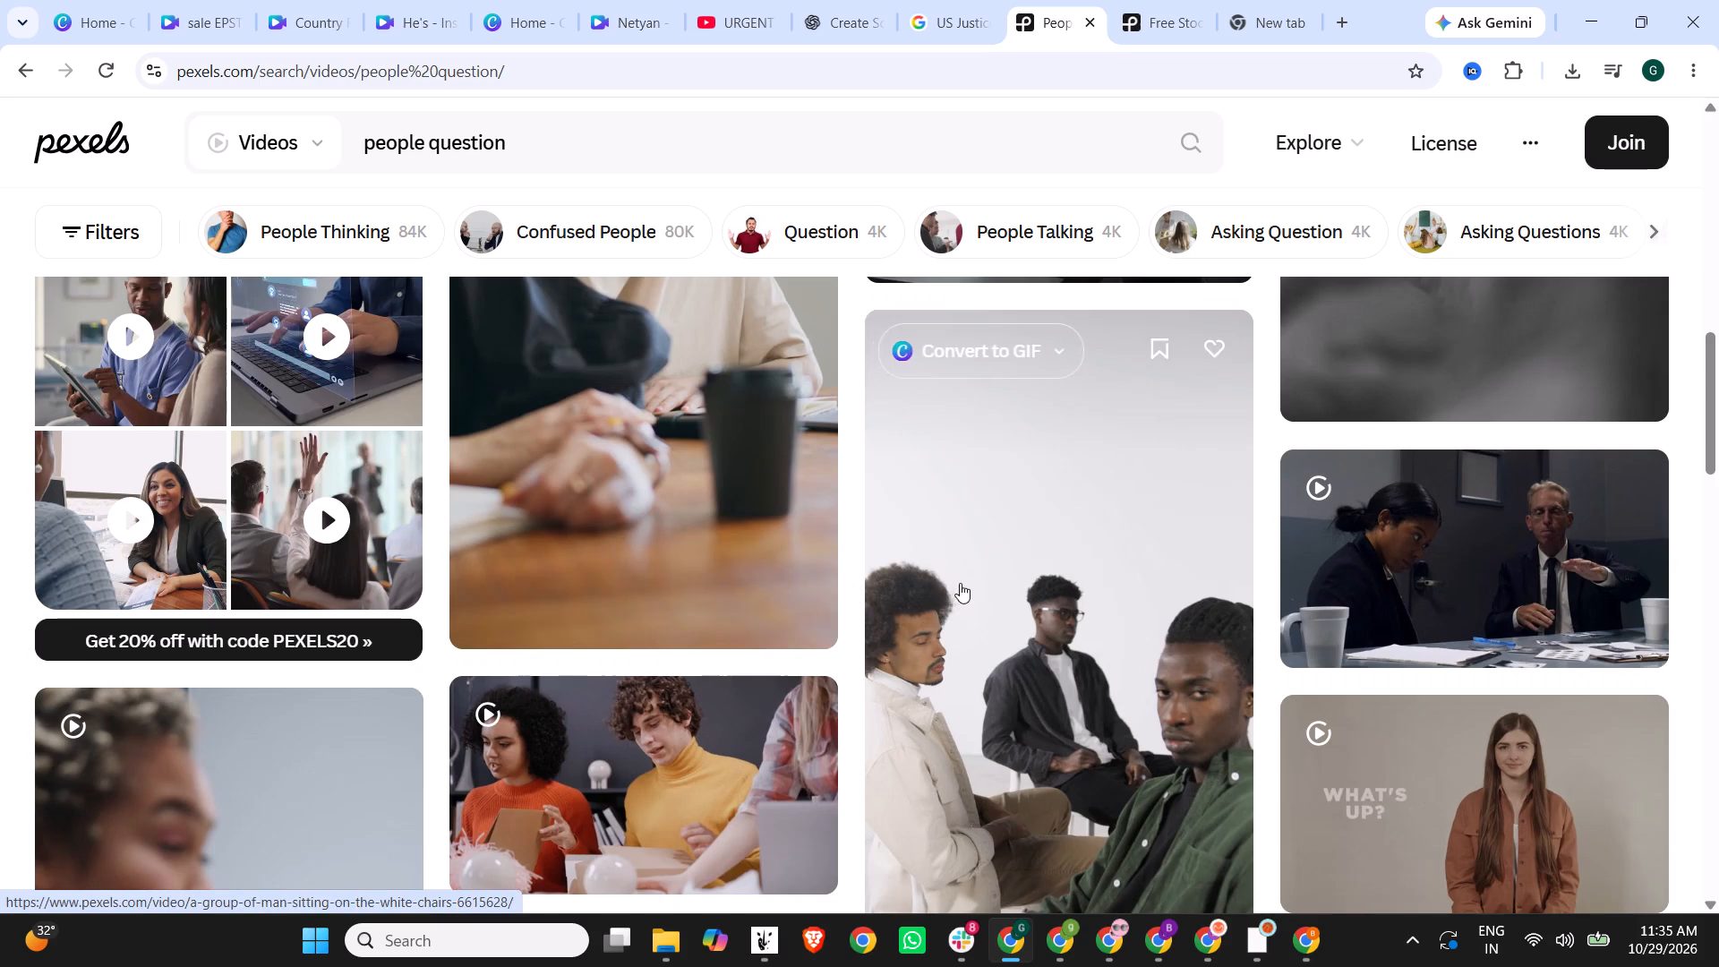
scroll(978, 579, down, 3)
scroll(1311, 508, down, 4)
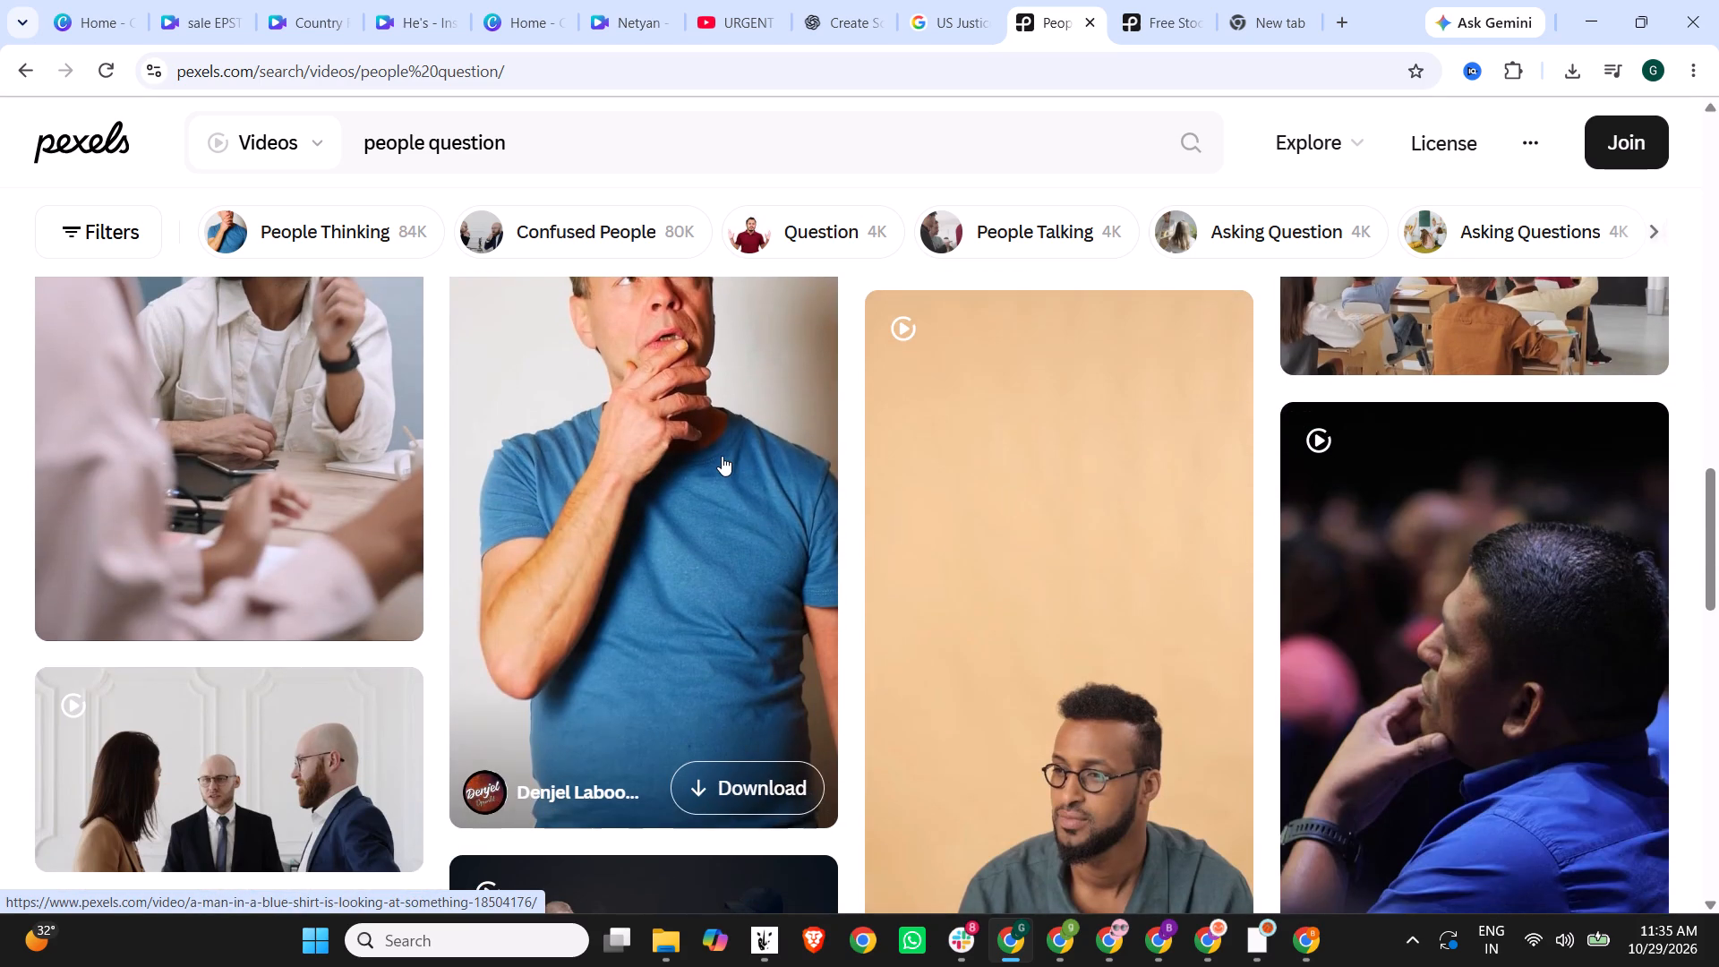
scroll(722, 456, down, 3)
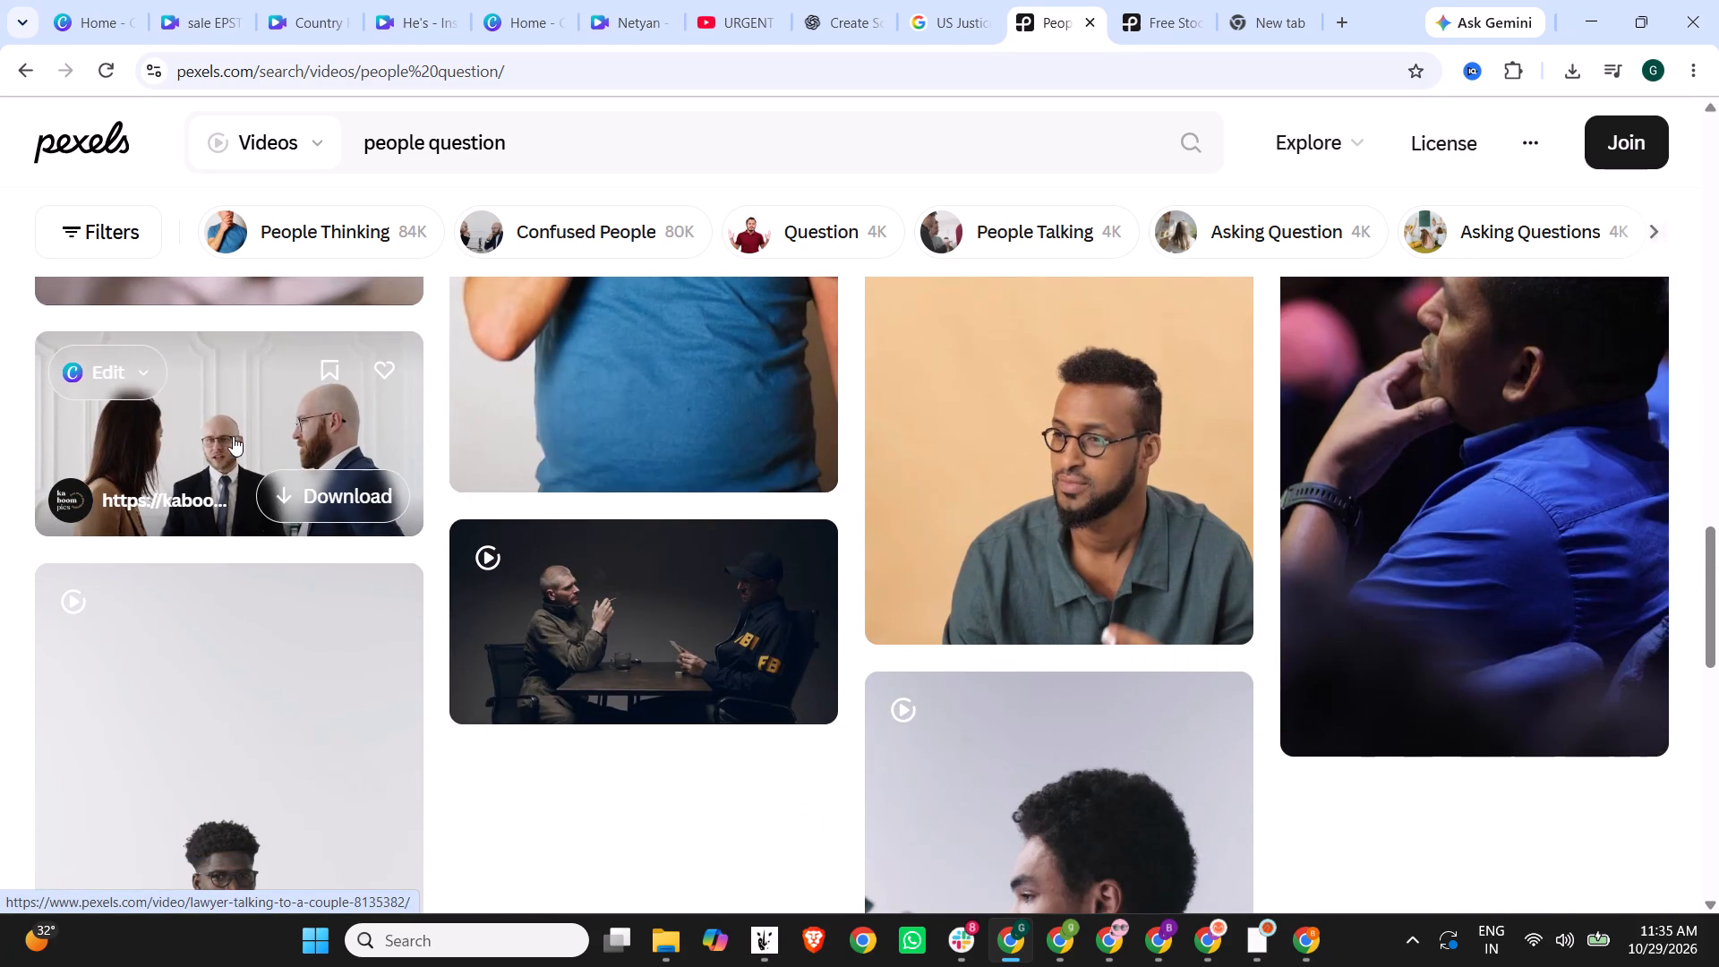
scroll(787, 583, down, 1)
scroll(1103, 546, down, 5)
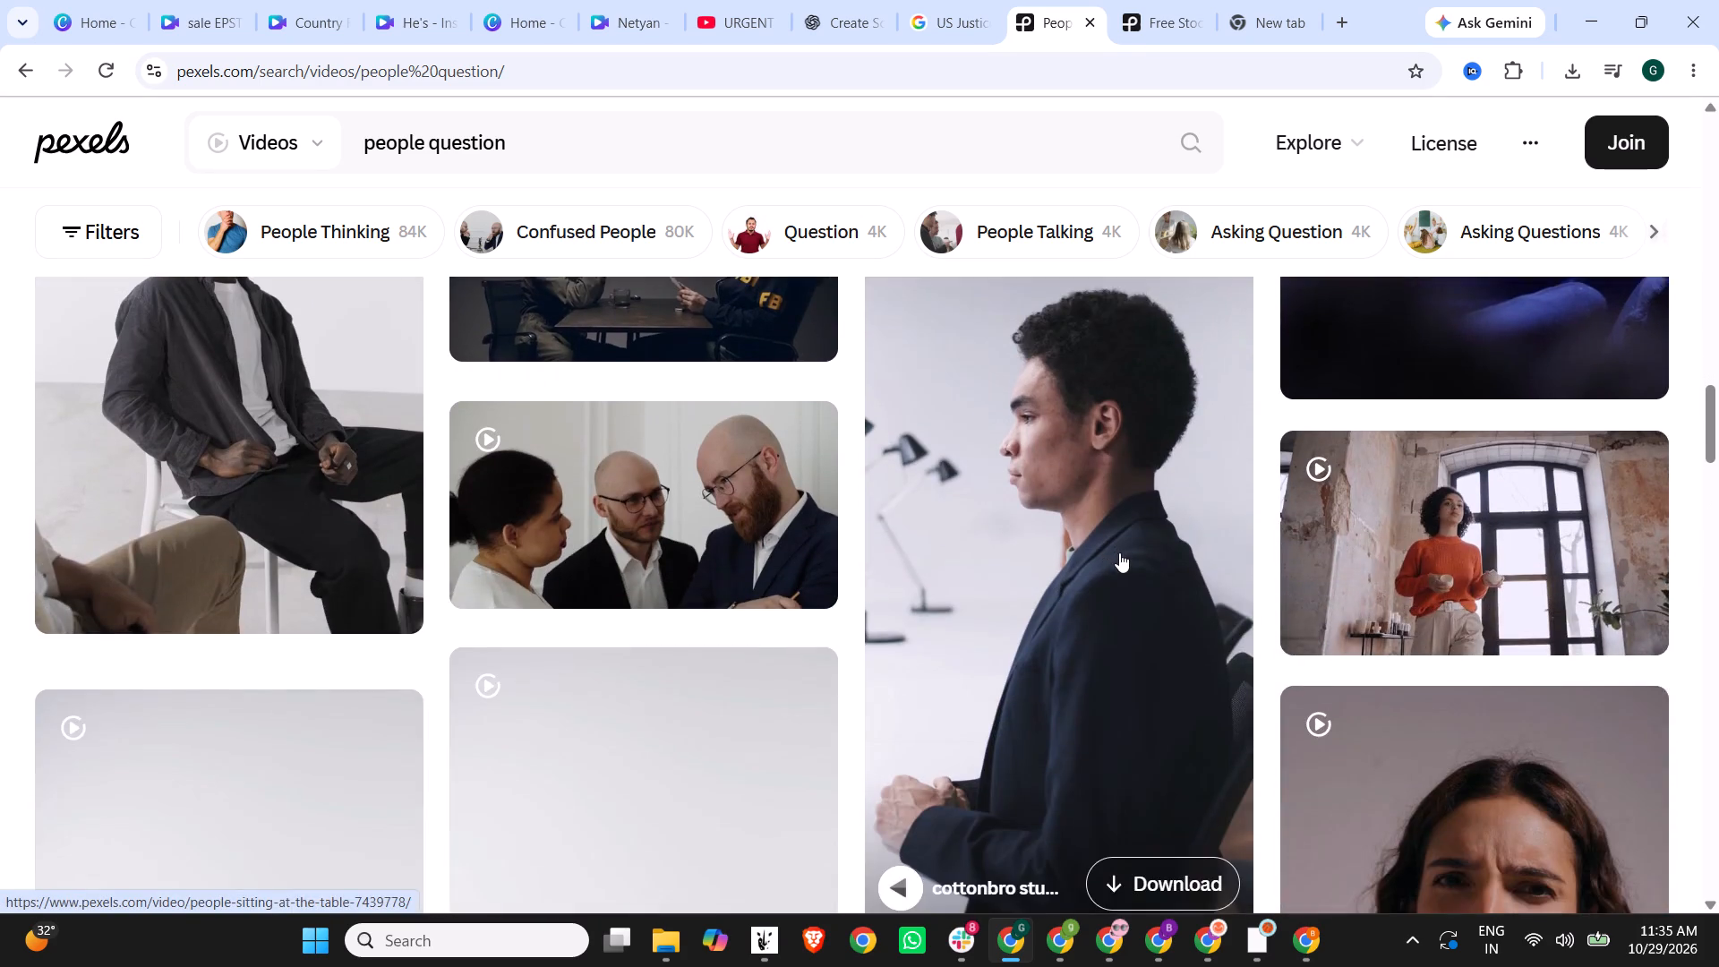
scroll(1119, 552, down, 3)
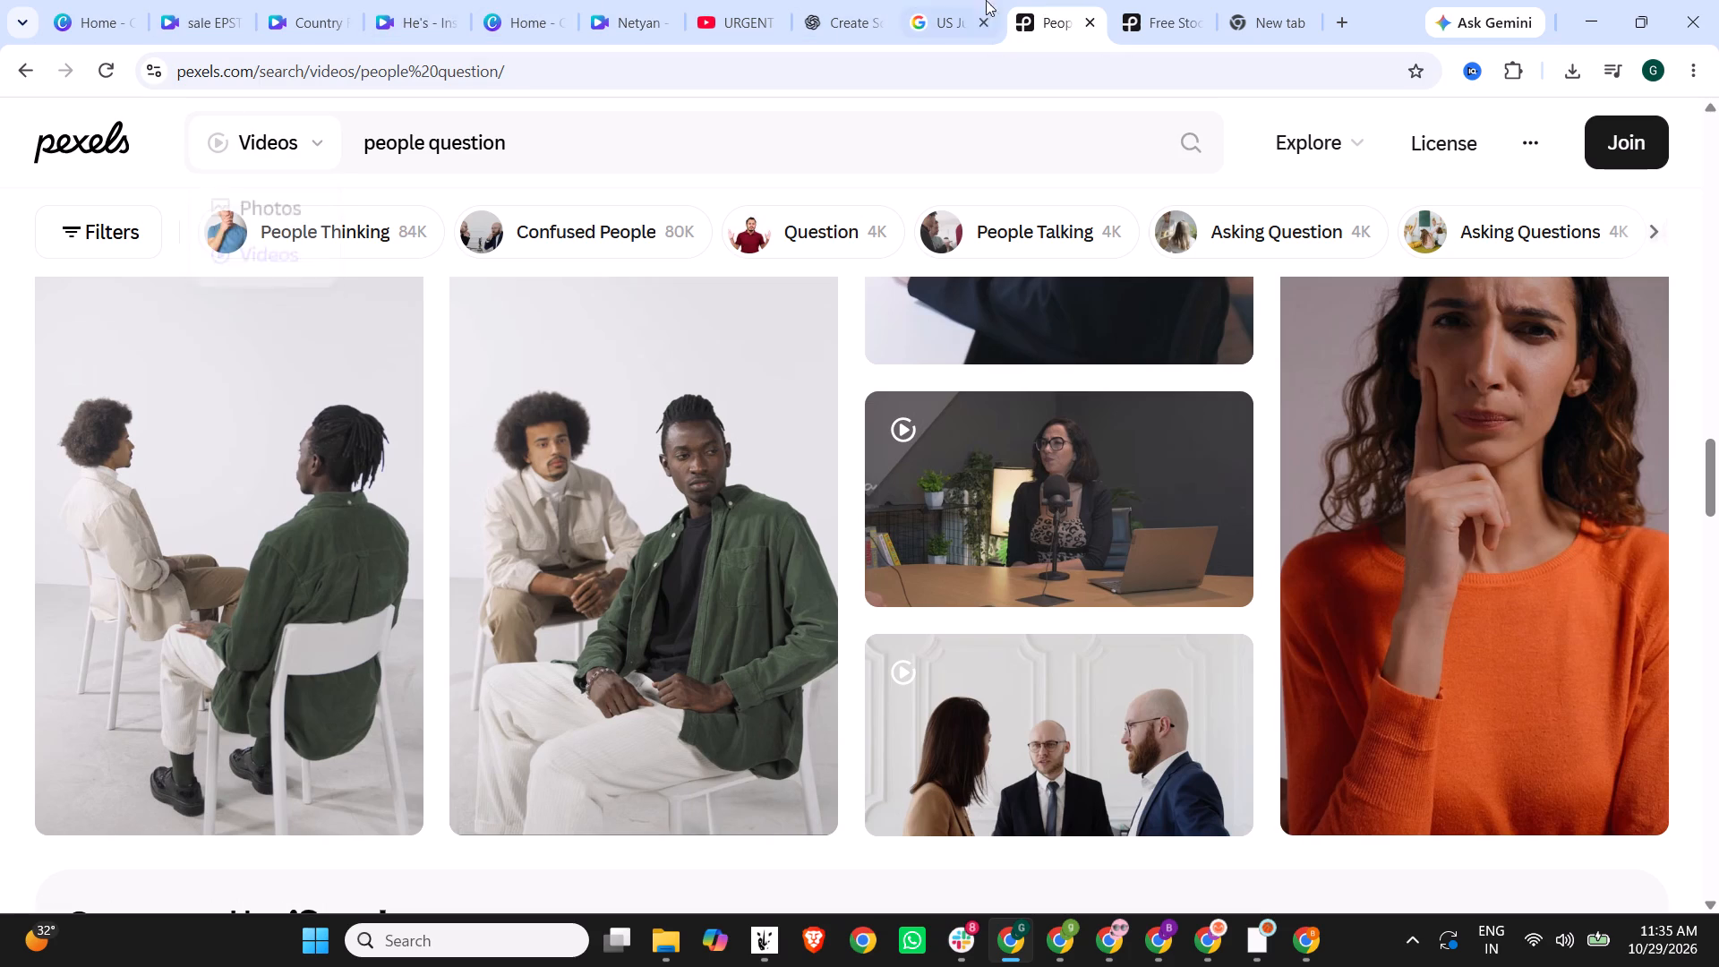
Search the stock videos for "public question" and download the vertical clip of the engaged audience at an indoor church gathering.
drag(428, 135, 242, 124)
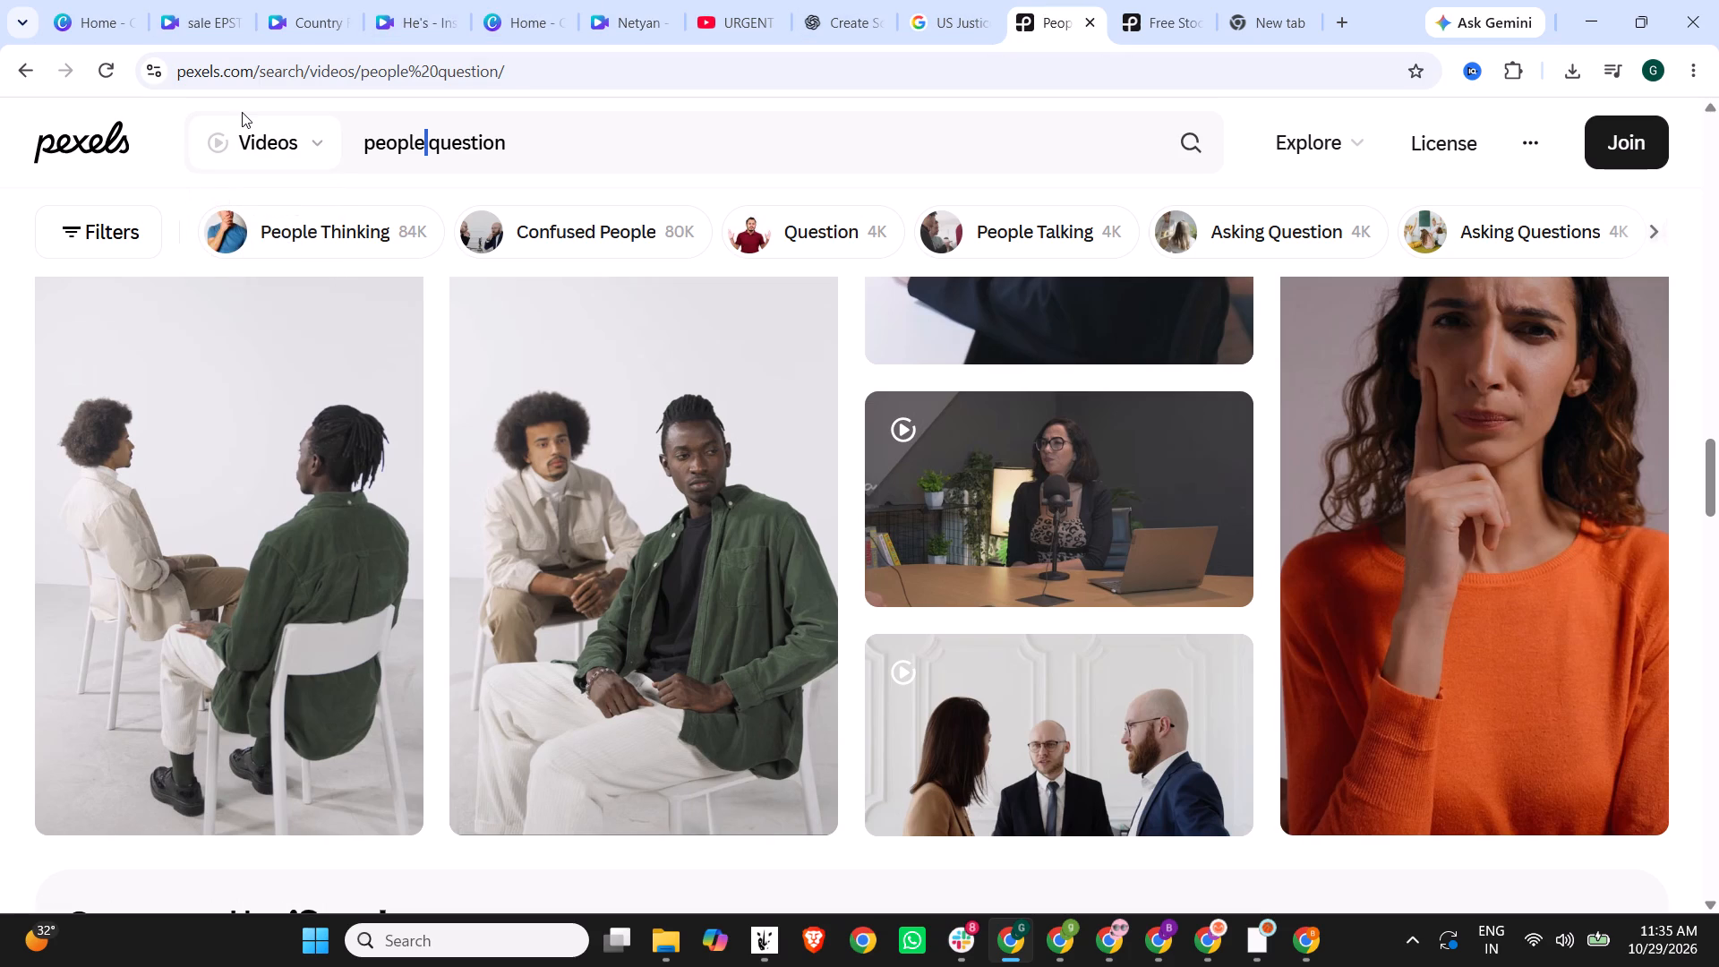
text(public)
key(space)
key(Return)
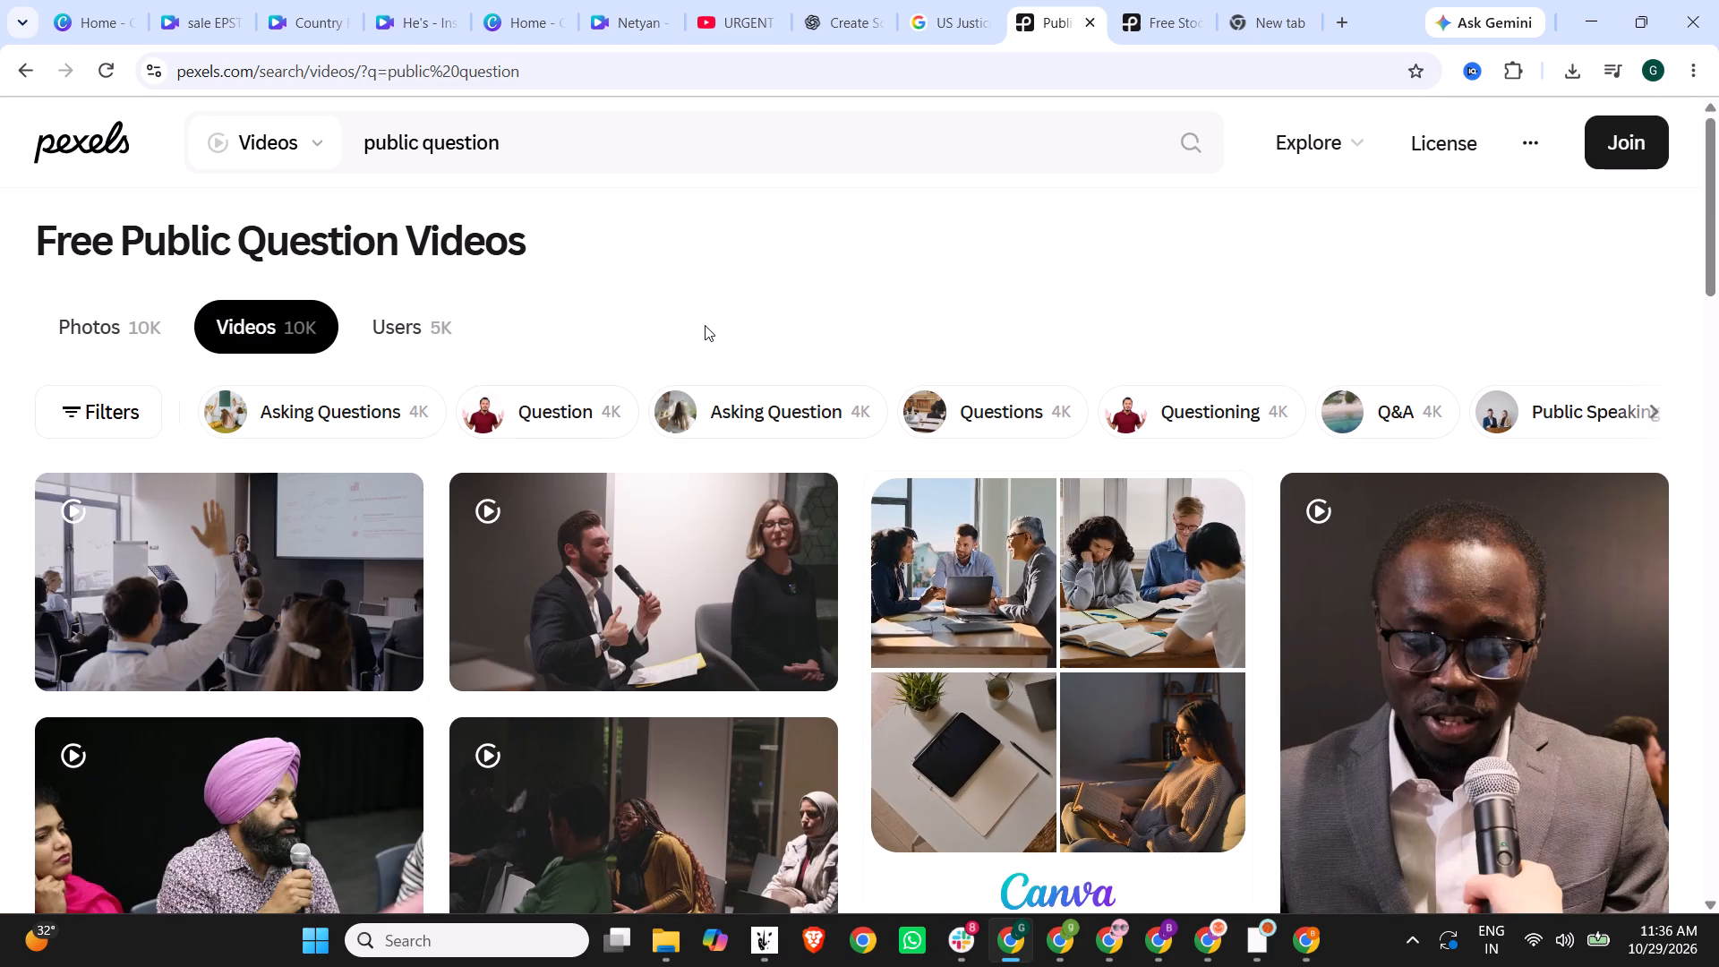
scroll(705, 325, down, 3)
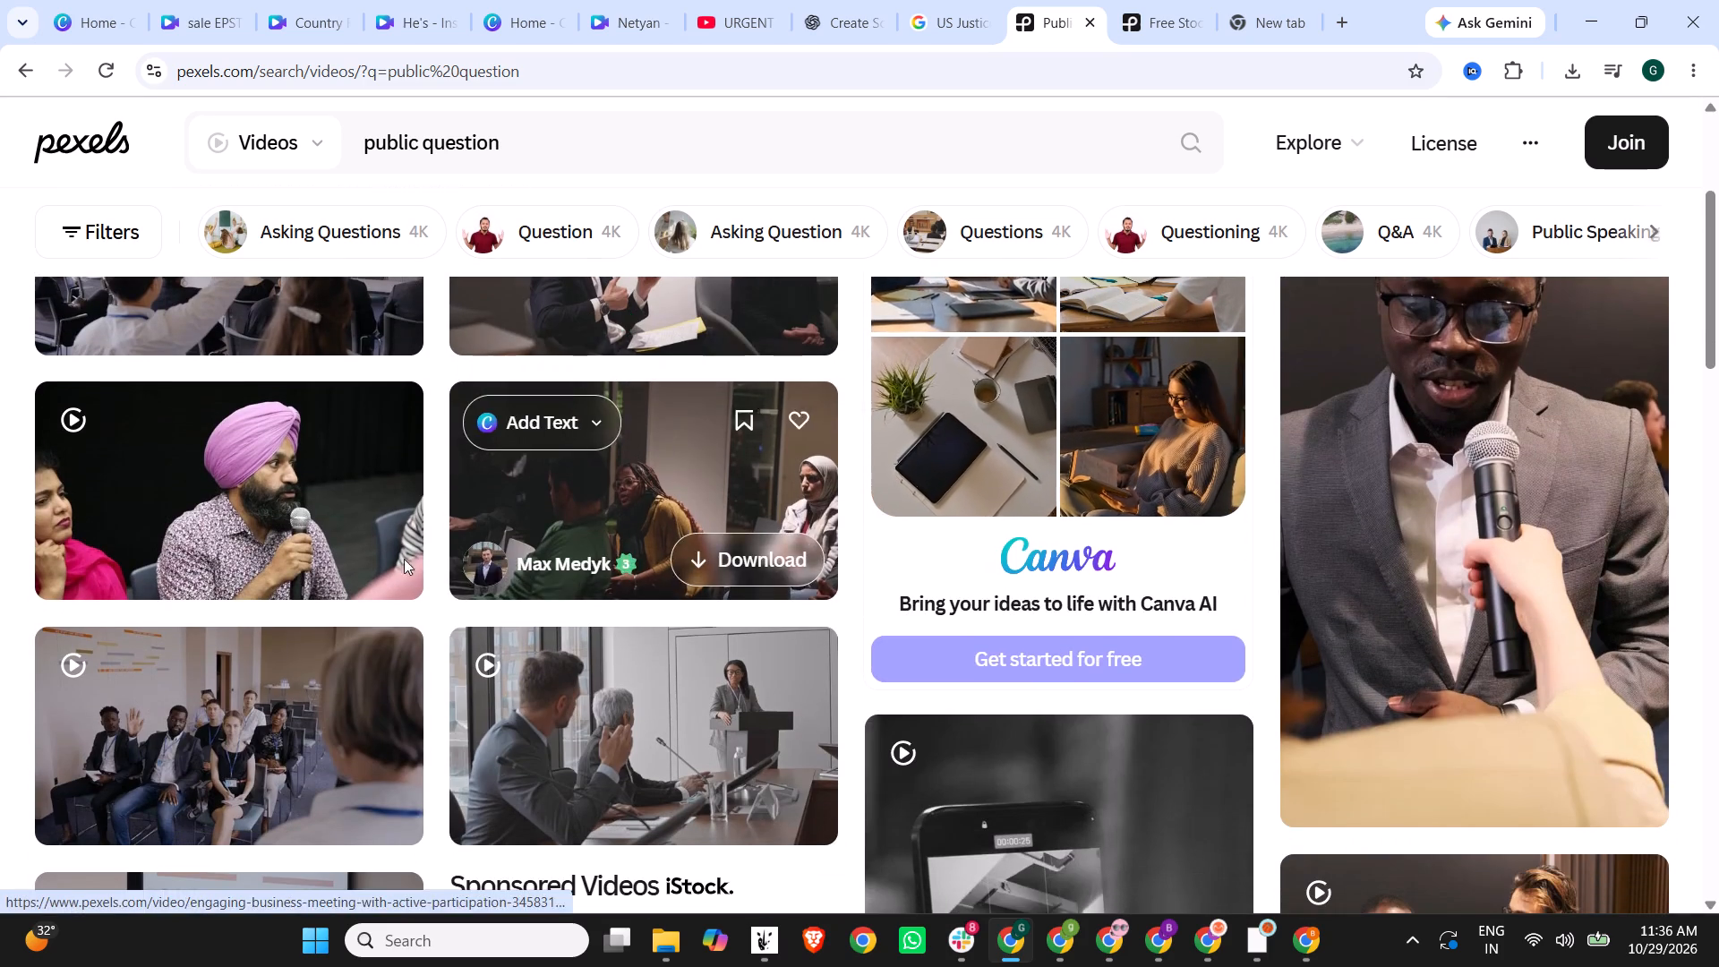
scroll(218, 752, down, 4)
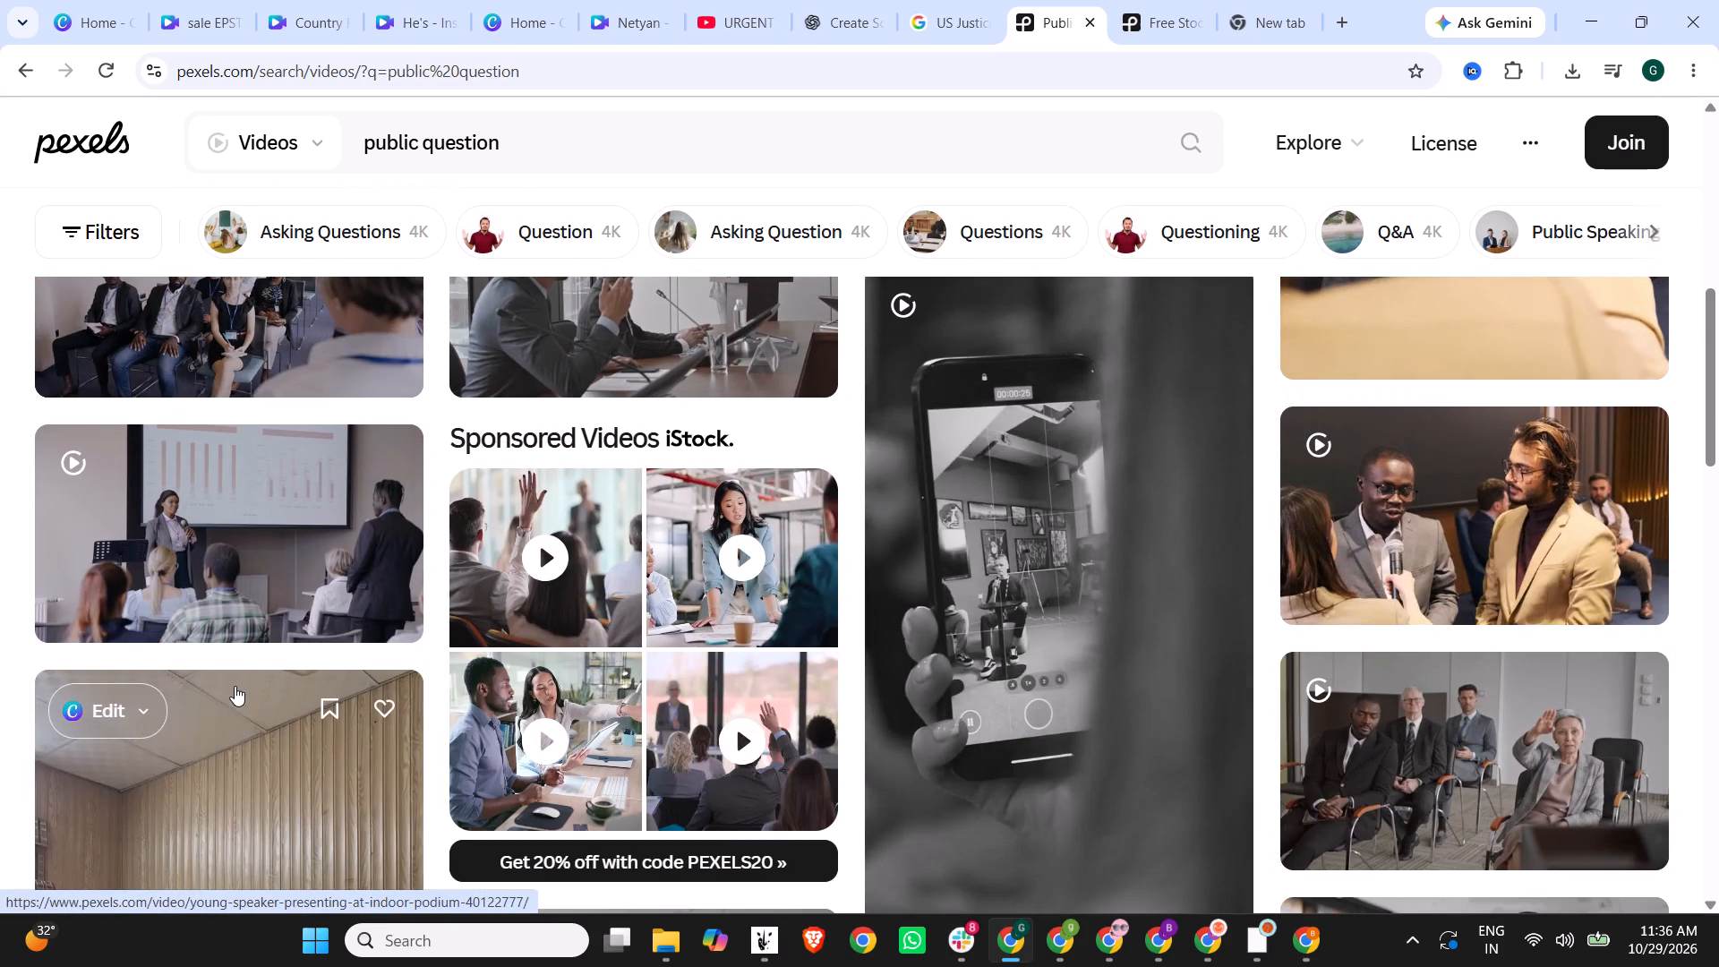
scroll(191, 535, down, 4)
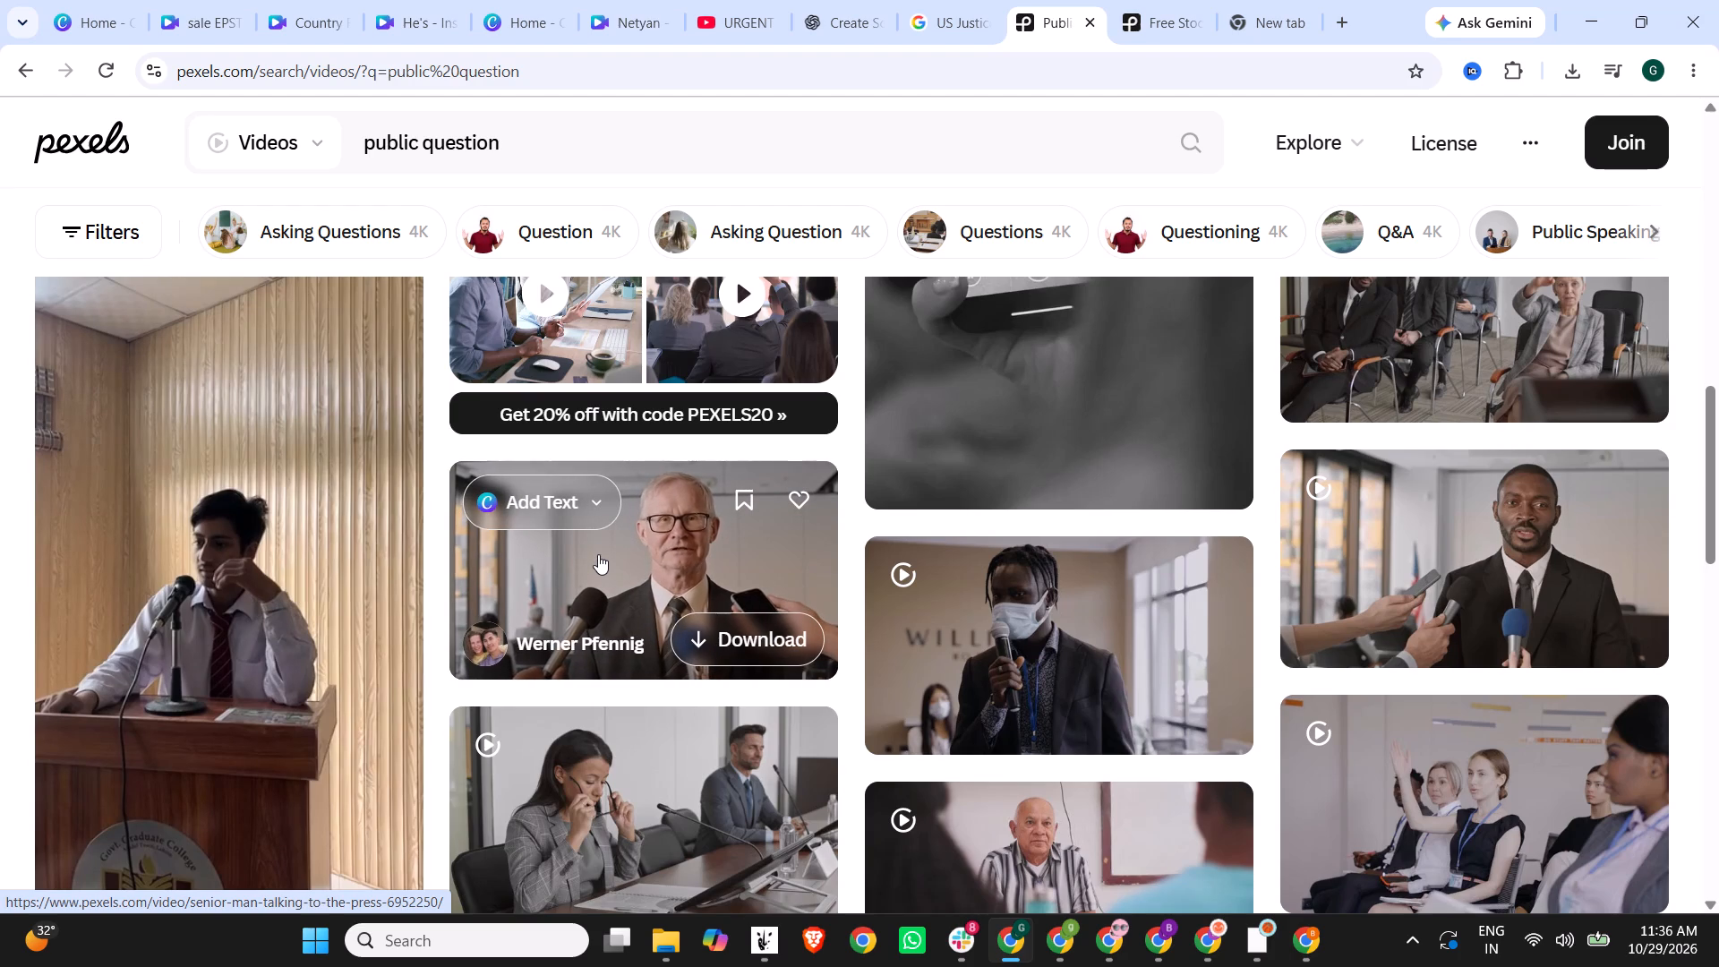
scroll(598, 554, down, 3)
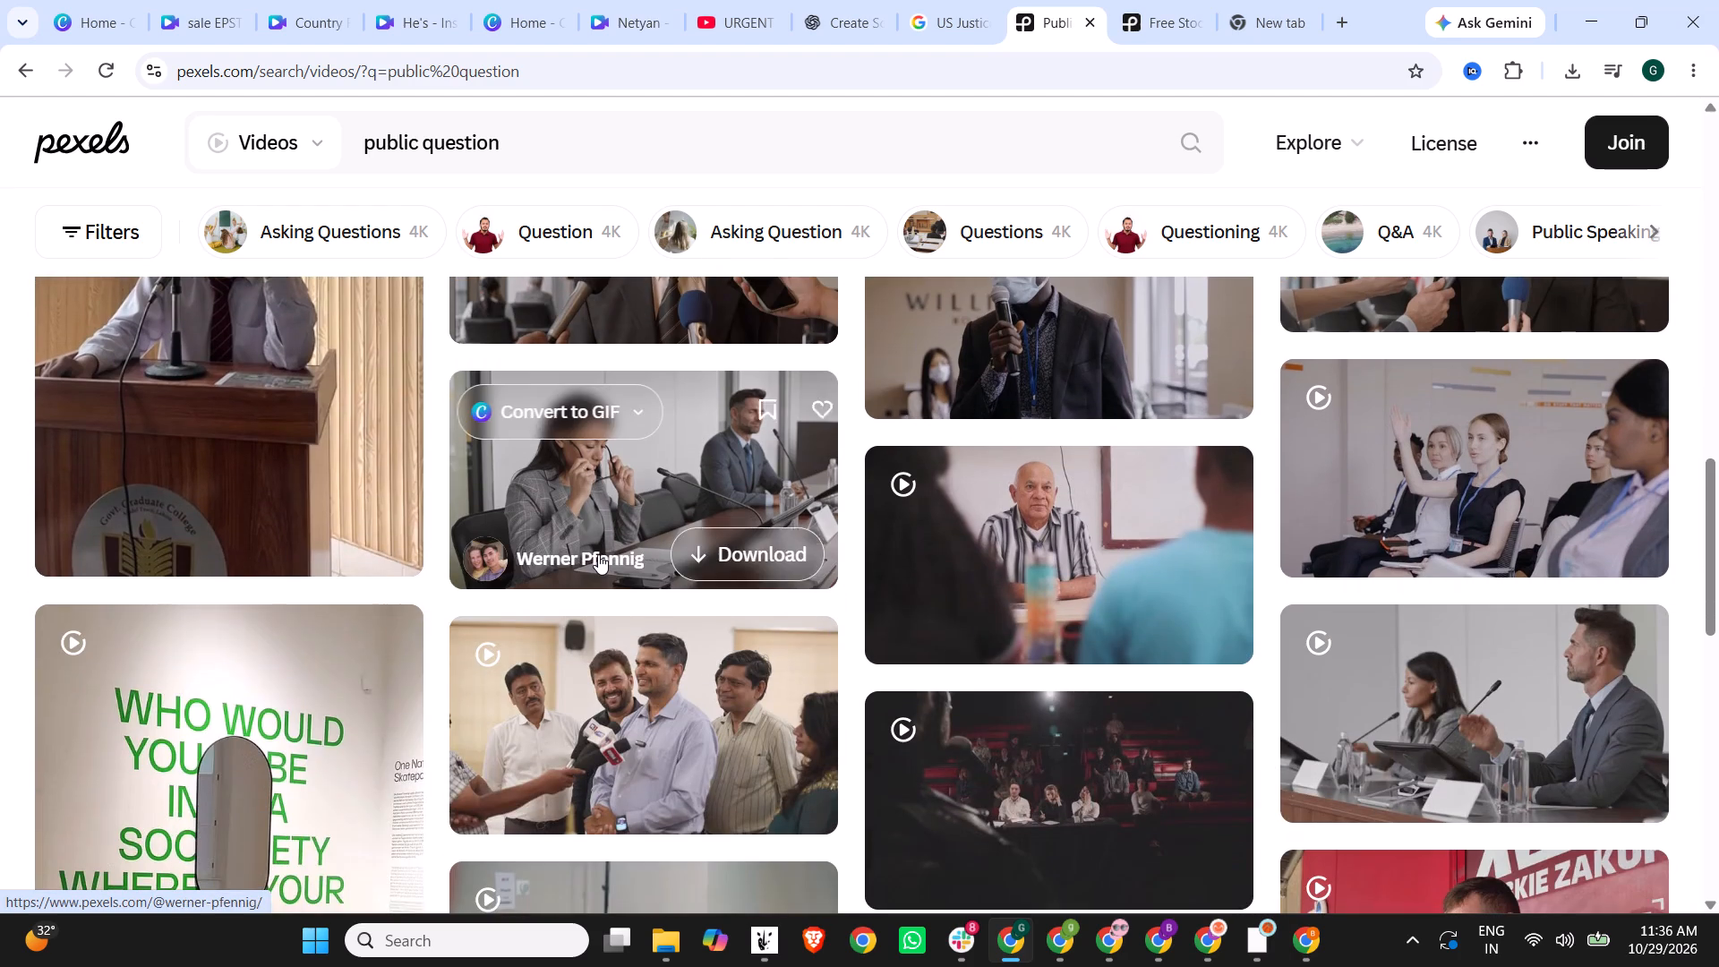
scroll(598, 554, down, 5)
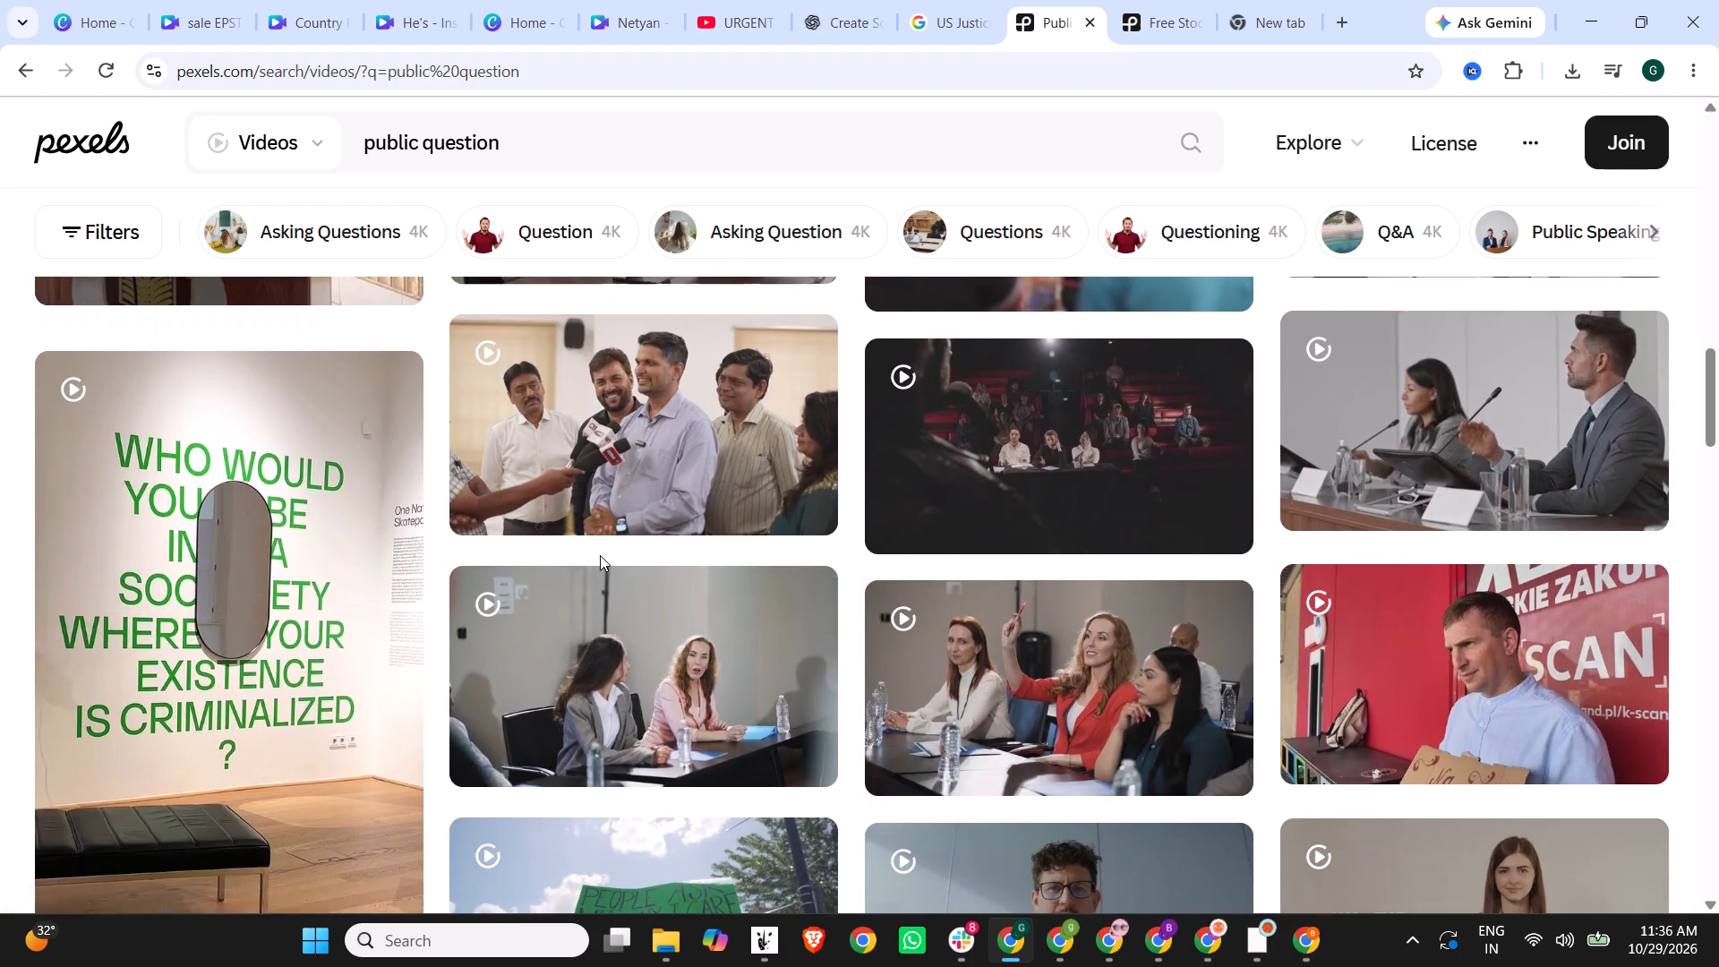
scroll(600, 555, down, 3)
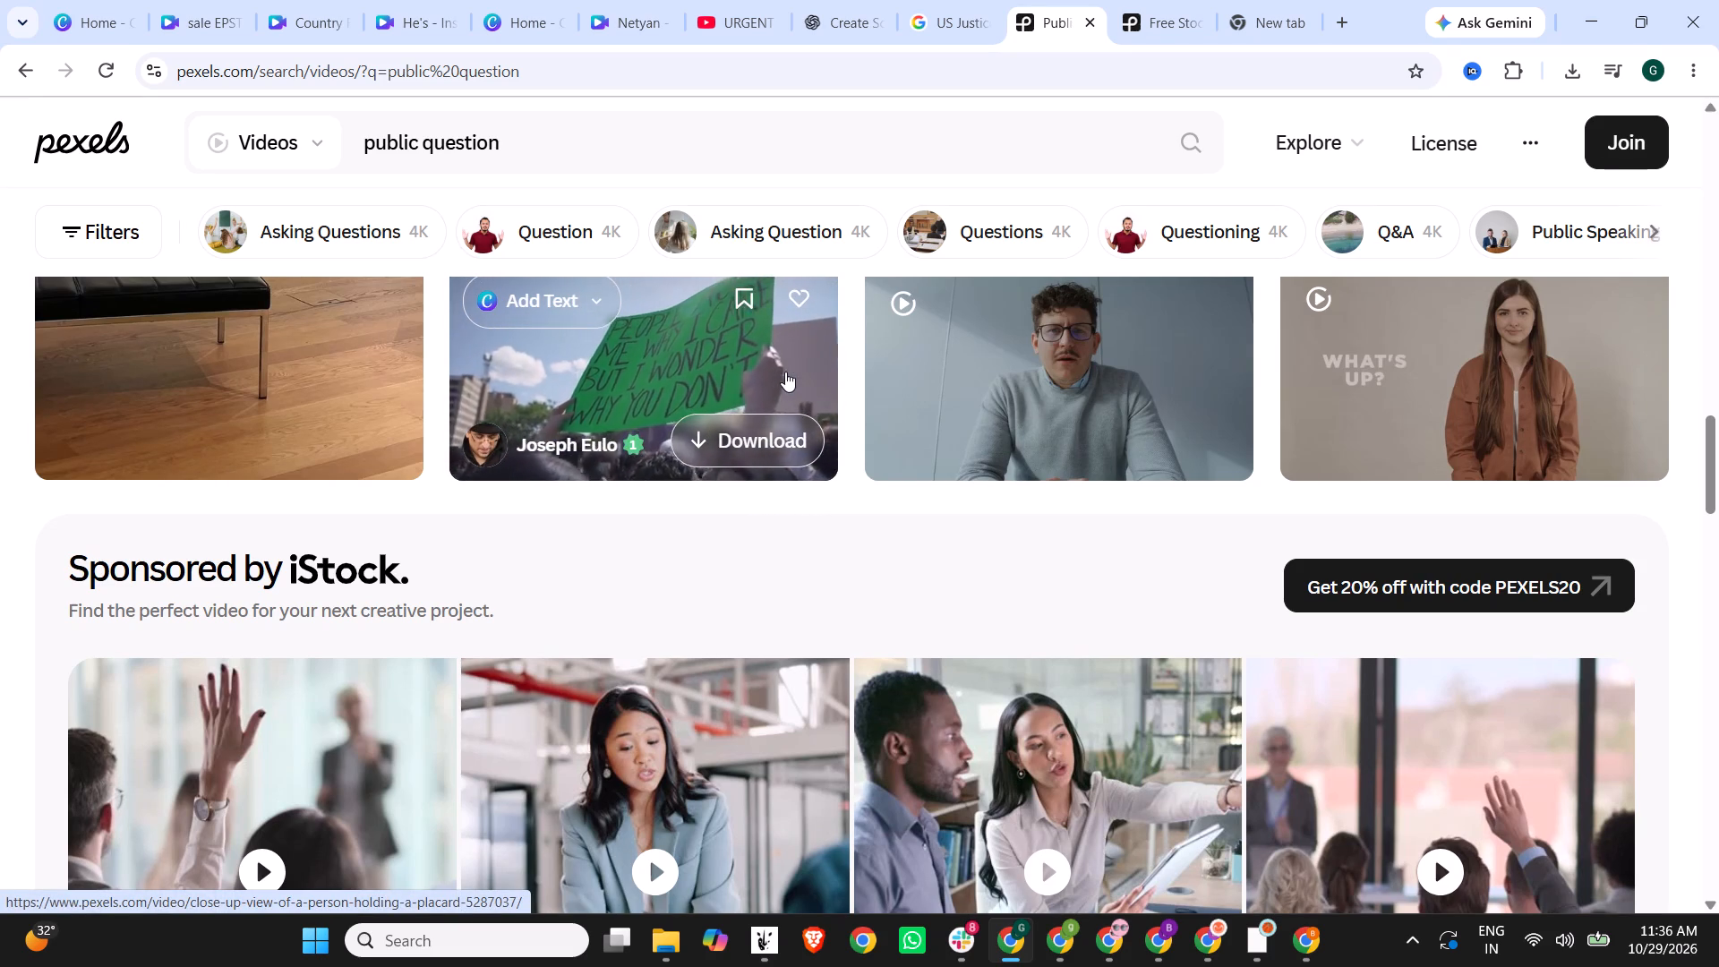
scroll(921, 580, down, 6)
scroll(718, 566, down, 6)
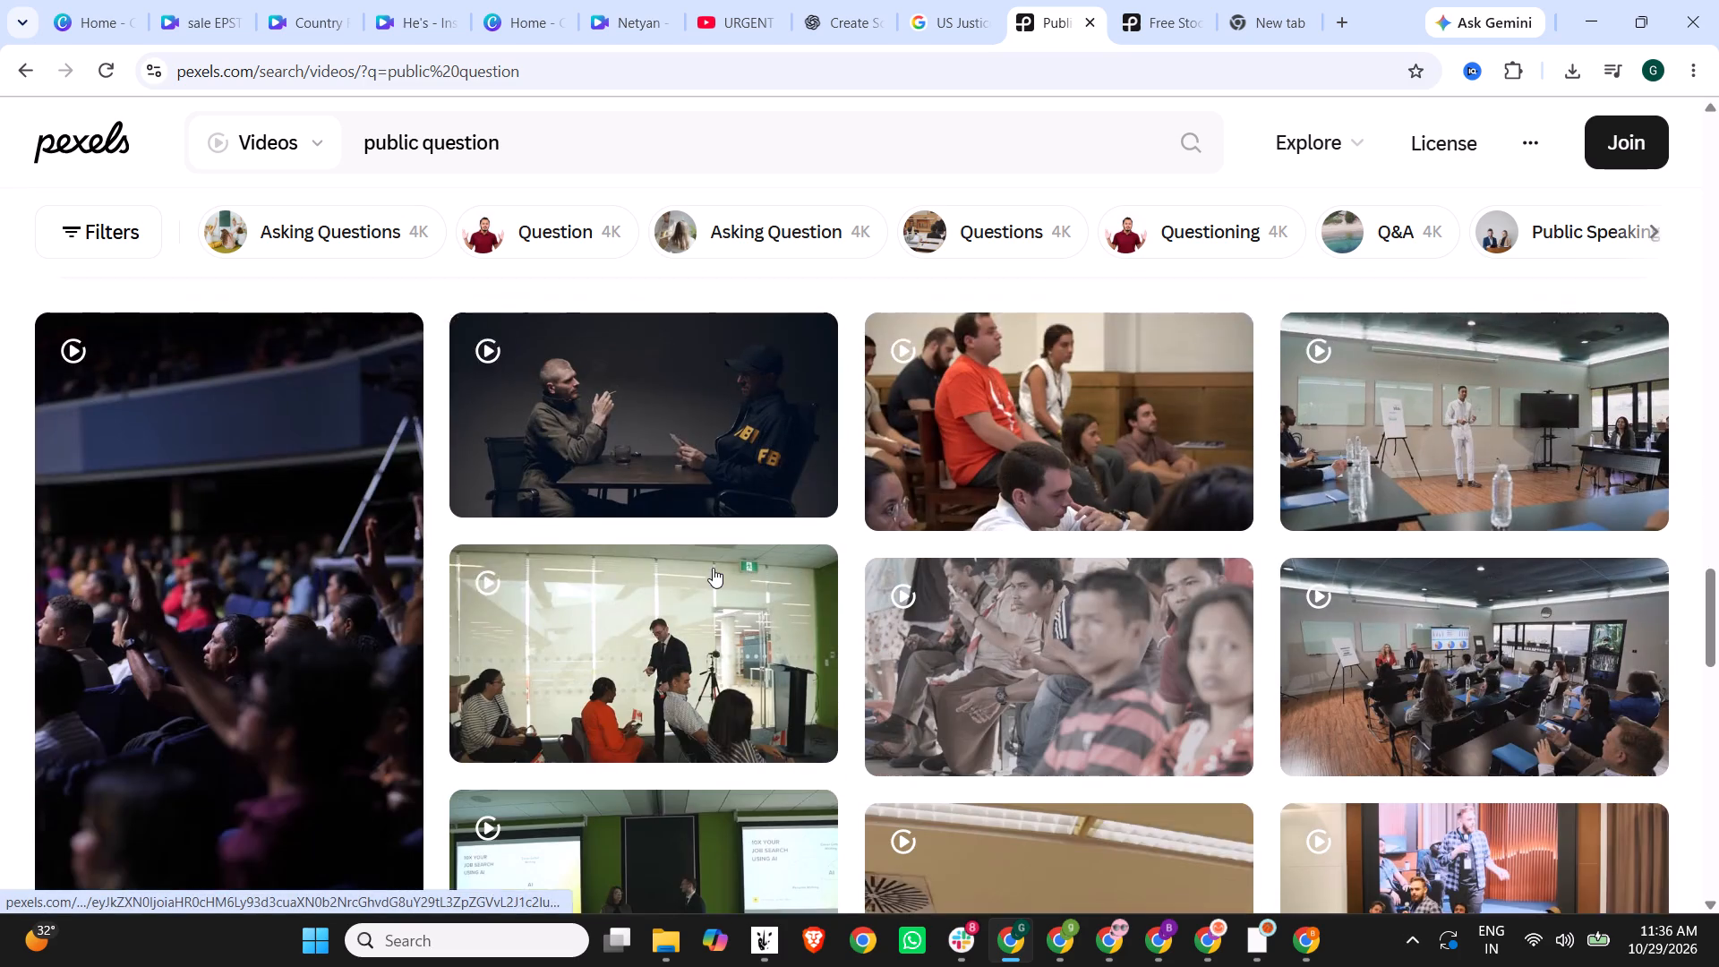
scroll(713, 569, down, 5)
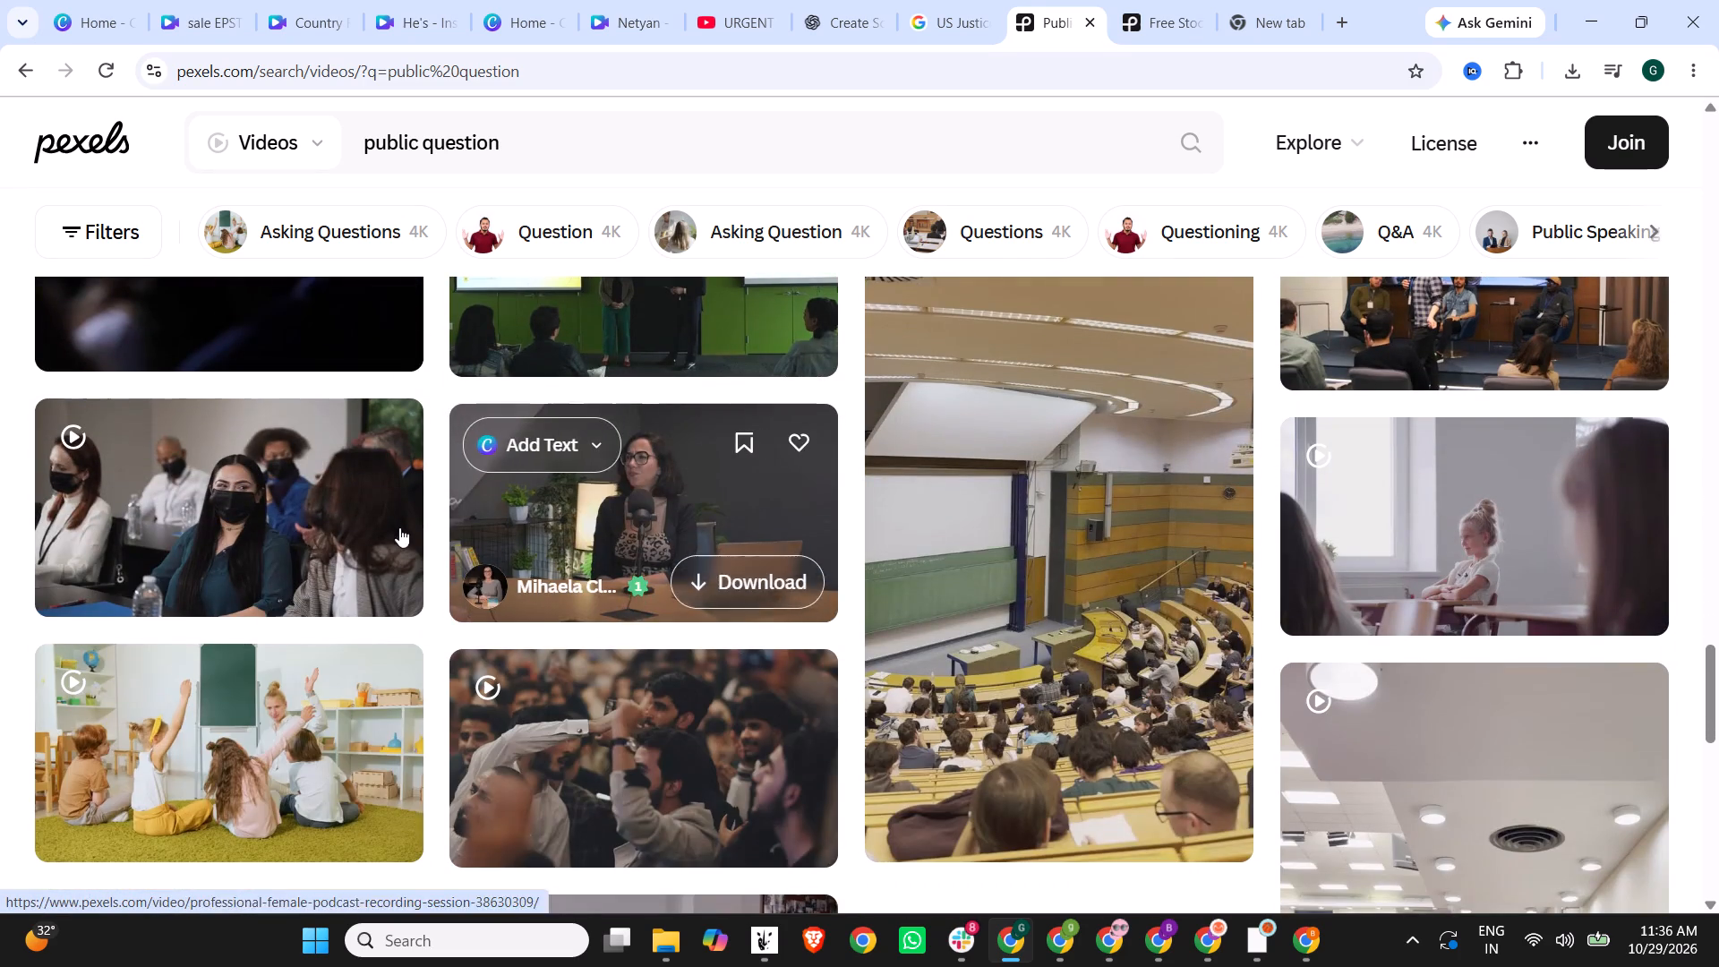
scroll(397, 525, up, 5)
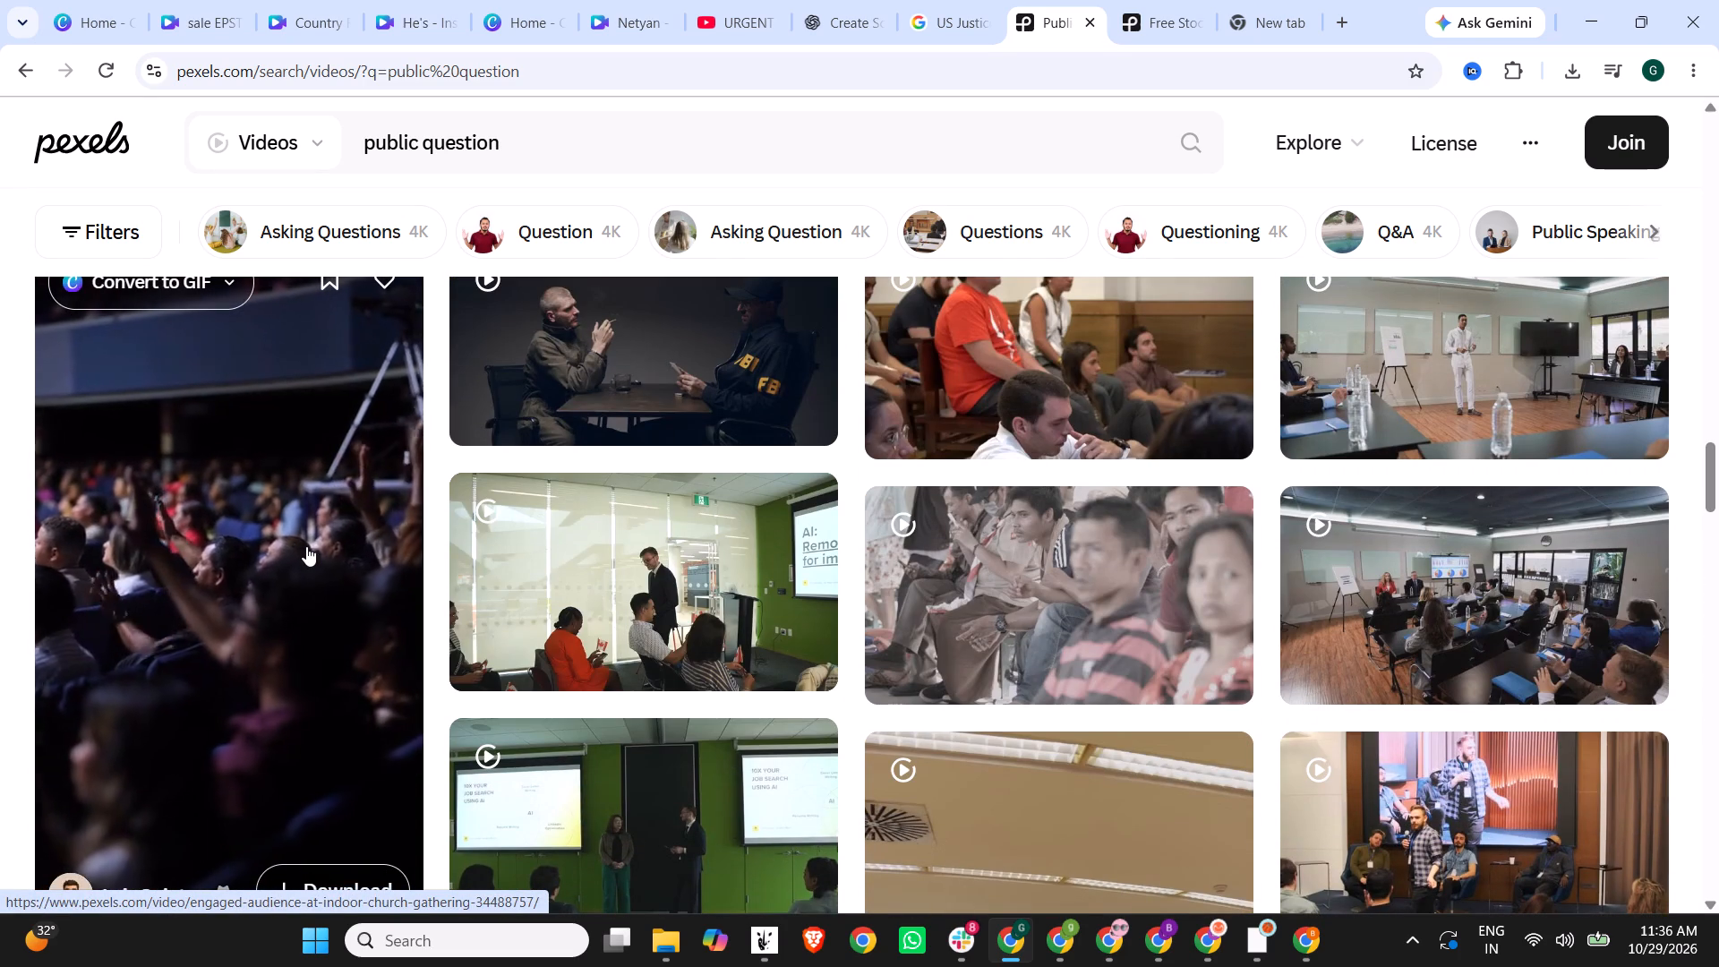
click(306, 546)
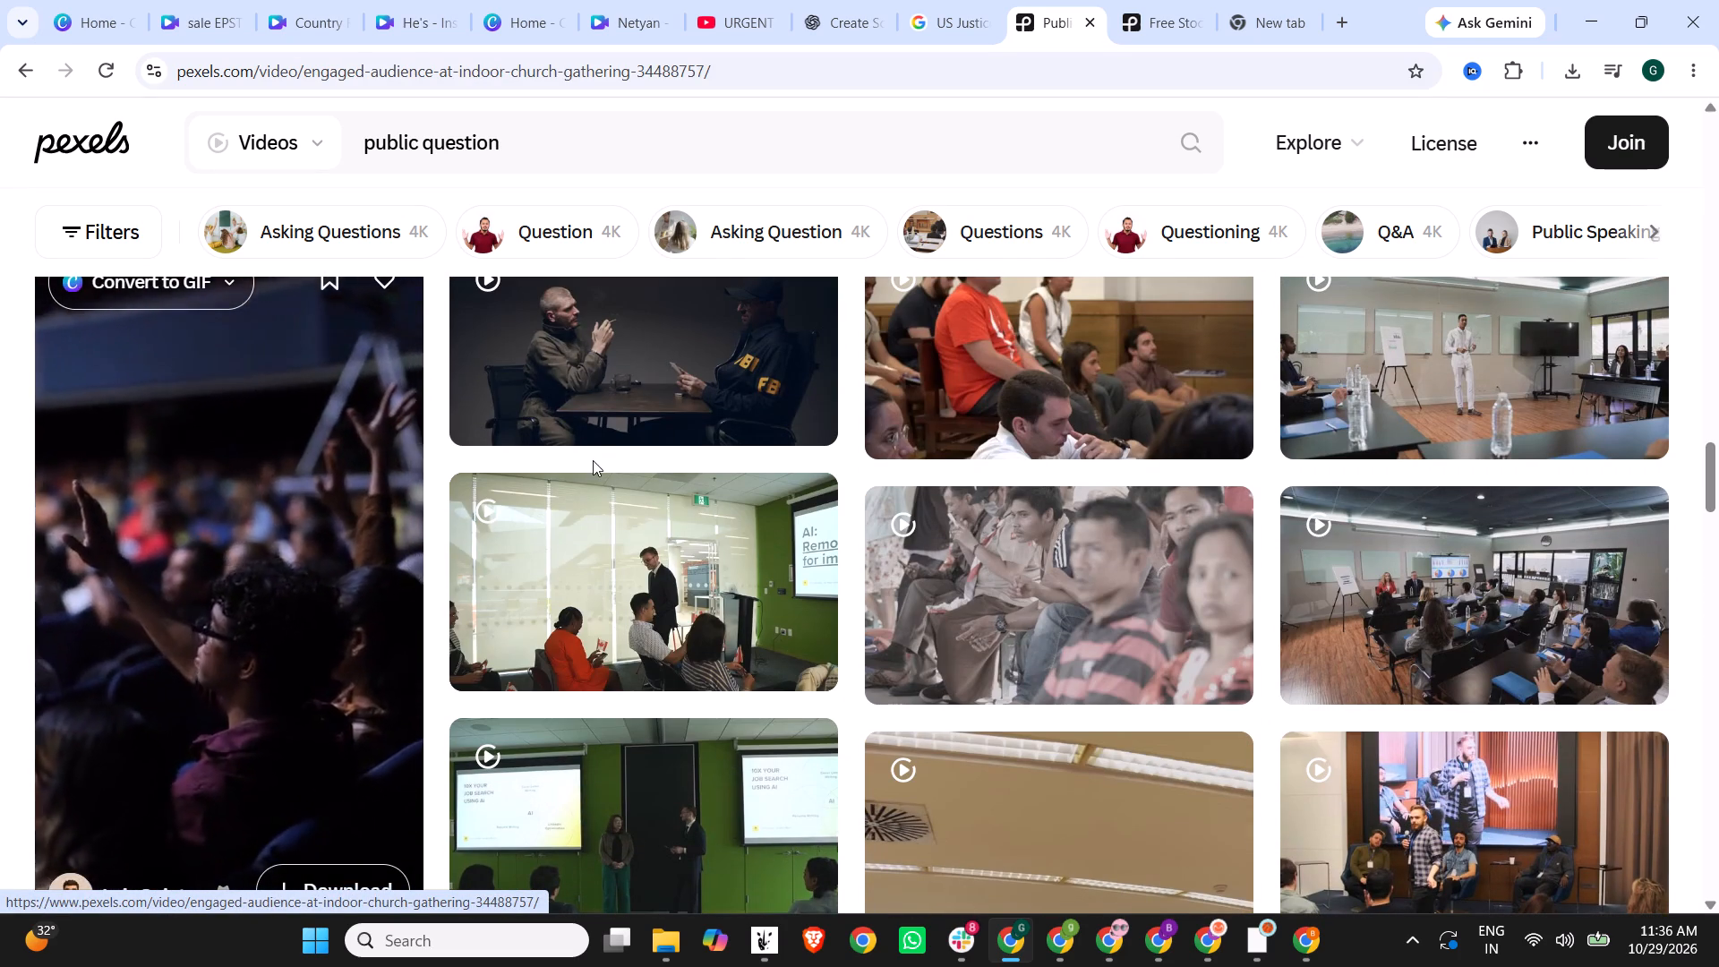
click(1406, 182)
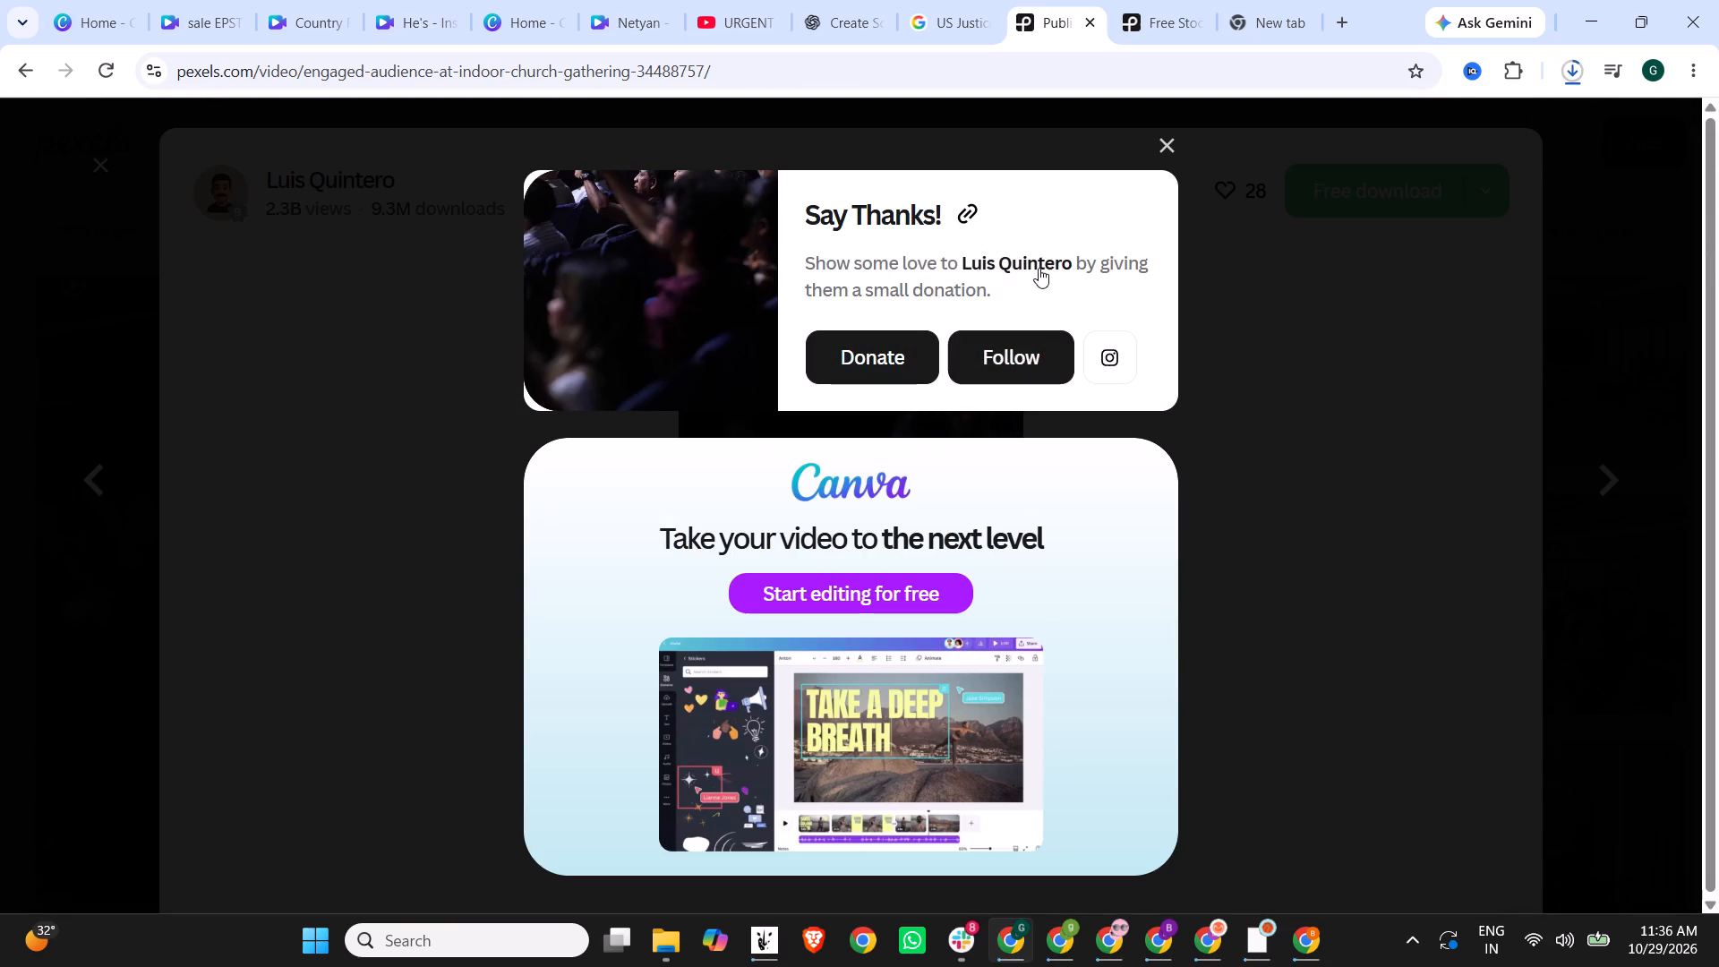
Copy the audience clip creator's name and append it to the credits line in the new tab, separated by " / ".
drag(1073, 260, 959, 260)
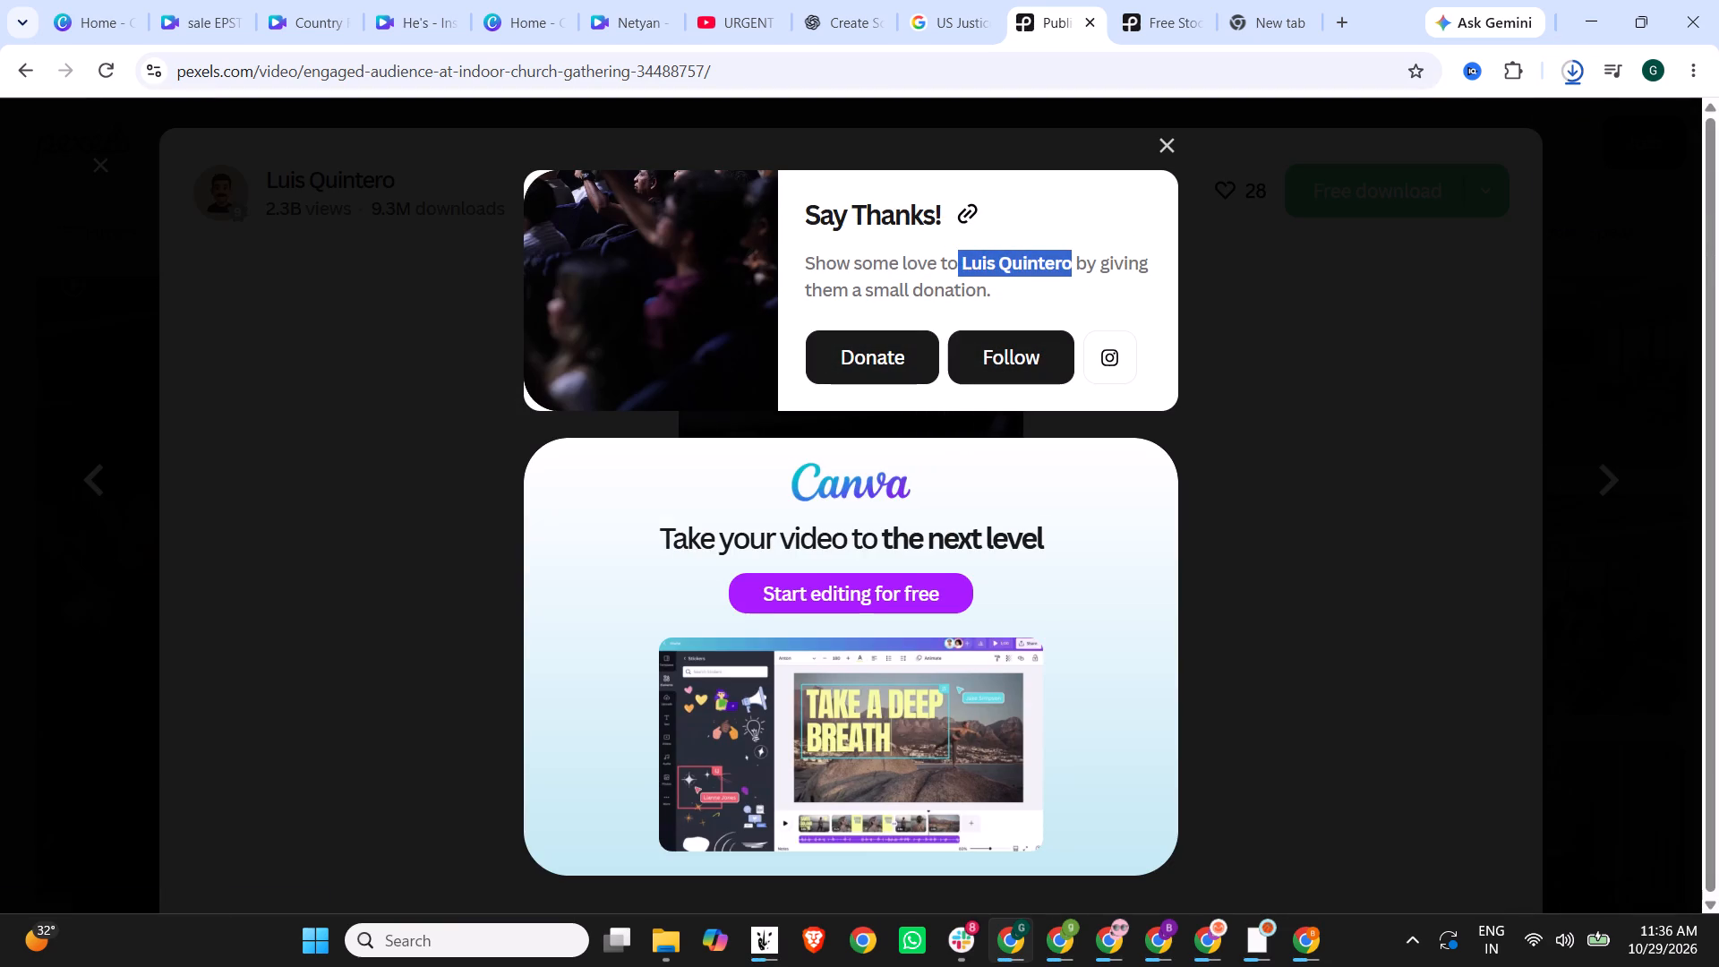
drag(959, 260, 962, 260)
key(ctrl+c)
click(1291, 0)
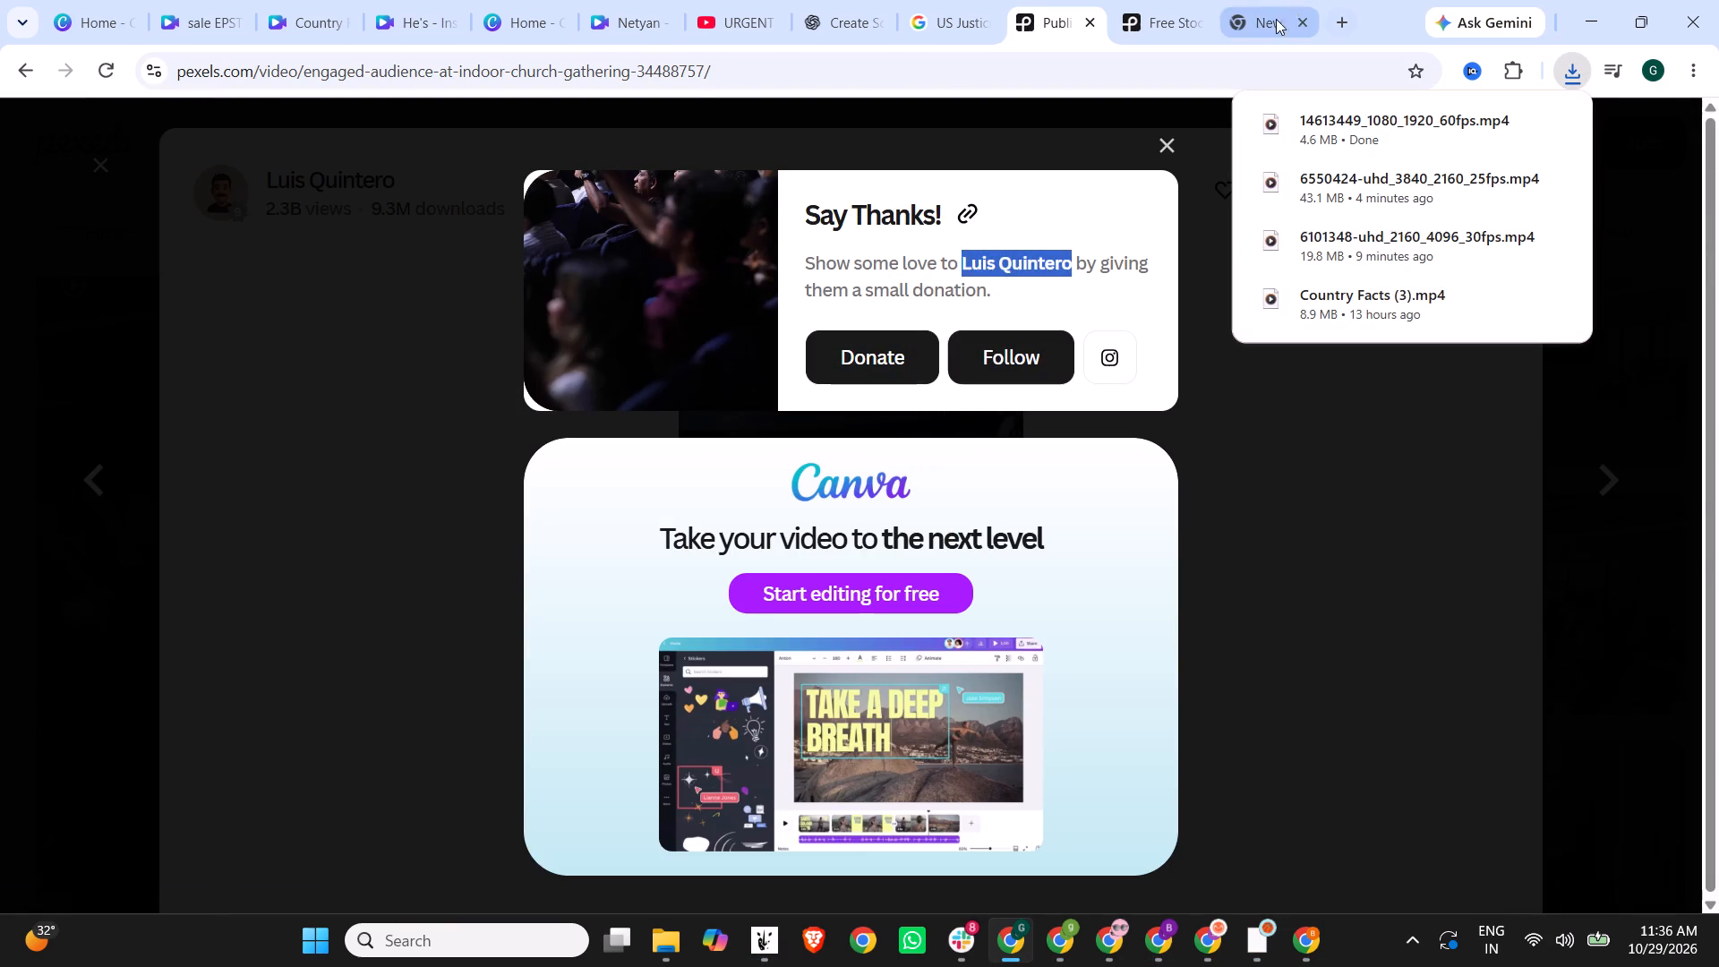
click(817, 67)
key(space)
text(/)
key(space)
key(ctrl+v)
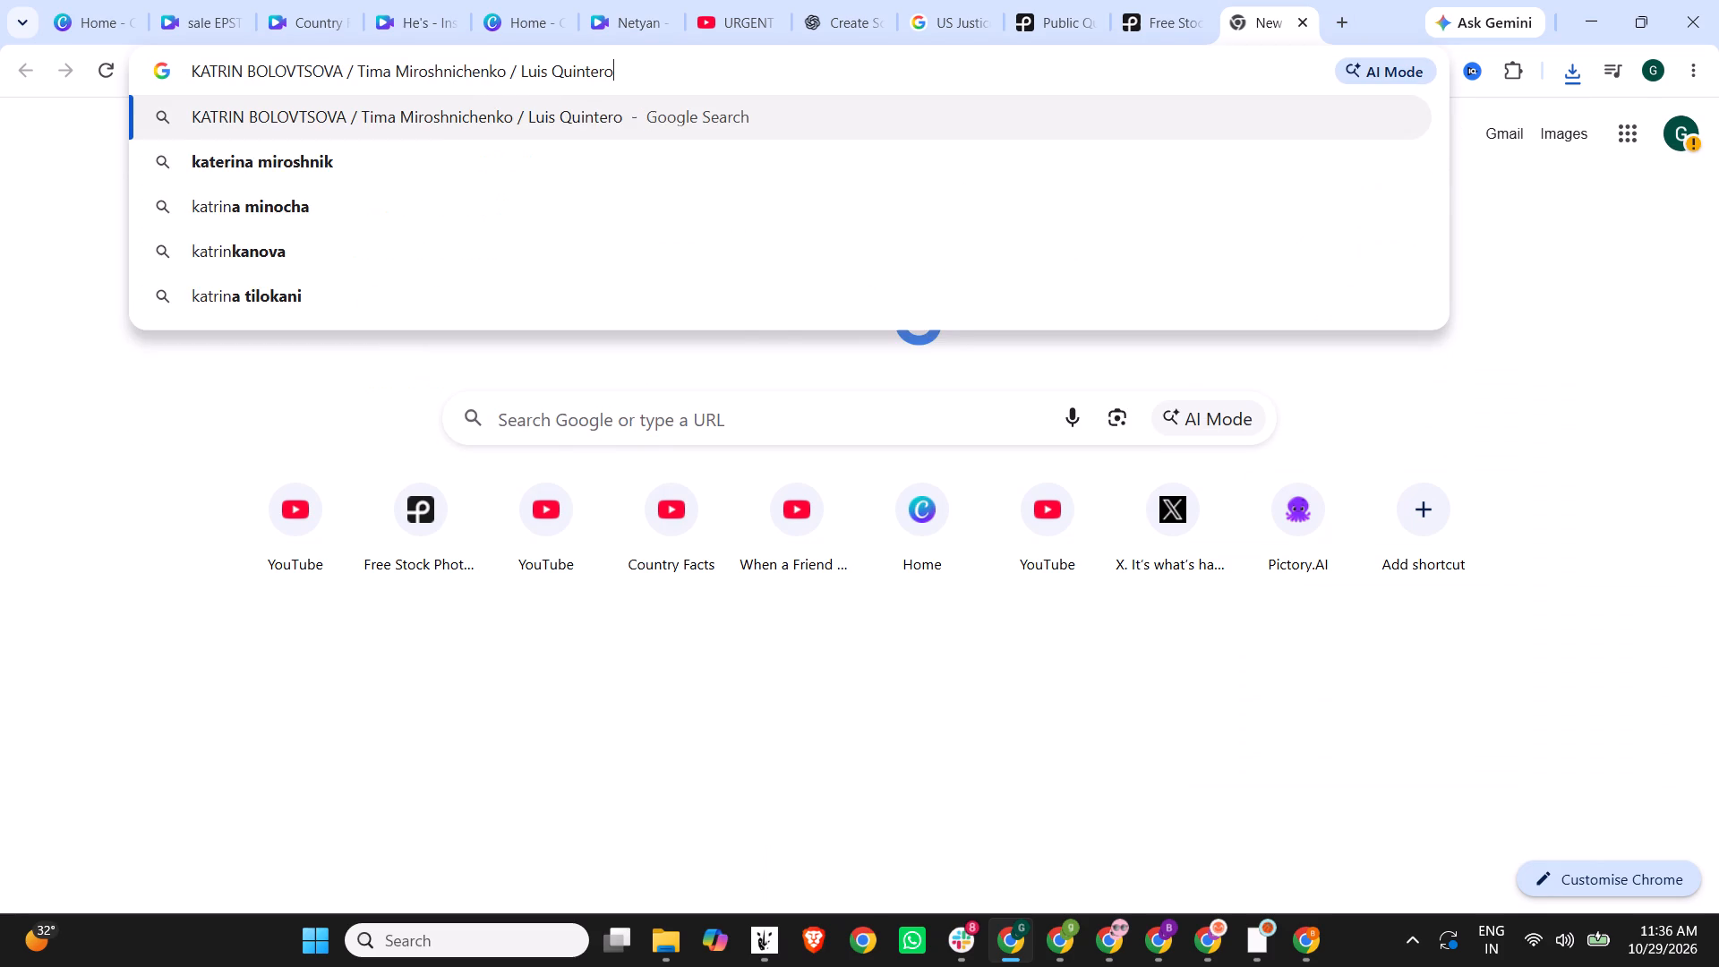
click(1591, 7)
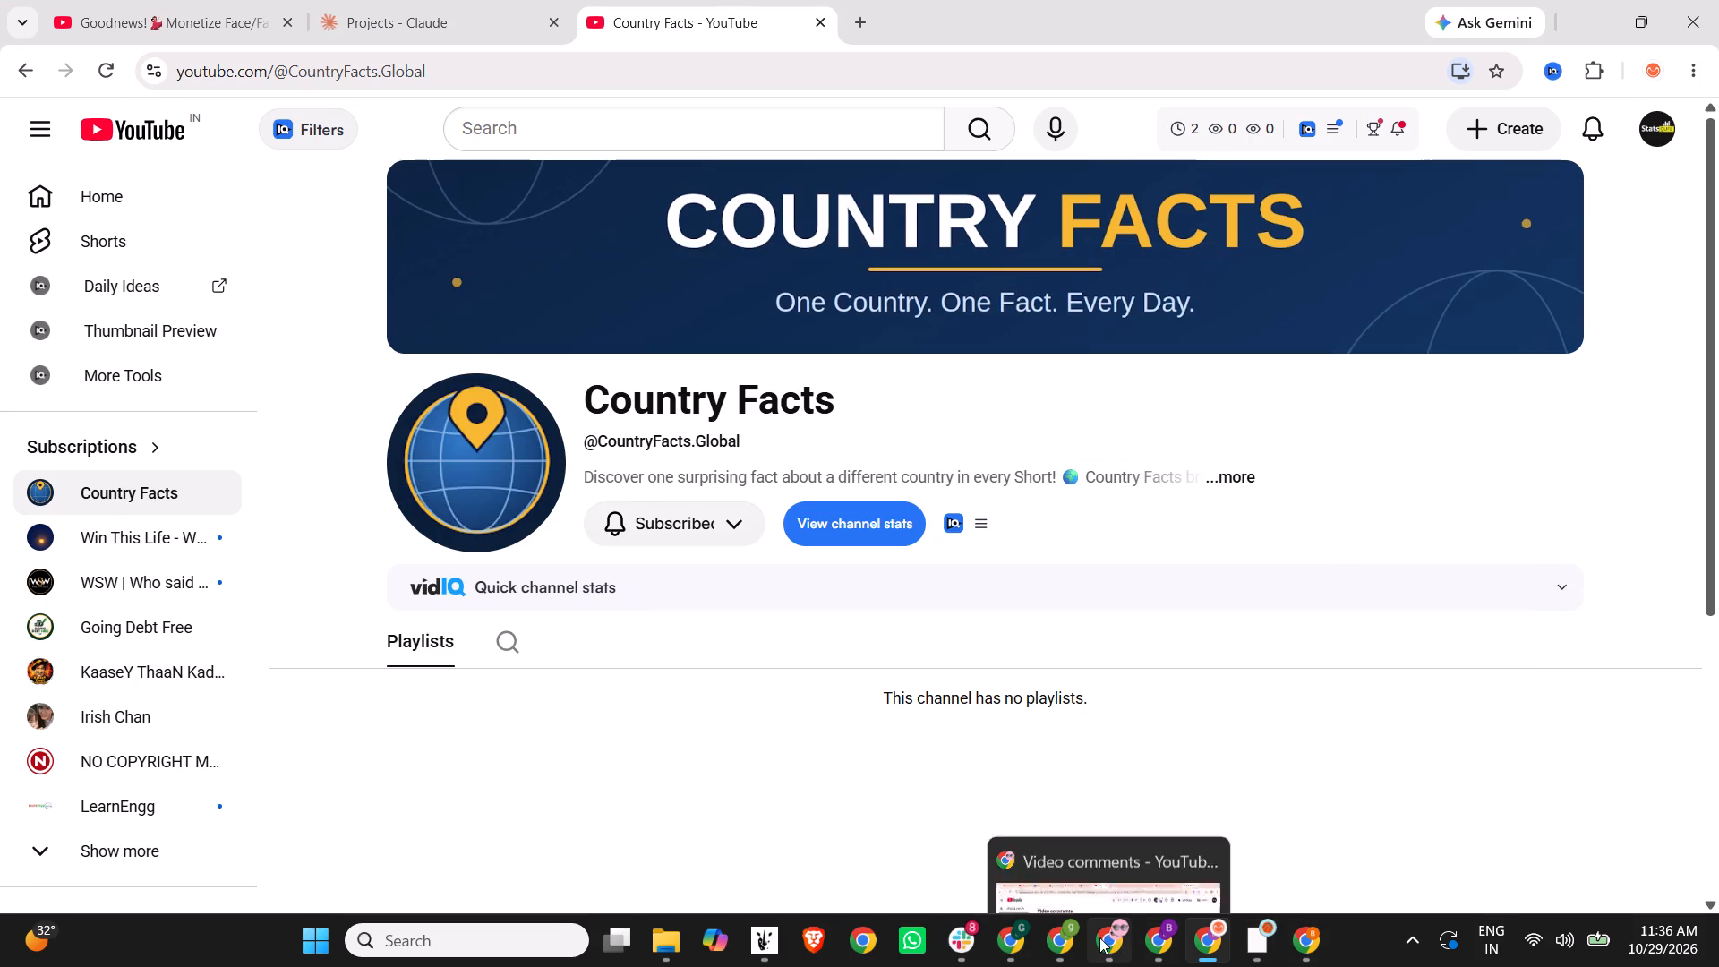
click(1008, 936)
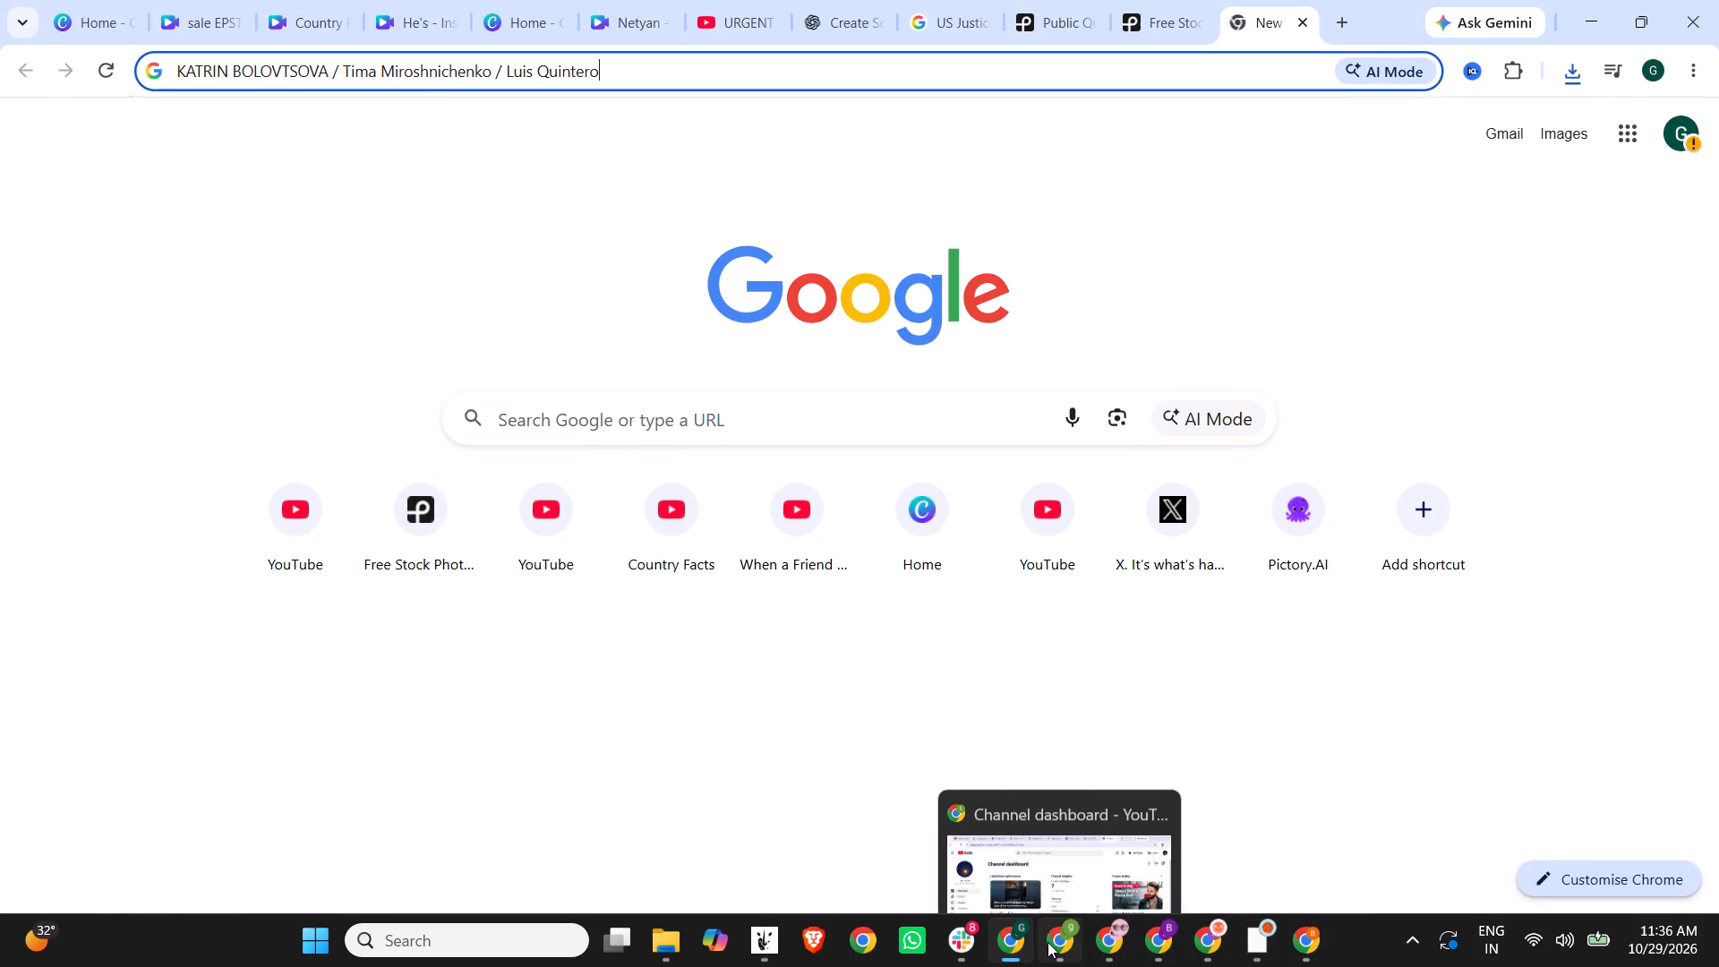
Switch to the Canva reel "sale EPSTIEN FILES" and upload the downloaded audience clip to the video uploads.
click(216, 0)
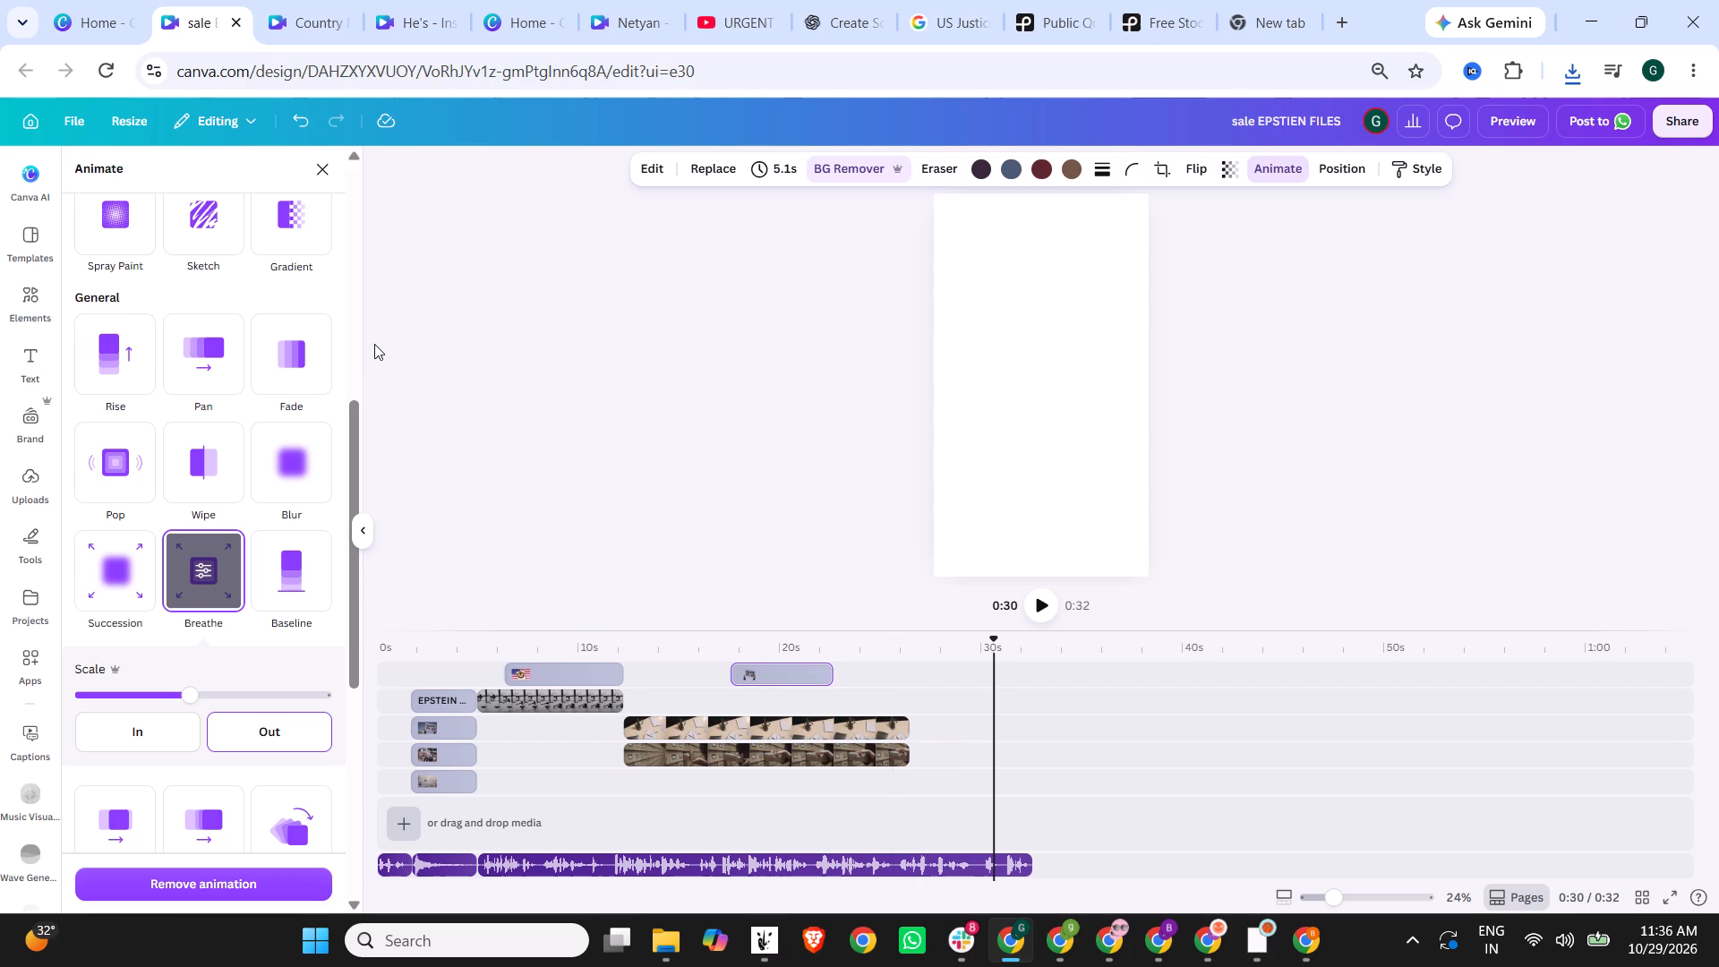
scroll(158, 380, up, 6)
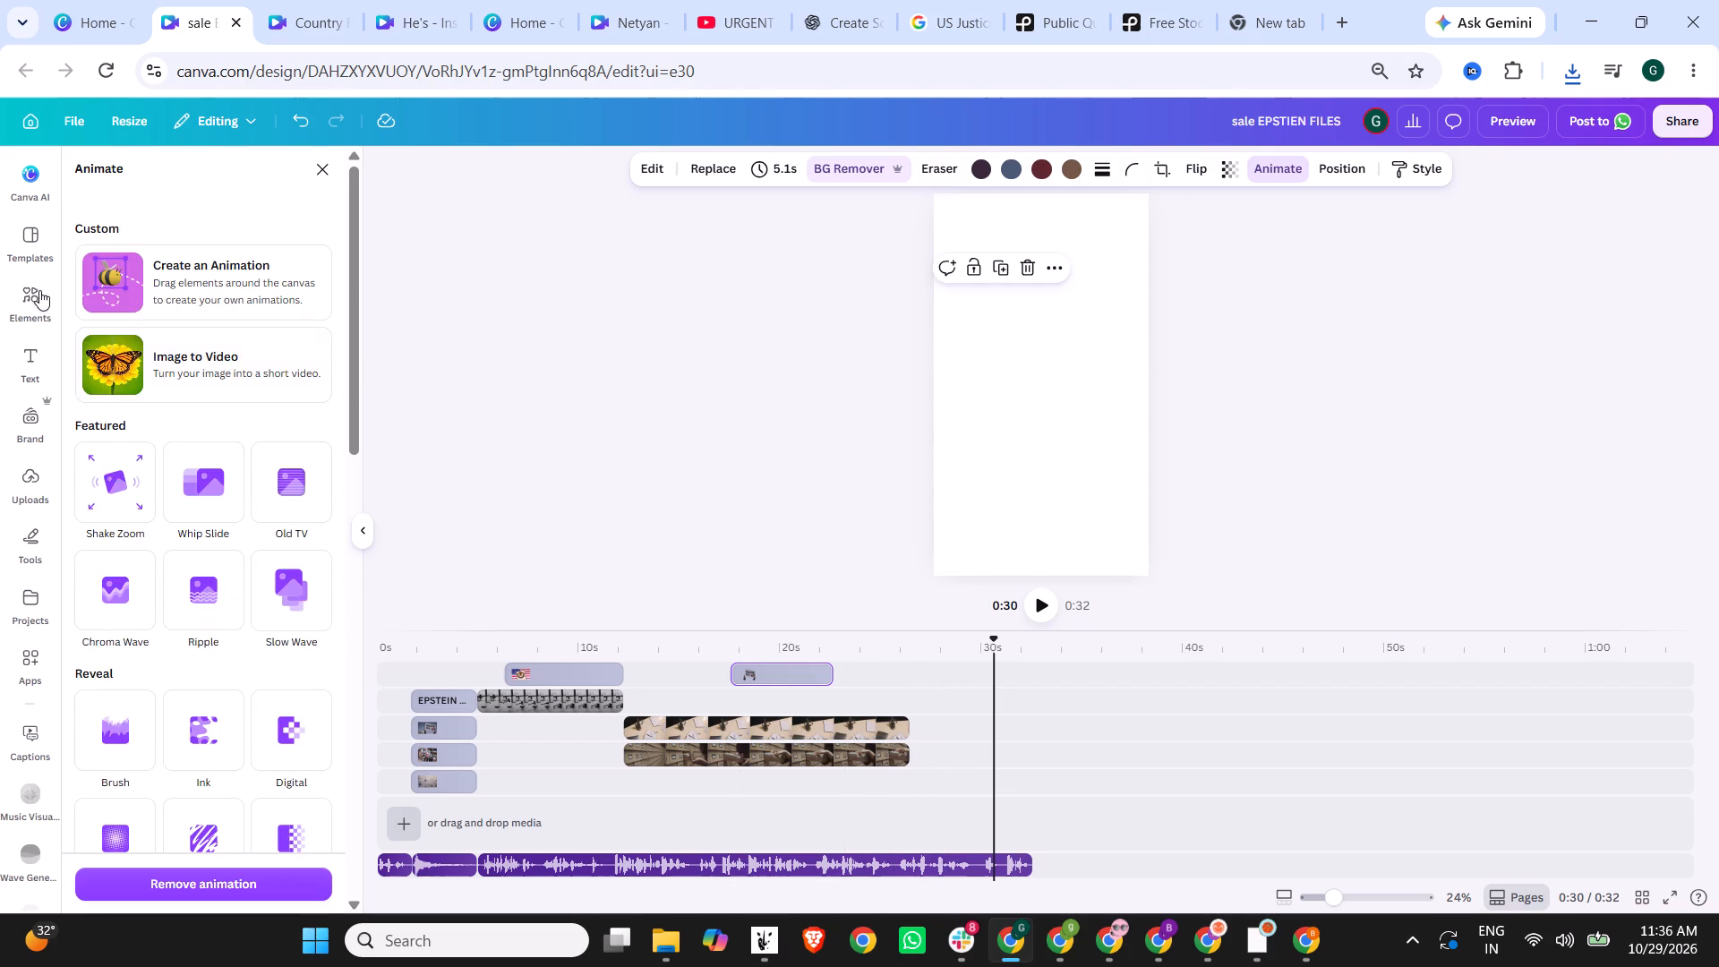
click(30, 285)
scroll(168, 381, up, 11)
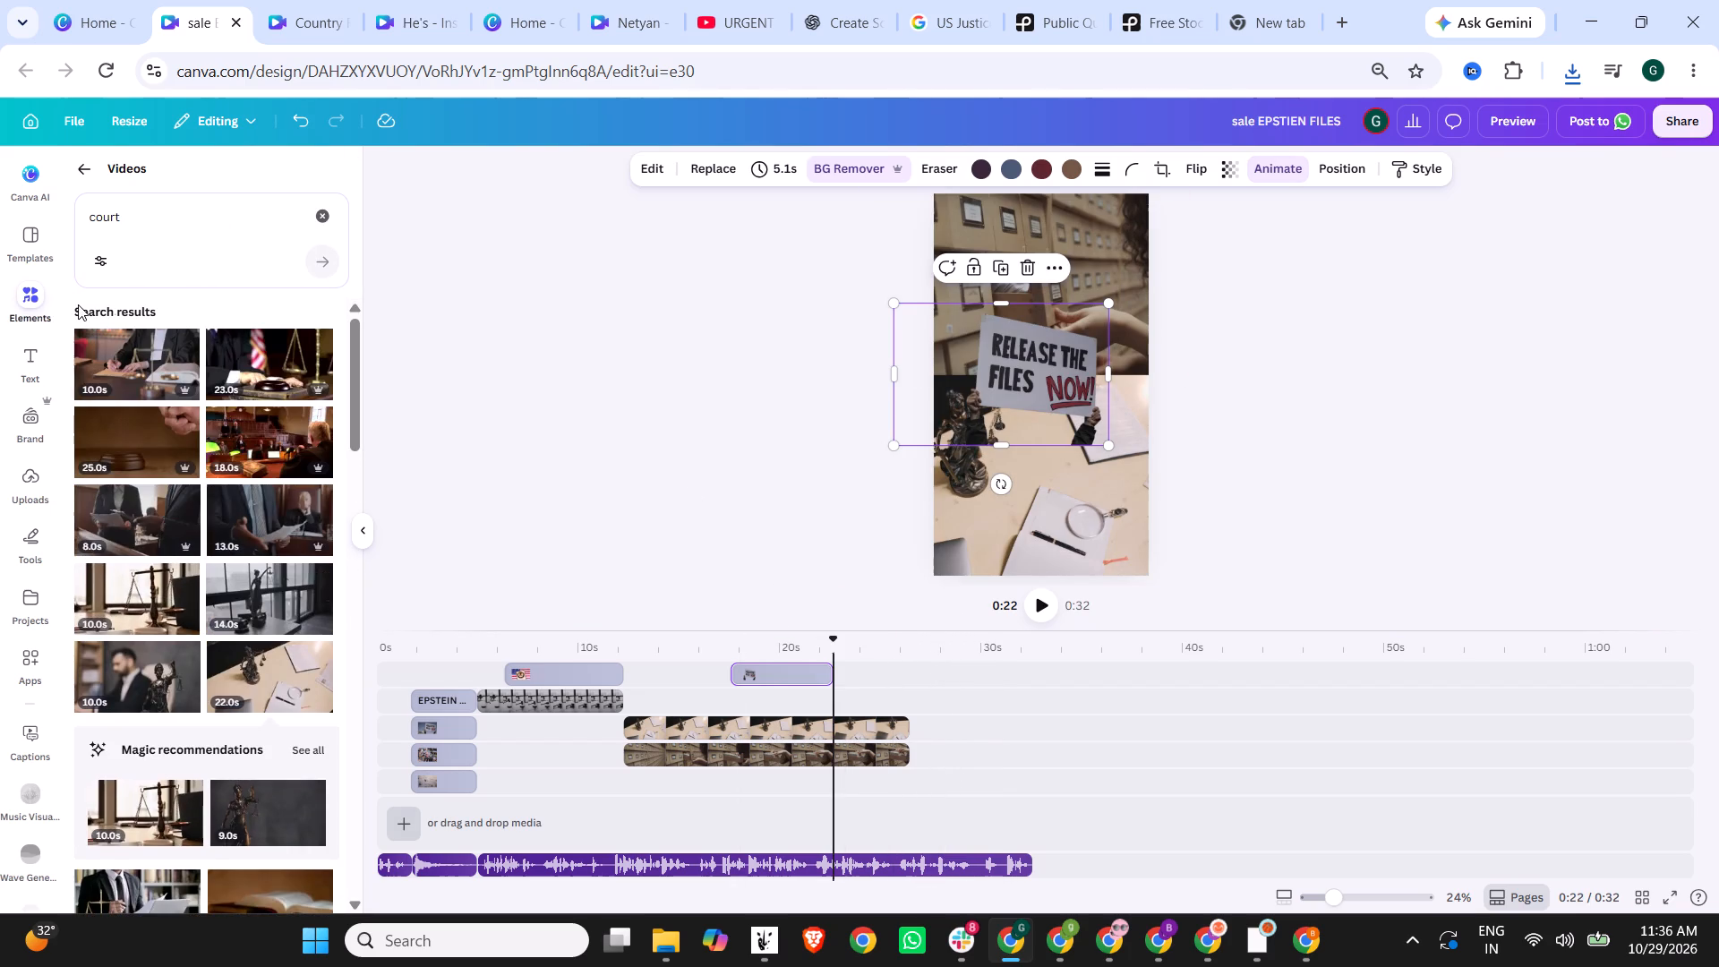
click(33, 491)
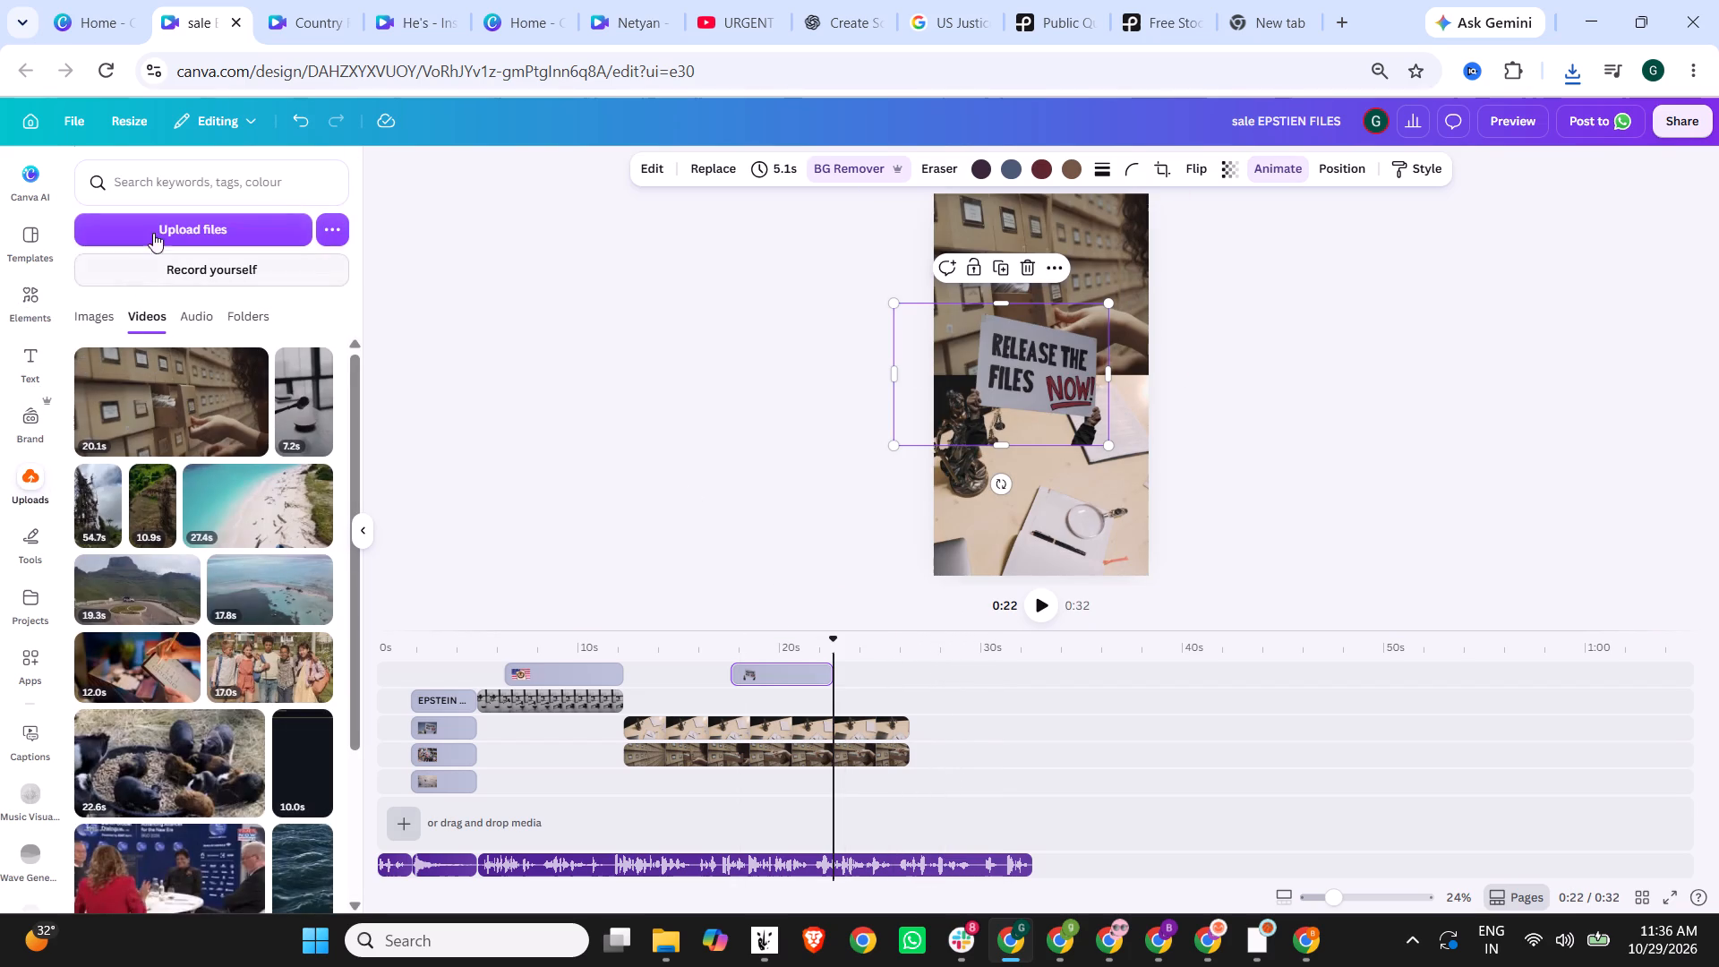
click(156, 228)
double_click(894, 522)
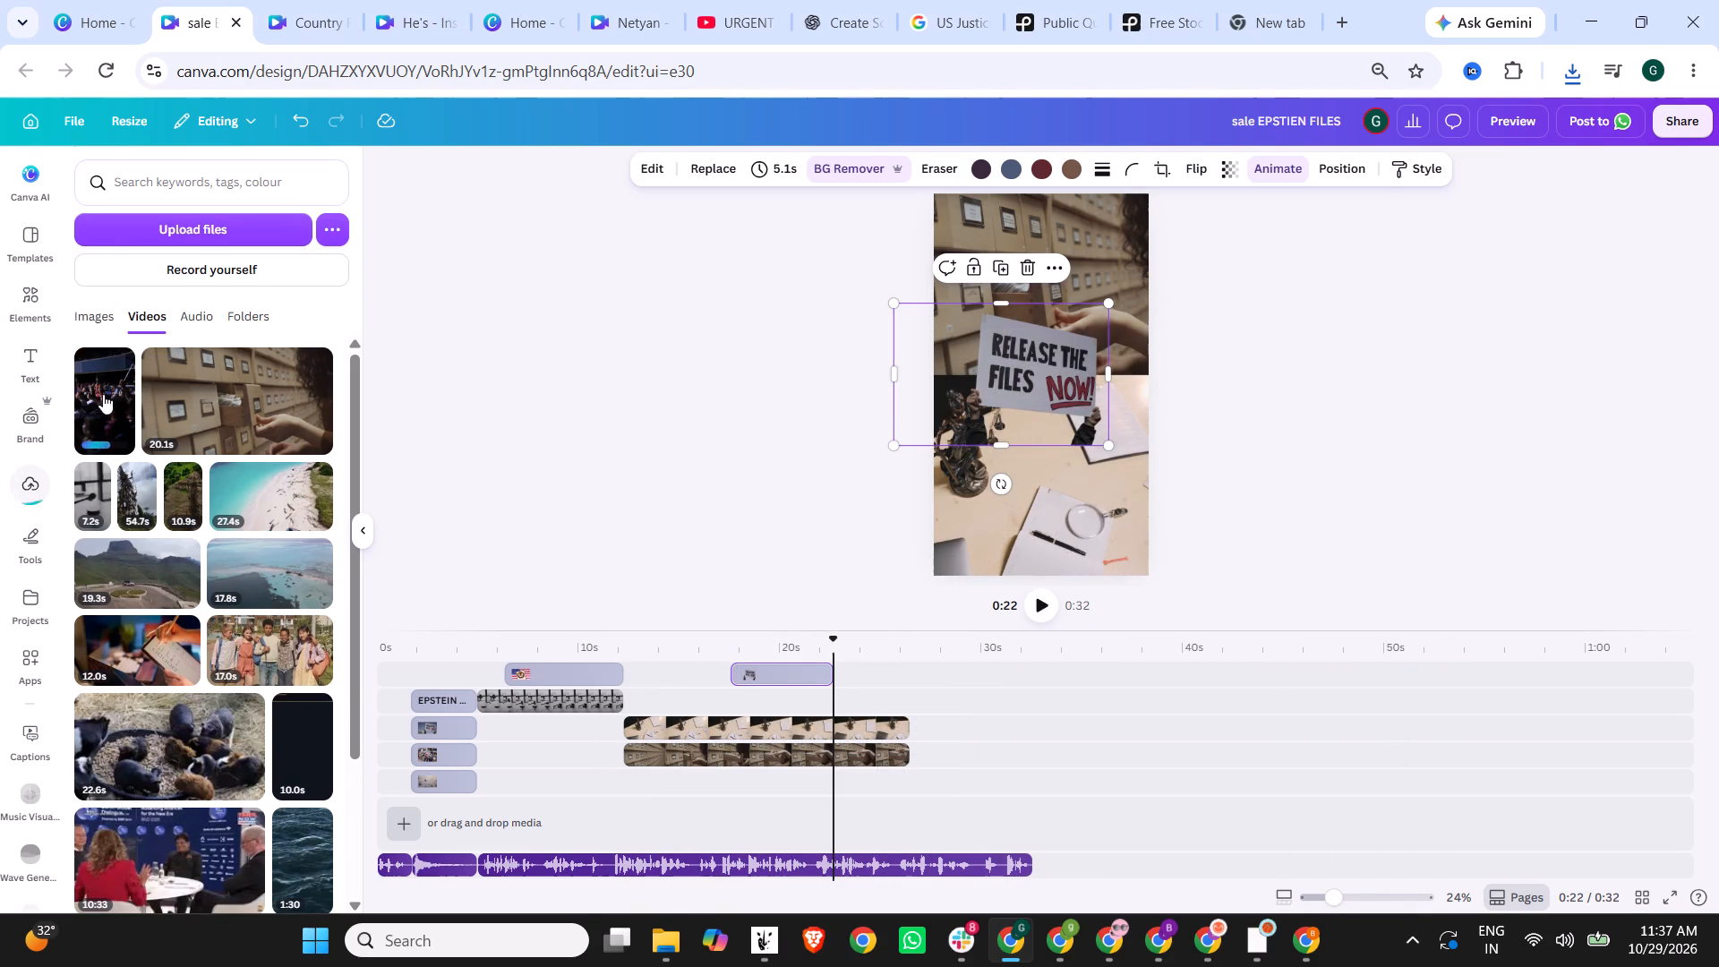
Place the audience clip on the timeline at 0:26, directly after the card-catalog footage, and trim its end so it lasts 3.1 s.
drag(103, 394, 936, 723)
drag(1187, 726, 1174, 725)
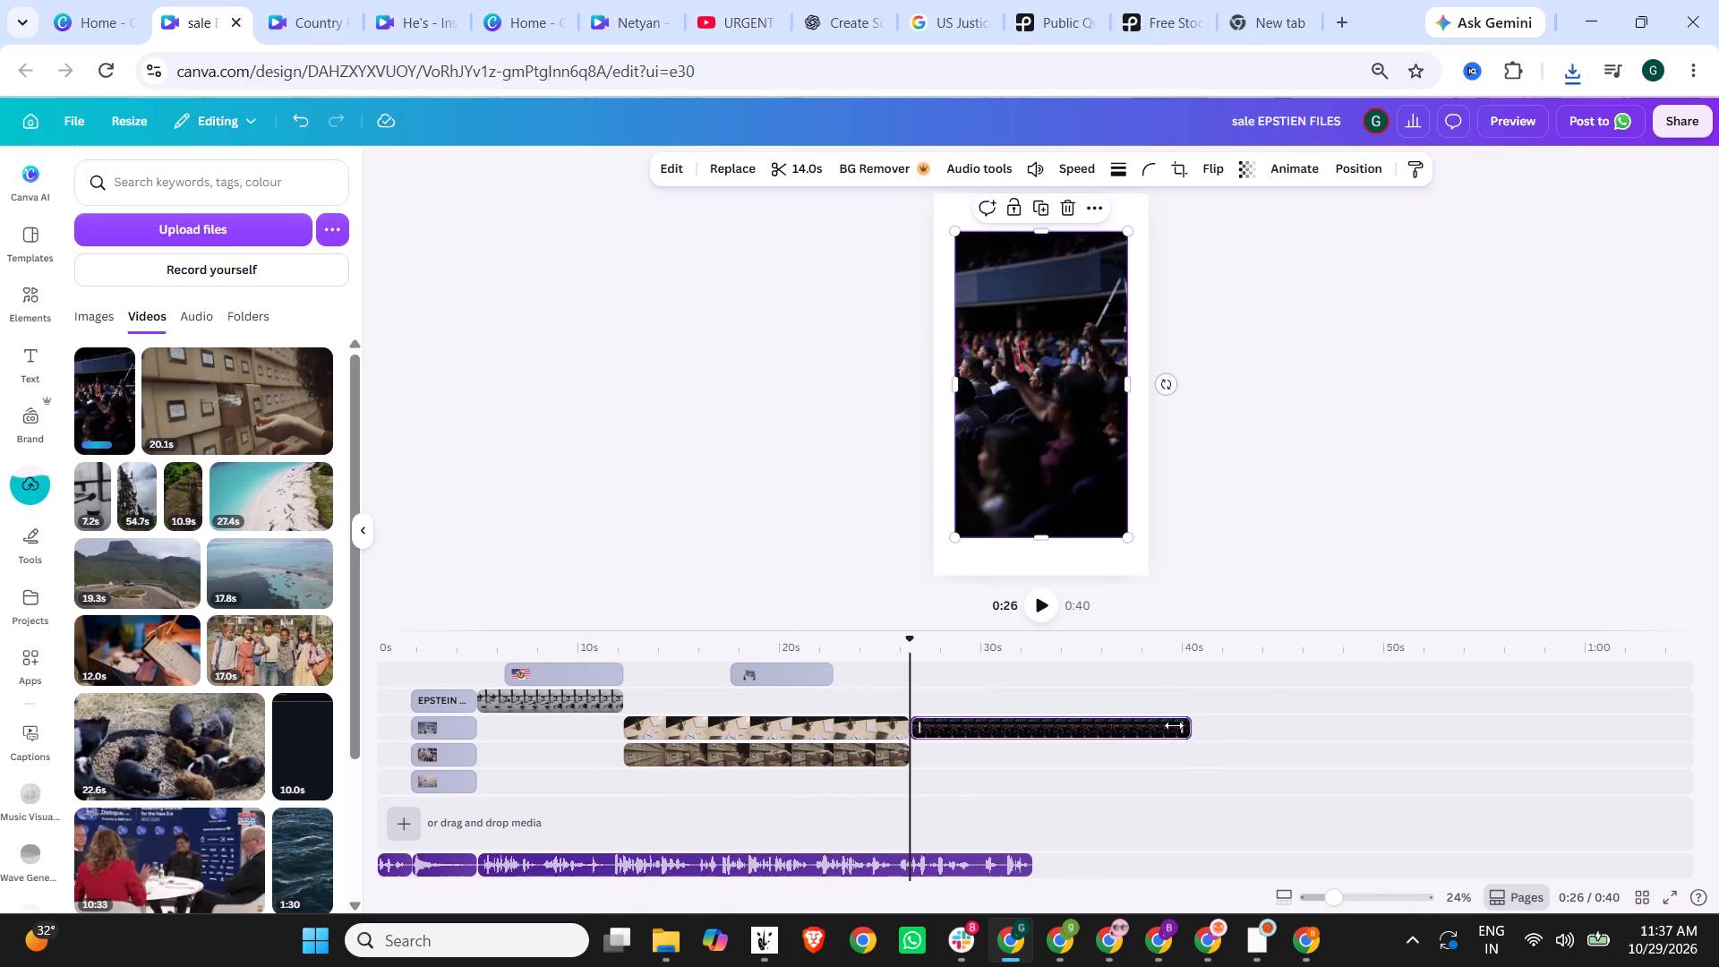
drag(1174, 725, 969, 708)
Play the reel from about 0:26 to check the audience clip against the voiceover.
click(1033, 602)
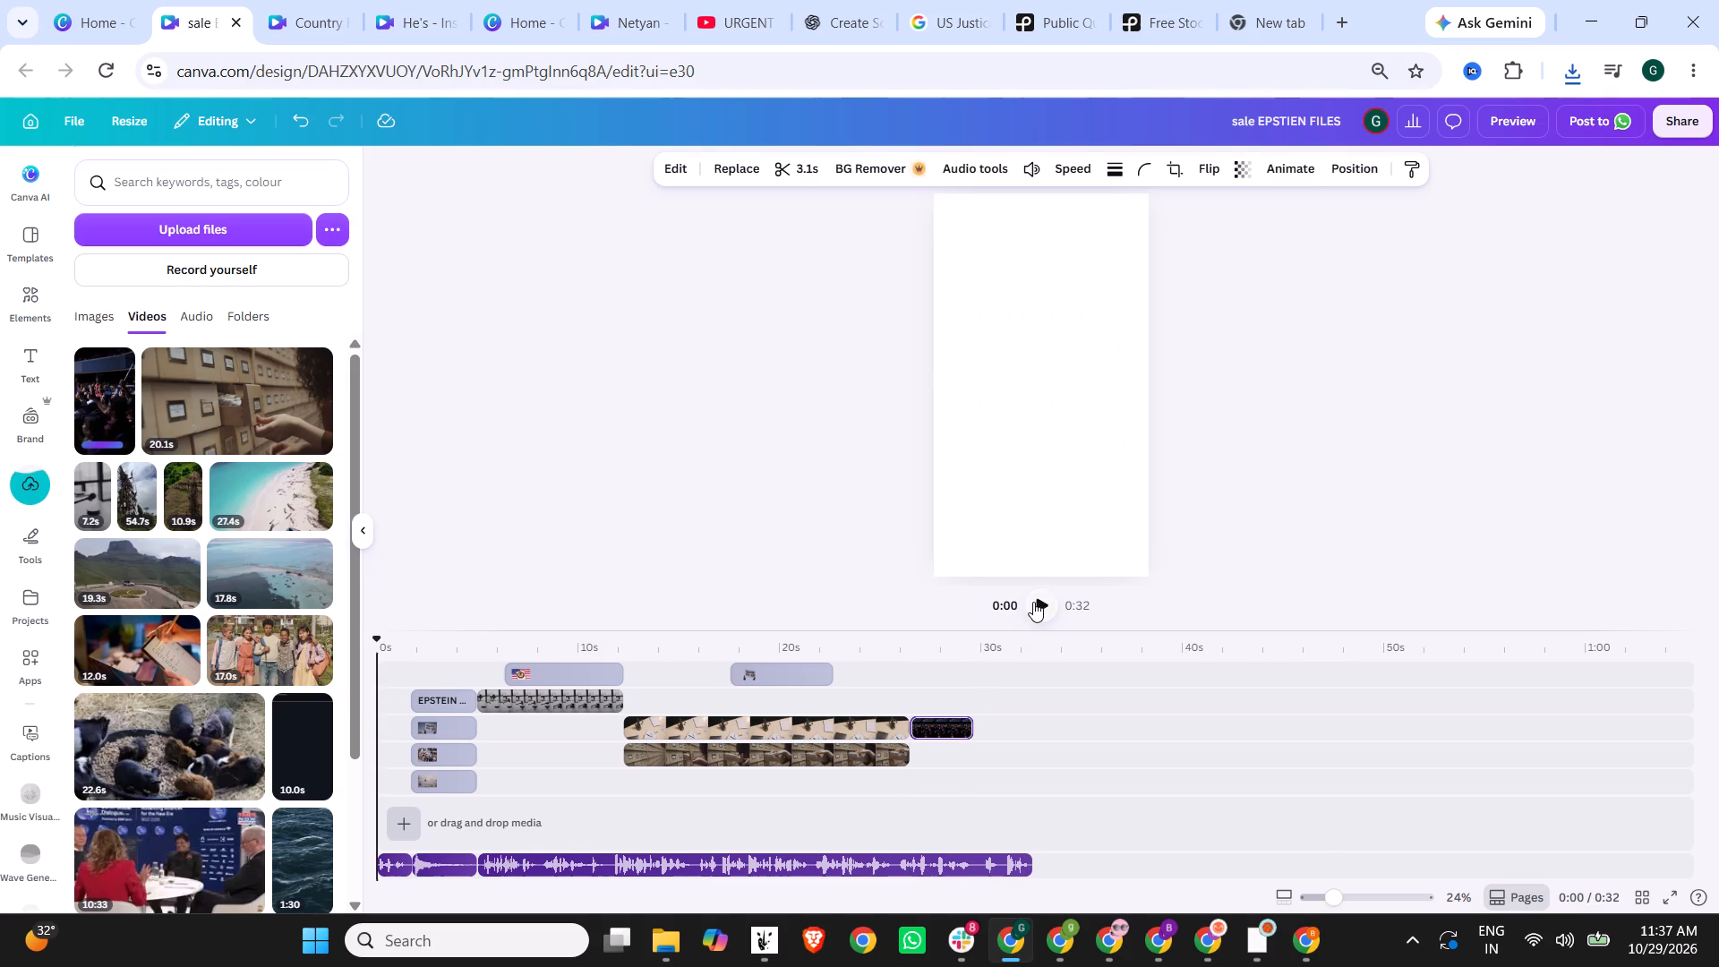
click(901, 646)
click(1036, 603)
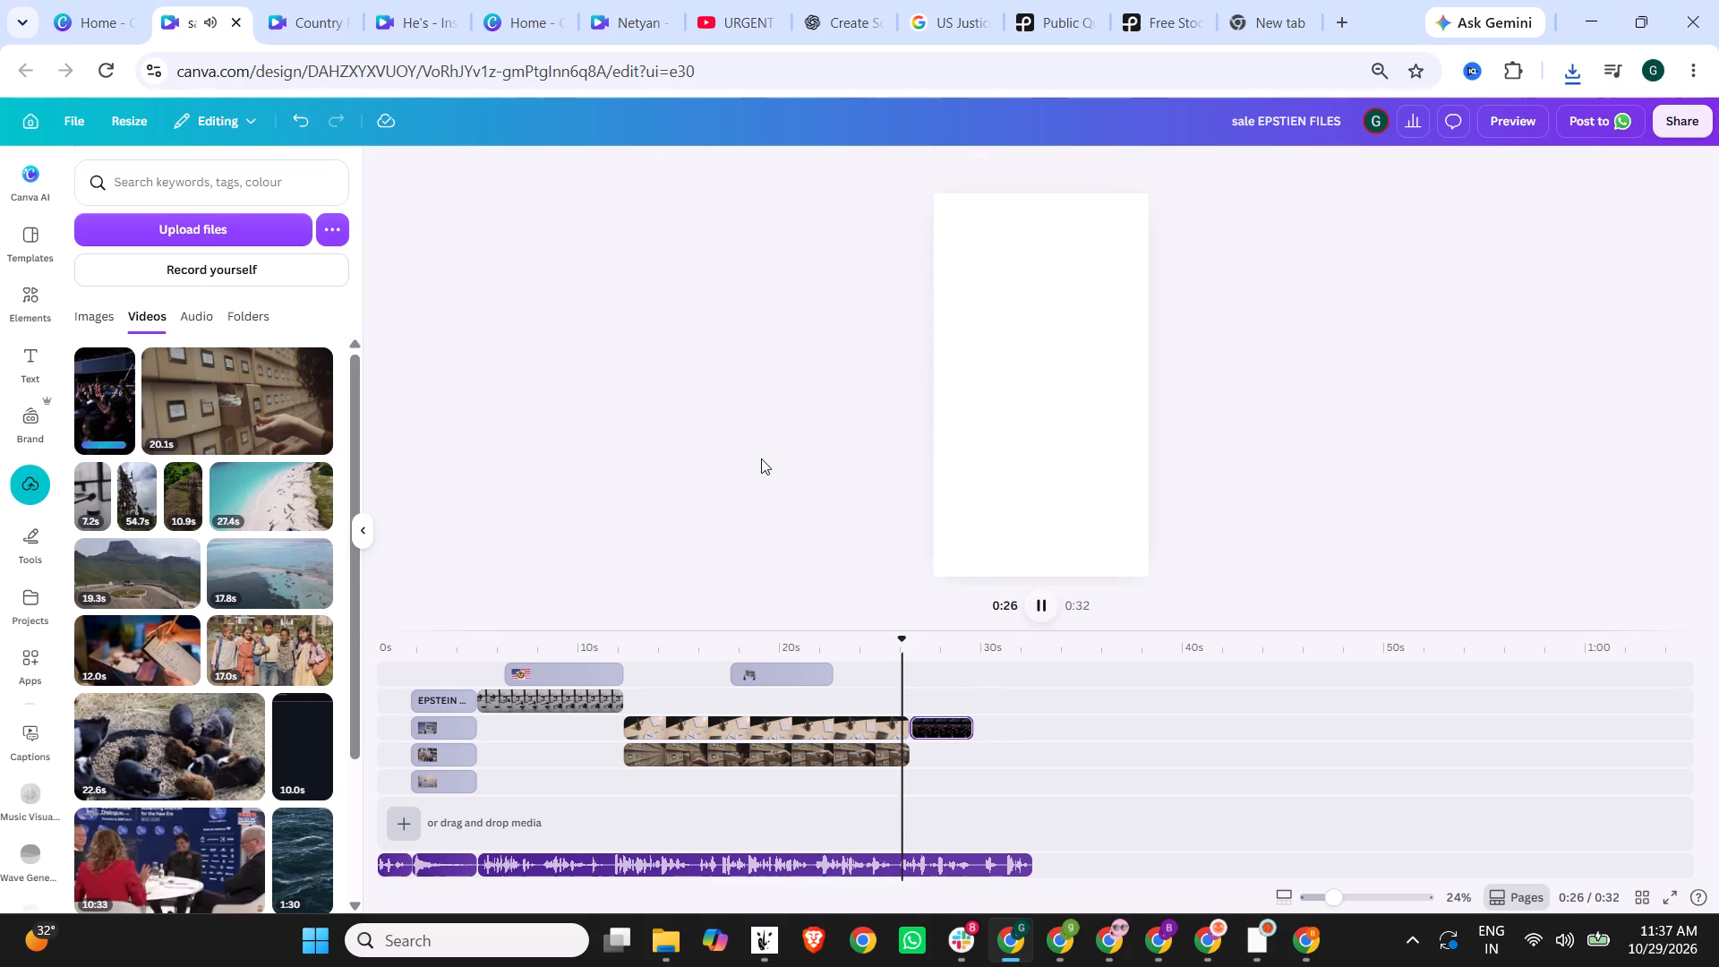
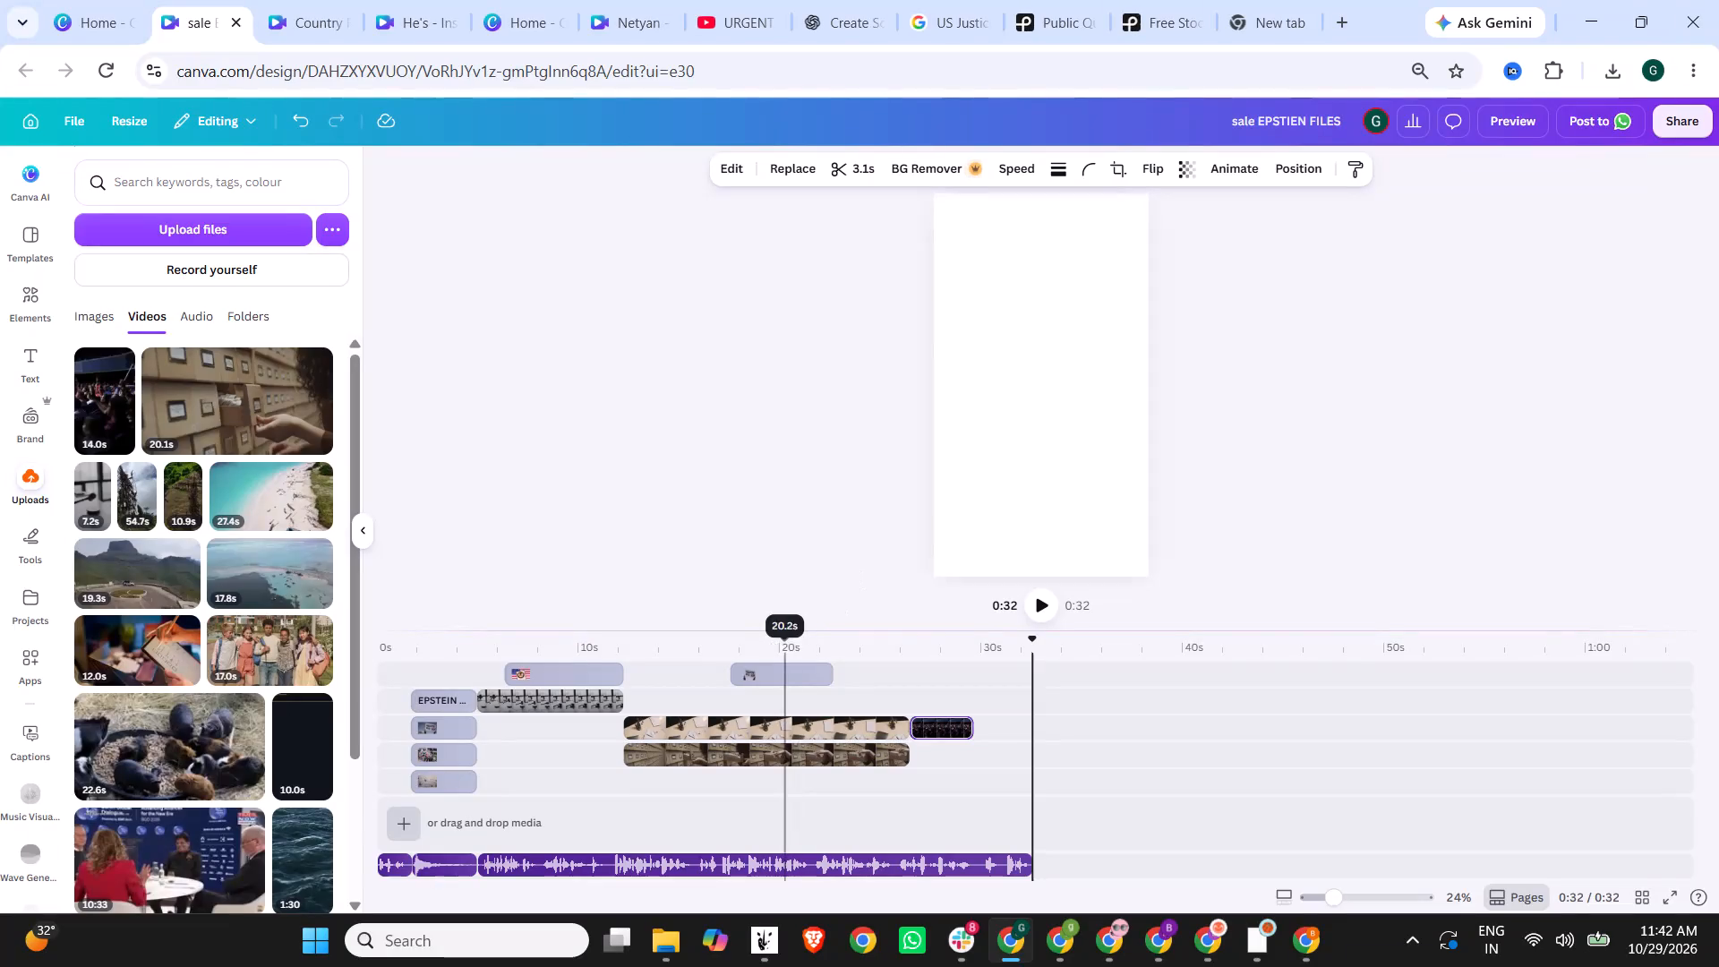
Play the reel from about 0:19 and extend the end of the audience clip so it lasts 4.2 s.
click(772, 642)
click(1037, 595)
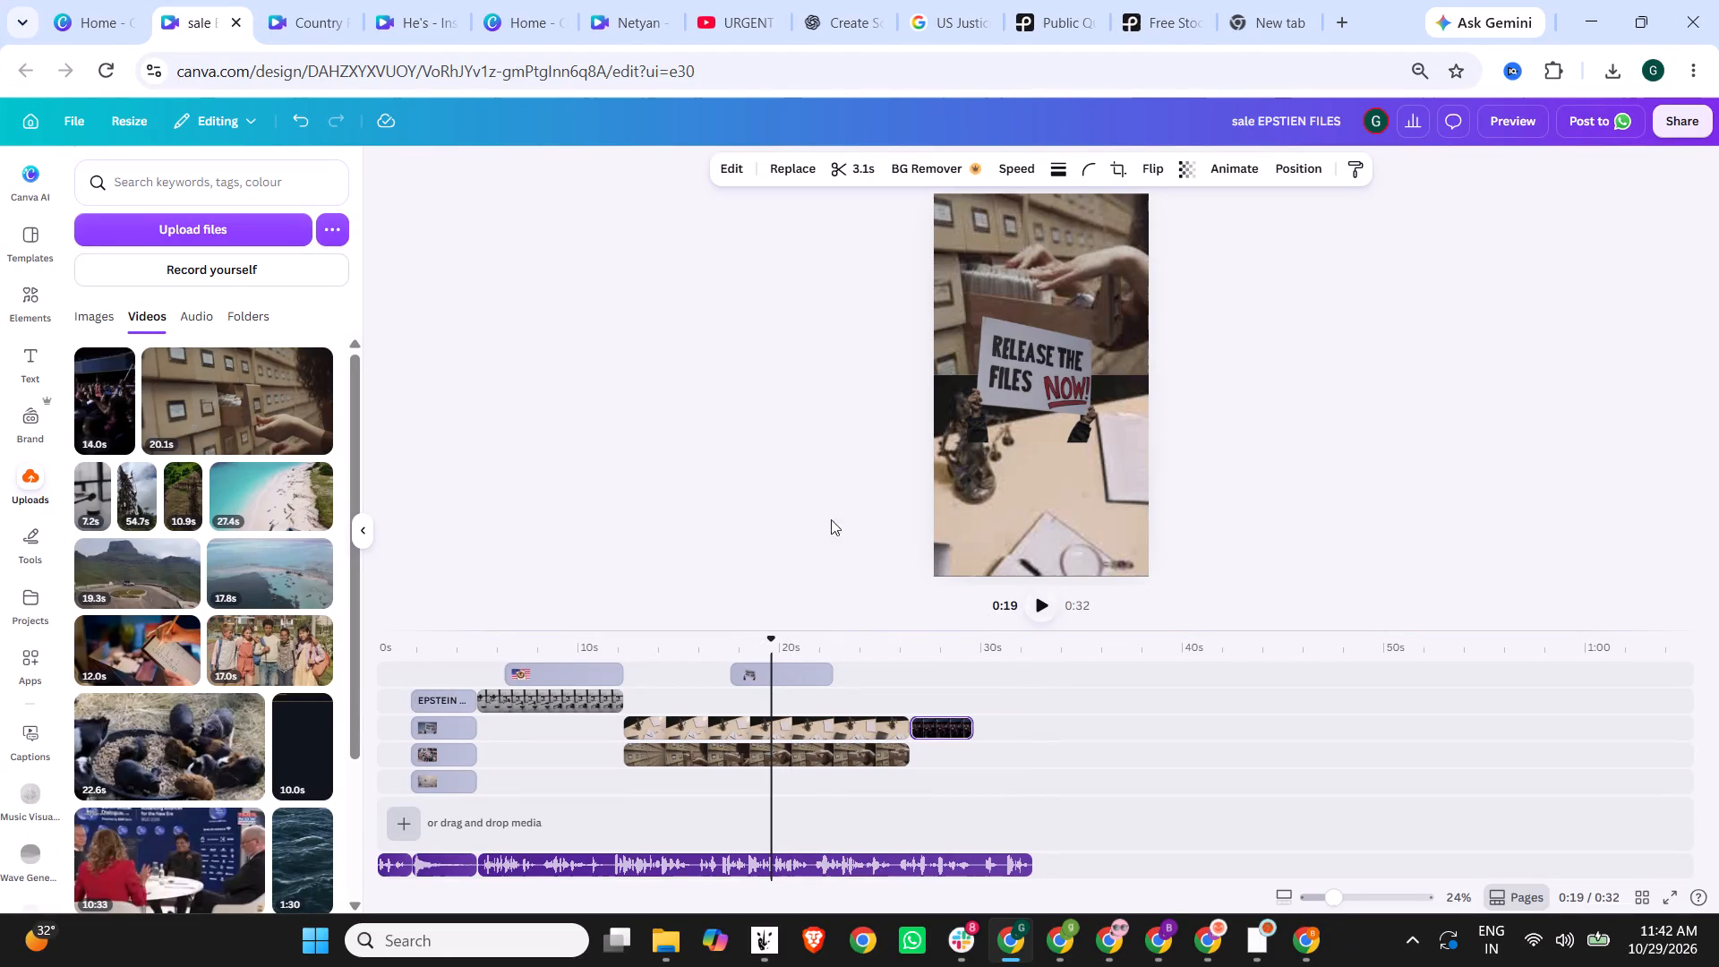
click(1040, 598)
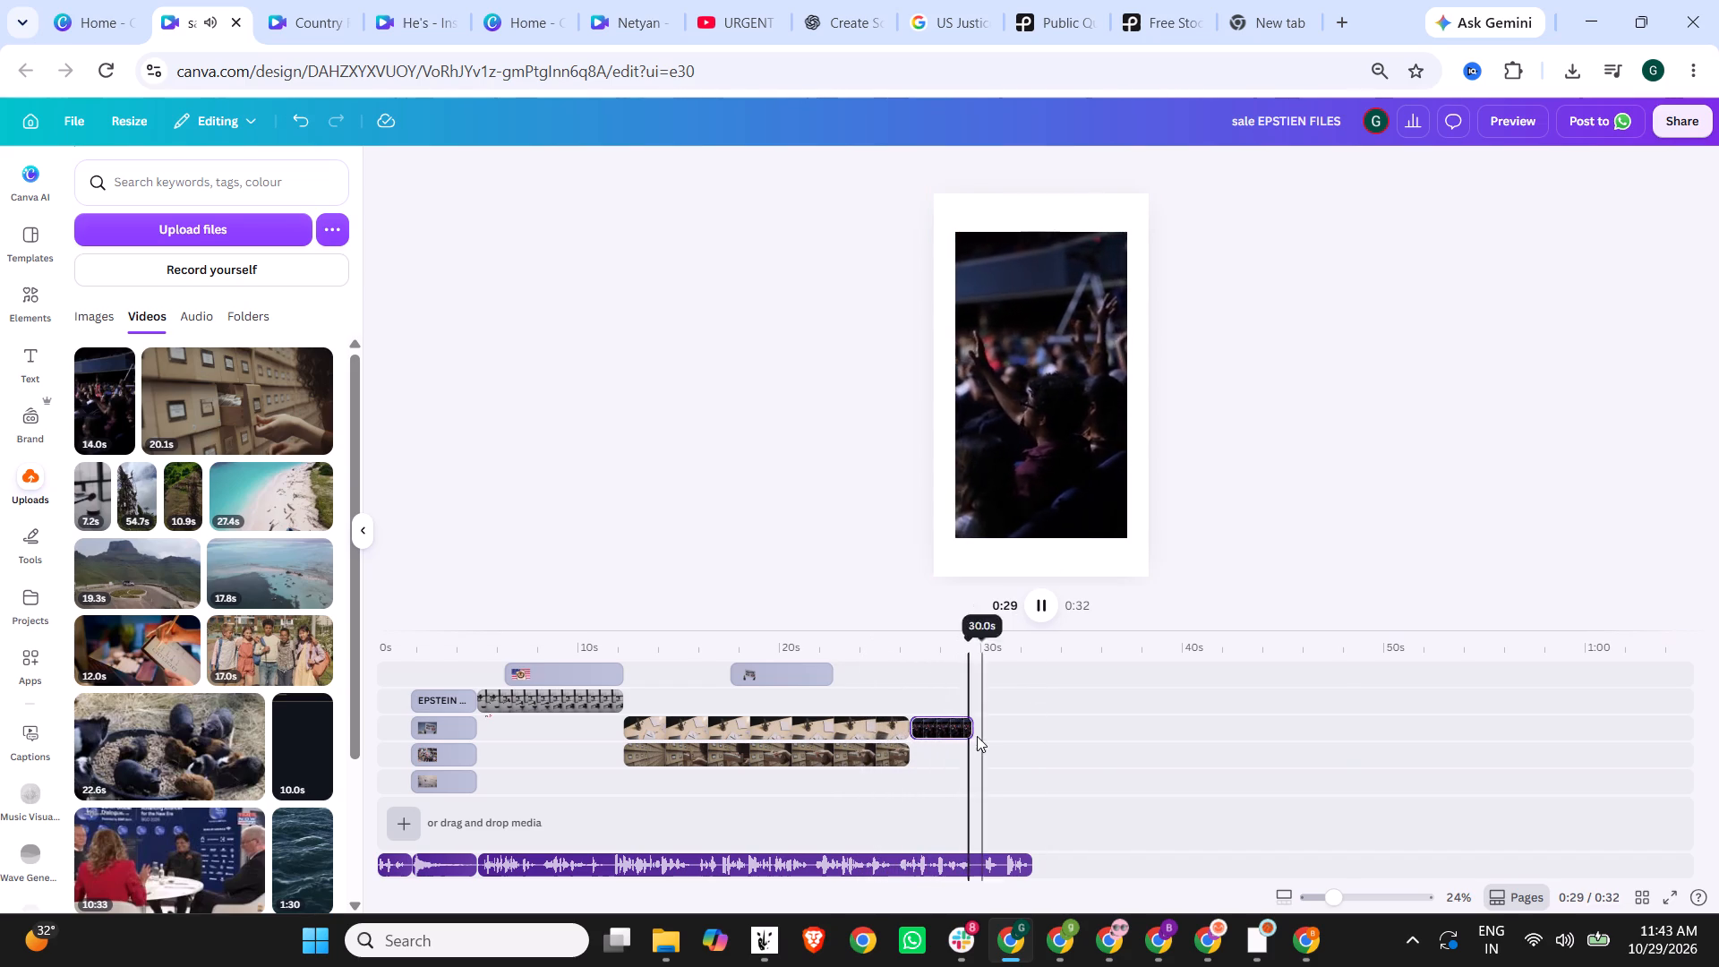
drag(966, 732, 996, 730)
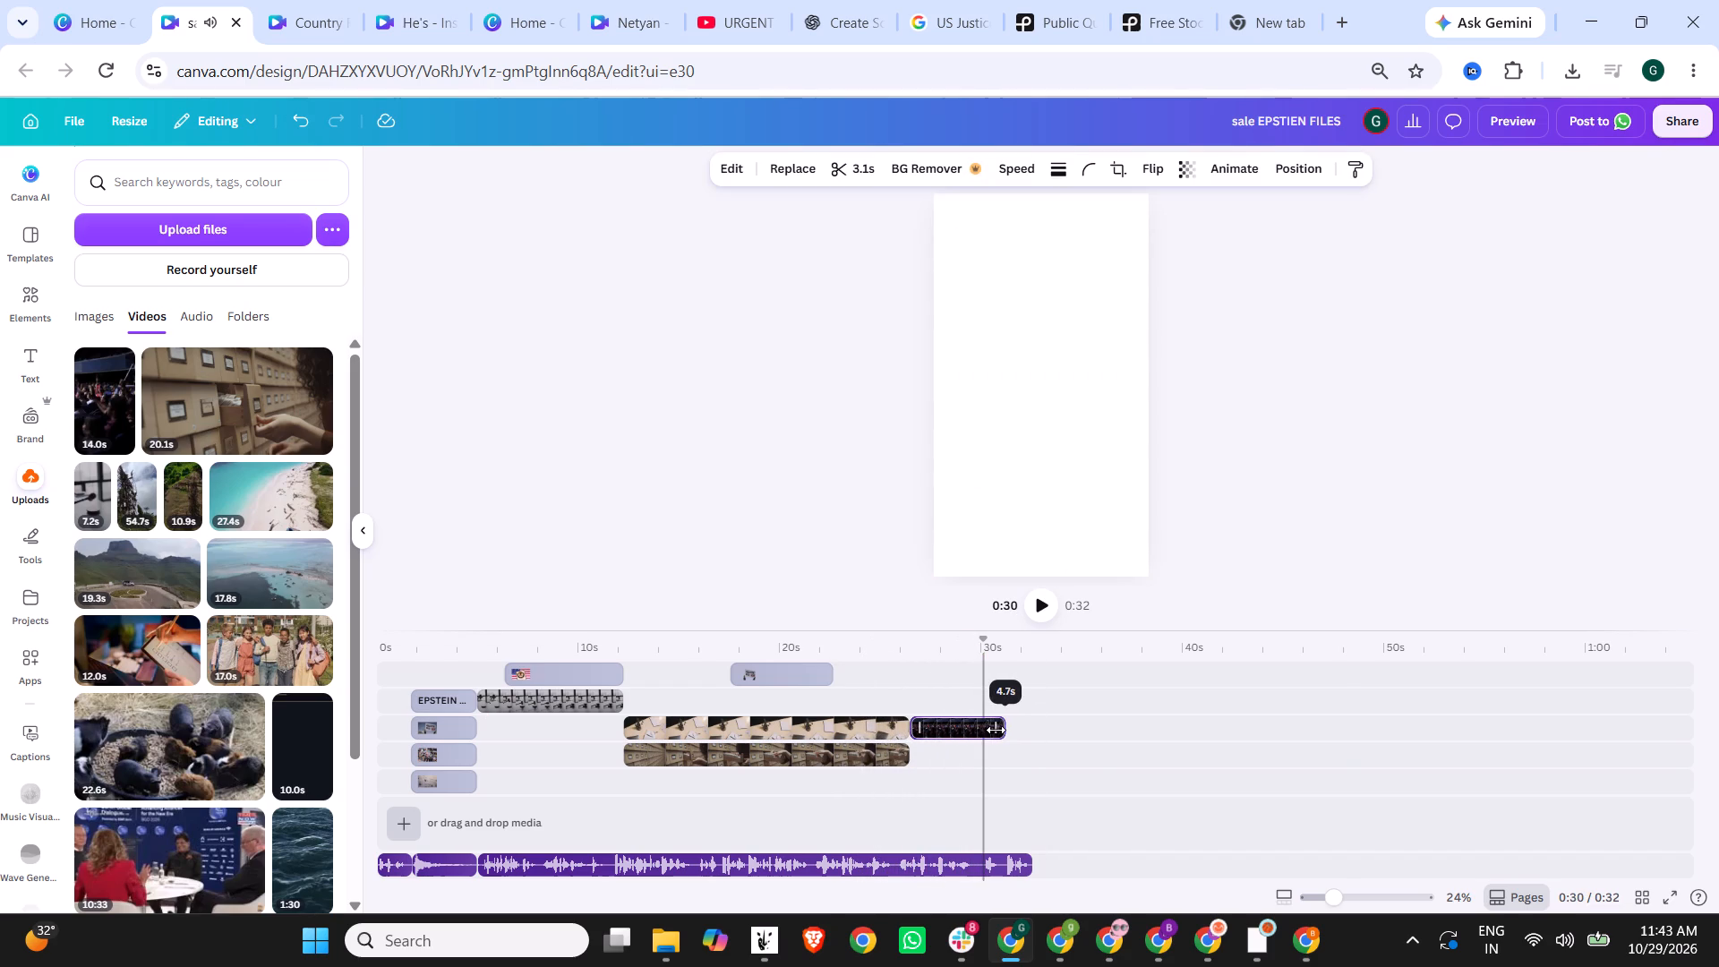
drag(996, 730, 988, 730)
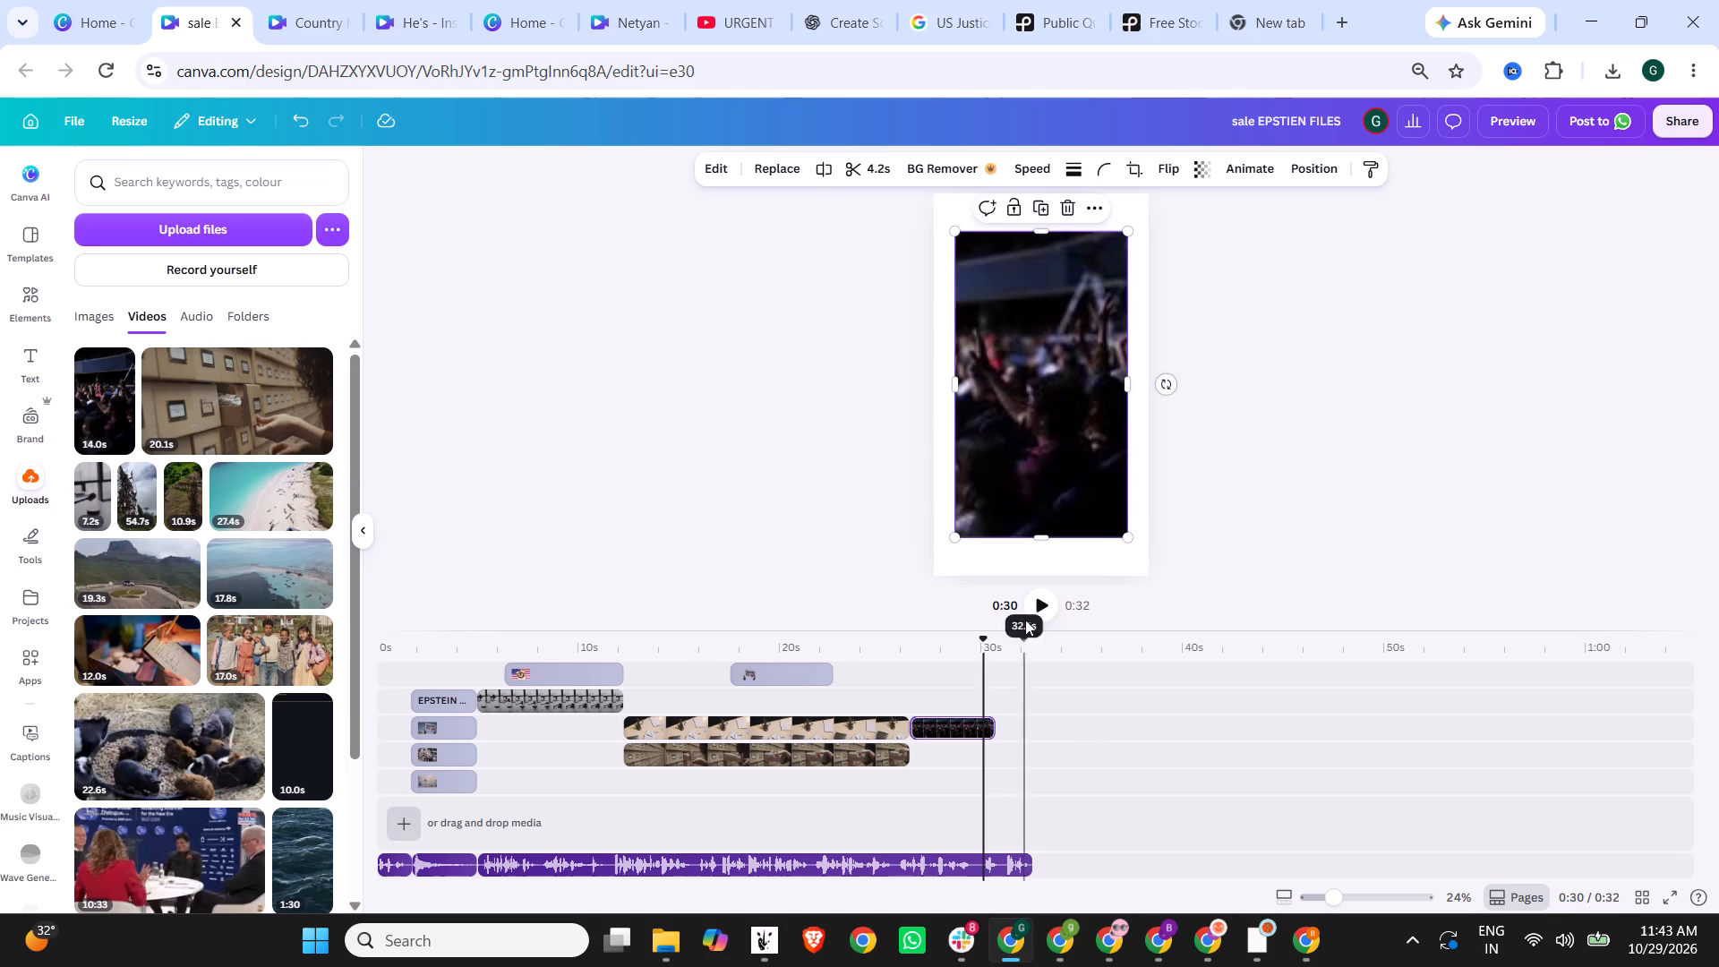
click(1035, 600)
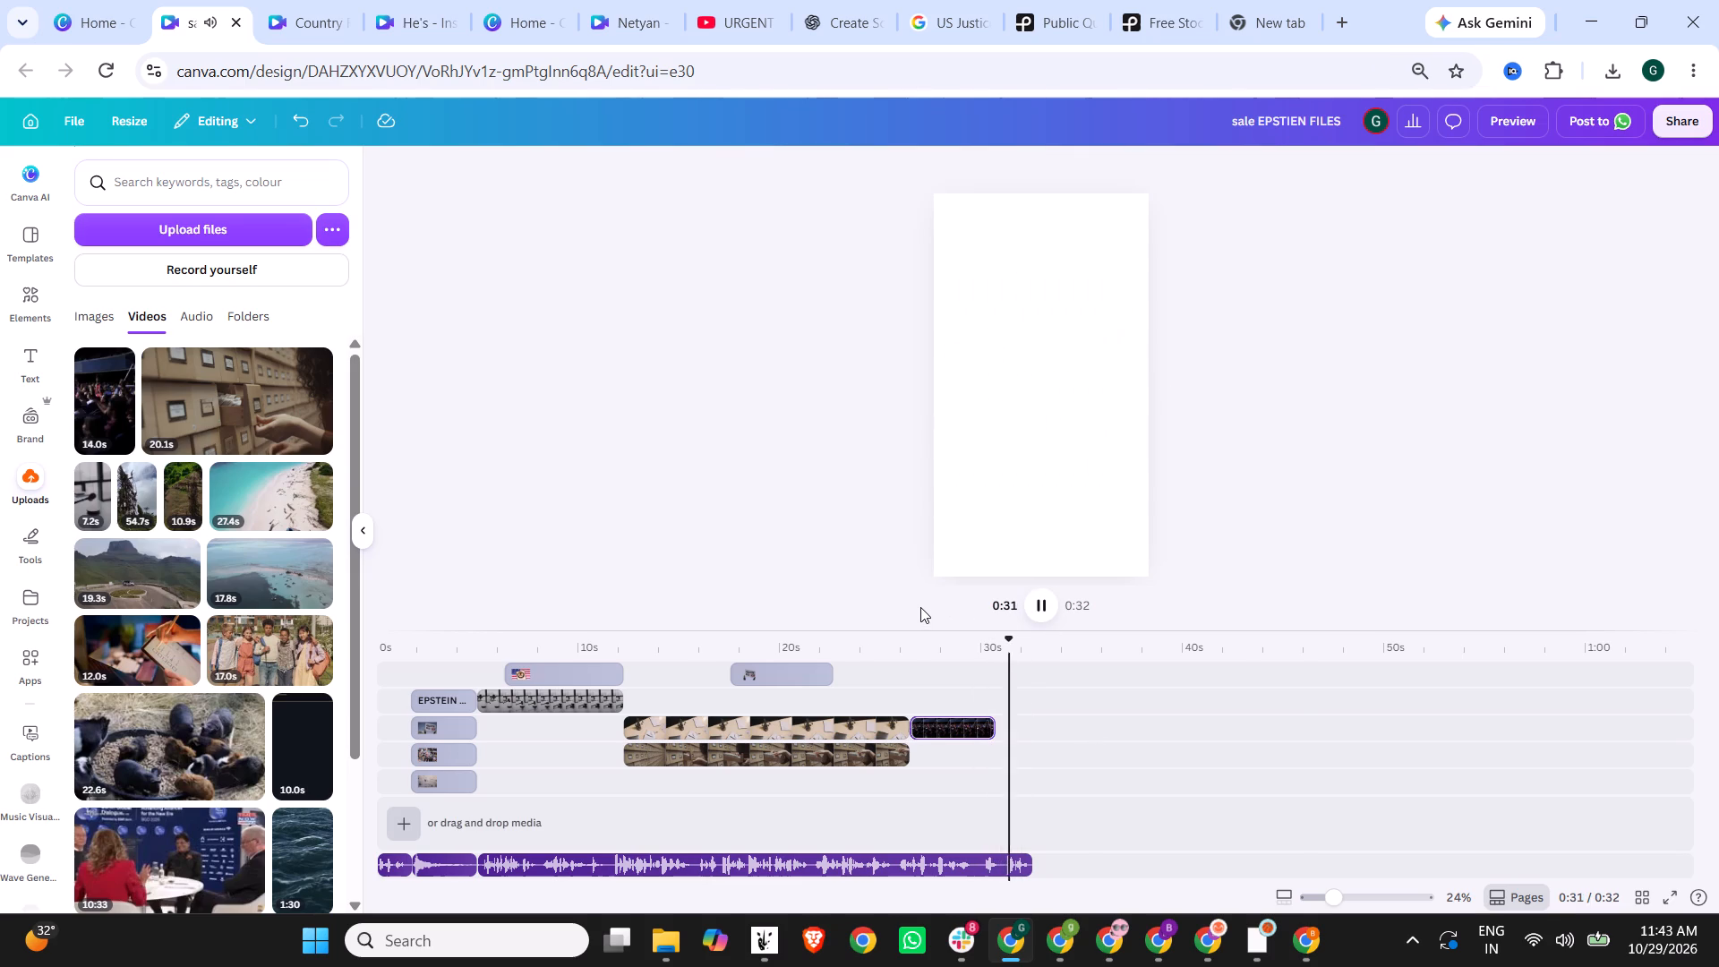
Copy the WSW logo and red podium background from the "He's" design into the "sale EPSTIEN FILES" reel, directly after the audience clip.
click(432, 0)
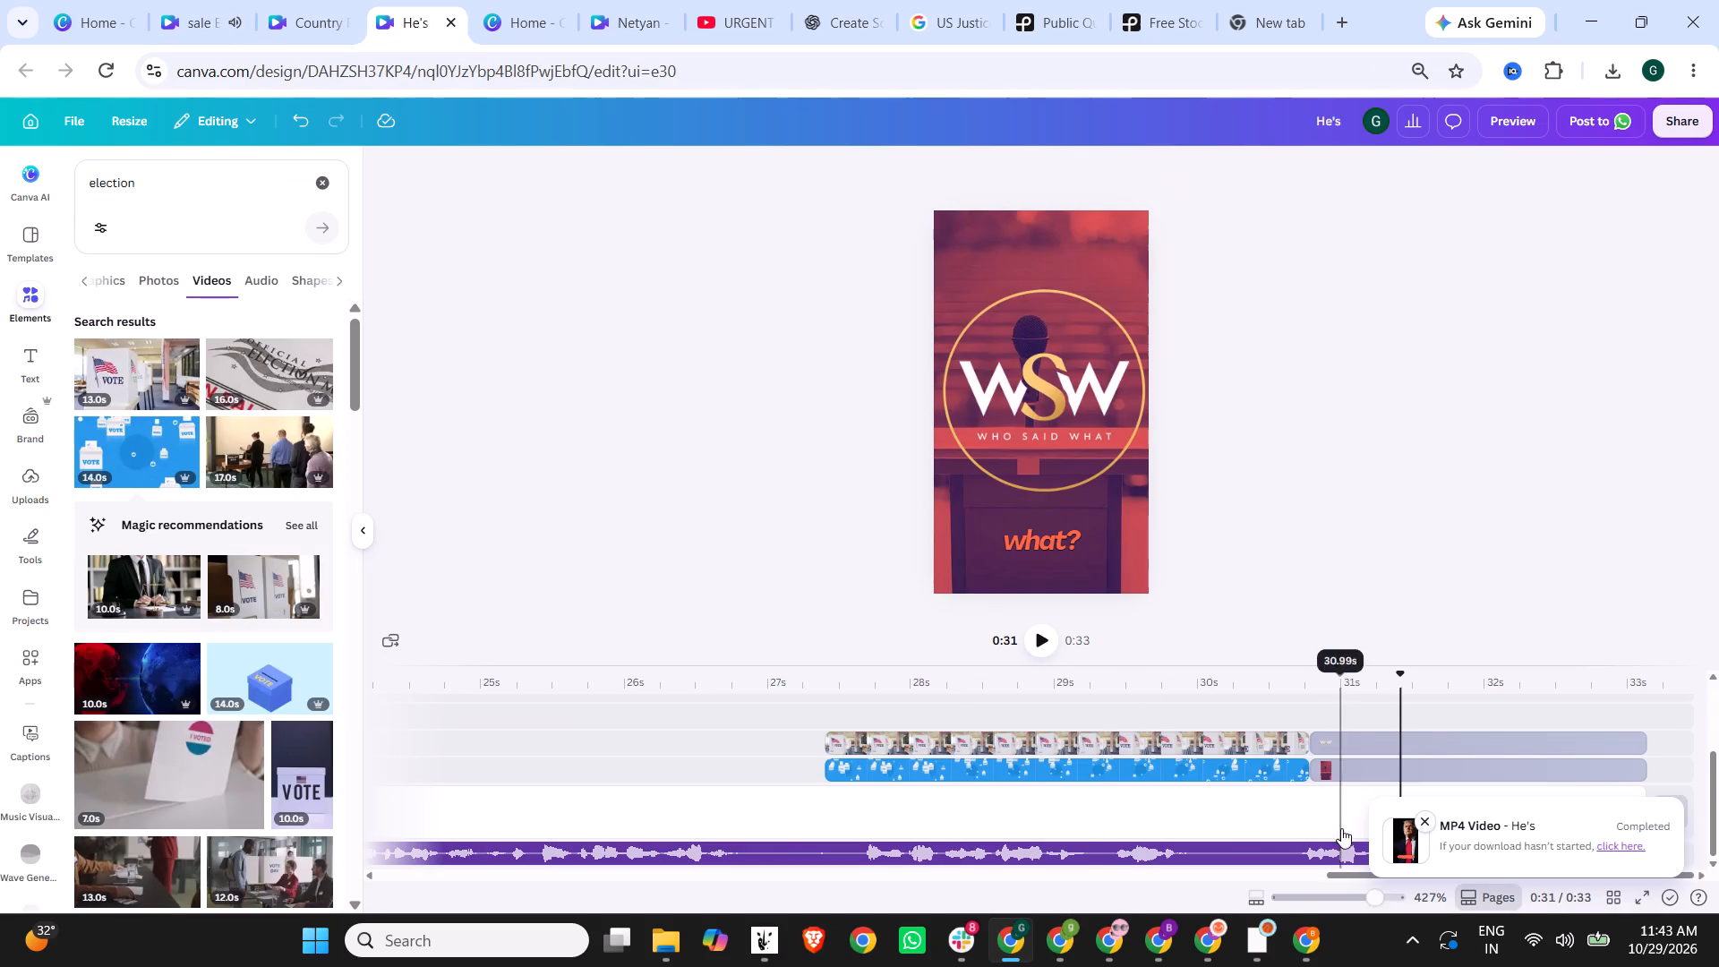
scroll(1115, 817, down, 4)
click(1351, 740)
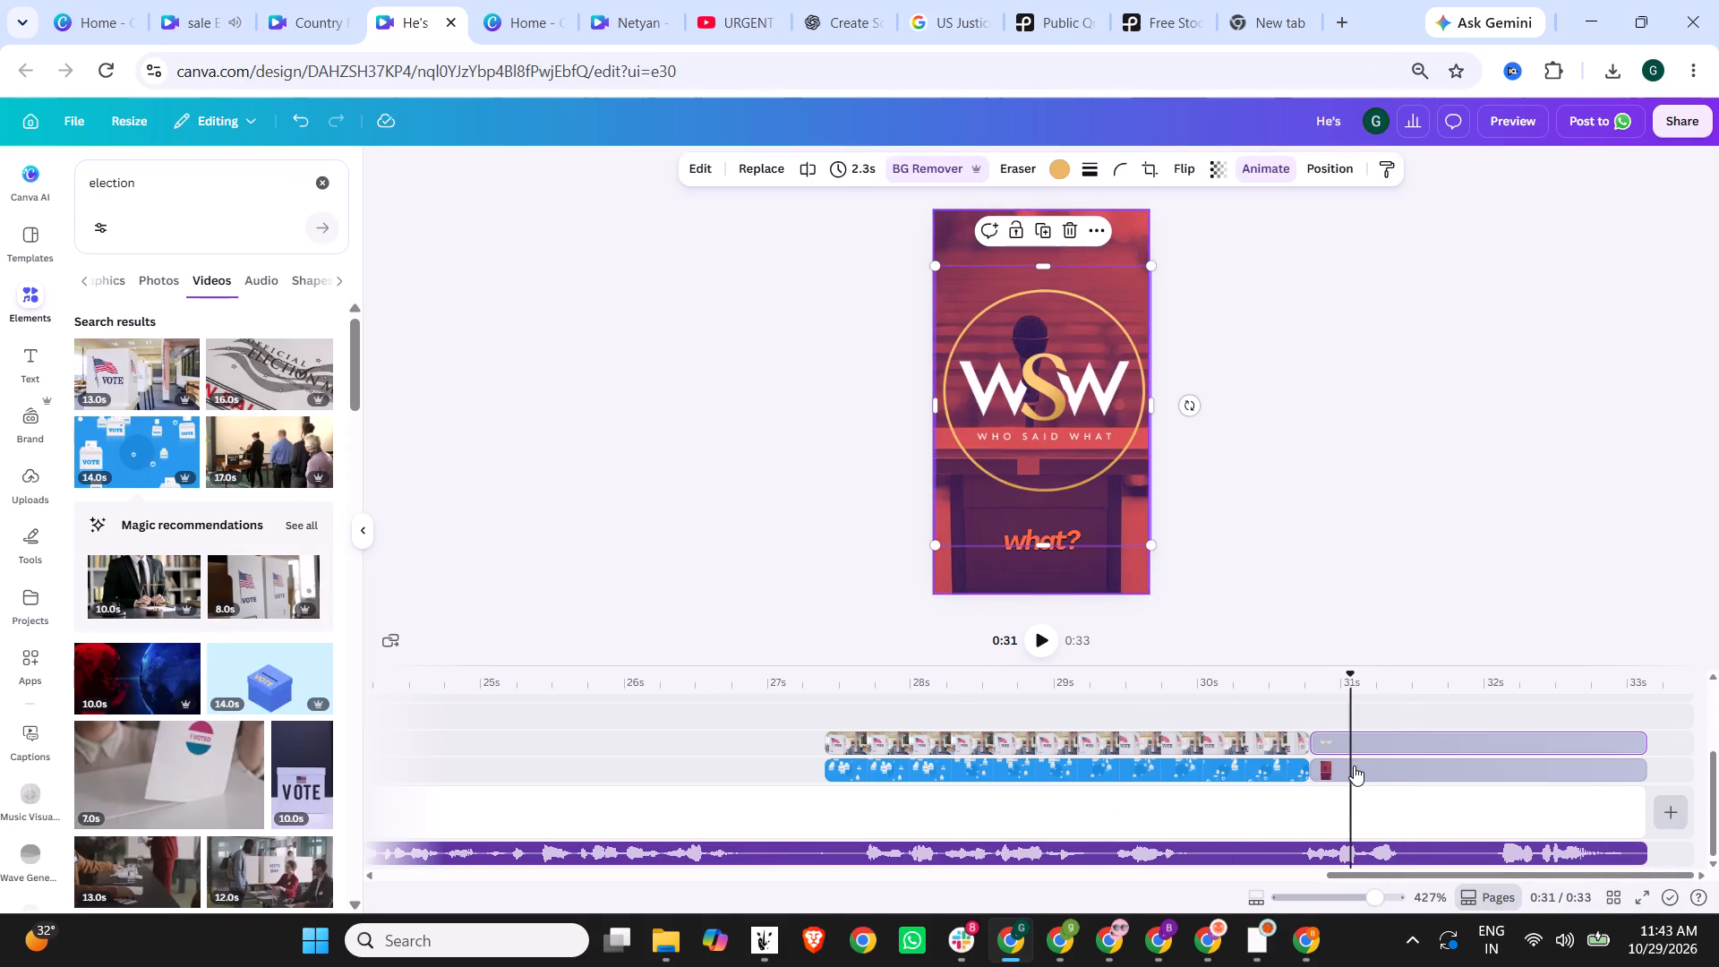
ctrl+click(1354, 766)
key(ctrl+c)
click(326, 0)
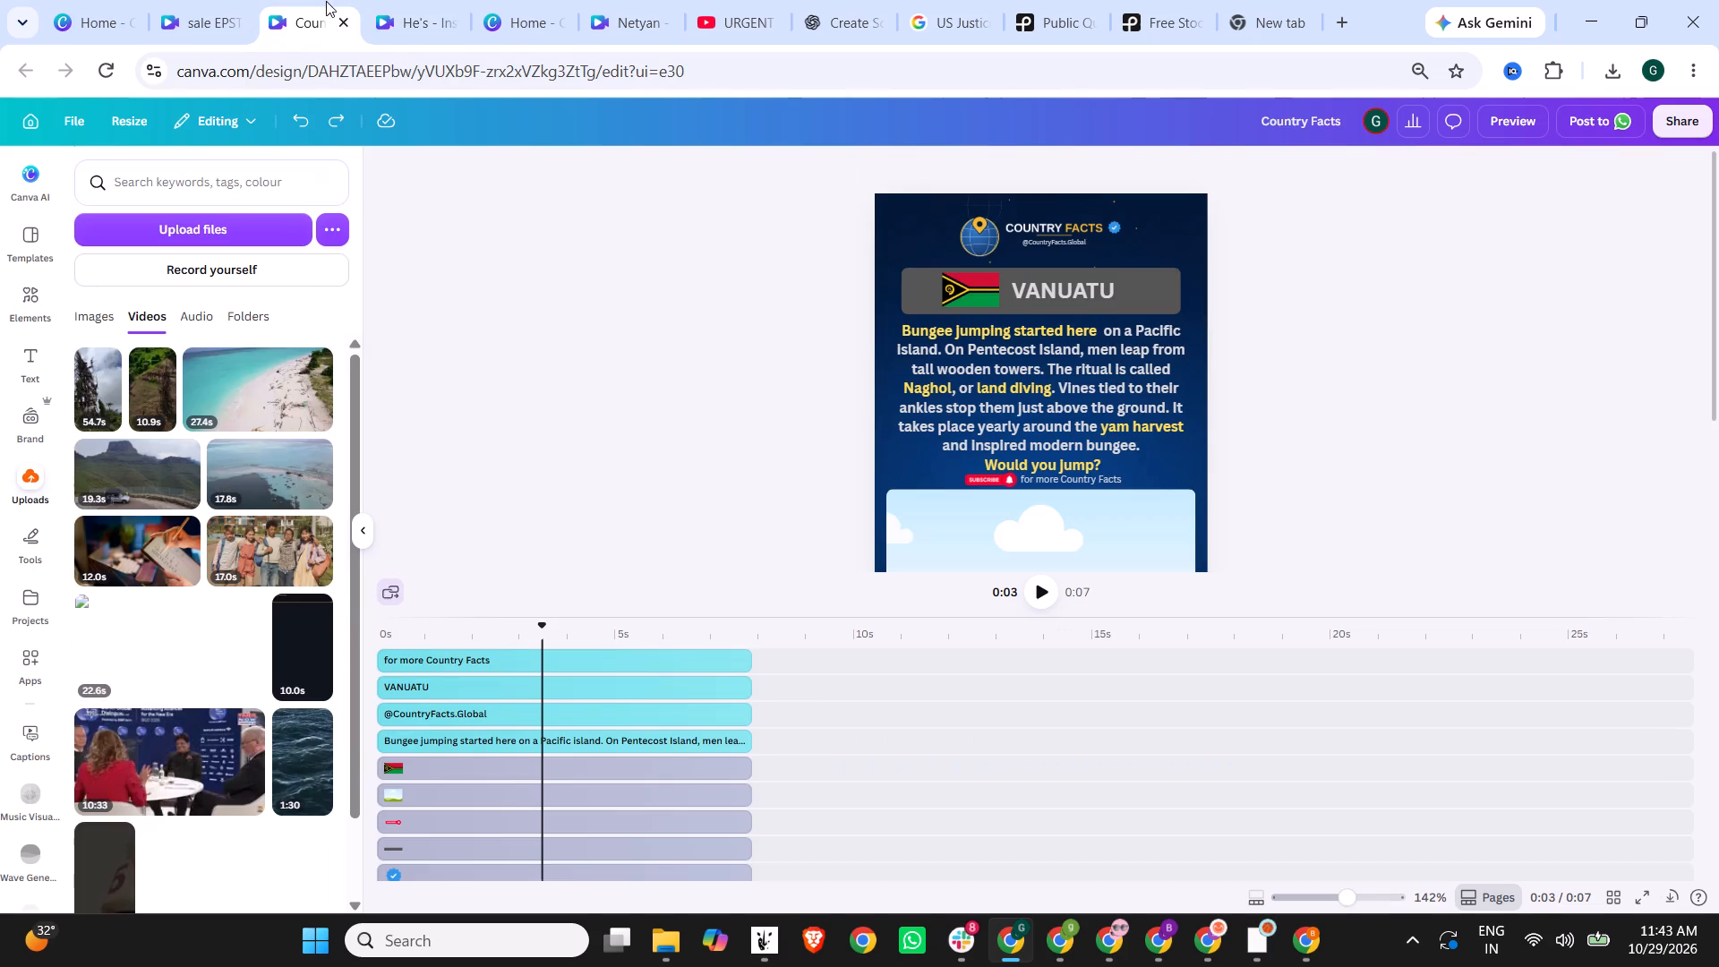
click(216, 0)
key(ctrl+v)
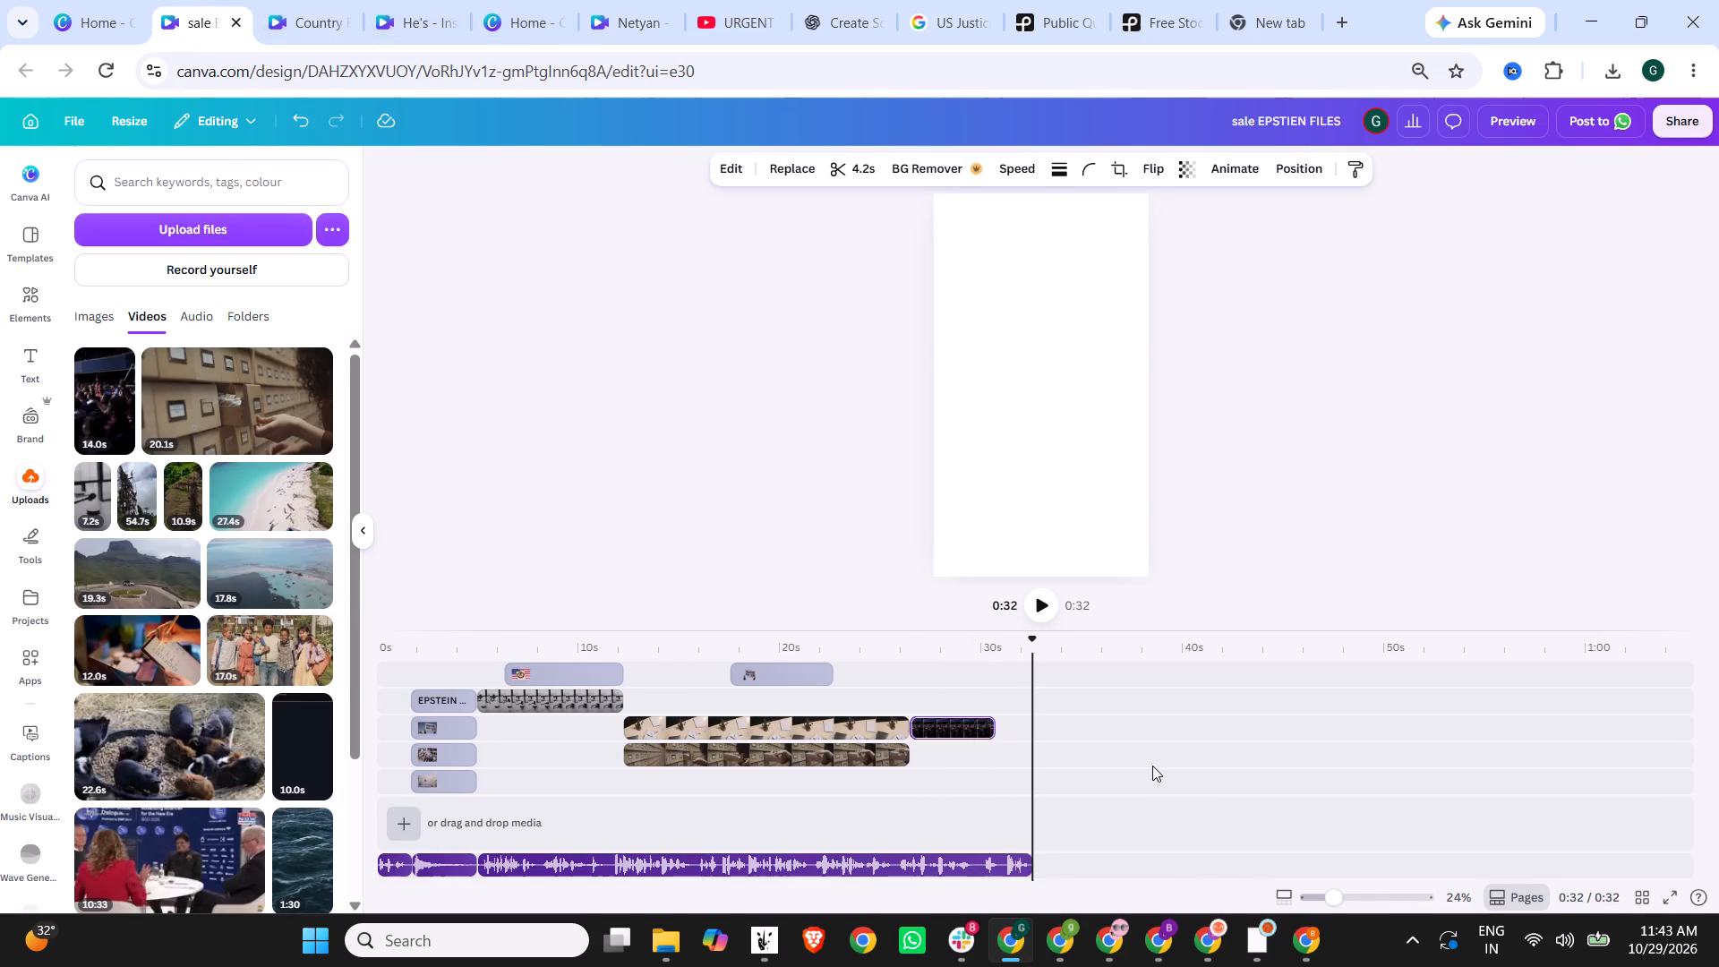
drag(1046, 709, 1019, 706)
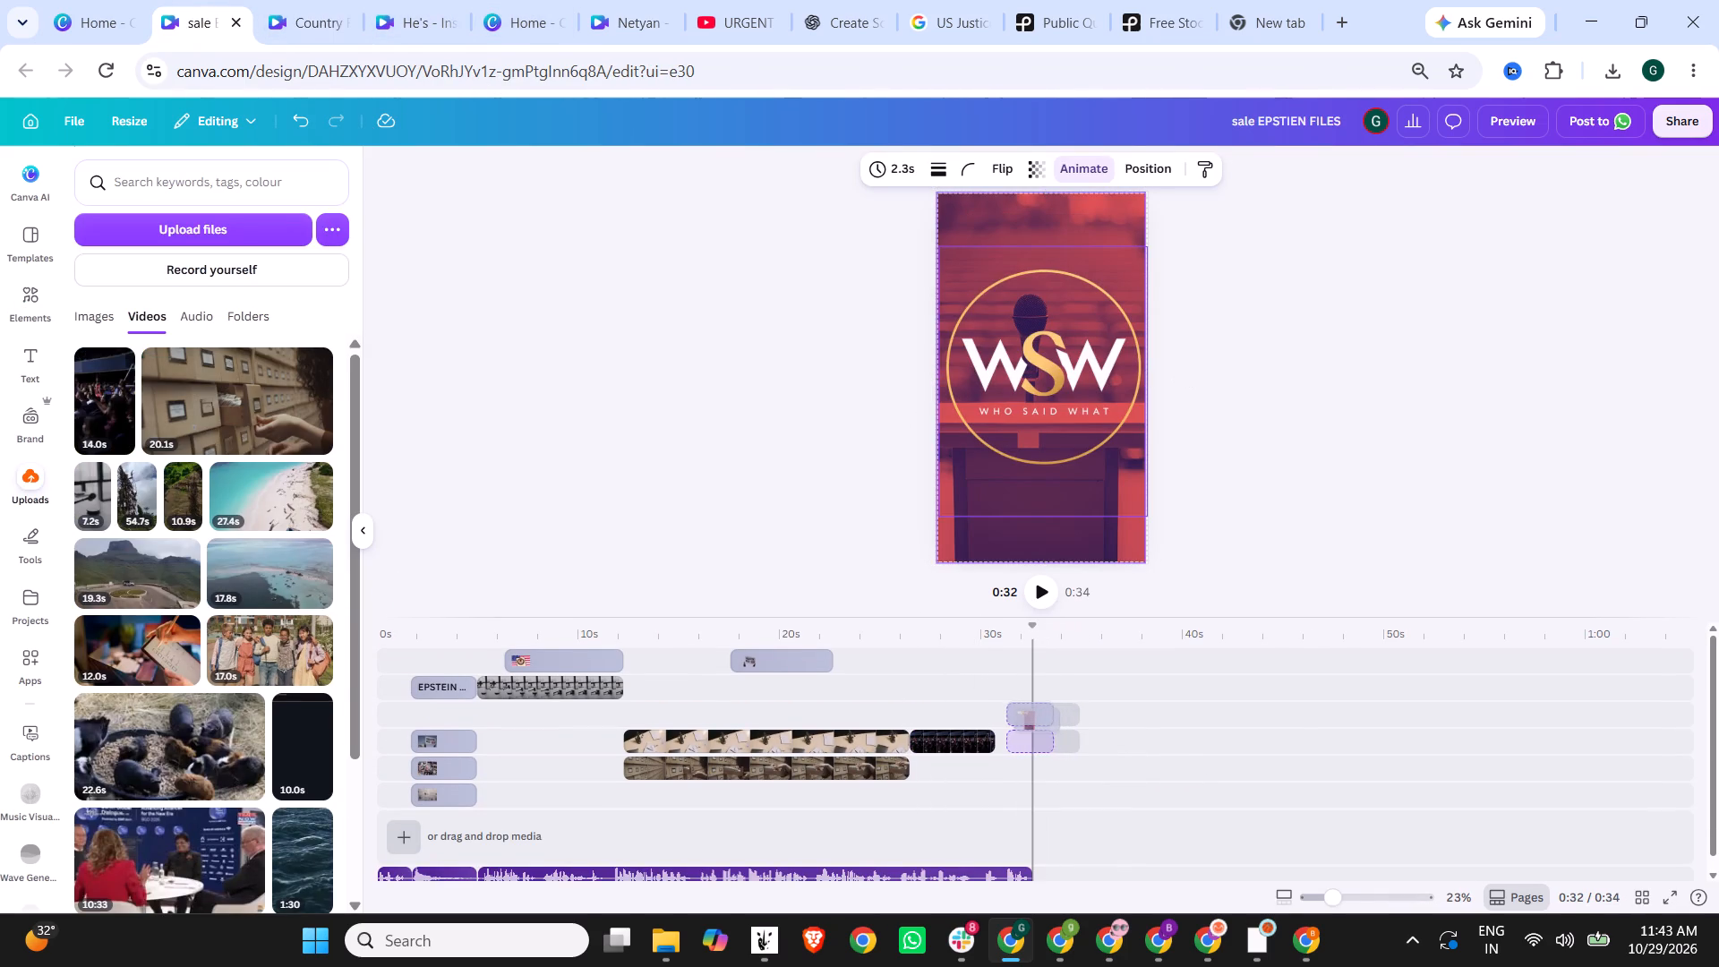
drag(1019, 706, 1013, 706)
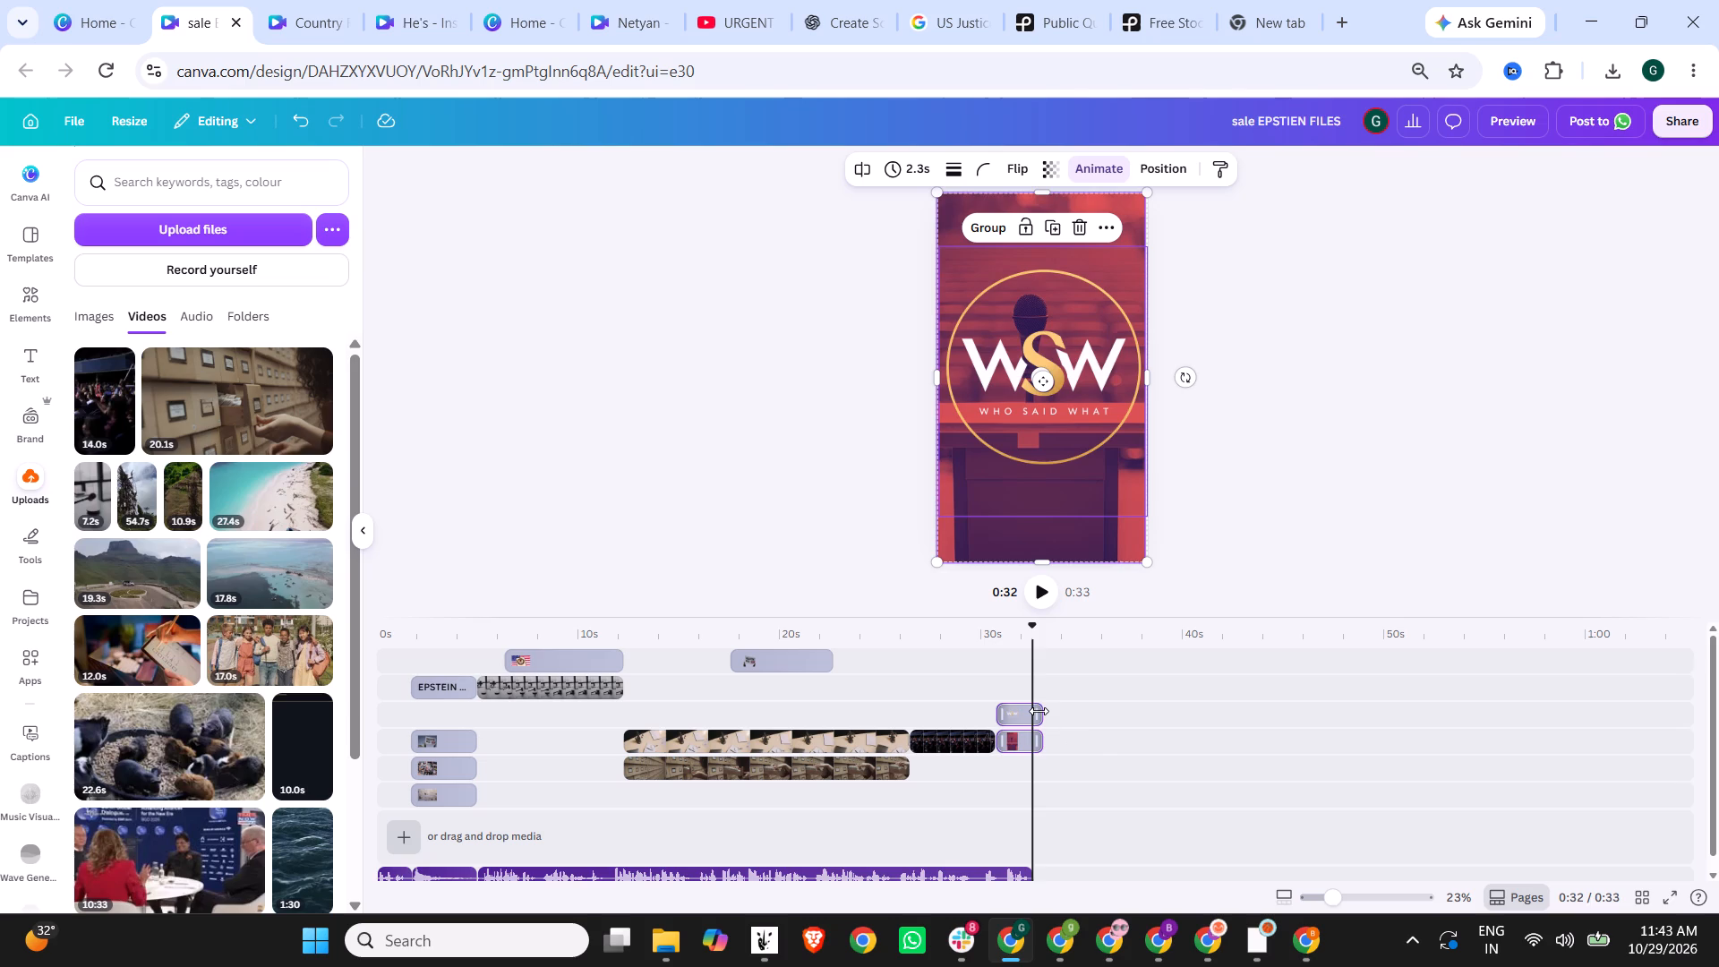
Trim the ends of the WSW logo and the podium background to 1.7 s each, in line with the voiceover's end, and play the reel.
click(949, 737)
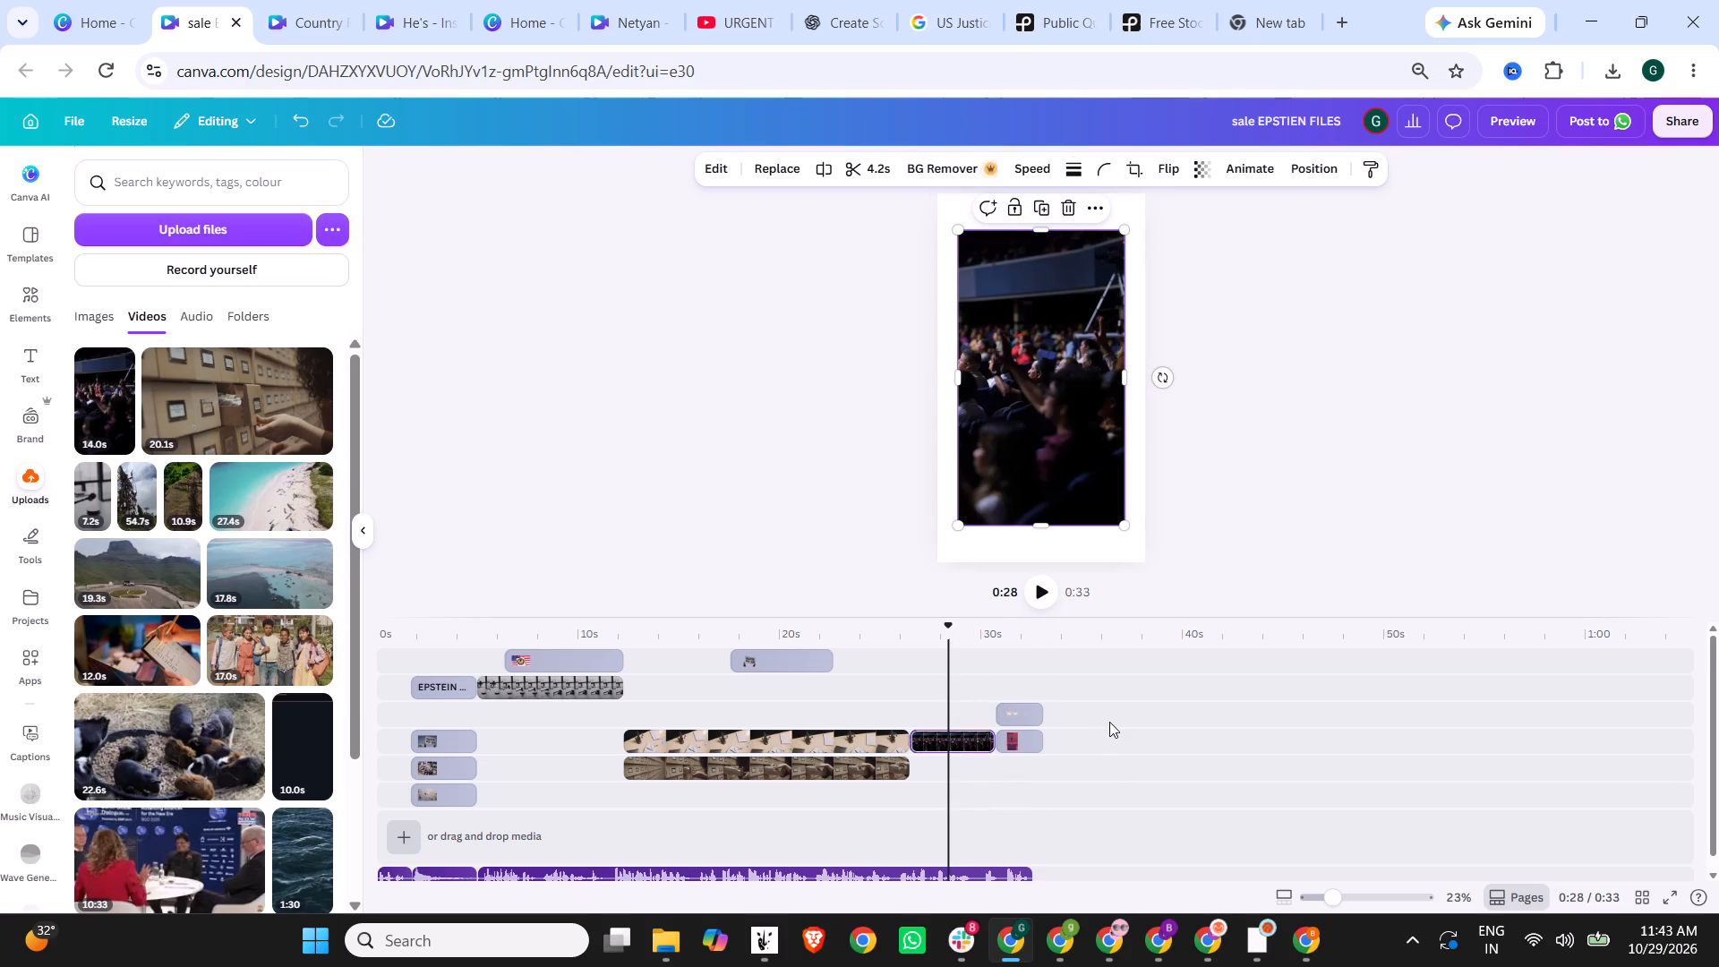
scroll(1101, 767, down, 2)
click(1013, 854)
drag(1032, 861, 1048, 863)
click(1031, 700)
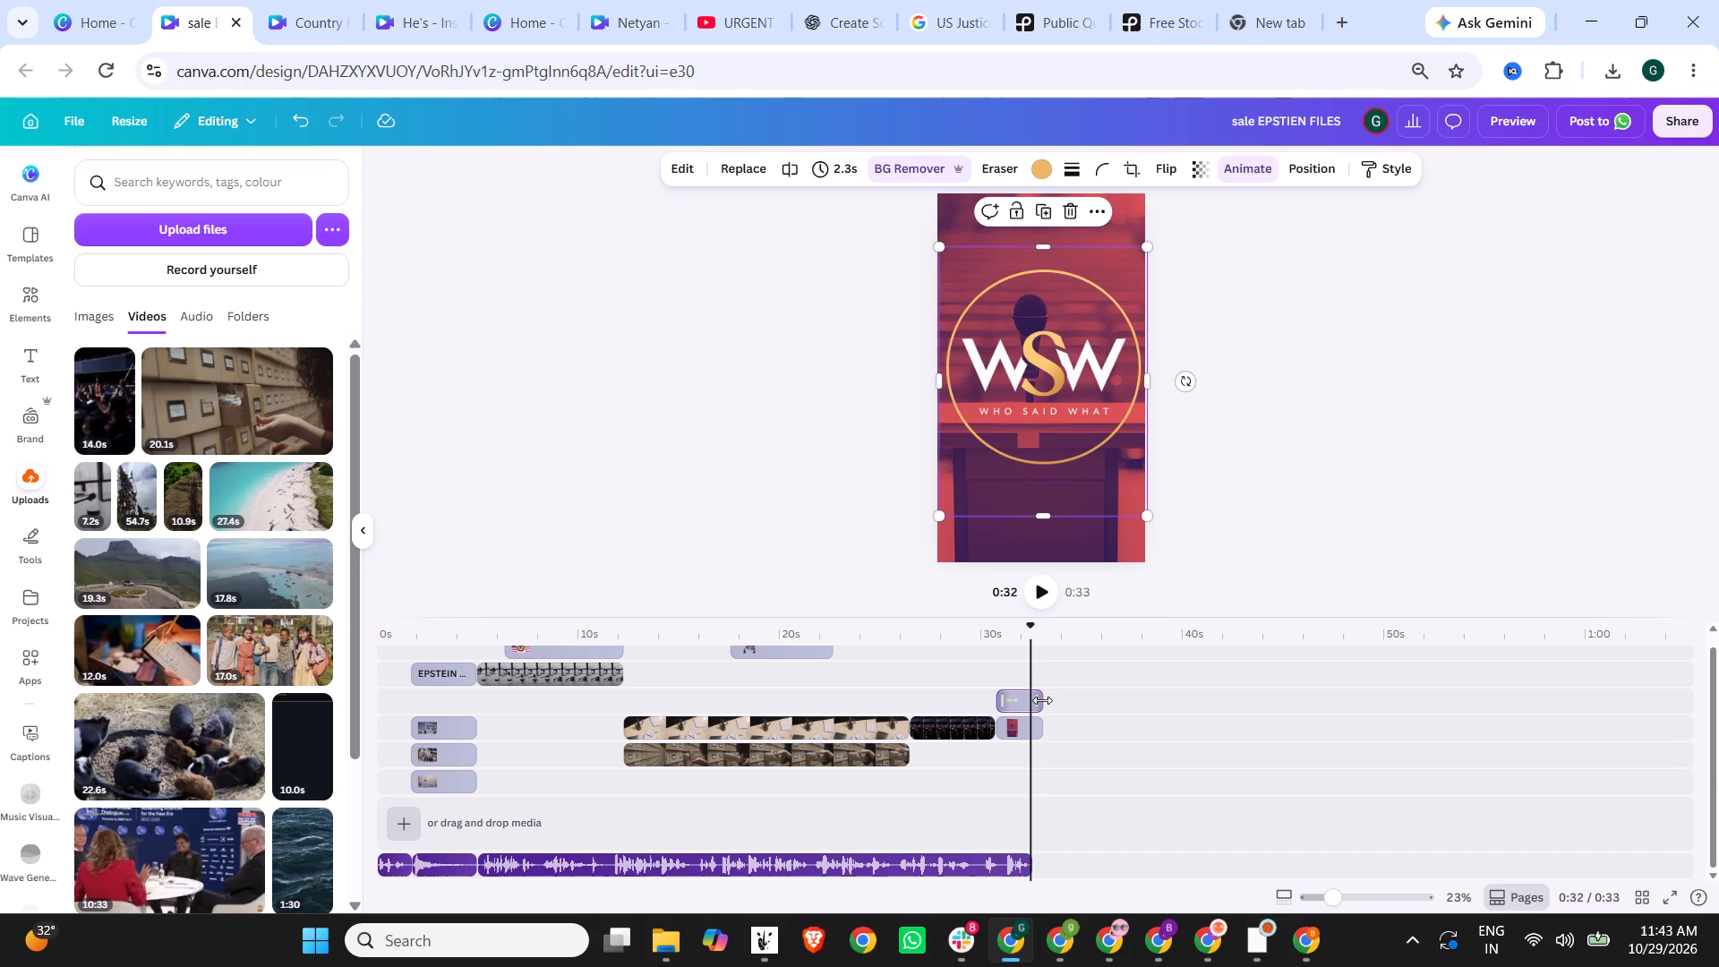
drag(1042, 700, 1032, 700)
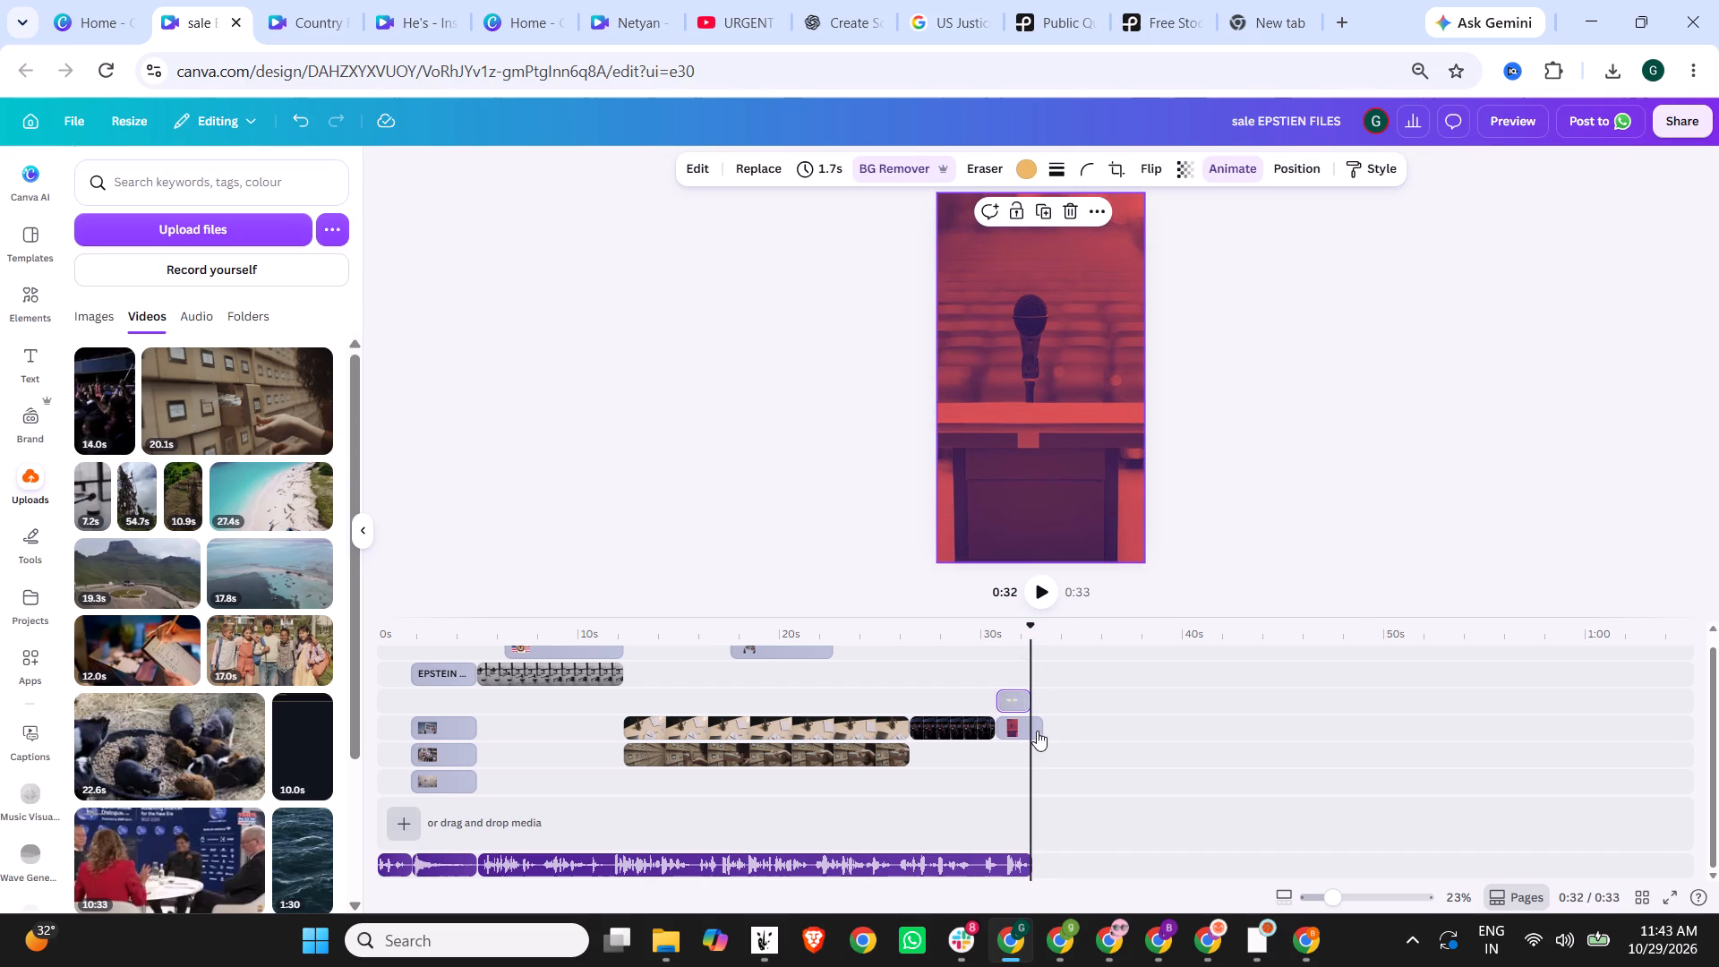
click(1017, 723)
drag(1039, 727, 1028, 728)
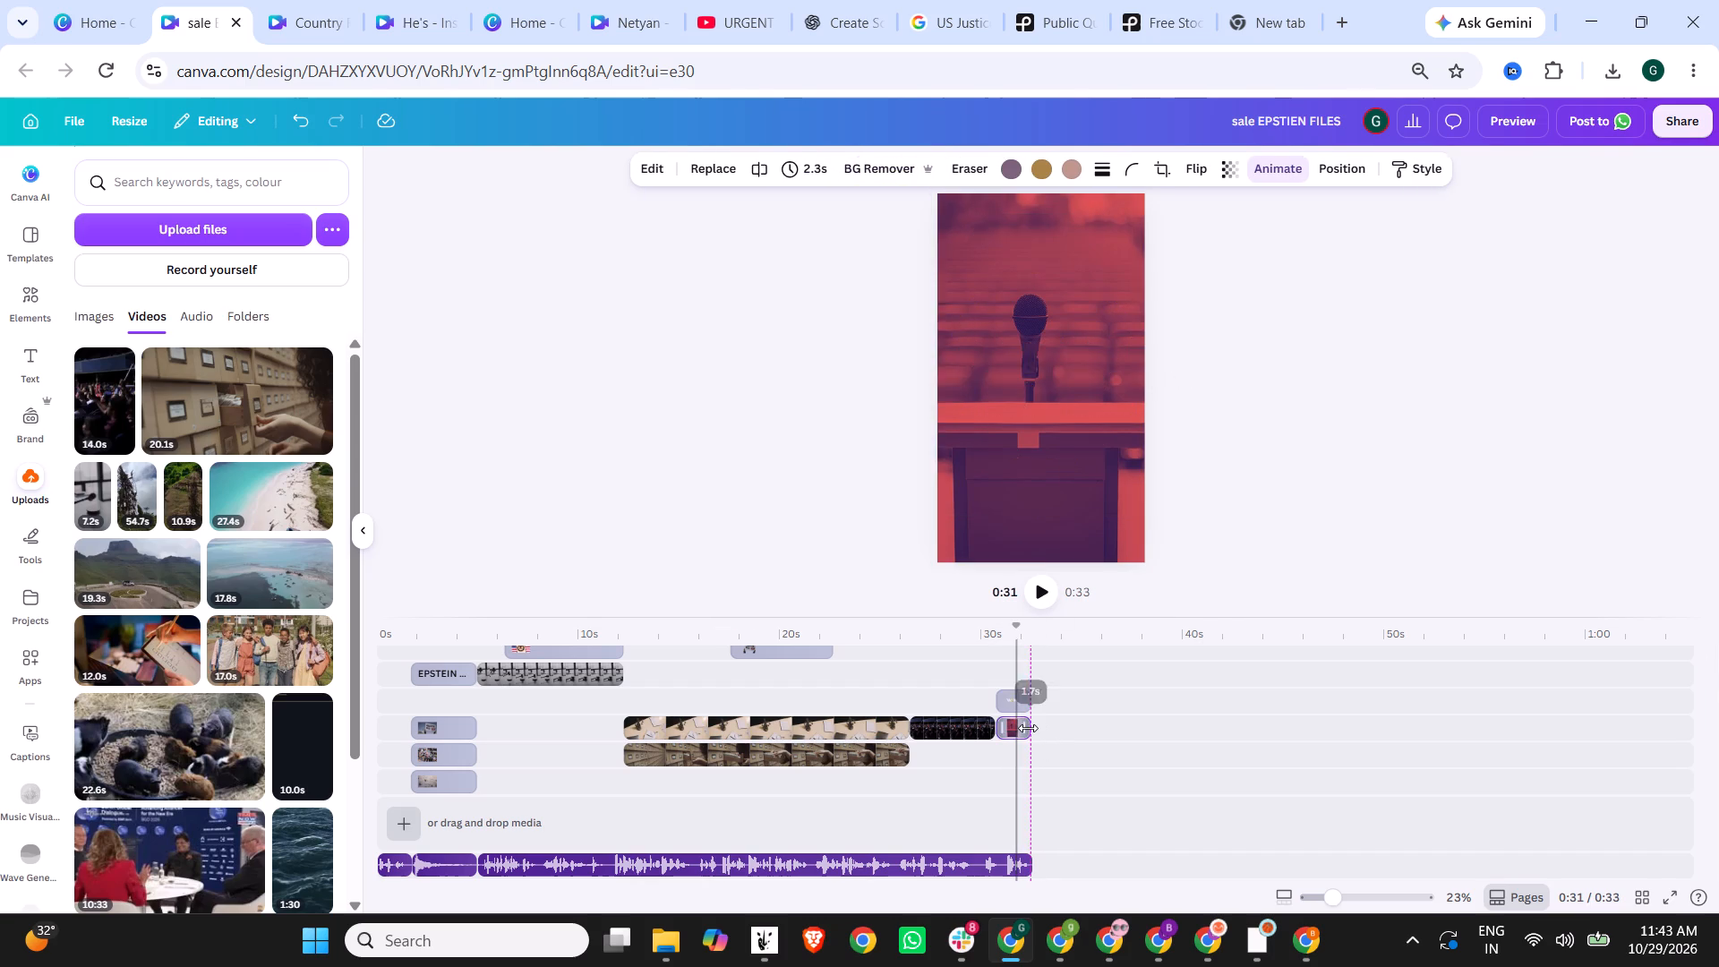
drag(1028, 728, 1027, 728)
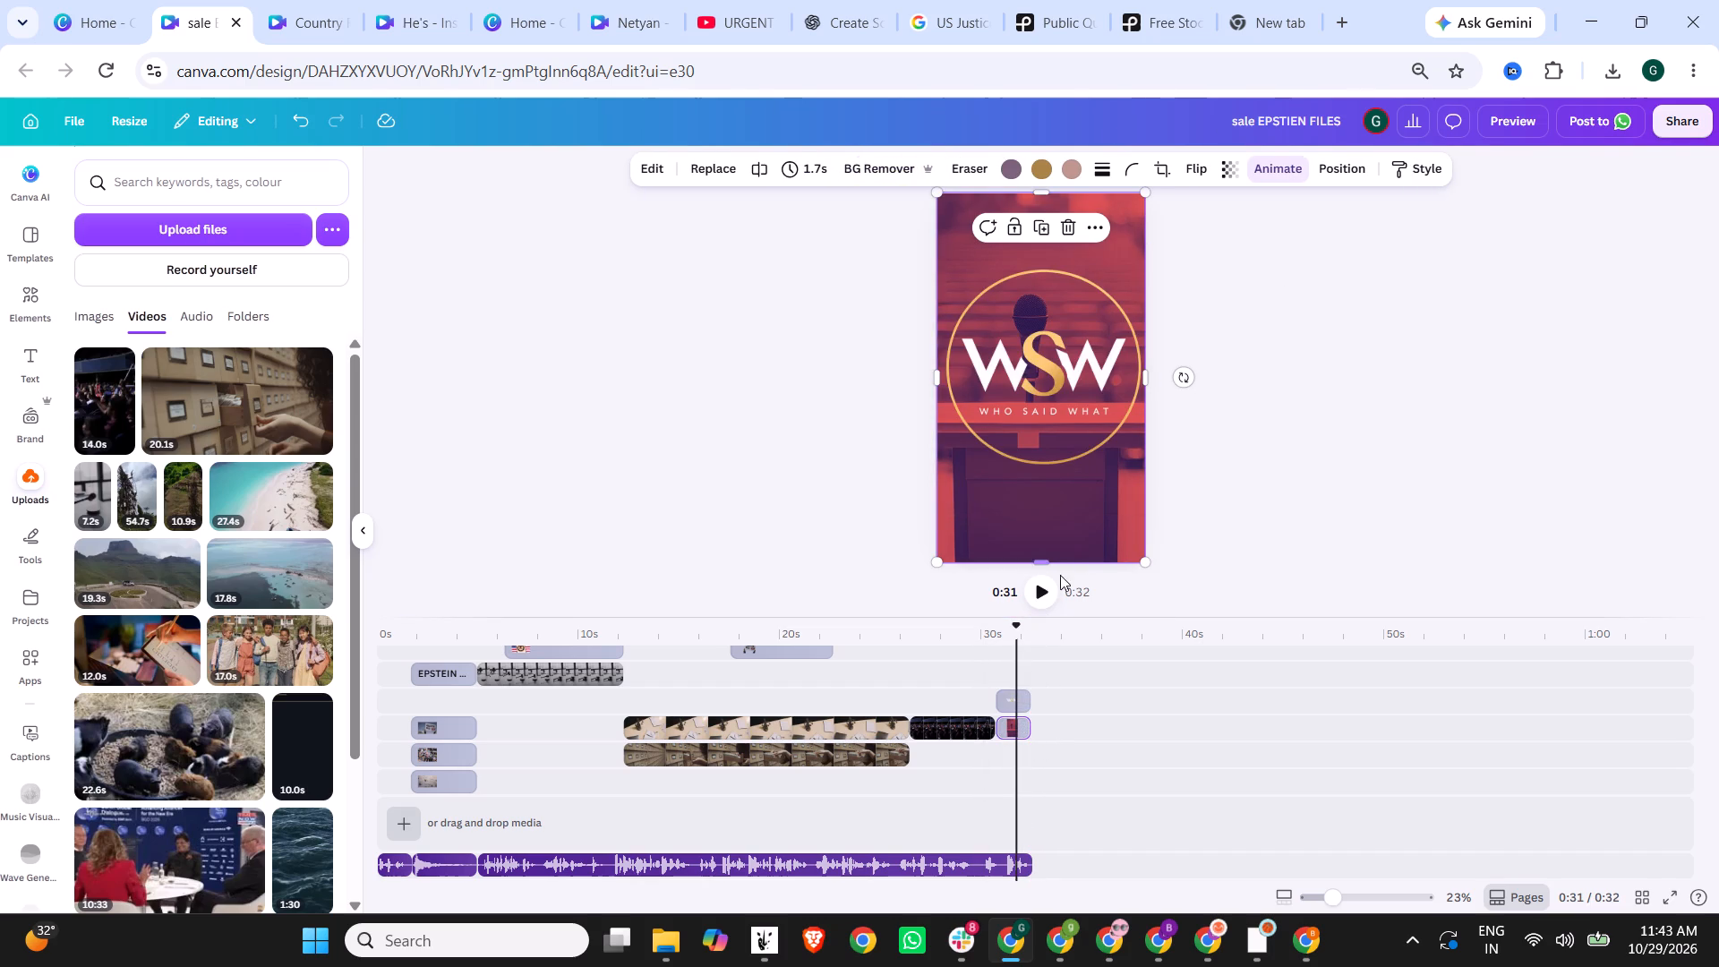
click(1044, 589)
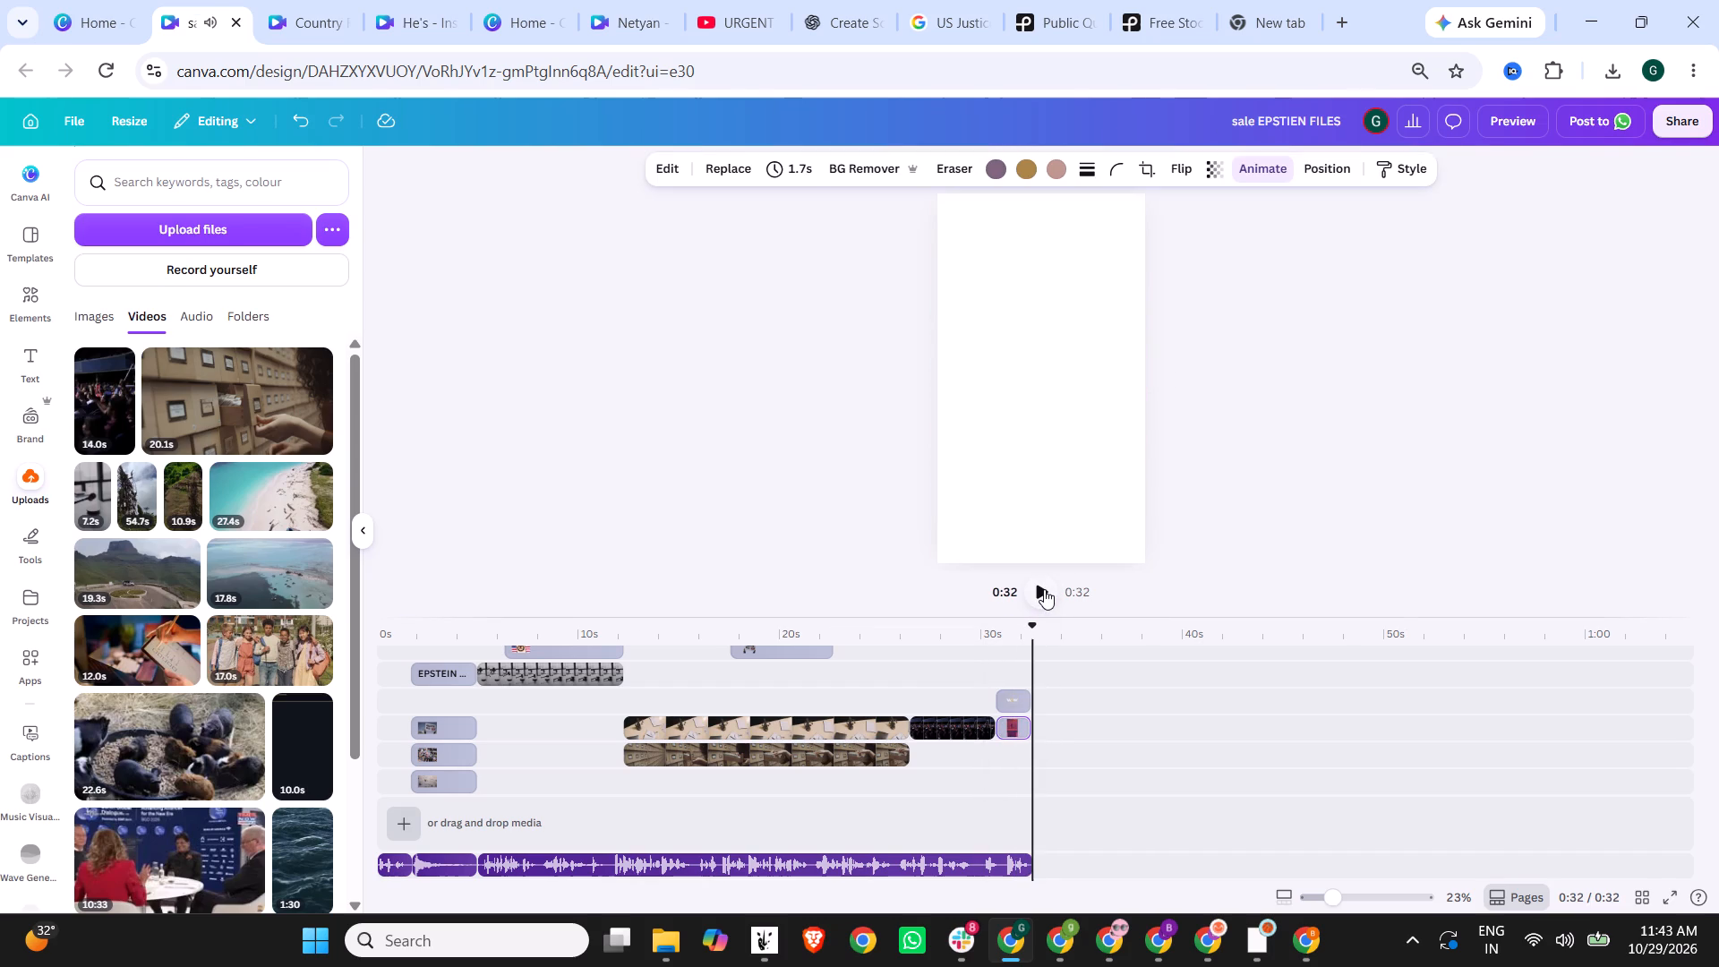
click(1044, 589)
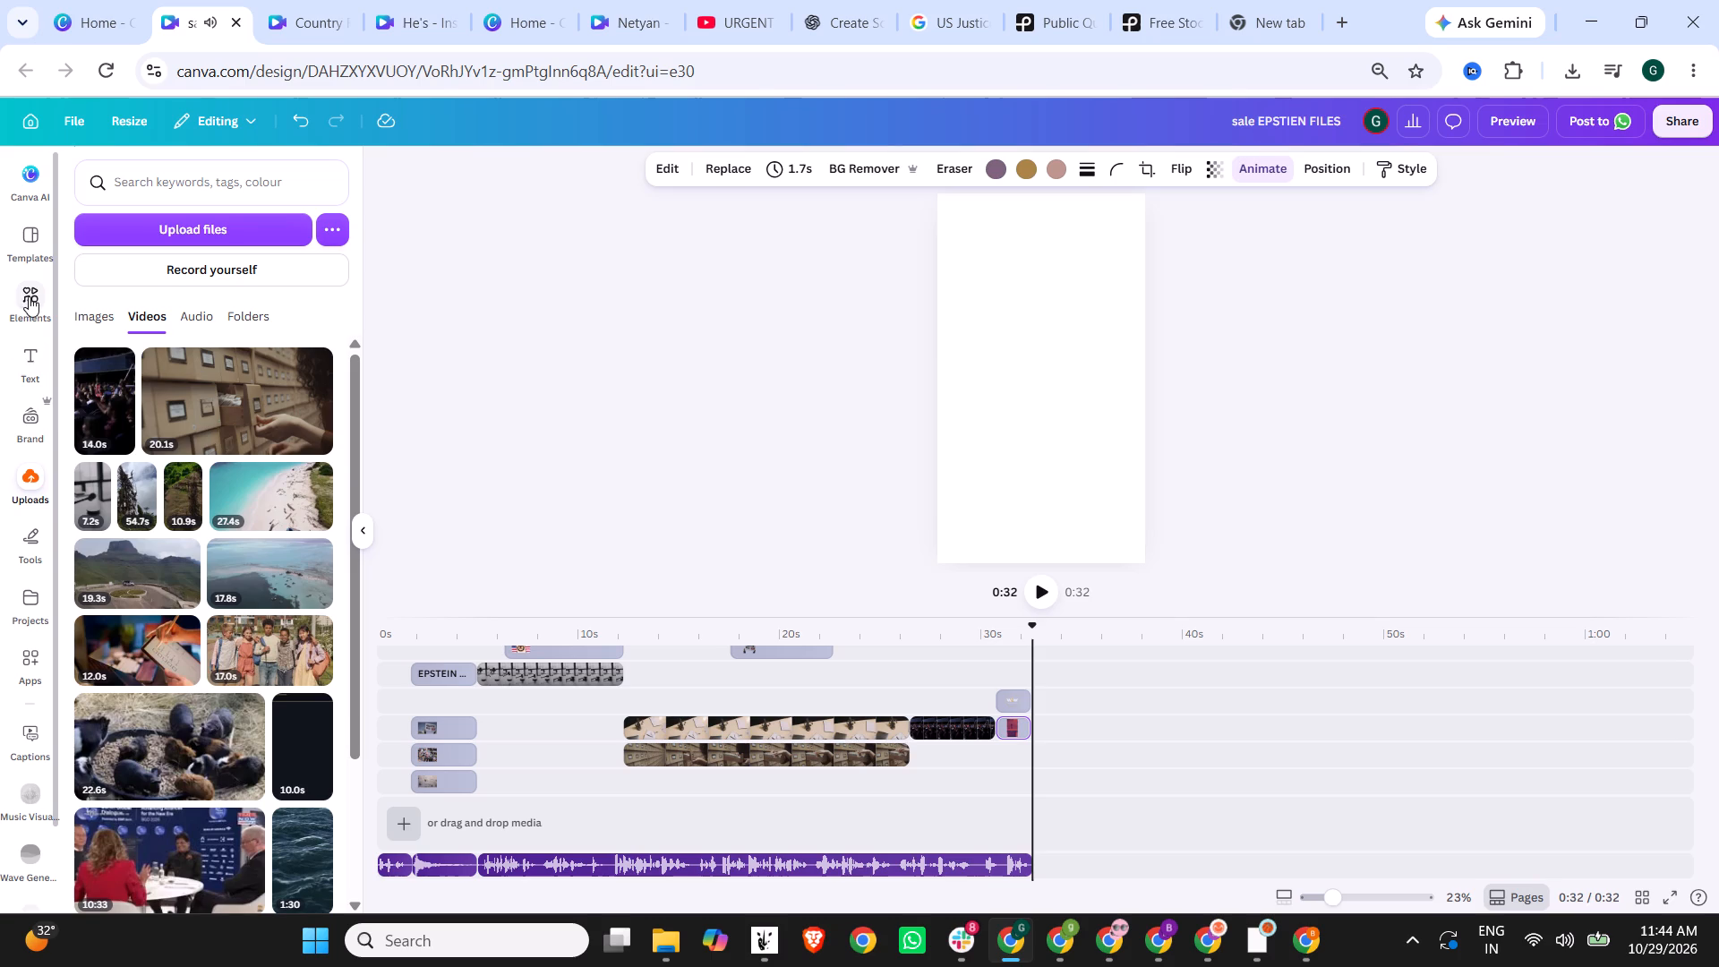
Generate captions in the Golden Age style for all three suitable audio tracks of the reel.
click(30, 379)
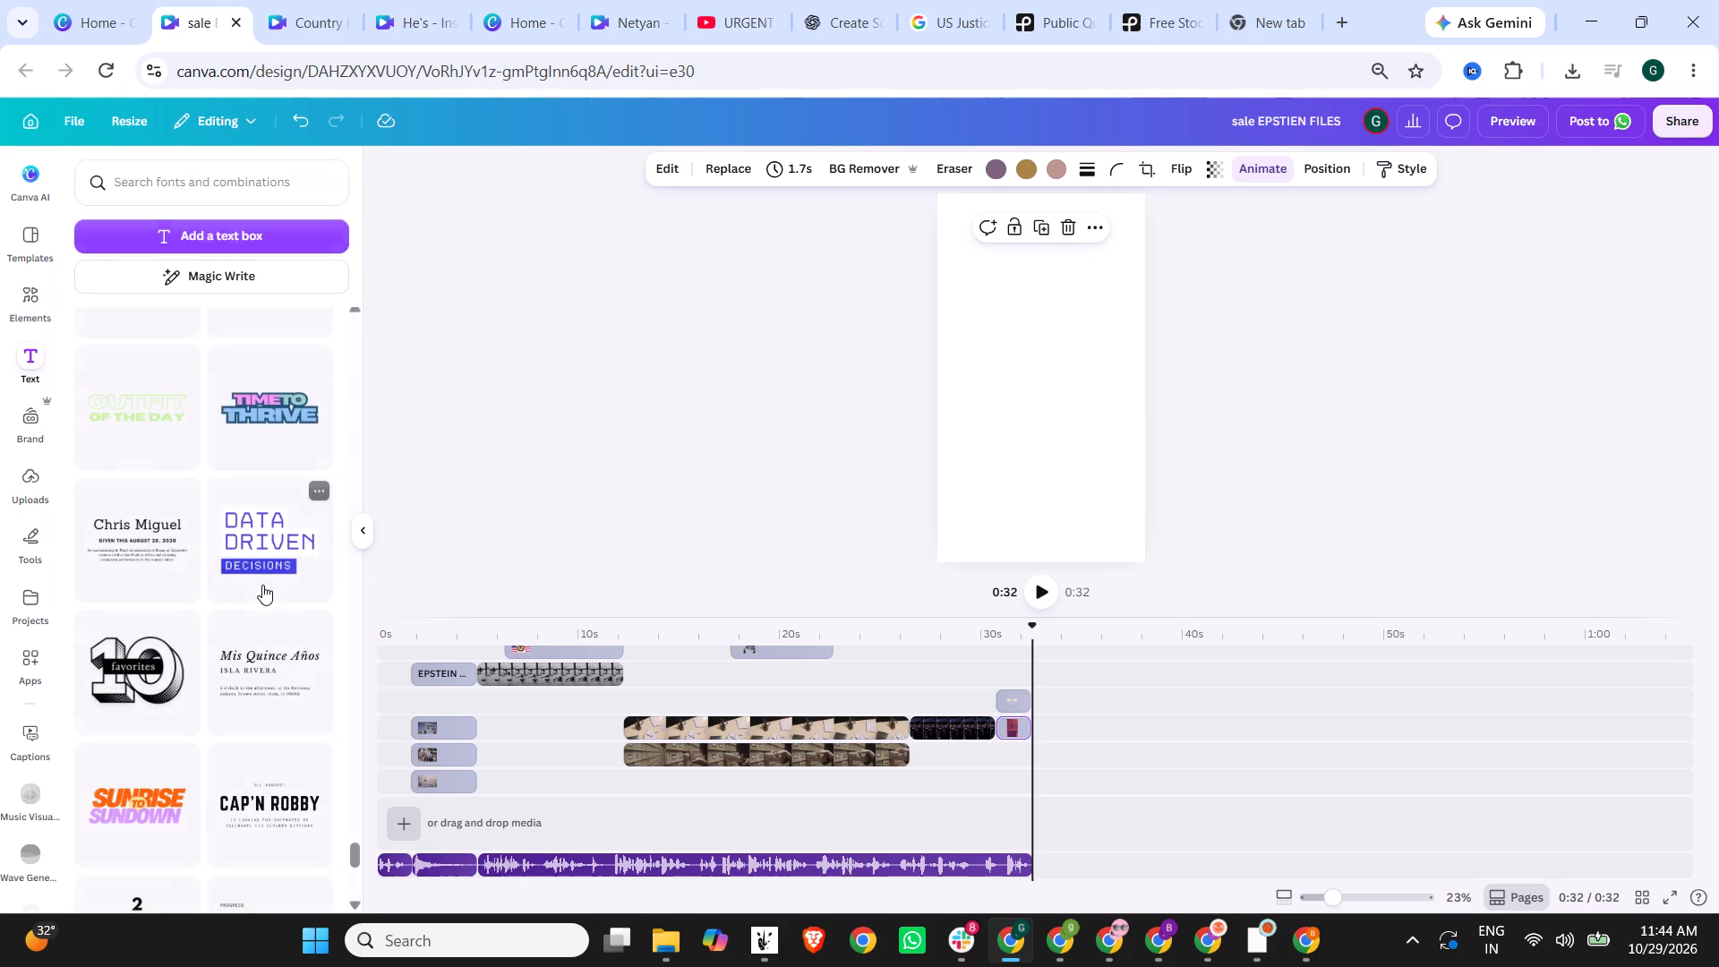
scroll(176, 421, up, 17)
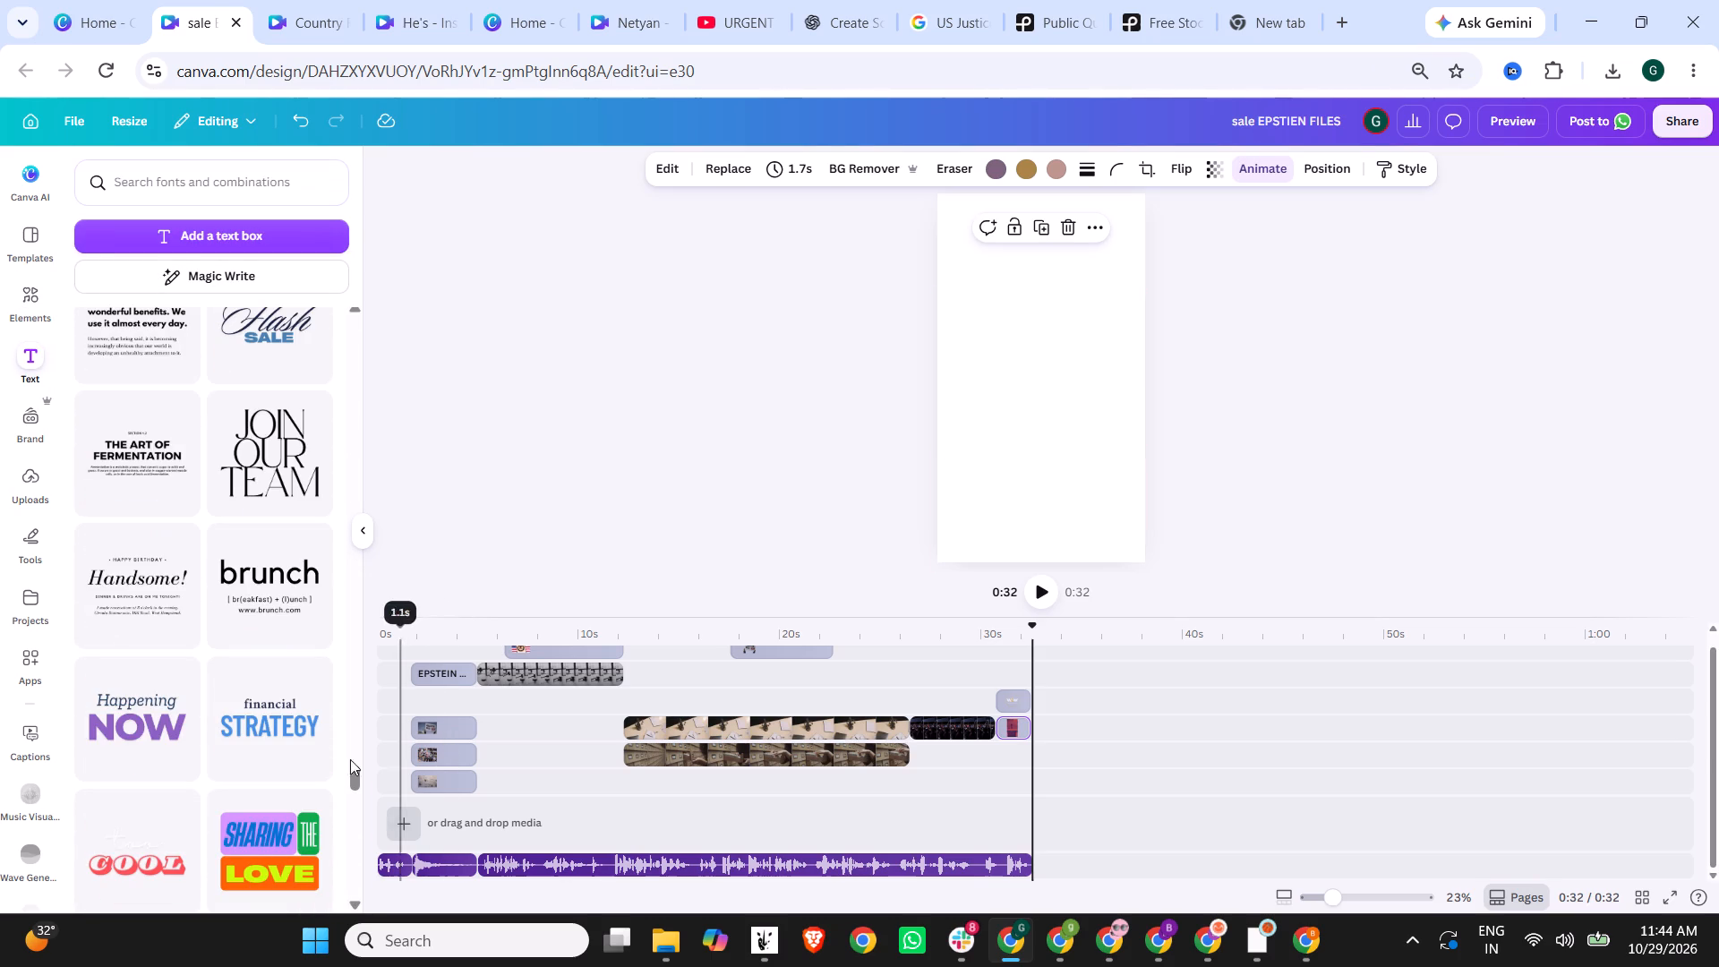
drag(353, 783, 362, 262)
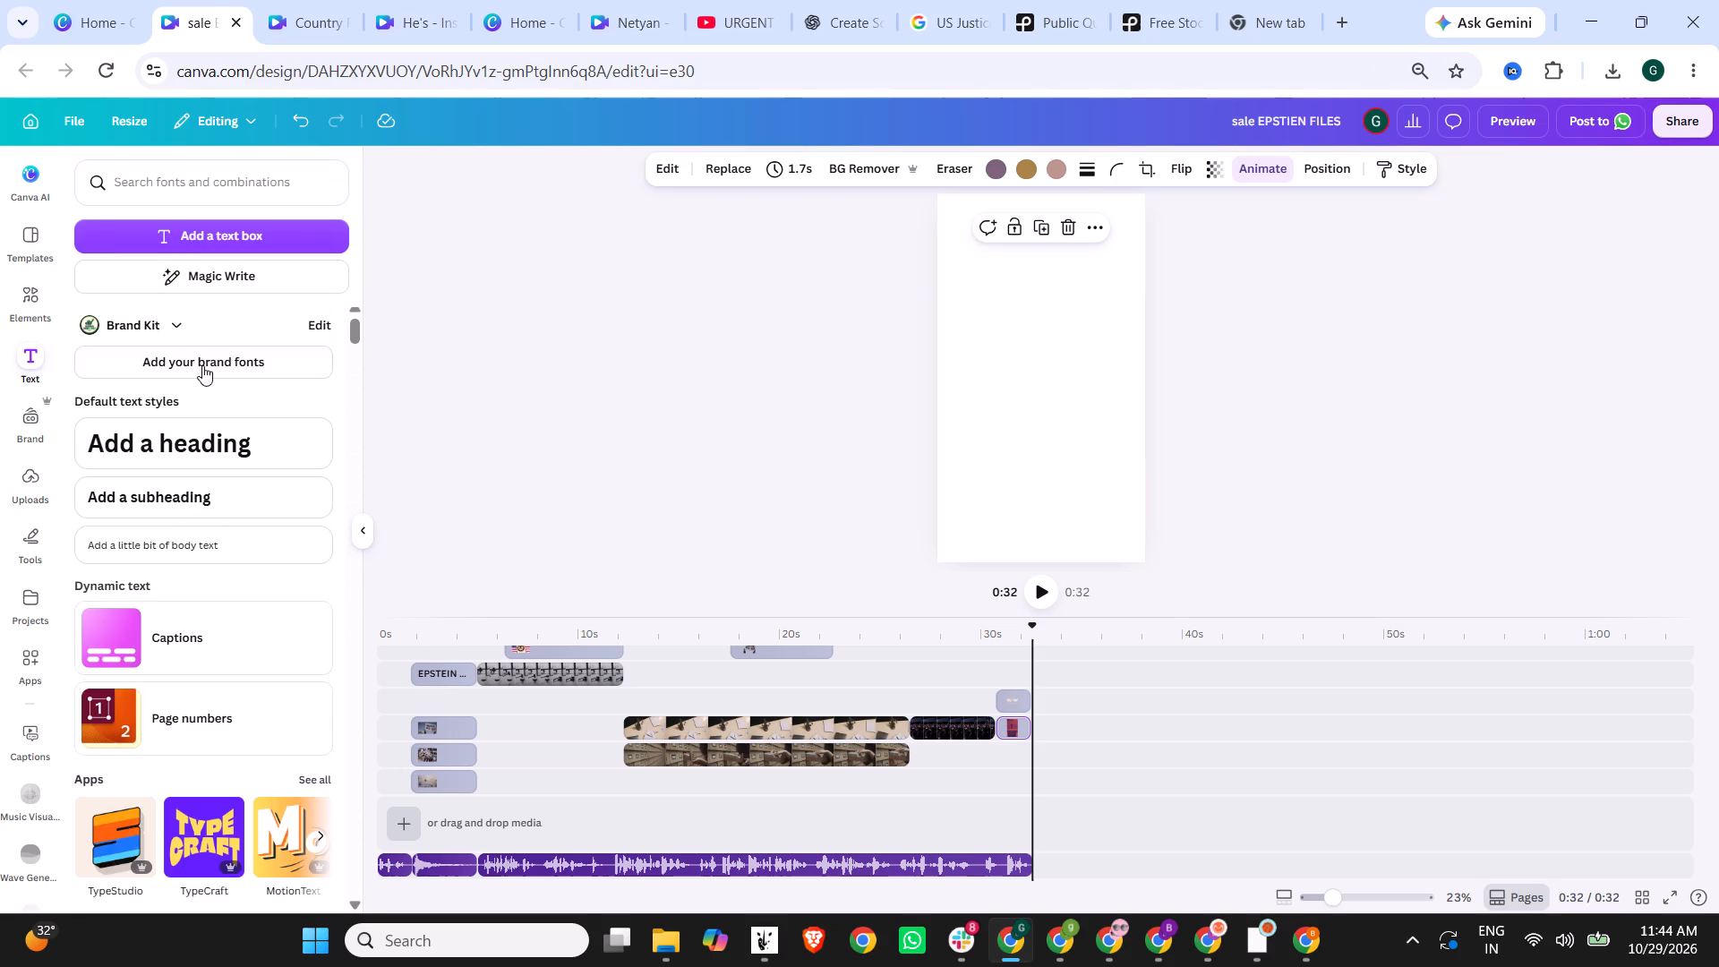
click(199, 645)
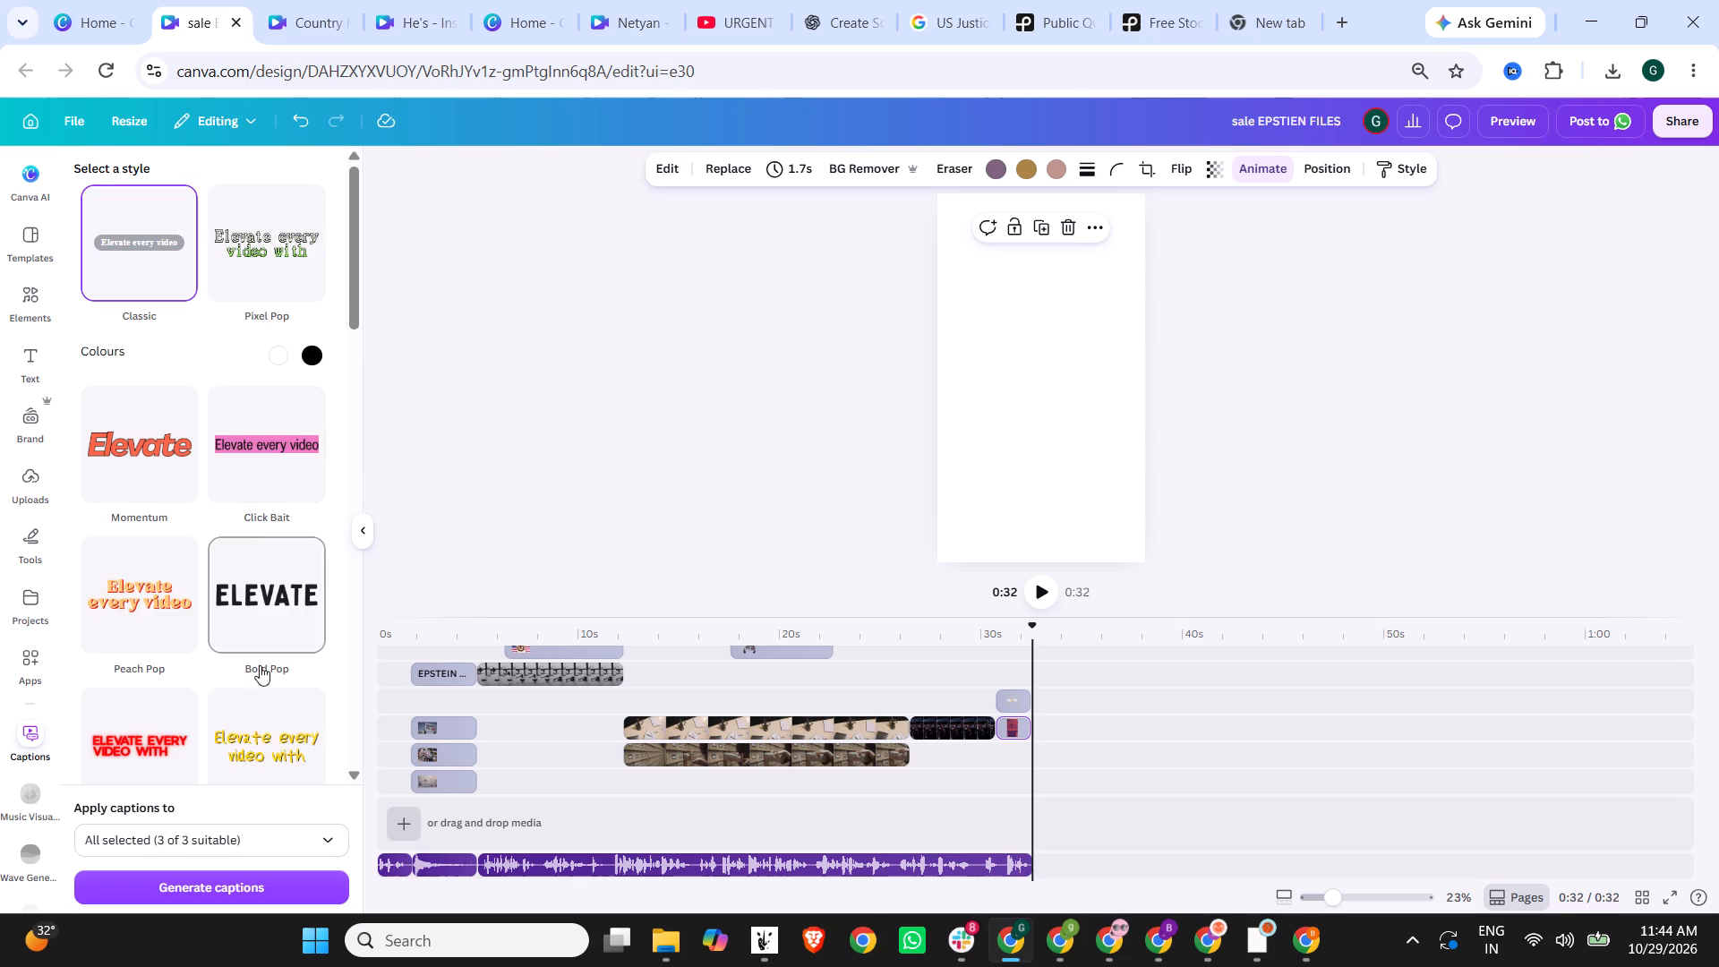
scroll(130, 591, down, 3)
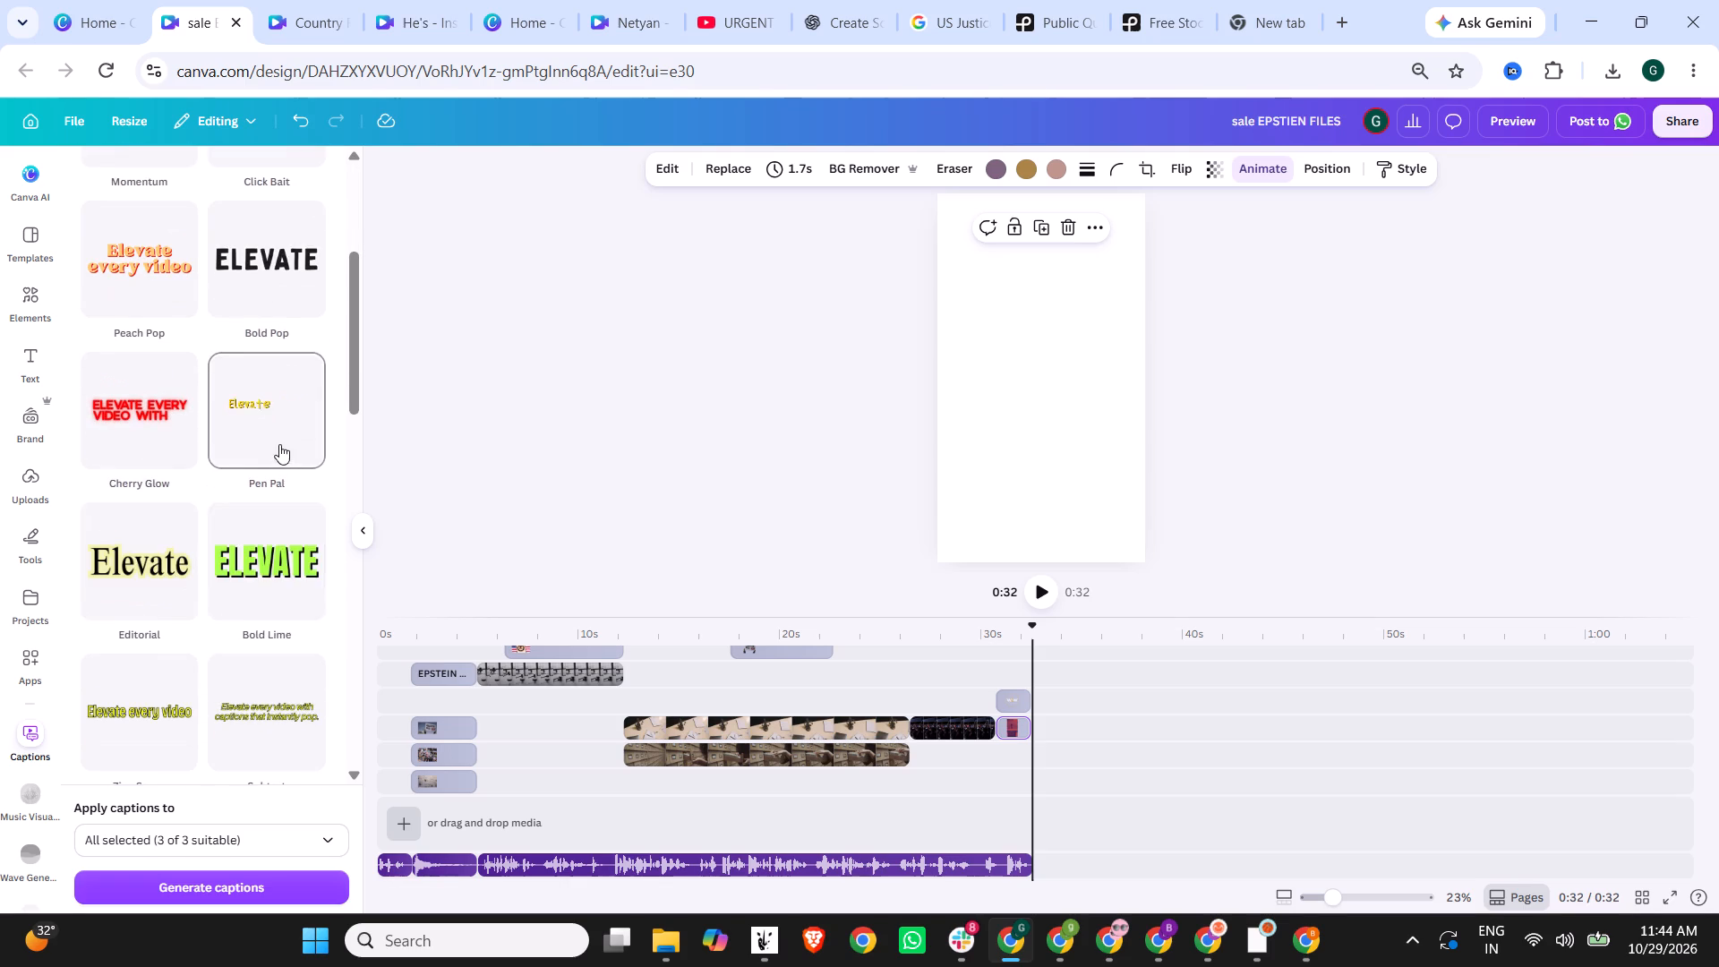
scroll(279, 444, down, 7)
scroll(251, 521, down, 4)
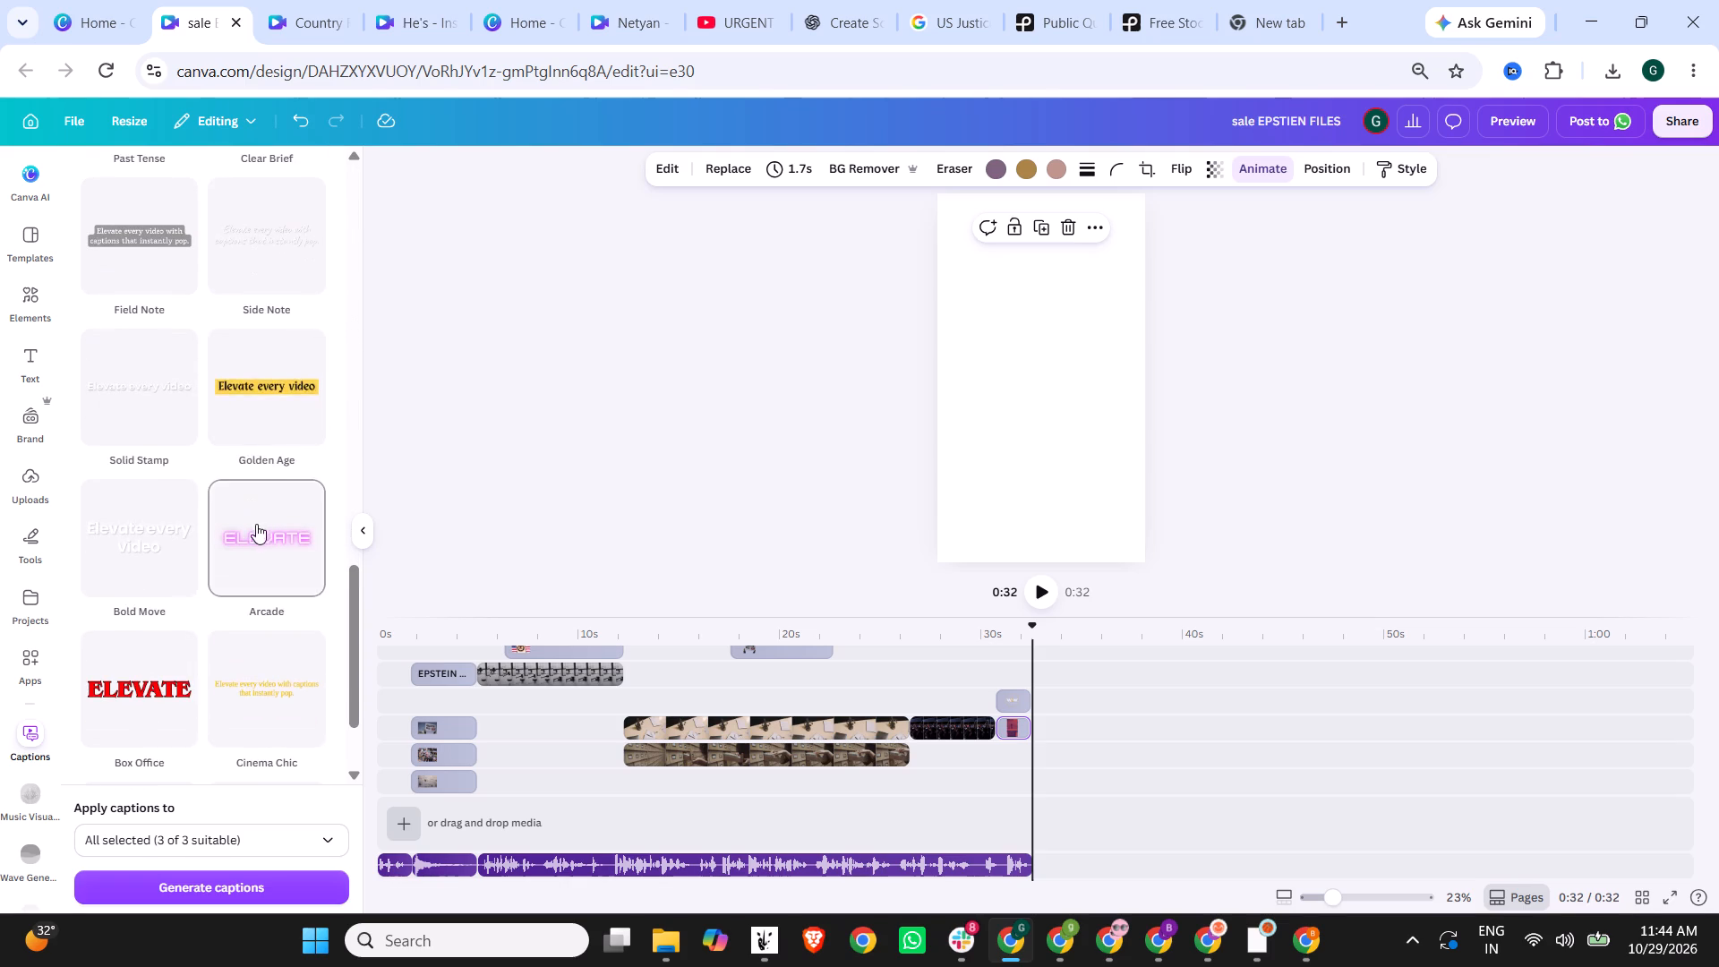
click(265, 404)
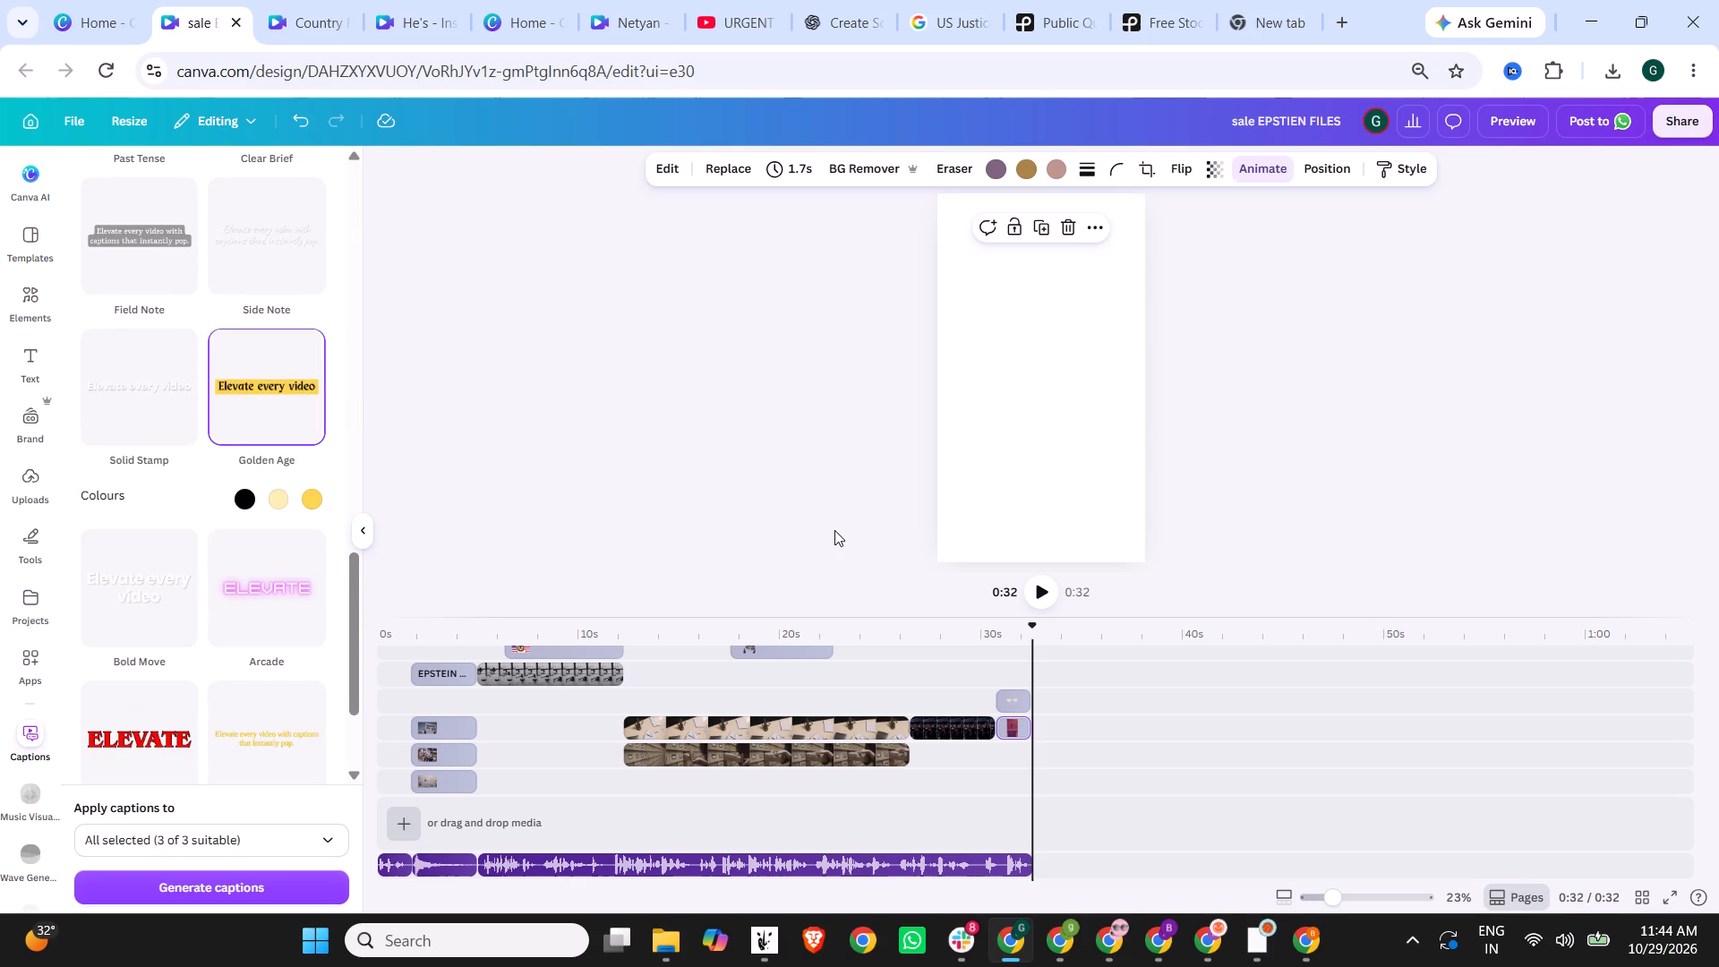
click(269, 411)
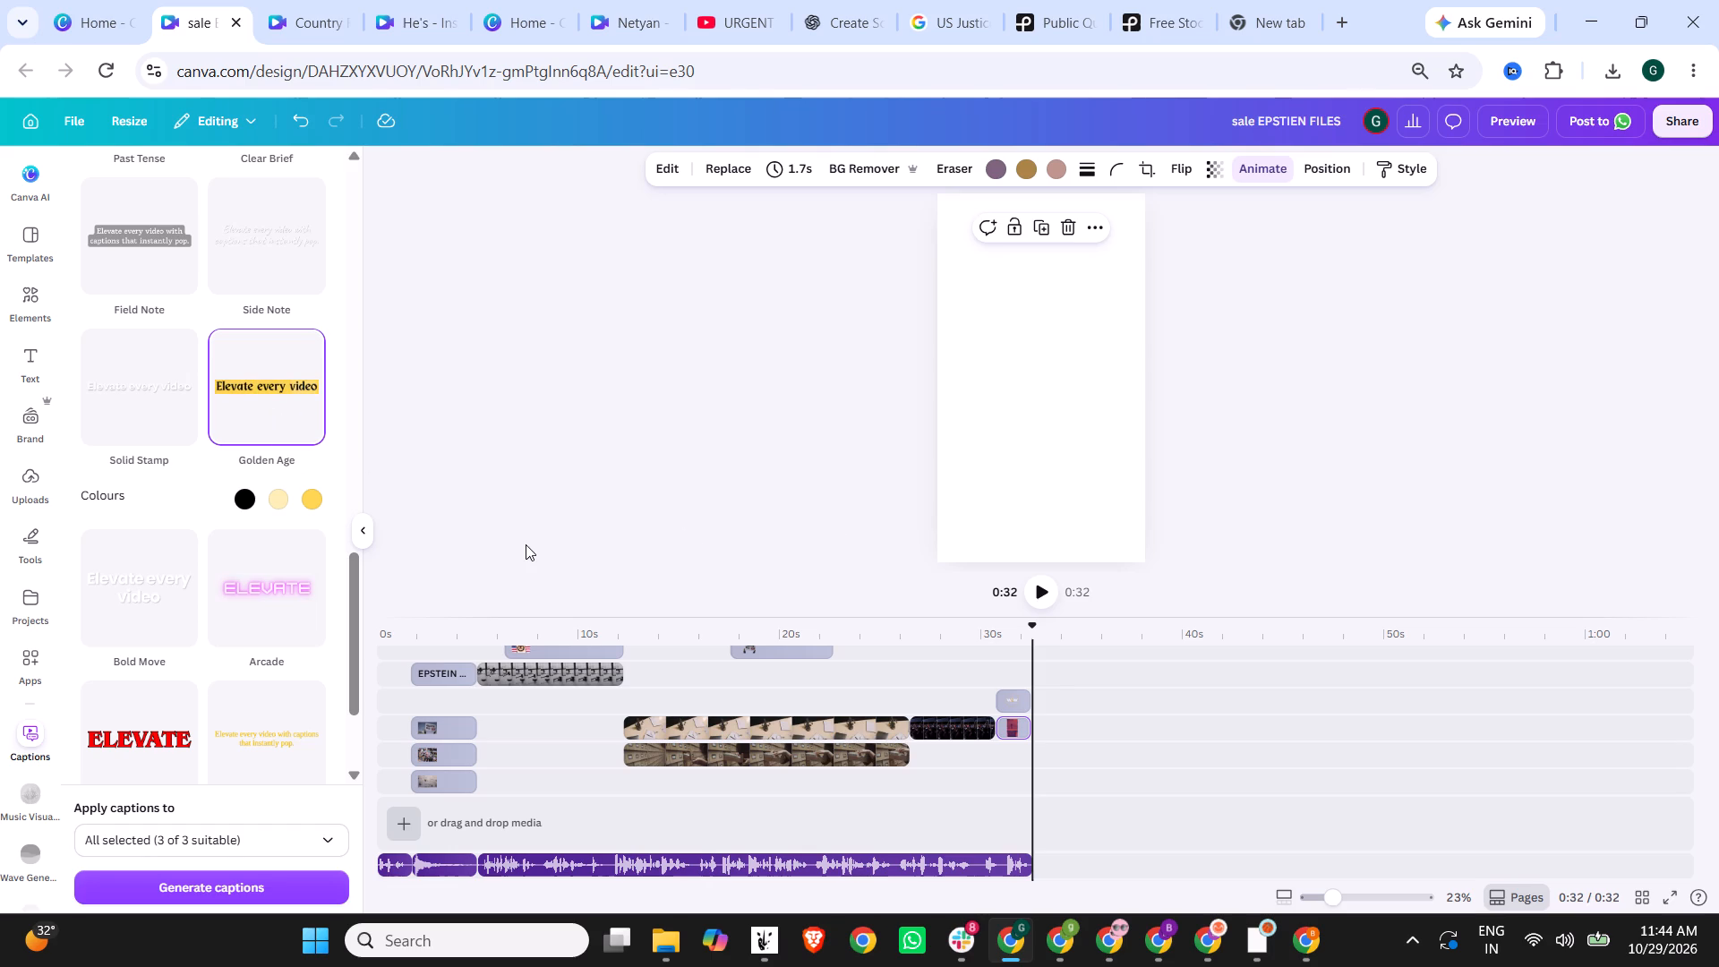
click(235, 889)
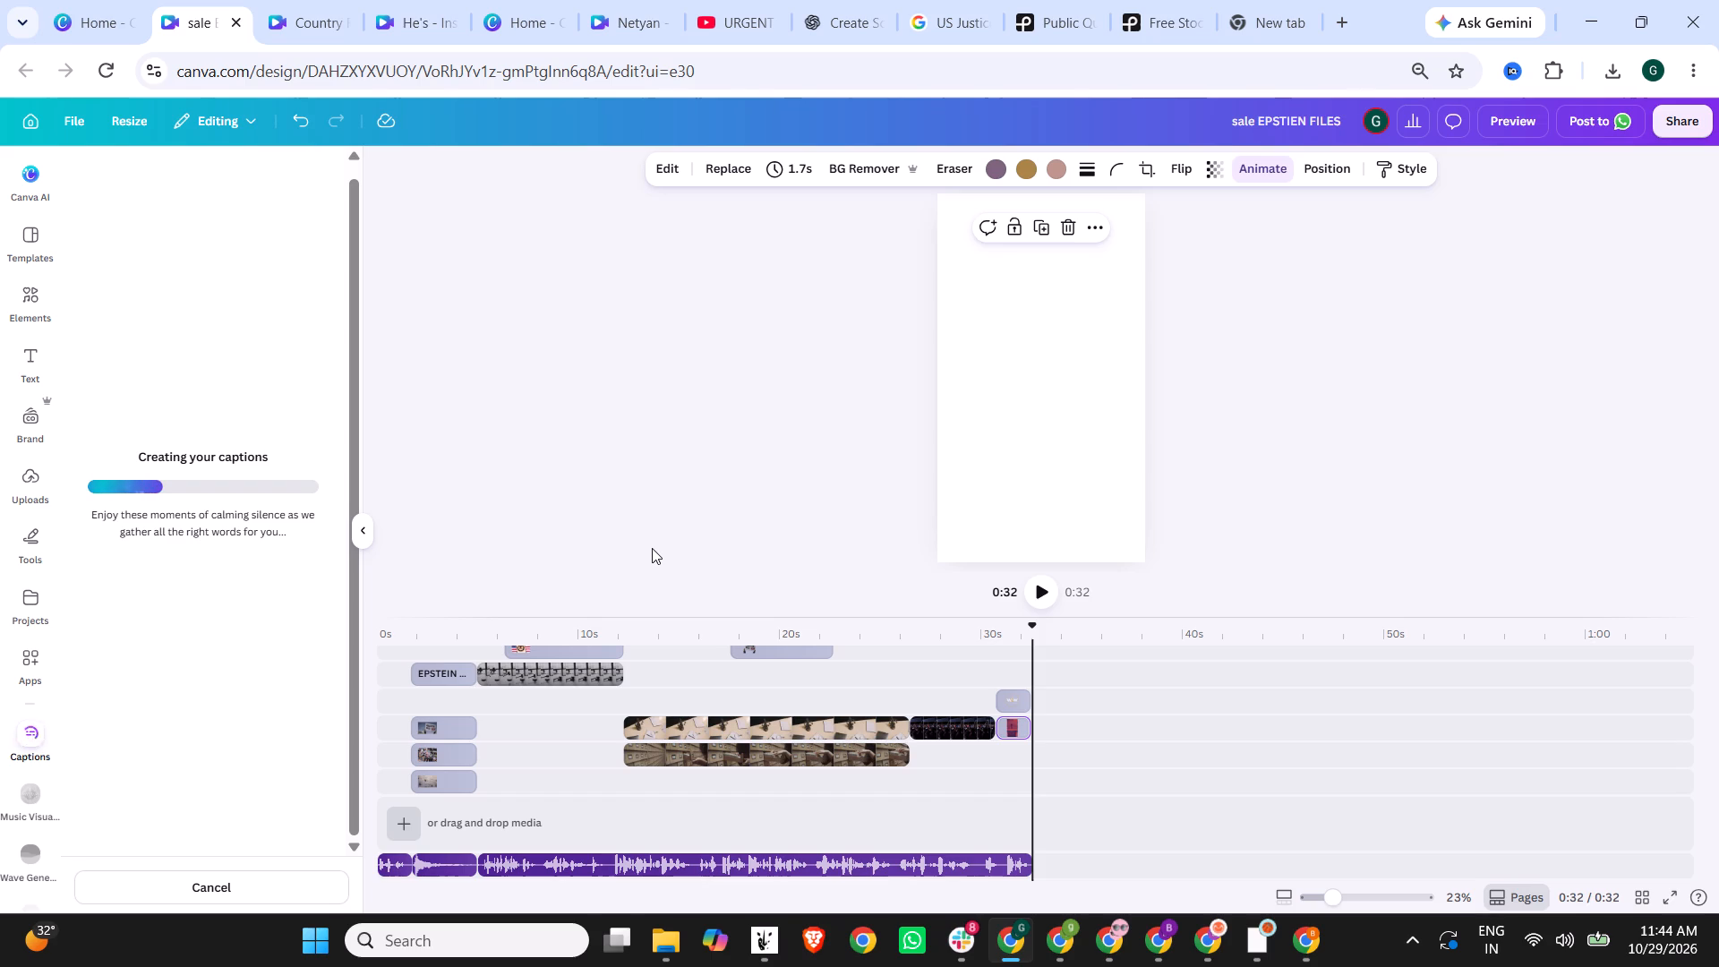
click(428, 630)
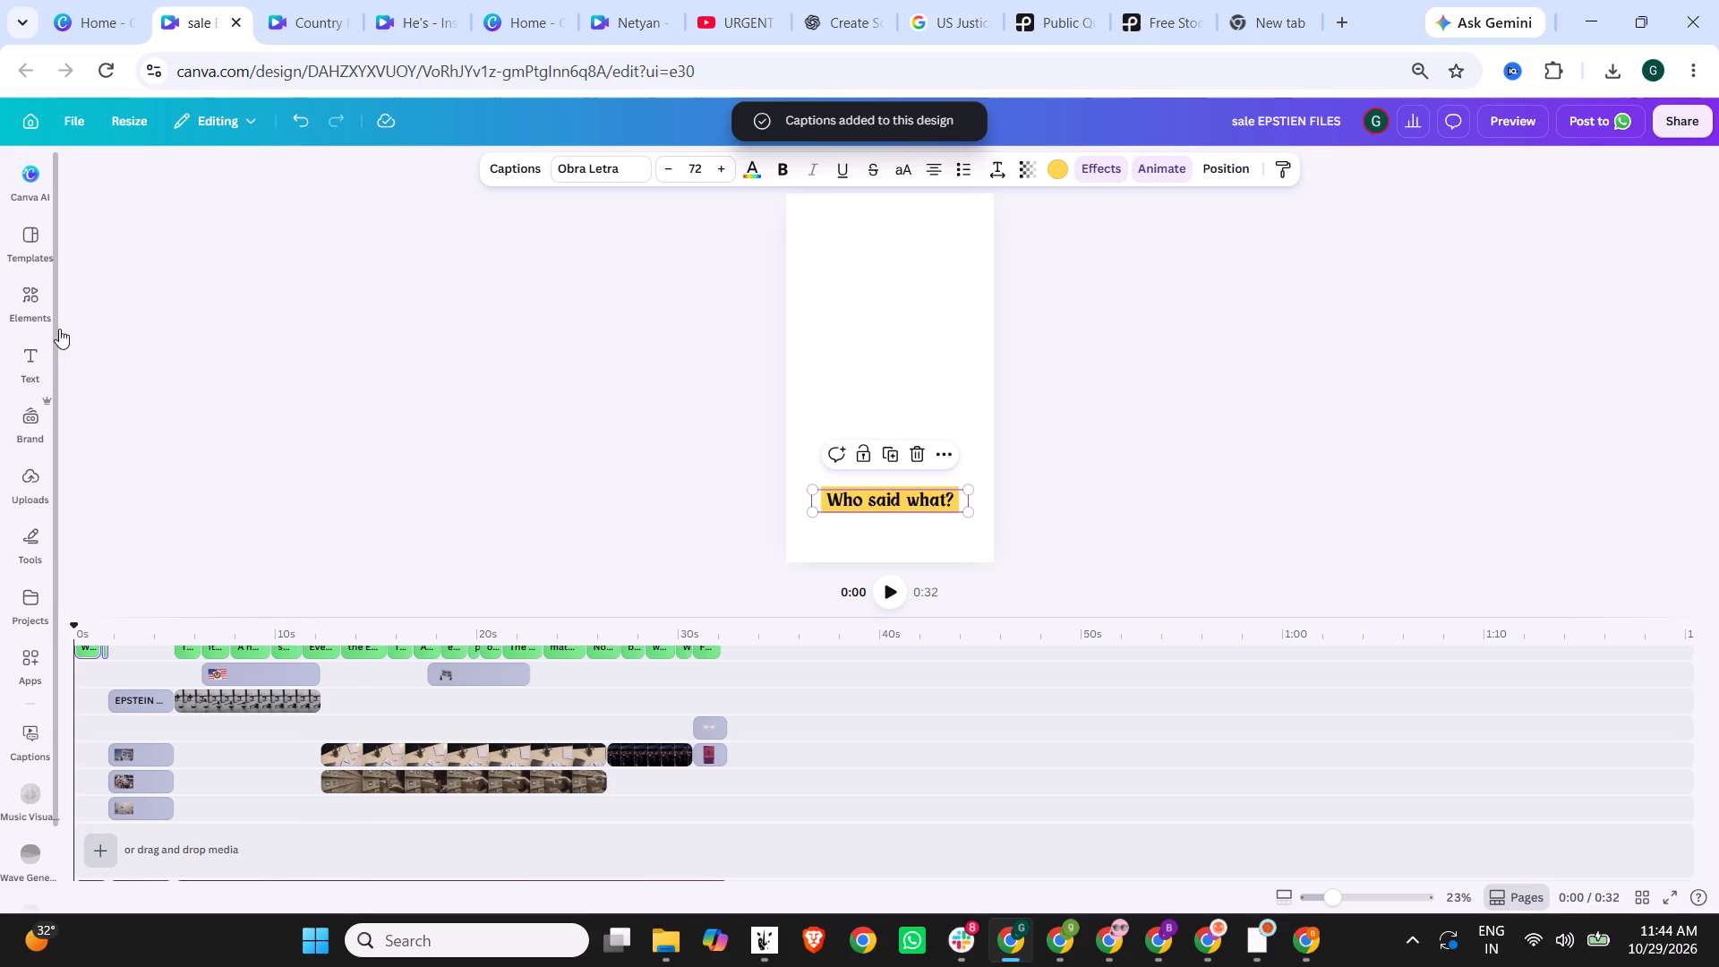
Play the reel from the start to check the generated captions against the voiceover and footage.
click(30, 349)
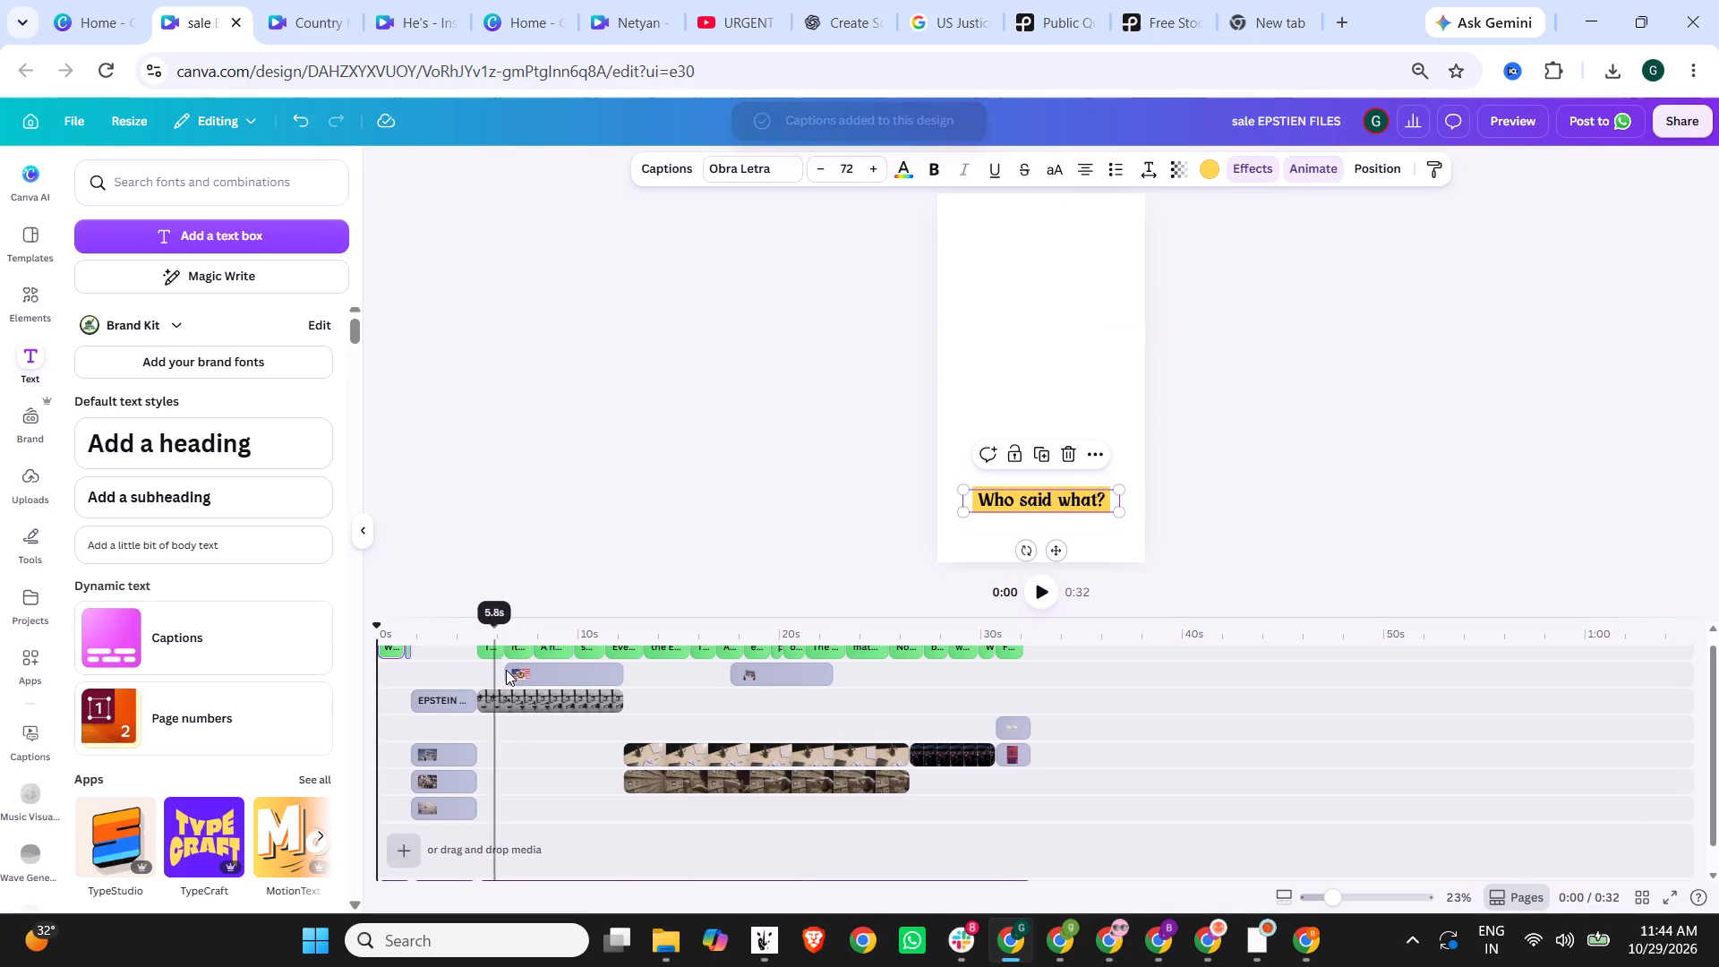
click(1045, 597)
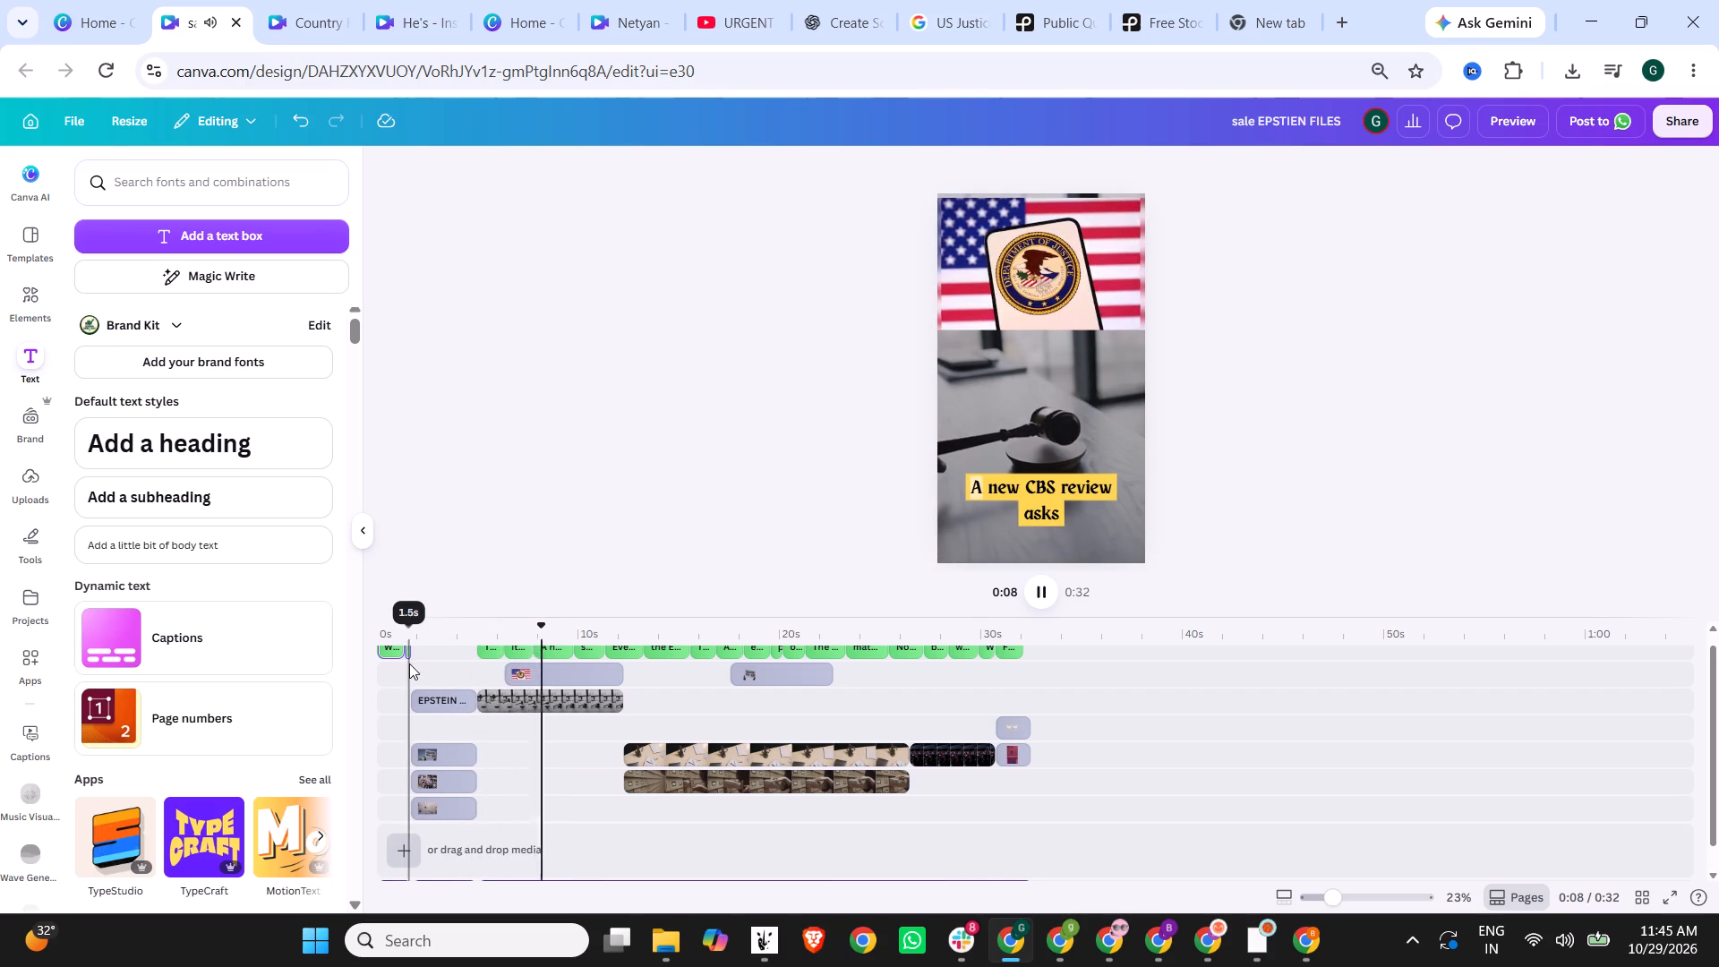
click(397, 630)
click(1047, 583)
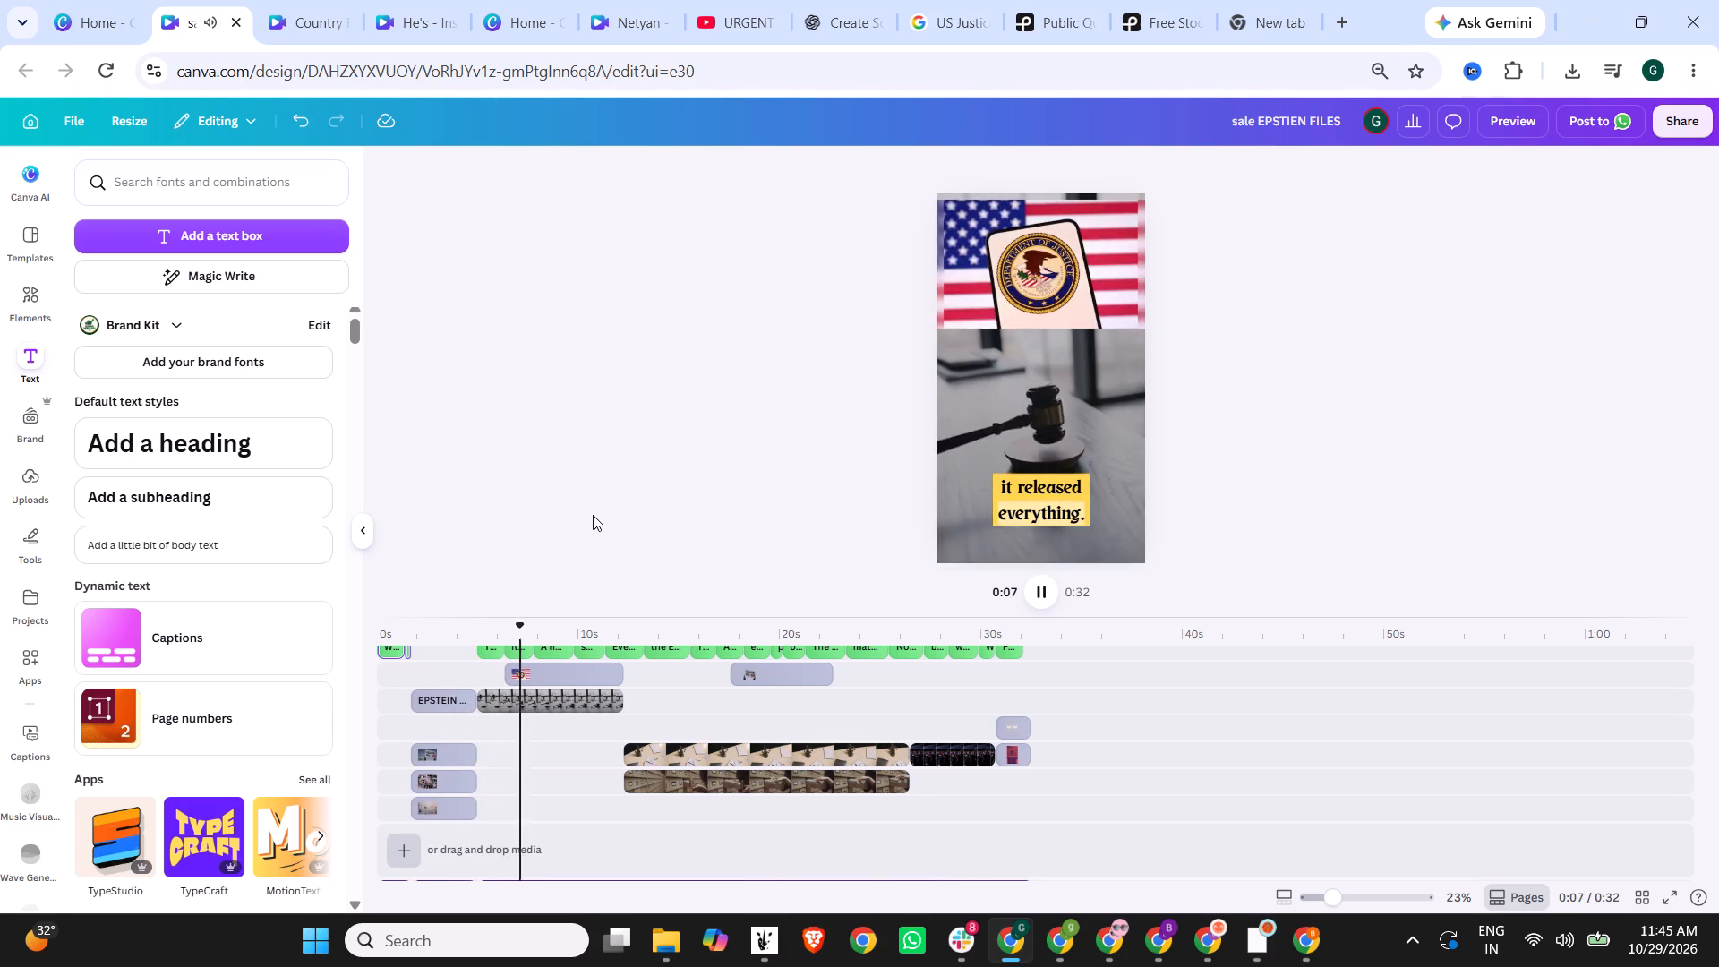
click(1042, 596)
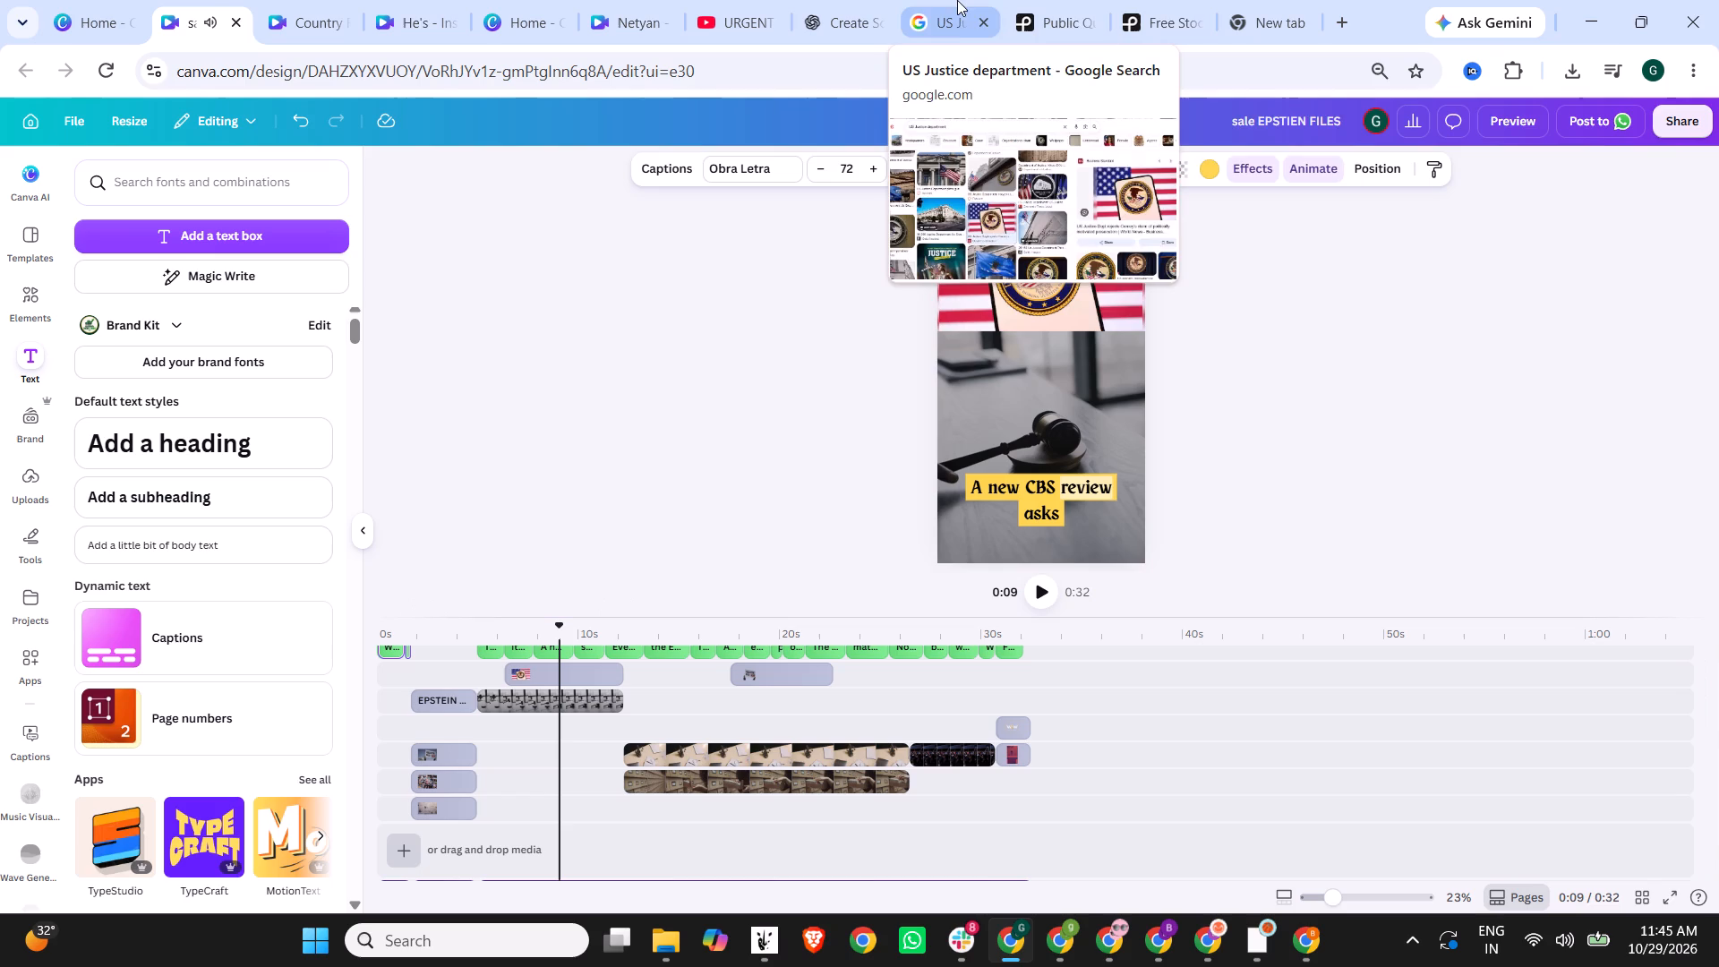
Switch to the new browser tab and search Google for "epstein files", showing the image results.
click(1286, 0)
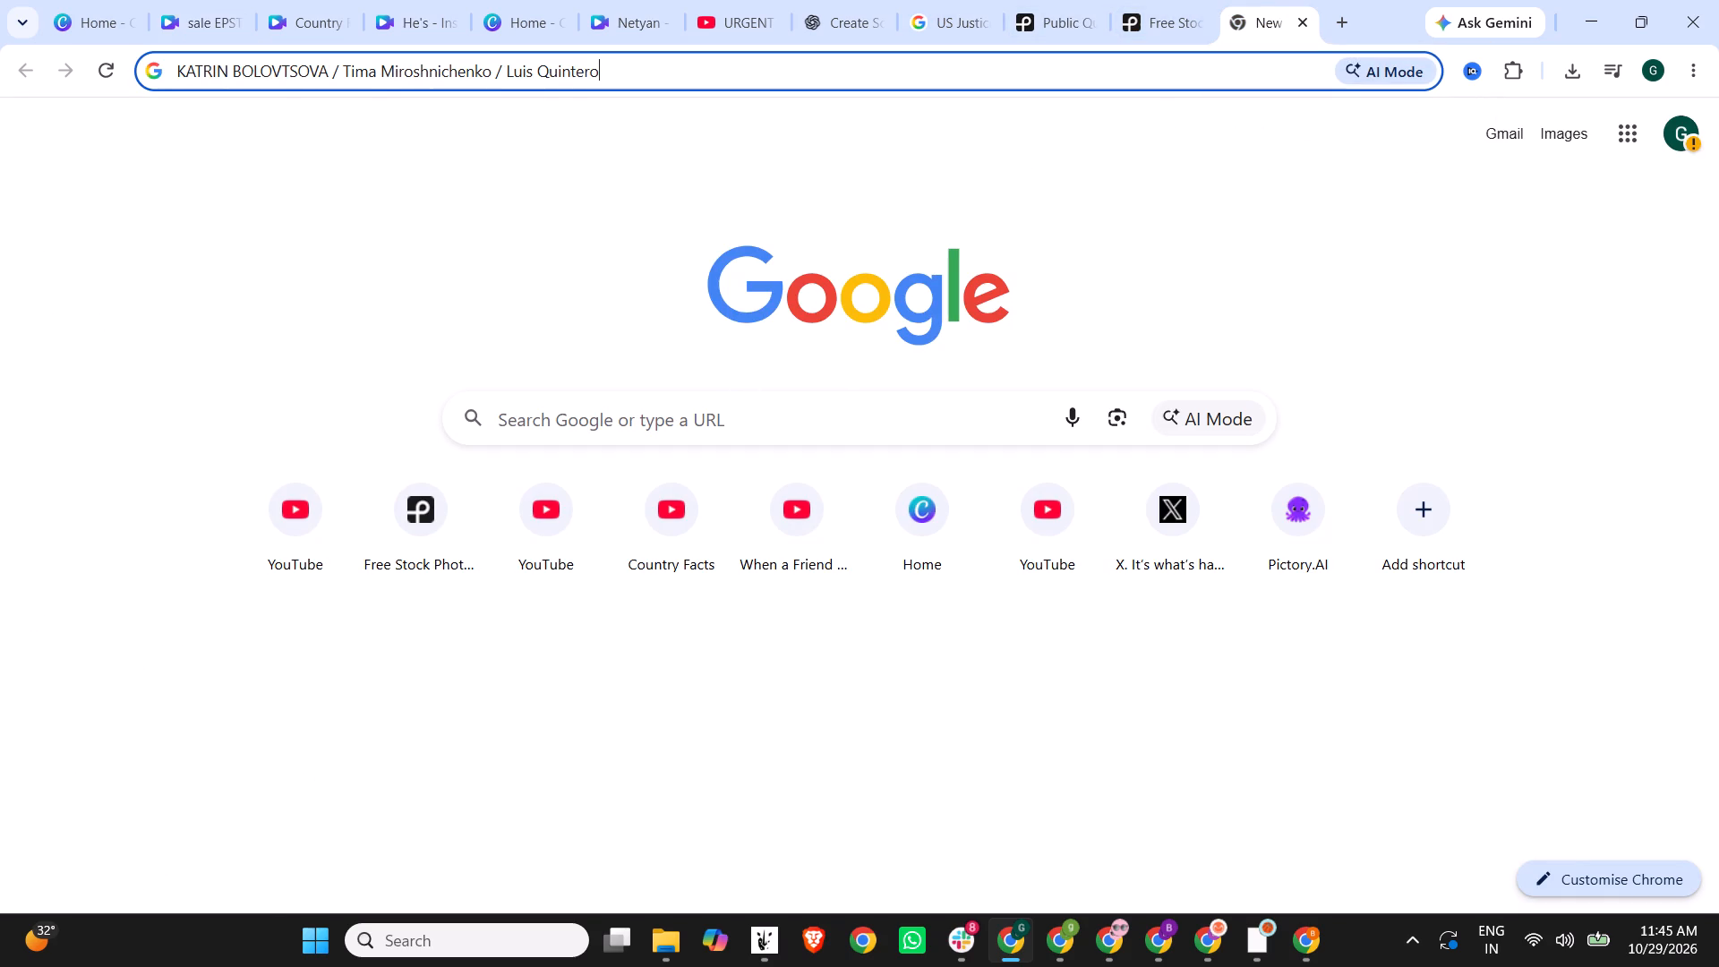
click(601, 424)
text(Epstei)
key(Return)
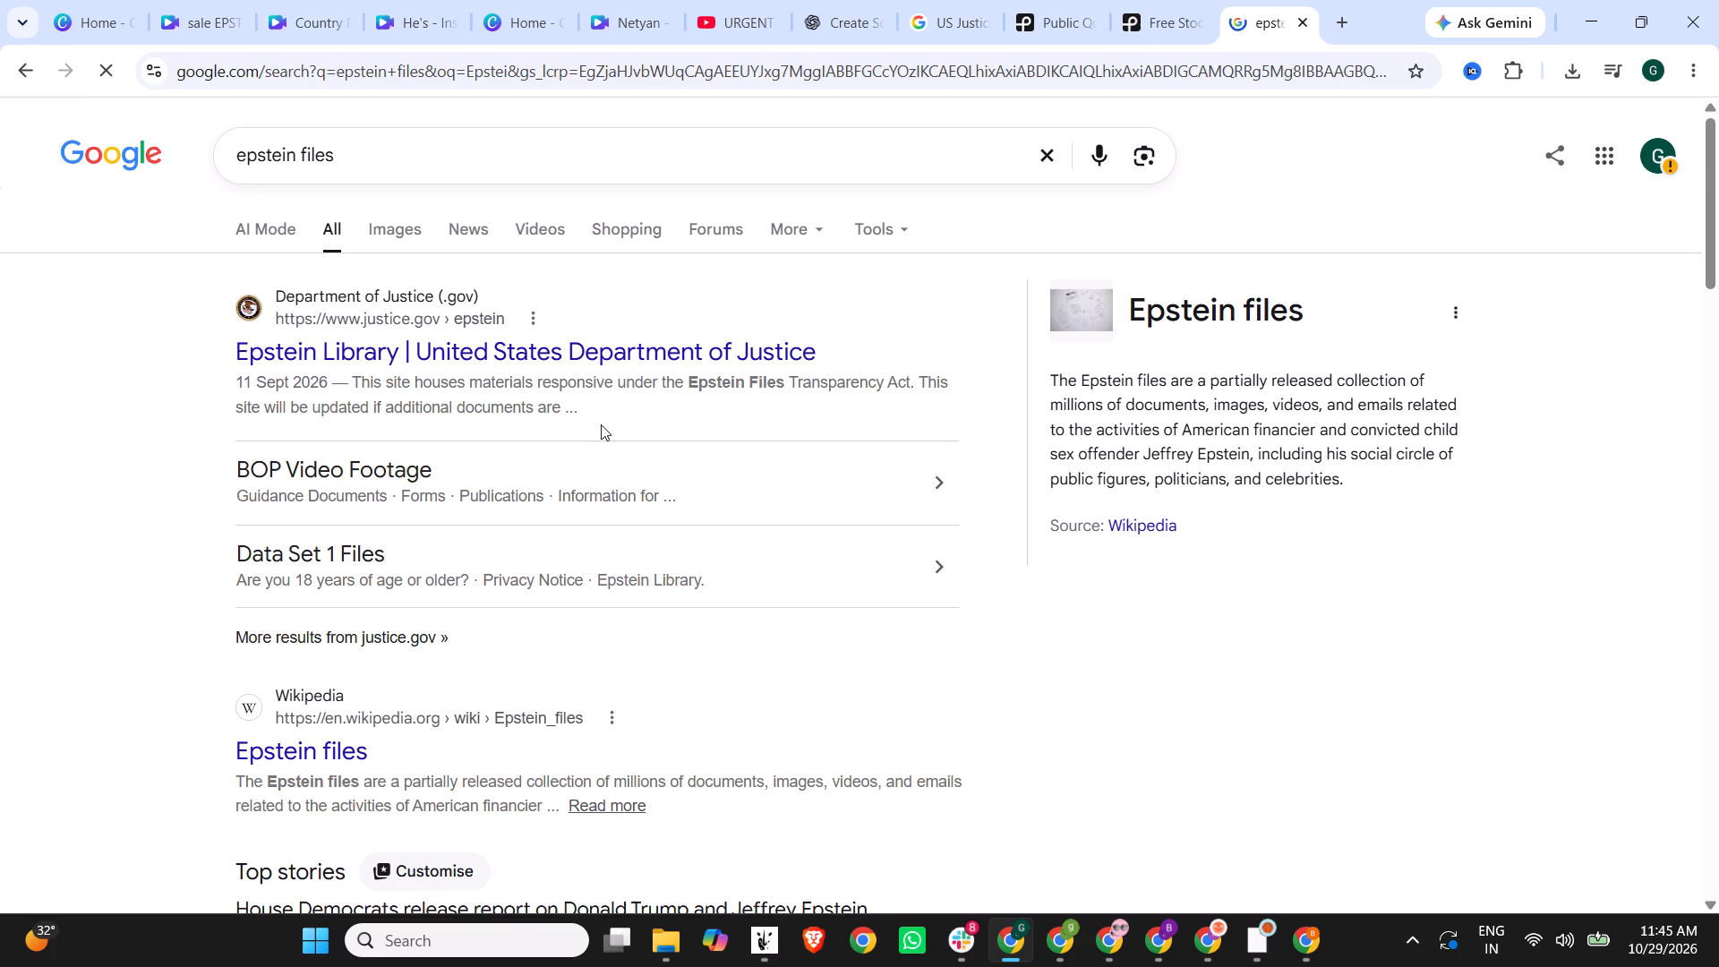
click(415, 220)
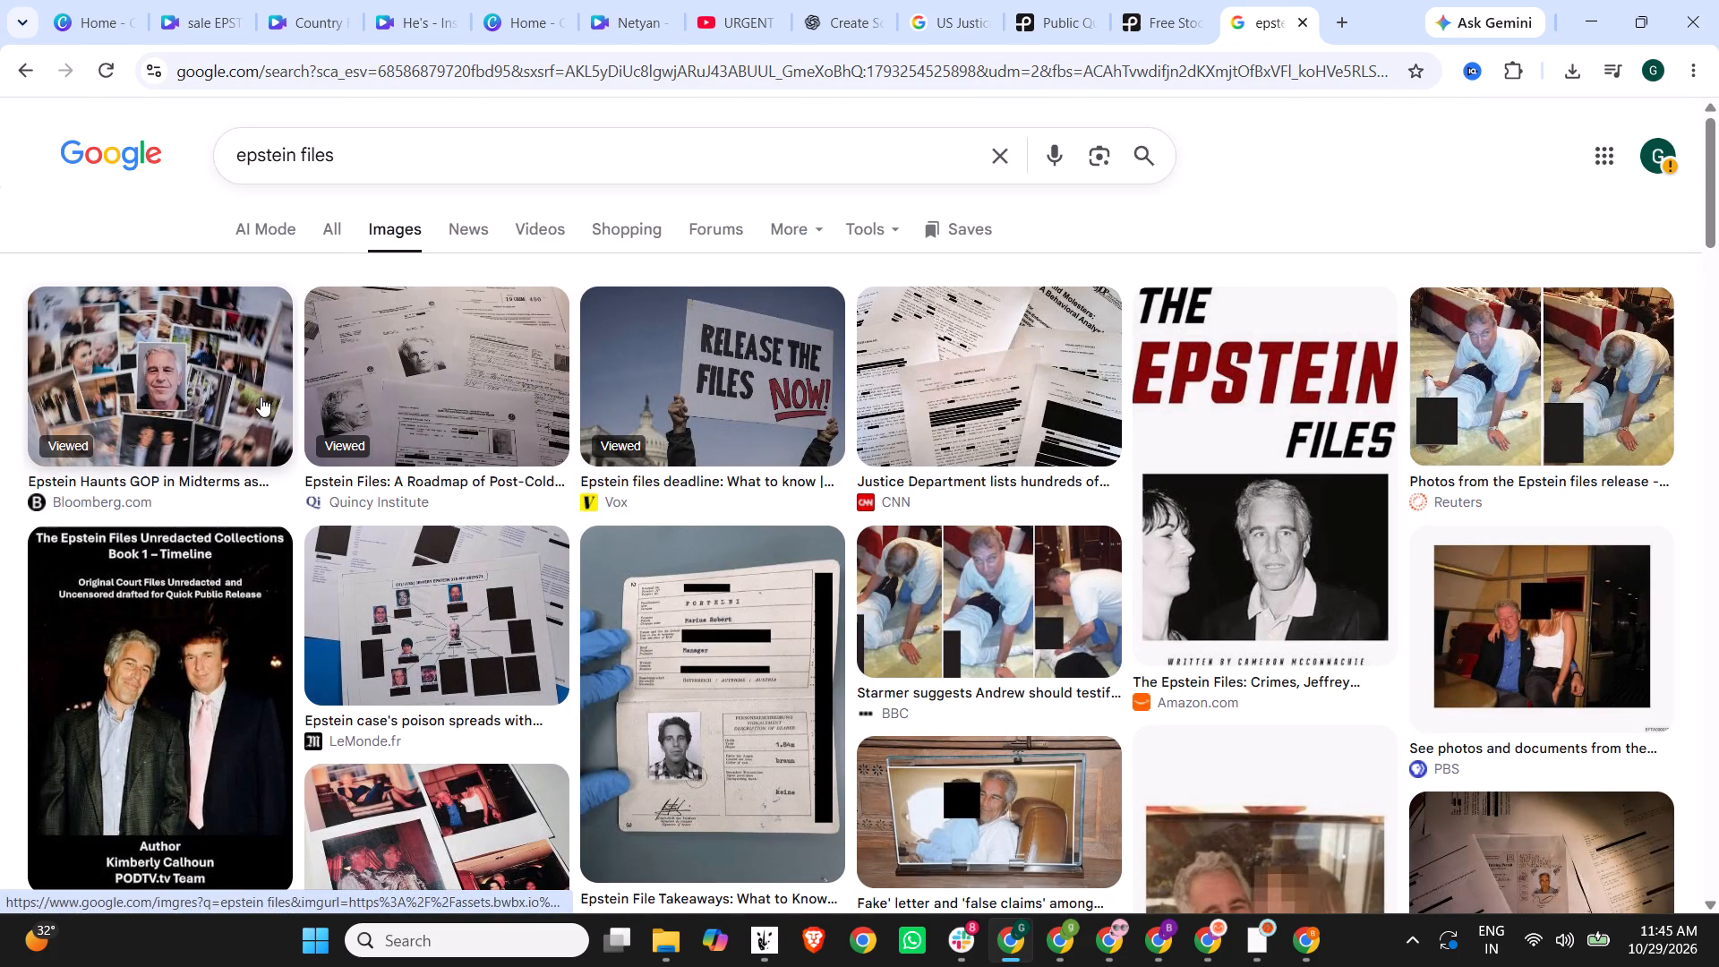
Look through the "epstein files" image results for a usable picture, previewing the OPB "DOJ releases Epstein files" photo and its related images.
scroll(1039, 416, down, 4)
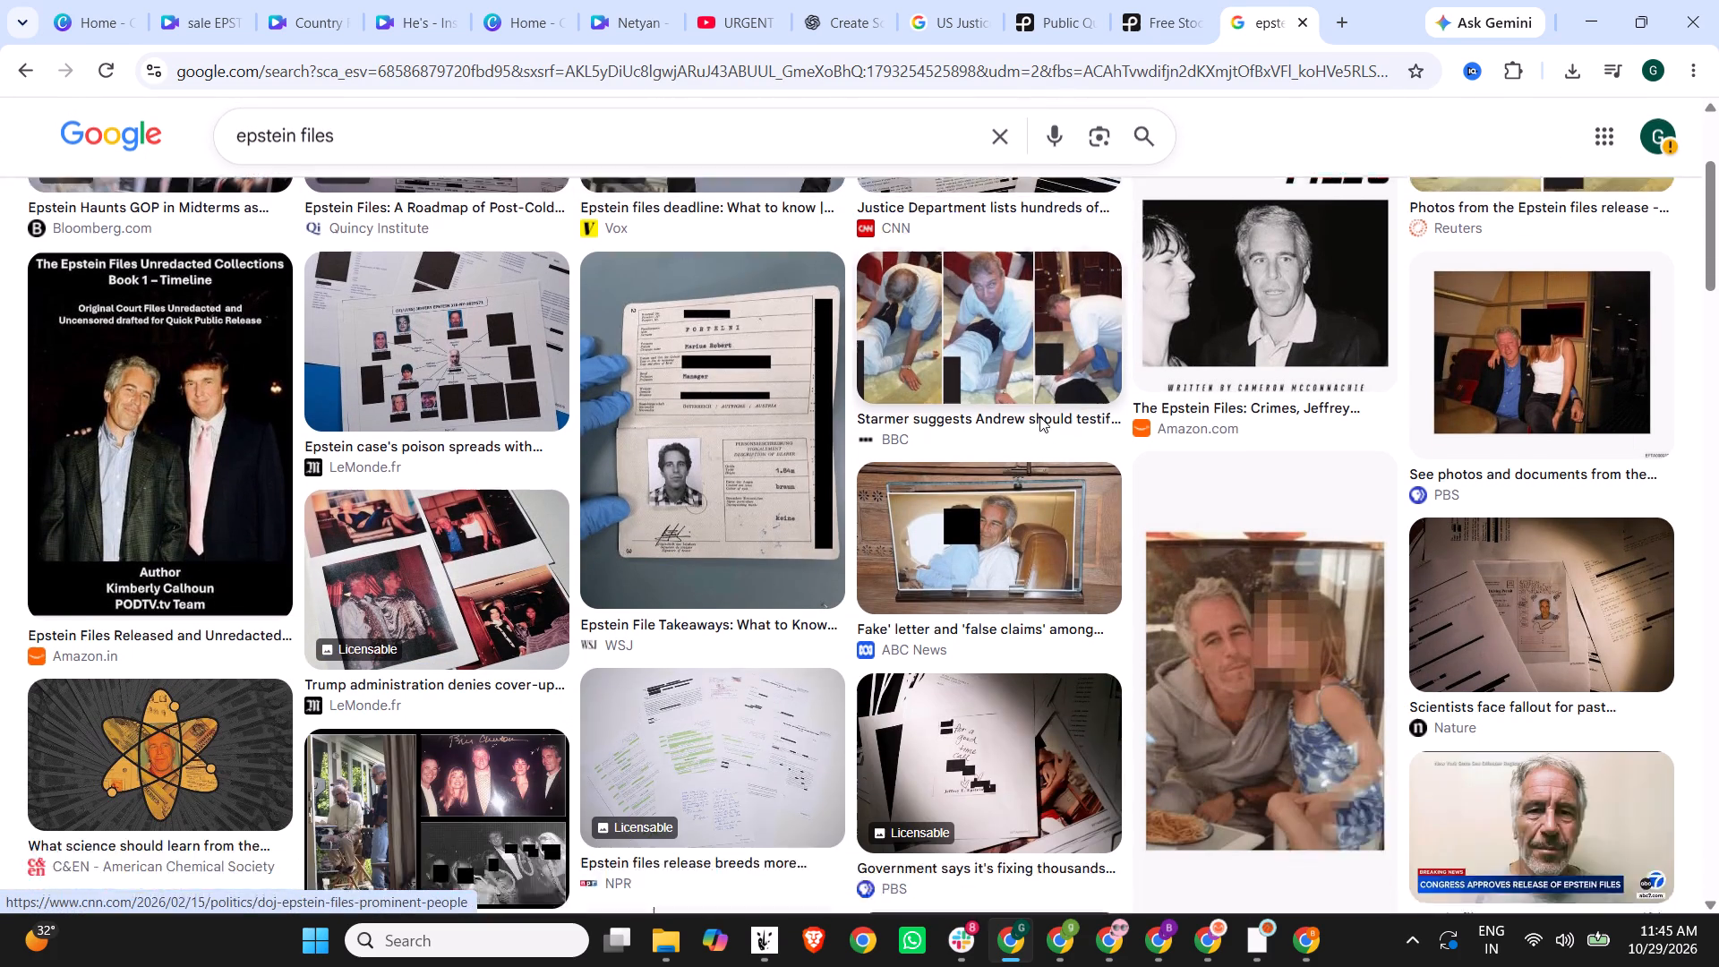
scroll(1039, 416, down, 3)
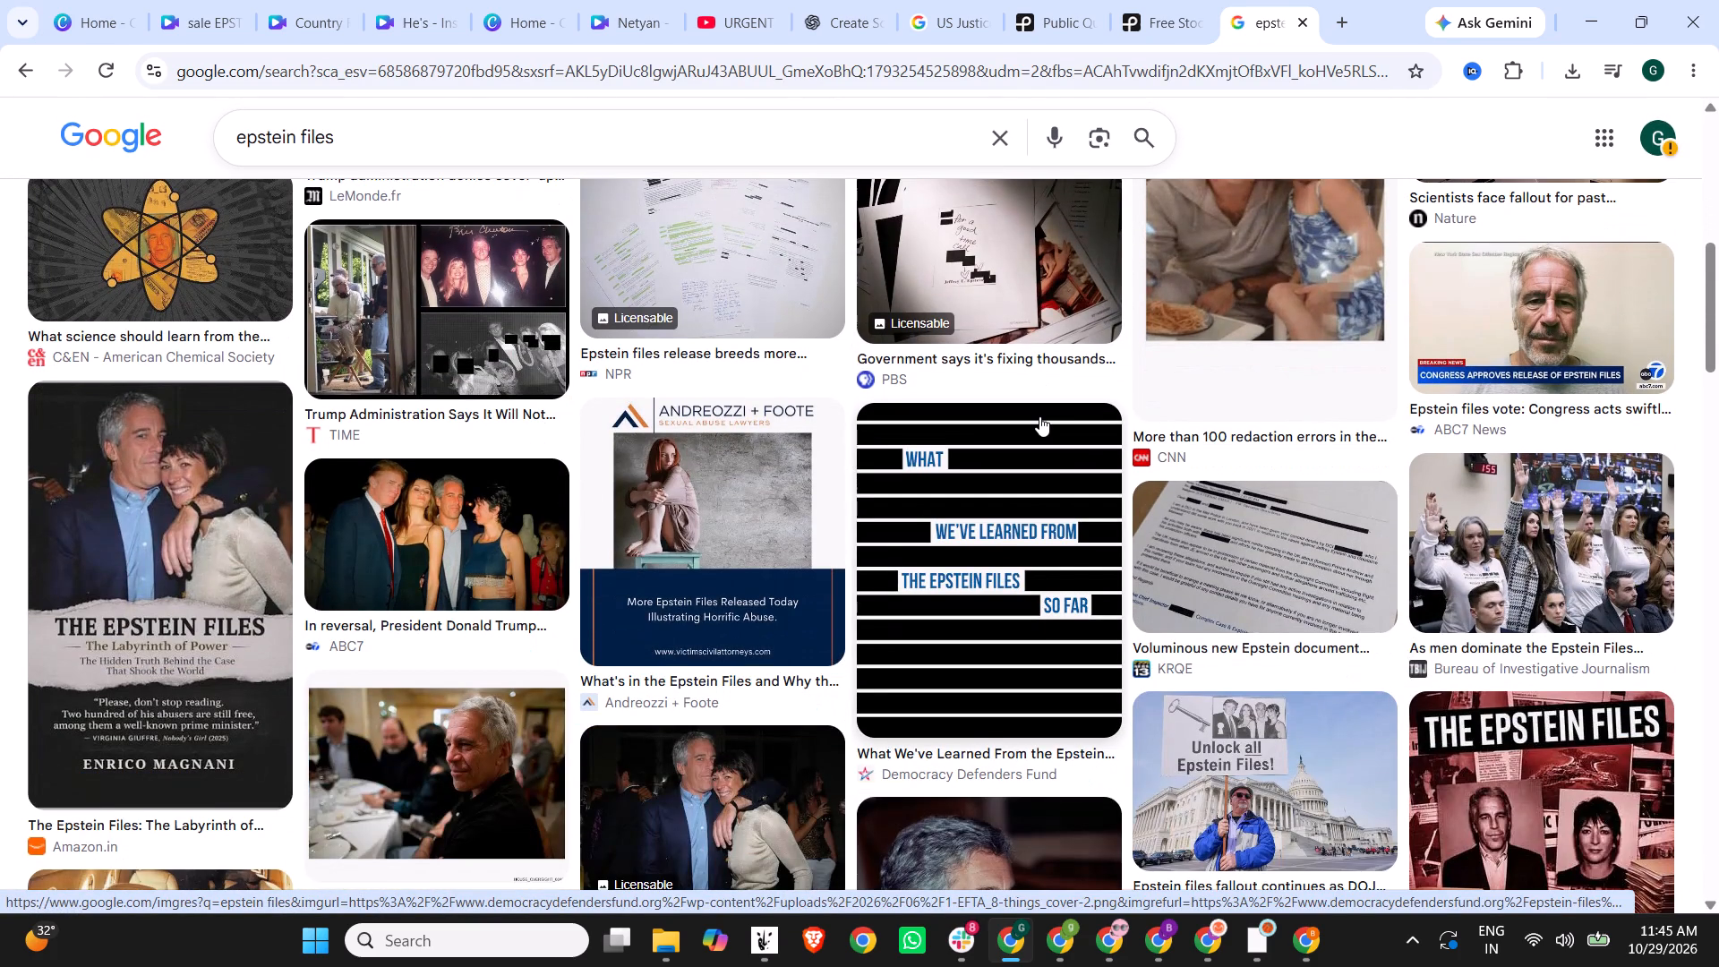
scroll(571, 544, down, 2)
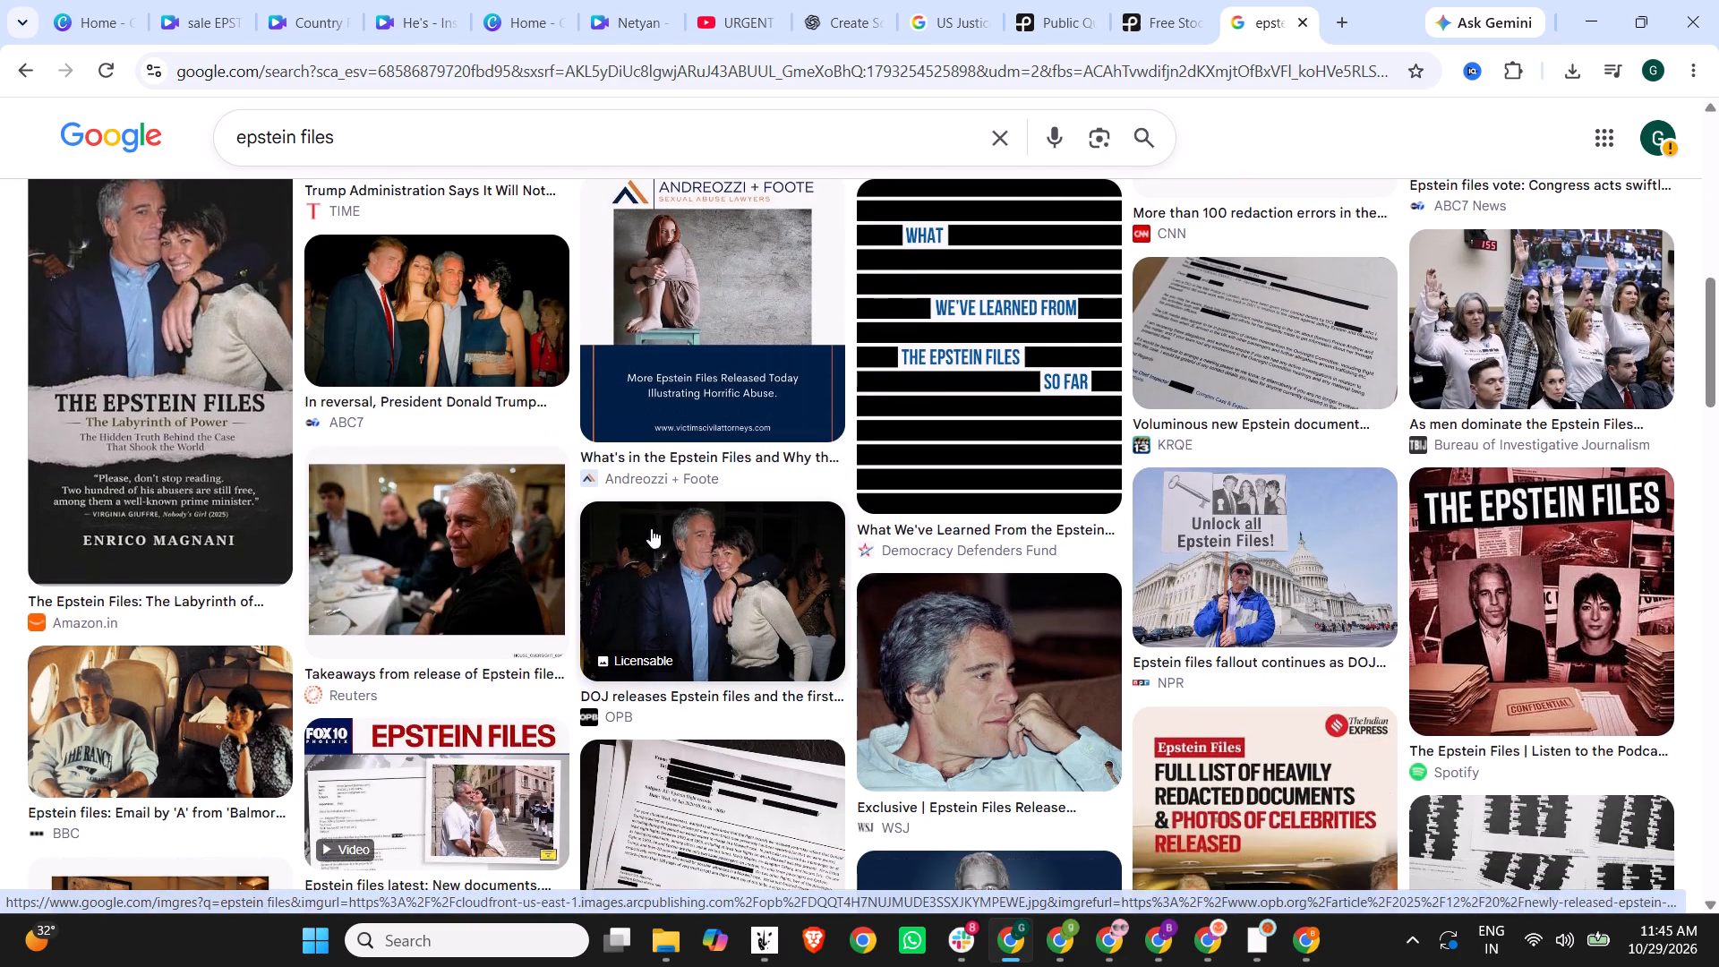
click(740, 597)
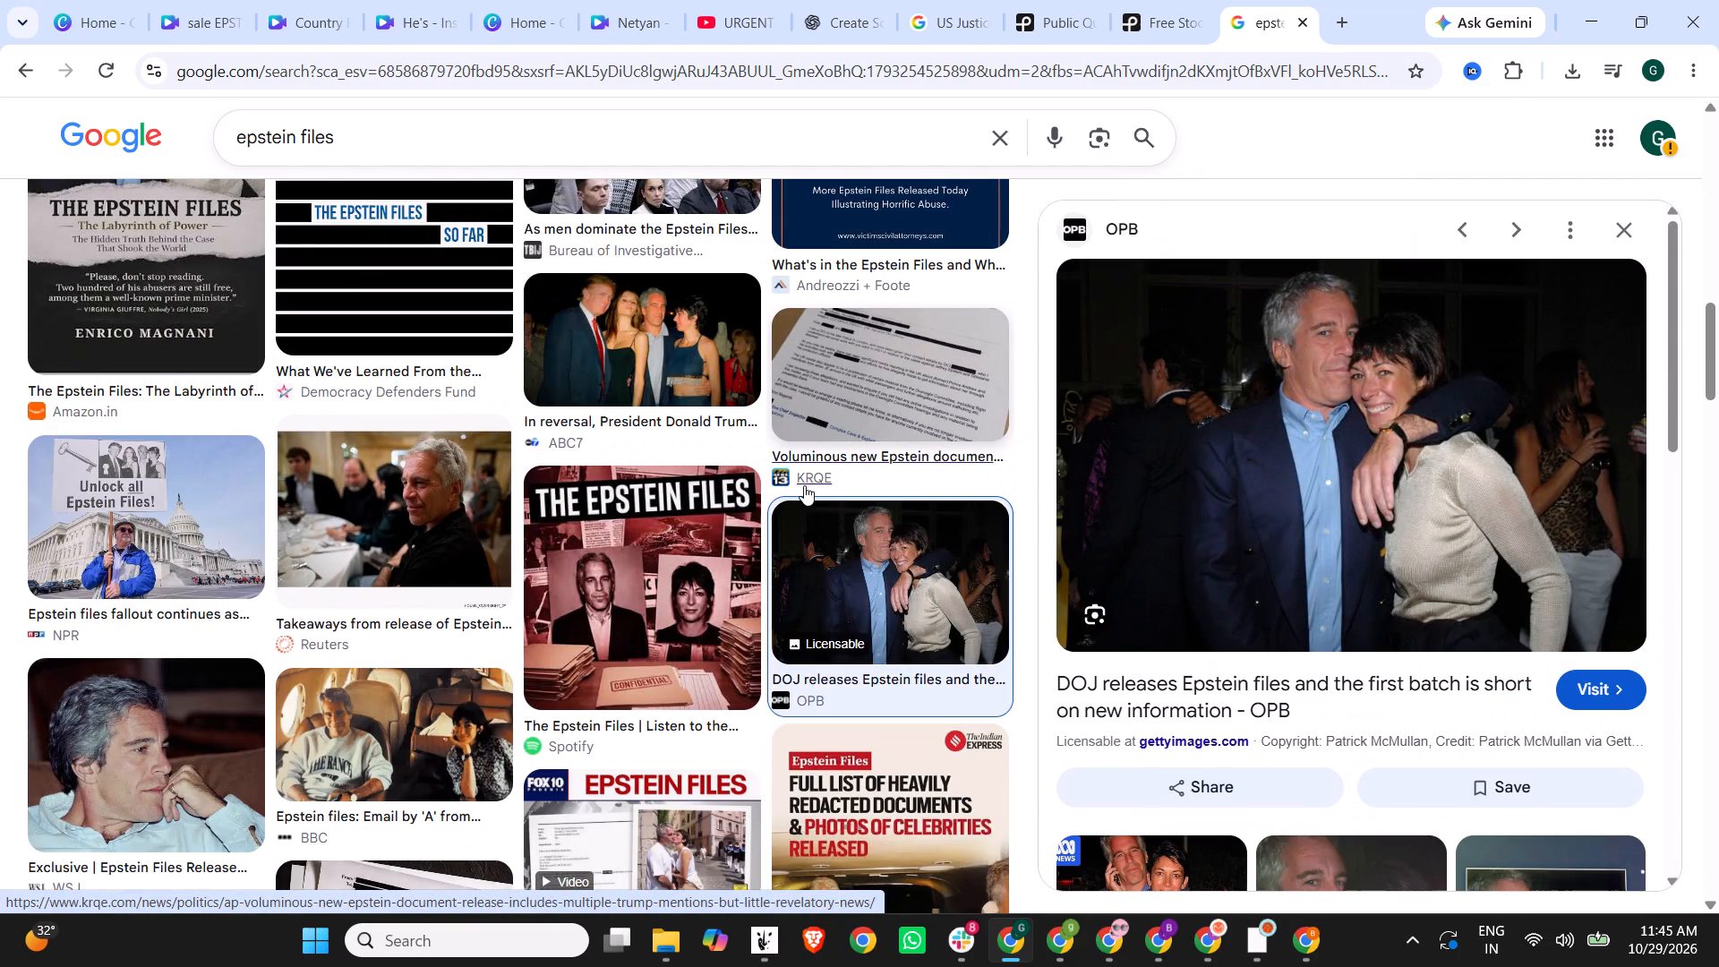
right_click(1272, 436)
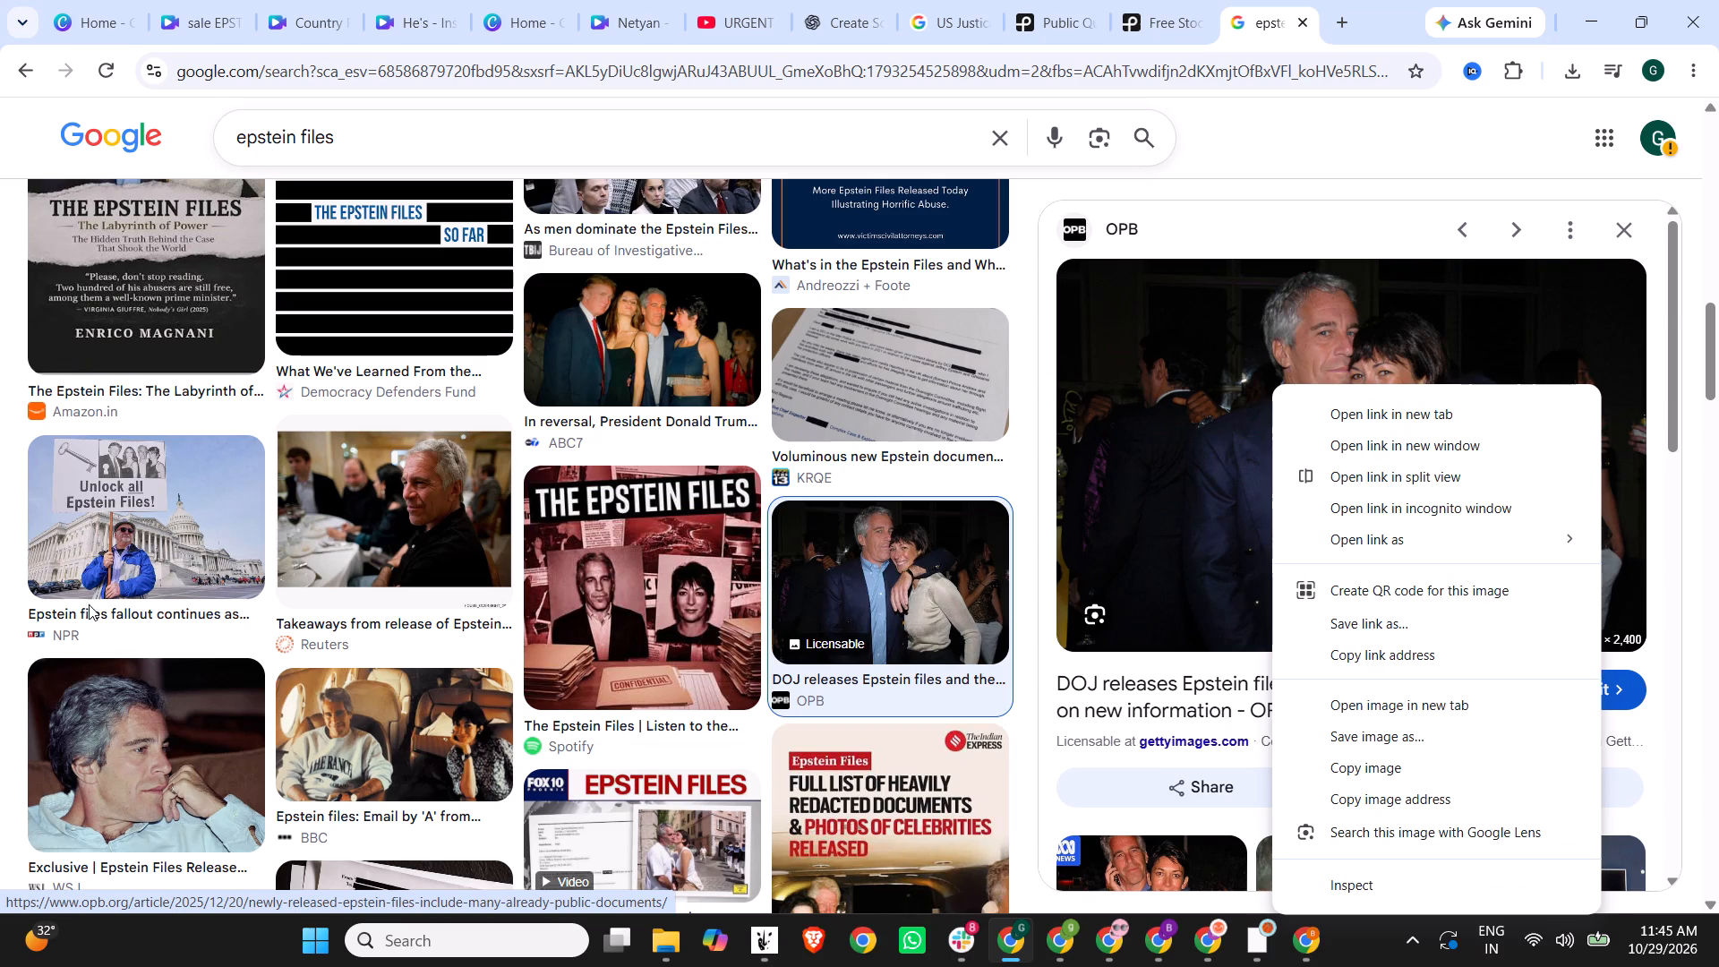
click(17, 615)
scroll(376, 707, down, 3)
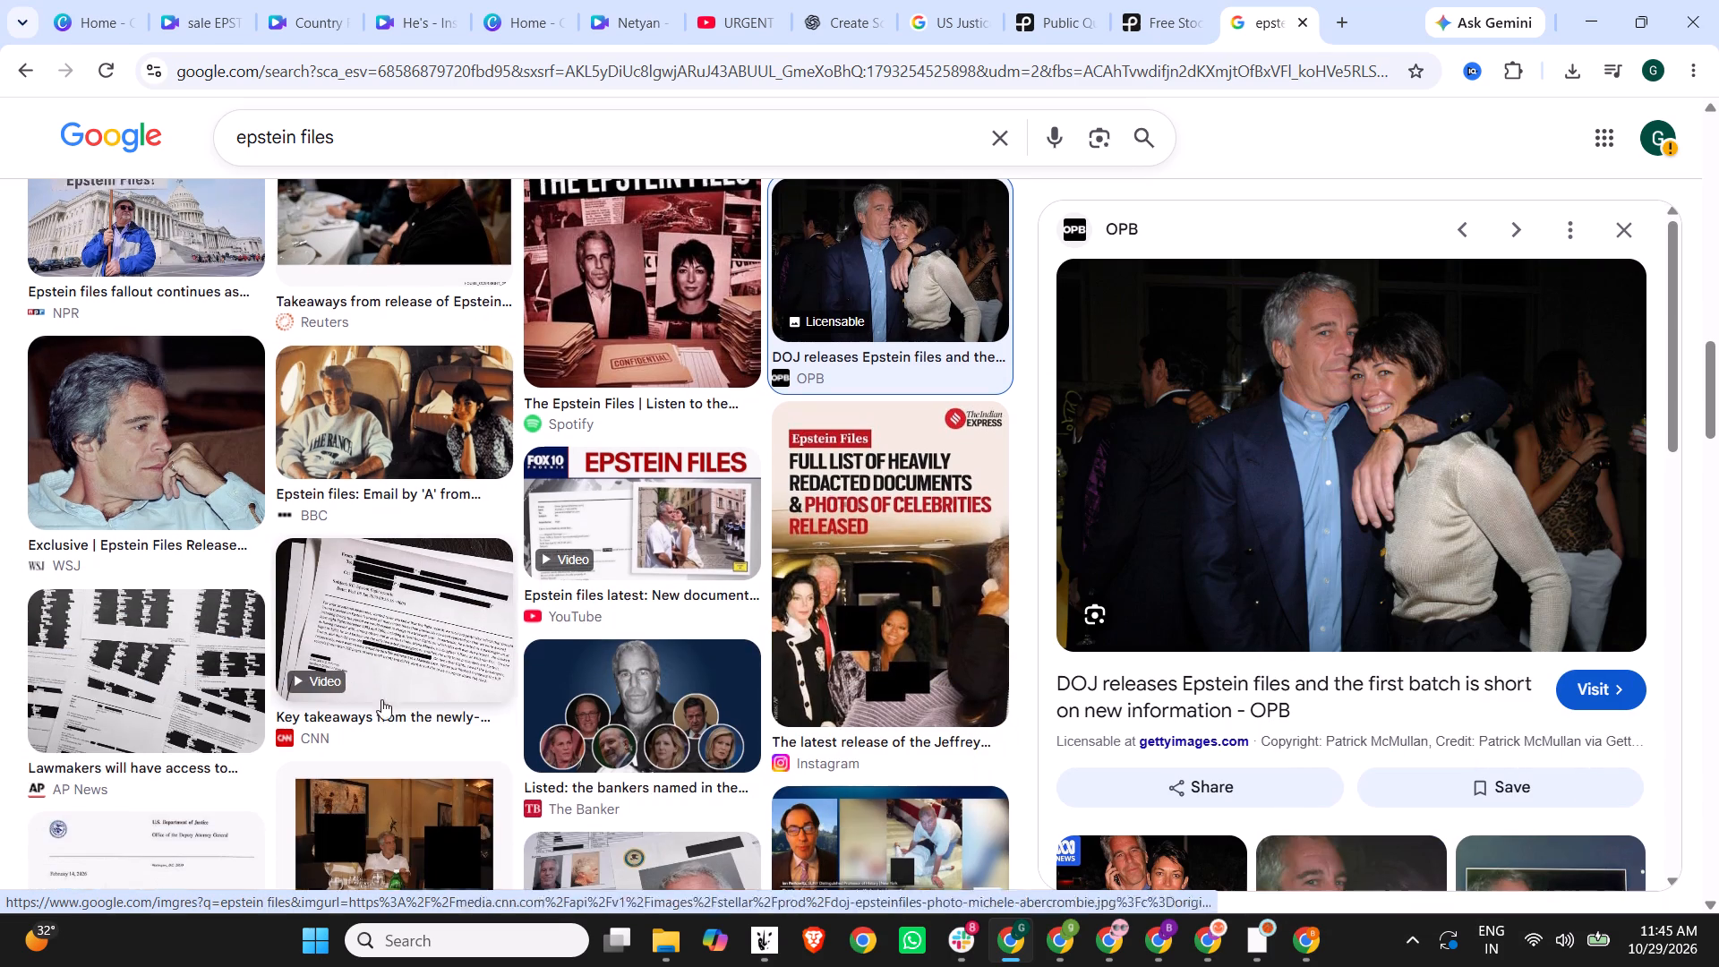
scroll(1477, 765, down, 3)
scroll(1321, 646, down, 4)
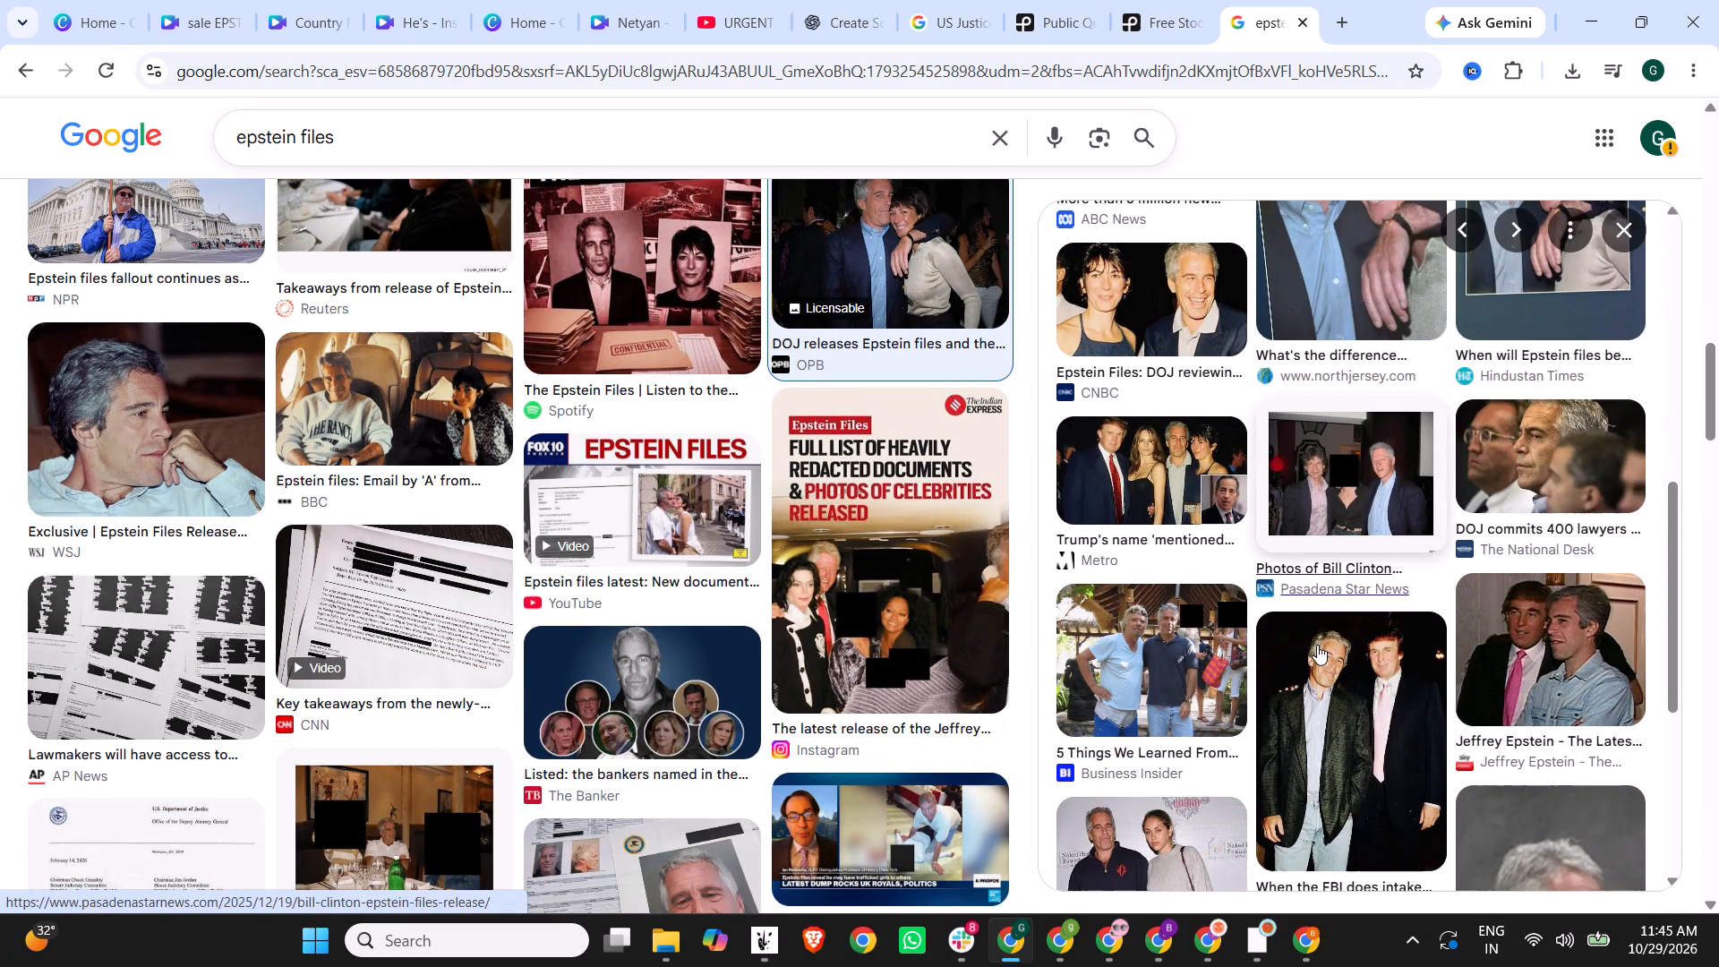
scroll(1365, 745, down, 4)
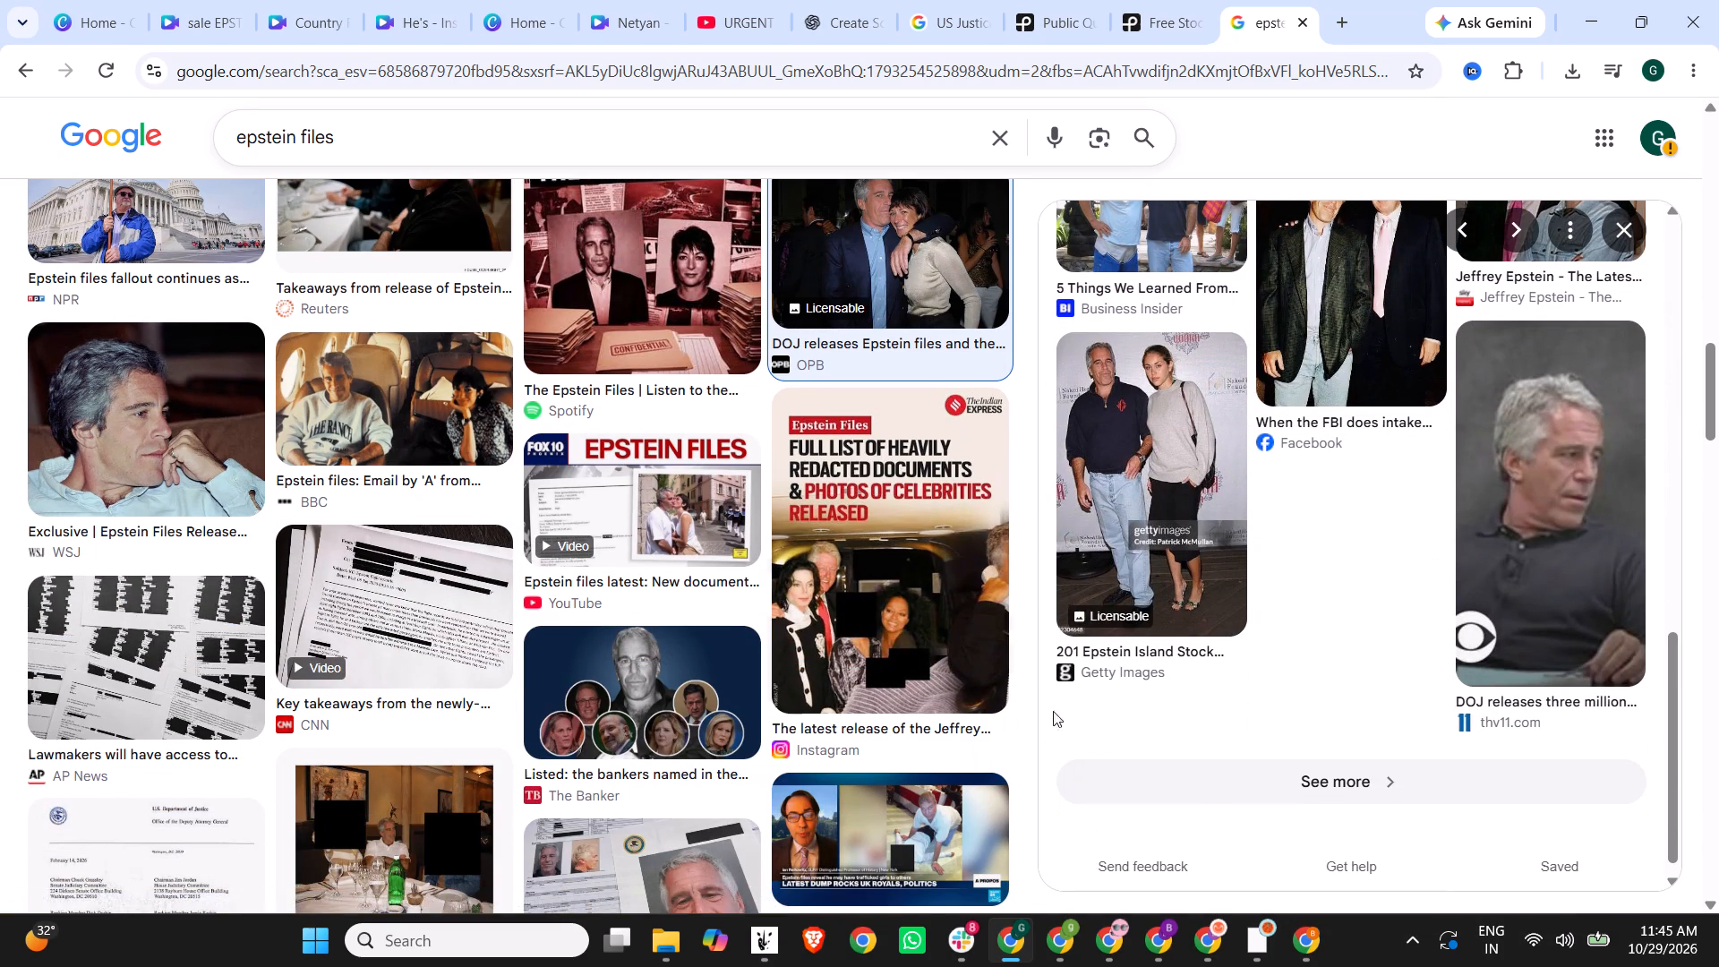
scroll(798, 642, down, 4)
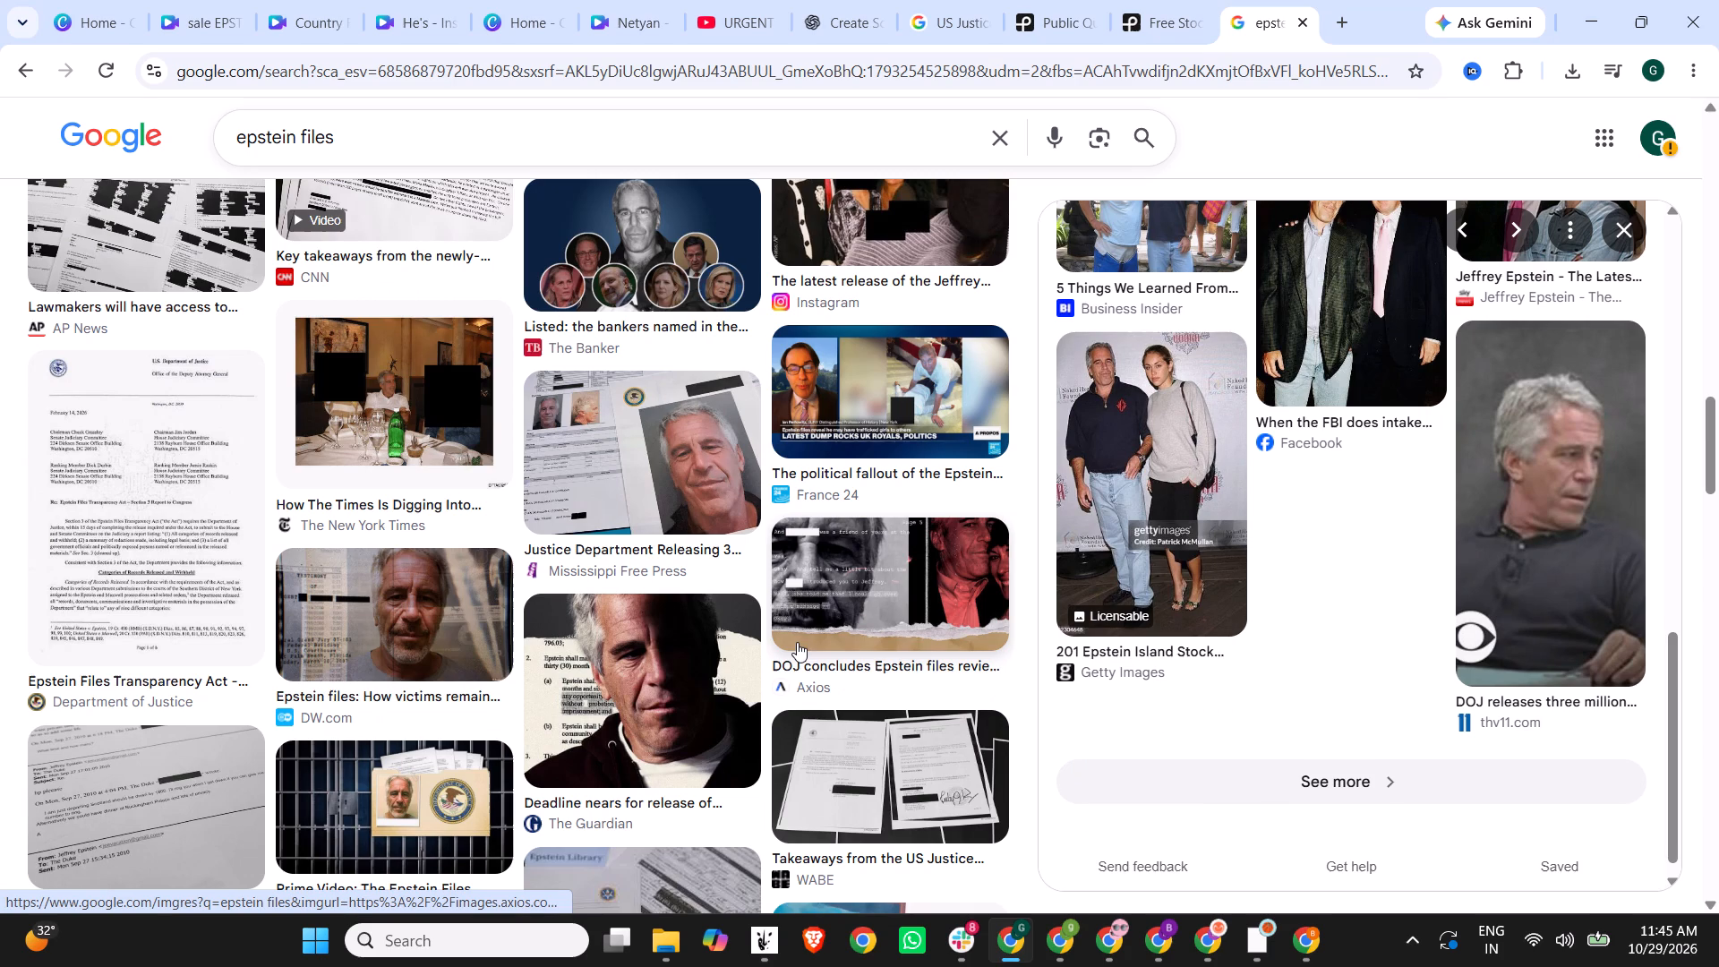
Preview The Guardian's "Deadline nears for release of Epstein files" image and examine its related images for a suitable portrait.
click(665, 669)
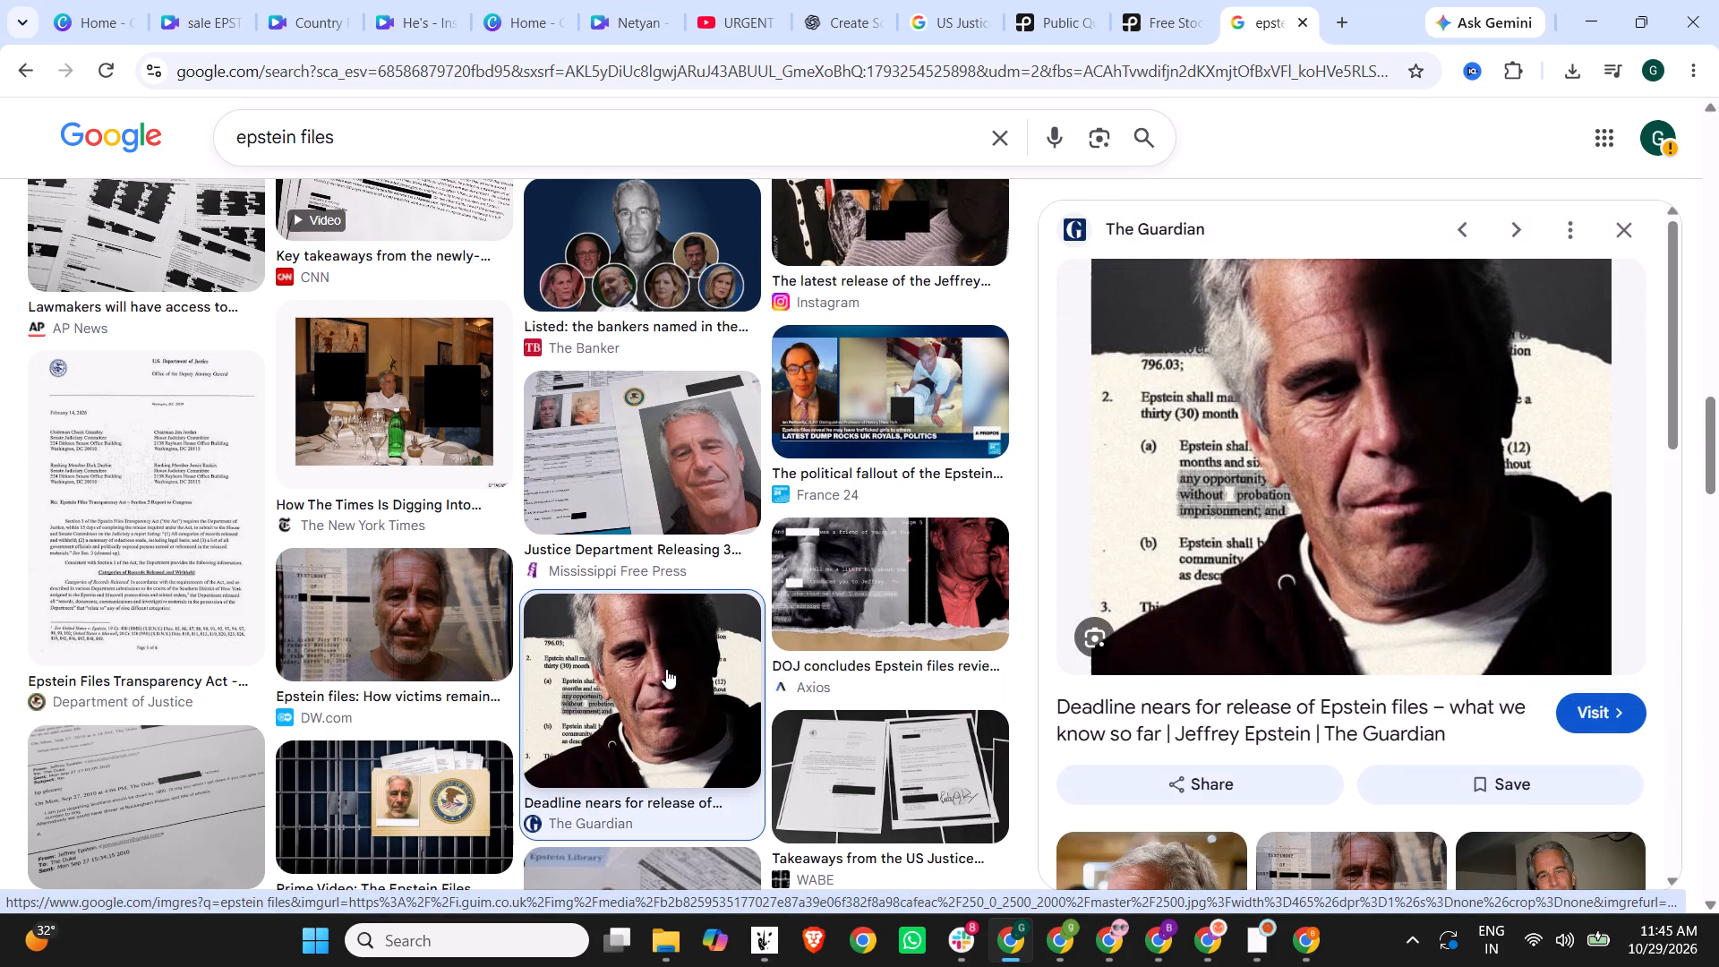
right_click(1376, 507)
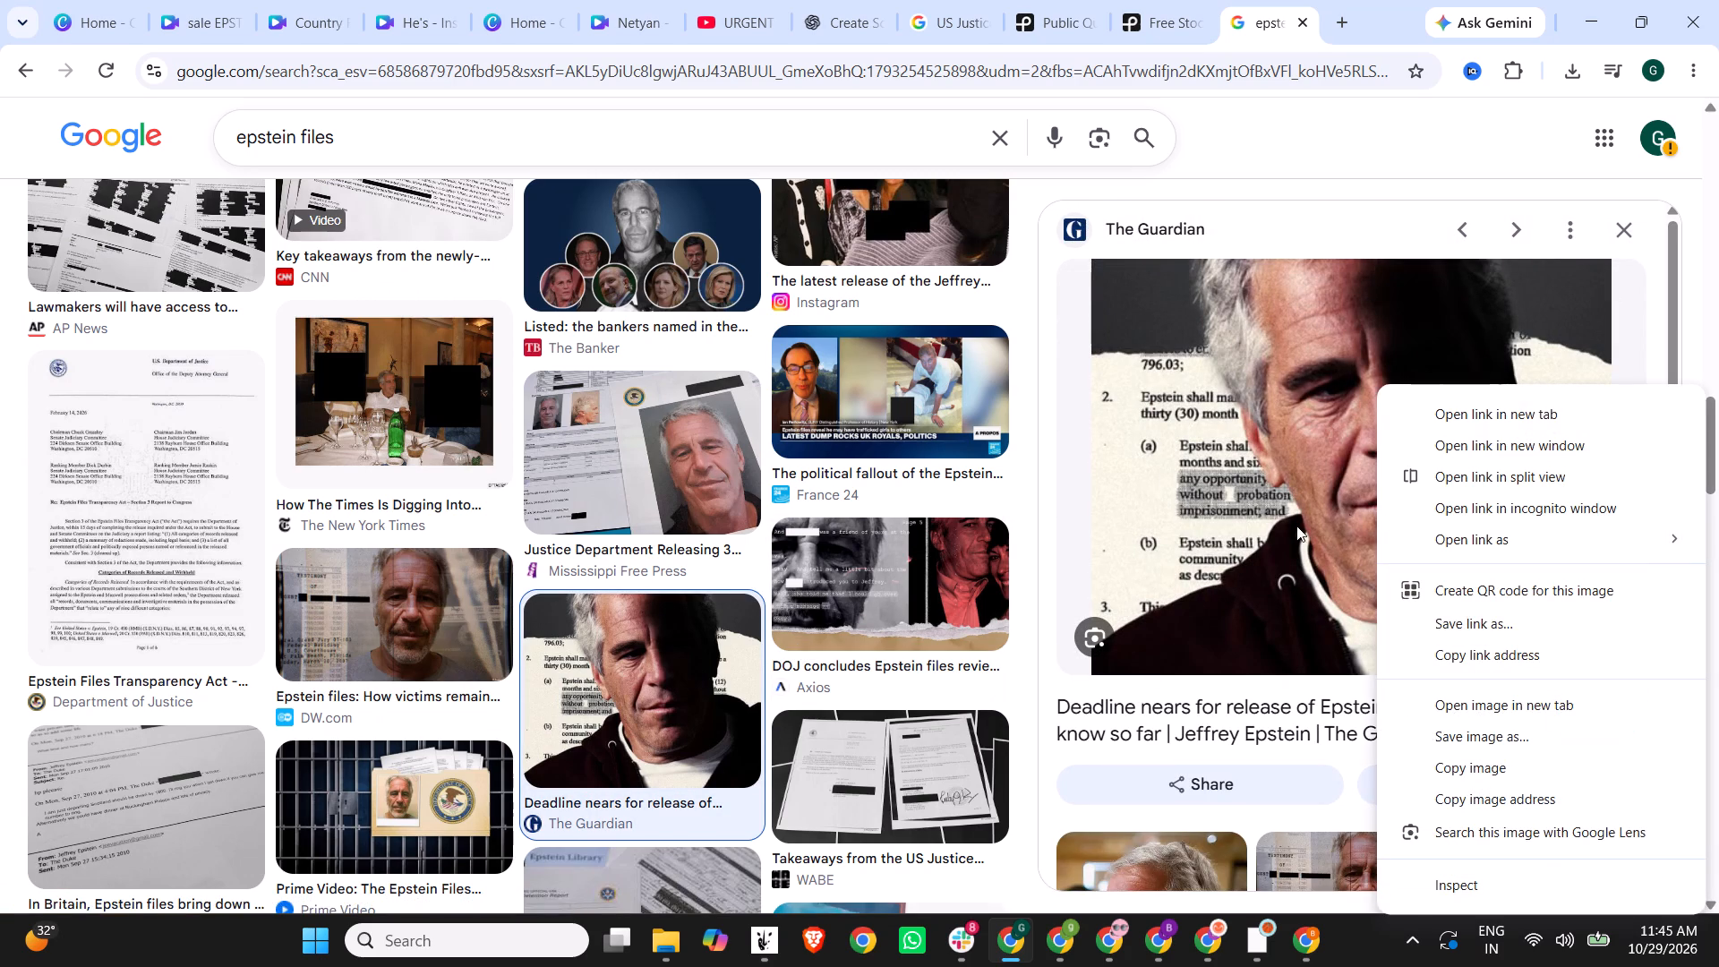
click(1690, 220)
scroll(1373, 456, down, 4)
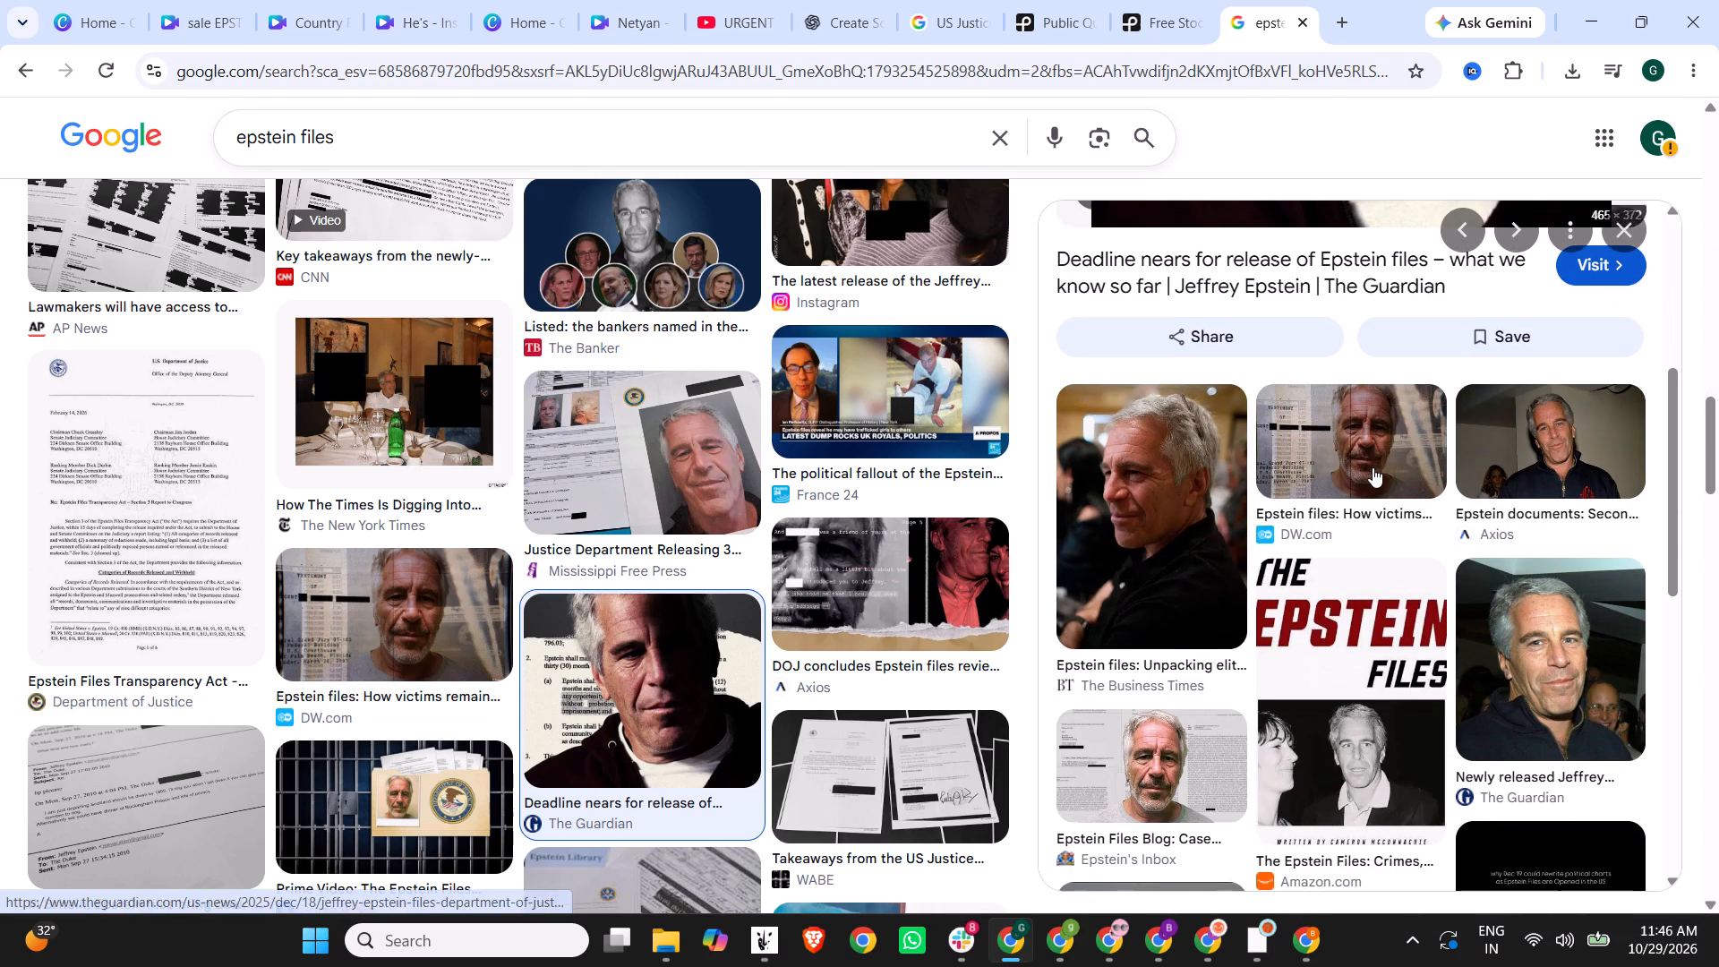
scroll(1541, 439, down, 1)
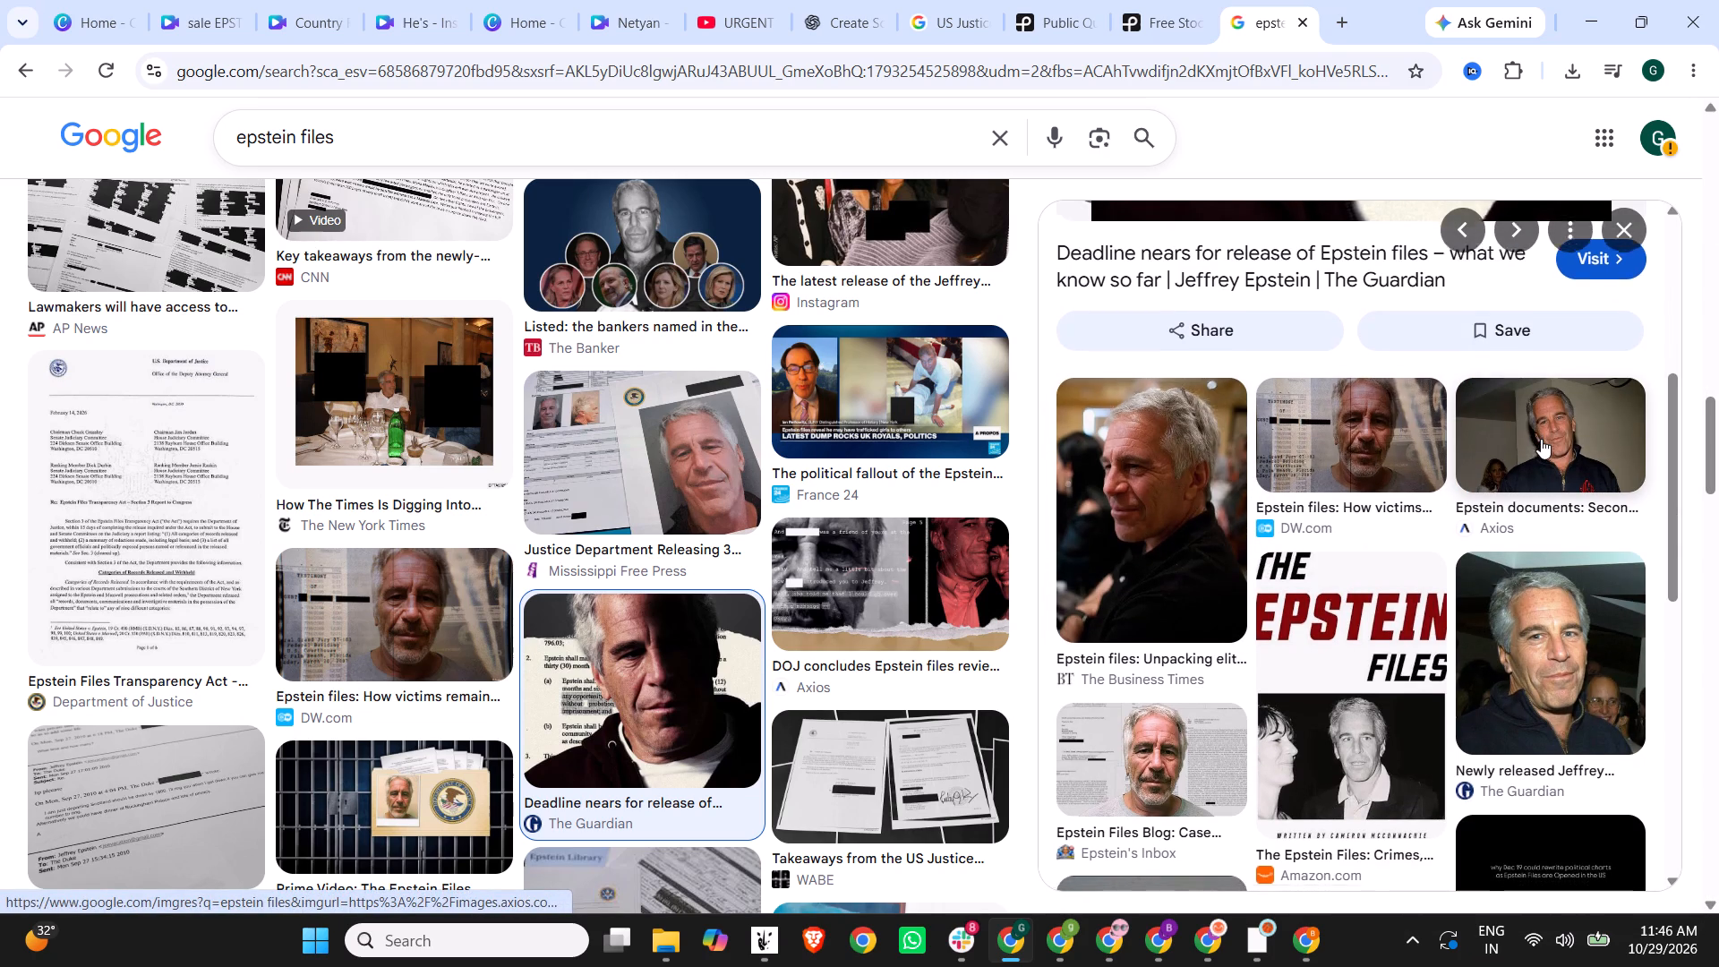
scroll(1541, 439, down, 1)
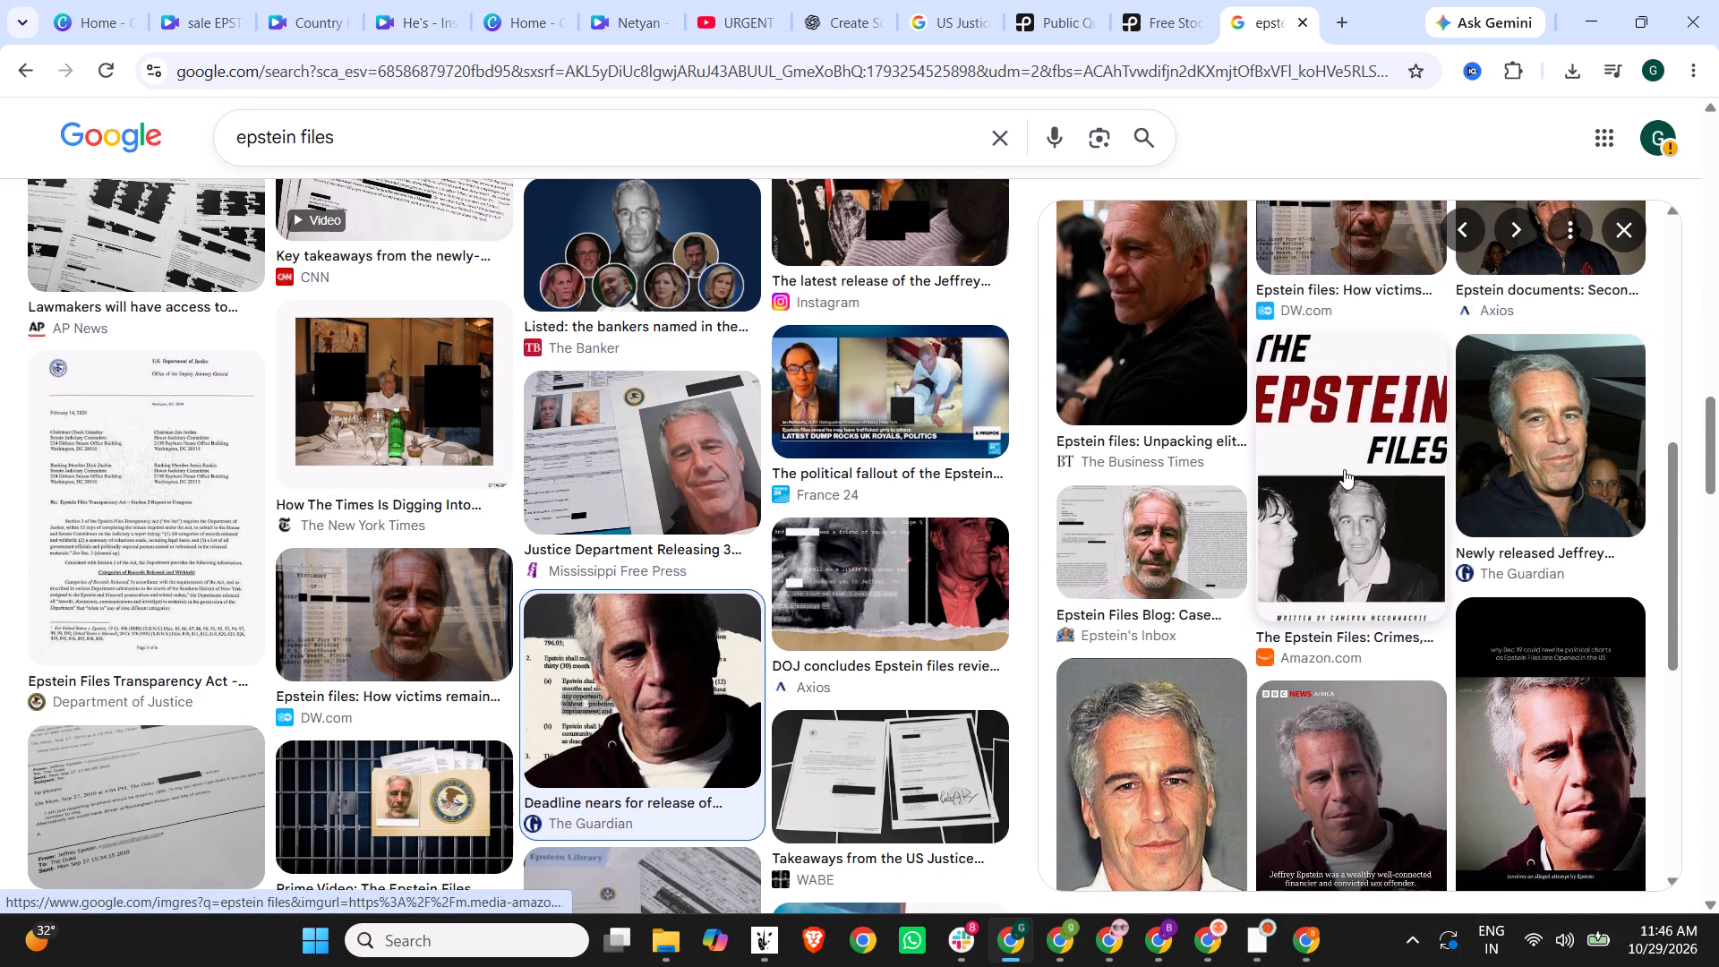
scroll(1343, 469, down, 2)
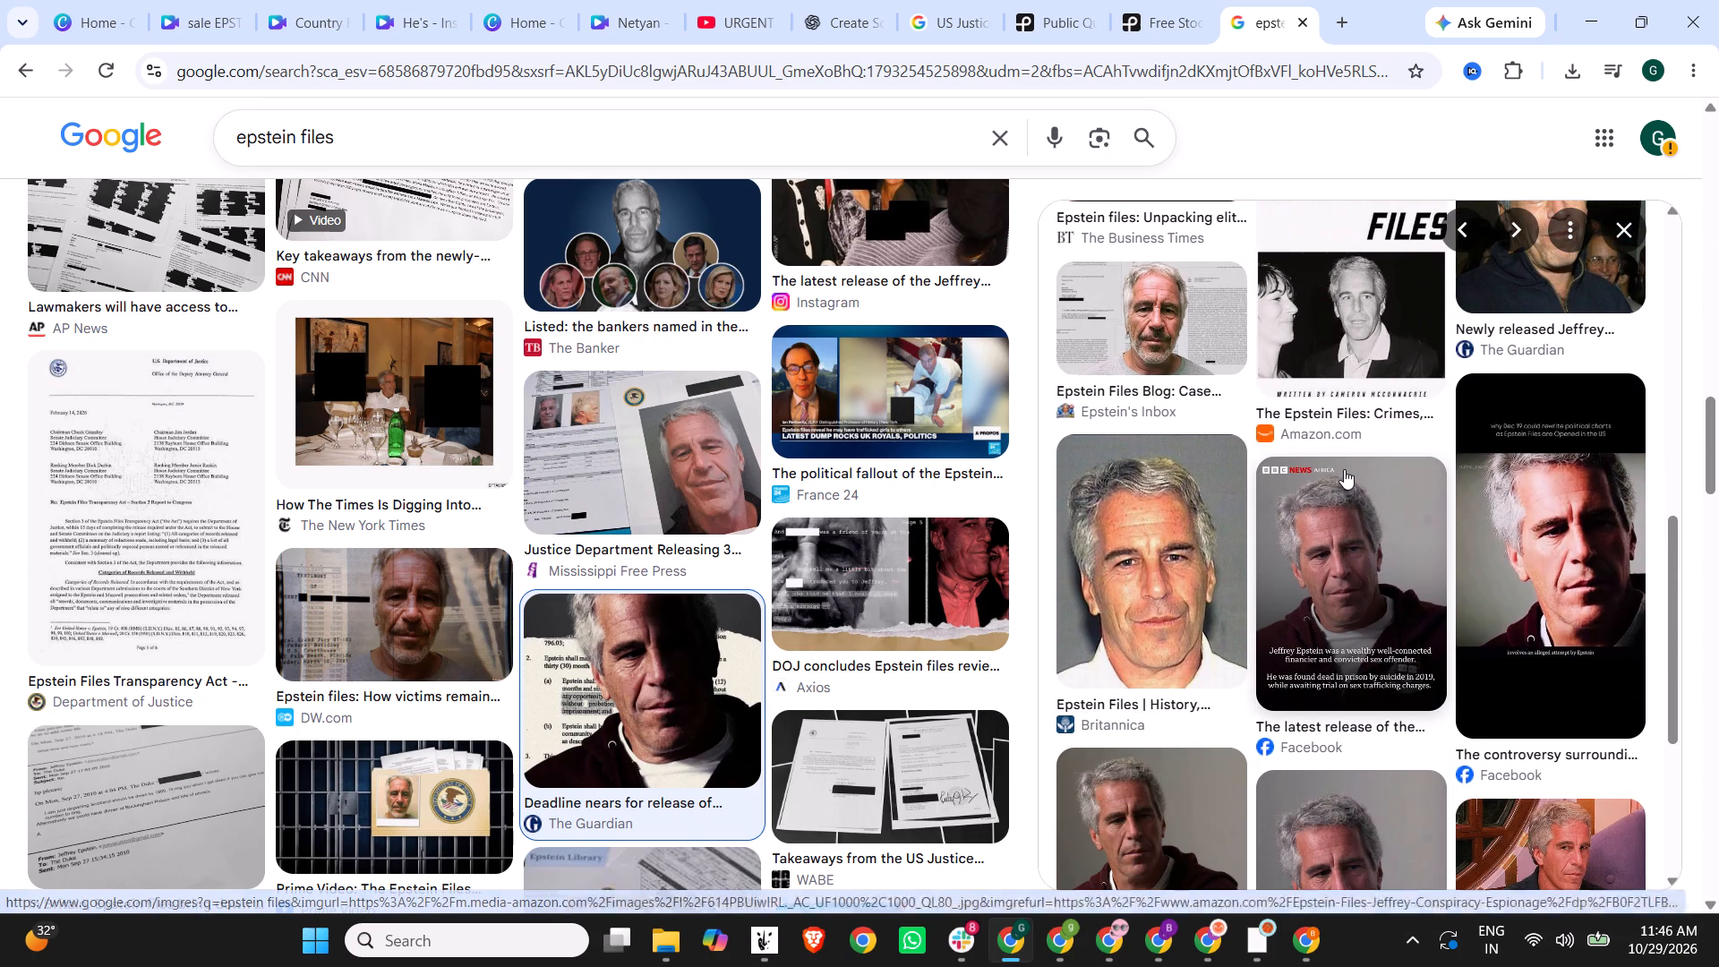
scroll(1350, 469, down, 2)
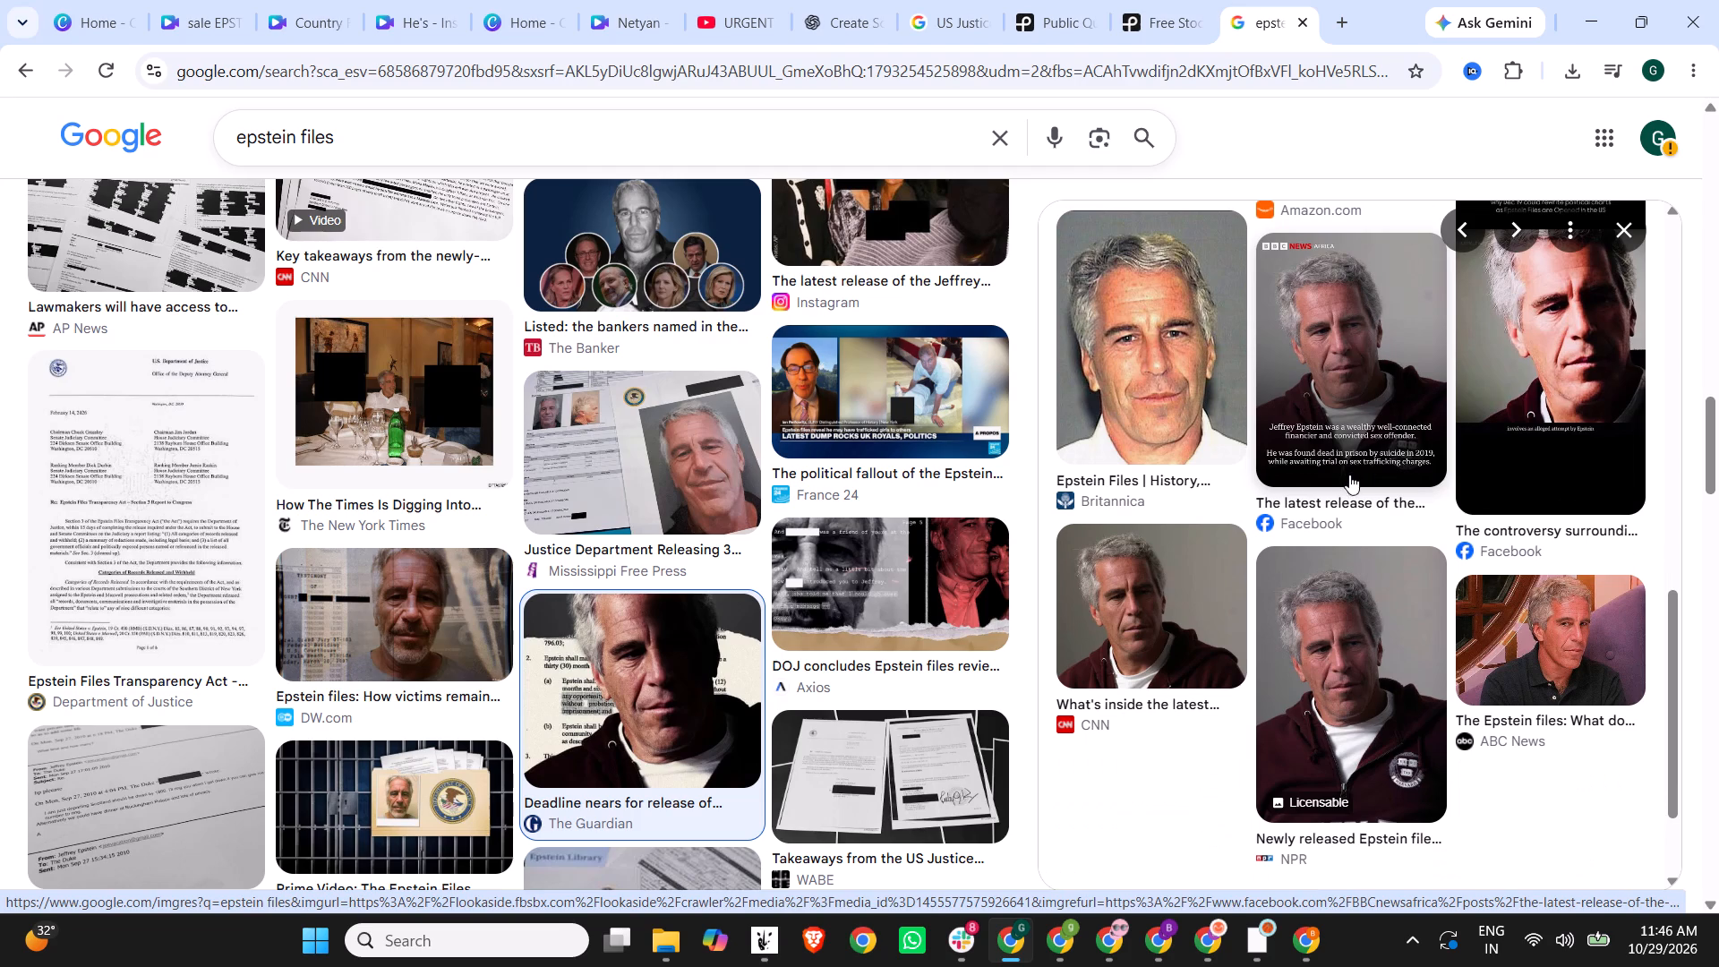
scroll(1275, 499, down, 3)
scroll(779, 561, down, 5)
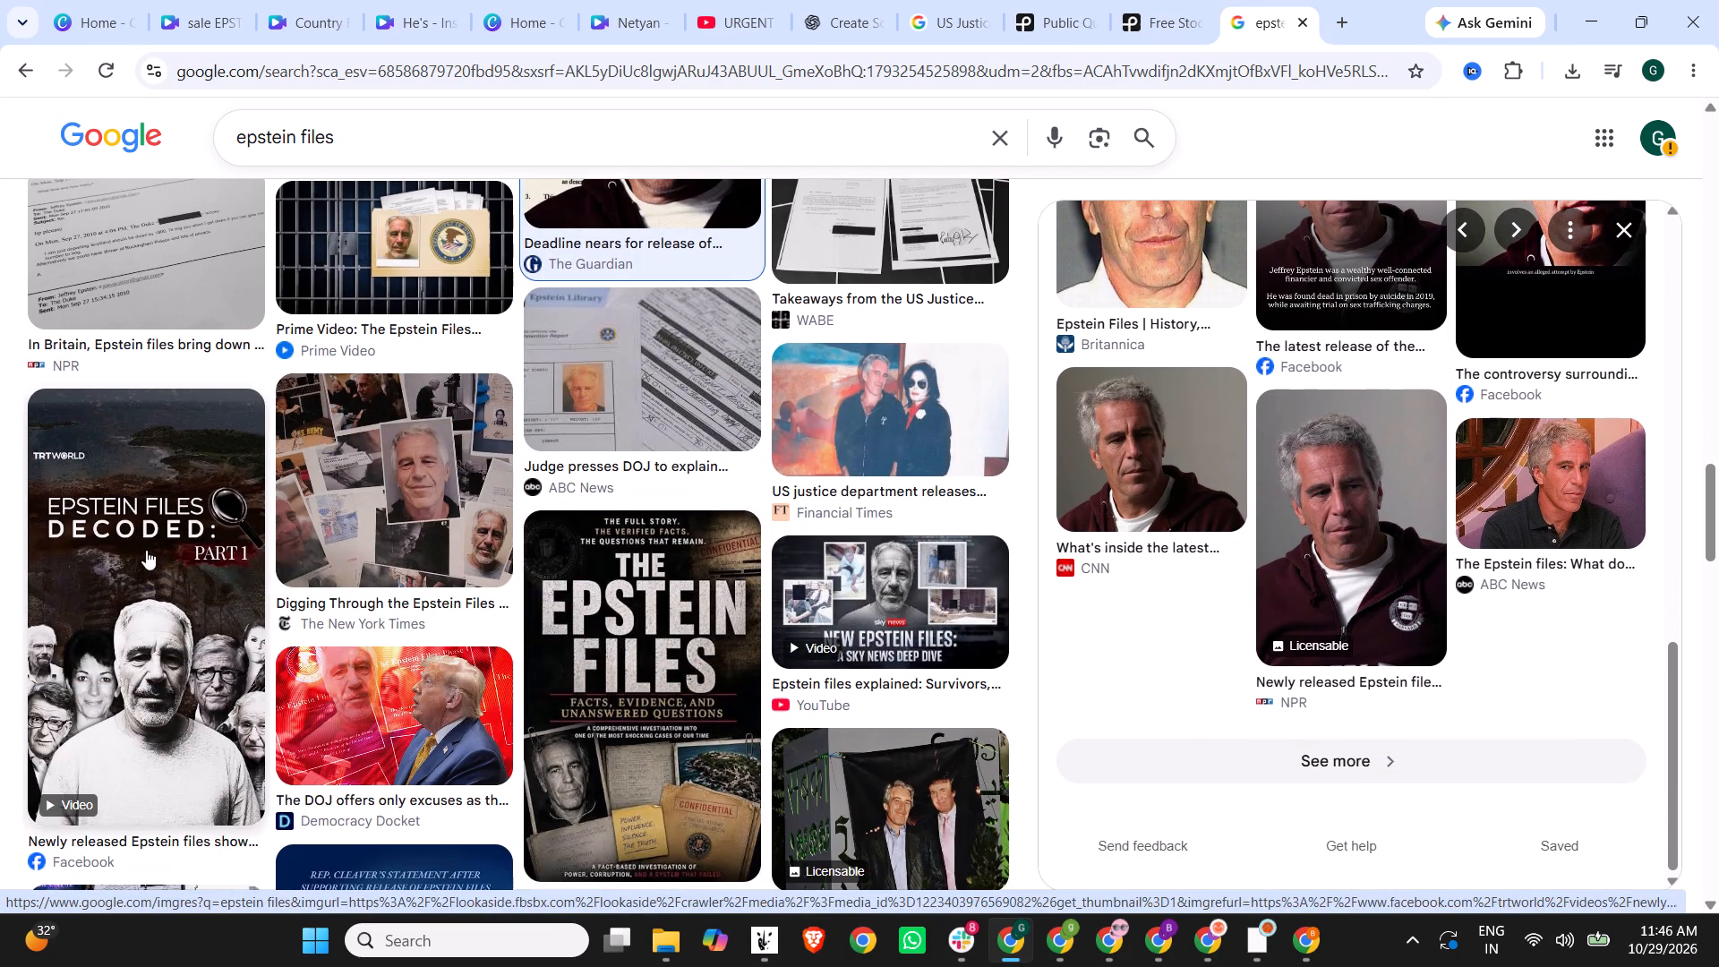
Preview the TRT World "Epstein Files Decoded: Part 1" image and examine its related images and further search results.
click(160, 586)
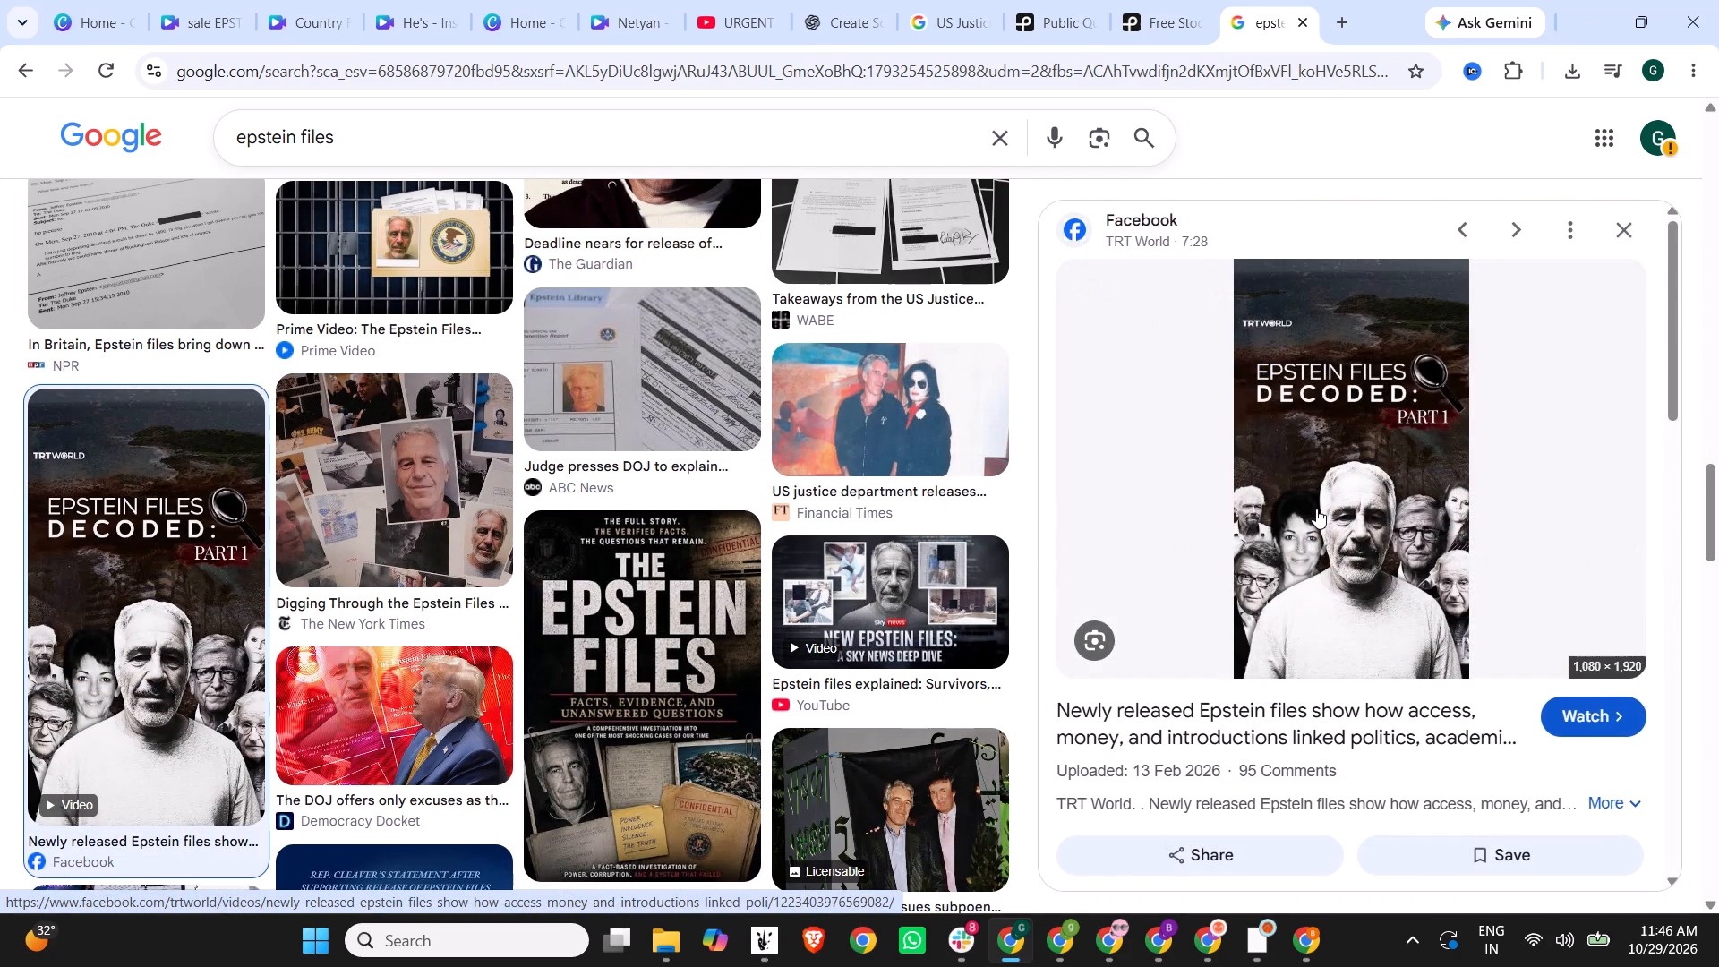
scroll(1381, 489, down, 4)
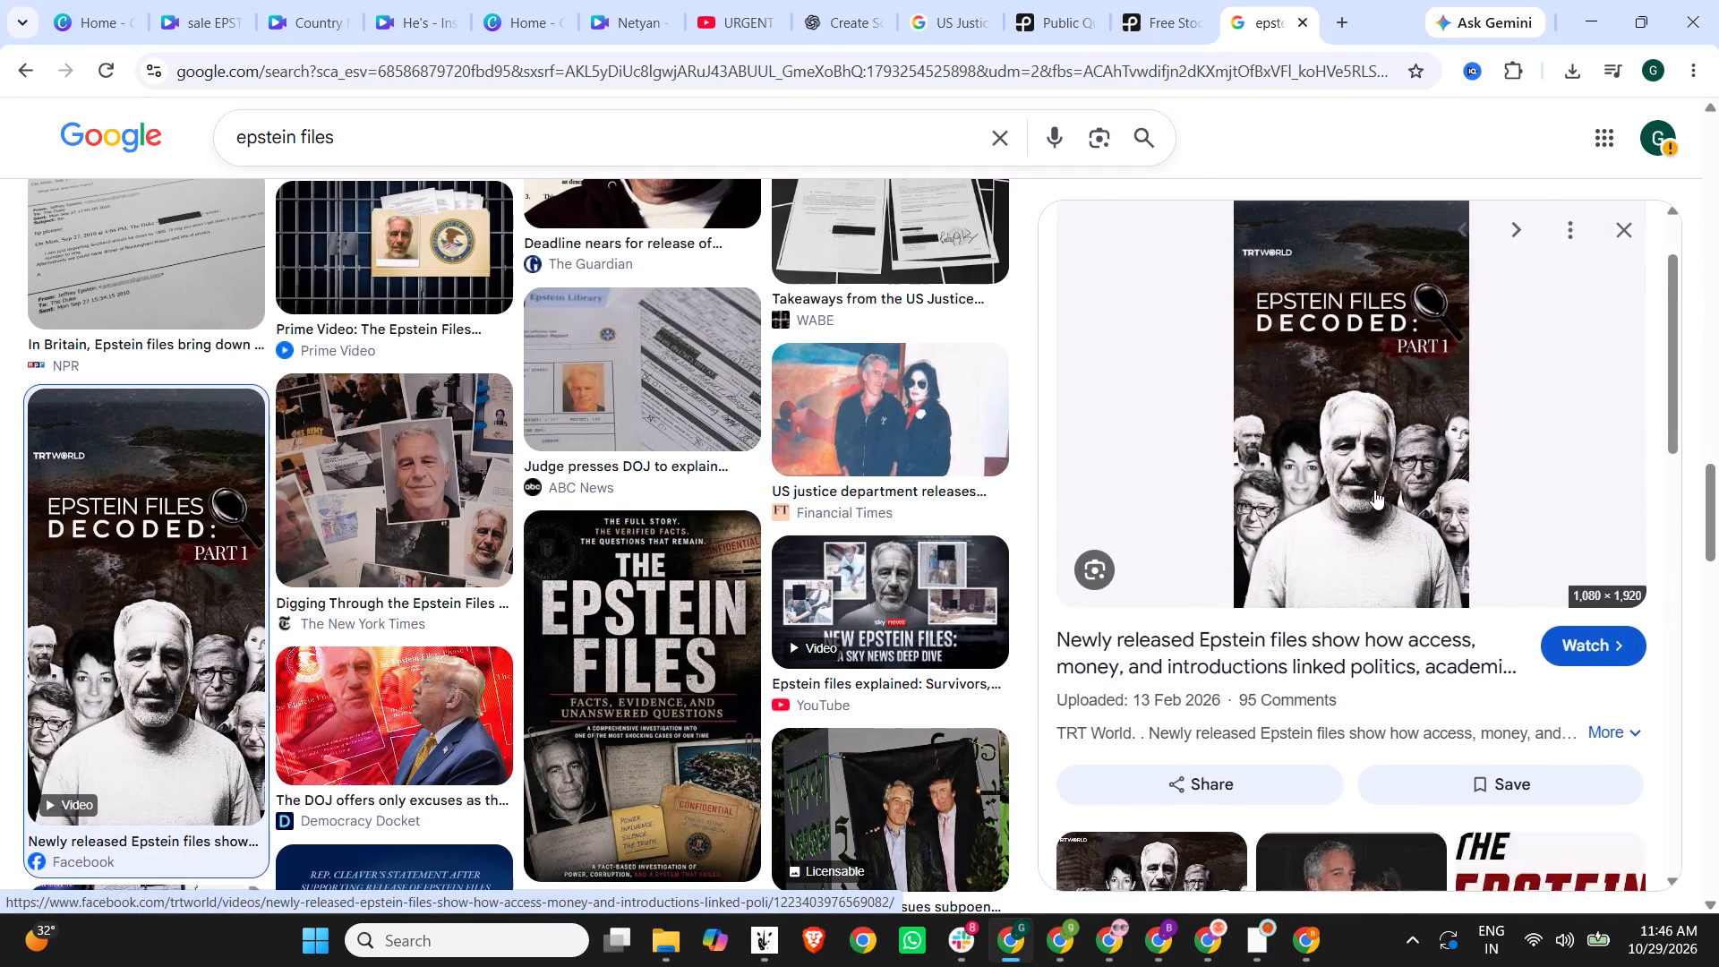
scroll(1374, 490, down, 4)
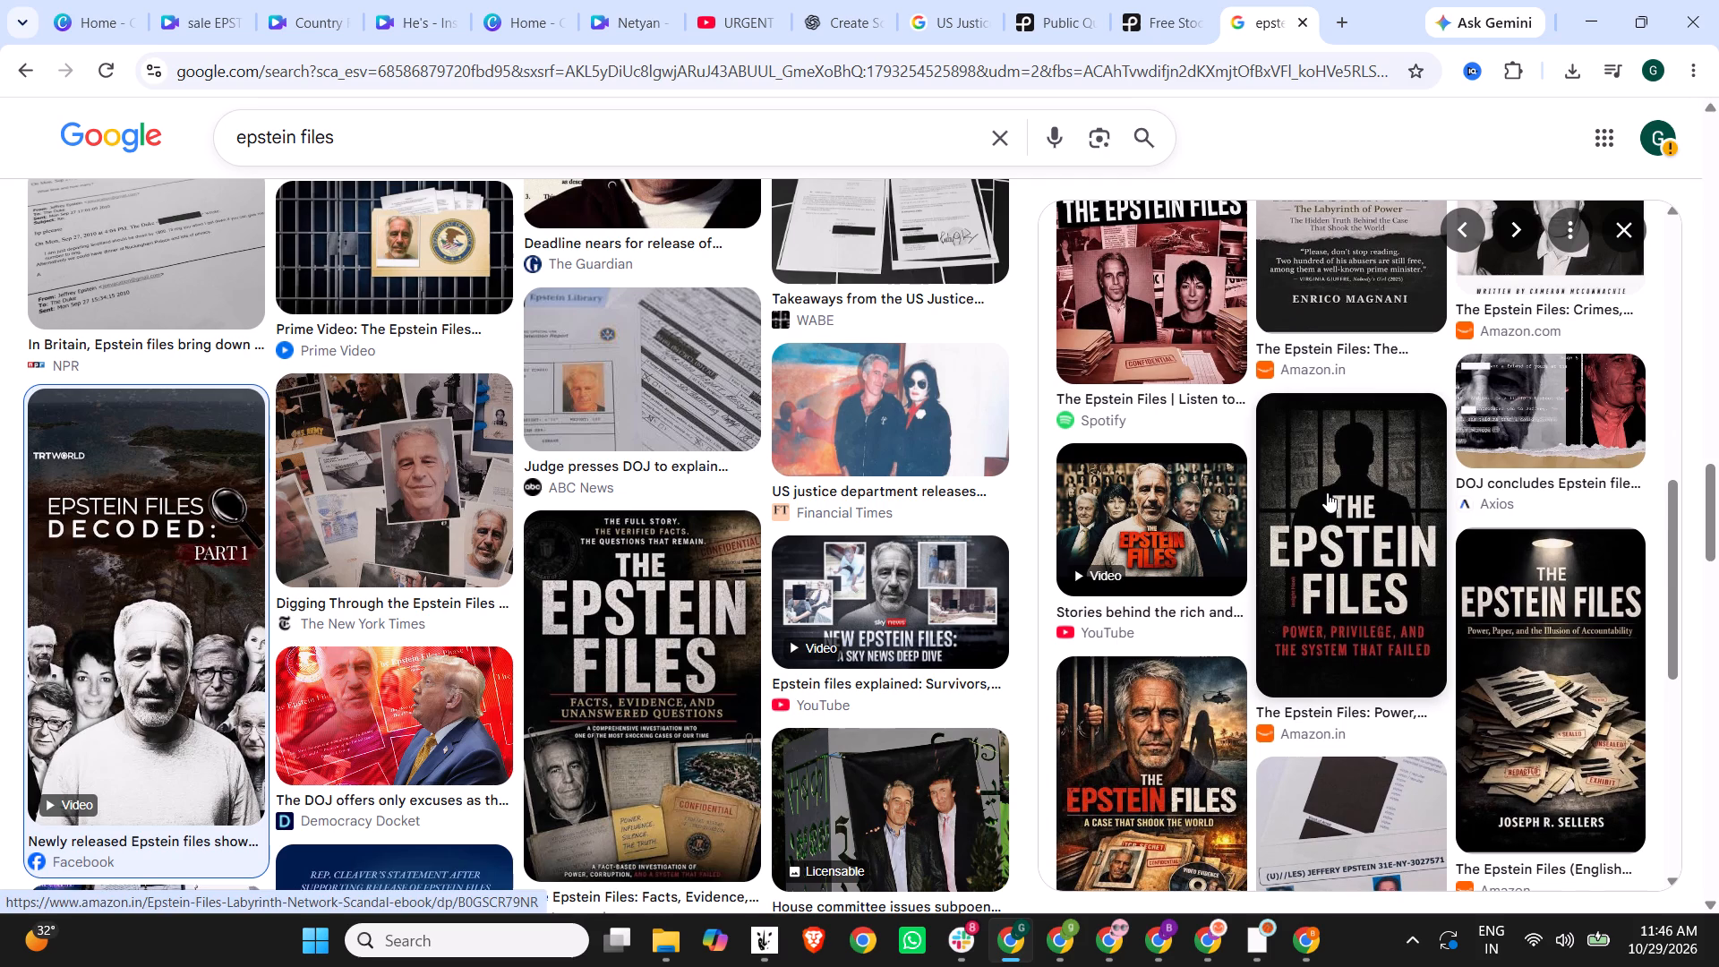
scroll(1501, 595, down, 1)
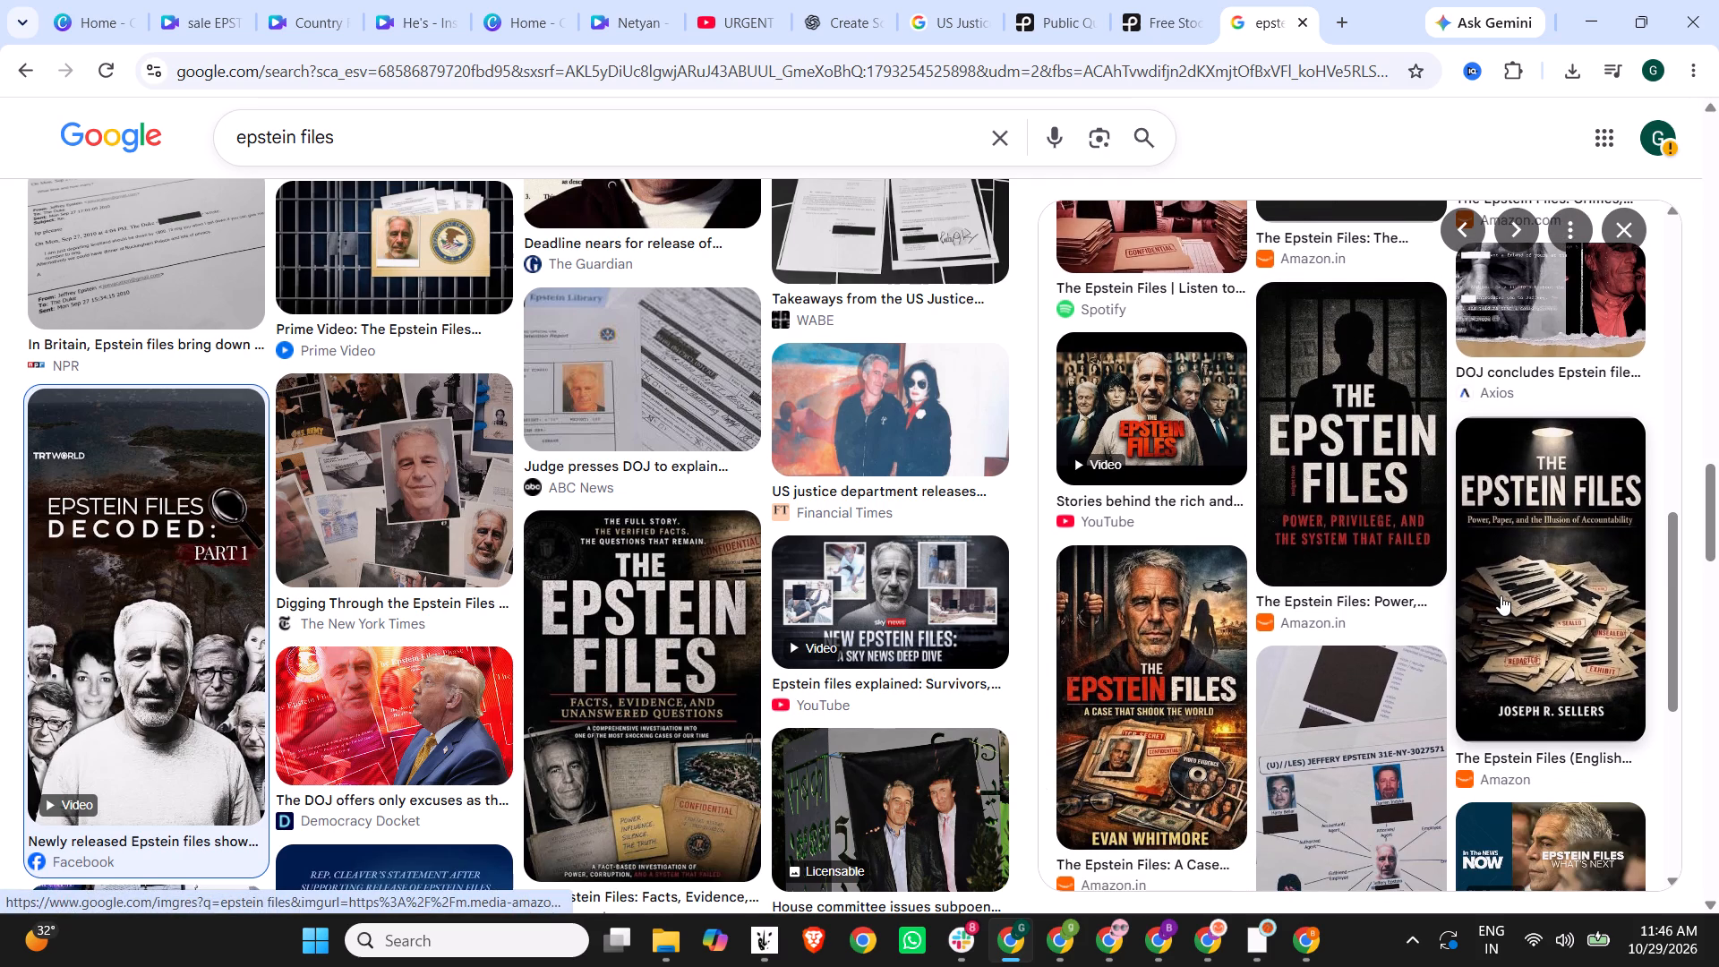
scroll(1501, 595, down, 2)
scroll(1316, 576, down, 3)
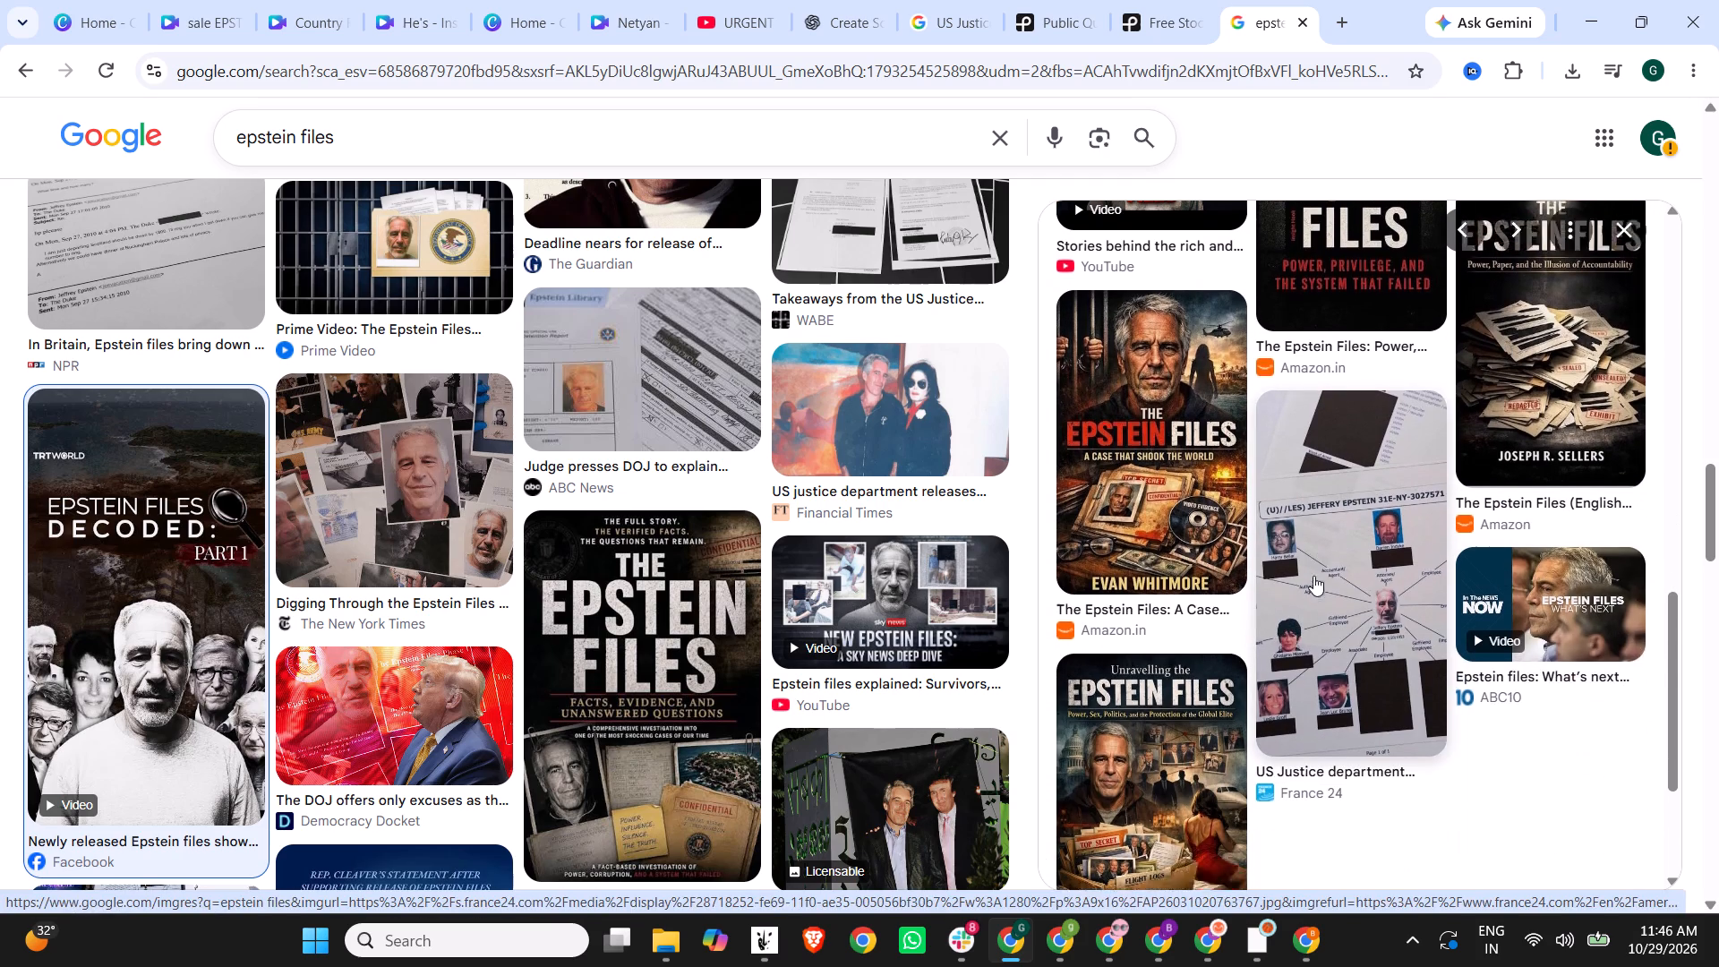
scroll(714, 578, down, 4)
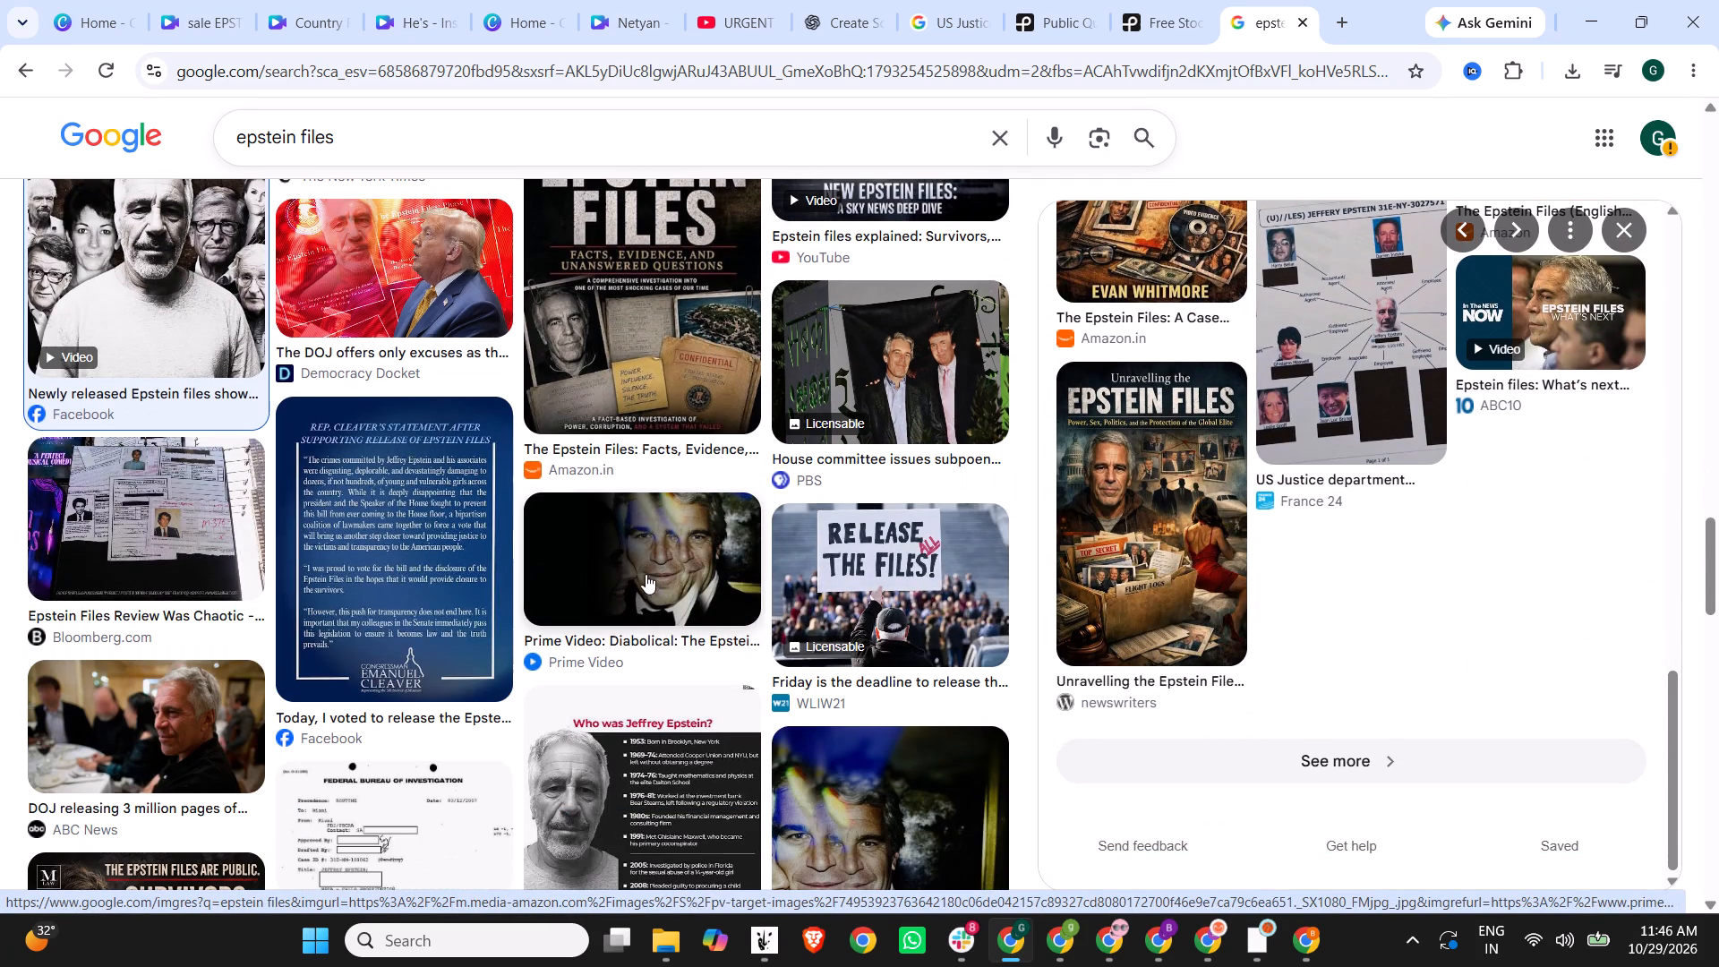
scroll(646, 574, down, 3)
scroll(691, 569, up, 2)
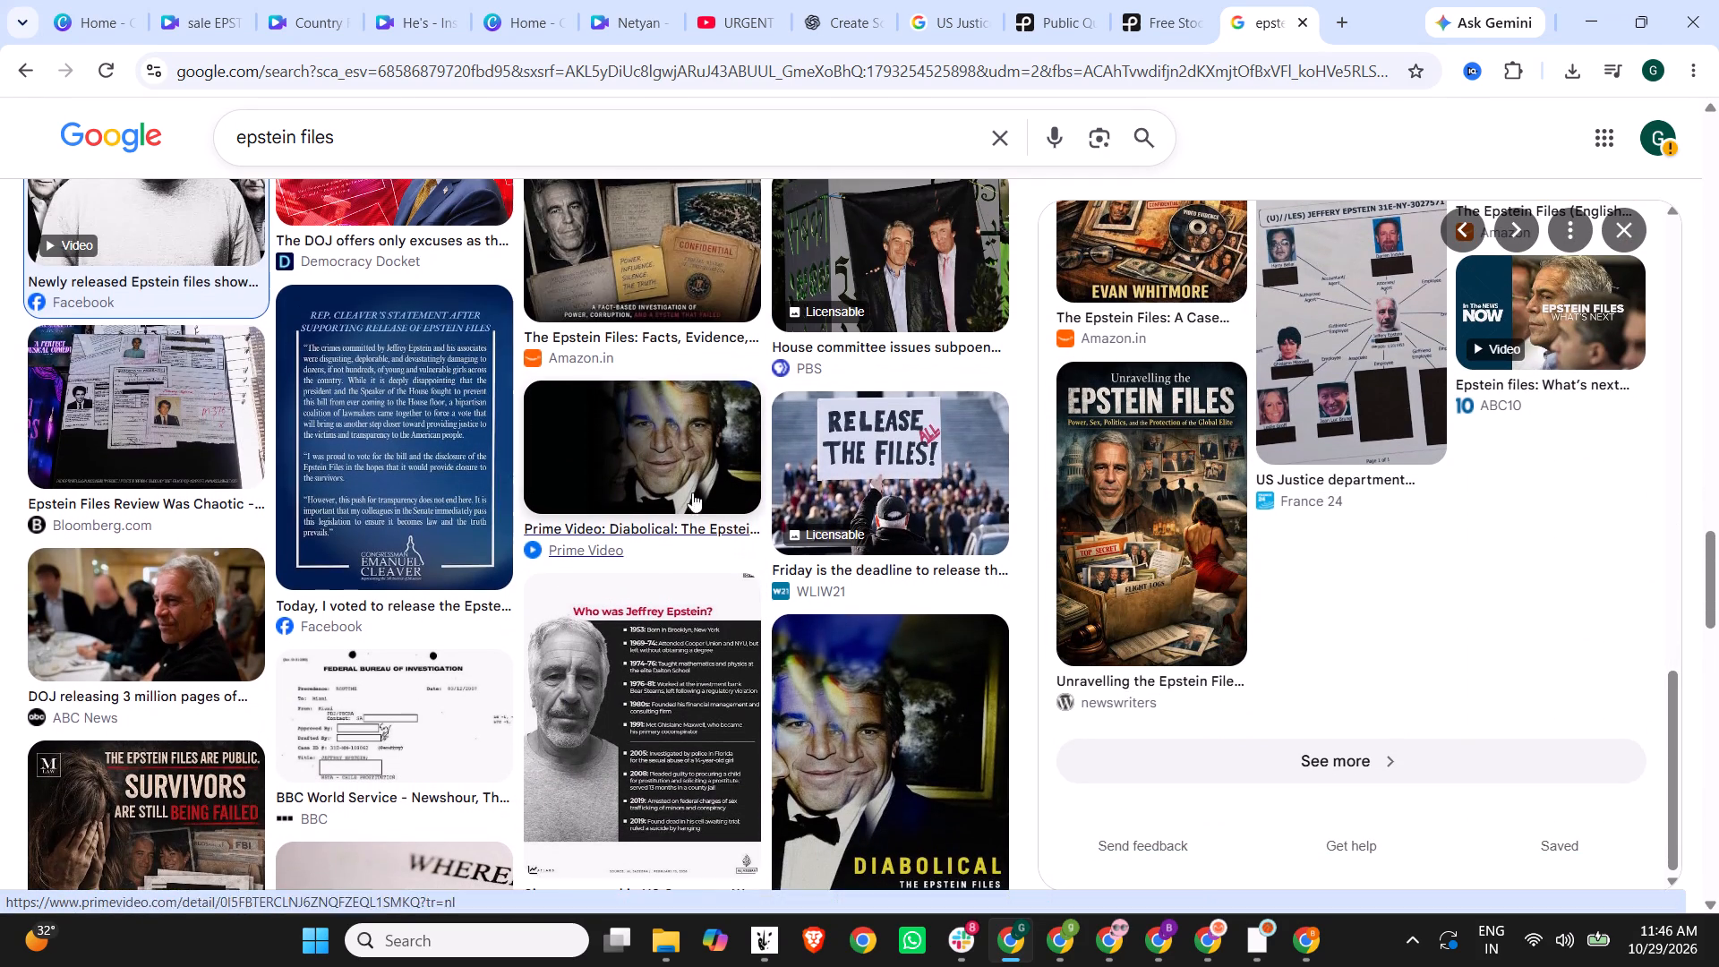
Copy the Prime Video "Diabolical: The Epstein Files" portrait image from the search results.
click(673, 437)
scroll(1116, 596, down, 3)
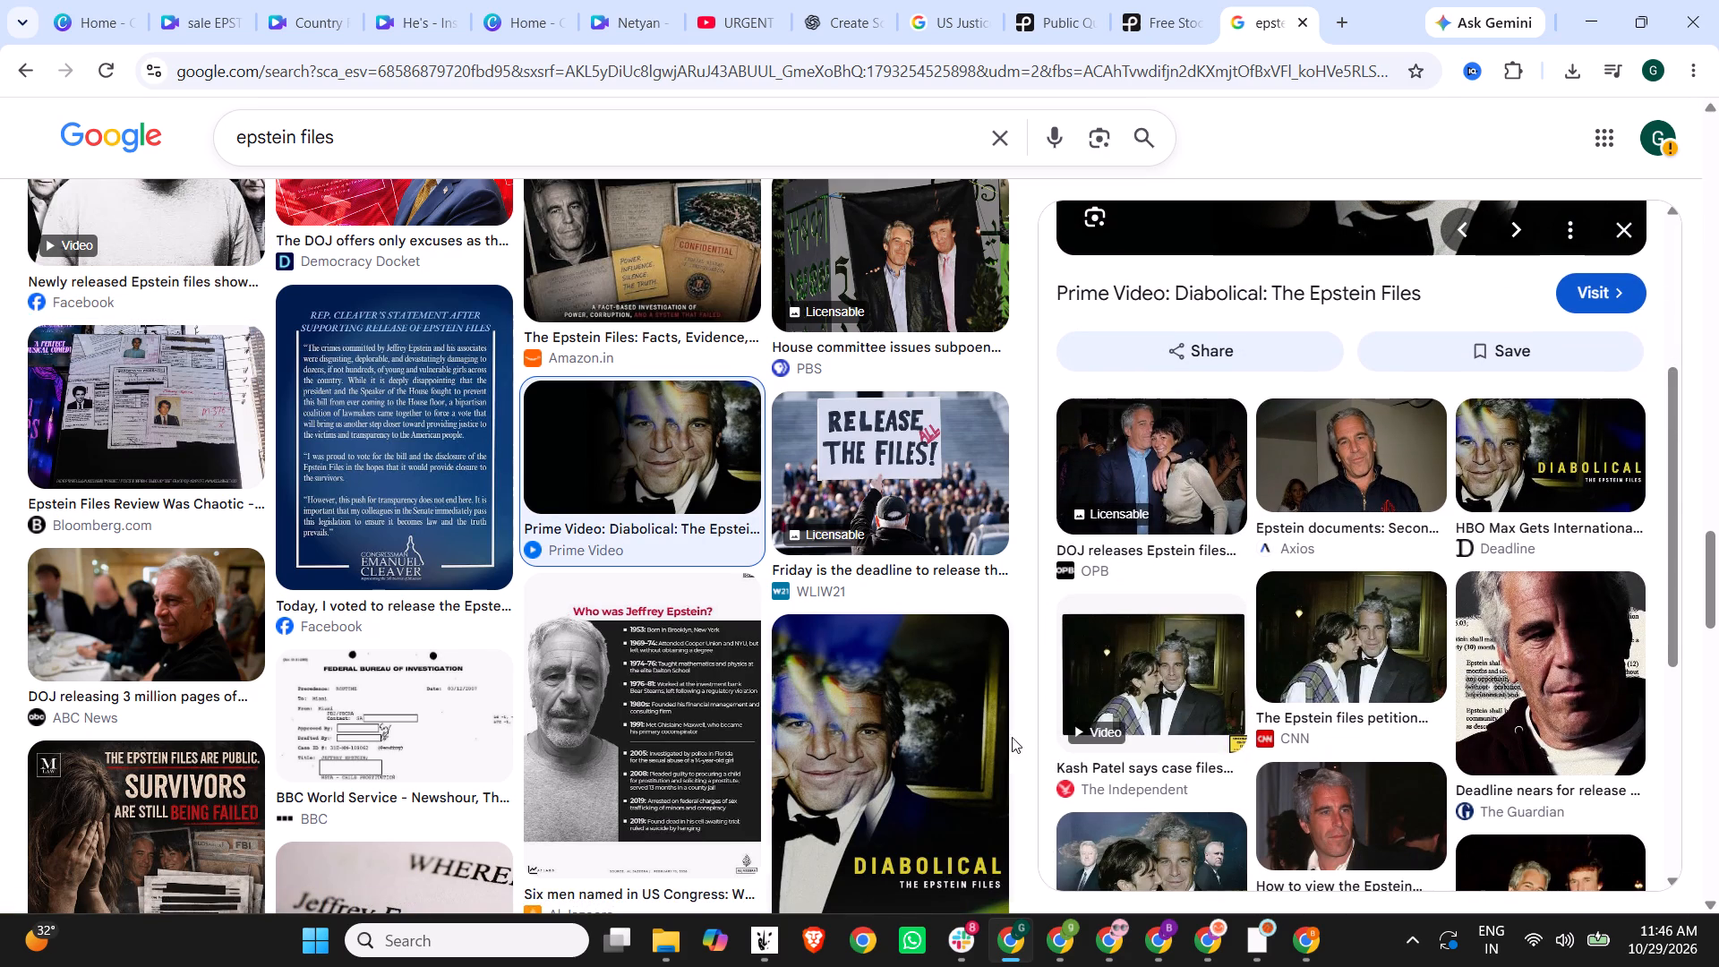
scroll(1277, 542, up, 3)
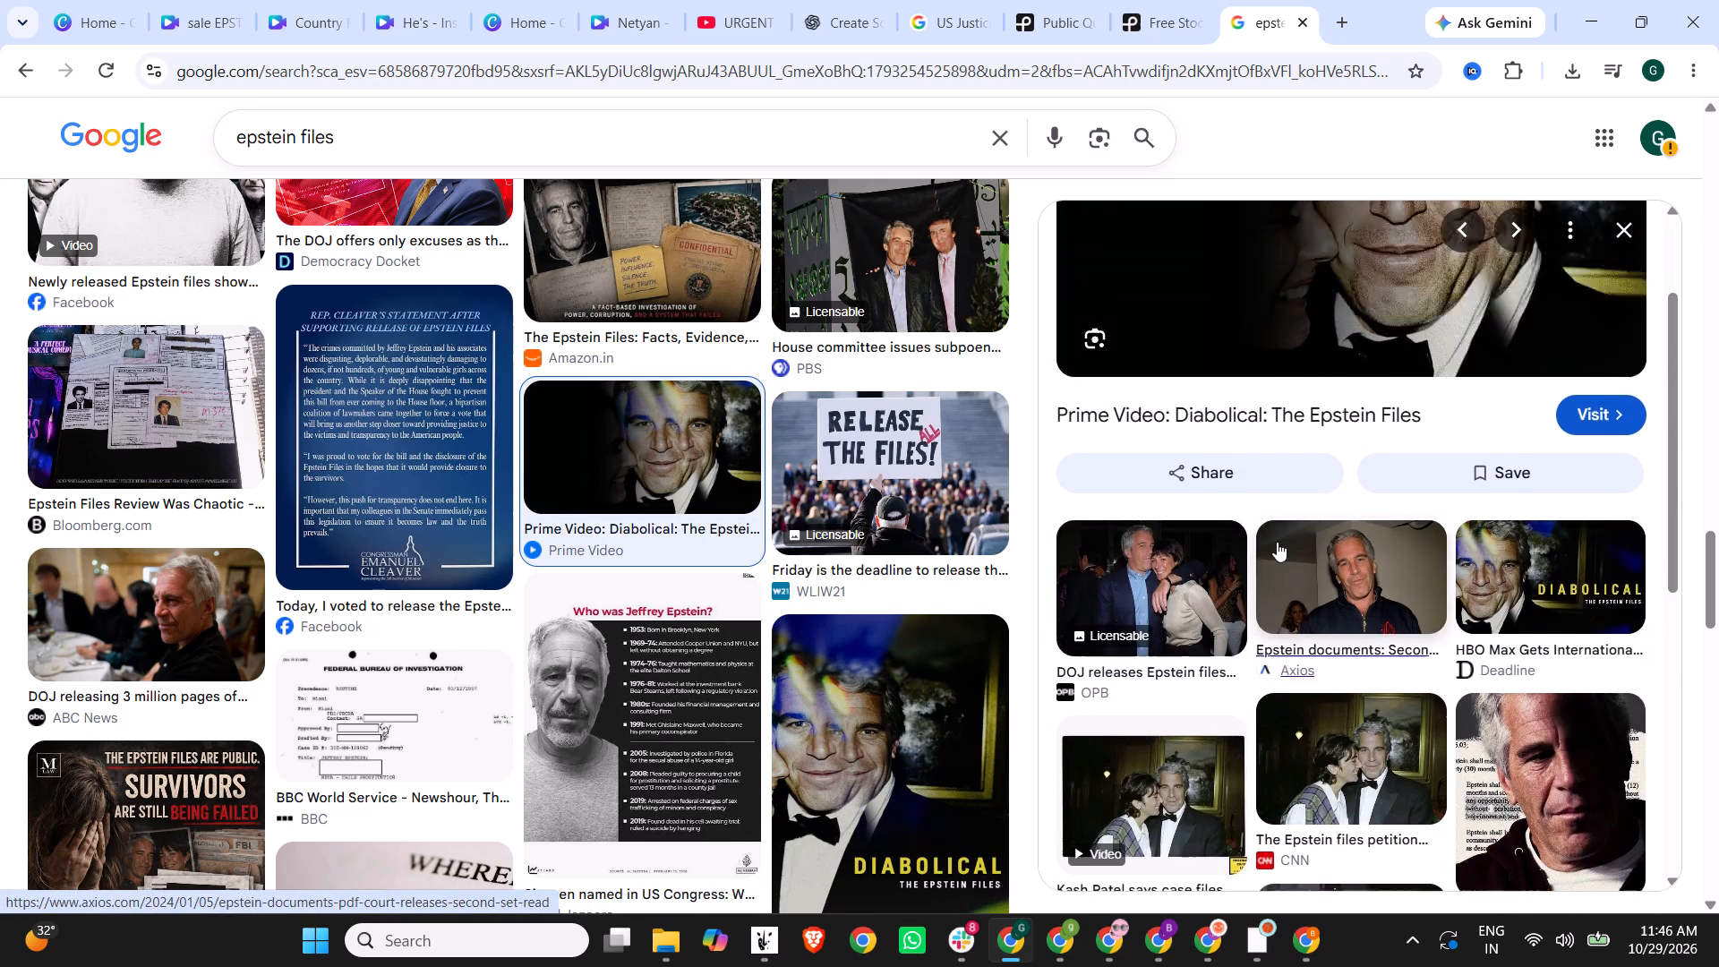
scroll(1277, 542, up, 1)
right_click(1397, 426)
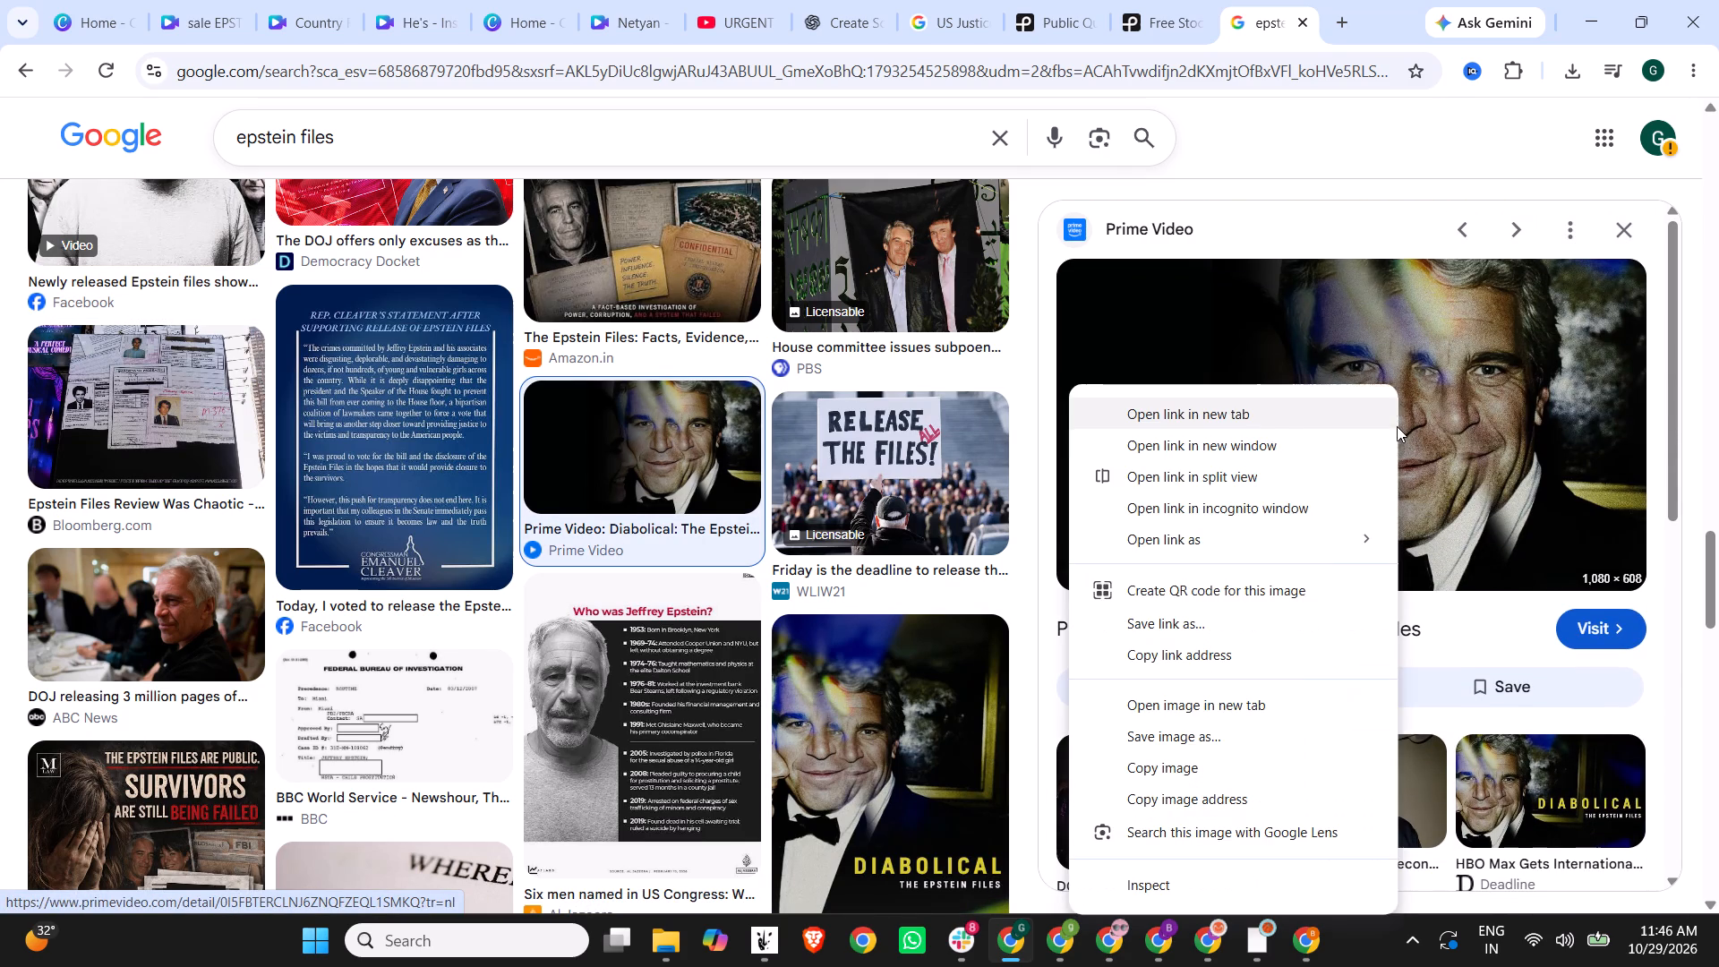
click(1219, 769)
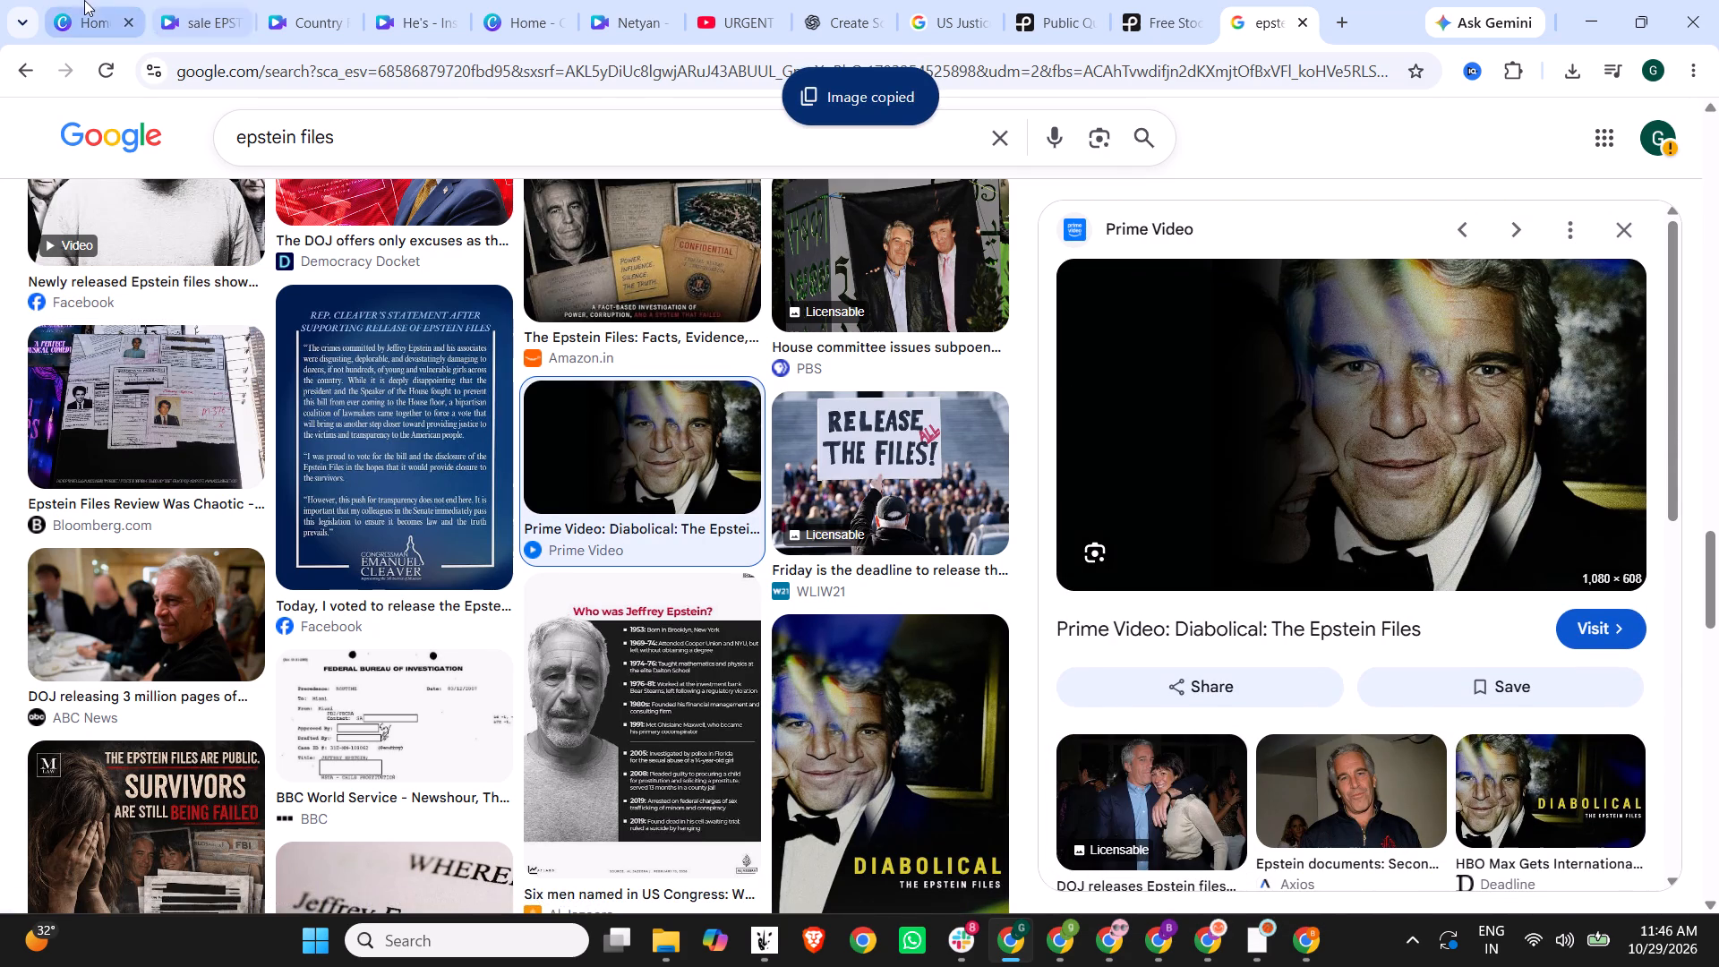
Paste the copied portrait at 0:00 of the sale EPSTIEN FILES reel and scale it to full page height, face in frame.
click(207, 6)
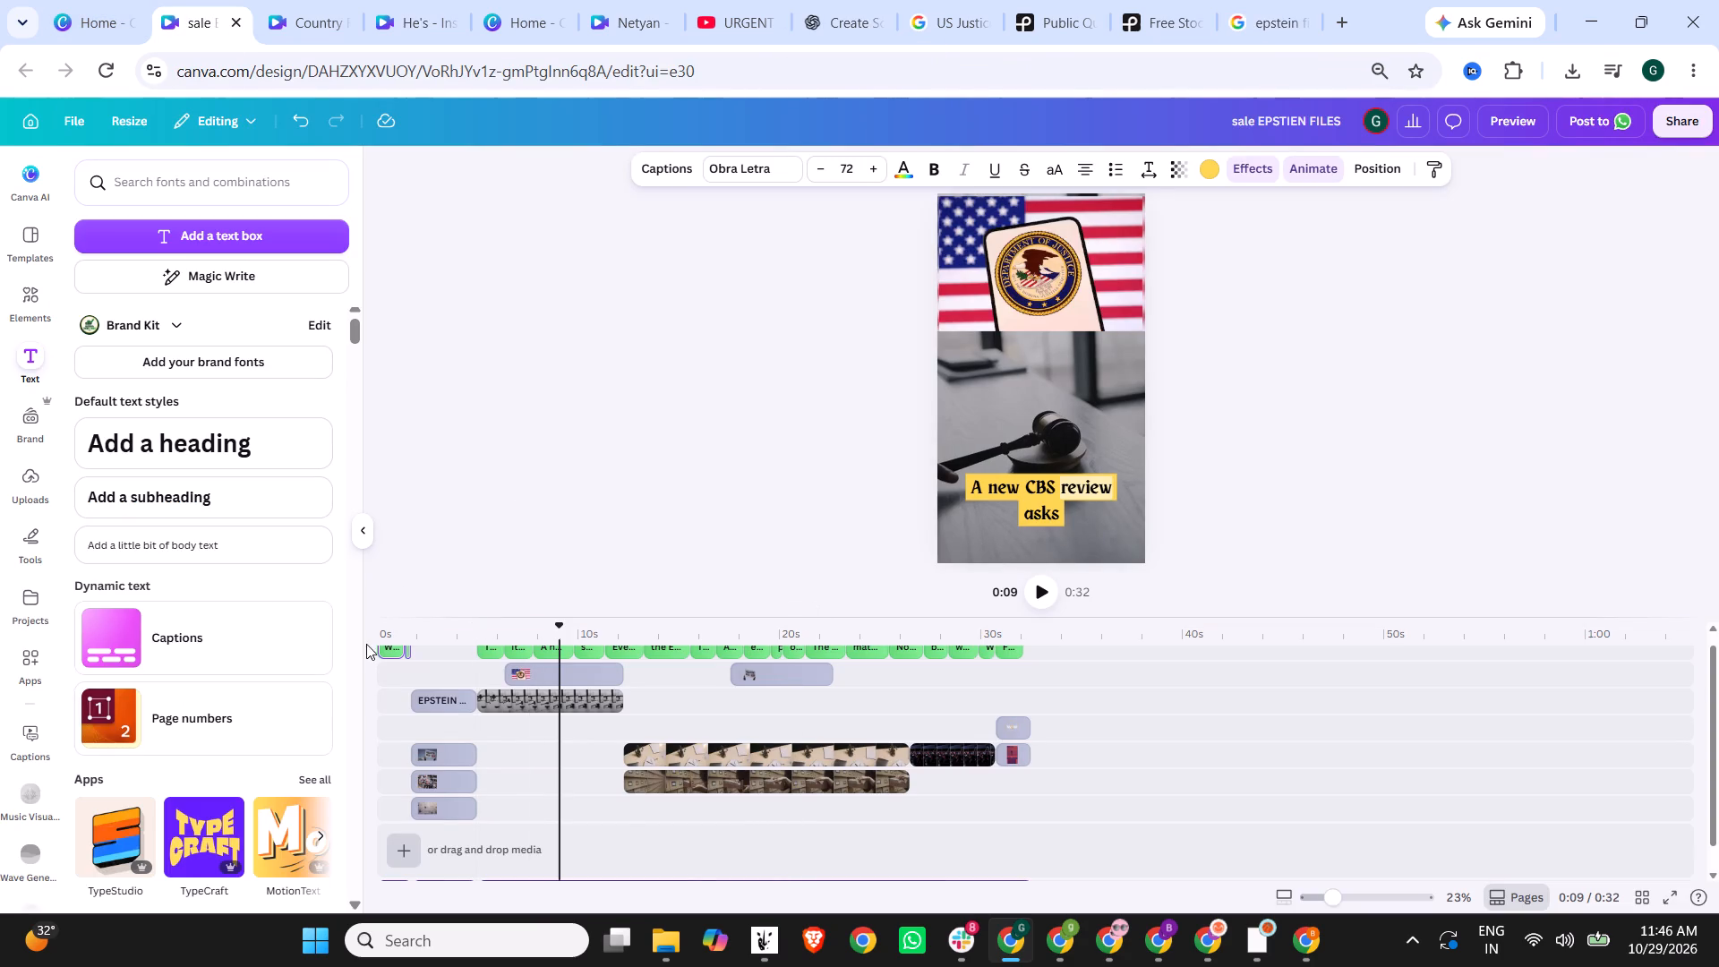
click(380, 628)
key(ctrl+v)
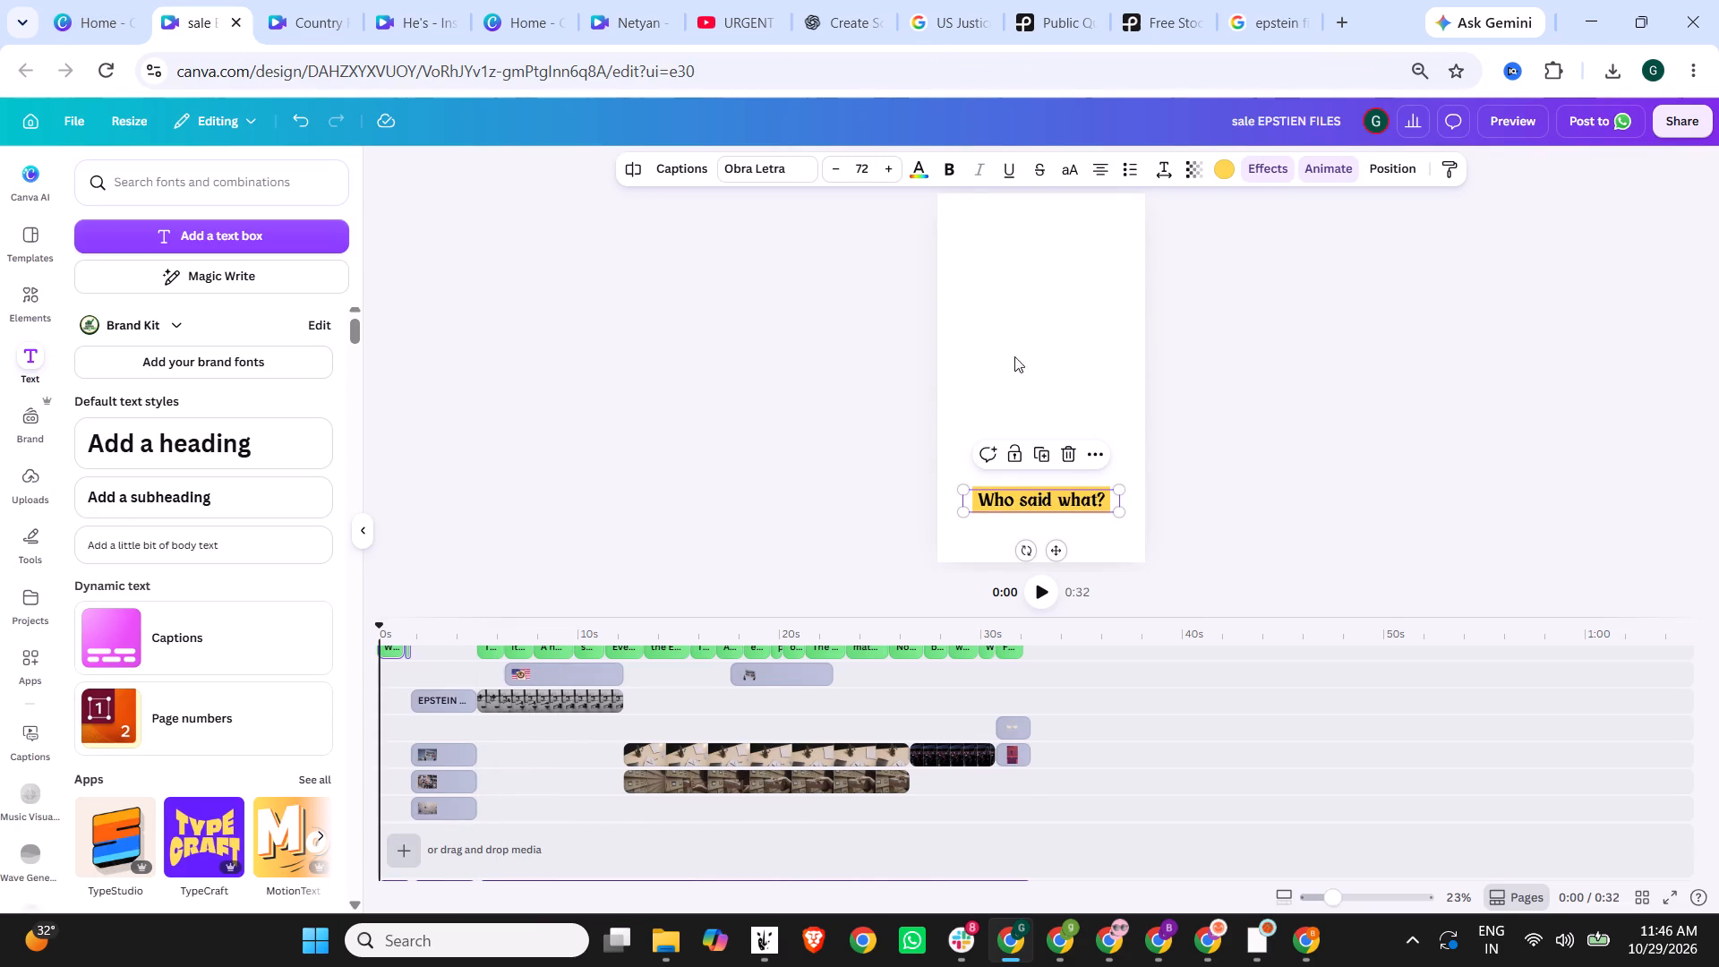
drag(1068, 374, 1006, 223)
drag(1039, 260, 1417, 796)
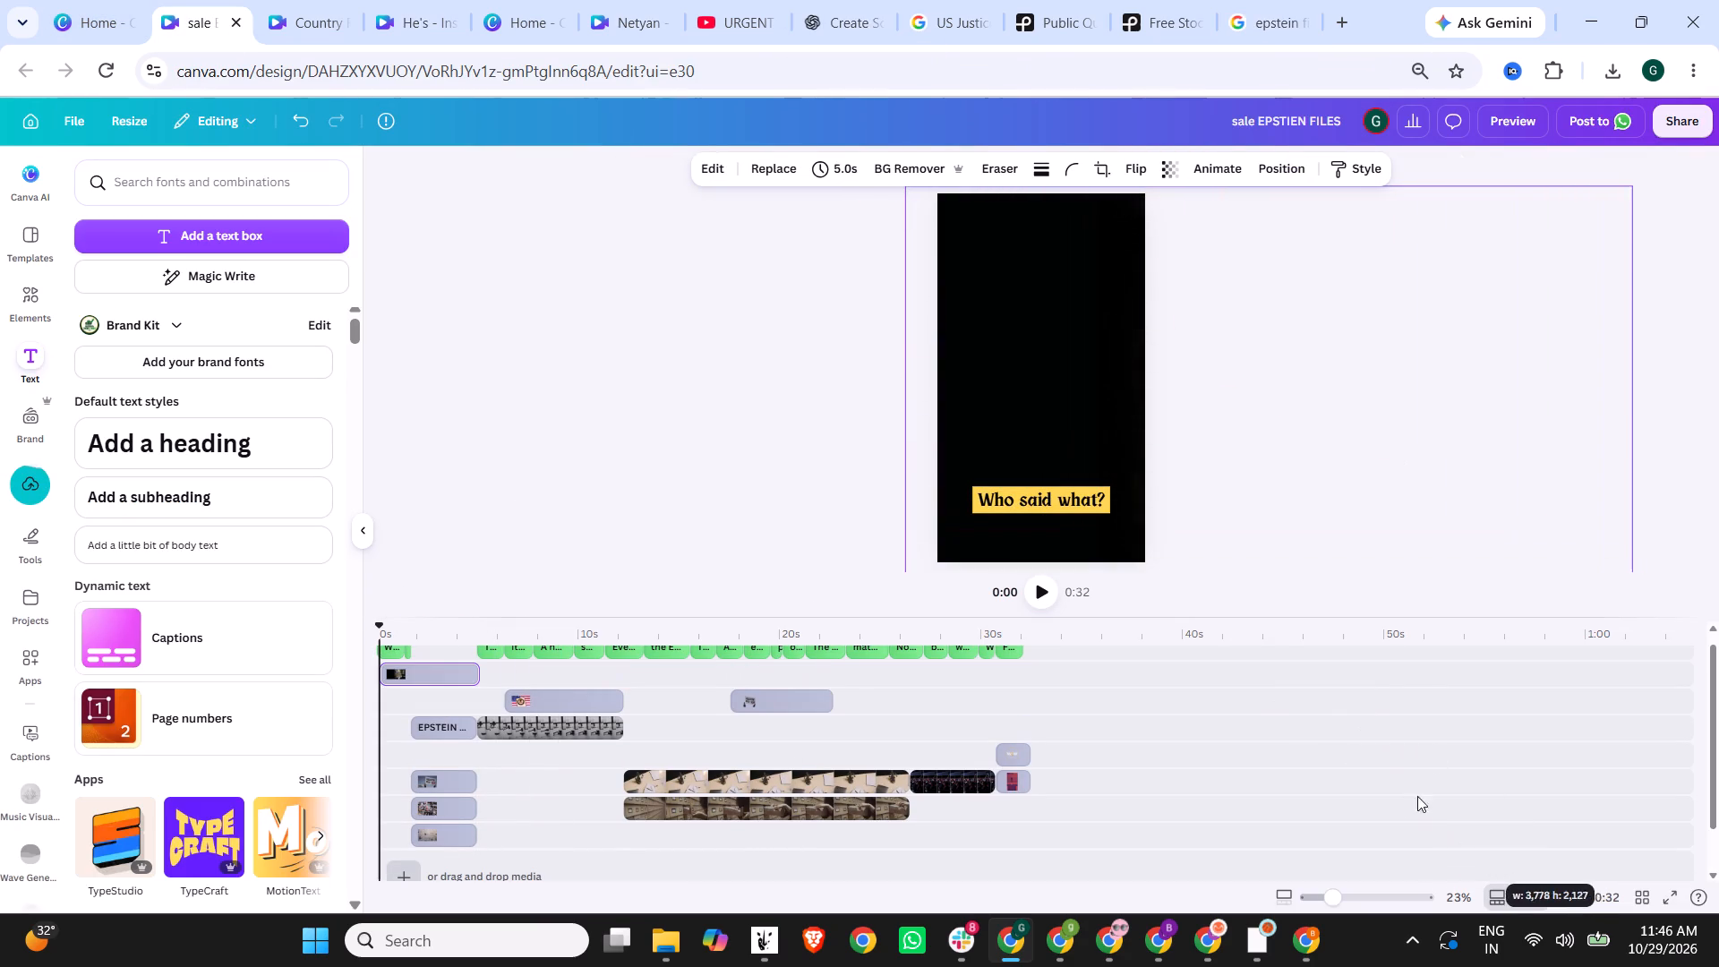
drag(1417, 796, 1424, 839)
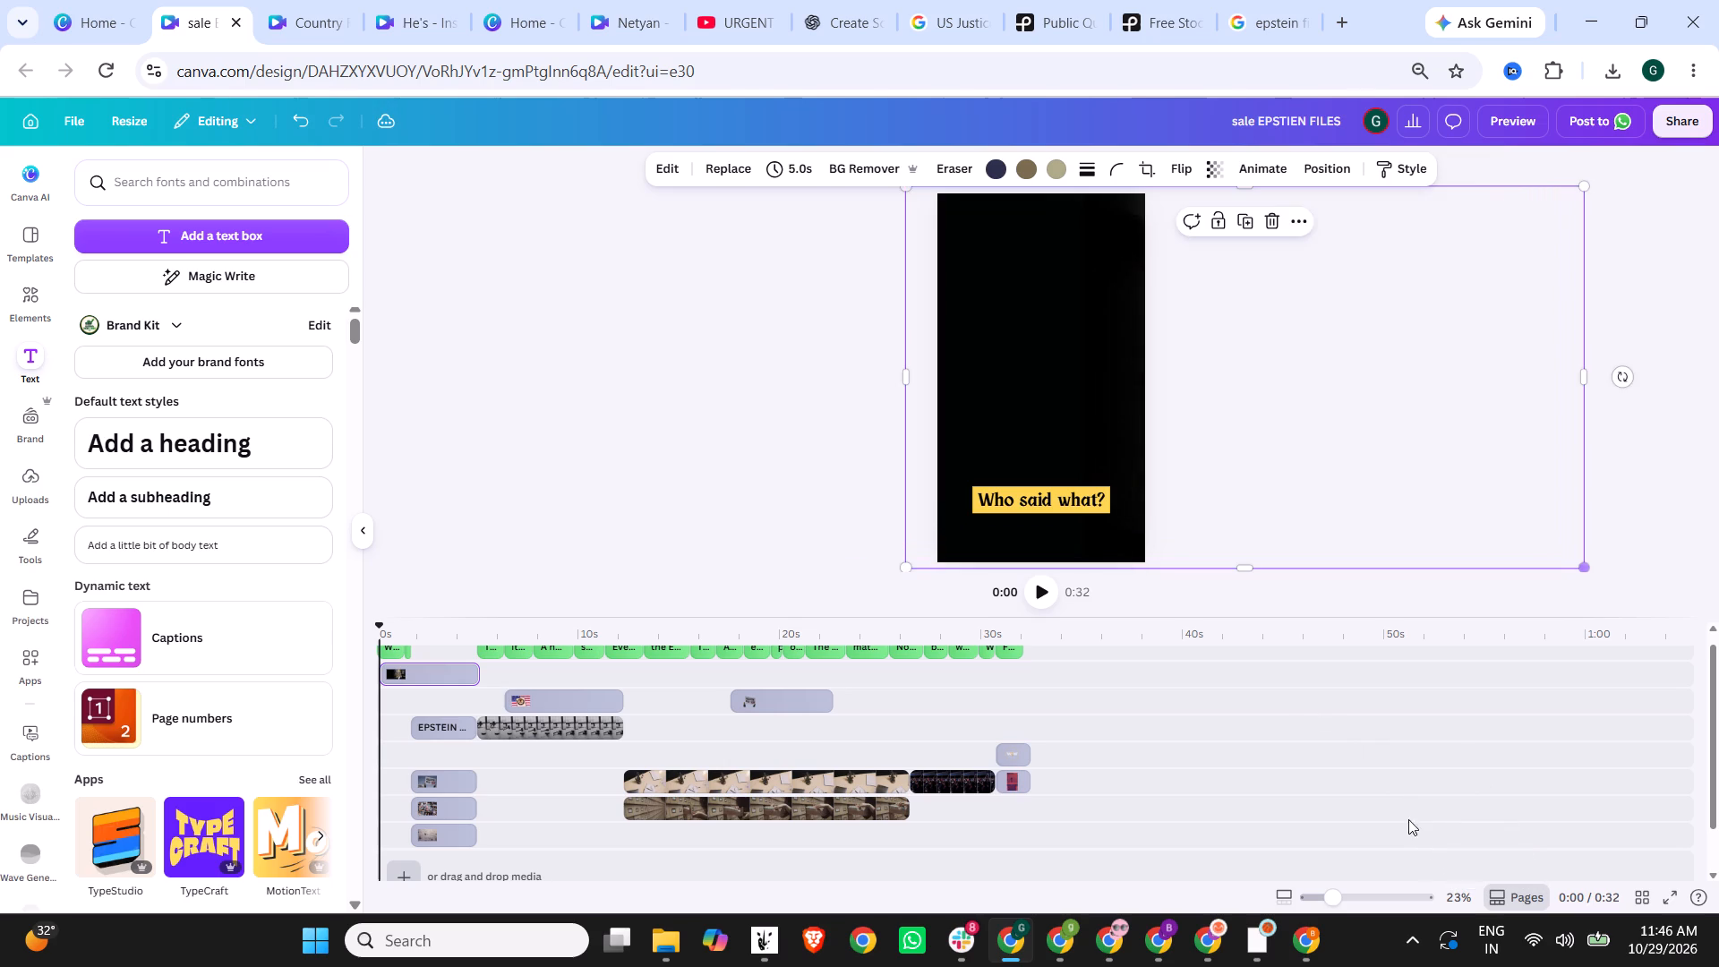
drag(1045, 385, 713, 379)
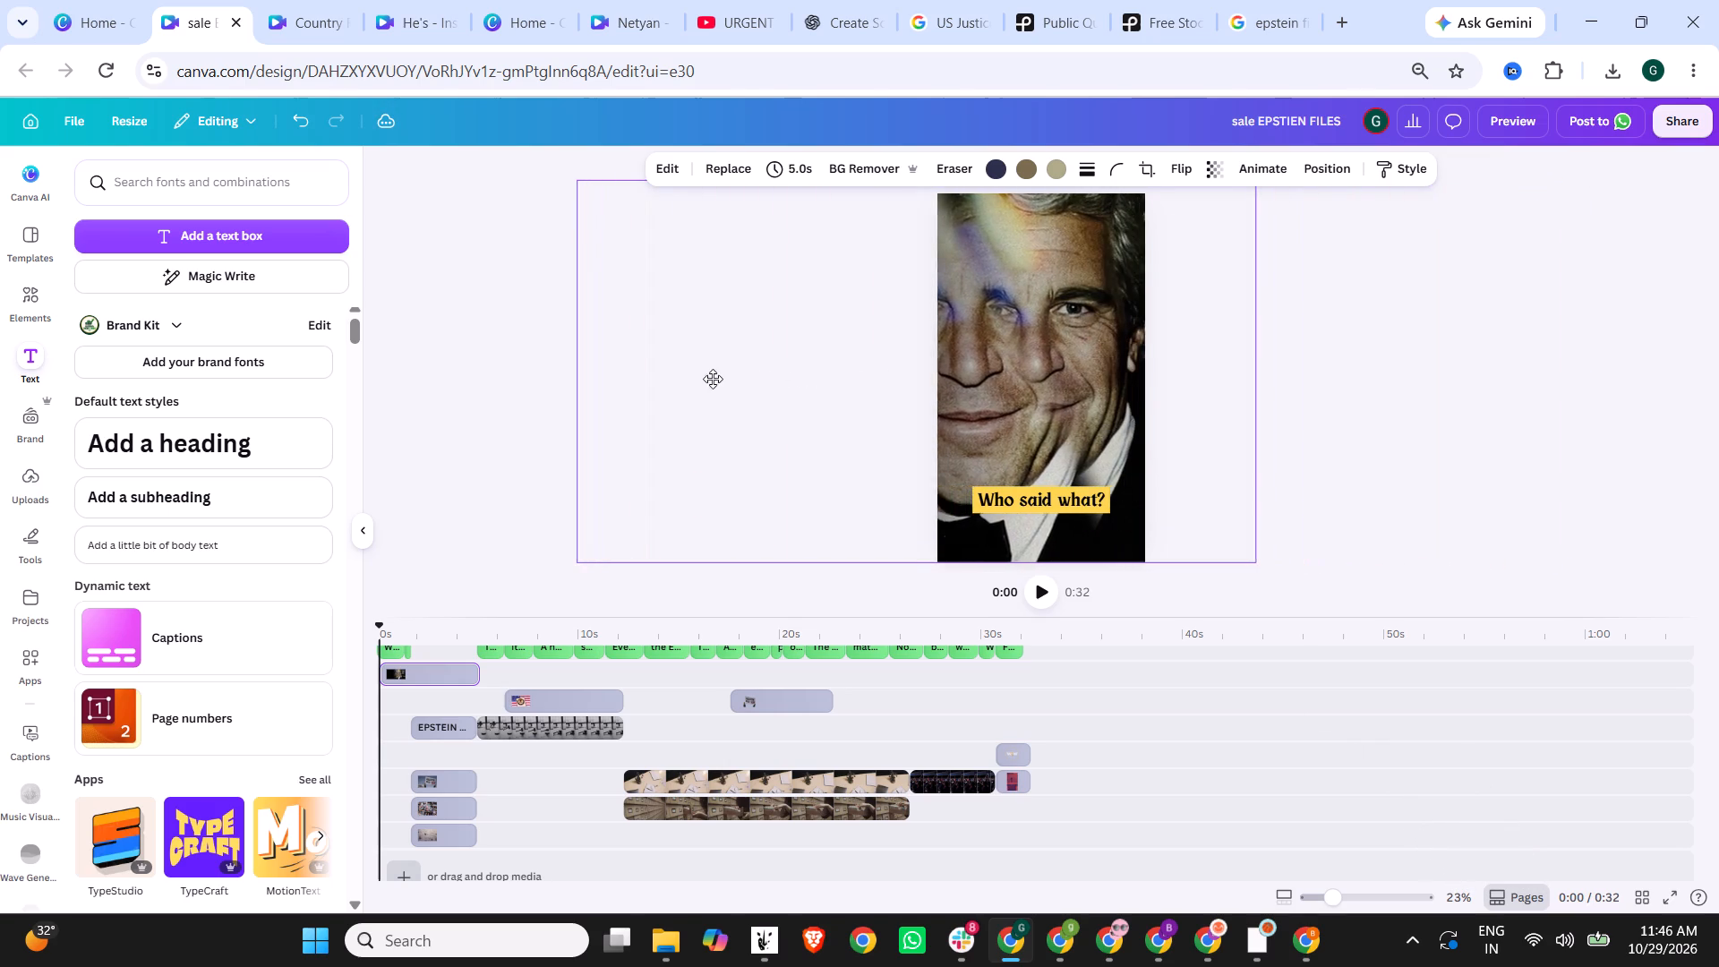
drag(713, 379, 752, 383)
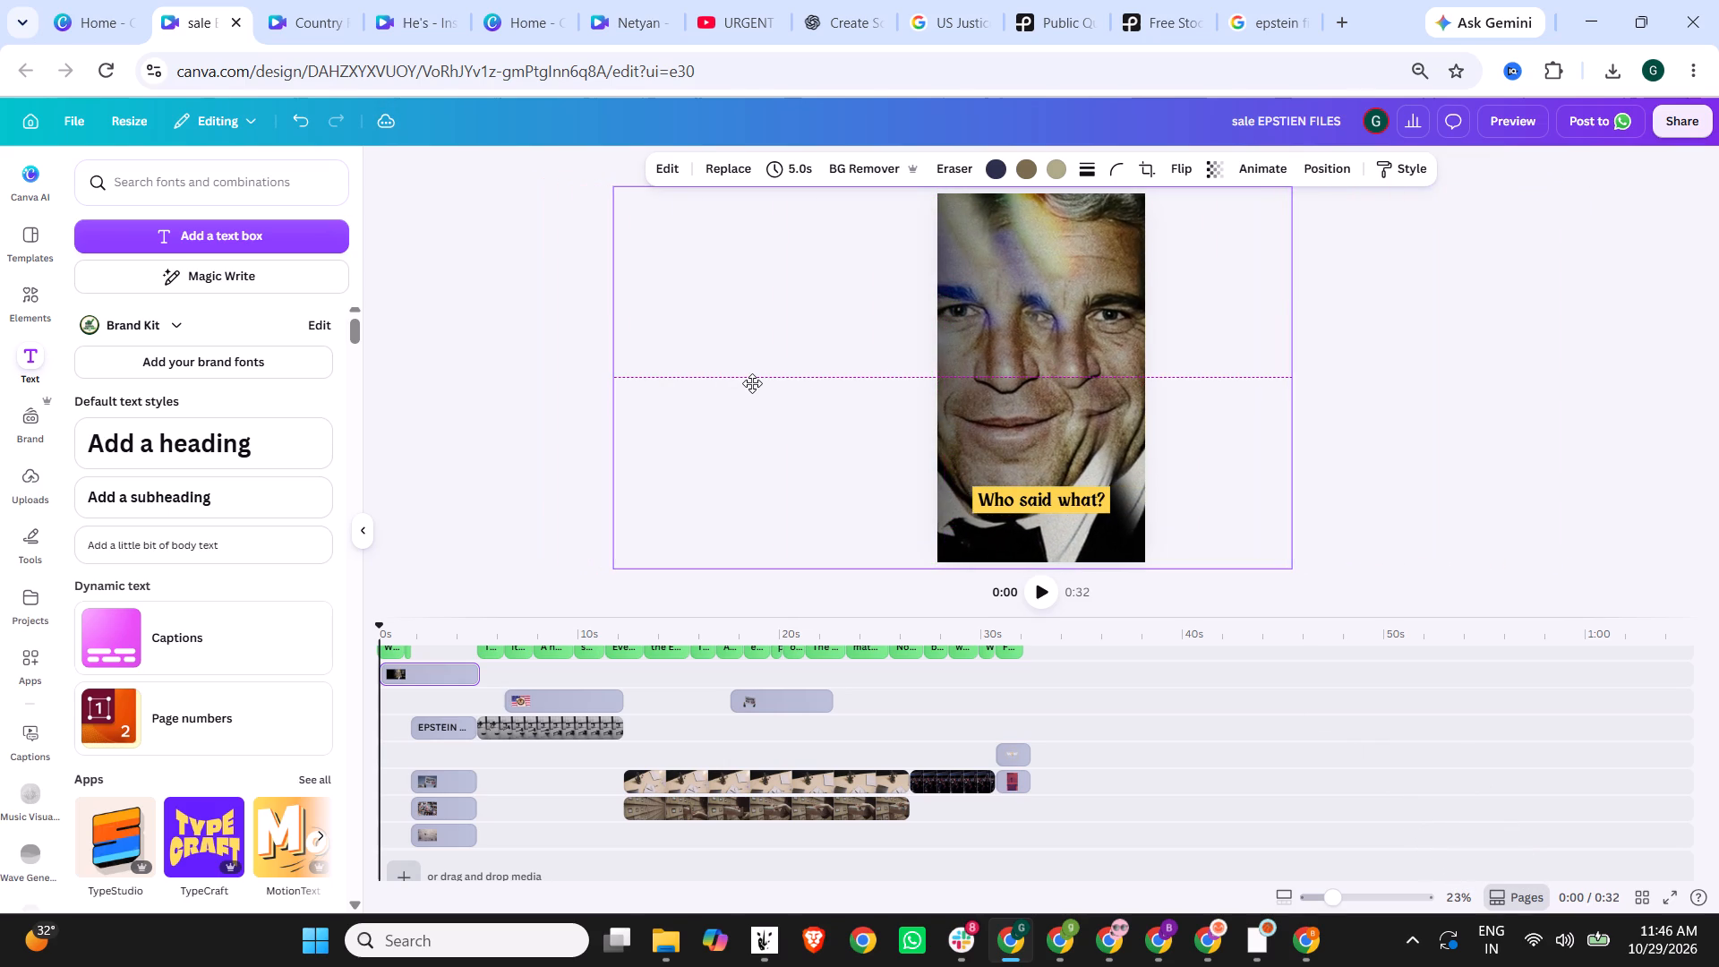
drag(752, 383, 753, 383)
drag(614, 185, 627, 195)
drag(631, 565, 646, 559)
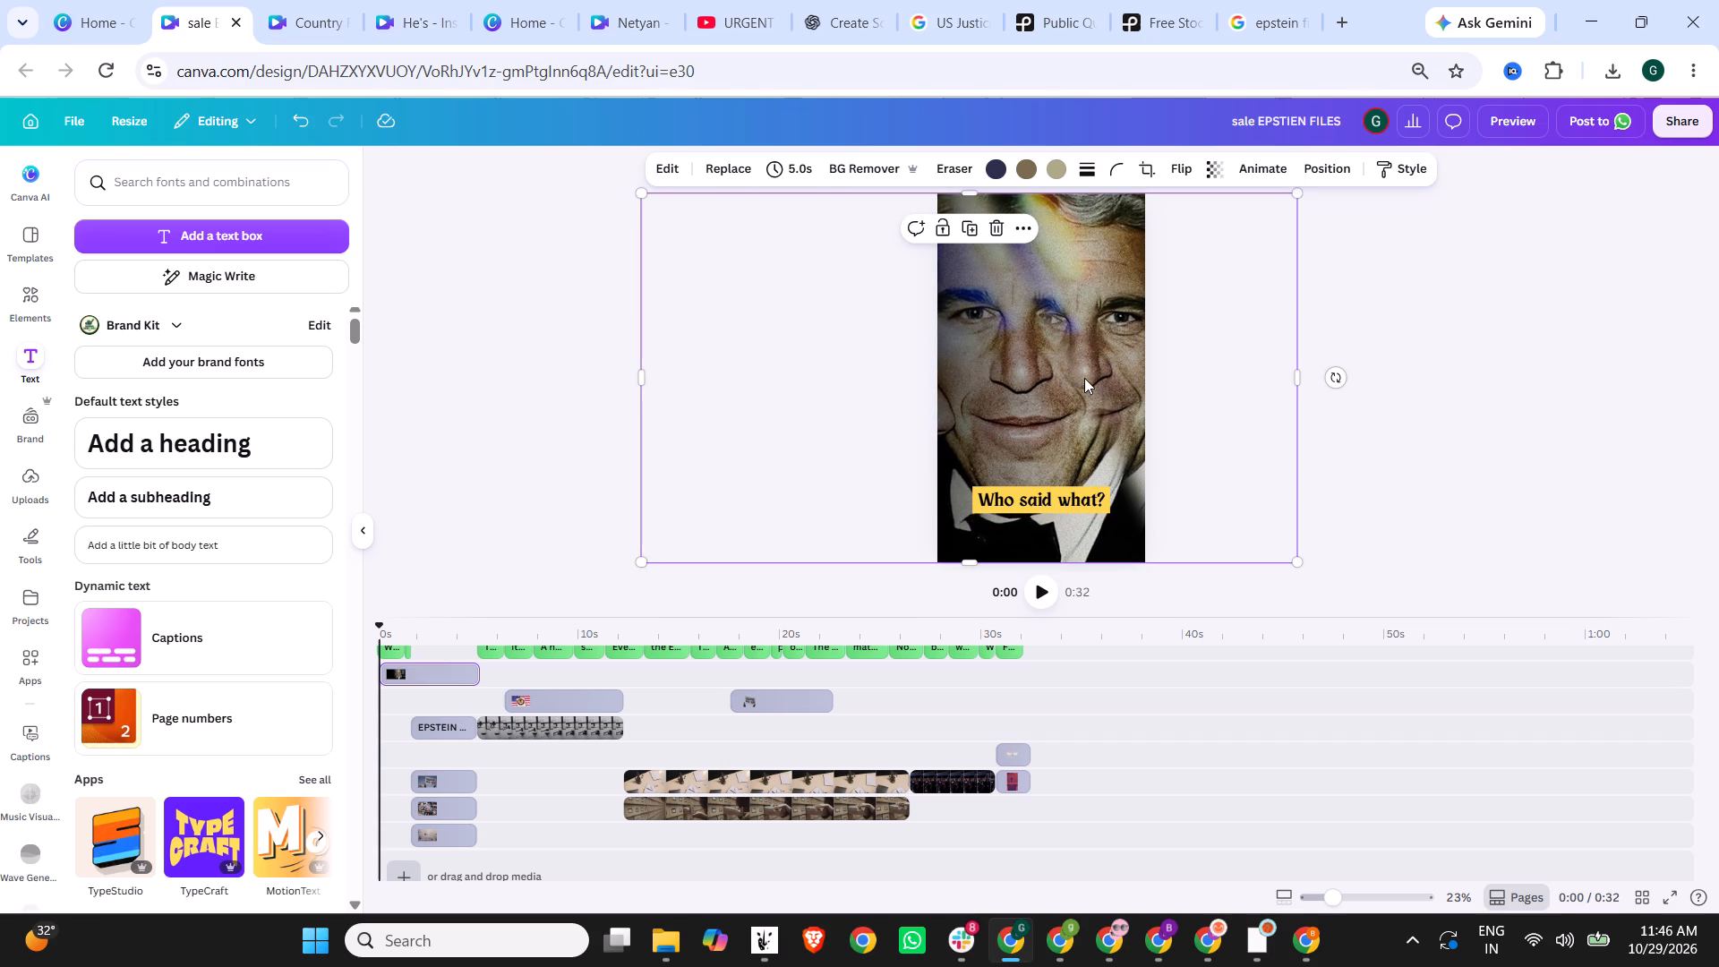
click(1458, 360)
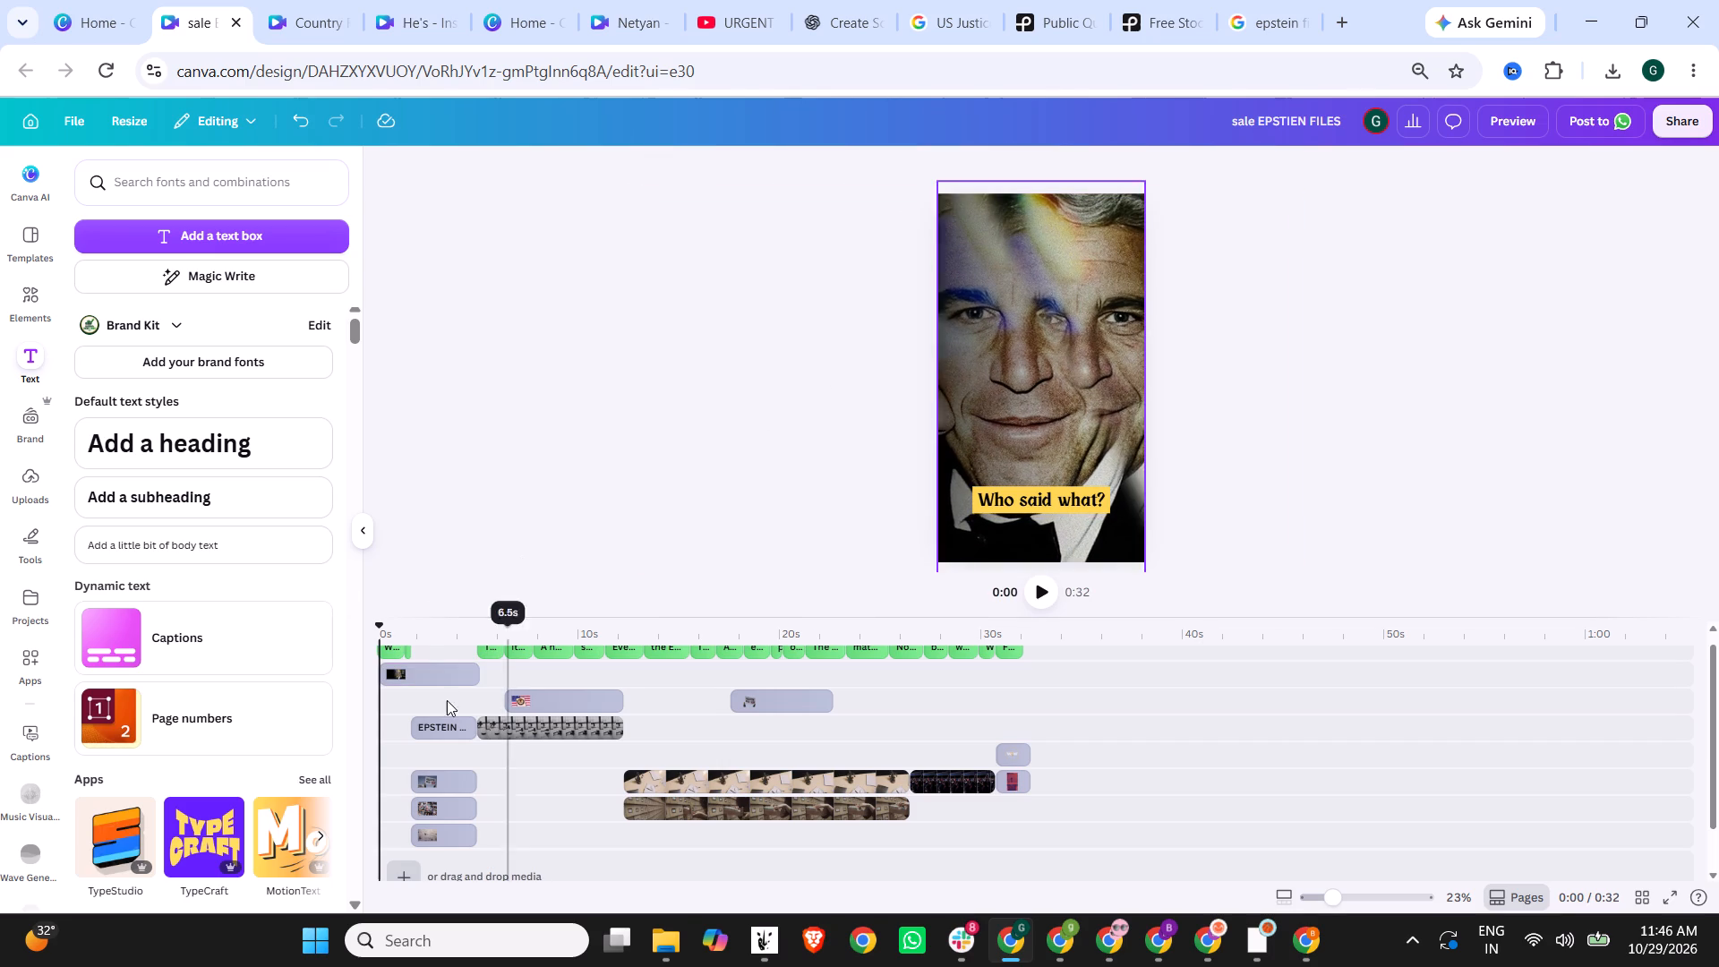
Trim the end of the opening portrait to 1.5 s, near the start of the EPSTEIN FILES headline, and play the opening.
drag(477, 672, 406, 672)
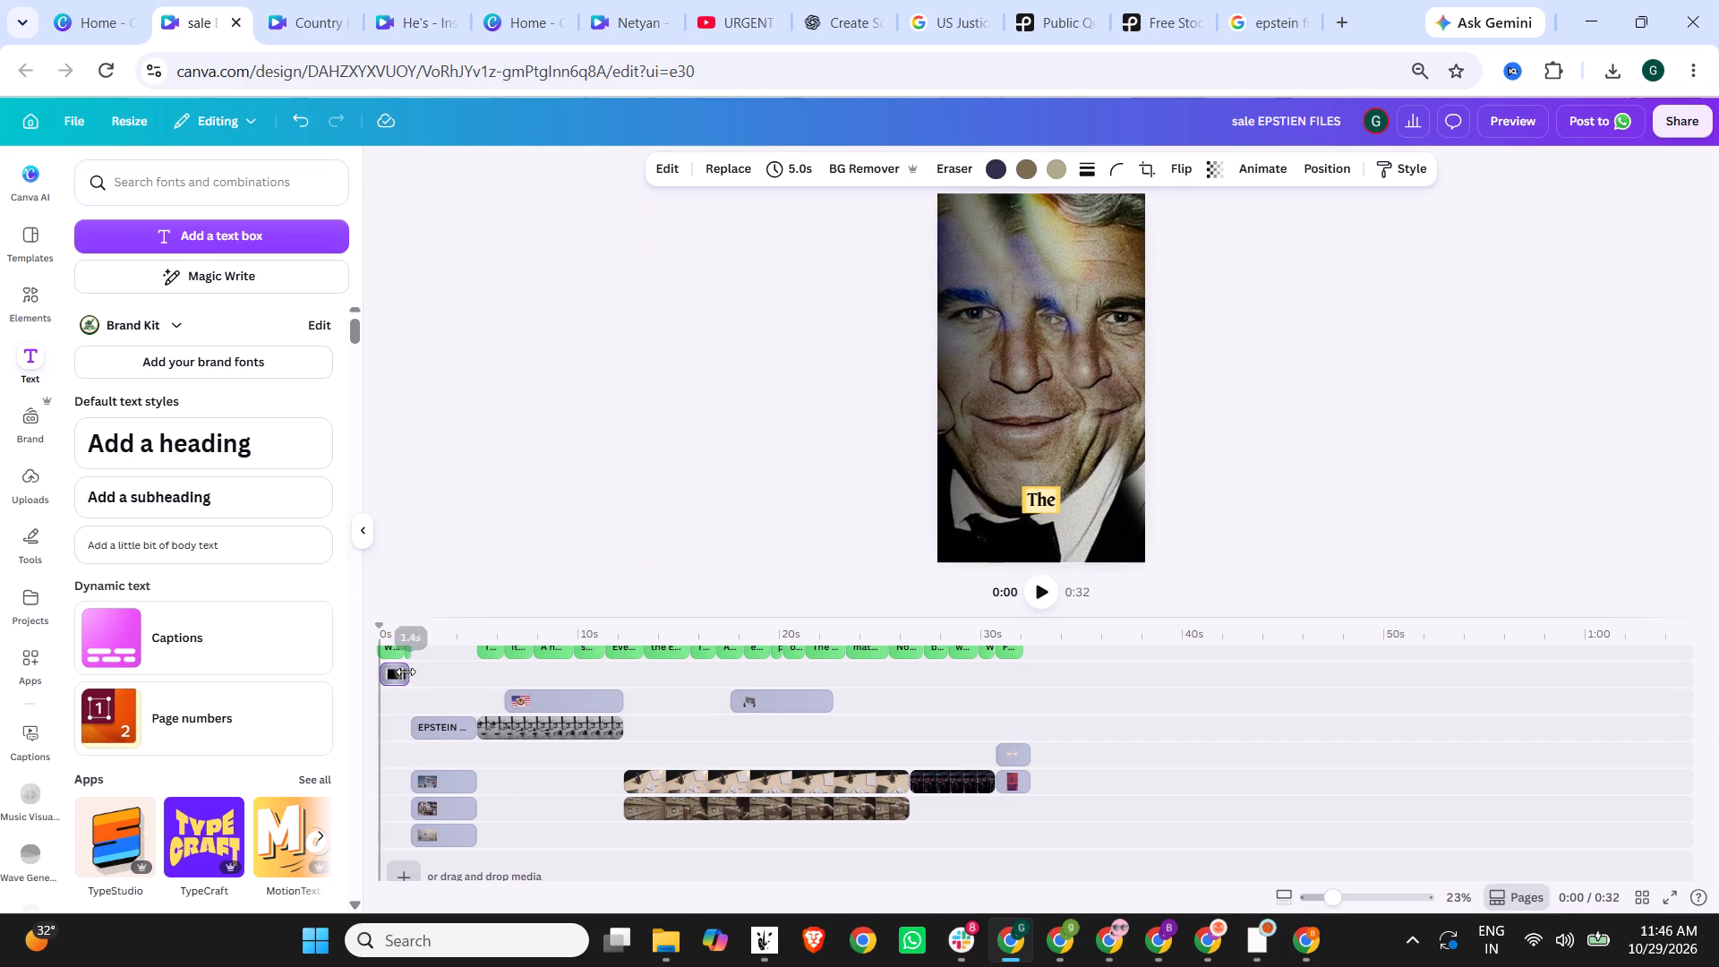
drag(406, 672, 408, 672)
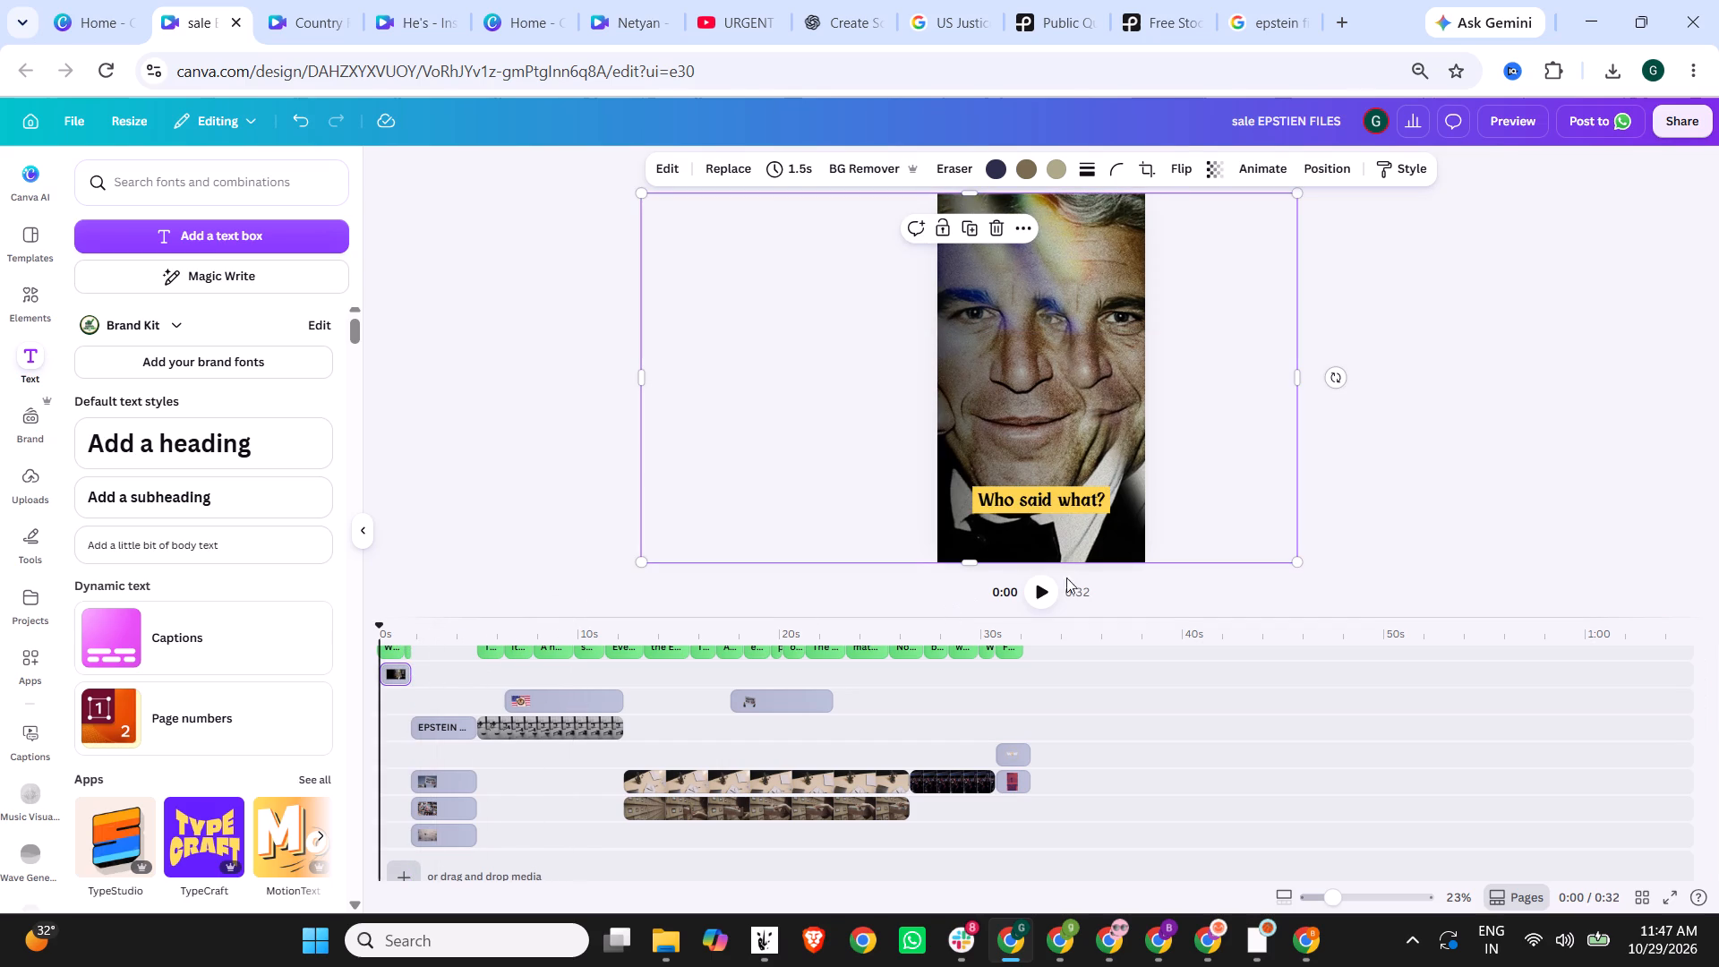
click(1050, 600)
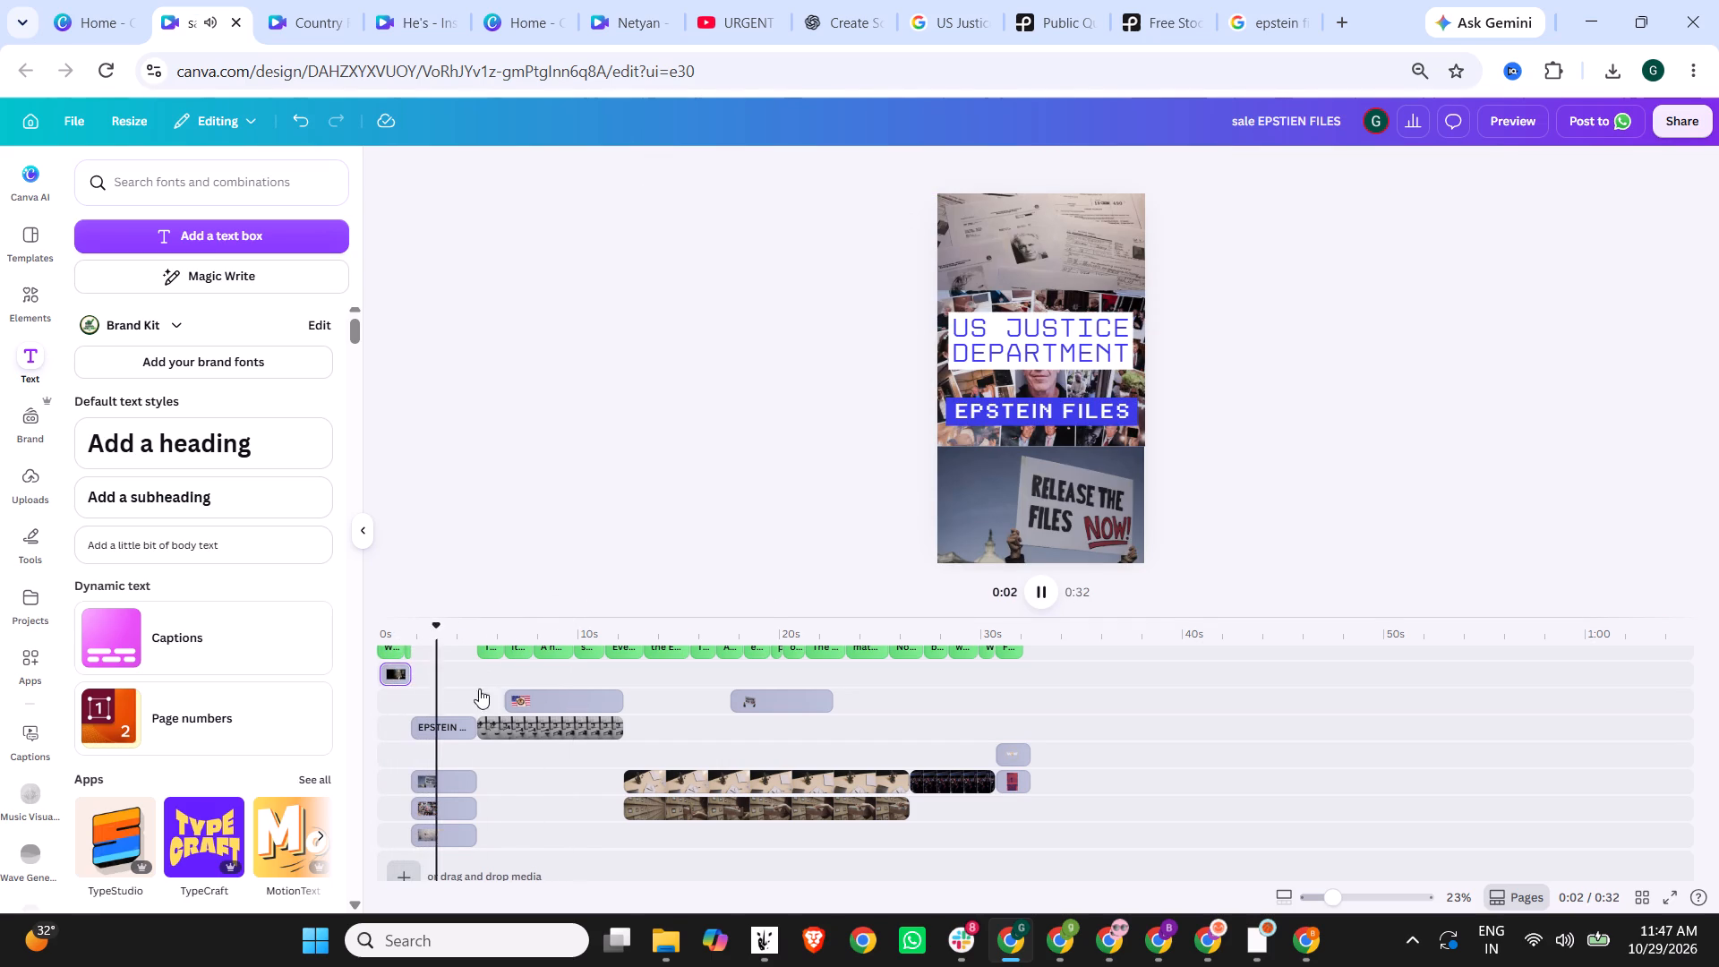
Apply the Neon animation to the opening portrait on both enter and exit, and play the opening from the start.
click(398, 672)
scroll(163, 654, down, 3)
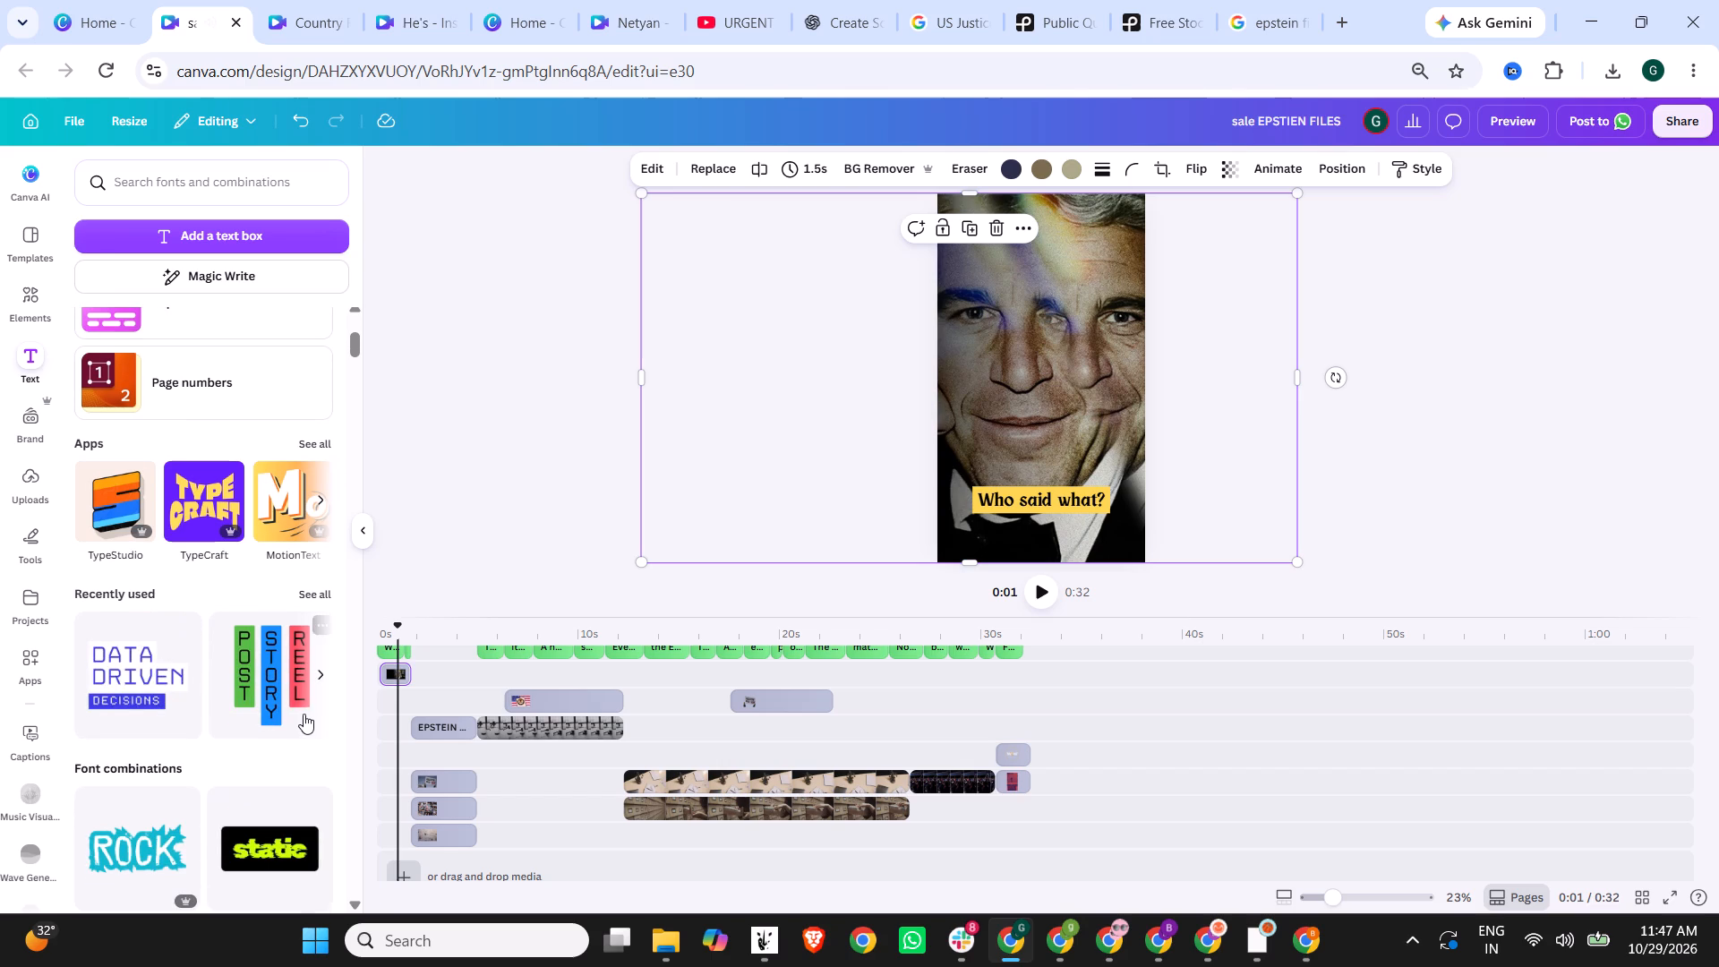
click(1296, 162)
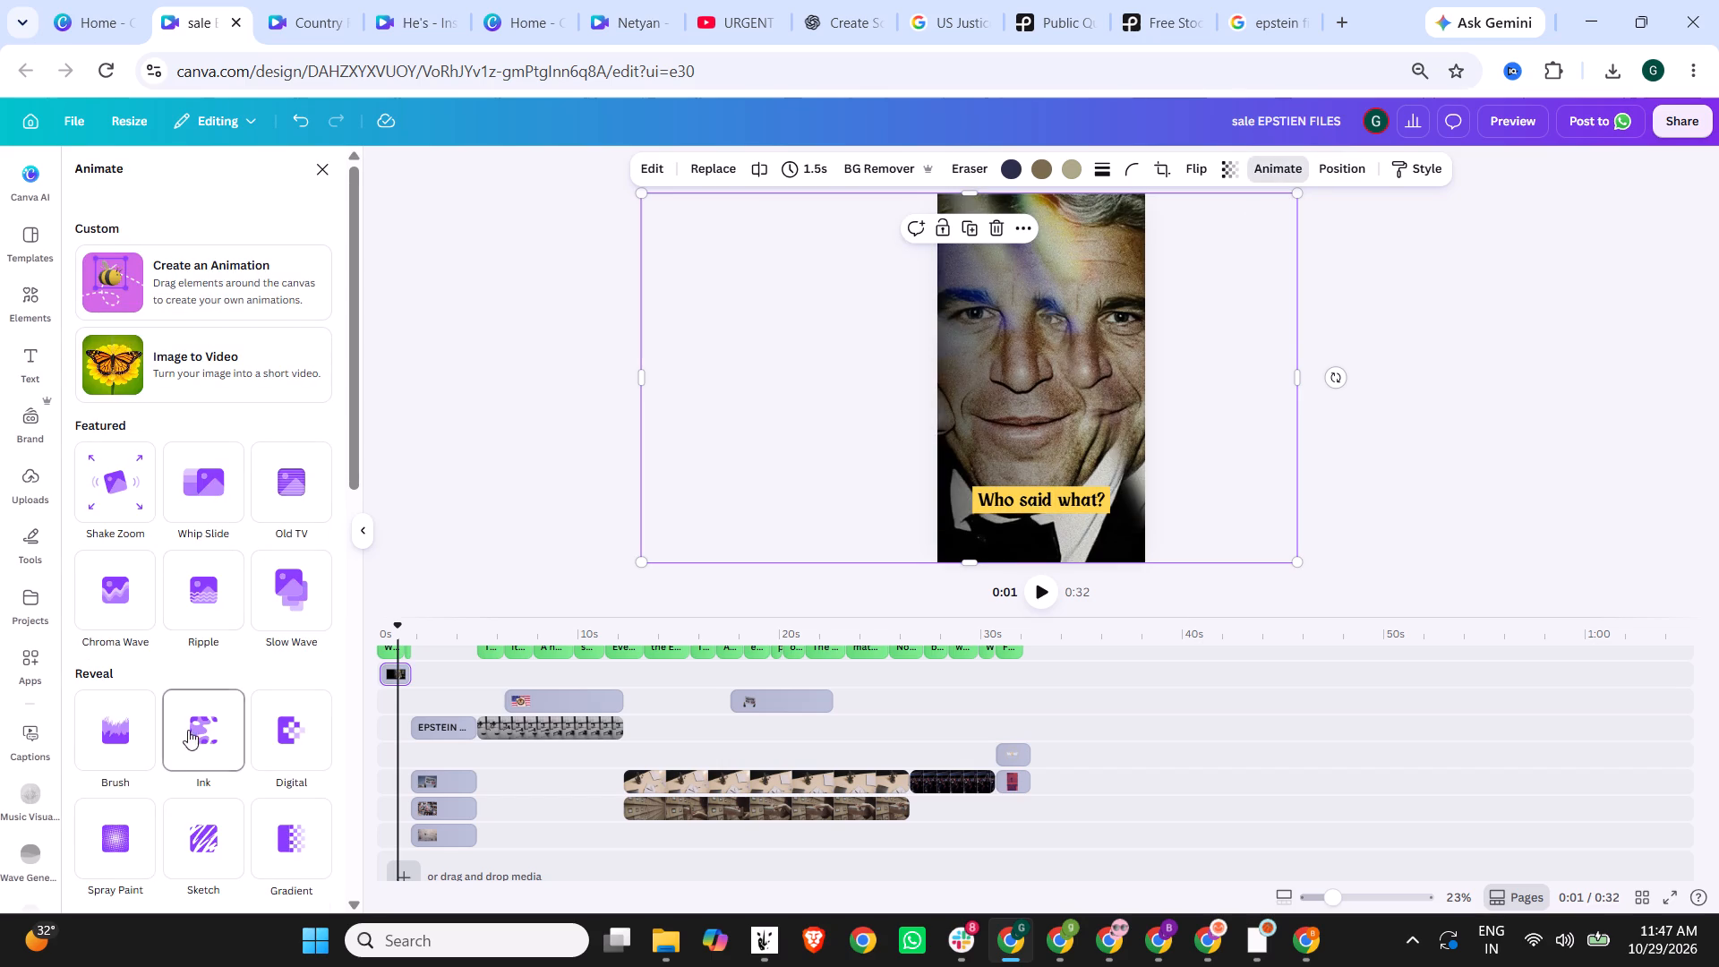
scroll(257, 618, down, 15)
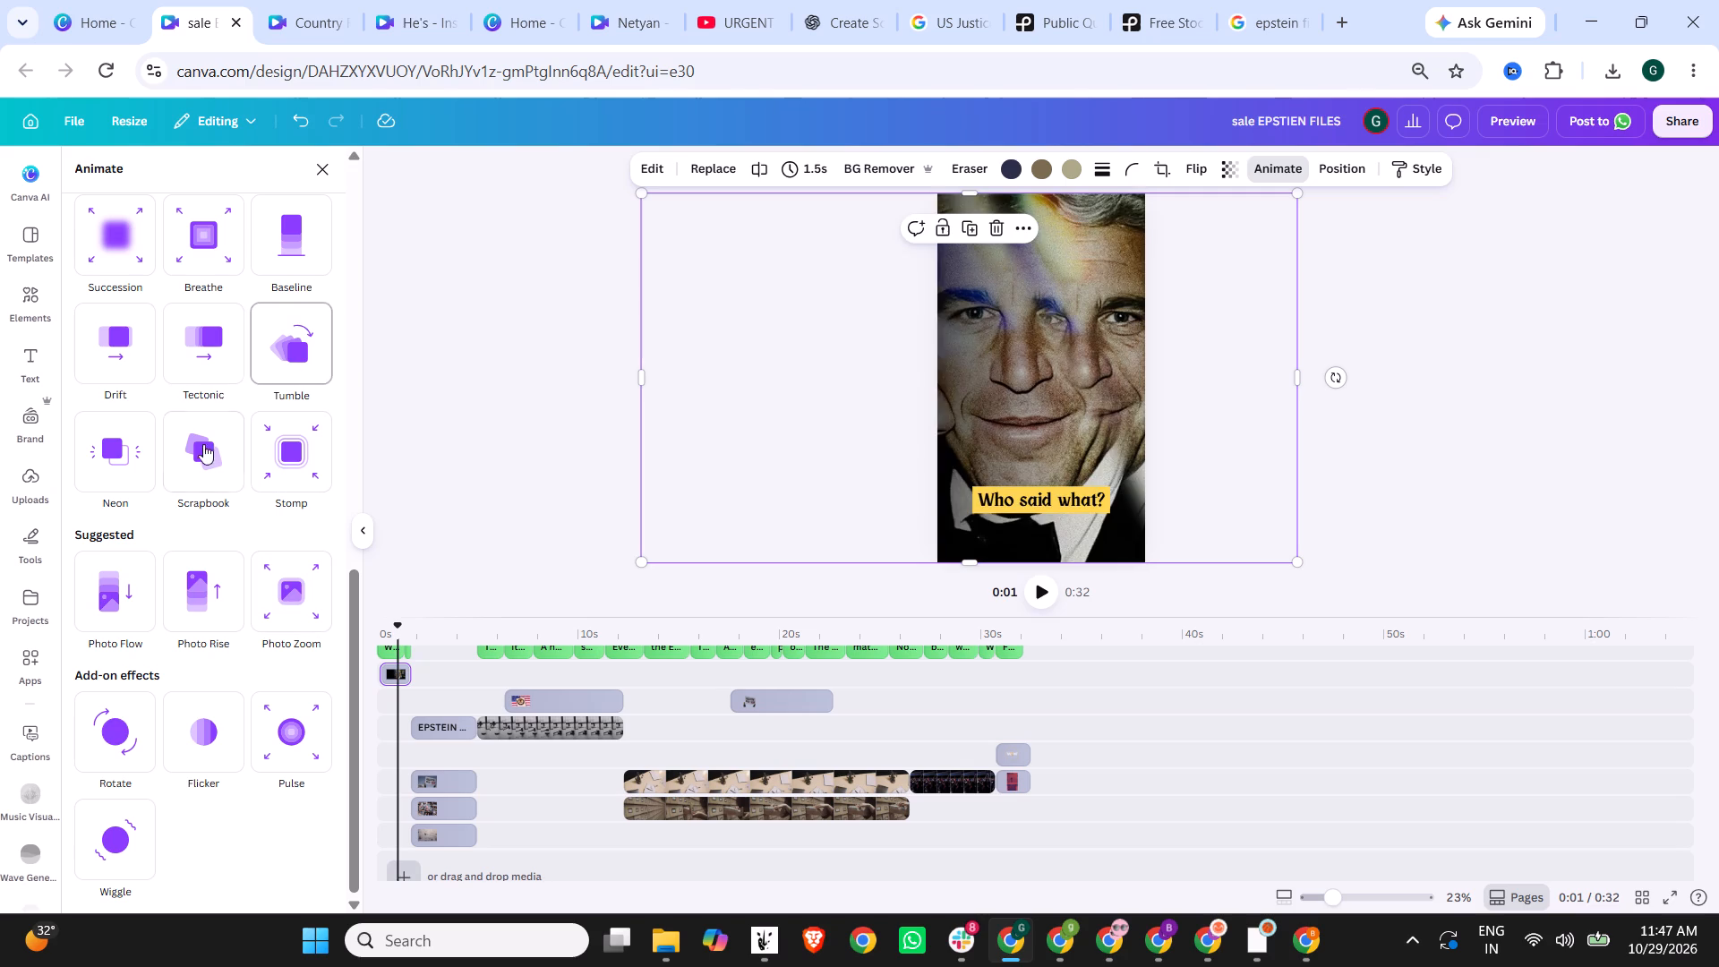
click(131, 472)
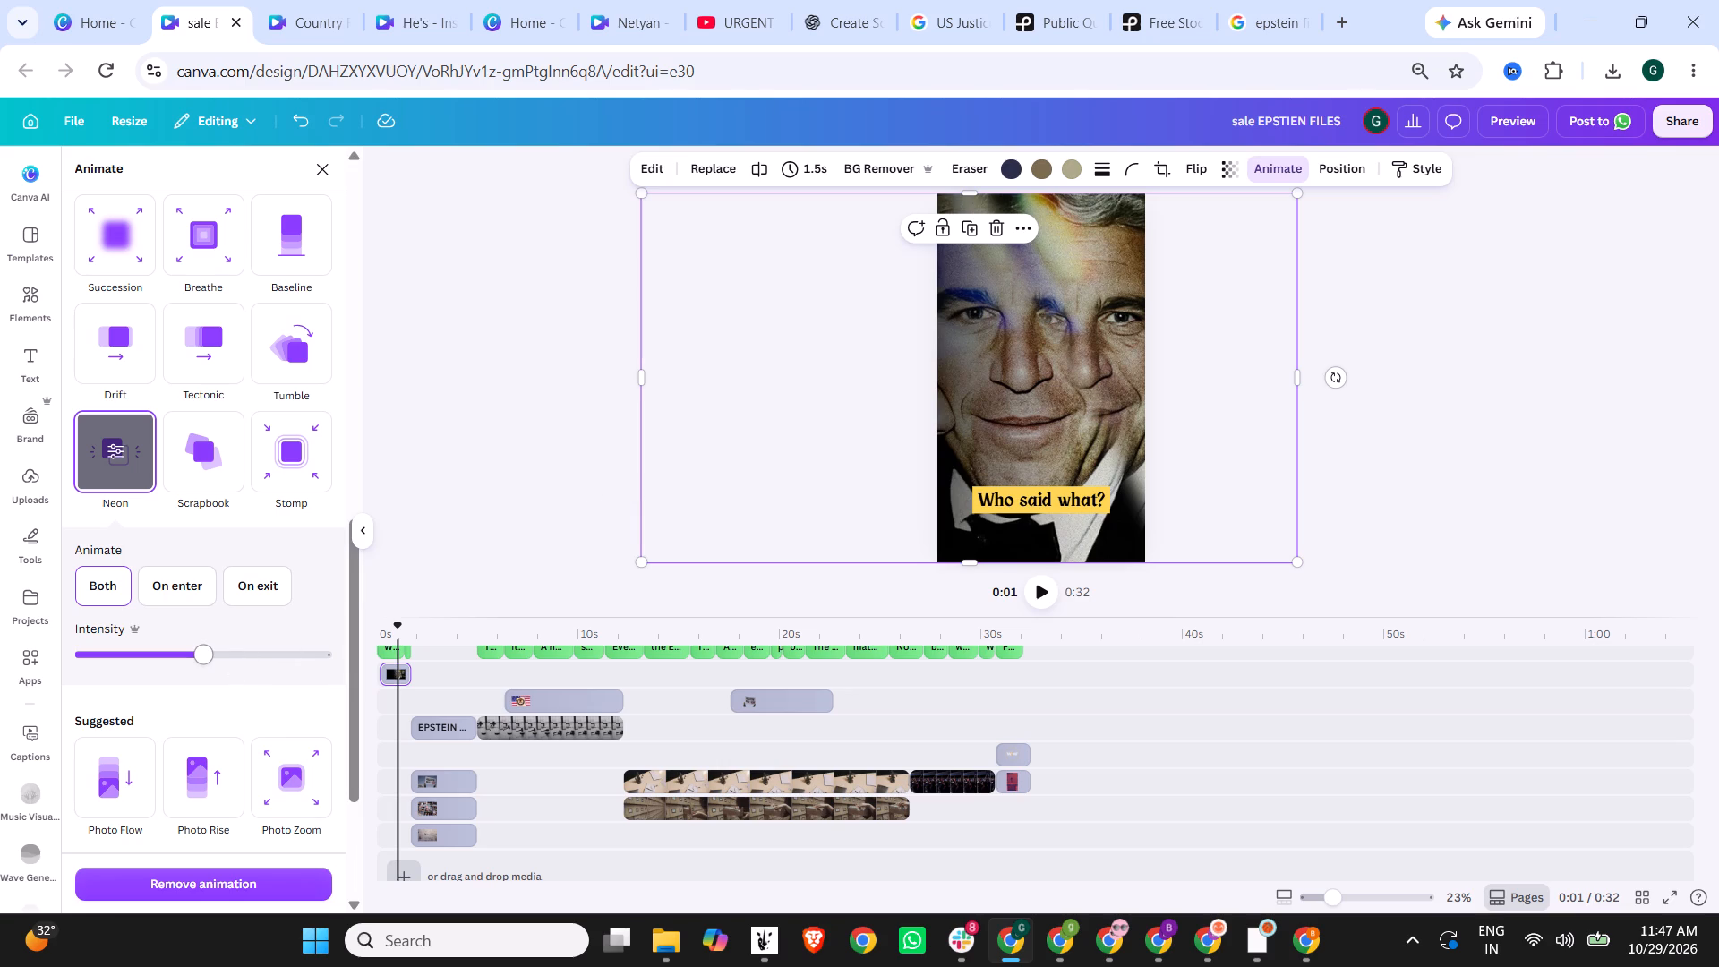
click(380, 637)
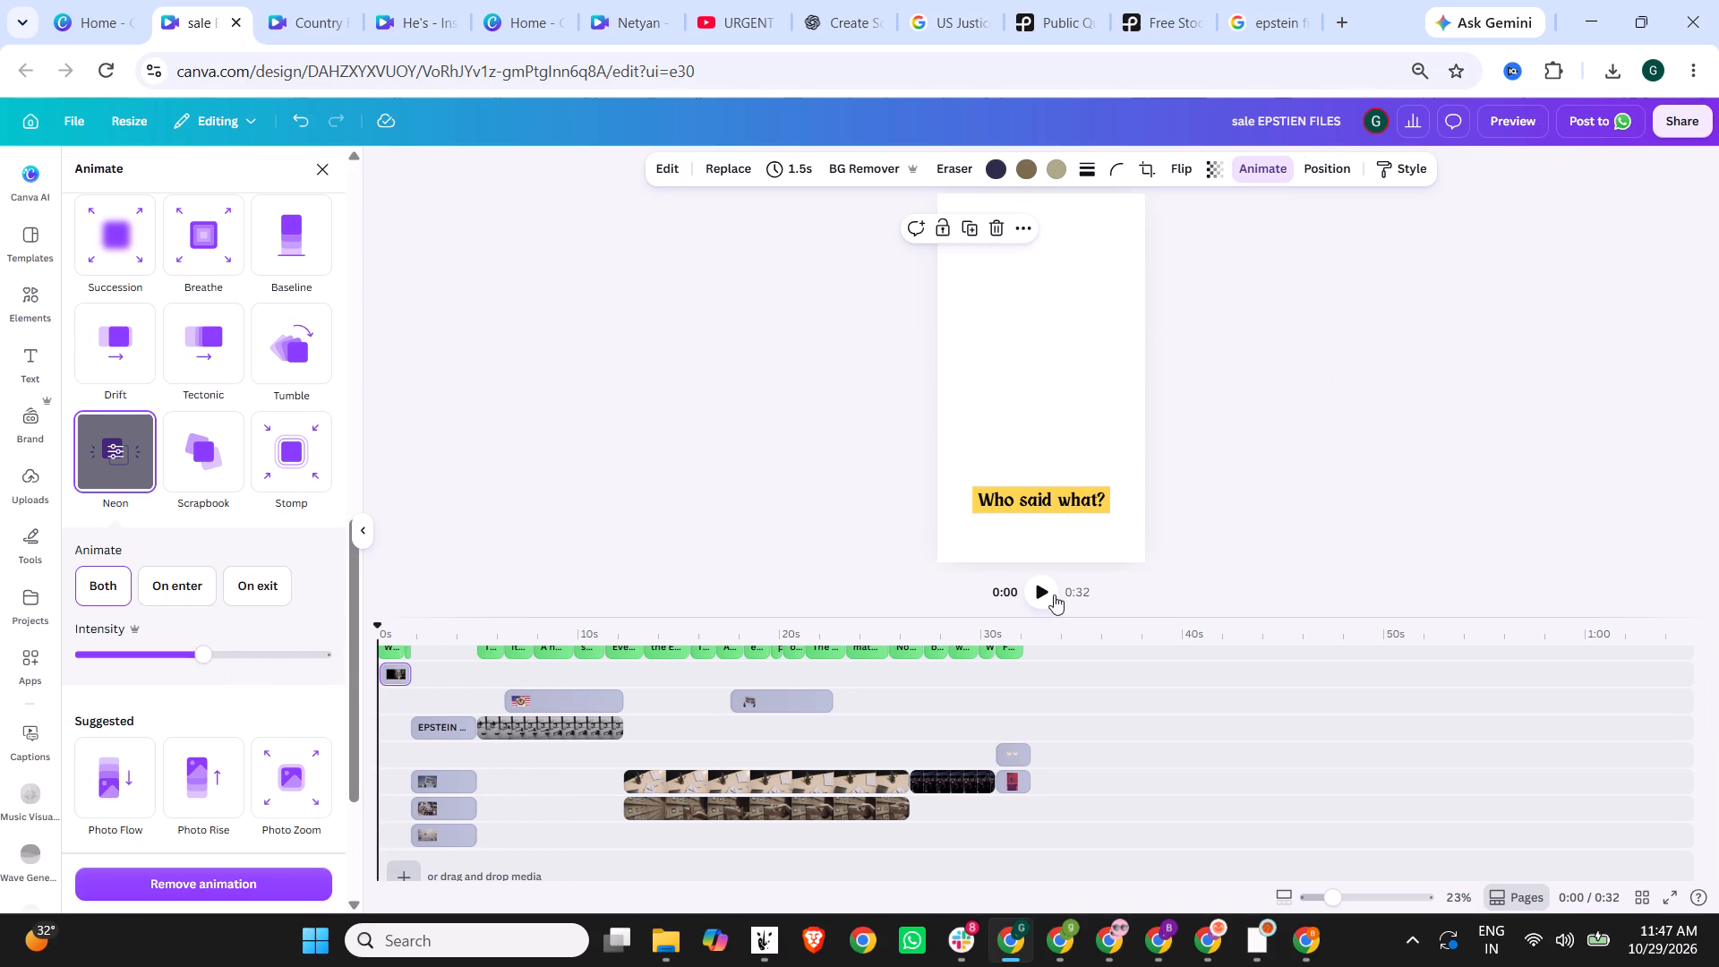
click(1045, 595)
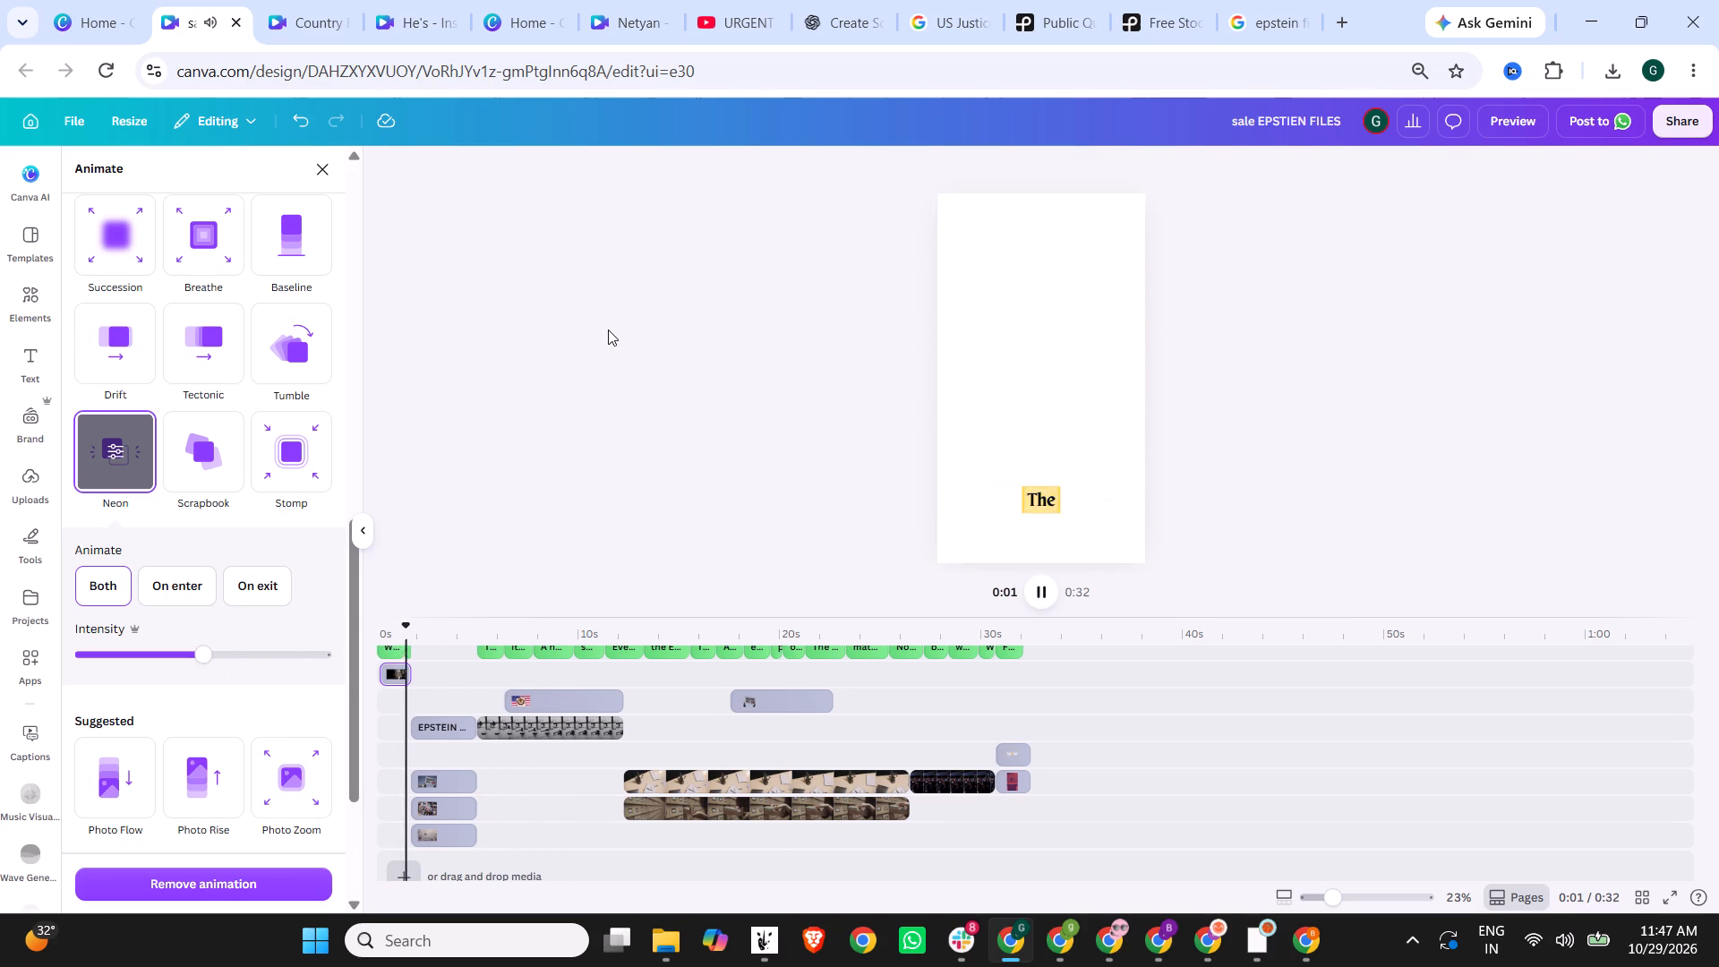
click(1041, 588)
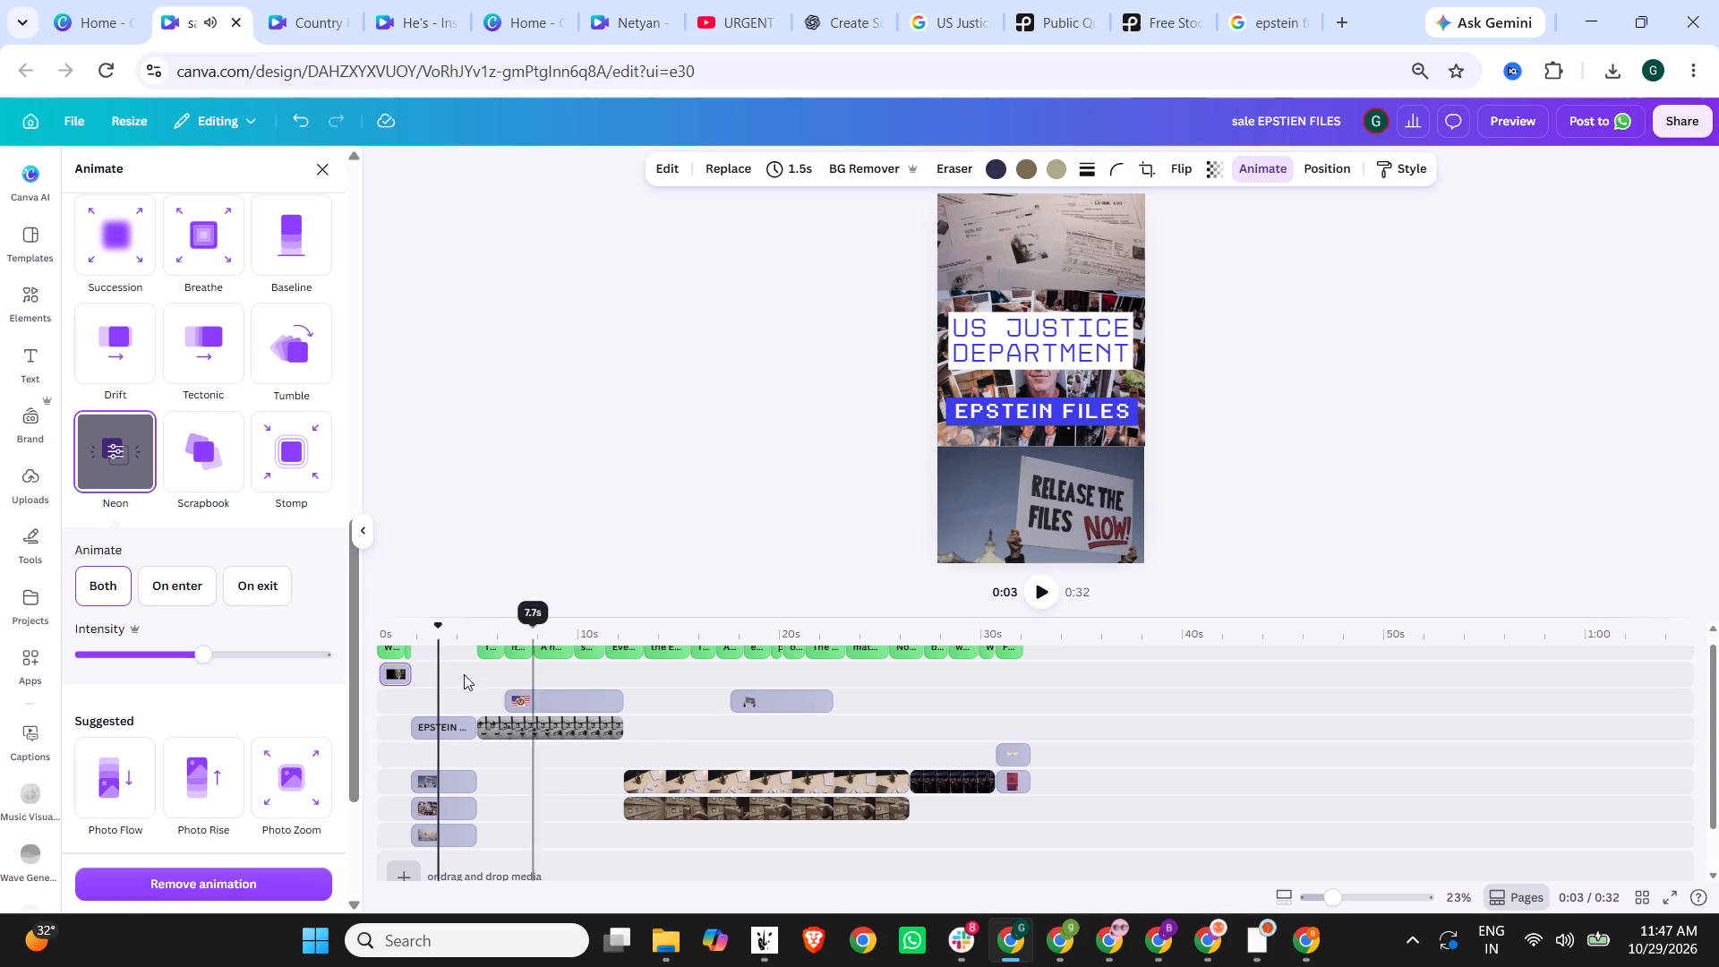
Move the opening portrait to start at 0:00, extend its end to the EPSTEIN FILES headline for 1.7 s, and play the opening.
click(1279, 903)
ctrl+scroll(614, 709, up, 9)
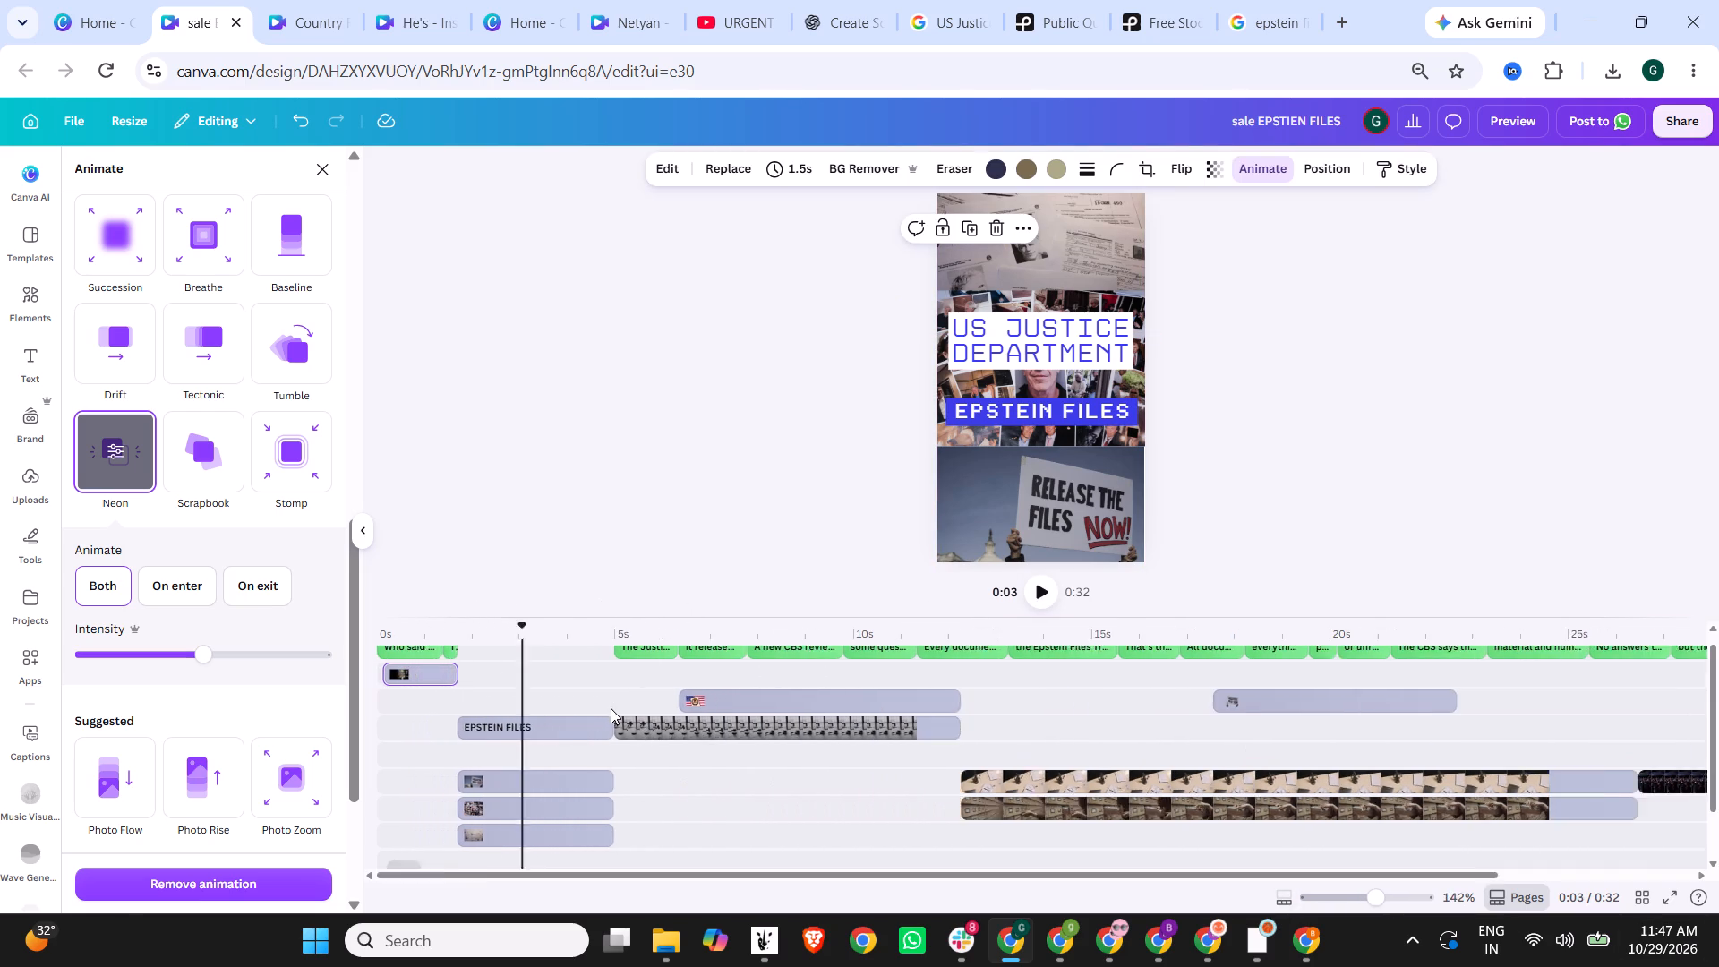
ctrl+scroll(611, 708, up, 2)
drag(607, 877, 500, 859)
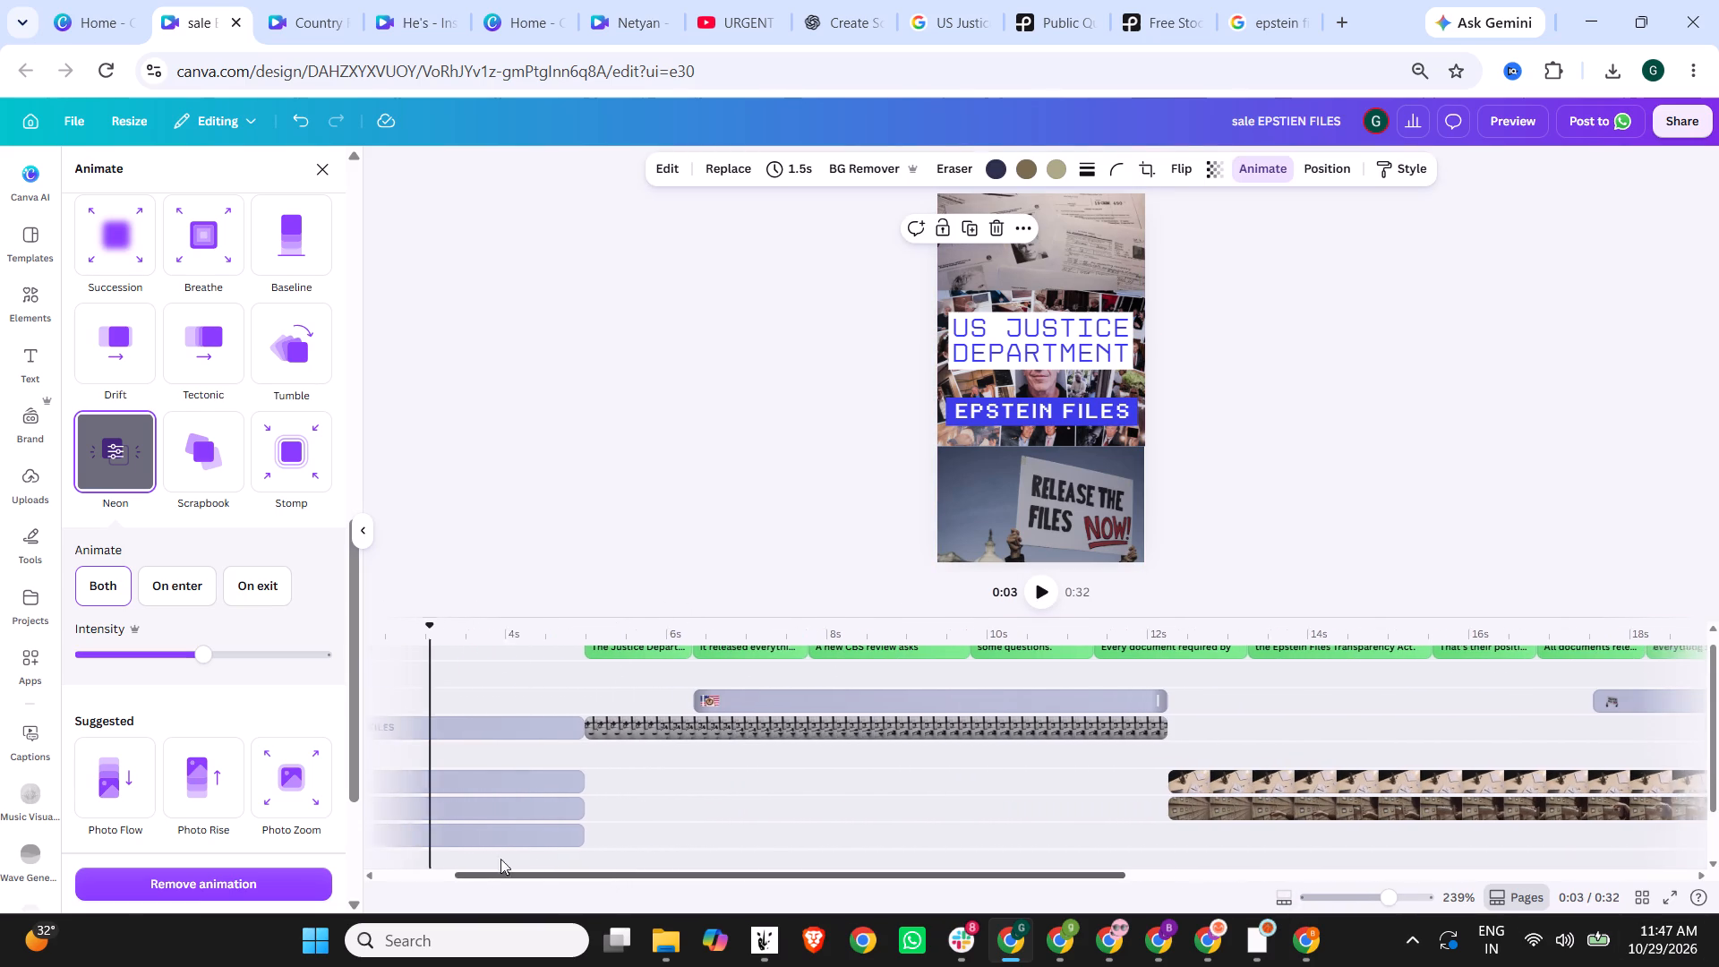
drag(500, 859, 380, 840)
drag(440, 673, 424, 672)
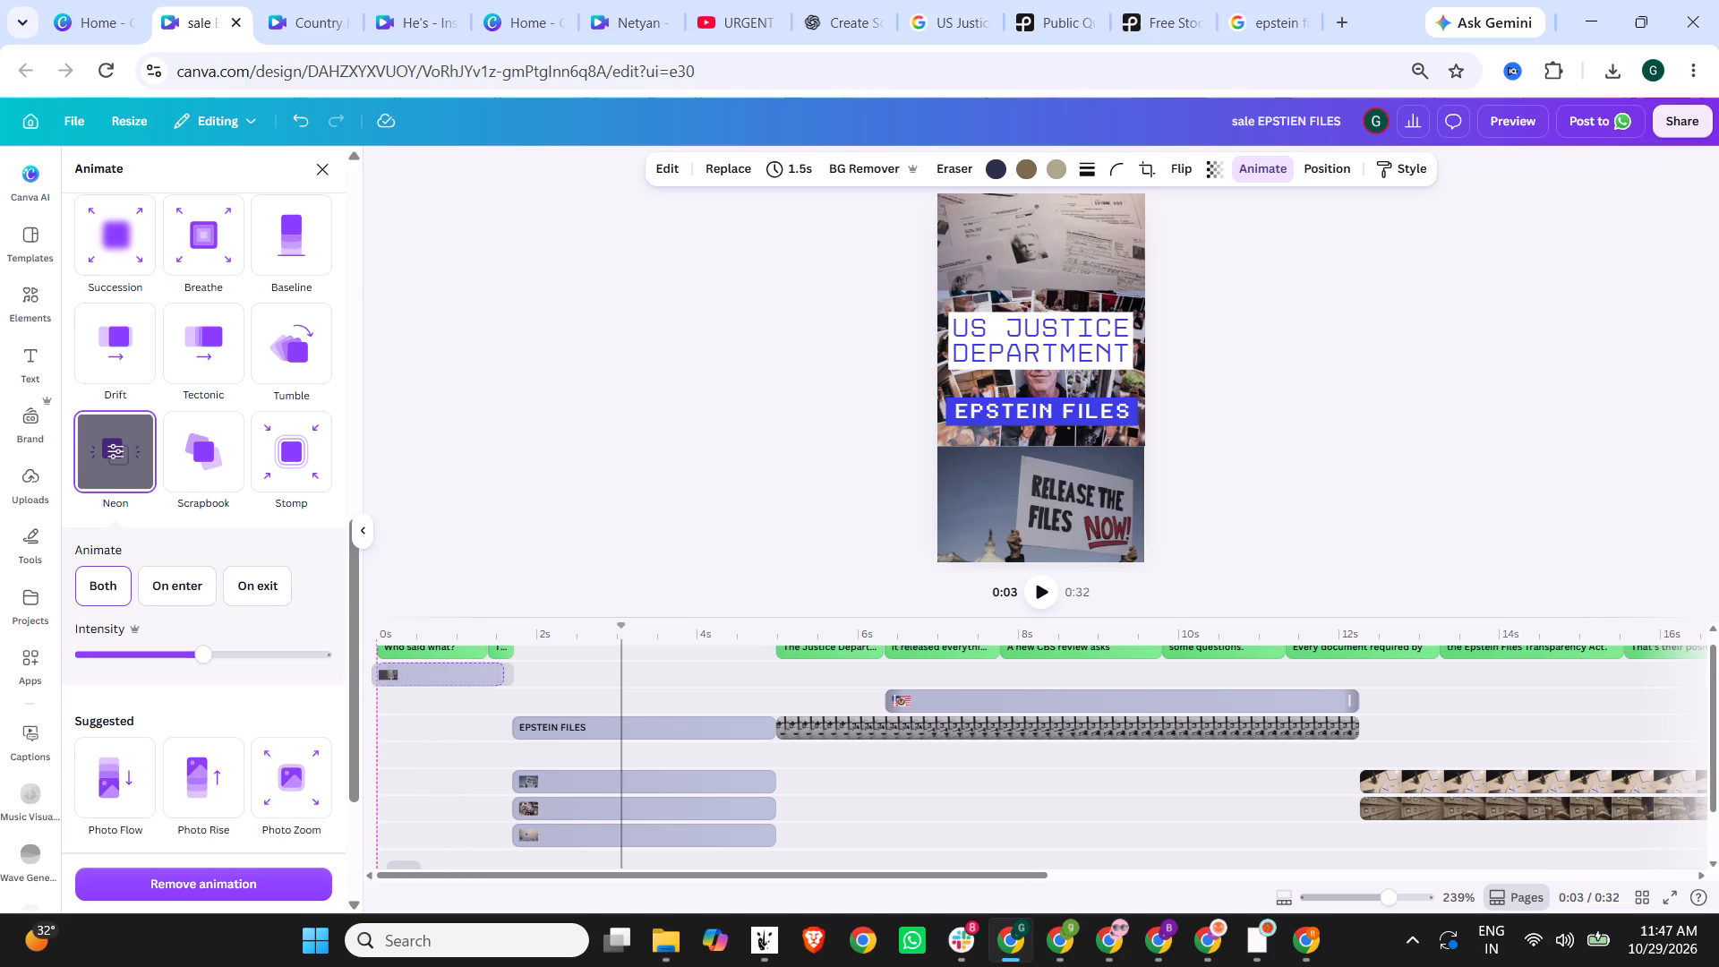
drag(424, 672, 429, 672)
drag(429, 672, 432, 672)
click(454, 673)
drag(466, 672, 462, 672)
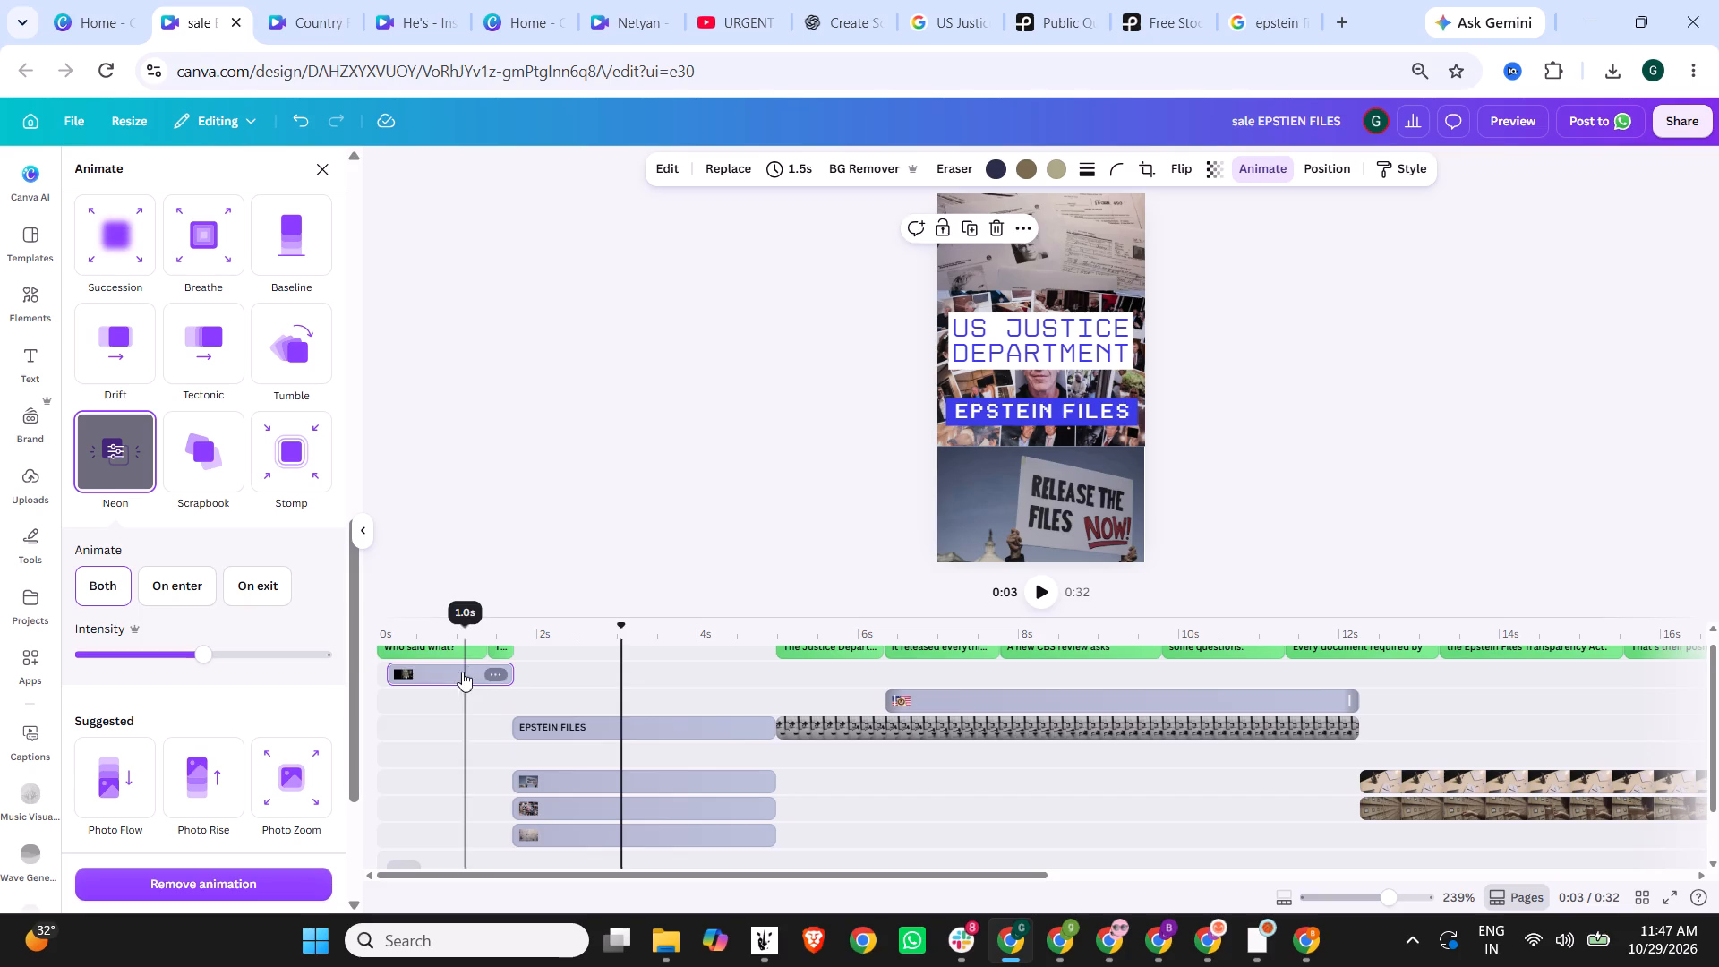
drag(462, 672, 454, 672)
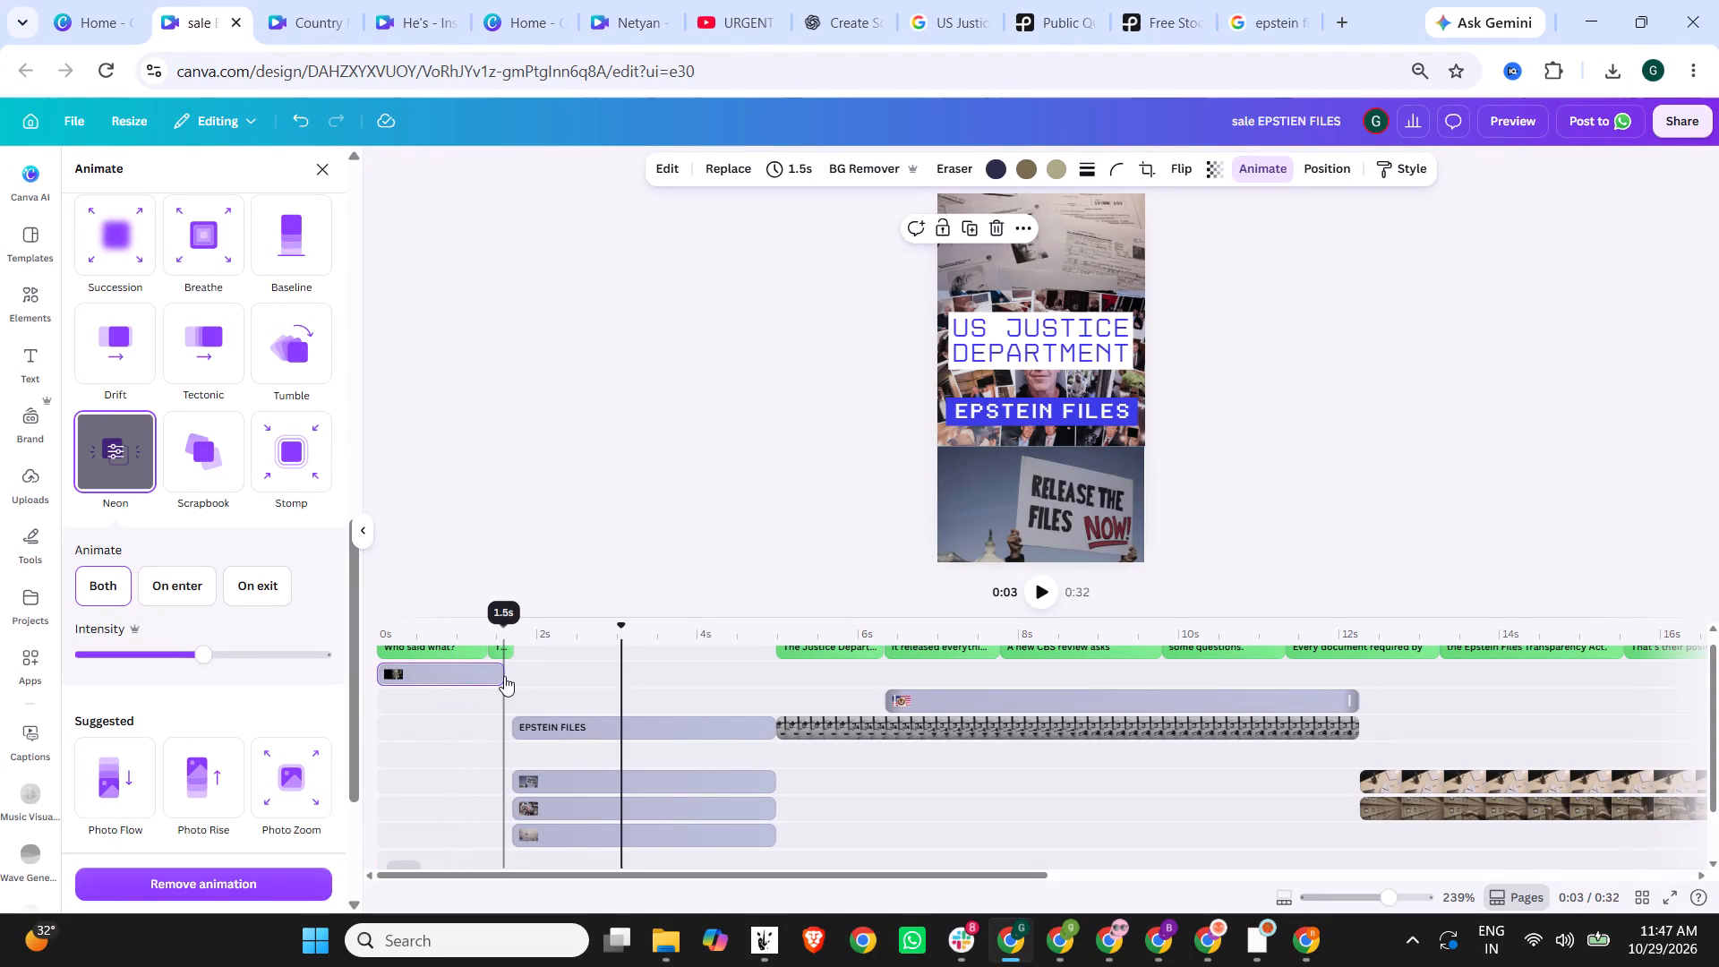
drag(500, 676, 513, 675)
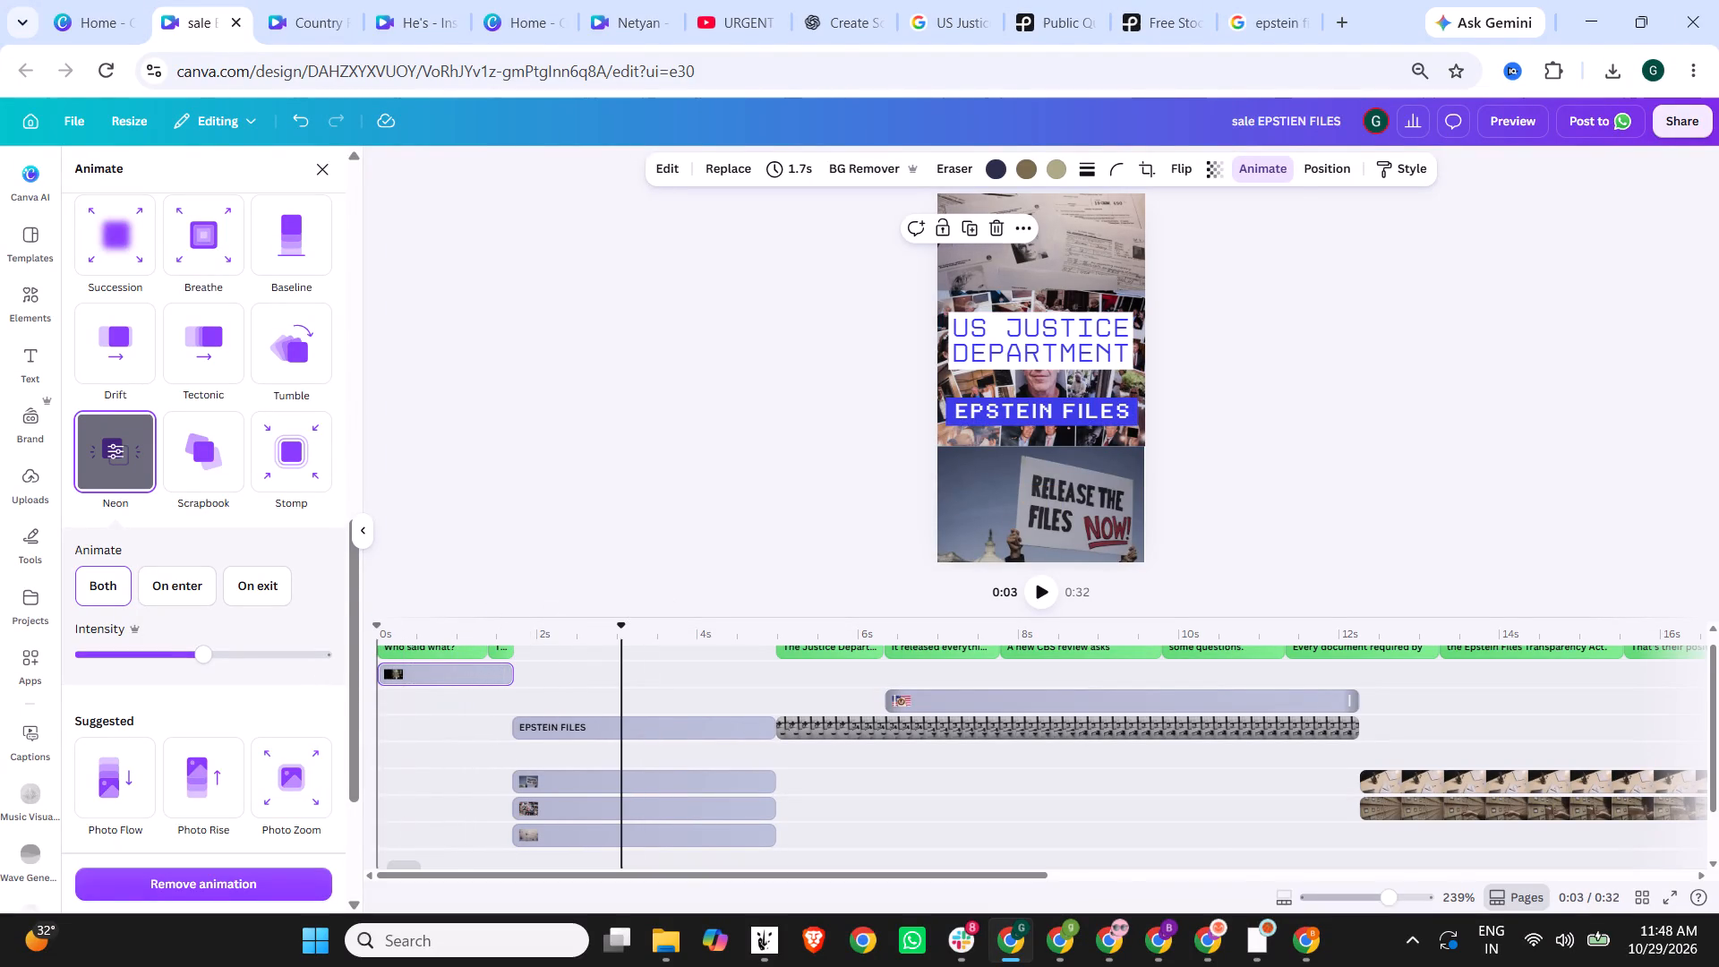
click(377, 626)
click(1048, 593)
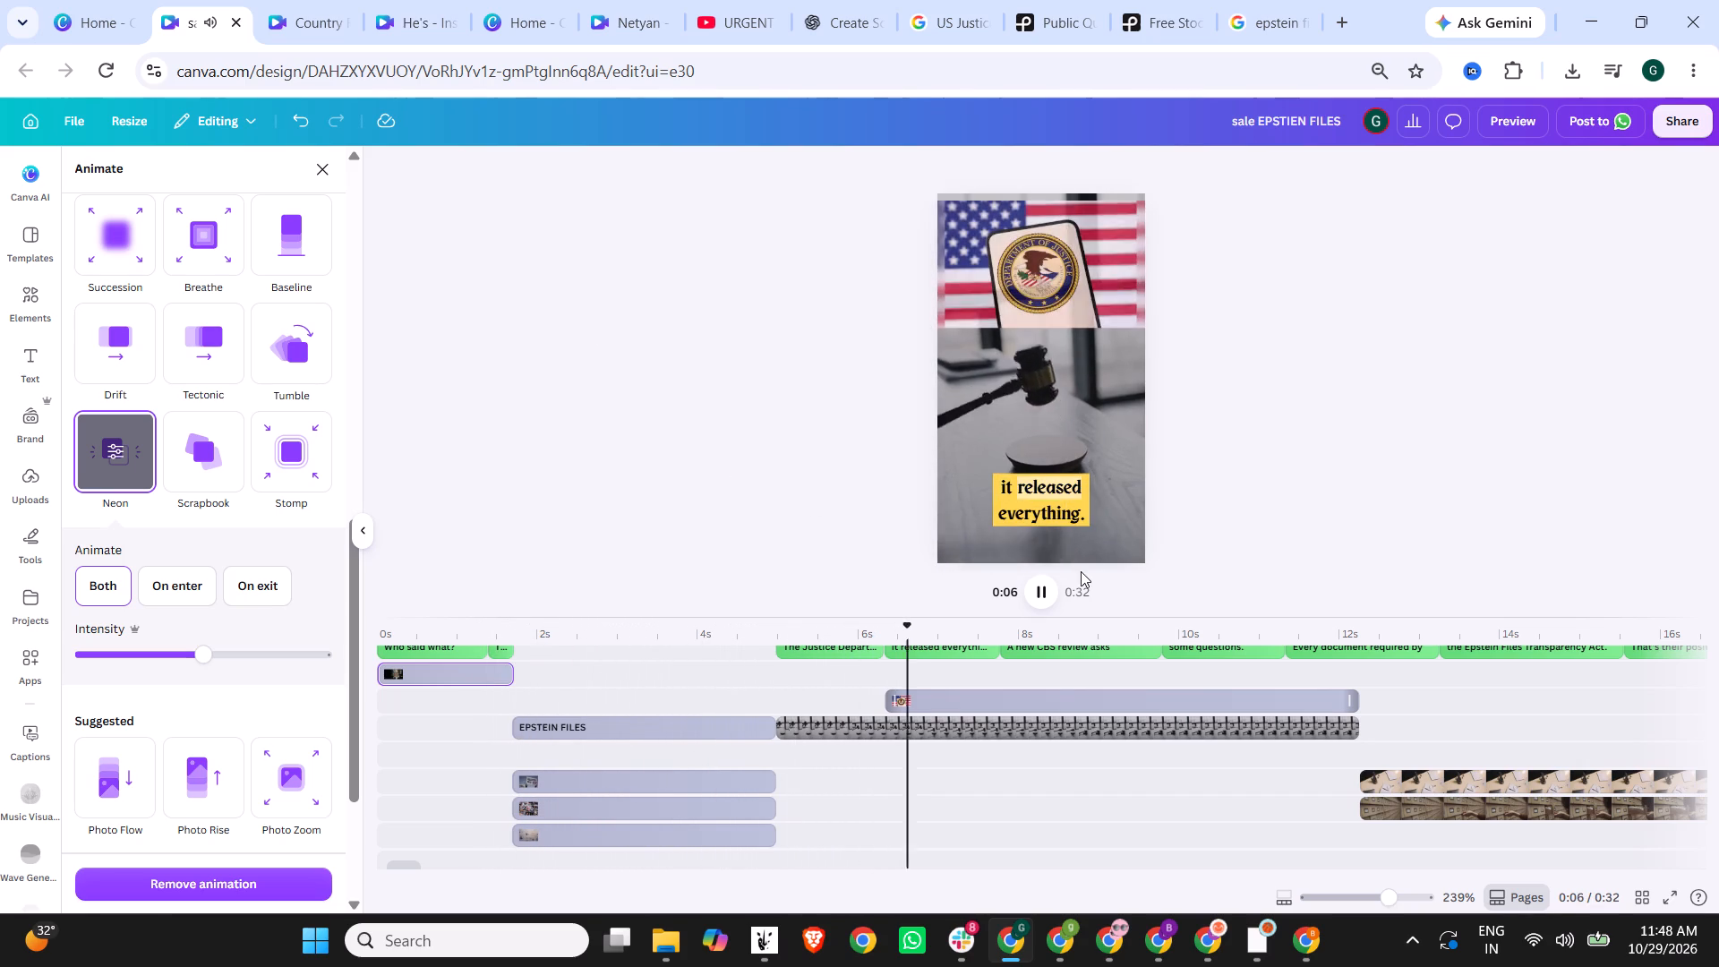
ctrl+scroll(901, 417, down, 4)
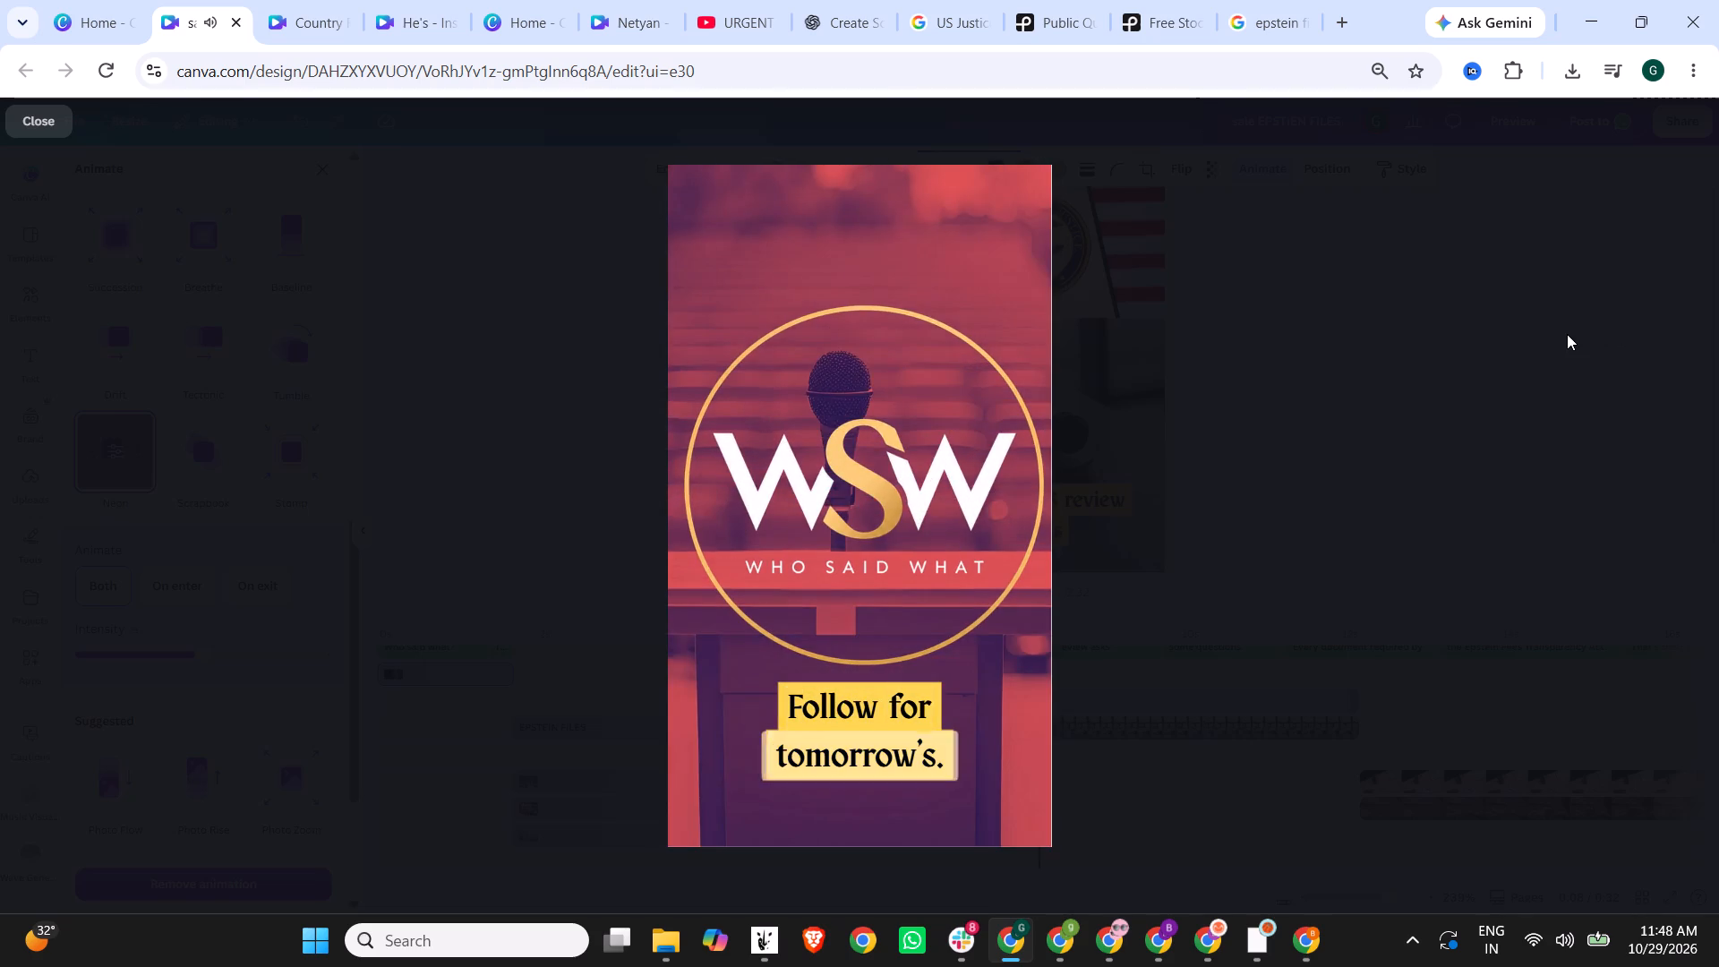
click(1567, 334)
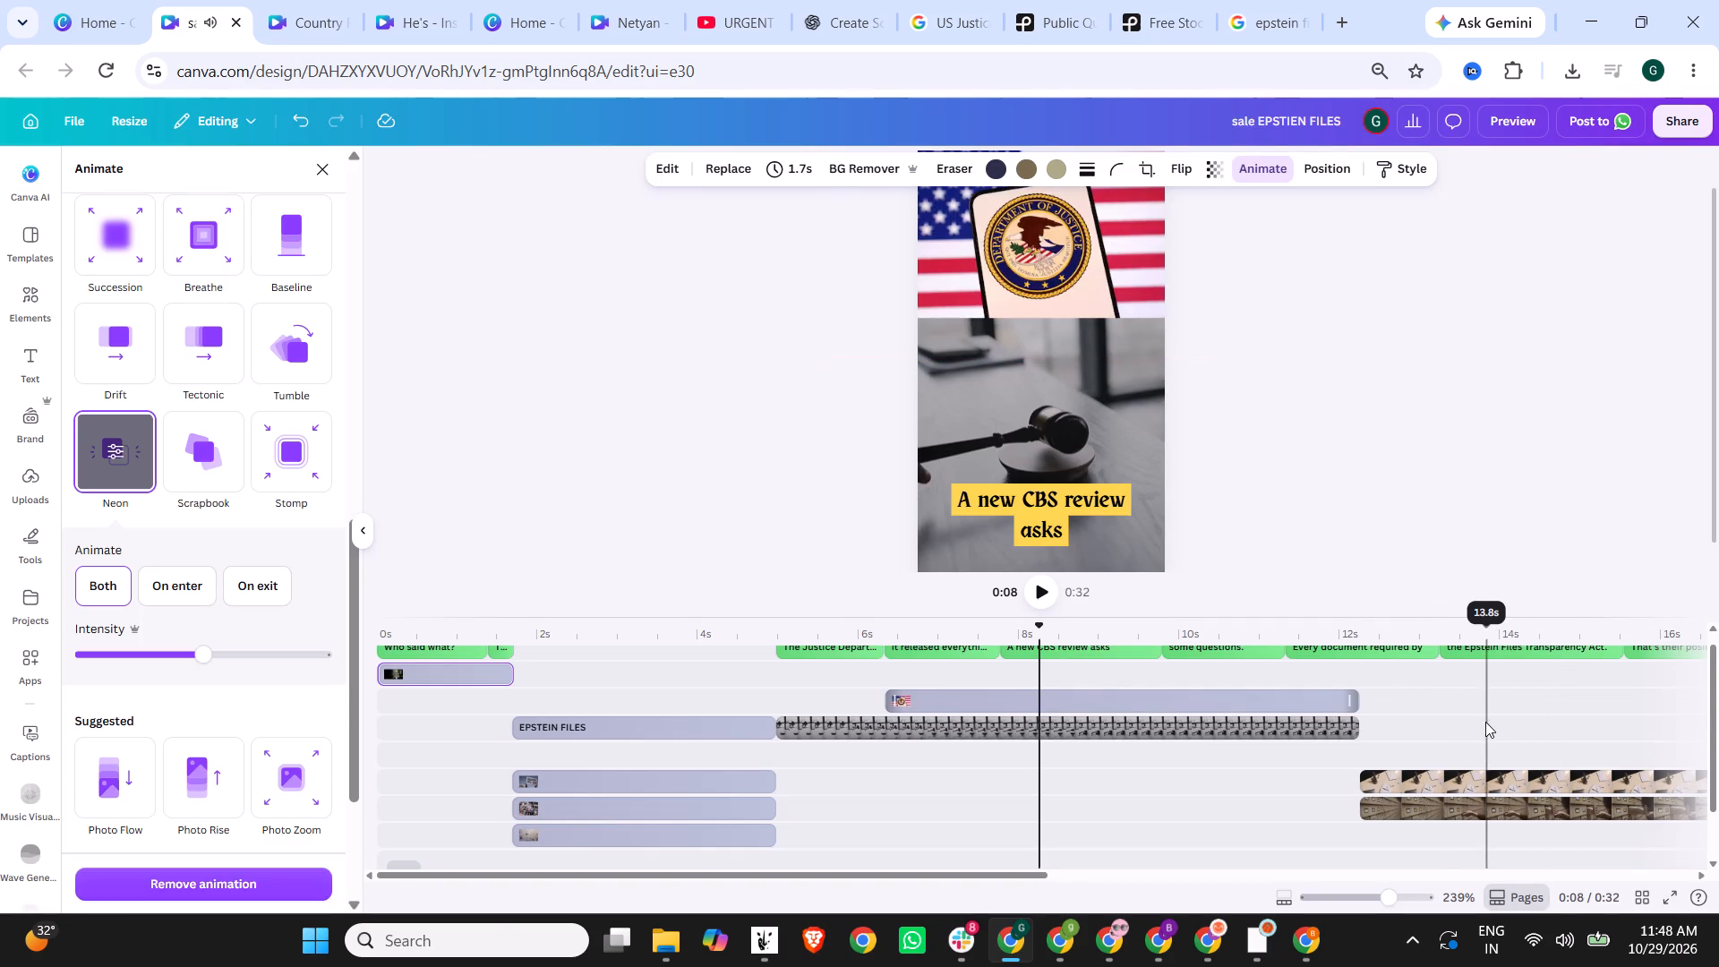
Scale the dark crowd clip at 0:27 from opposite corners until it fills the whole page.
ctrl+scroll(1479, 722, down, 6)
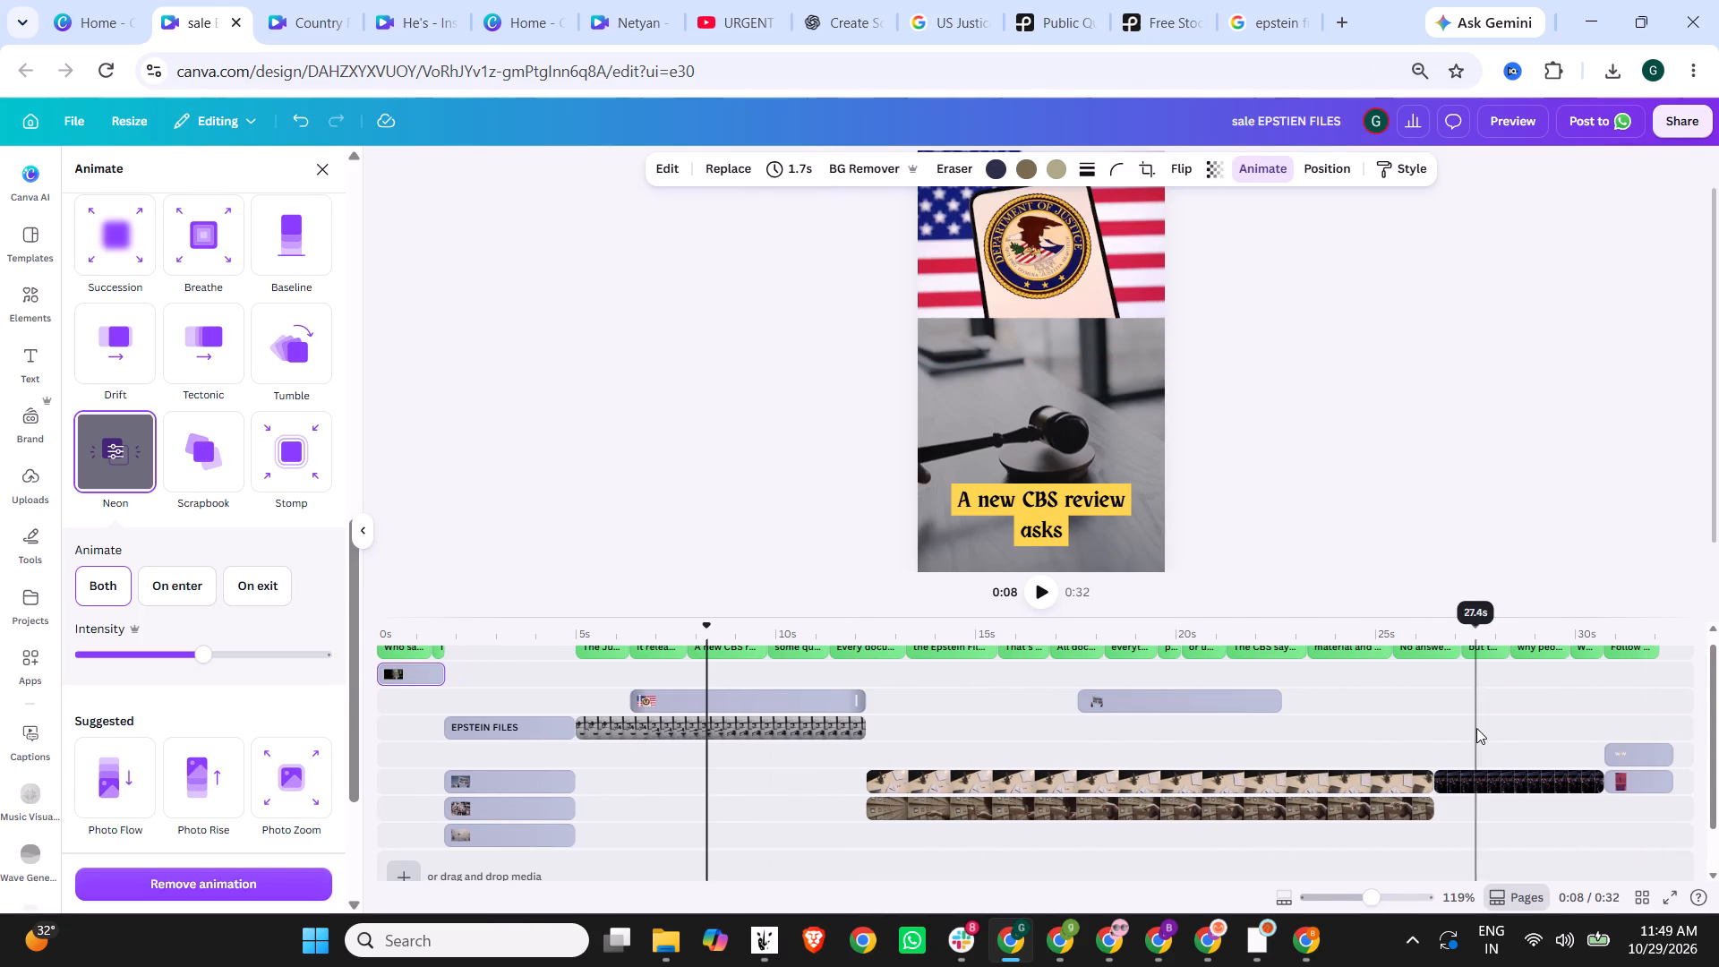
click(1472, 760)
click(1466, 783)
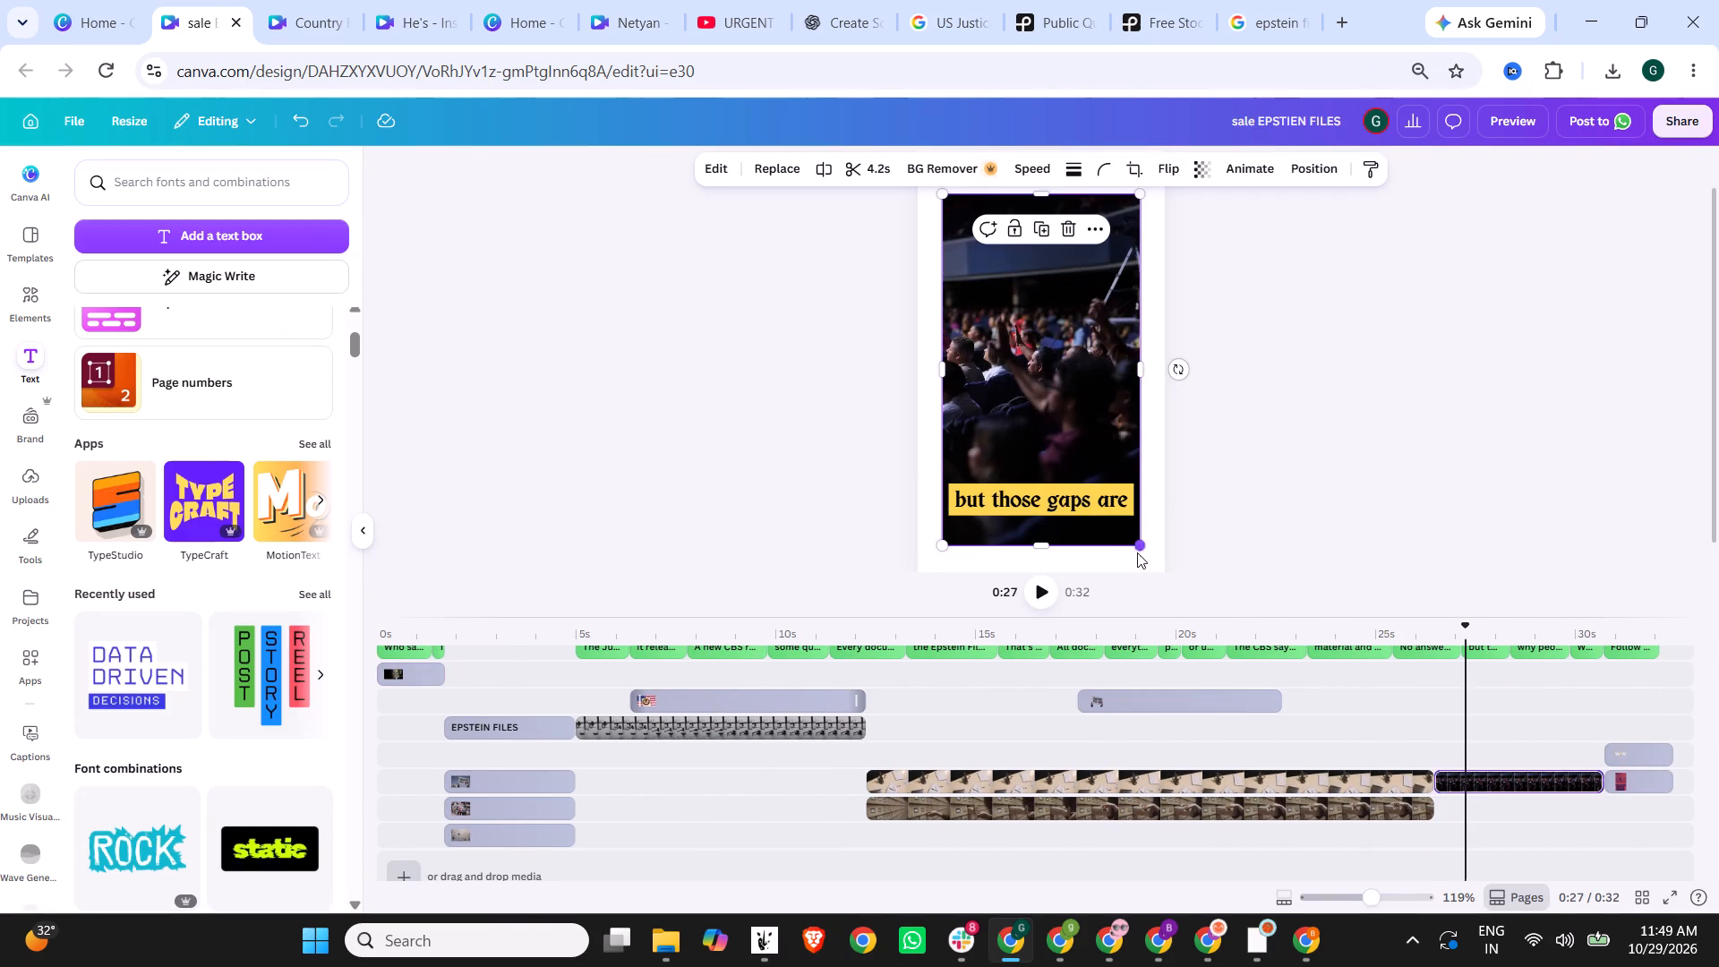
click(1137, 552)
ctrl+scroll(1220, 479, down, 1)
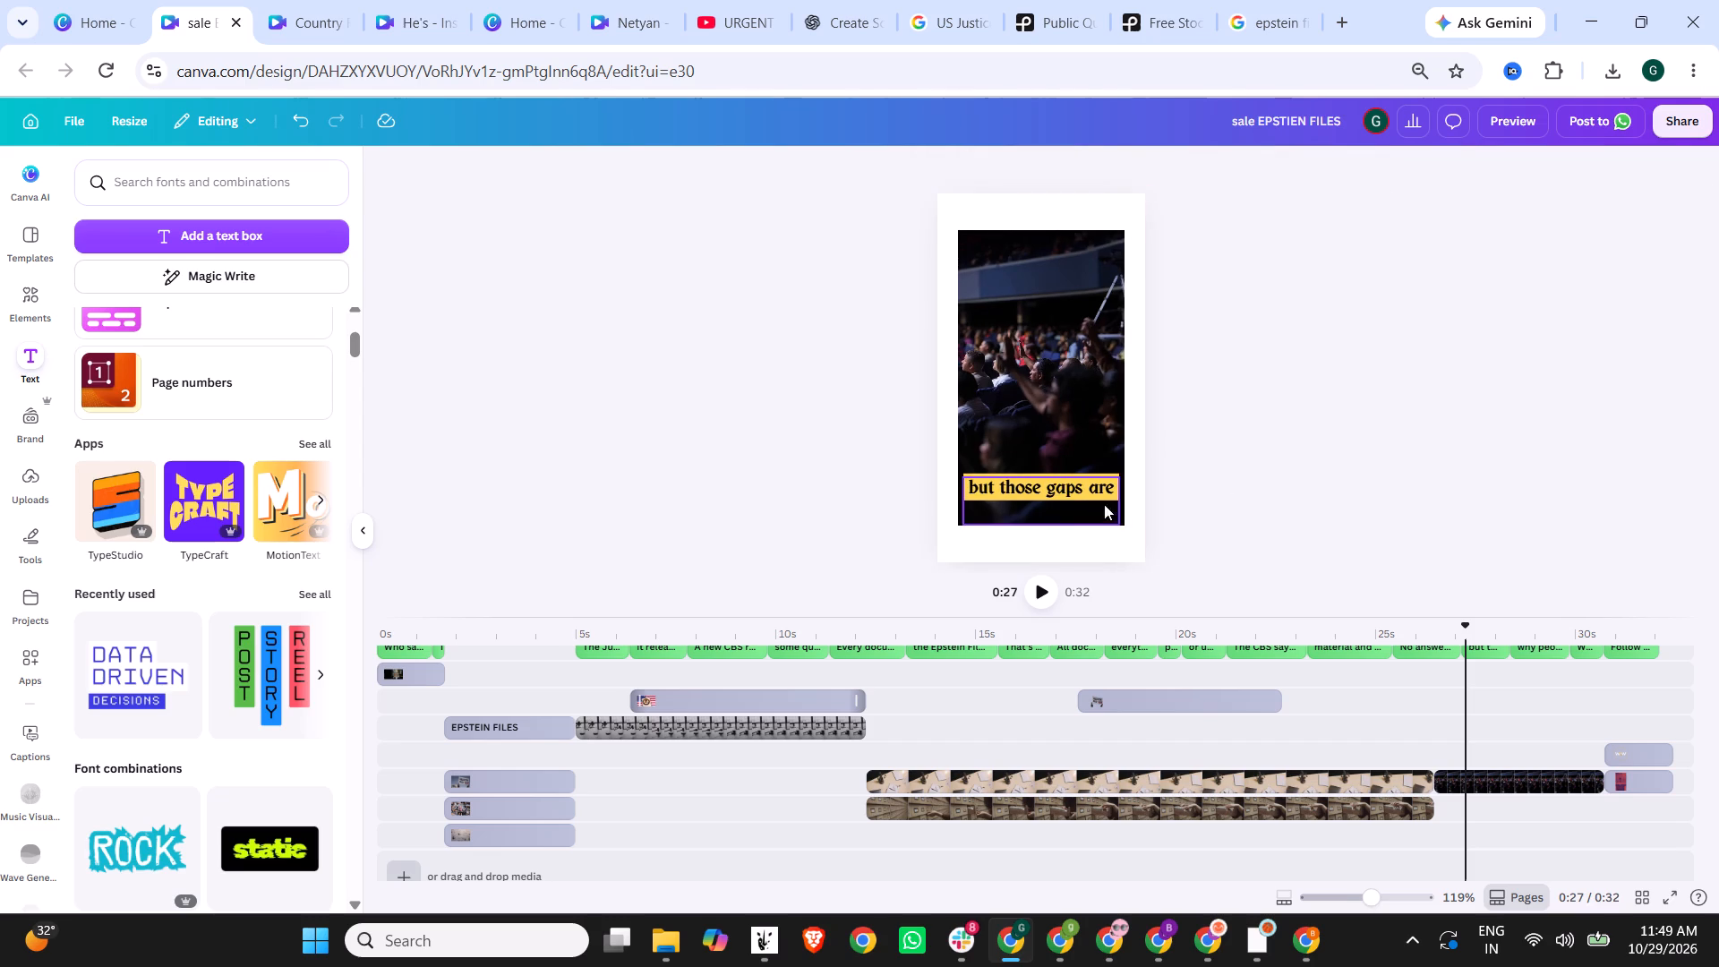
click(1095, 514)
click(1096, 398)
drag(1121, 227, 1138, 201)
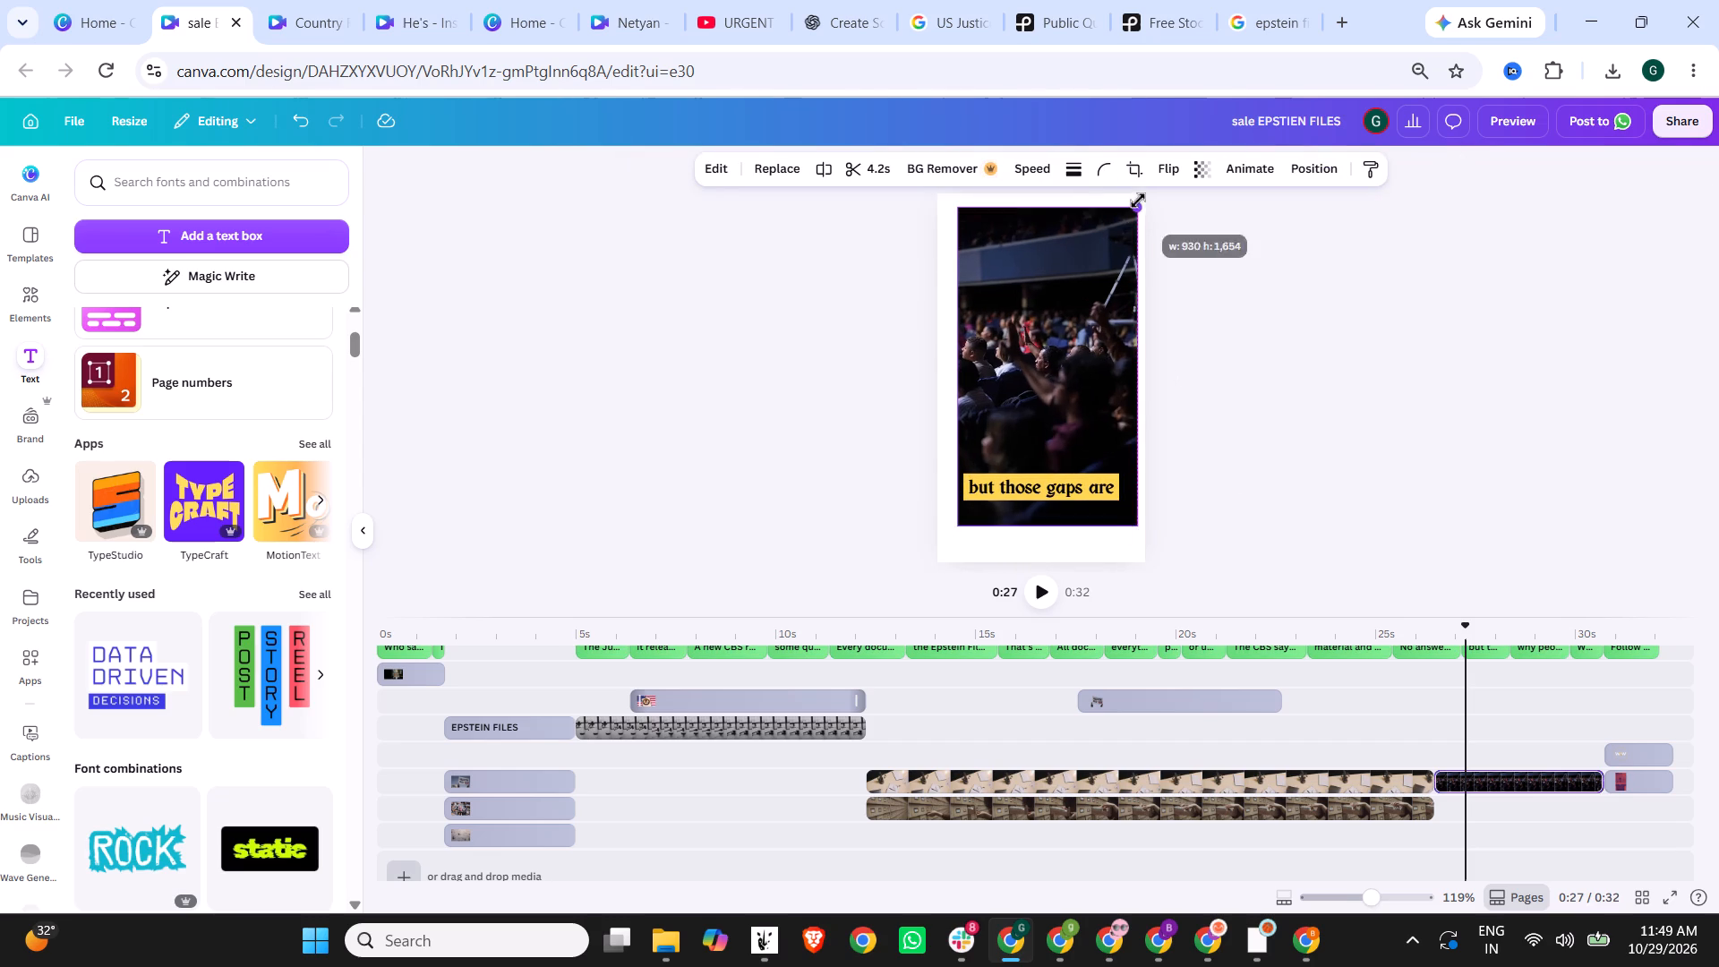
drag(1138, 201, 1144, 193)
drag(955, 520, 932, 553)
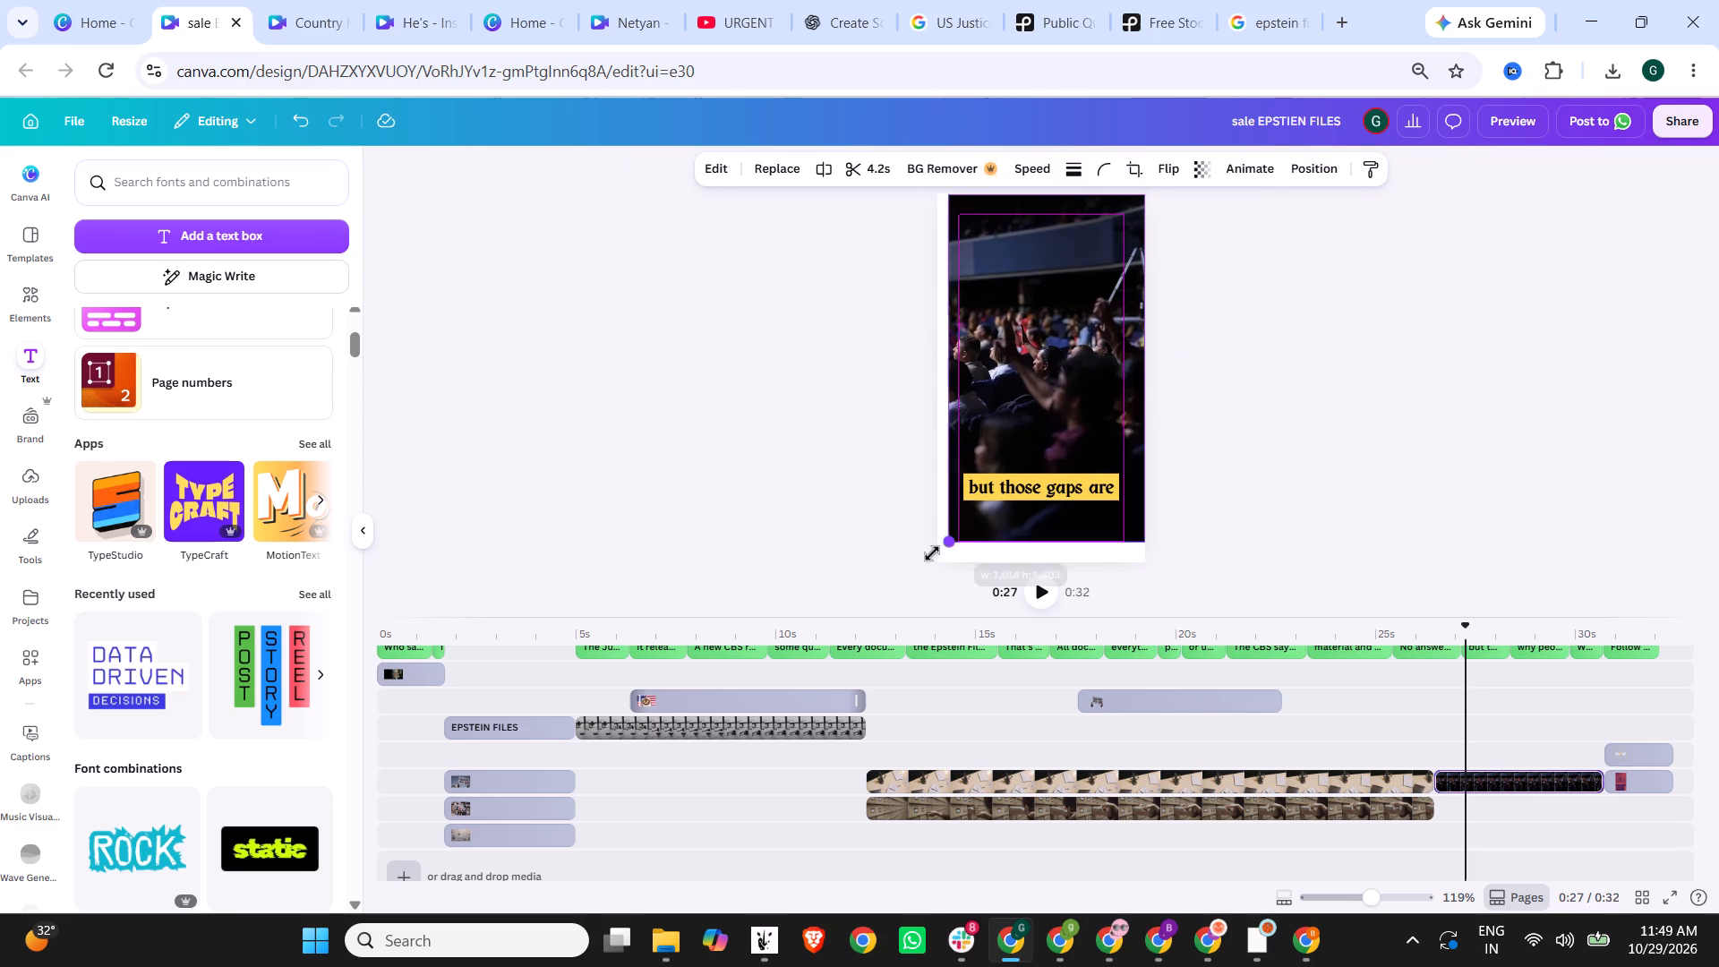
drag(932, 553, 926, 560)
click(812, 475)
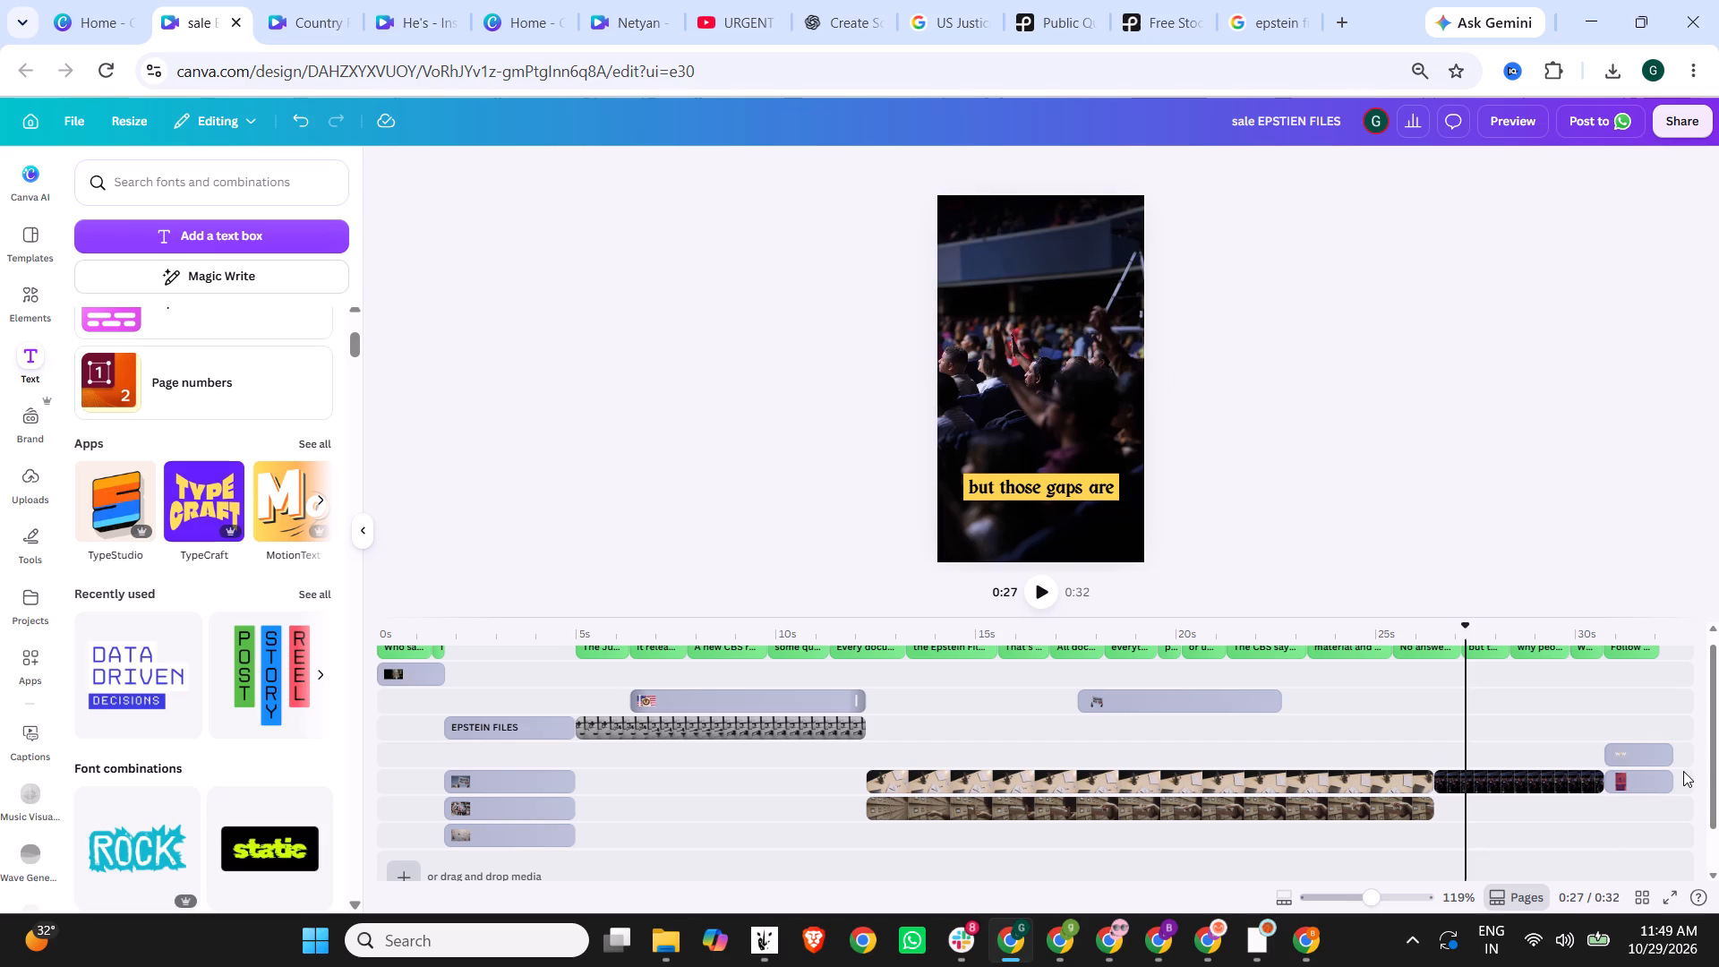
Download the sale EPSTIEN FILES reel as an MP4 video at 1080p.
click(1677, 129)
click(1406, 508)
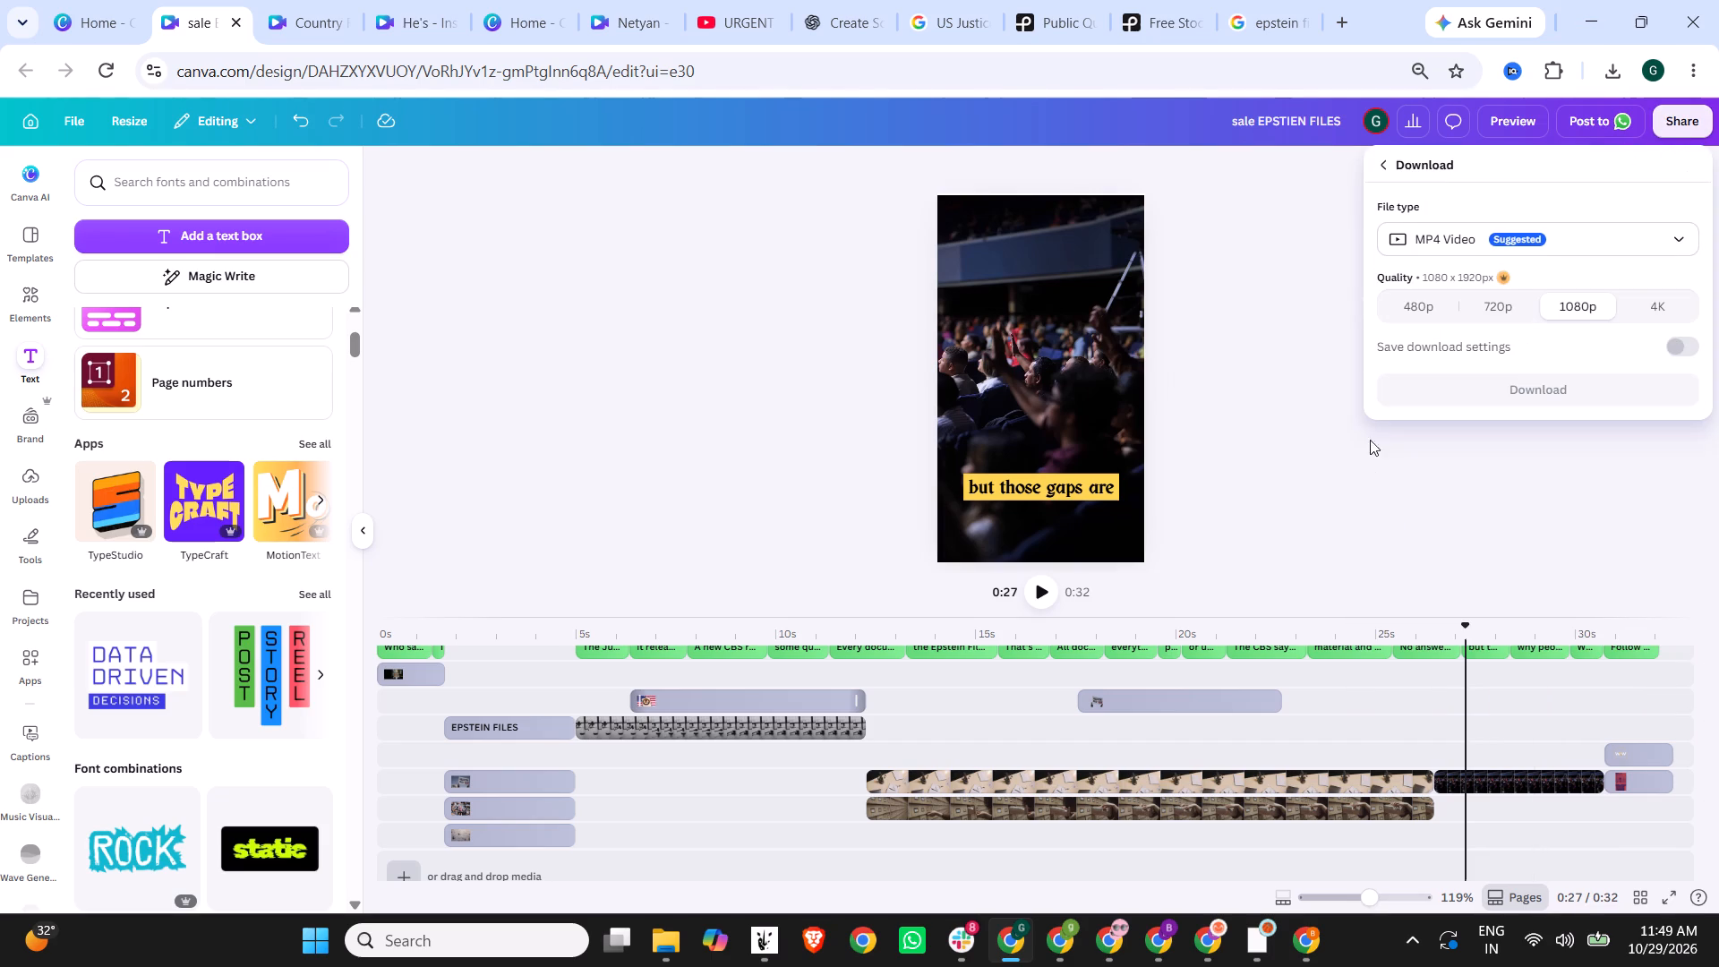
click(1467, 395)
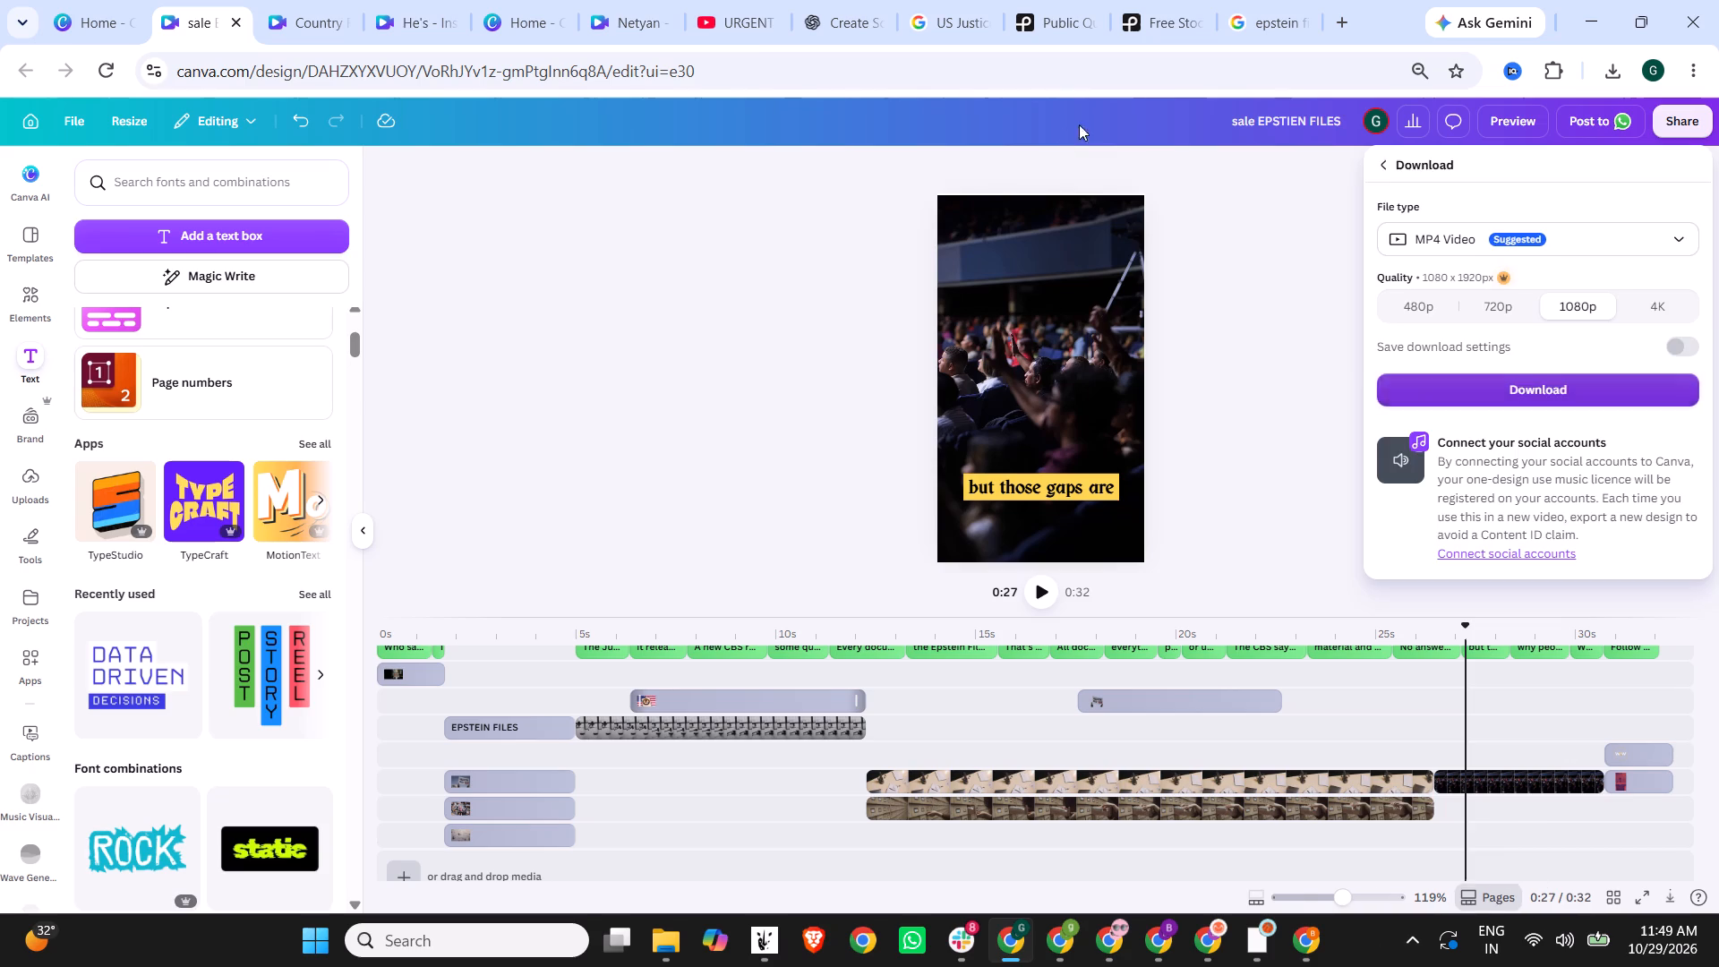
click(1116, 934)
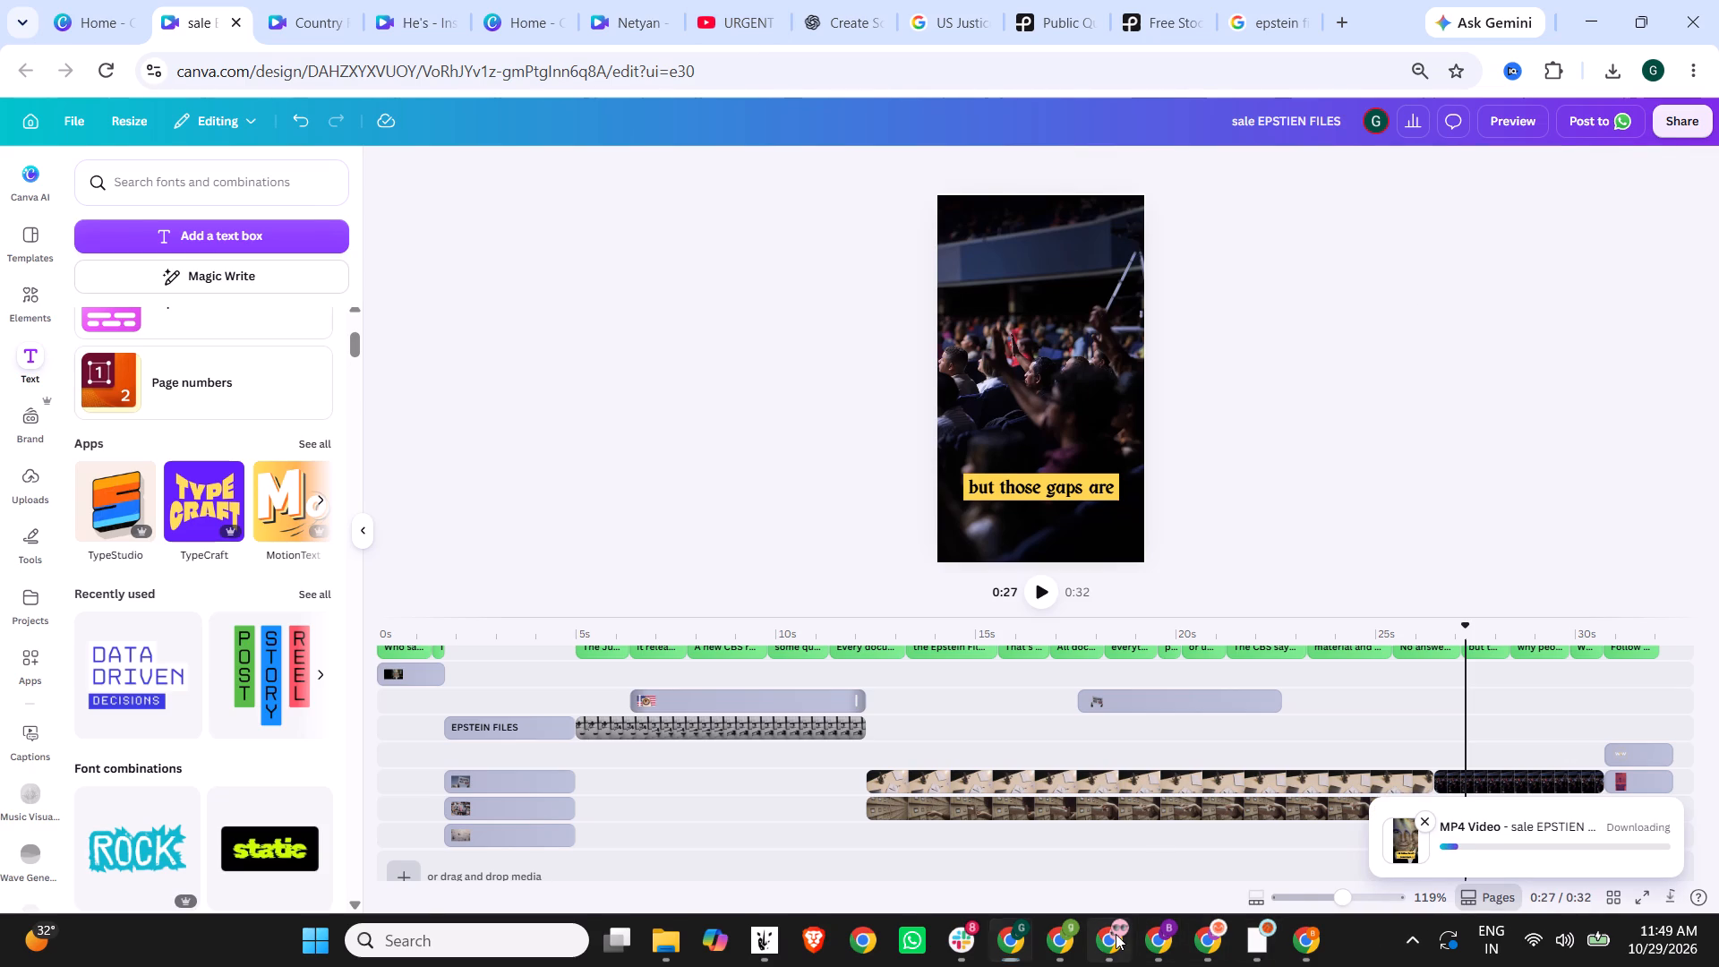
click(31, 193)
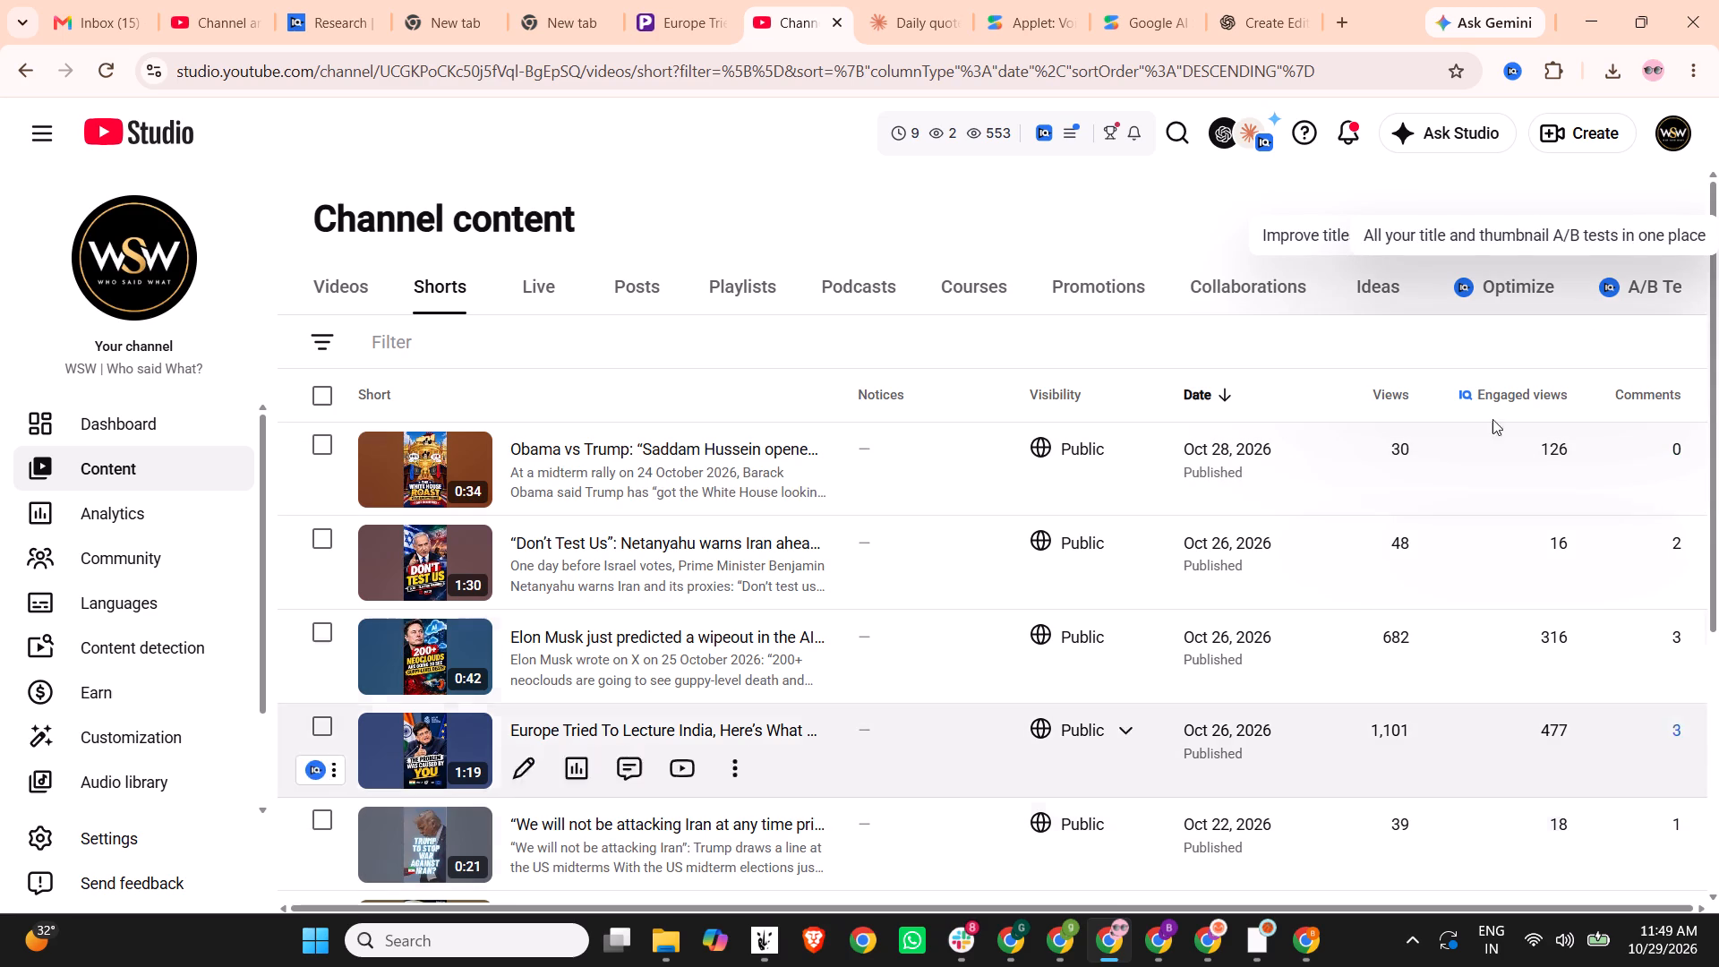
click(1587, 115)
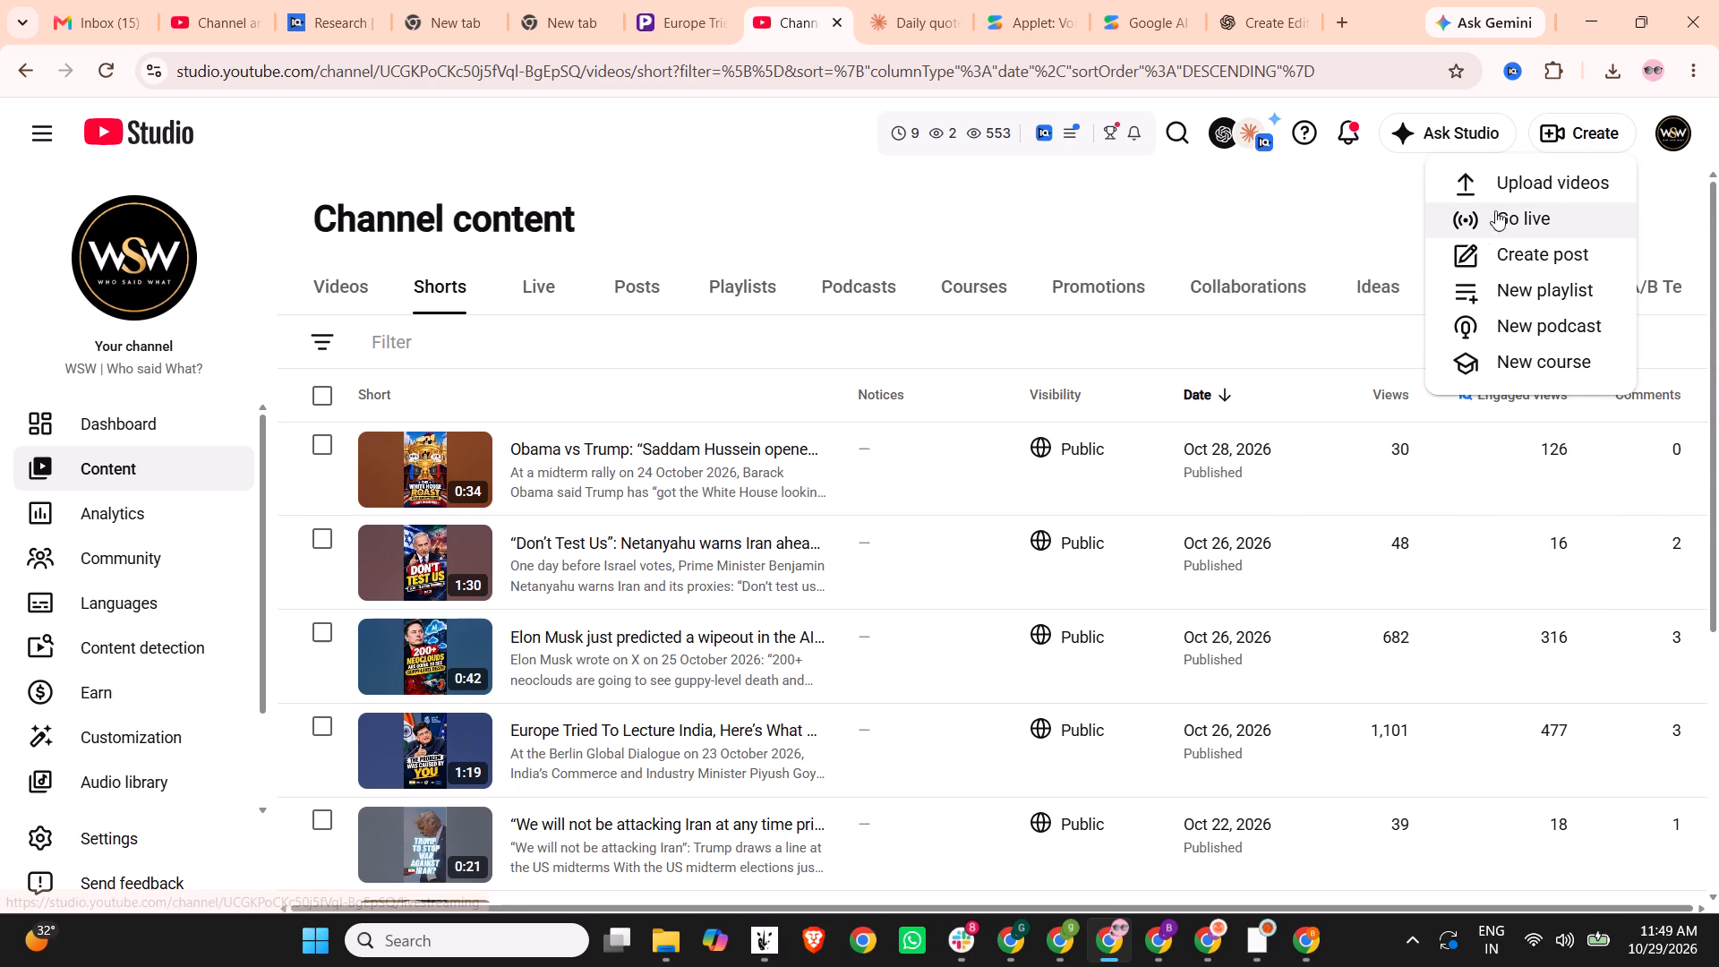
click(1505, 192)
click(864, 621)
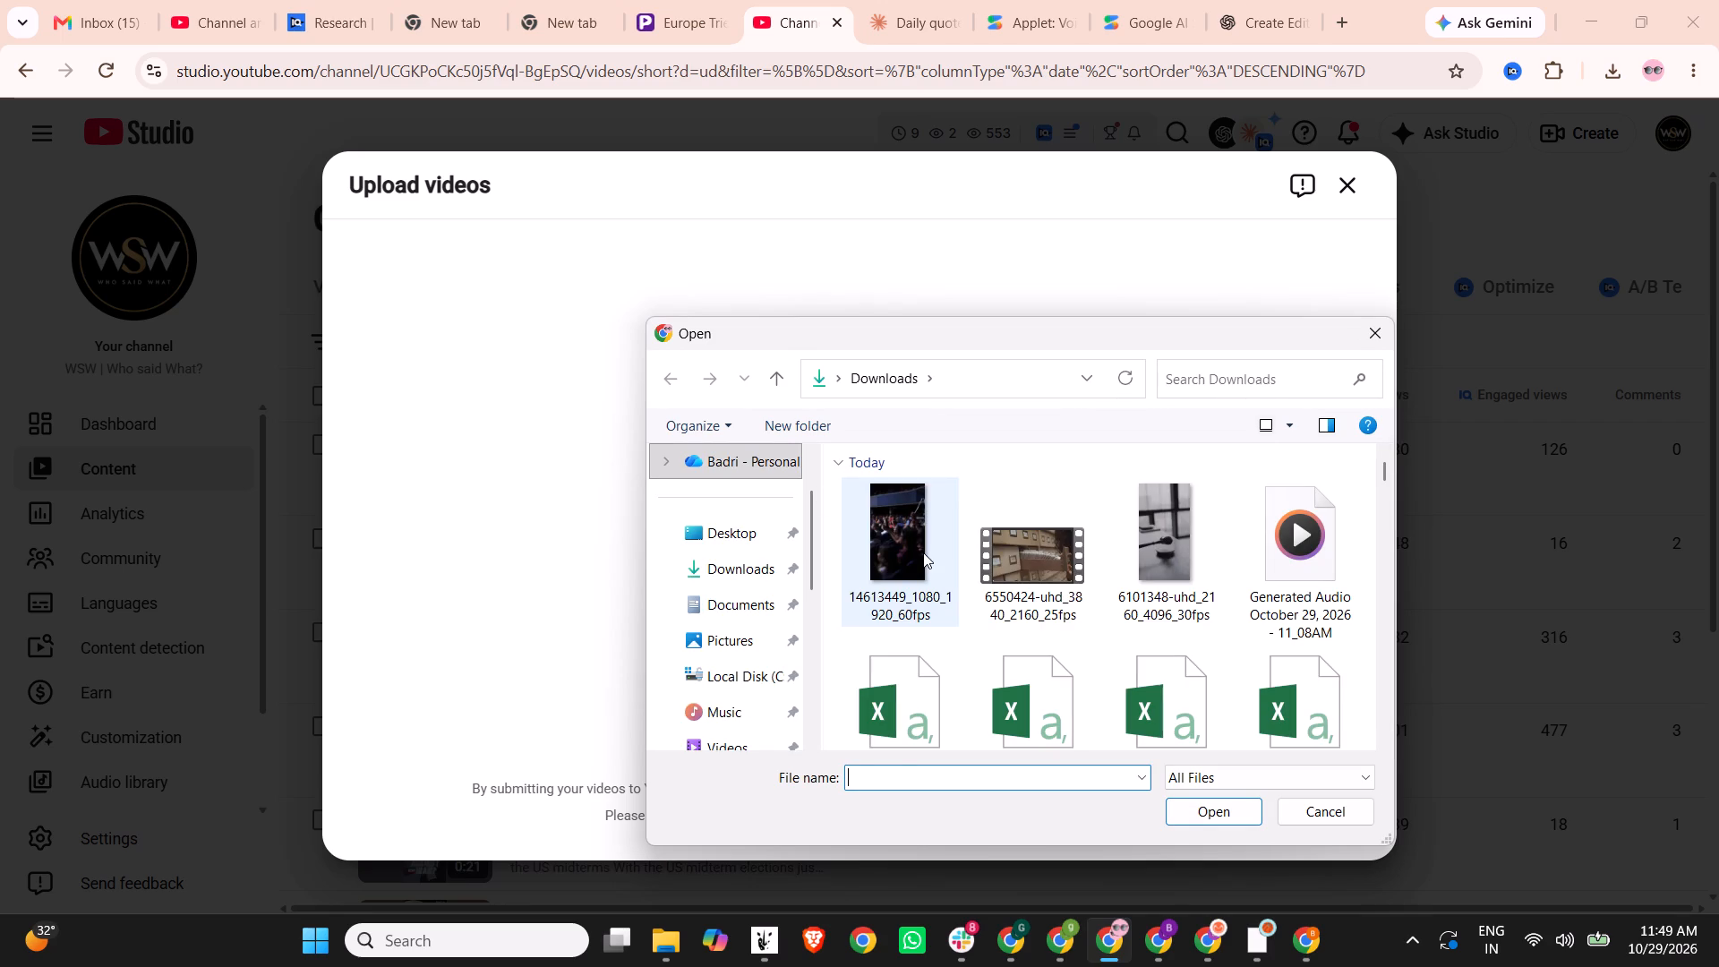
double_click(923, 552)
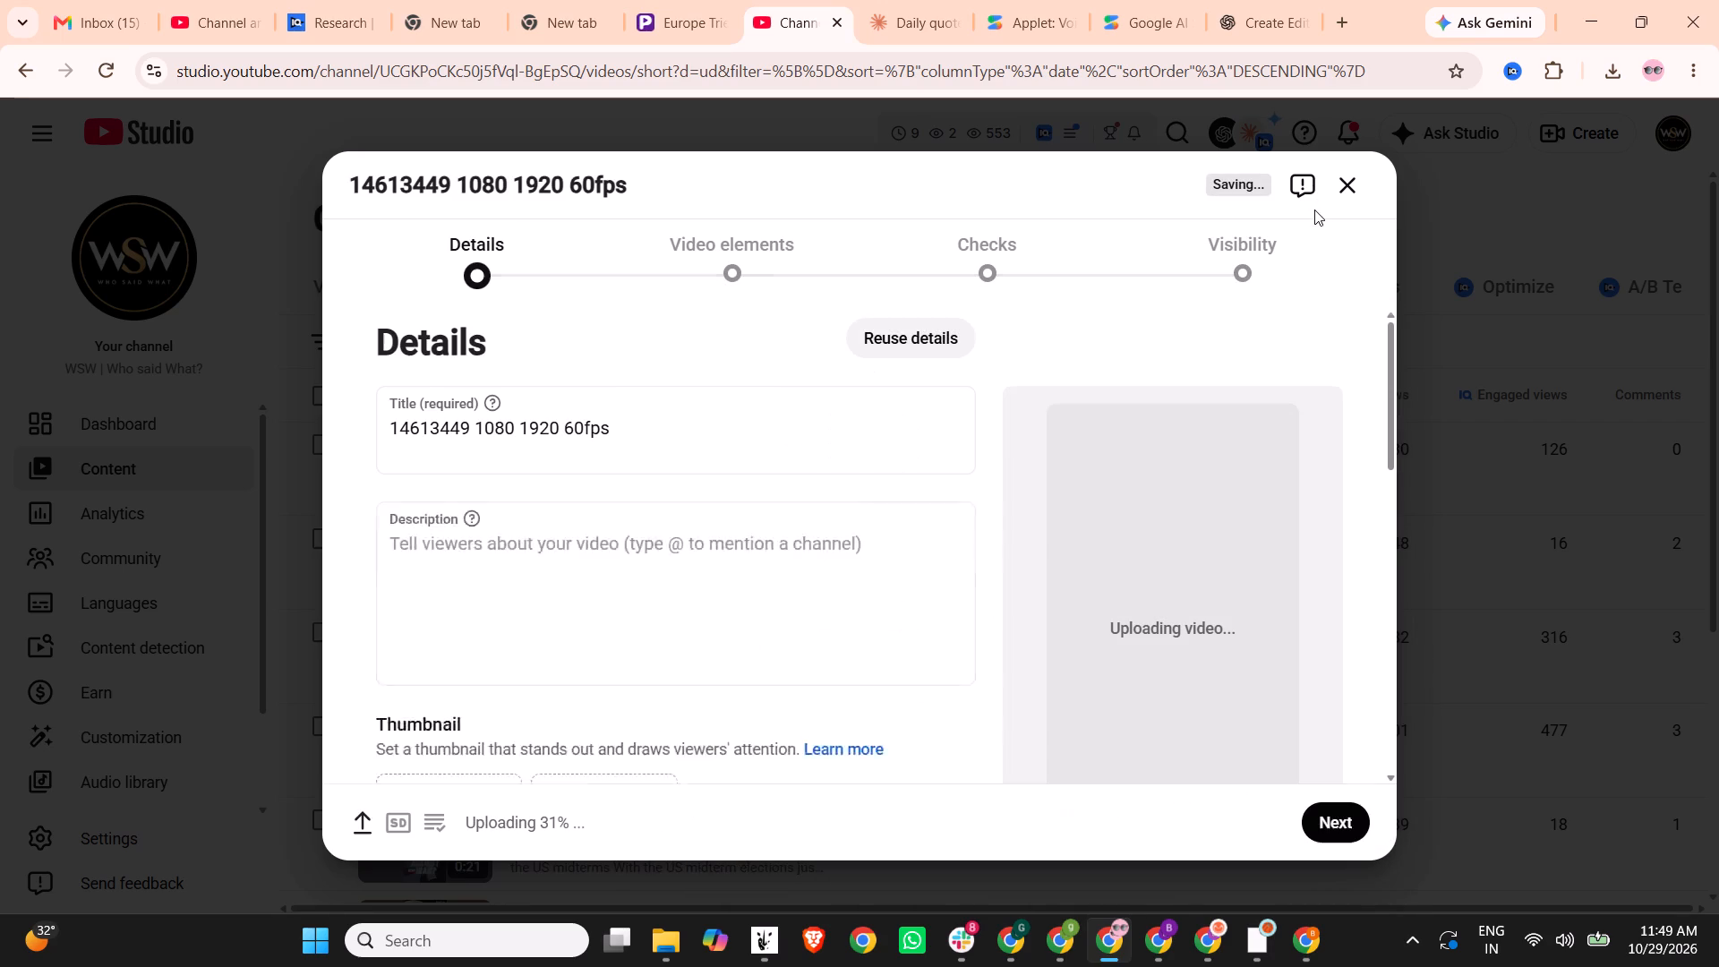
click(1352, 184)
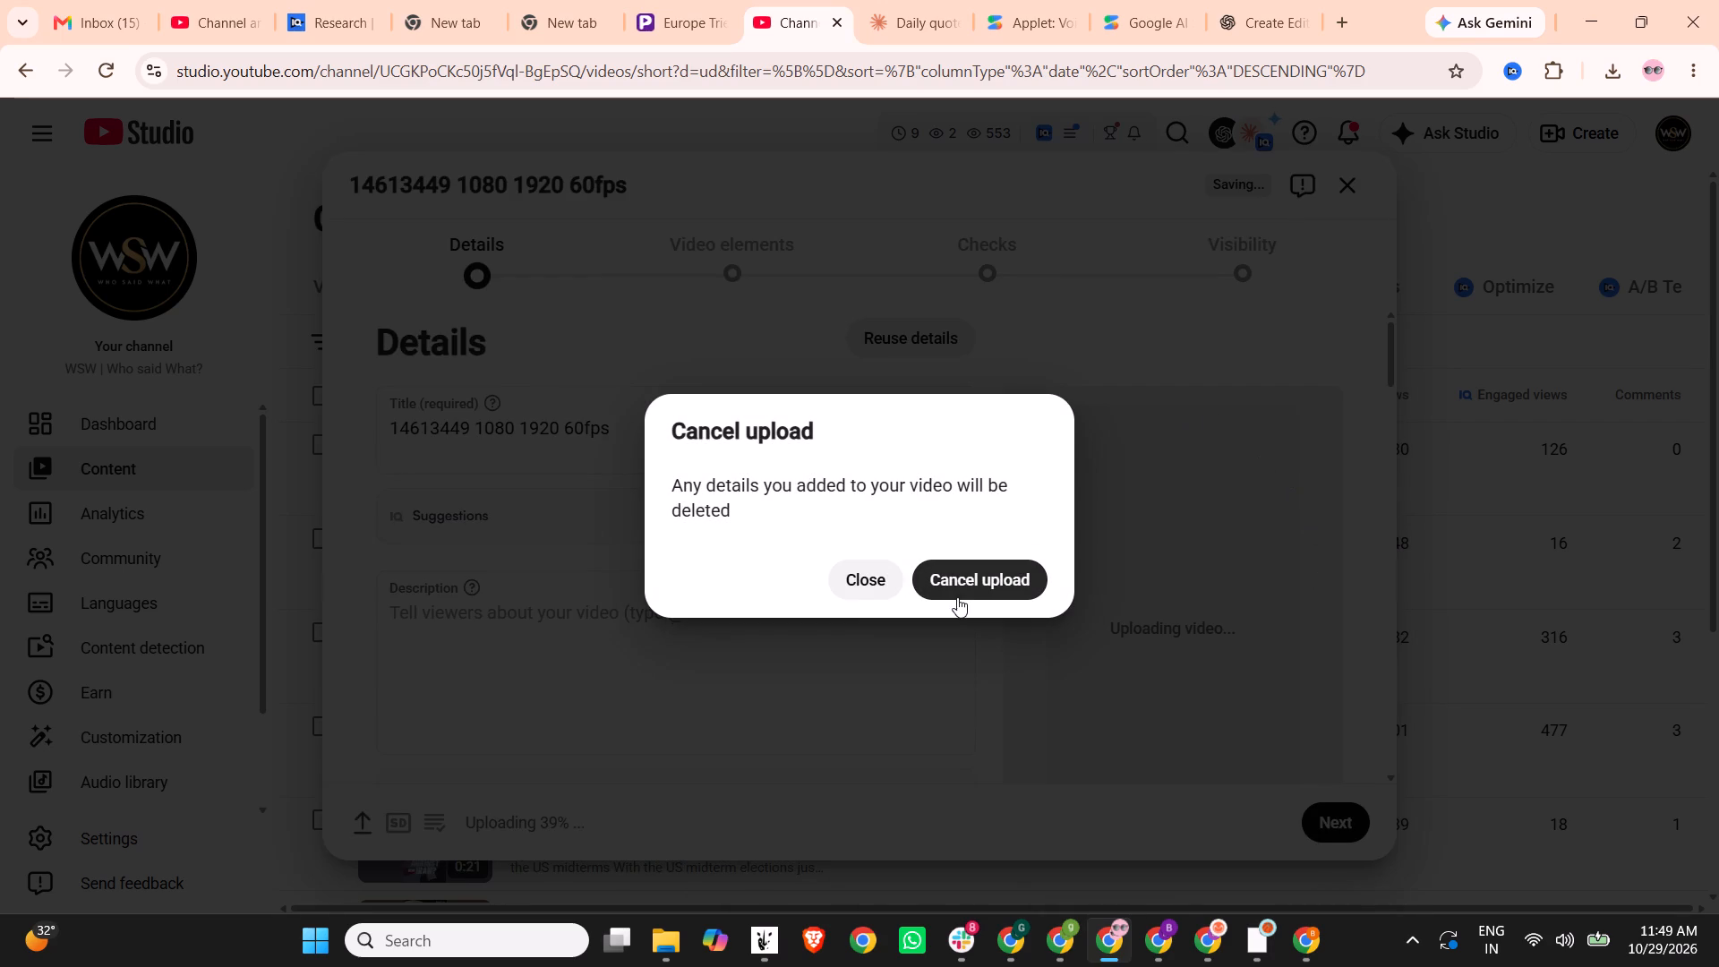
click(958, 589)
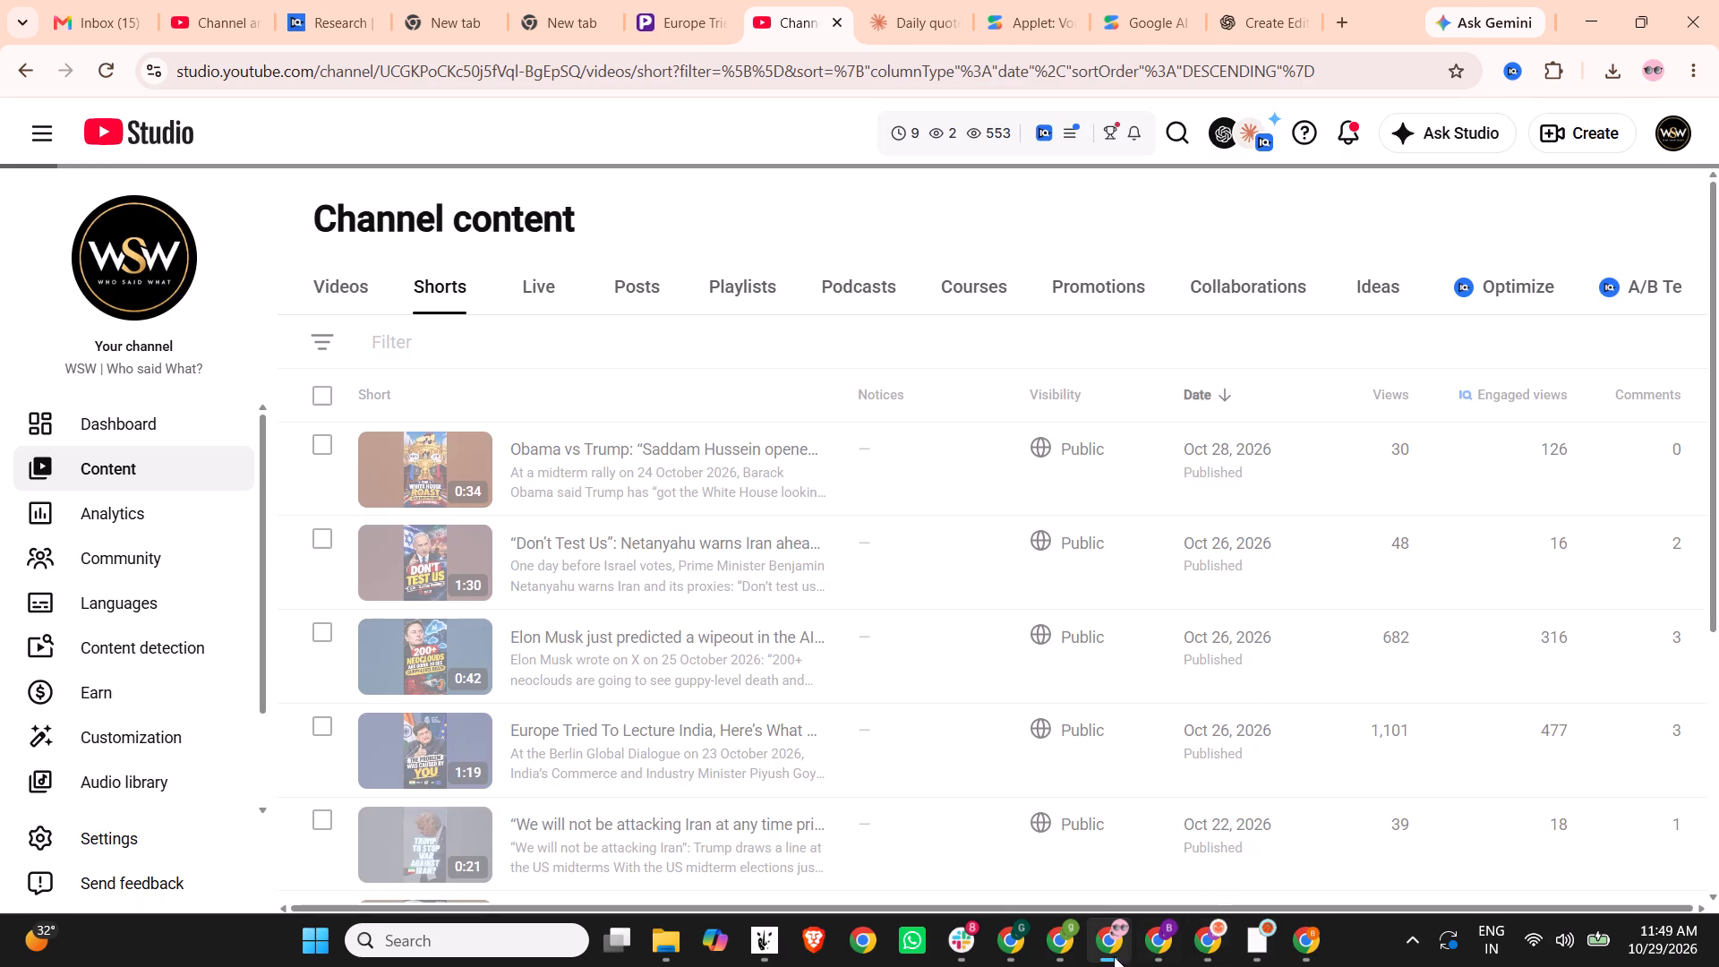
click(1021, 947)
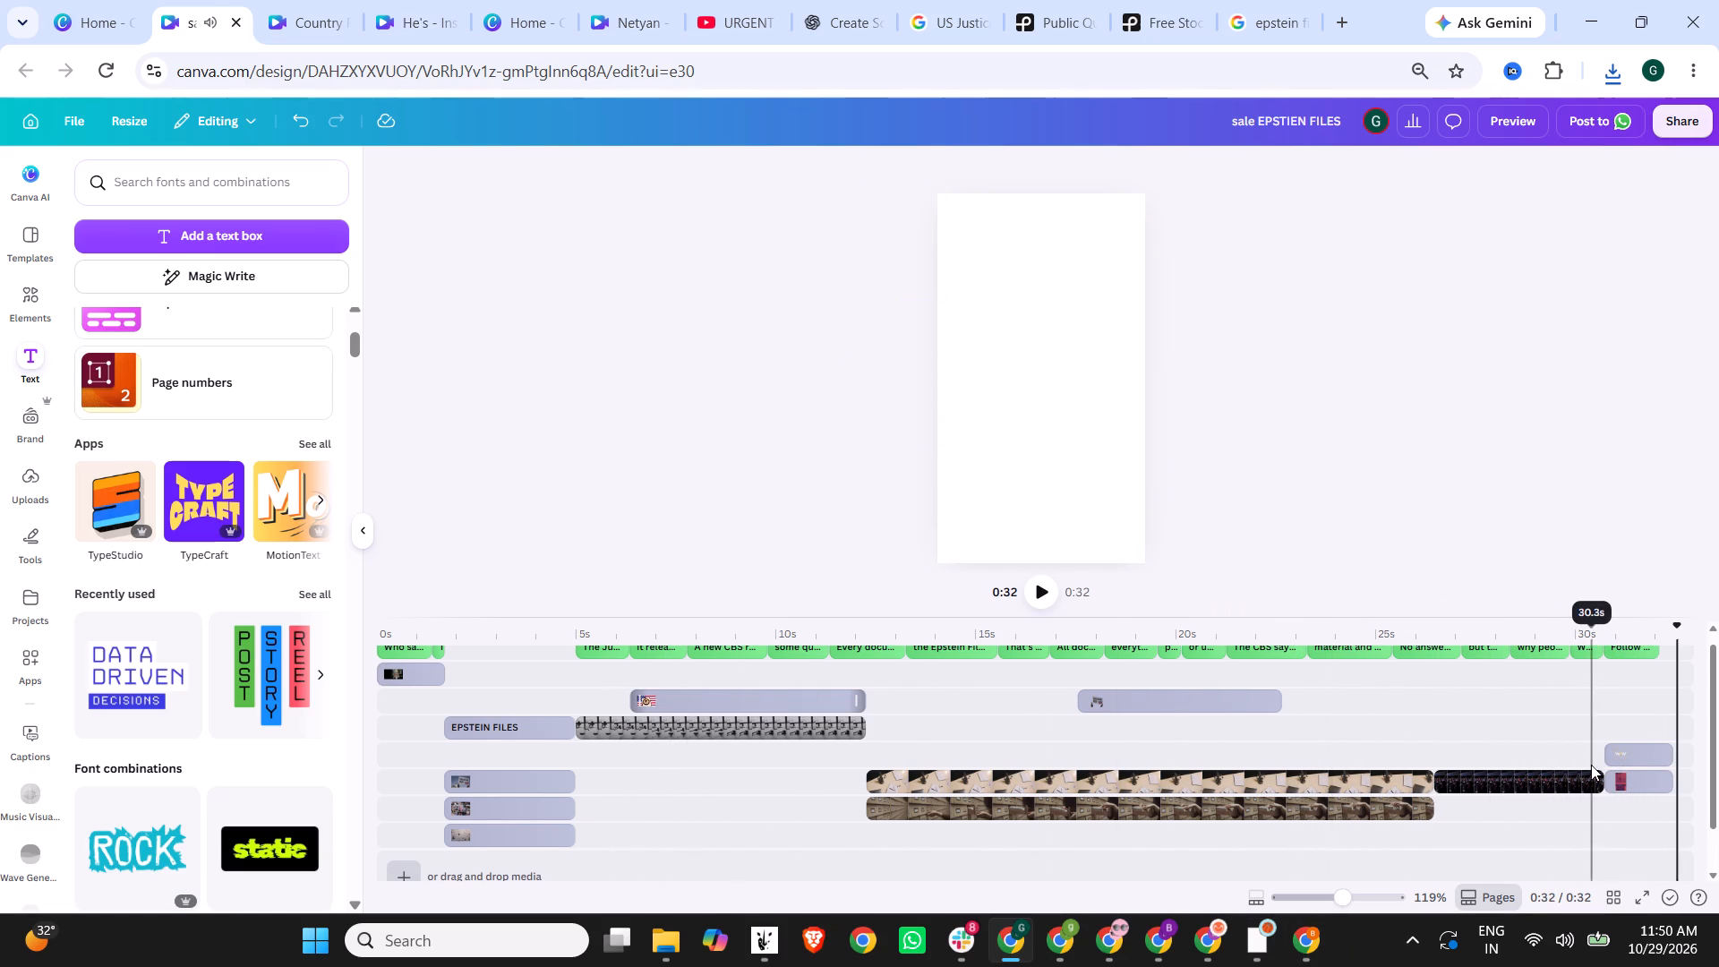
Move the WSW logo and red podium outro clips along the timeline so both start together at about 34 s.
click(1505, 782)
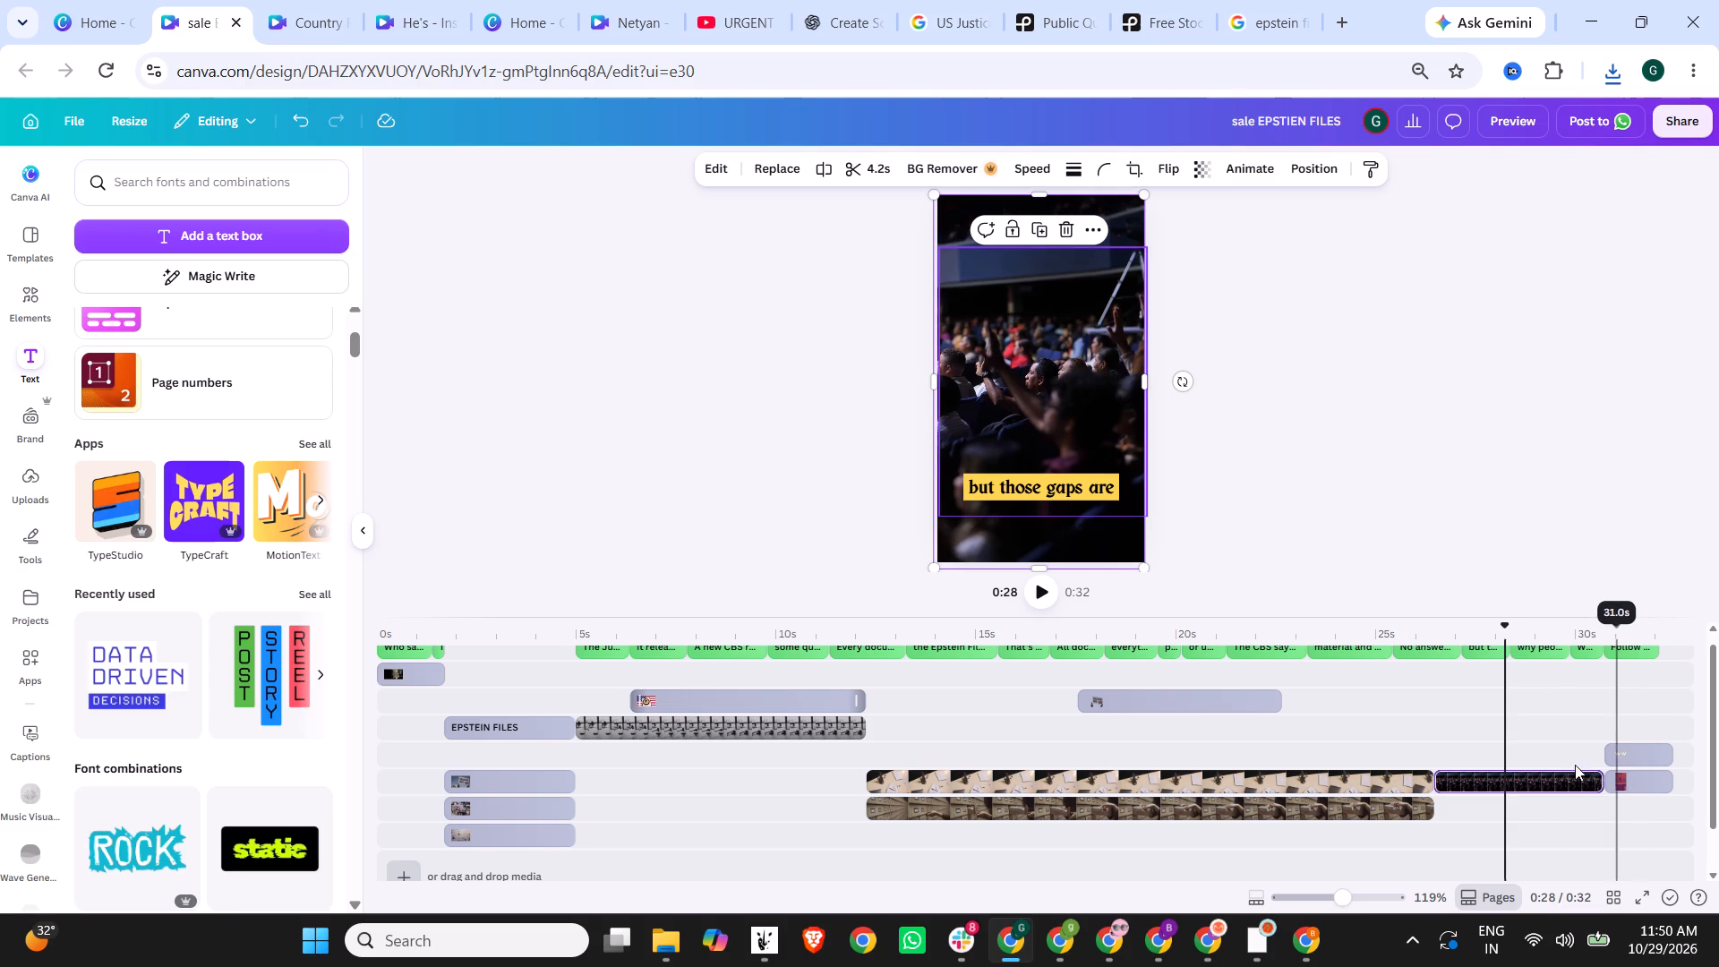
ctrl+scroll(1330, 730, down, 2)
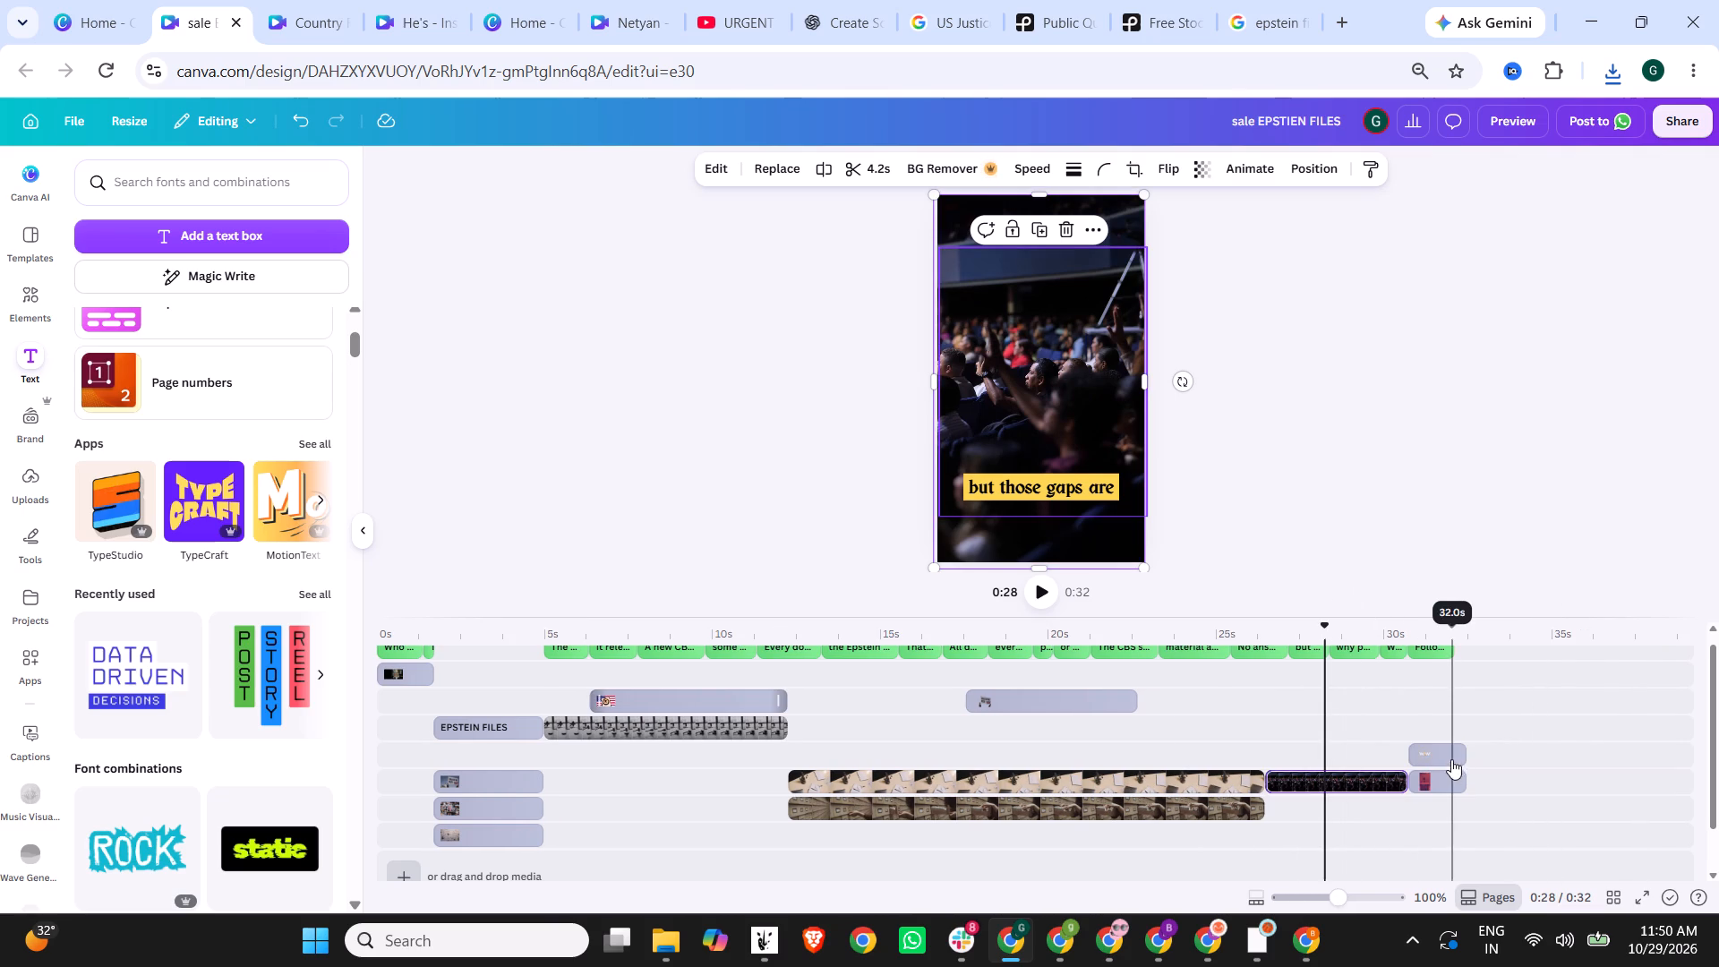
drag(1441, 751, 1501, 752)
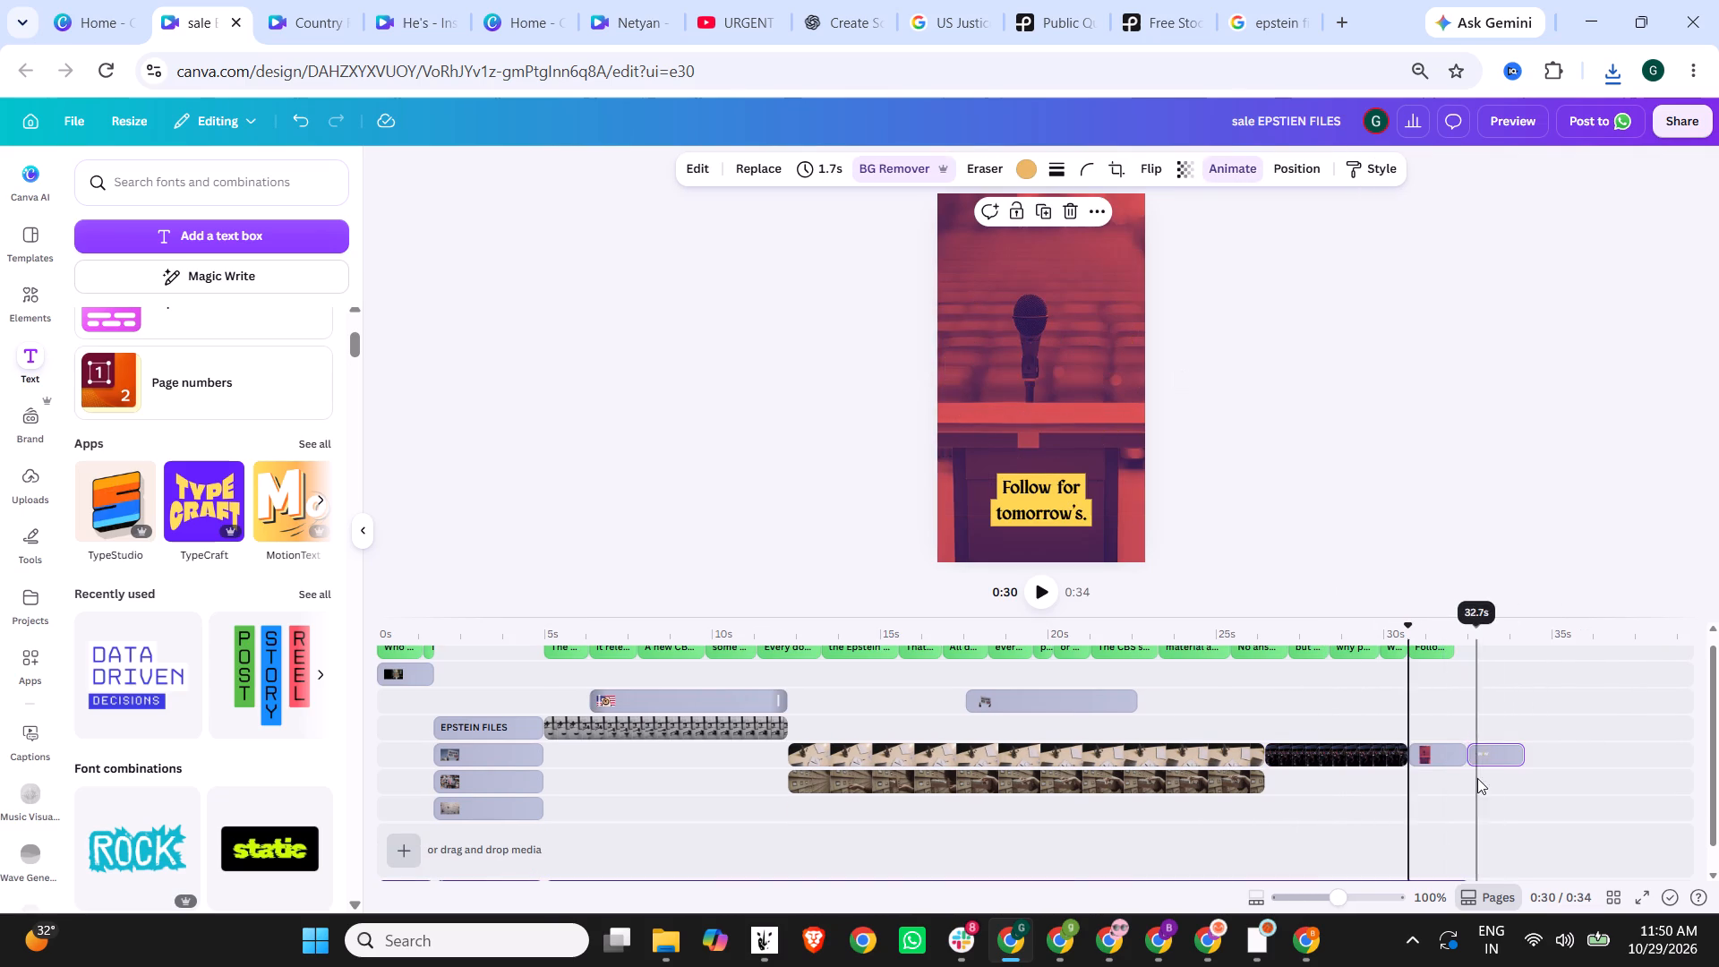
drag(1443, 756, 1502, 778)
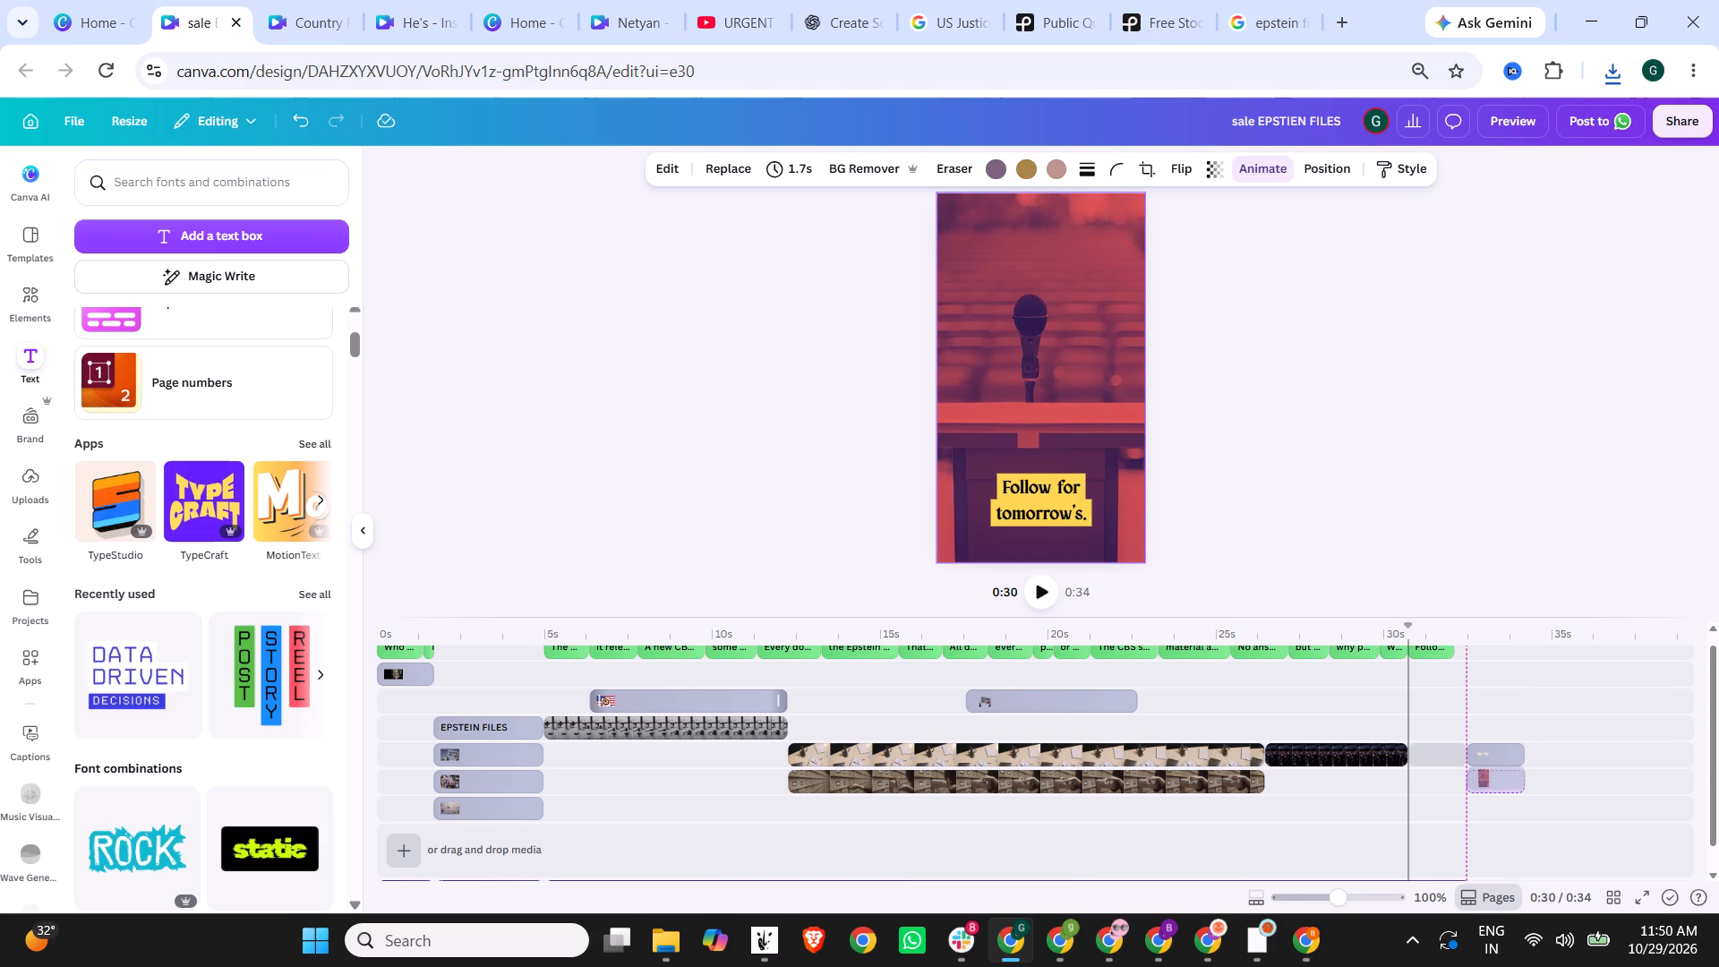
drag(1502, 778, 1553, 779)
drag(1492, 754, 1546, 756)
click(1547, 704)
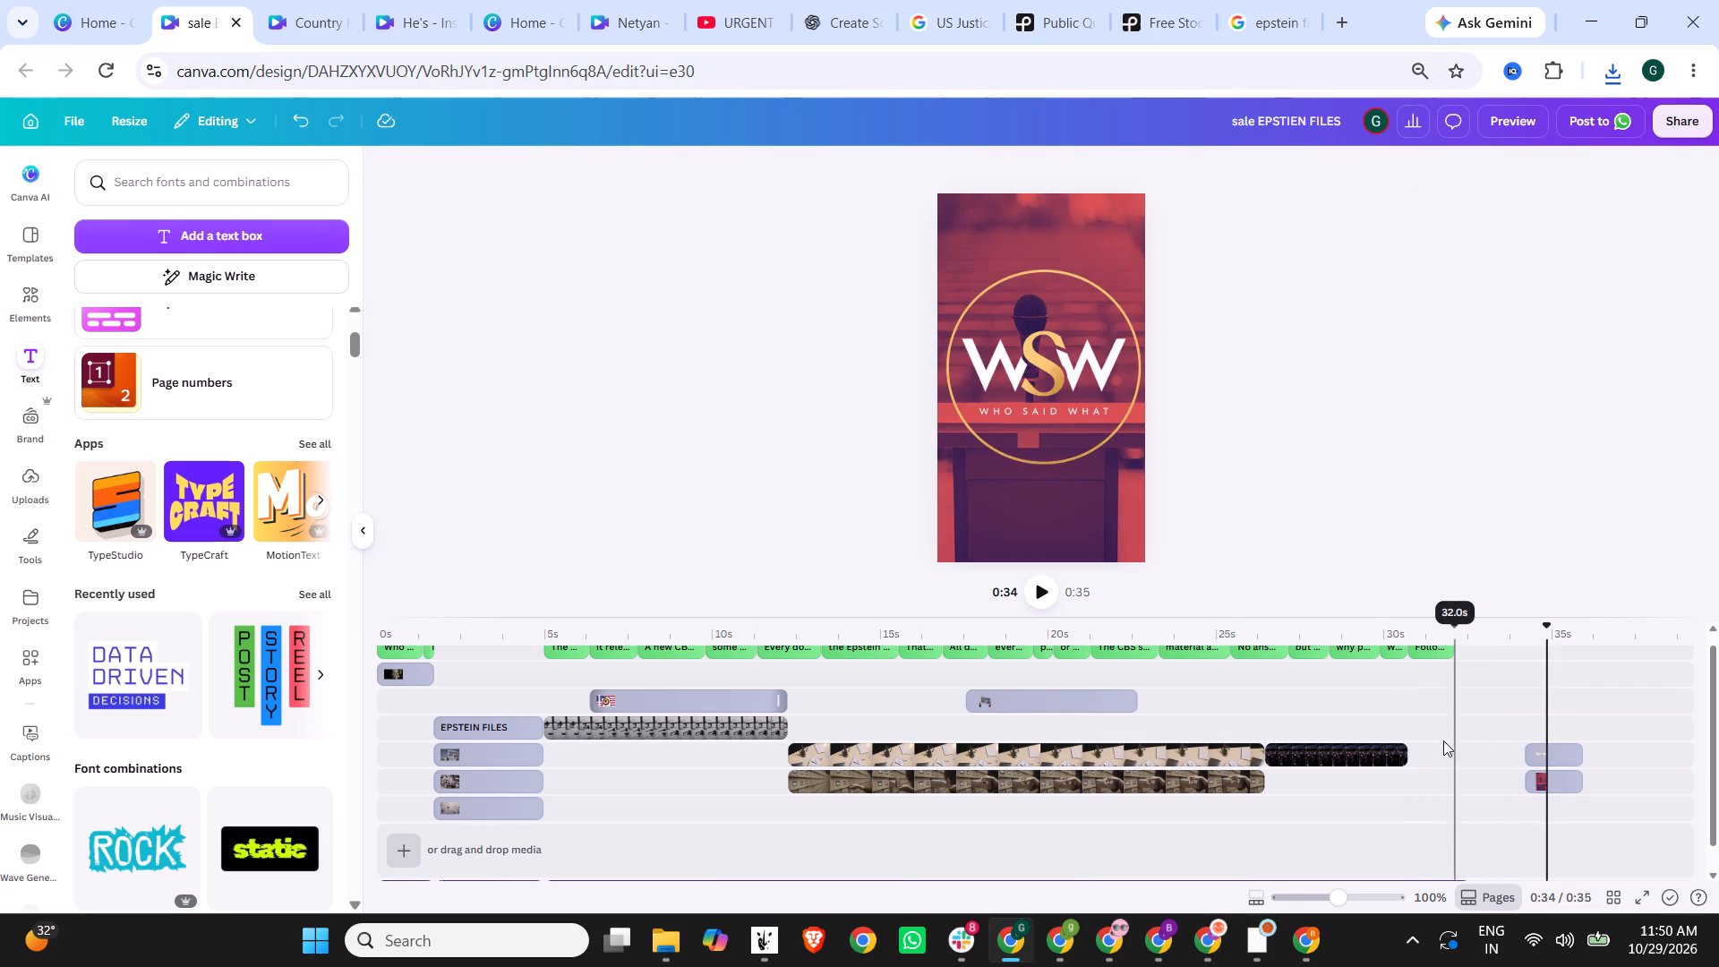
Split the generated voiceover audio at about 29.8 s, between the captions "why people are asking." and "Who said what?".
click(1415, 749)
scroll(1396, 700, up, 1)
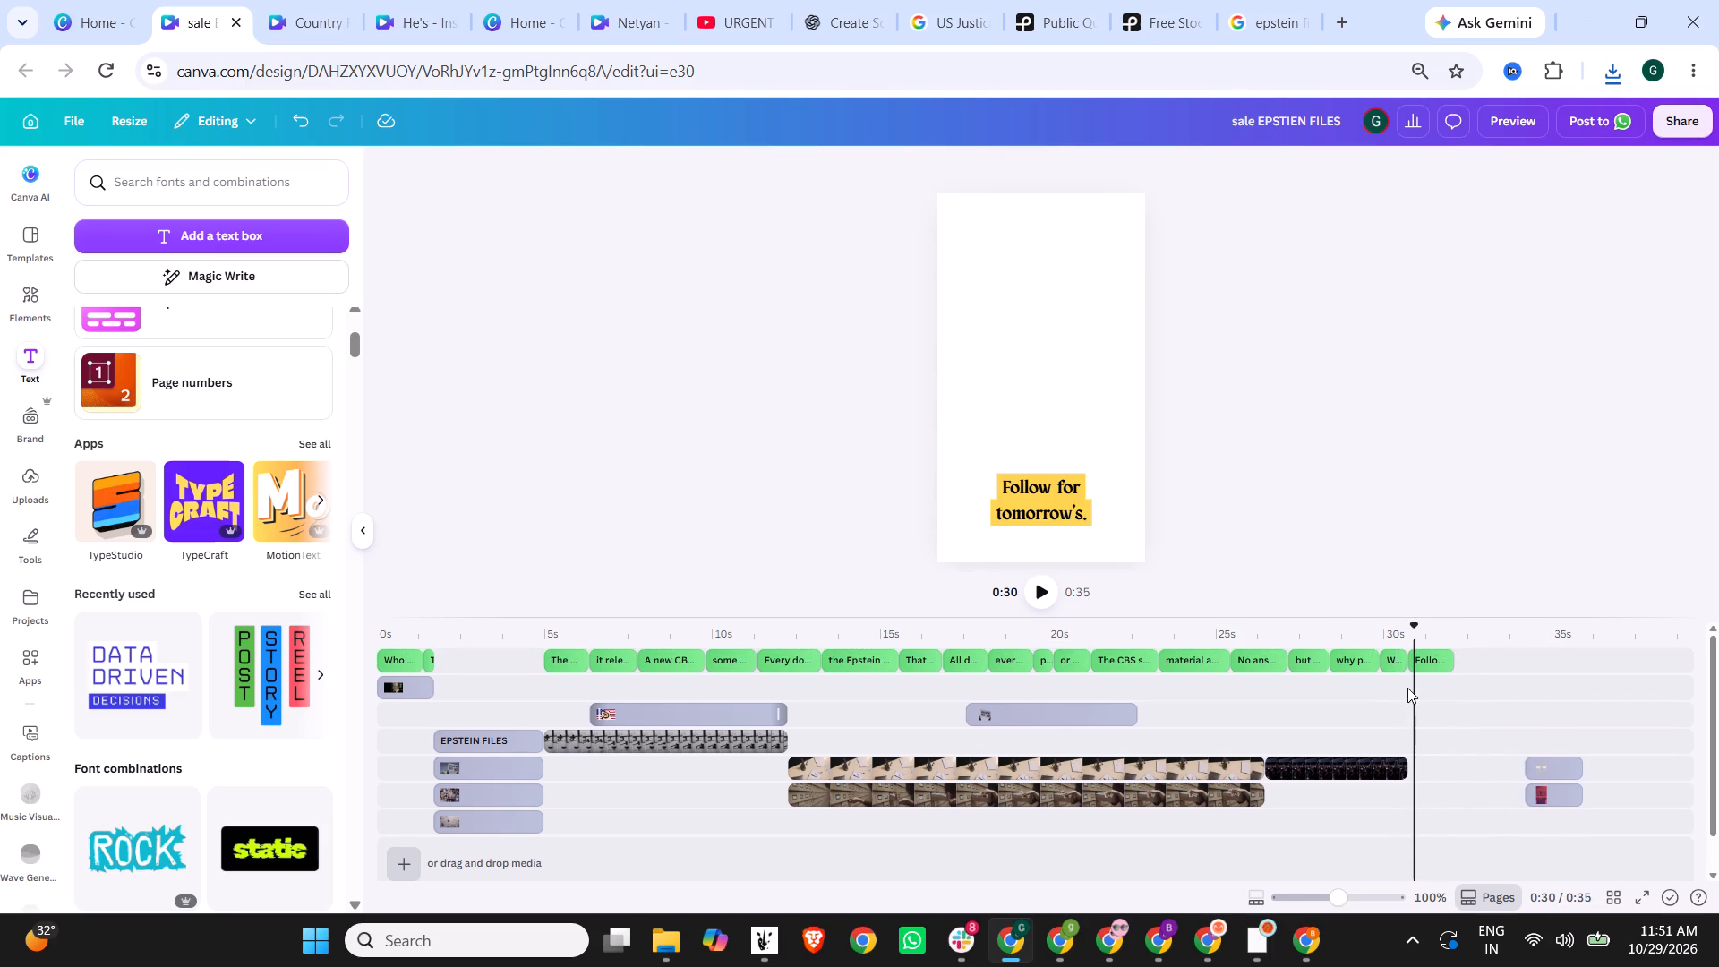
click(1395, 662)
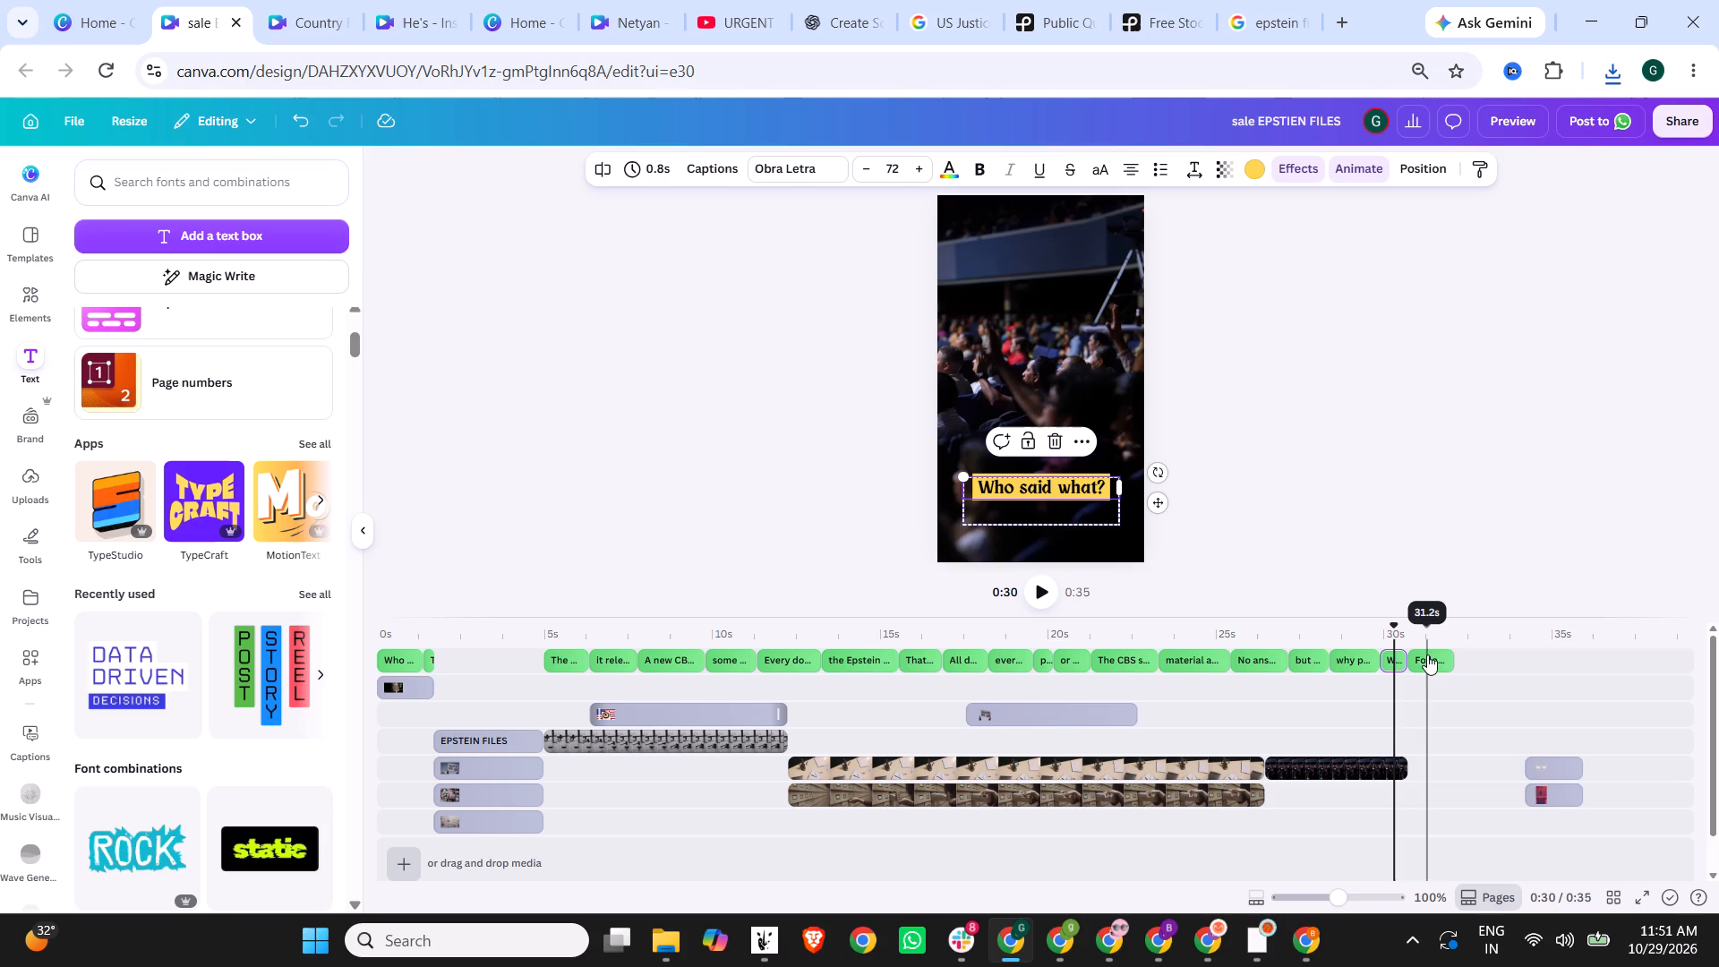
scroll(1431, 772, down, 2)
scroll(1367, 672, up, 2)
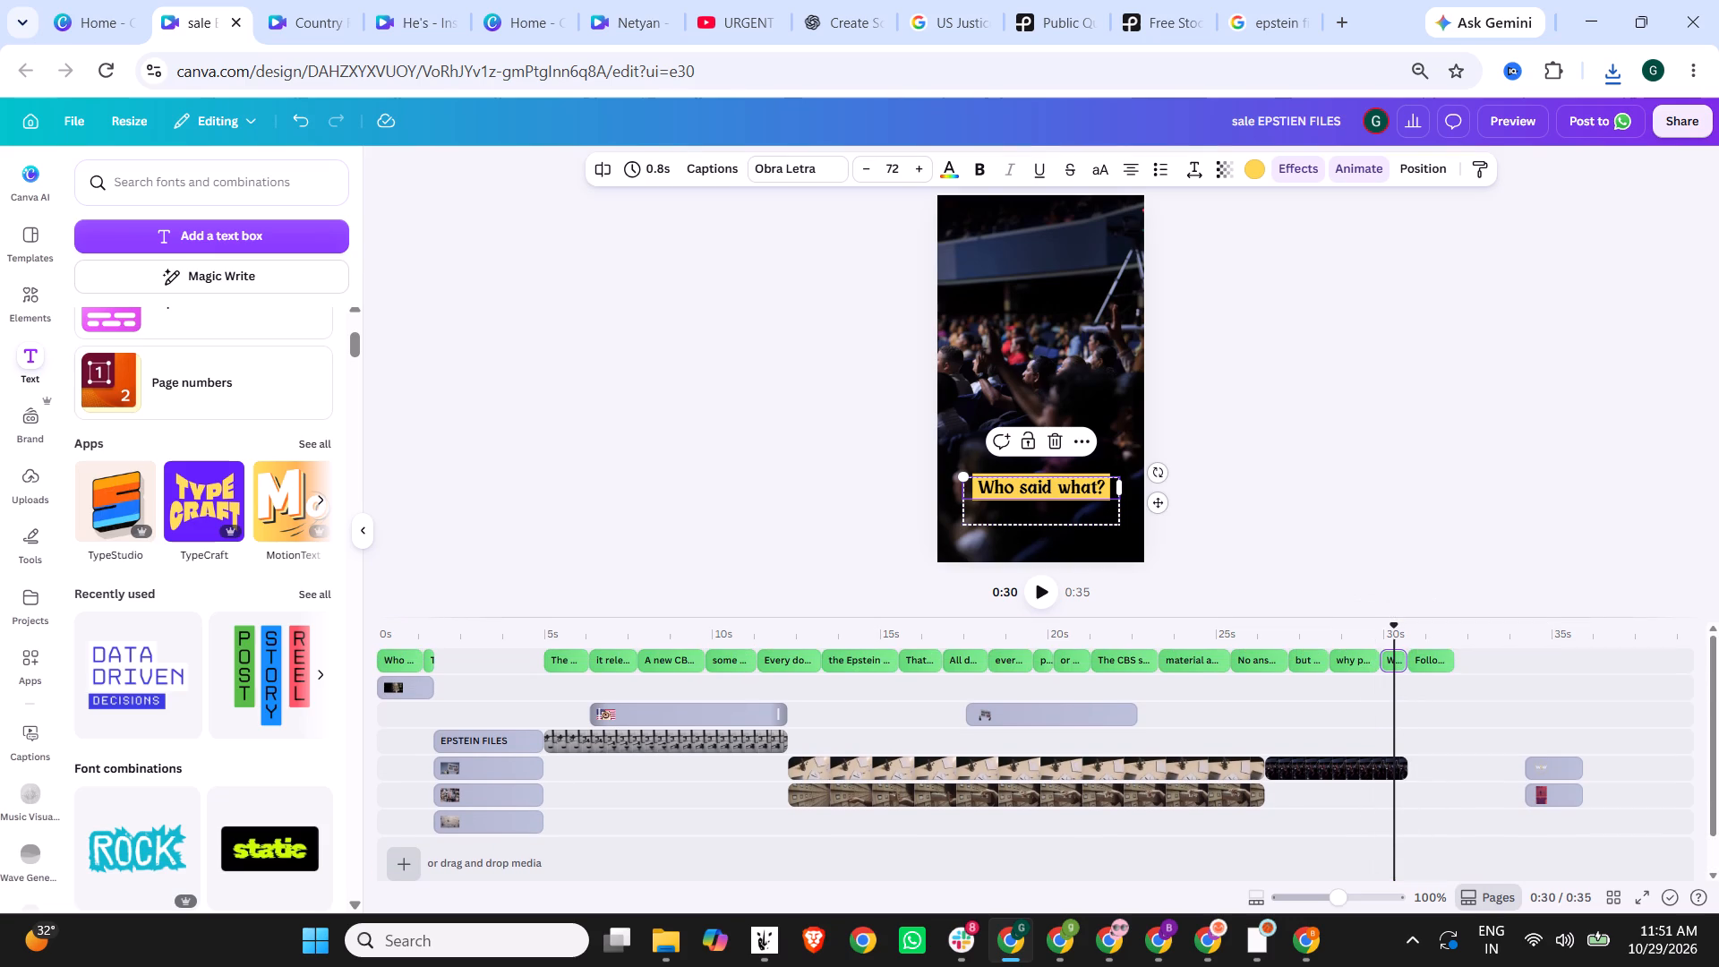
click(1381, 632)
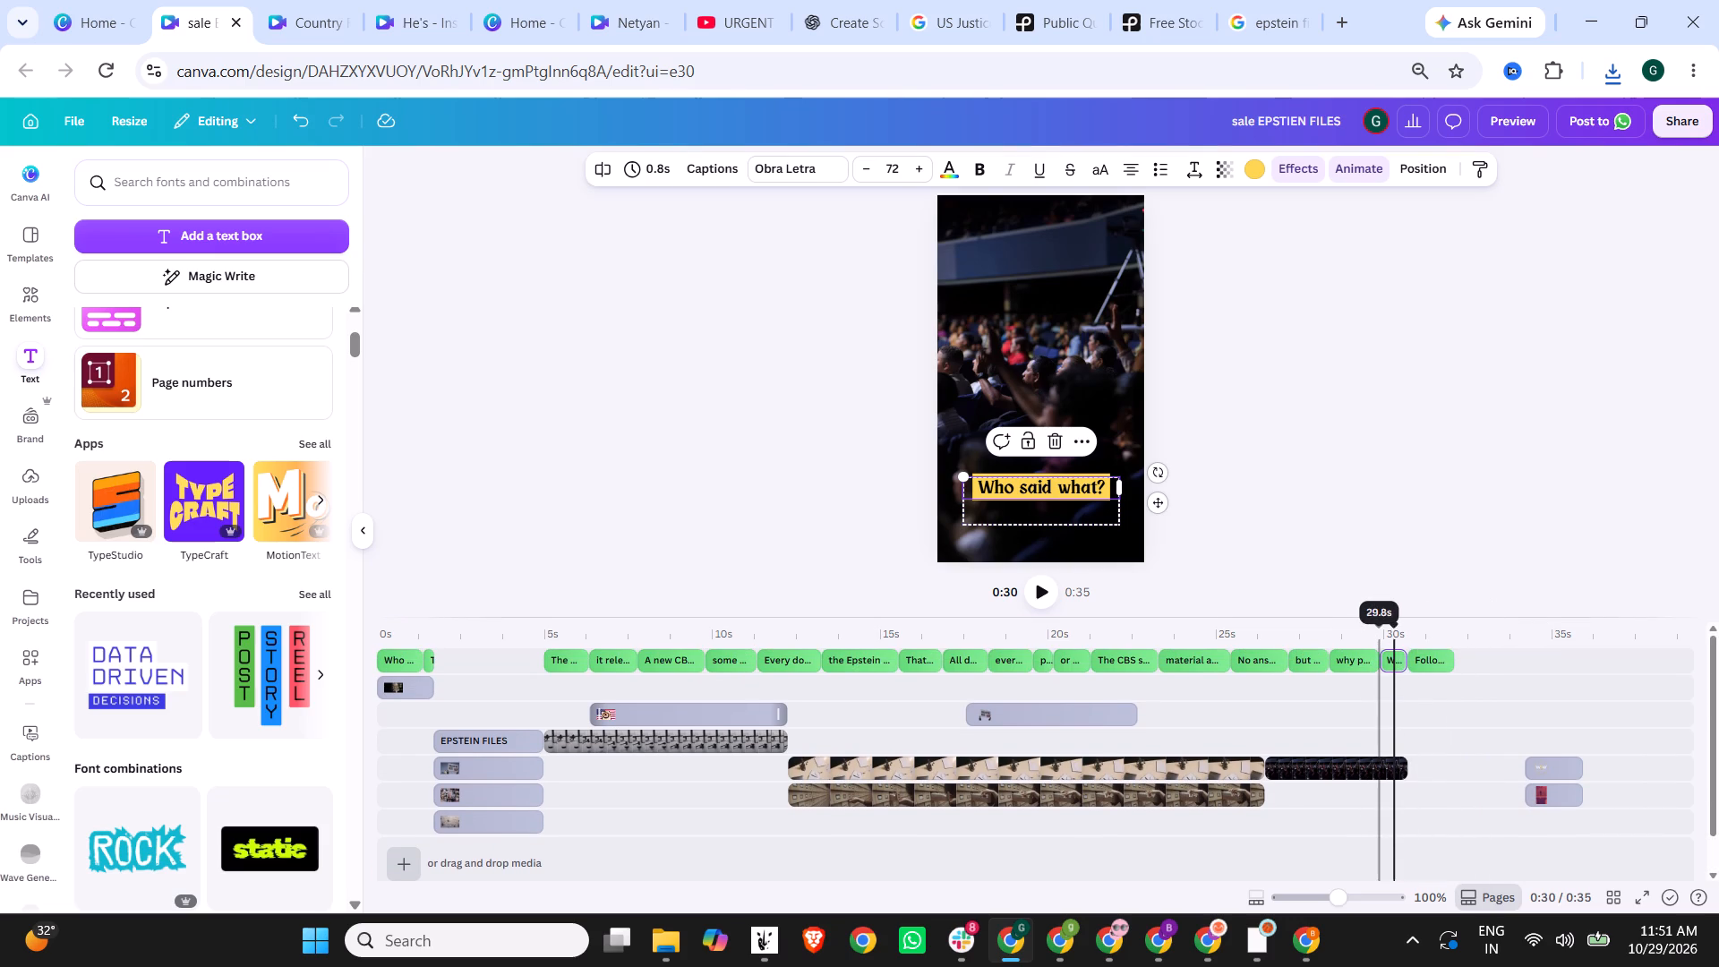
click(1380, 629)
scroll(1473, 751, down, 2)
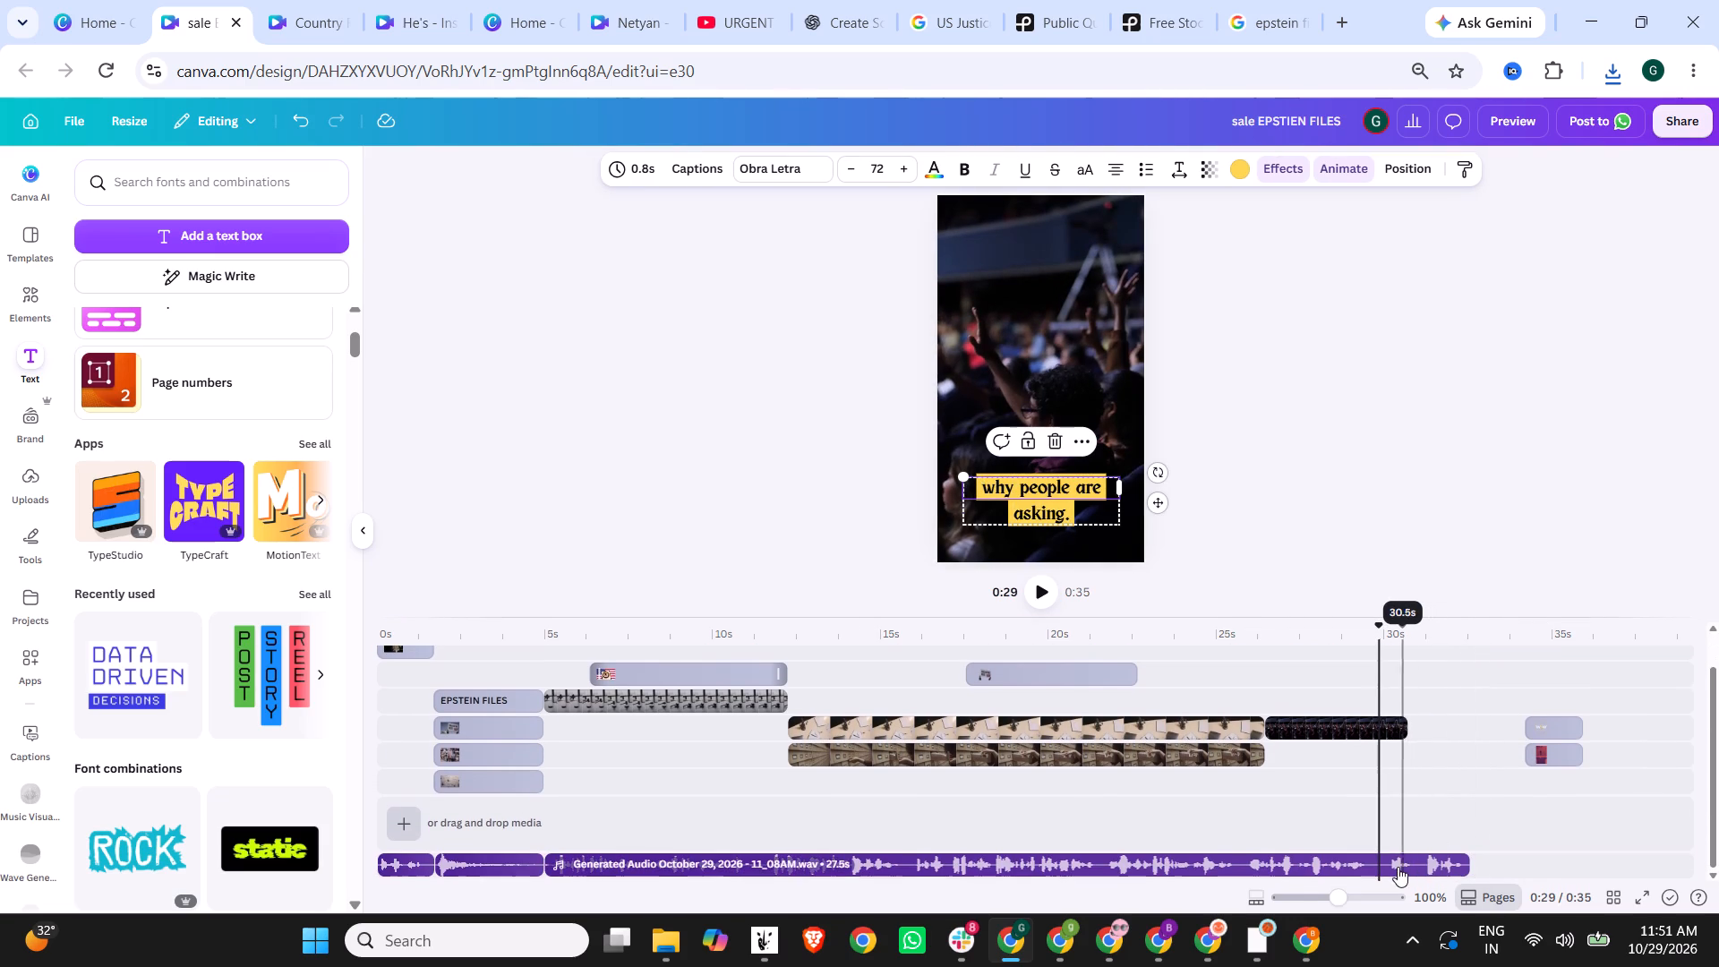
click(1394, 867)
click(1384, 867)
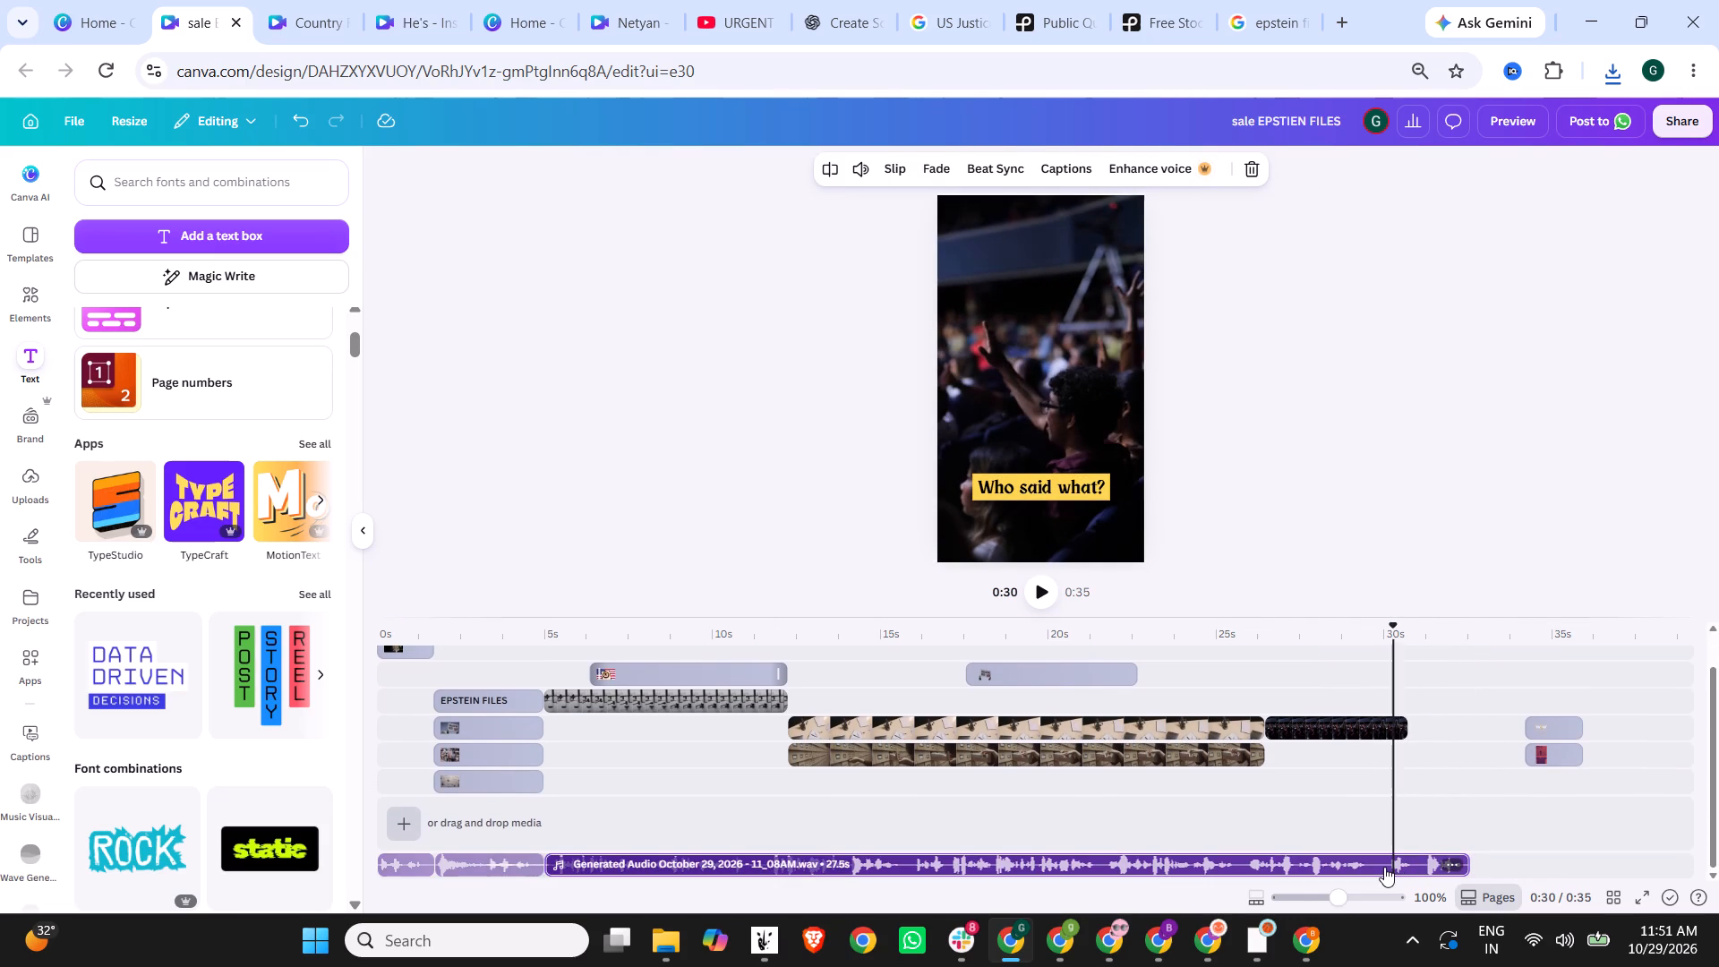
click(1388, 867)
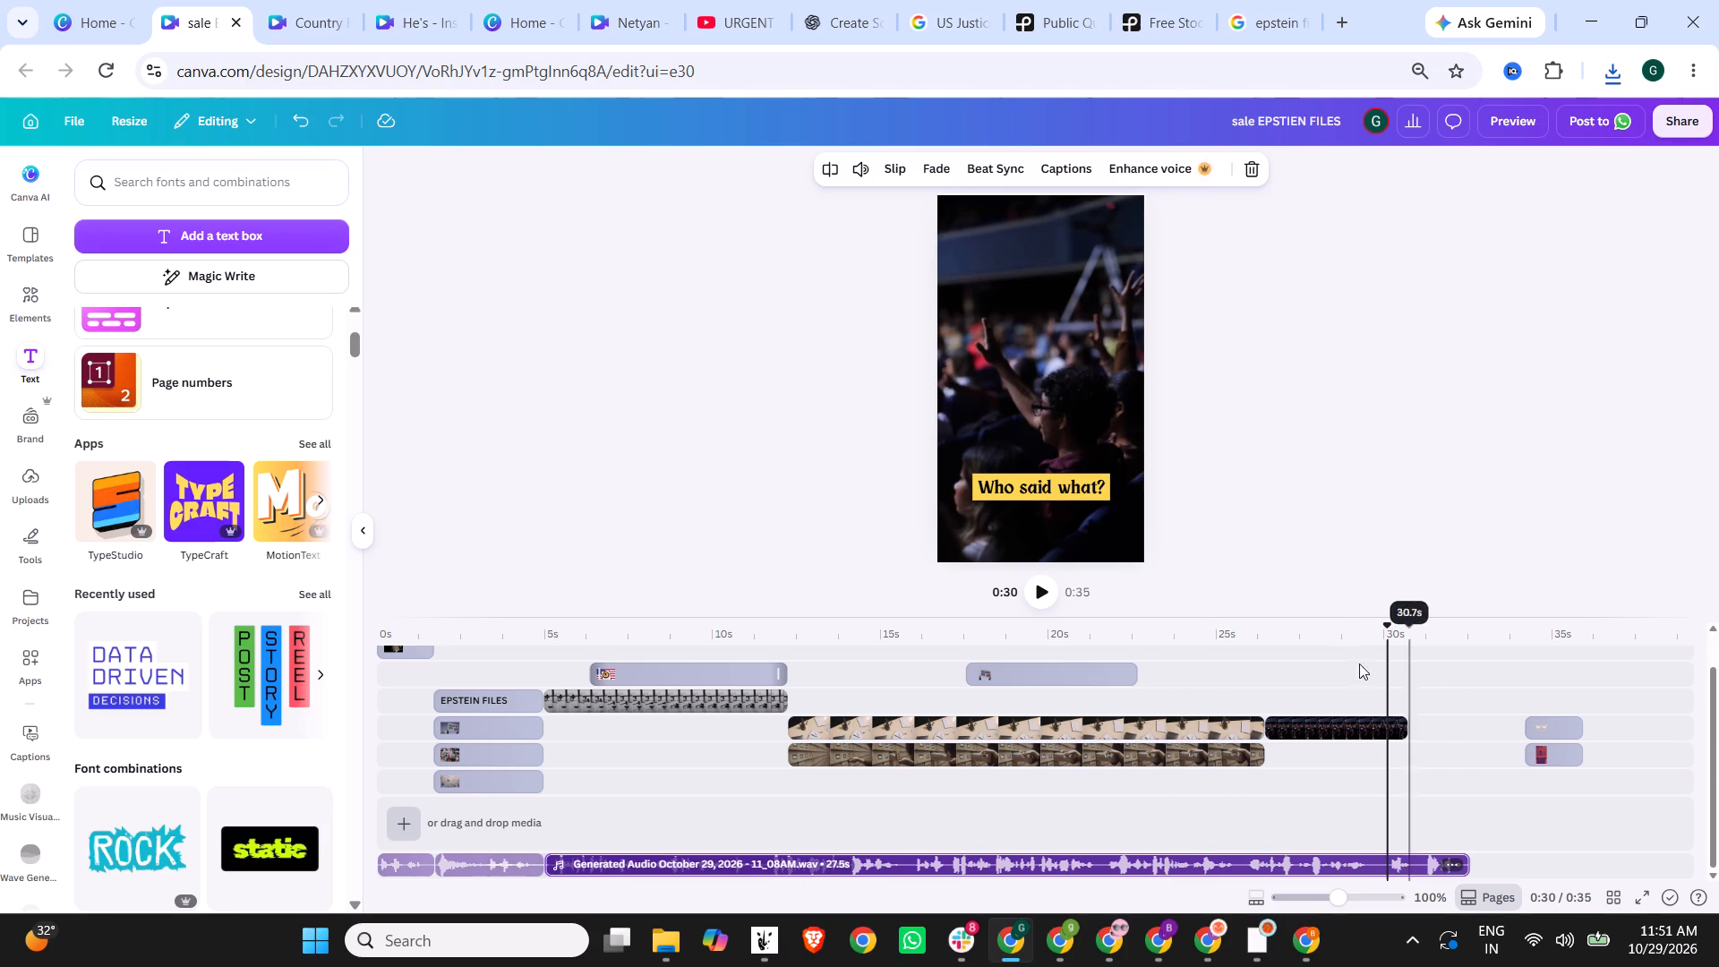
scroll(1394, 690, up, 2)
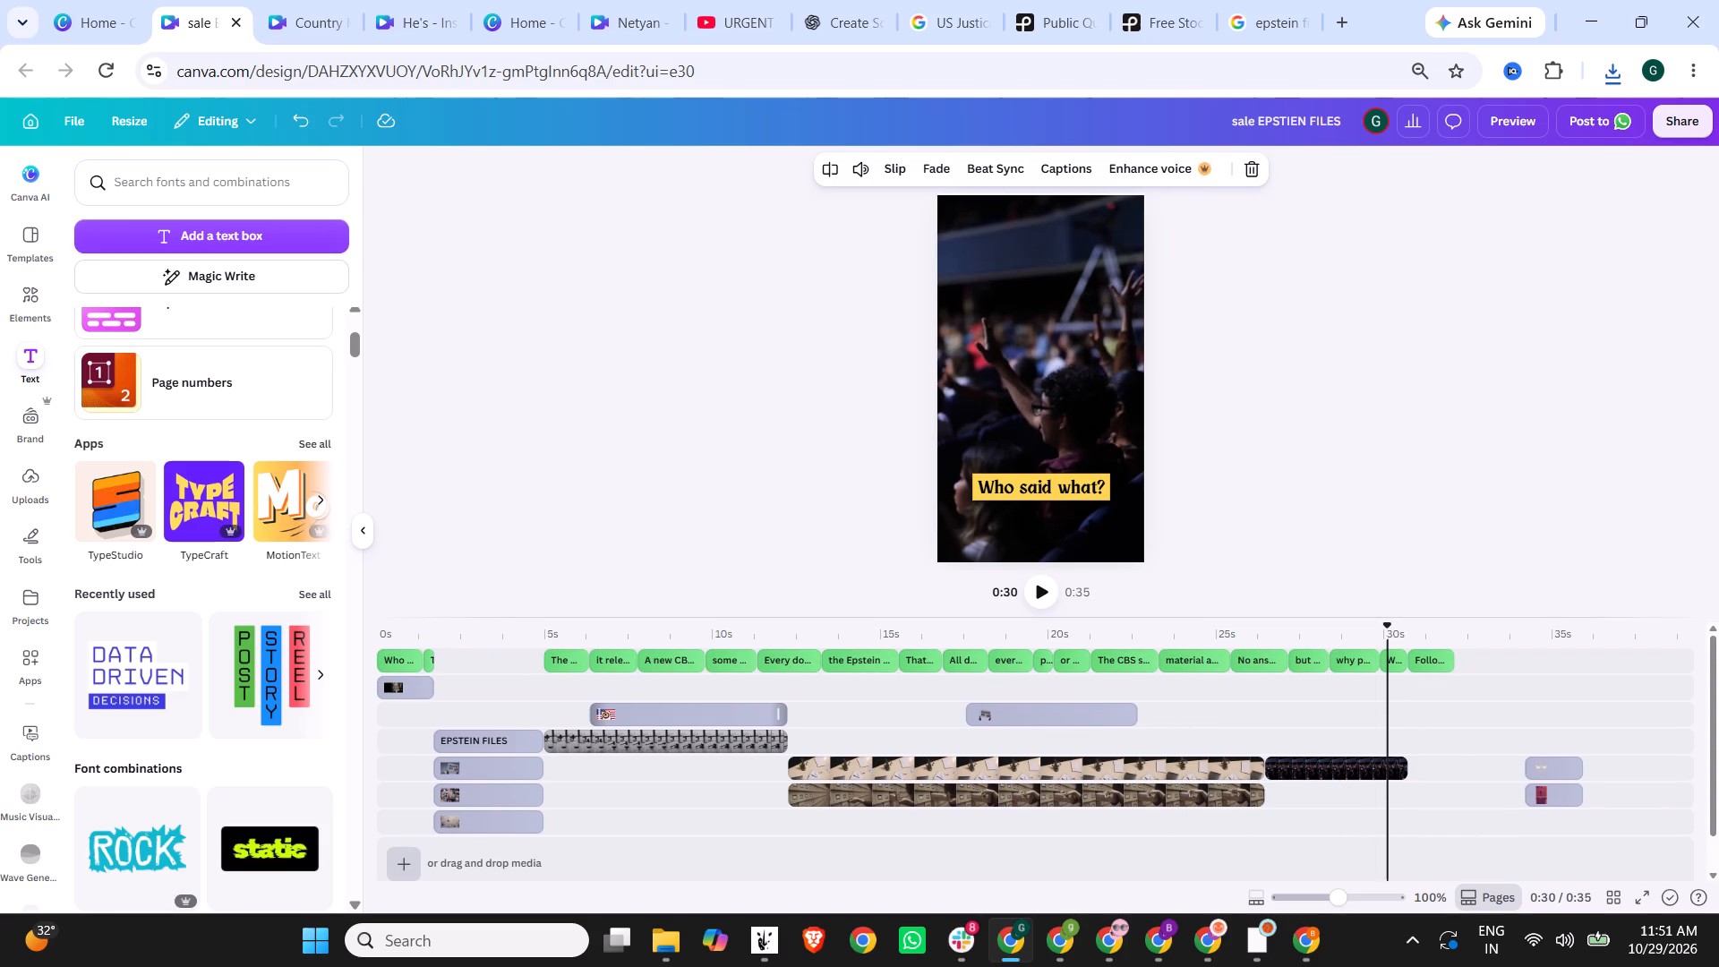
click(1378, 630)
drag(1388, 626, 1379, 624)
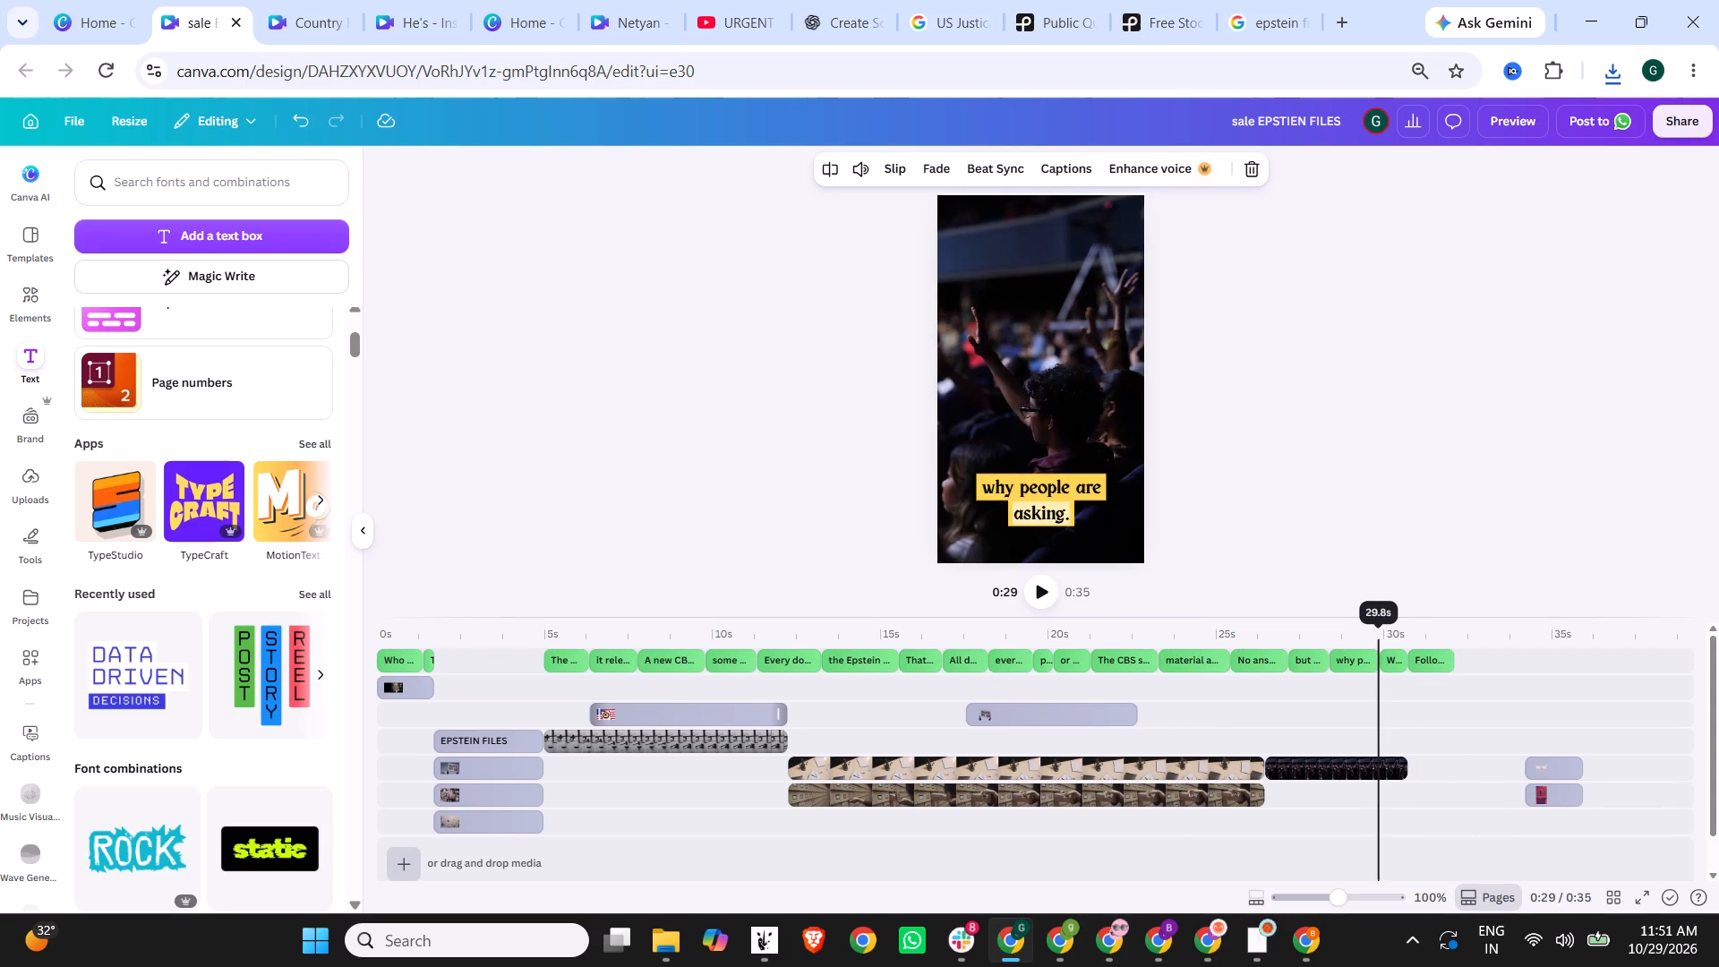
drag(1379, 624, 1381, 624)
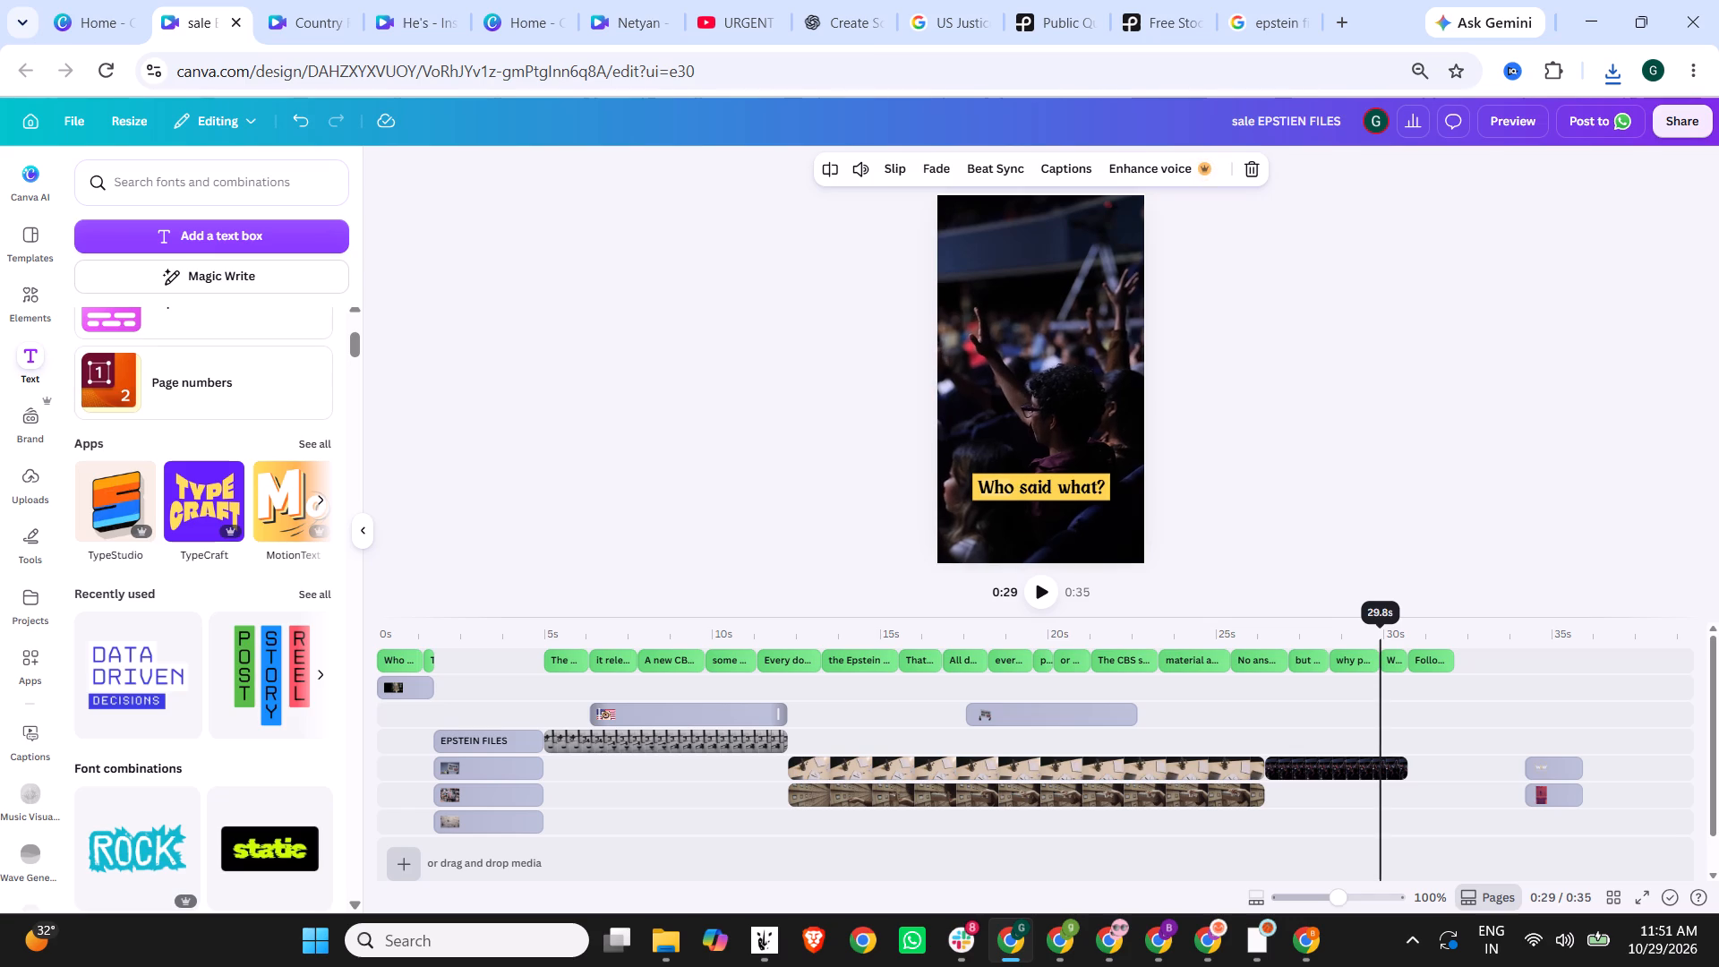
drag(1381, 624, 1380, 624)
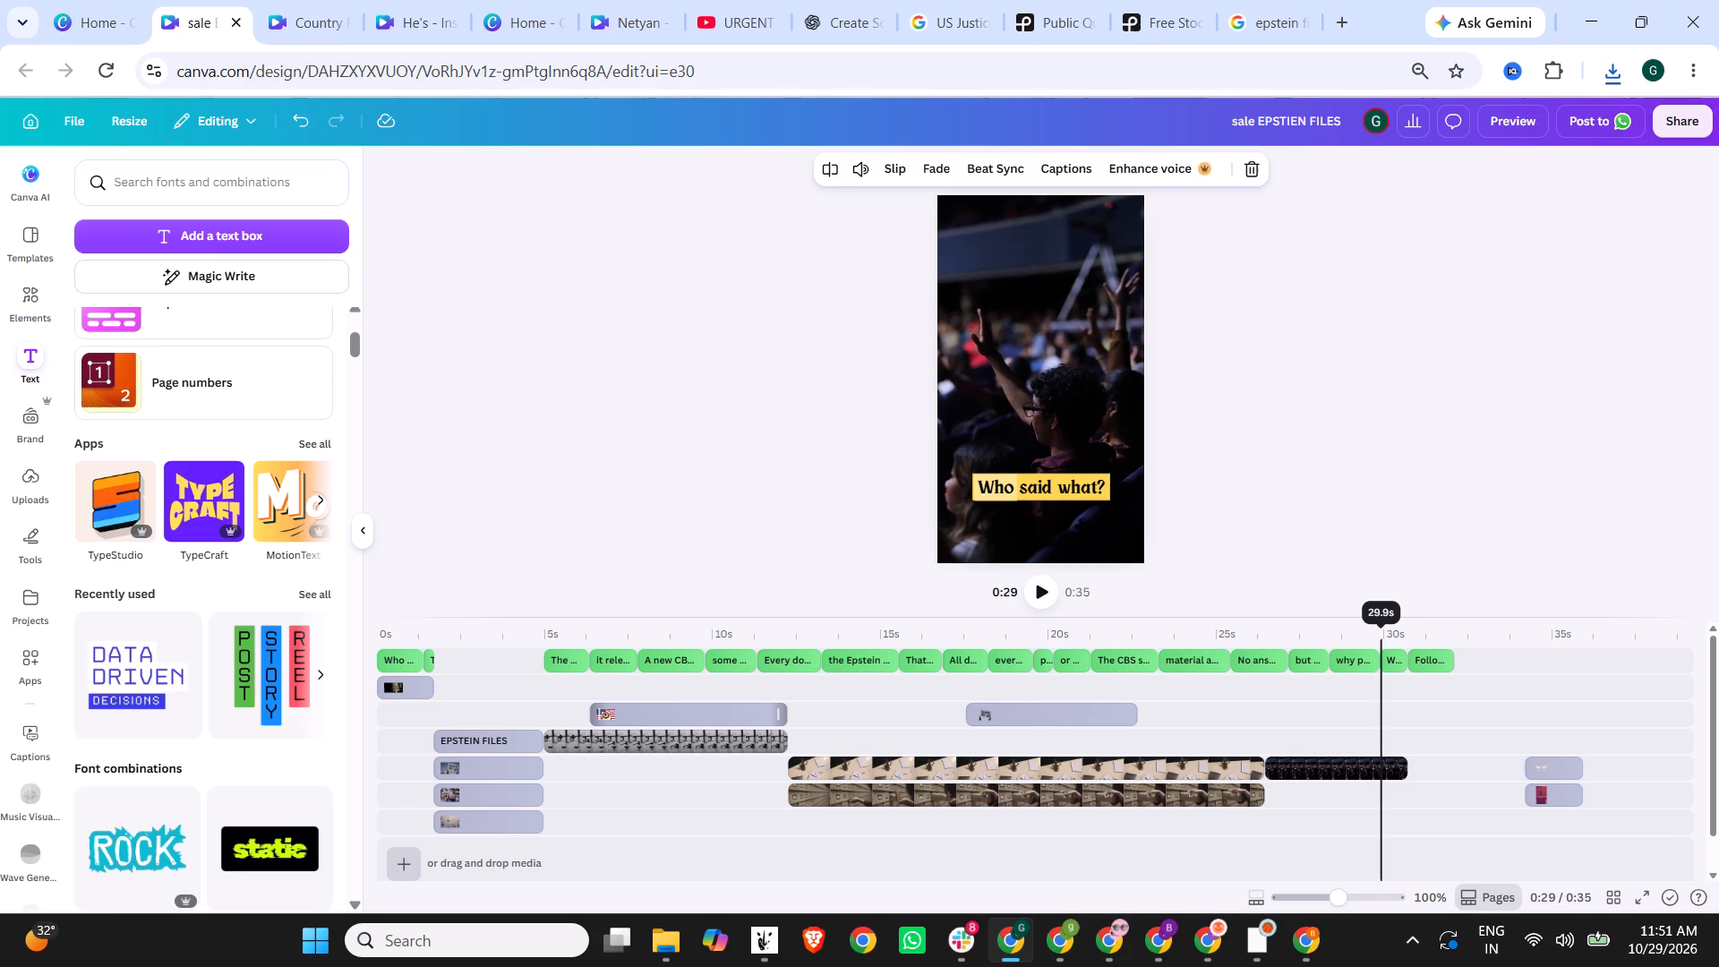
drag(1380, 624, 1378, 624)
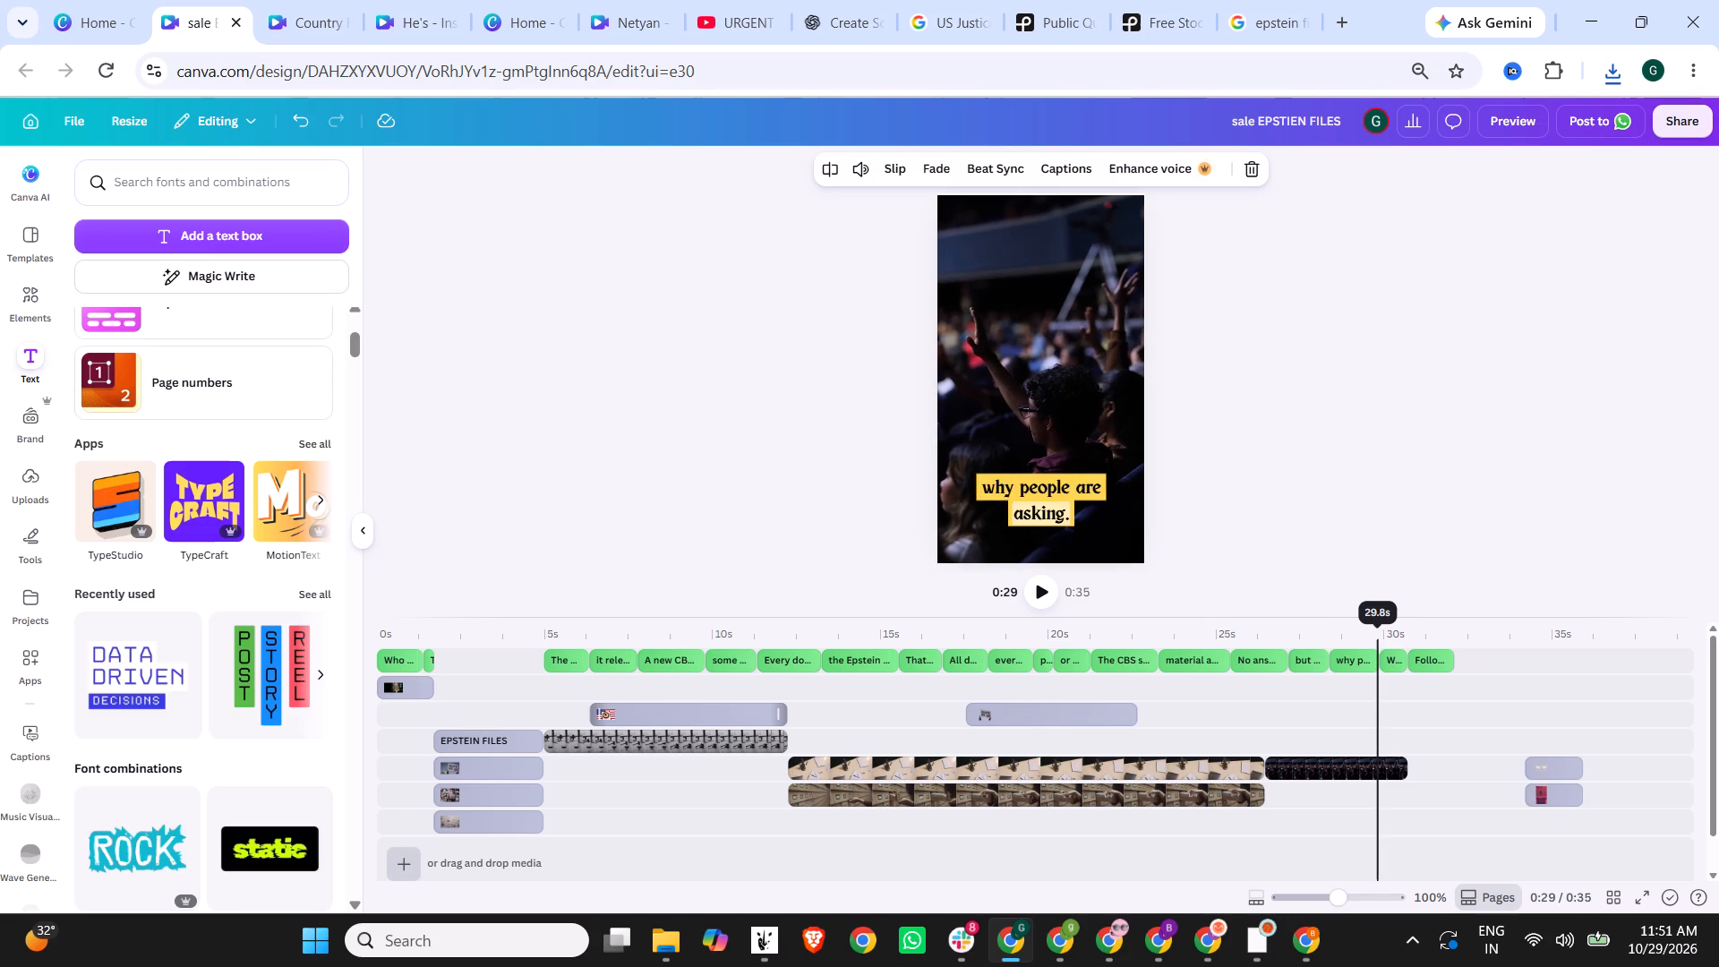
drag(1378, 624, 1379, 624)
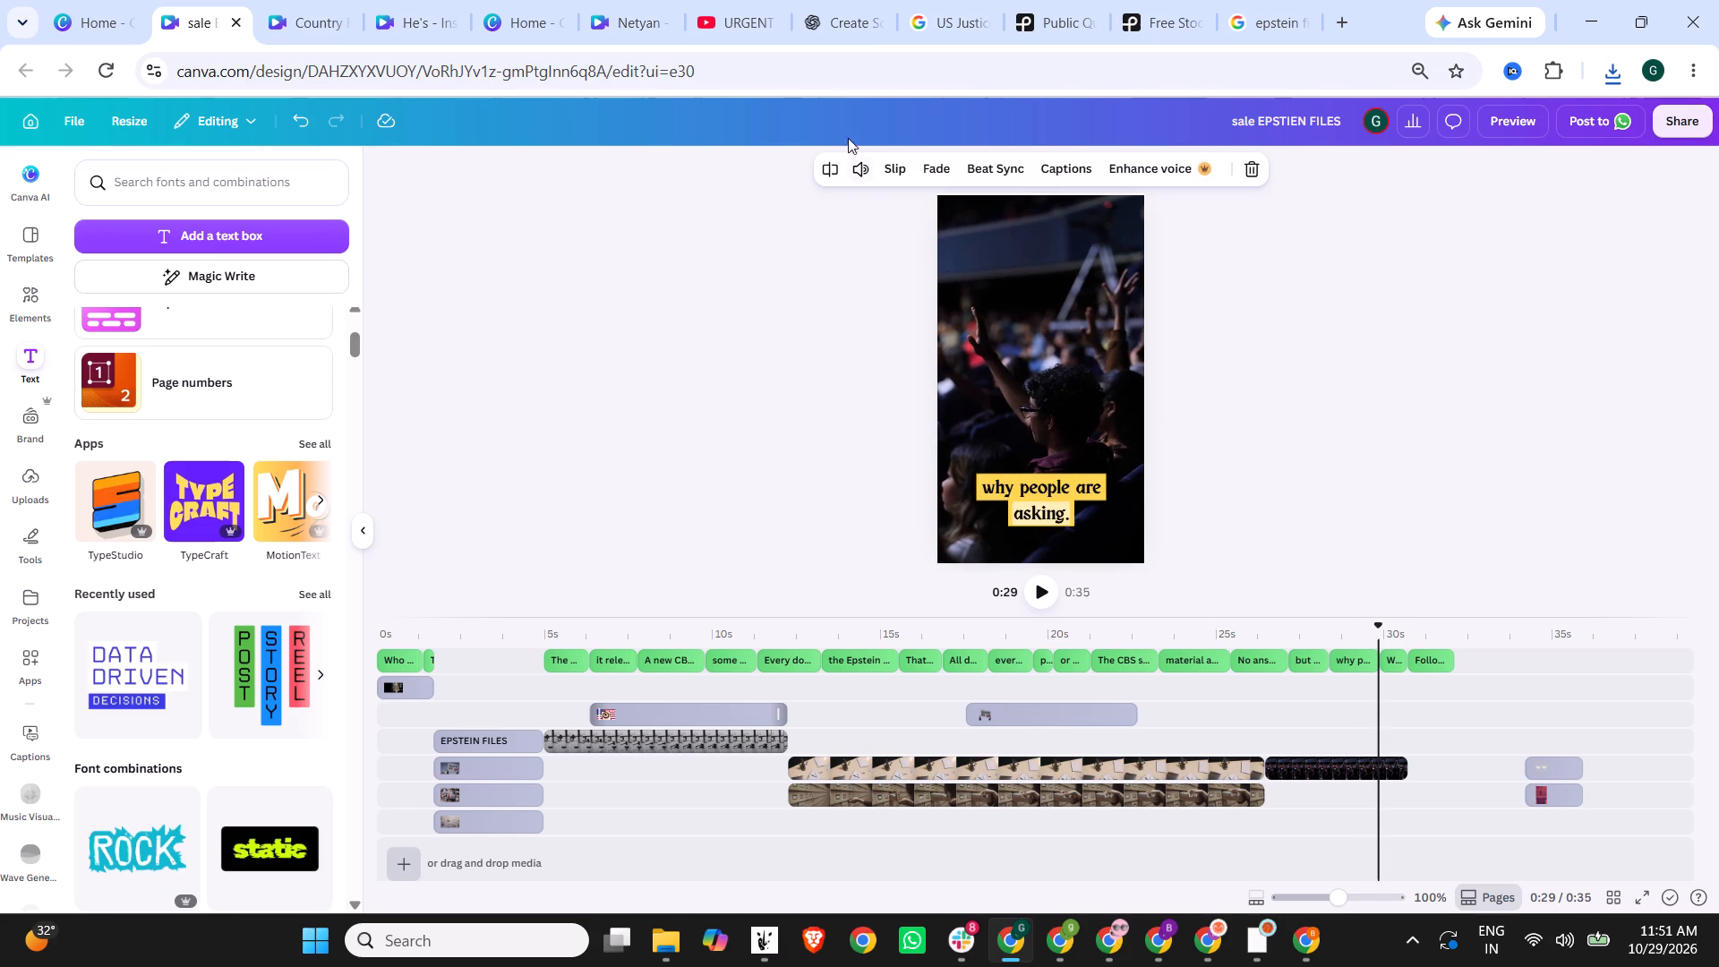
click(825, 160)
Move the split-off closing voiceover segment to 34.1 s, aligned with the start of the WSW outro clips.
scroll(1503, 704, down, 3)
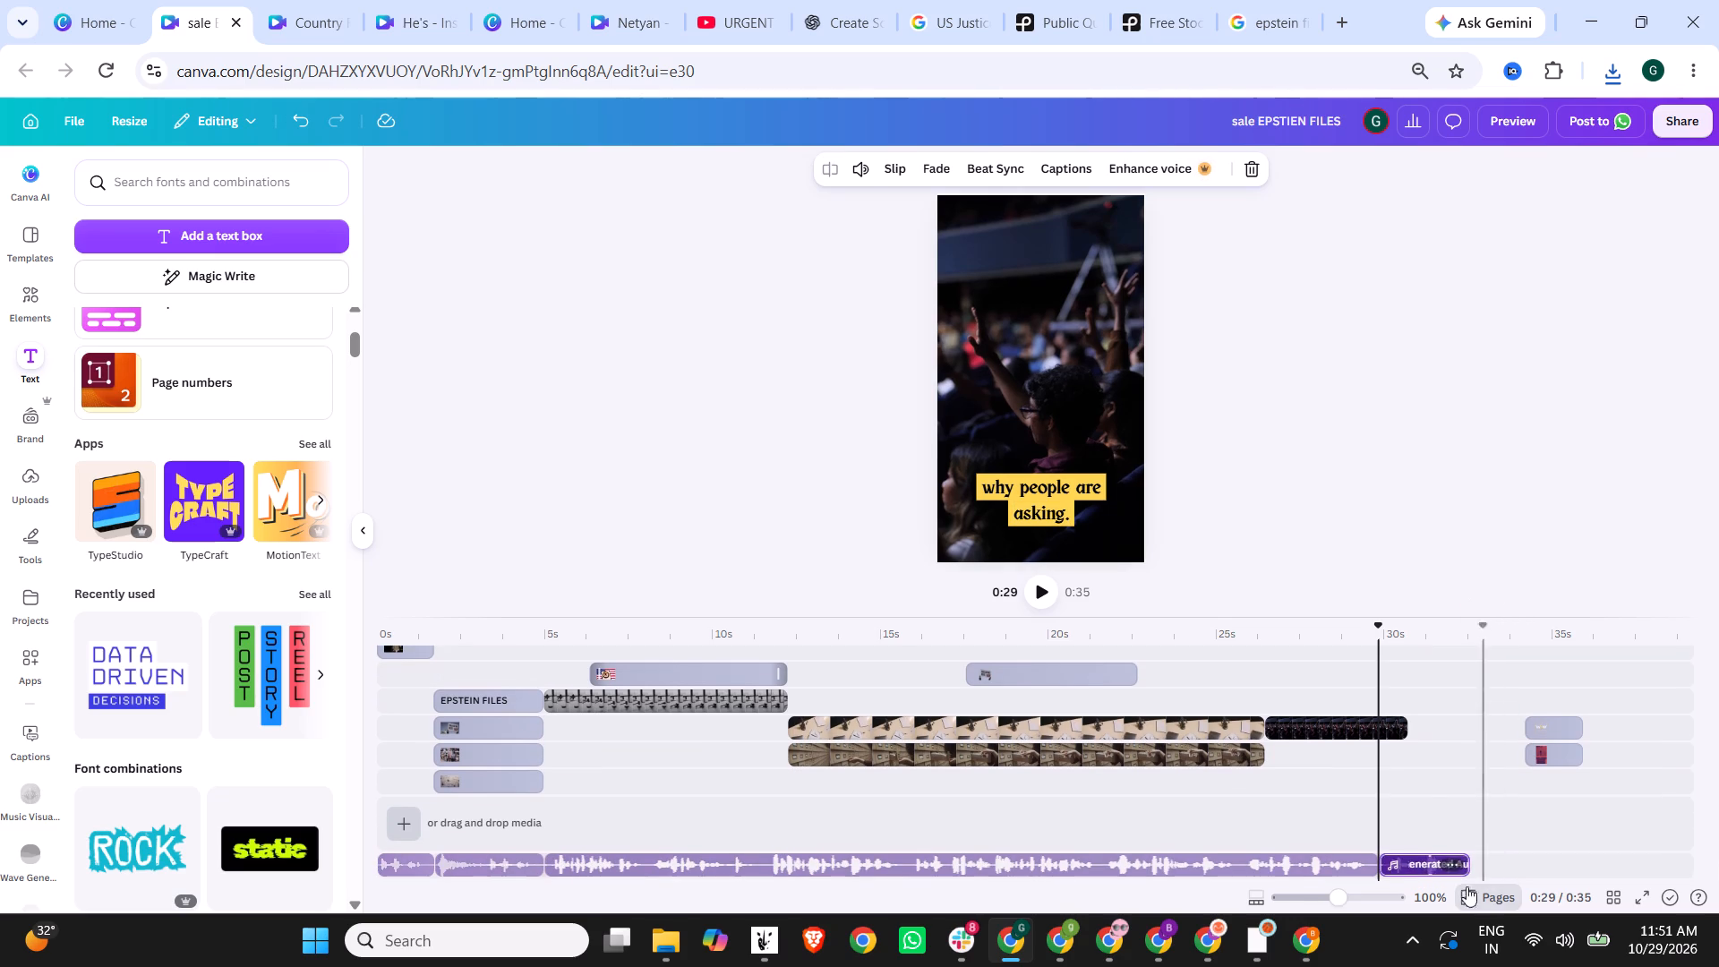
drag(1420, 866, 1570, 857)
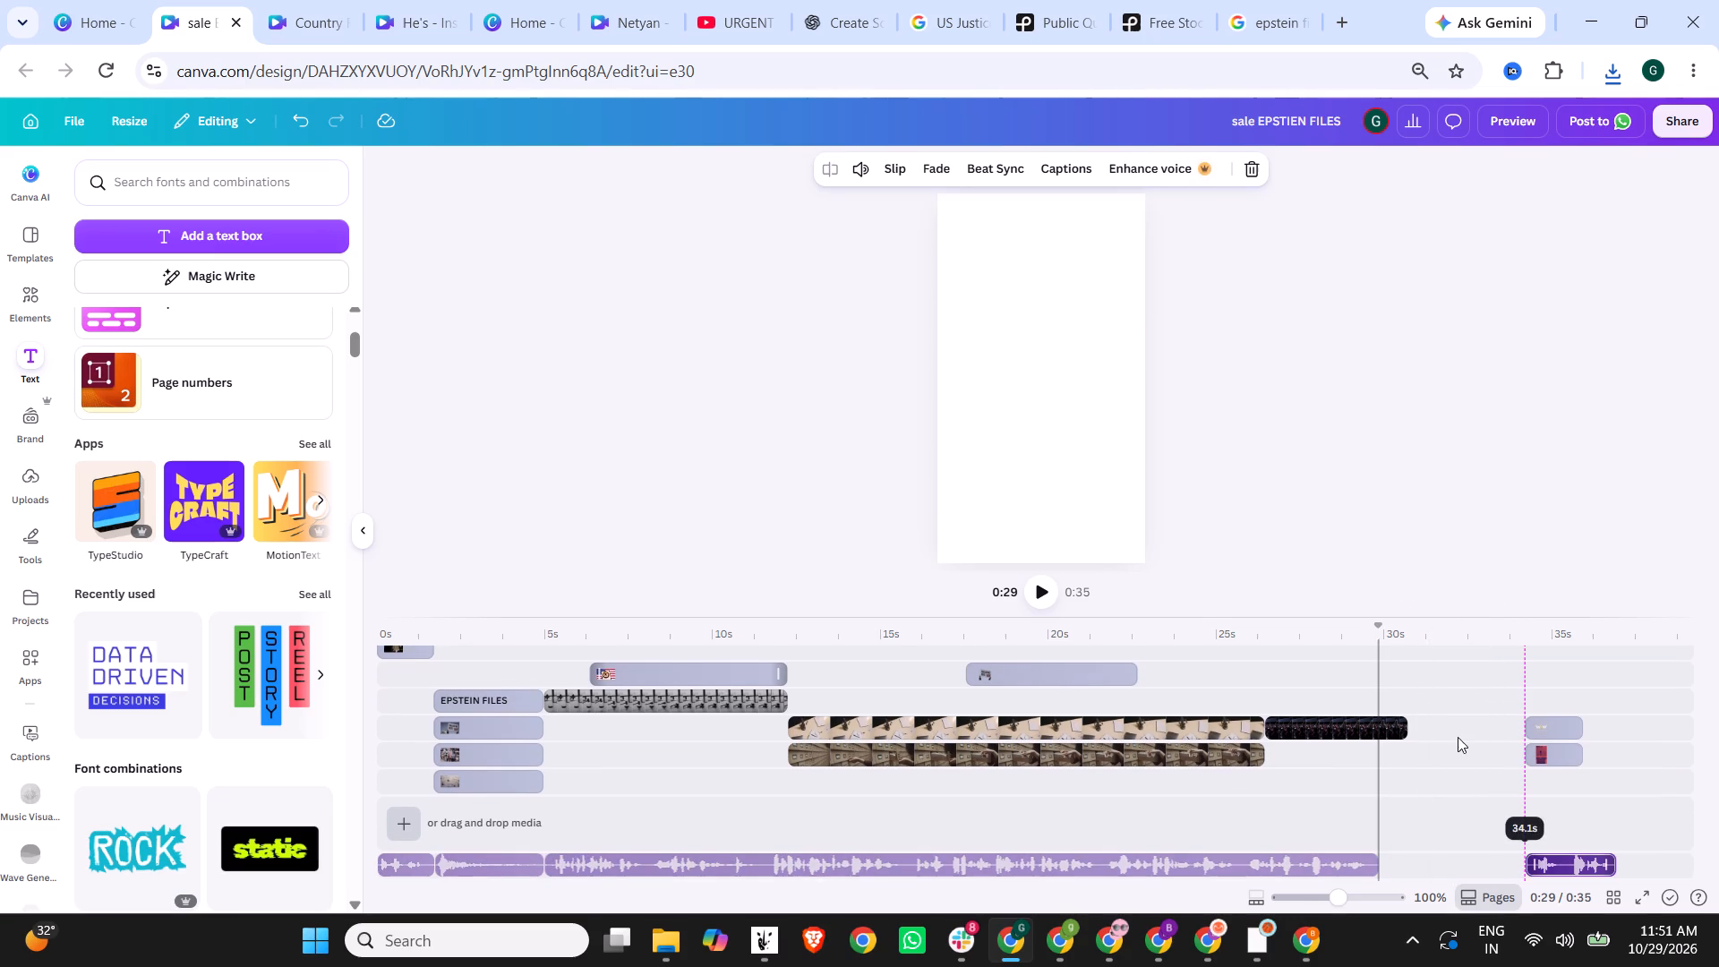
scroll(1458, 736, up, 2)
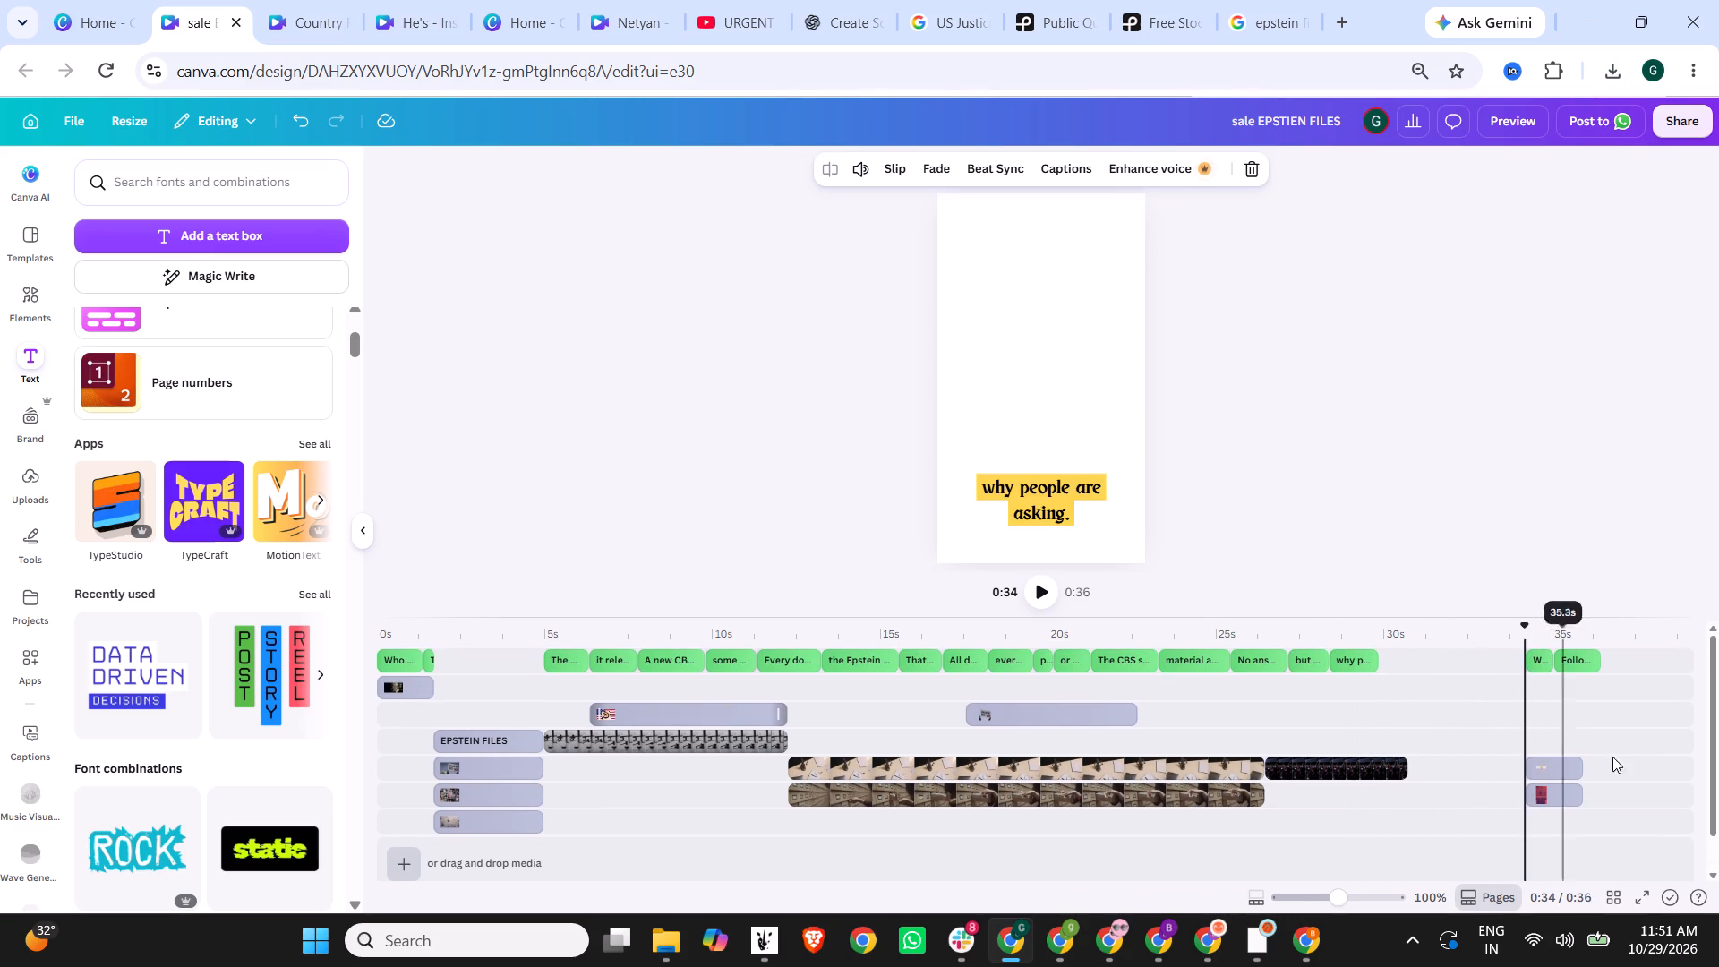
click(1630, 754)
Play the reel from 0:27 past the end of the dark crowd clip to check the voiceover cut.
click(1287, 630)
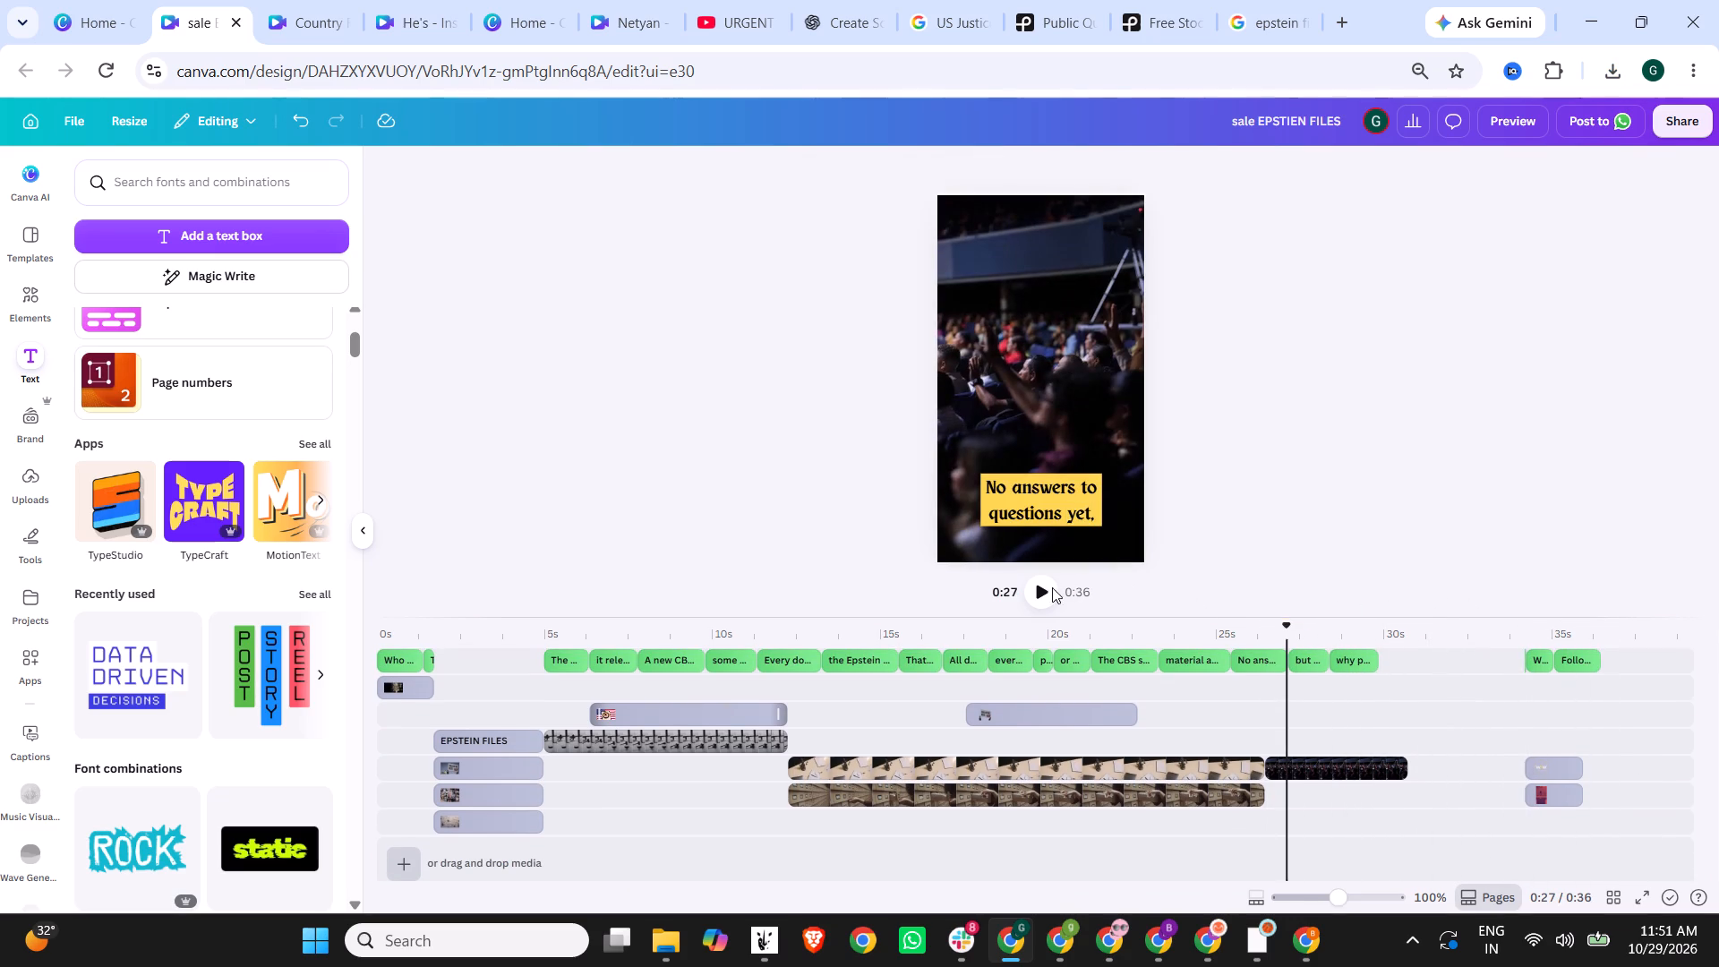
click(1048, 593)
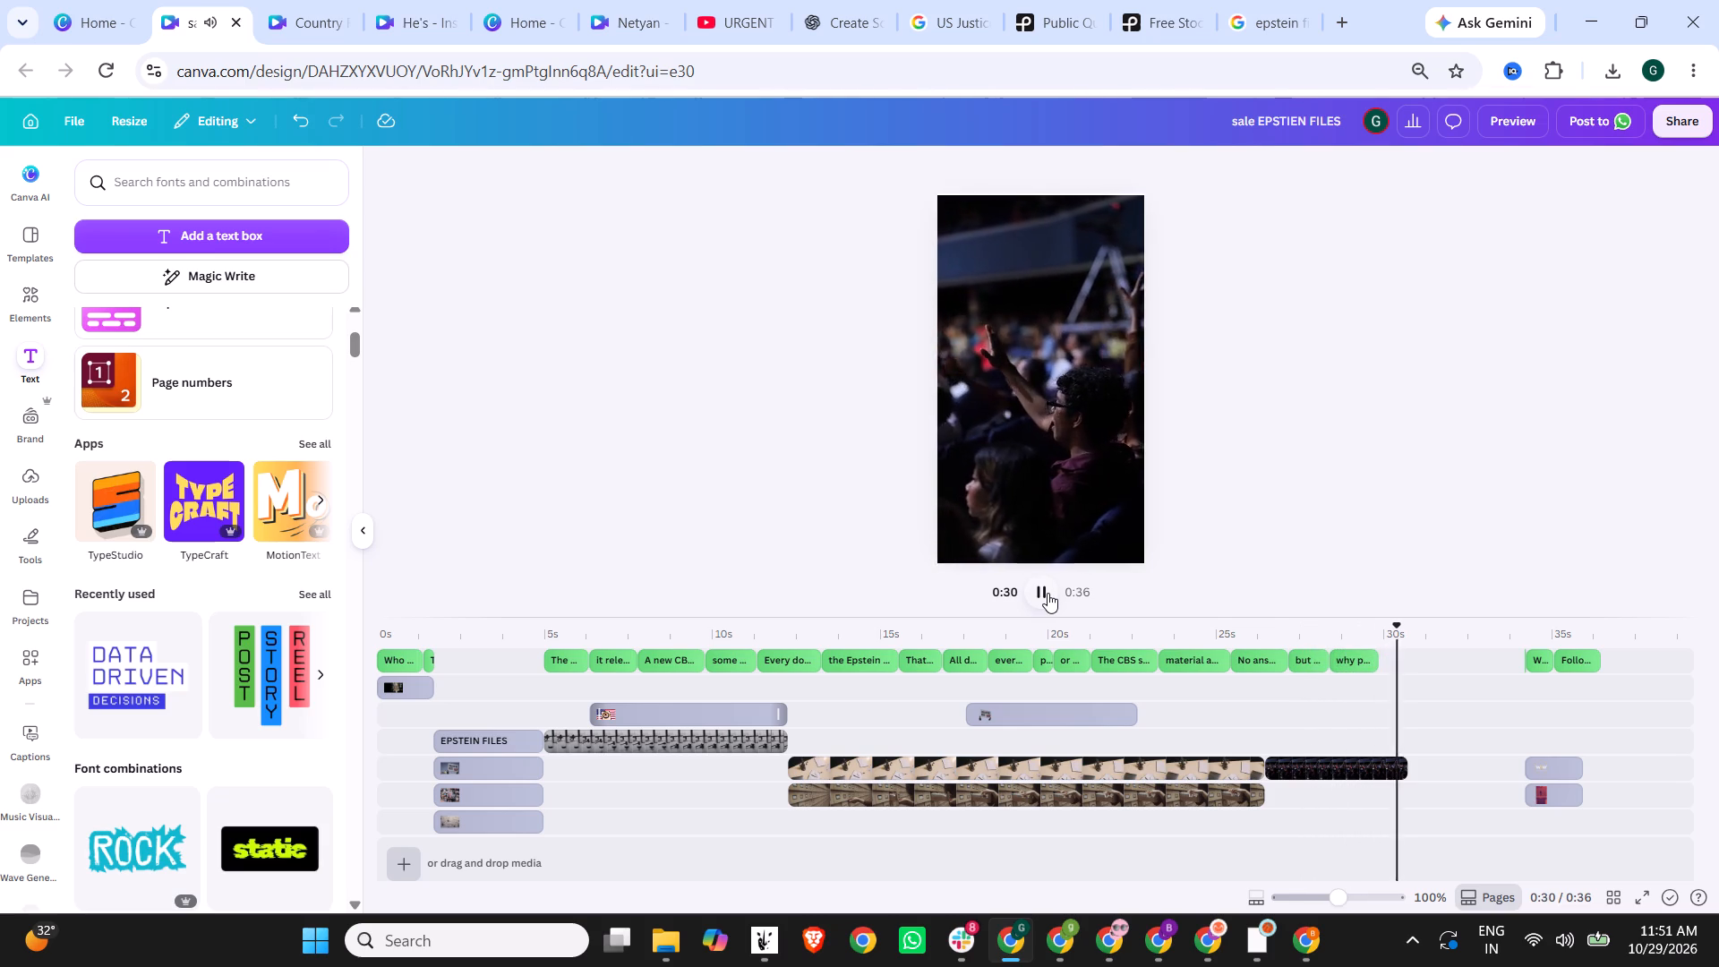
click(1048, 593)
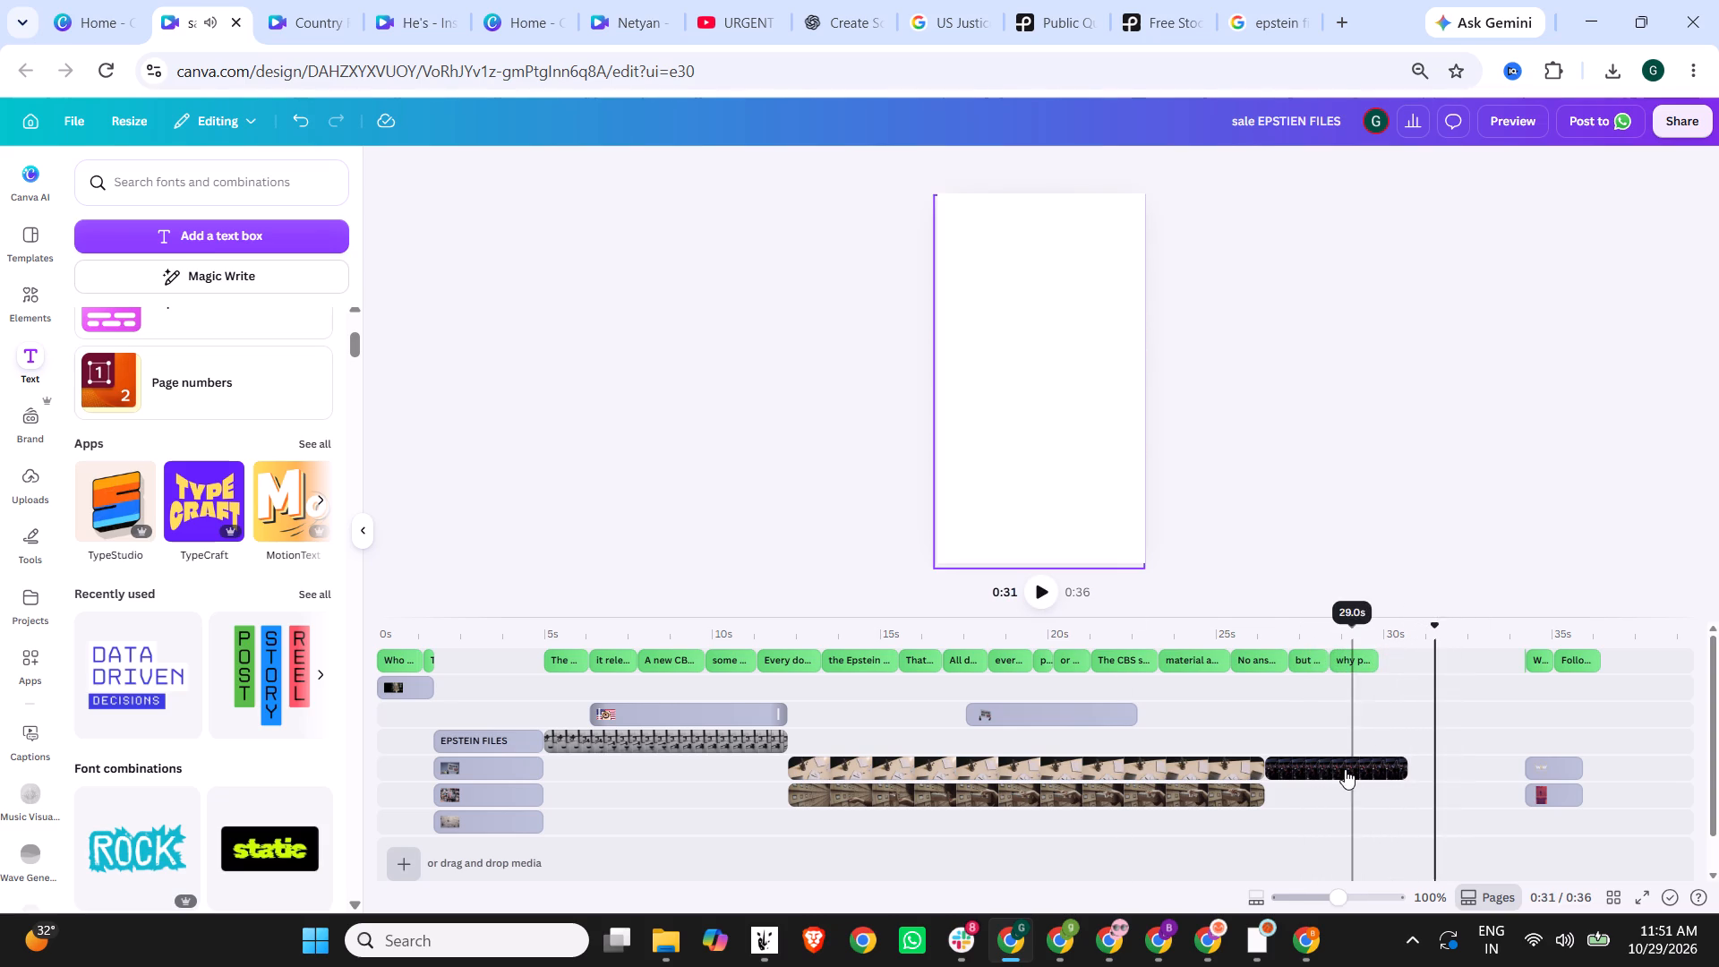
Trim the end of the dark crowd clip to 3.4 s, matching the end of the "why people are asking." caption.
click(1345, 769)
drag(1406, 771, 1366, 771)
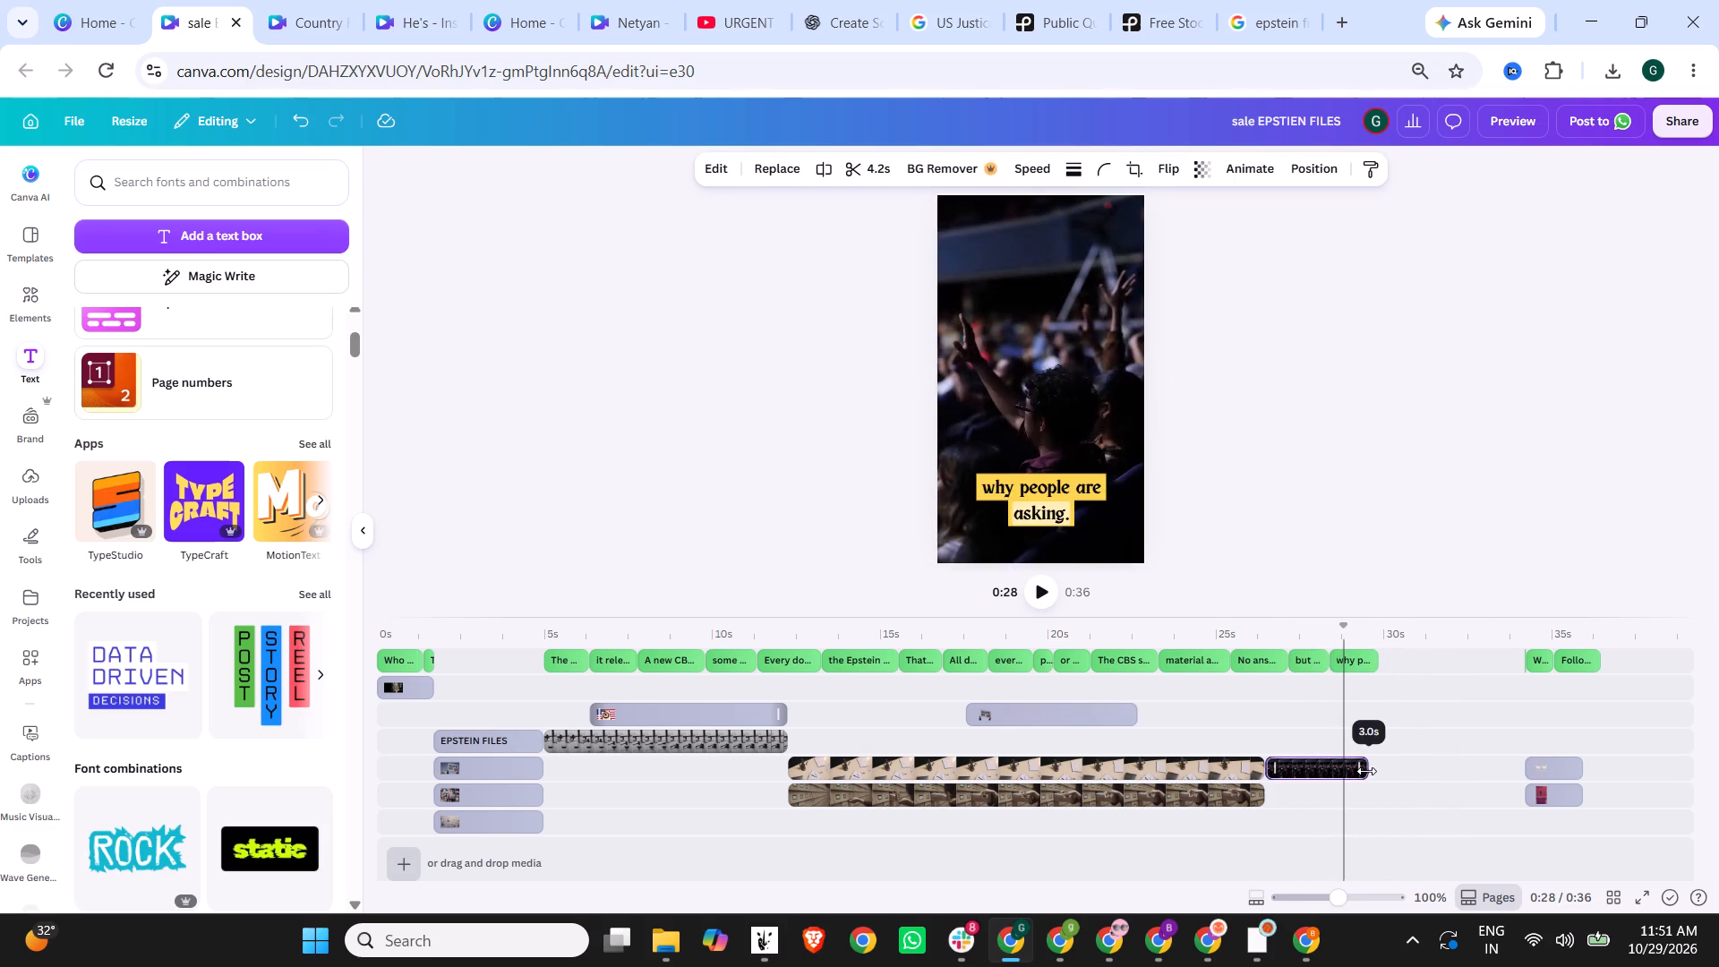
drag(1366, 771, 1379, 770)
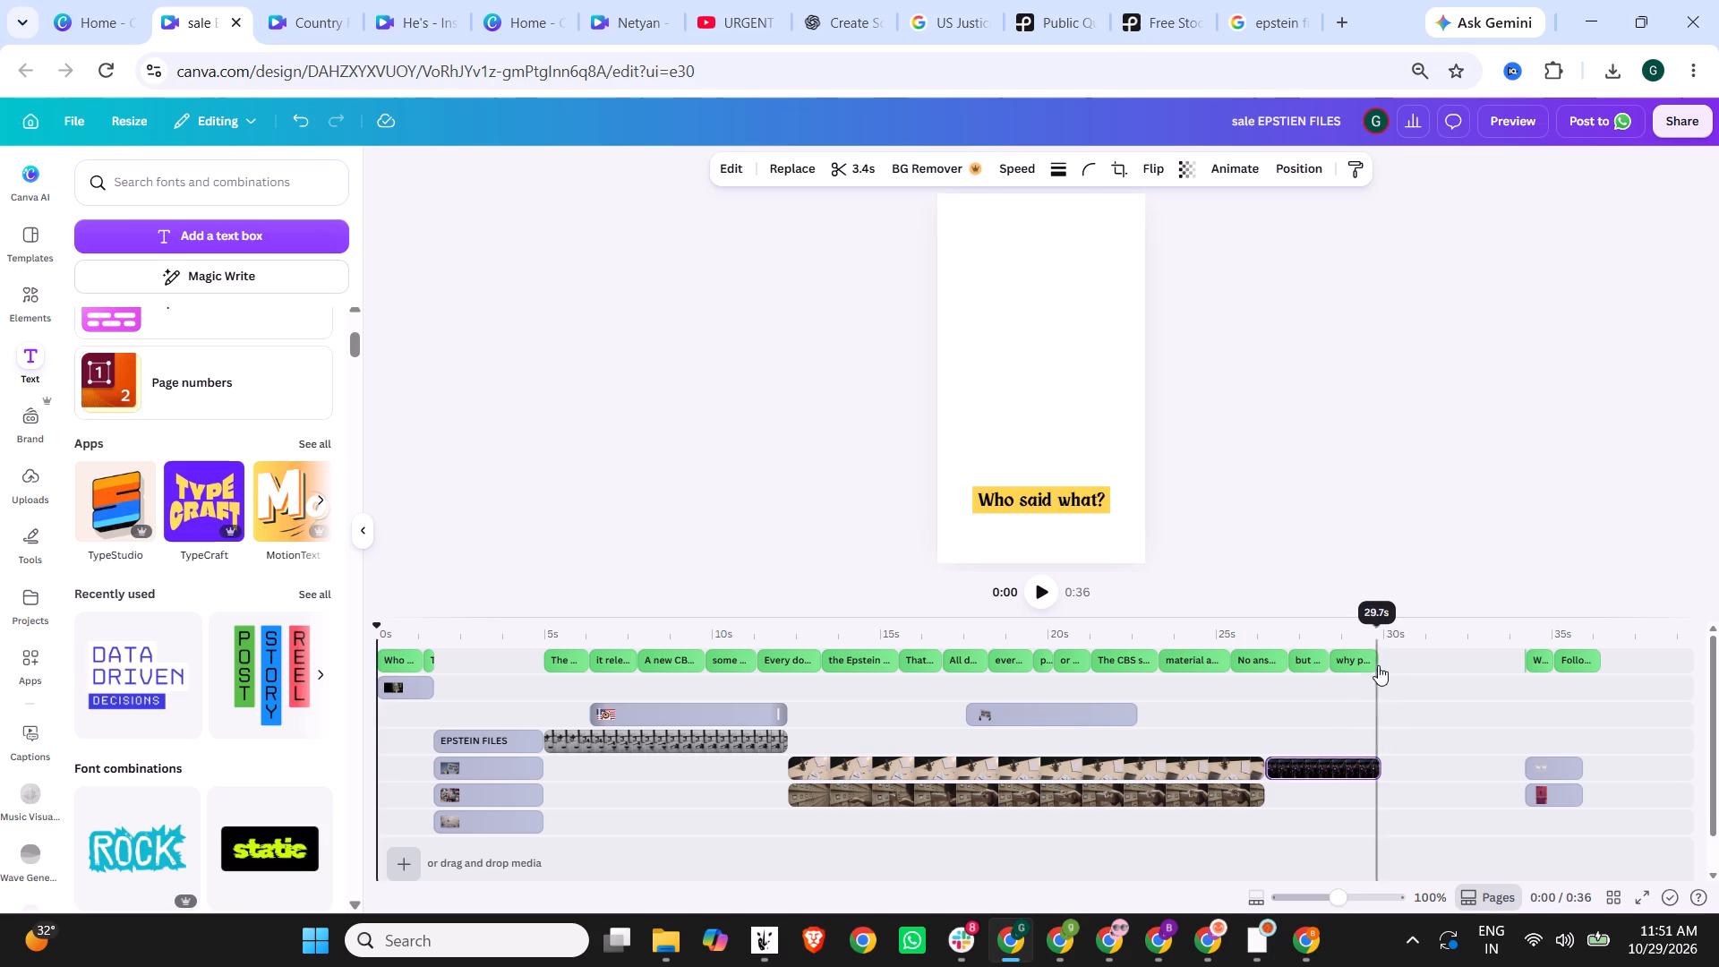
Place the playhead at about 29.5 s to check the dark crowd clip's end against the "why people are asking." caption.
click(1377, 771)
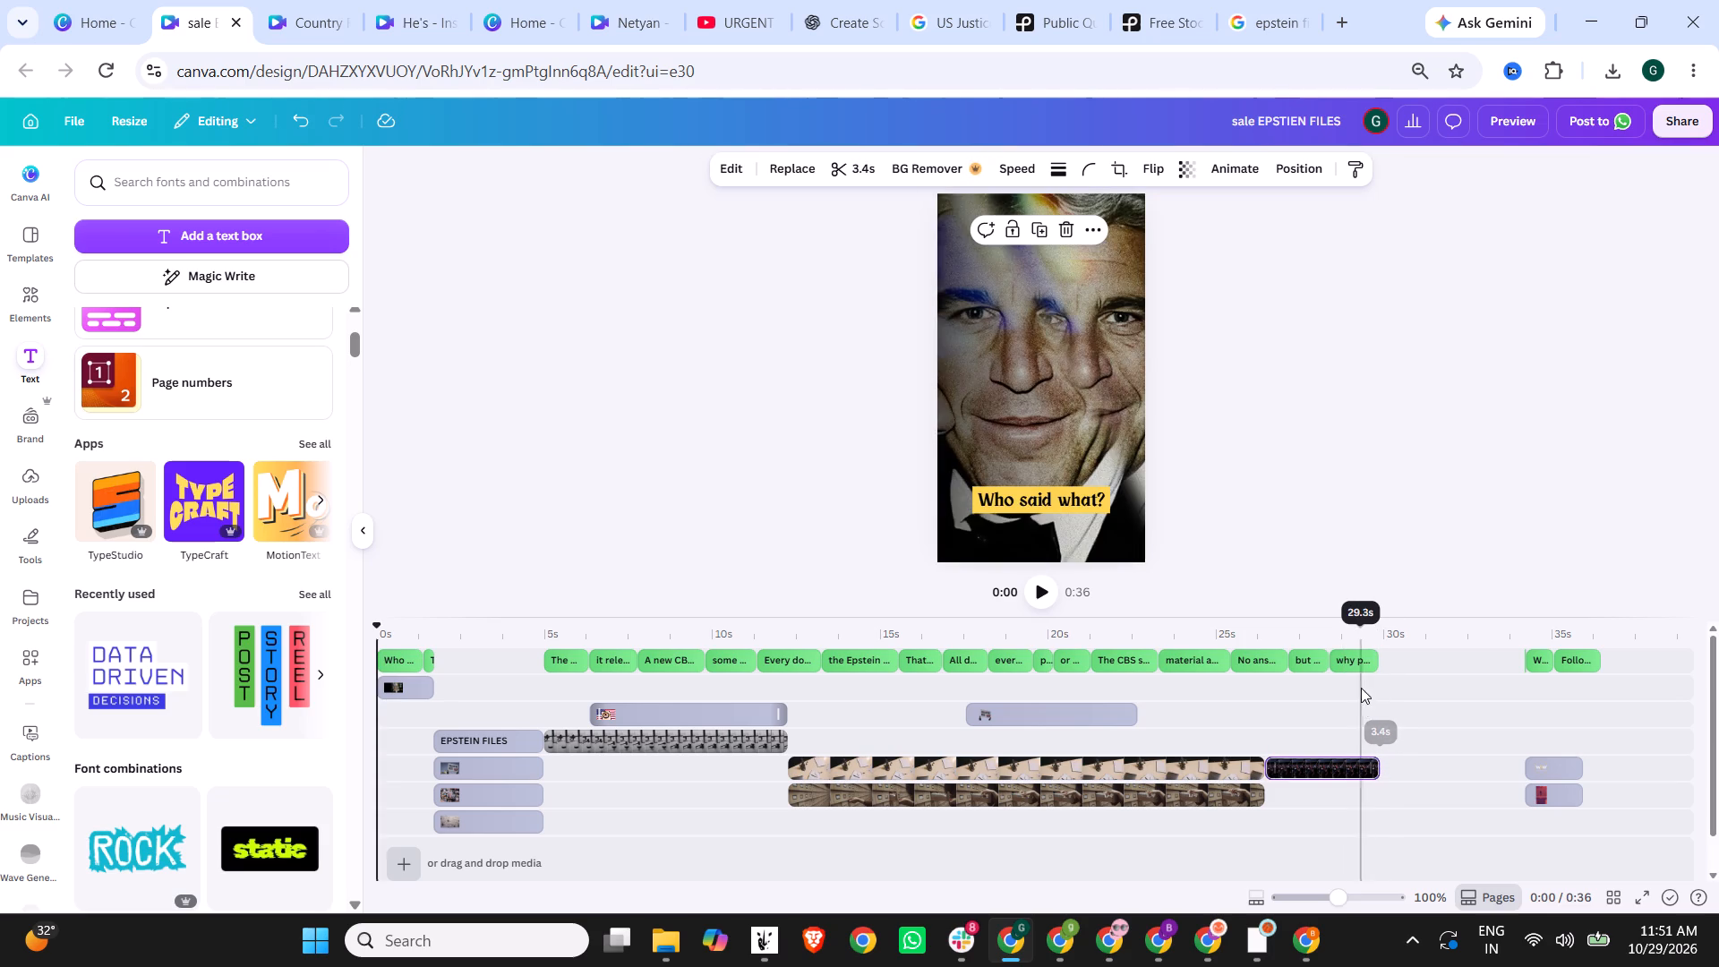
click(1369, 639)
click(1373, 638)
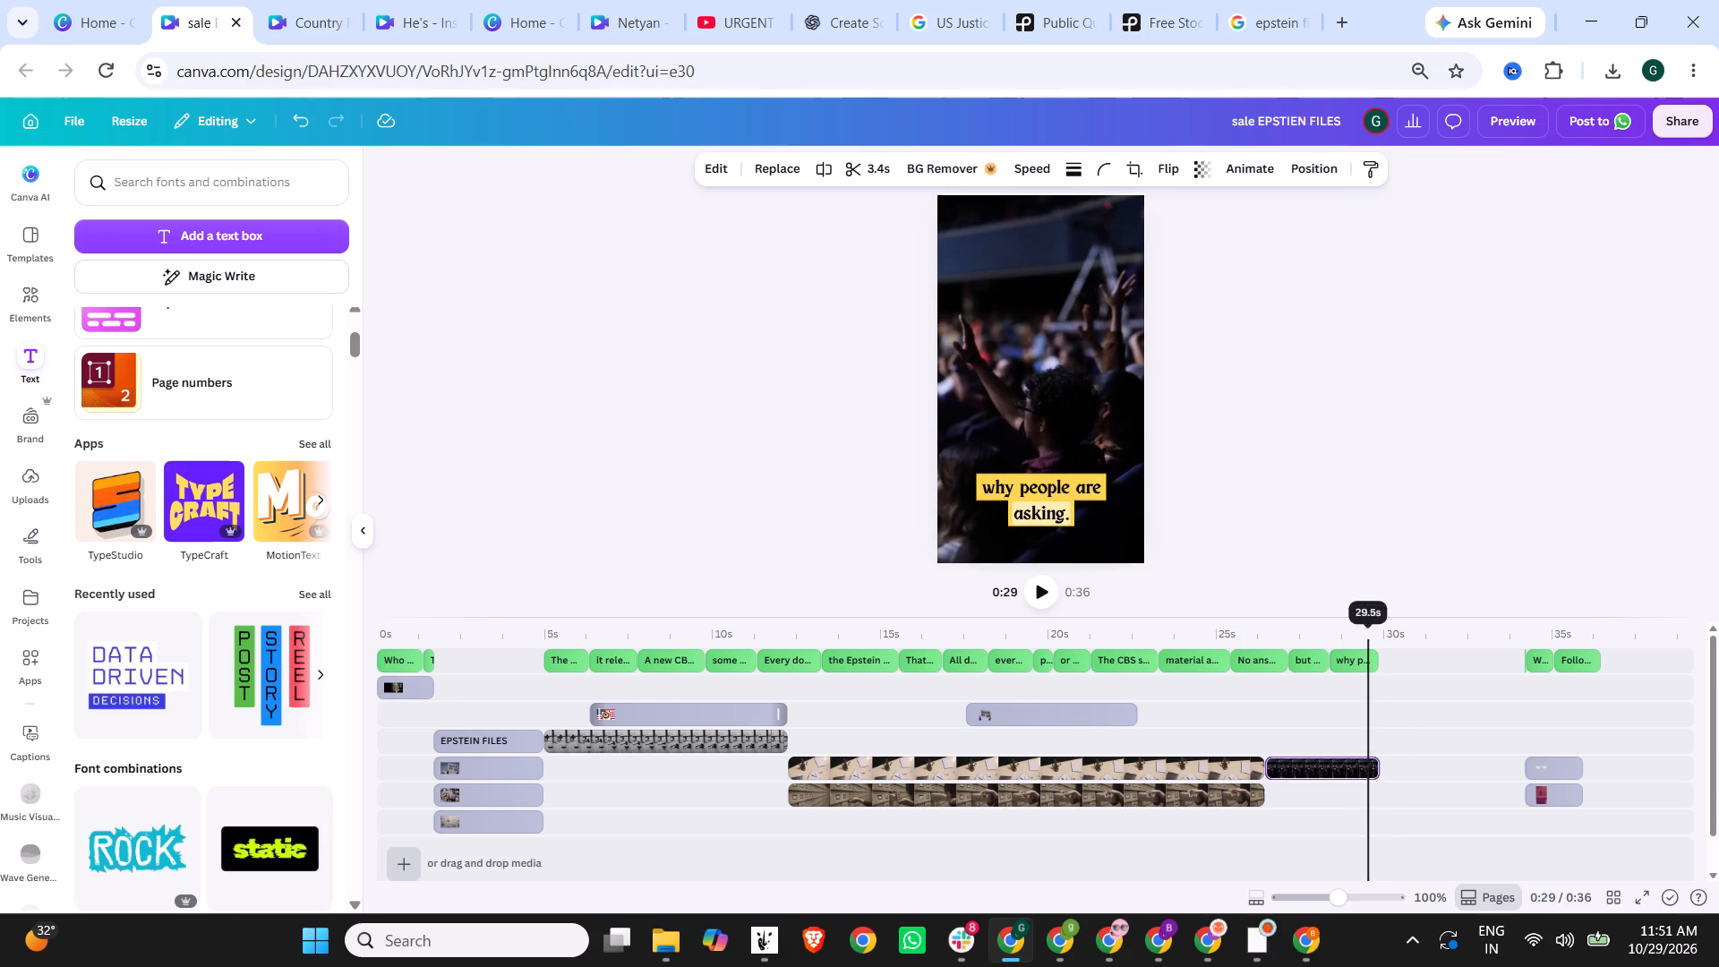
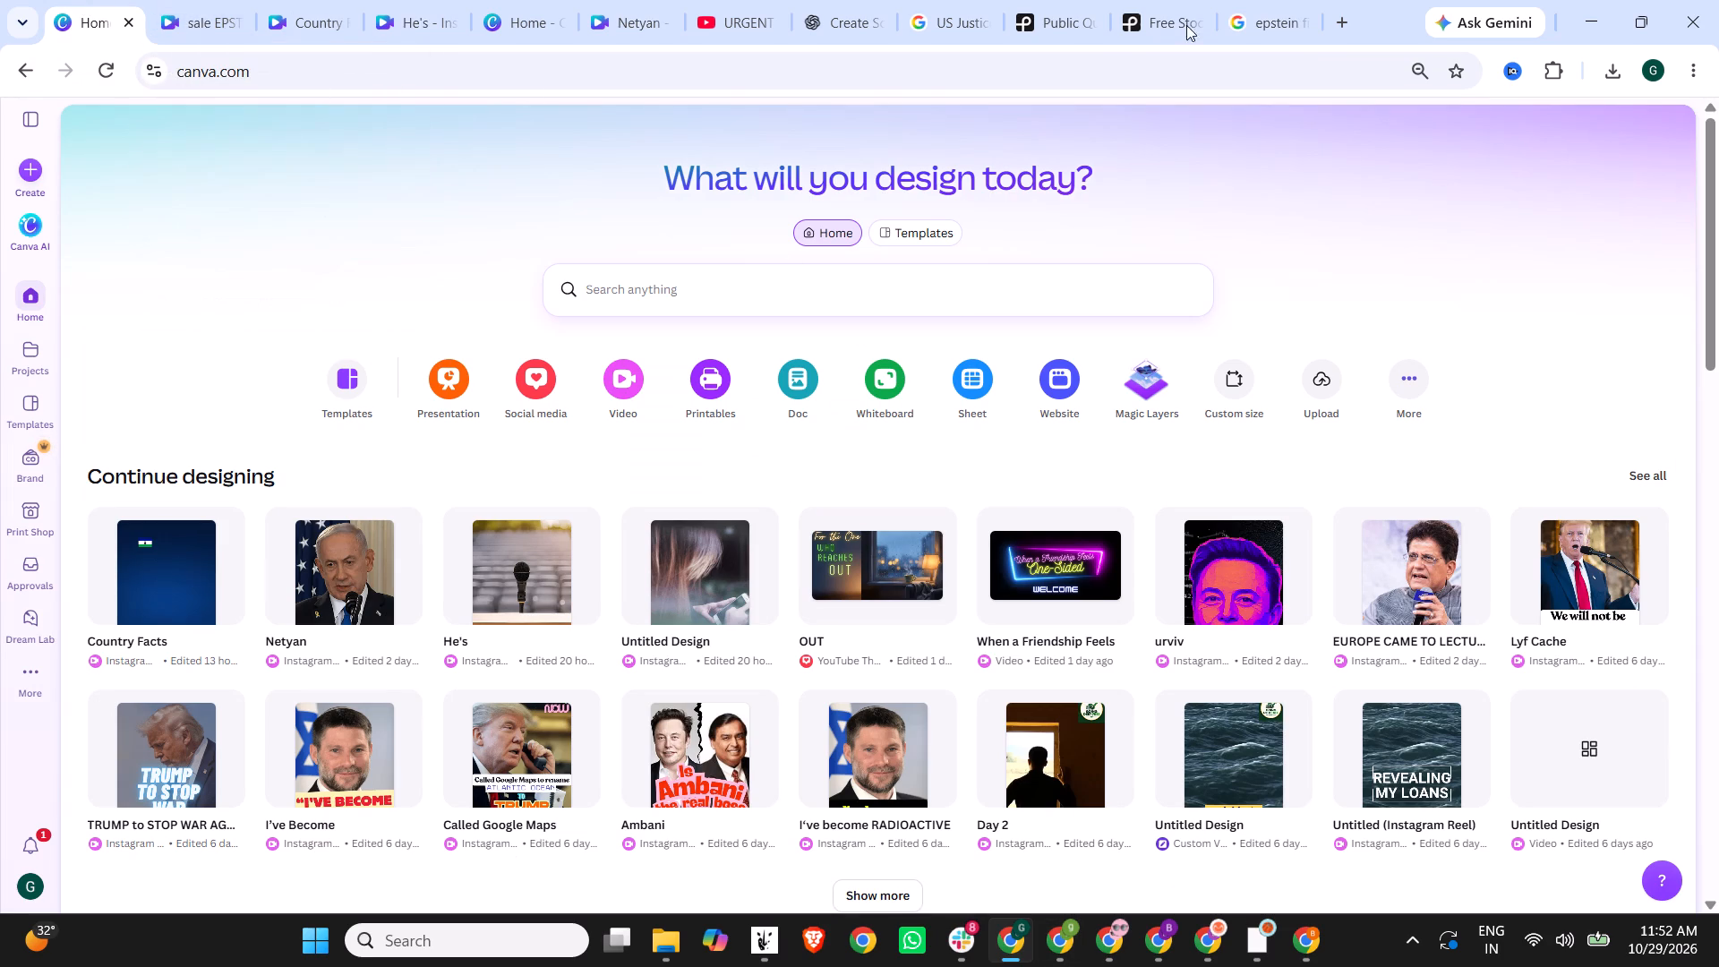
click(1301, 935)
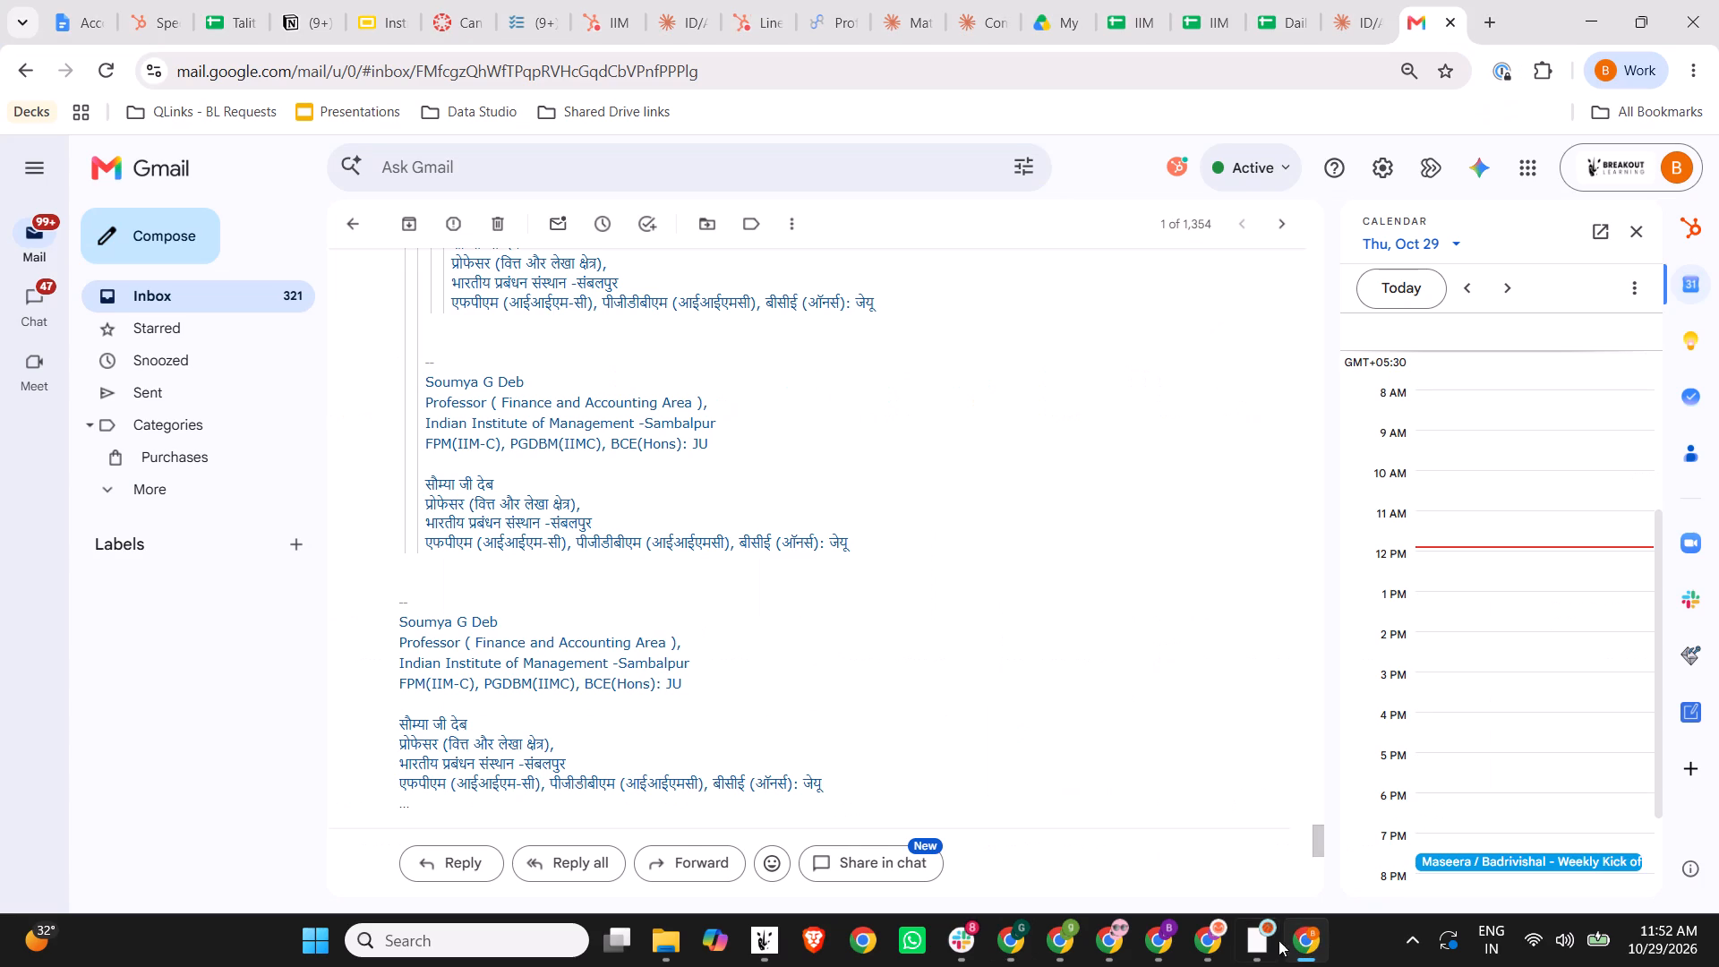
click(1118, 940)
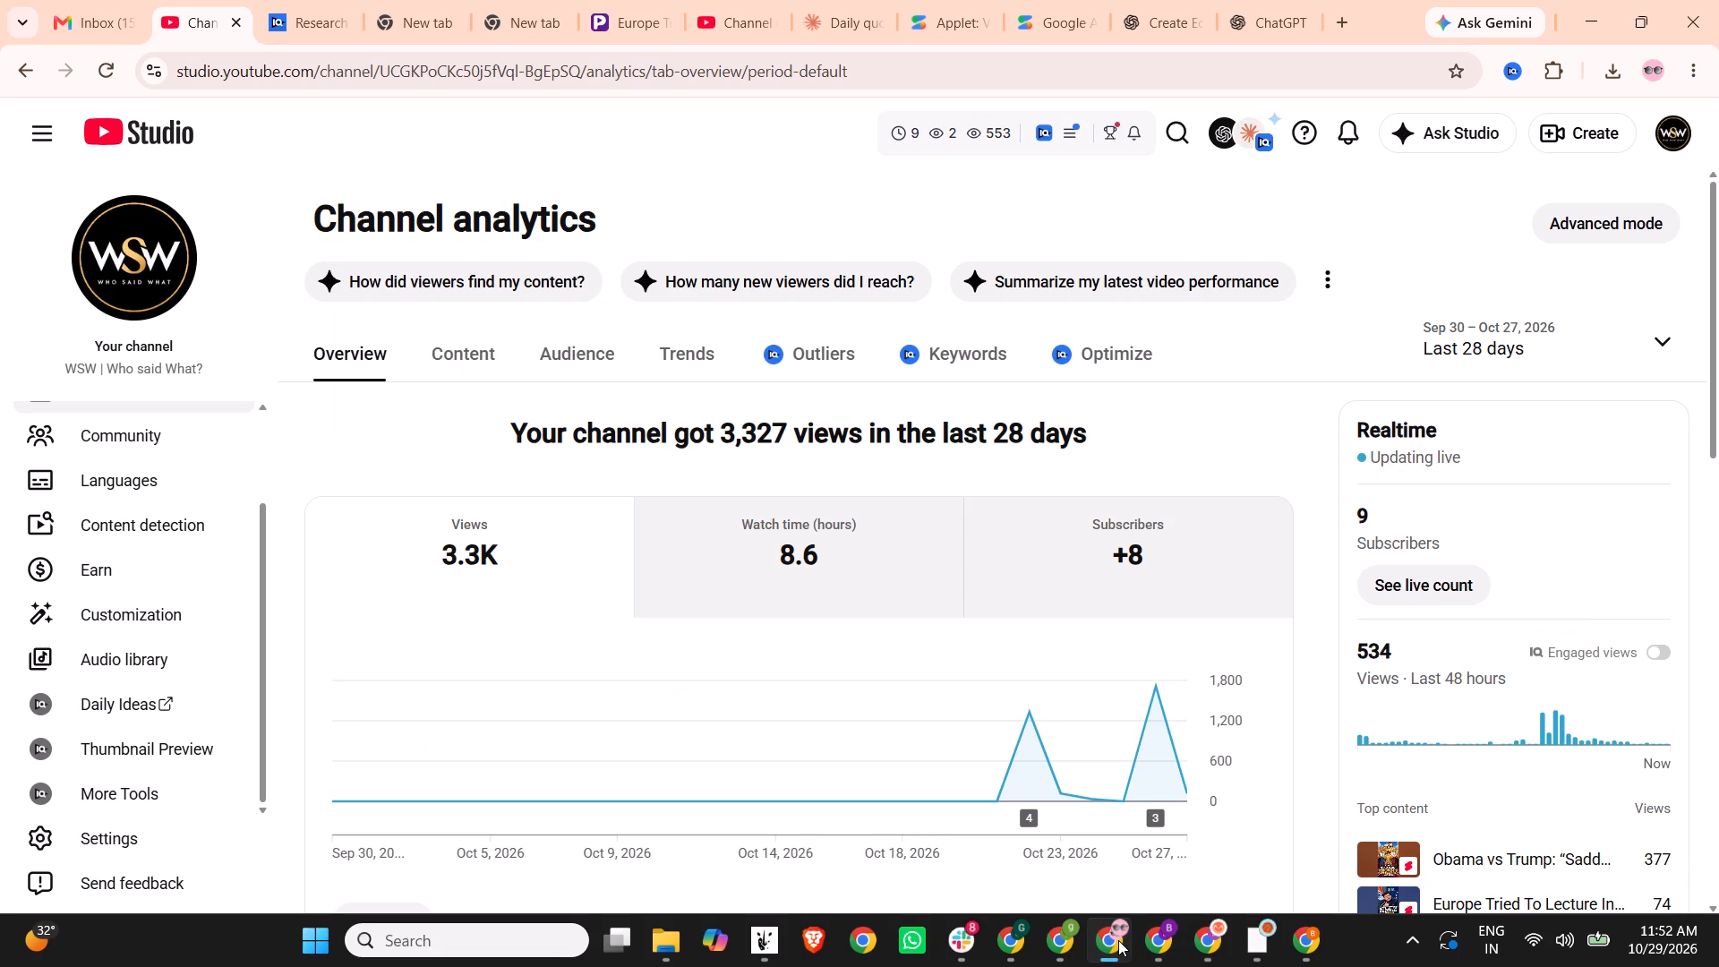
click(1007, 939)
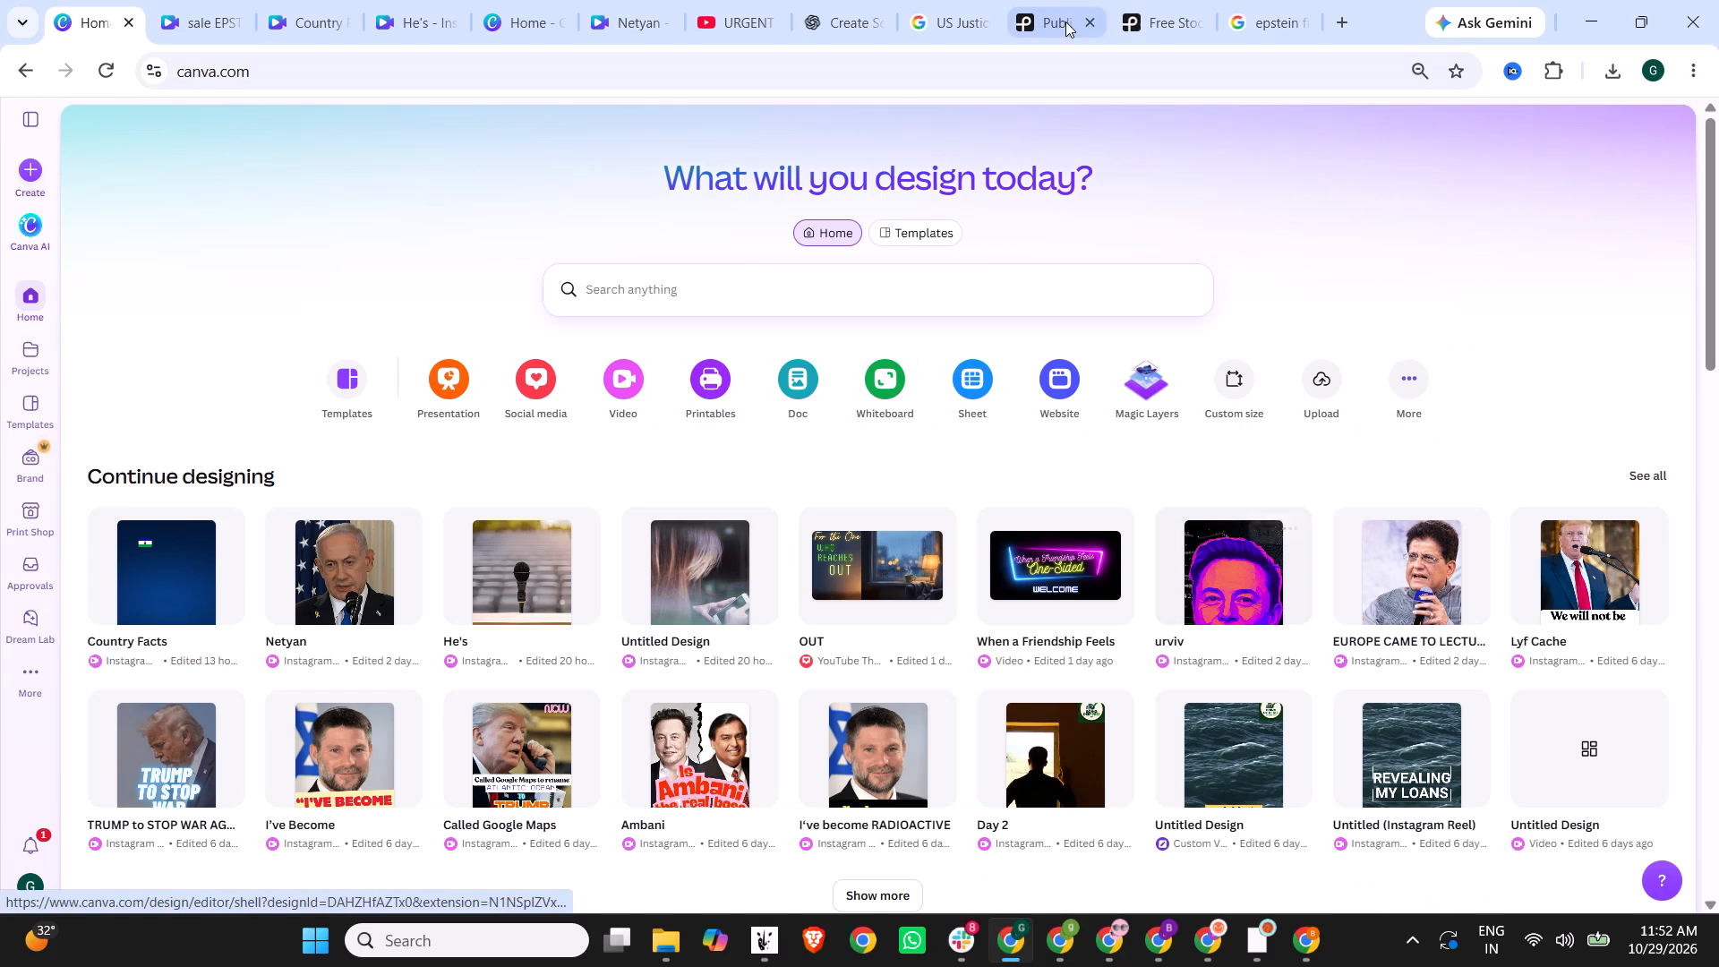
In the sale EPSTIEN FILES design, undo the crowd clip trim, the closing voiceover's move and split, and the shift of the WSW outro clips.
click(200, 0)
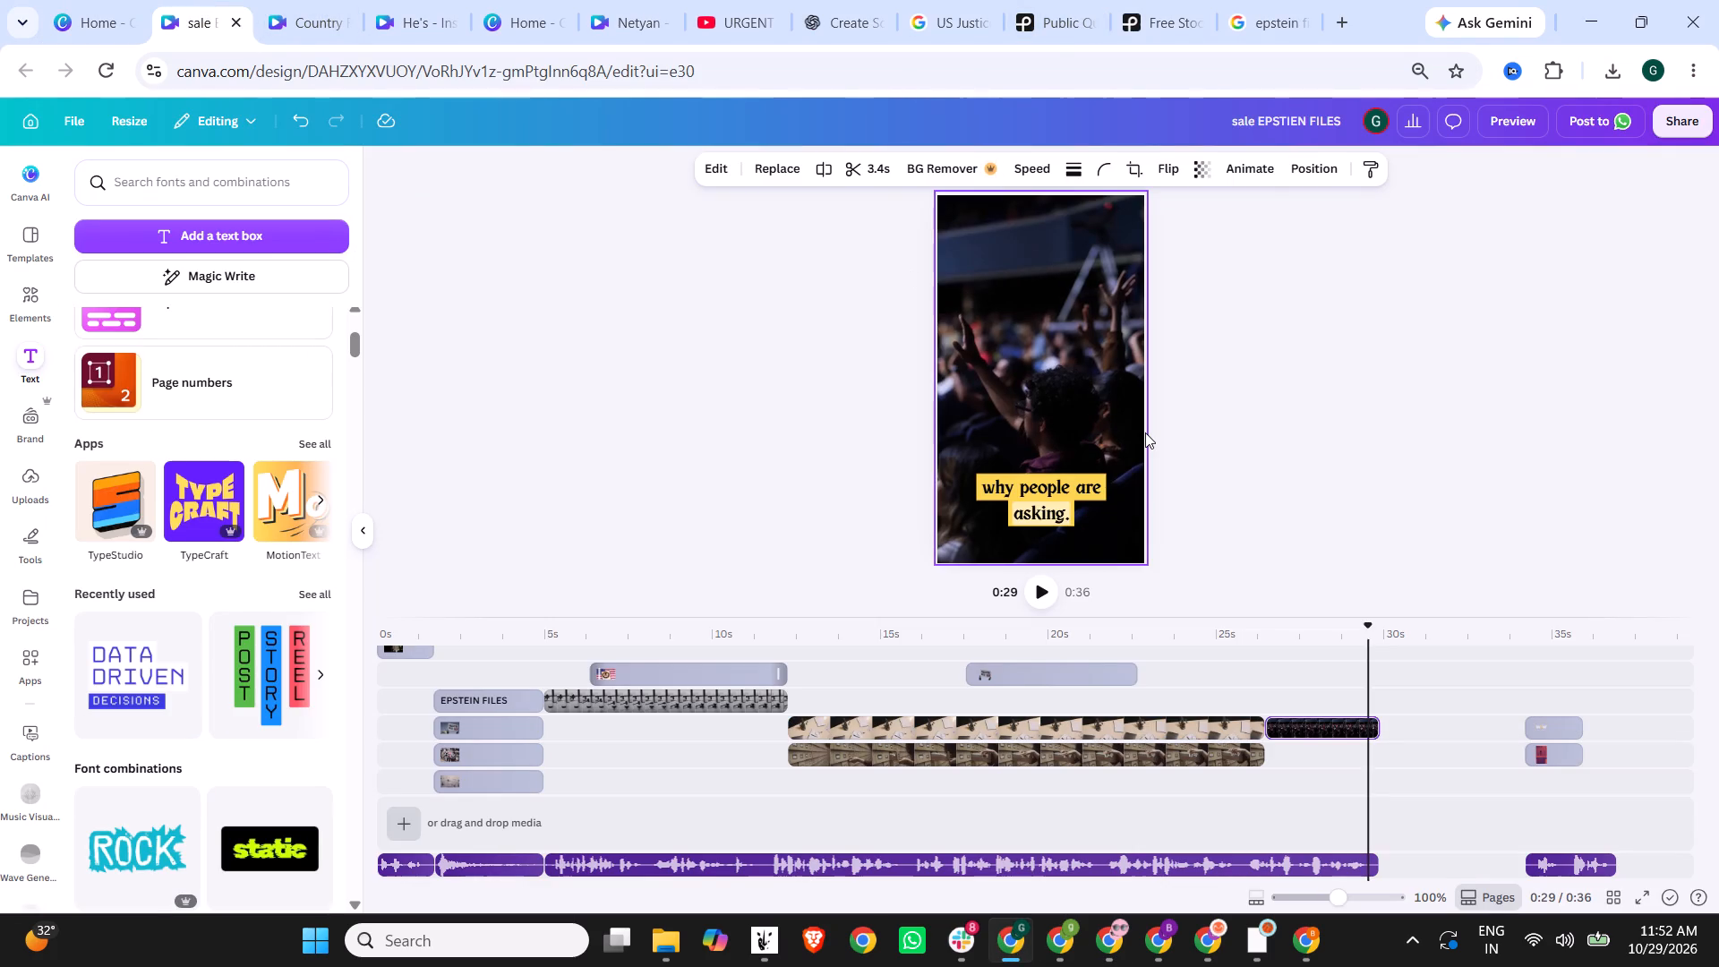
key(ctrl+z)
key(ctrl+z)
key(ctrl+z)
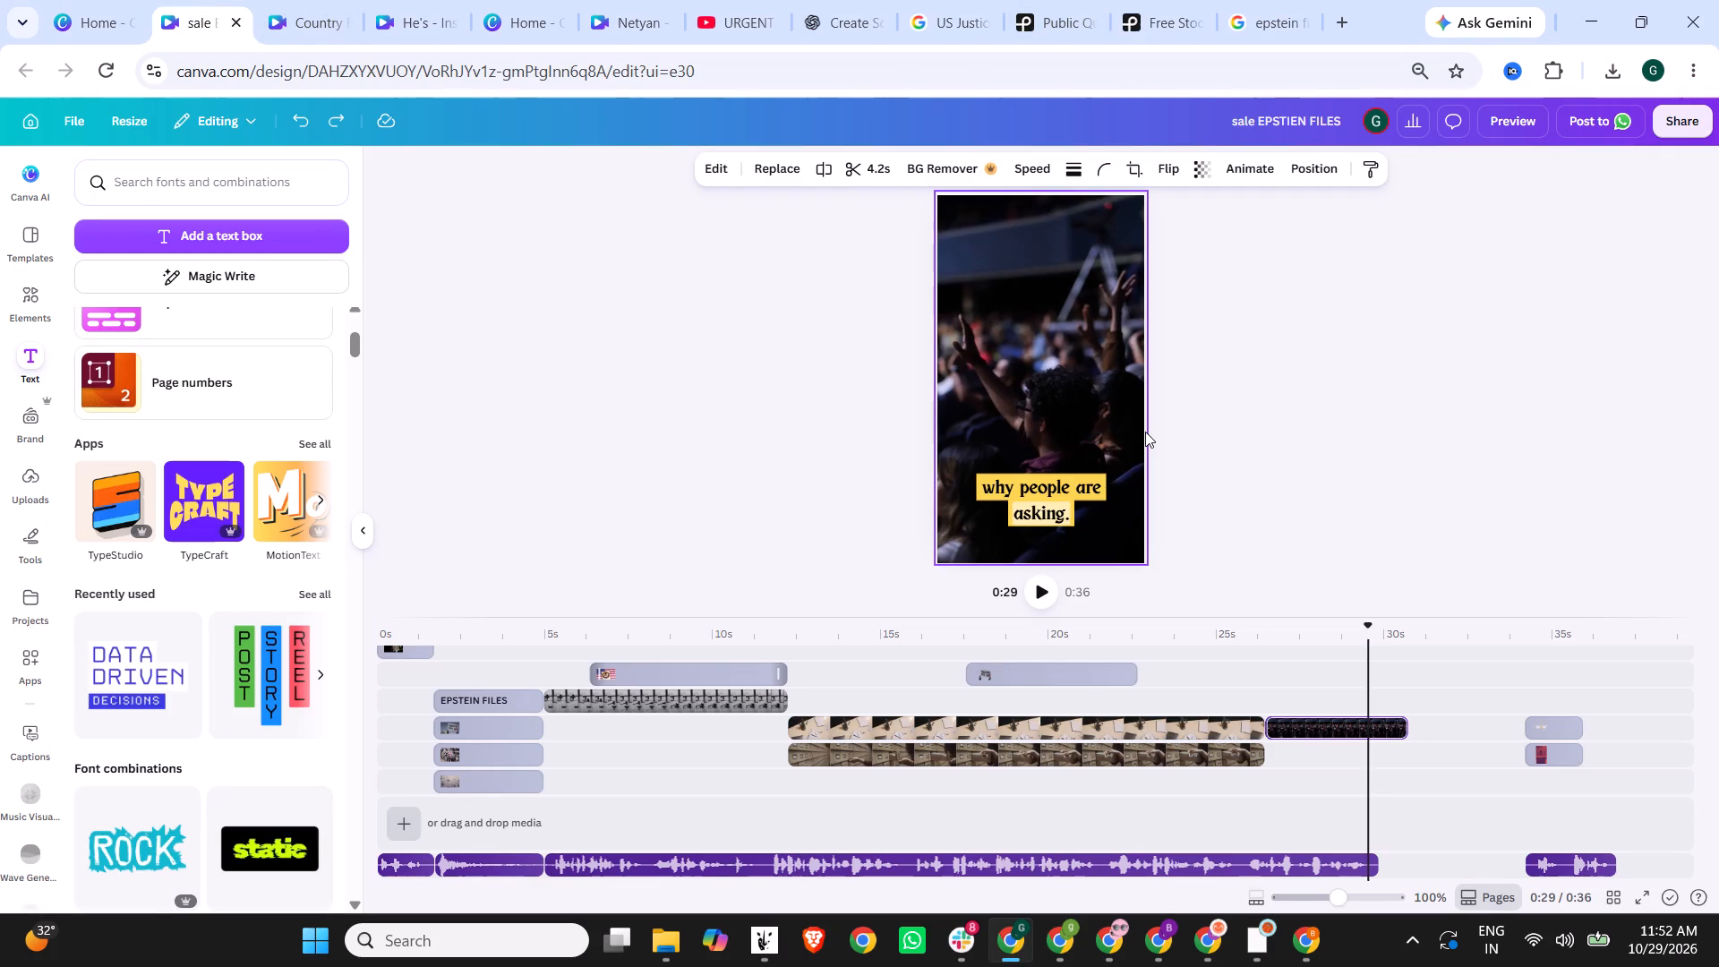
key(ctrl+z)
key(ctrl+z)
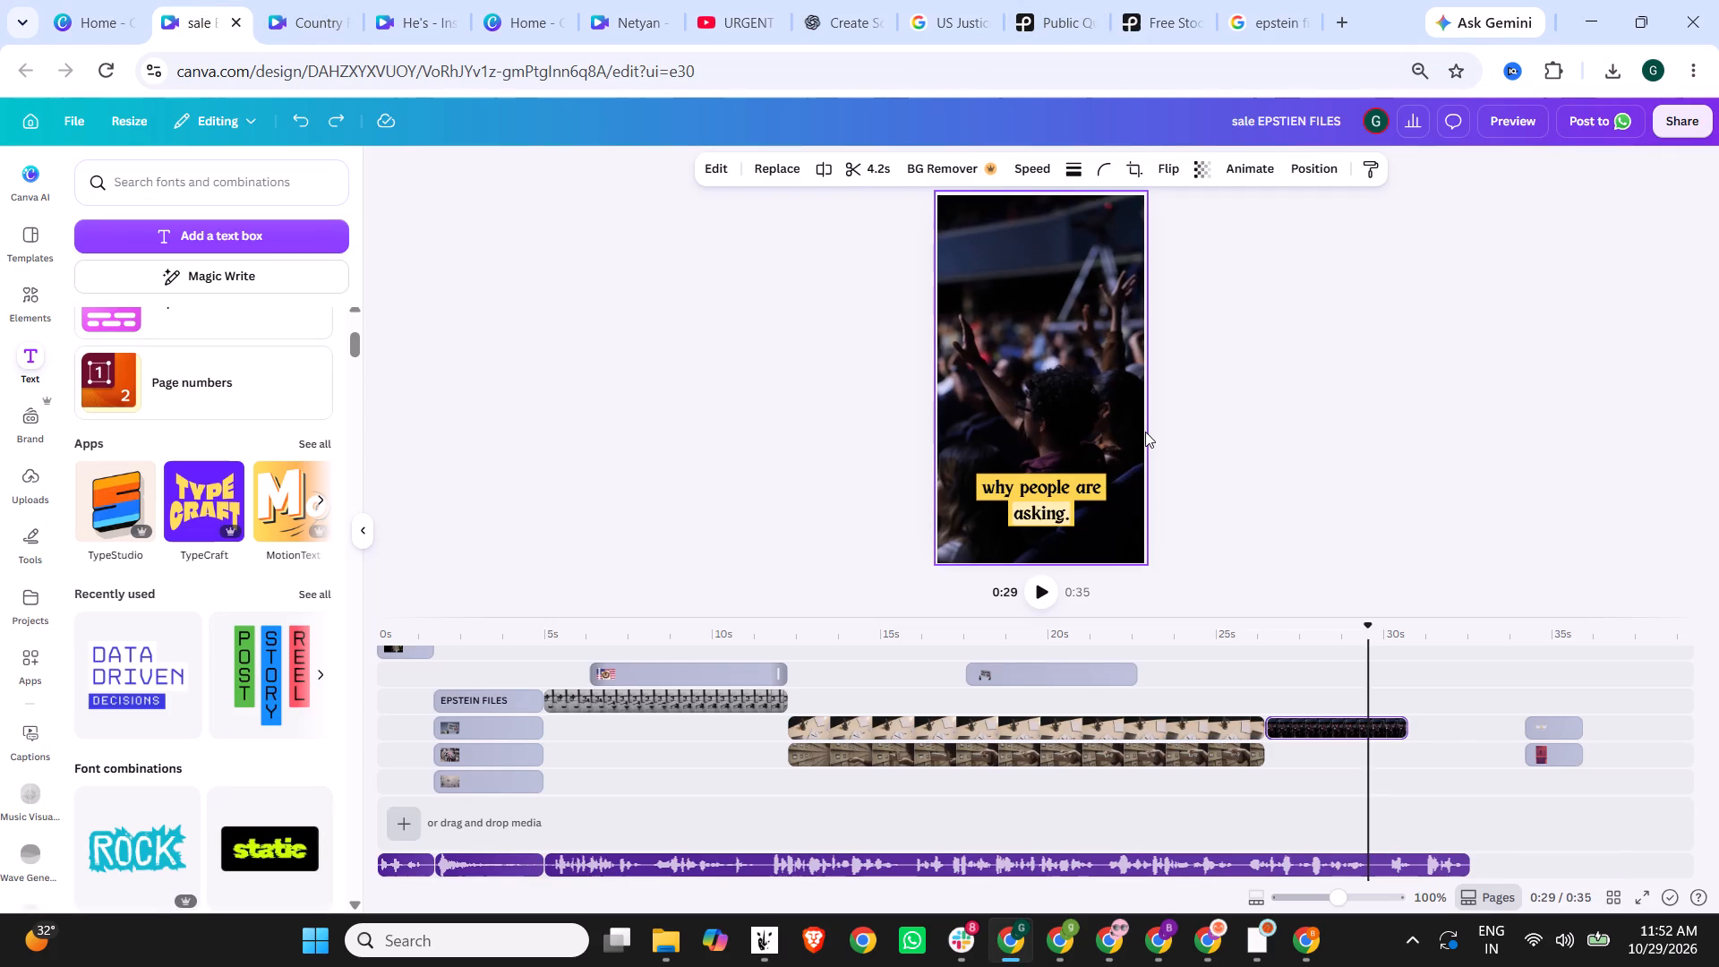
key(ctrl+z)
key(ctrl+z)
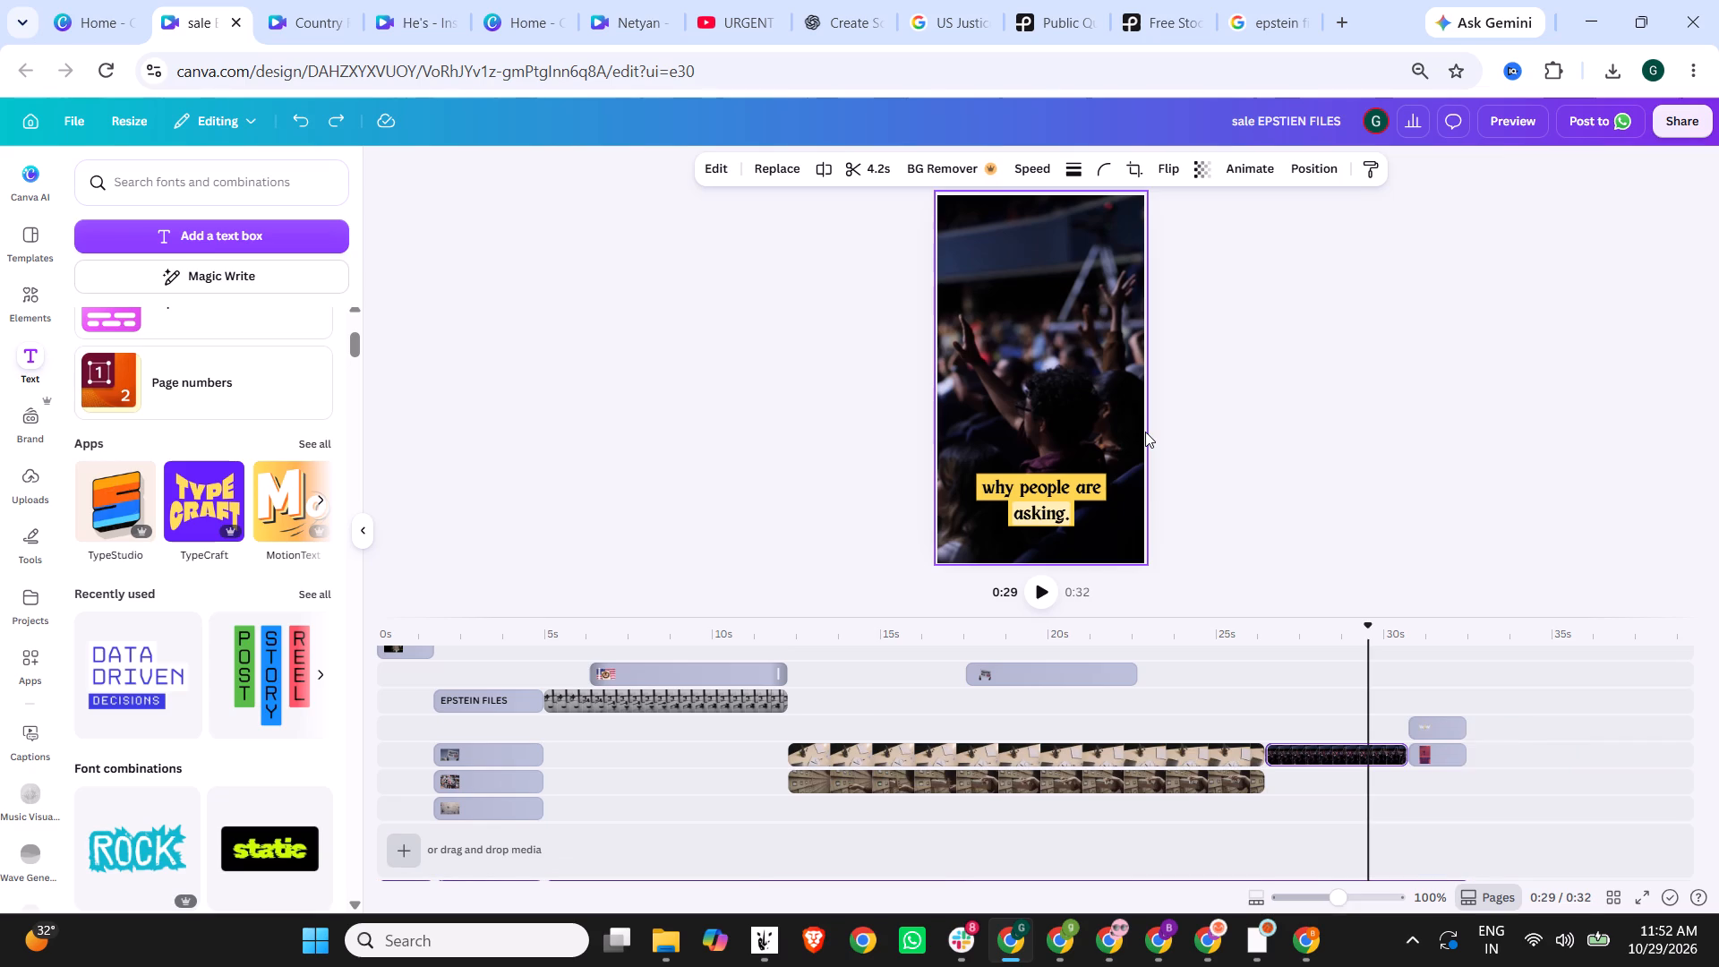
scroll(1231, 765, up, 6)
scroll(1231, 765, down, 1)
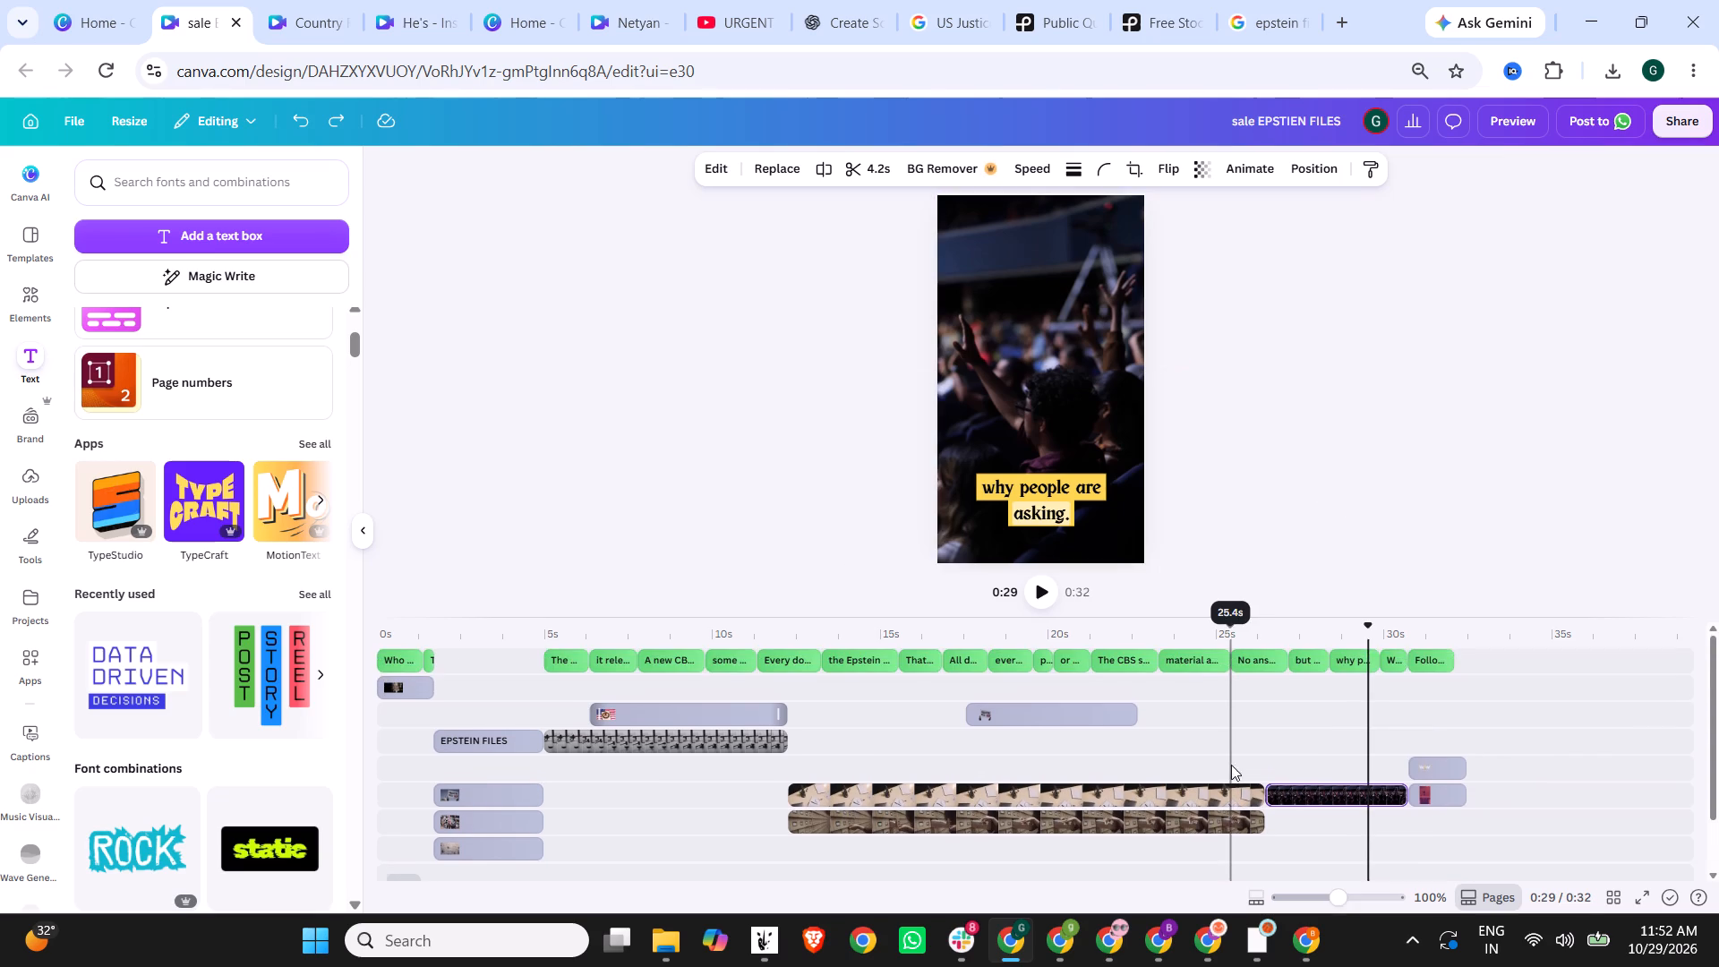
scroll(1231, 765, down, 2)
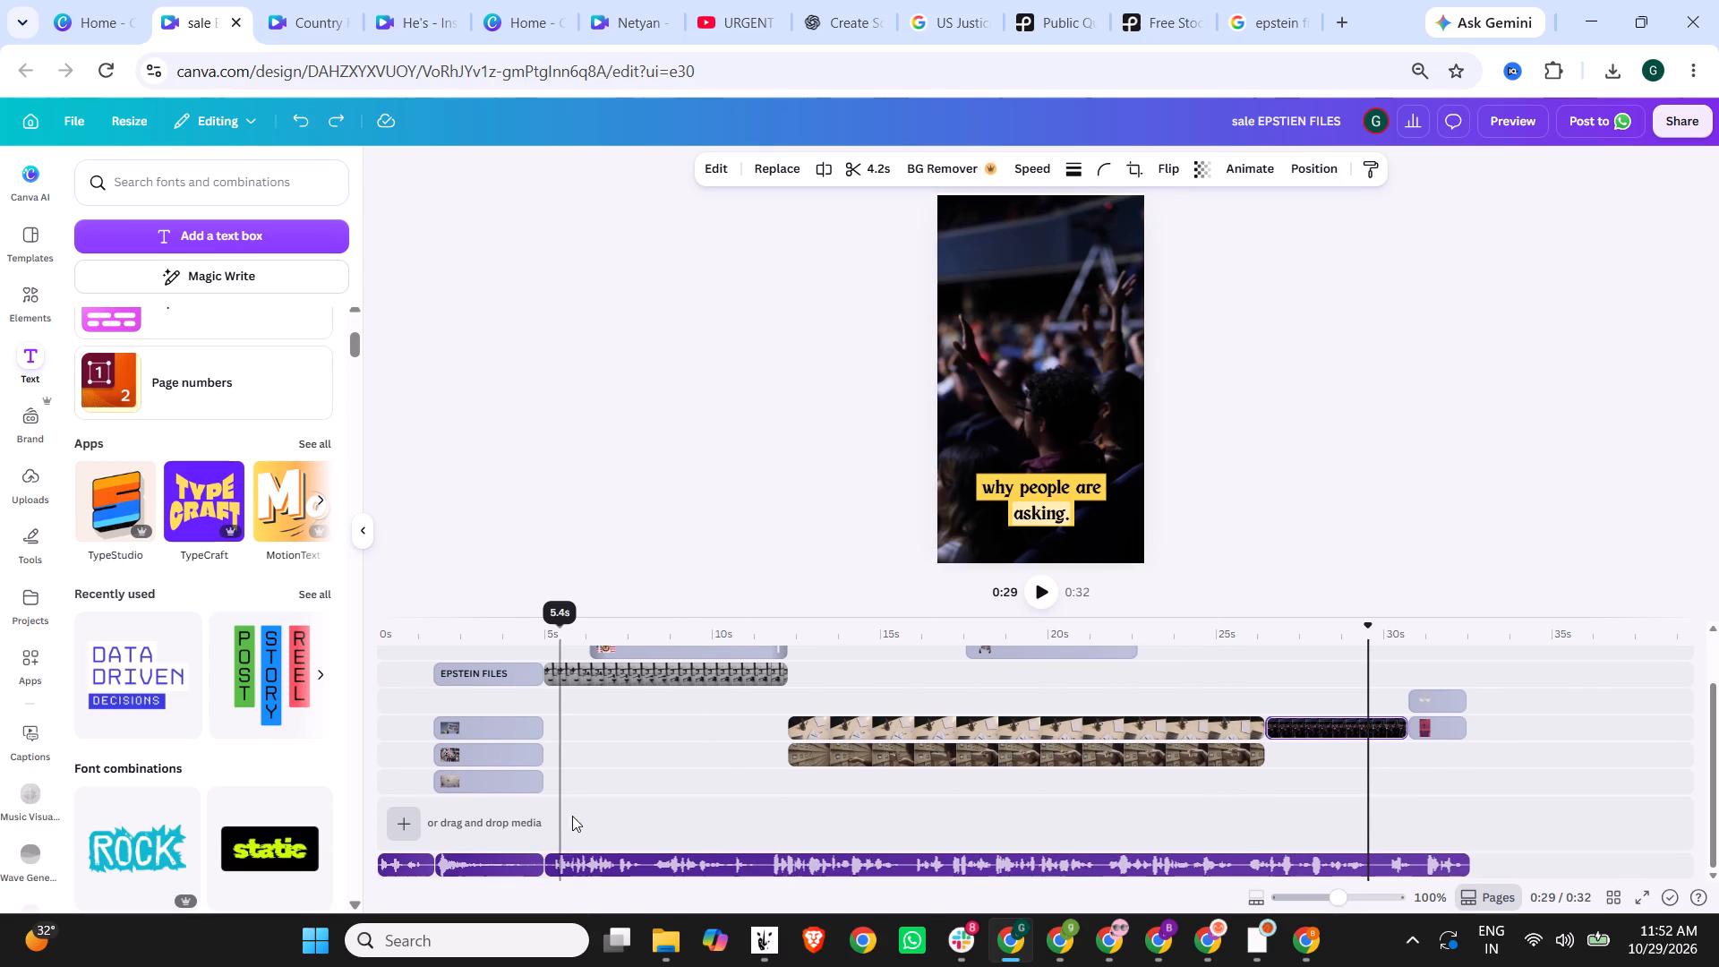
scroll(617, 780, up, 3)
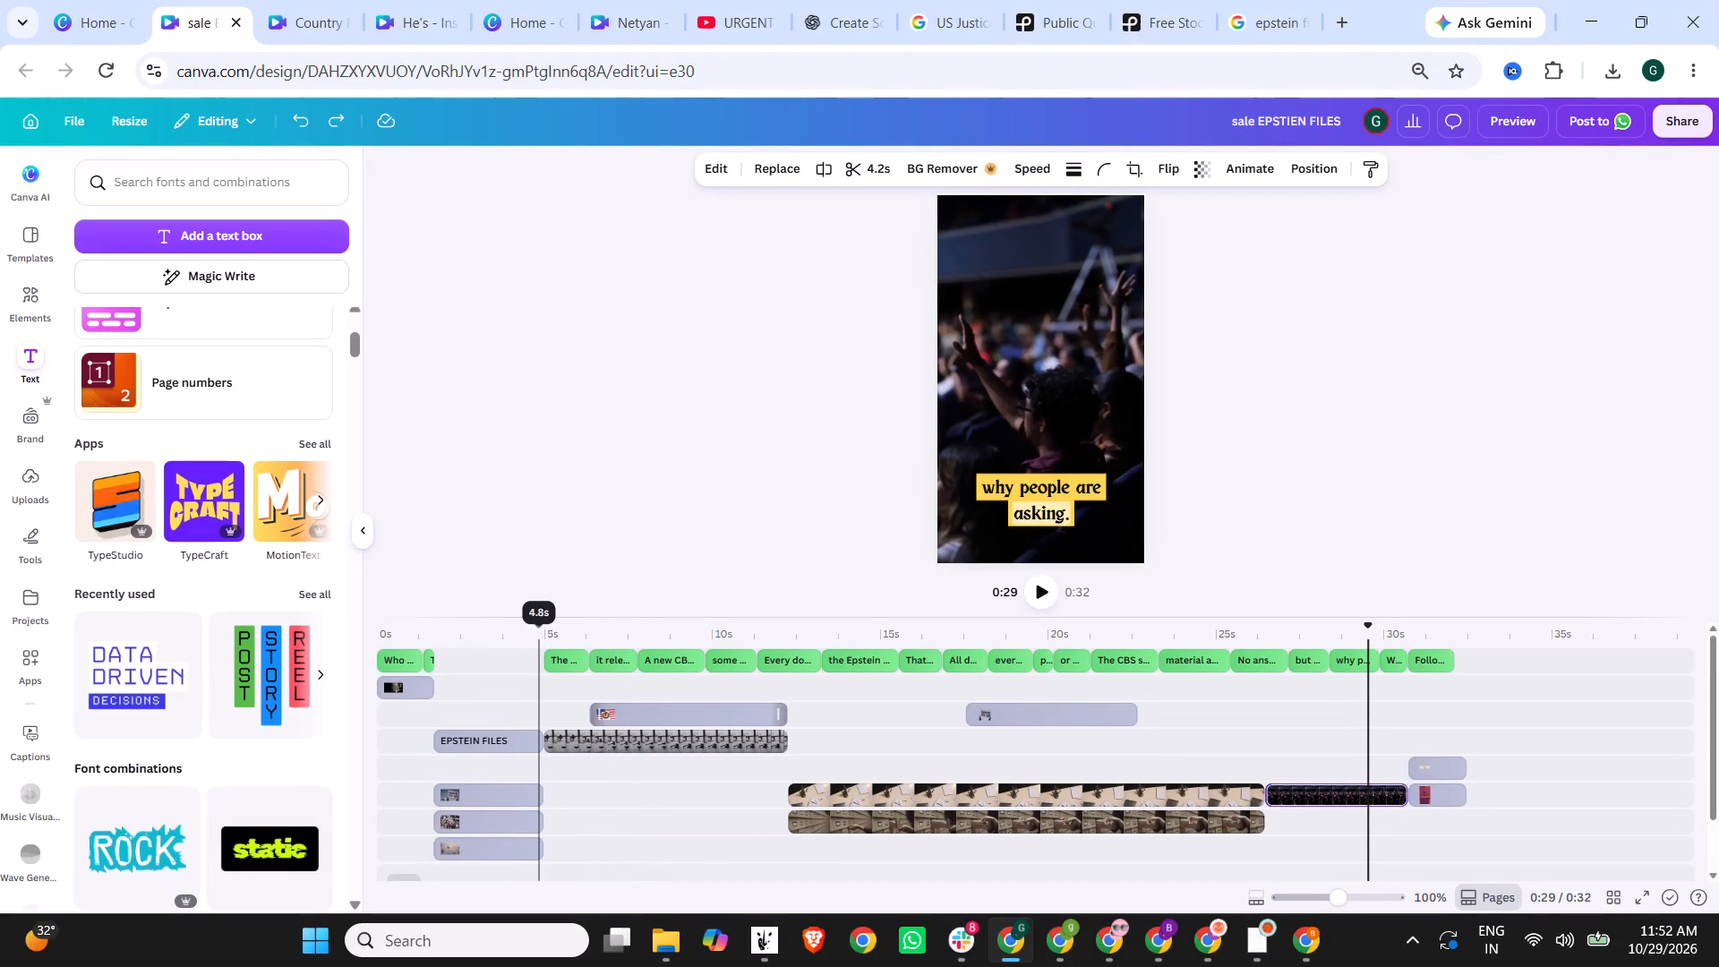
Move the main 27.5 s voiceover segment from the end of the EPSTEIN FILES section to start at 11.0 s.
click(545, 625)
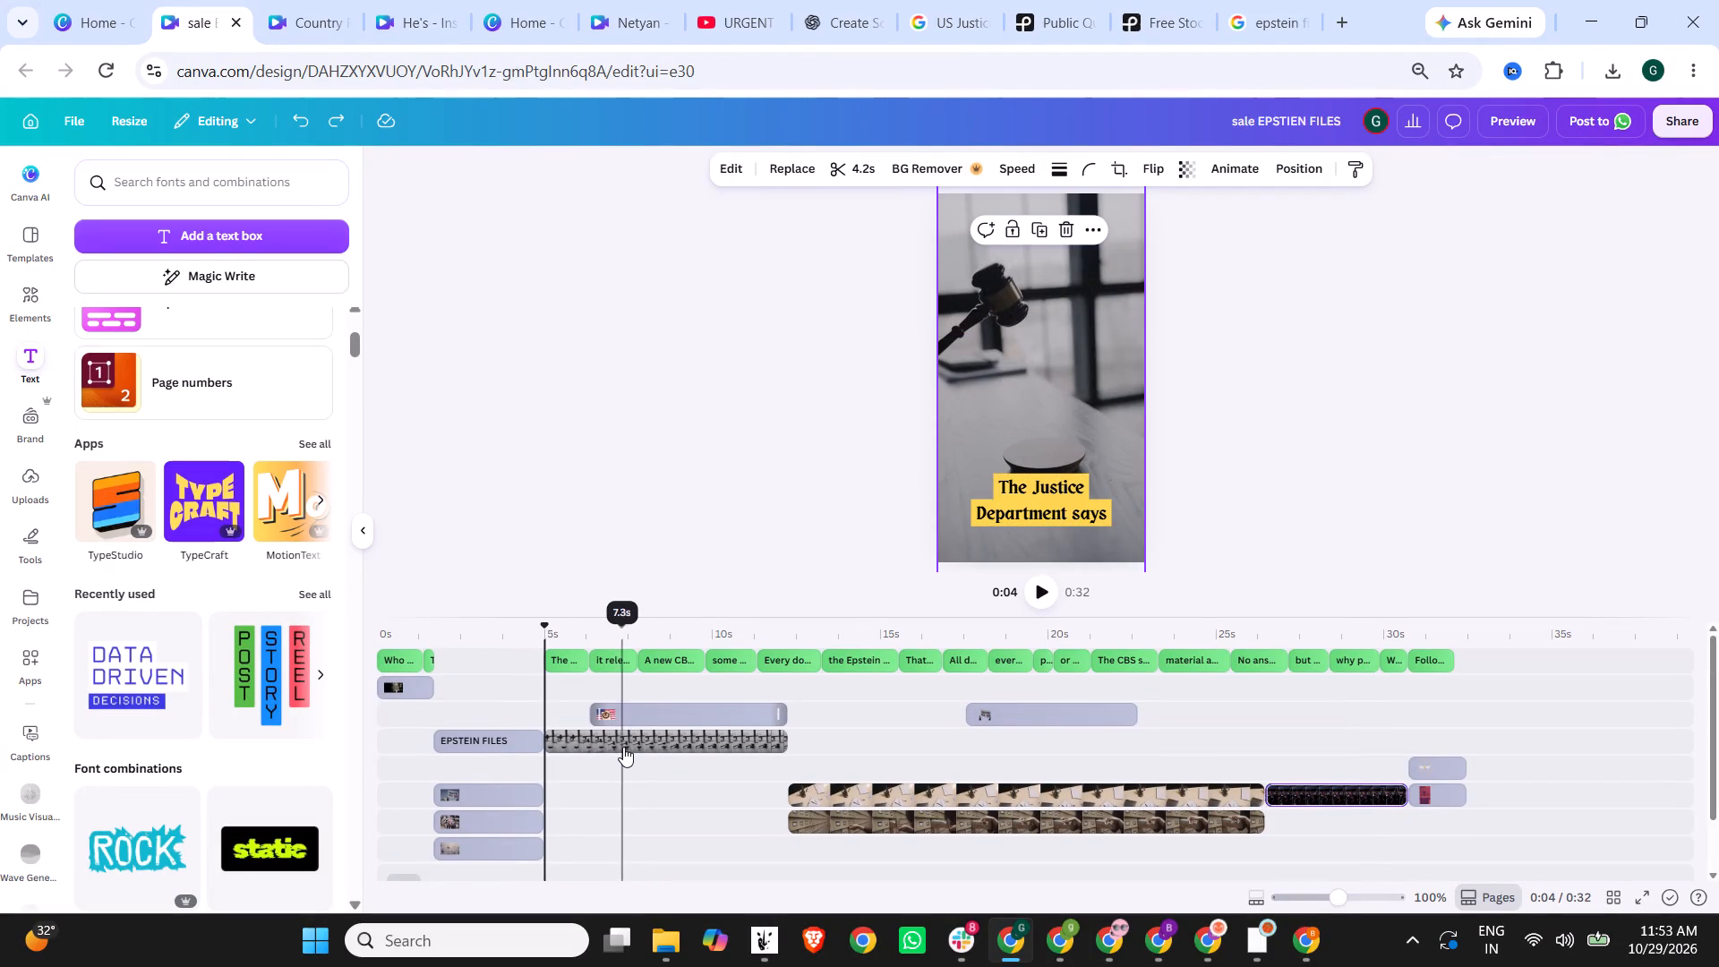
scroll(623, 747, down, 3)
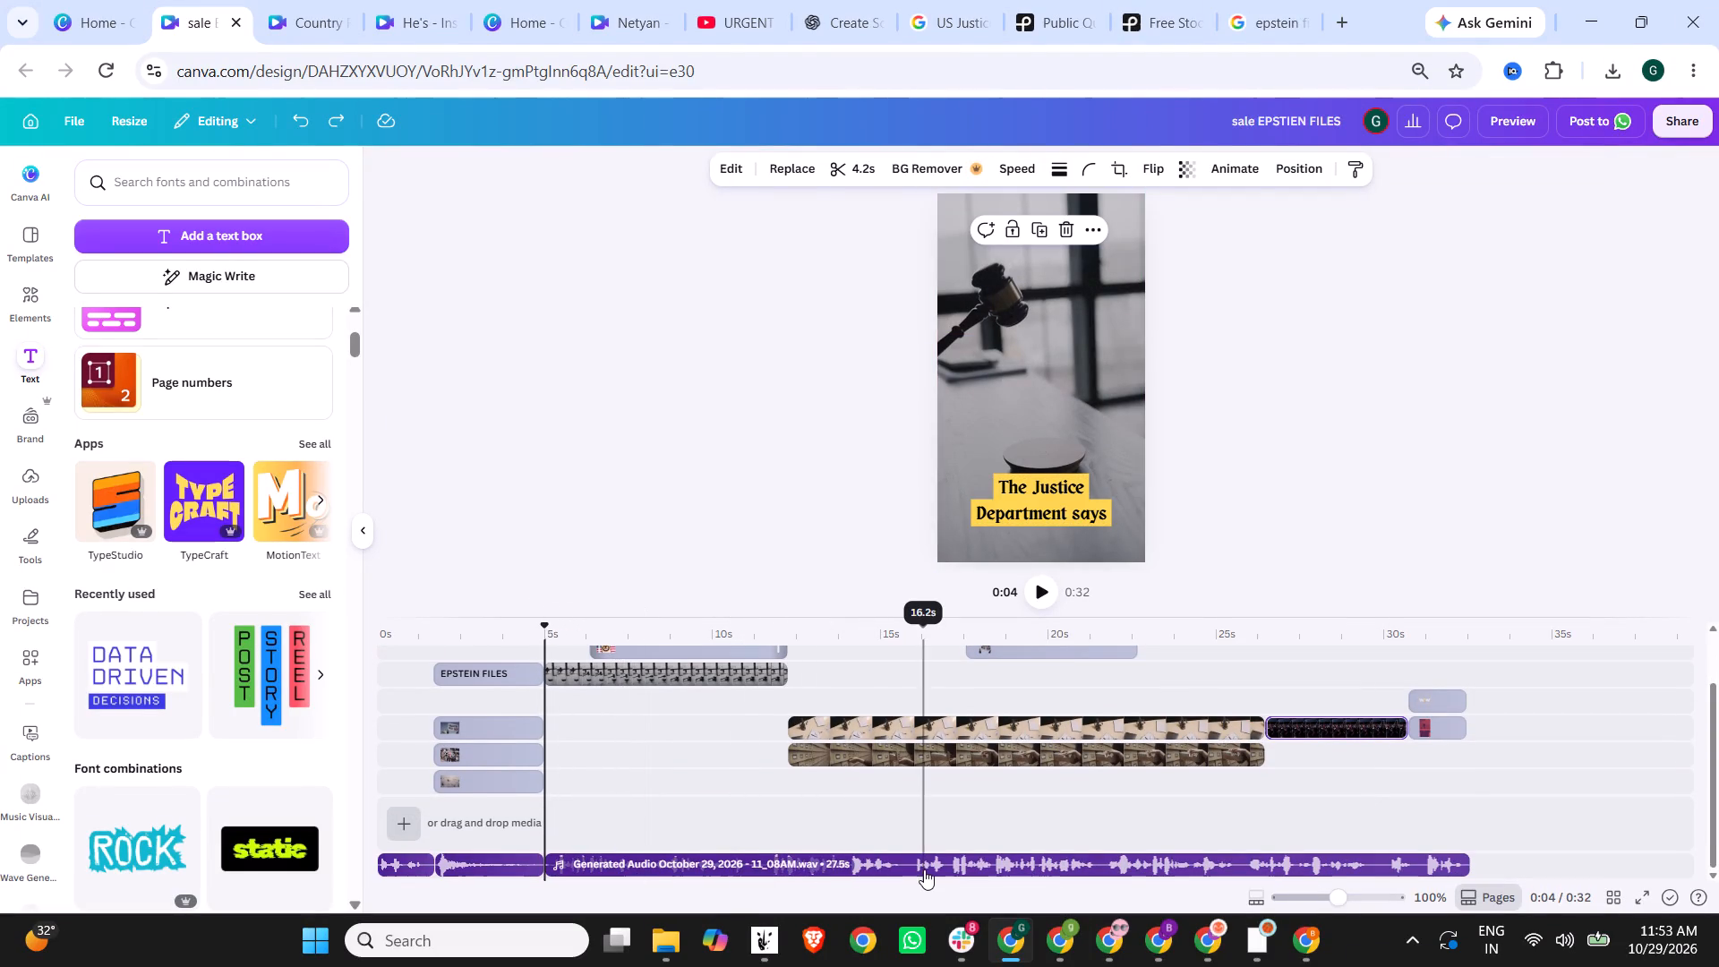
drag(924, 869, 1063, 869)
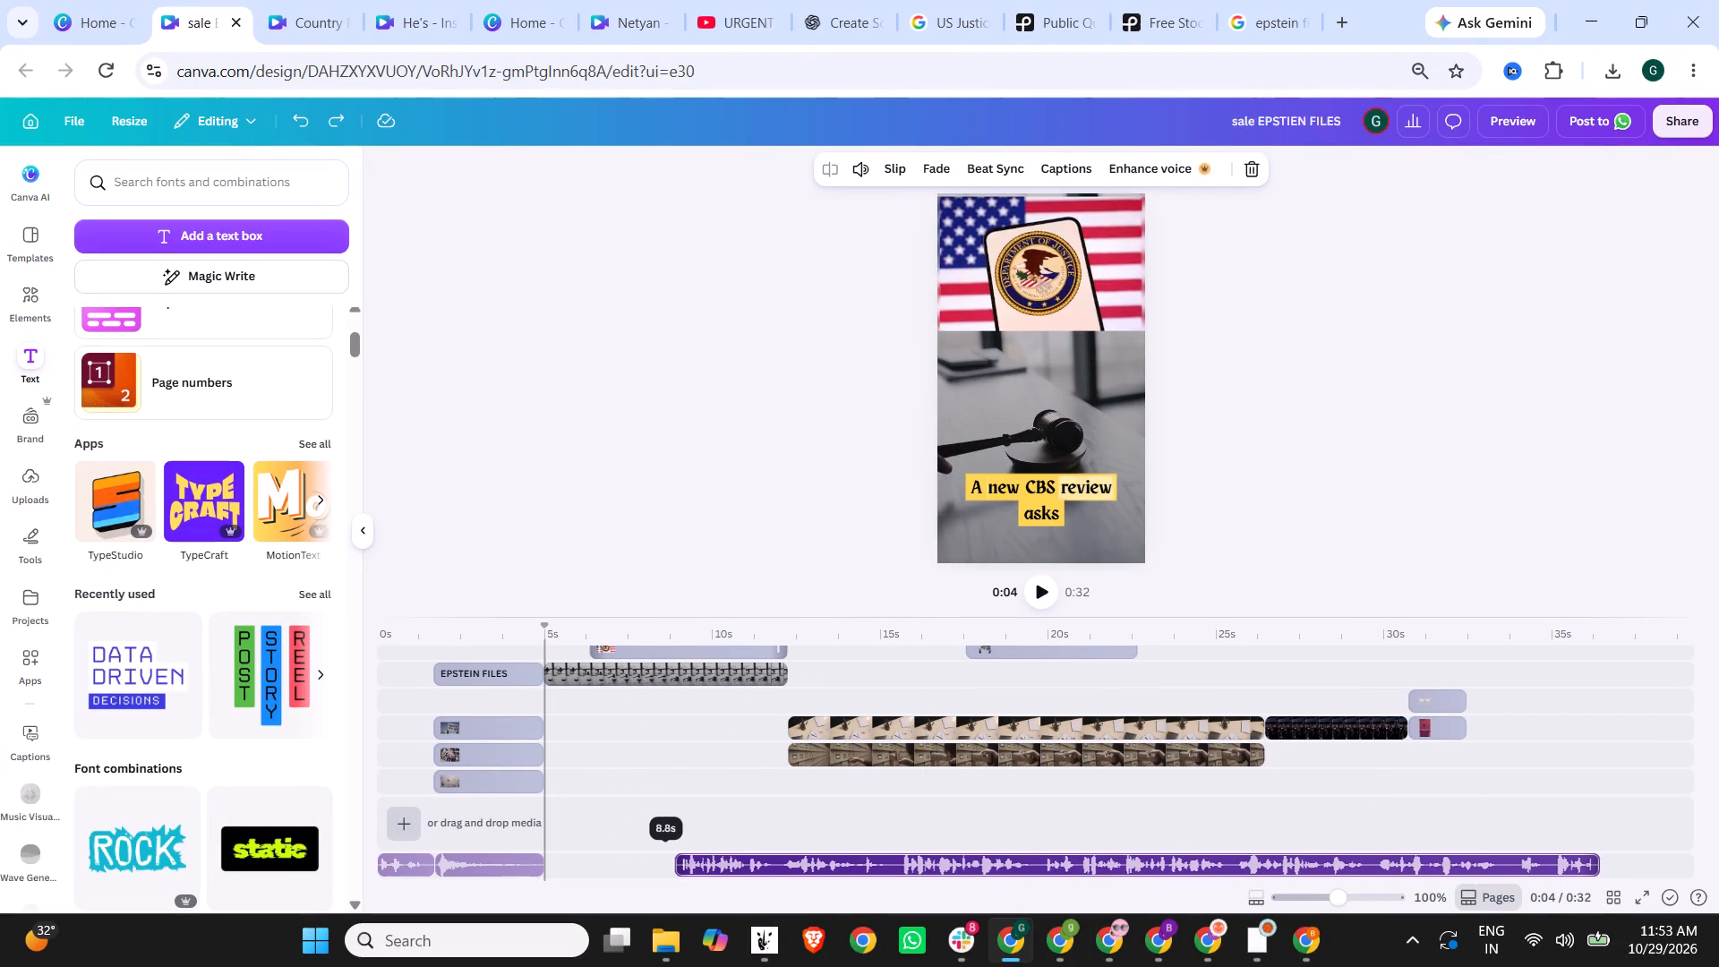
drag(1063, 869, 1088, 866)
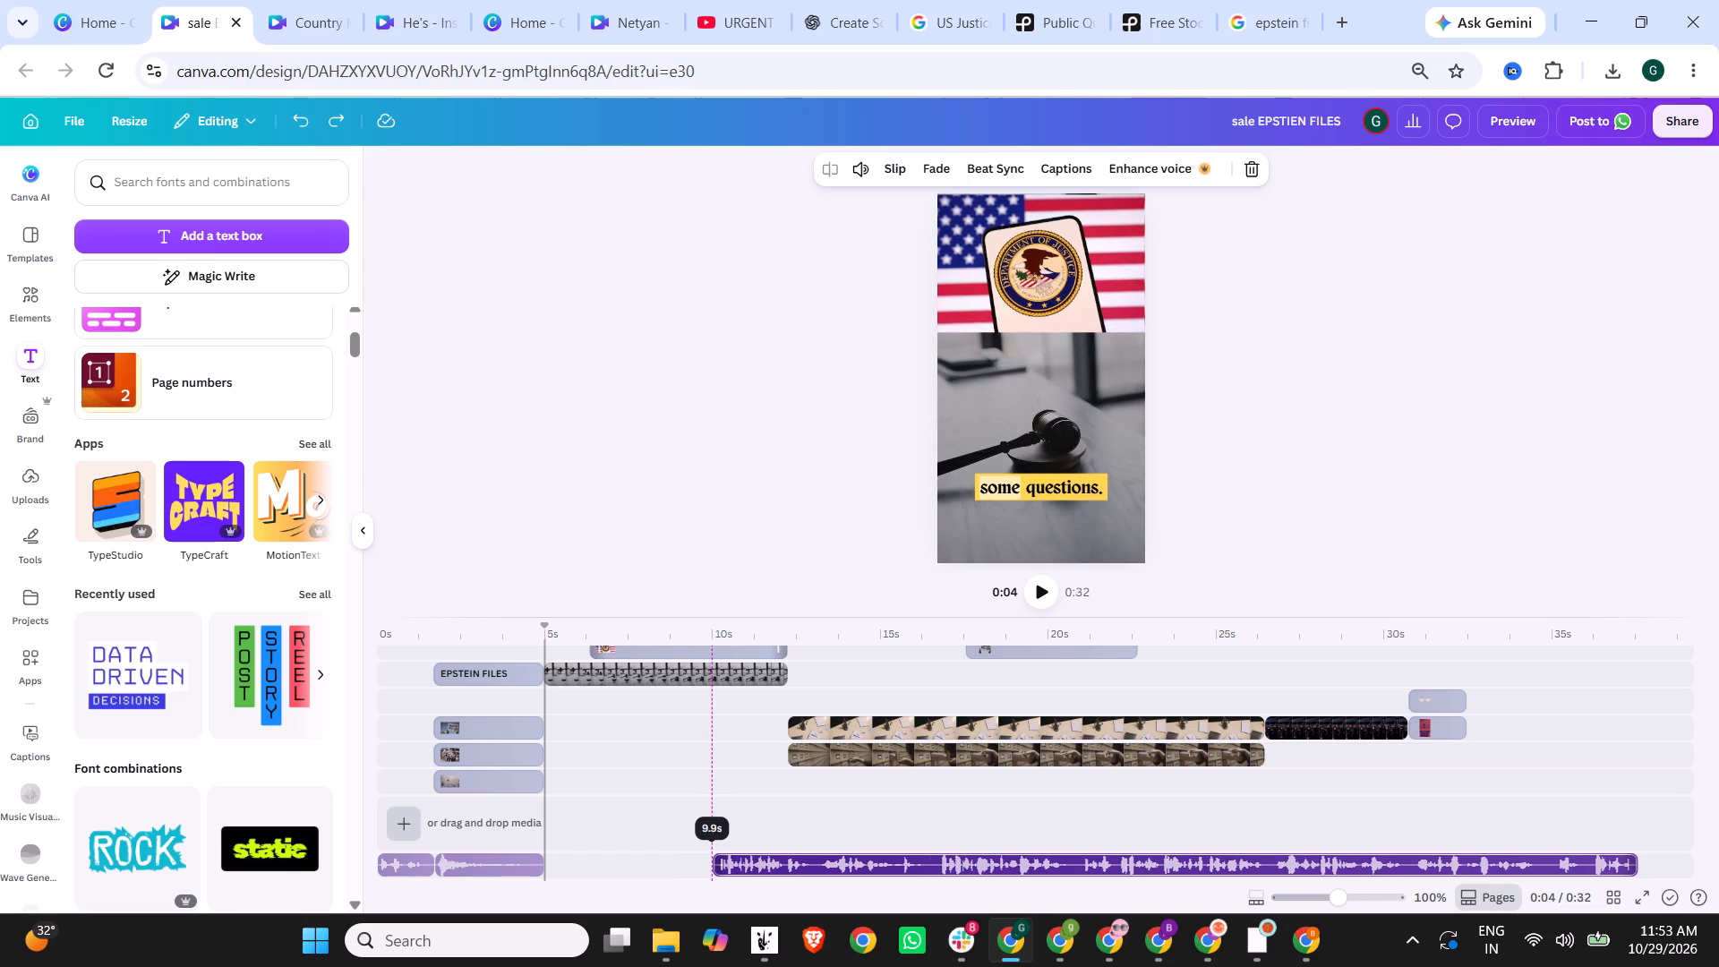
drag(1088, 866, 1096, 866)
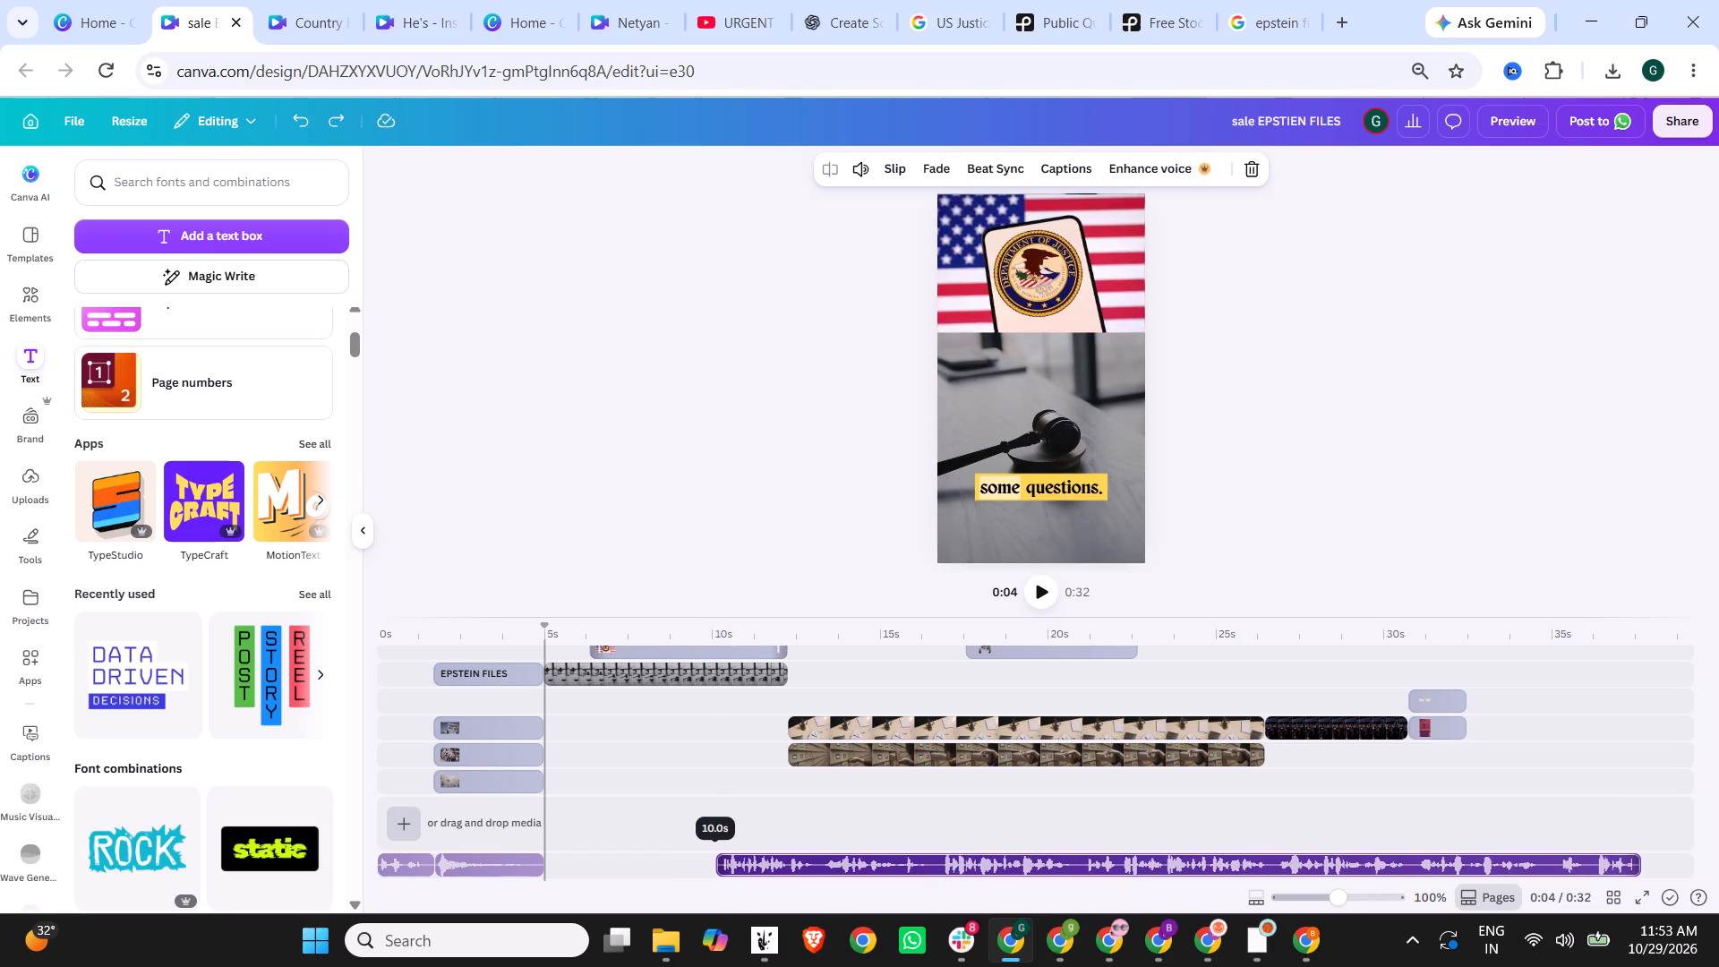
drag(1096, 866, 1127, 864)
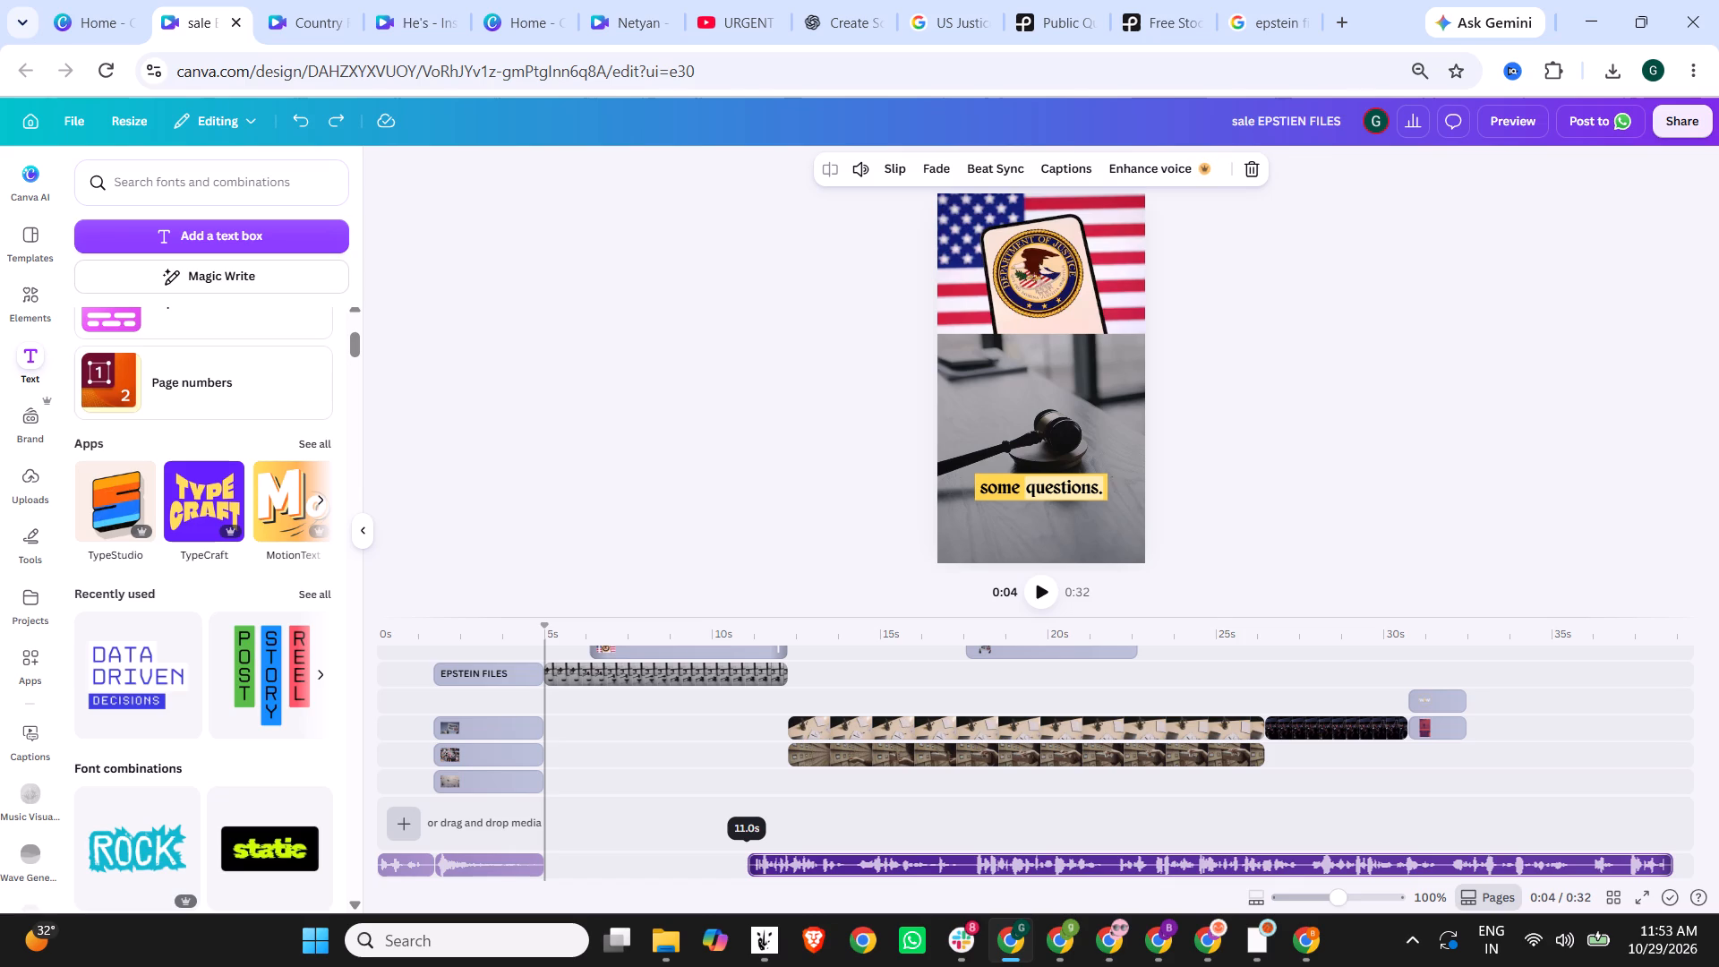
Shift the gavel clip and the Justice Department flag image to start at 11.0 s, and the following image to about 22.8 s.
scroll(775, 801, up, 2)
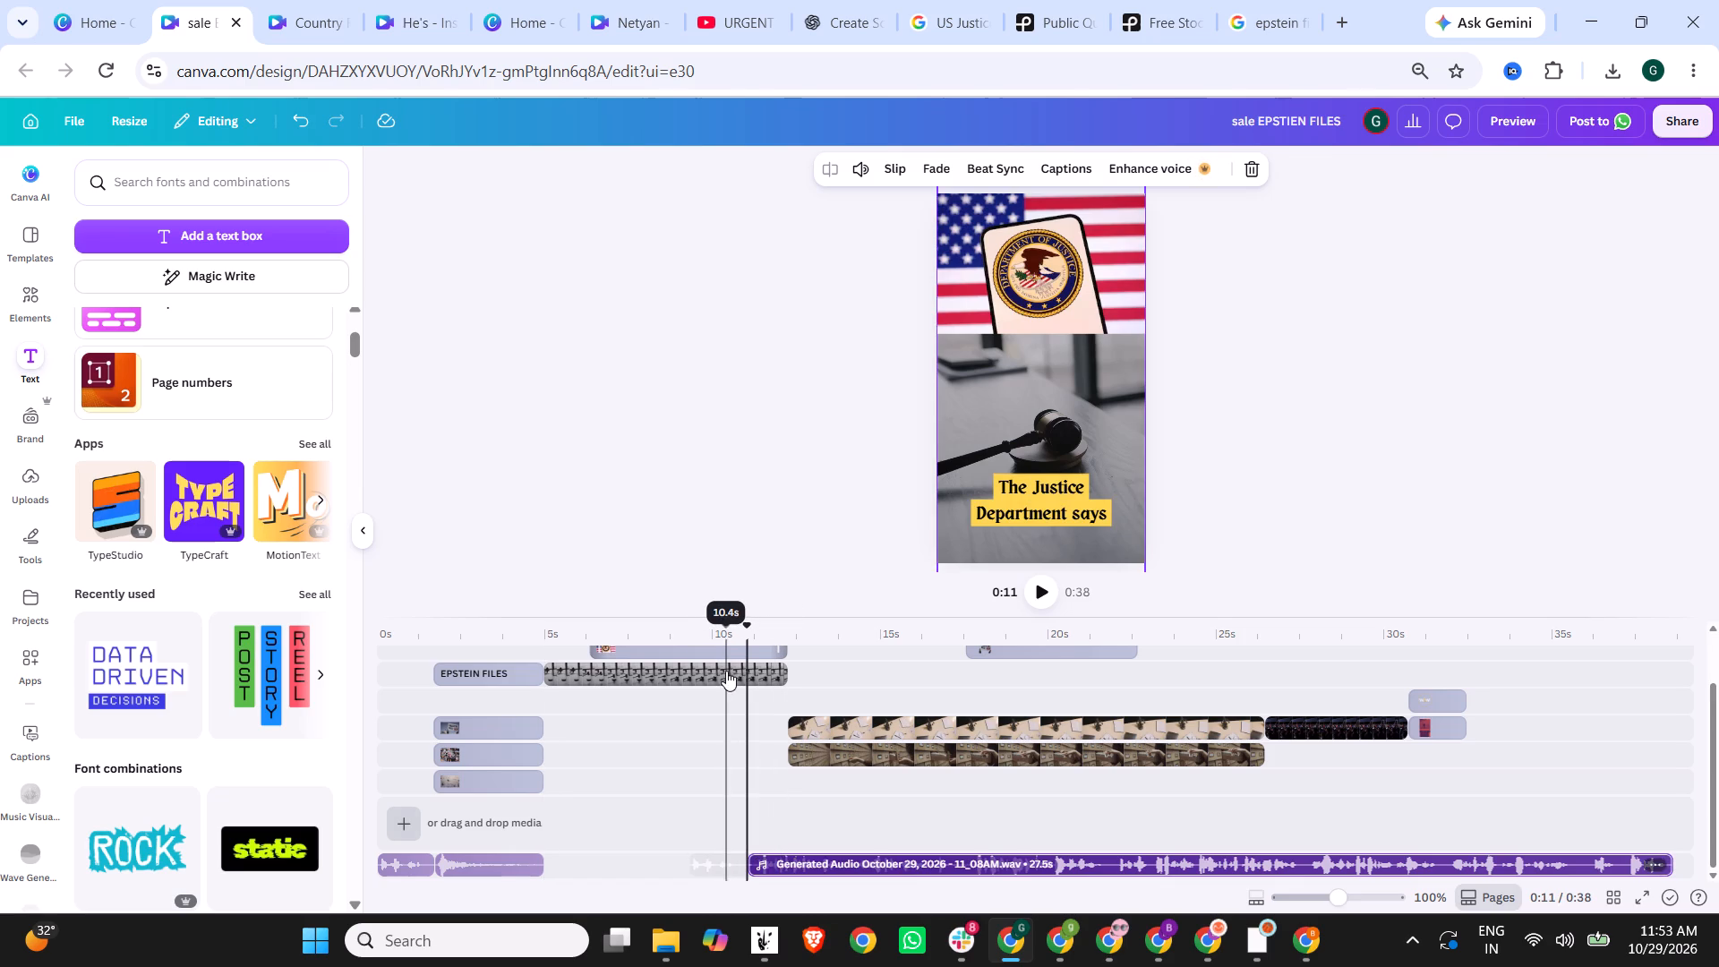
drag(726, 671, 948, 671)
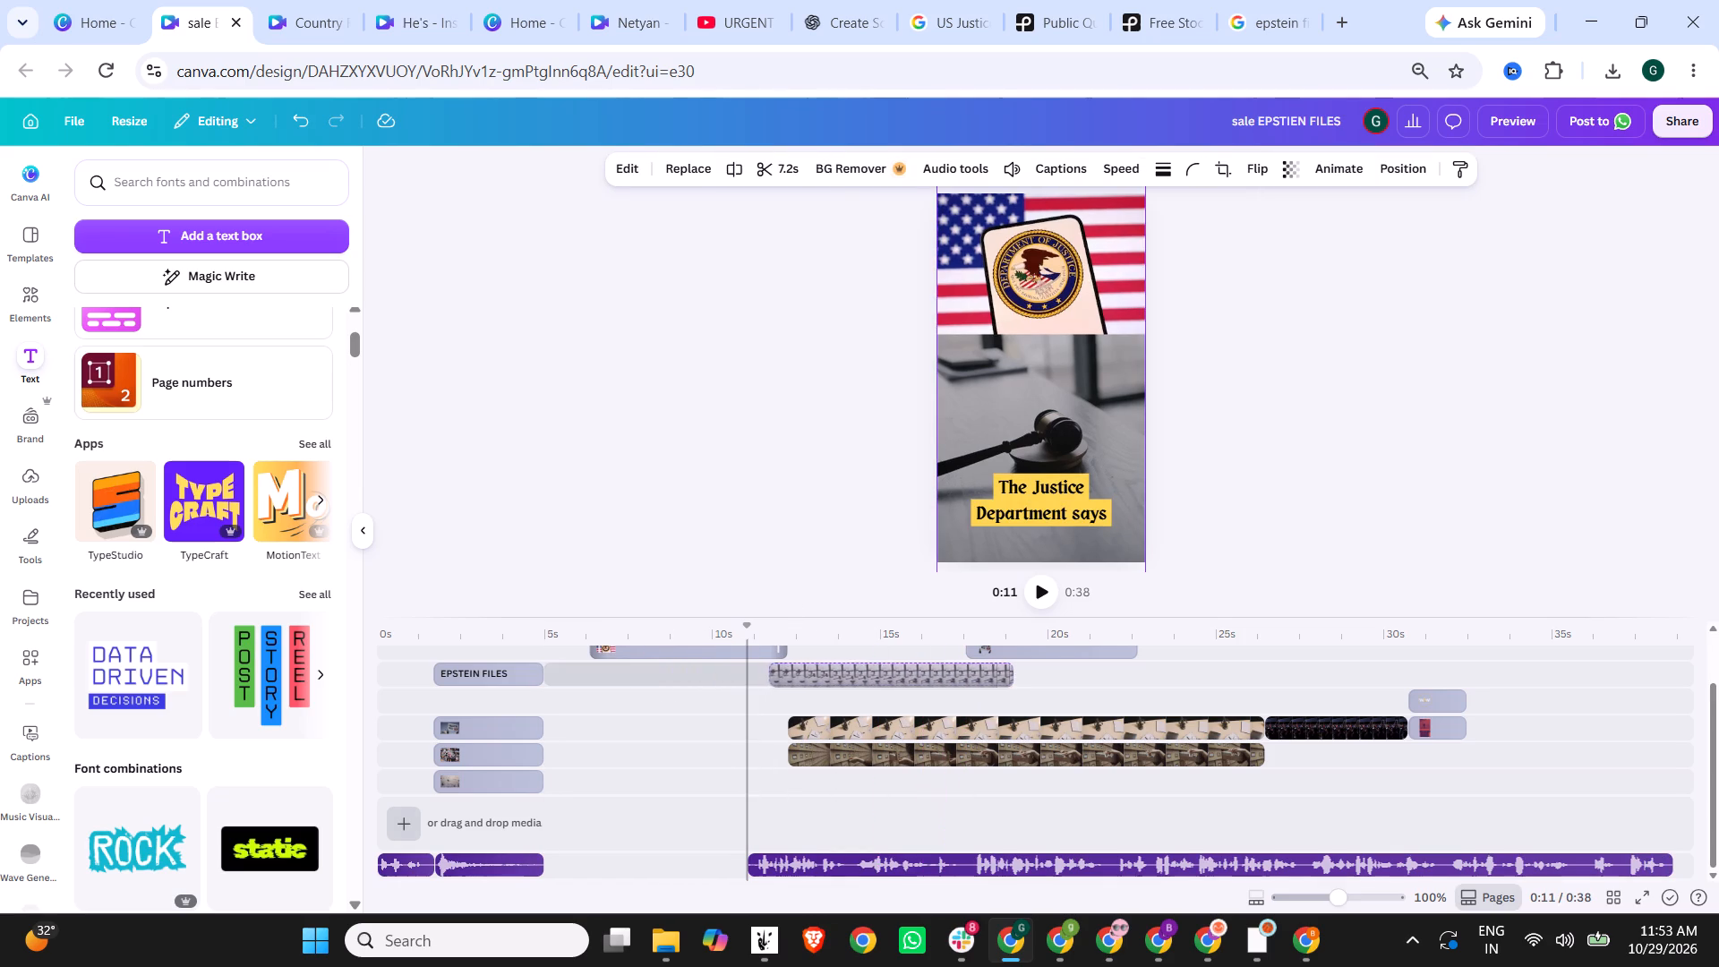
drag(948, 671, 935, 672)
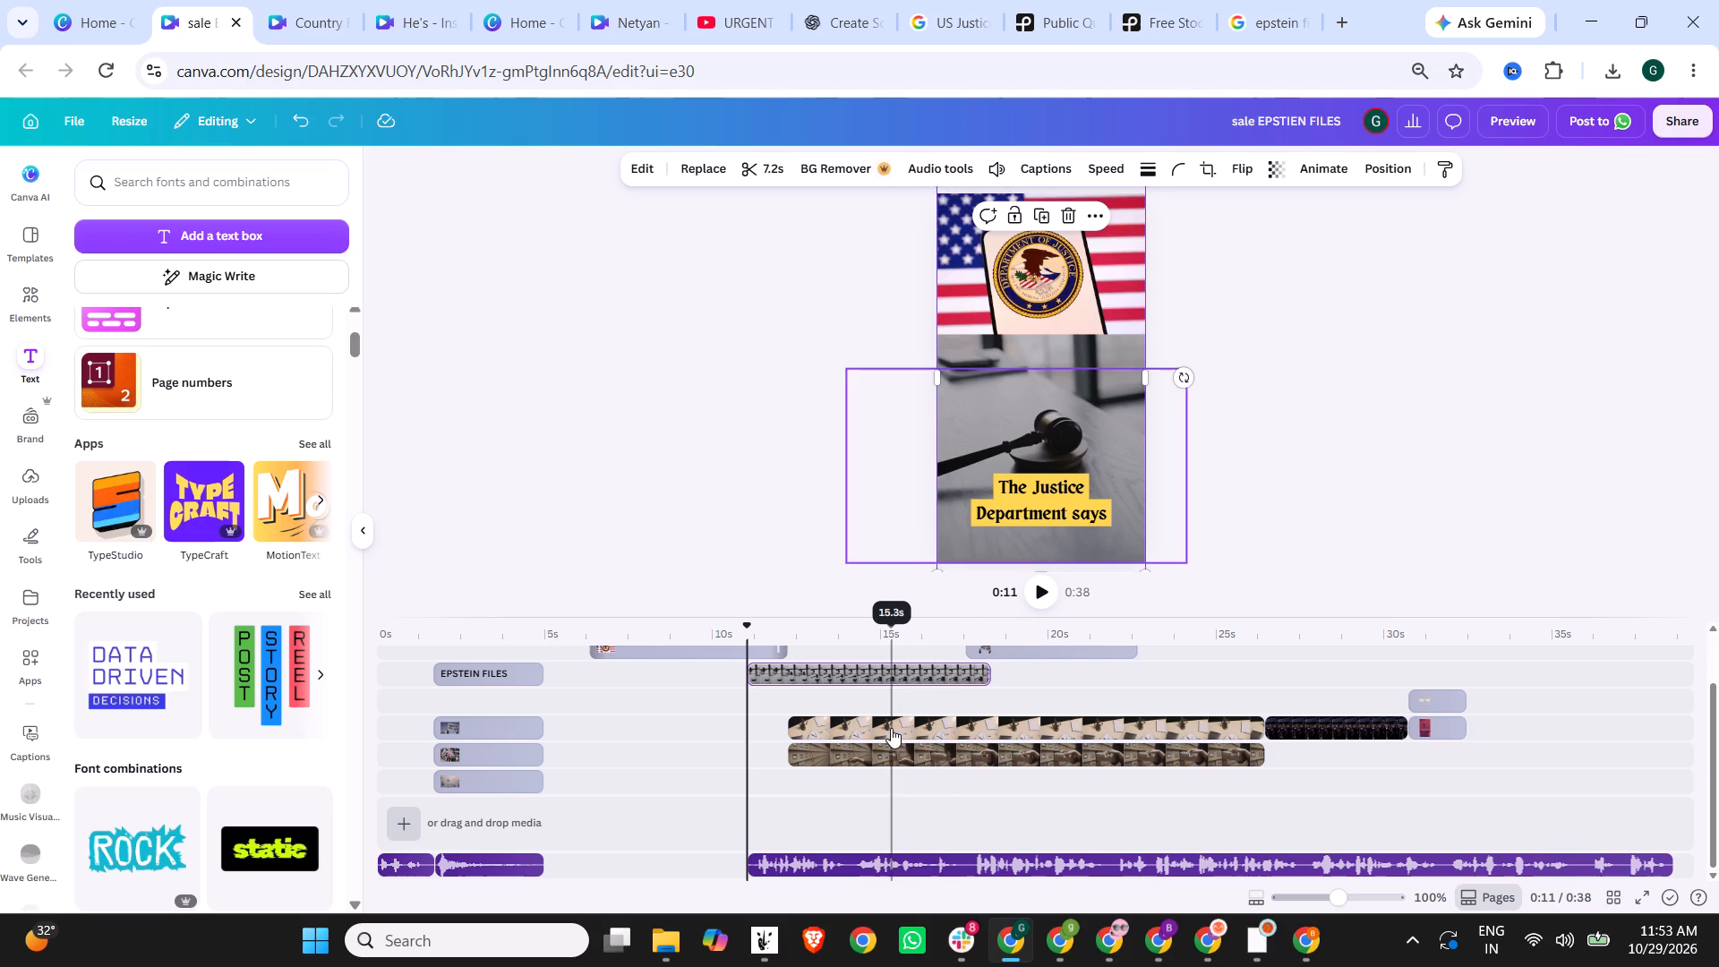
scroll(913, 769, up, 4)
drag(678, 714, 779, 714)
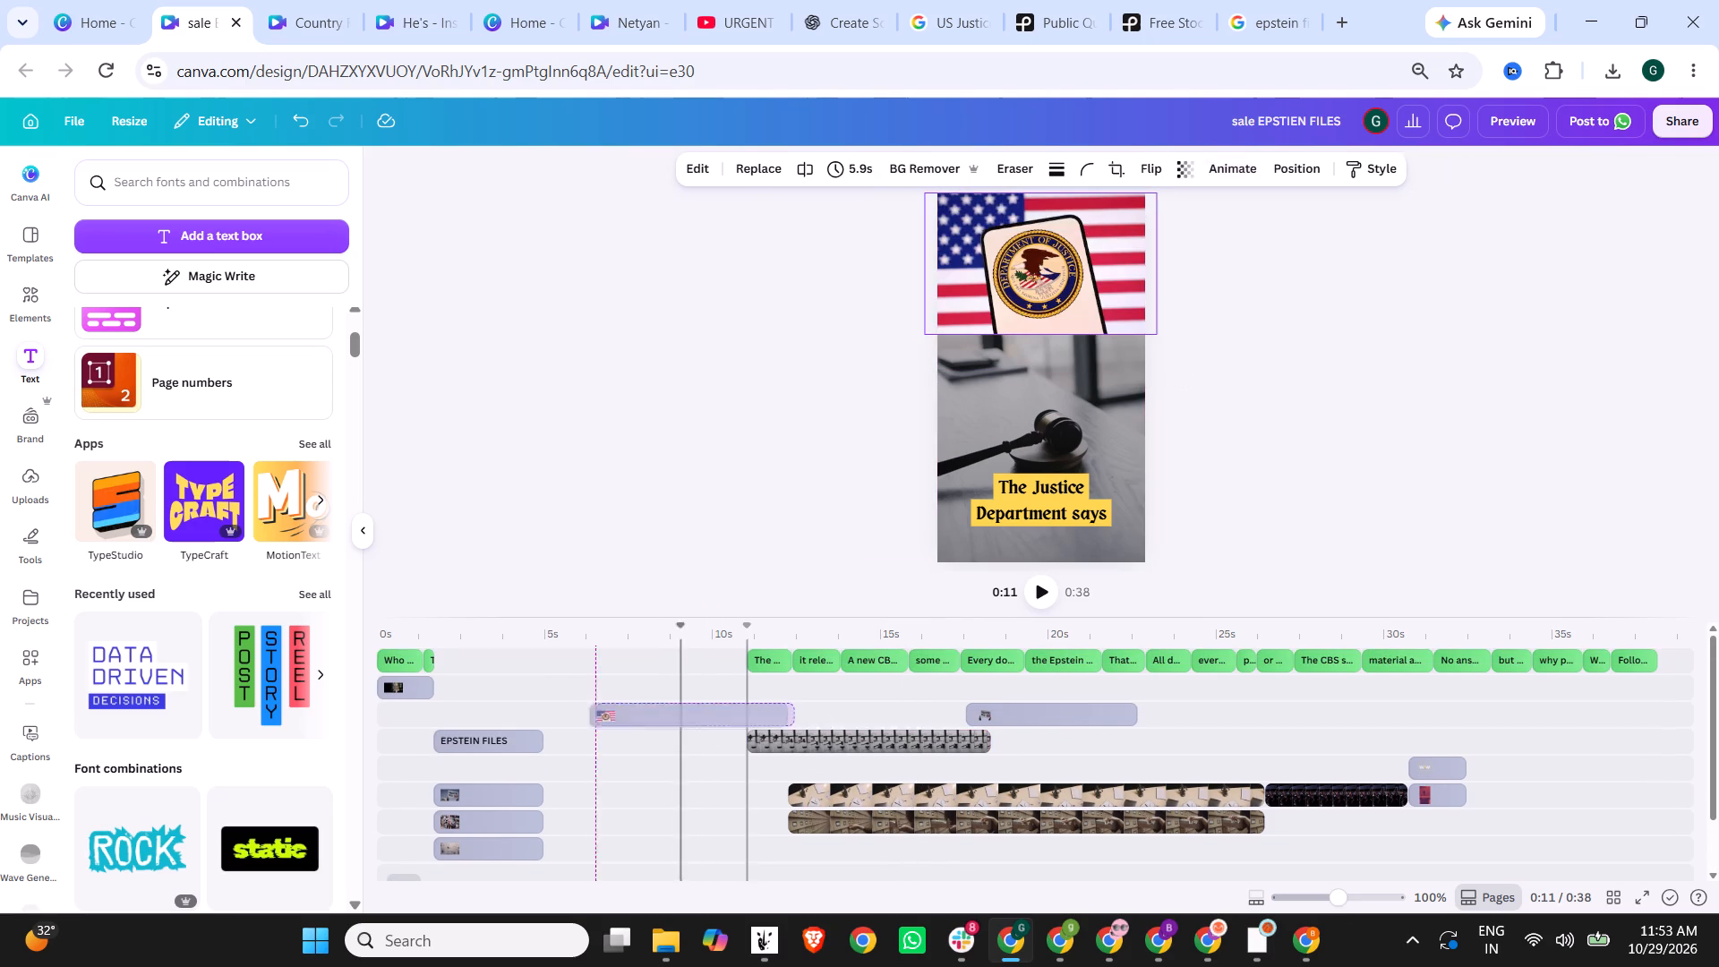
drag(779, 714, 839, 714)
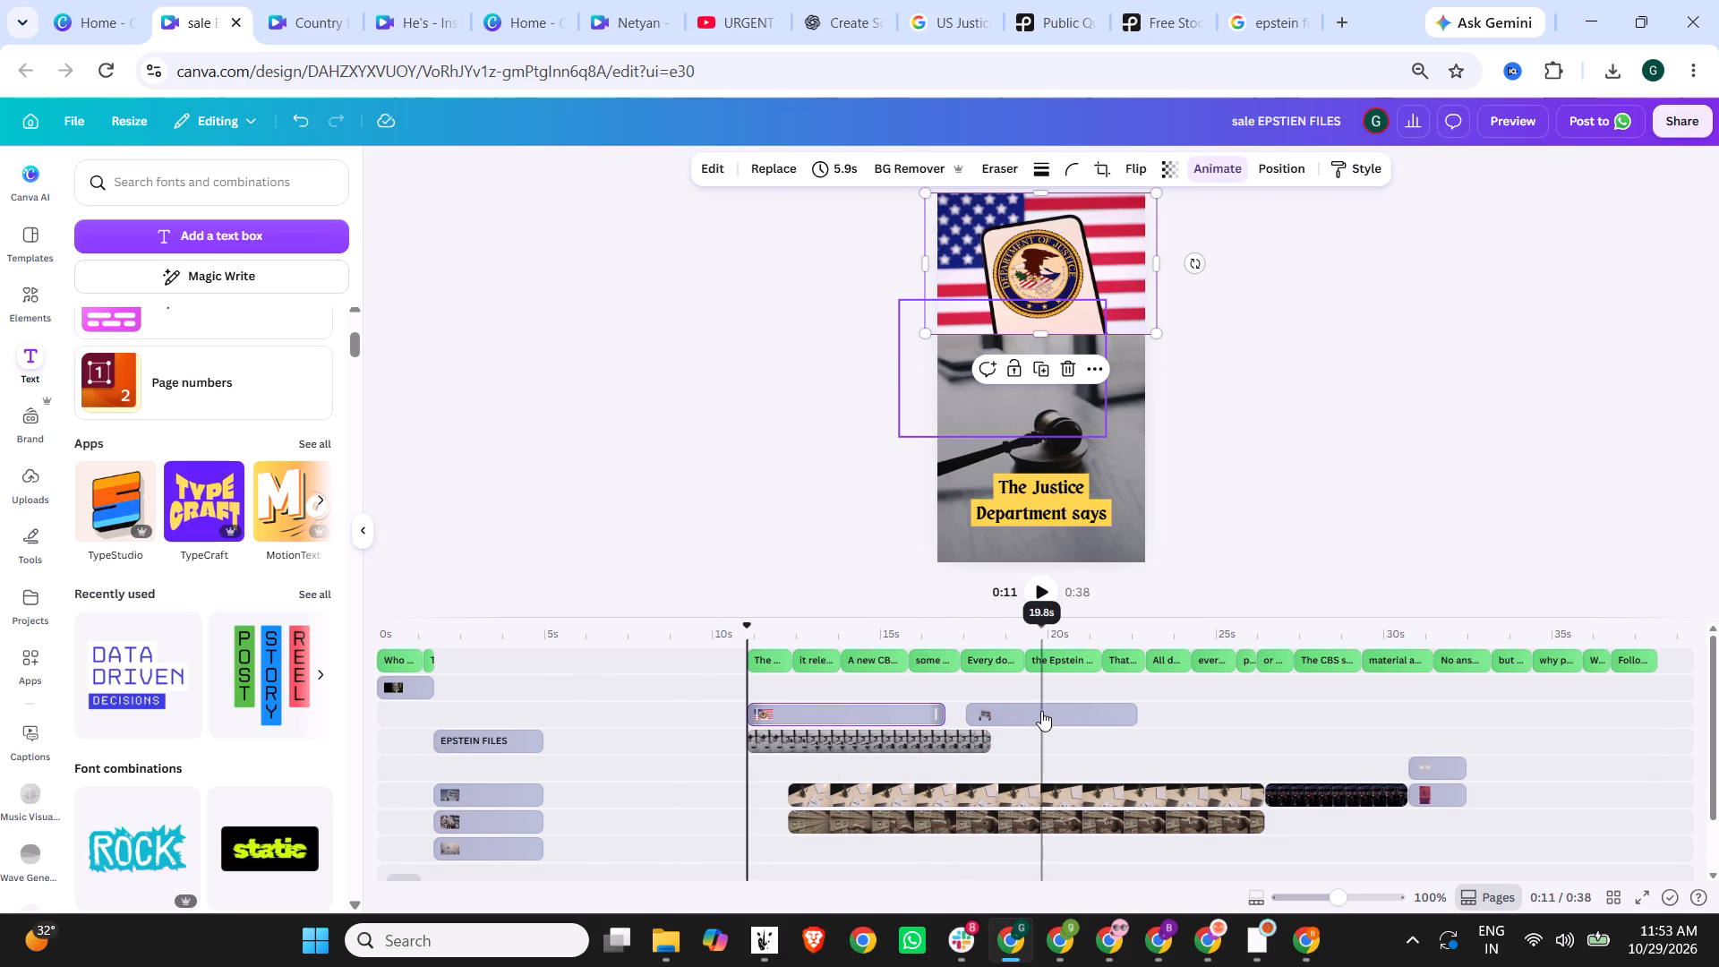
drag(1039, 709, 1218, 706)
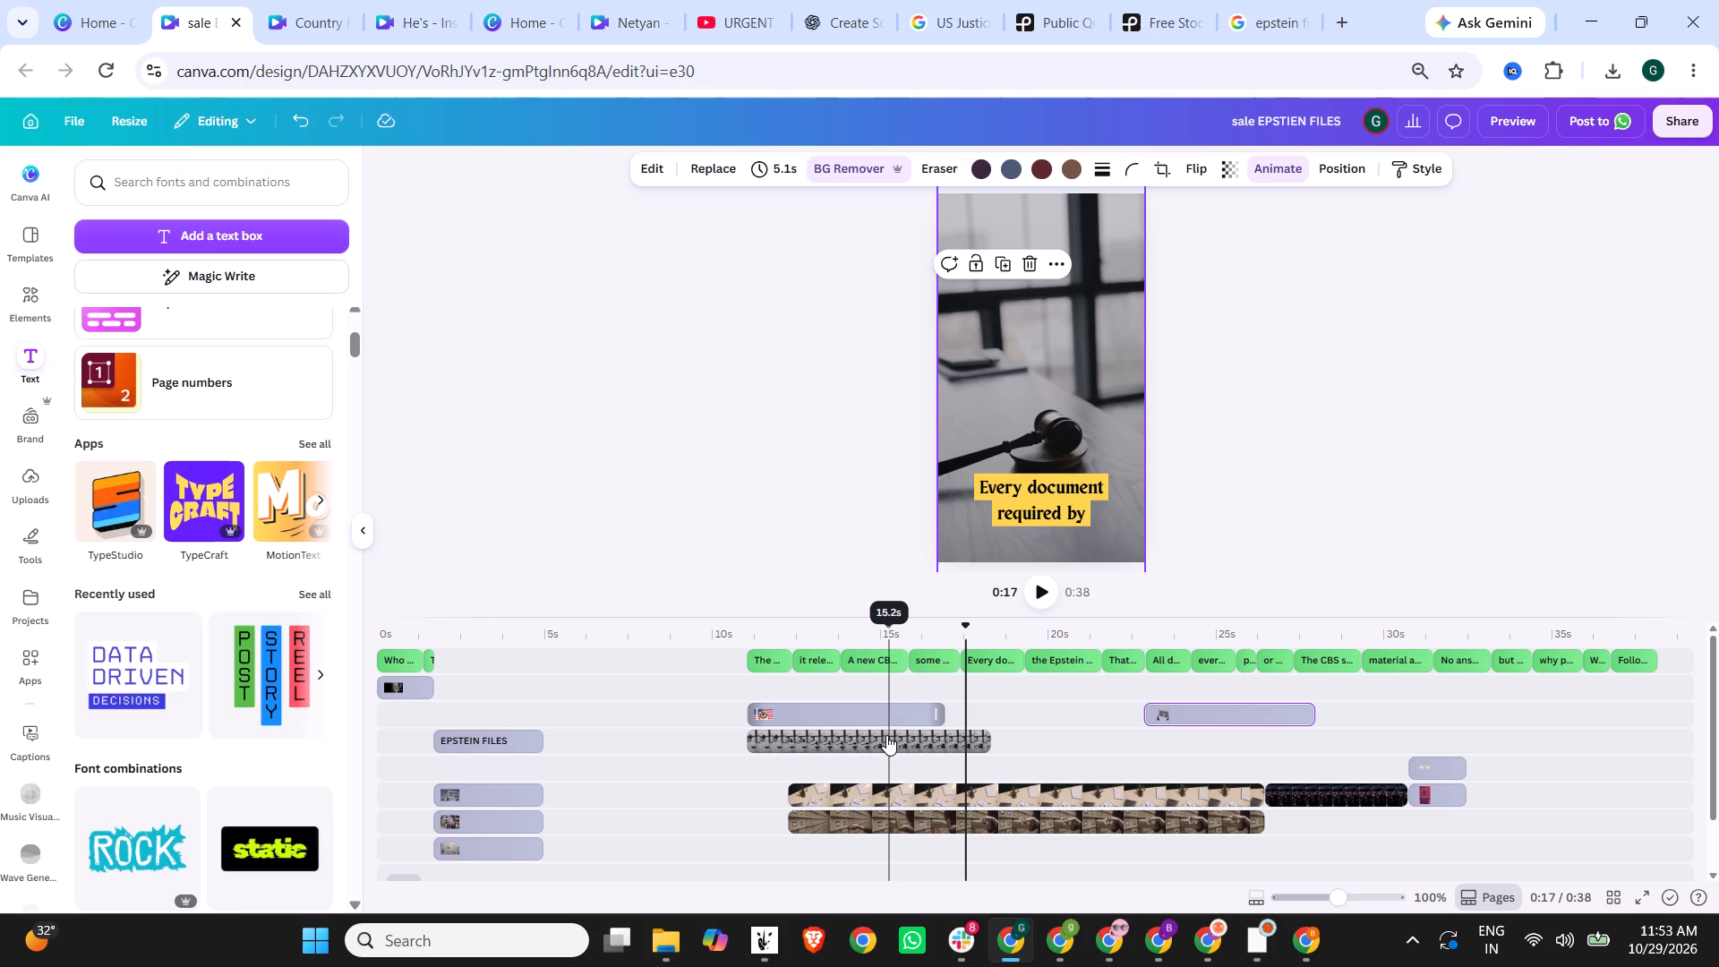
Move the two long stacked clips, the dark crowd clip and the WSW outro elements together so the upper clip follows the gavel clip.
drag(1010, 797, 1061, 791)
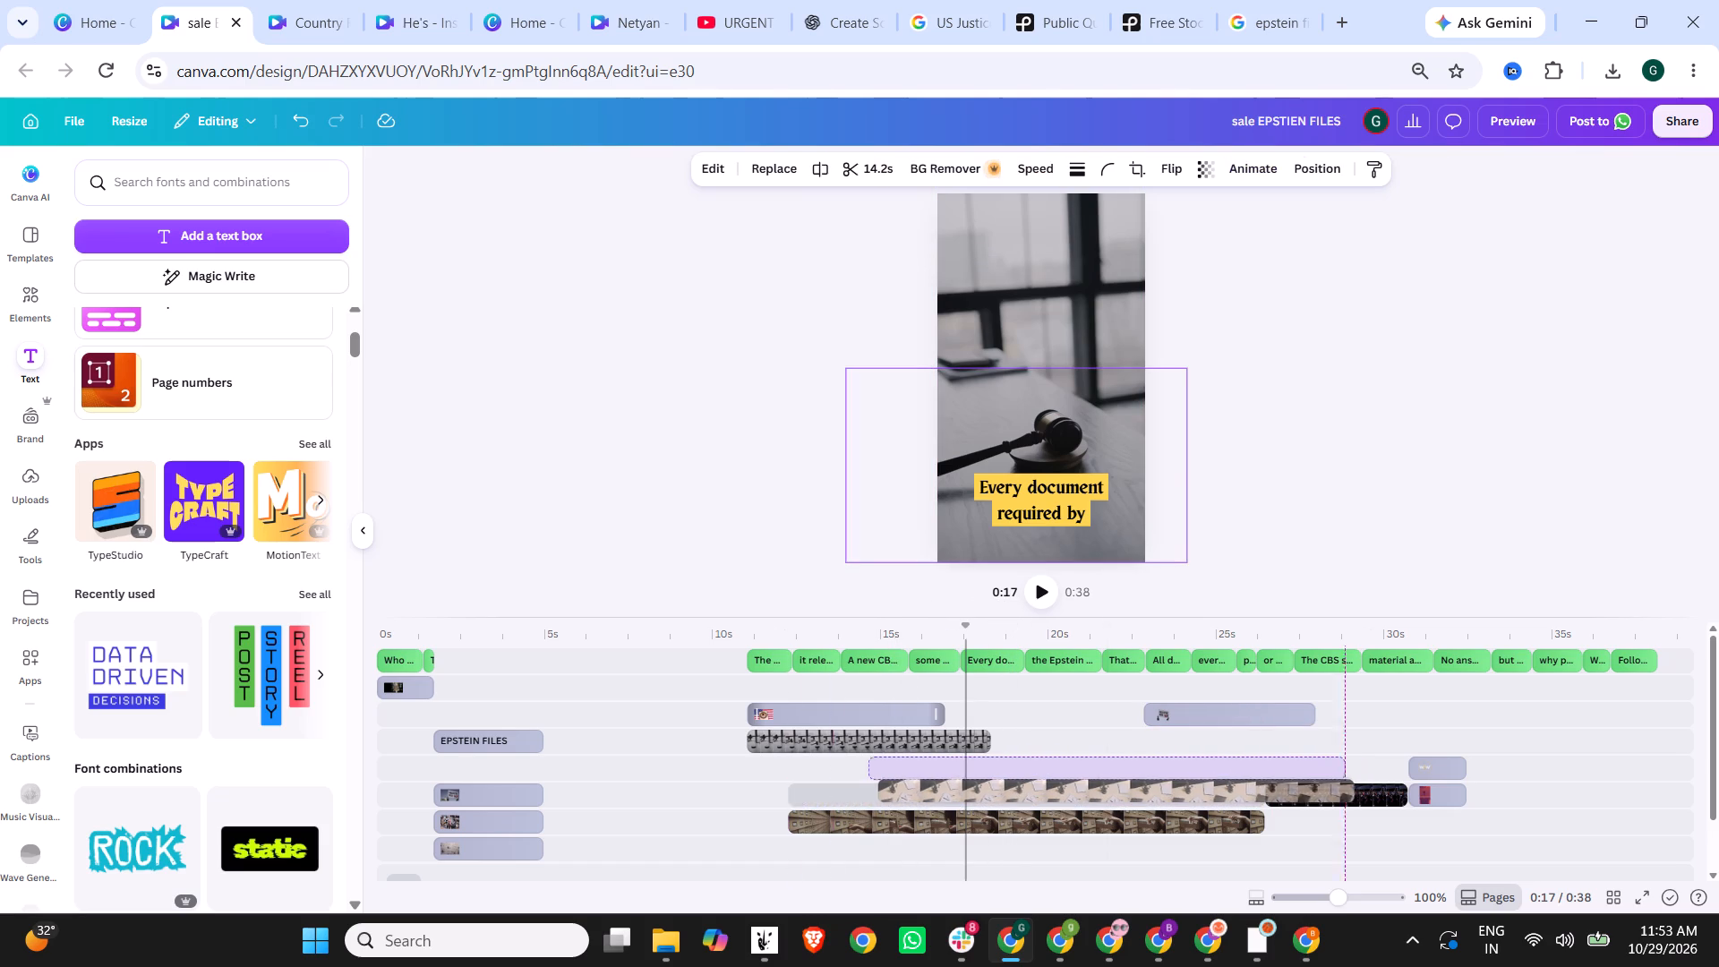
drag(1061, 791, 992, 795)
scroll(1227, 768, down, 1)
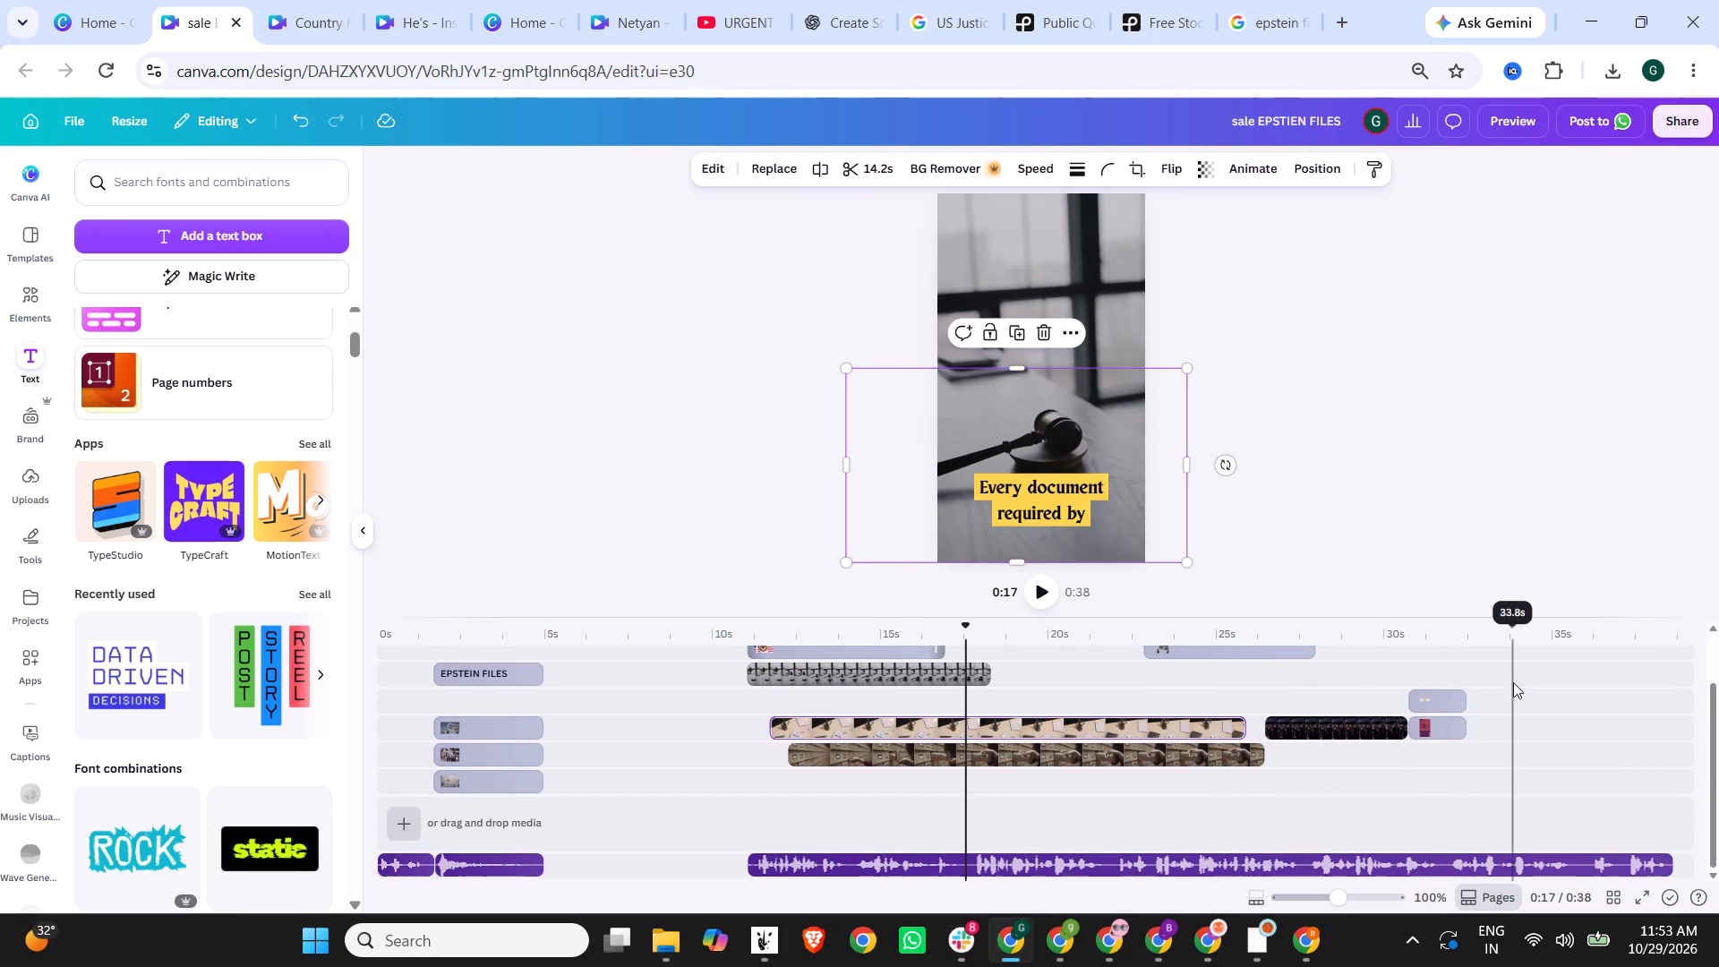
drag(1513, 682, 922, 843)
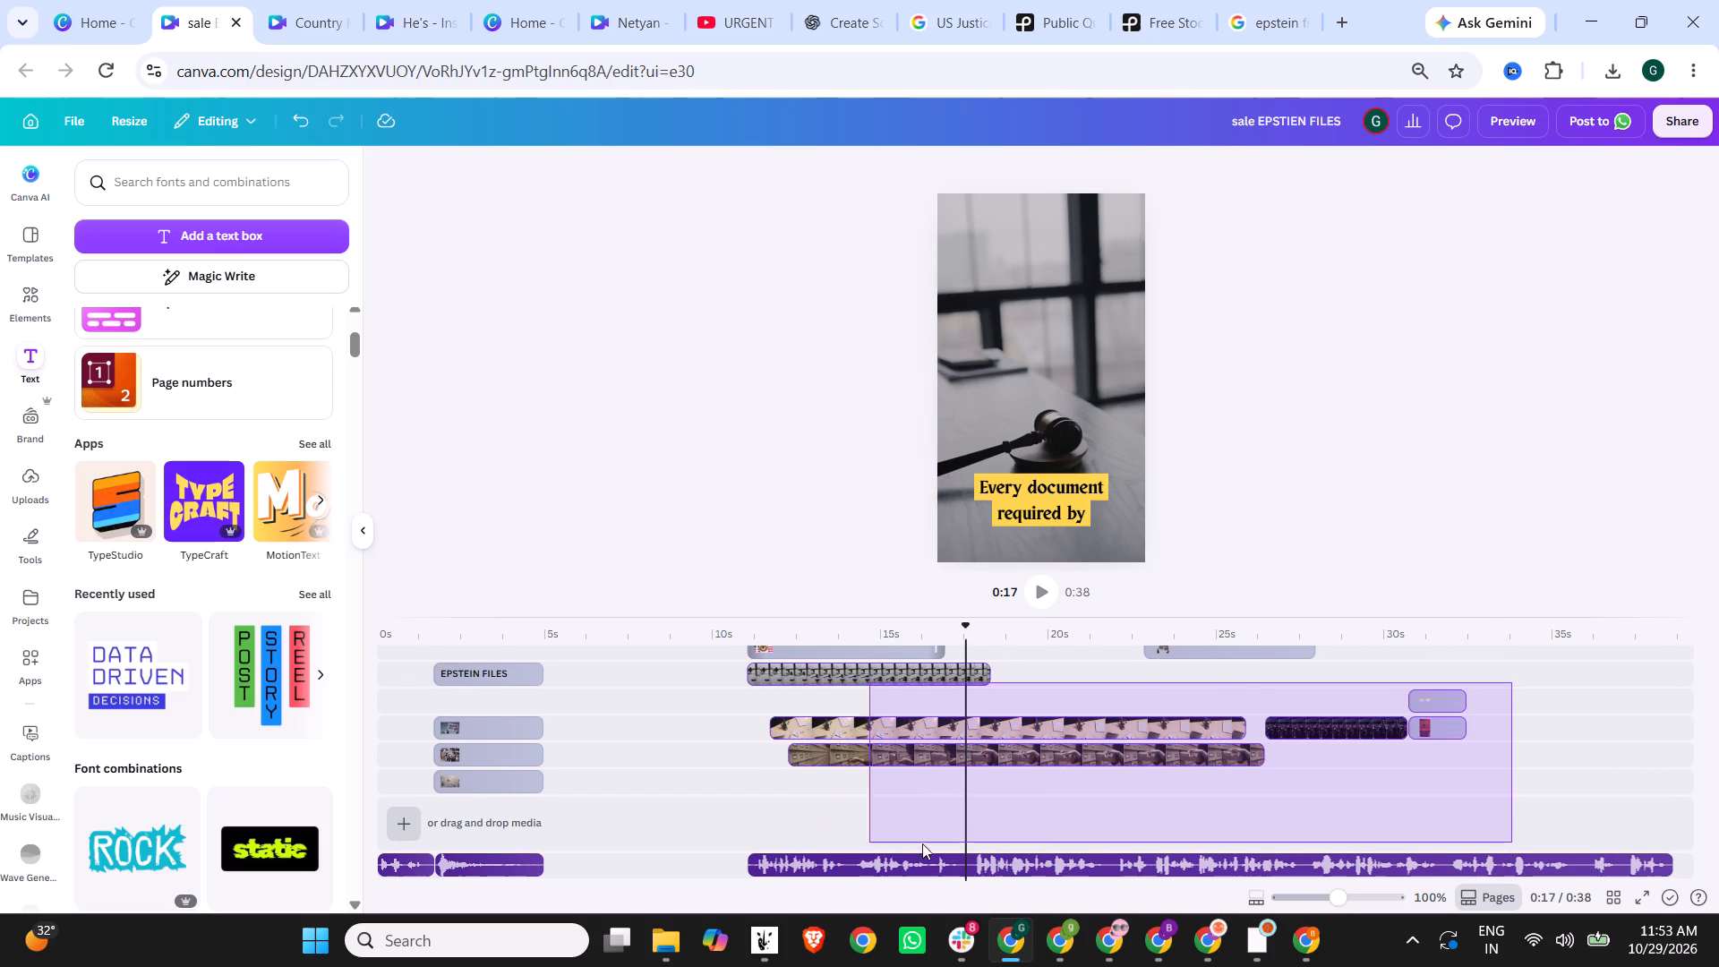
drag(922, 843, 1102, 827)
drag(1153, 728, 1251, 723)
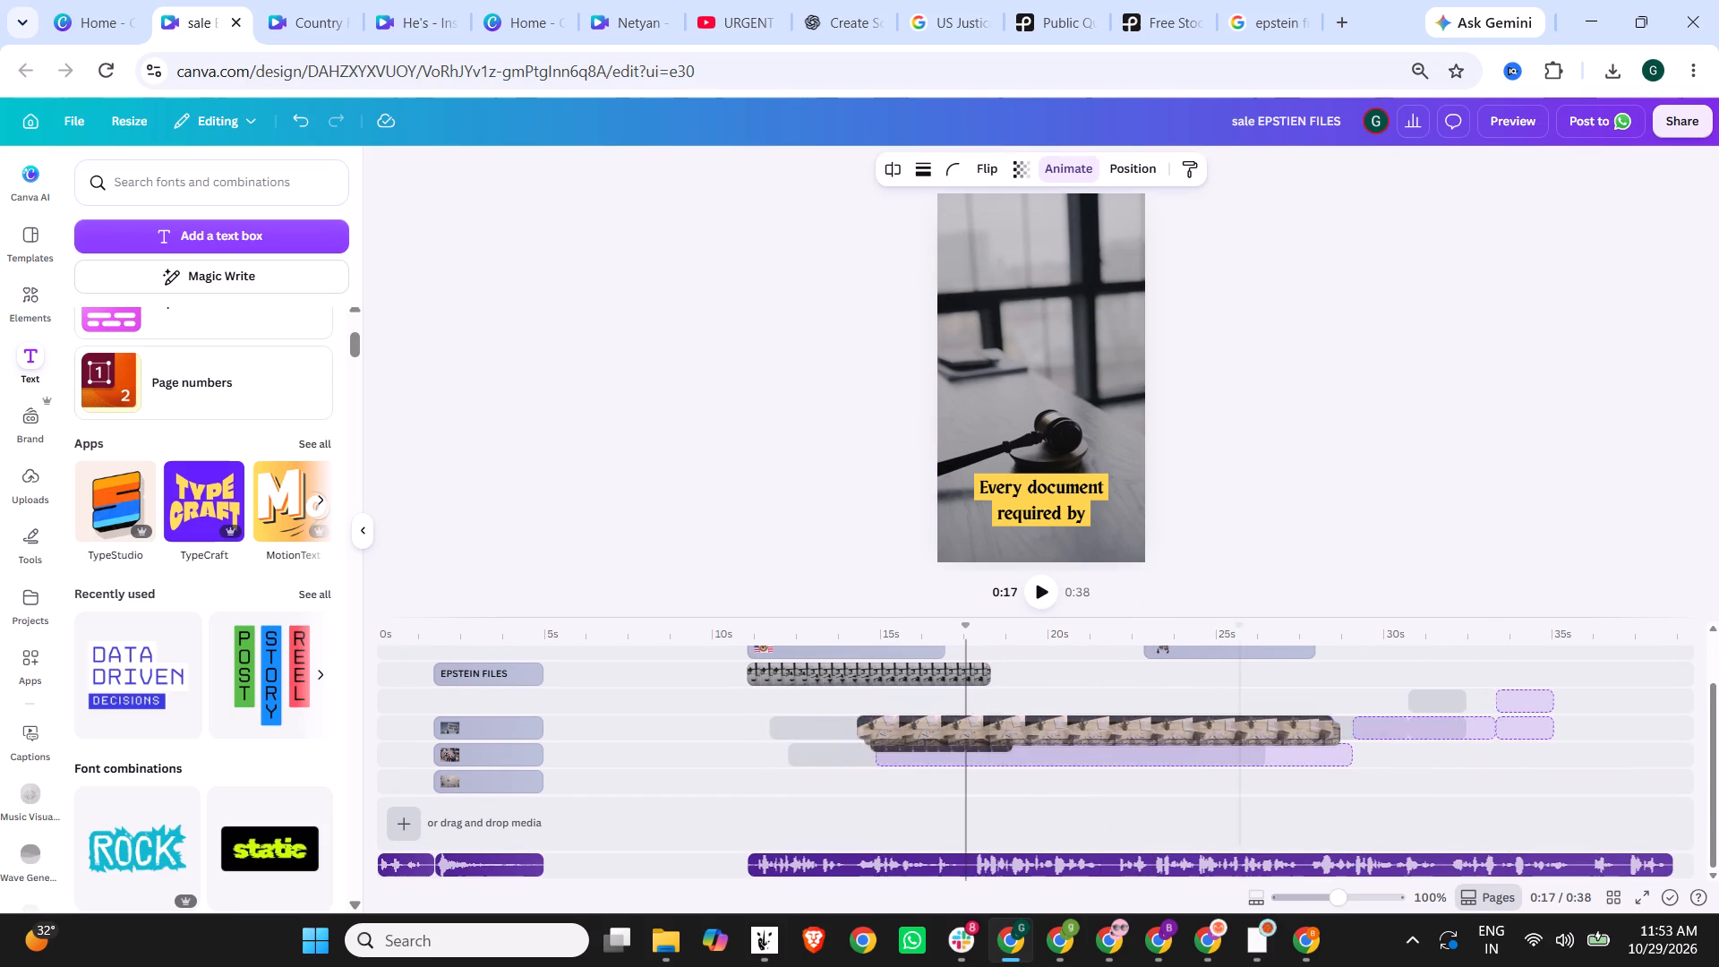
drag(1251, 723, 1349, 723)
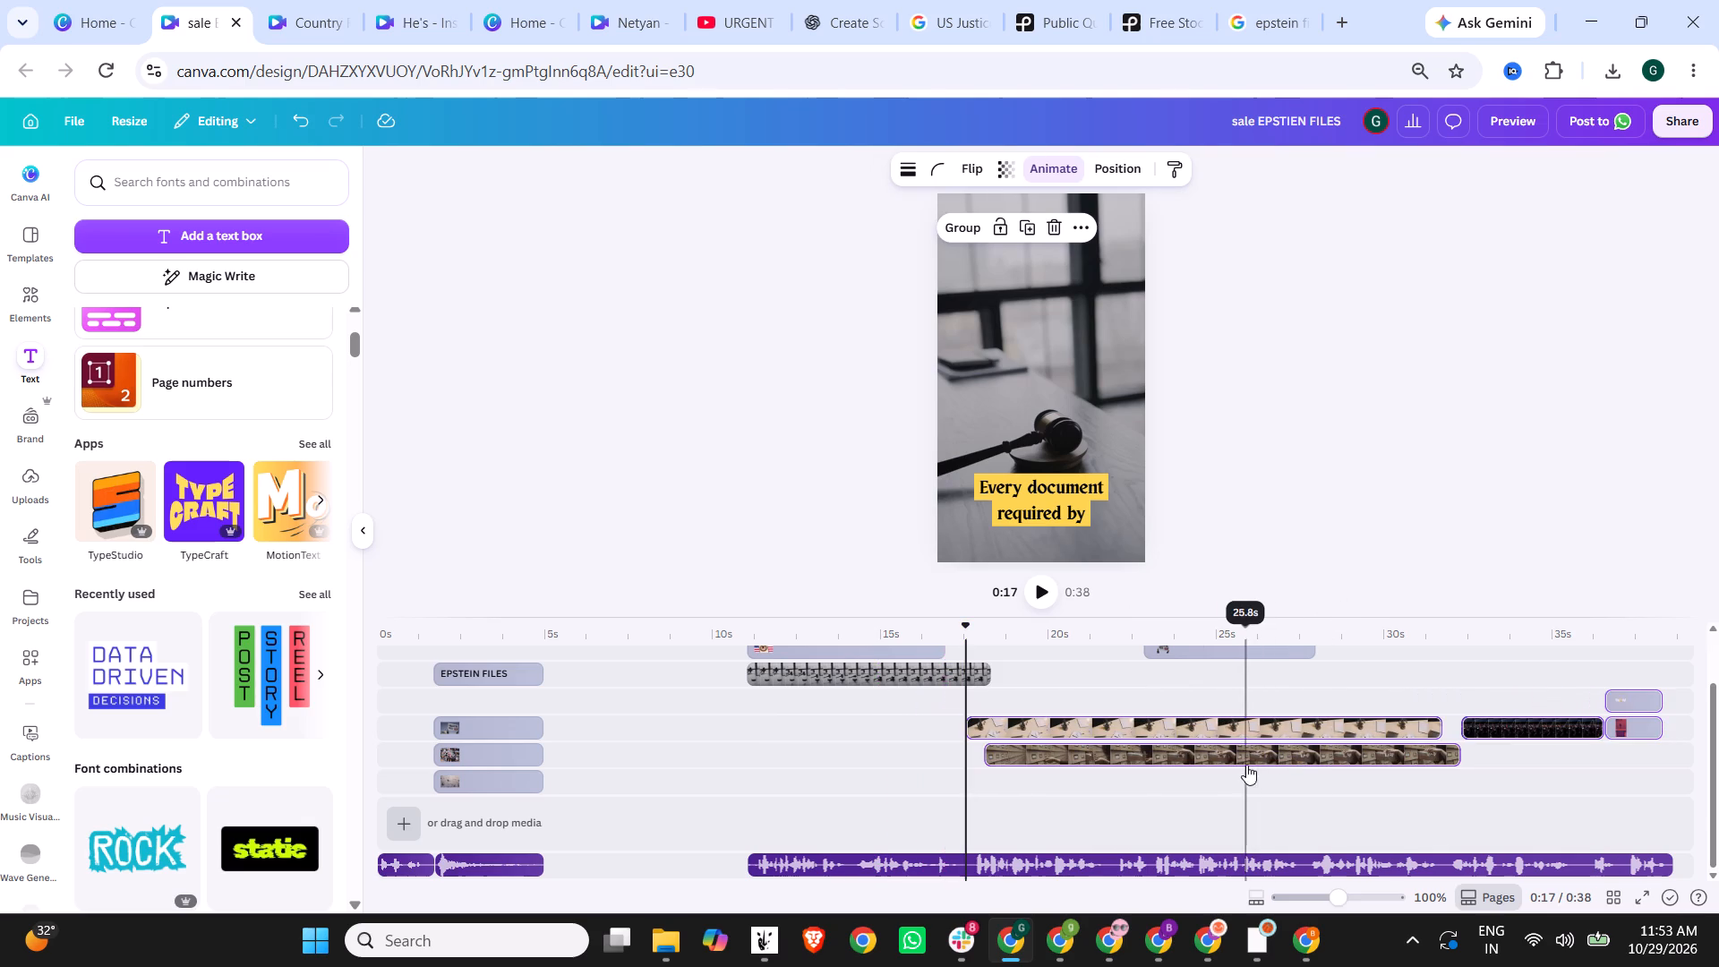
drag(1184, 723, 1203, 723)
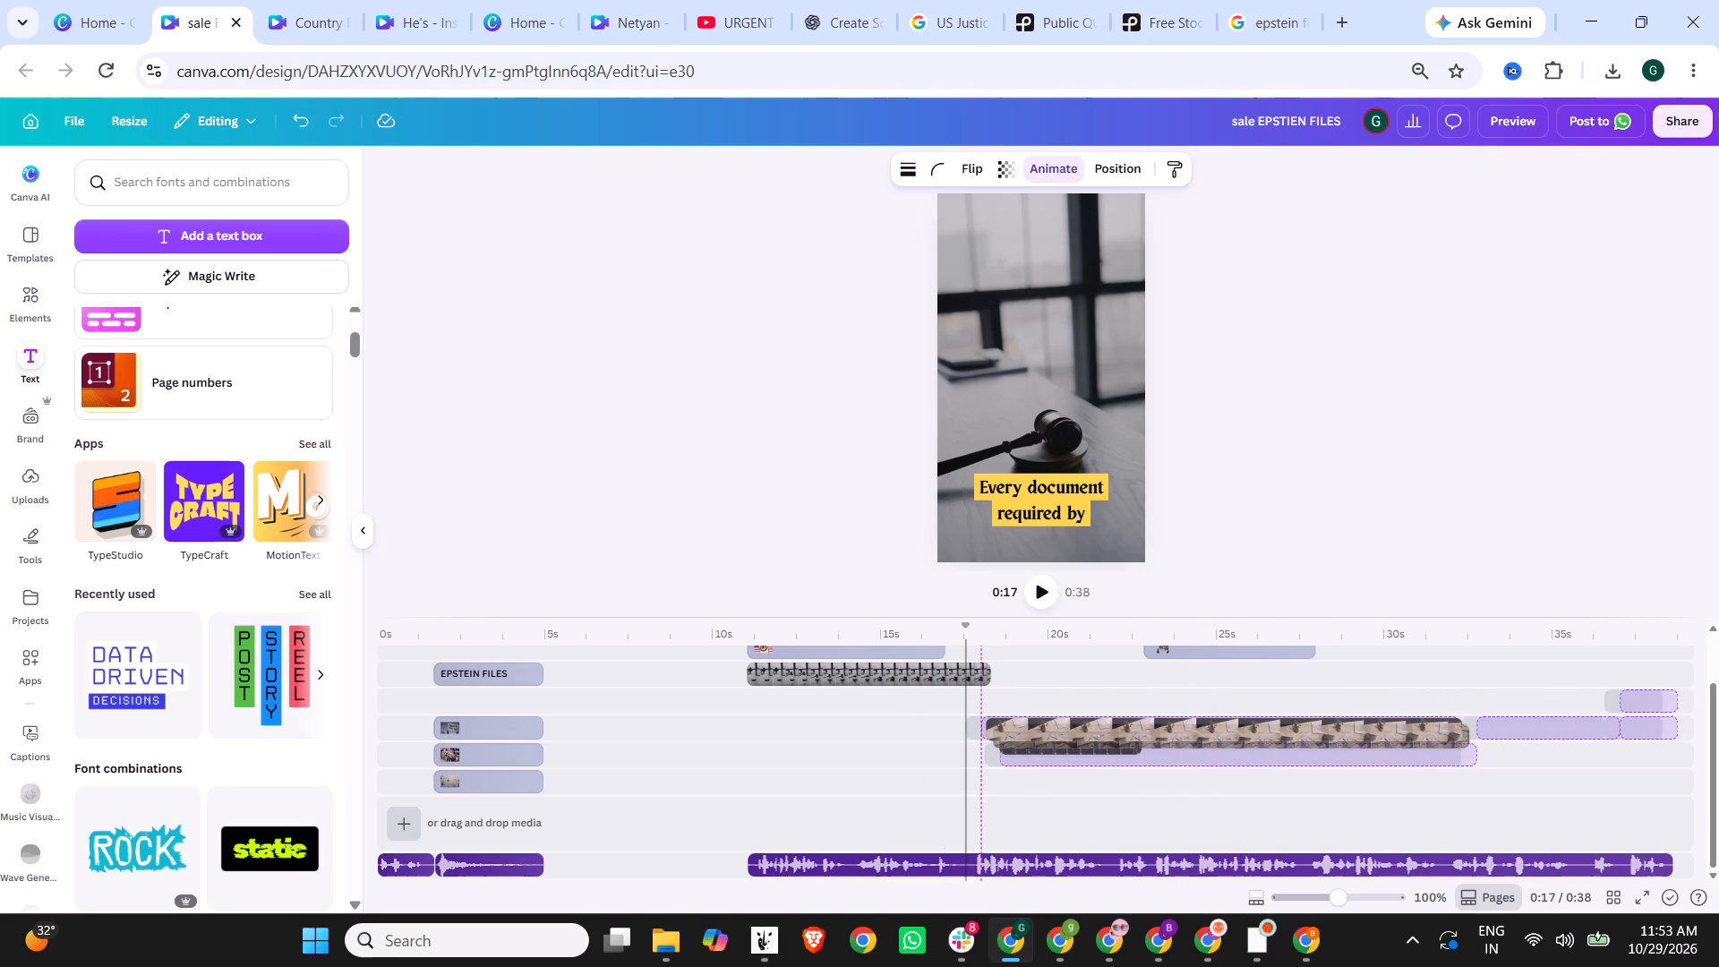
drag(1203, 723, 1208, 723)
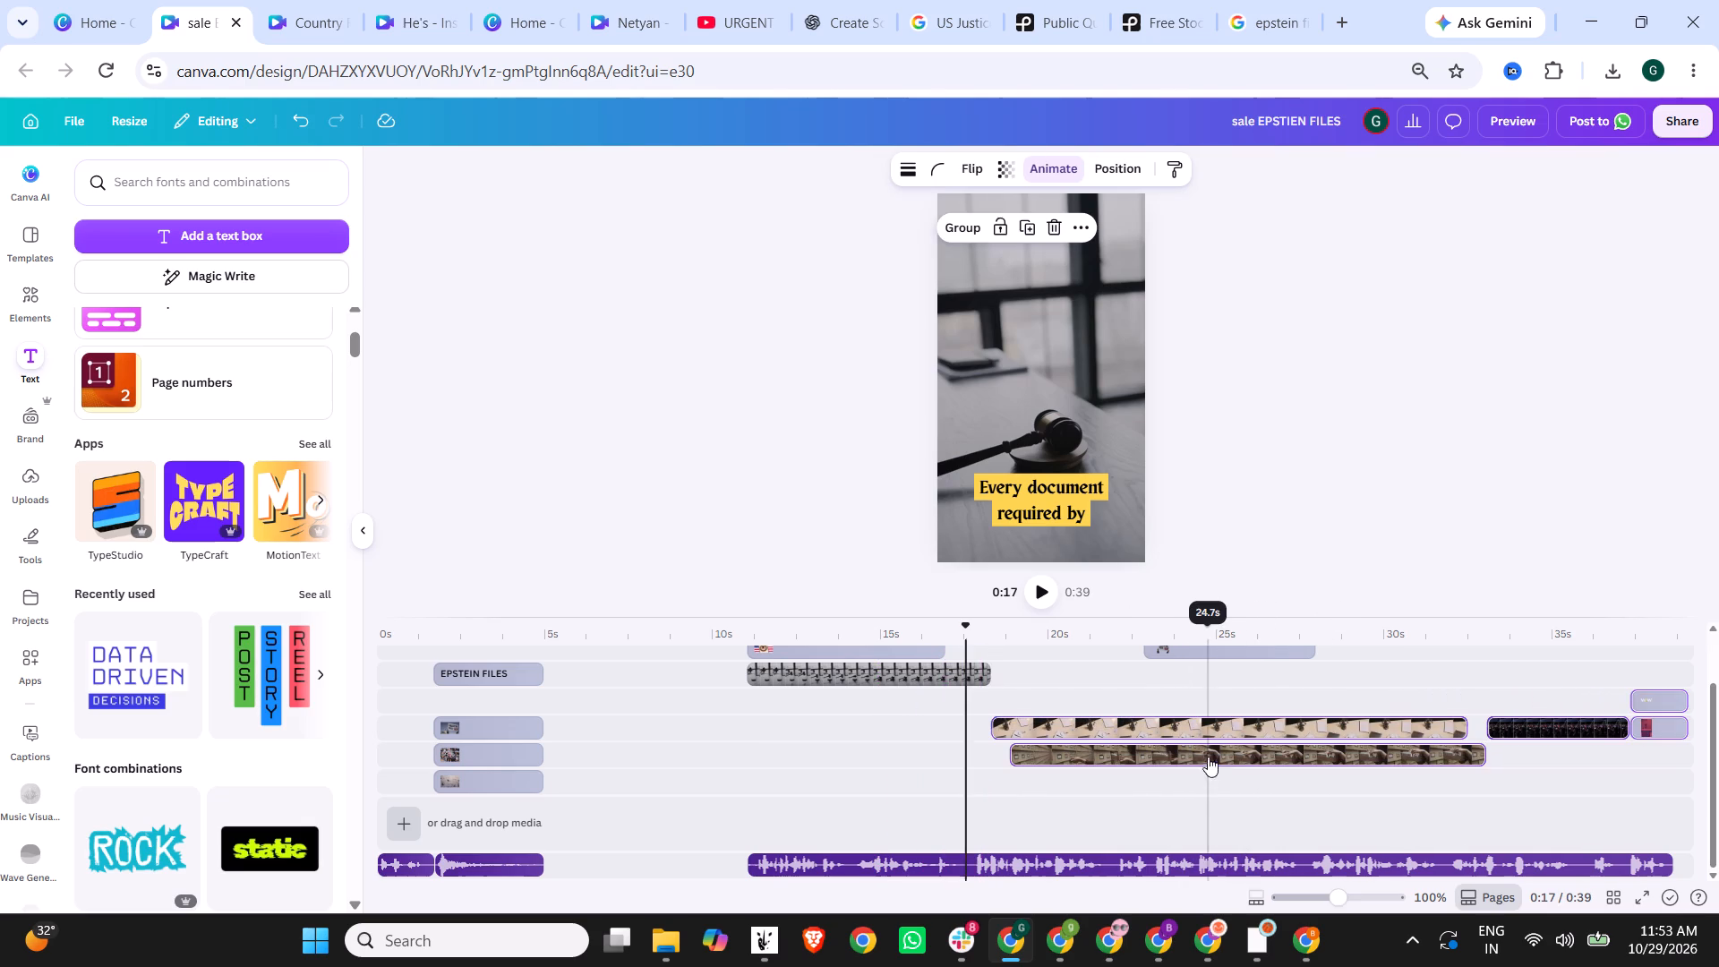
Align the lower long clip with the upper one, and close the gaps before the dark crowd clip and the WSW outro elements.
click(1210, 749)
drag(1272, 751, 1253, 750)
drag(1551, 723, 1530, 723)
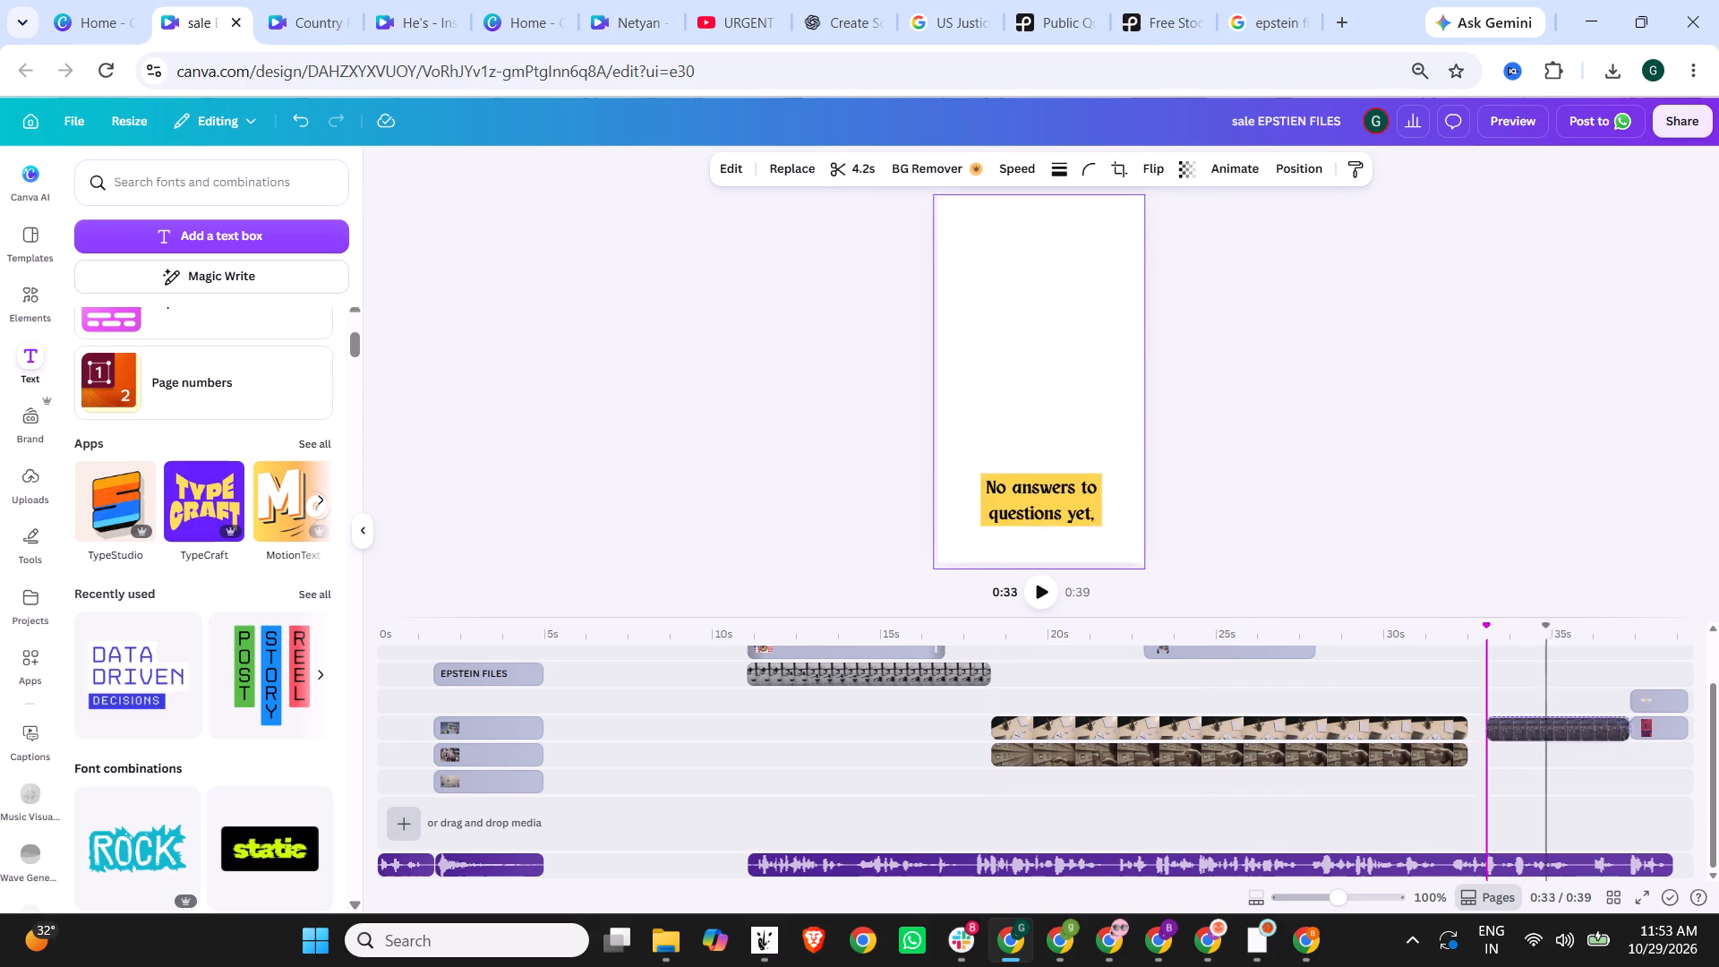
drag(1530, 723, 1533, 722)
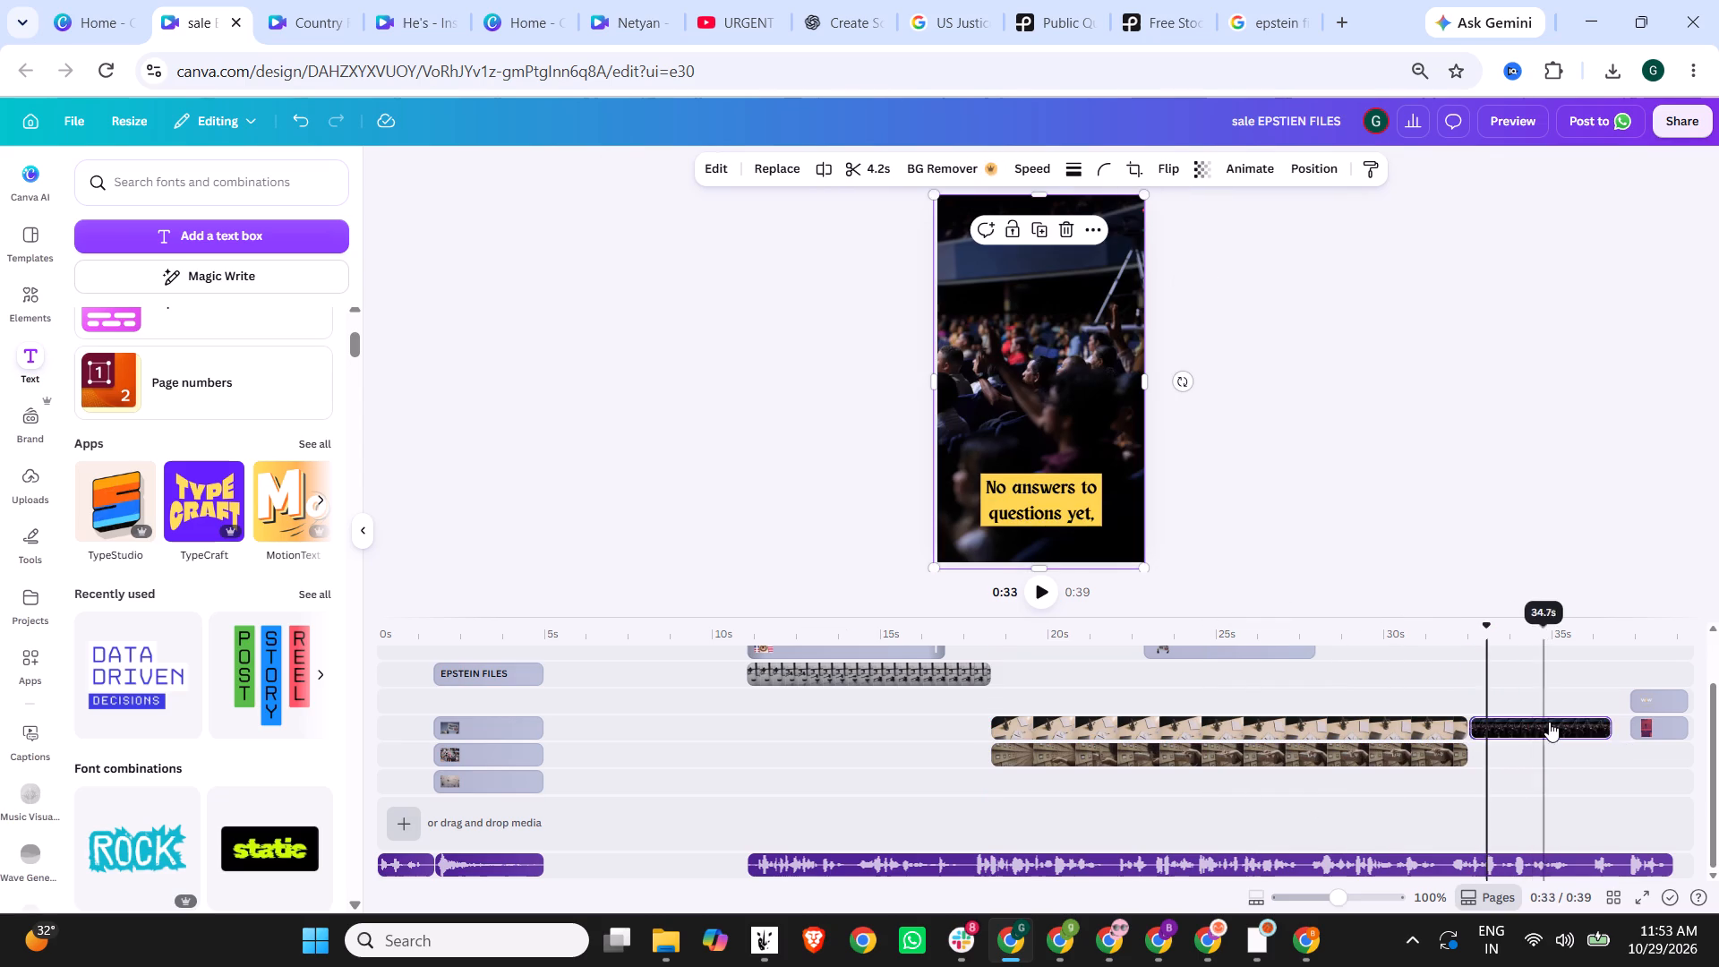
click(1549, 722)
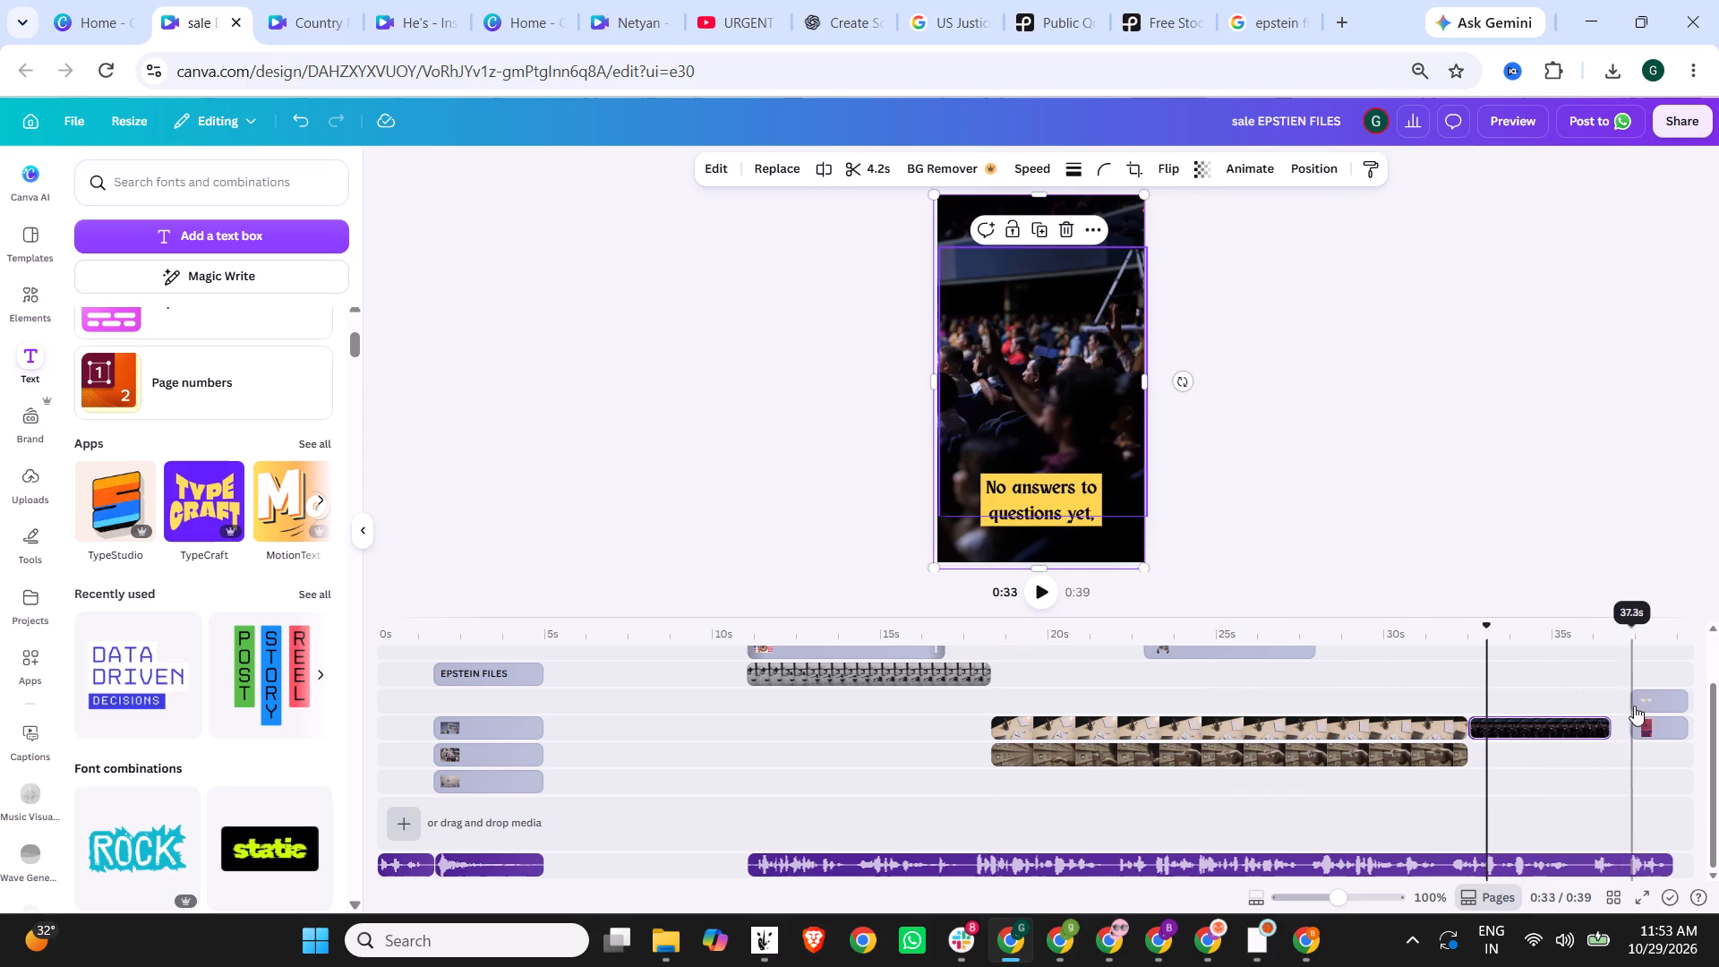
click(1650, 695)
ctrl+click(1663, 726)
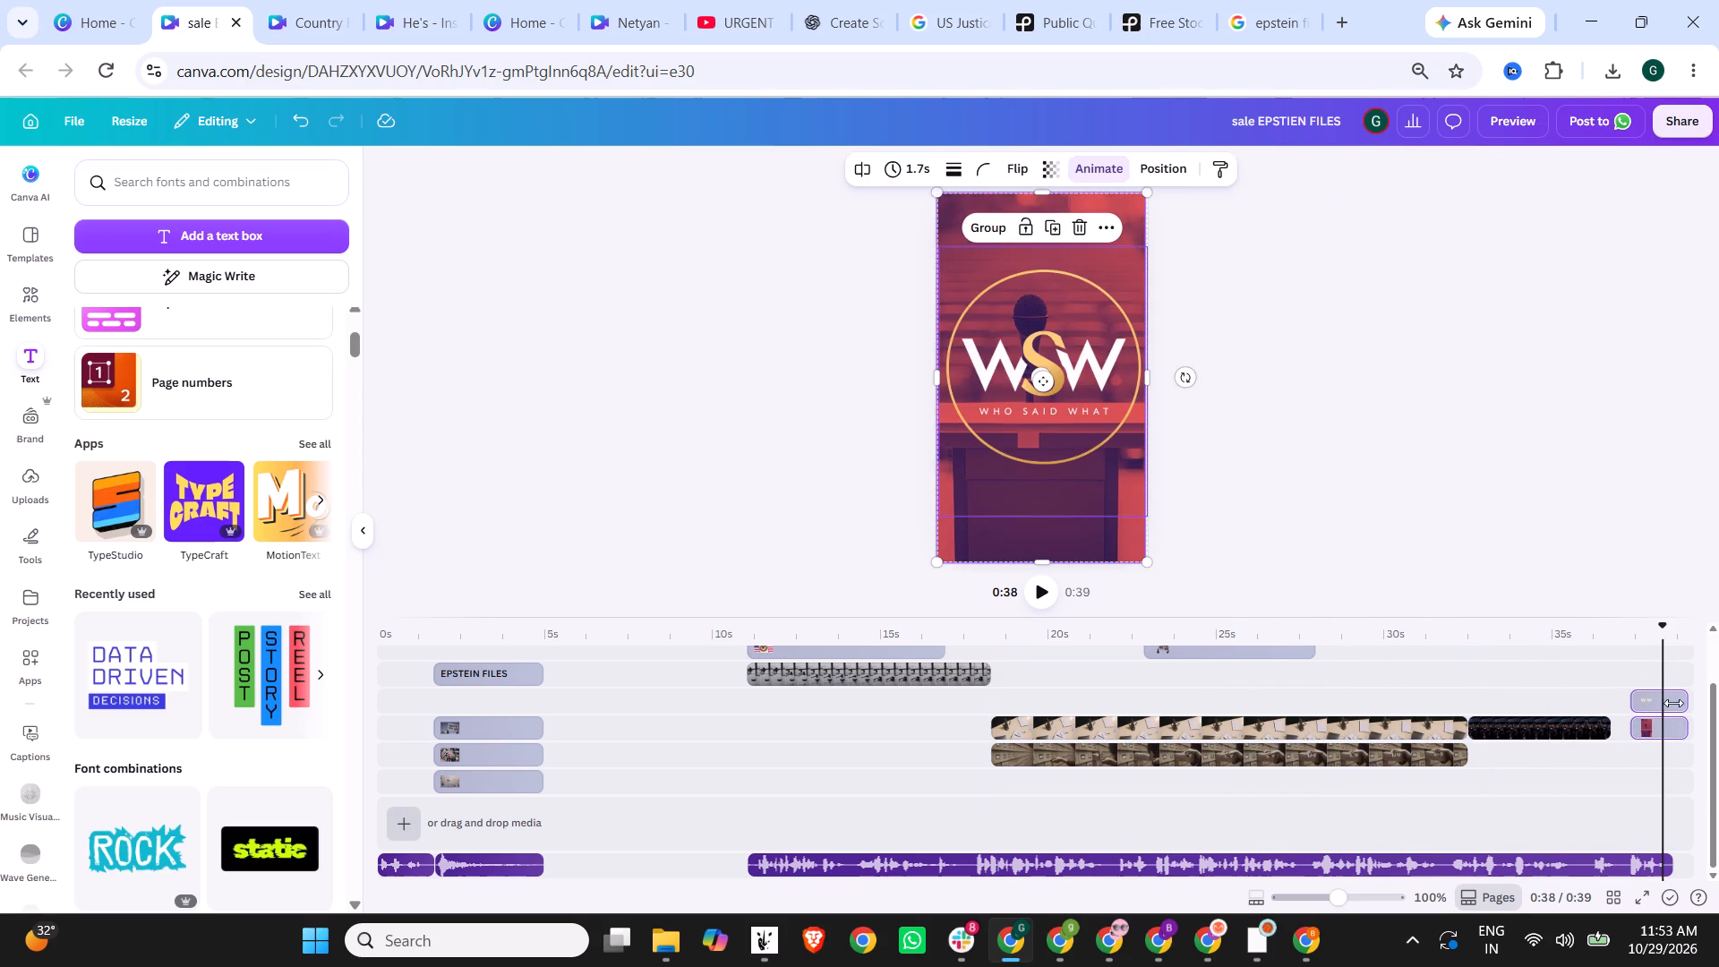
drag(1671, 697, 1657, 697)
Play the reel from just before the 11 s voiceover start to check the shifted clips against the audio and captions.
scroll(1481, 829, up, 1)
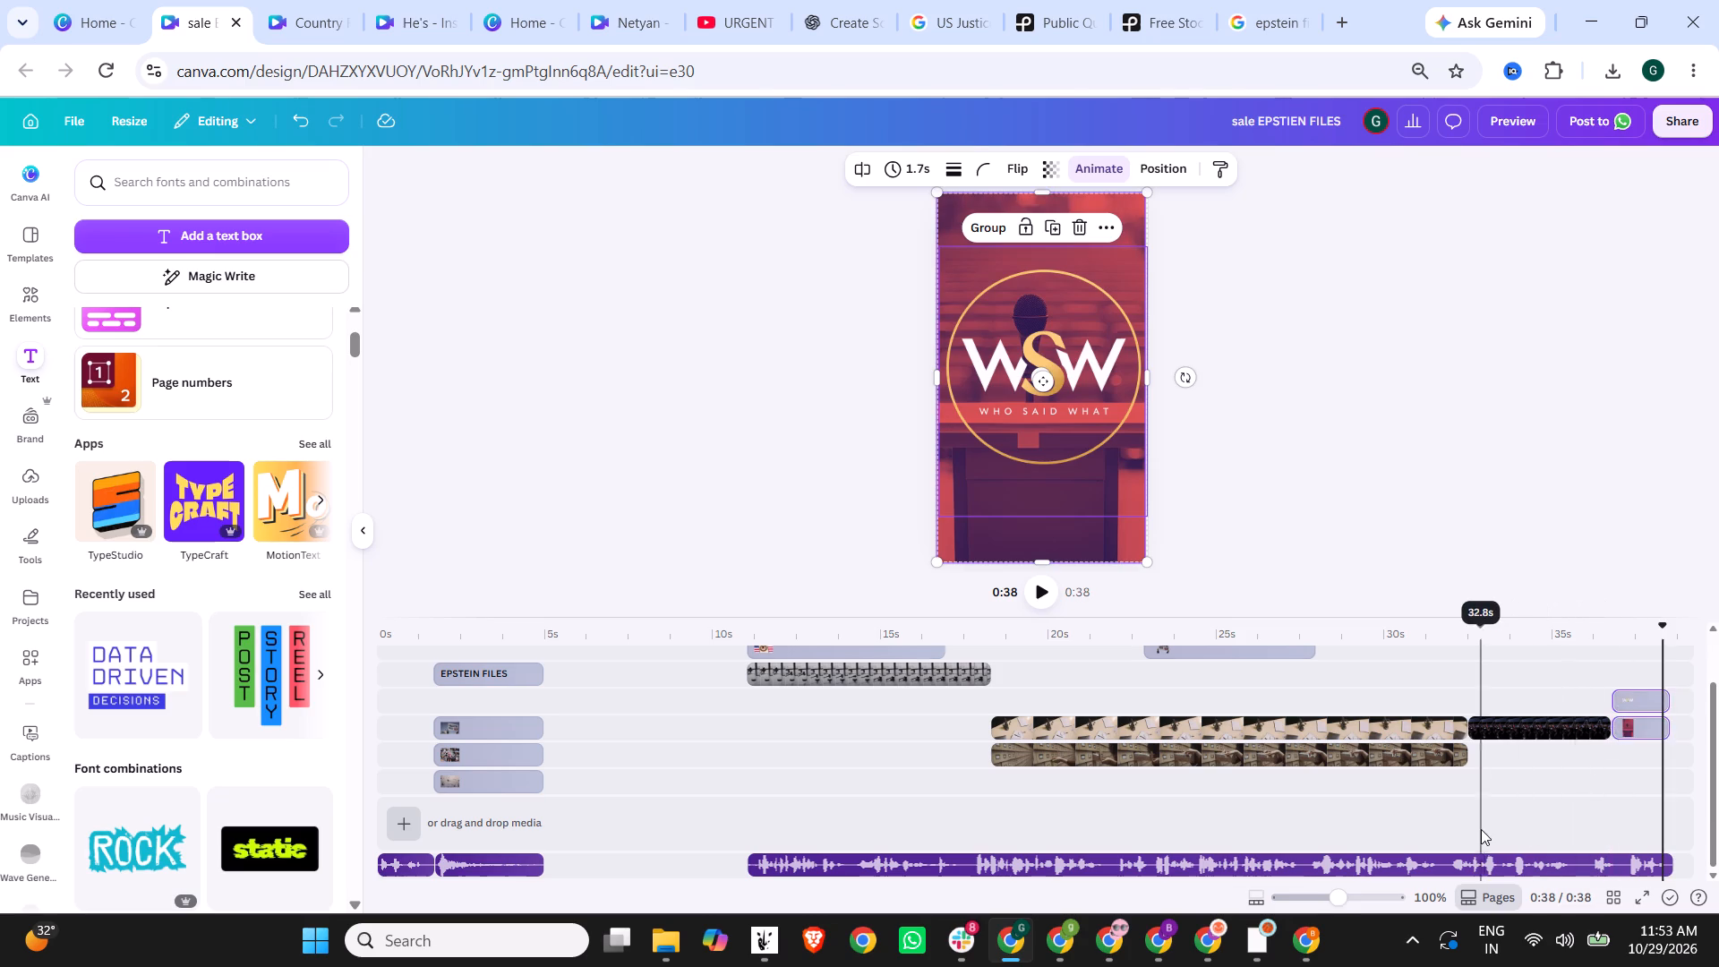
scroll(1481, 829, up, 2)
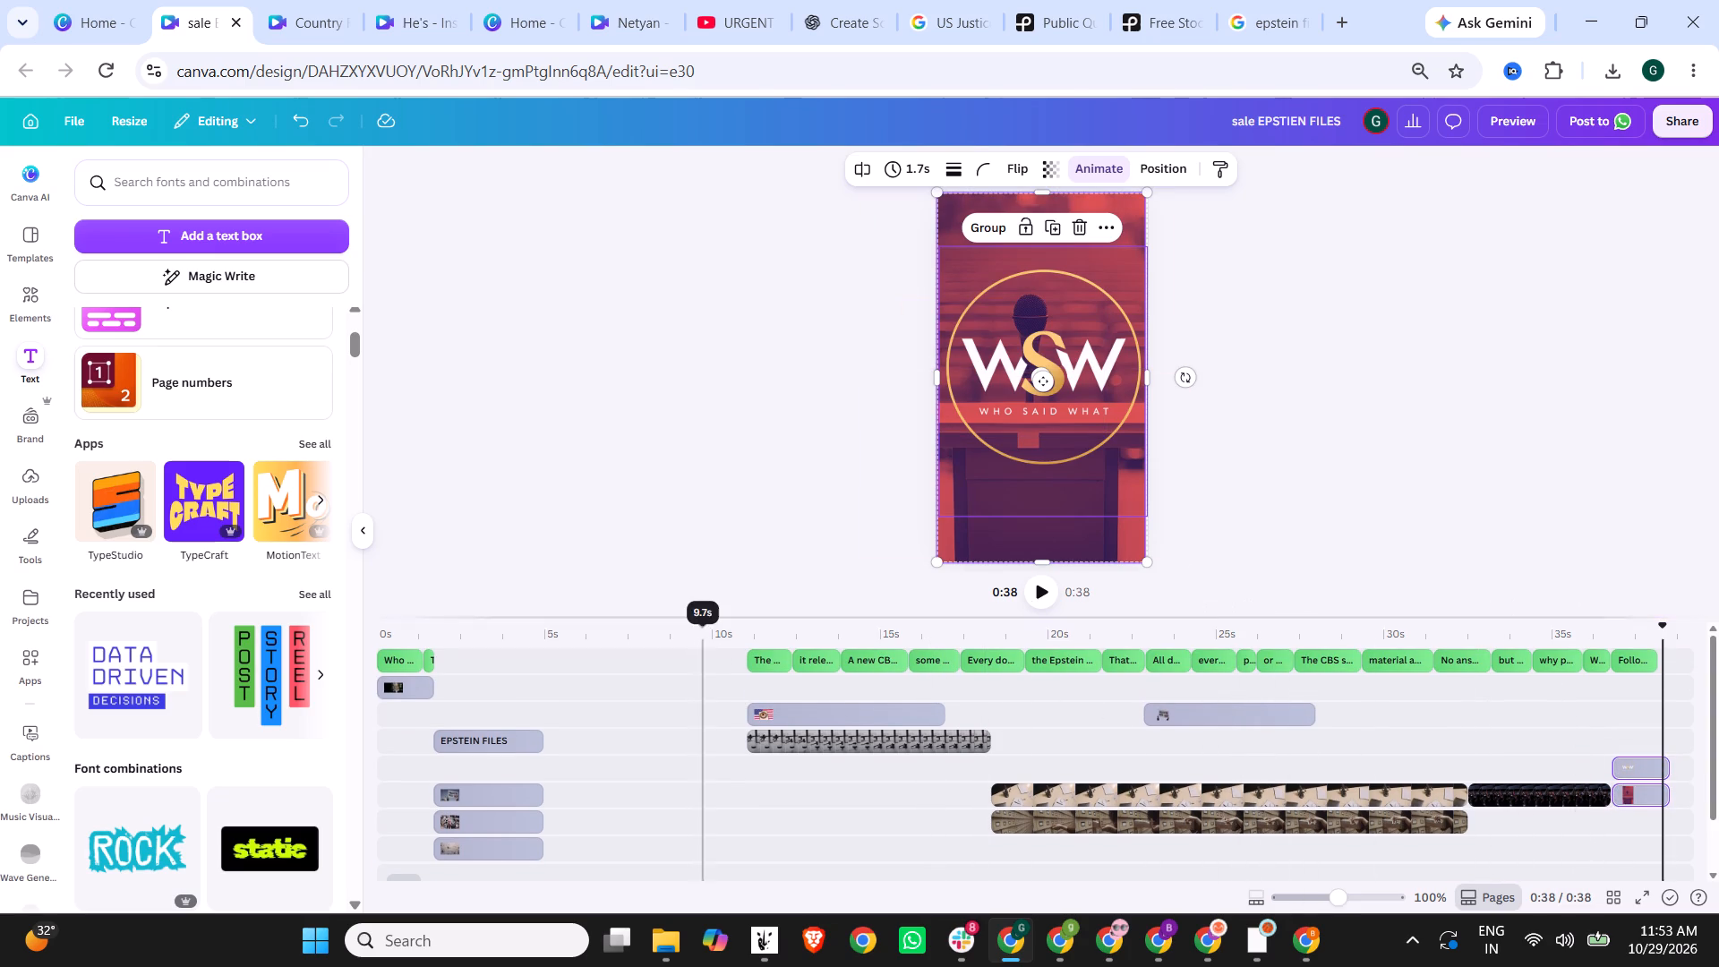
click(729, 638)
click(1050, 593)
scroll(815, 561, down, 1)
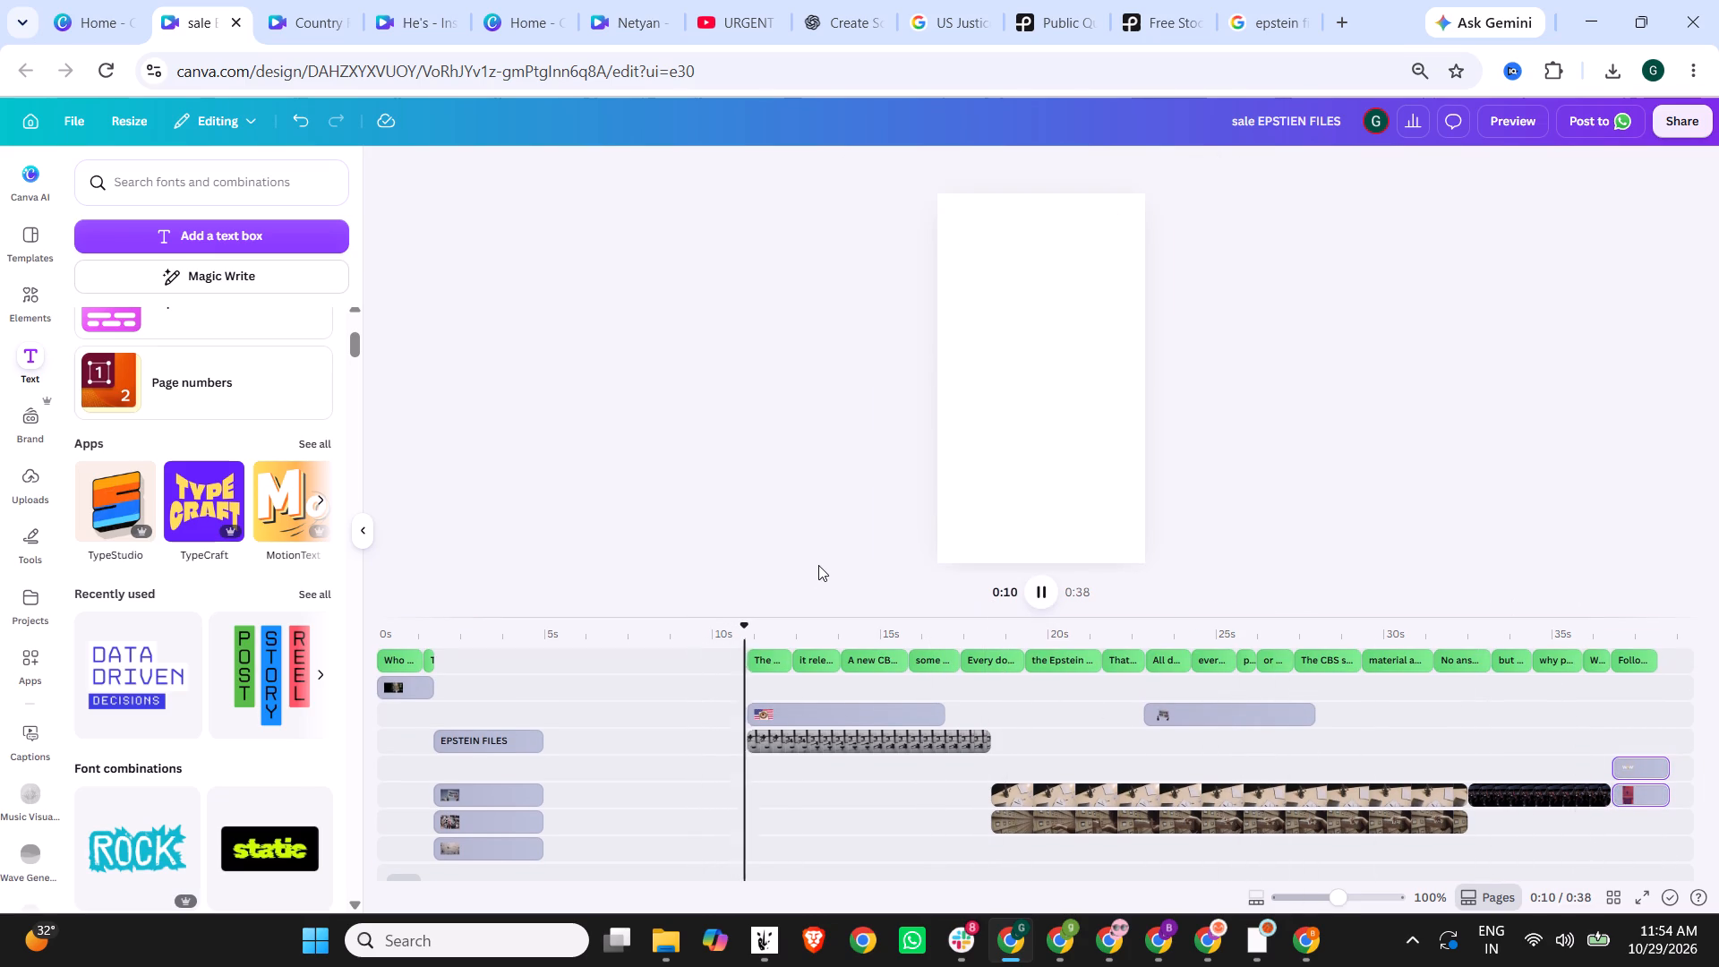
scroll(818, 565, down, 1)
Extend the two WSW outro elements to 1.8 s so they finish together with the voiceover.
scroll(811, 760, down, 2)
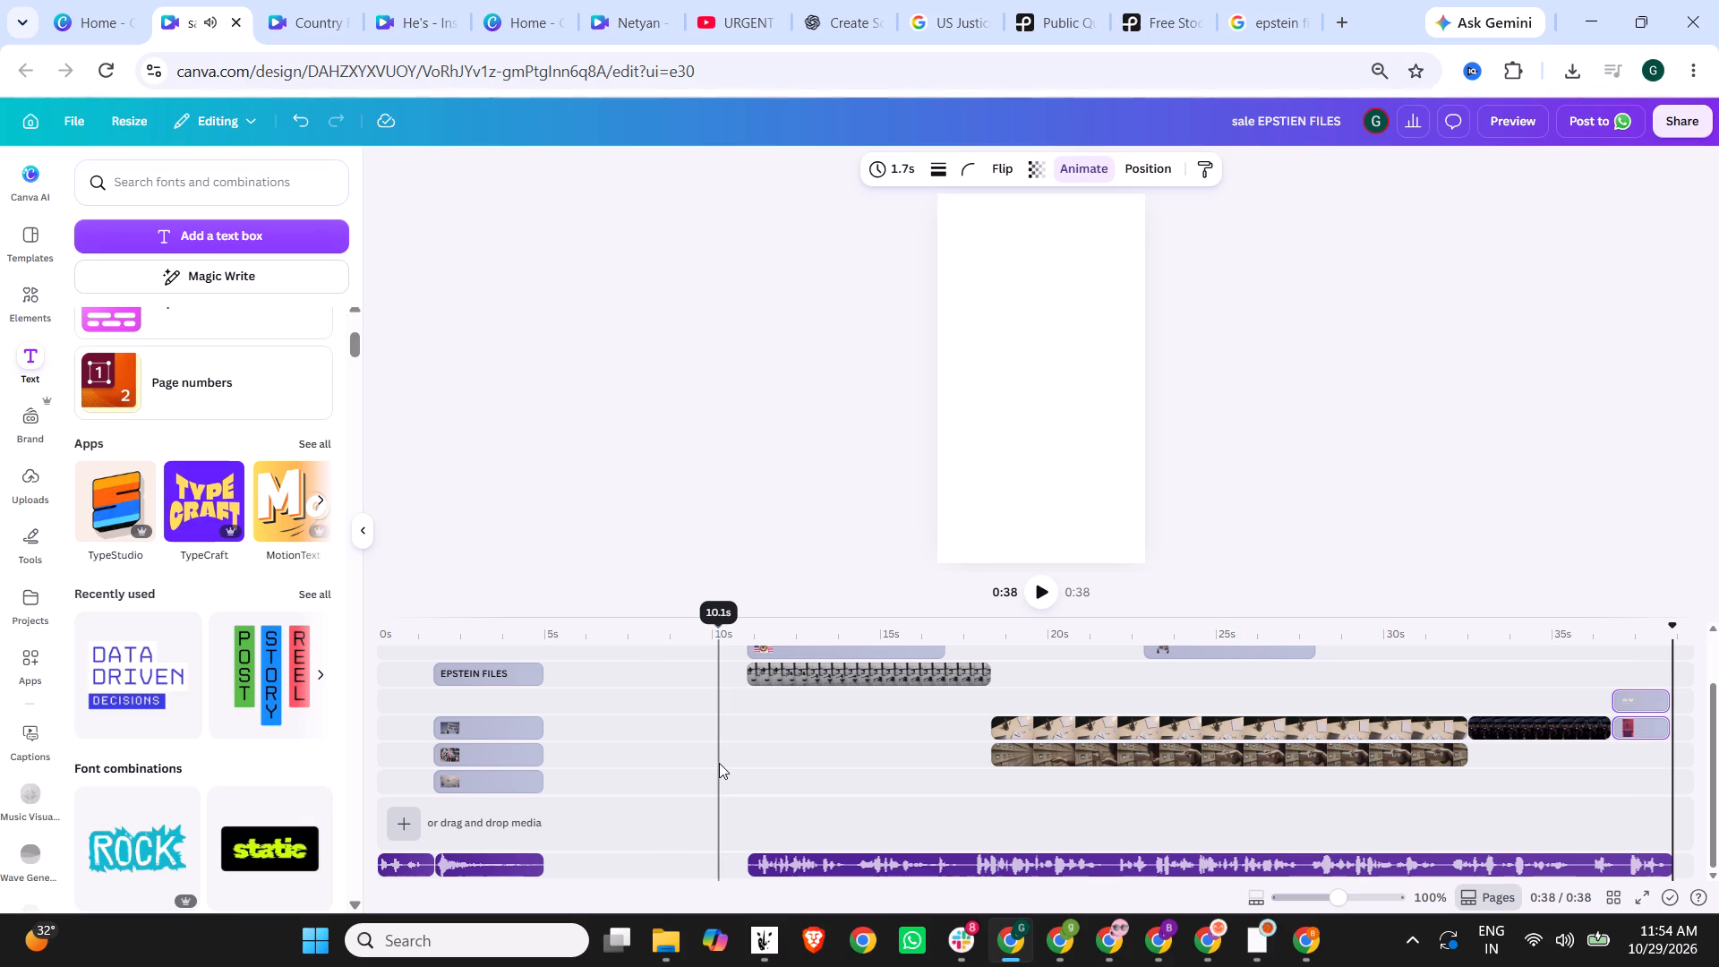
click(1666, 699)
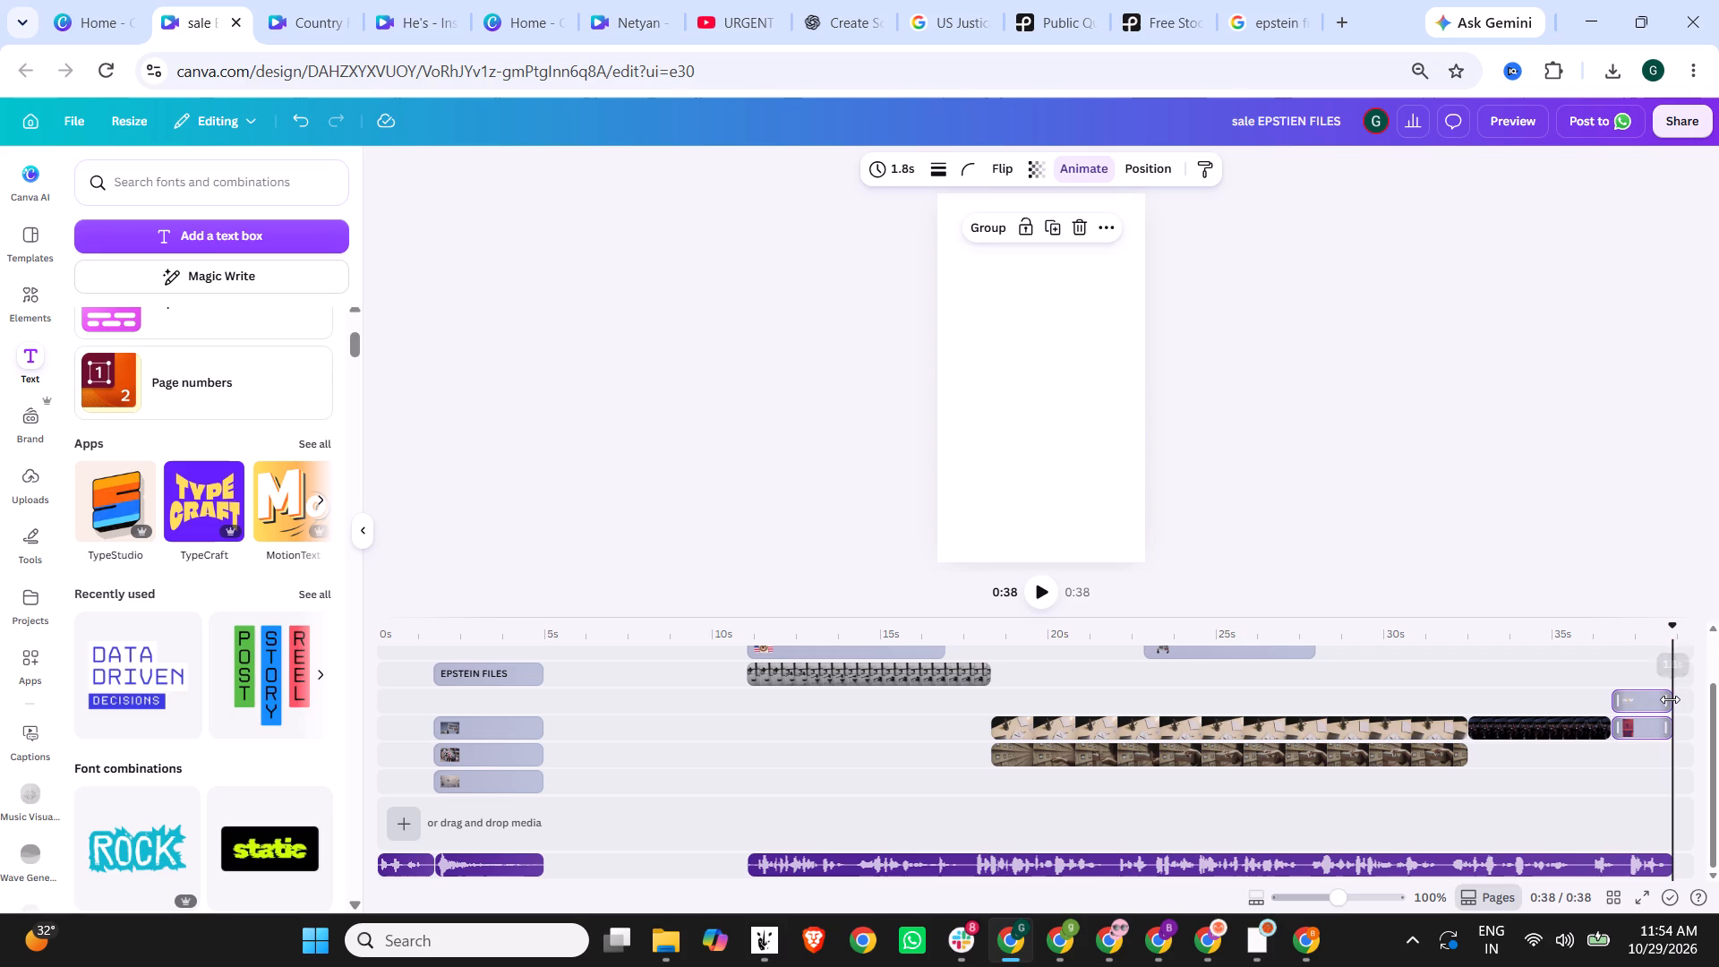
click(1580, 572)
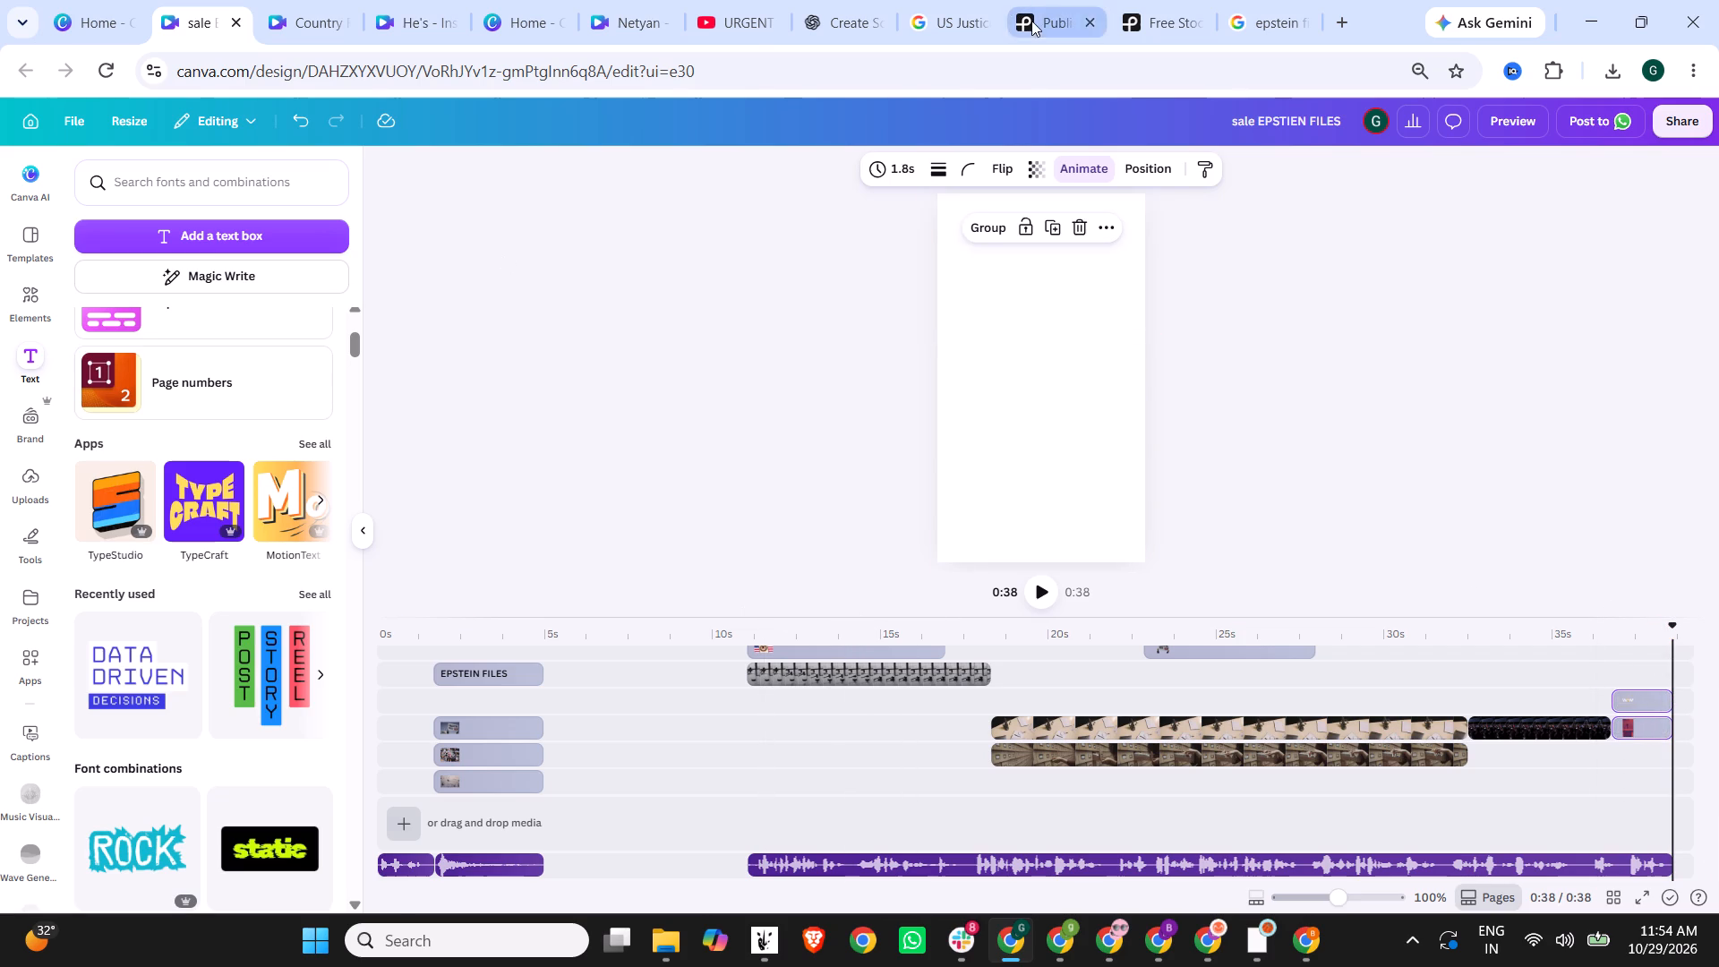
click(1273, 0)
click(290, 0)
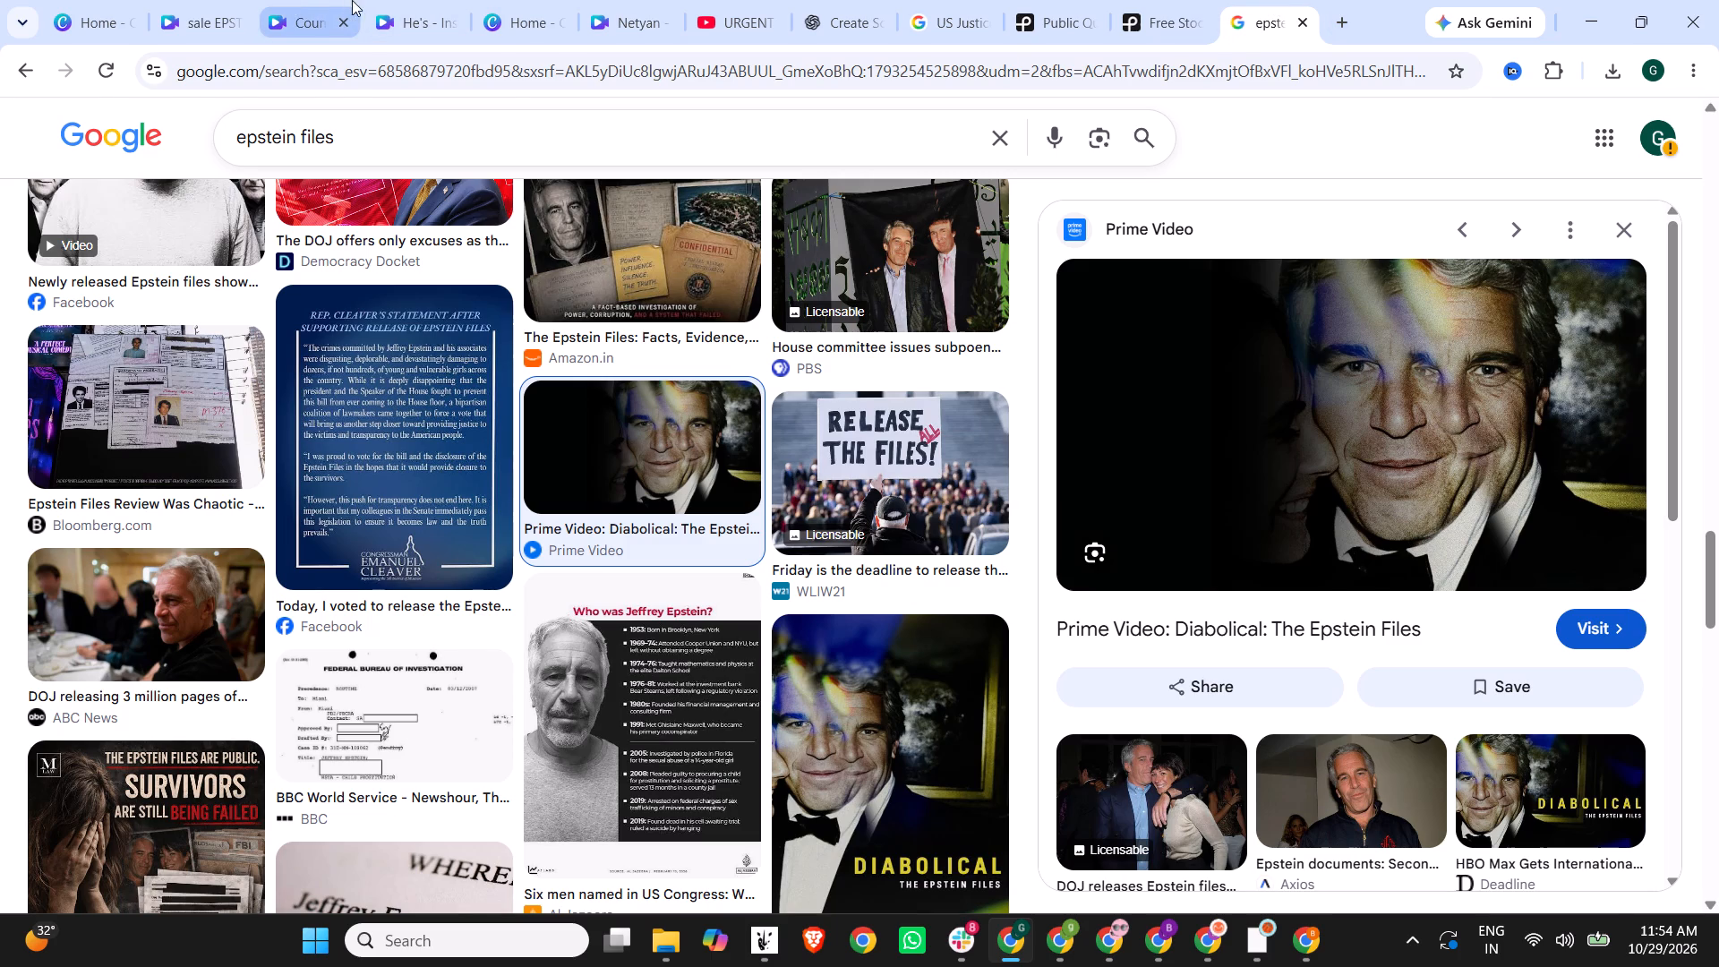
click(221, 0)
Search the photo elements for "missing files" and browse the results for an image that suits the reel.
scroll(188, 408, up, 8)
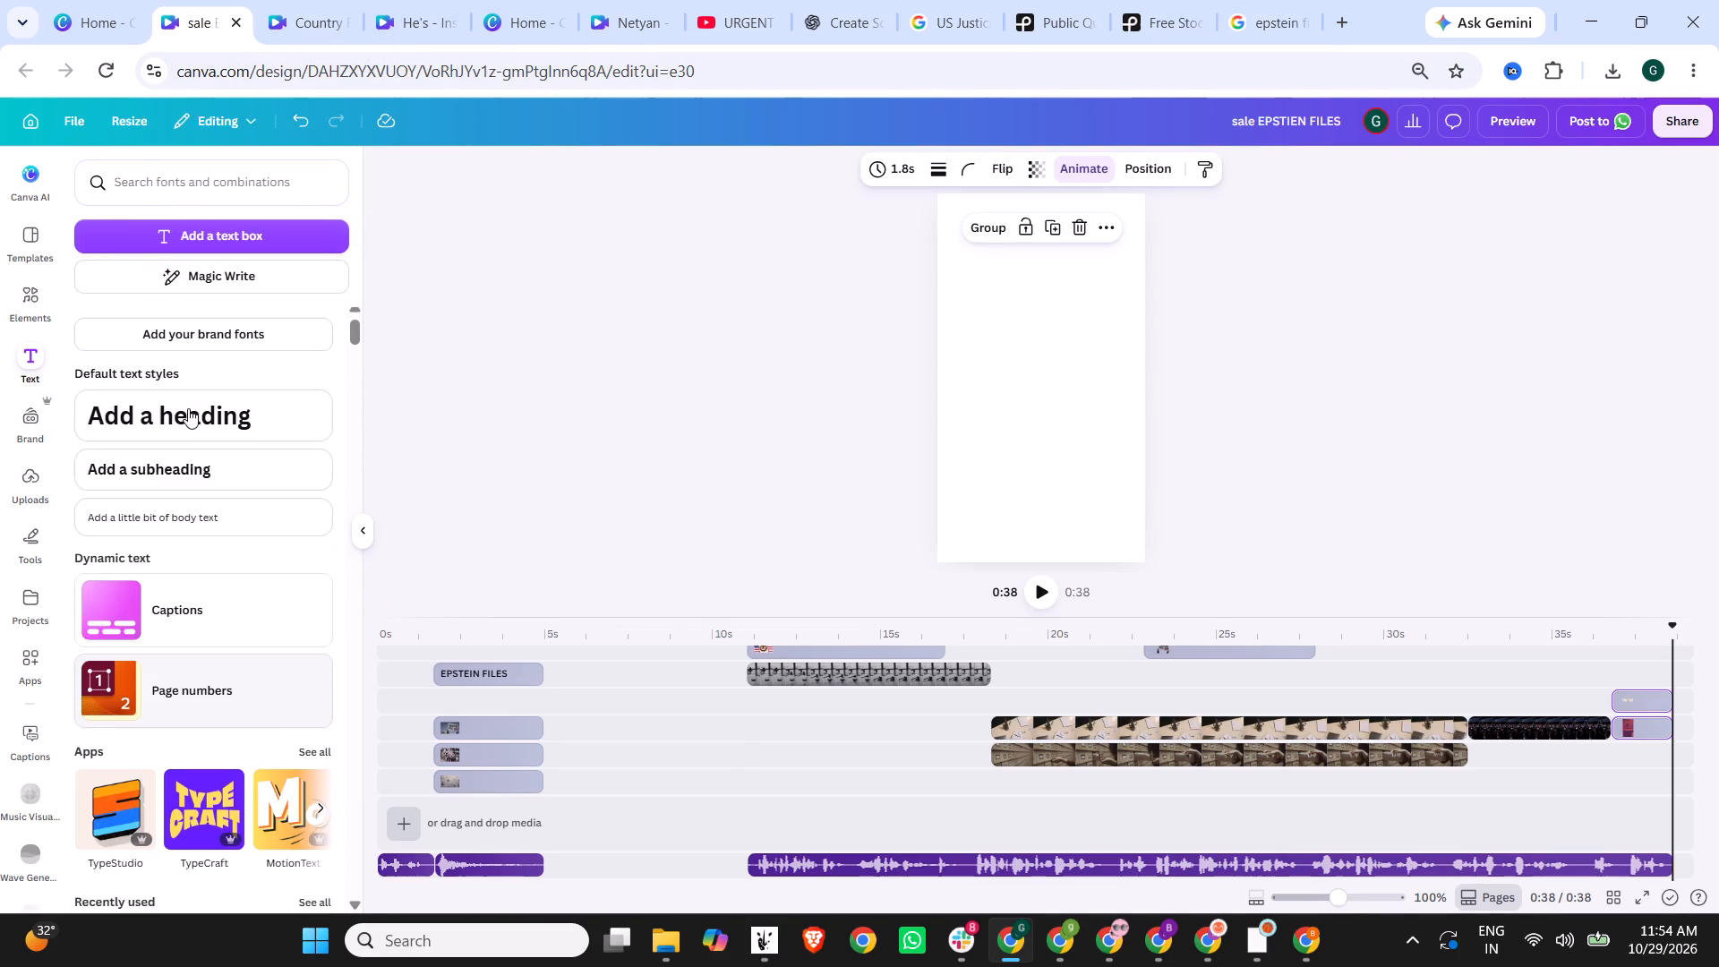
scroll(188, 408, up, 5)
click(30, 296)
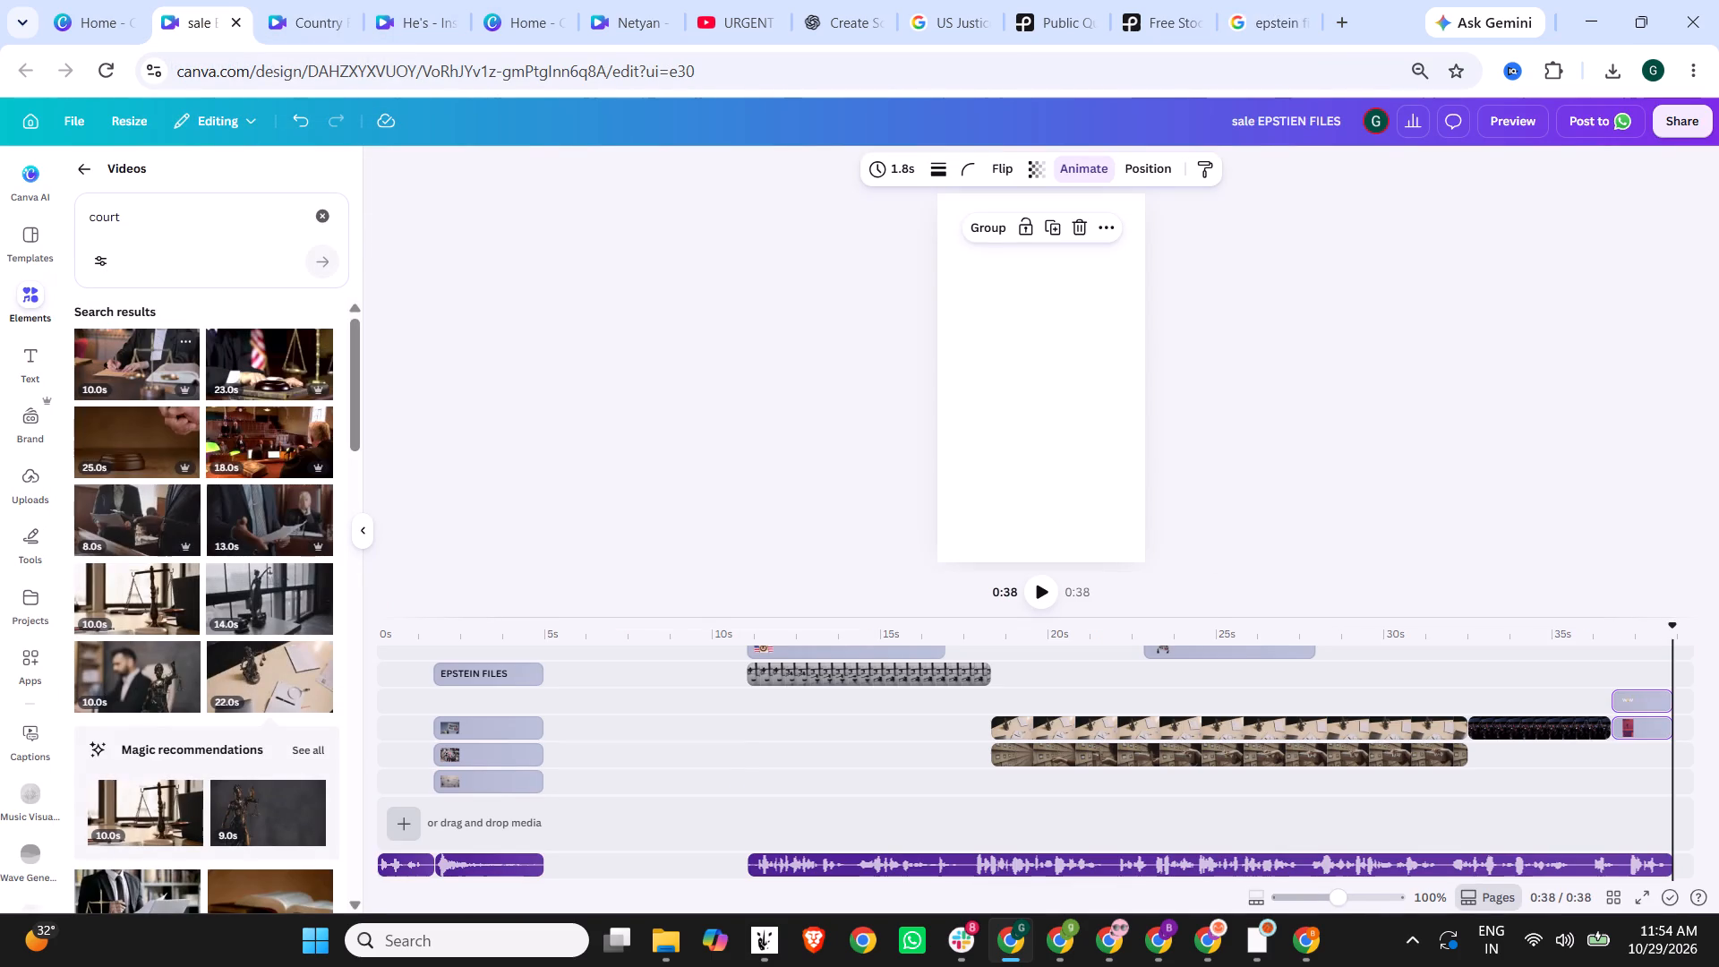
drag(165, 224, 91, 224)
click(75, 182)
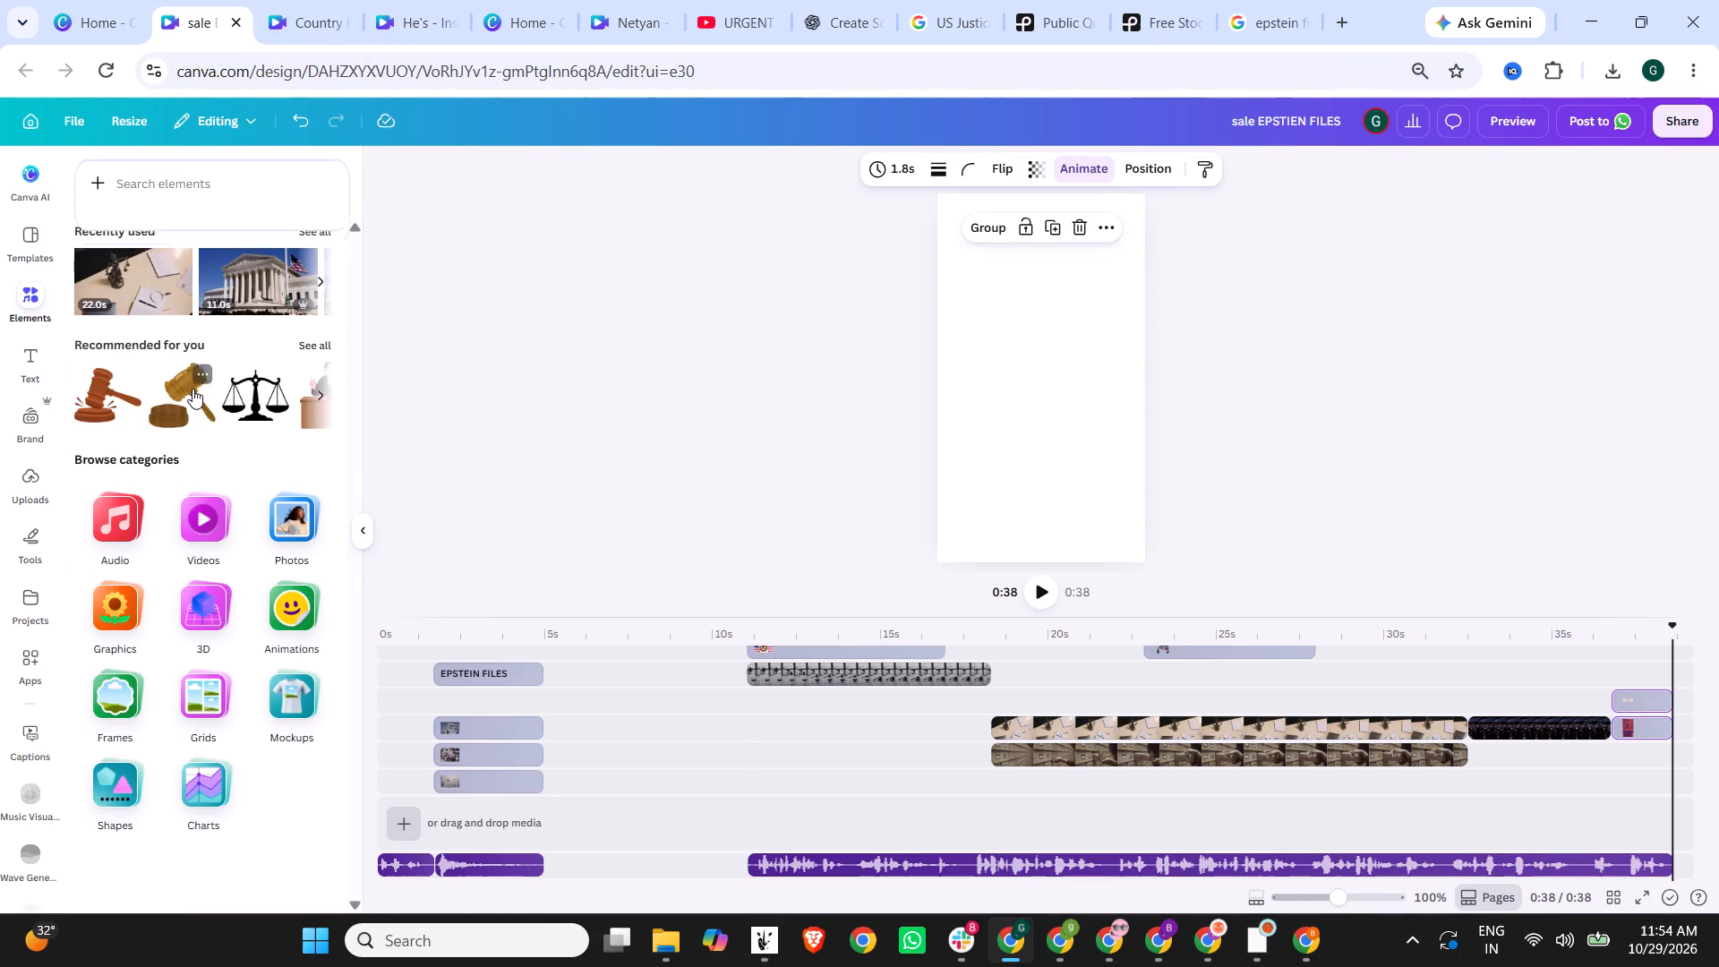
click(268, 533)
click(189, 217)
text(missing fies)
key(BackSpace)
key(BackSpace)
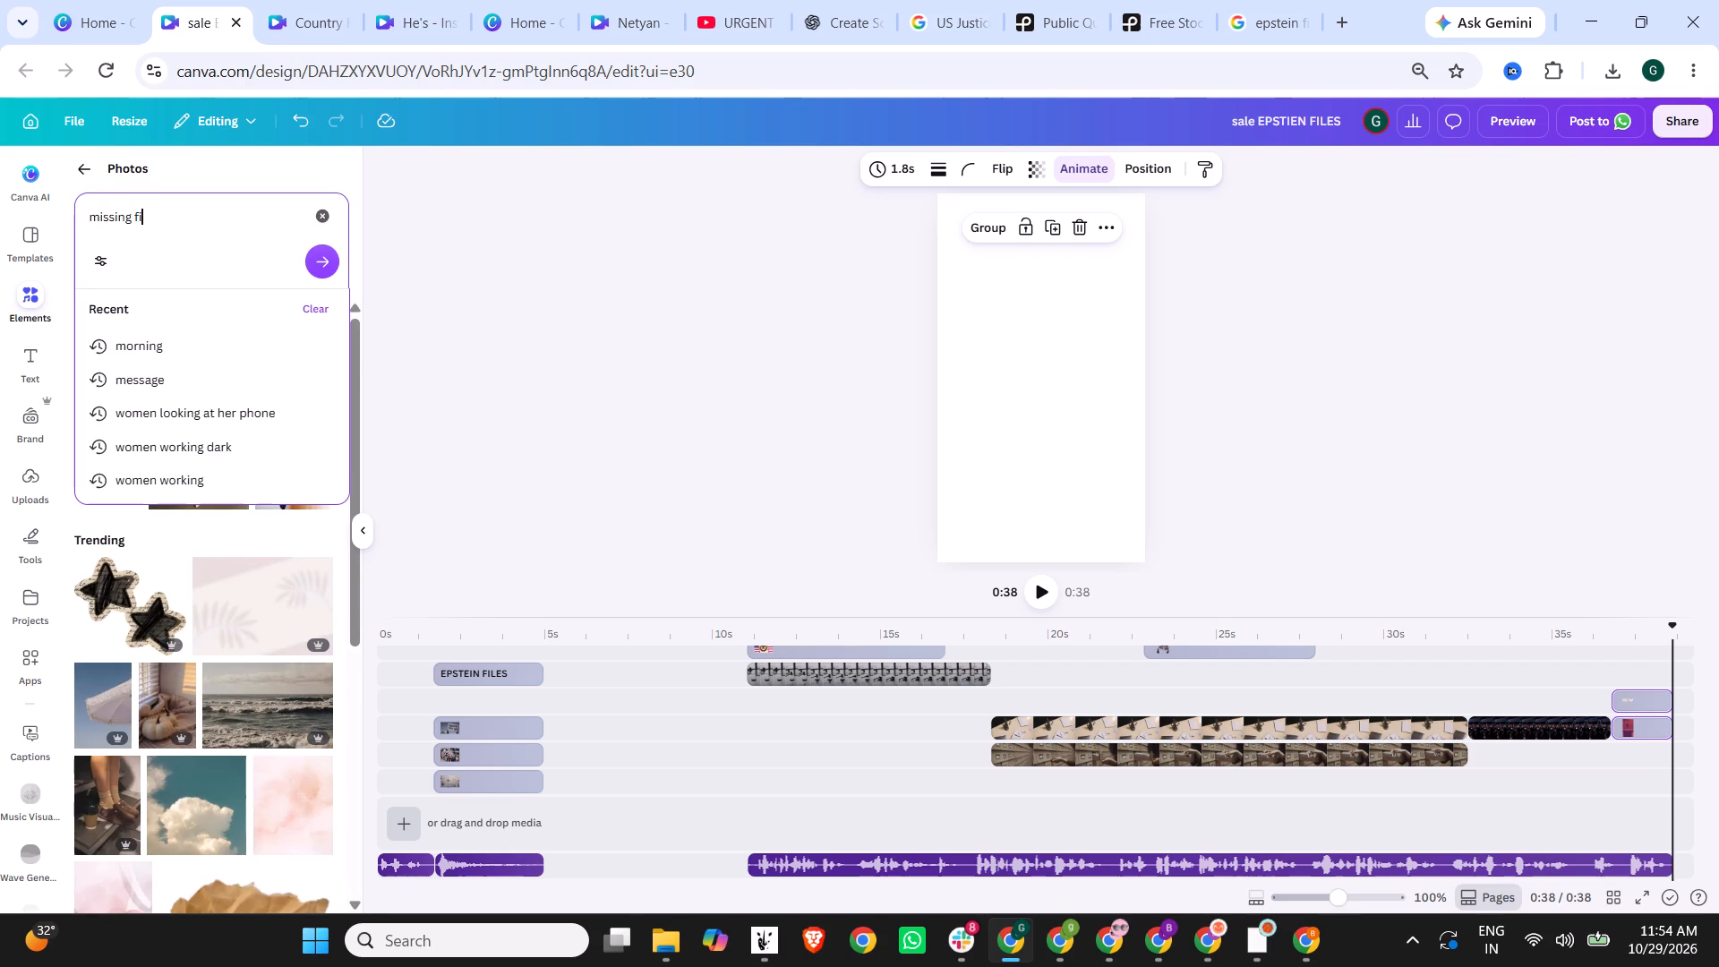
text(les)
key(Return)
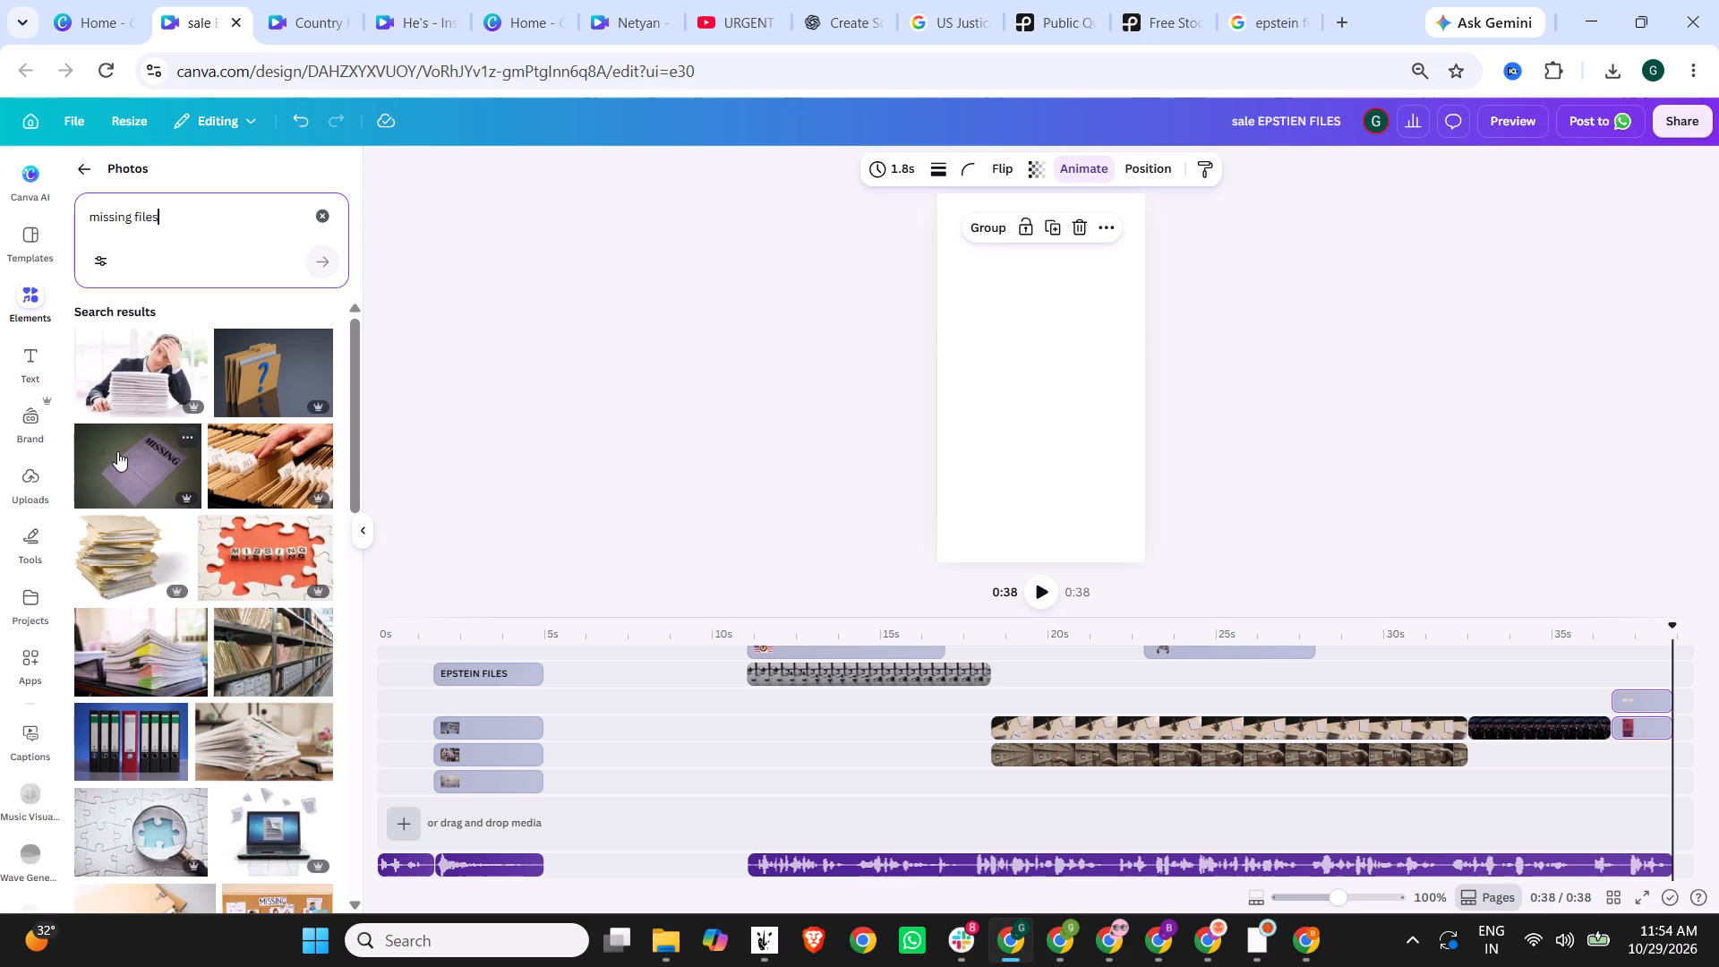
scroll(117, 452, down, 3)
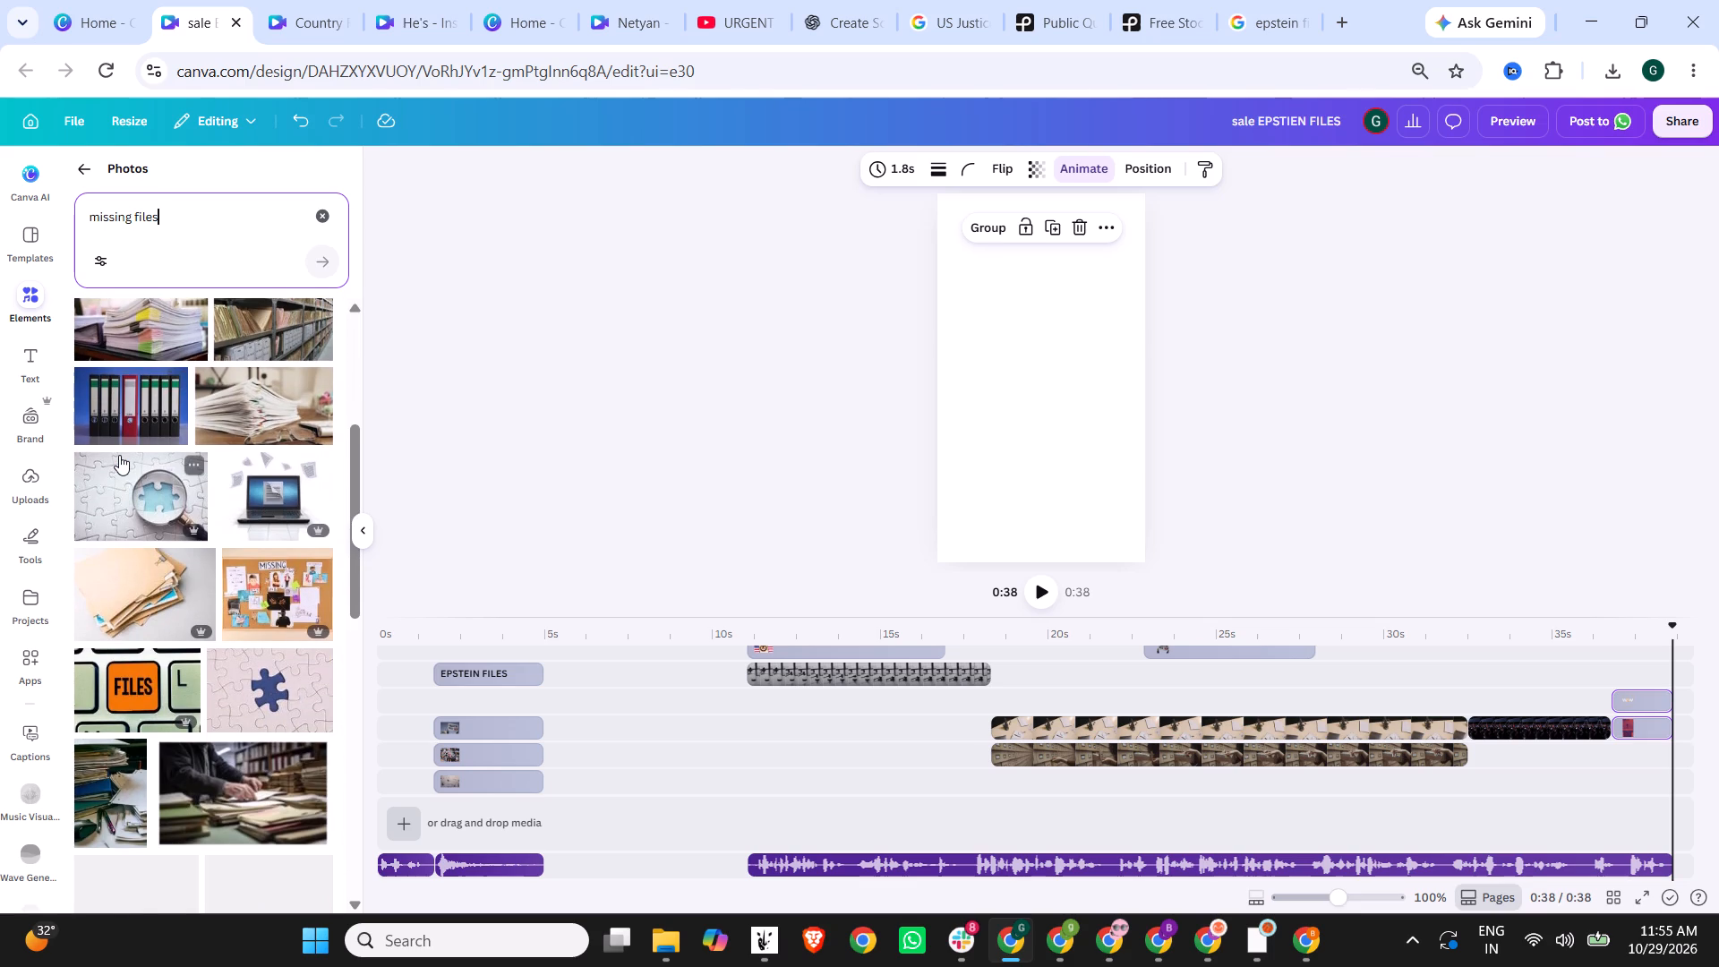
scroll(119, 455, down, 2)
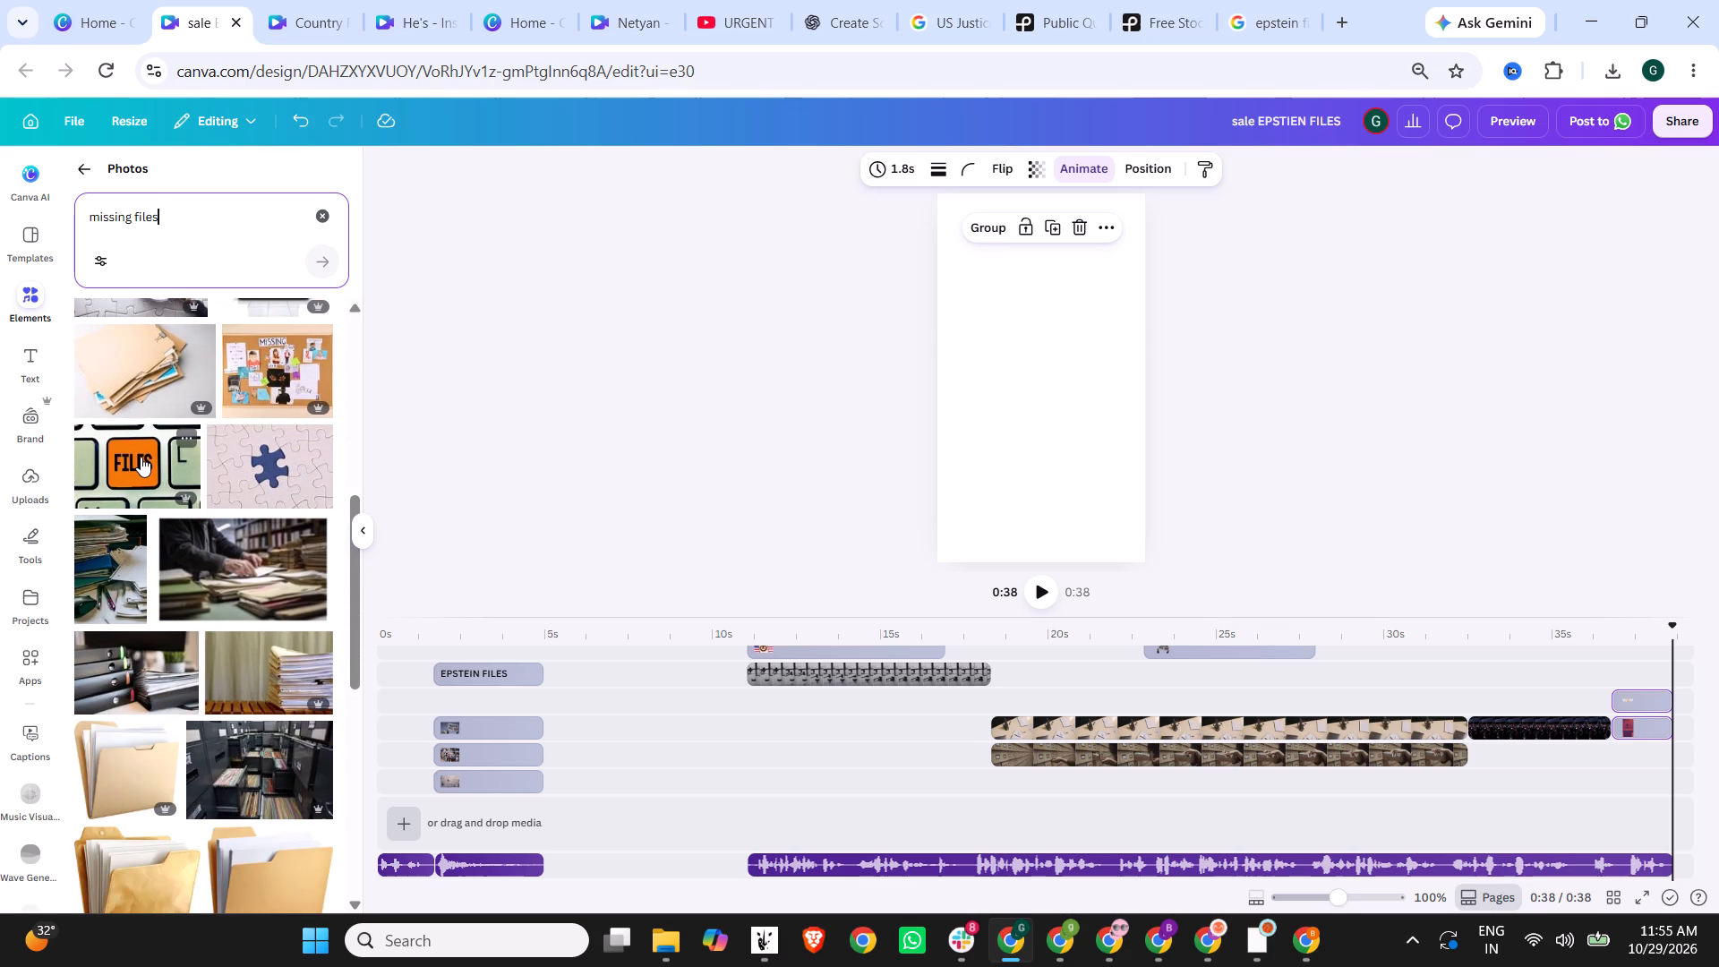
scroll(141, 457, down, 5)
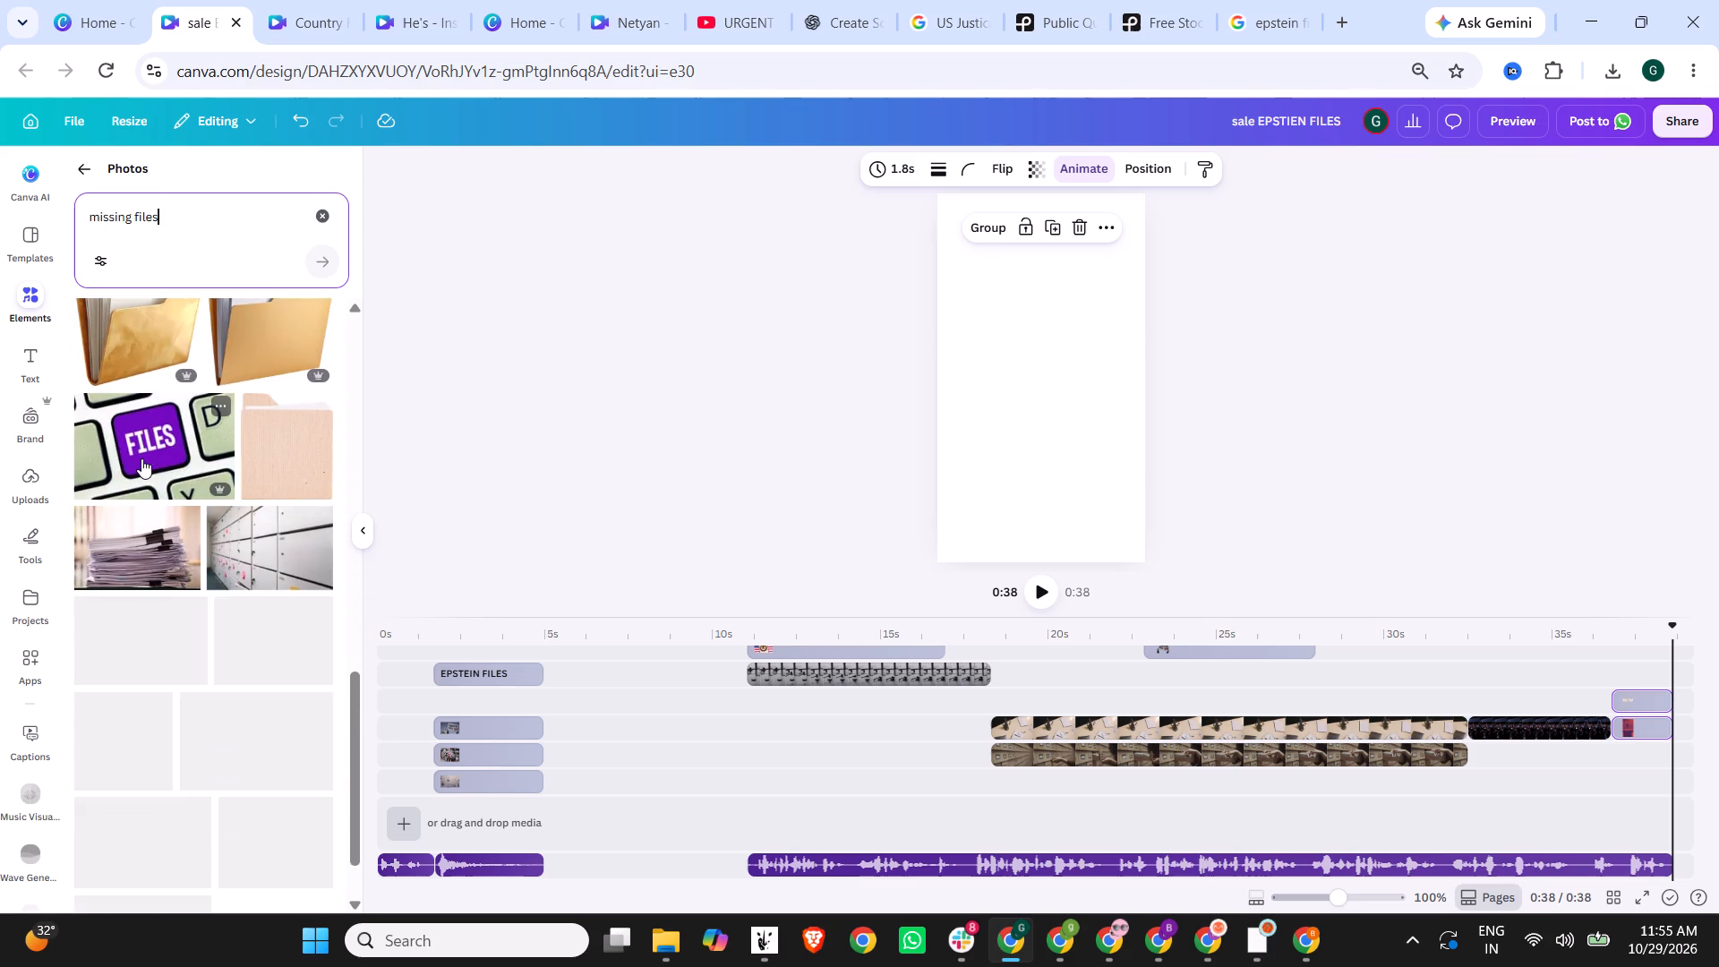
scroll(209, 552, down, 4)
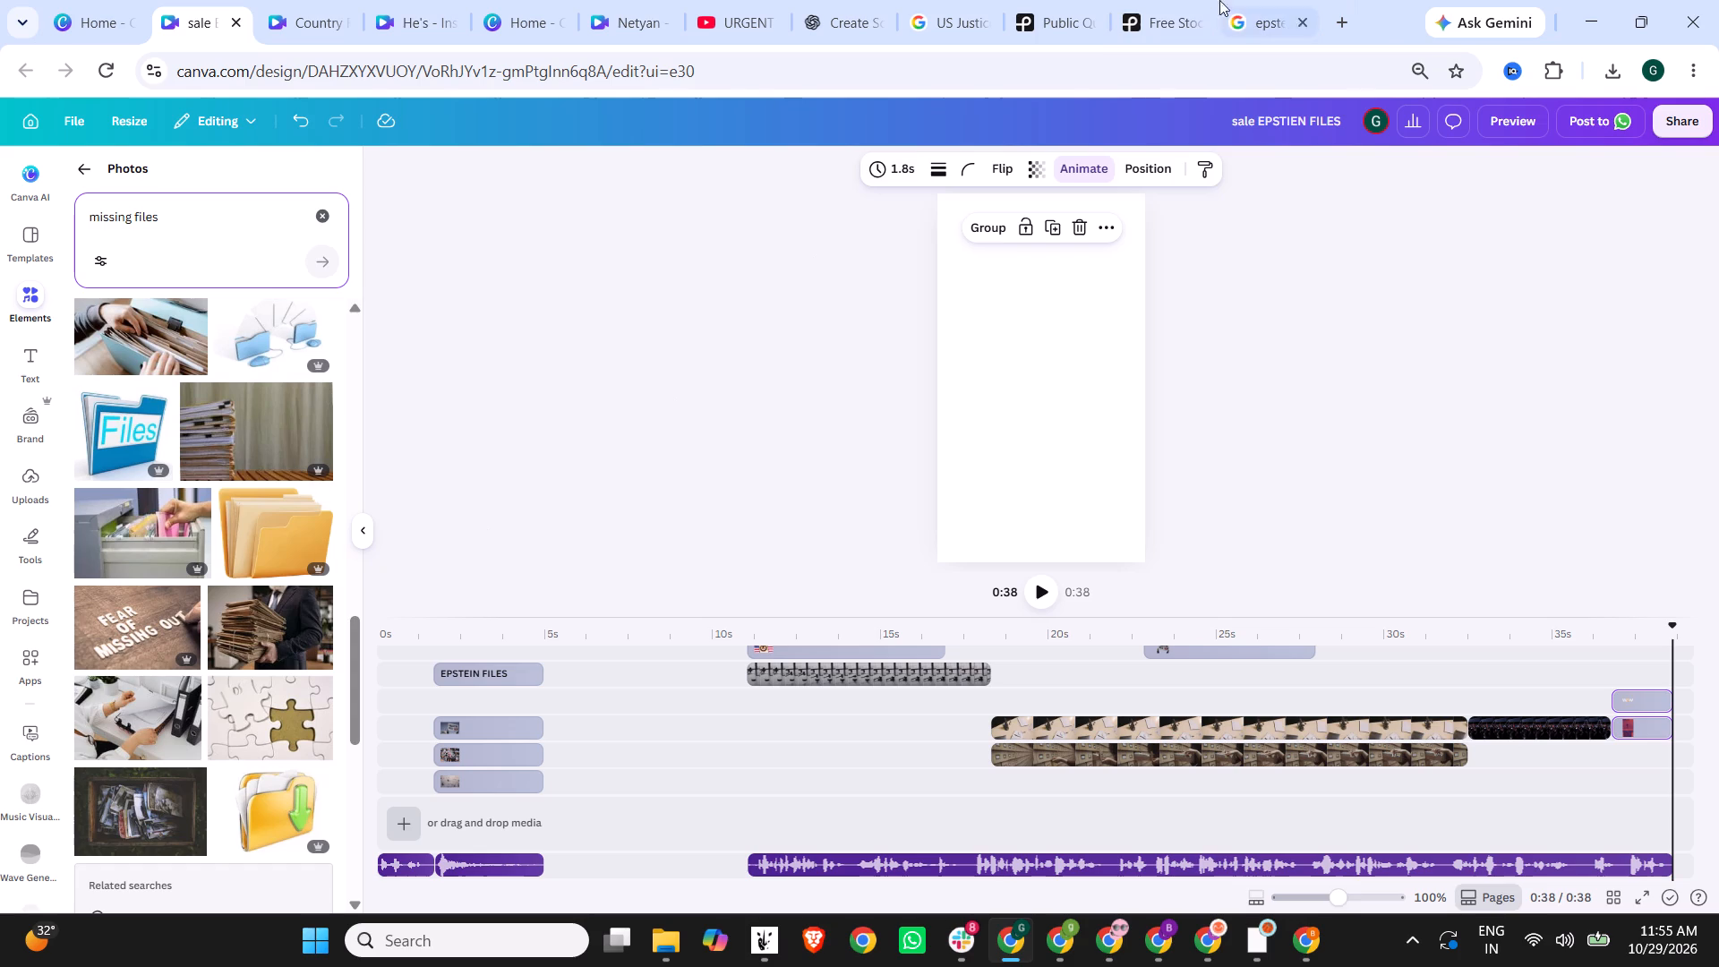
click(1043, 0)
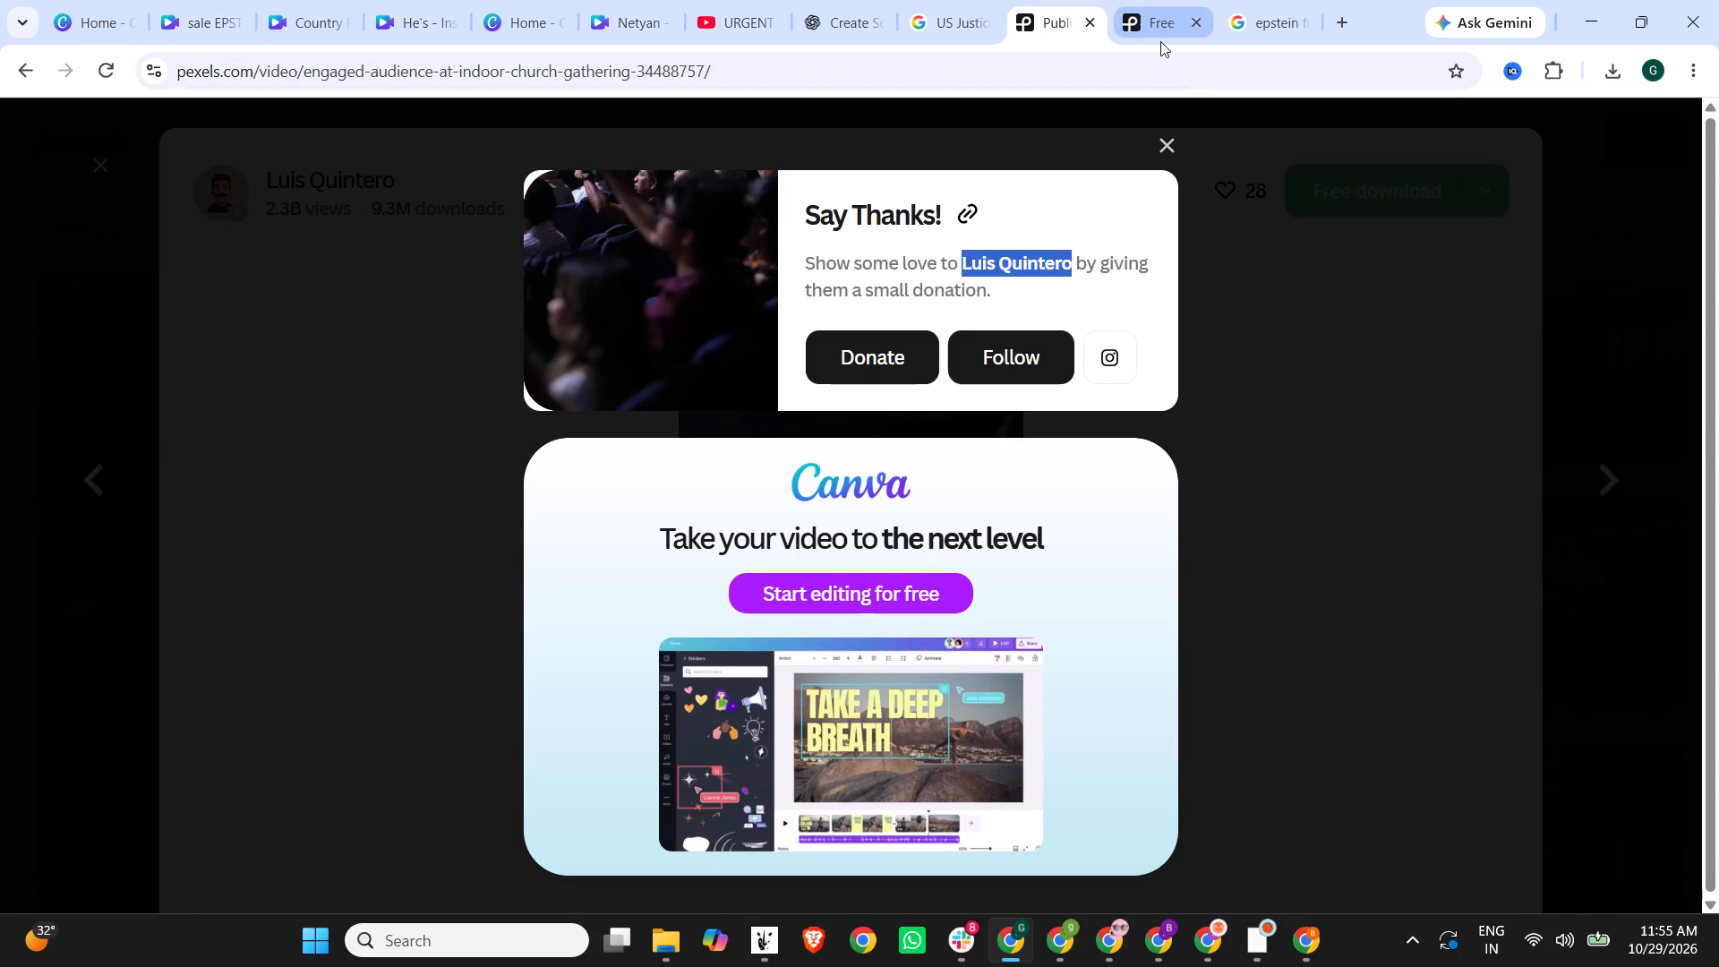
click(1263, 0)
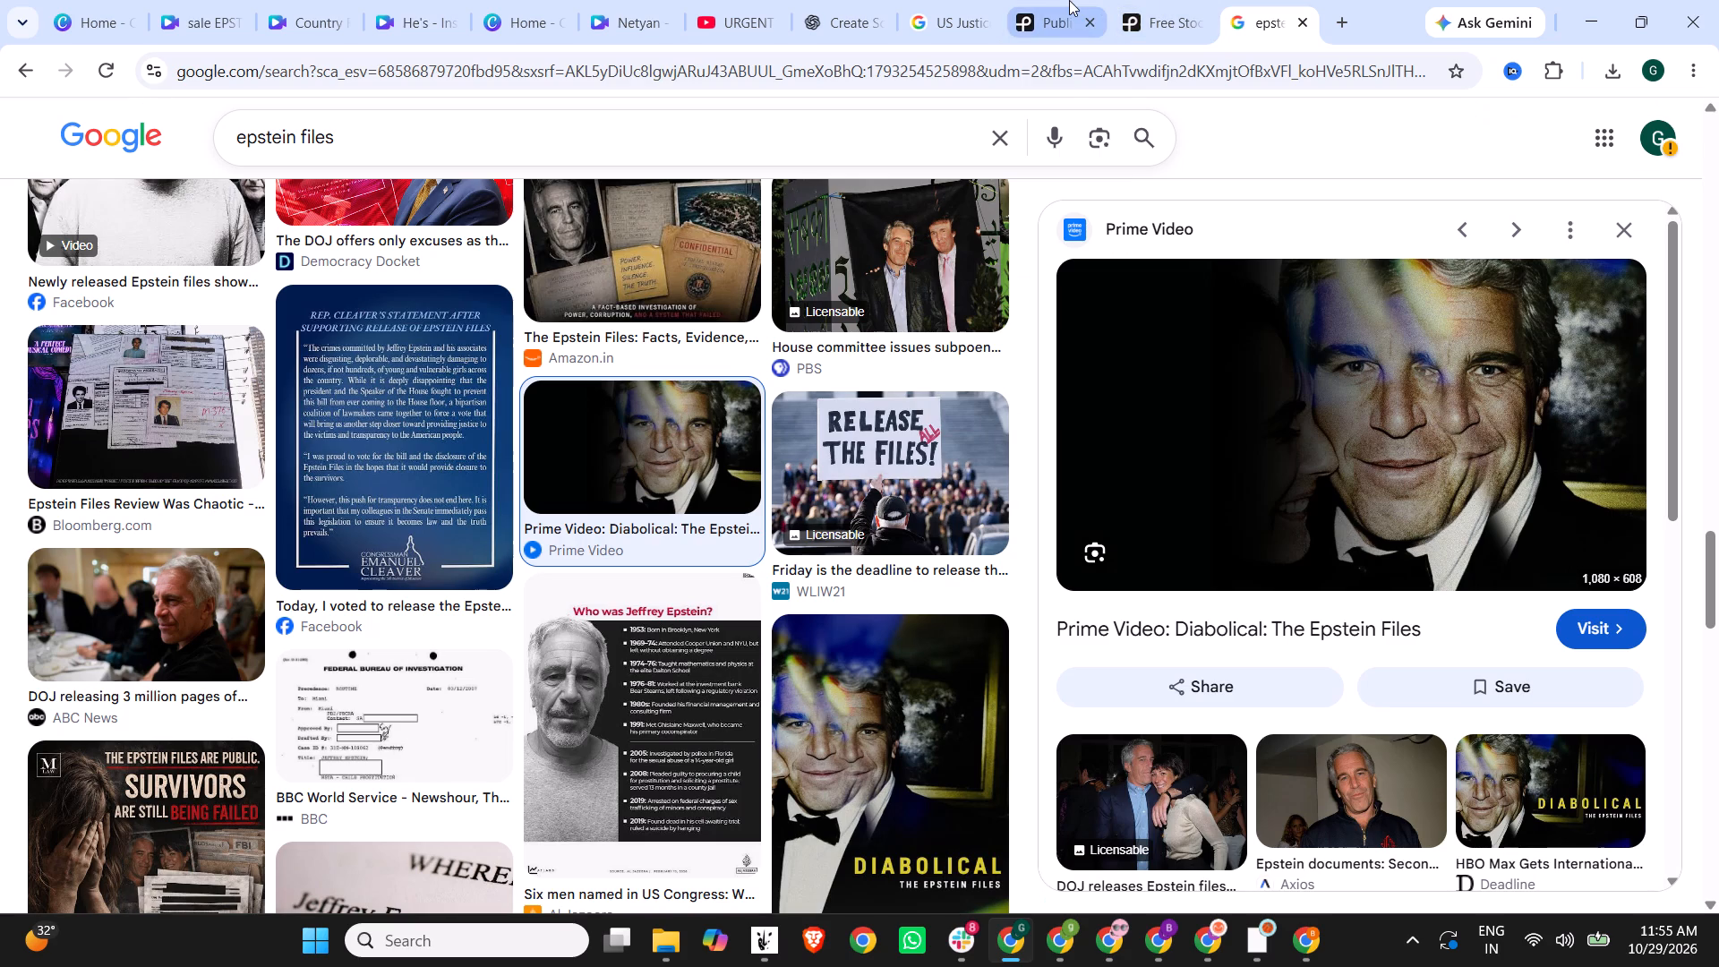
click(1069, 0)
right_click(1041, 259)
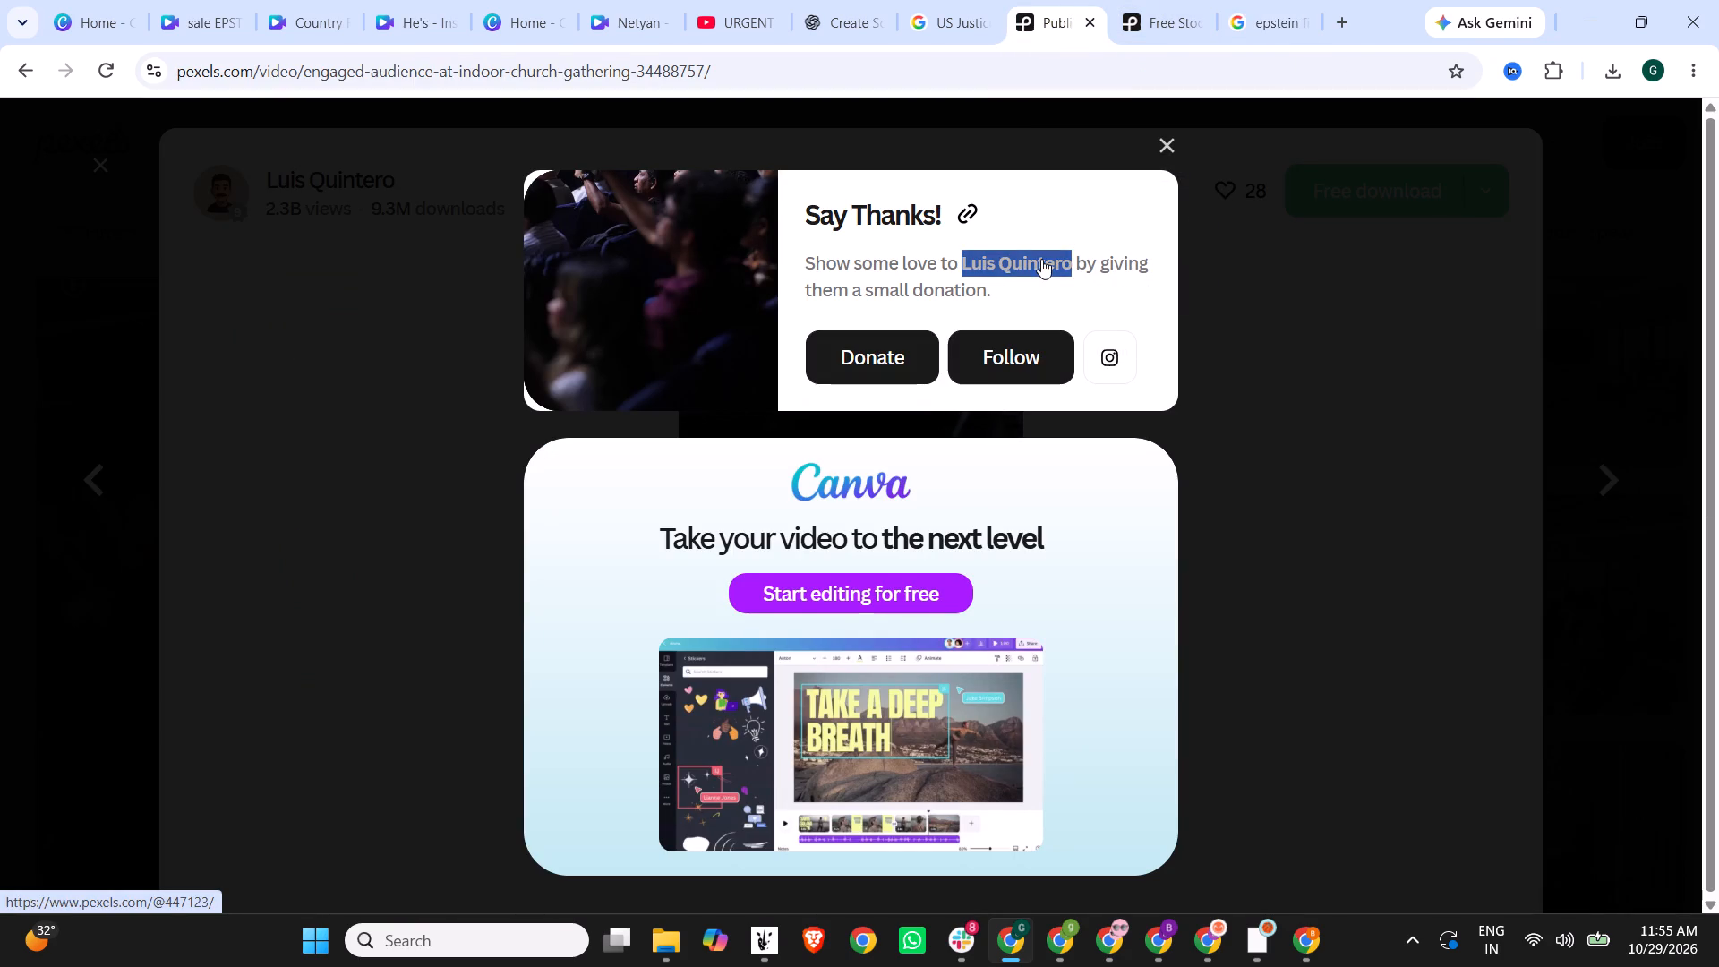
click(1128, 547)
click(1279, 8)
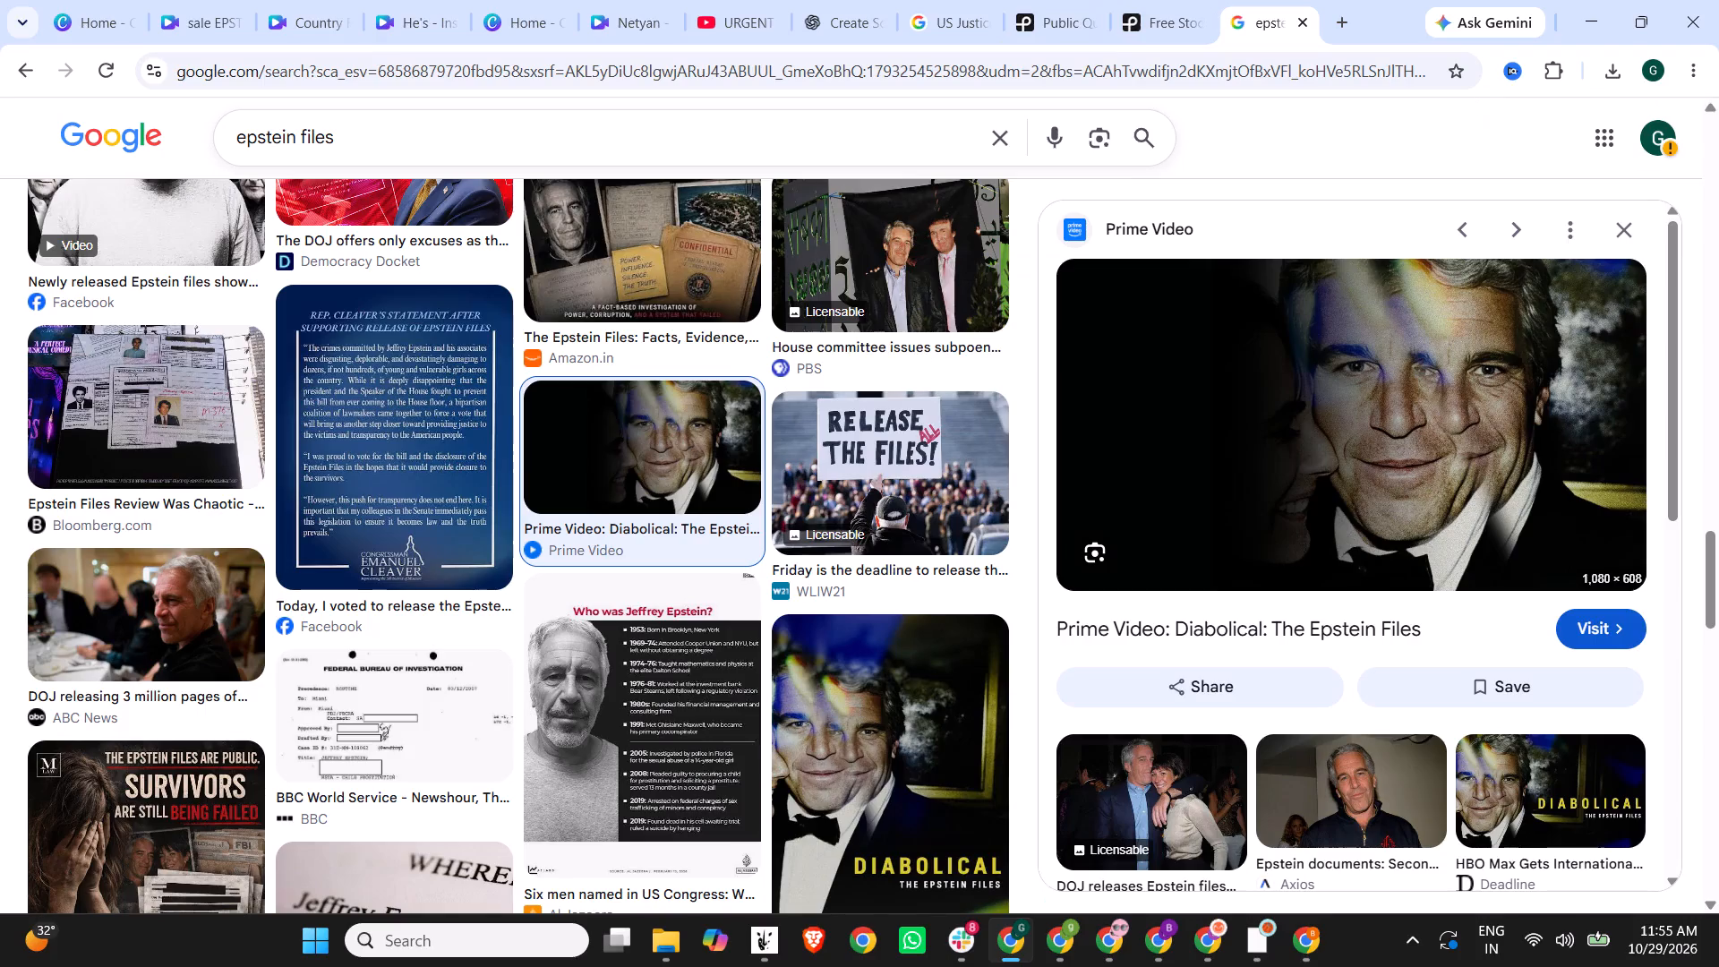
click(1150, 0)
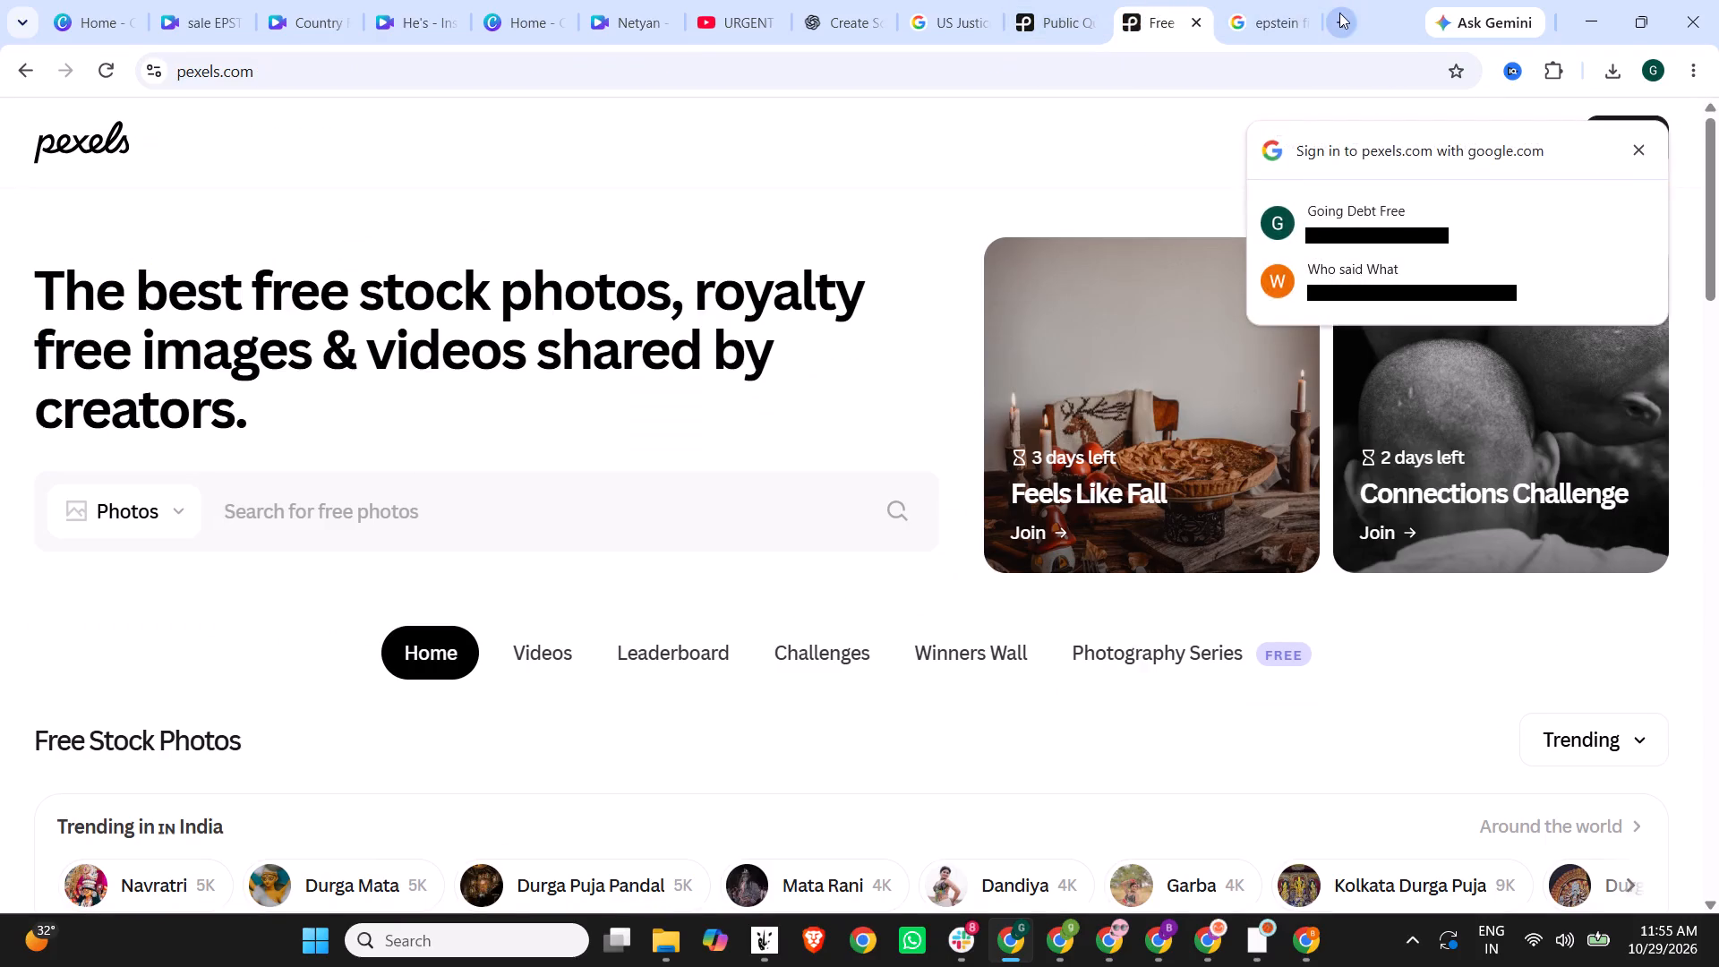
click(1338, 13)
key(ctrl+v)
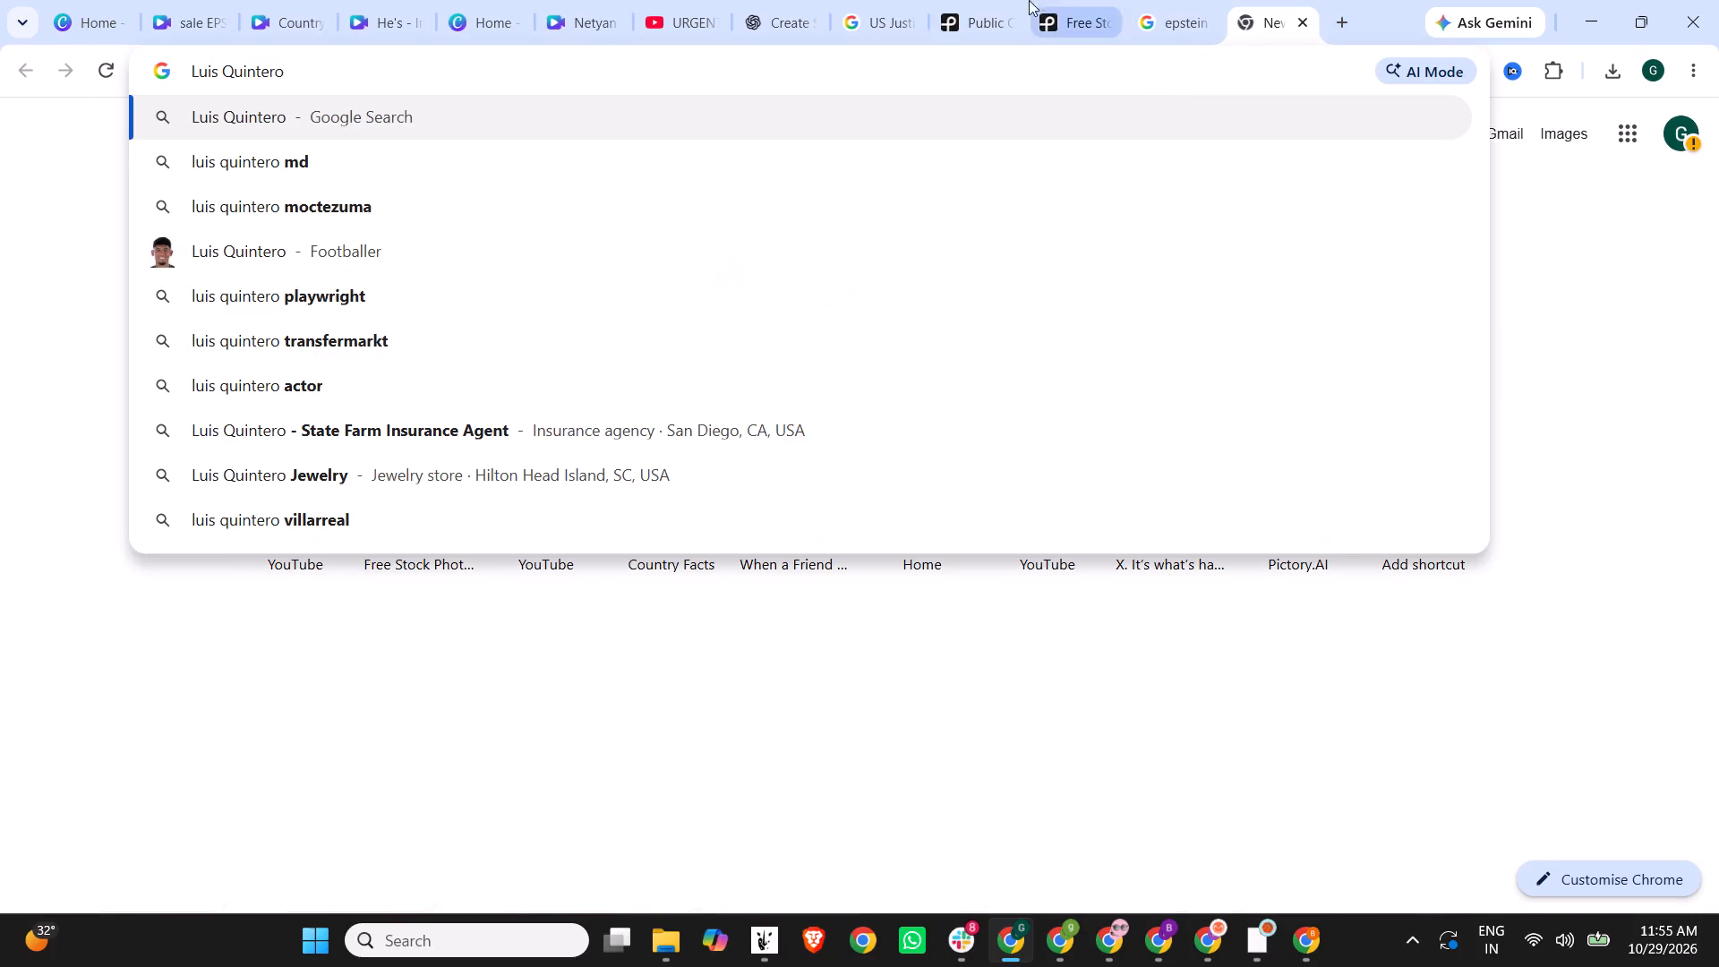
Switch to Pexels, close the open crowd video, and search the stock videos for "missing files".
click(1007, 0)
click(1167, 144)
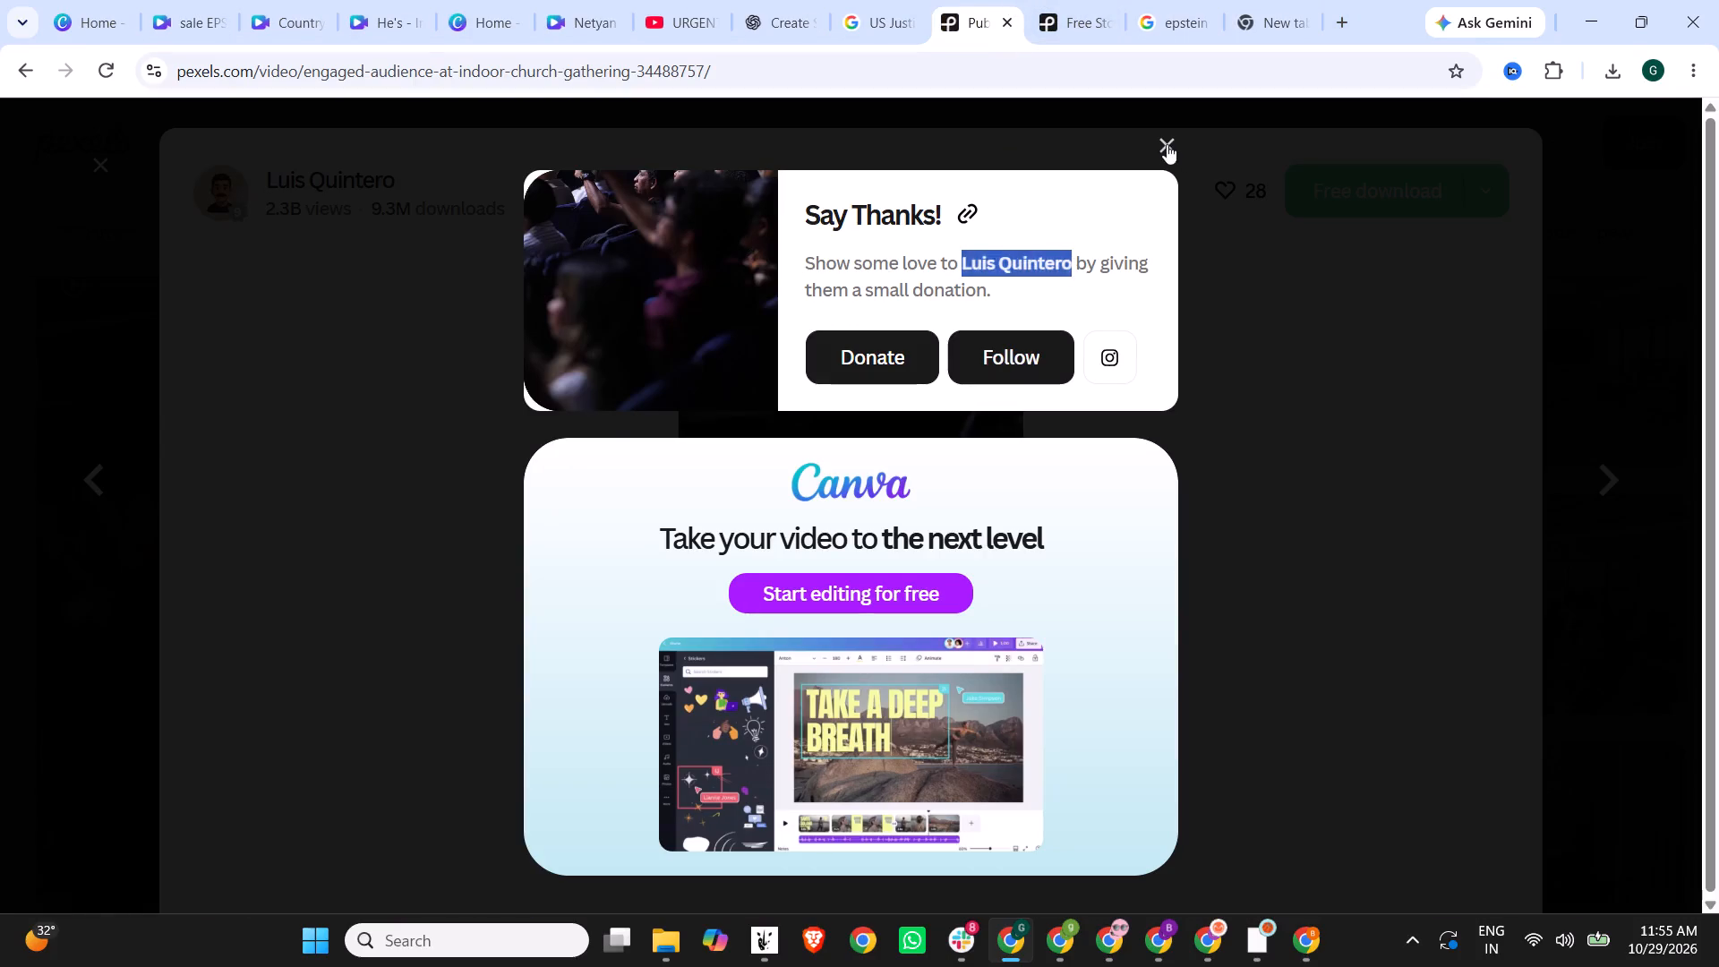
click(1081, 5)
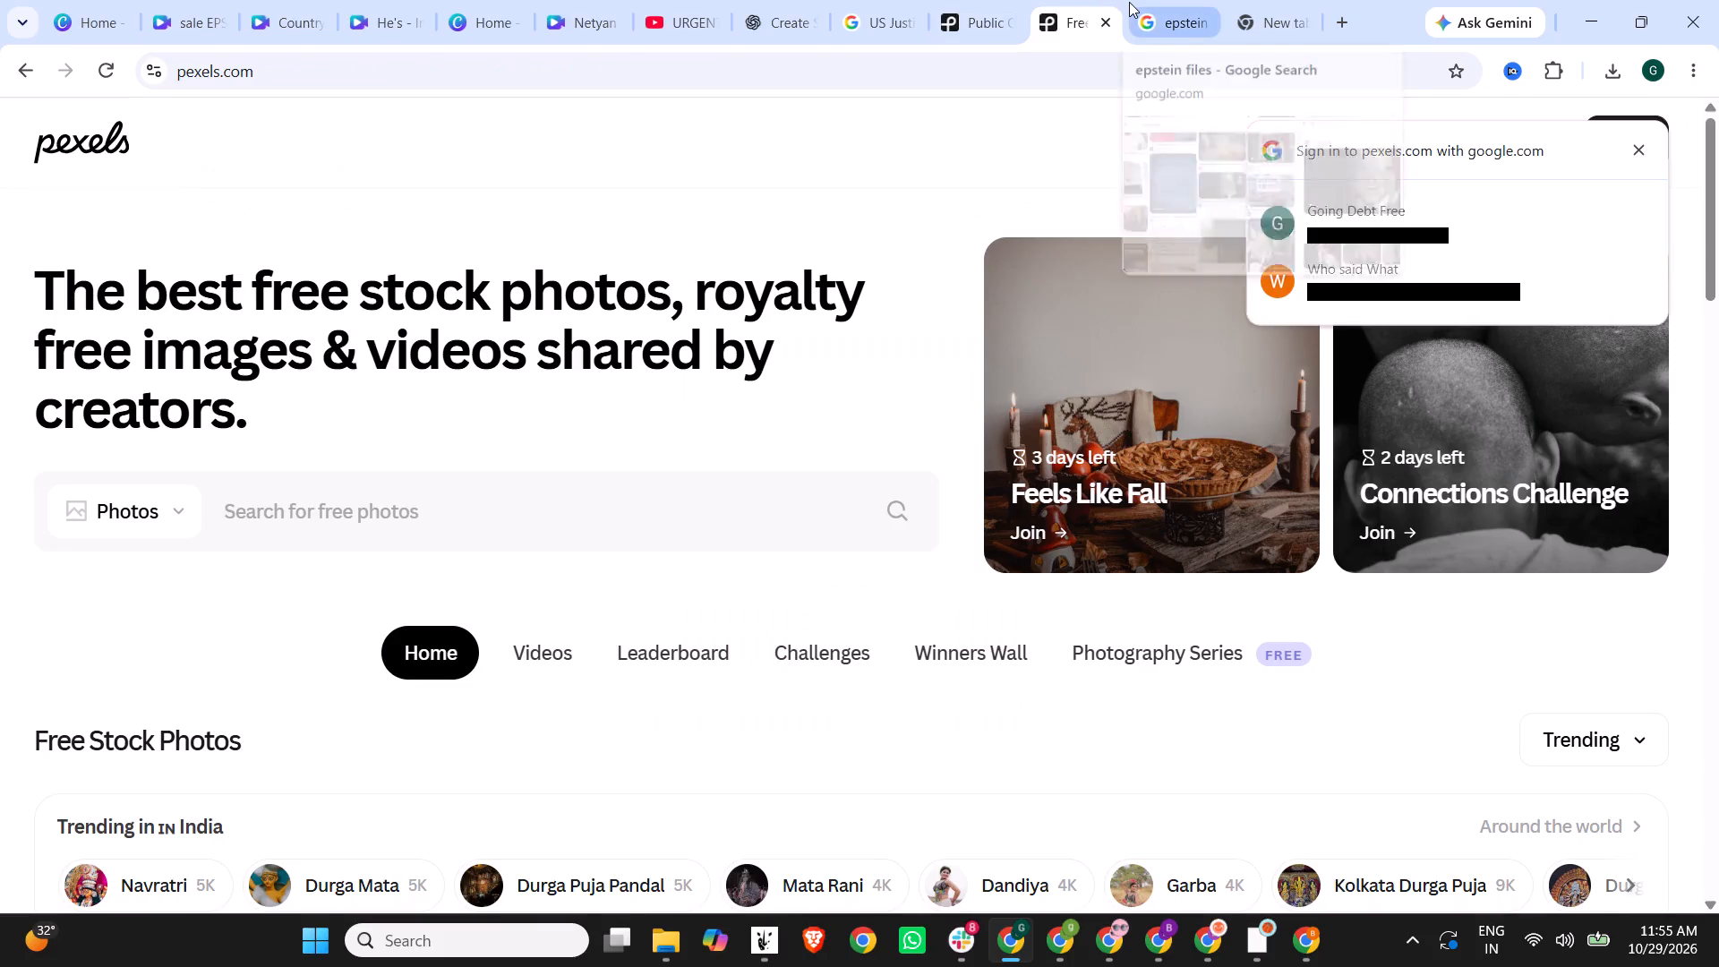
click(961, 0)
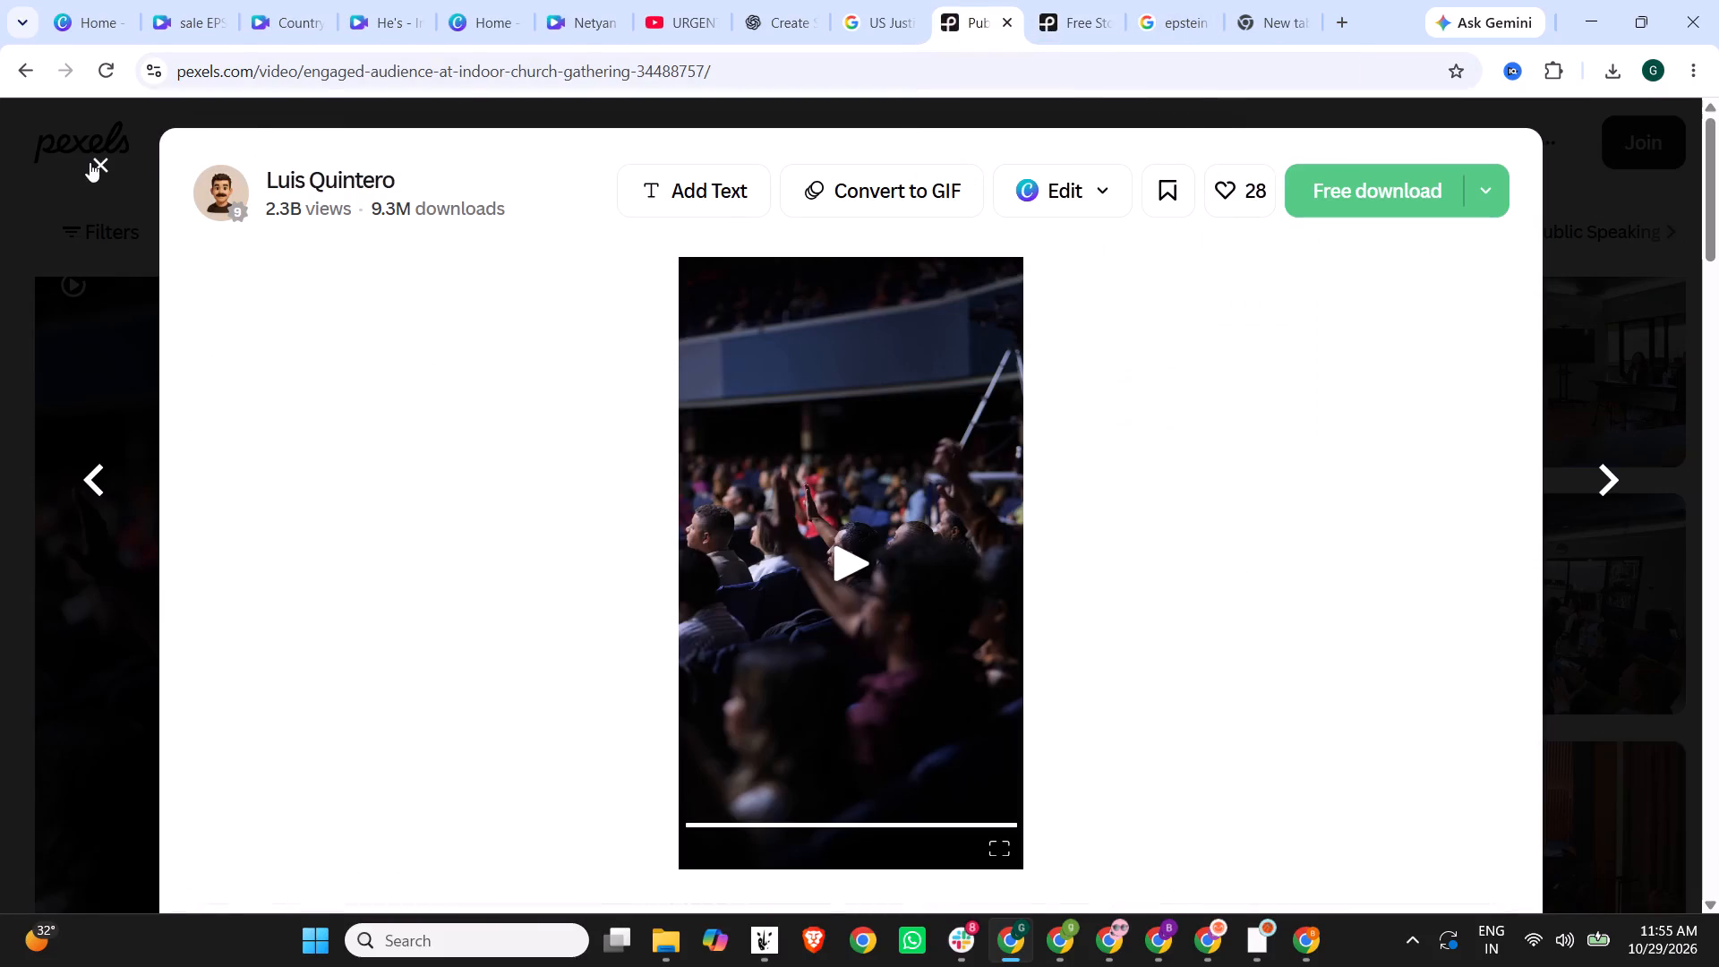
click(90, 162)
click(262, 140)
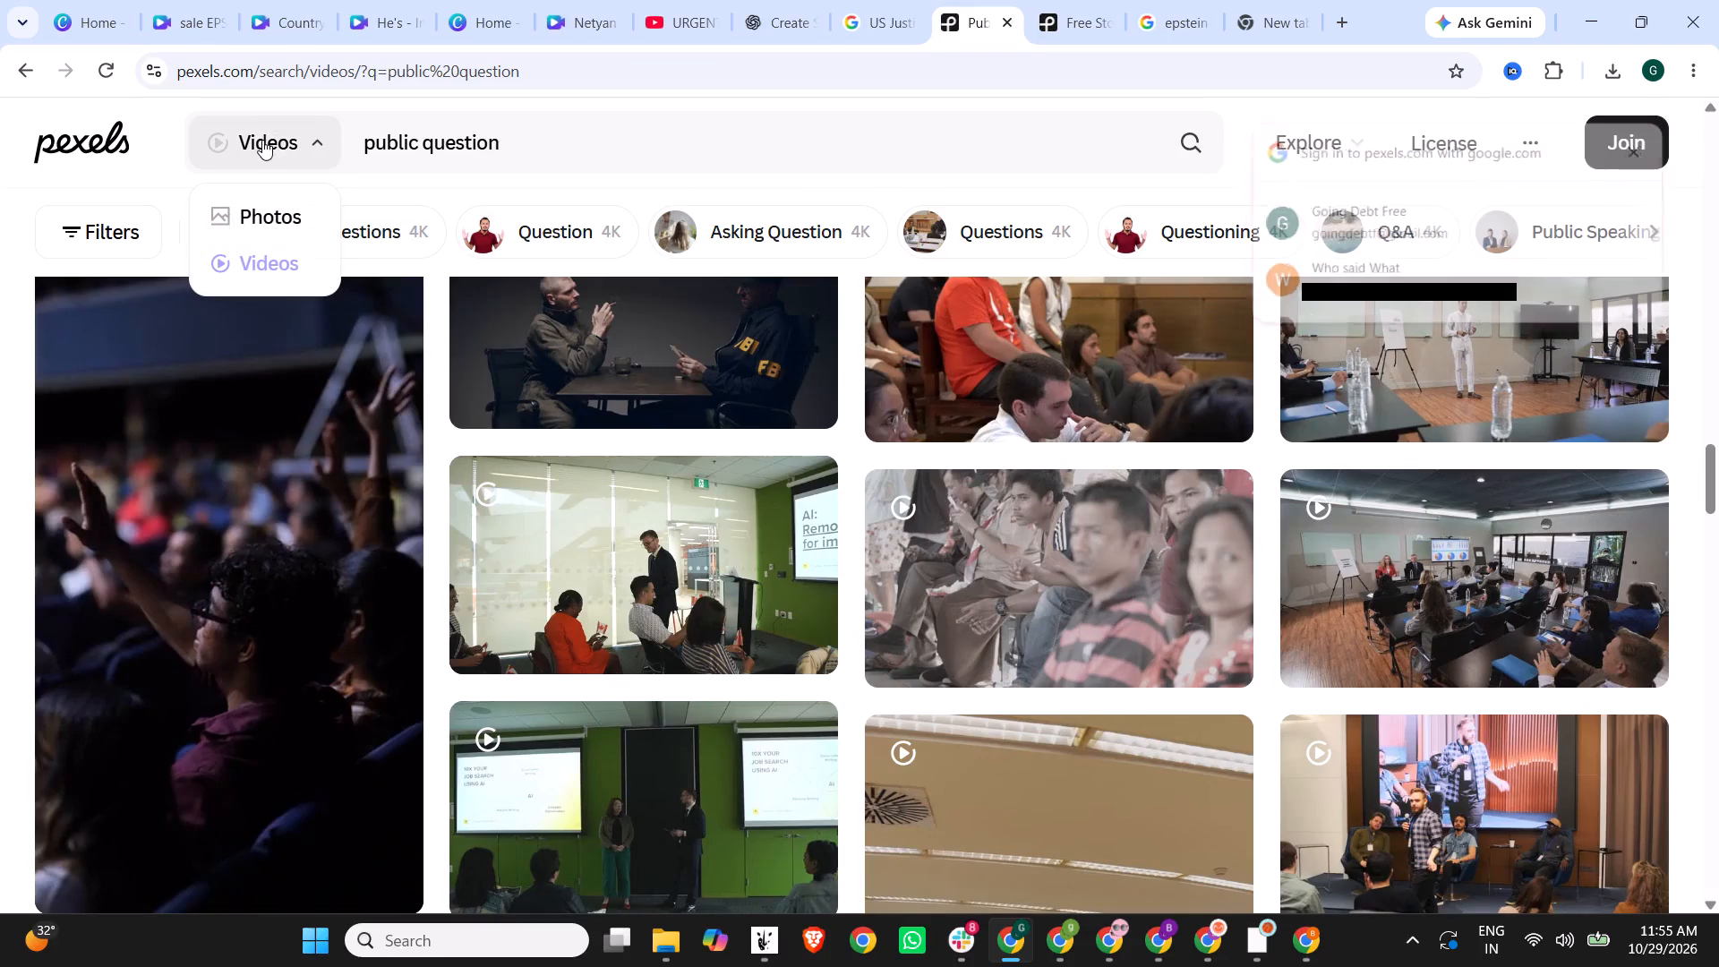
click(560, 138)
drag(603, 140, 360, 136)
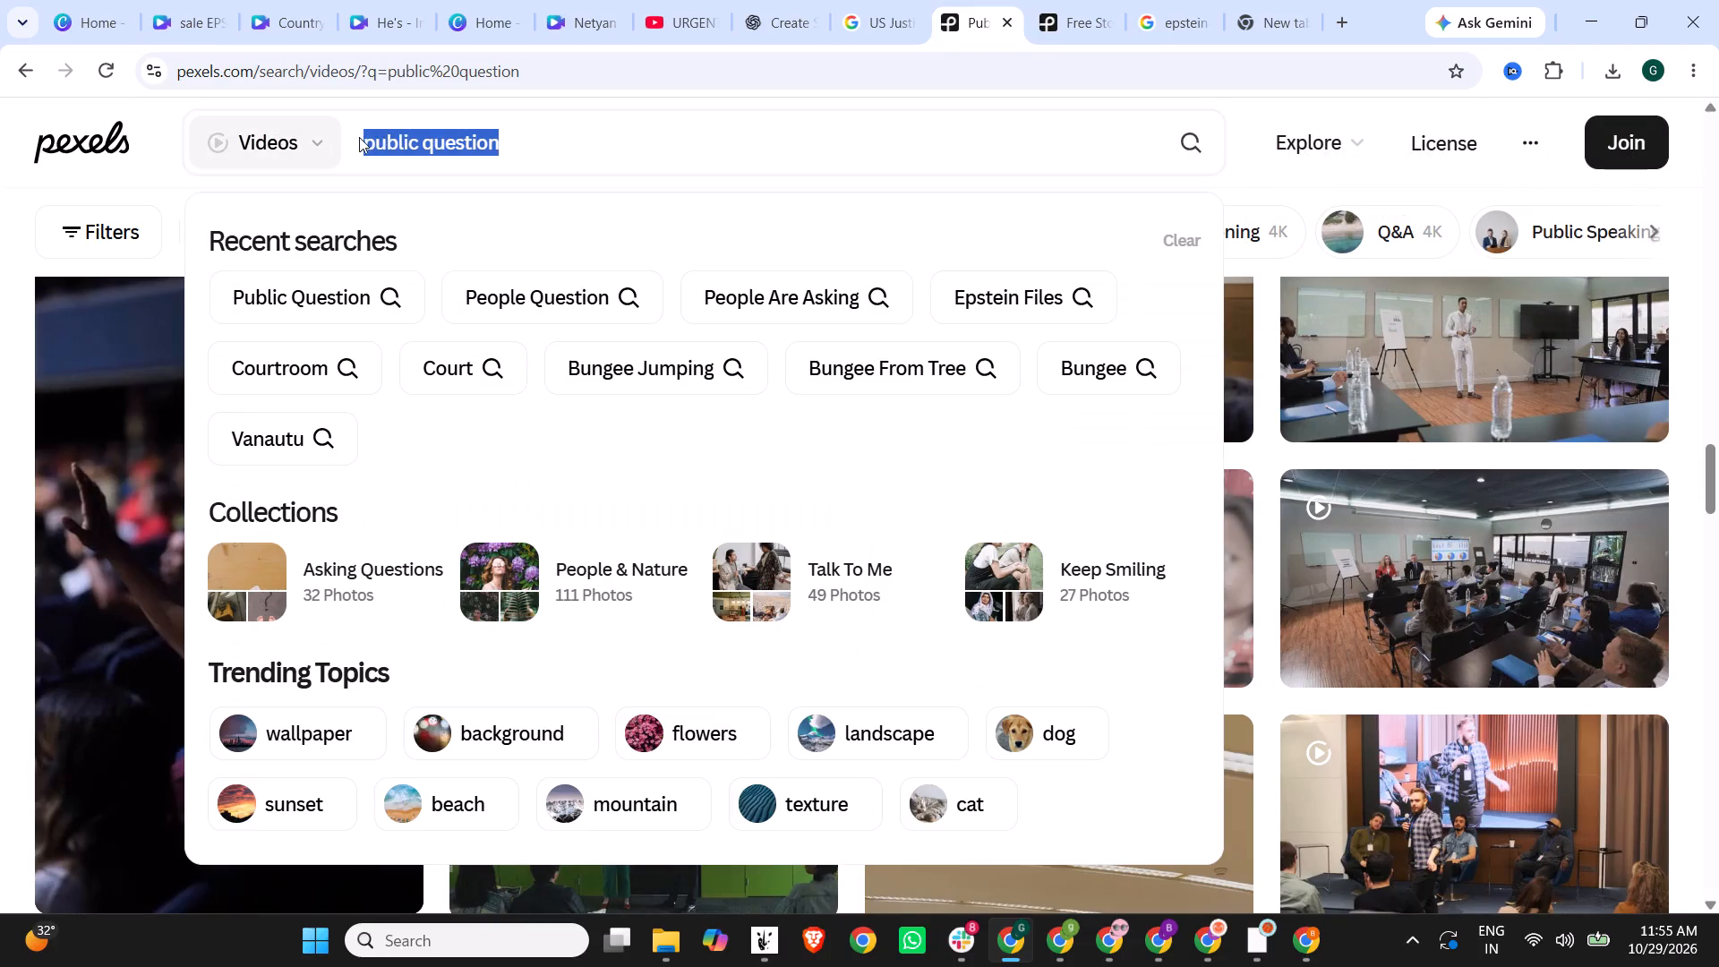
text(Missingn)
key(space)
key(BackSpace)
key(BackSpace)
key(BackSpace)
text(gn)
key(BackSpace)
key(space)
text(files)
key(Return)
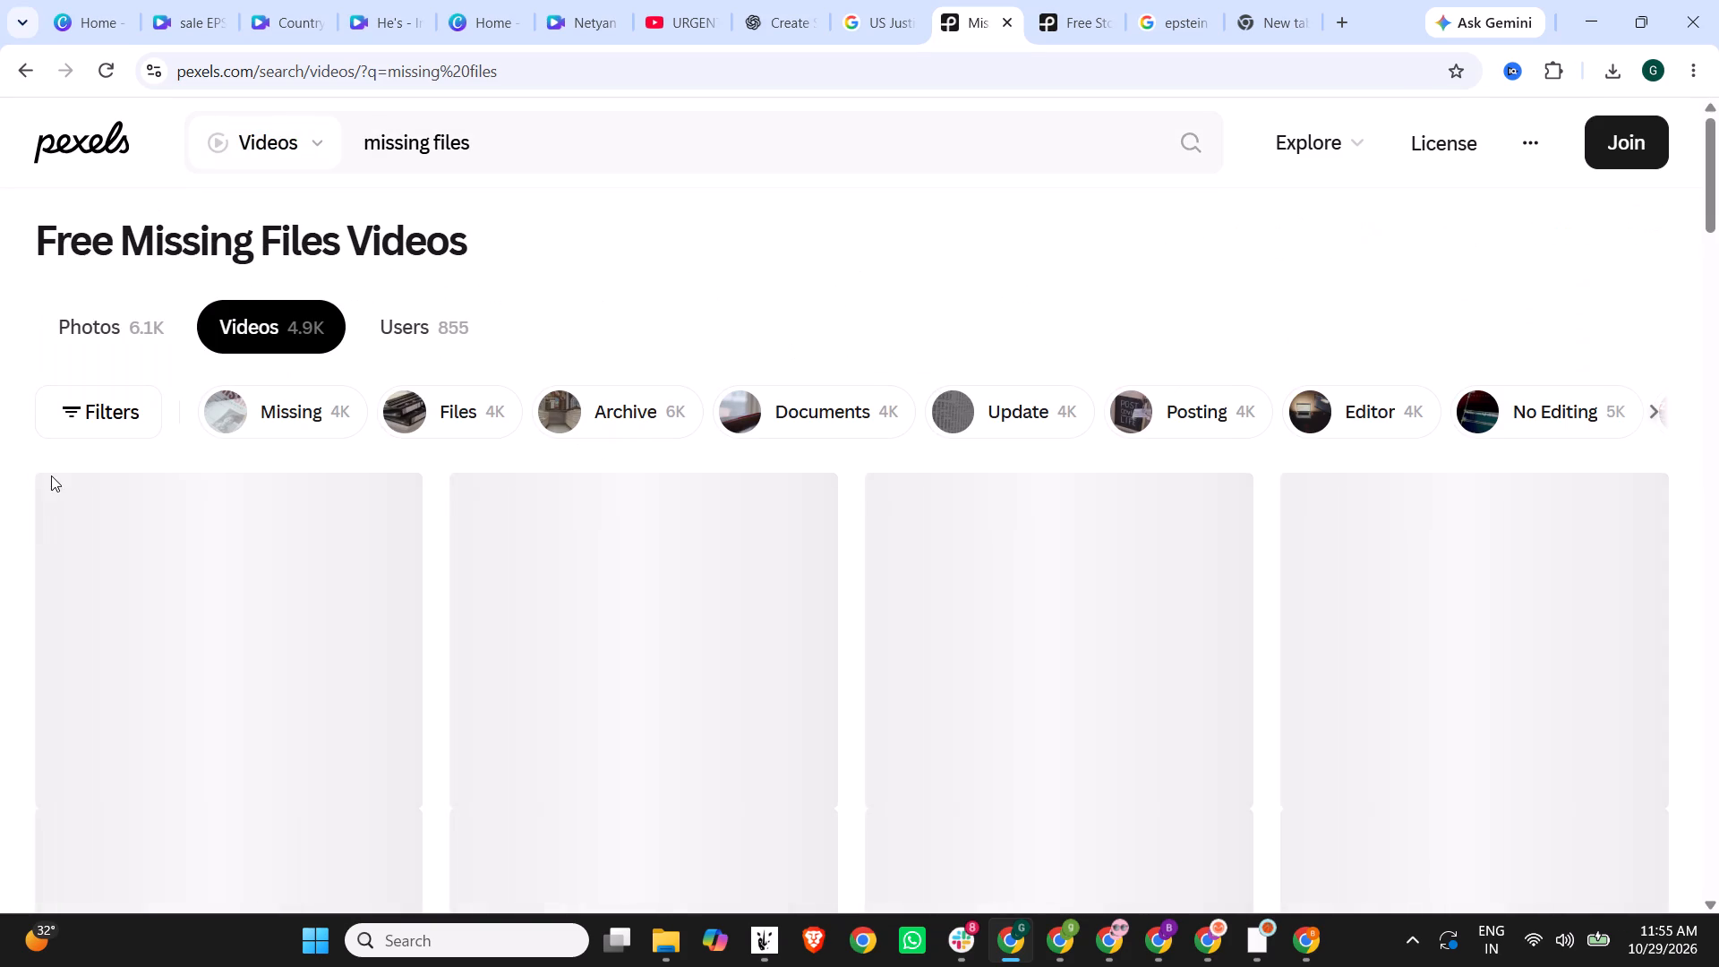
Browse the Pexels video and photo results for "missing files" for a visual suited to the reel's gap.
scroll(697, 318, down, 2)
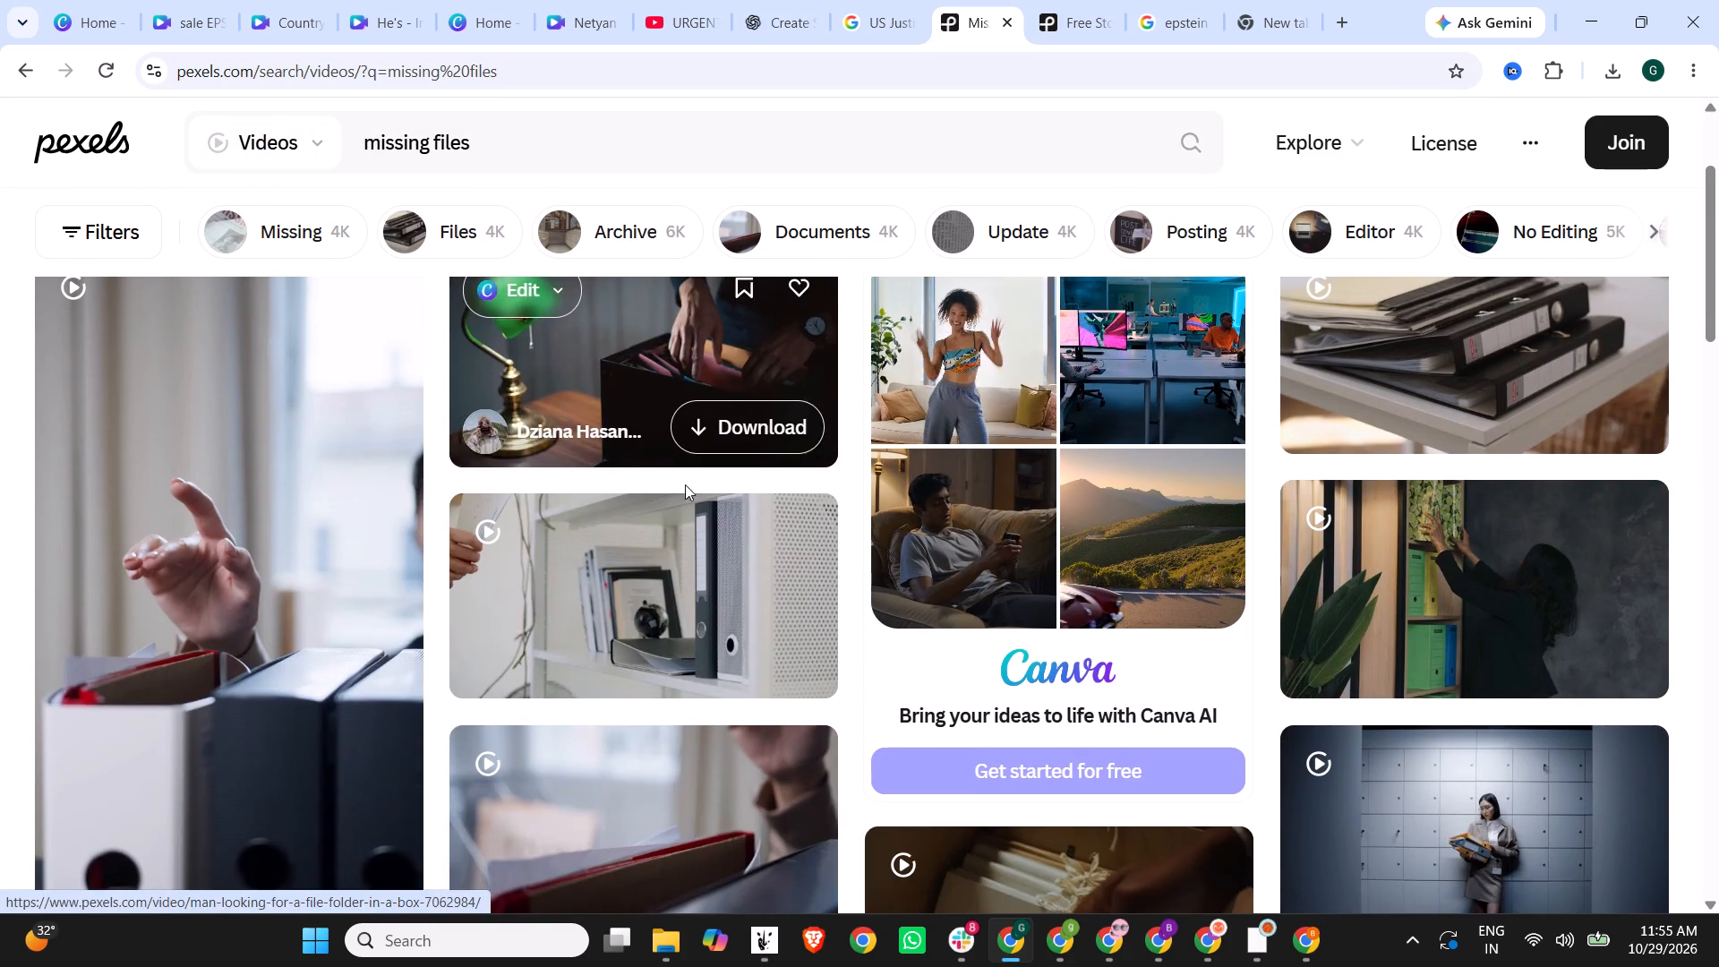
scroll(649, 512, up, 4)
click(91, 321)
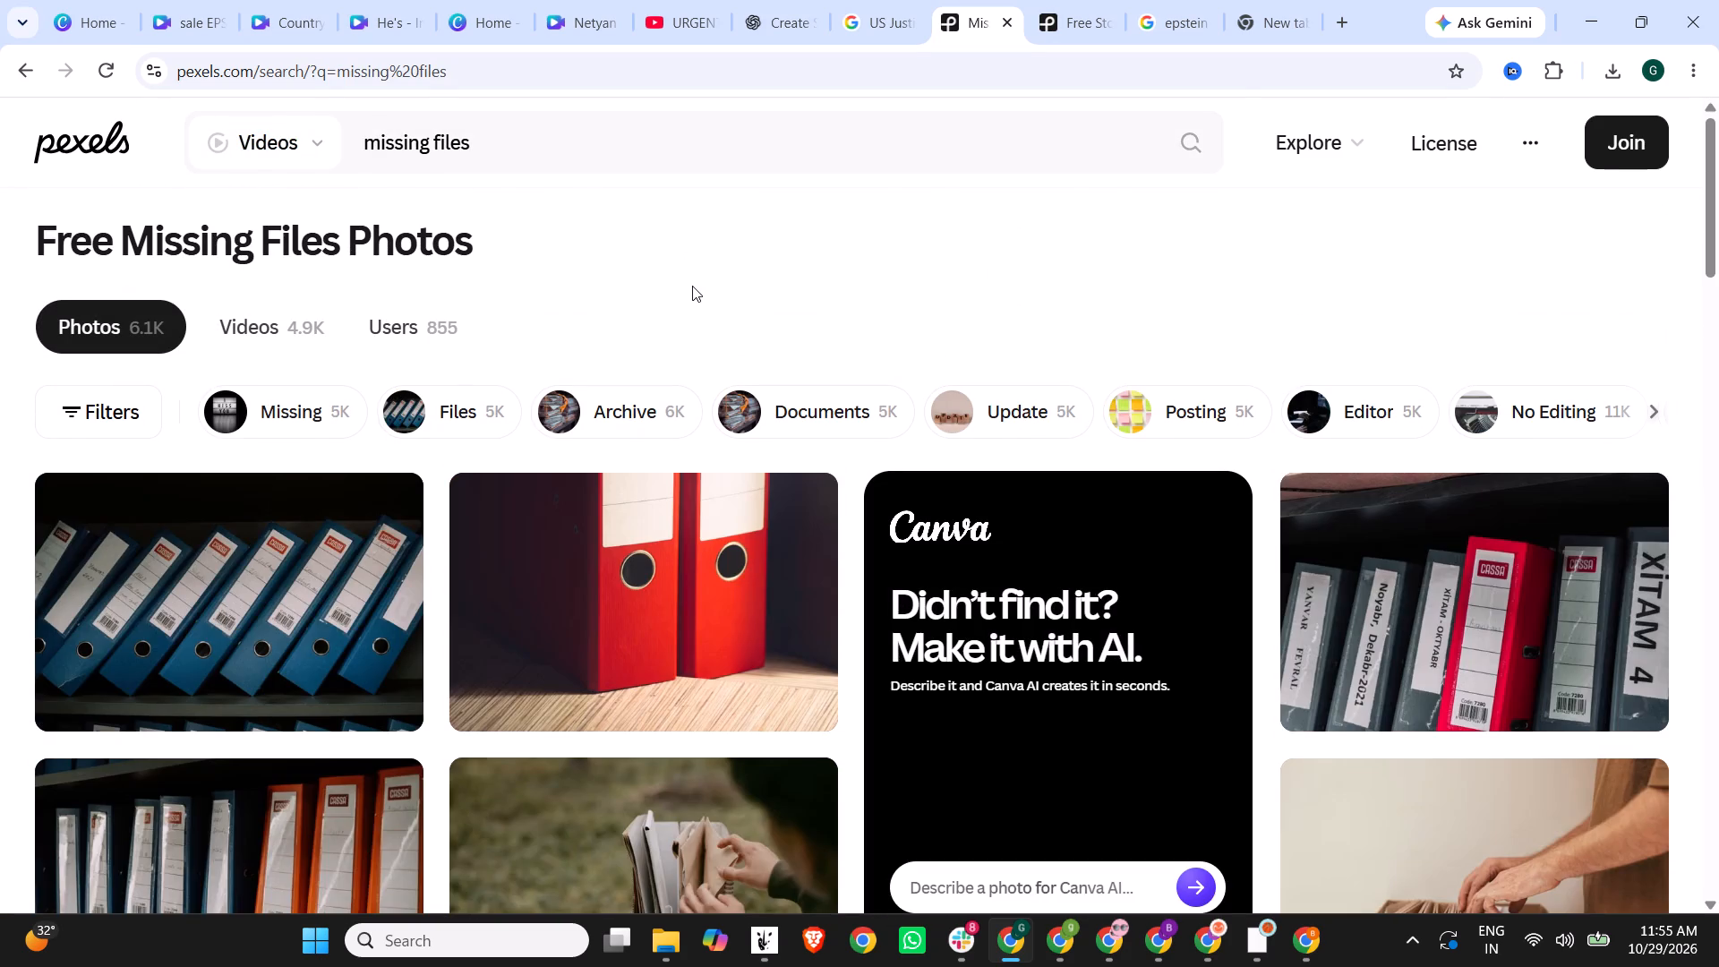
scroll(692, 286, down, 3)
scroll(574, 408, down, 4)
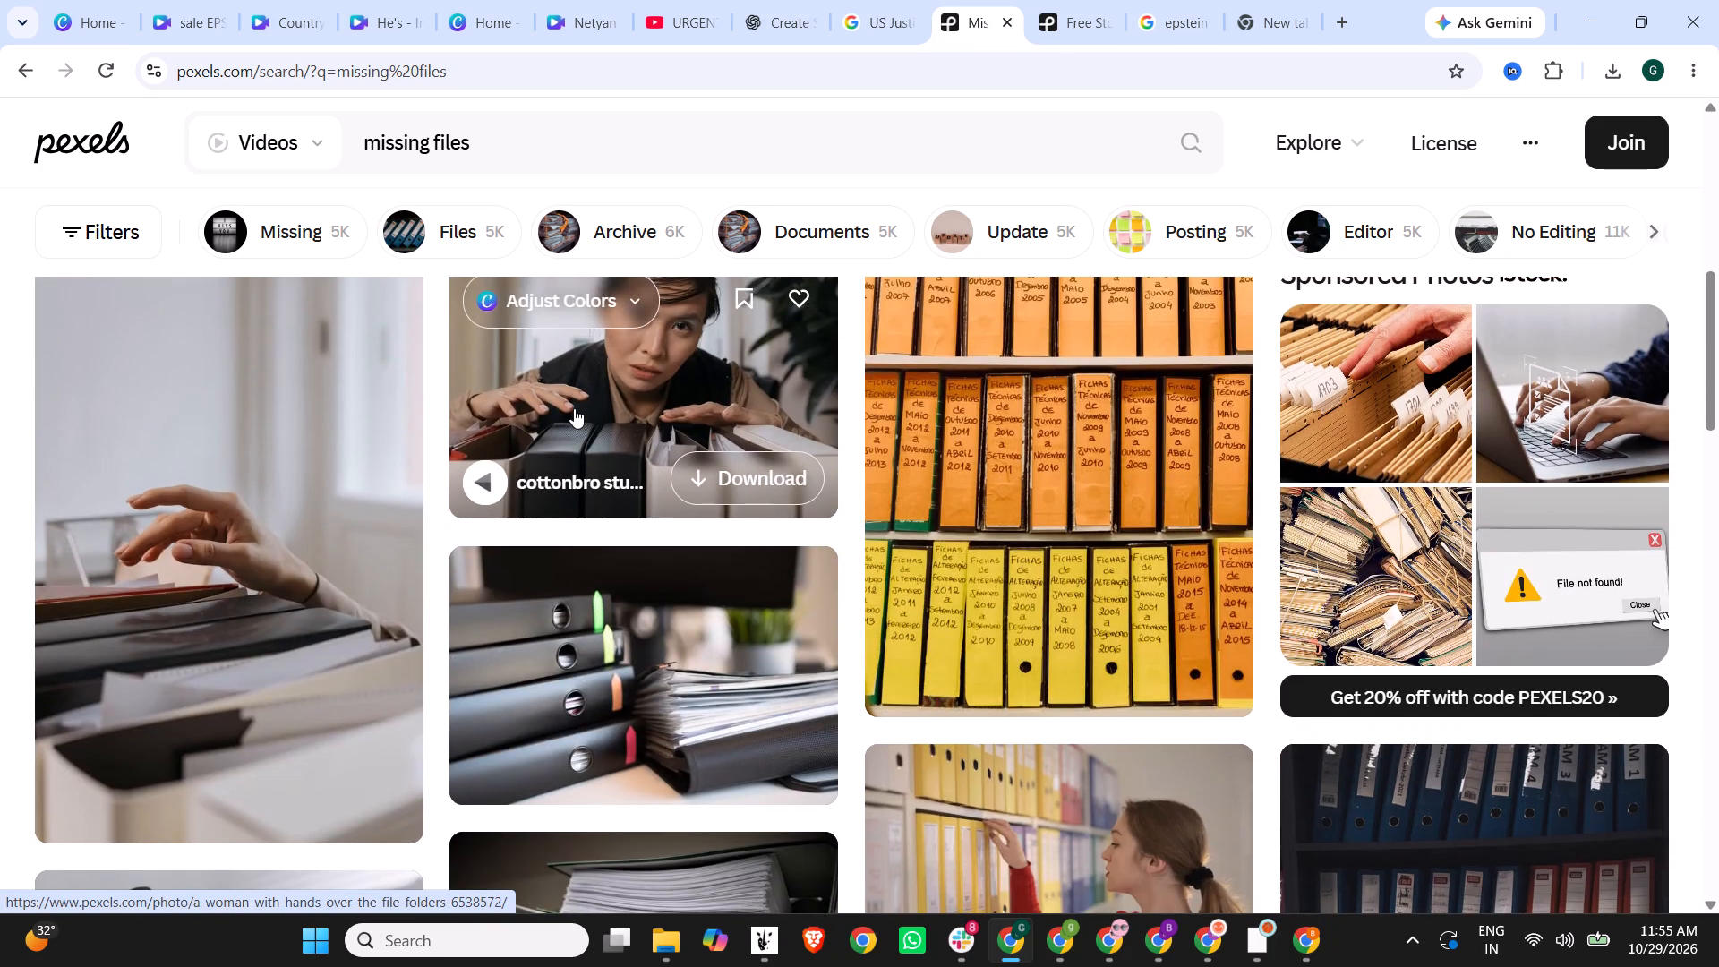
scroll(574, 408, down, 6)
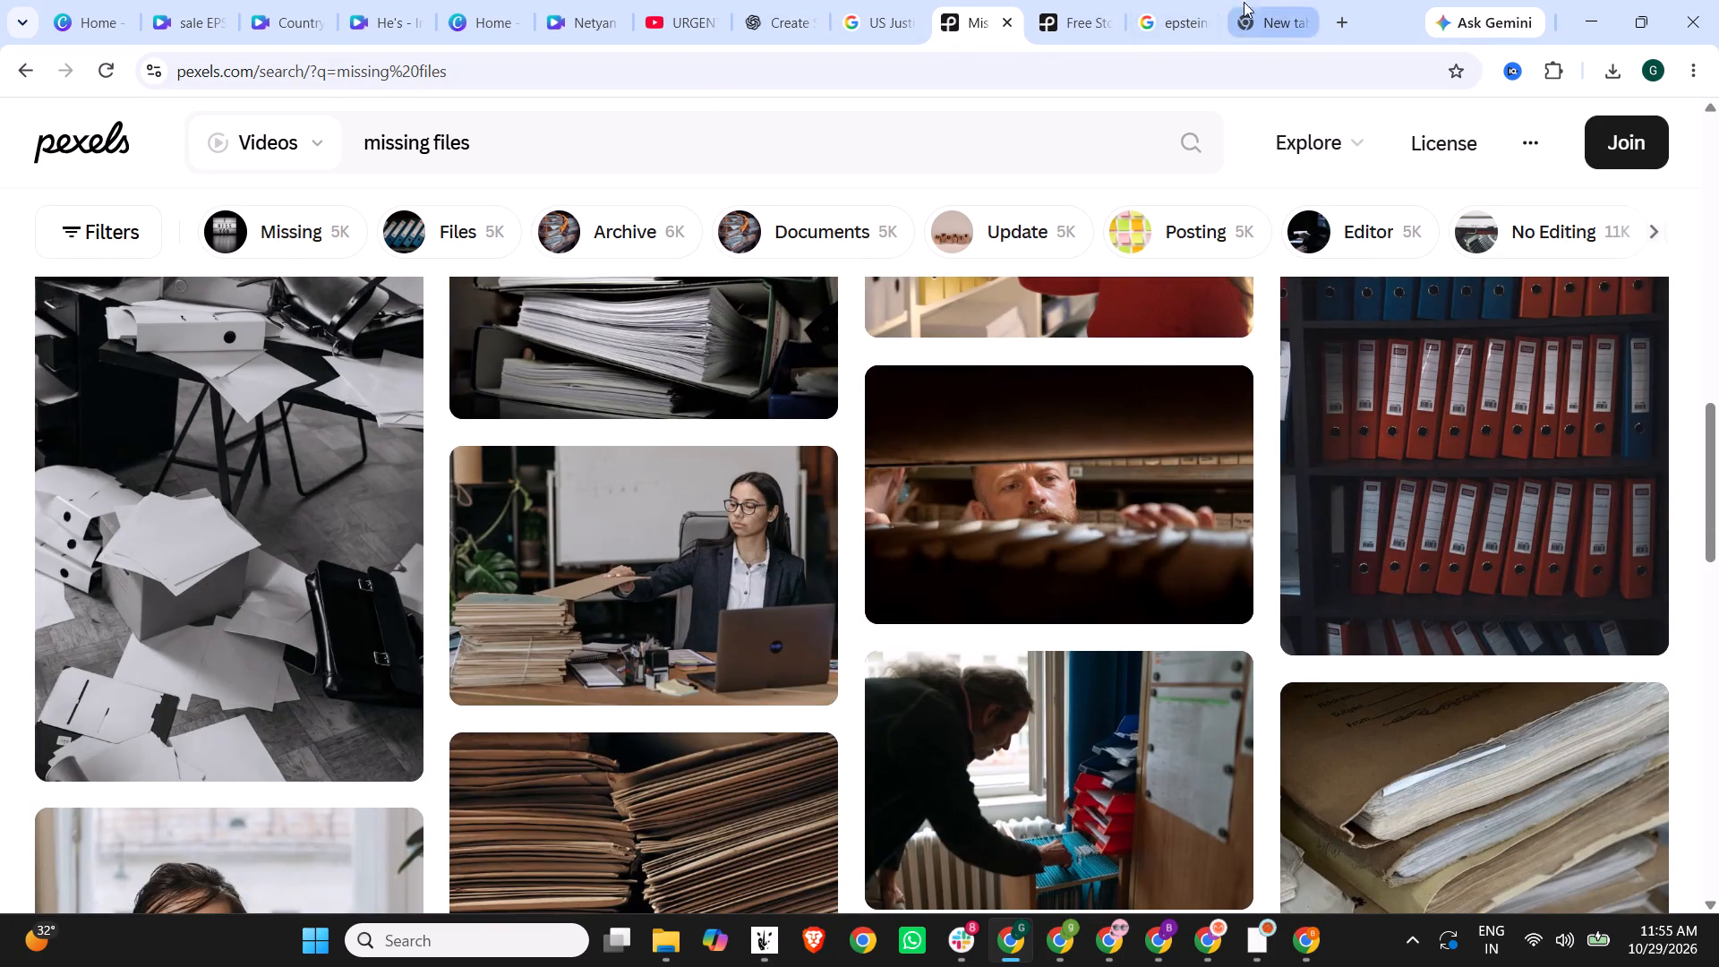
Switch to Google Images and search for "missing files".
click(1208, 0)
drag(587, 136, 0, 133)
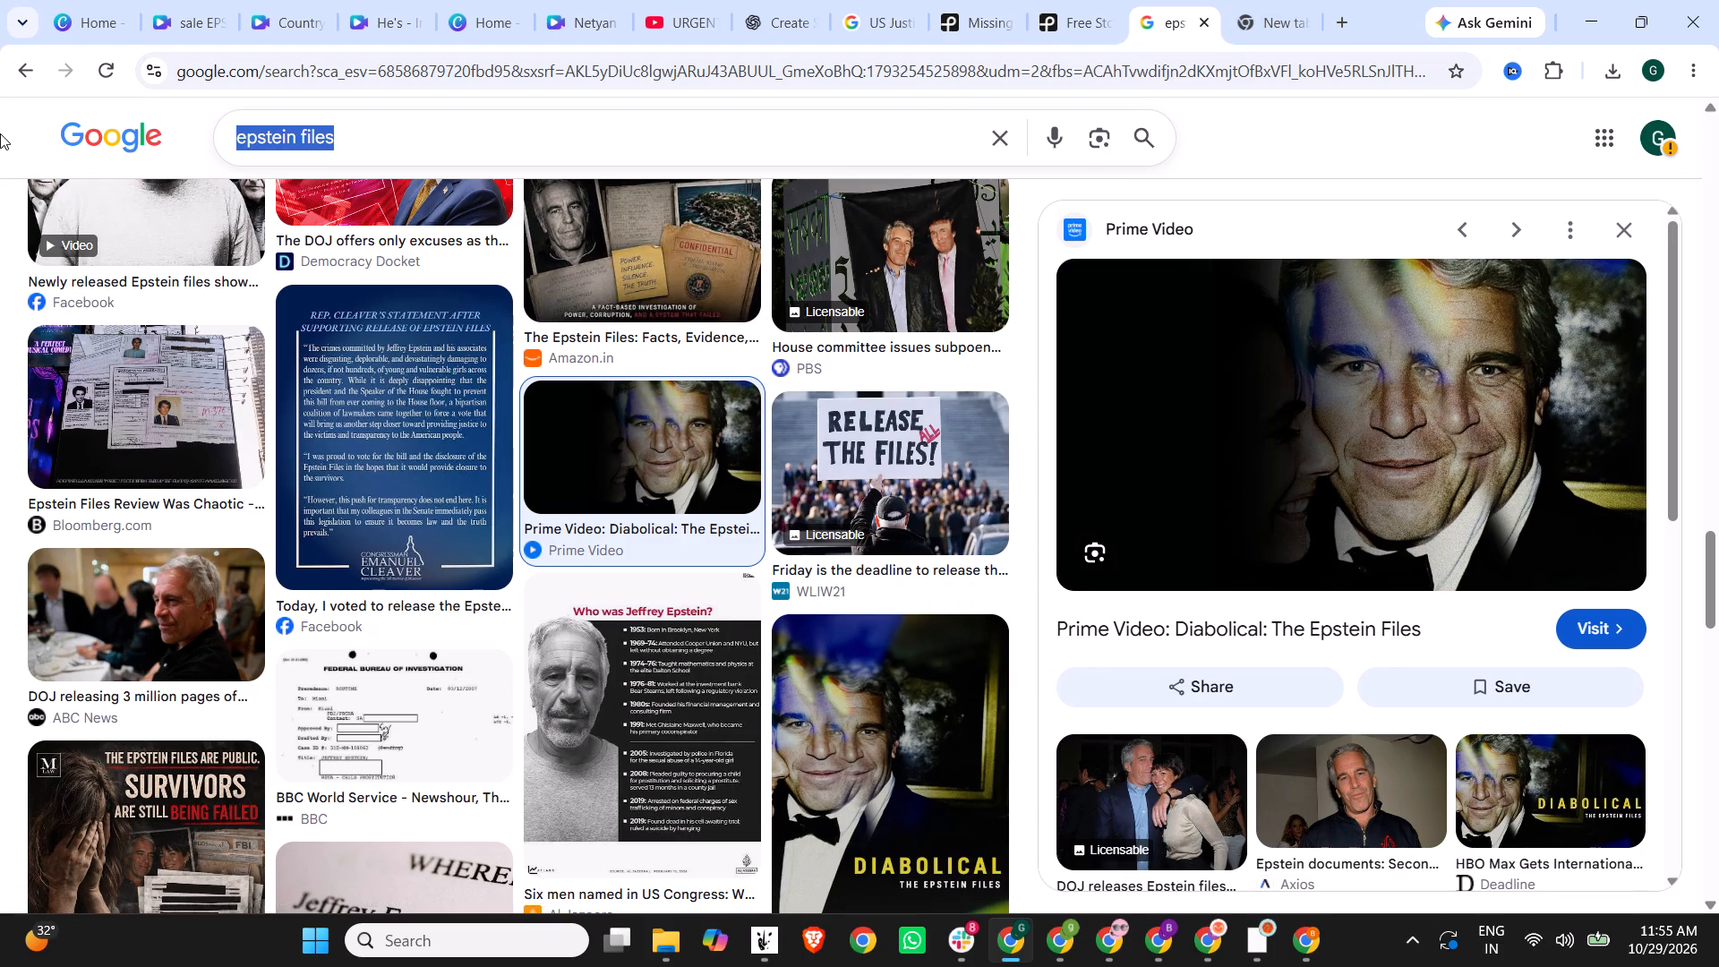
text(missing file)
key(BackSpace)
key(BackSpace)
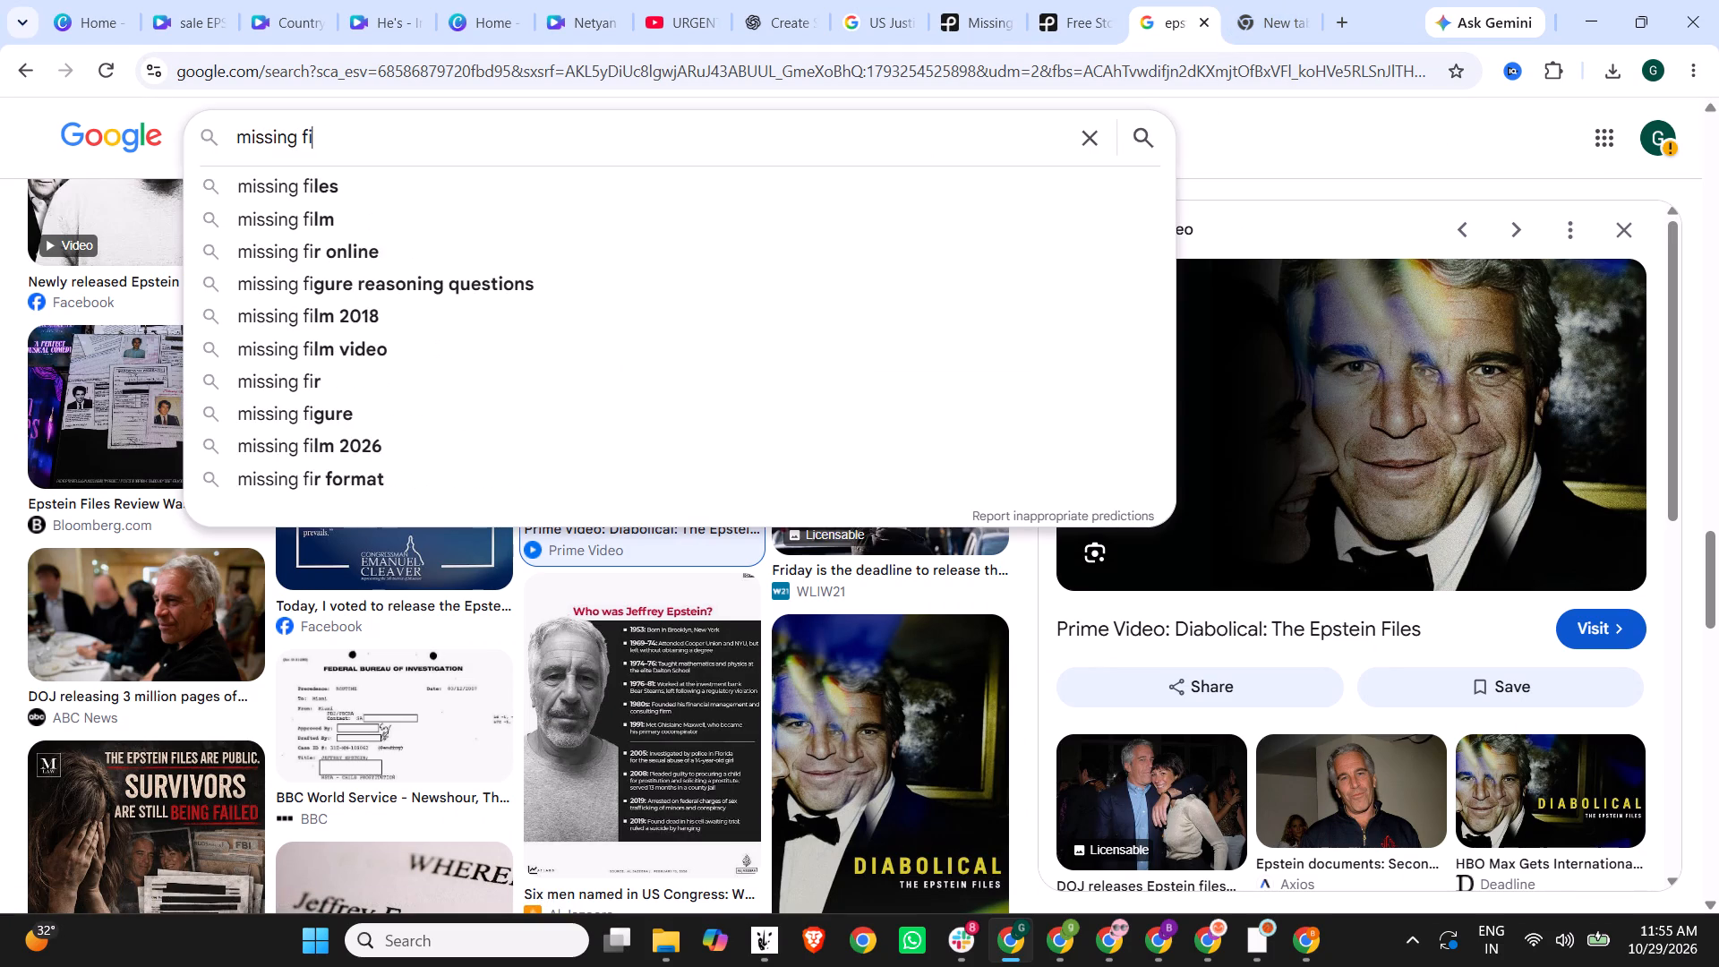
key(BackSpace)
key(BackSpace)
text(files)
key(Return)
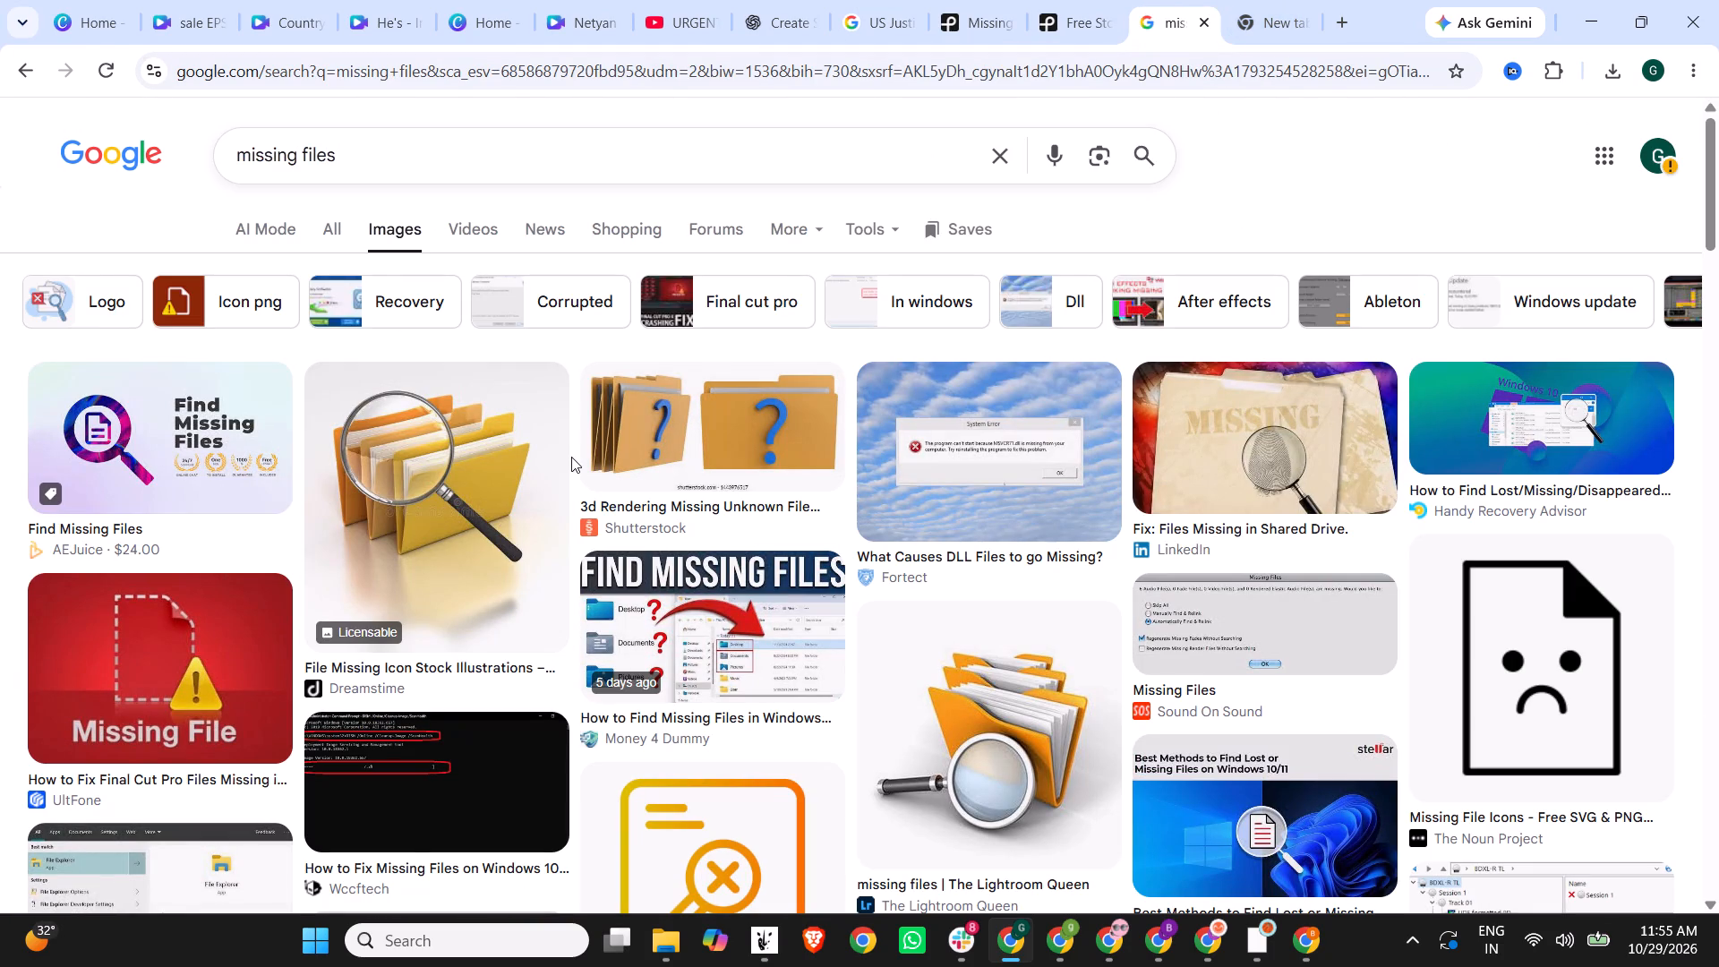
Preview the "Missing" folder image and the dark red "Missing File" image suggested beside it, then close the preview.
click(1233, 448)
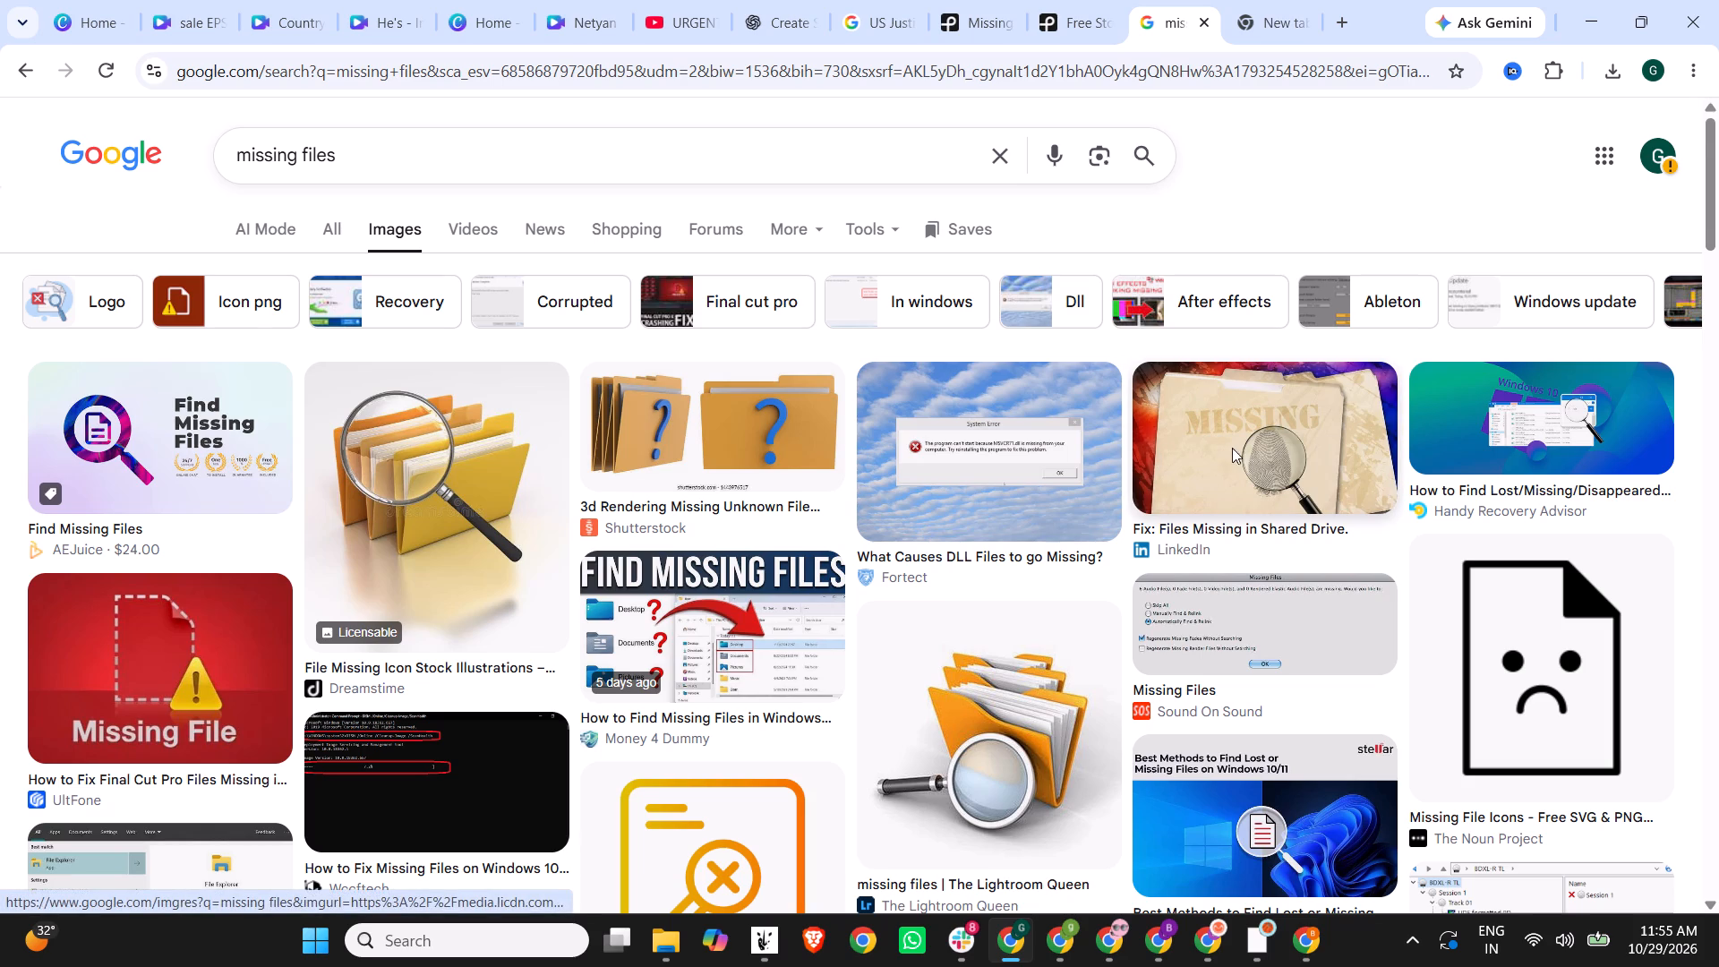
scroll(1396, 489, down, 5)
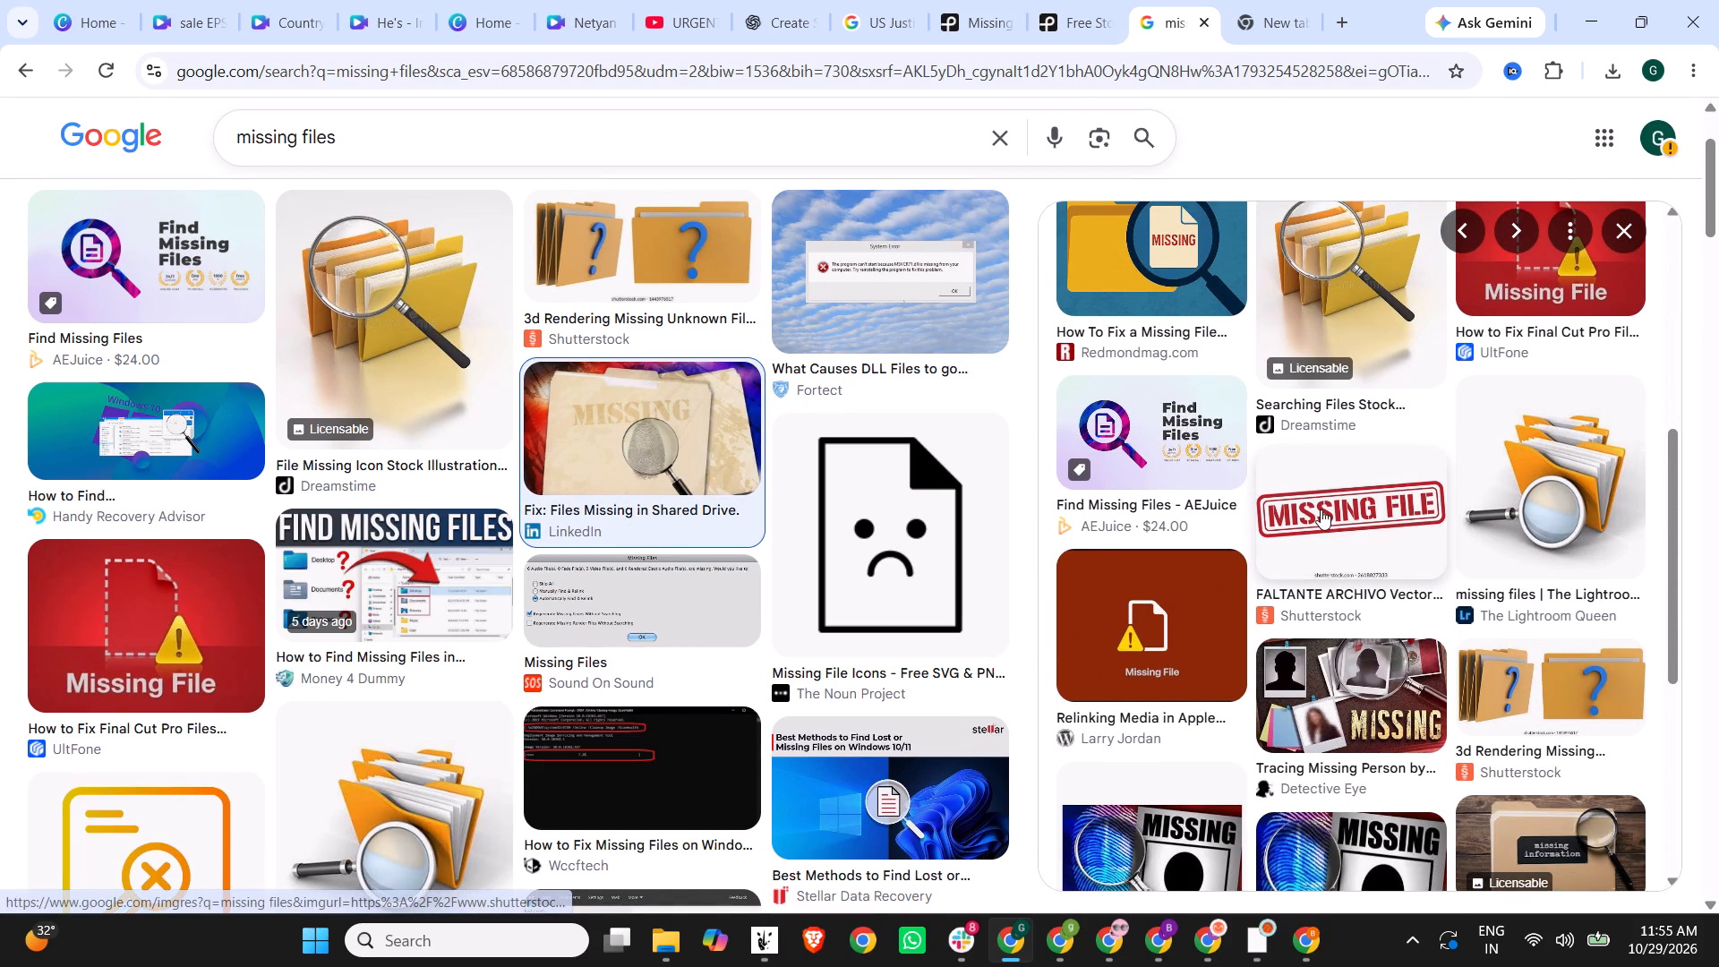
click(1153, 612)
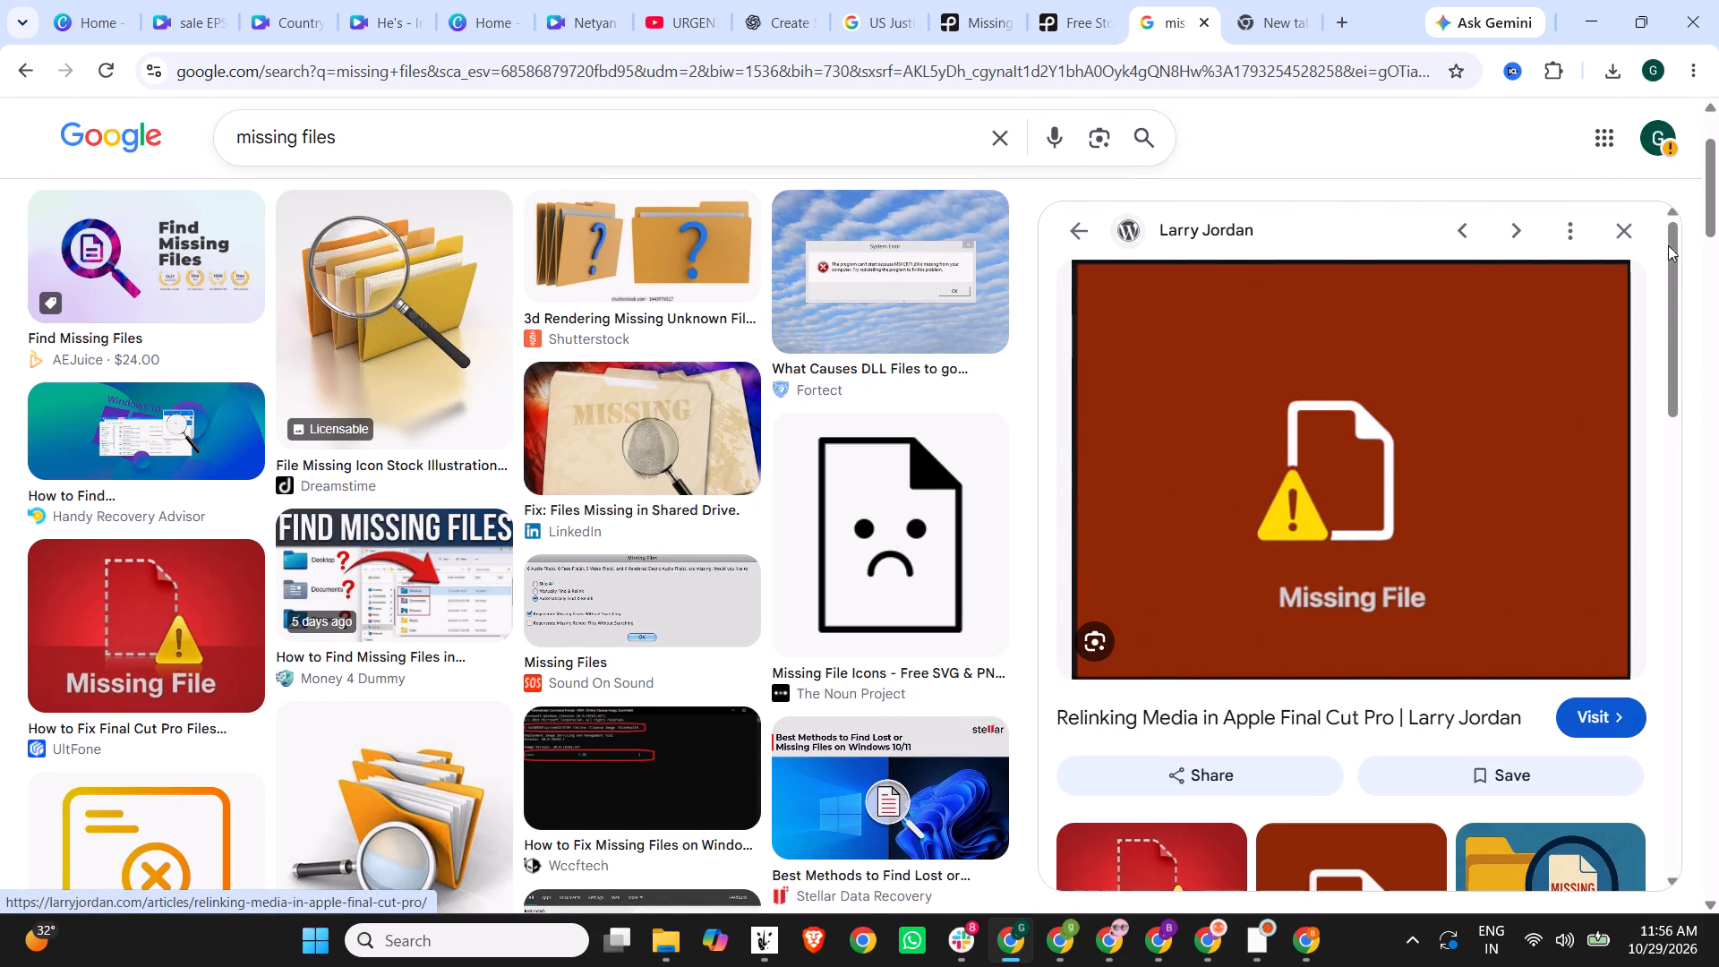
click(1626, 221)
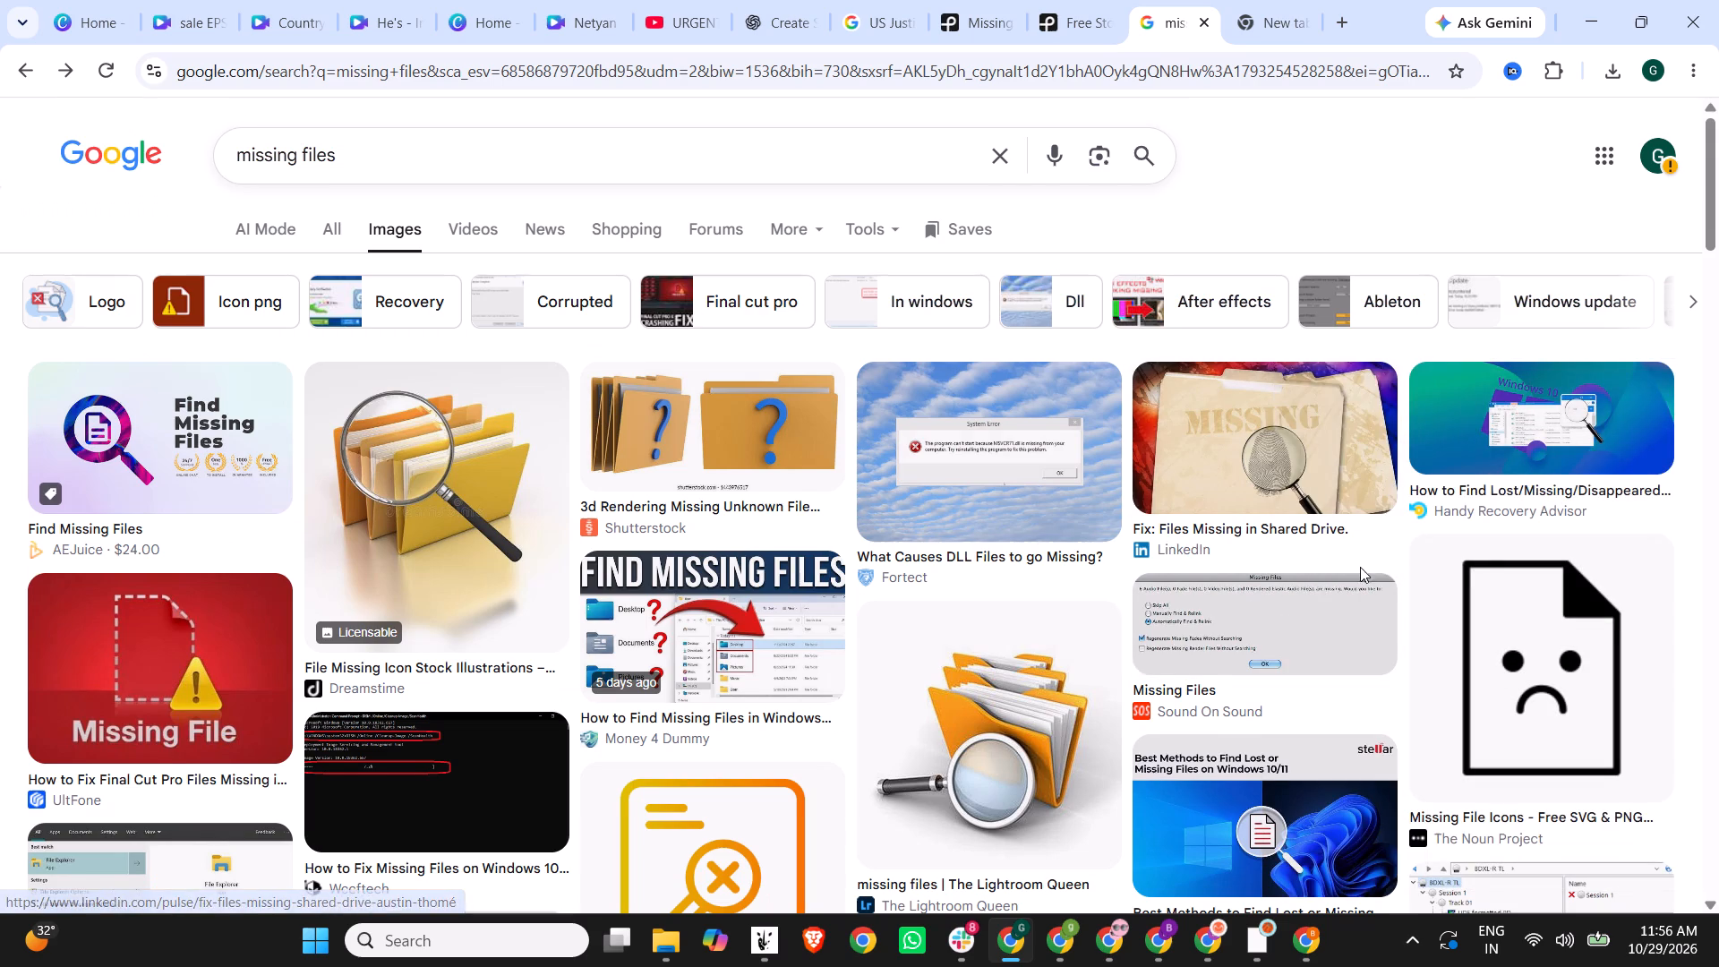
Open the full set of images related to the "Missing" folder image and browse them for a suitable visual.
scroll(1324, 532, down, 4)
scroll(1300, 532, up, 4)
click(1256, 459)
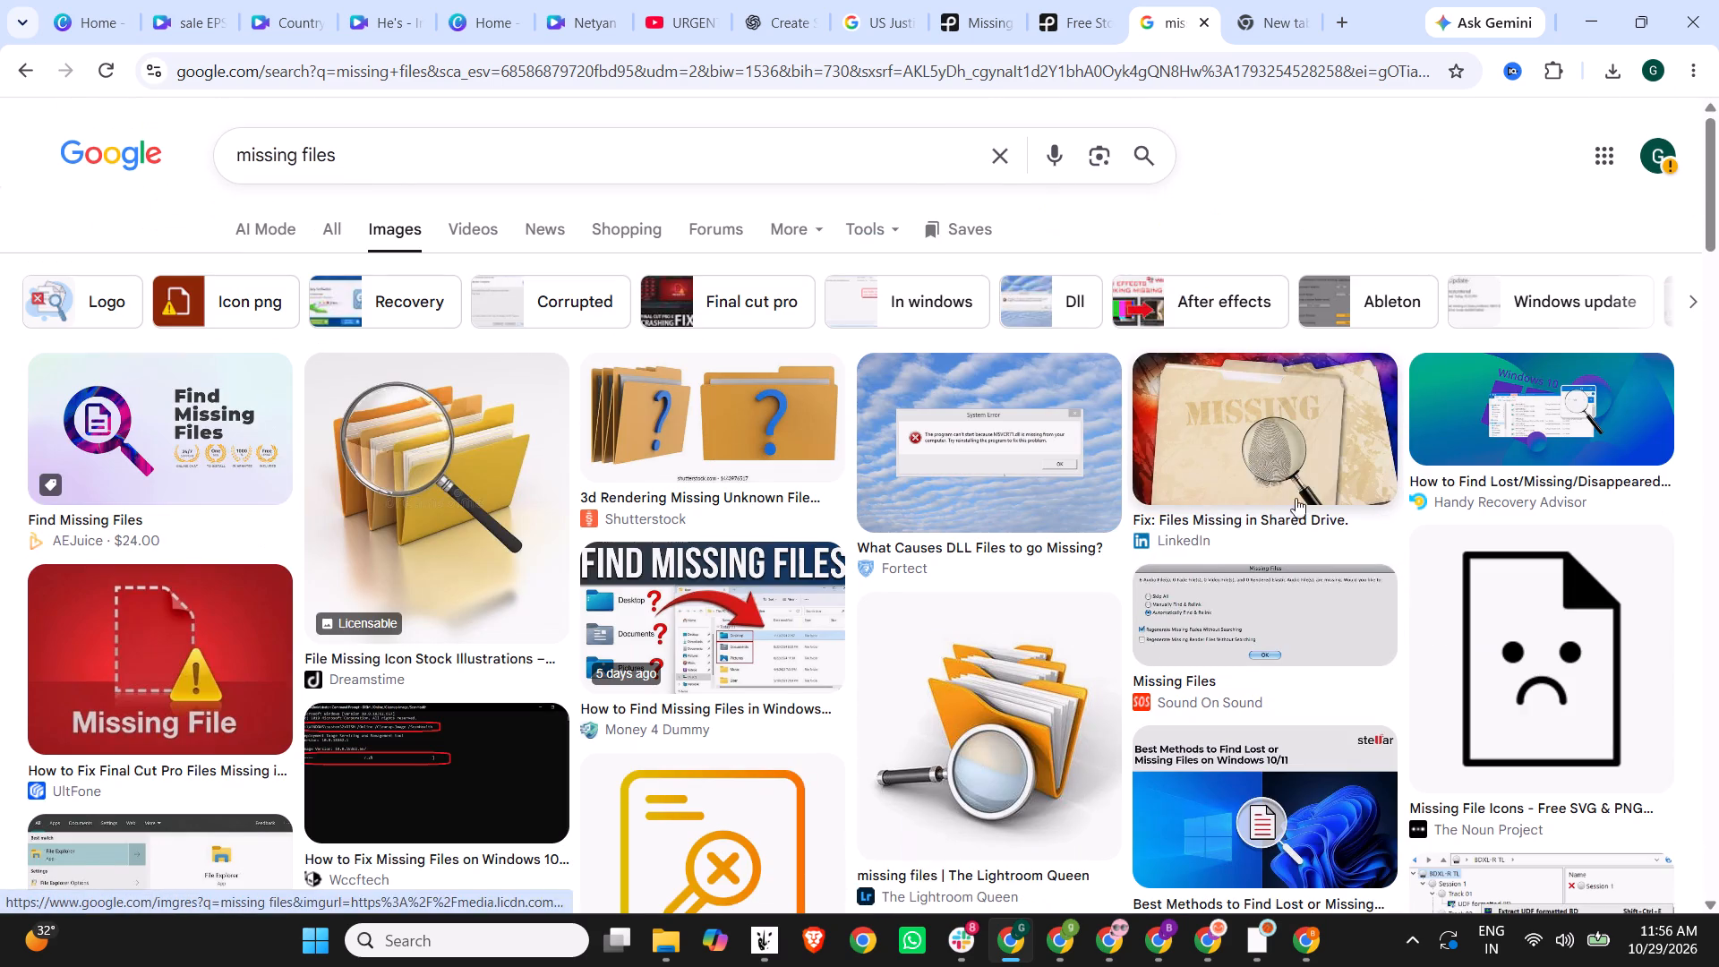
scroll(1385, 573, down, 8)
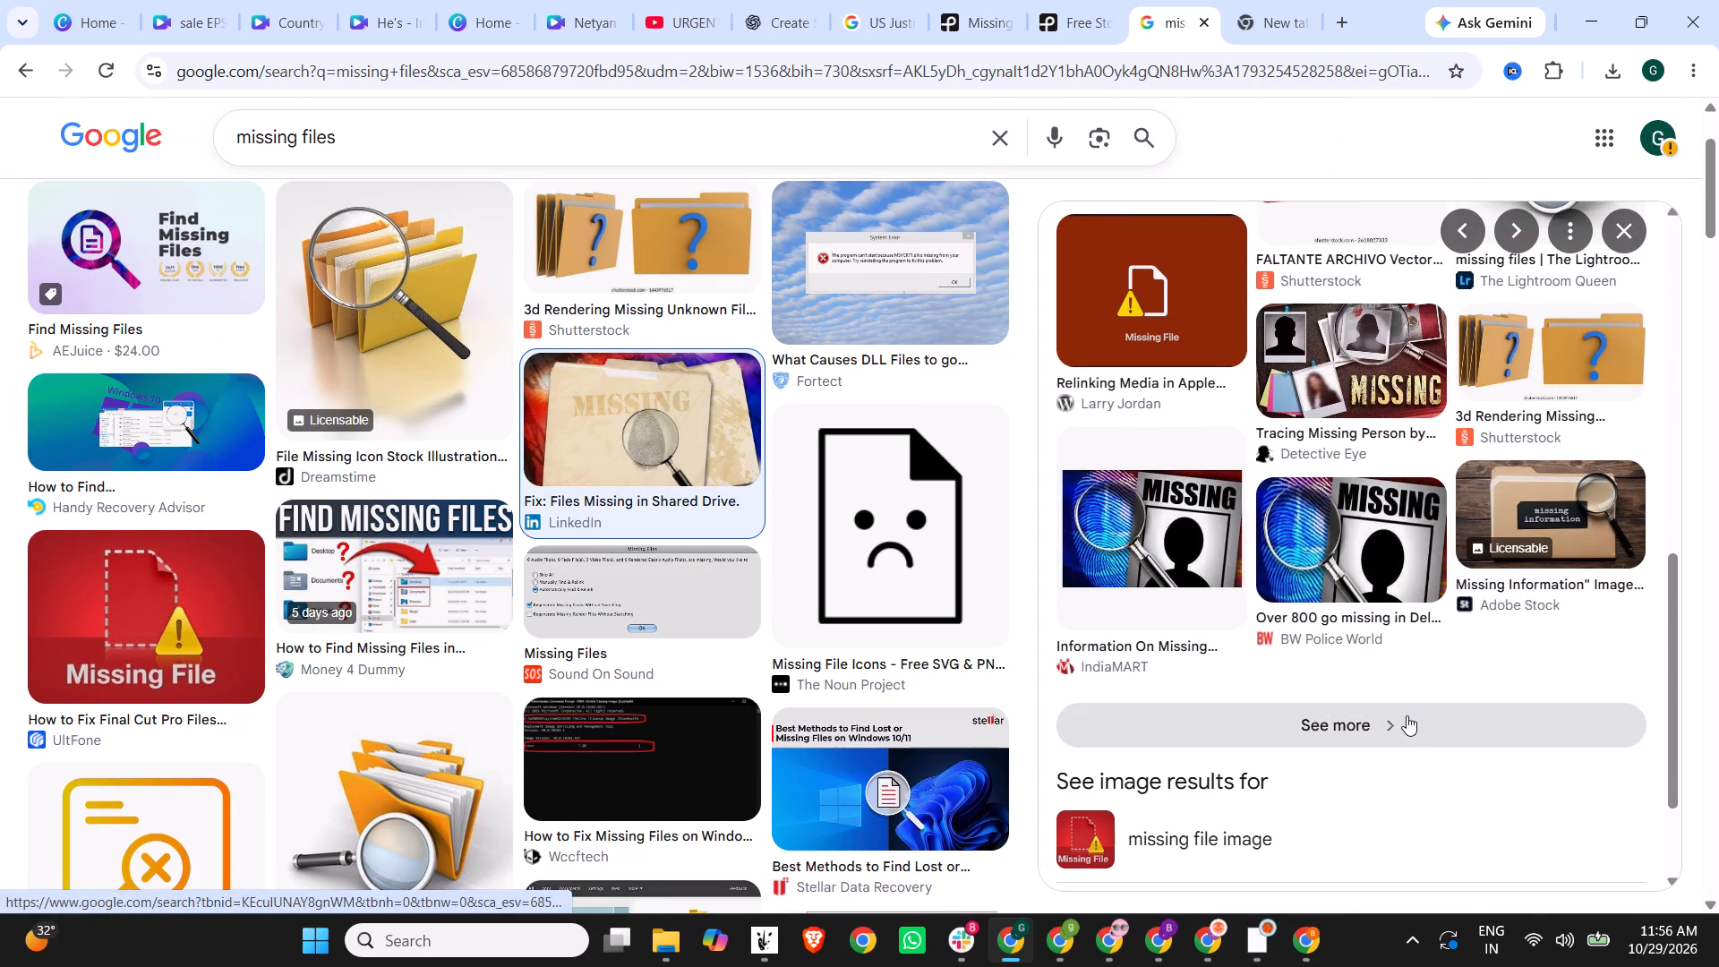
click(1407, 715)
scroll(911, 485, down, 3)
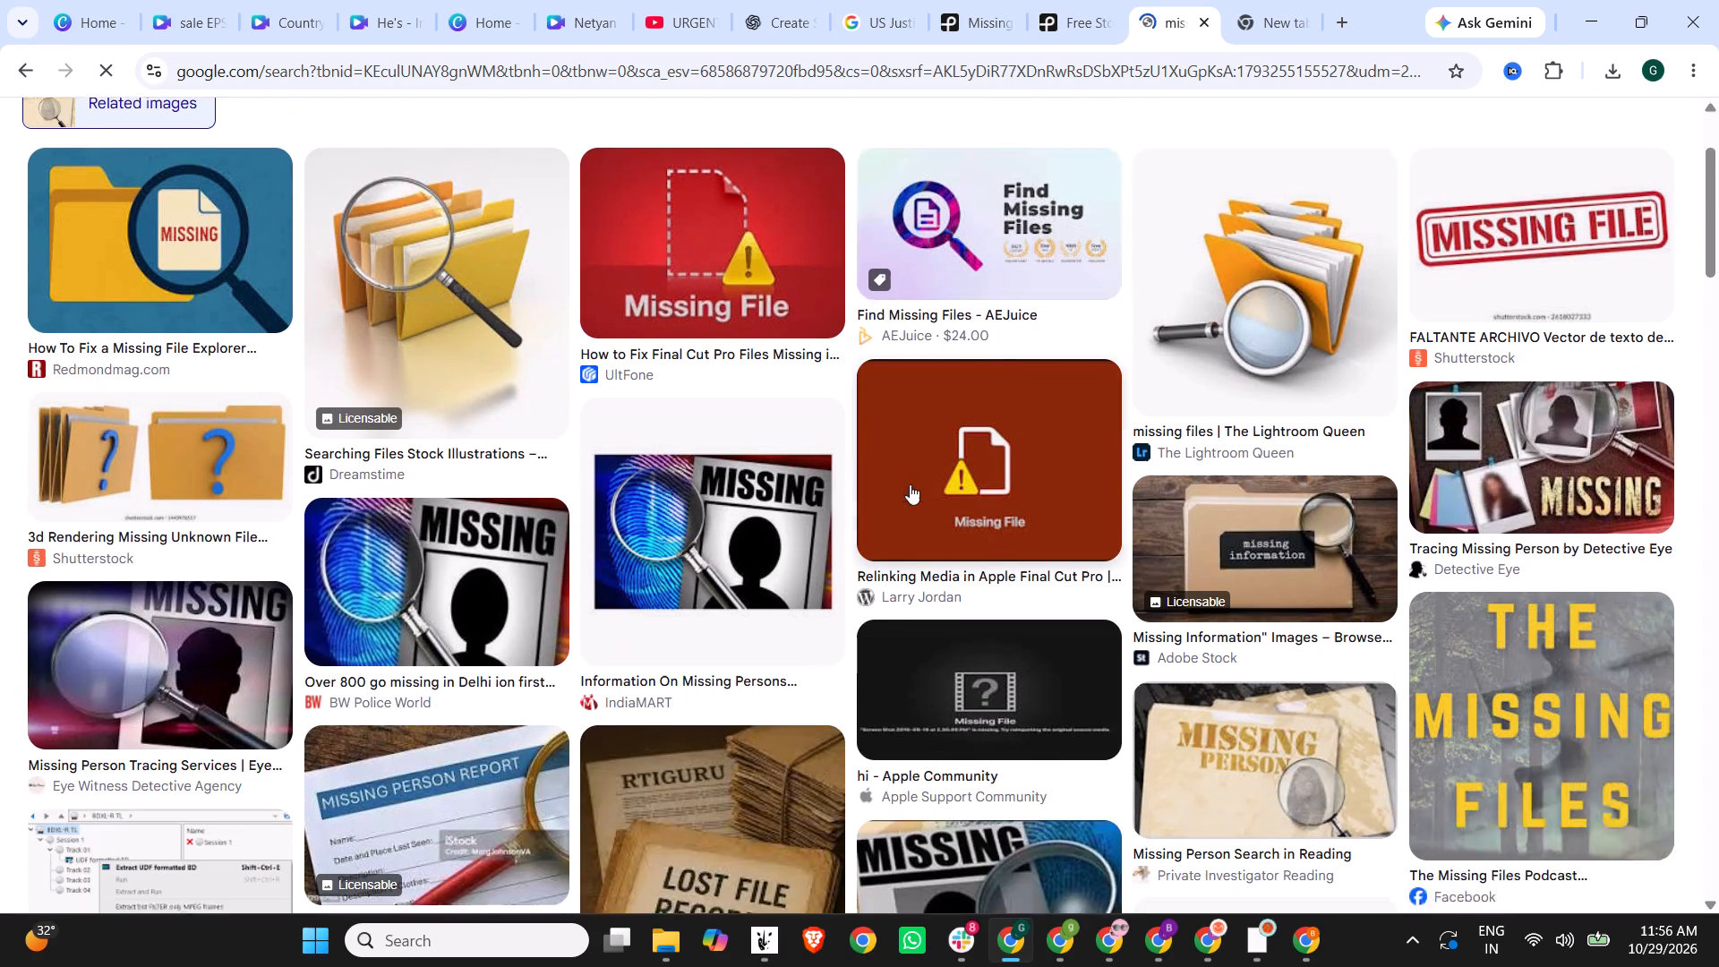
scroll(847, 491, down, 2)
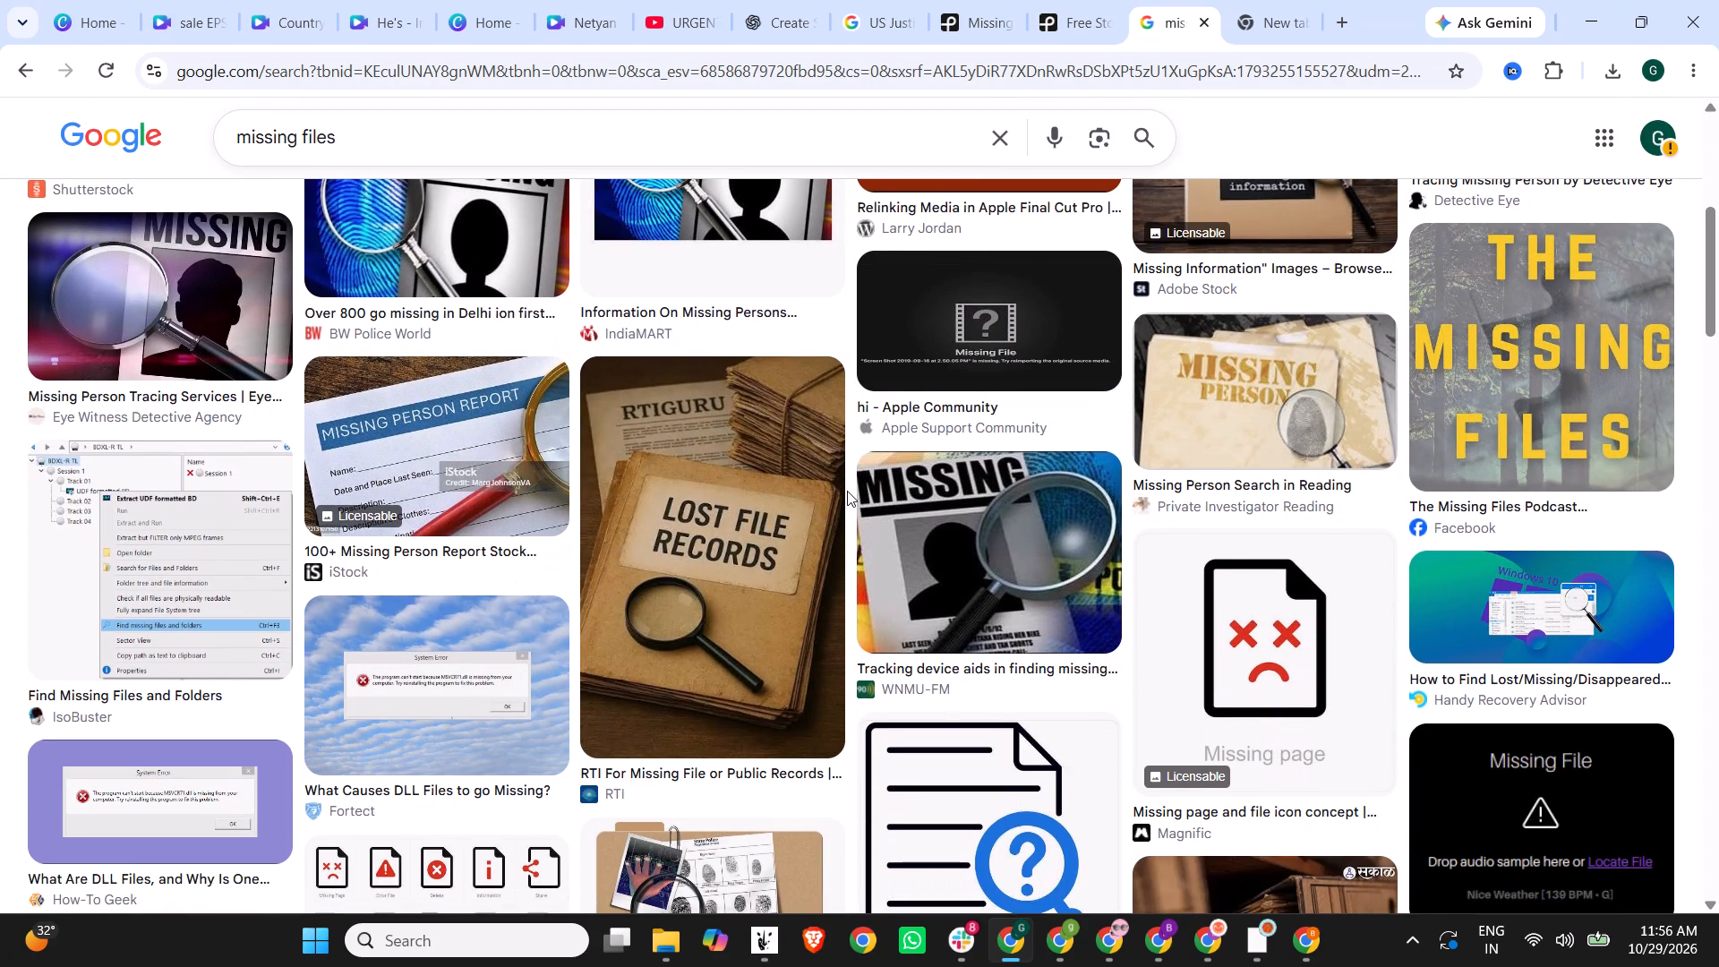
Preview "The Missing Files" podcast artwork, look through its related images, and close the preview.
click(1486, 391)
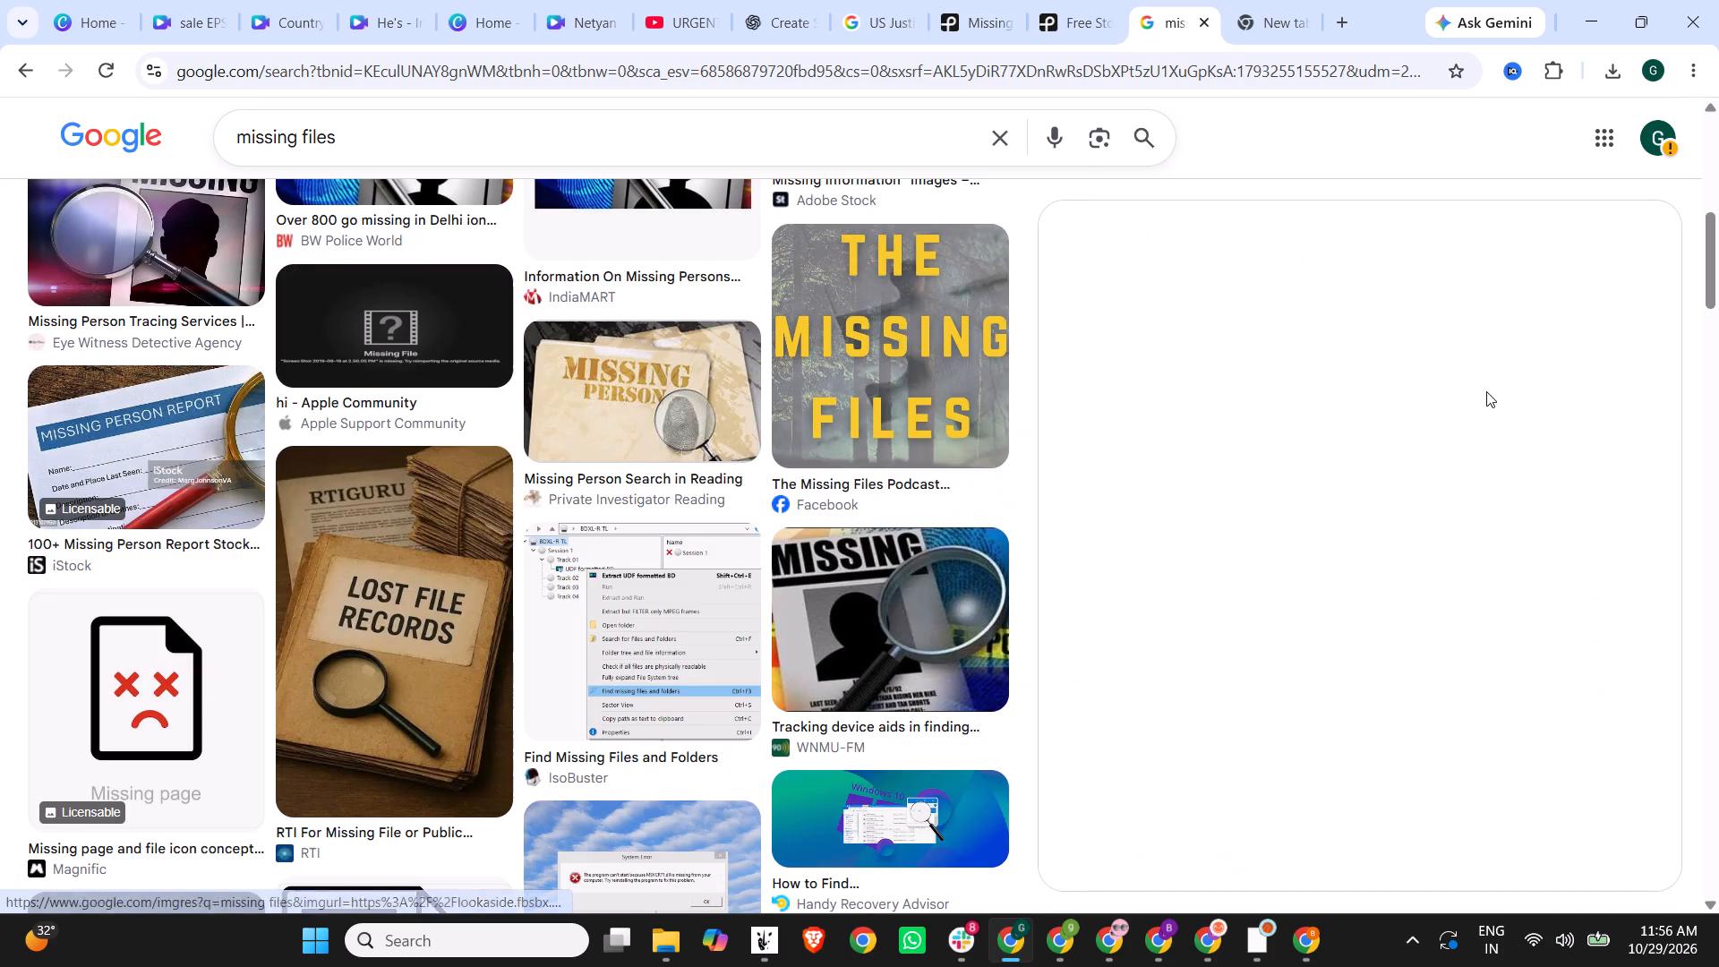
scroll(1149, 428, down, 4)
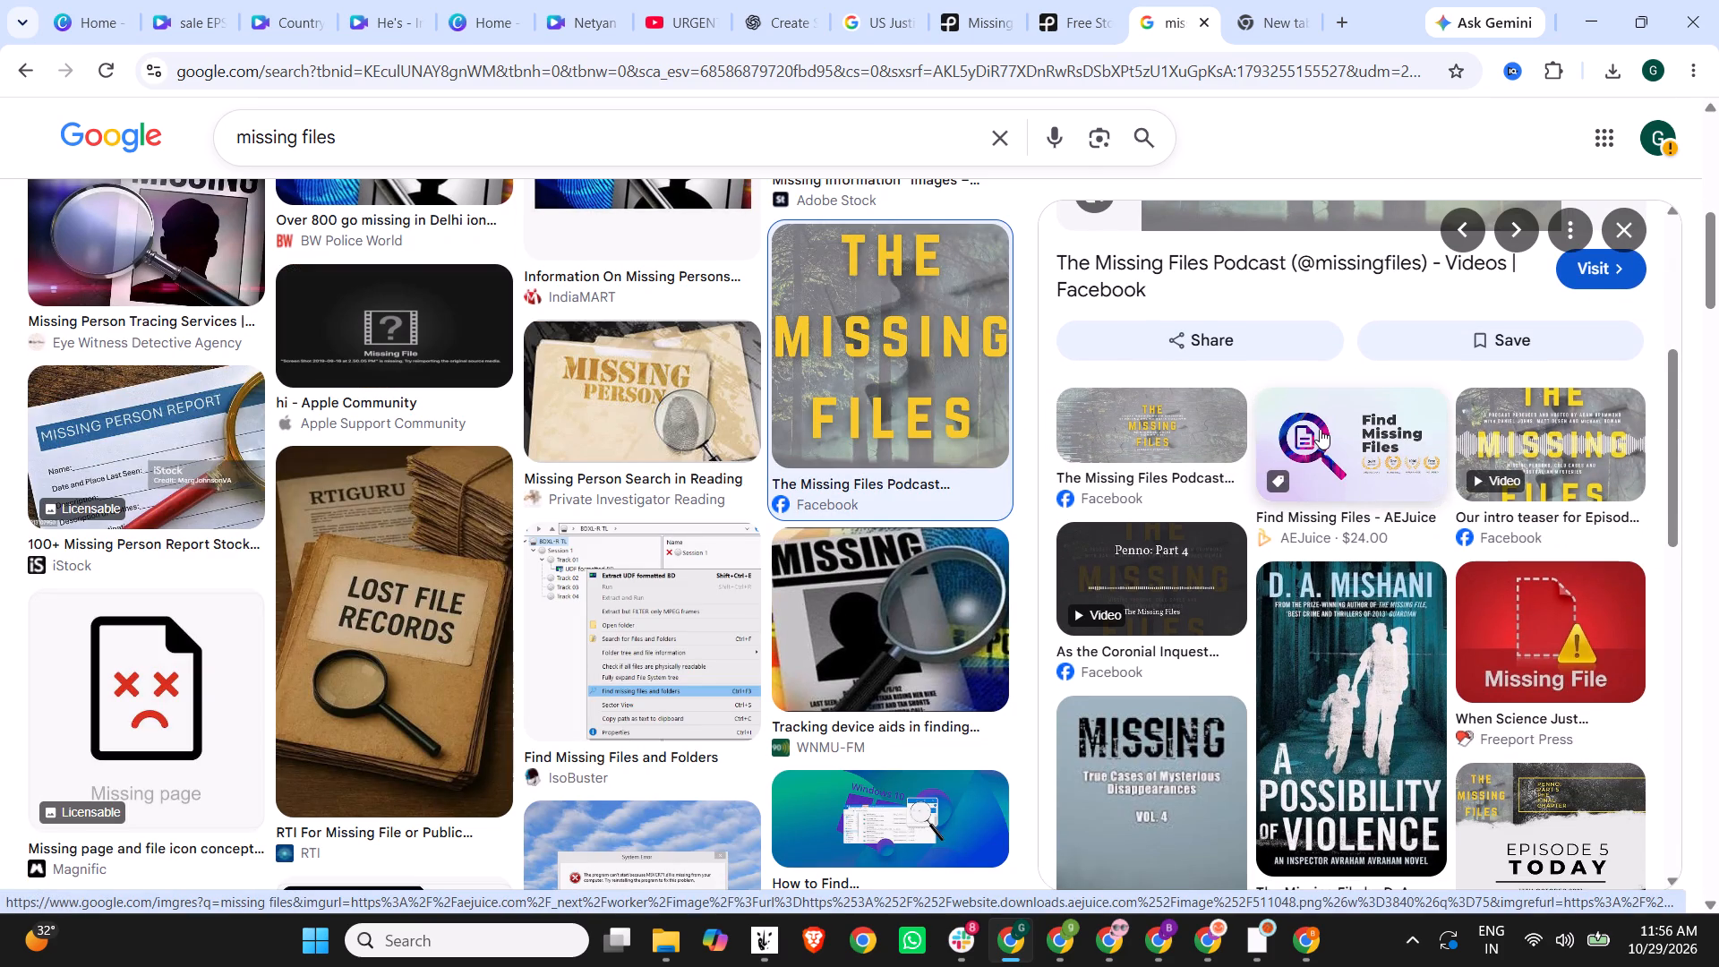
scroll(1320, 430, down, 3)
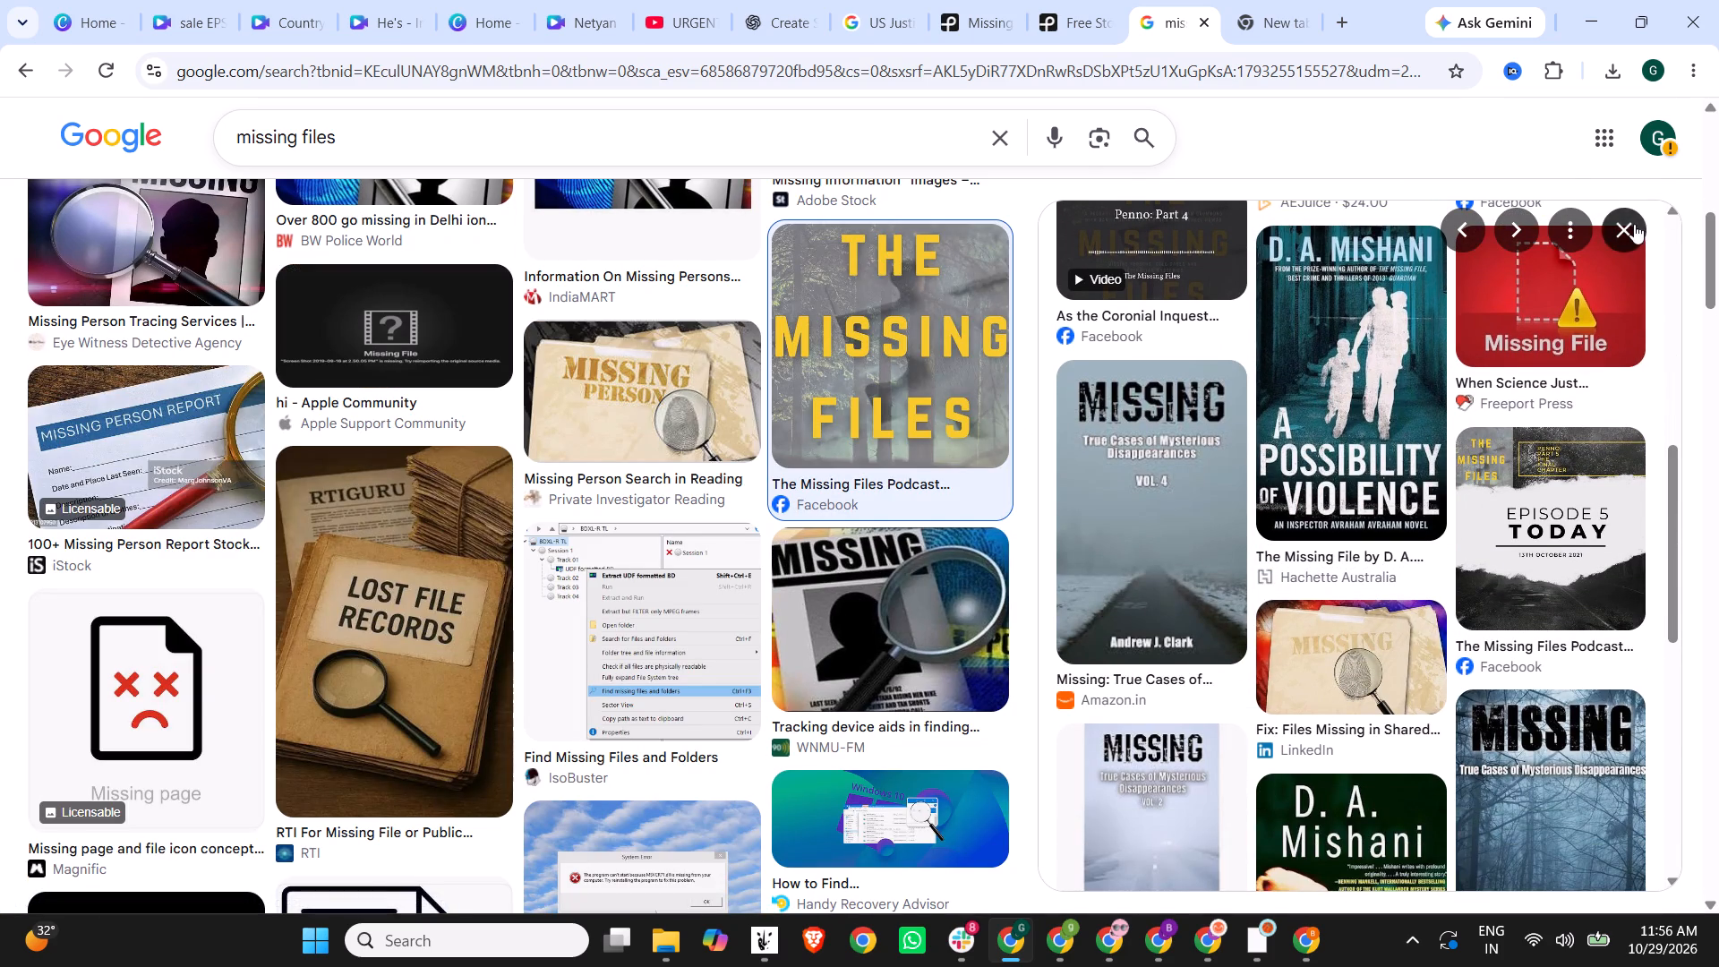
click(1634, 224)
Glance back at the Canva reel, then return to the related image results and preview the dark red "Missing File" image.
click(235, 0)
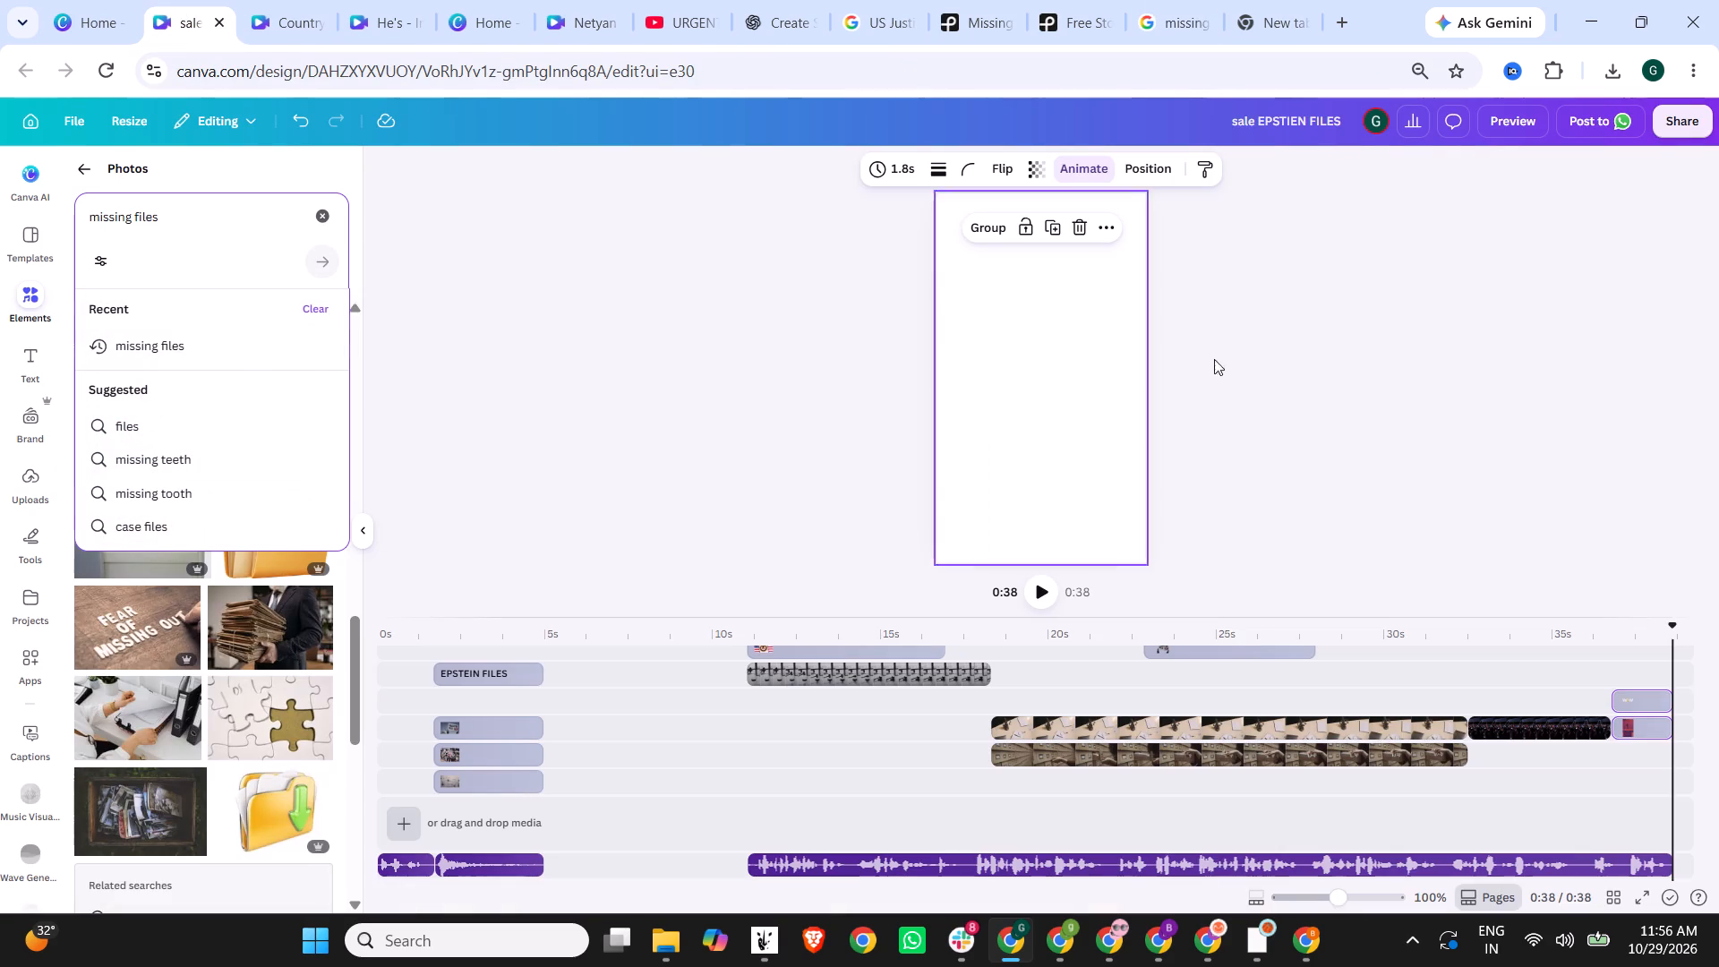
click(1247, 0)
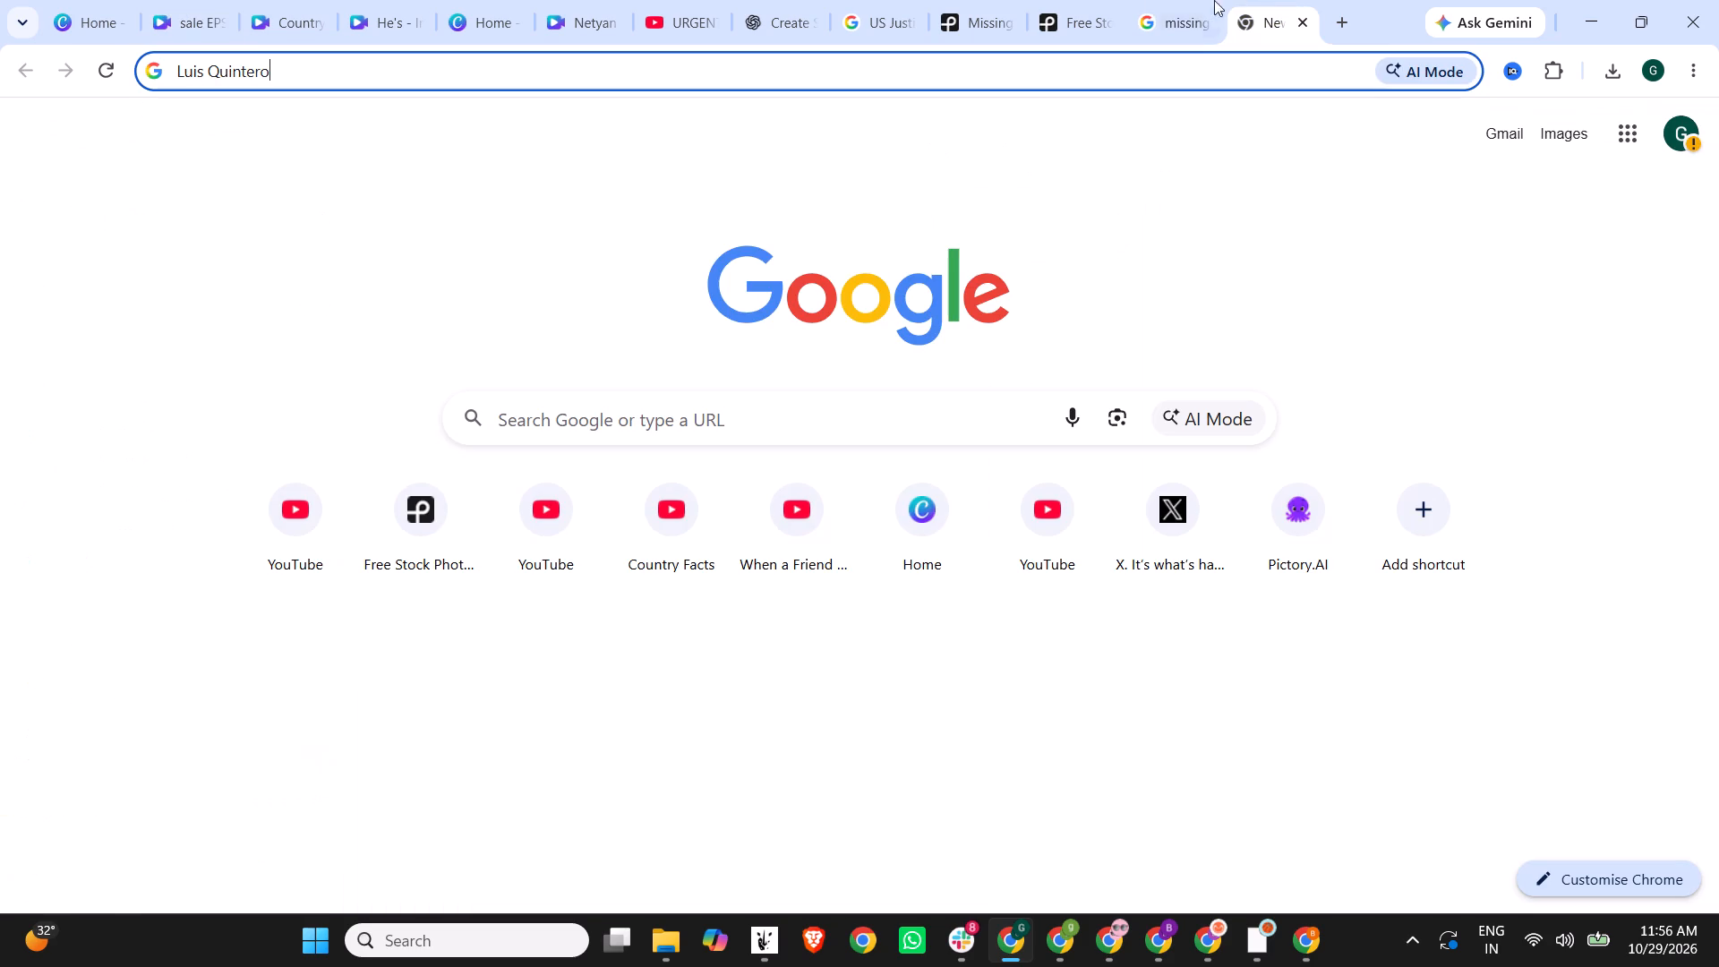
click(1133, 0)
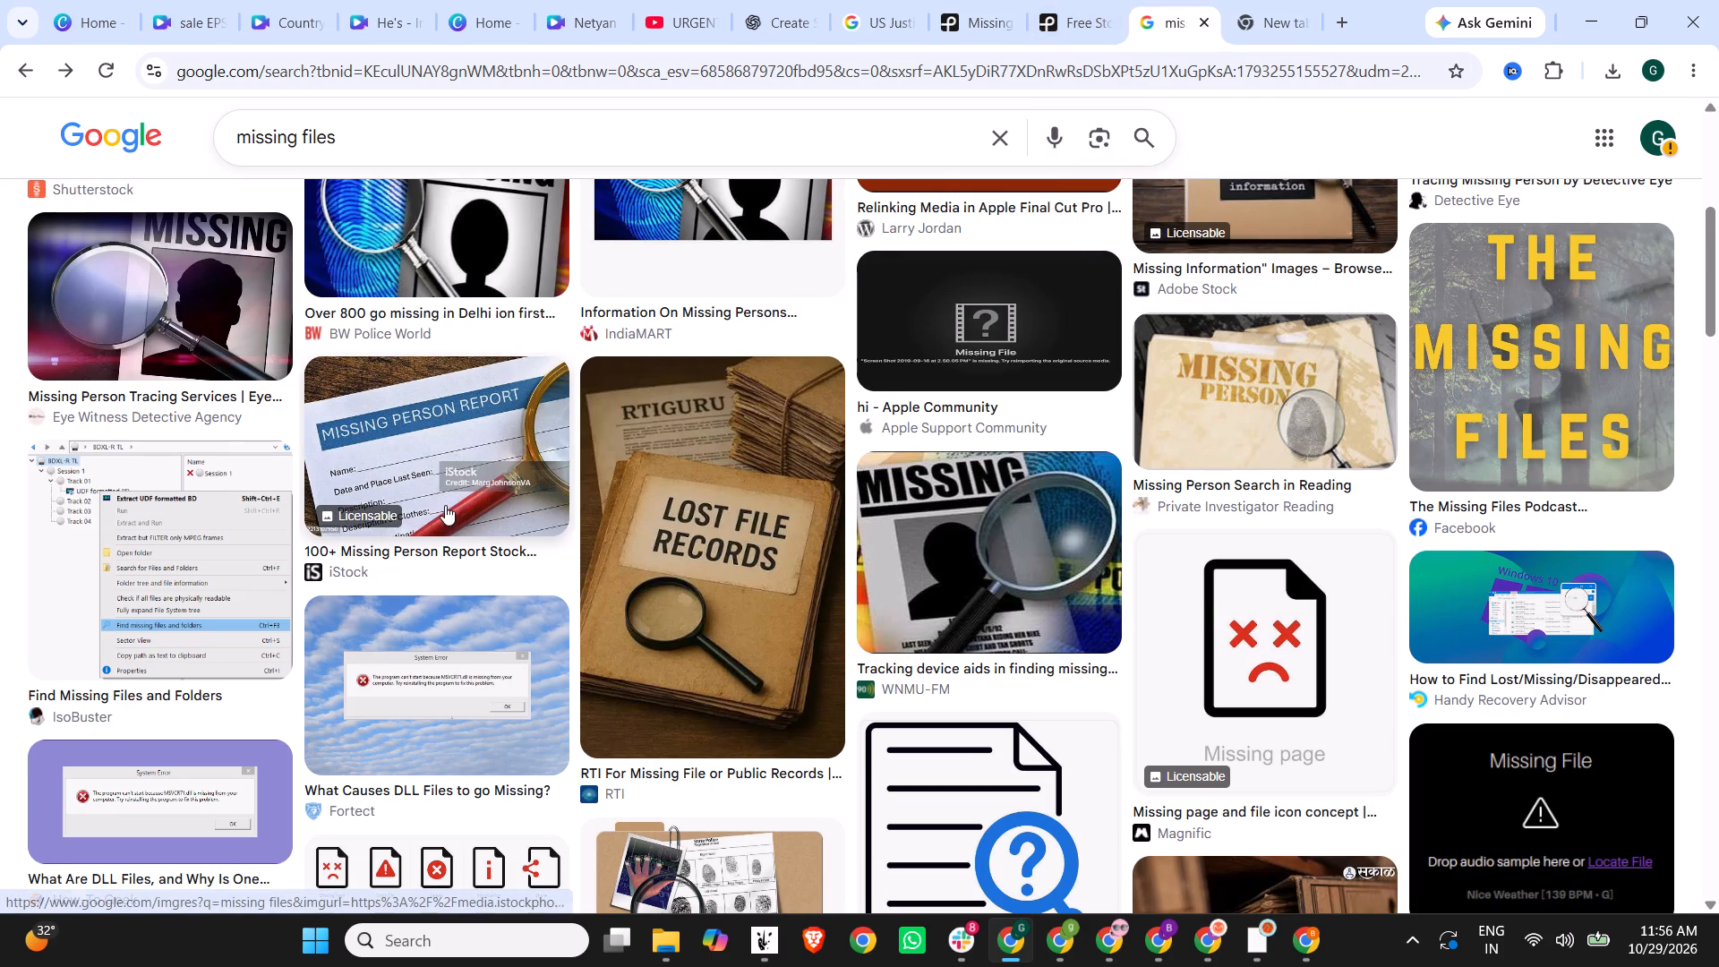
scroll(373, 513, up, 5)
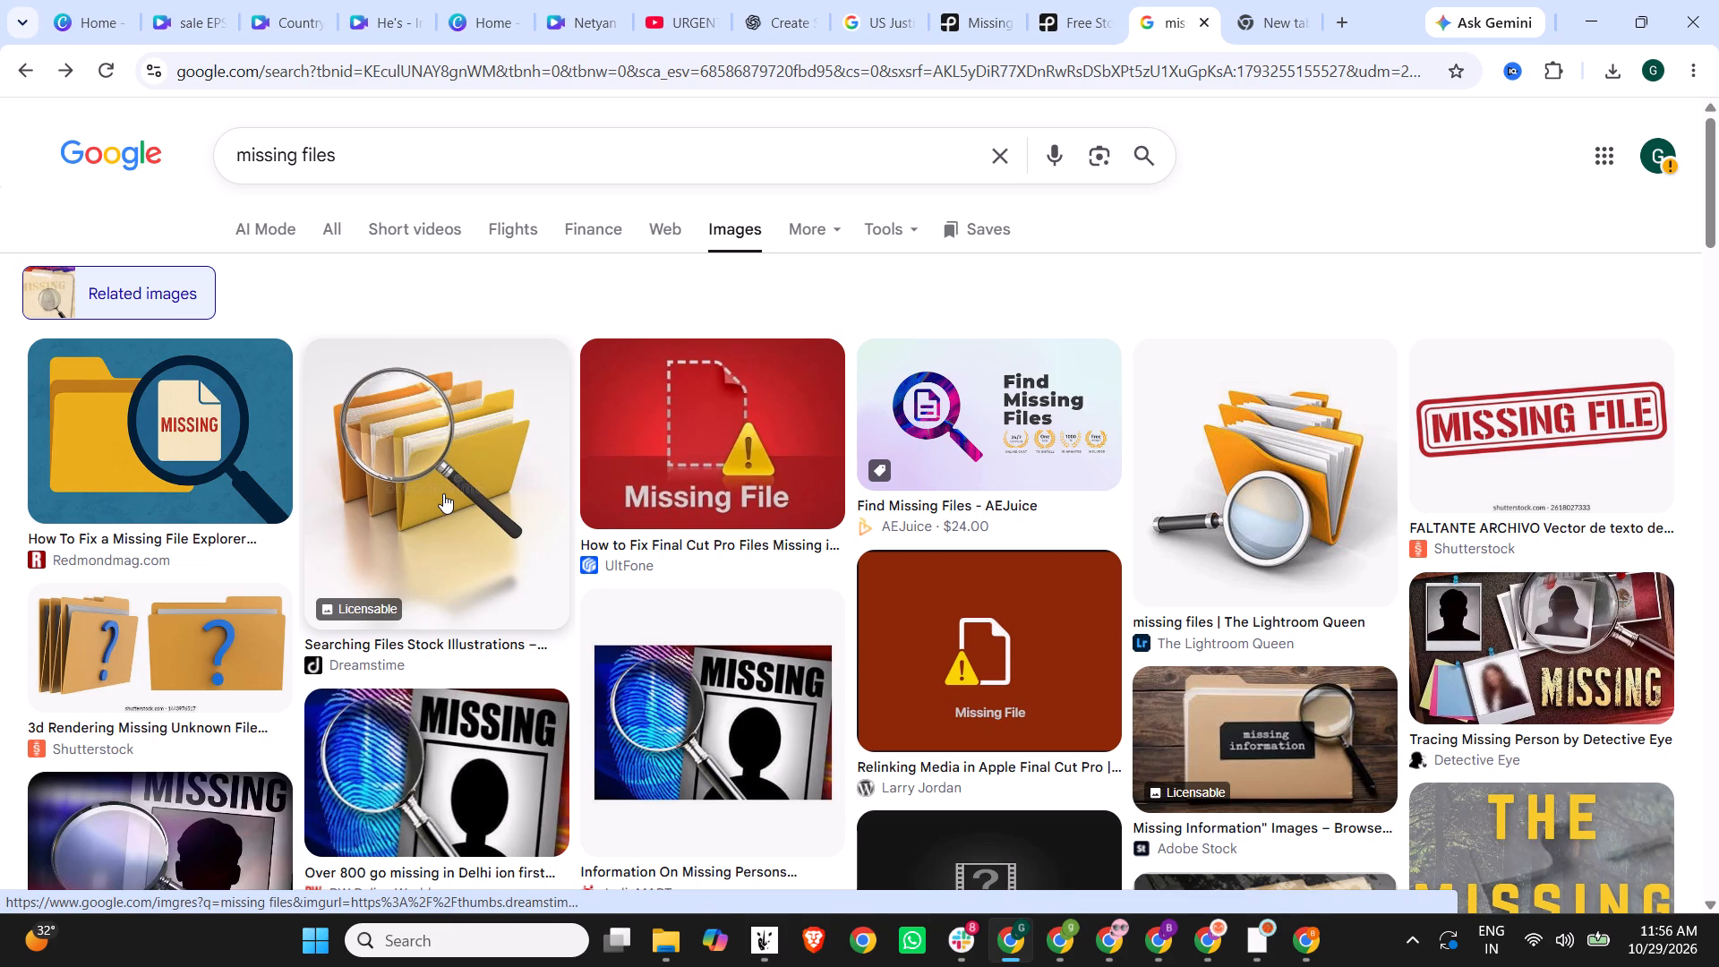
click(969, 586)
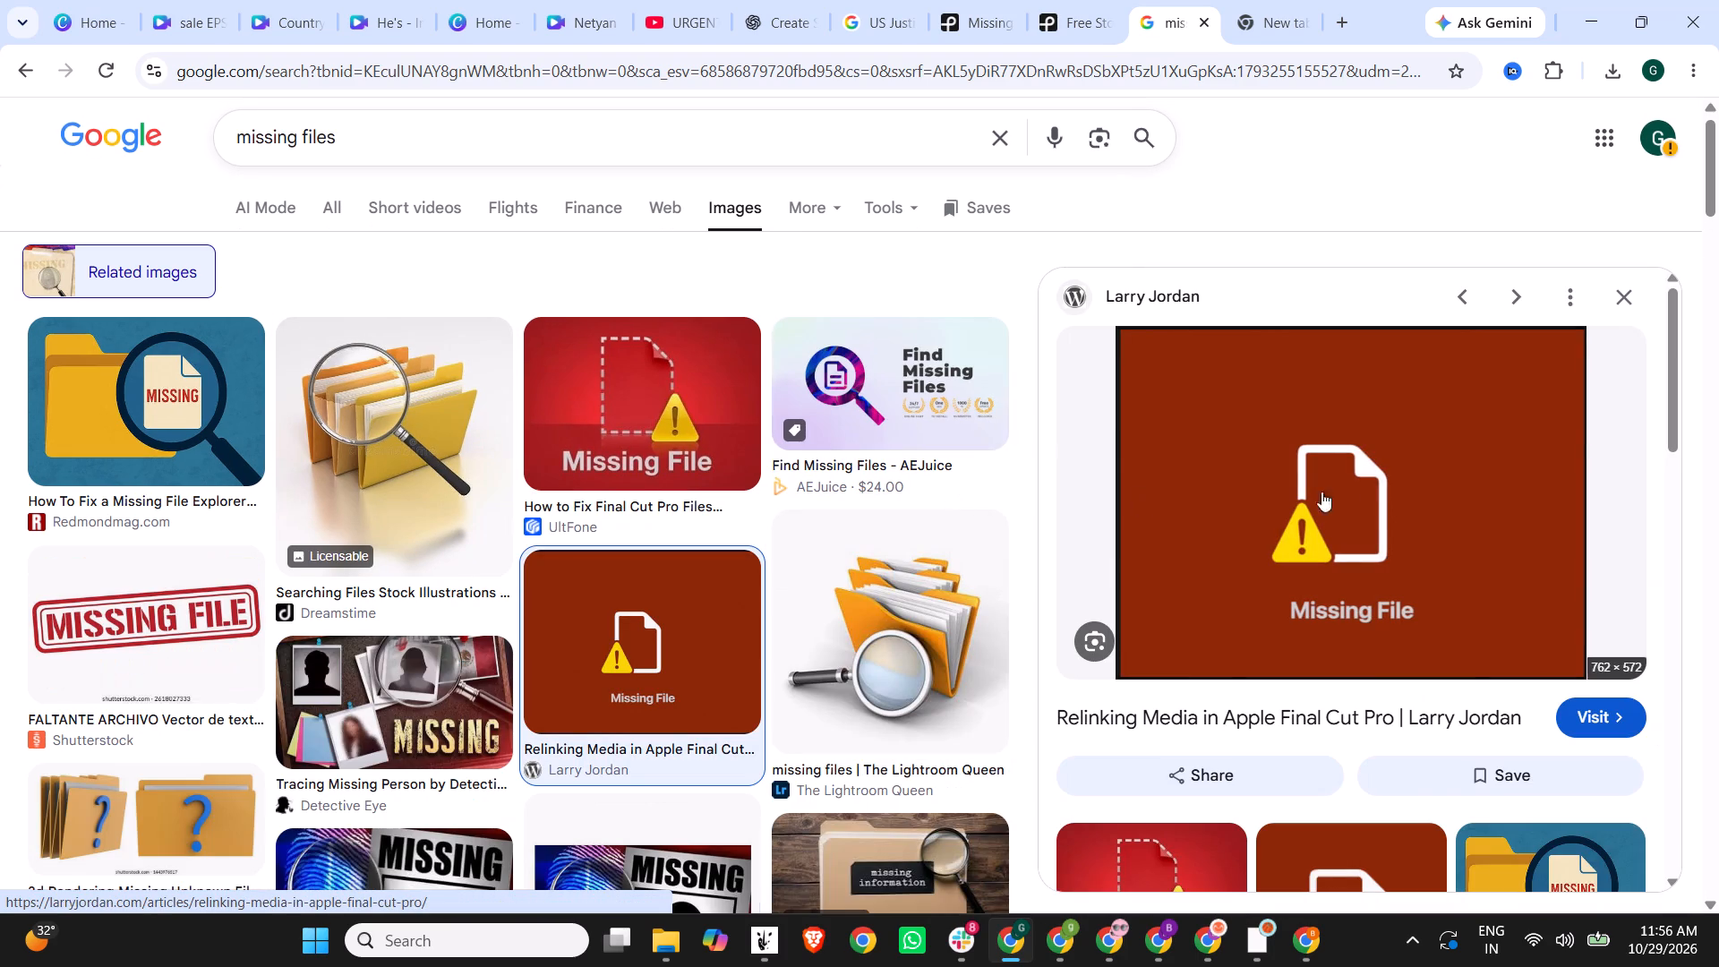
Copy the dark red "Missing File" image and paste it into the Canva reel at about 7 seconds.
right_click(1377, 492)
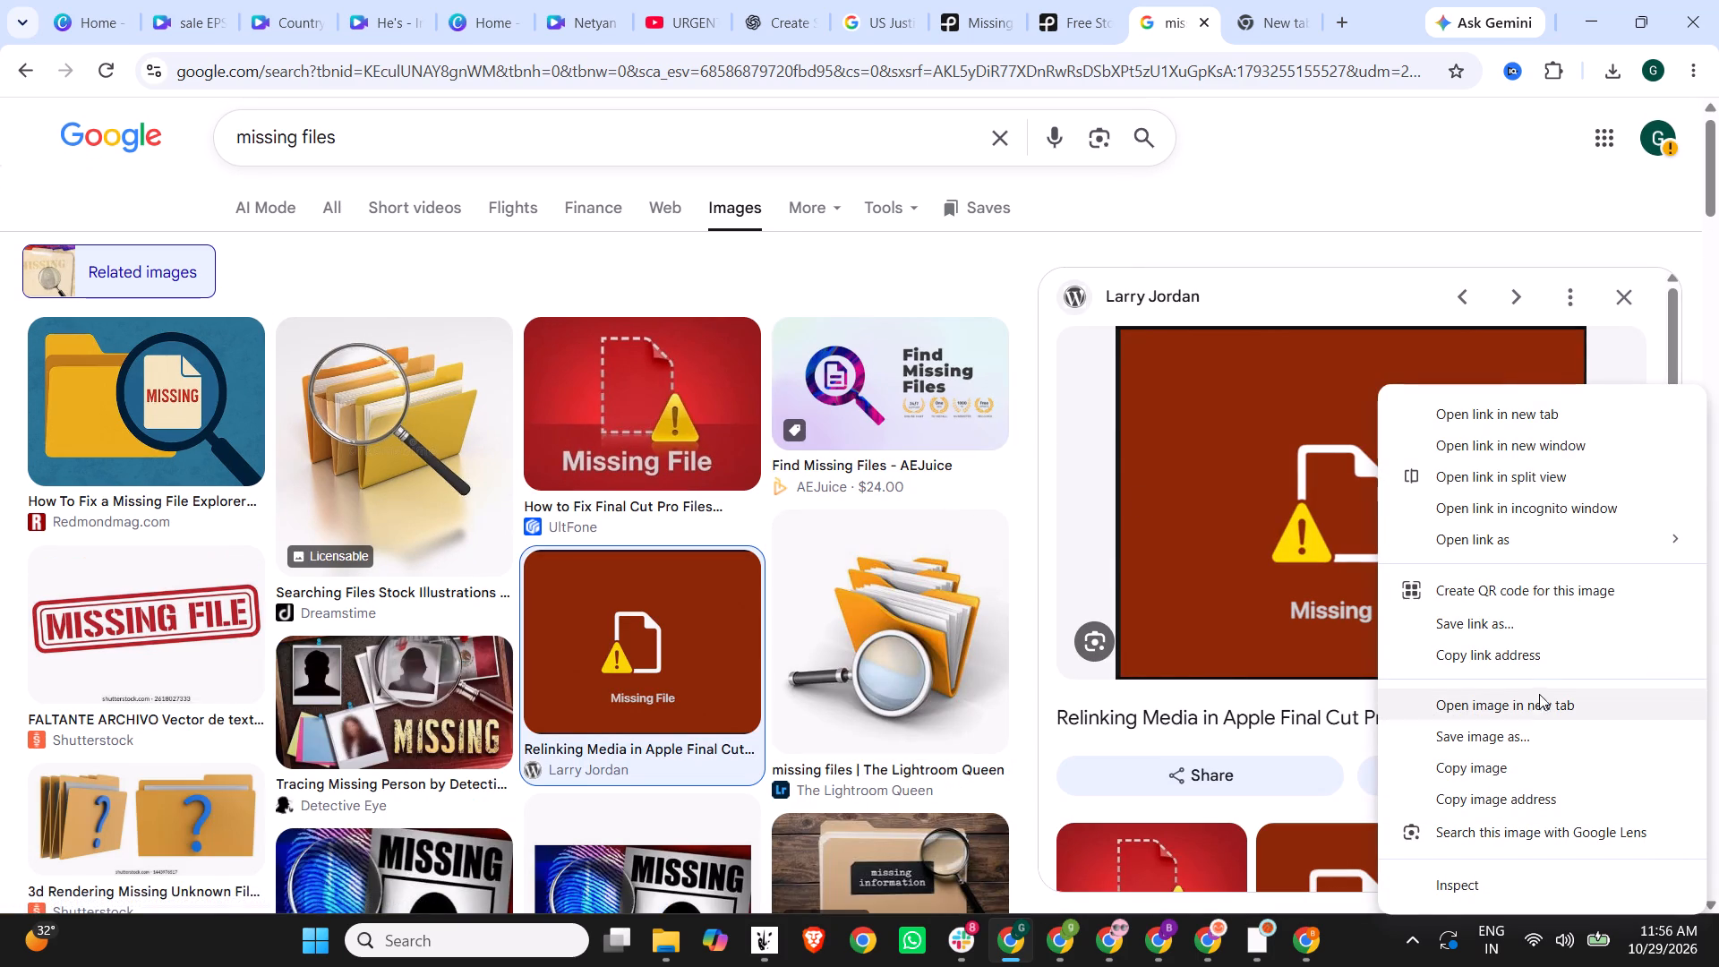
click(1496, 774)
click(190, 0)
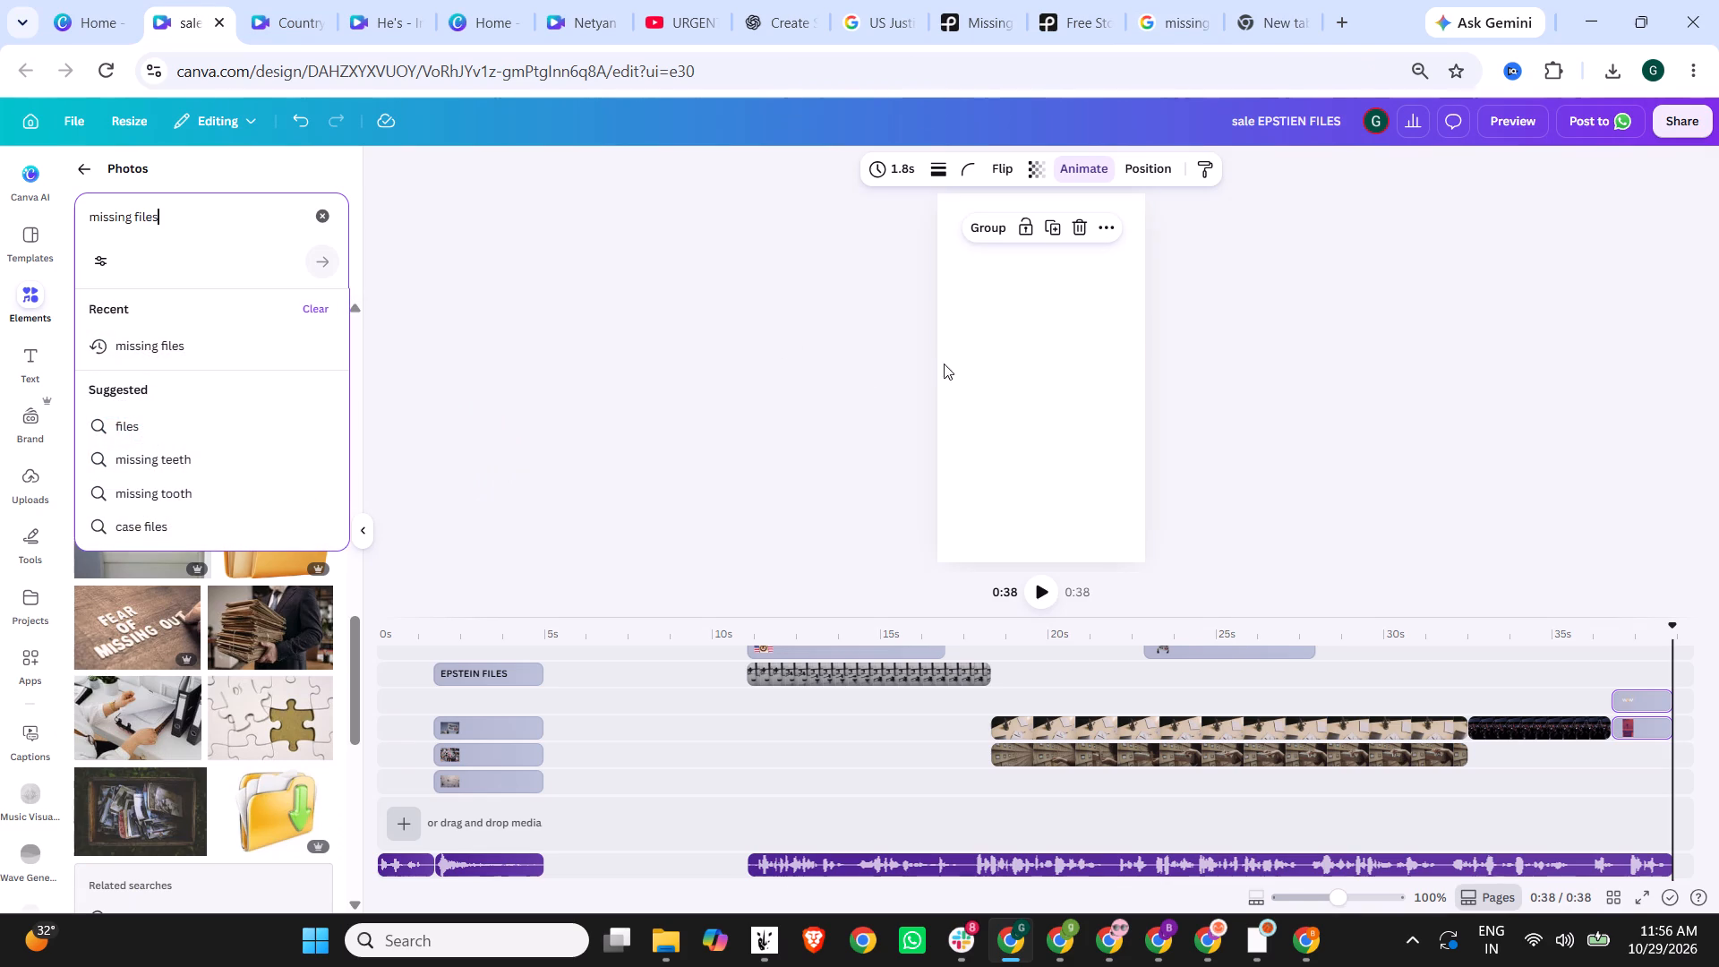
key(ctrl+v)
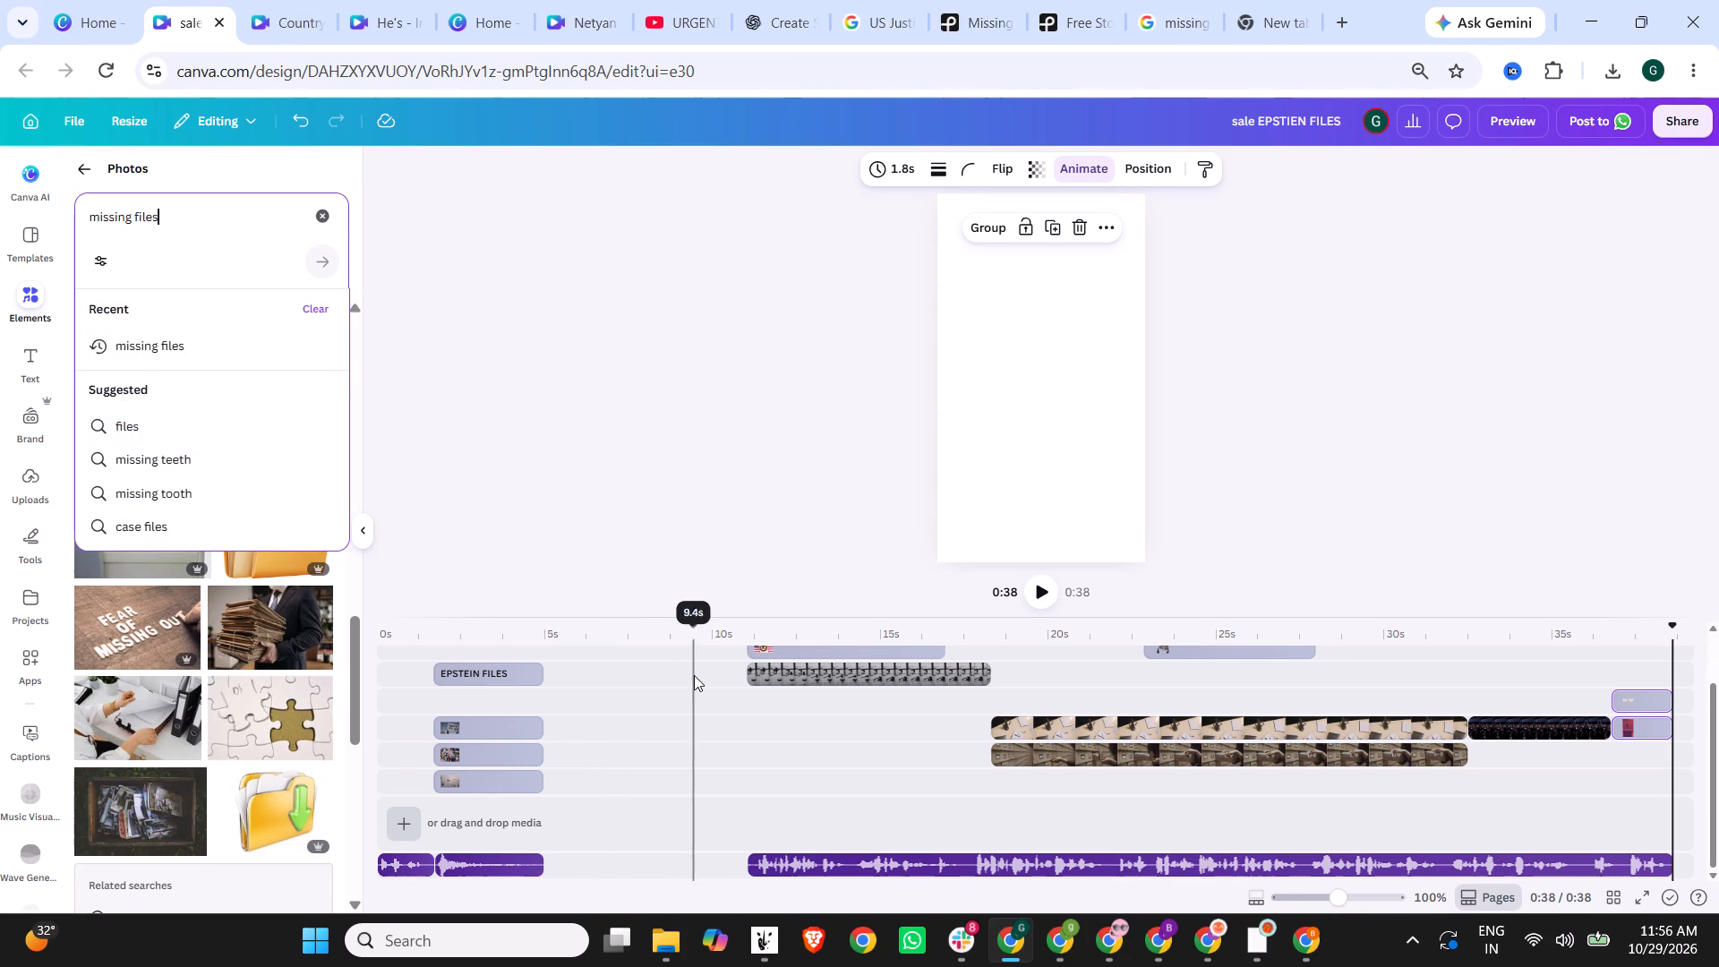
click(633, 625)
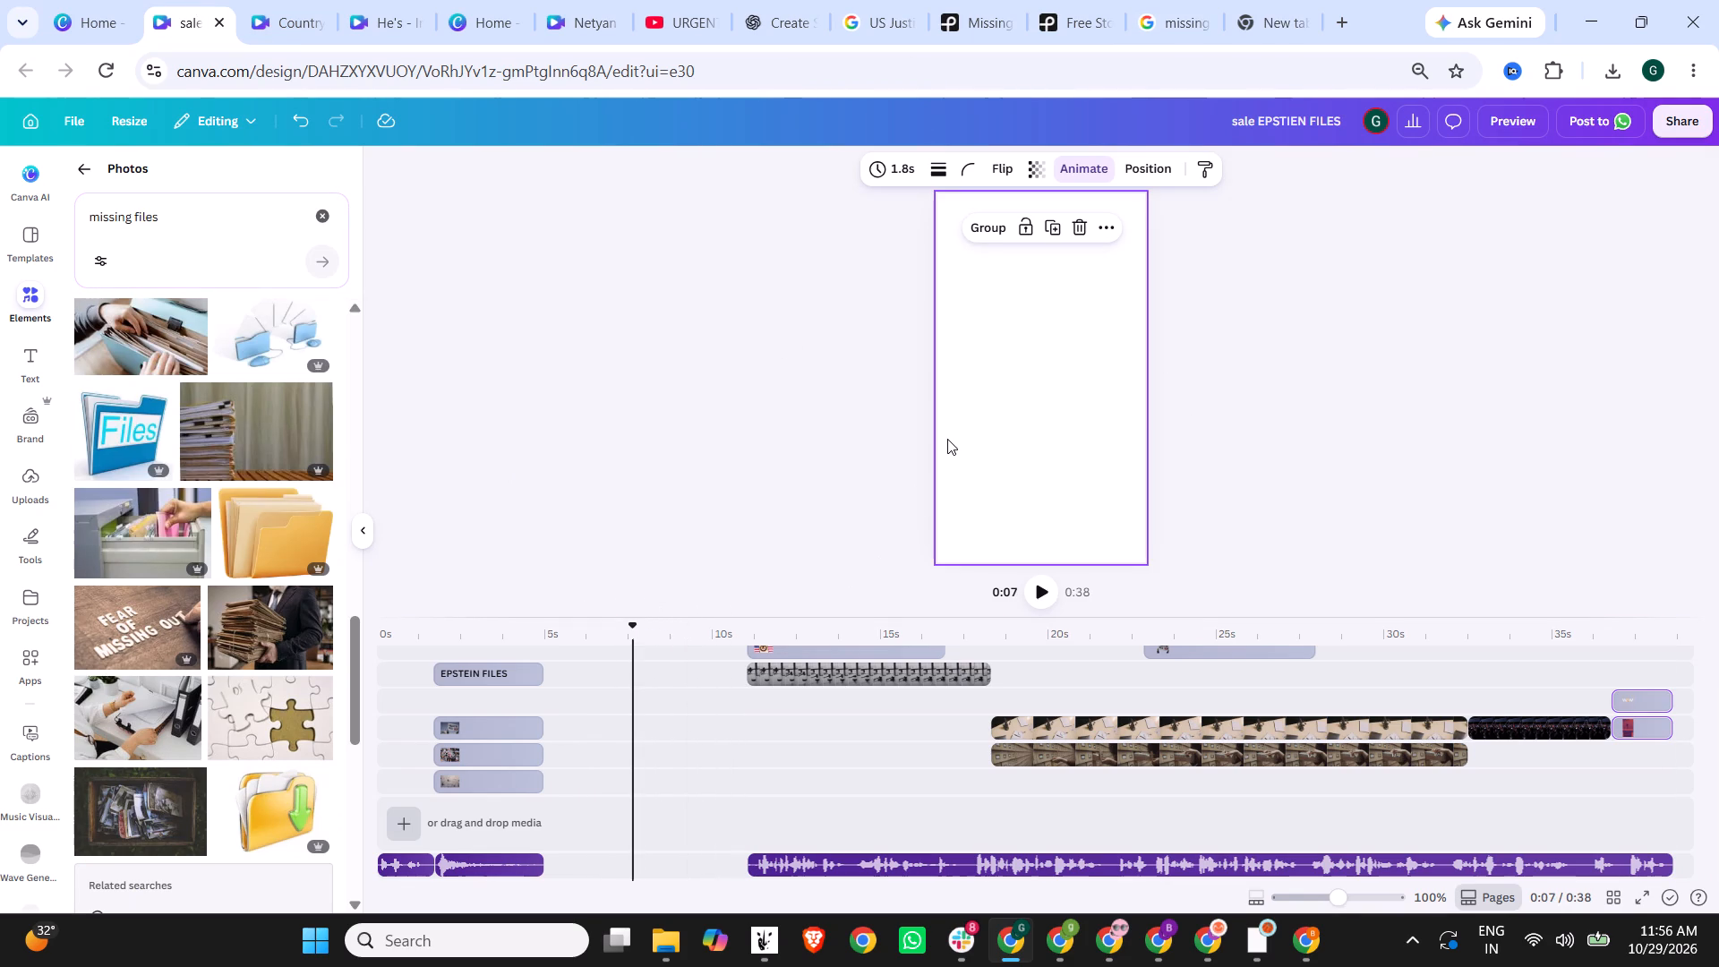
key(ctrl+v)
Enlarge the "Missing File" image to fill the vertical page and centre its file icon and caption in the frame.
drag(1064, 370, 1053, 336)
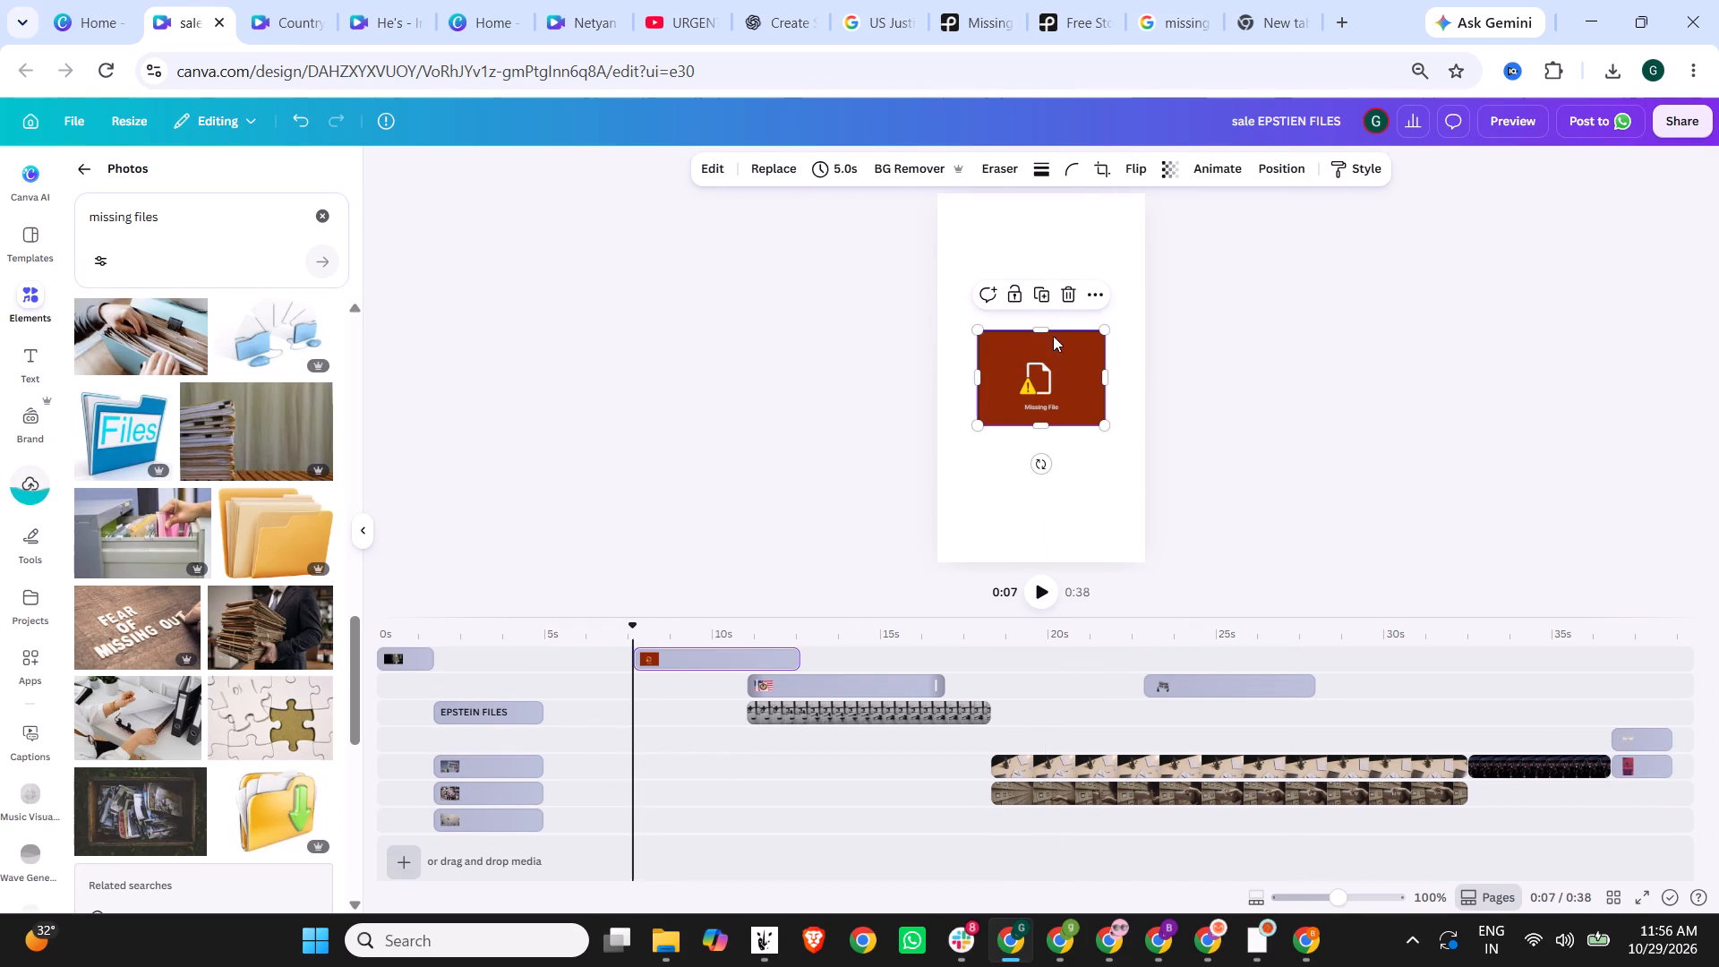
drag(1053, 336, 1020, 230)
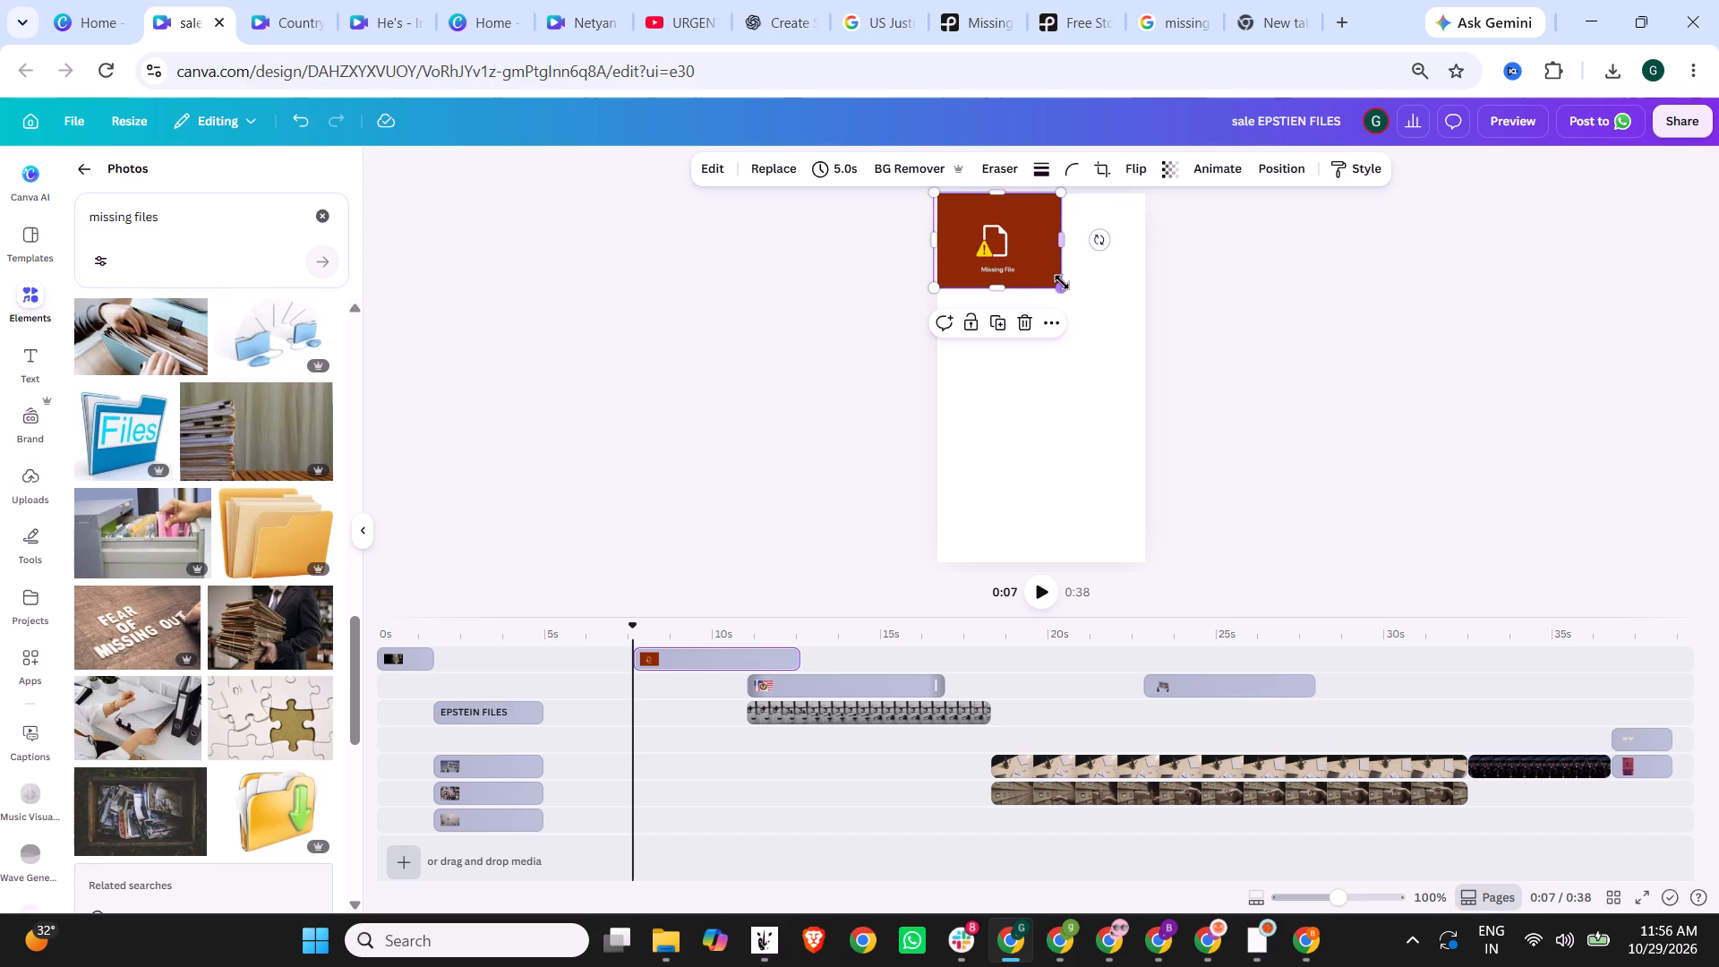
drag(1062, 282, 1308, 755)
drag(1015, 370, 939, 357)
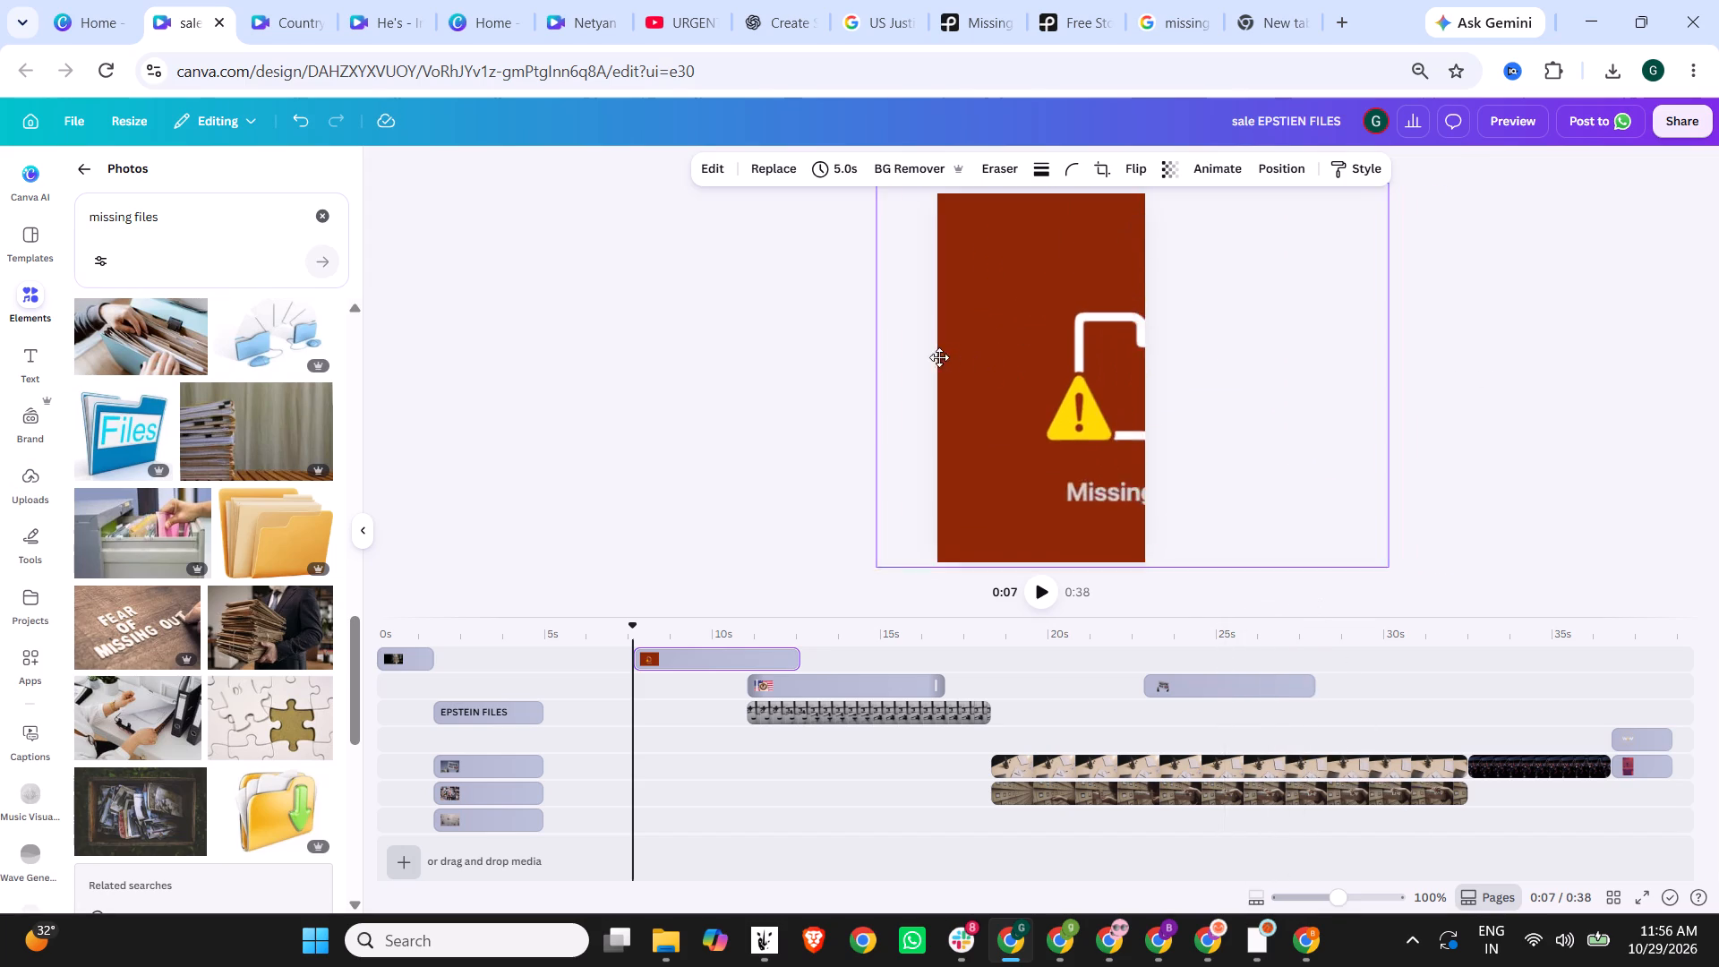
drag(939, 357, 884, 375)
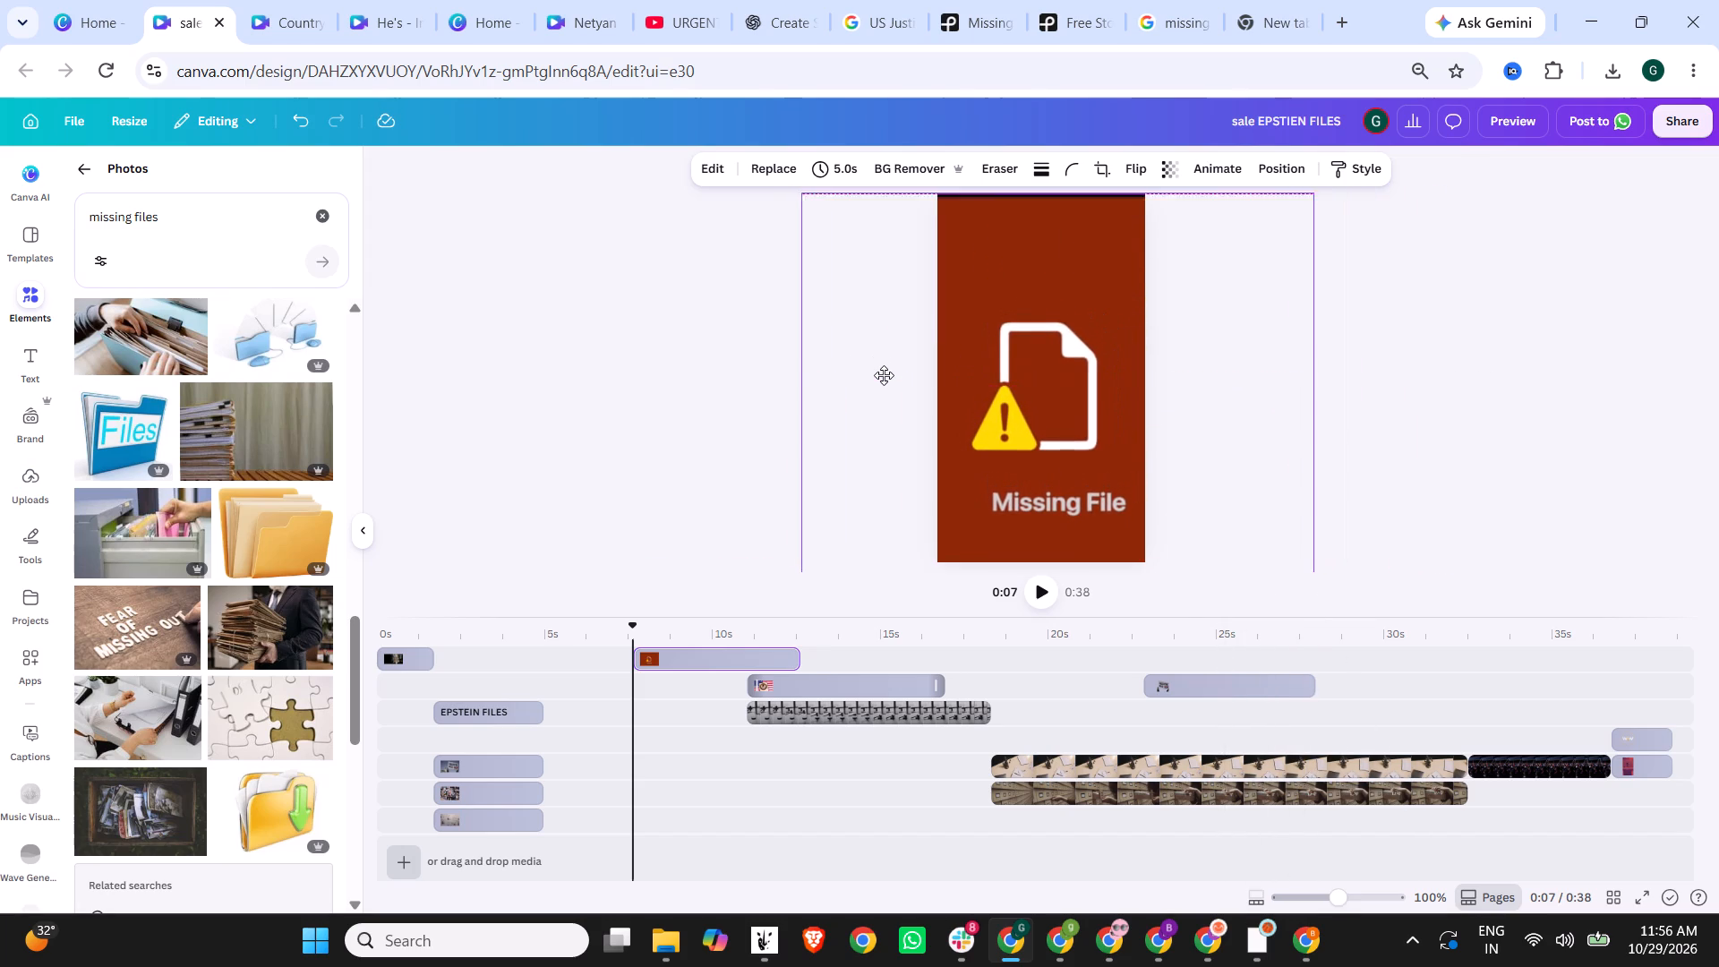
drag(884, 375, 888, 367)
drag(1048, 377, 1036, 377)
click(1398, 347)
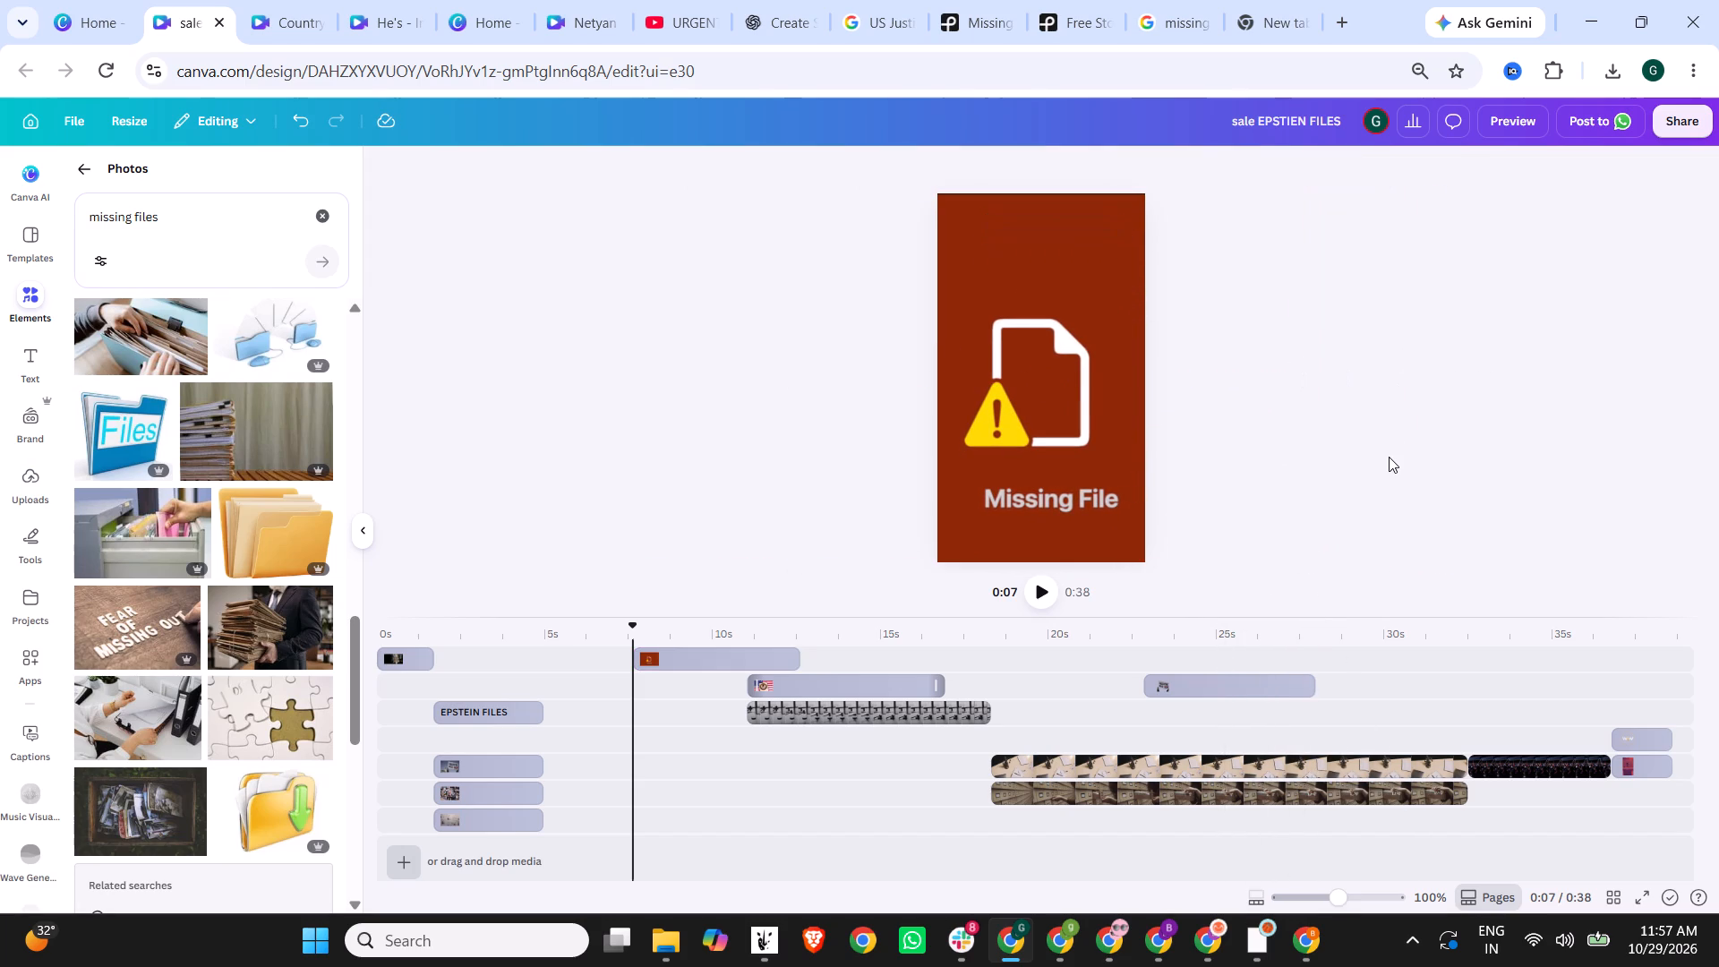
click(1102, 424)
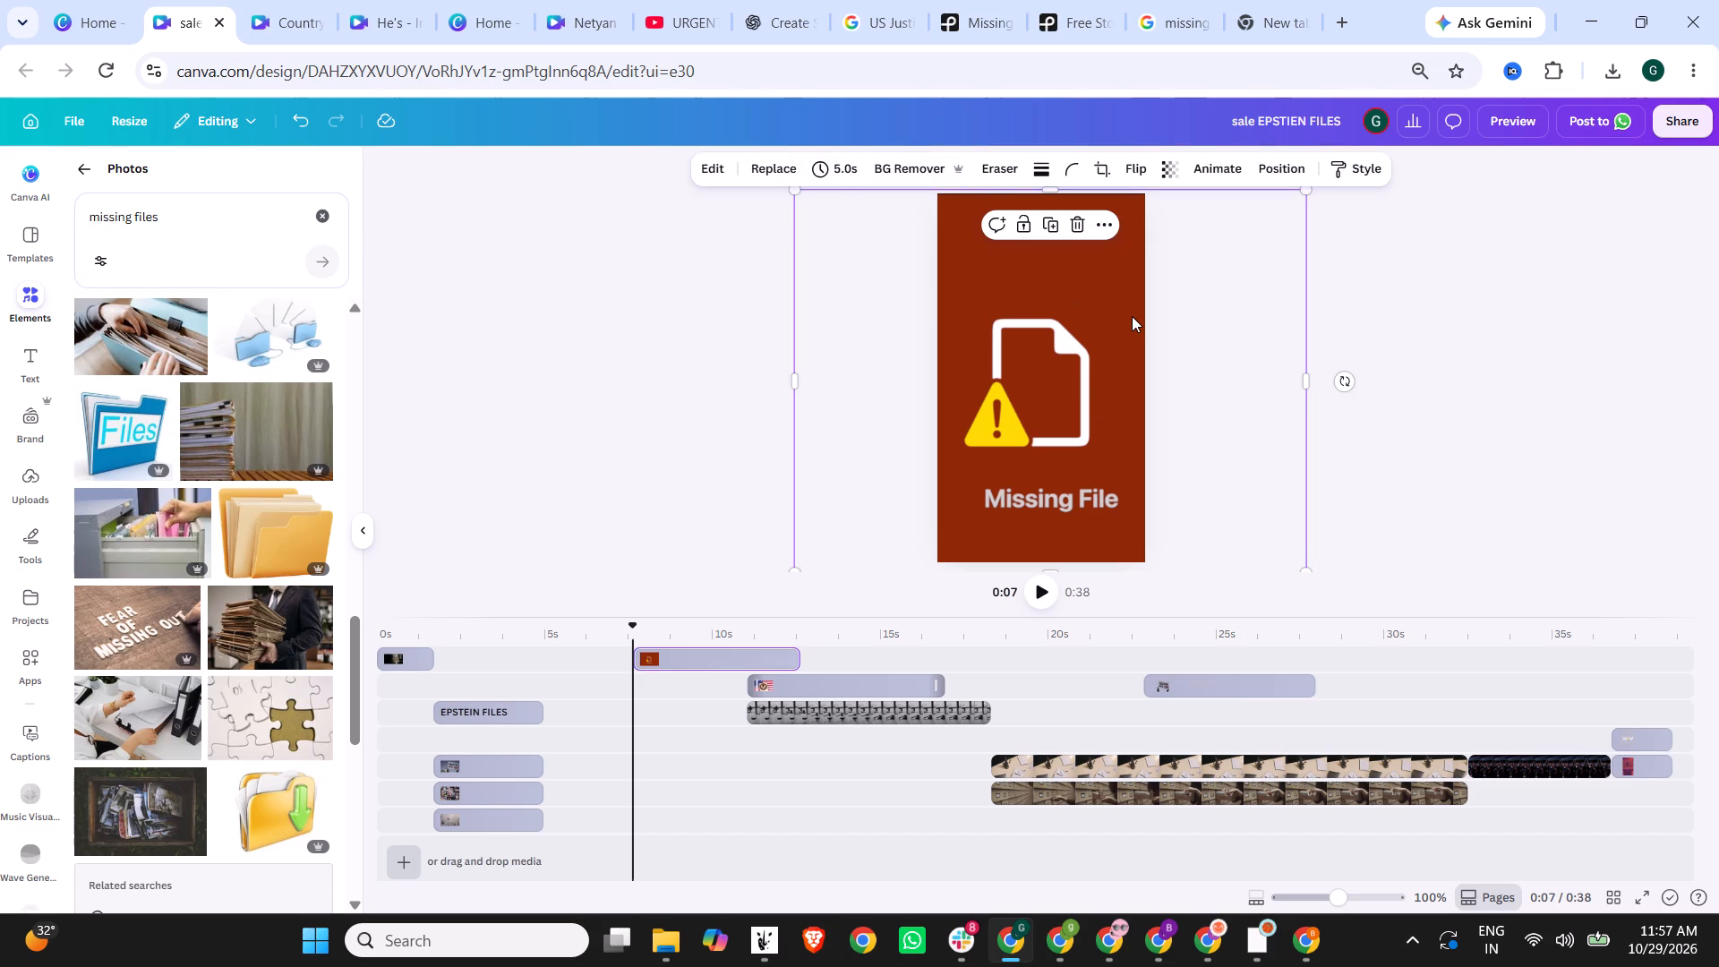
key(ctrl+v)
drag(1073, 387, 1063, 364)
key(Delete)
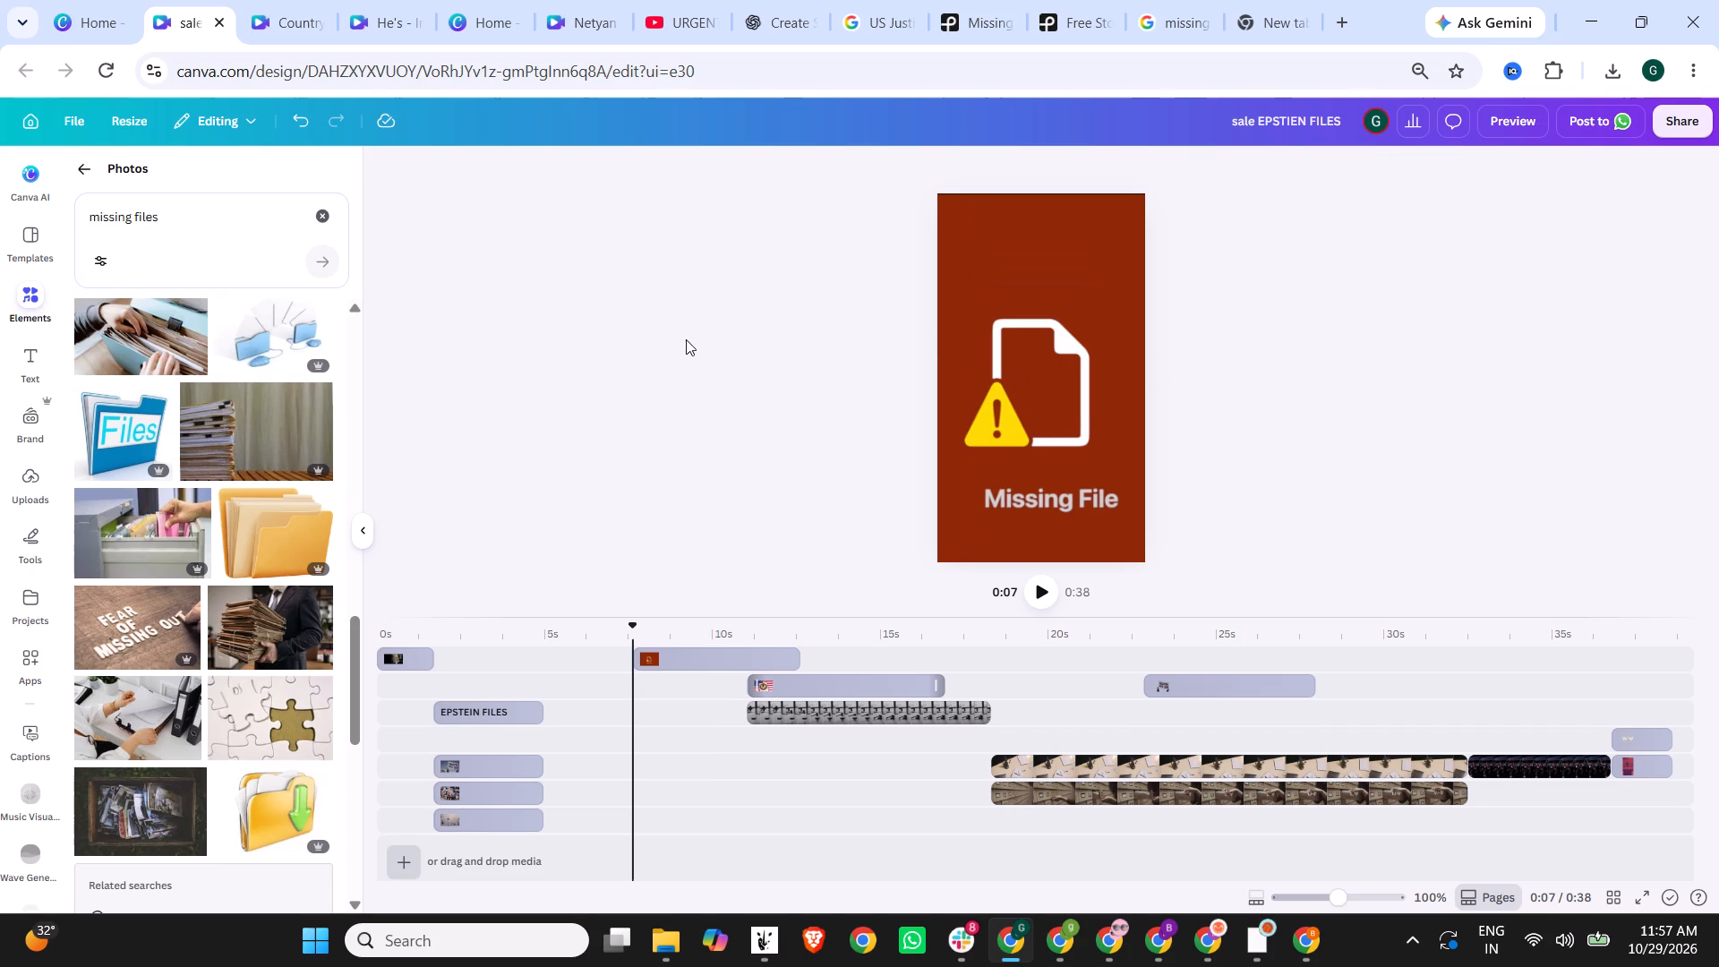
Search the photo library for exclamation images and look through the results.
drag(157, 224, 53, 222)
text(elxcalamation)
key(Return)
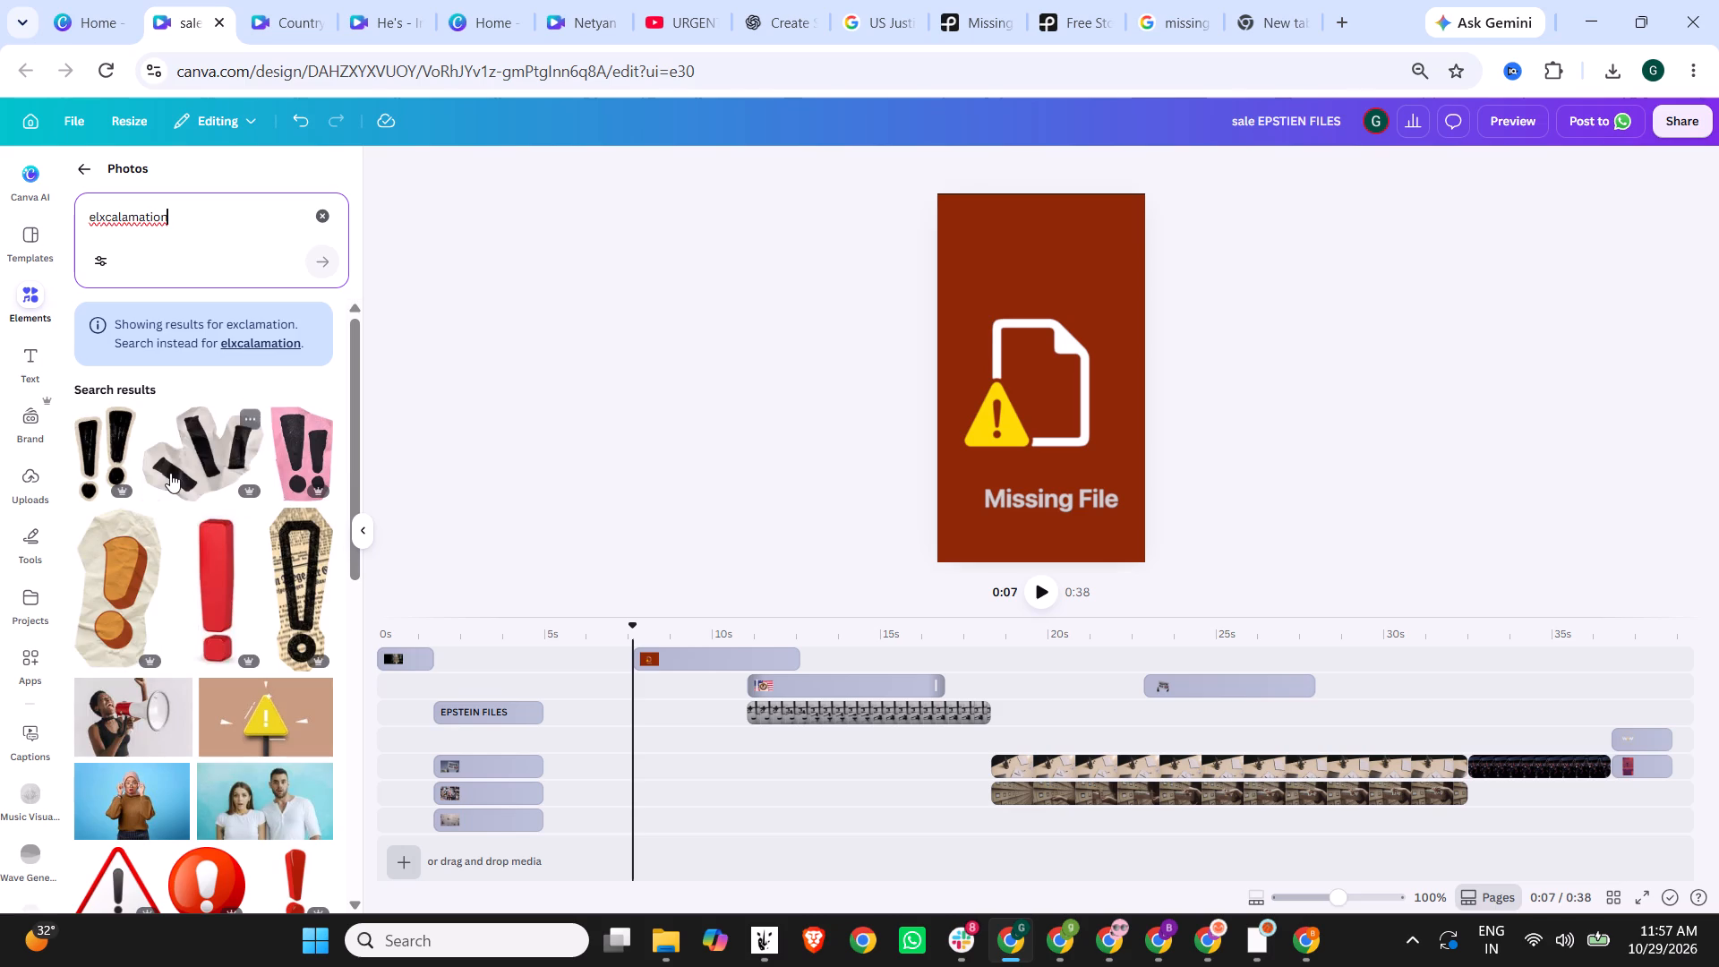
scroll(226, 645, down, 2)
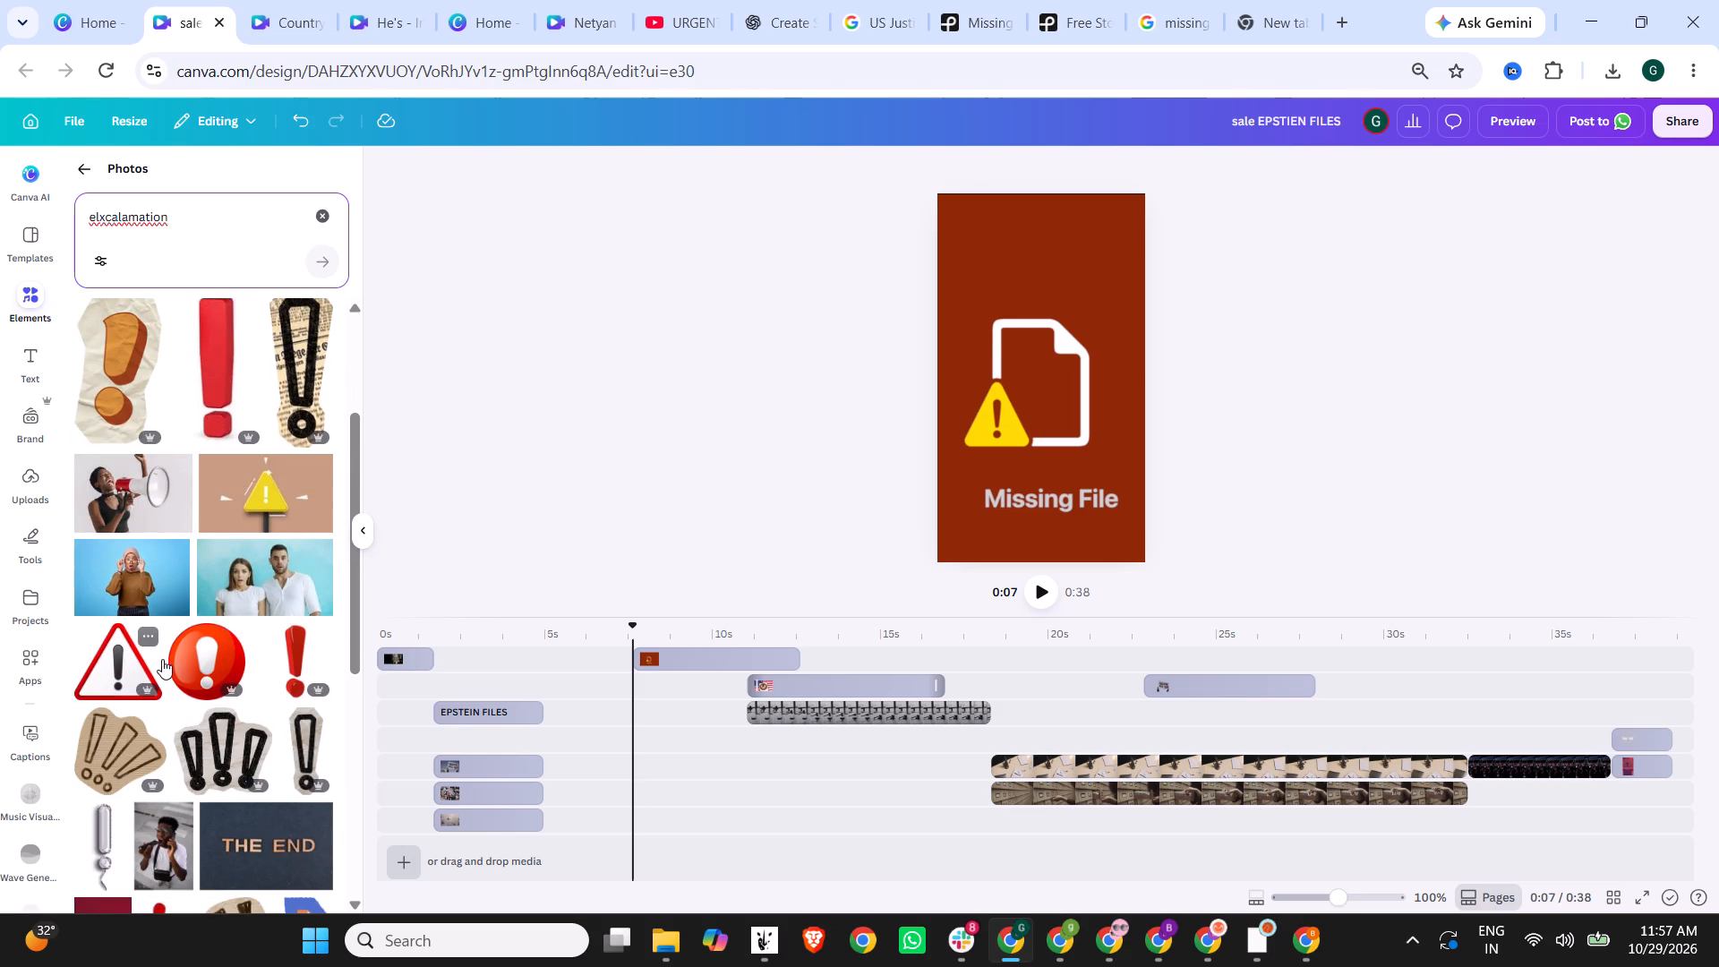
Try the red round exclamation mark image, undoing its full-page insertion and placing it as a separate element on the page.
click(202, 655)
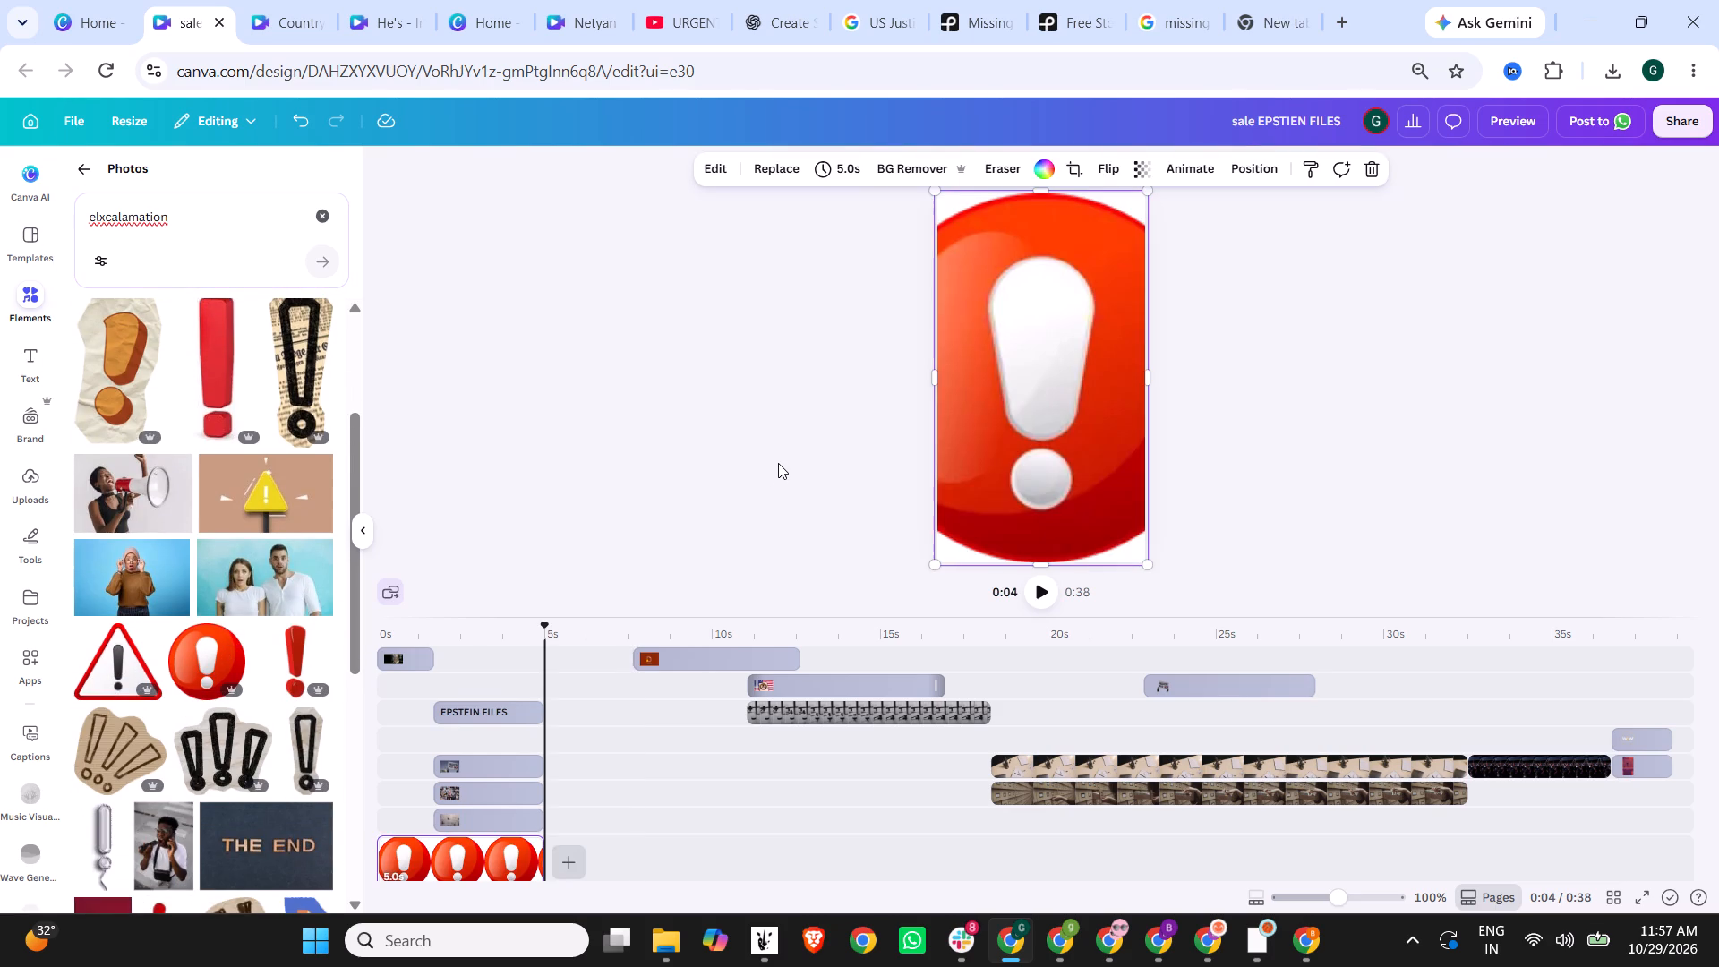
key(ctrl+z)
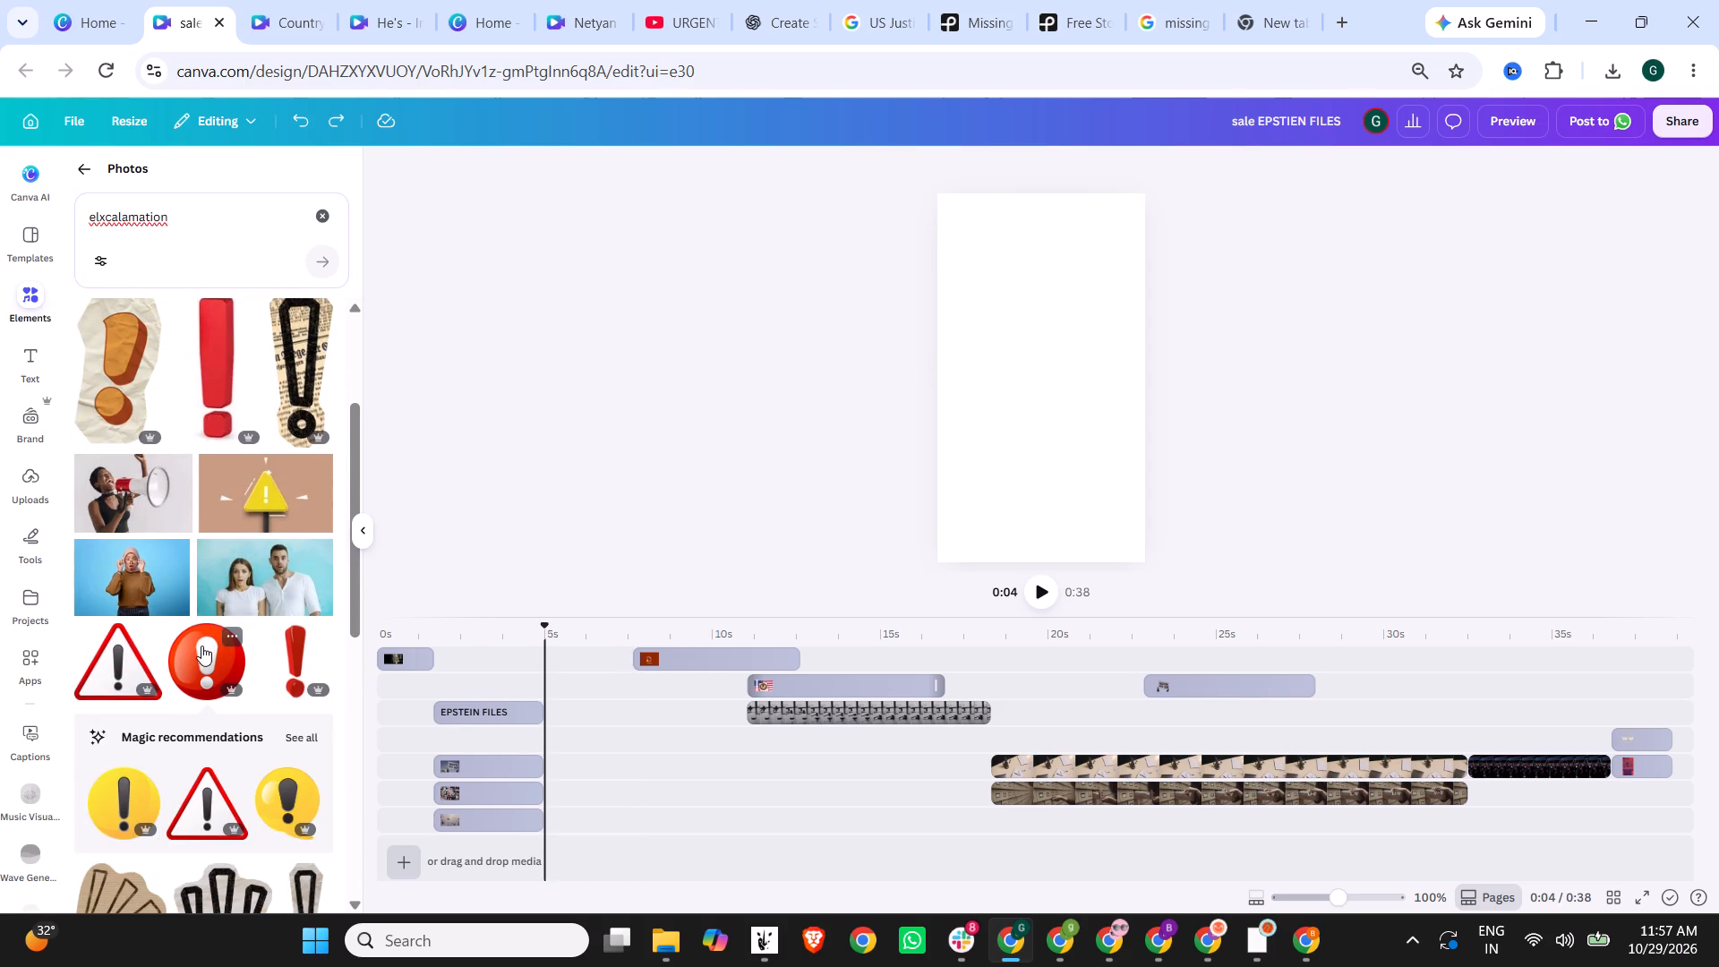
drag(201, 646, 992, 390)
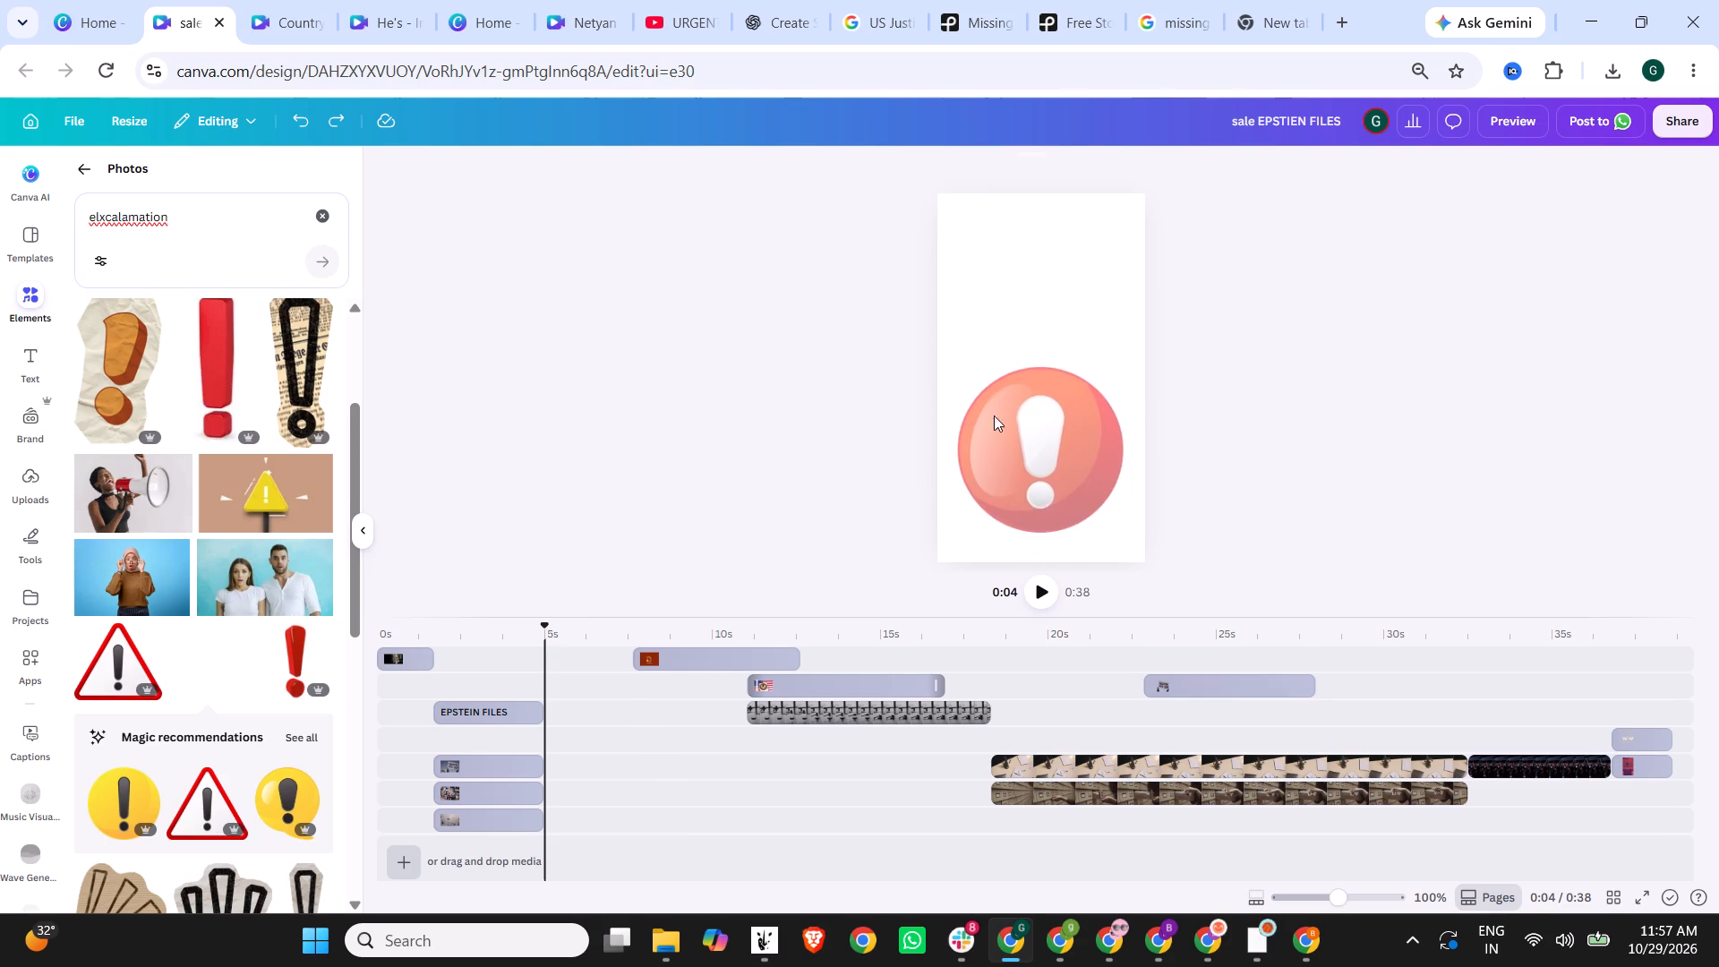
Move the "Missing File" image's clip earlier on the timeline so it starts at about 5 seconds.
click(672, 682)
drag(718, 681, 629, 678)
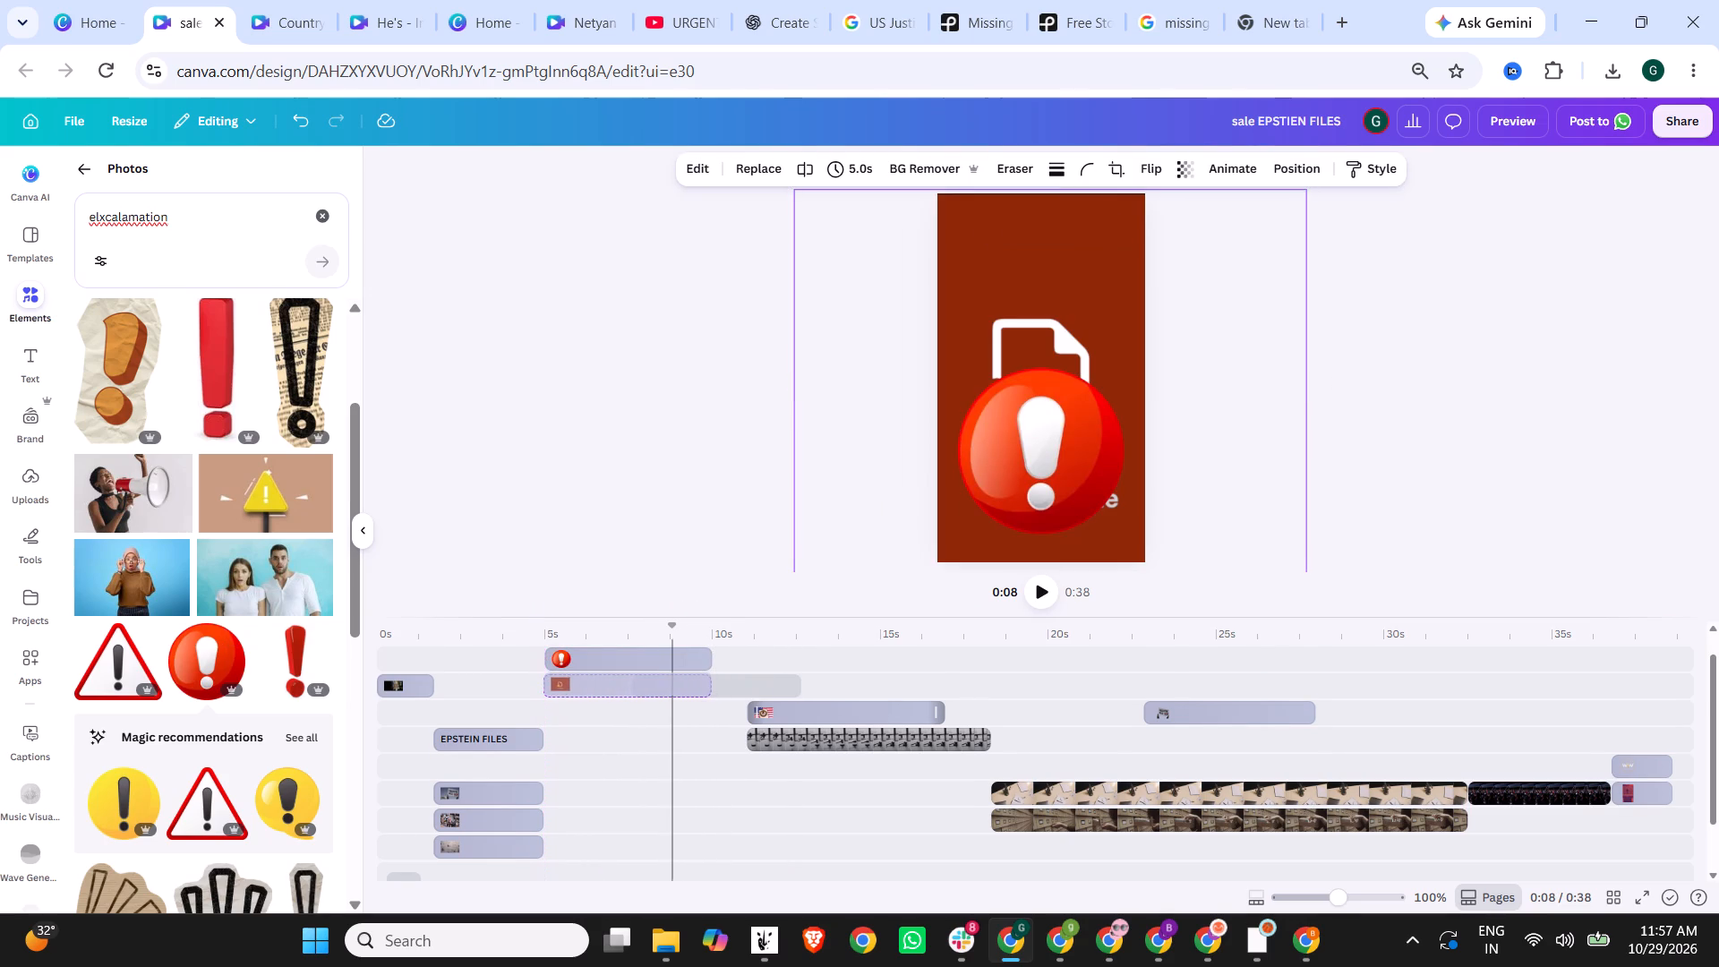
drag(629, 678, 631, 678)
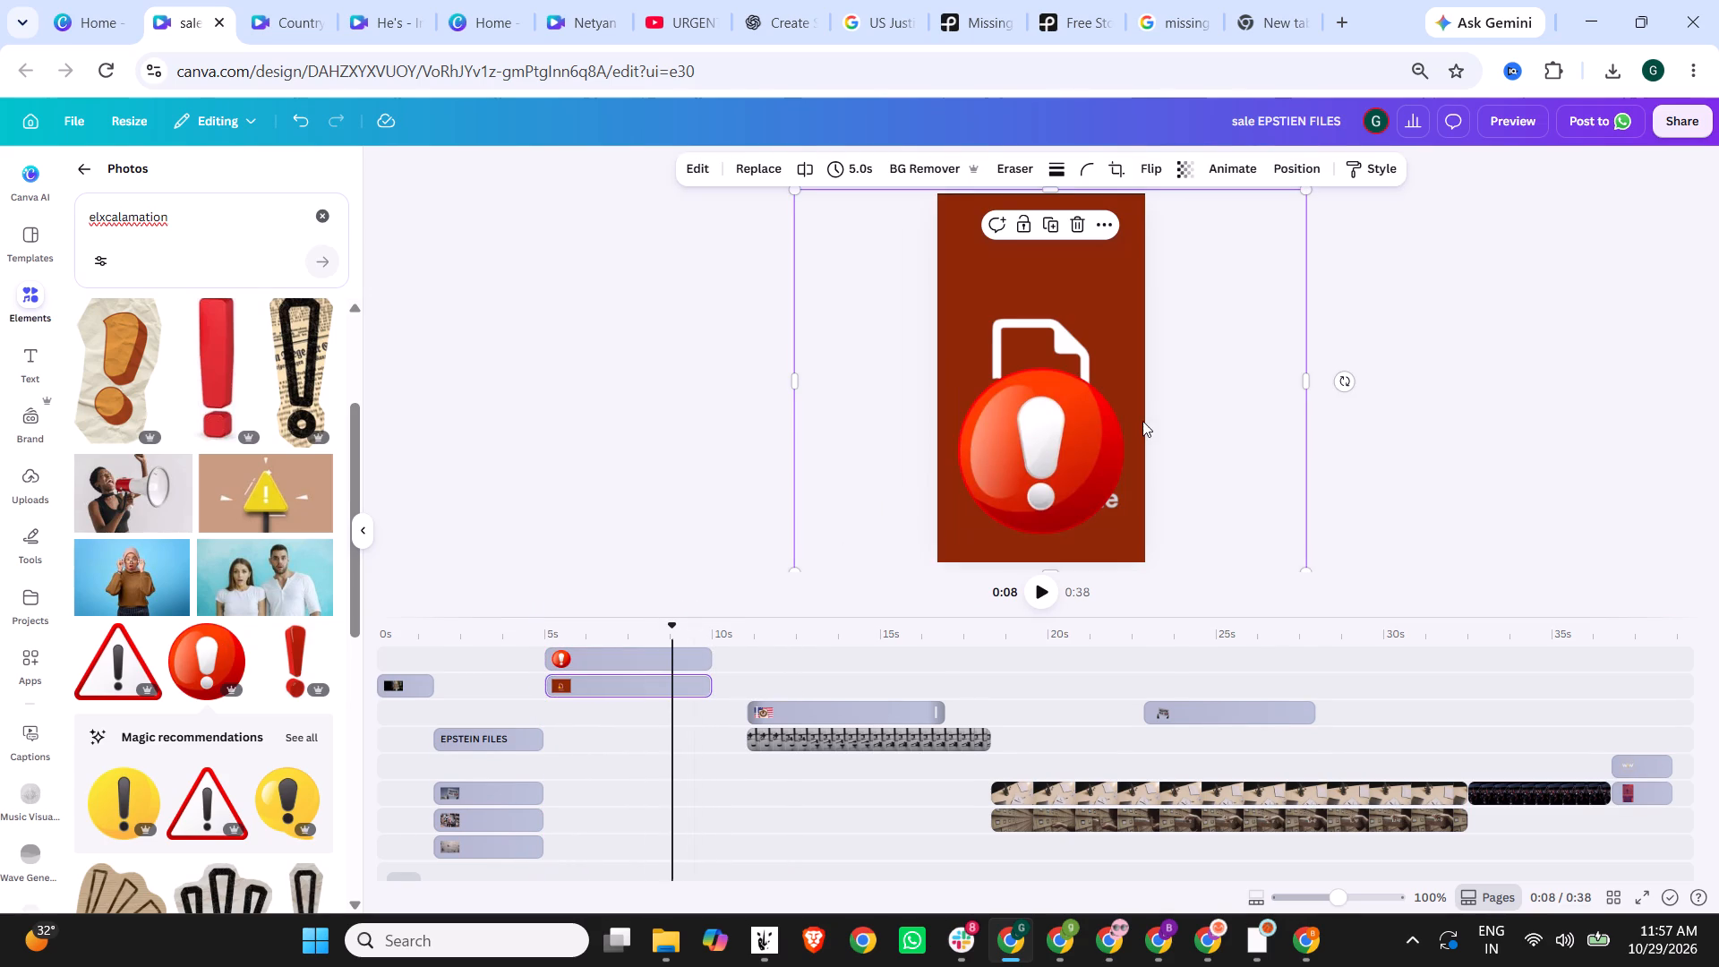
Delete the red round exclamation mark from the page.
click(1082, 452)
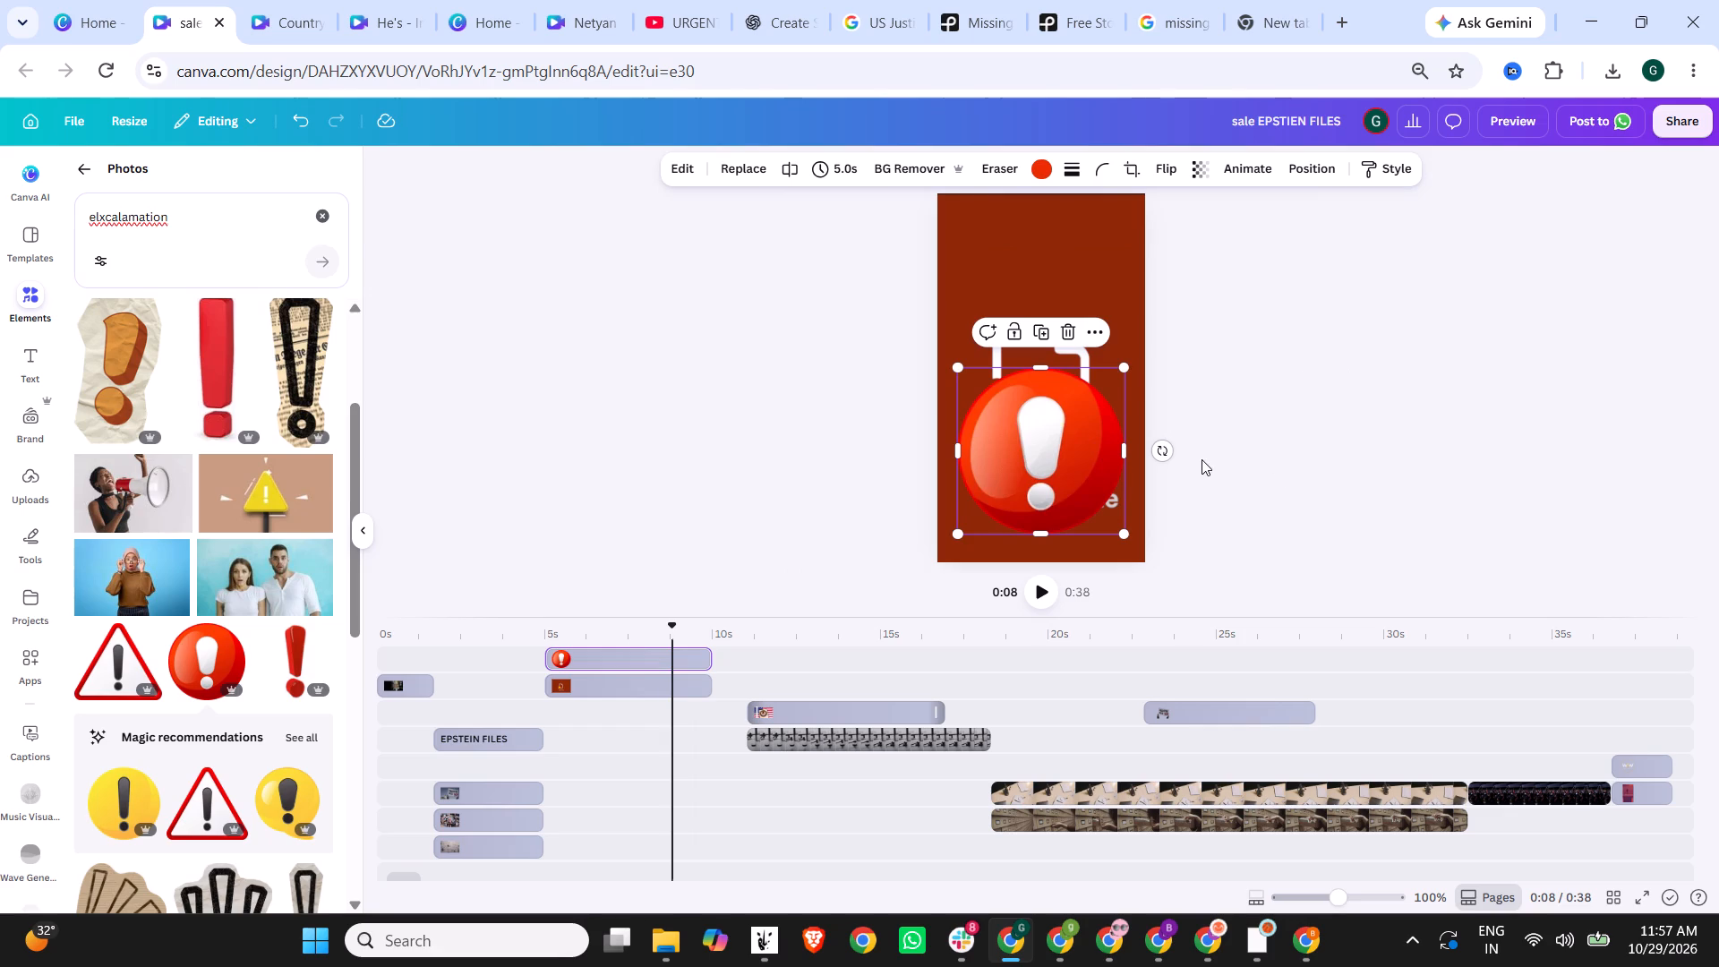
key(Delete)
Add the recommended yellow round exclamation mark, shrink it to about 393 by 393, and centre it above the file icon near the page's top.
drag(110, 803, 243, 757)
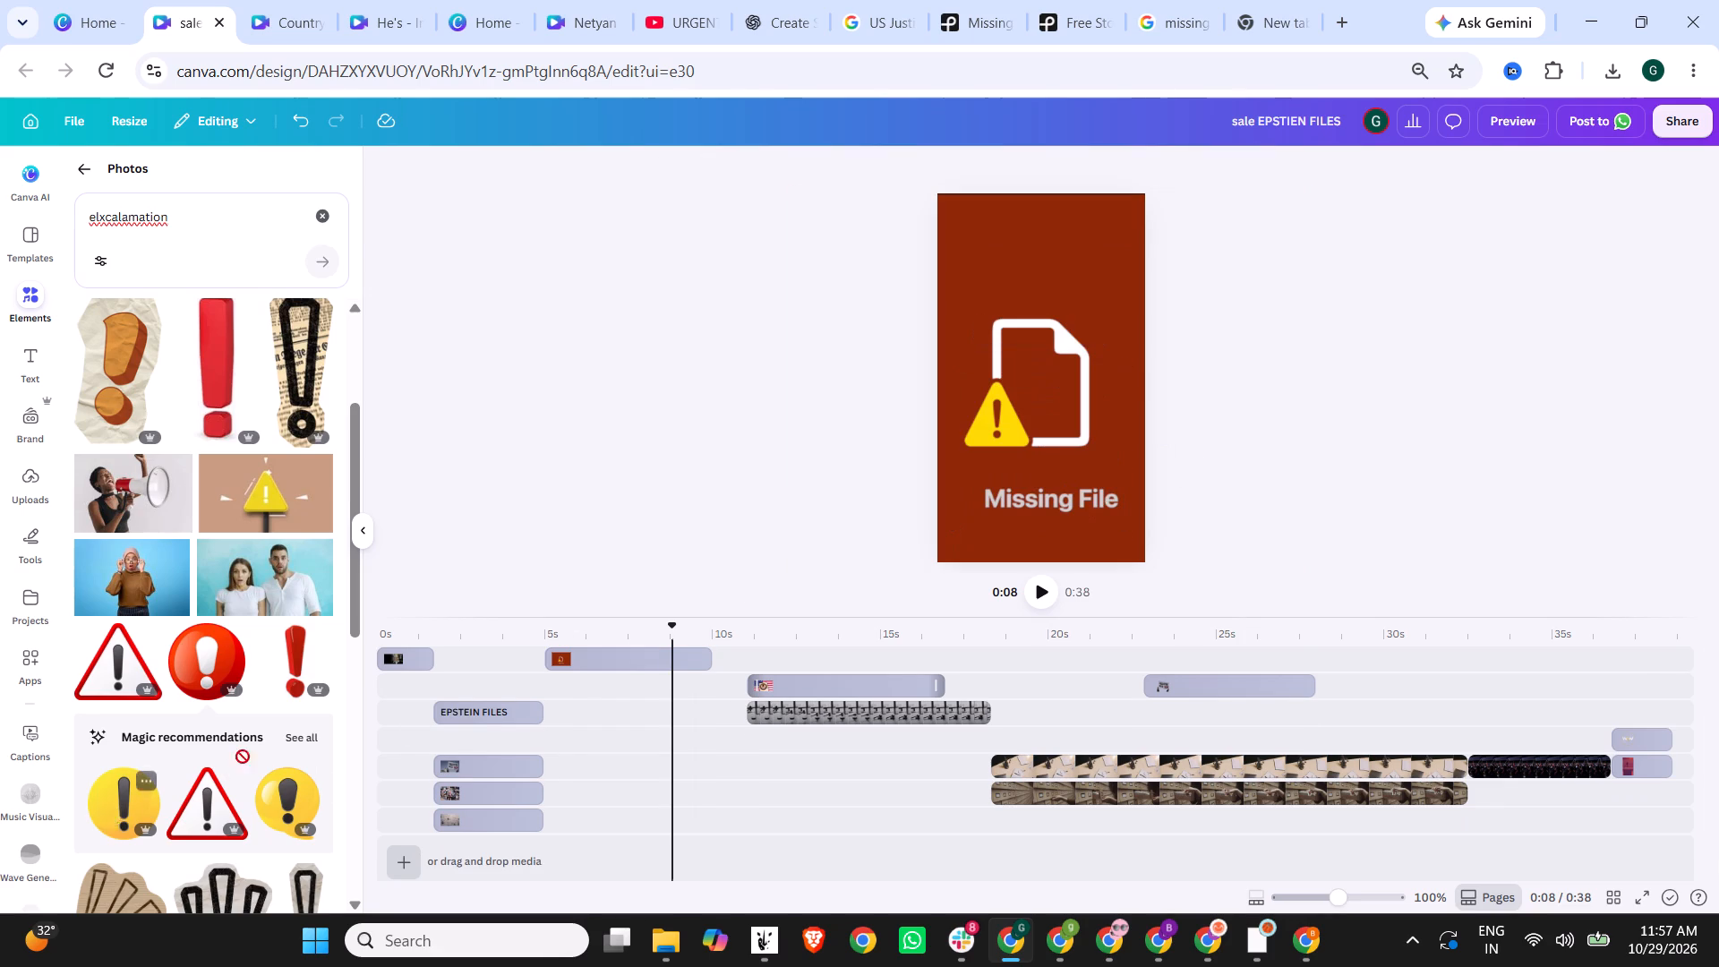
drag(243, 757, 982, 235)
drag(1065, 275, 1055, 381)
drag(1107, 300, 1127, 275)
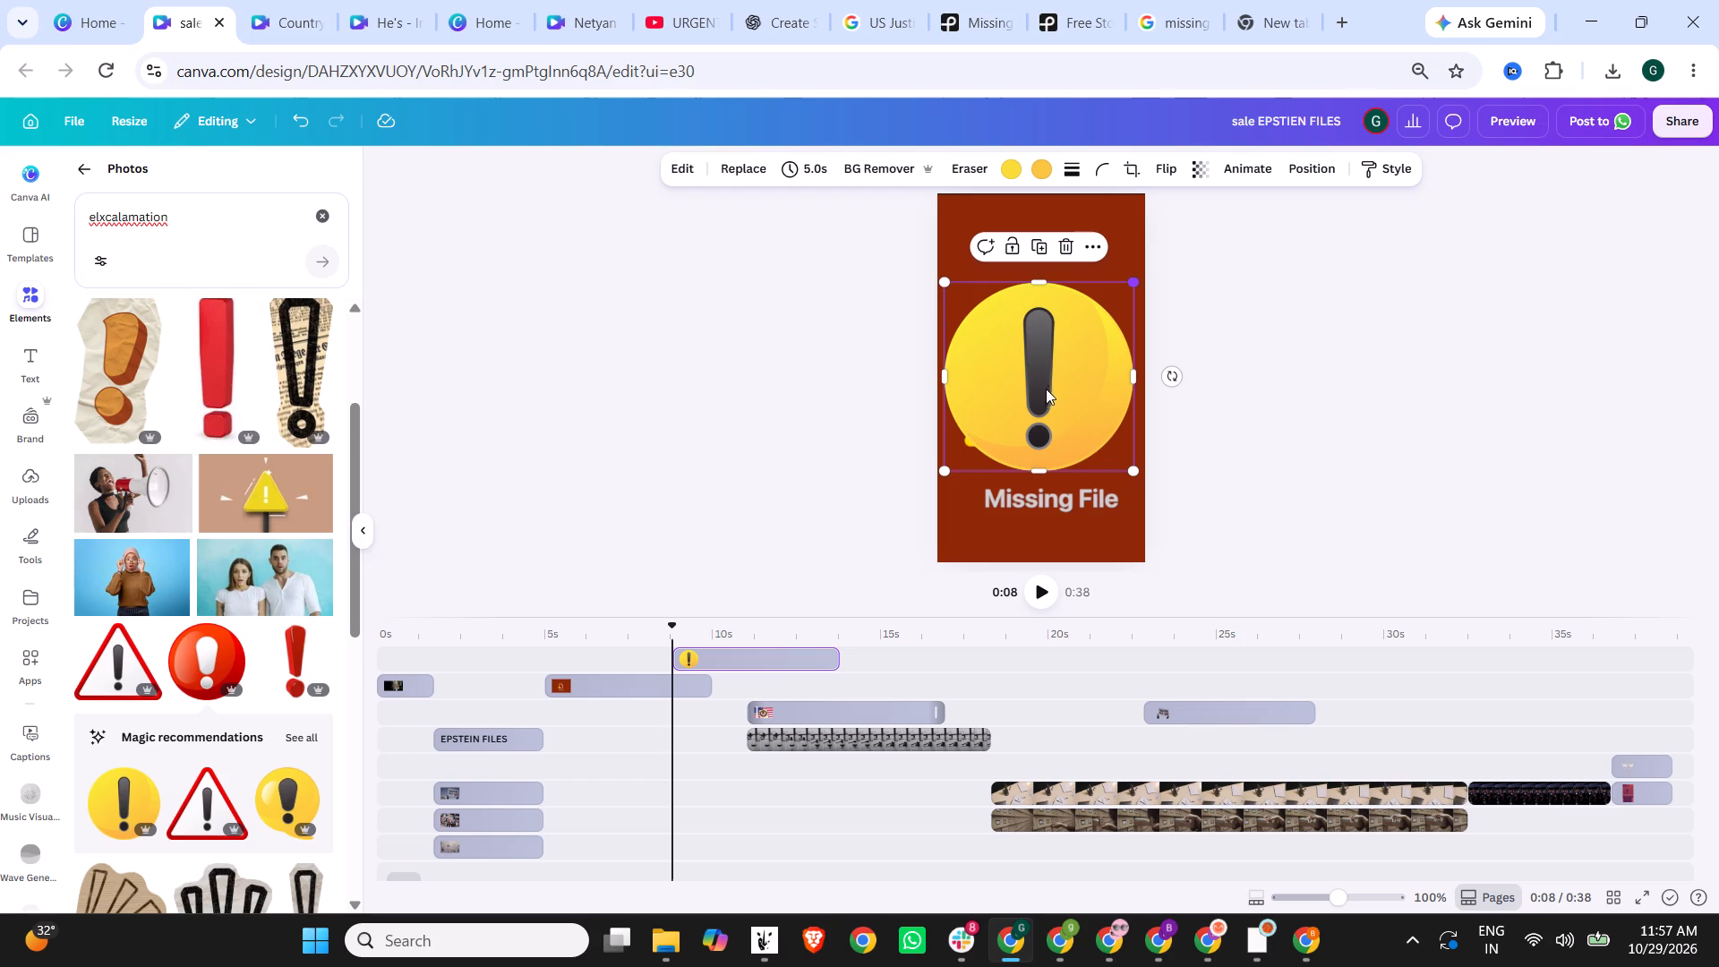
drag(945, 278, 1056, 406)
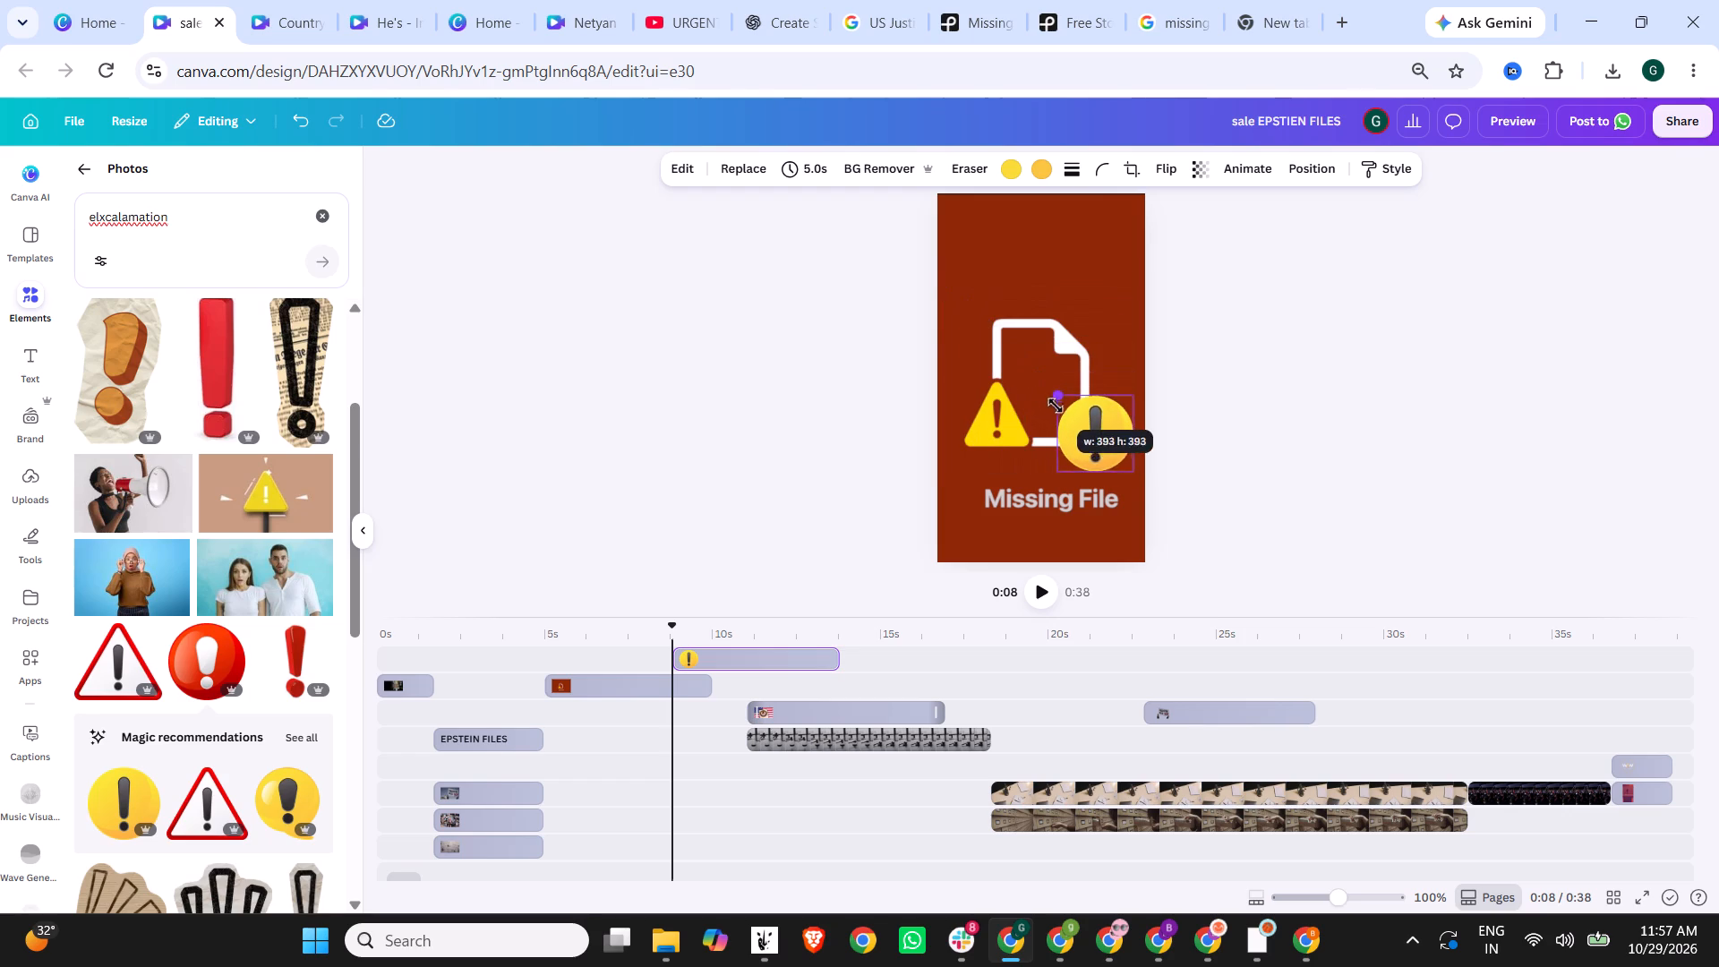
drag(1056, 406, 1058, 408)
drag(1110, 432, 1054, 230)
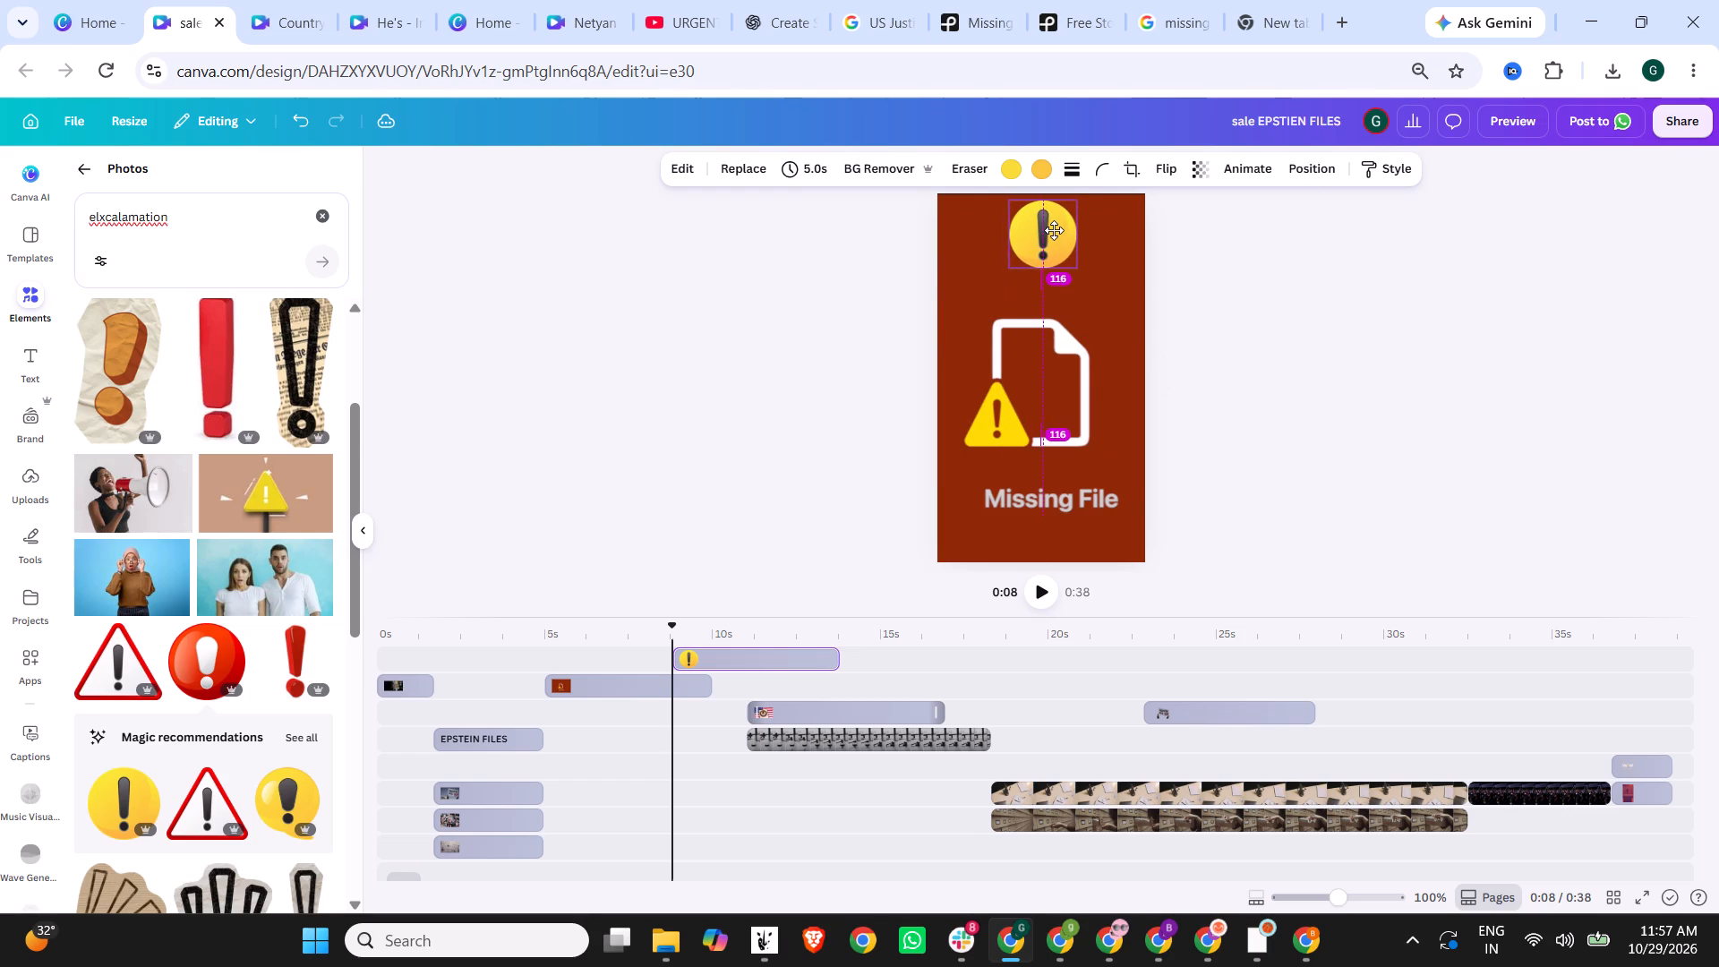
drag(1054, 230, 1053, 230)
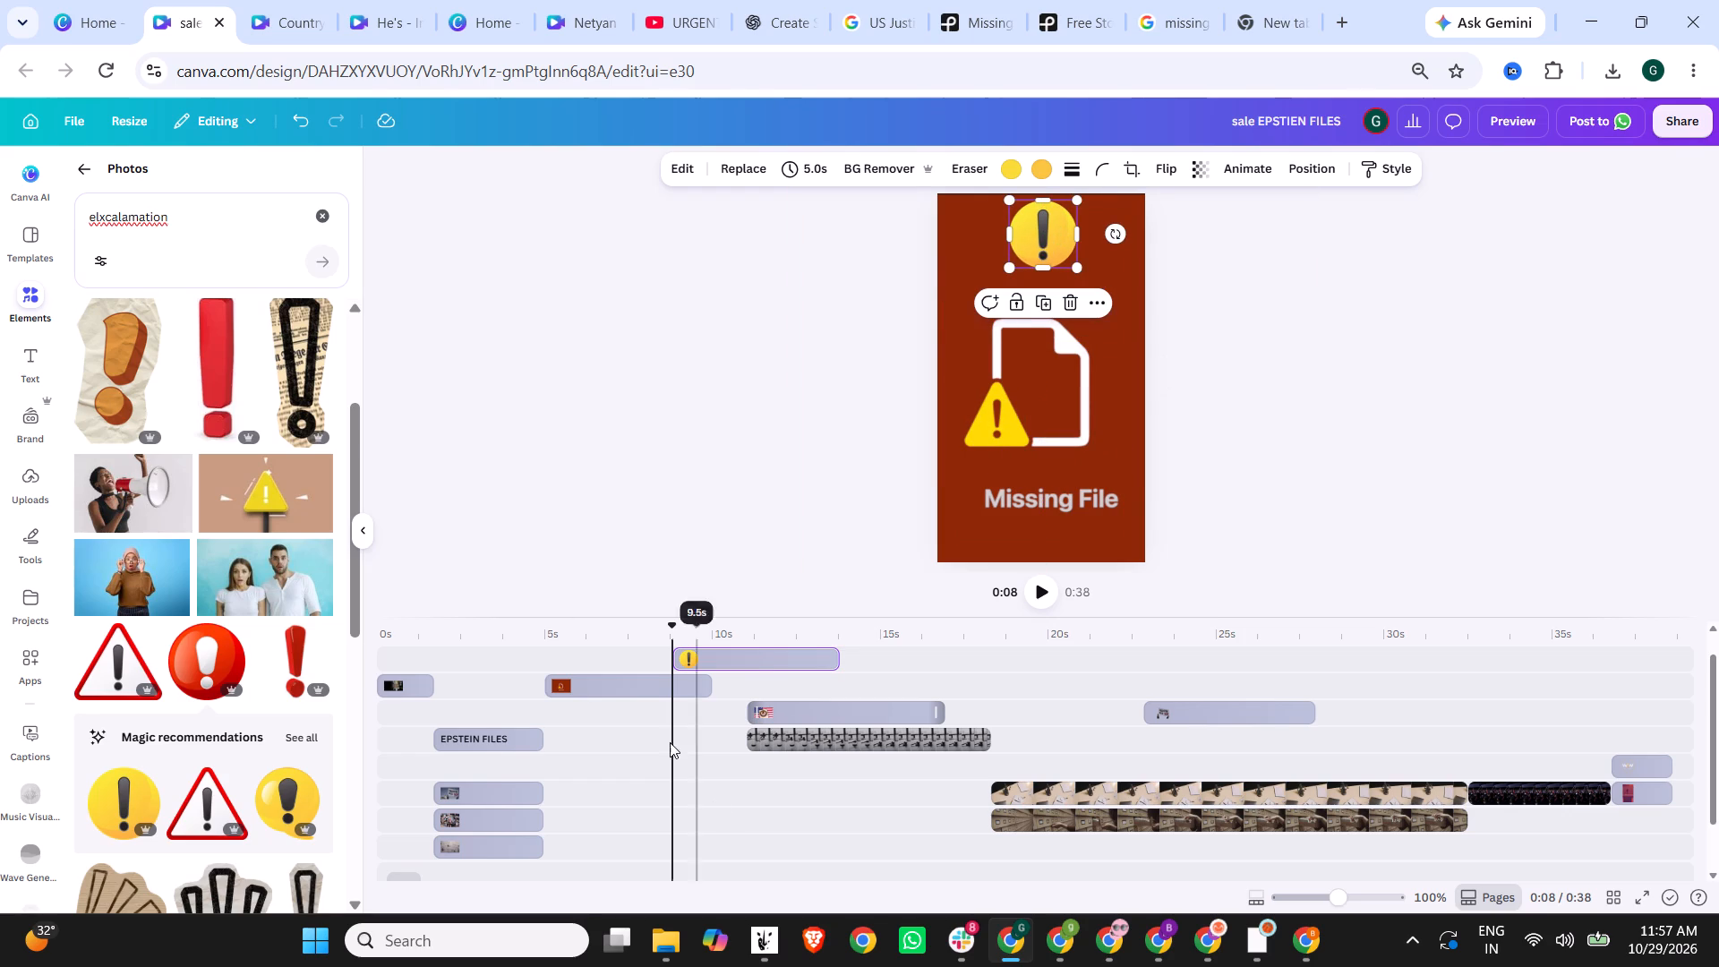
Align the yellow exclamation clip with the "Missing File" clip at about 5 seconds and extend both to 6.0 seconds.
drag(749, 650, 620, 672)
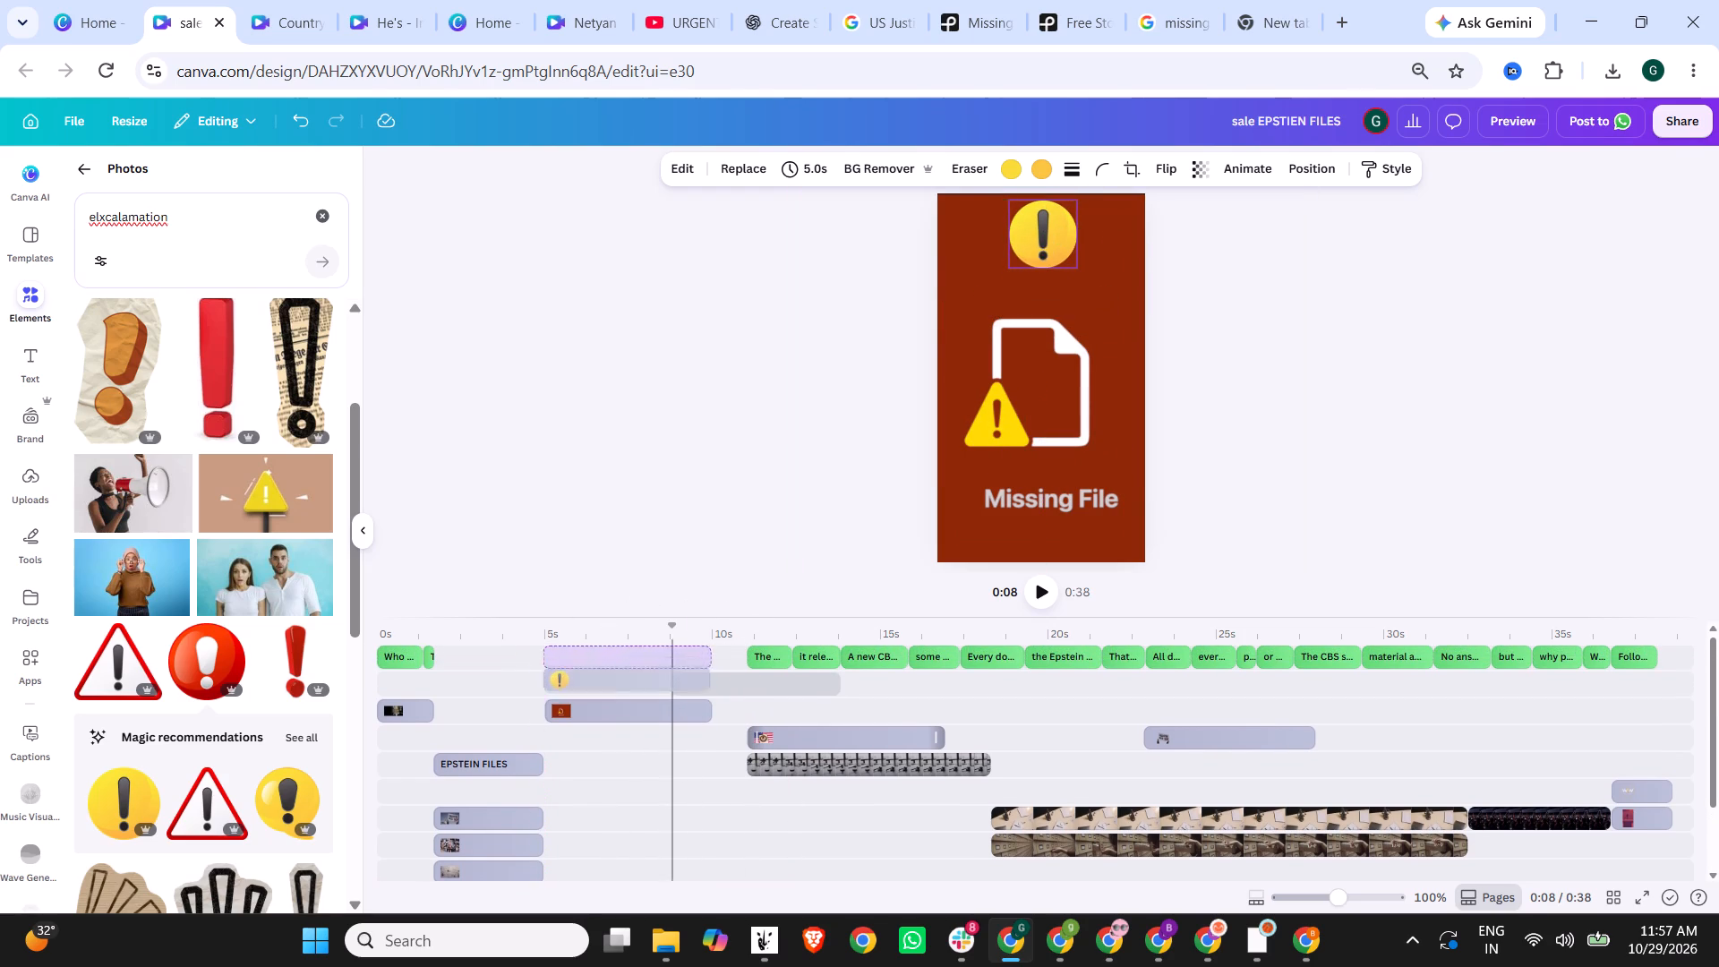
drag(620, 672, 625, 673)
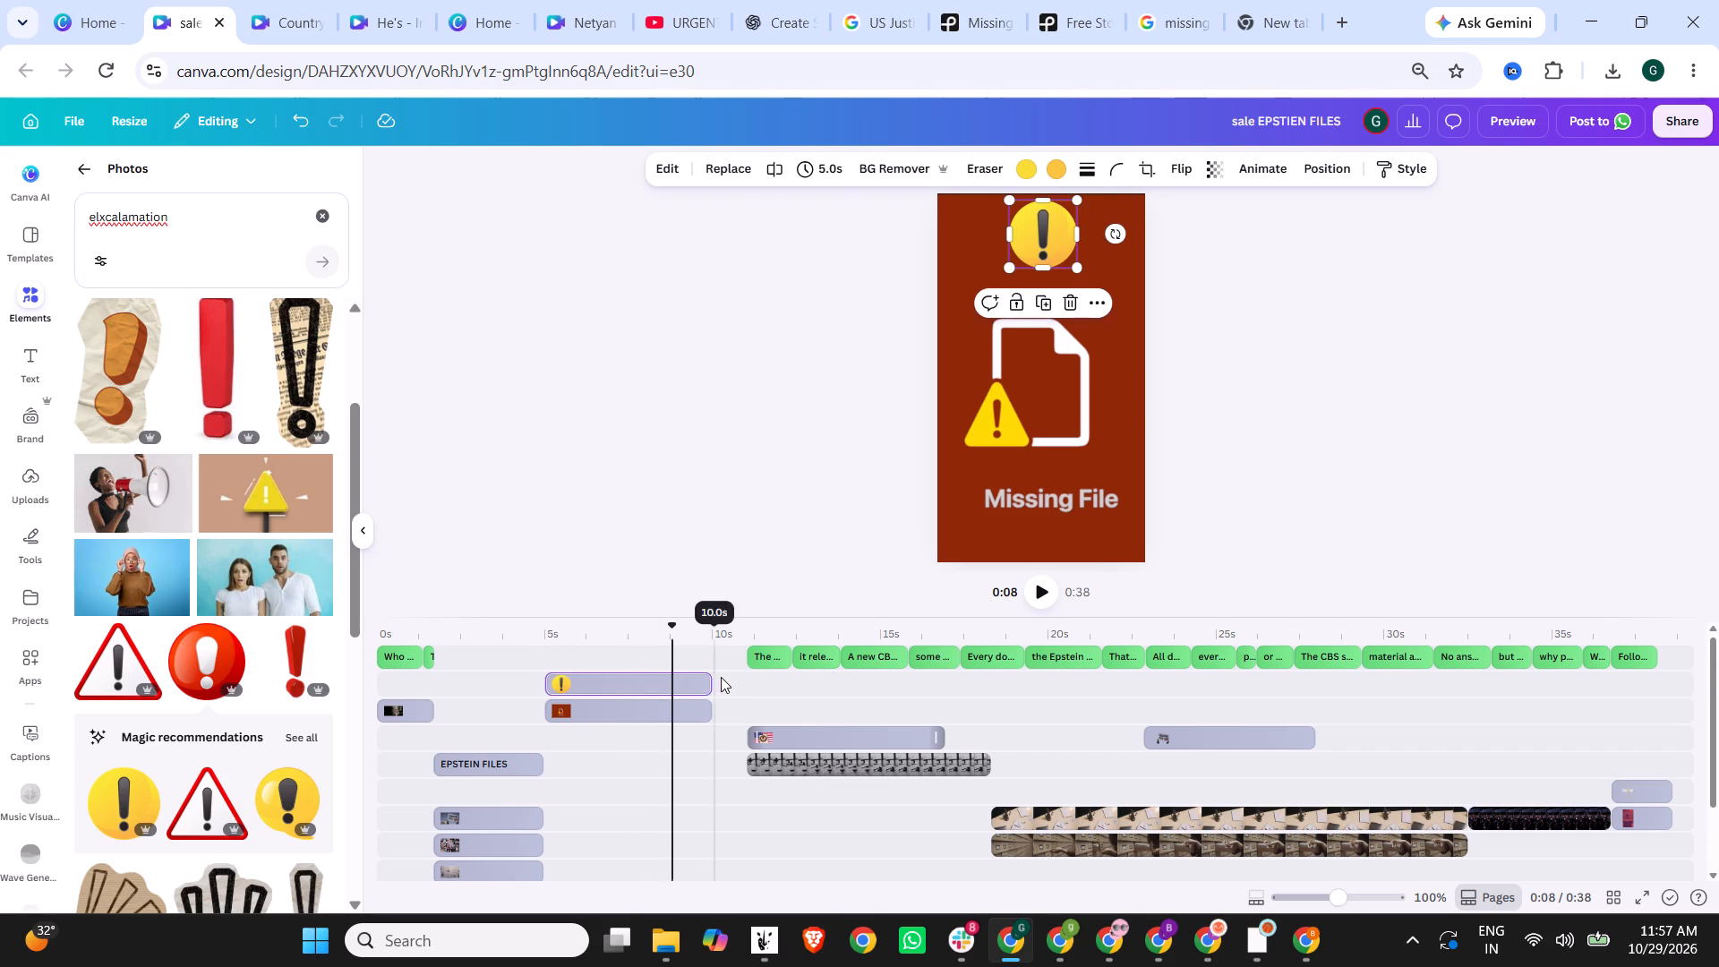
drag(711, 677, 740, 677)
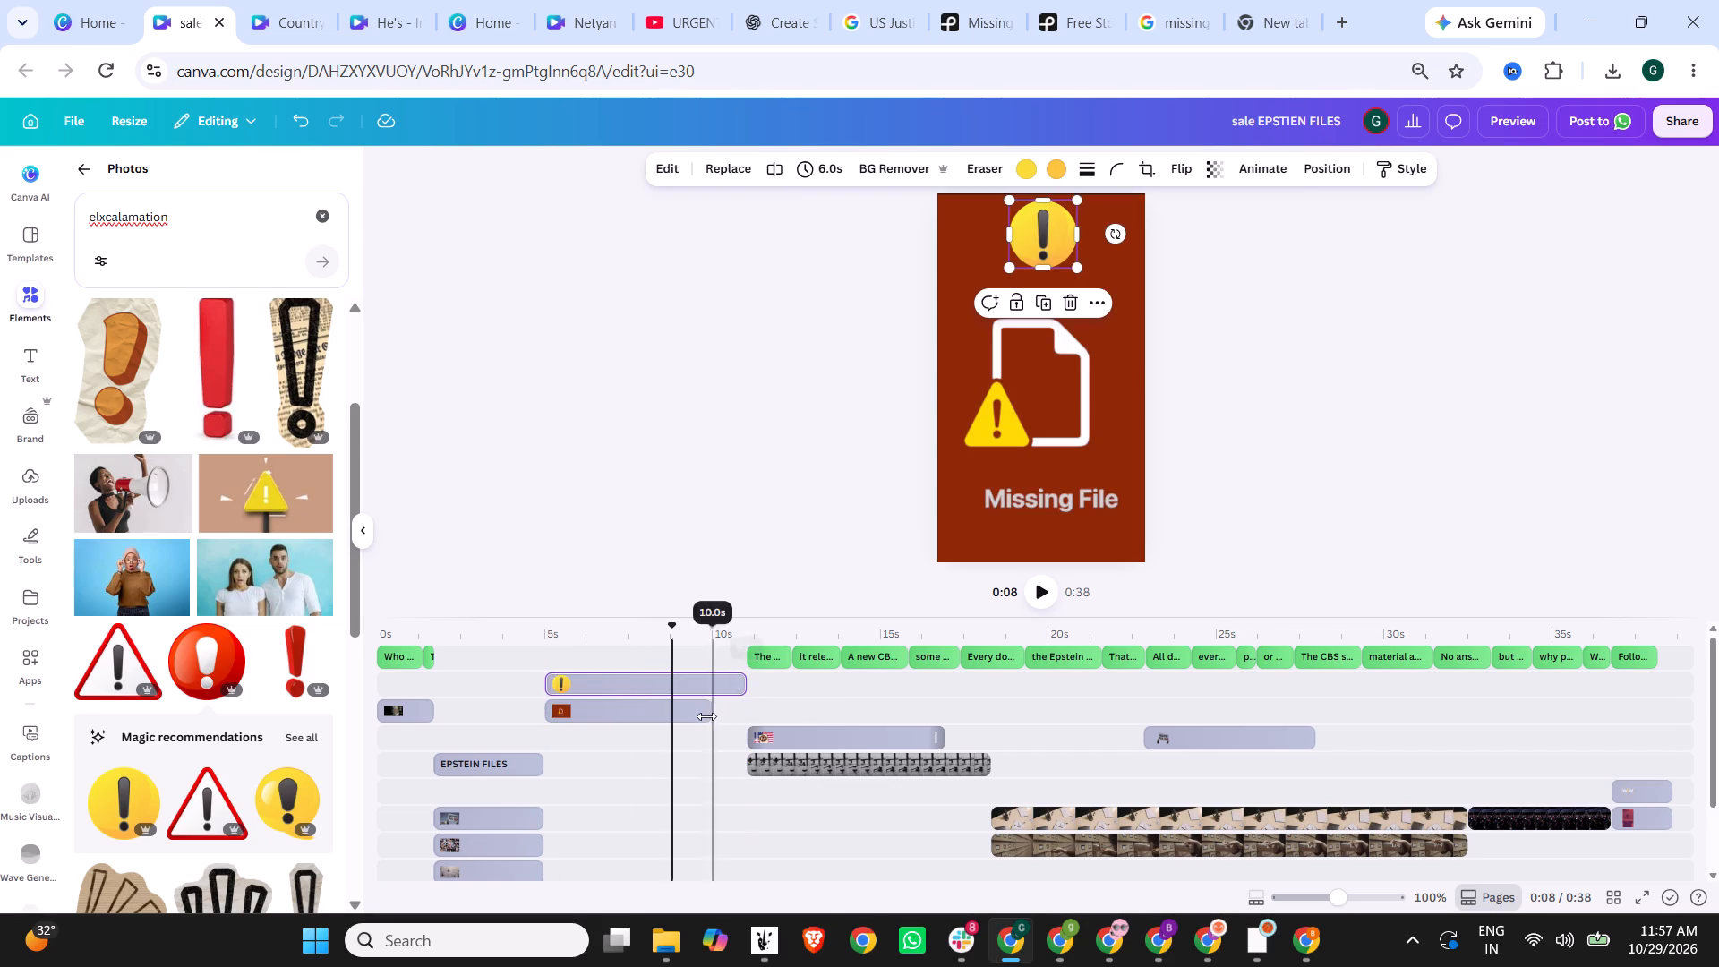
drag(705, 711, 747, 710)
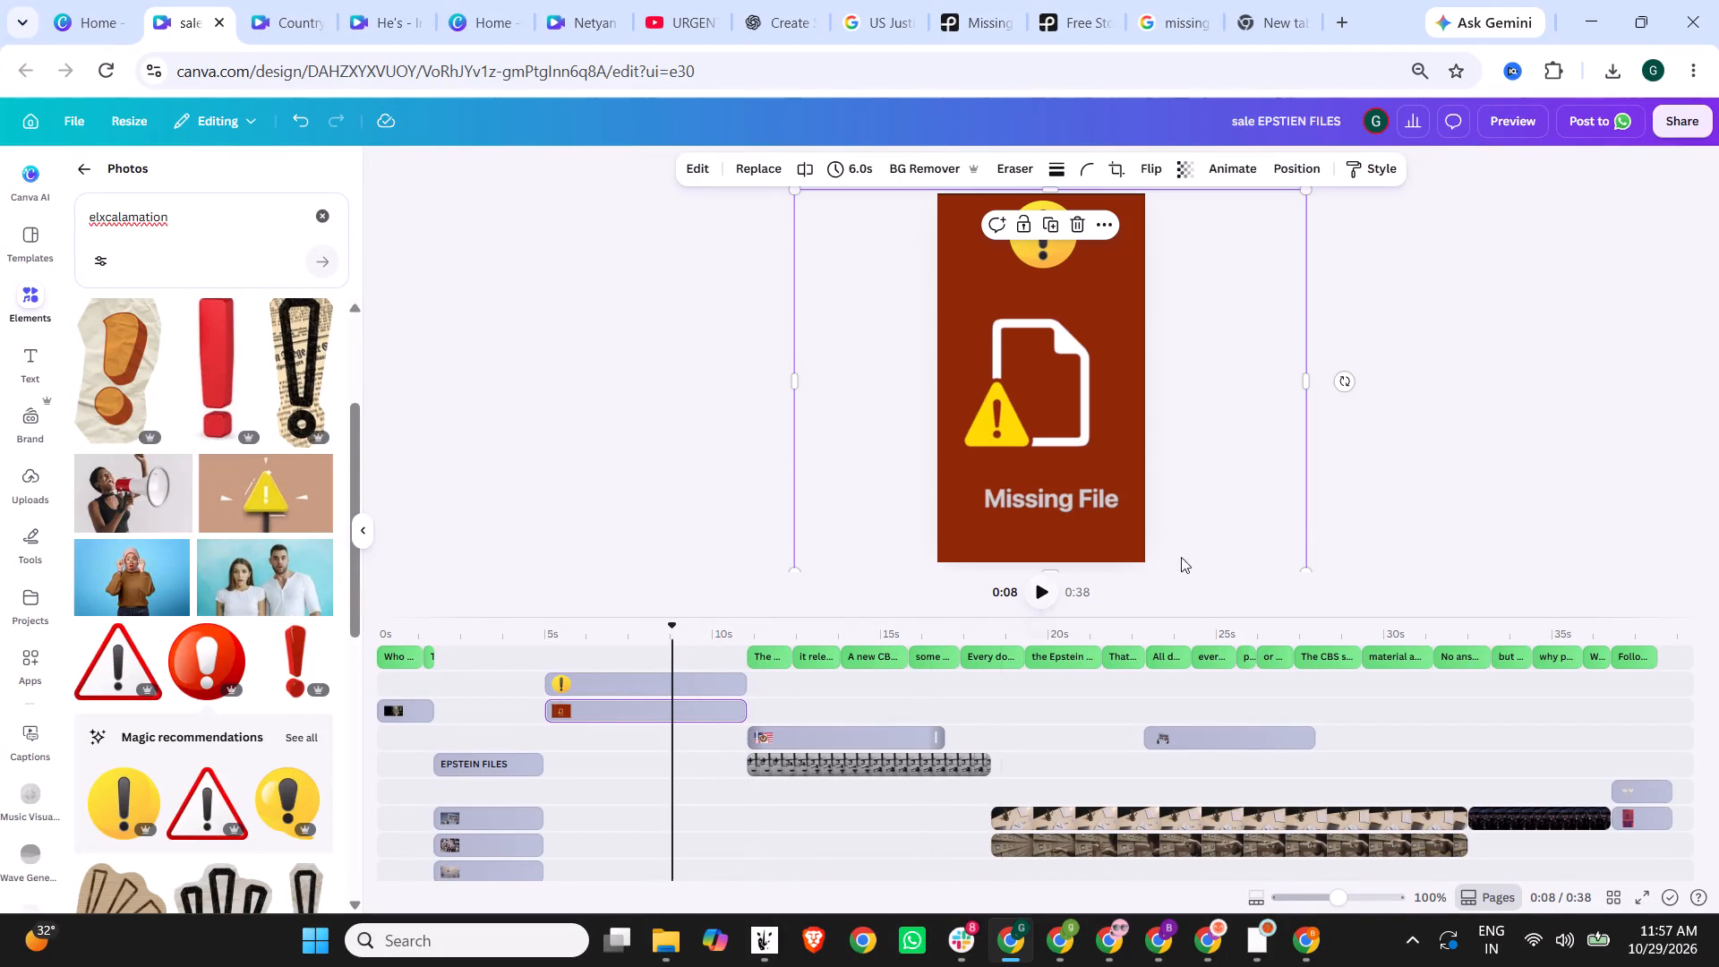
click(1479, 410)
Apply the Pulse animation effect to the yellow exclamation mark.
scroll(1293, 416, up, 1)
click(1028, 226)
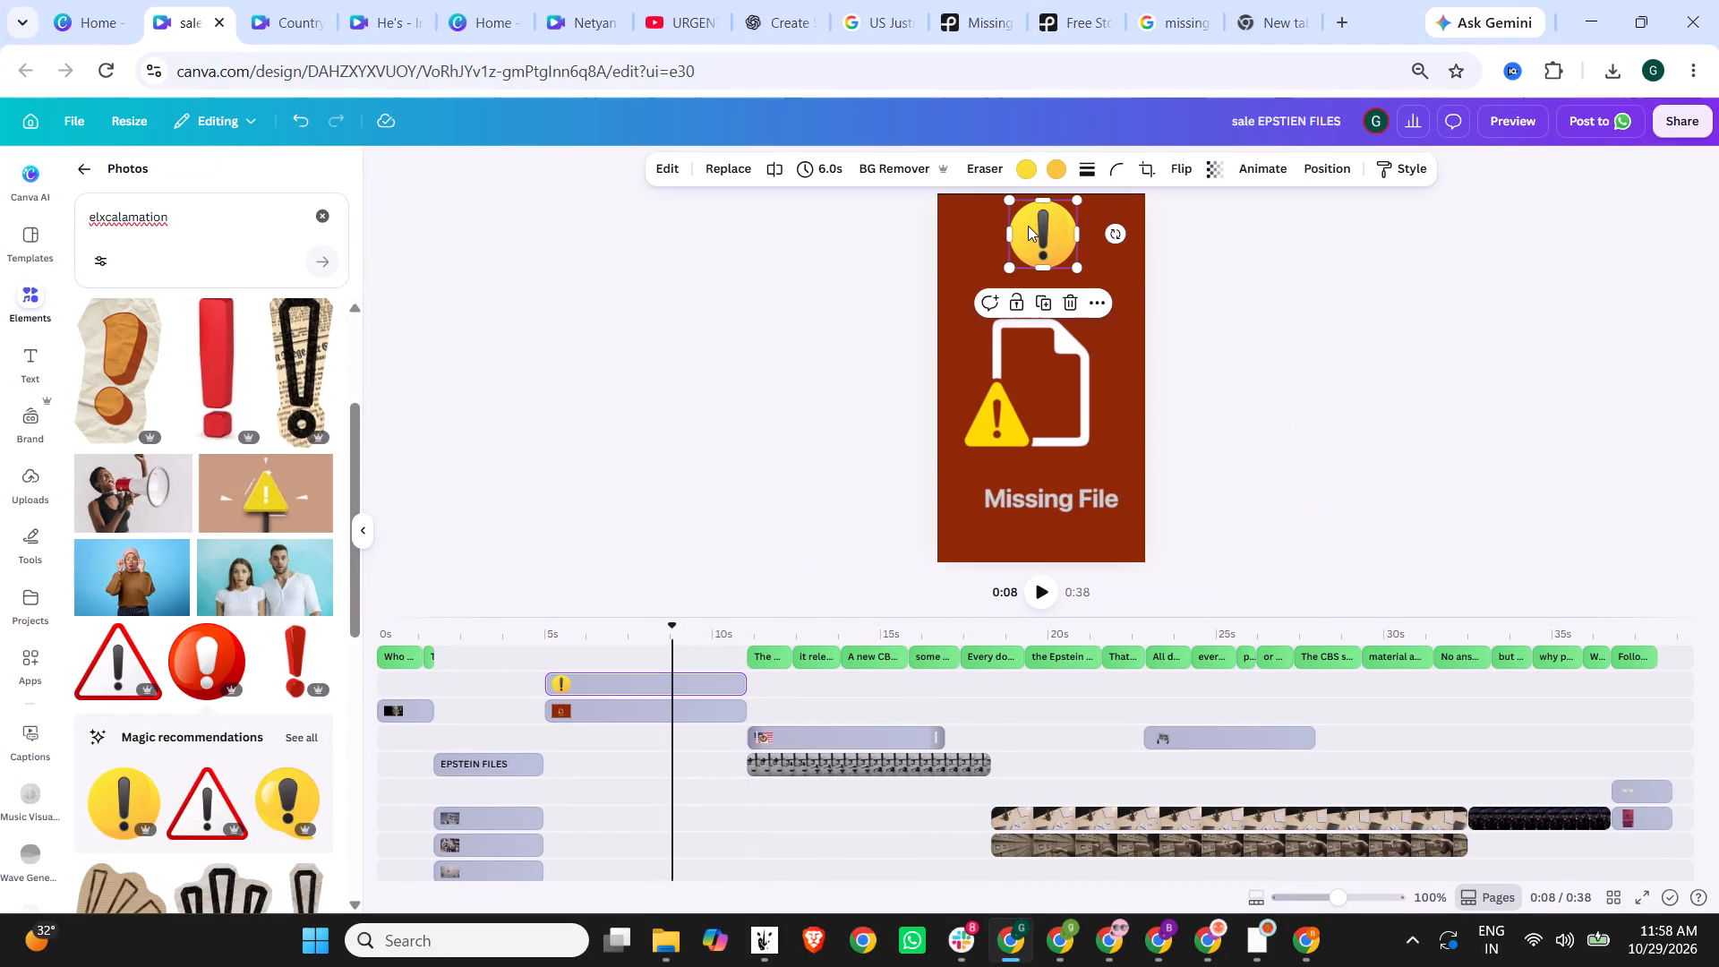
click(1267, 158)
scroll(86, 605, down, 15)
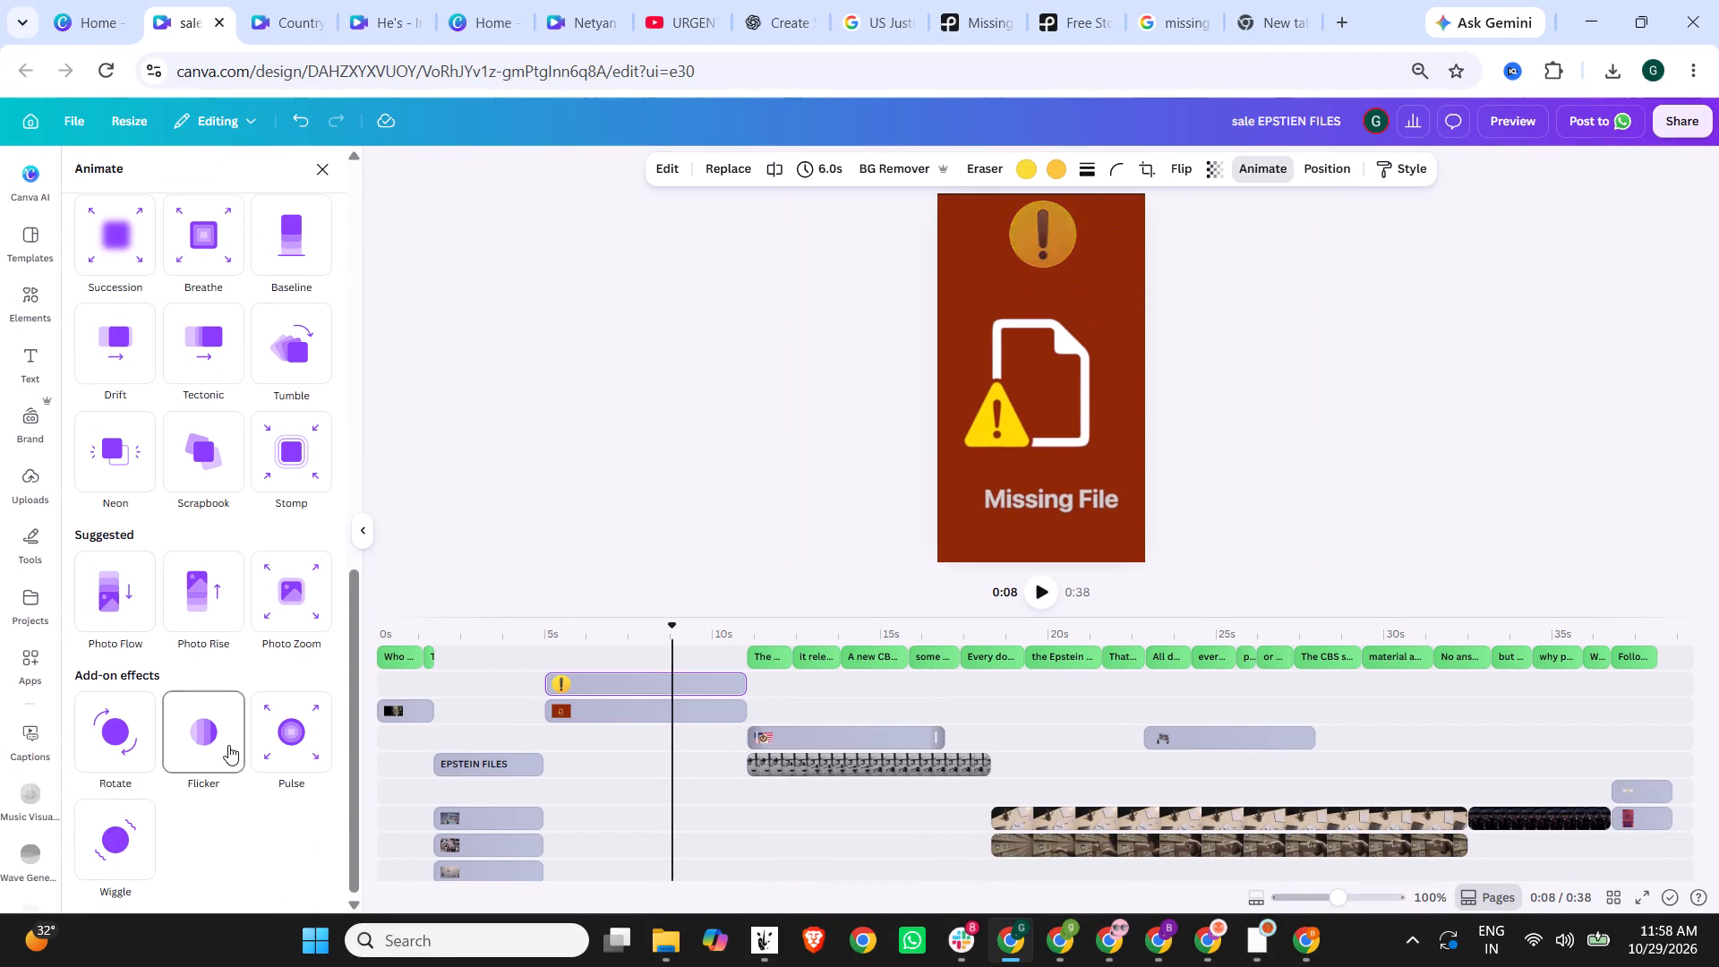
click(275, 740)
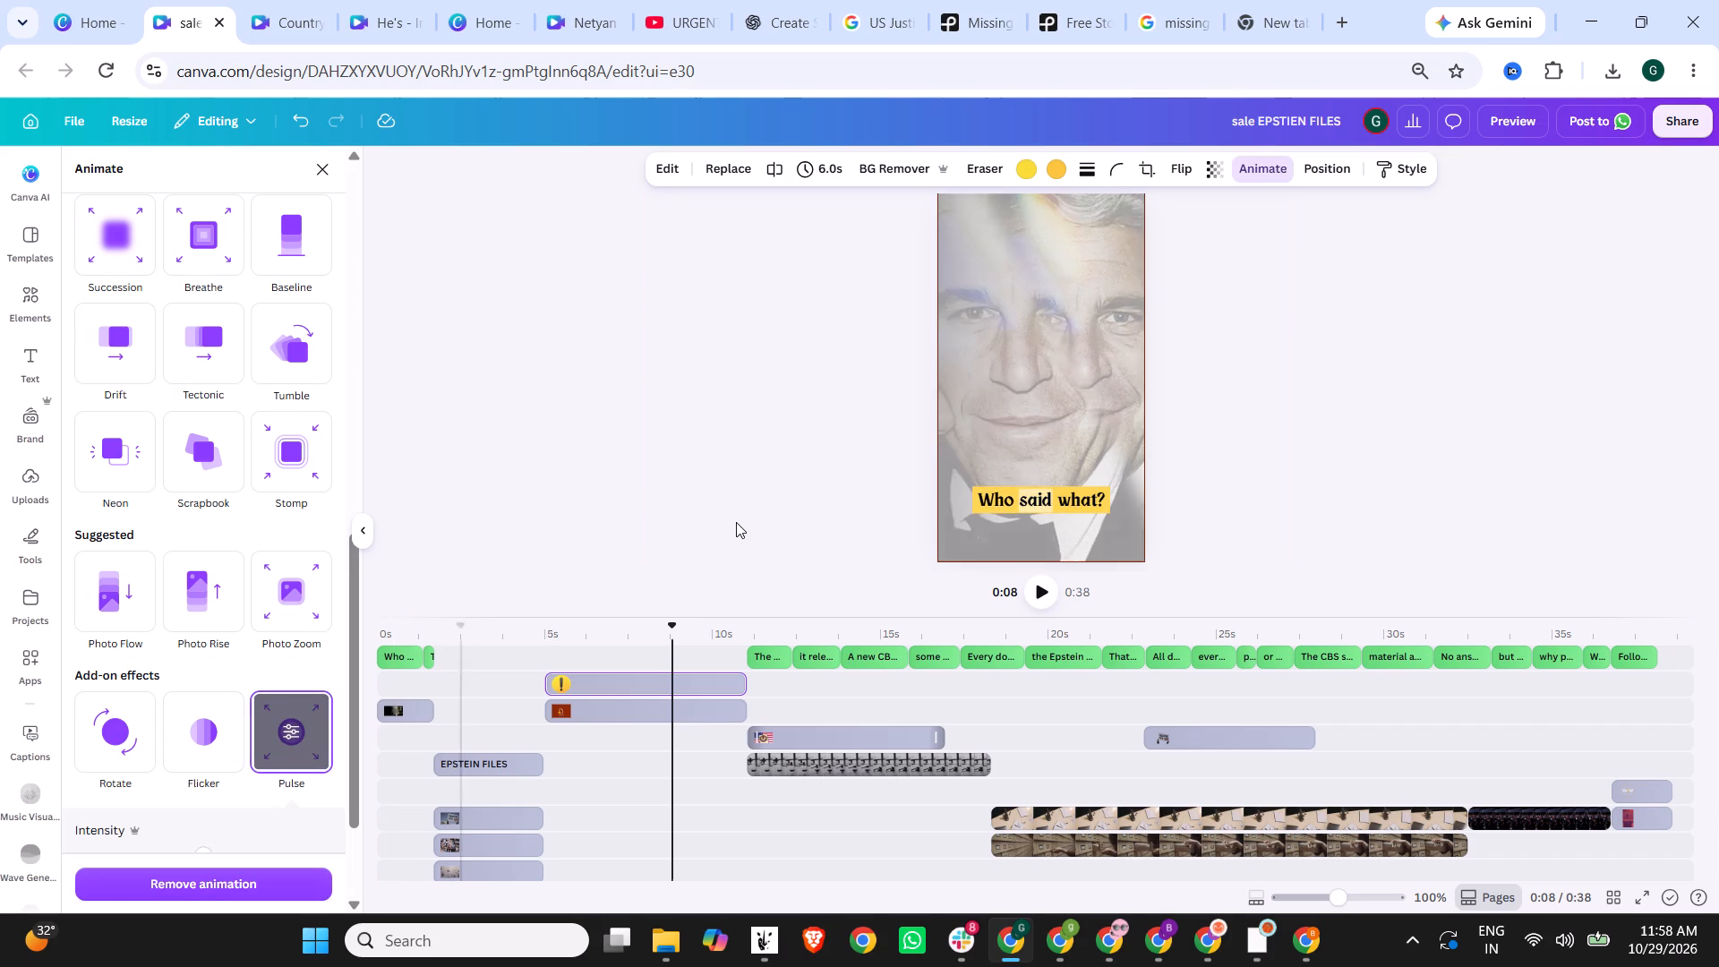
Move the playhead to the "Missing File" scene at about 5 seconds and browse the font combinations for a suitable text style.
click(549, 637)
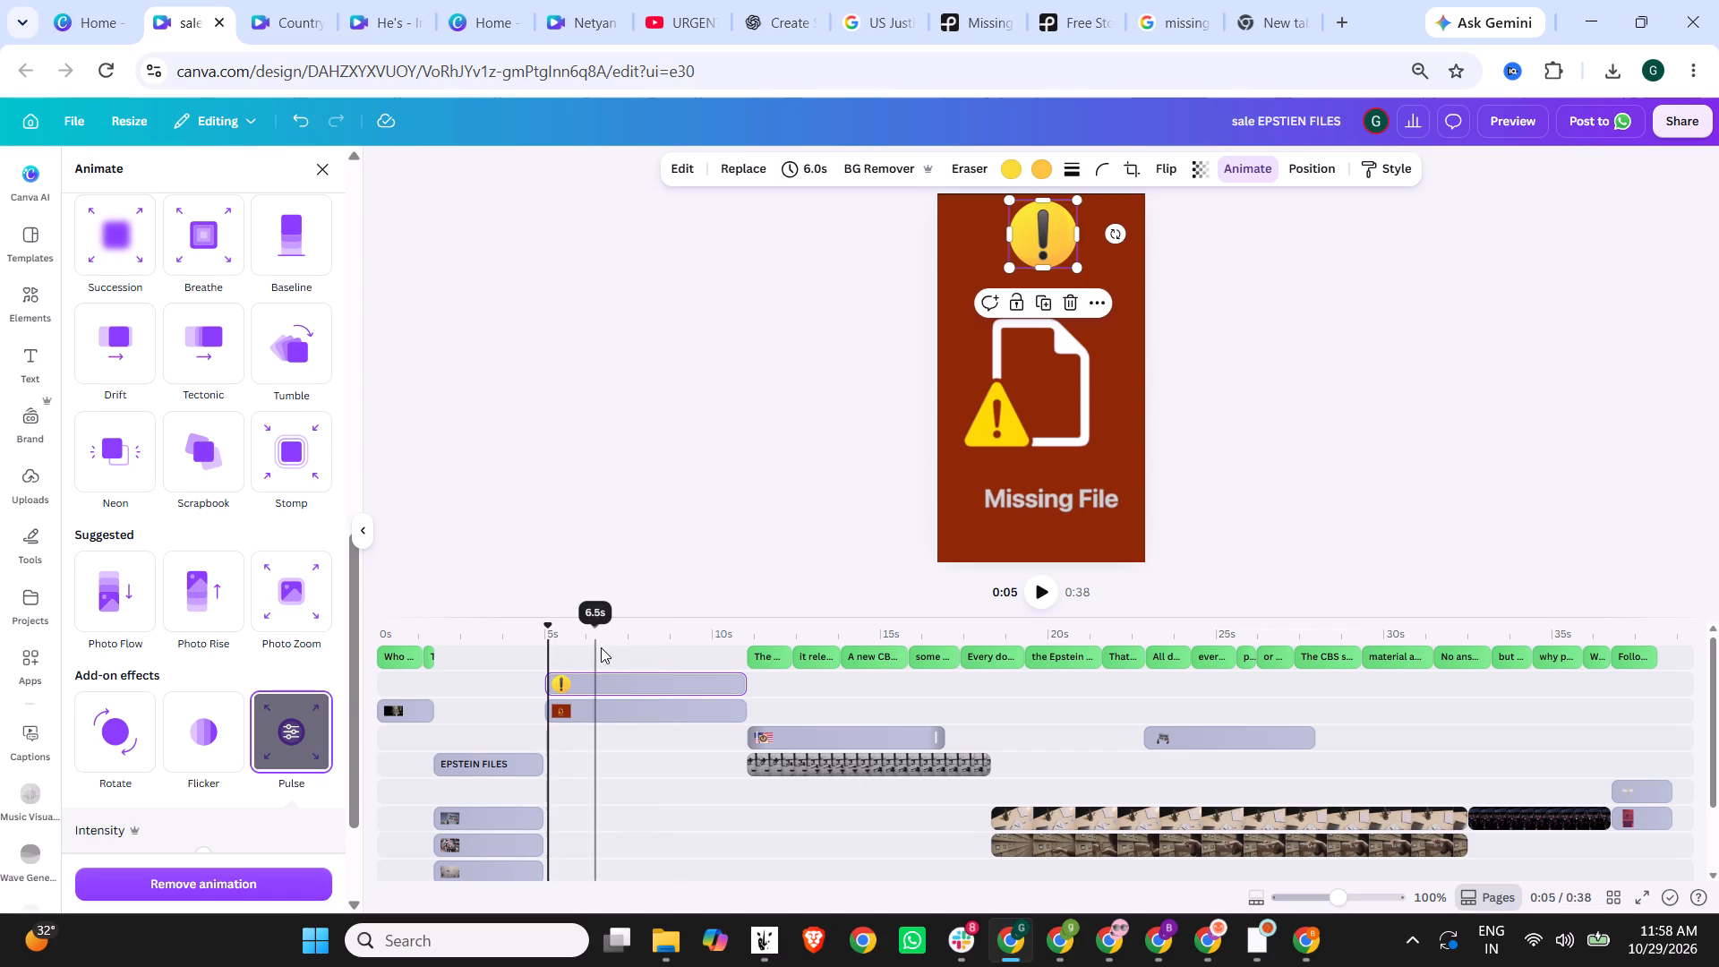
click(522, 394)
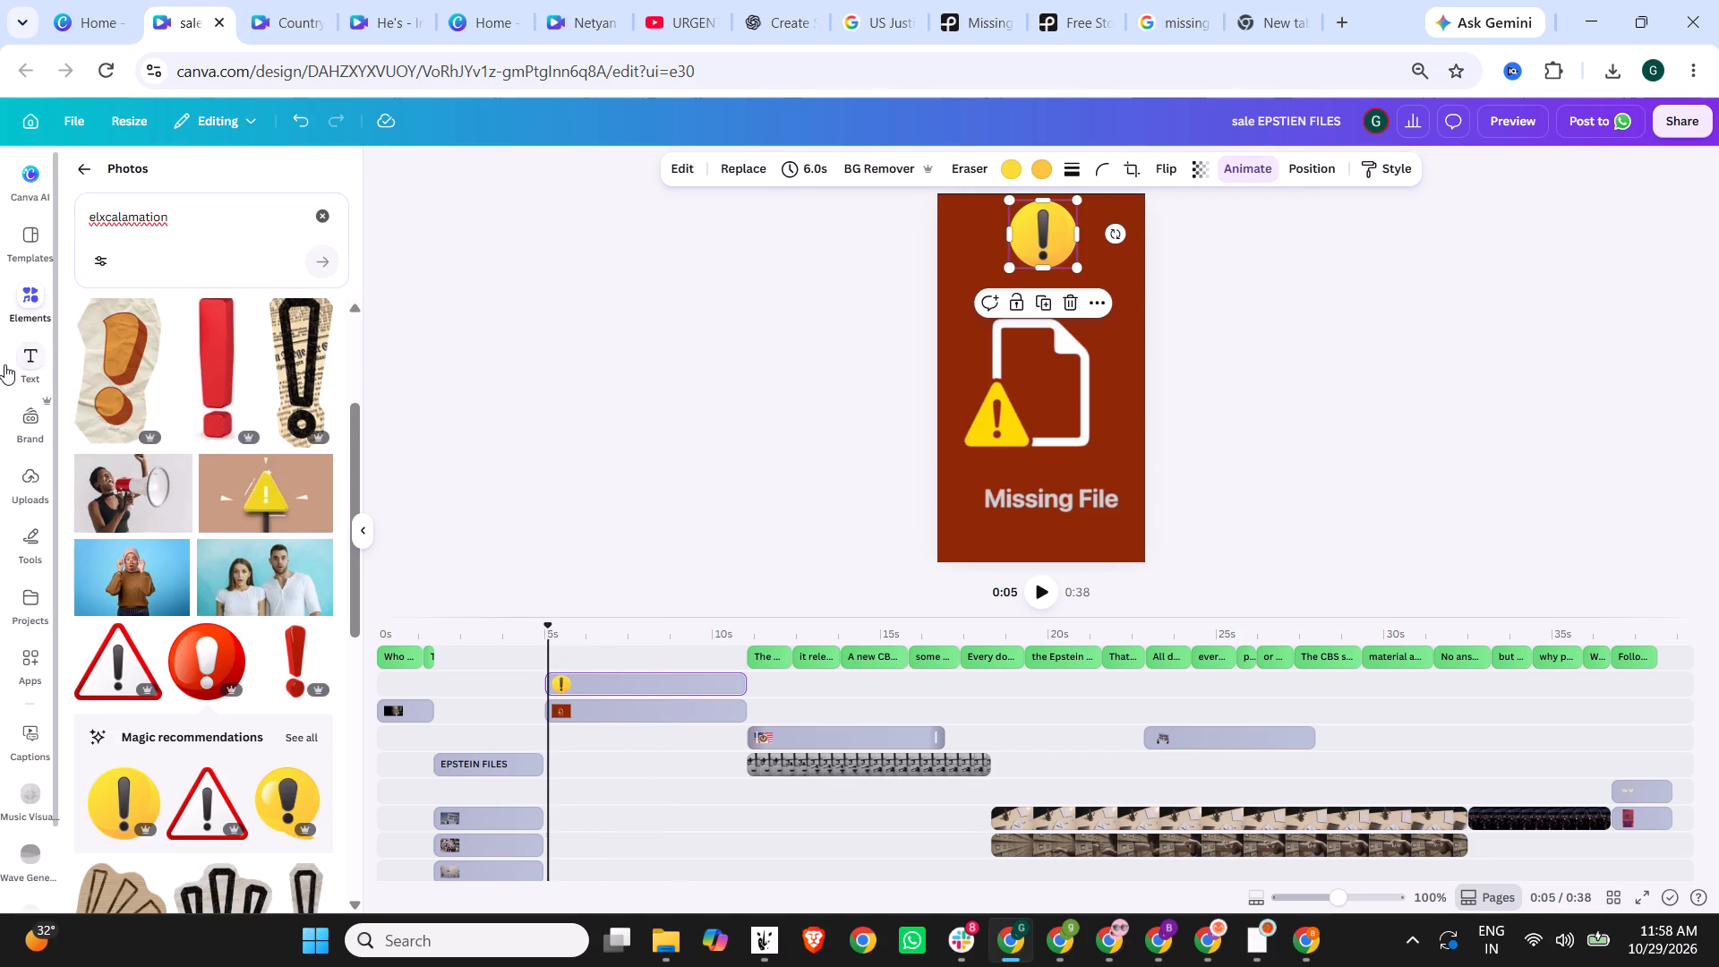
click(23, 367)
scroll(229, 546, down, 3)
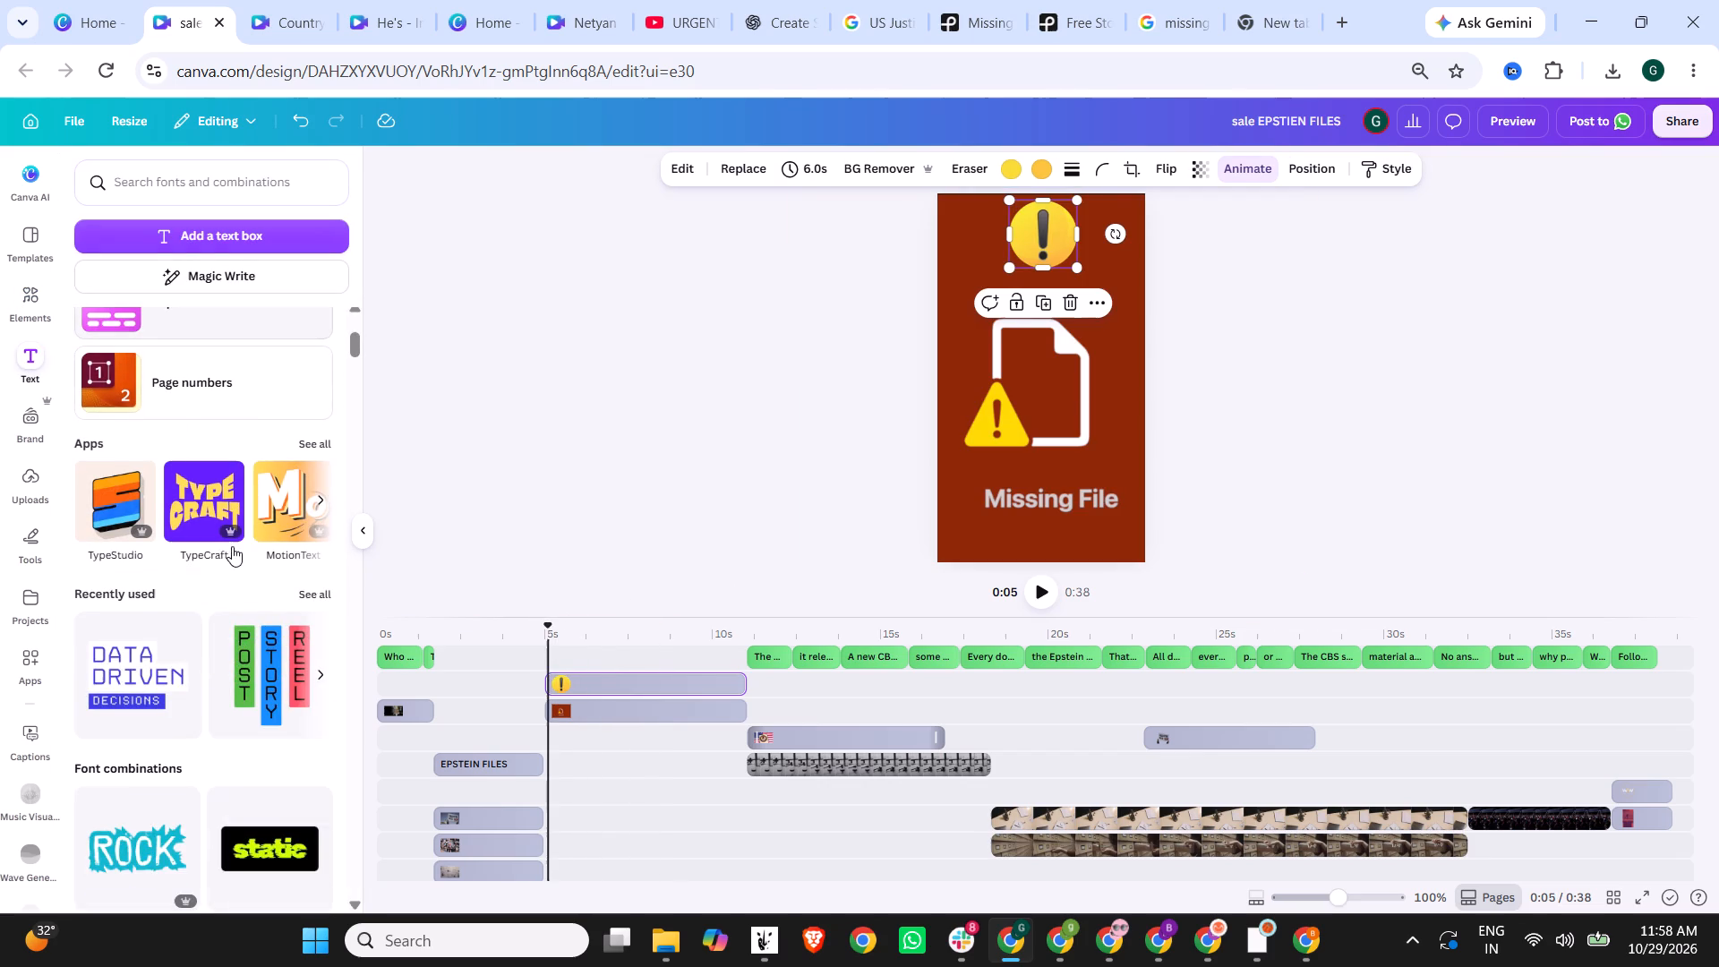
scroll(232, 546, down, 7)
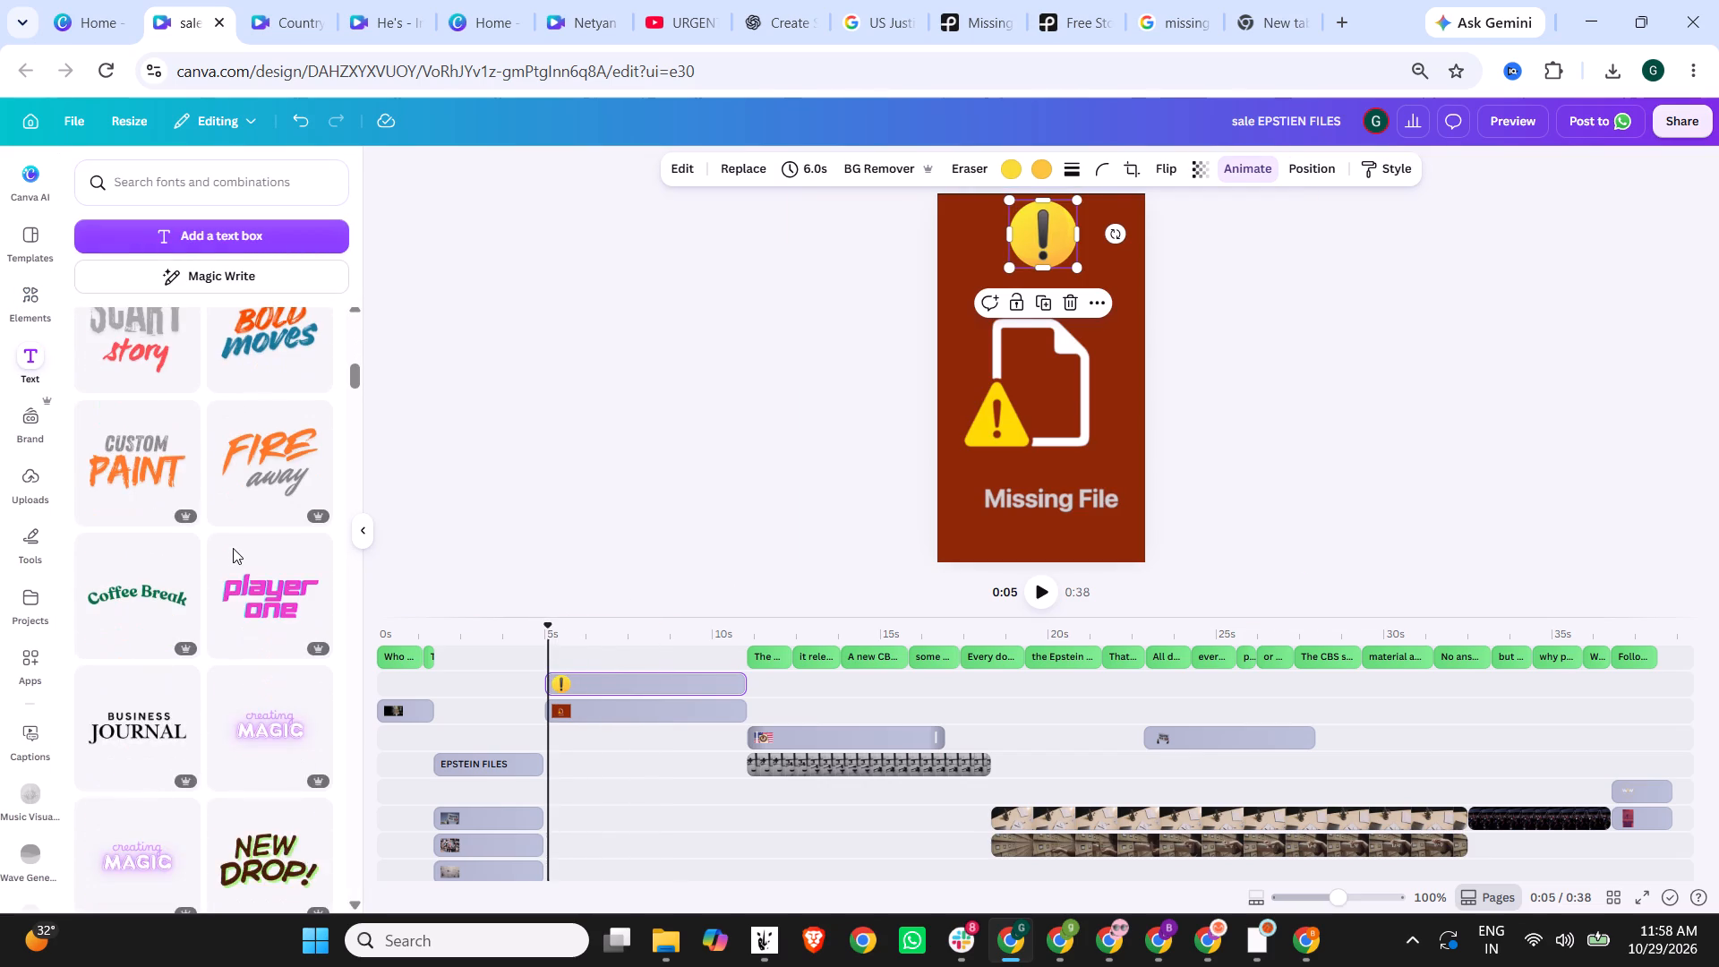
scroll(233, 548, down, 8)
scroll(235, 553, up, 1)
scroll(235, 553, down, 5)
Search the text styles for "vs" and "versus", and clear the search.
click(192, 181)
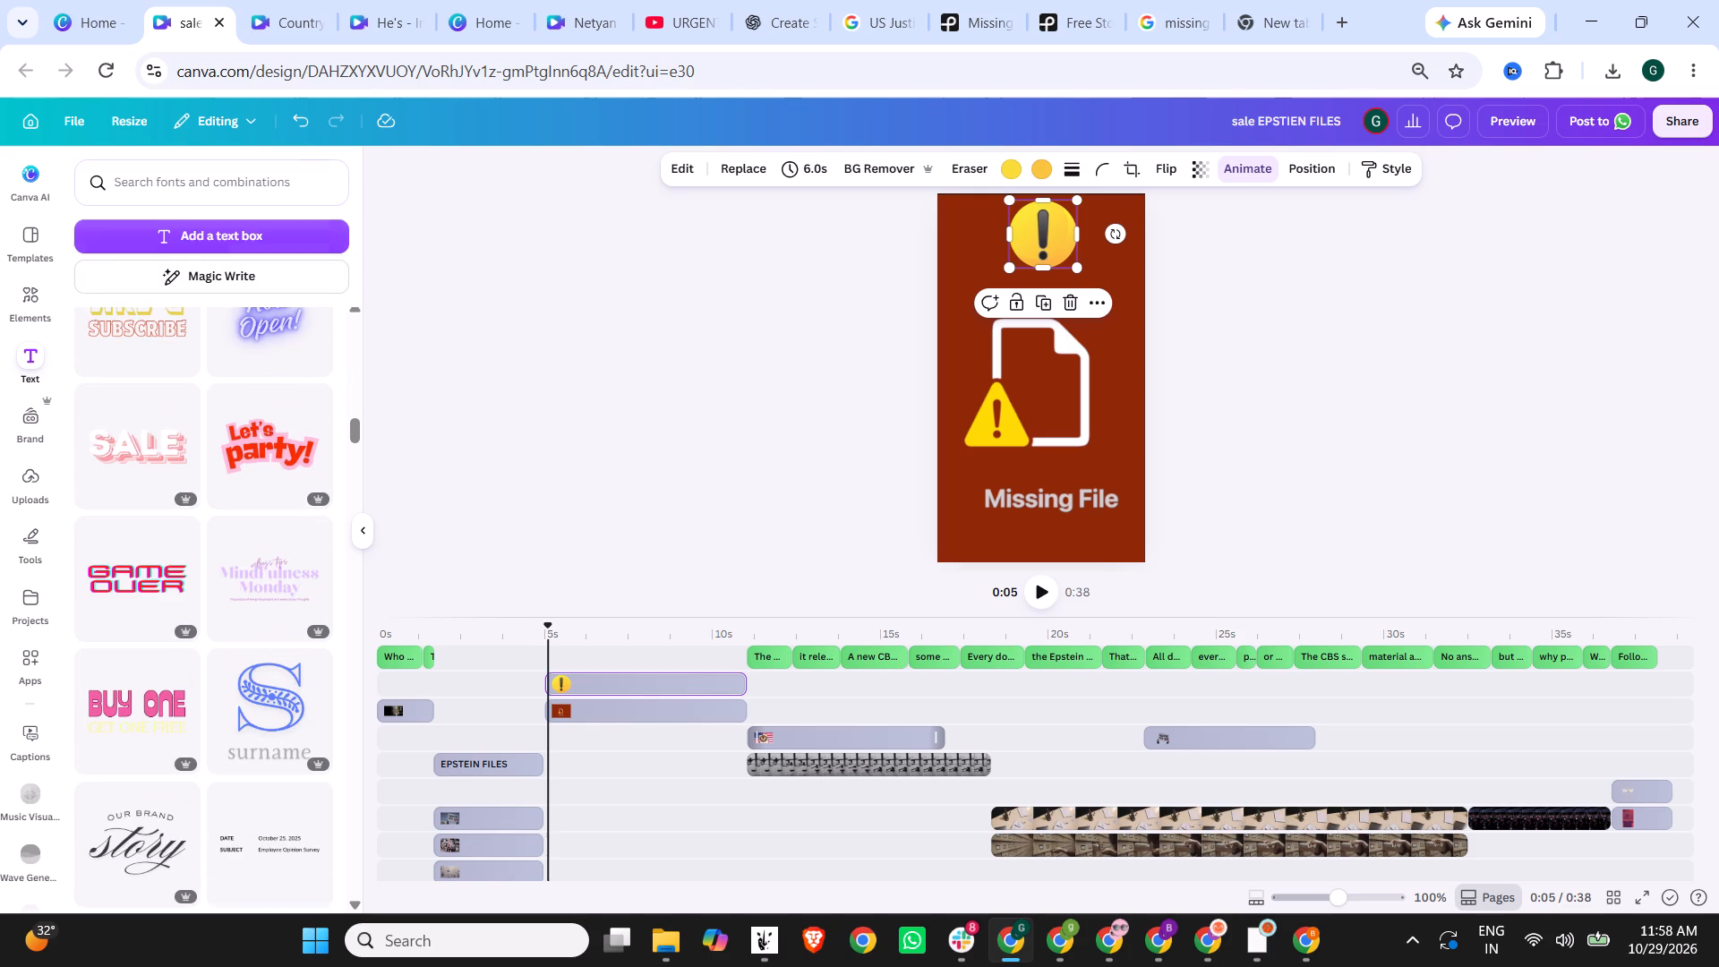
text(vs)
key(Return)
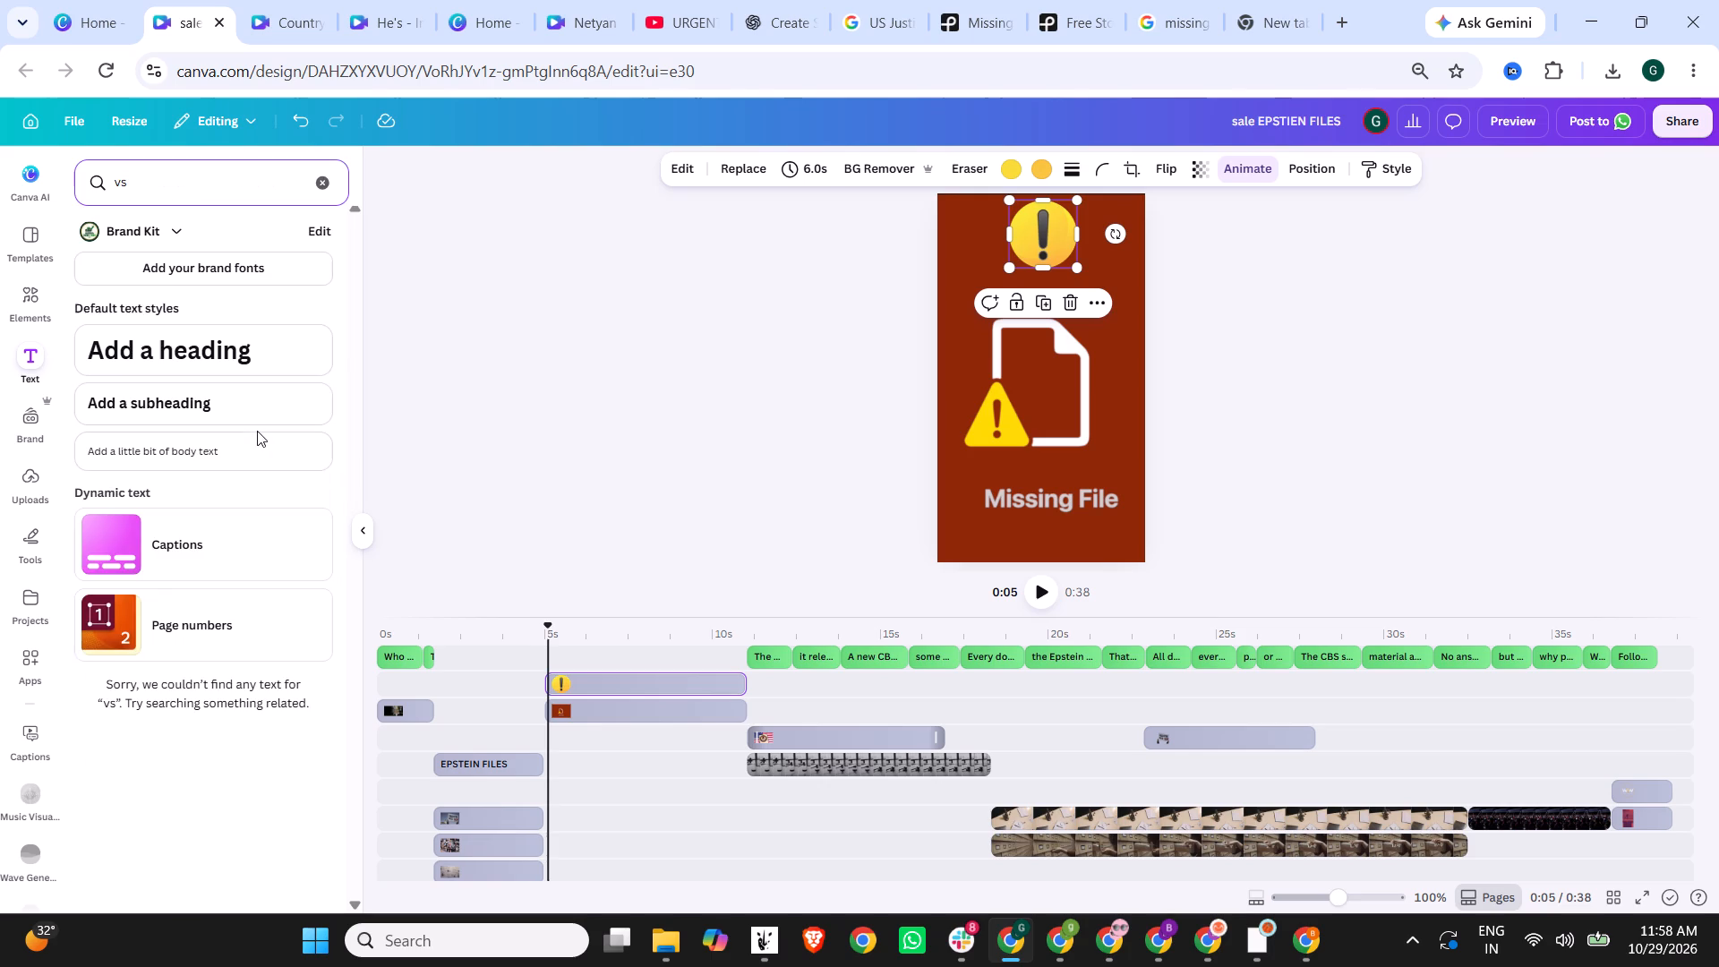
click(174, 185)
key(BackSpace)
text(ersus)
key(Return)
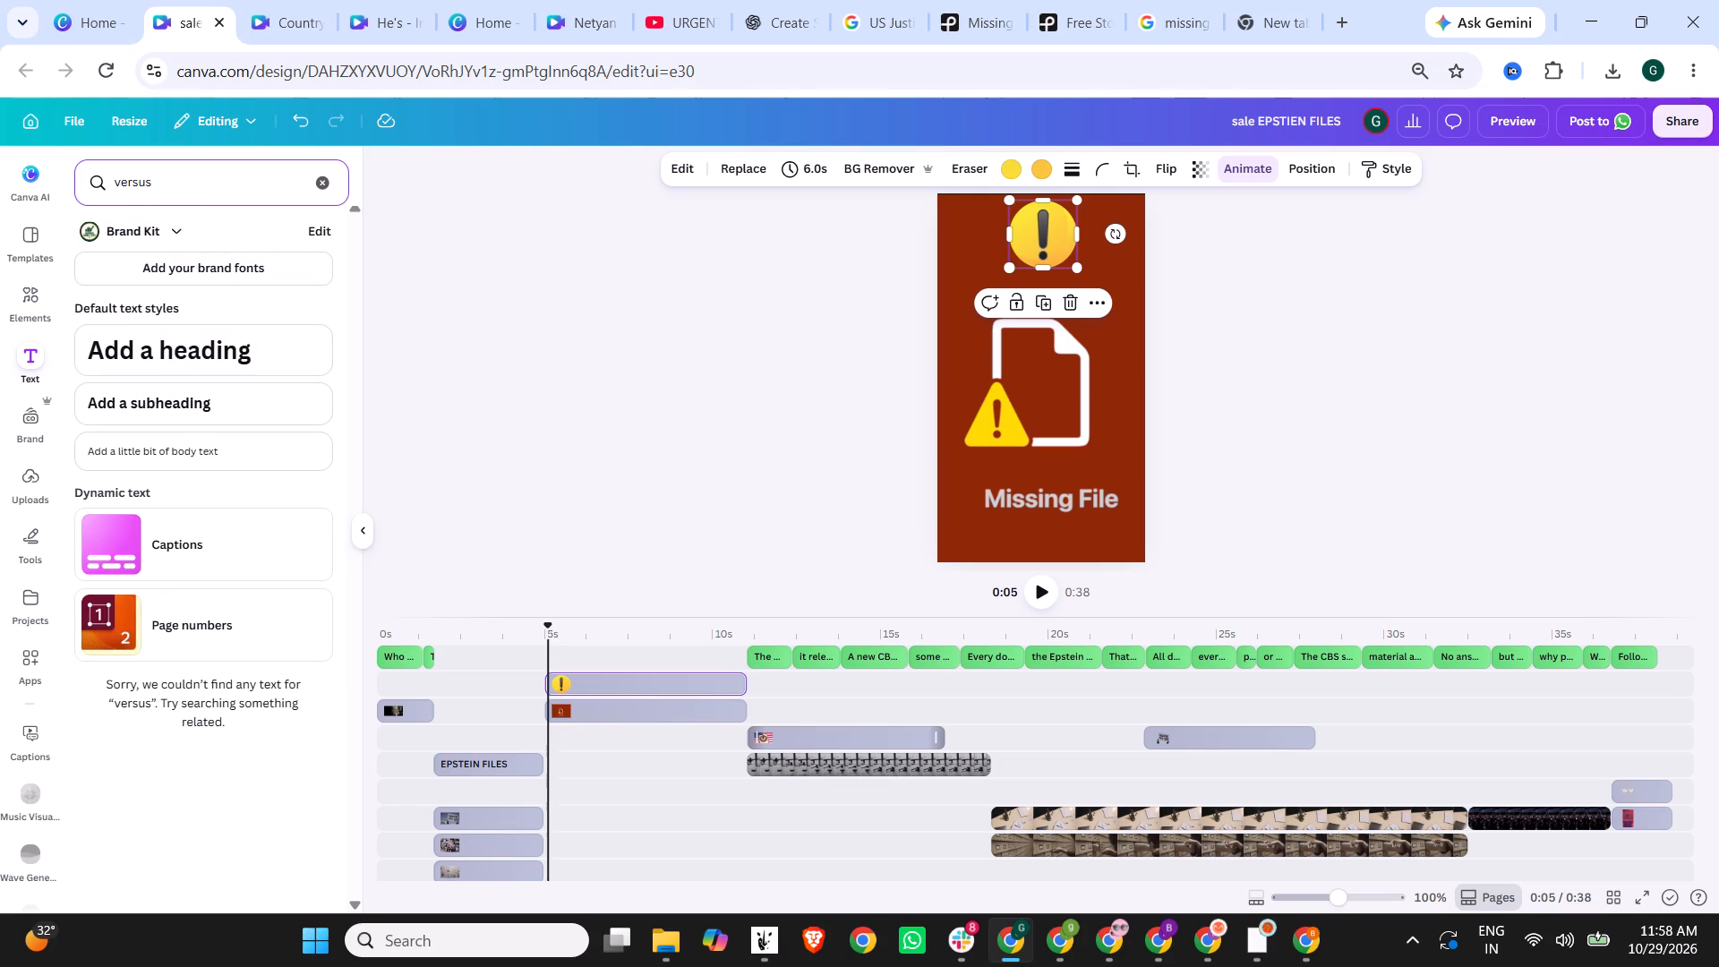
click(318, 180)
Browse the full range of font combinations for a text style that suits the "Missing File" scene.
scroll(234, 565, down, 4)
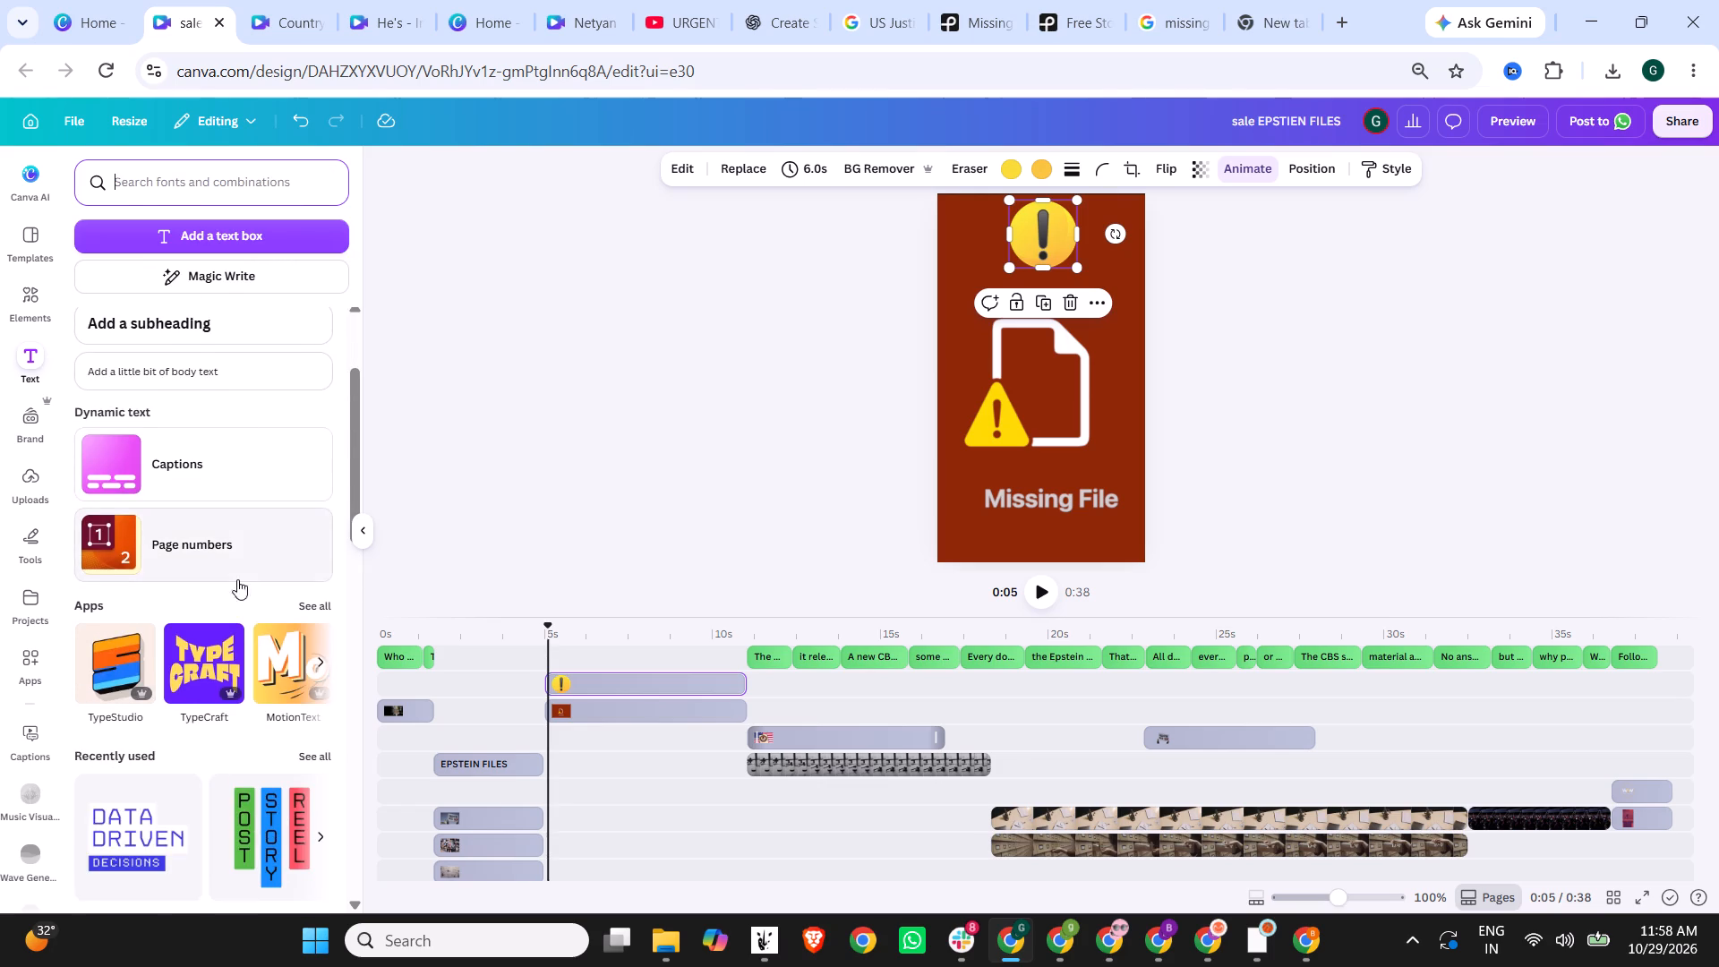
scroll(237, 592, down, 5)
scroll(172, 608, up, 2)
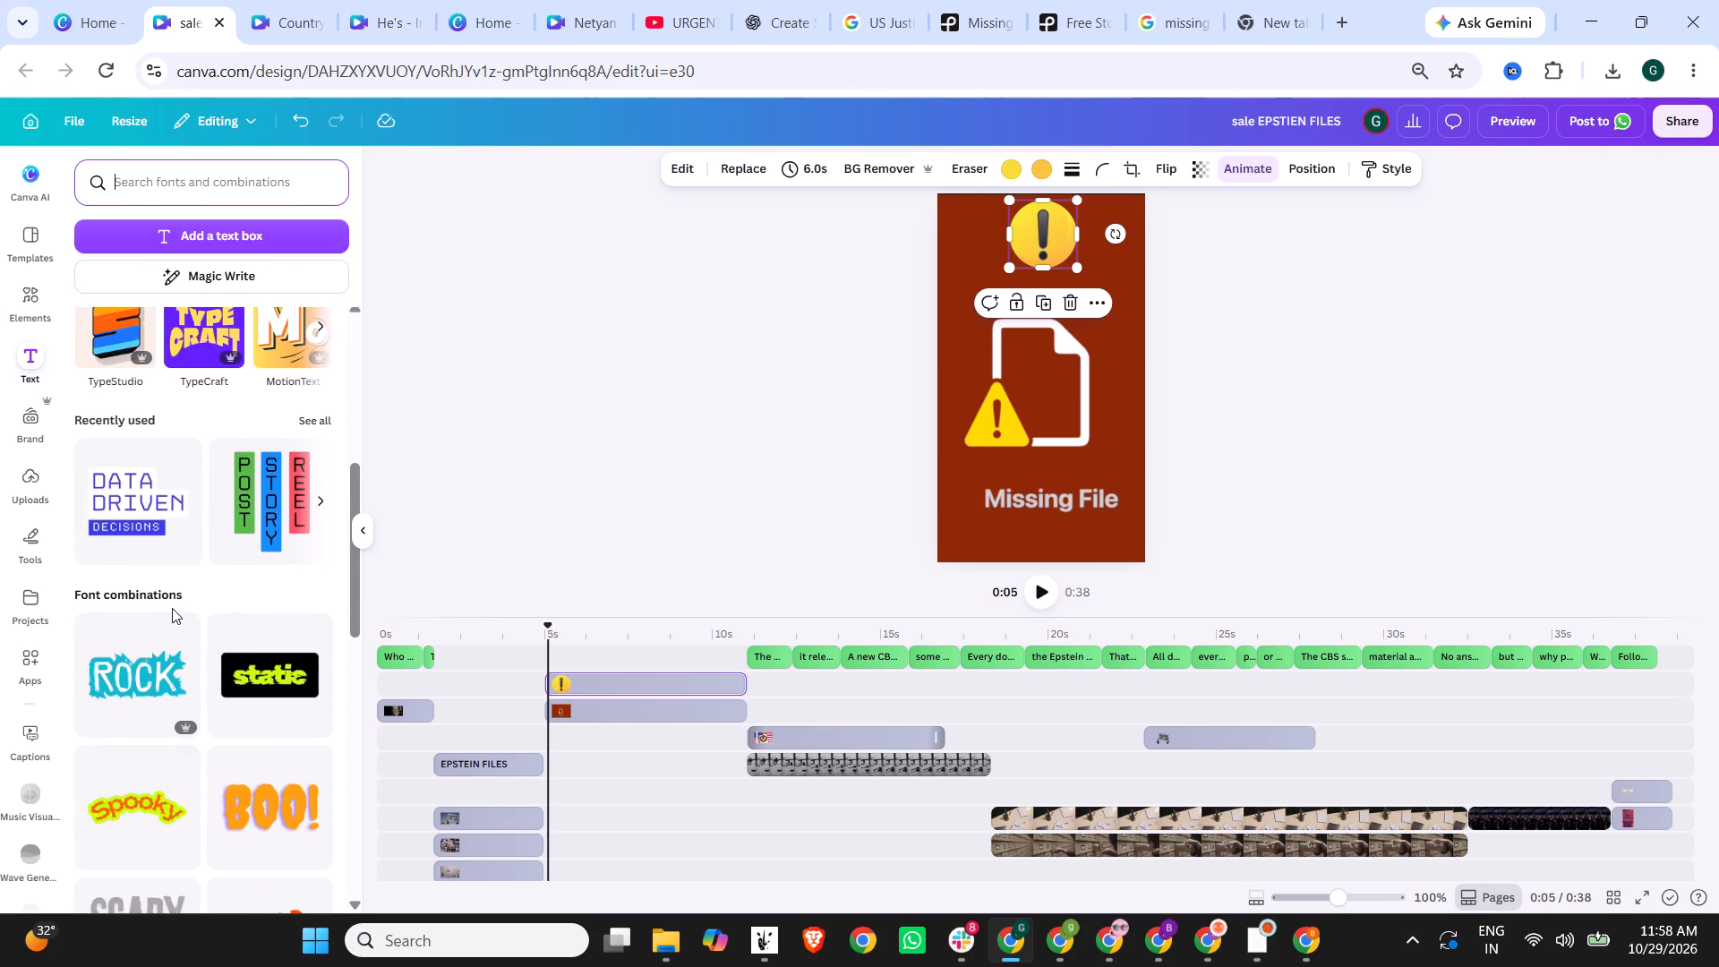
scroll(274, 581, down, 4)
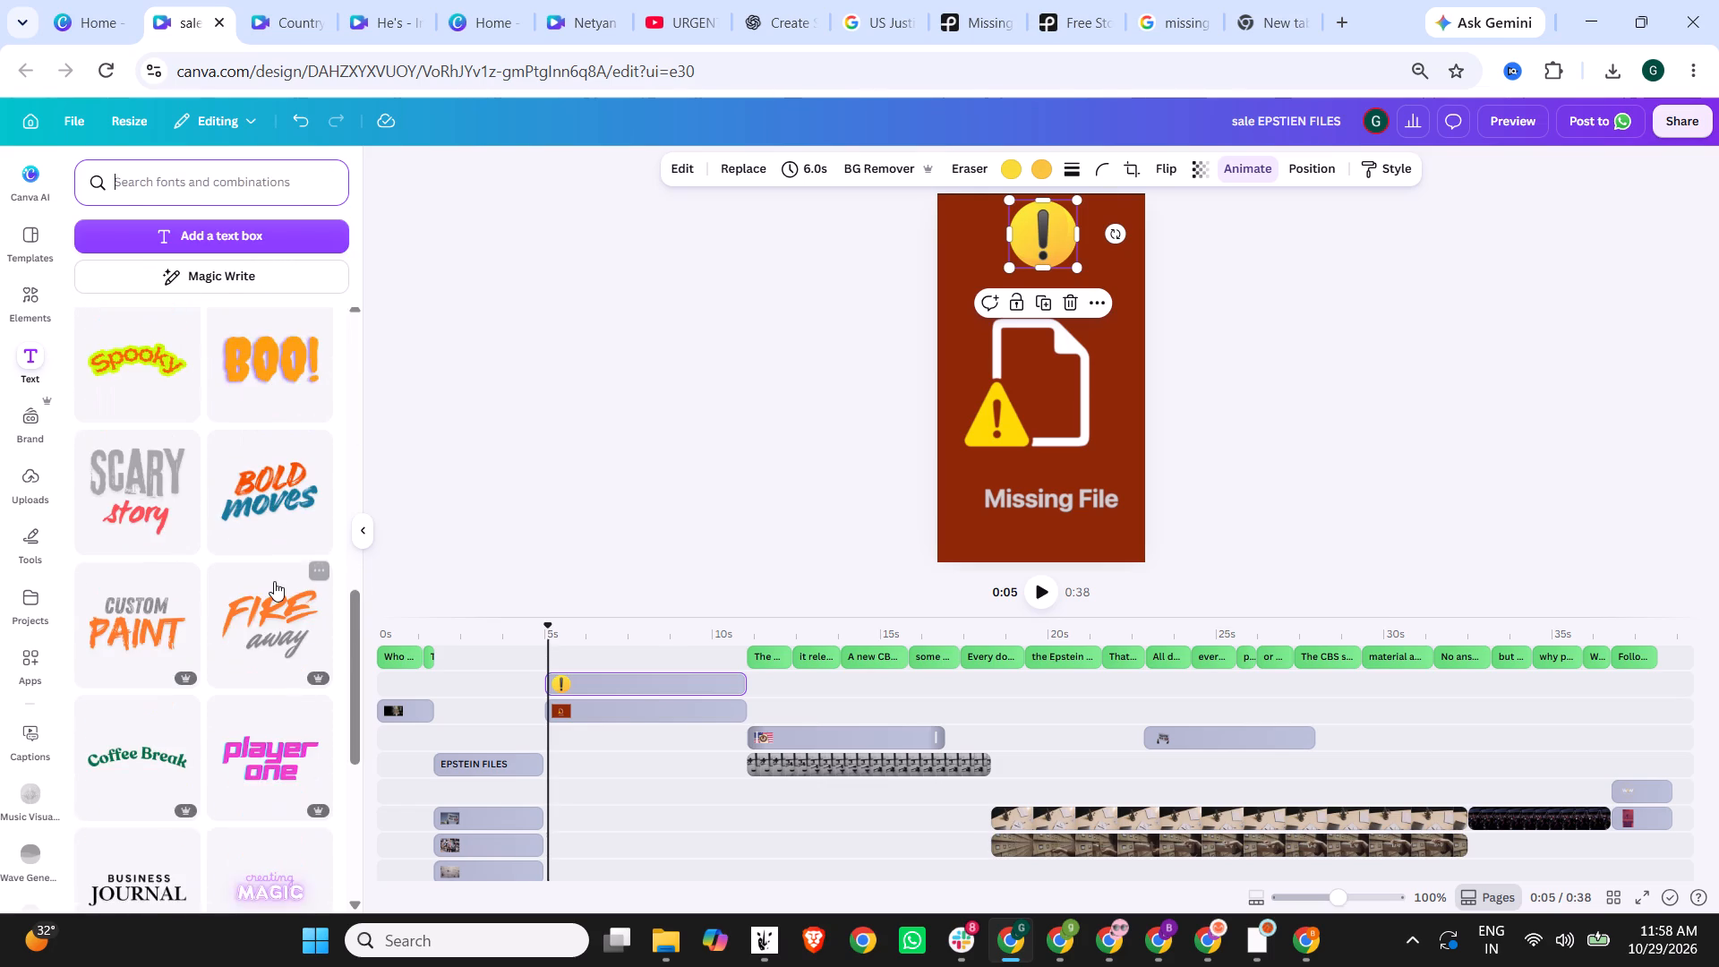
scroll(274, 581, down, 11)
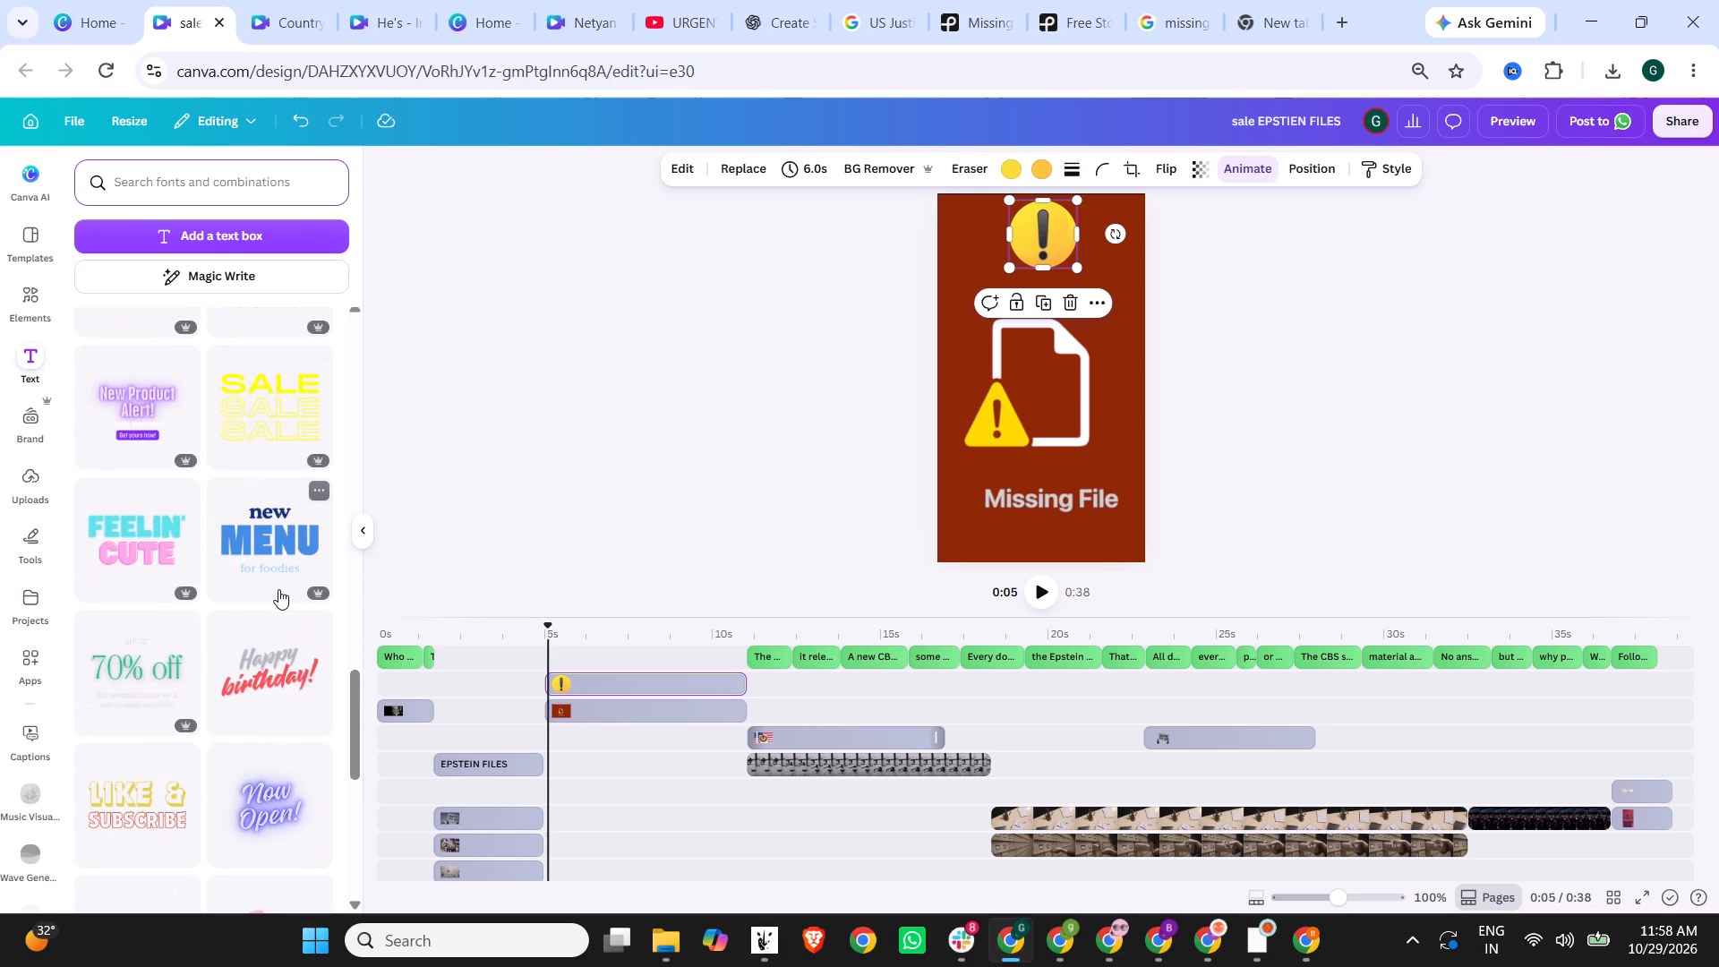
scroll(222, 536, down, 11)
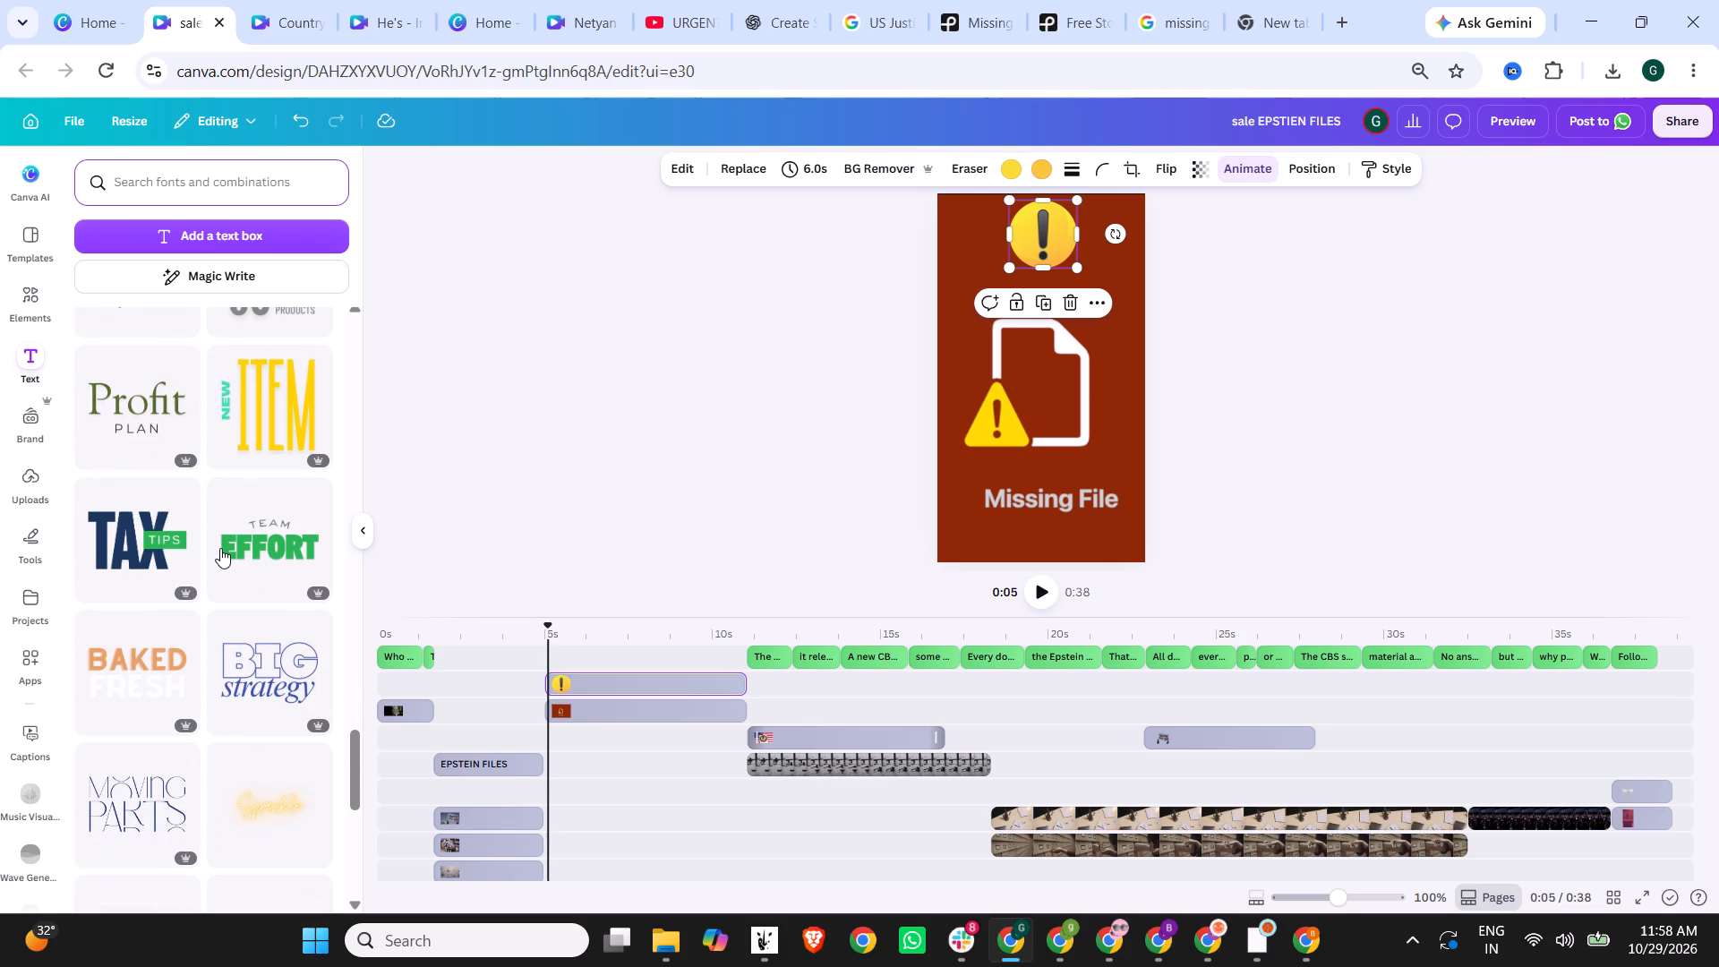
scroll(220, 548, down, 13)
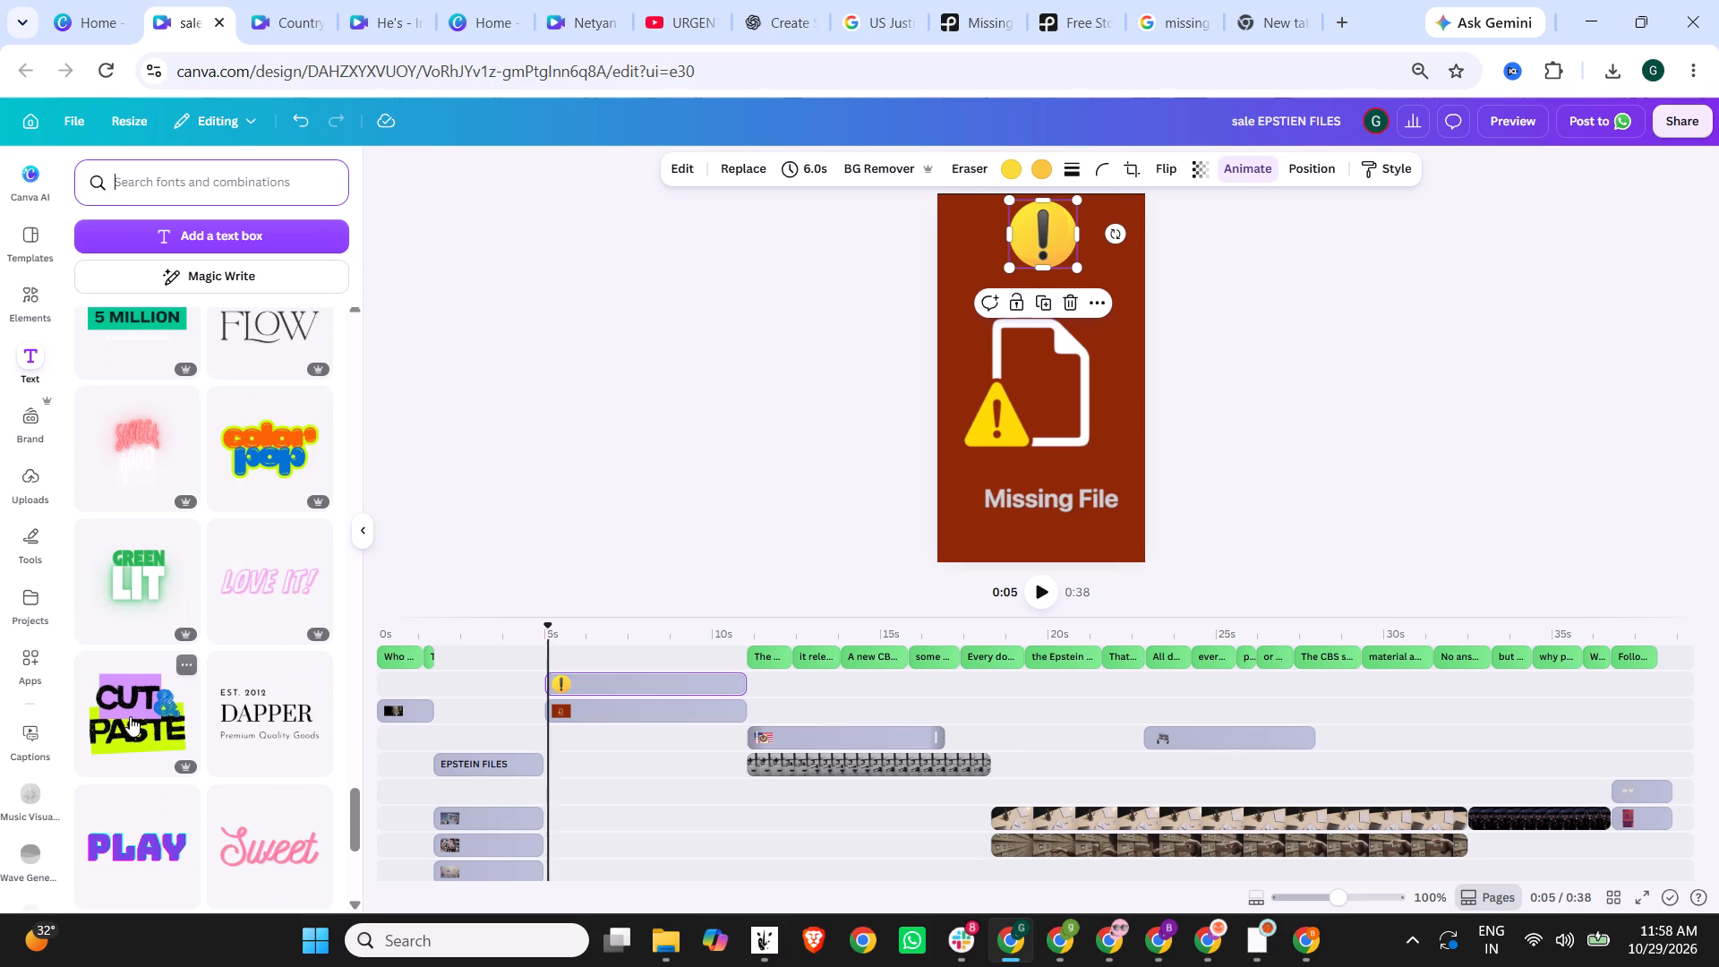
scroll(222, 629, down, 8)
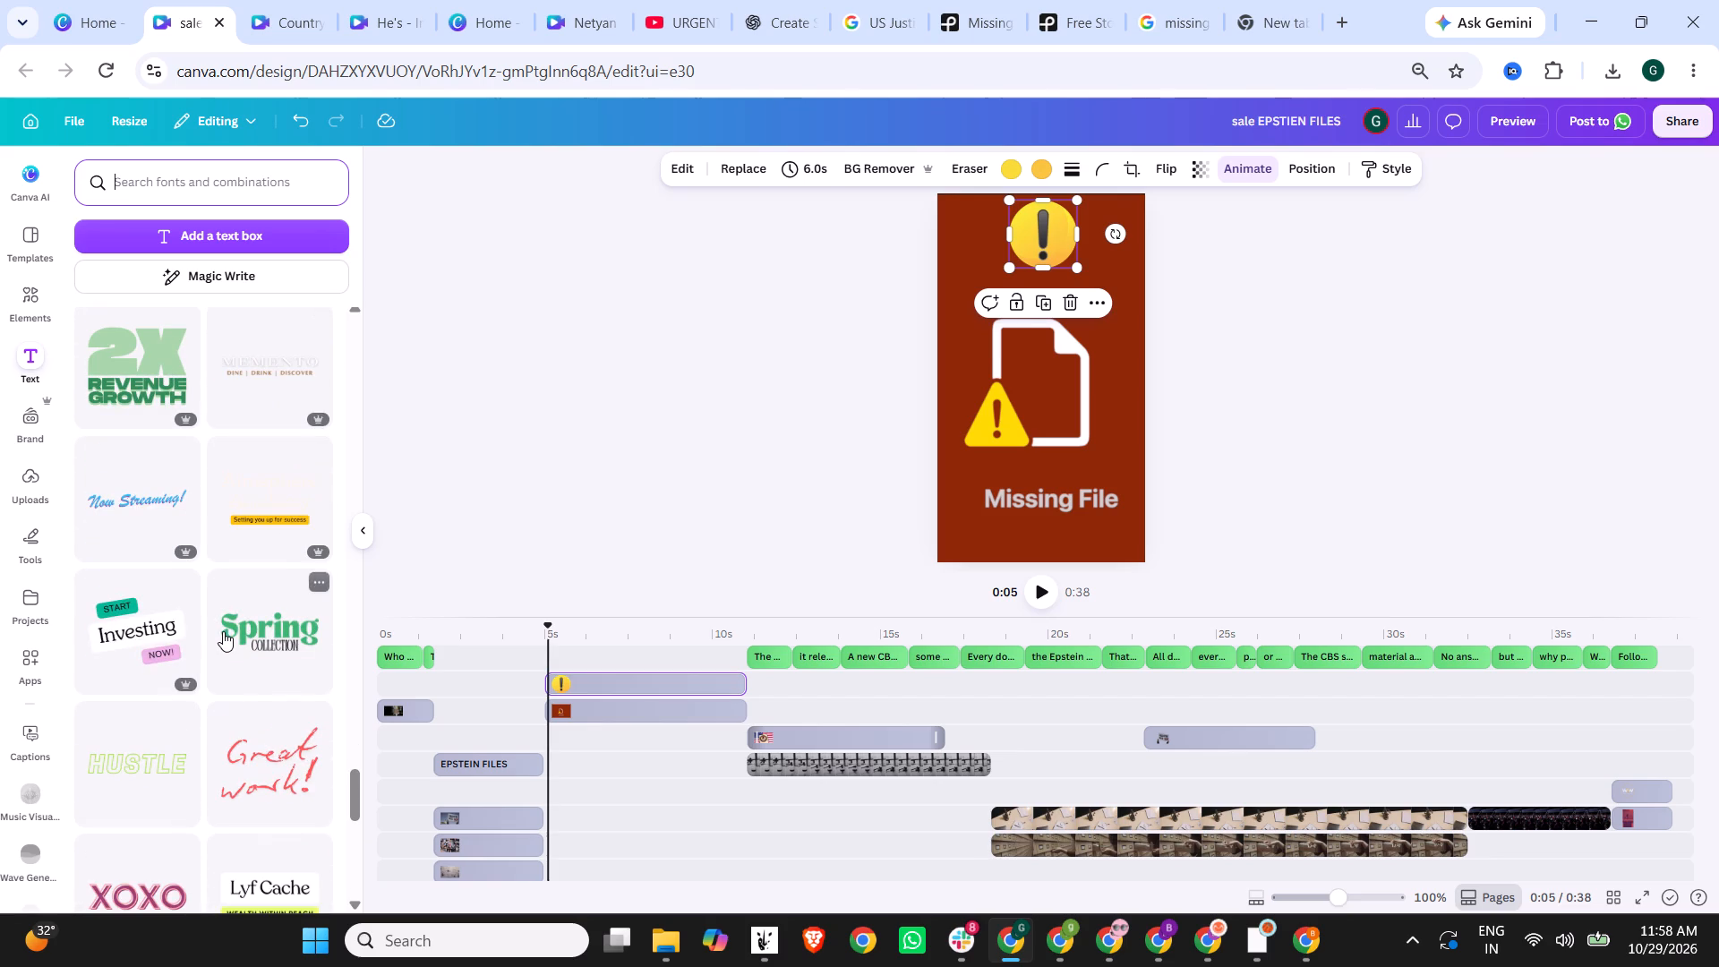
scroll(171, 628, down, 5)
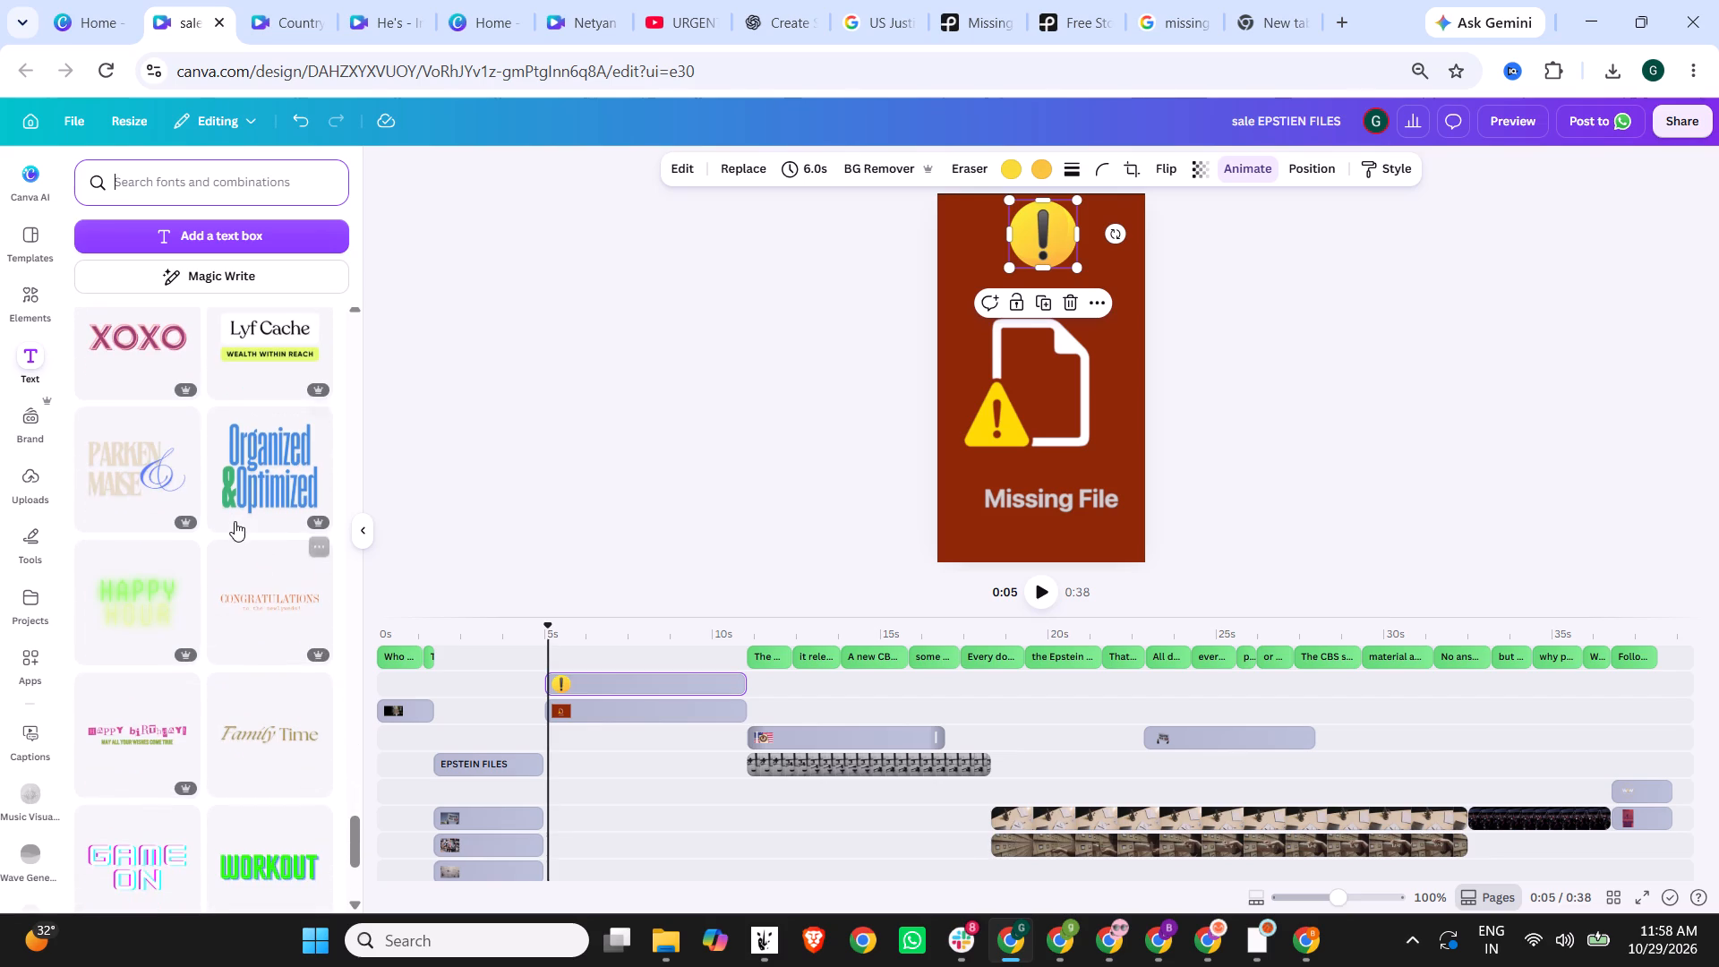
scroll(235, 520, down, 17)
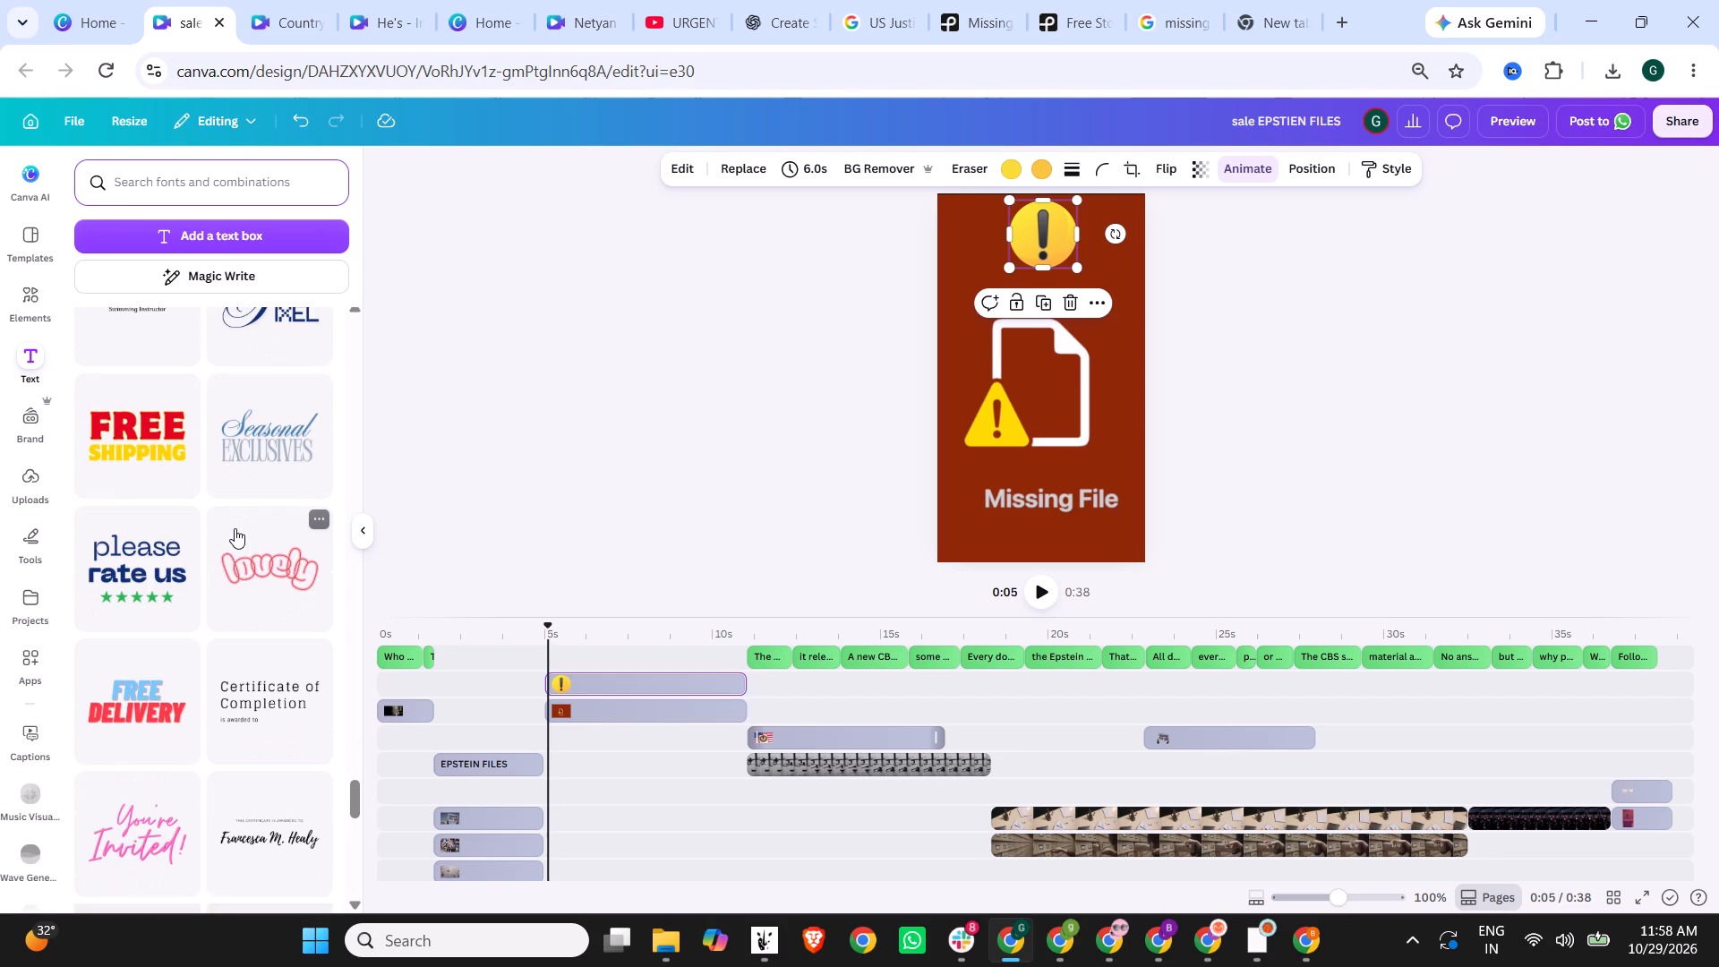
scroll(235, 528, down, 7)
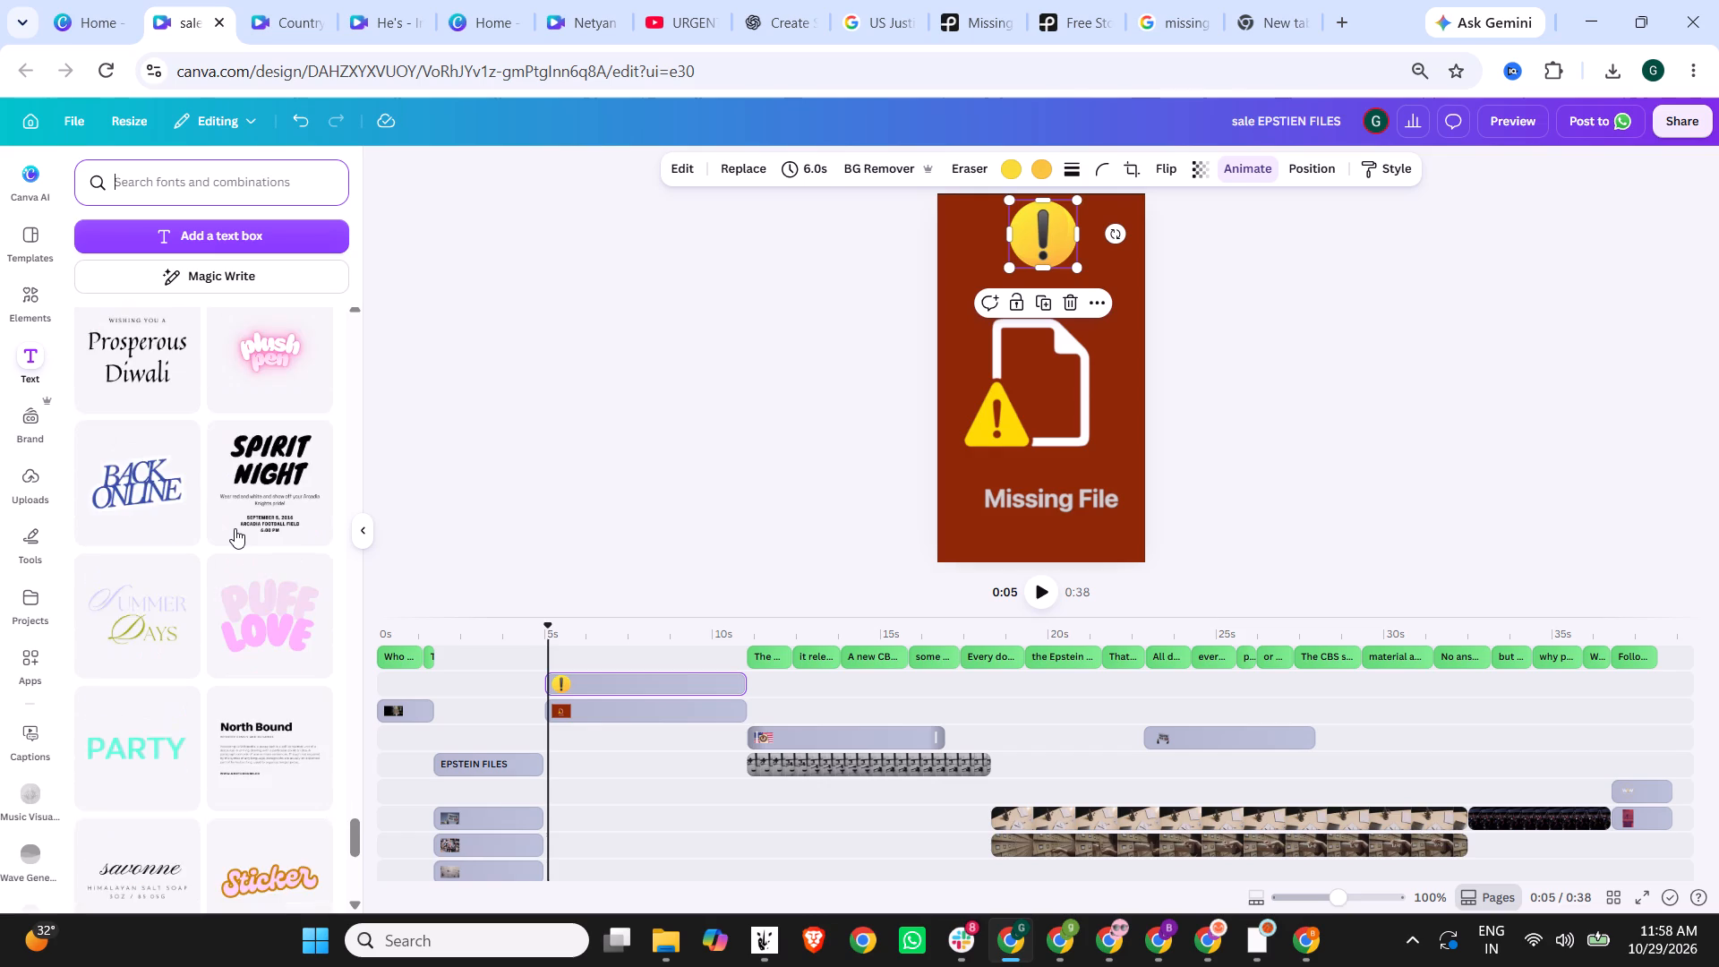
scroll(235, 528, down, 17)
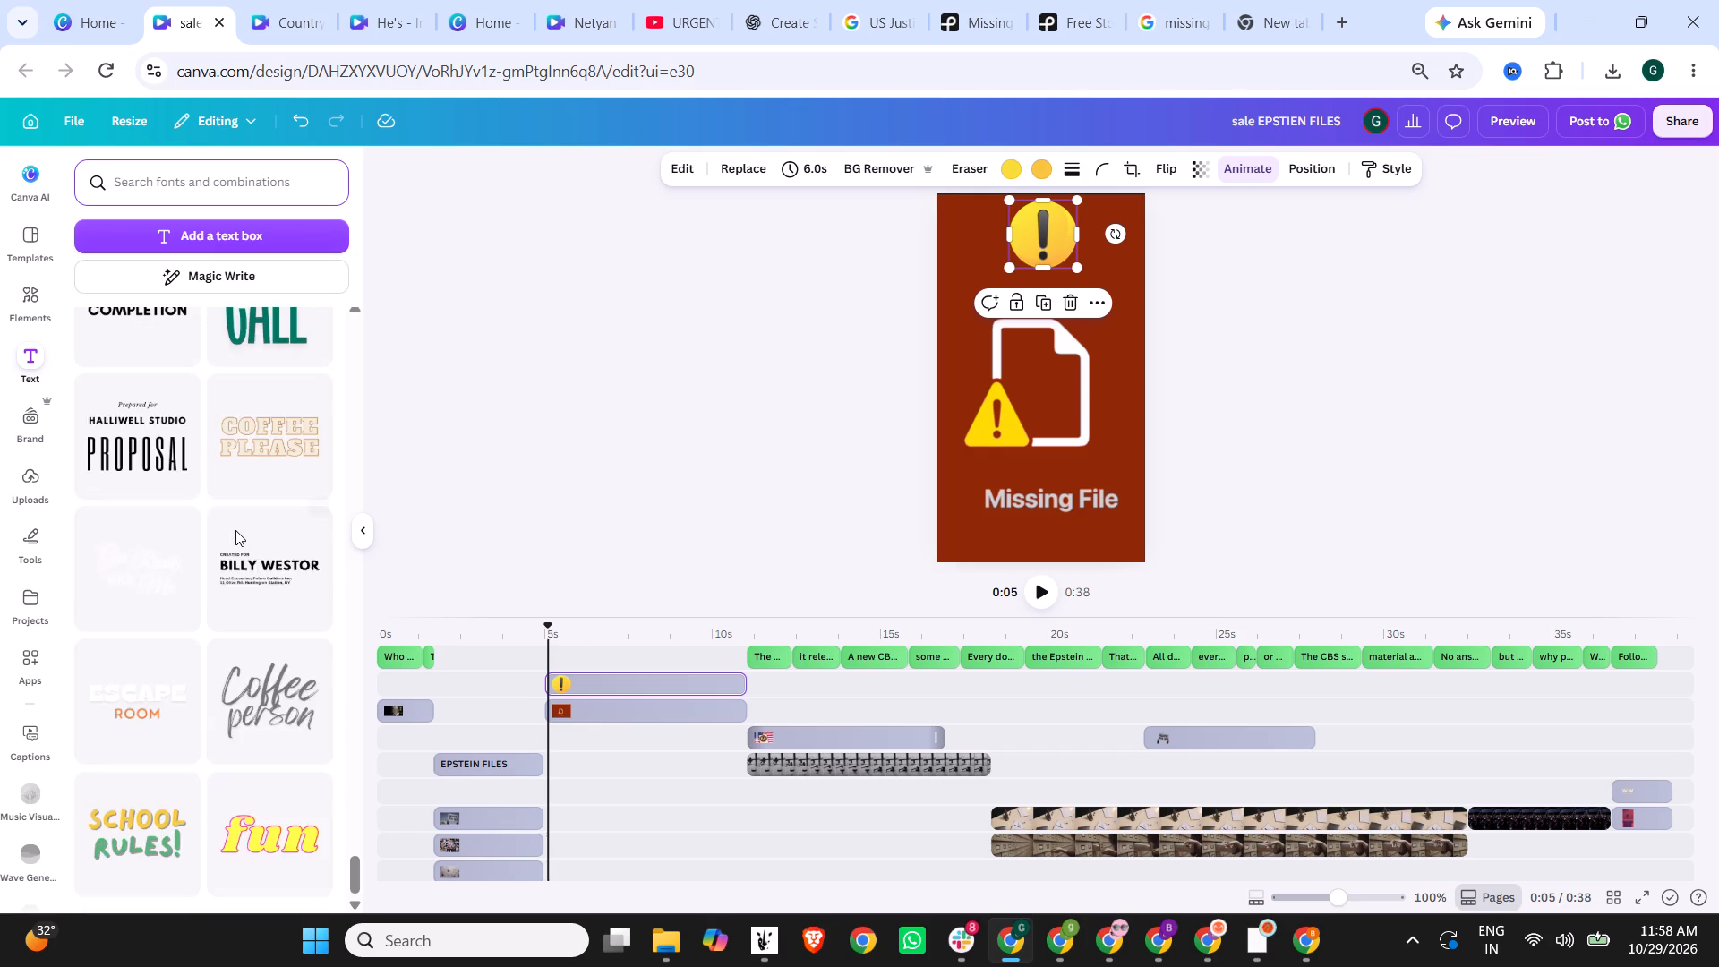
scroll(235, 530, down, 5)
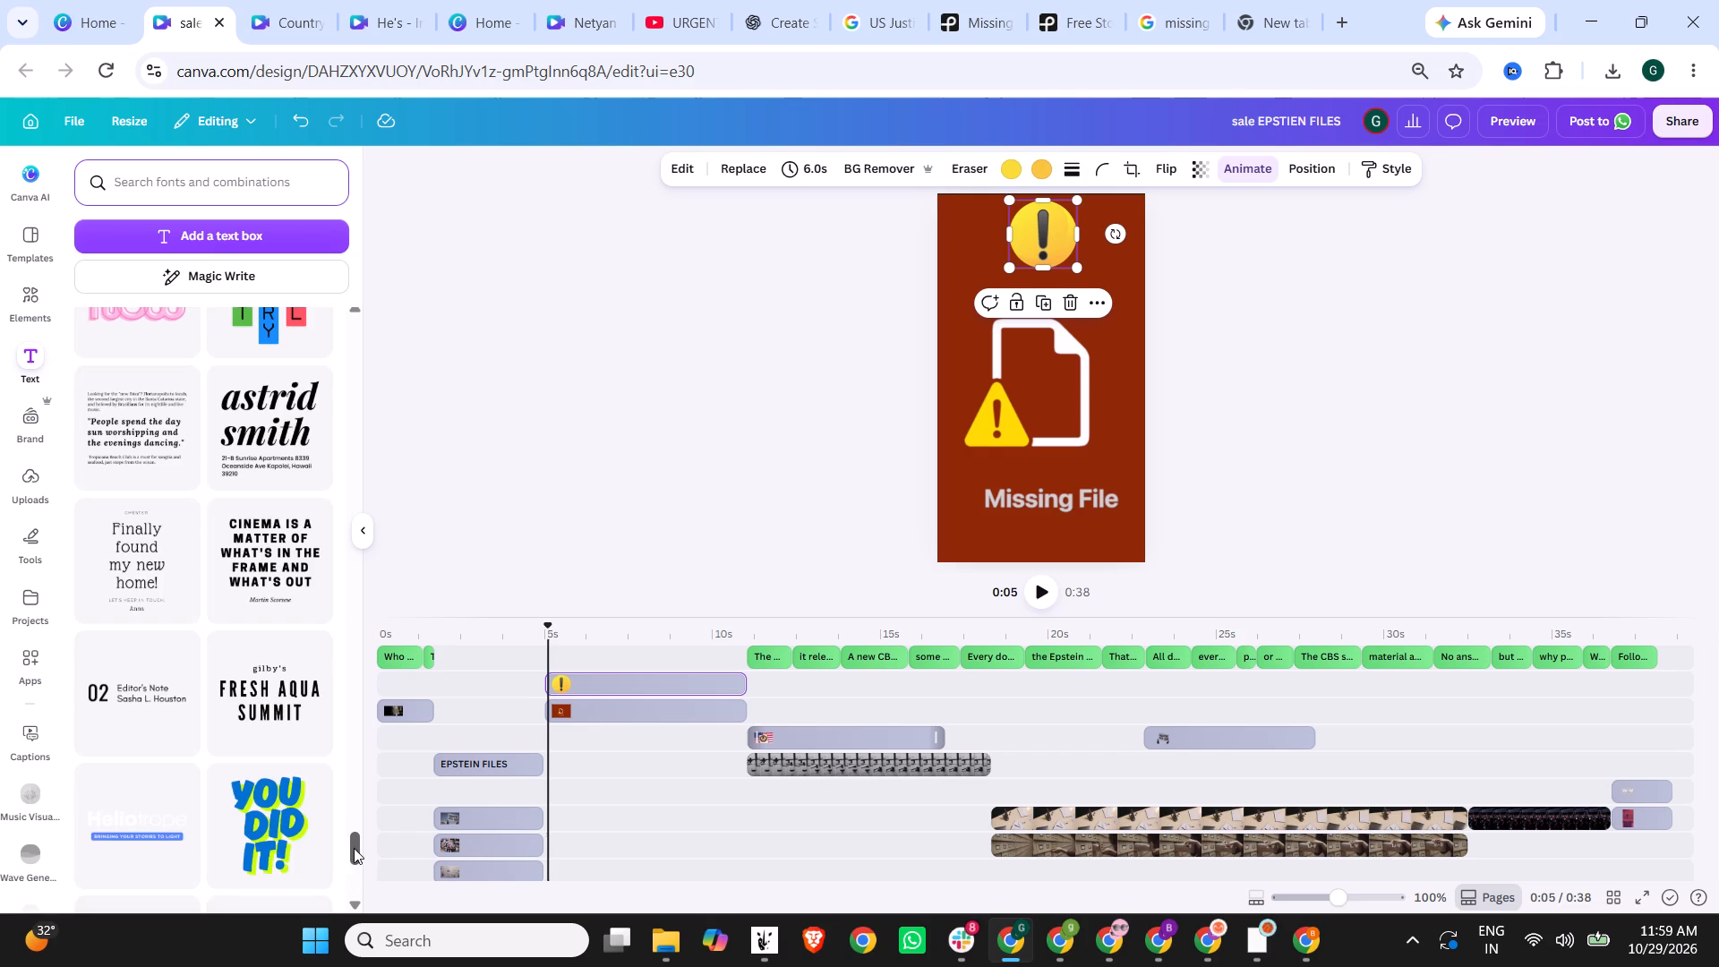
drag(354, 848, 355, 890)
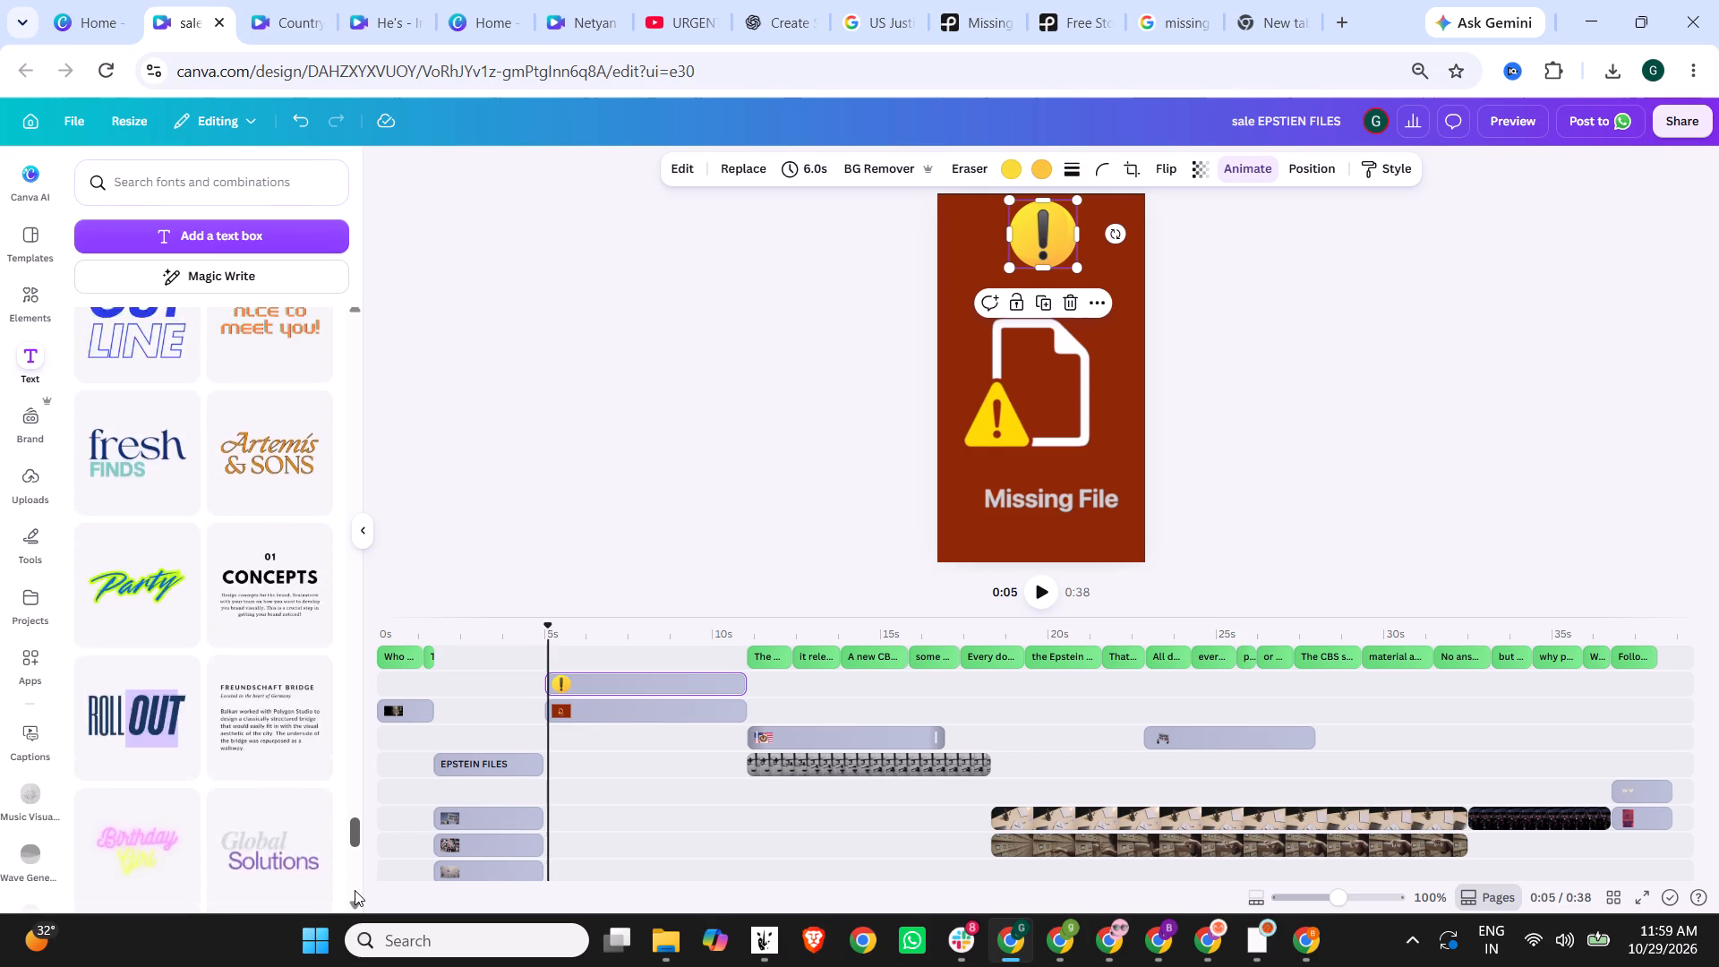
drag(355, 890, 362, 630)
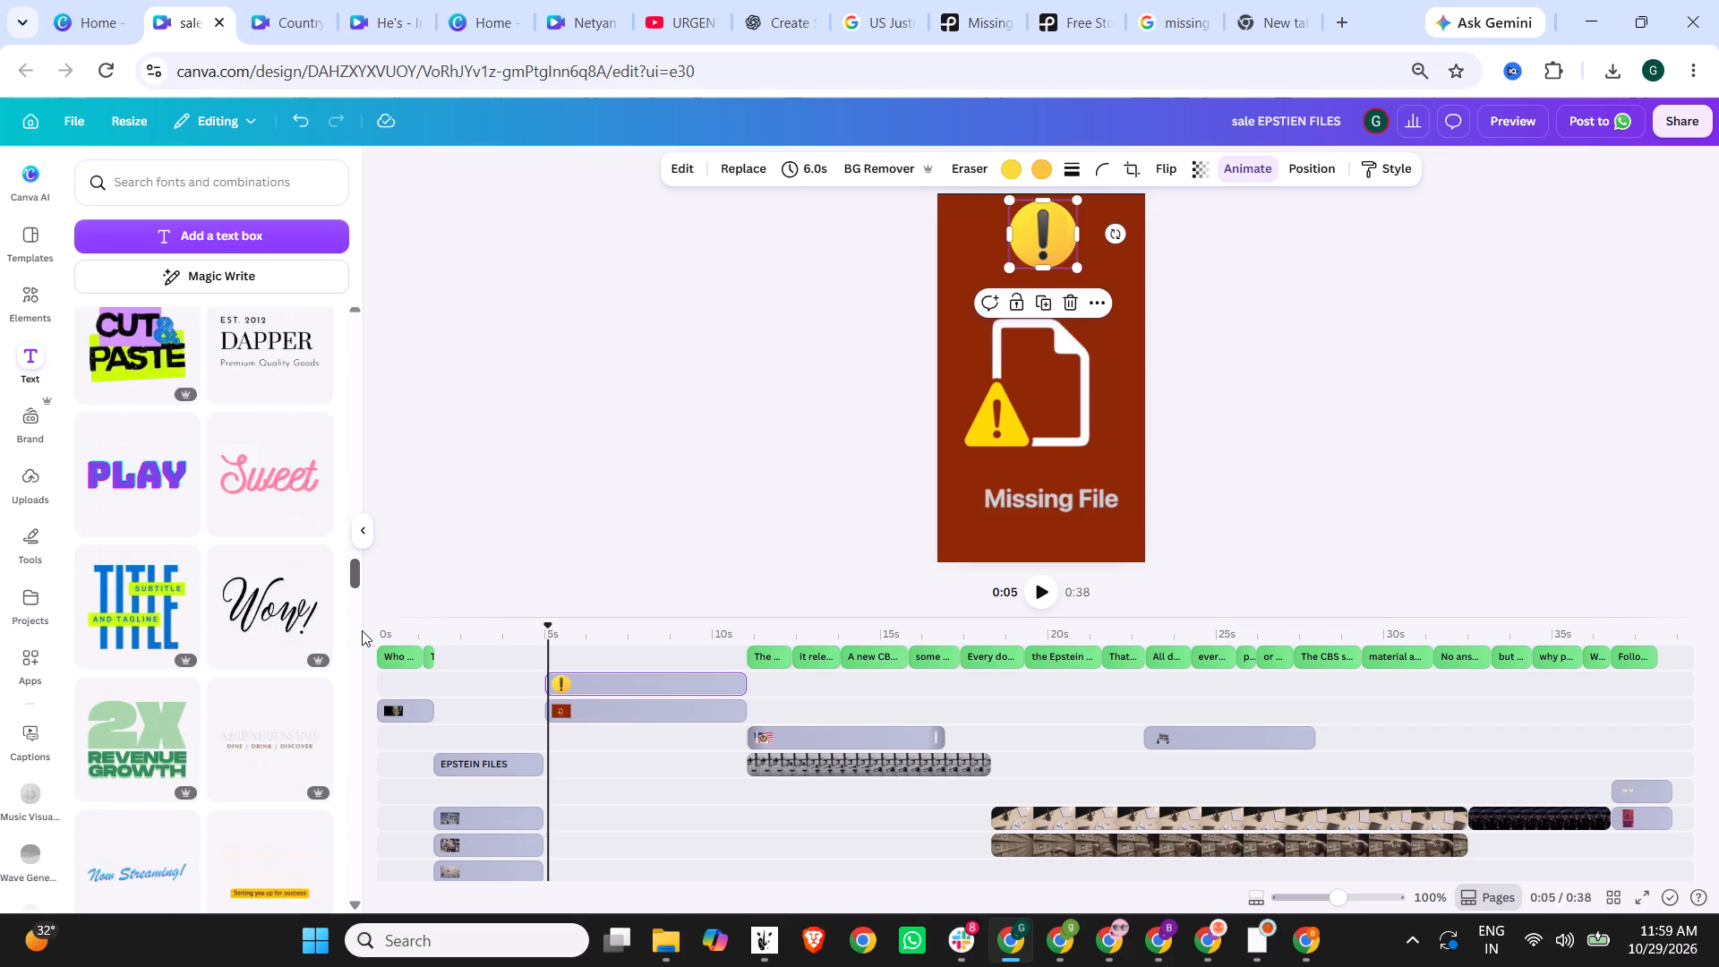
drag(362, 630, 357, 616)
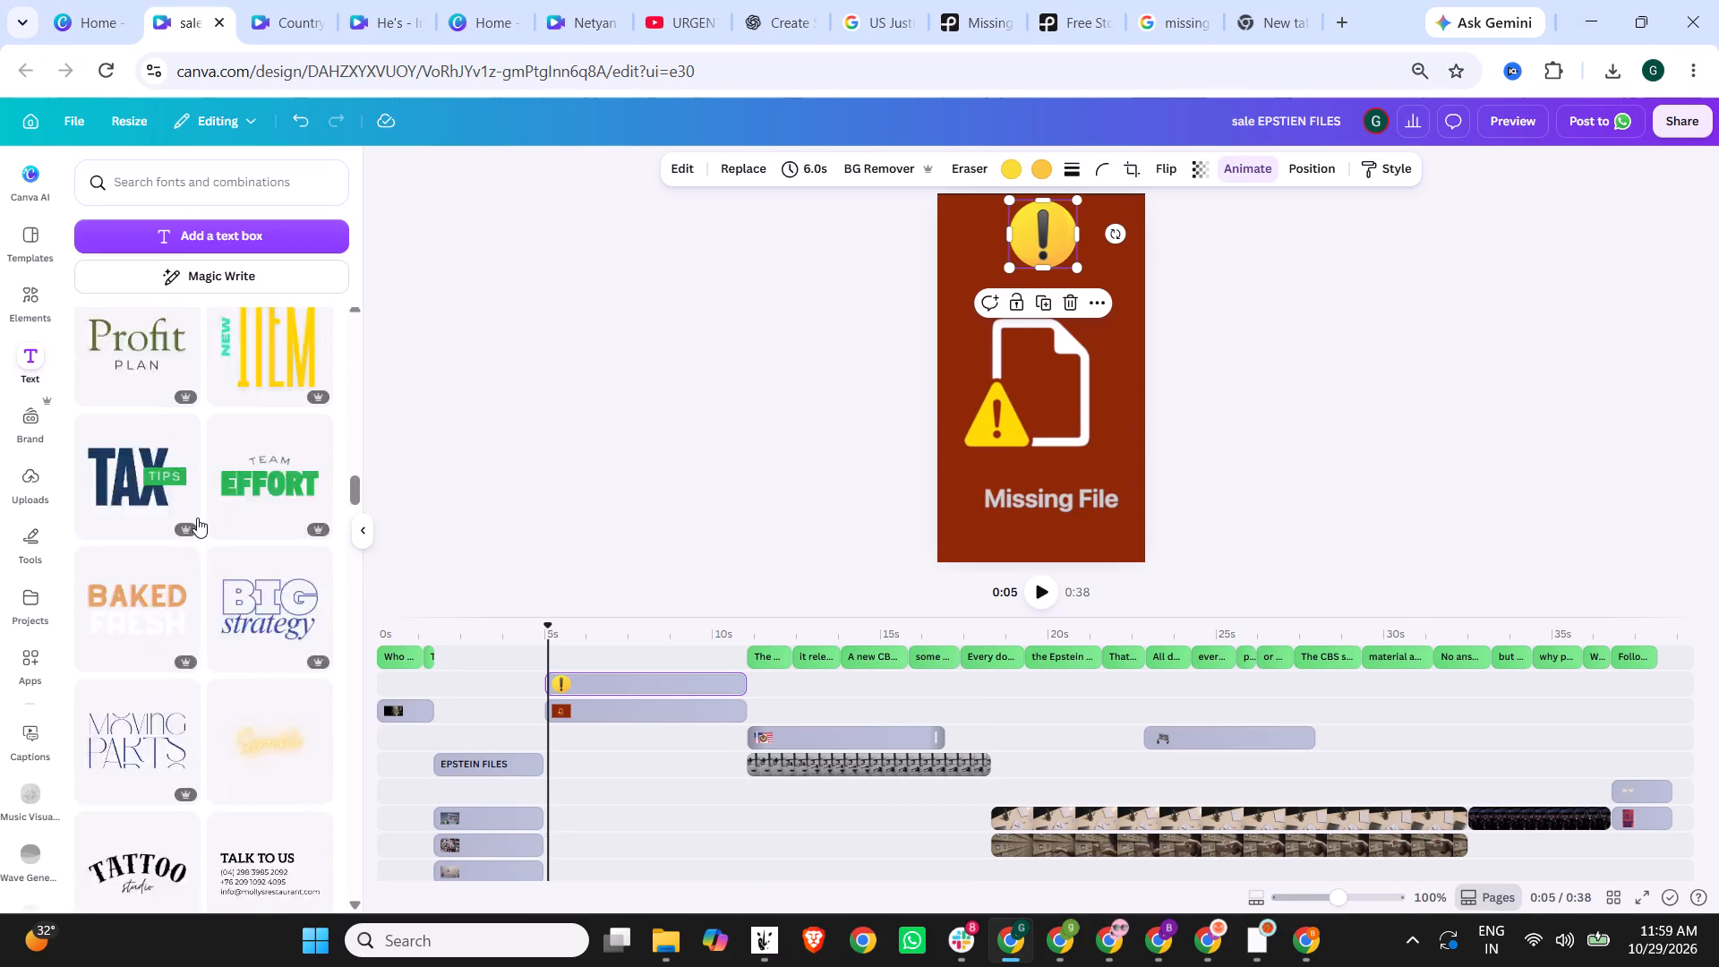
scroll(197, 518, up, 19)
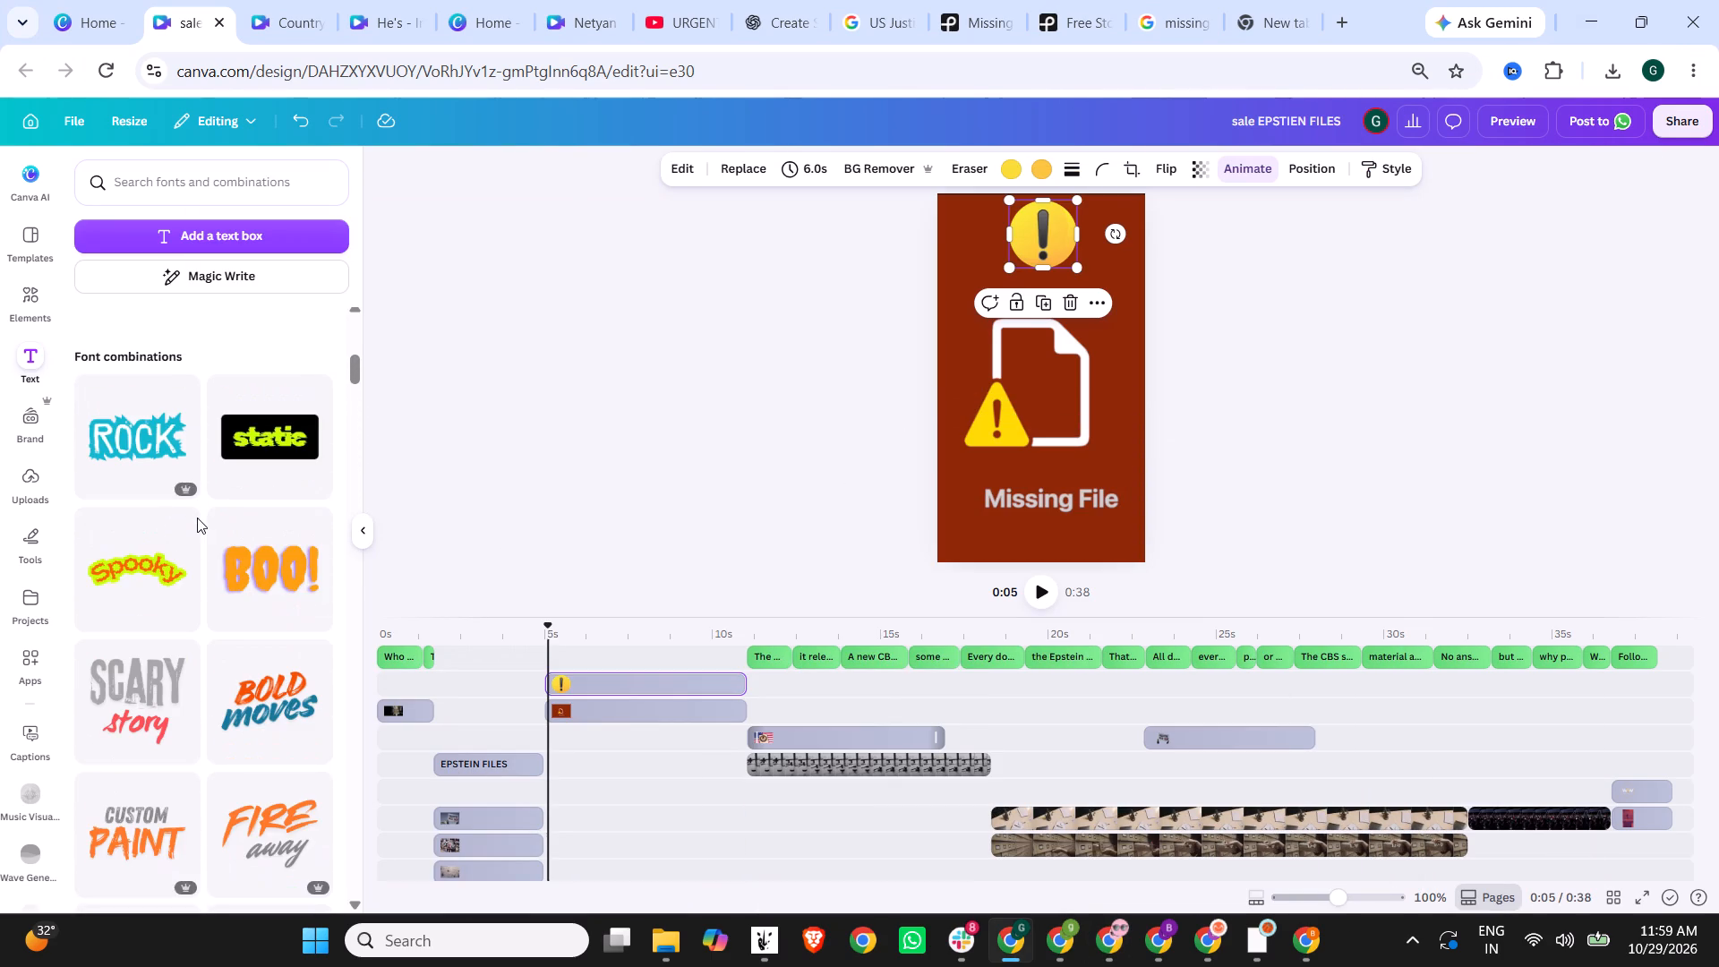
scroll(197, 518, up, 5)
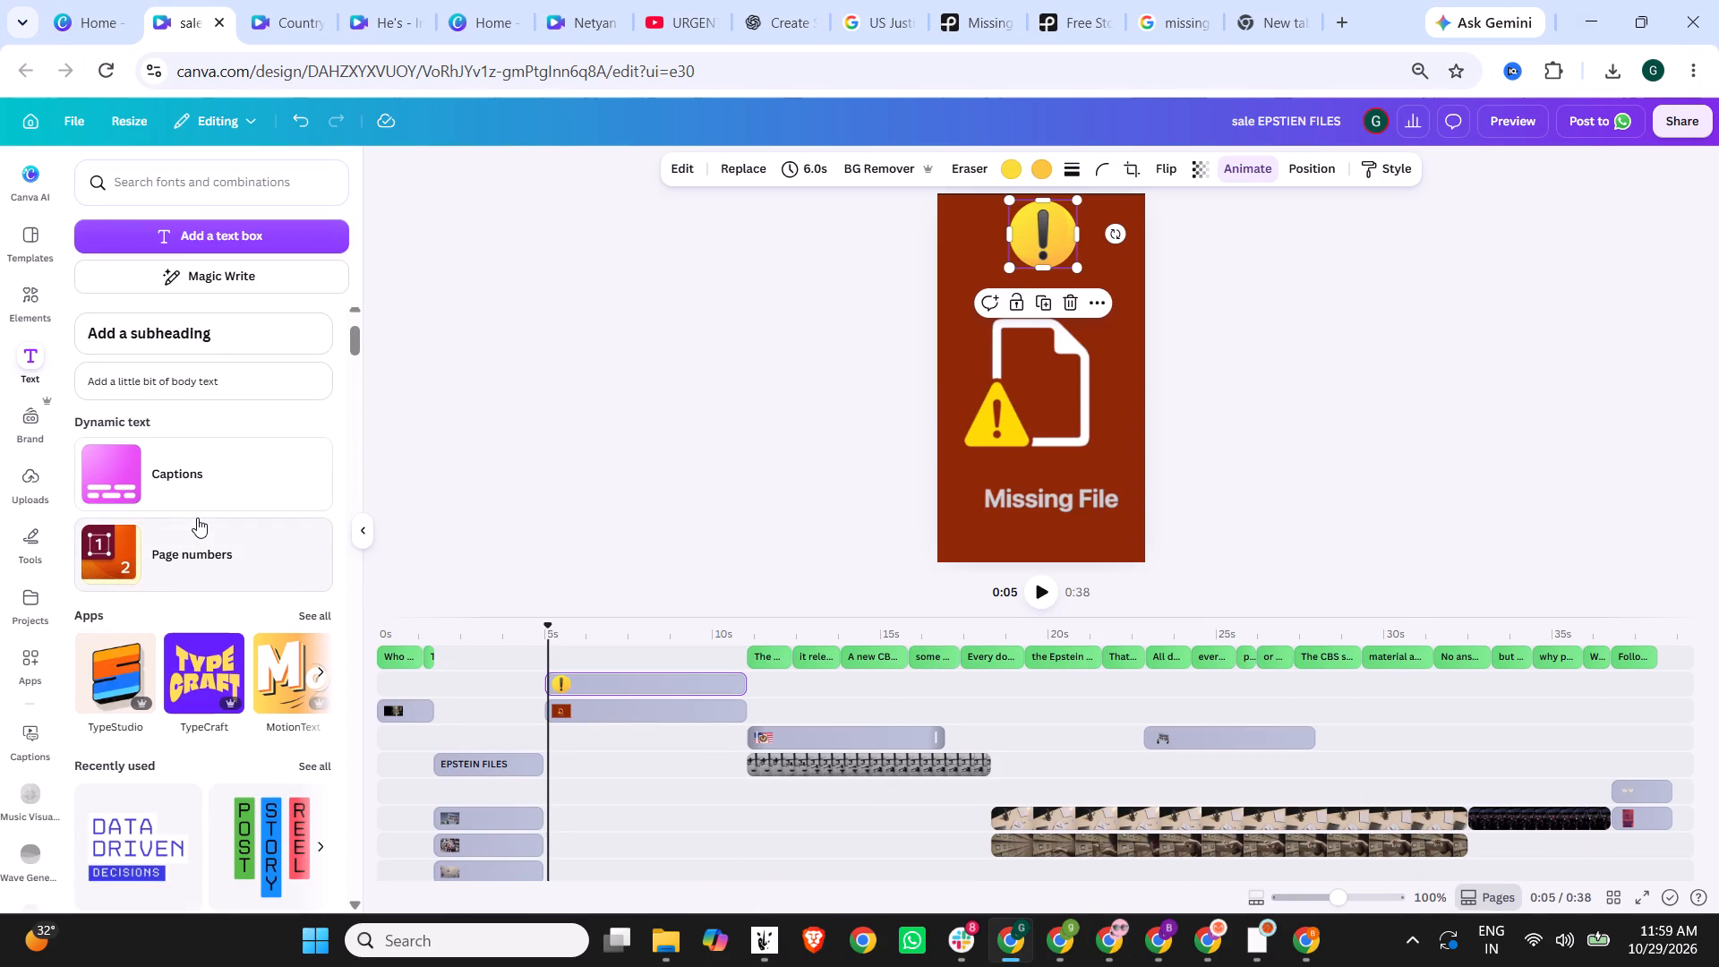
scroll(197, 518, up, 5)
scroll(252, 534, down, 5)
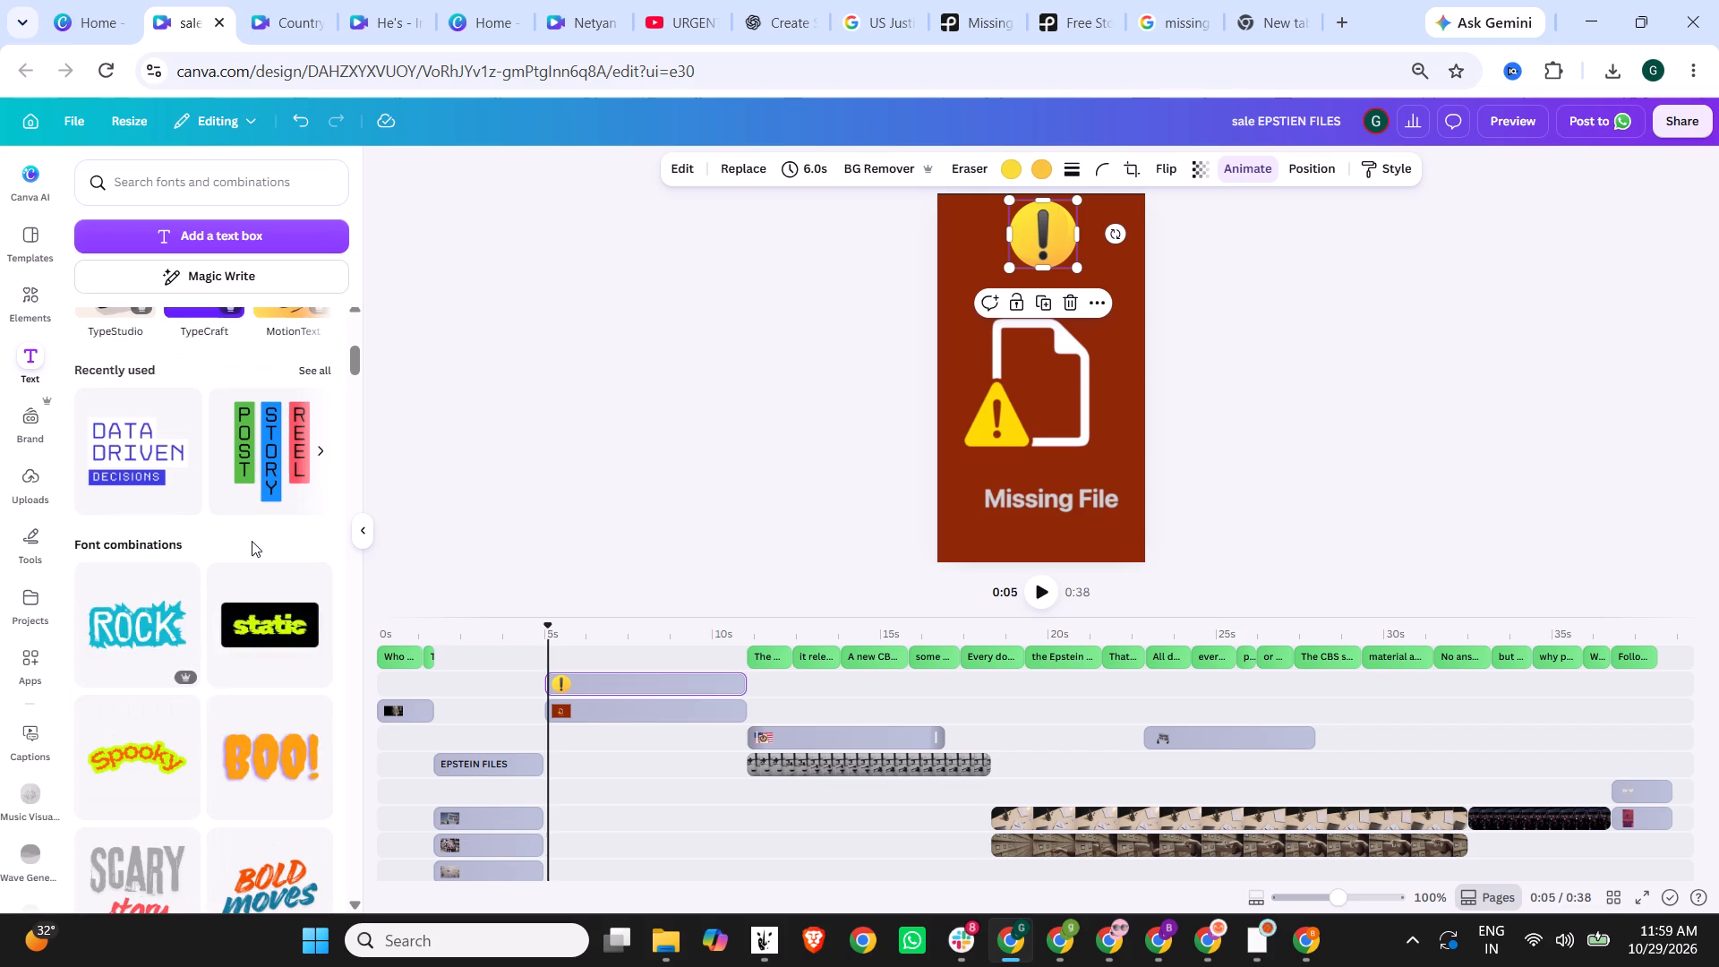
scroll(252, 541, down, 7)
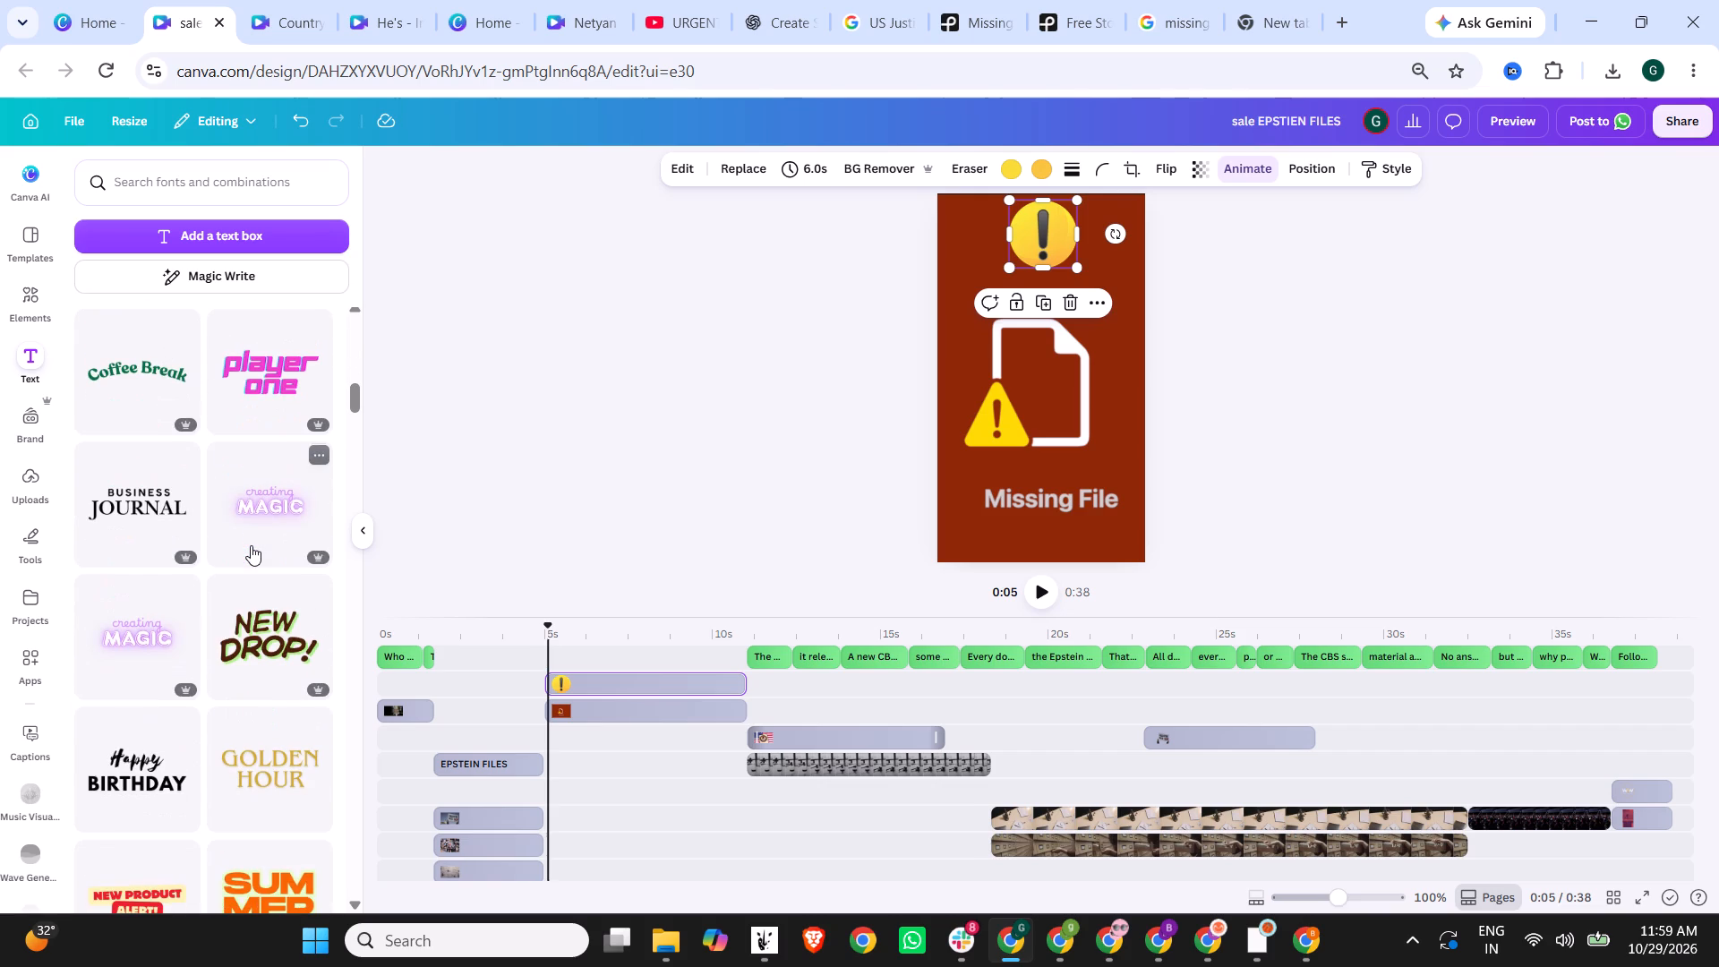
scroll(251, 545, down, 4)
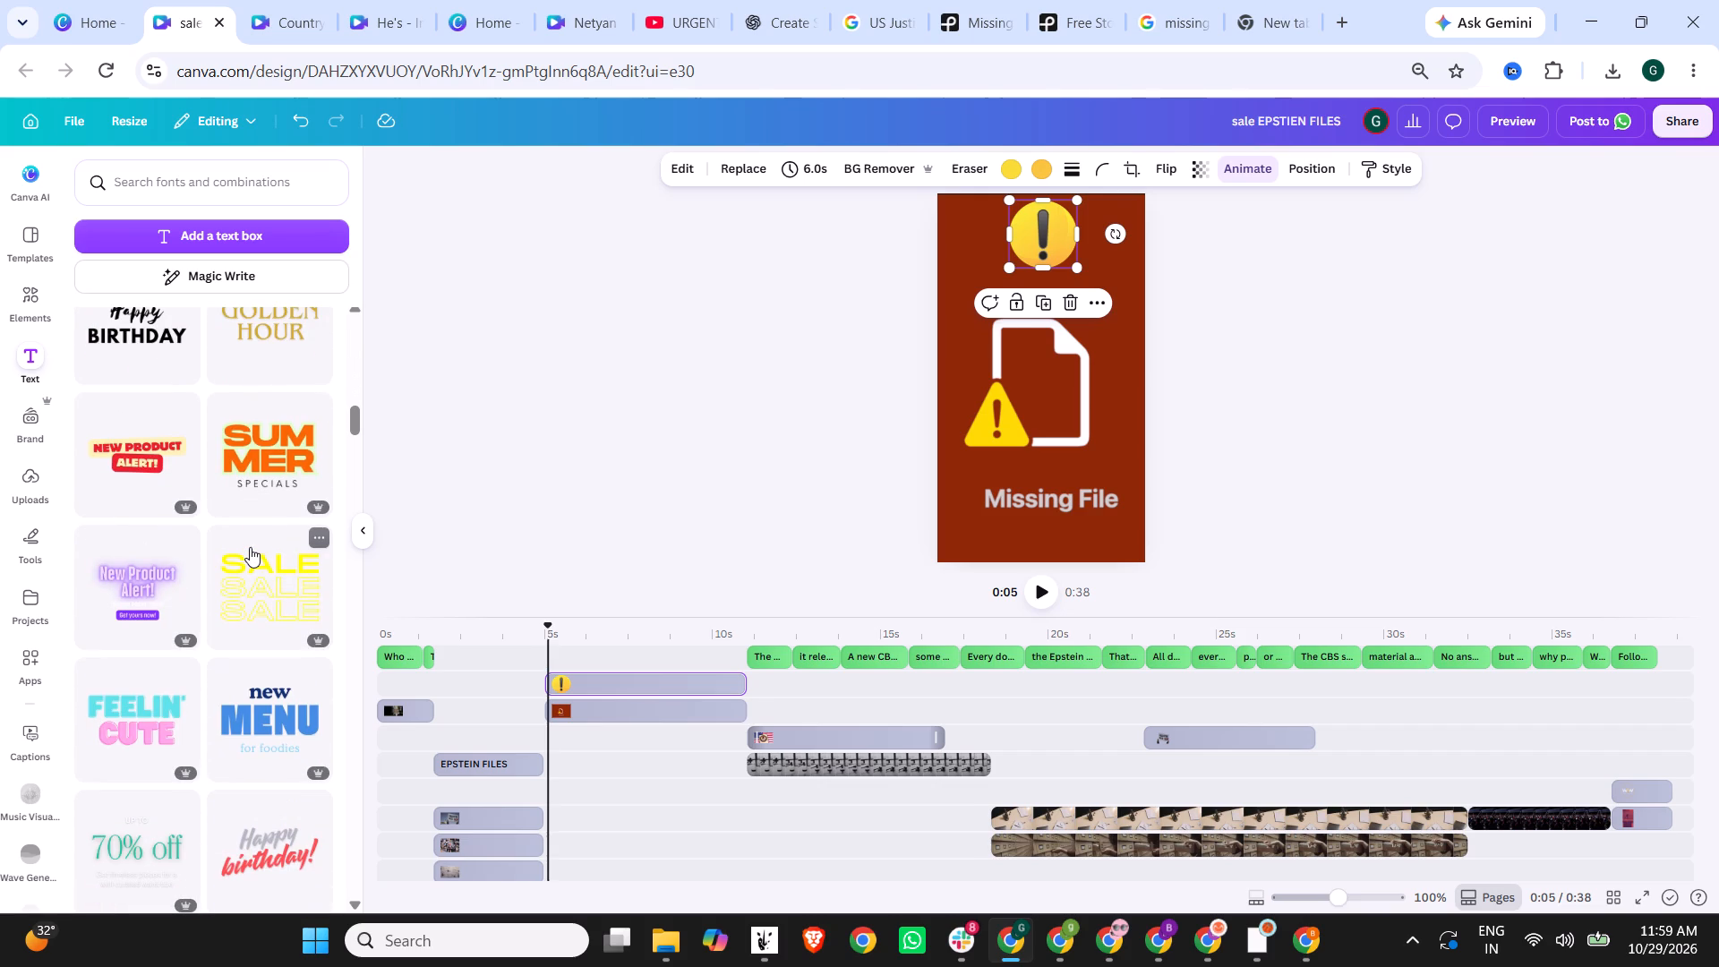
scroll(250, 547, down, 14)
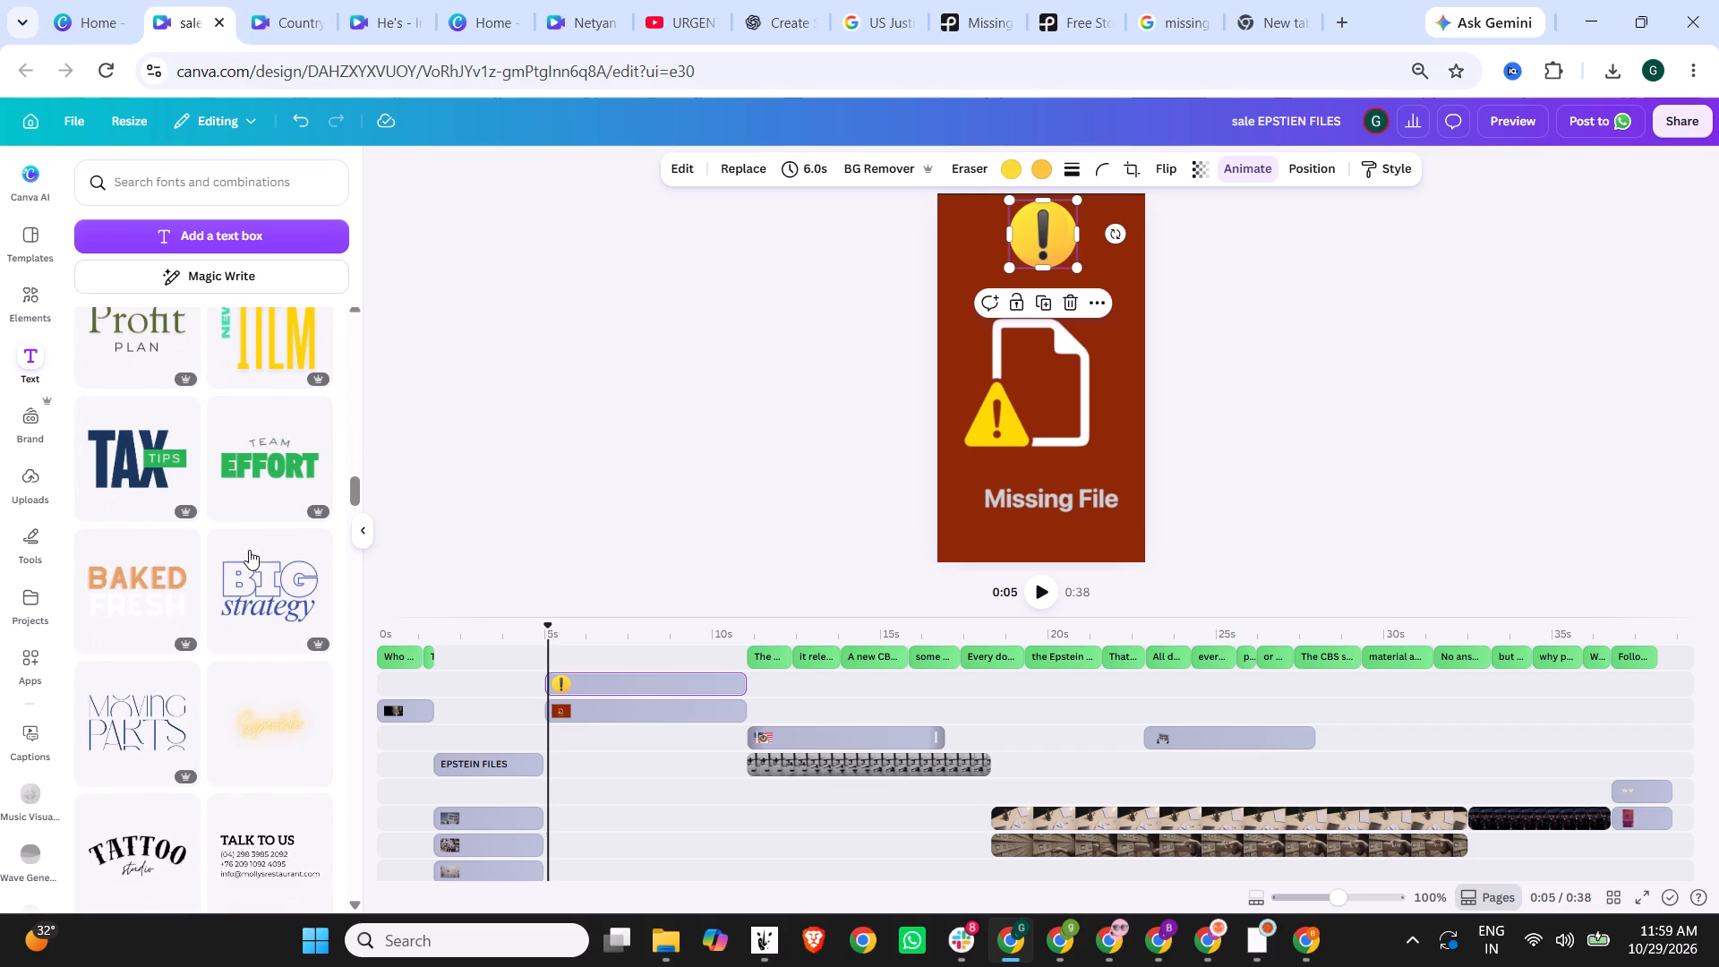
scroll(189, 546, down, 11)
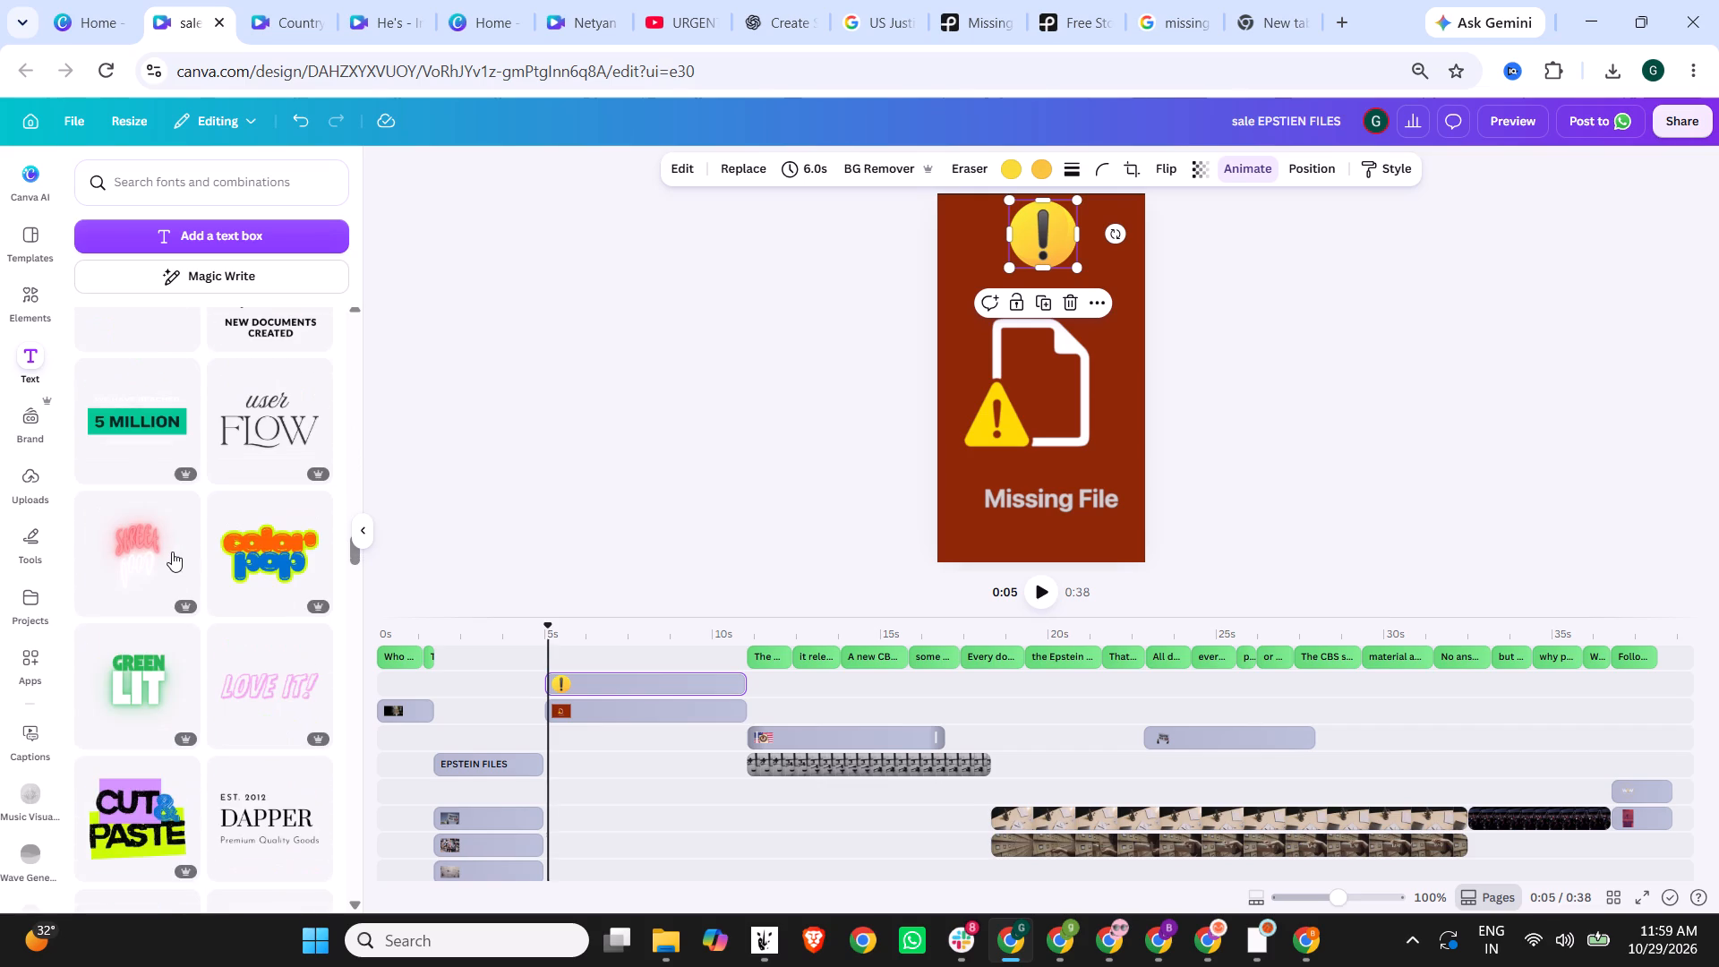
scroll(172, 552, down, 4)
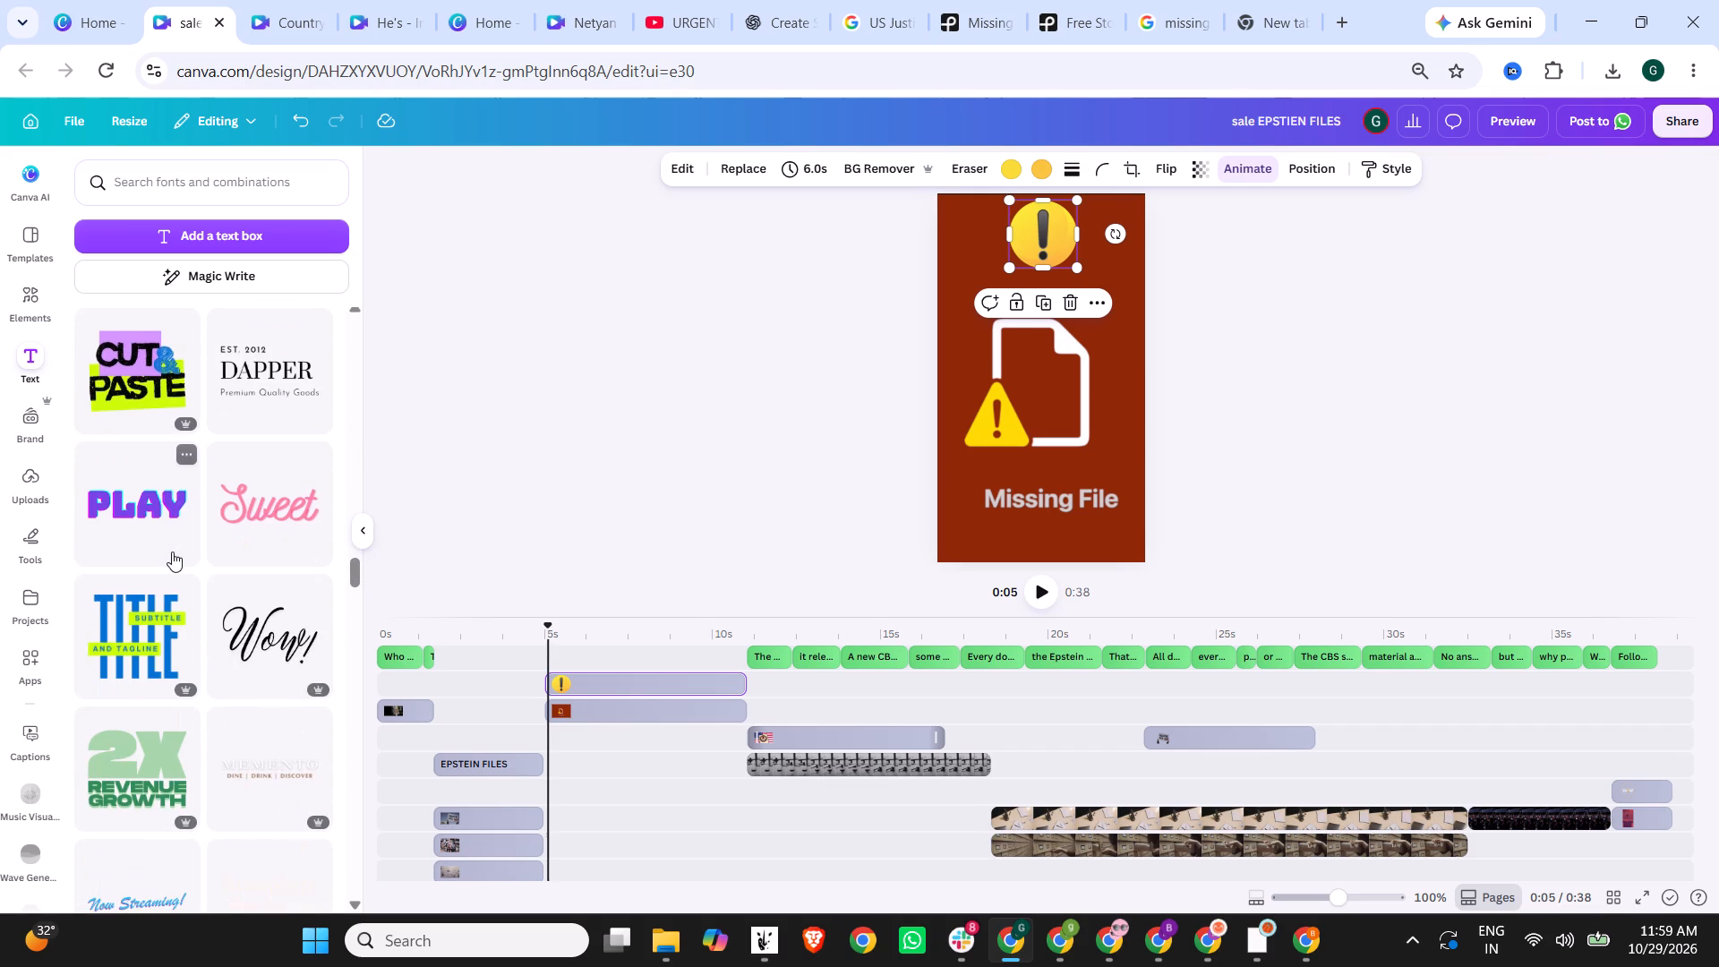
scroll(172, 552, down, 4)
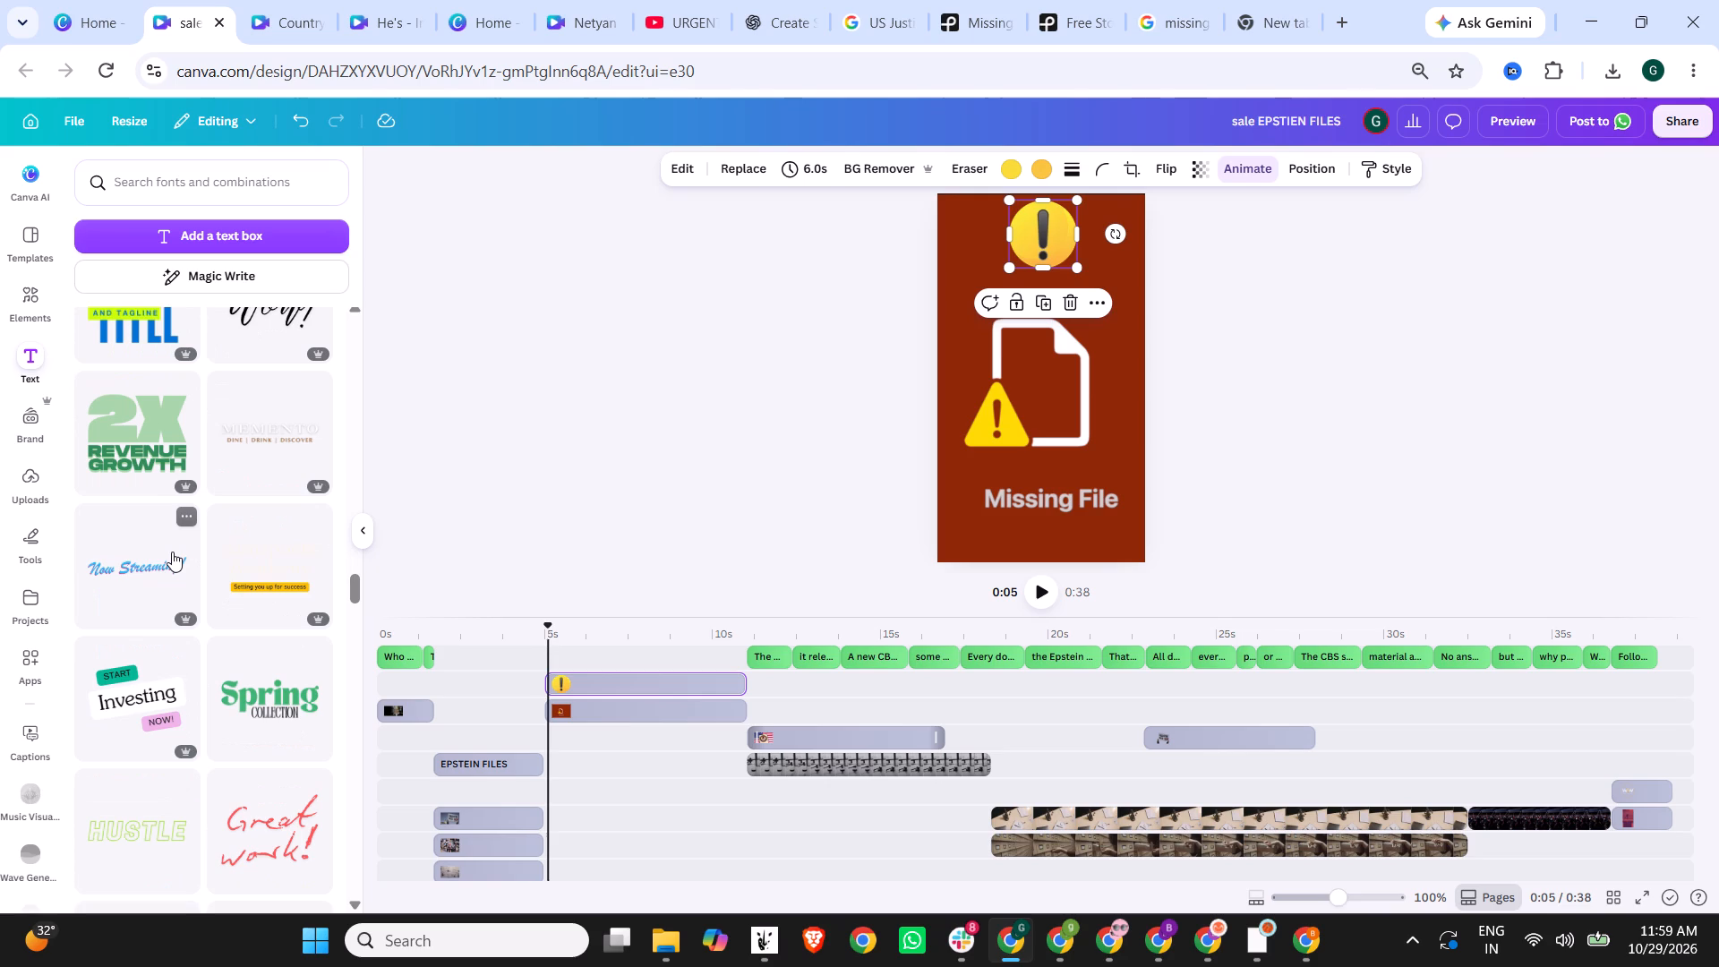
scroll(172, 552, down, 5)
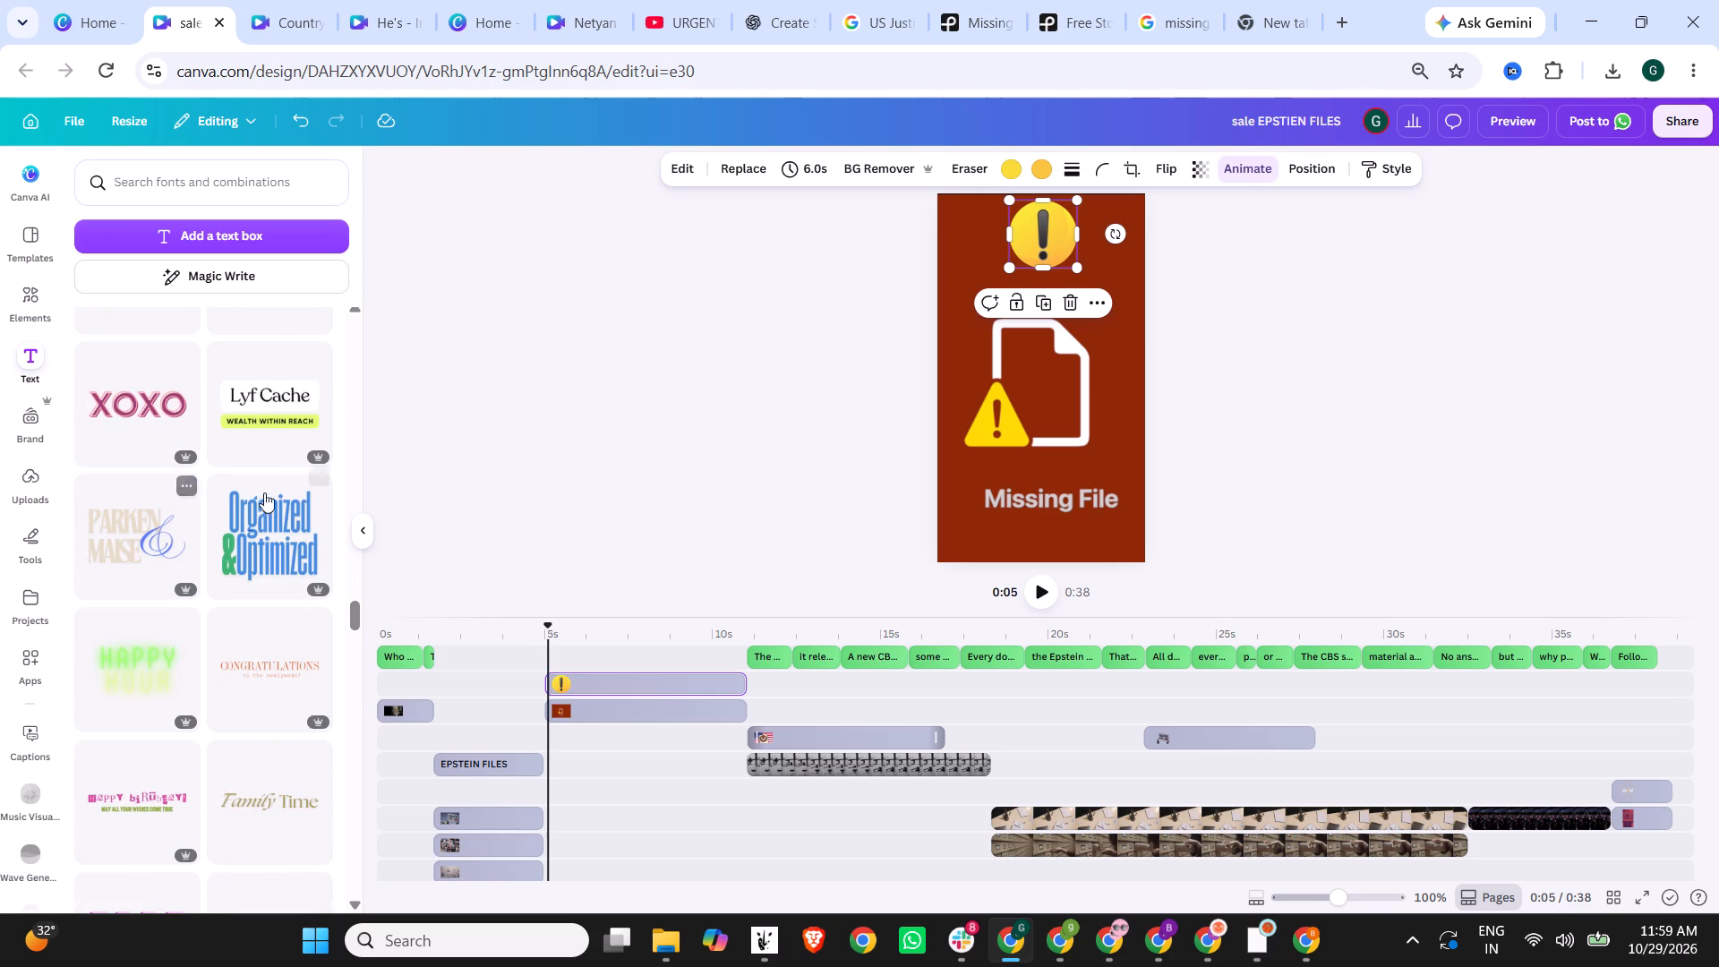
scroll(263, 435, down, 6)
scroll(282, 535, down, 7)
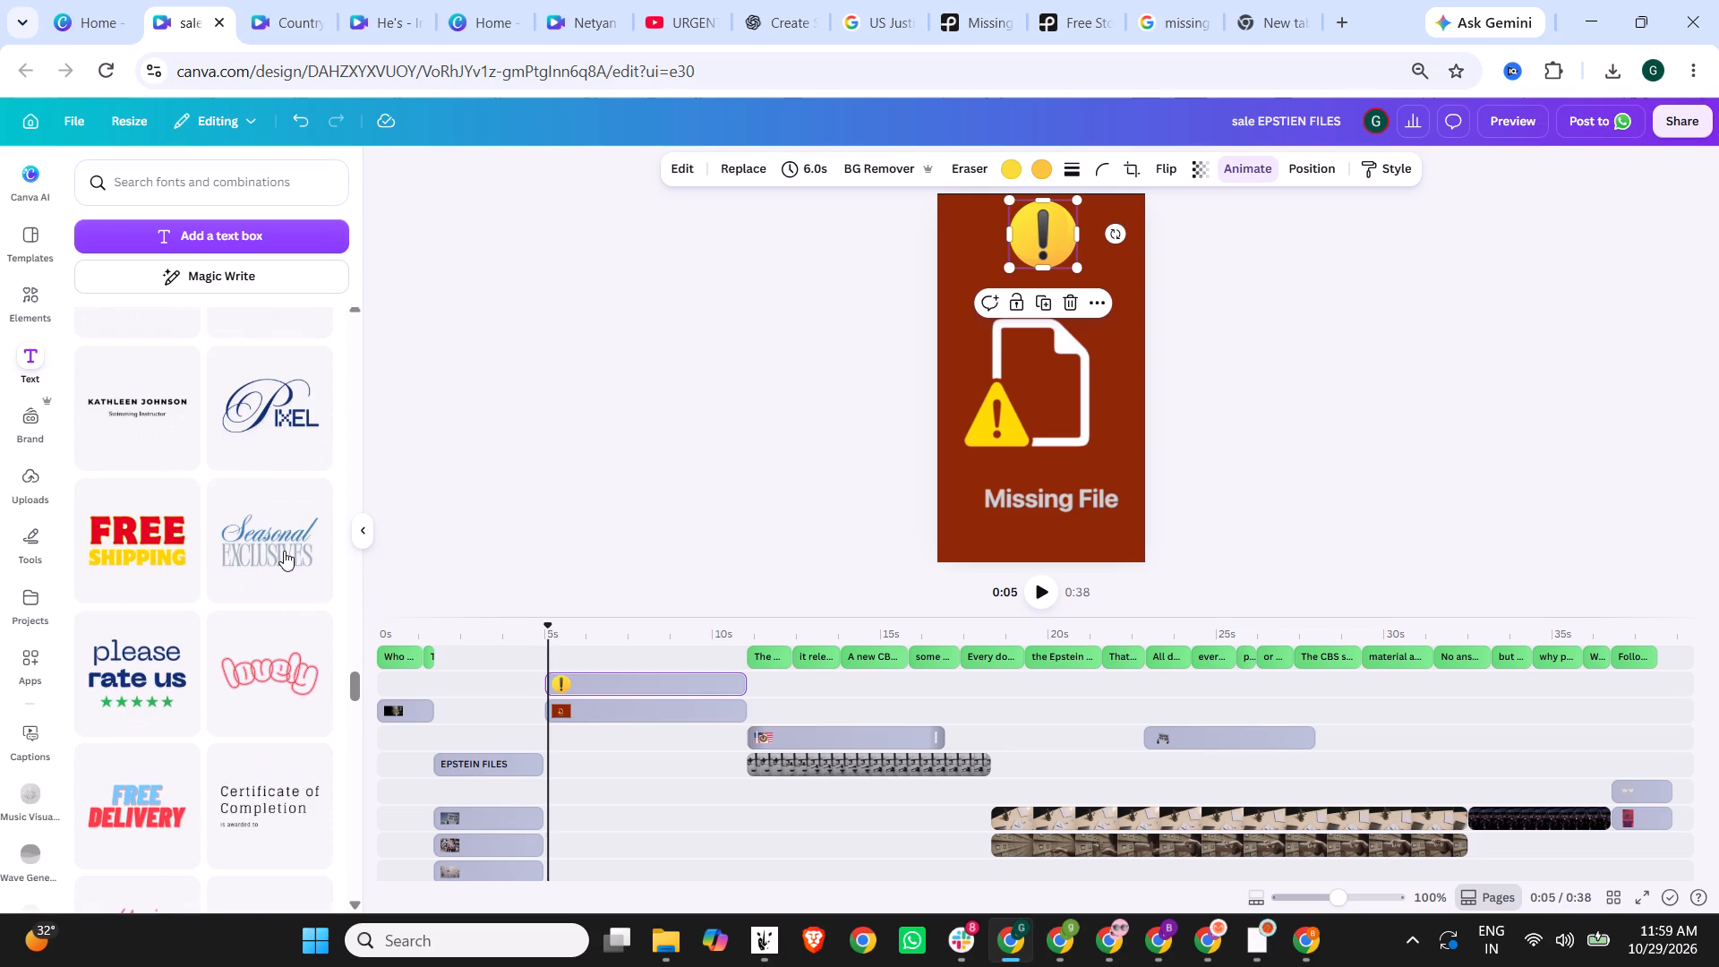
drag(355, 687, 357, 699)
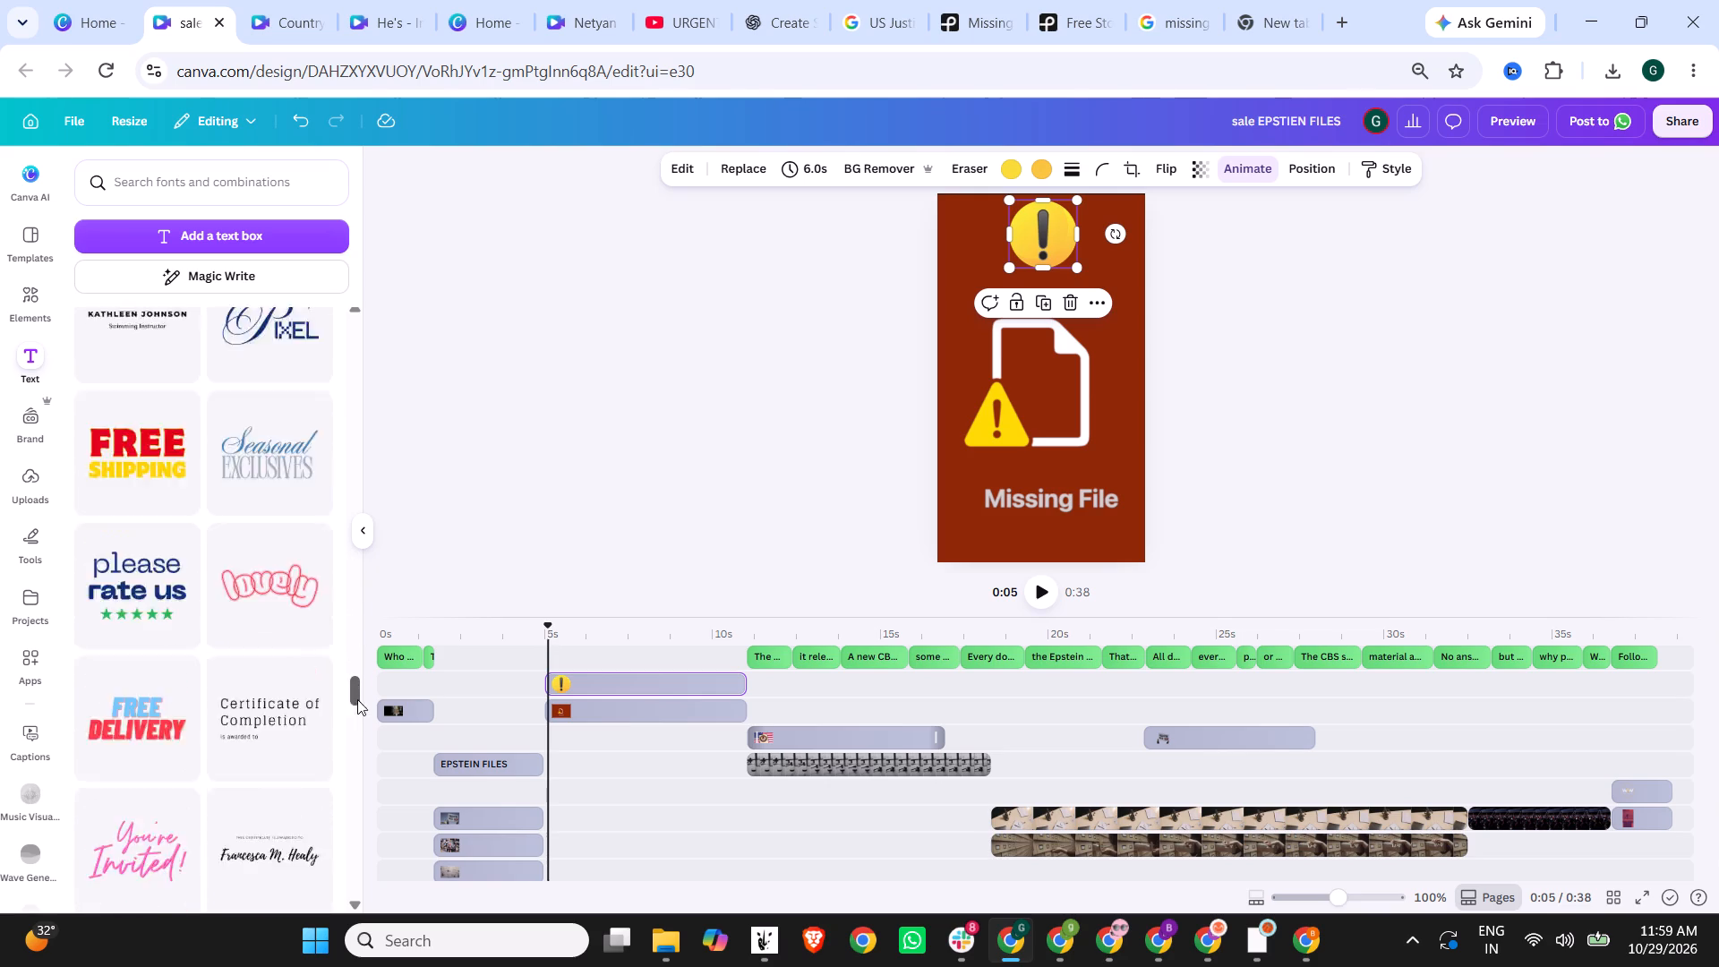
drag(357, 699, 355, 809)
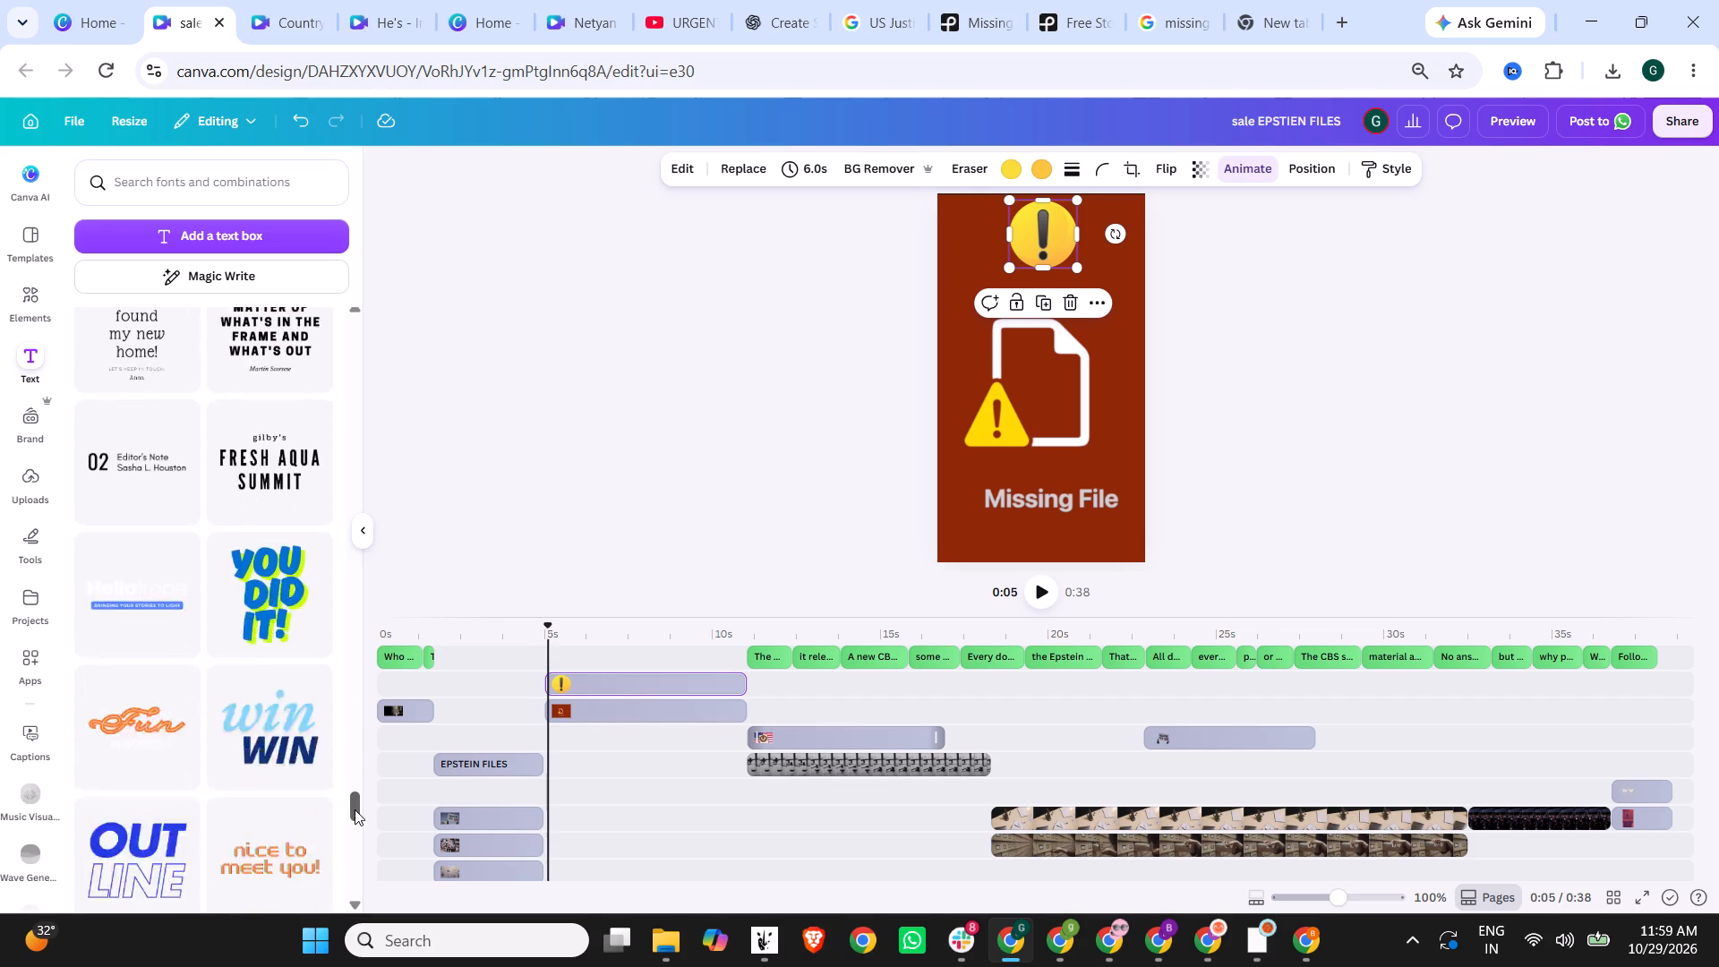
drag(355, 809, 349, 866)
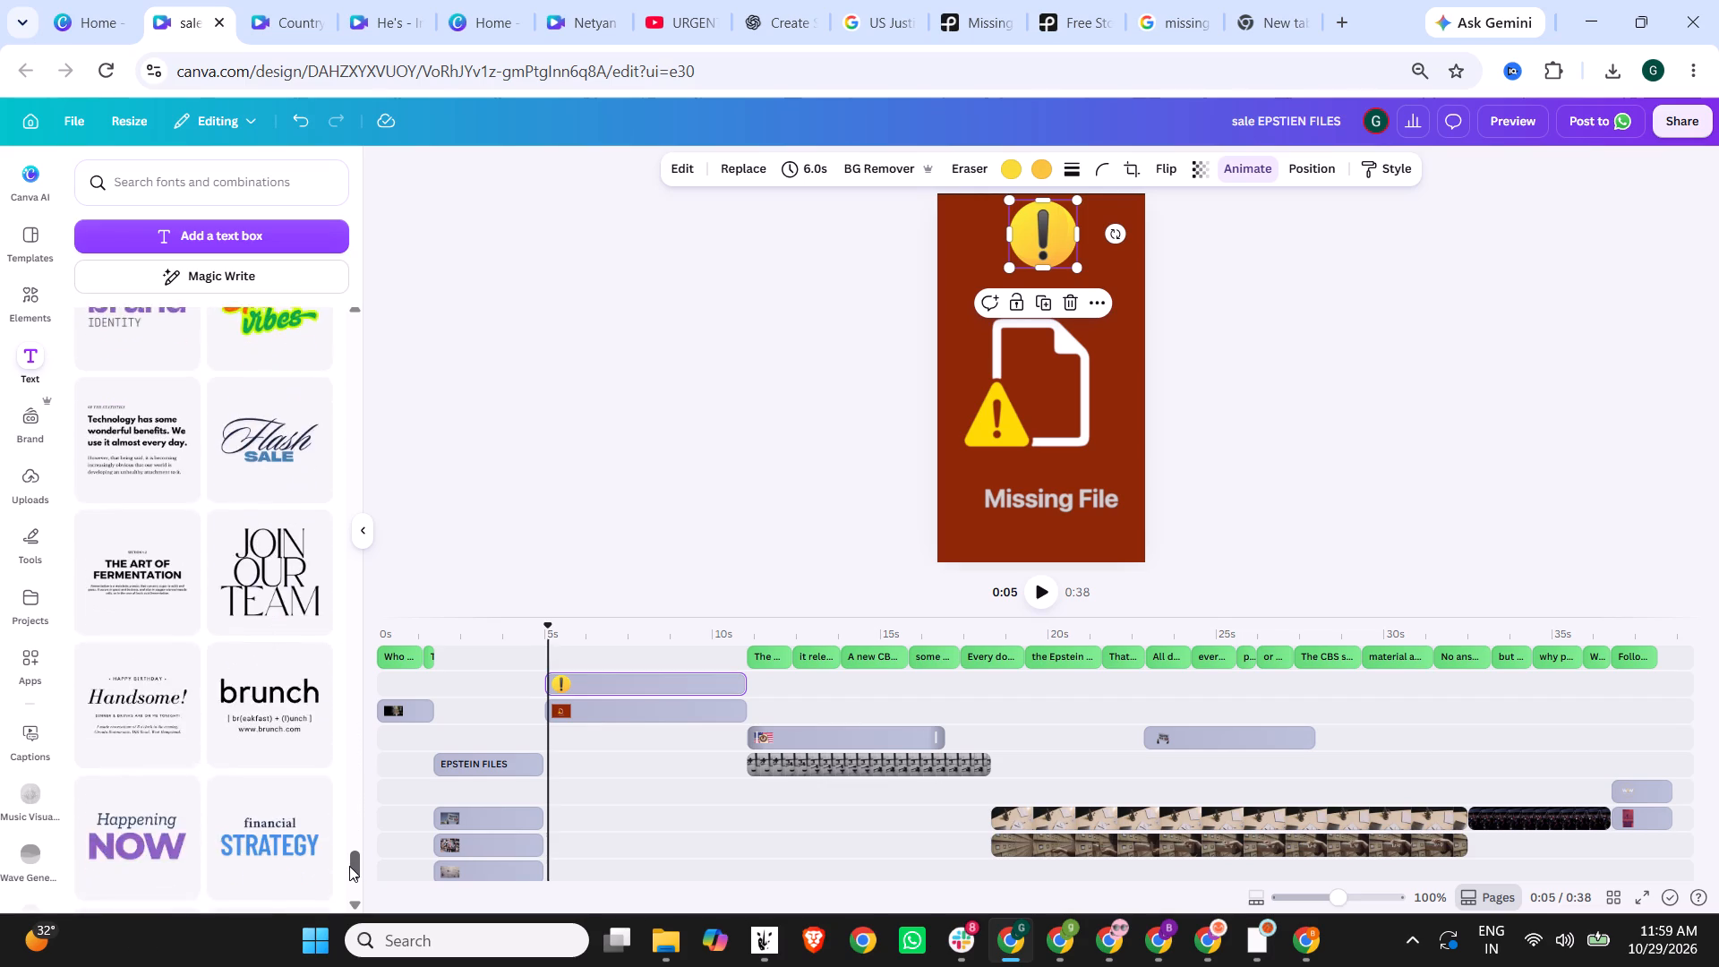
drag(349, 866, 349, 908)
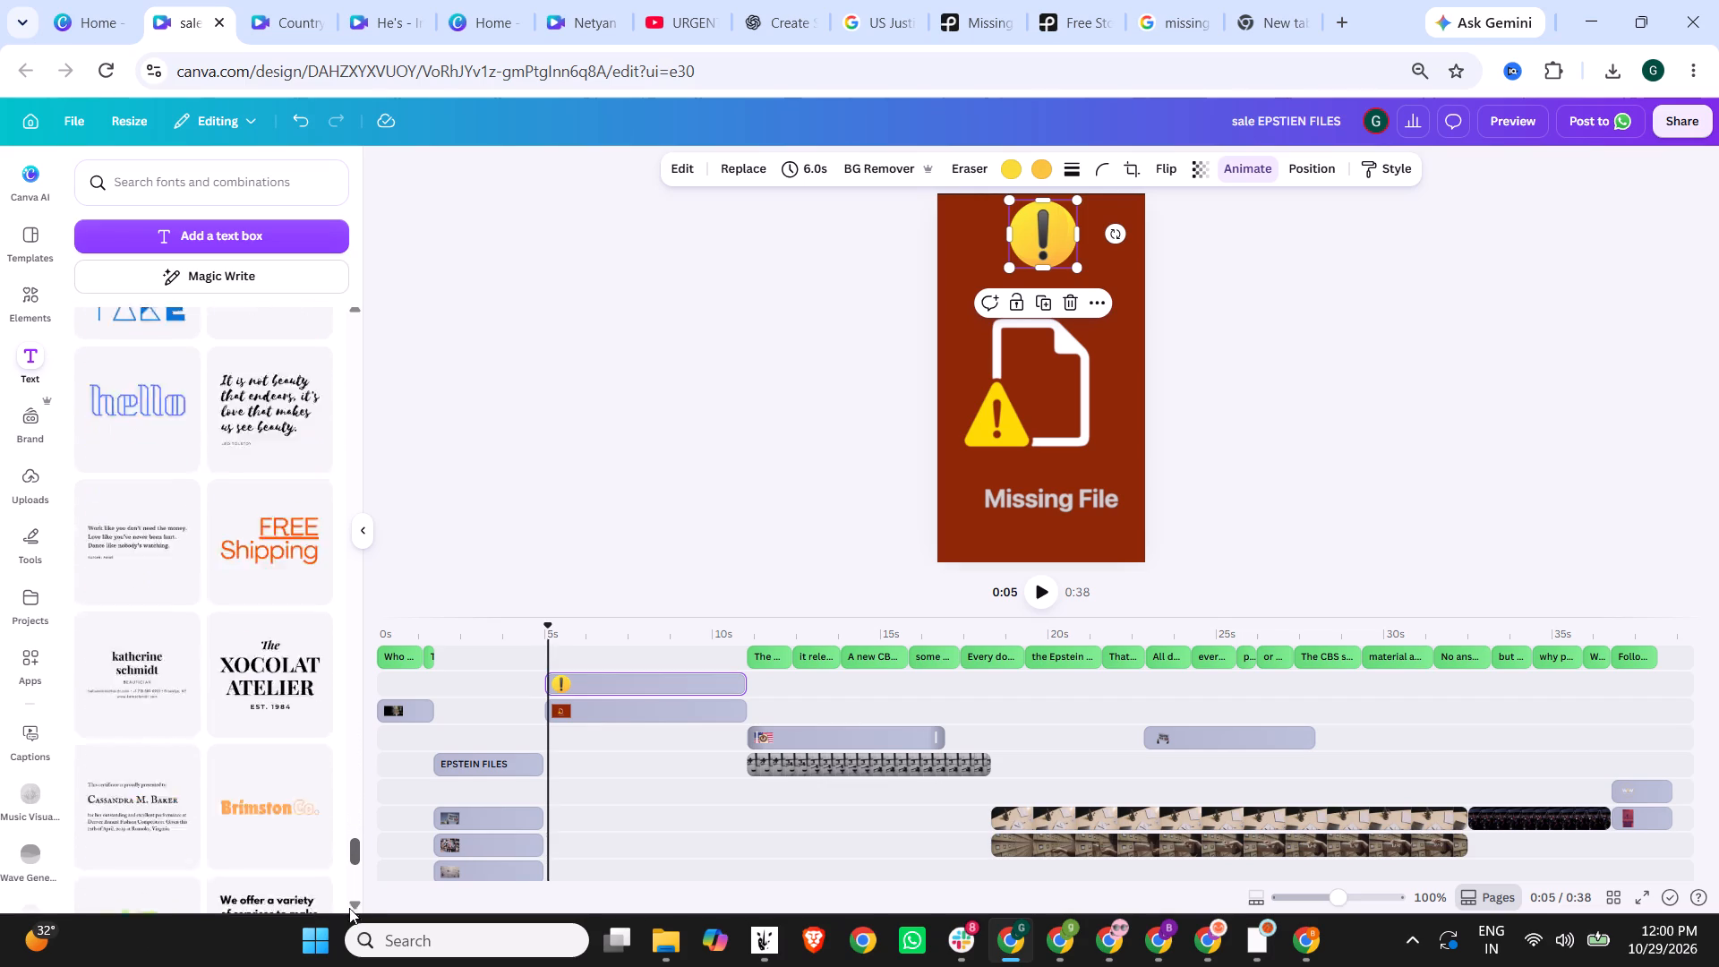
drag(349, 908, 349, 953)
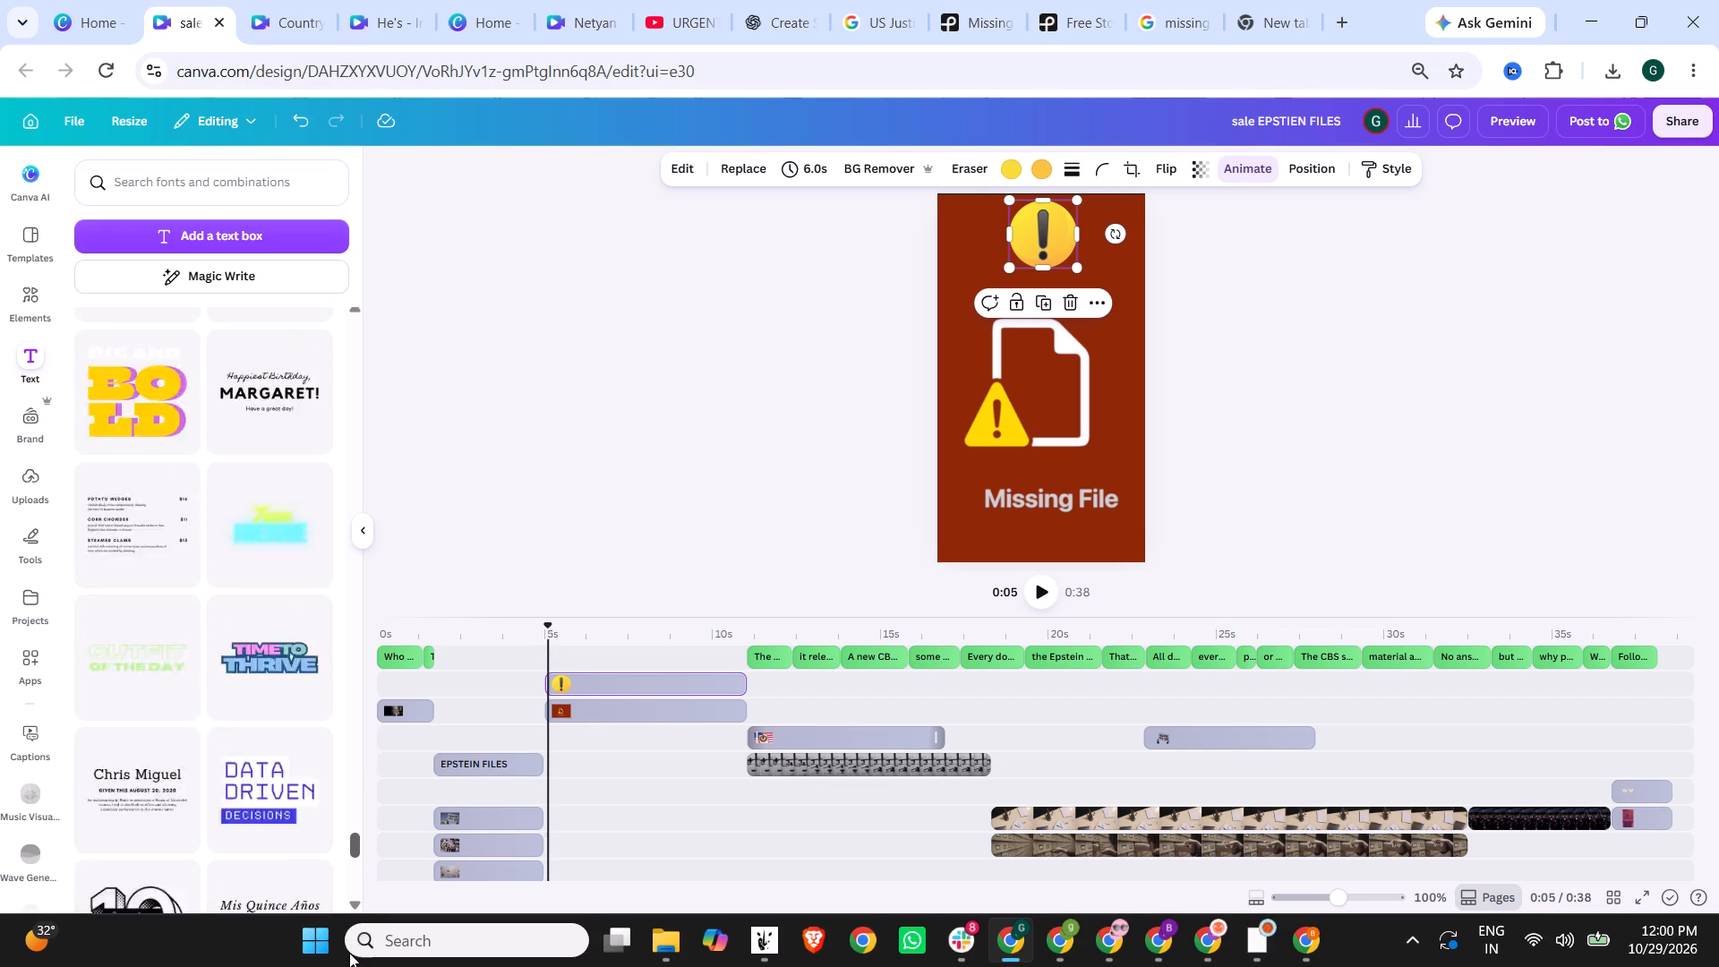
drag(349, 953, 349, 964)
scroll(222, 710, down, 5)
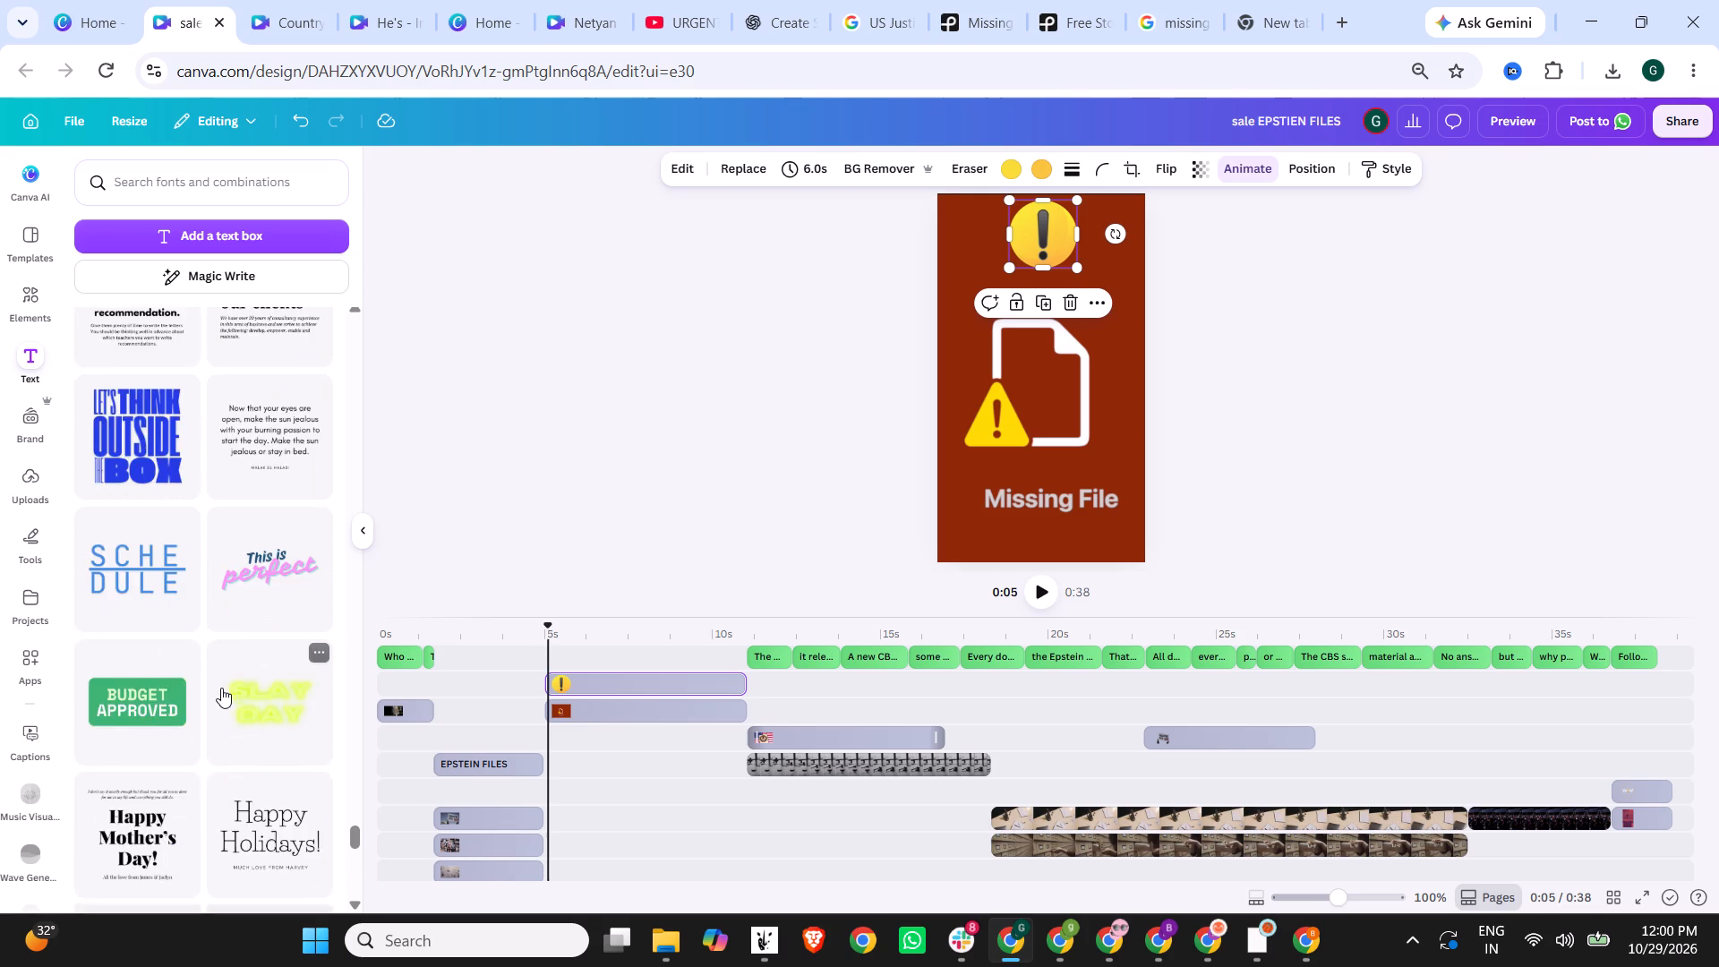
scroll(221, 686, up, 4)
scroll(206, 644, down, 6)
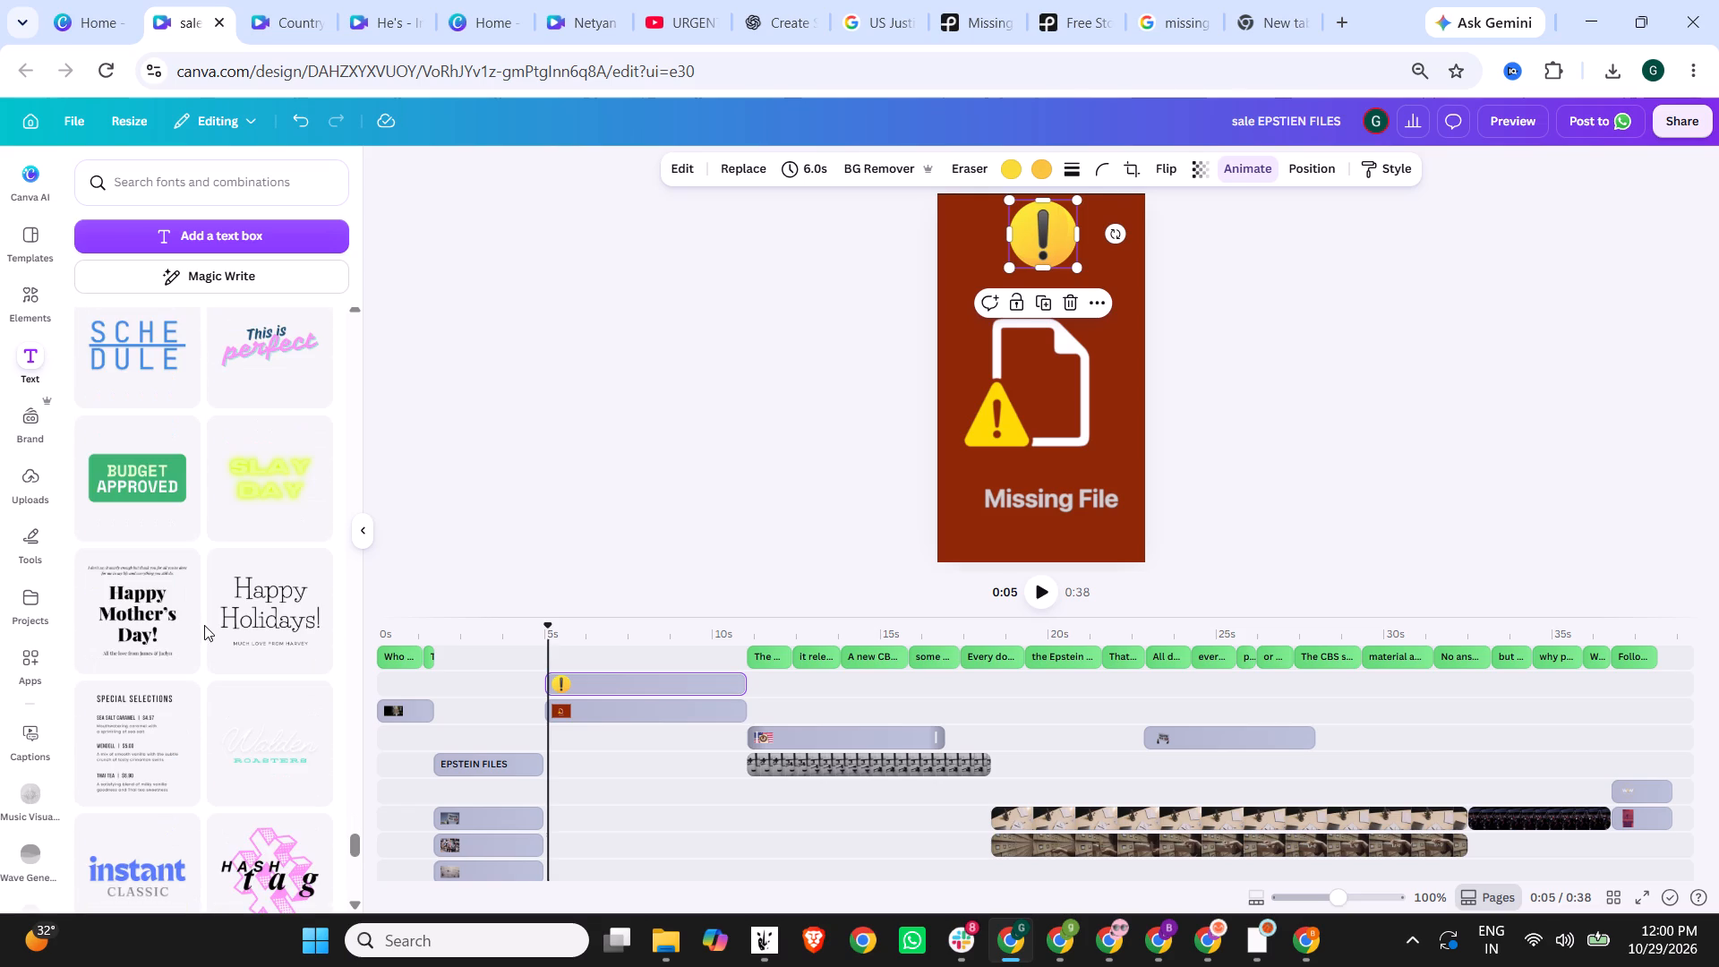
scroll(261, 586, down, 15)
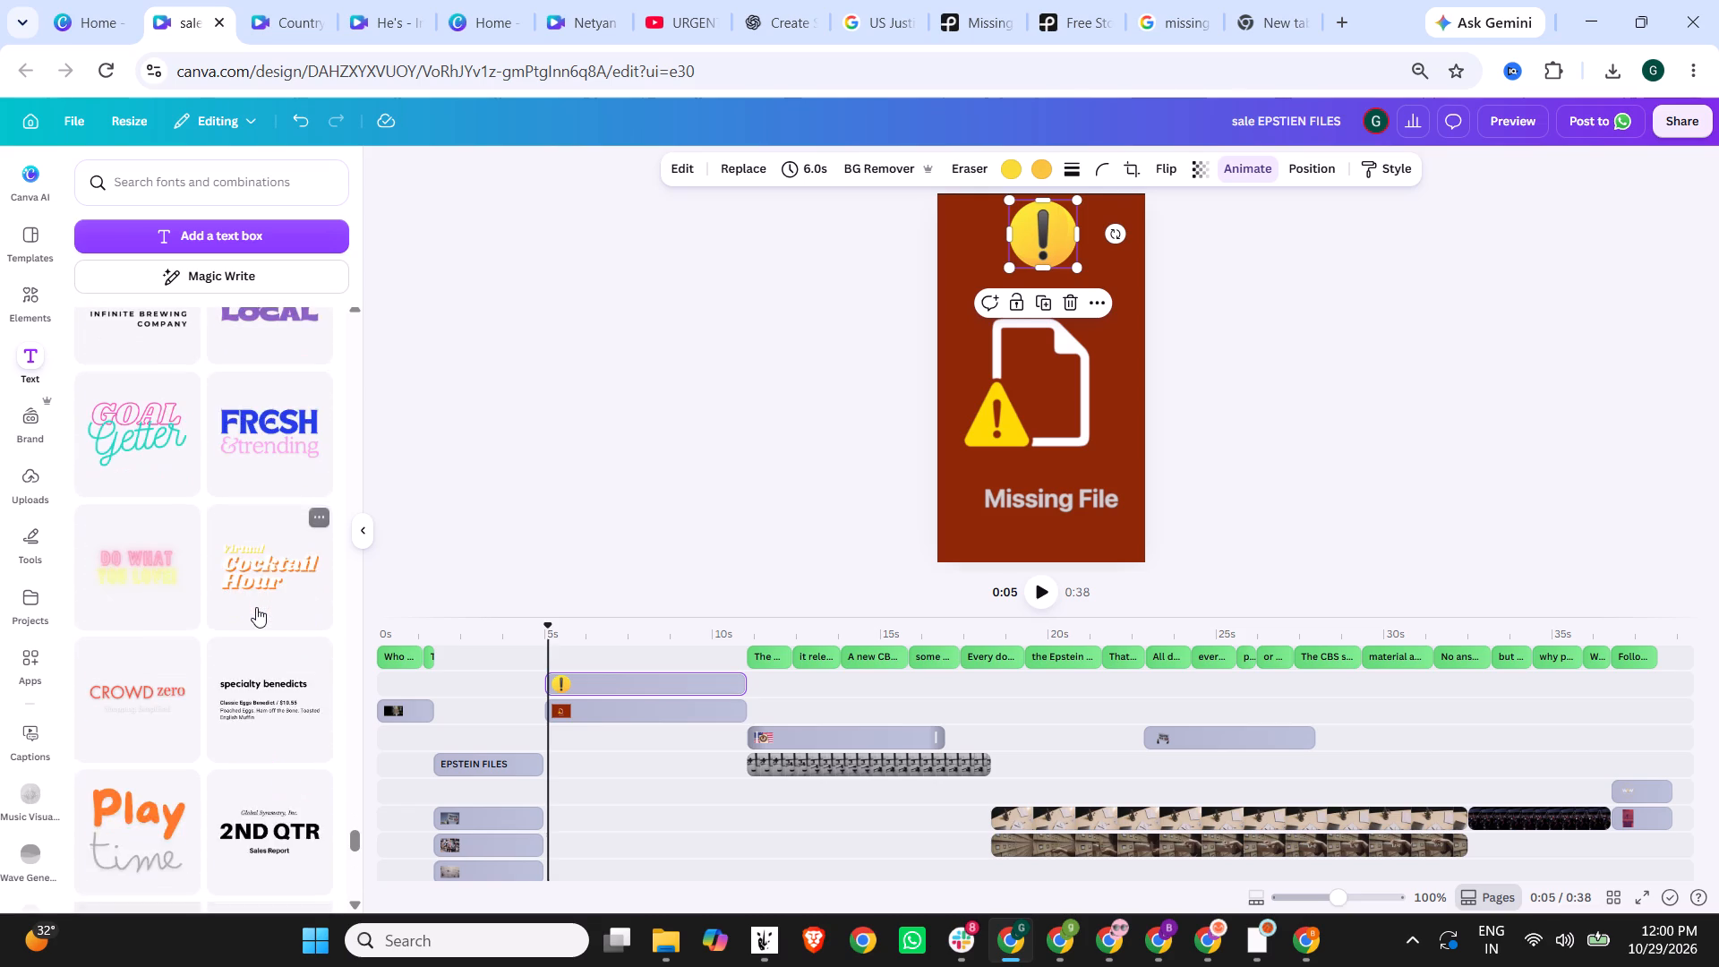
scroll(256, 607, down, 4)
scroll(273, 695, down, 5)
drag(355, 834, 348, 914)
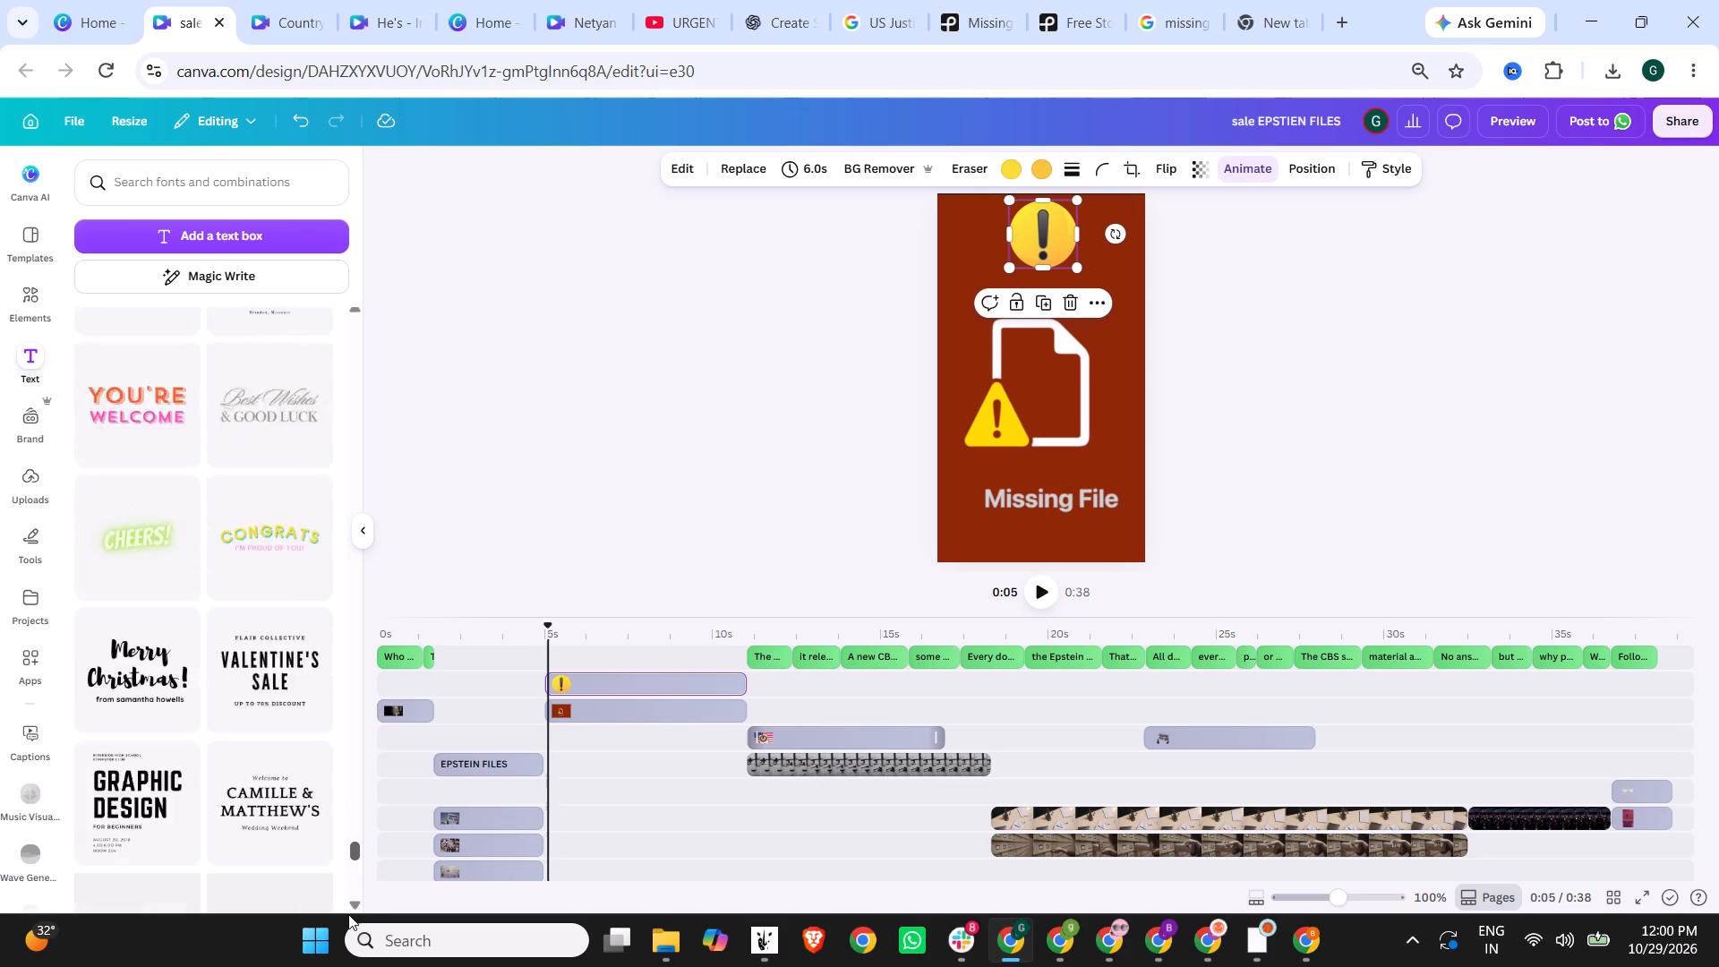
drag(348, 914, 347, 966)
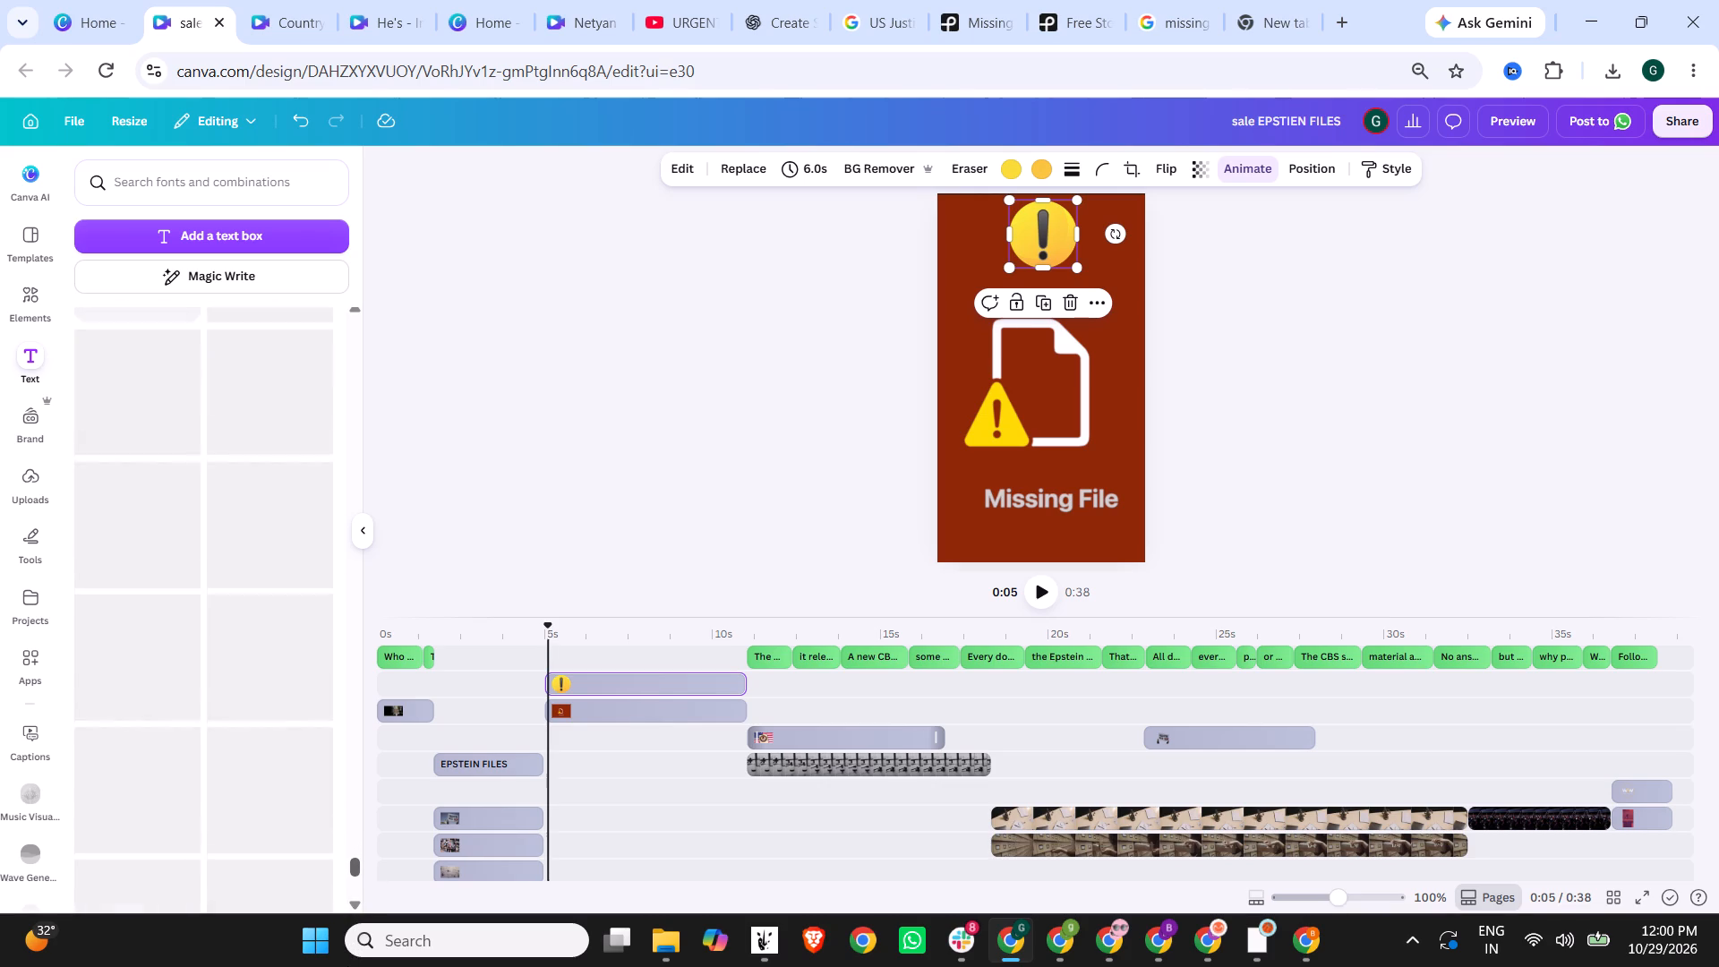
drag(347, 966, 432, 350)
drag(432, 350, 426, 329)
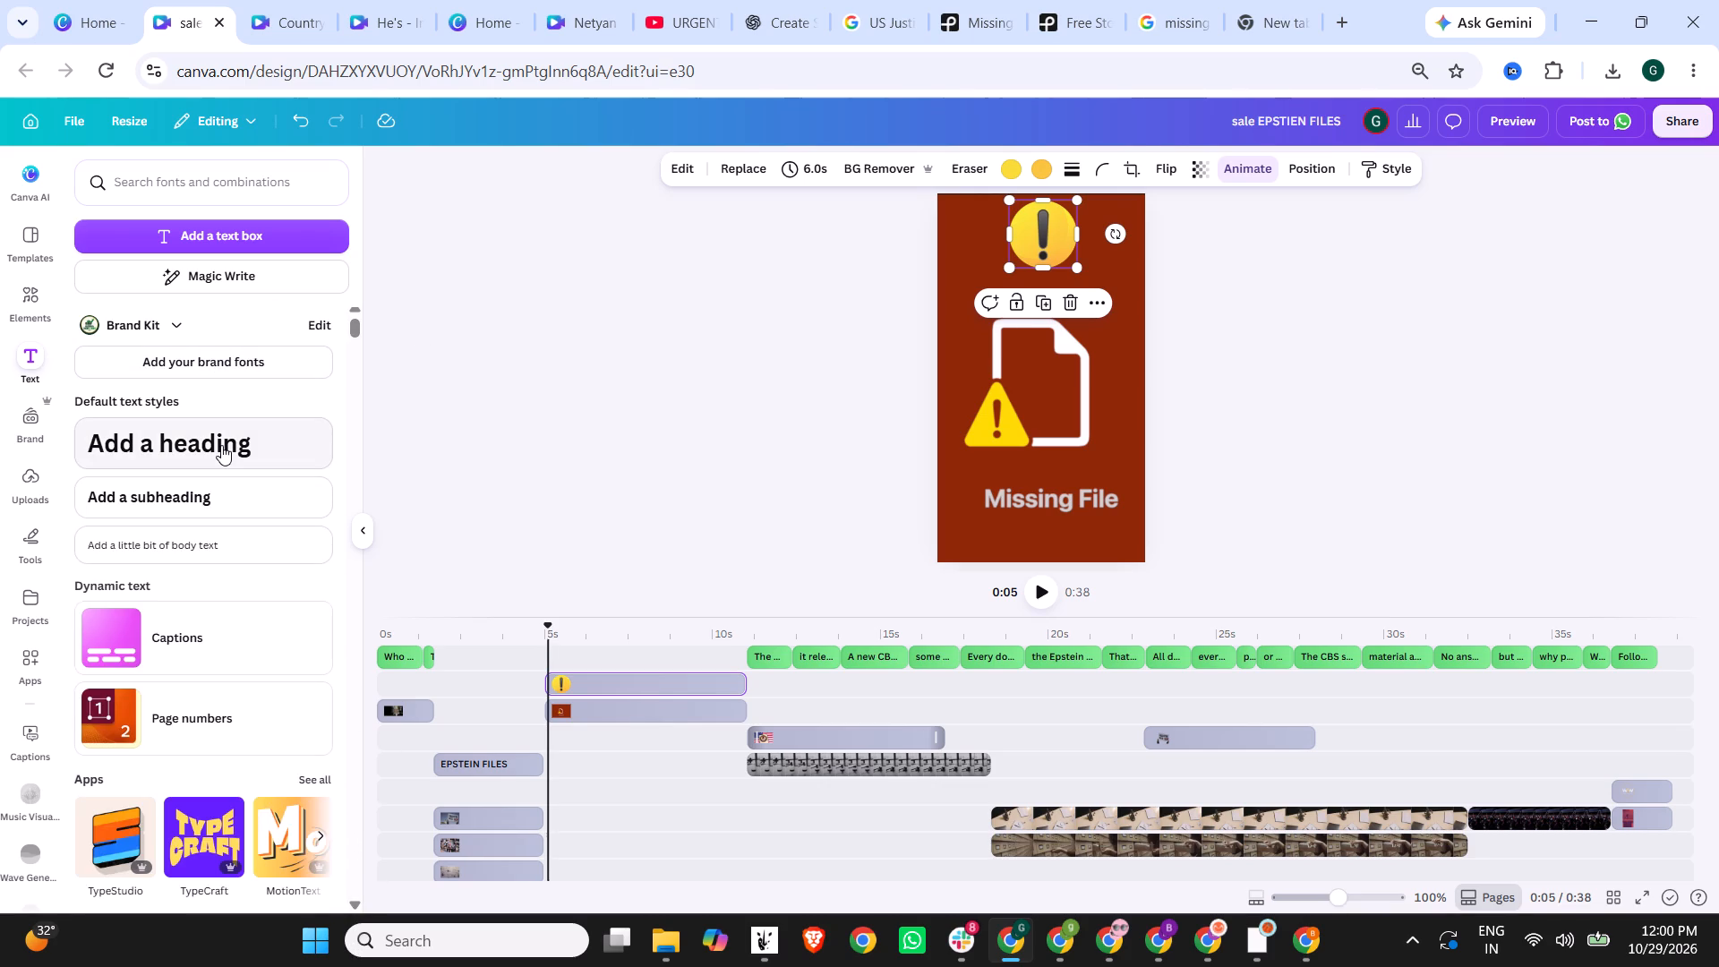
click(221, 445)
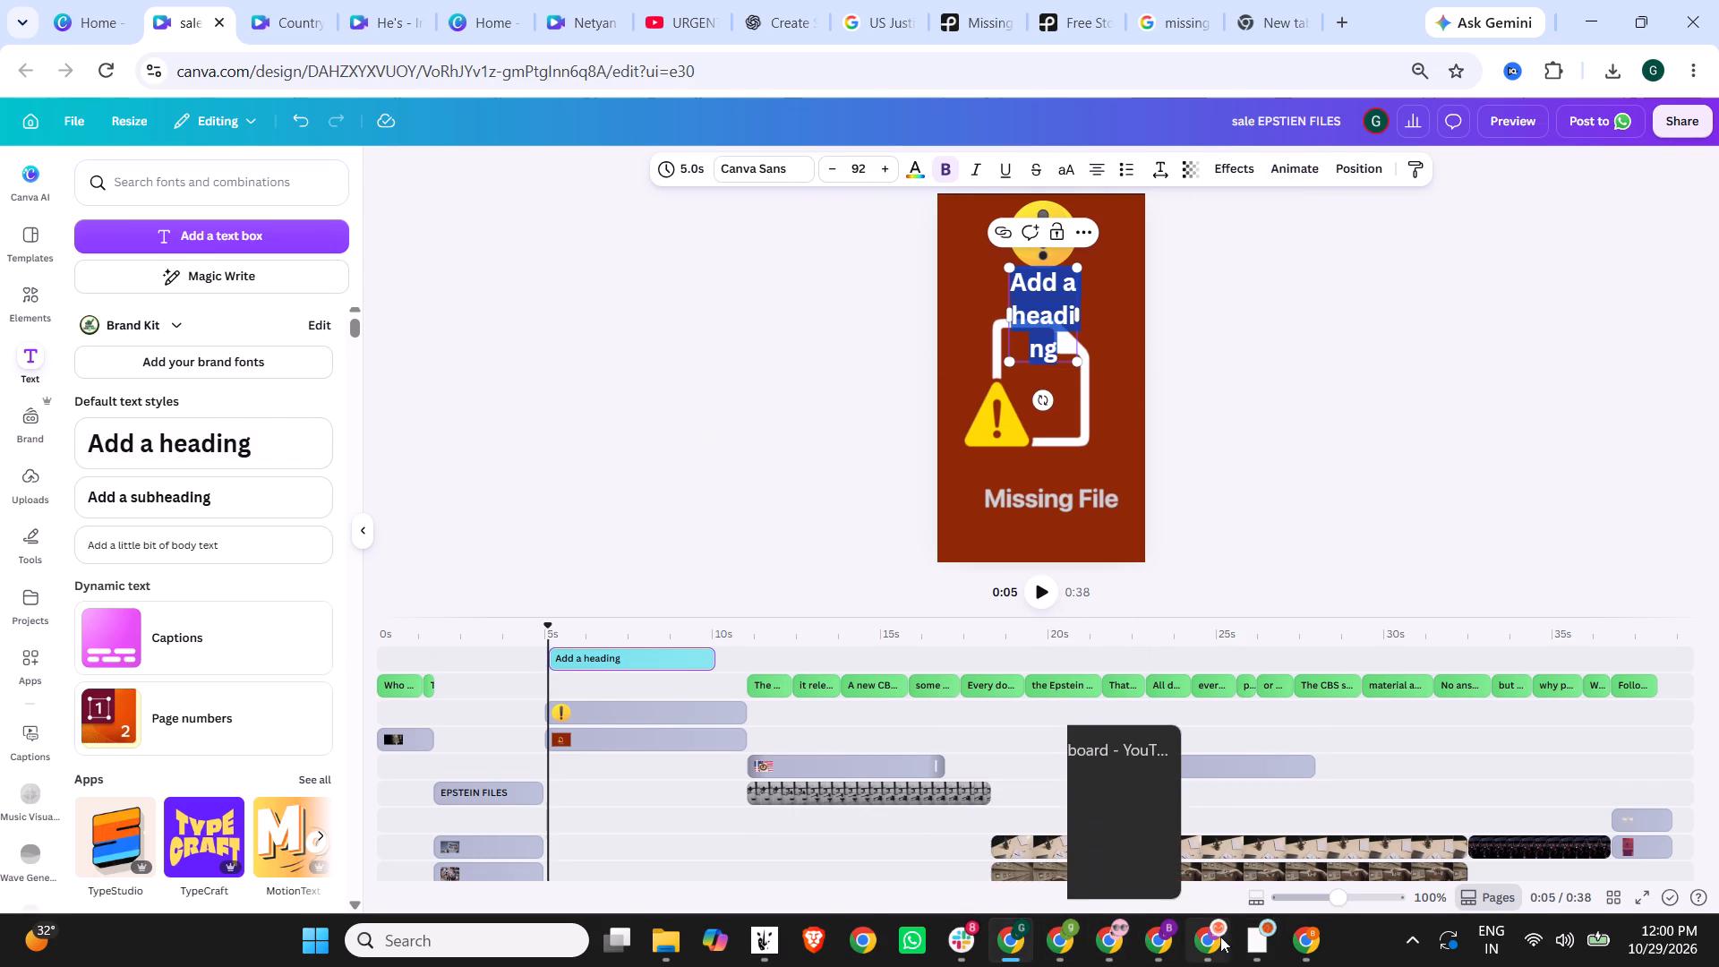
click(1309, 937)
click(1303, 937)
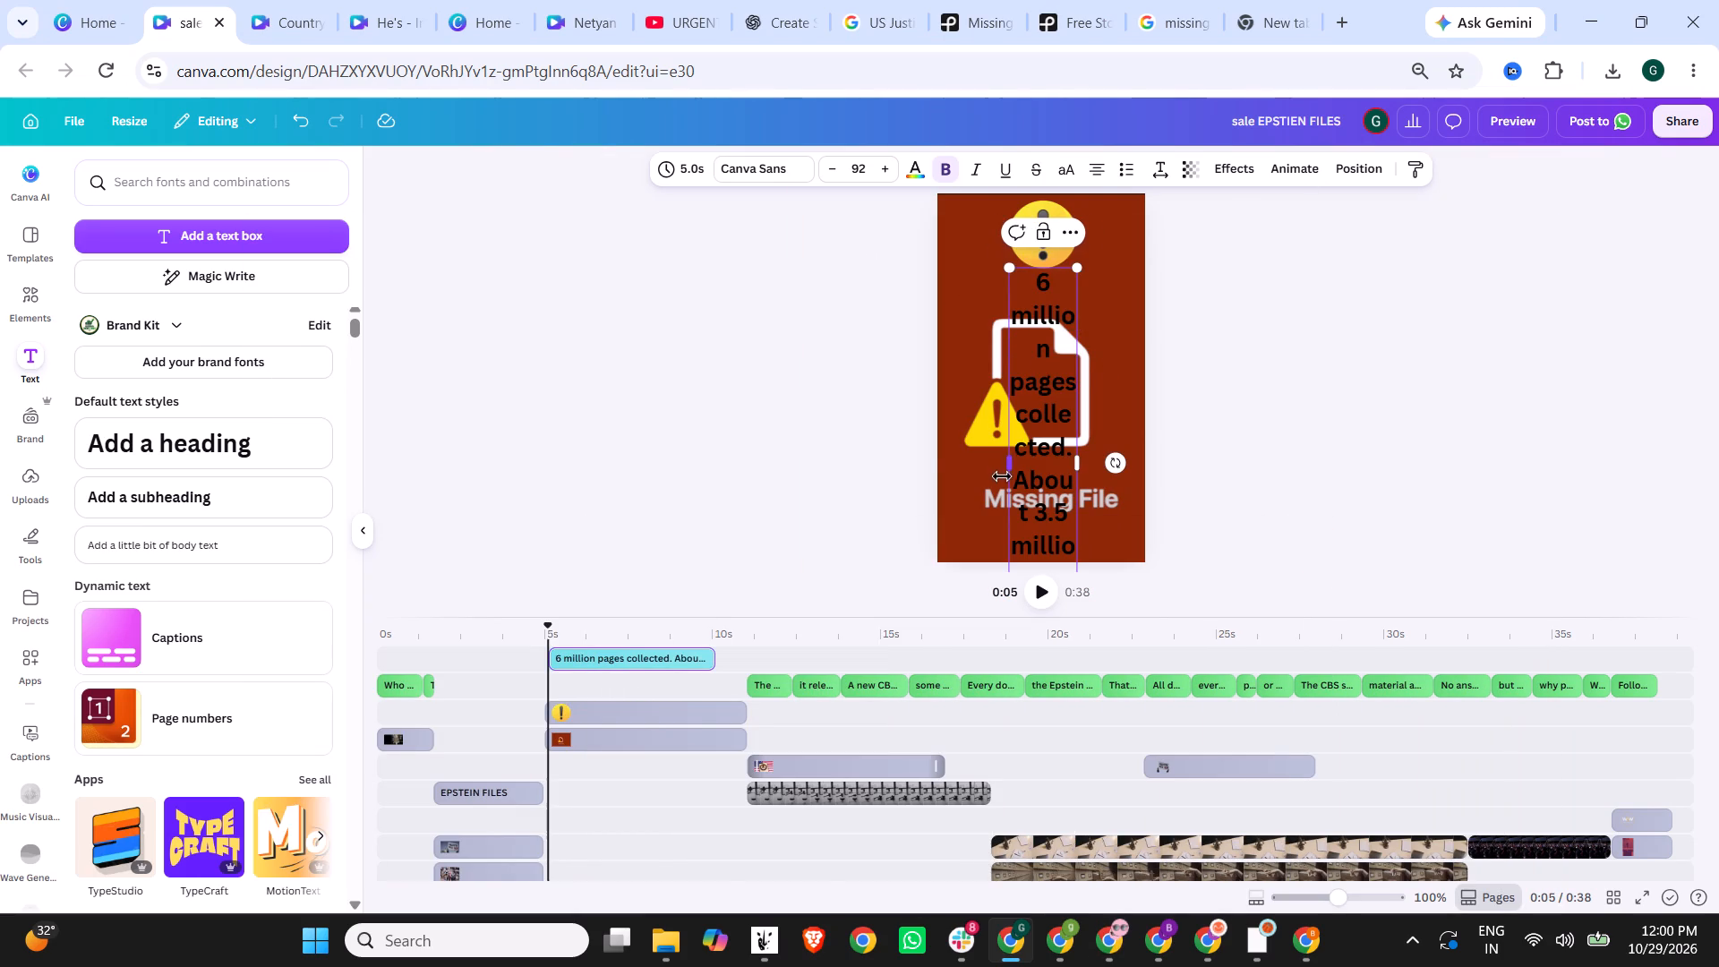
Widen the pasted heading's text box to almost the full width of the "Missing File" scene.
drag(1006, 466, 930, 441)
drag(1081, 363, 1156, 364)
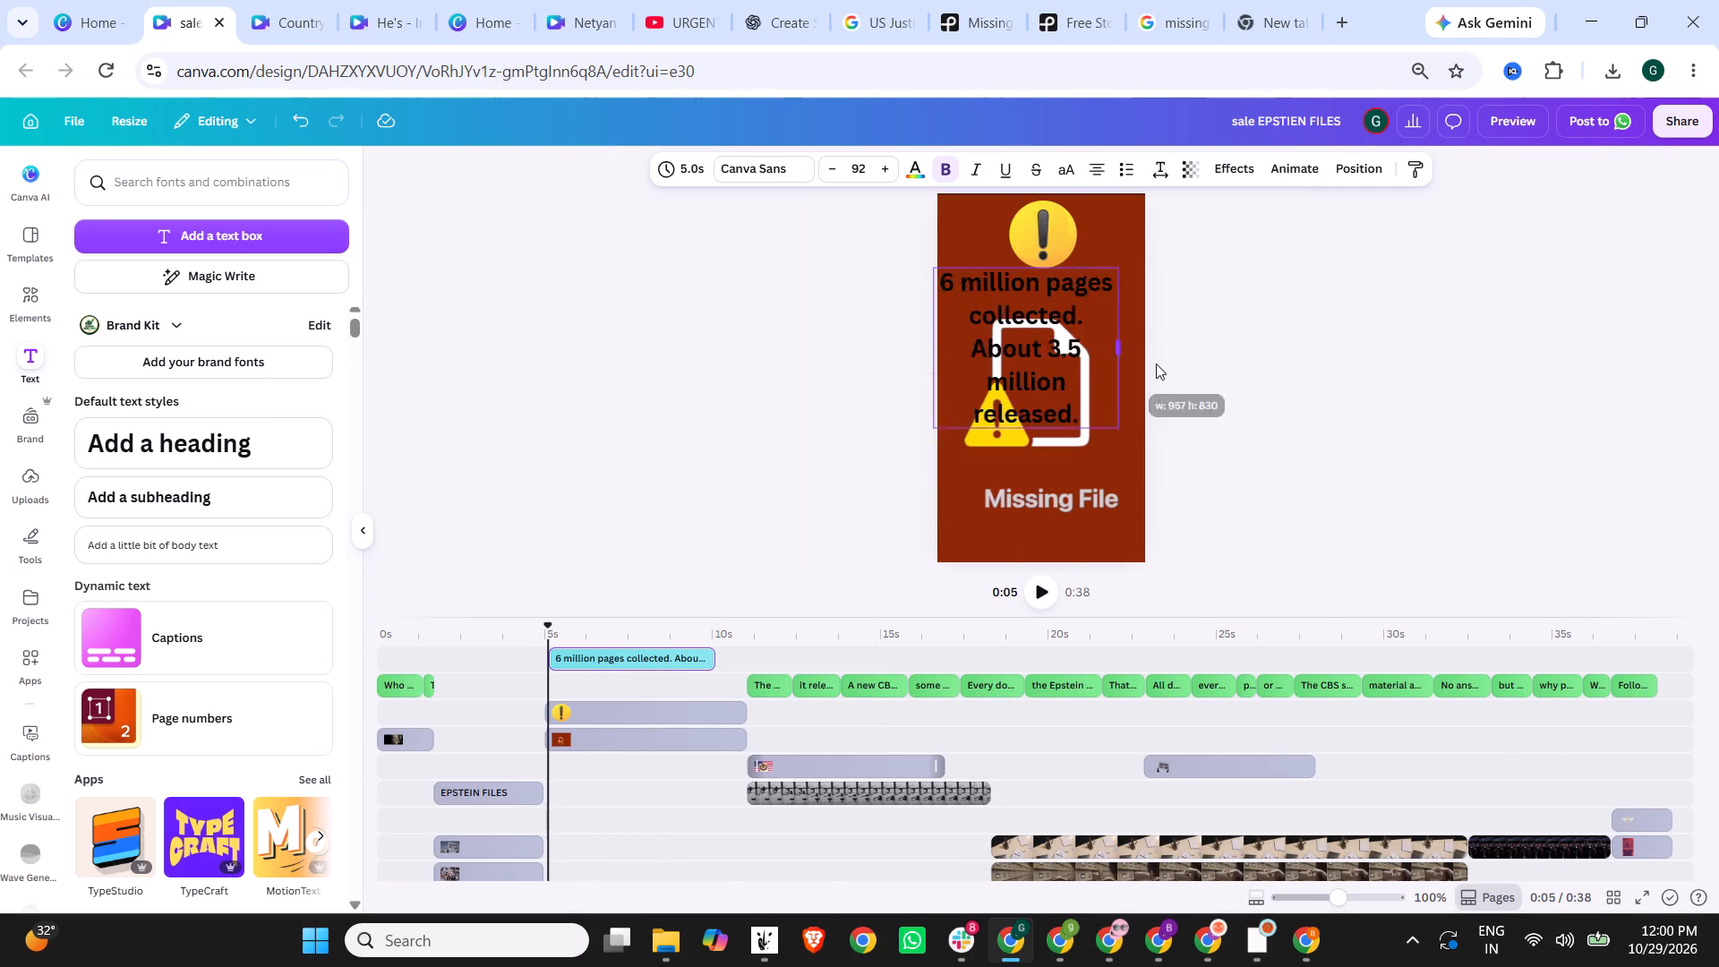
drag(1156, 364, 1142, 364)
click(1057, 325)
click(1219, 322)
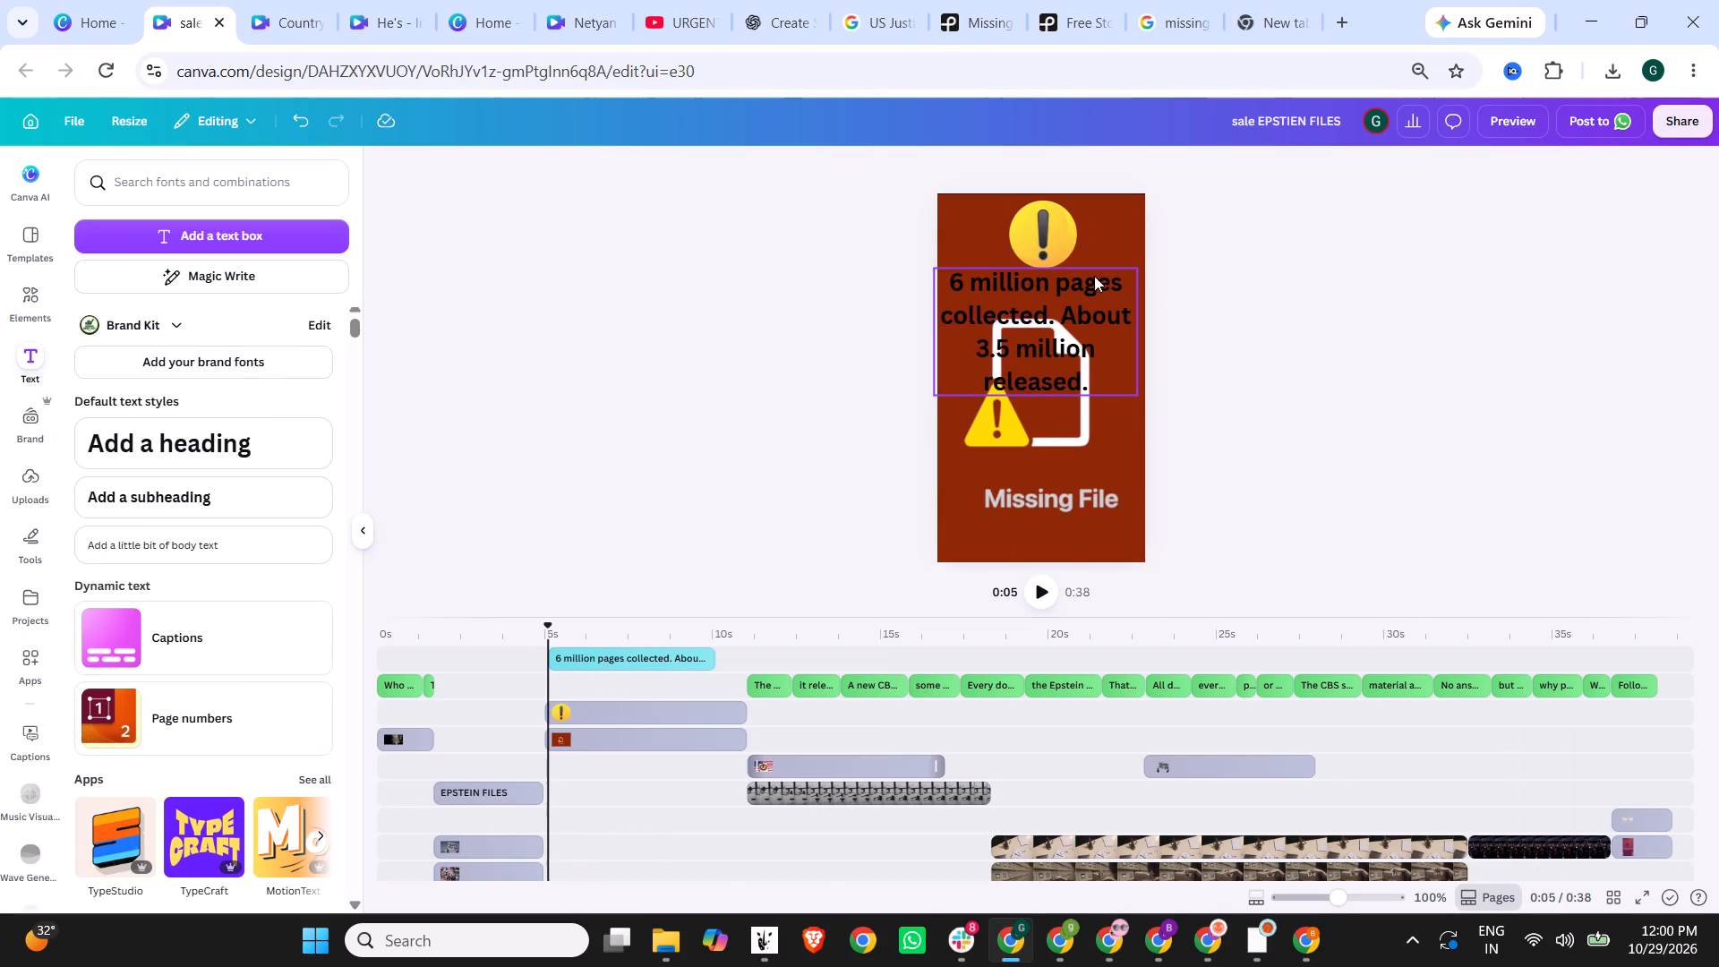
Split the heading with a blank line so "About 3.5 million released." starts a separate paragraph below "6 million pages collected.".
click(1096, 273)
key(ctrl+a)
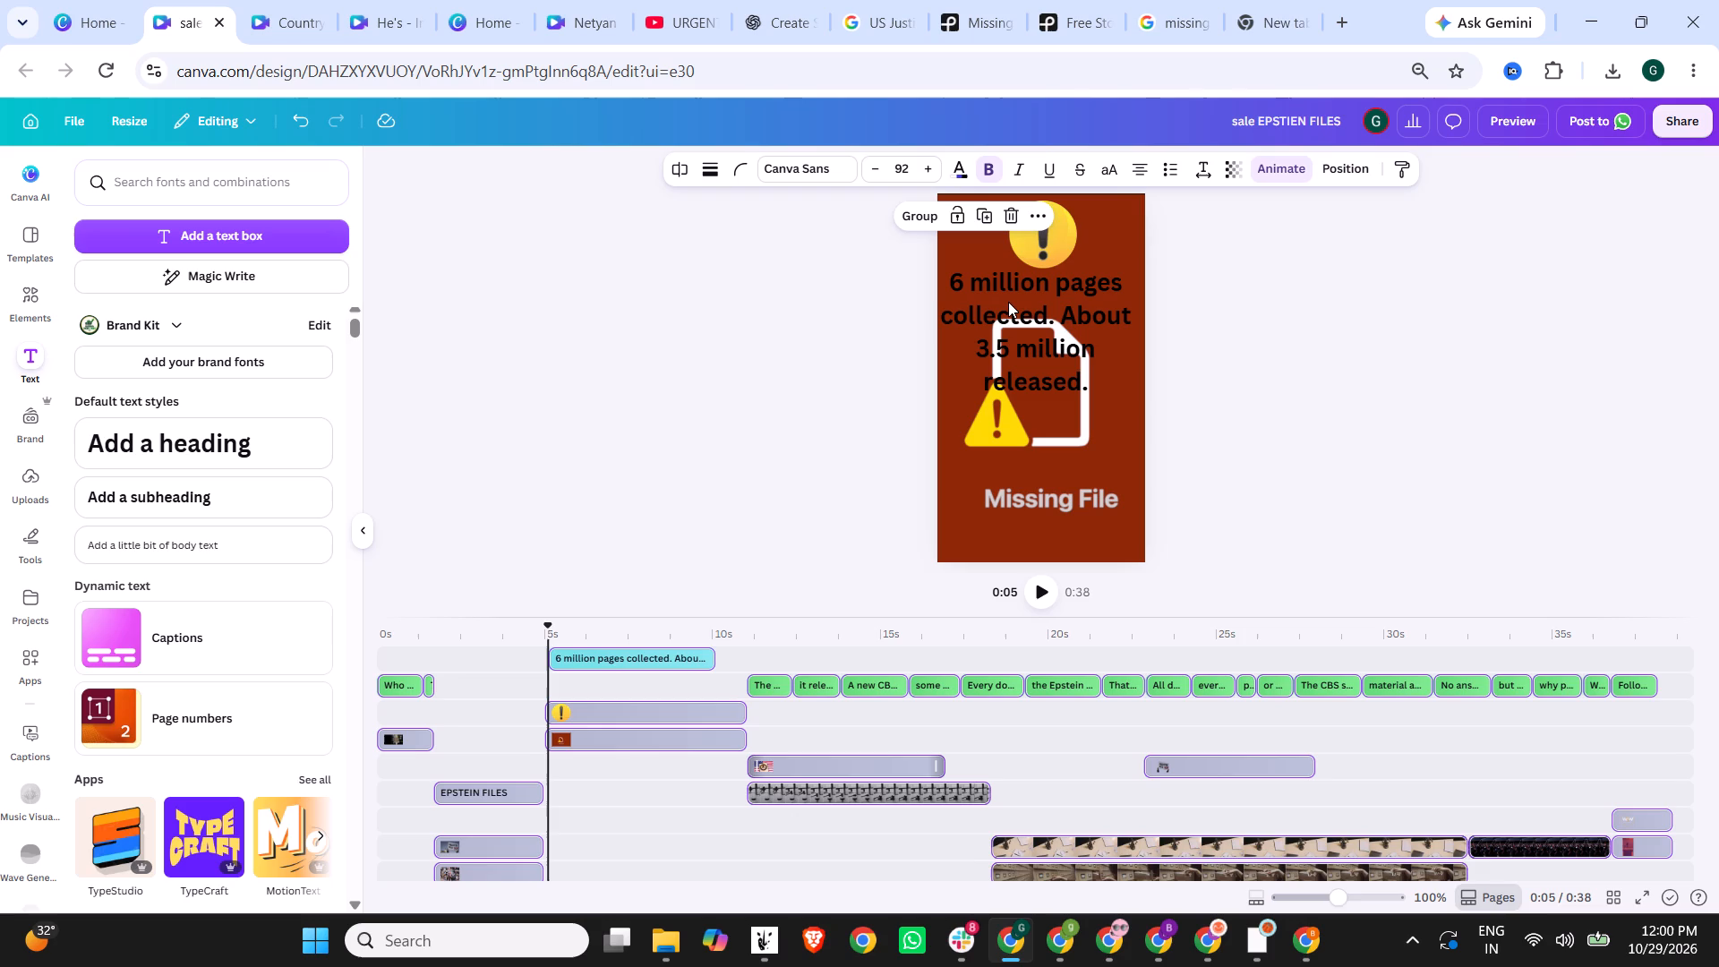
double_click(1008, 302)
click(1031, 329)
click(1063, 314)
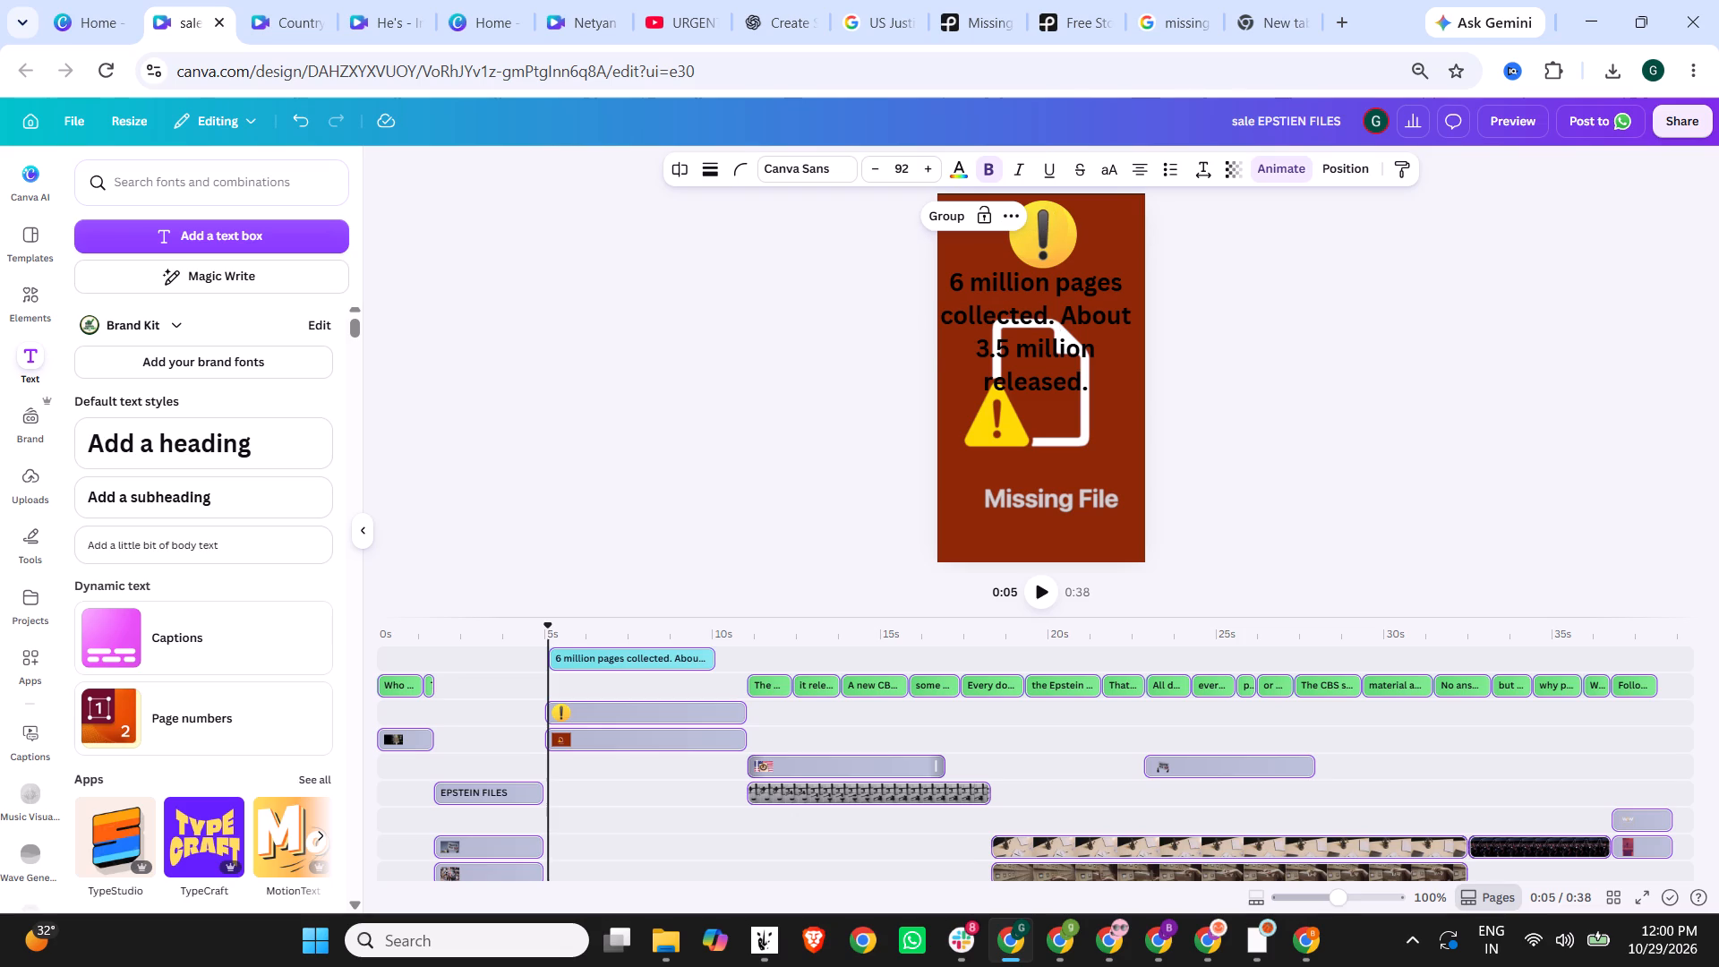
key(Return)
key(Return)
click(1292, 311)
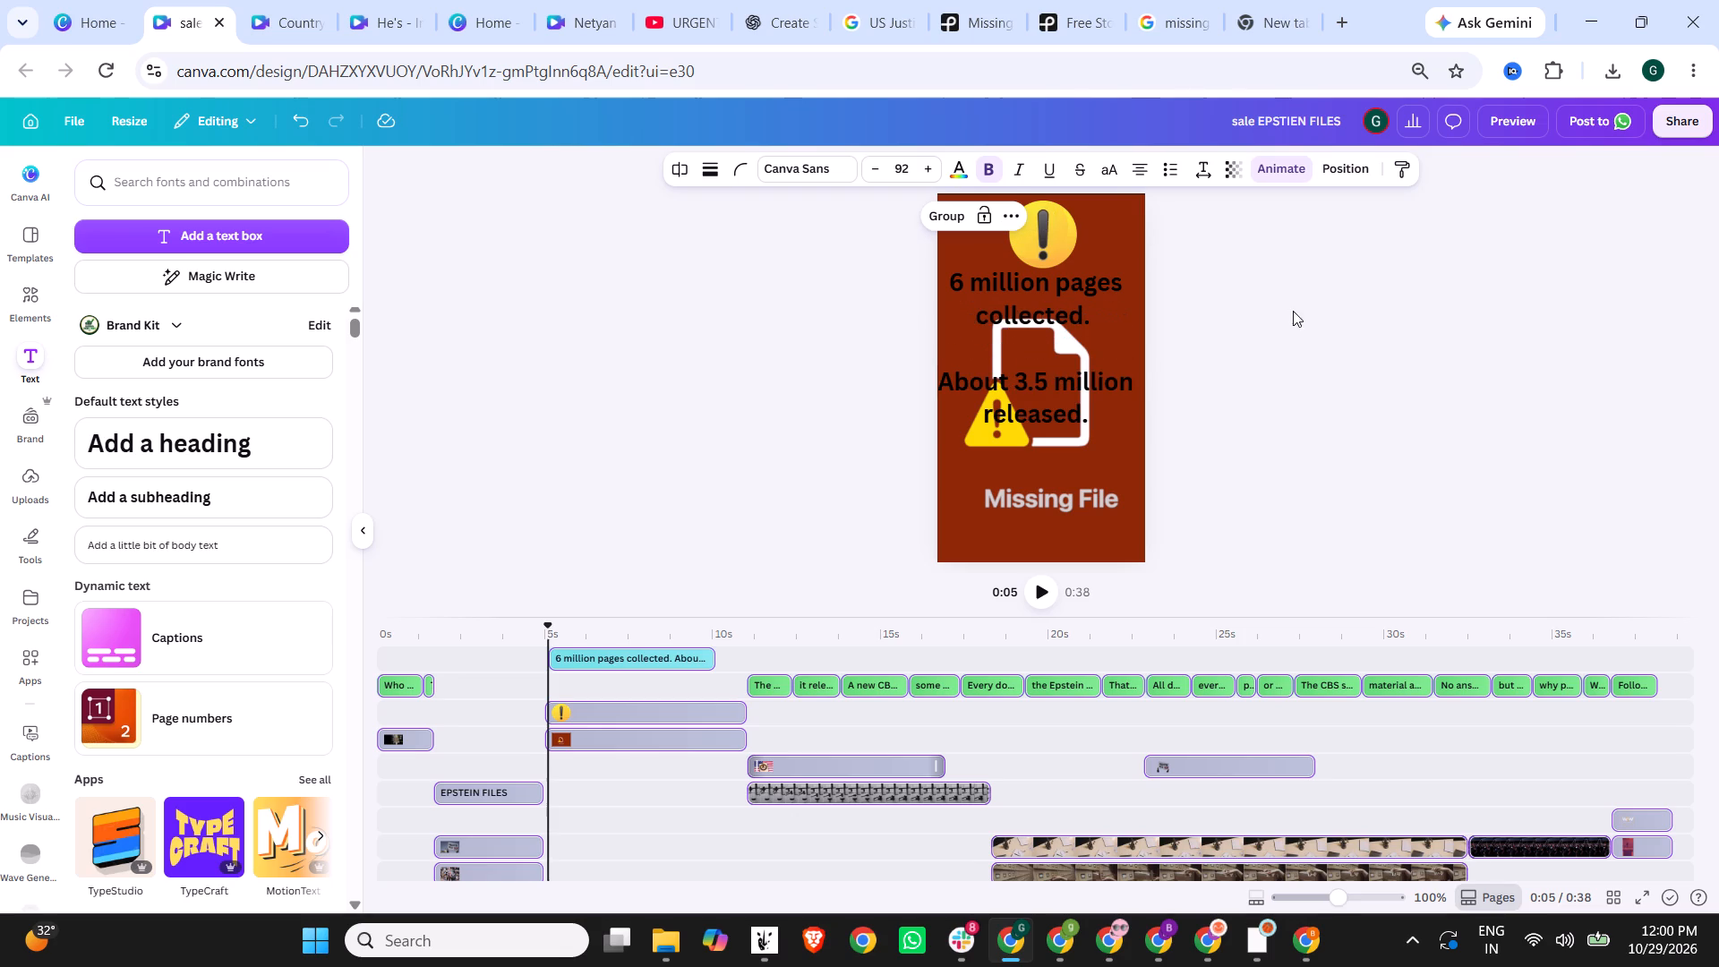
Move the pages heading down to the centre of the "Missing File" scene.
drag(1079, 287, 1083, 303)
click(1074, 324)
drag(1097, 324, 952, 284)
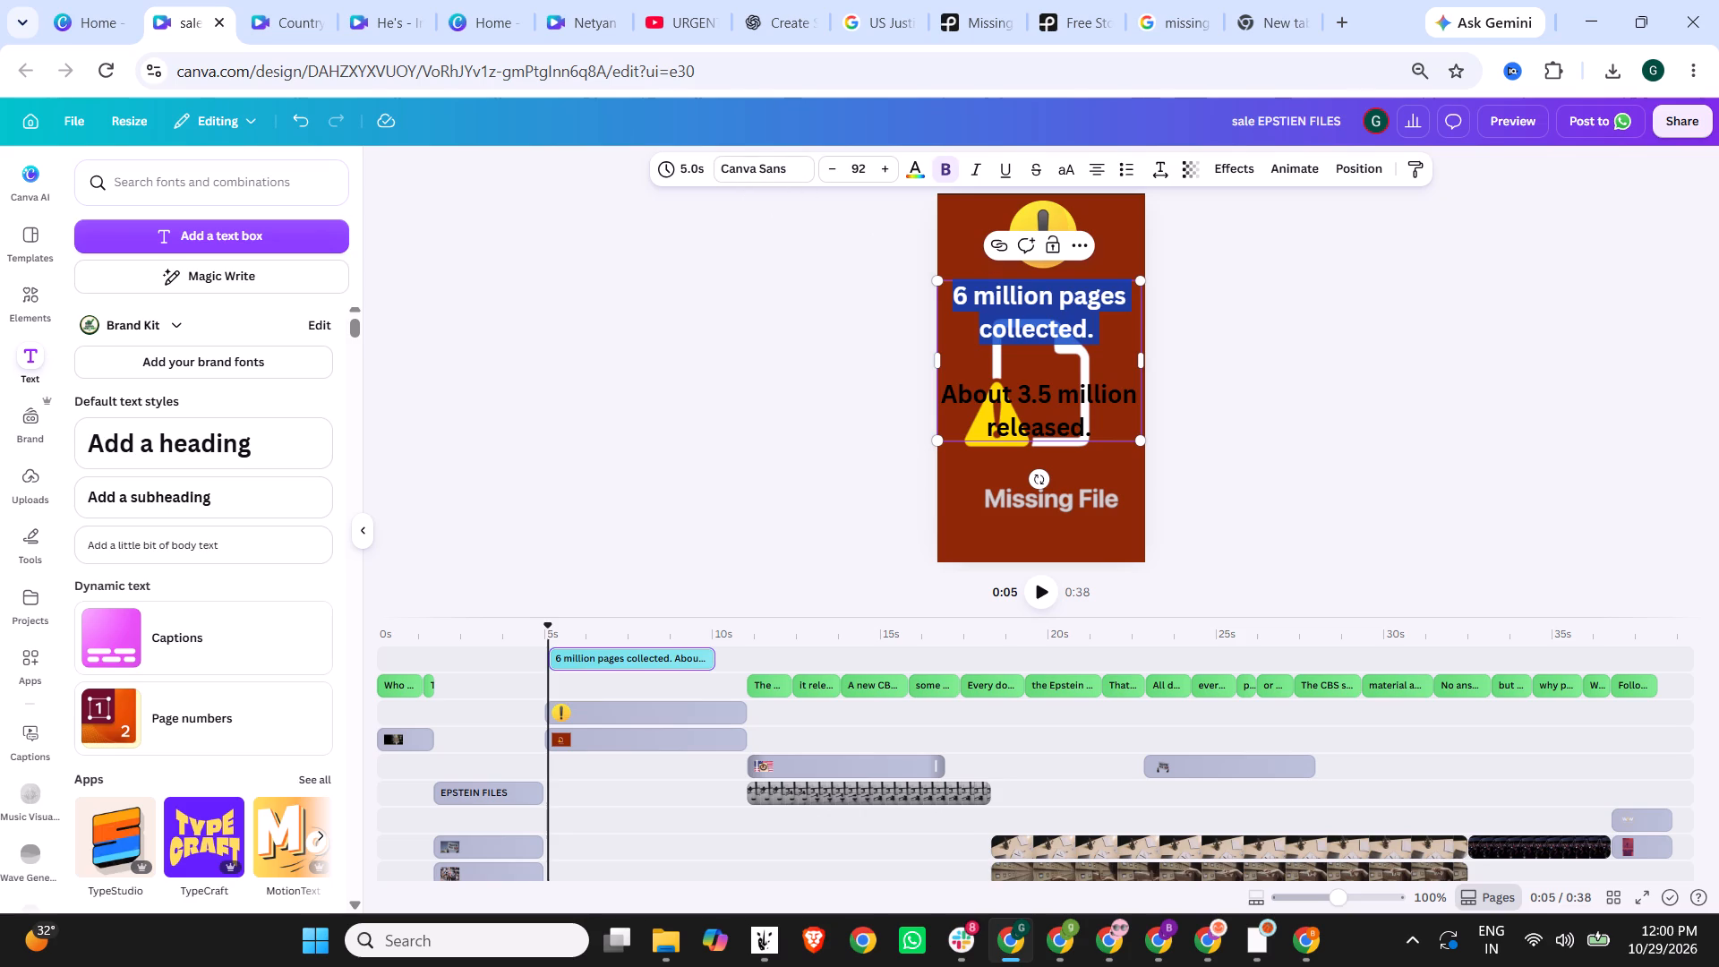
click(1312, 397)
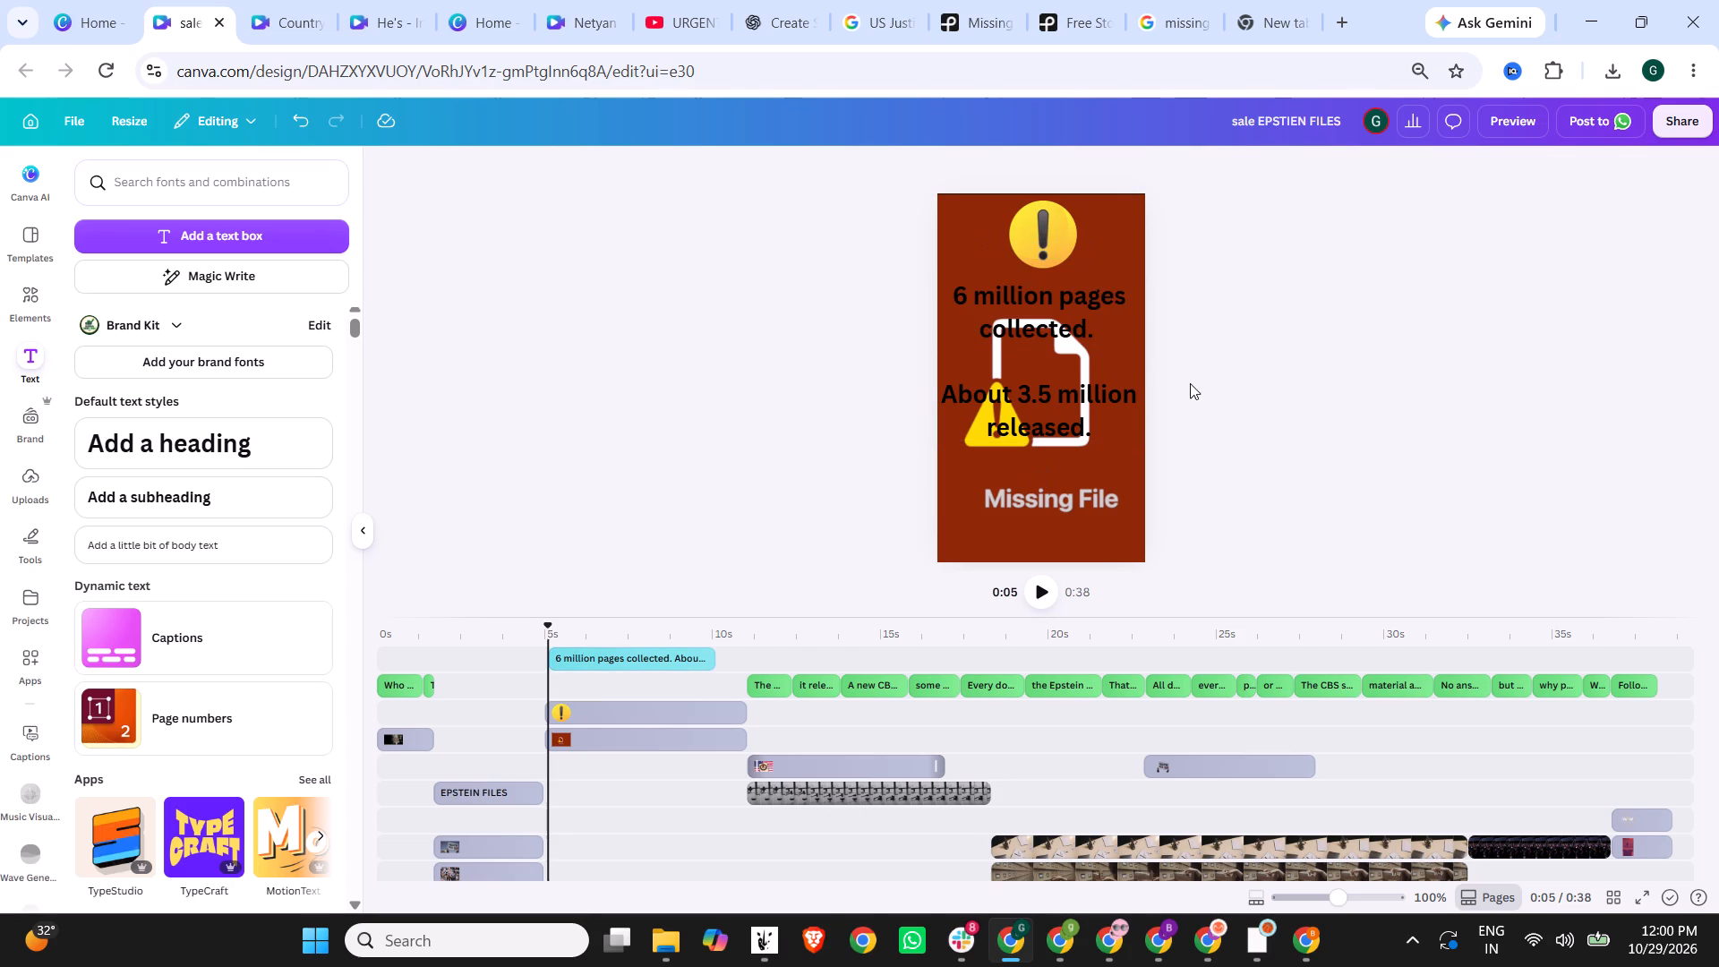
drag(1070, 315, 1070, 338)
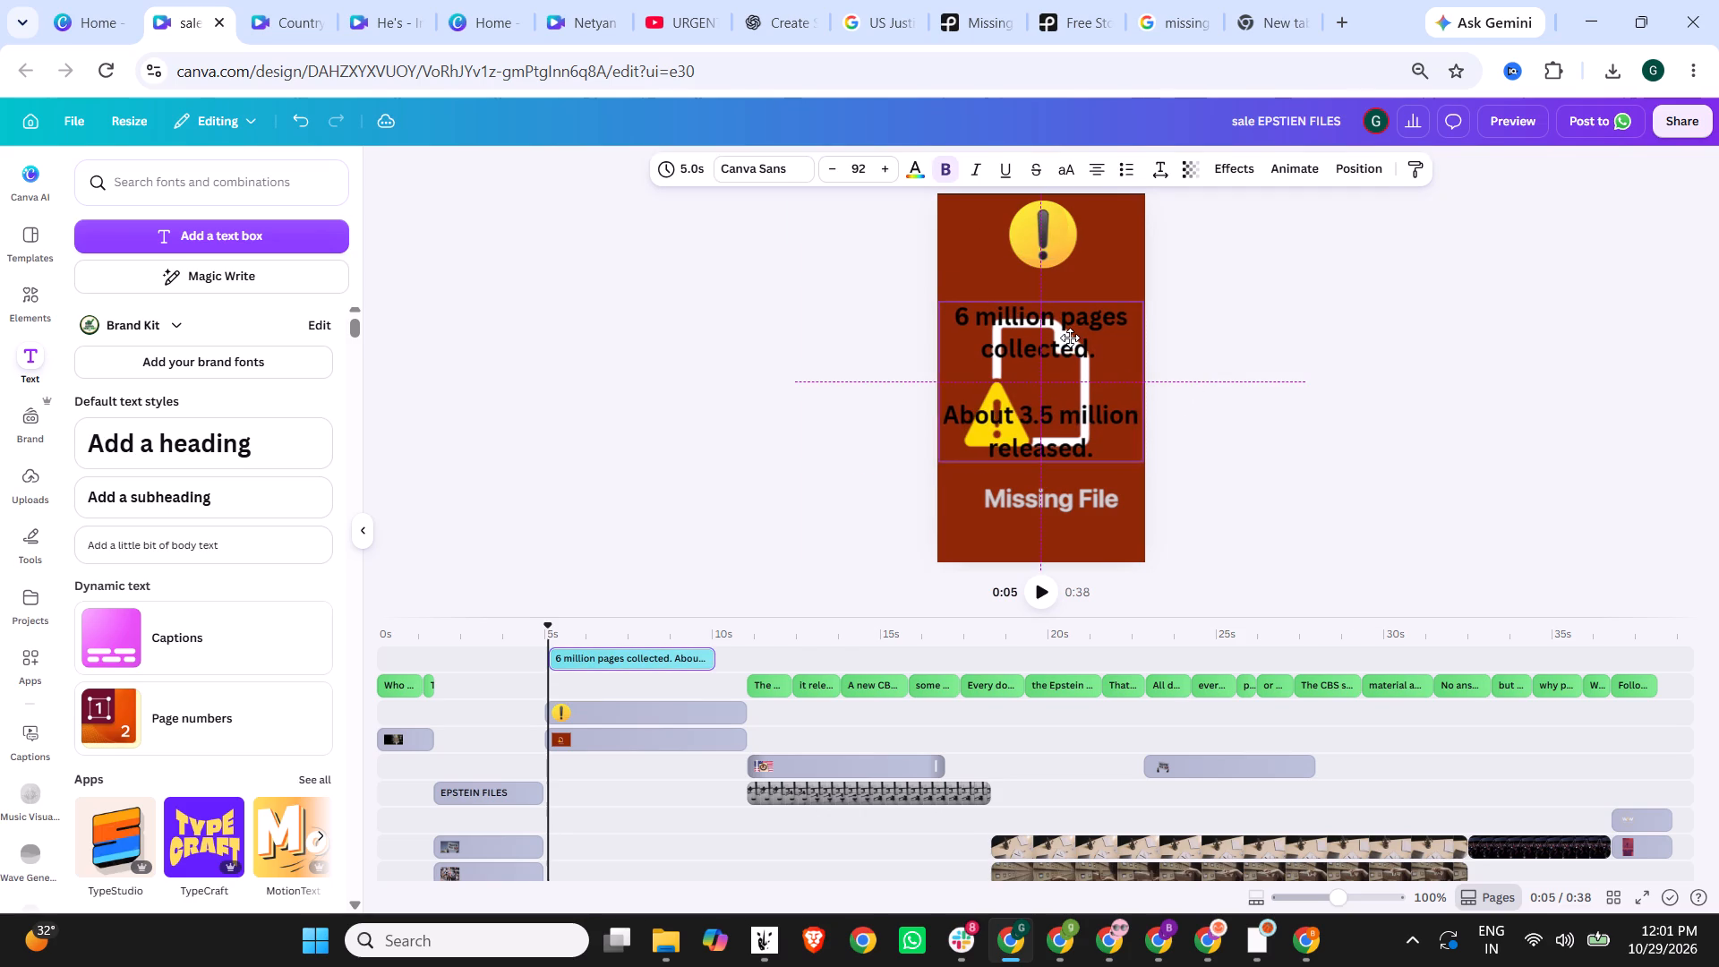
drag(1070, 338, 1073, 338)
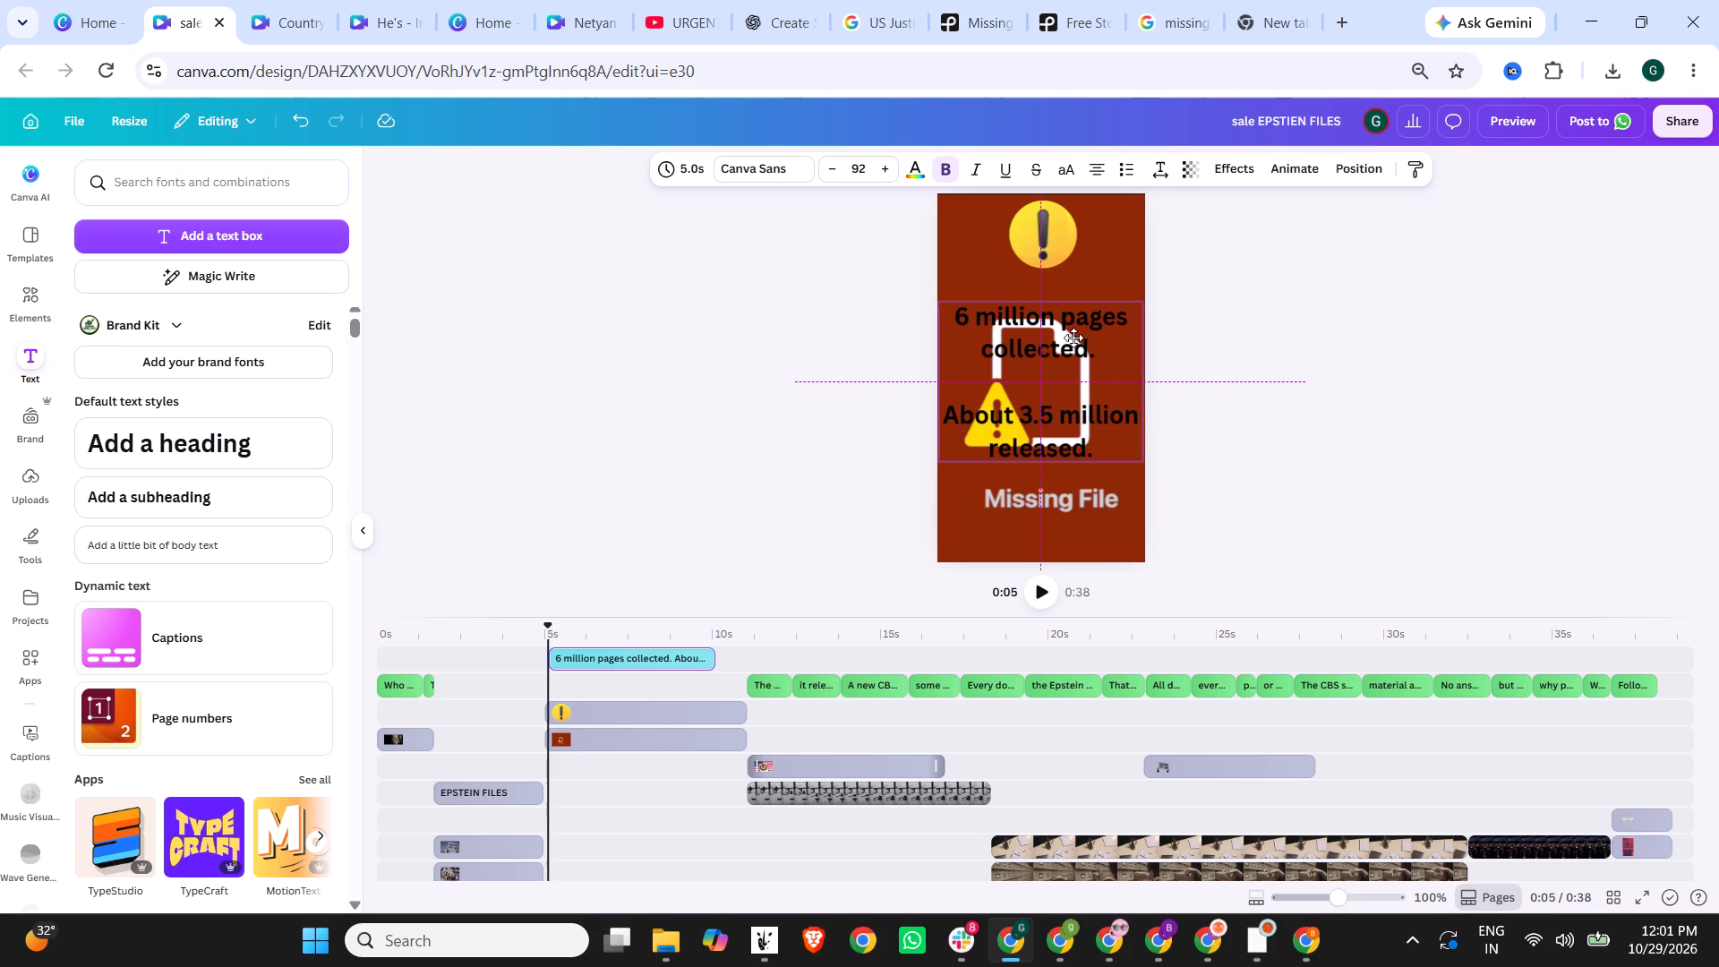
drag(1073, 338, 1073, 338)
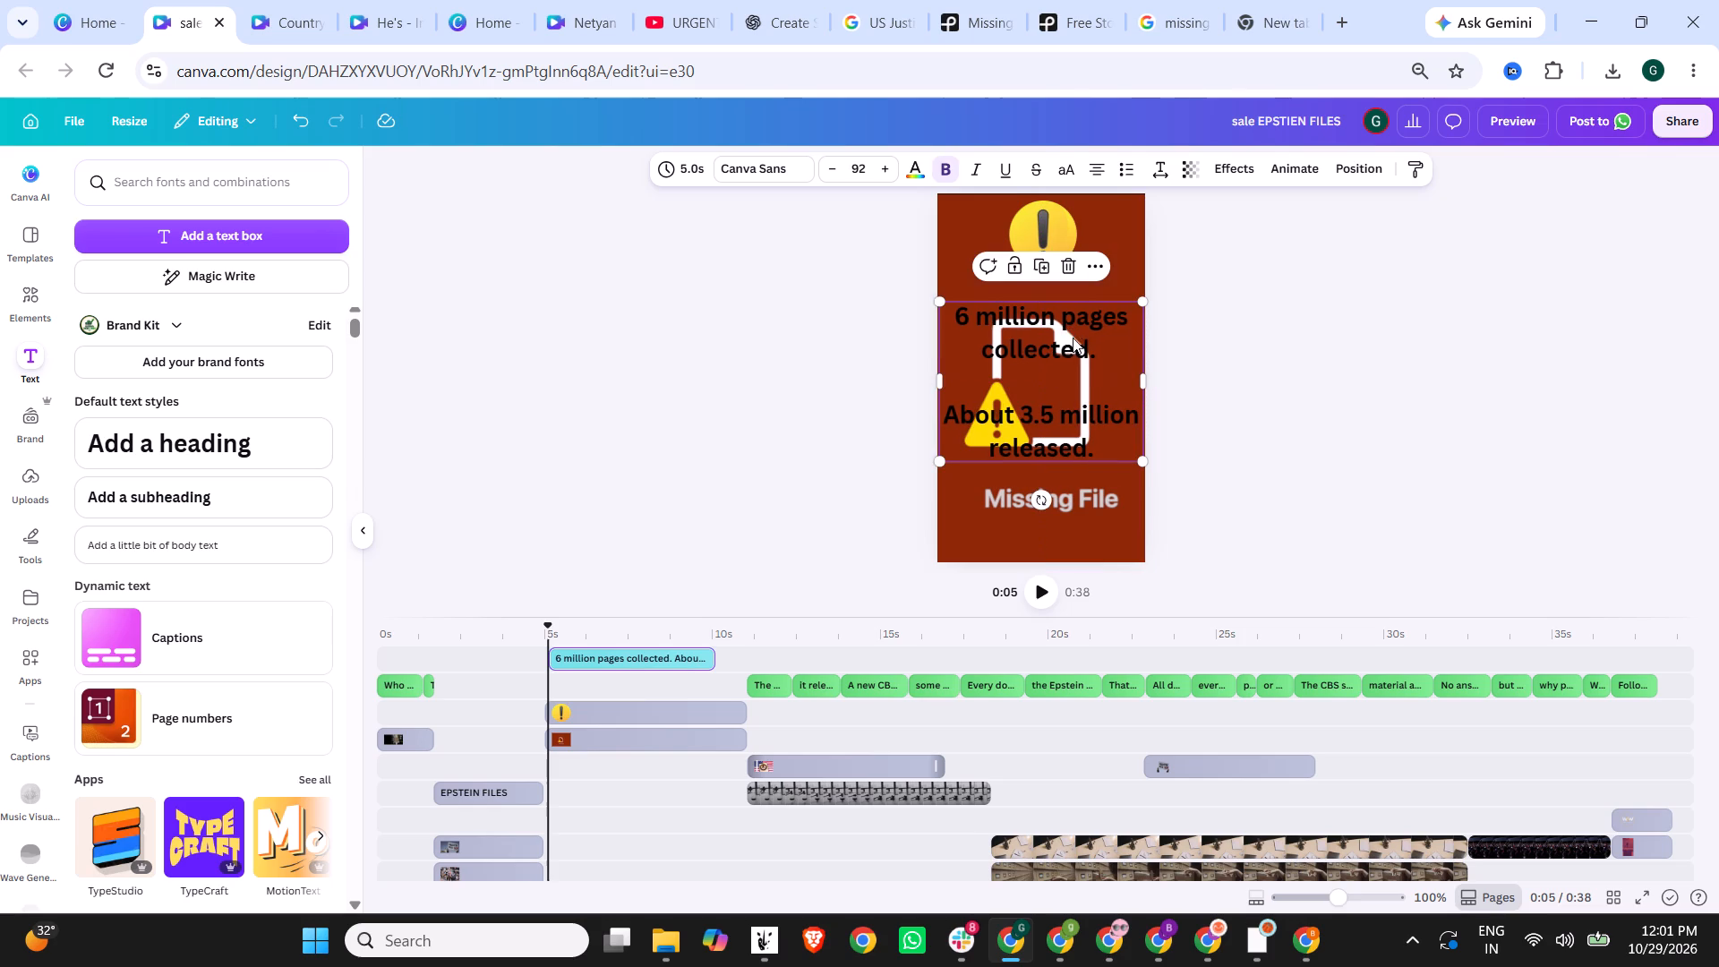
Apply the Background text effect in yellow to the pages heading.
click(1240, 160)
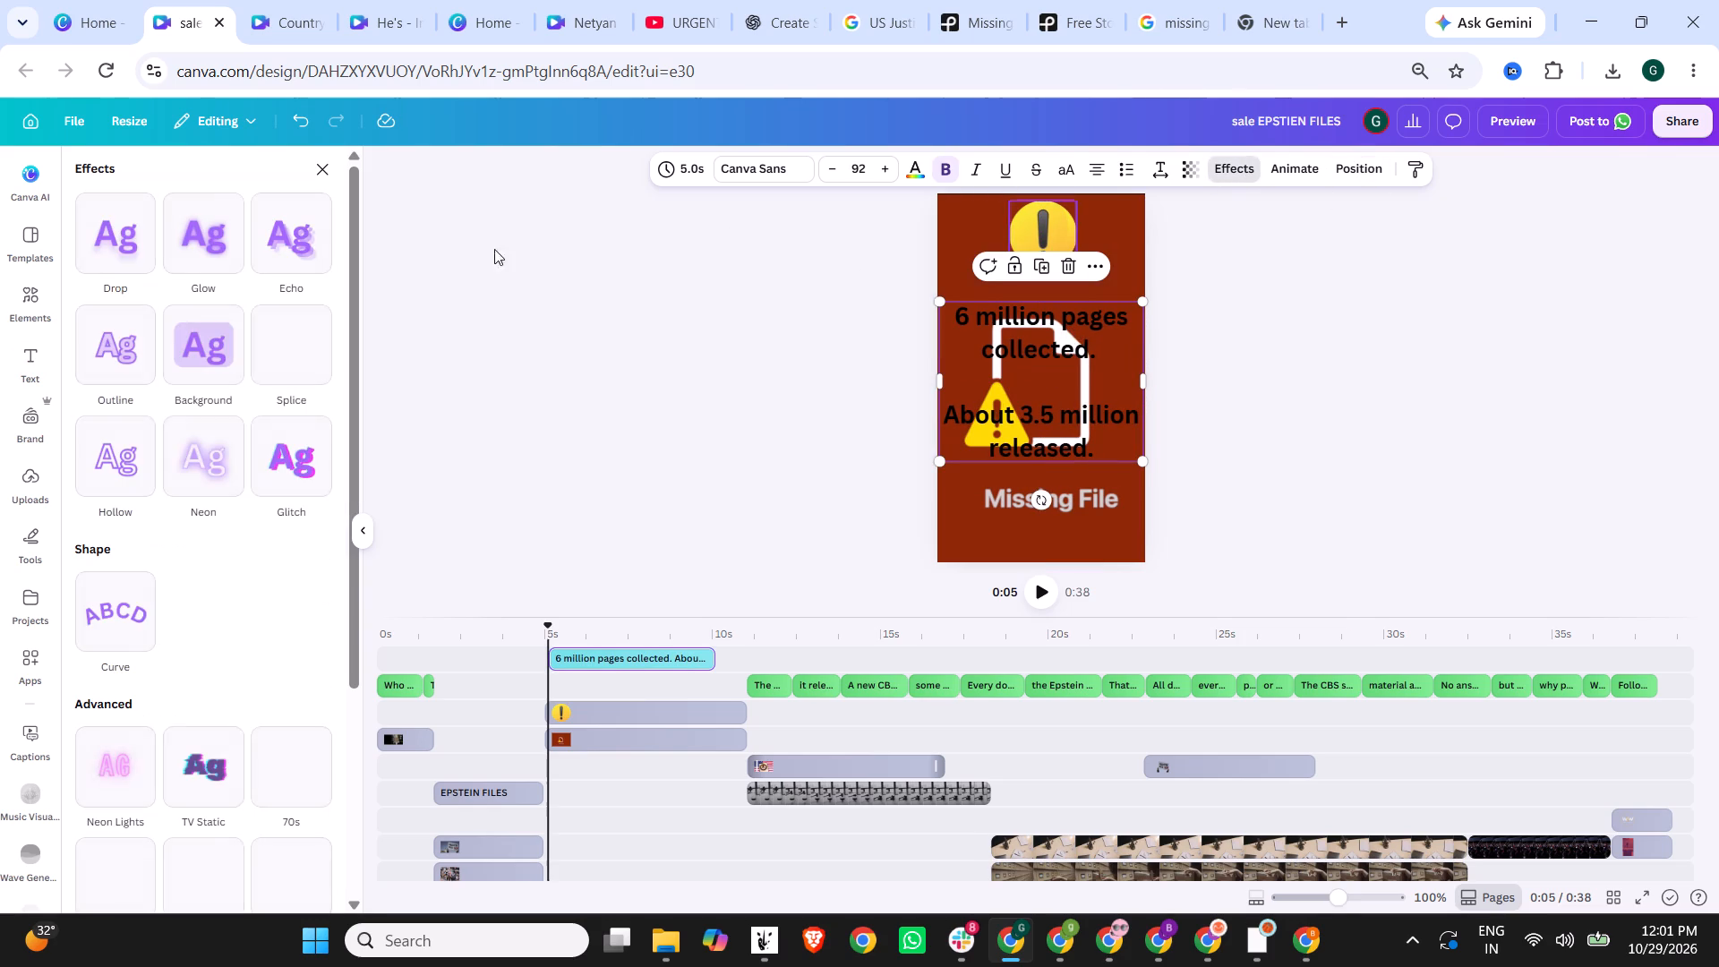
click(220, 336)
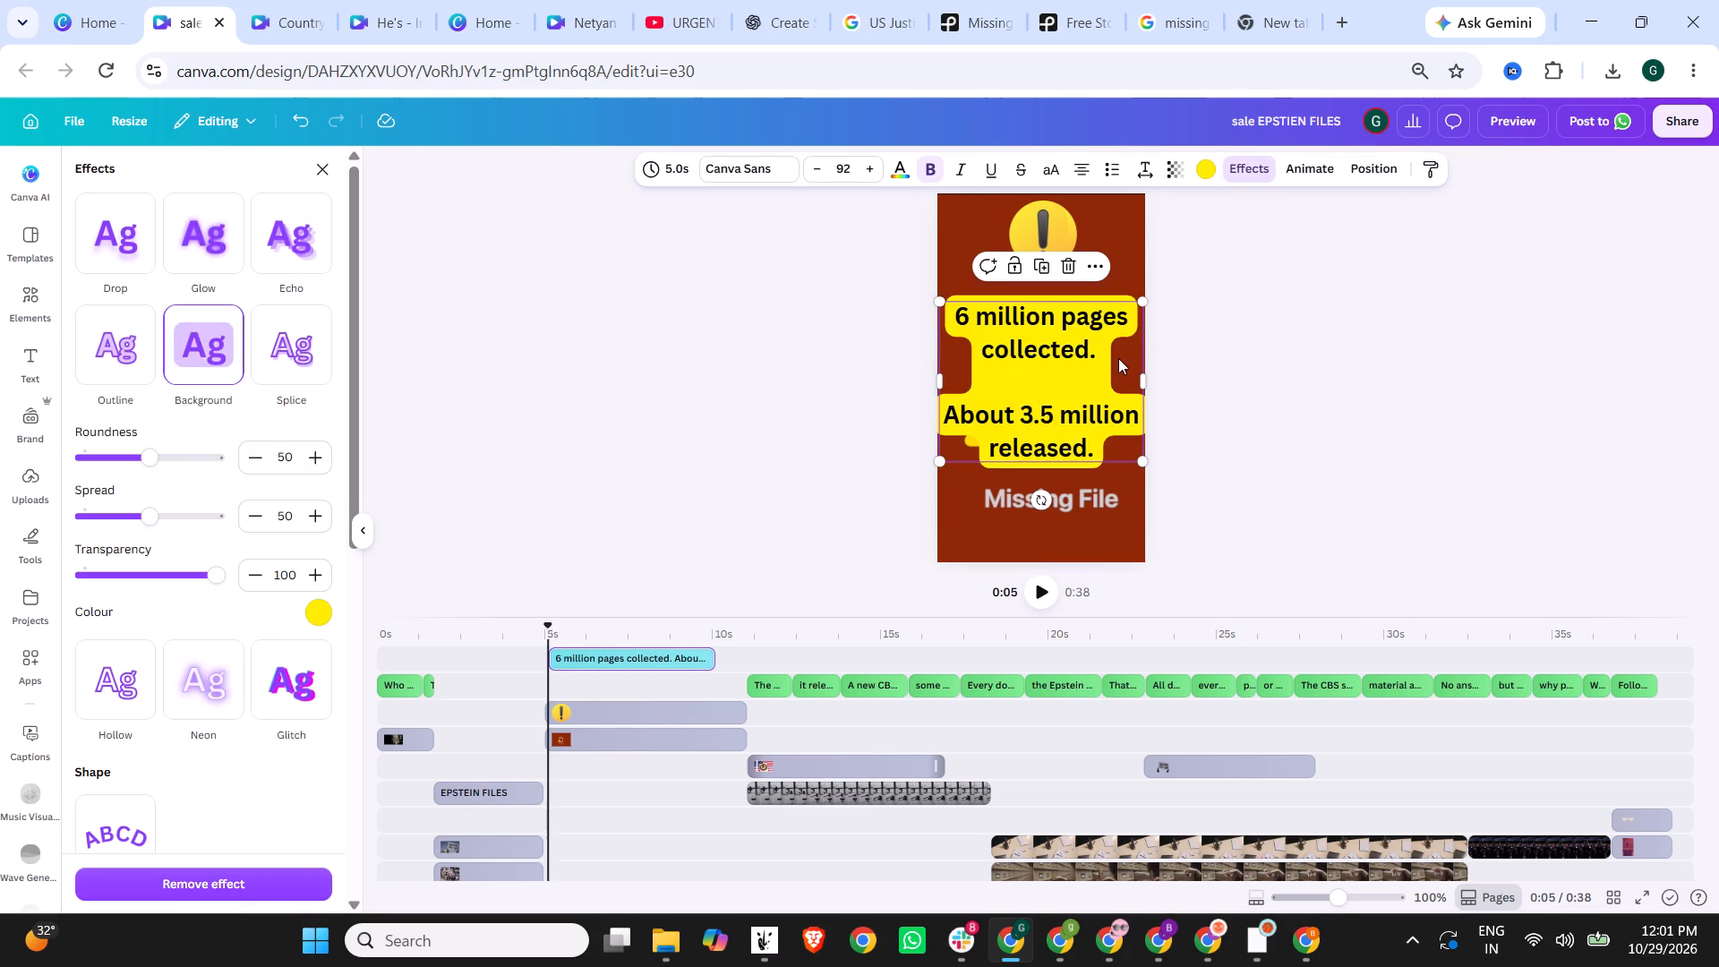
Break the line after "6 million" and enlarge those words to font size 129.
click(1042, 335)
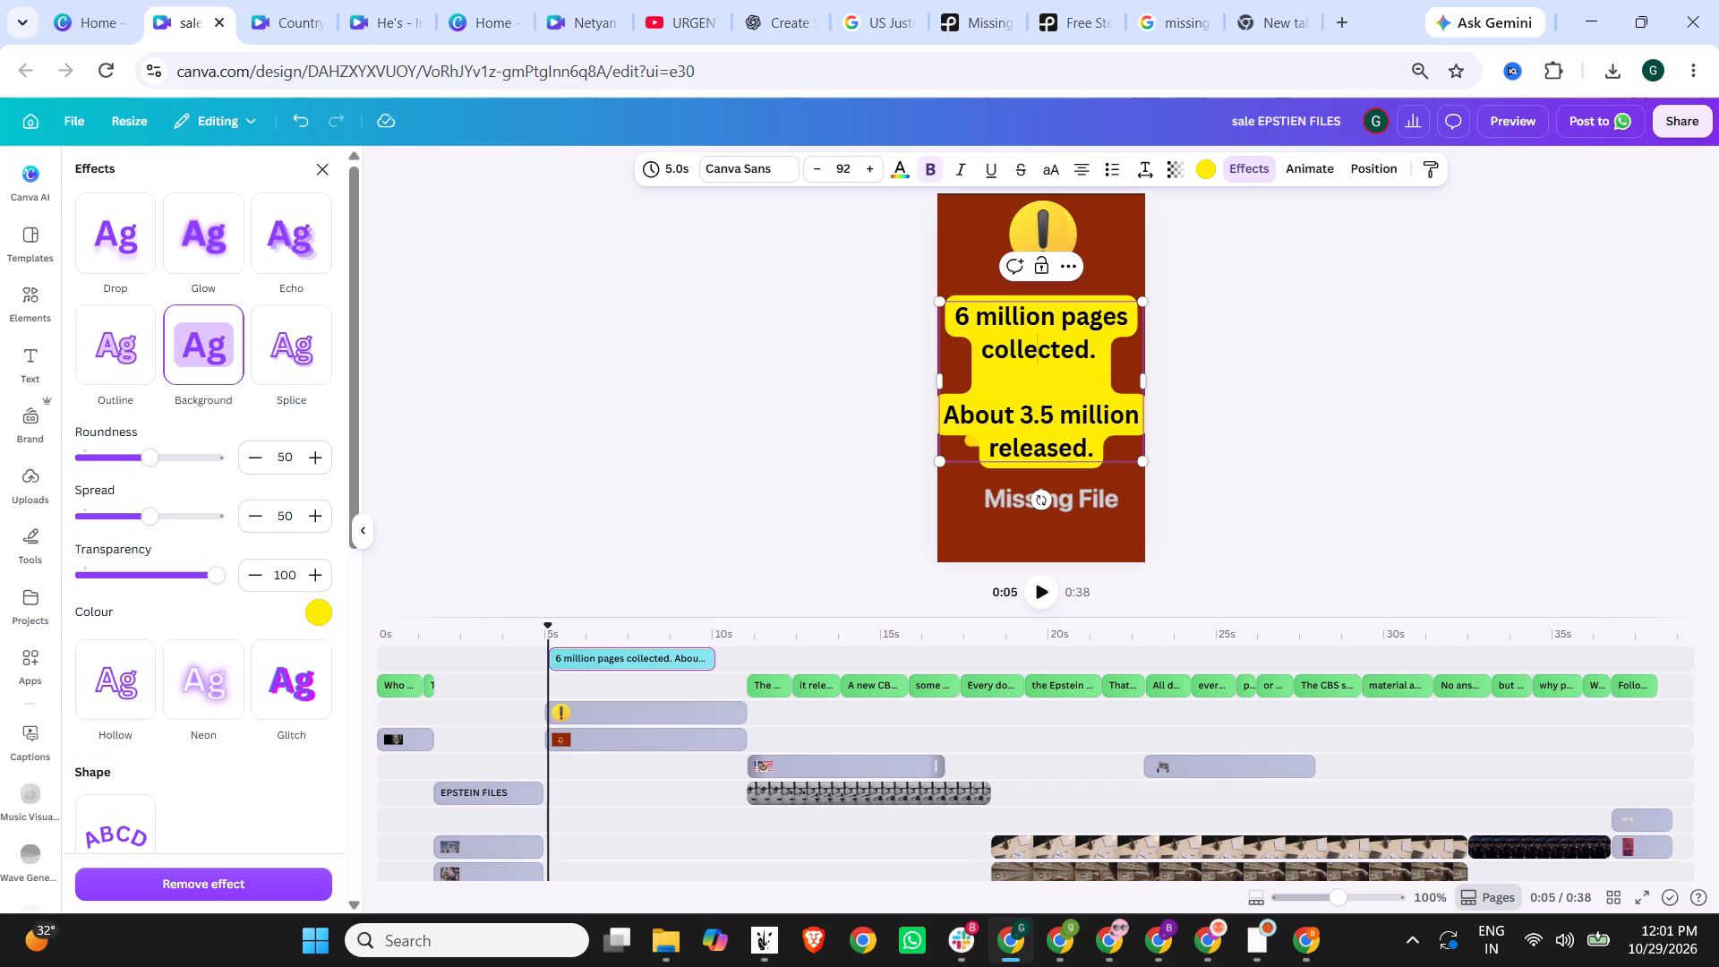
click(1063, 320)
key(Return)
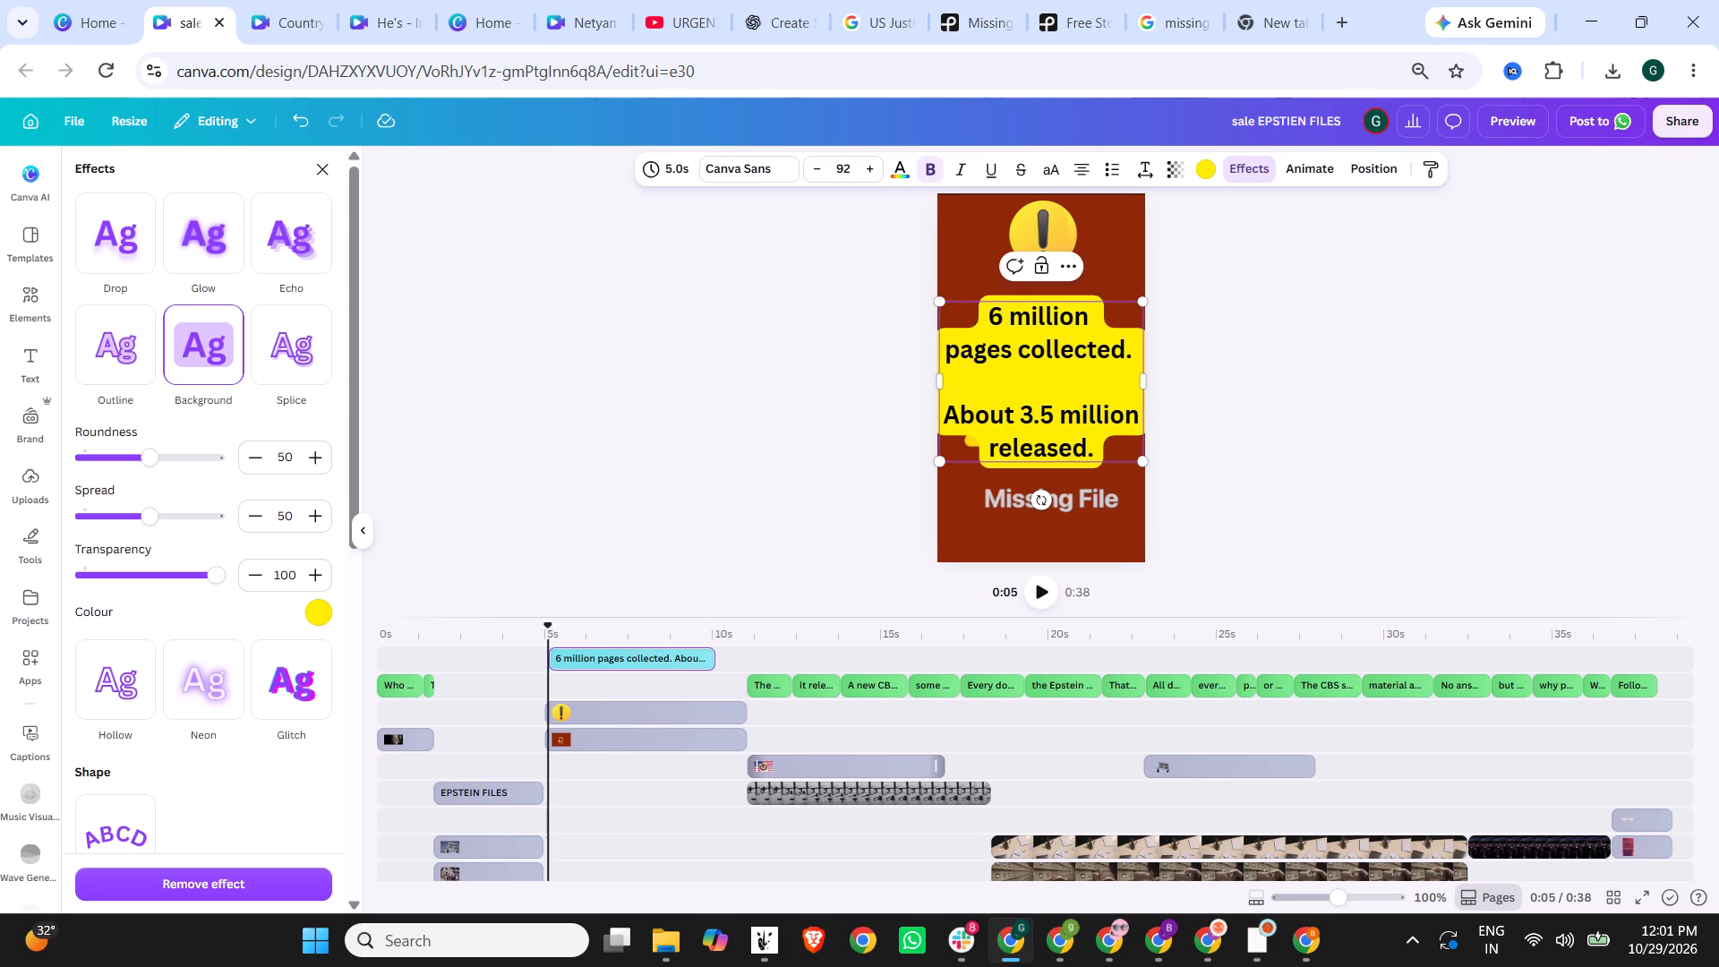
drag(984, 319, 1090, 318)
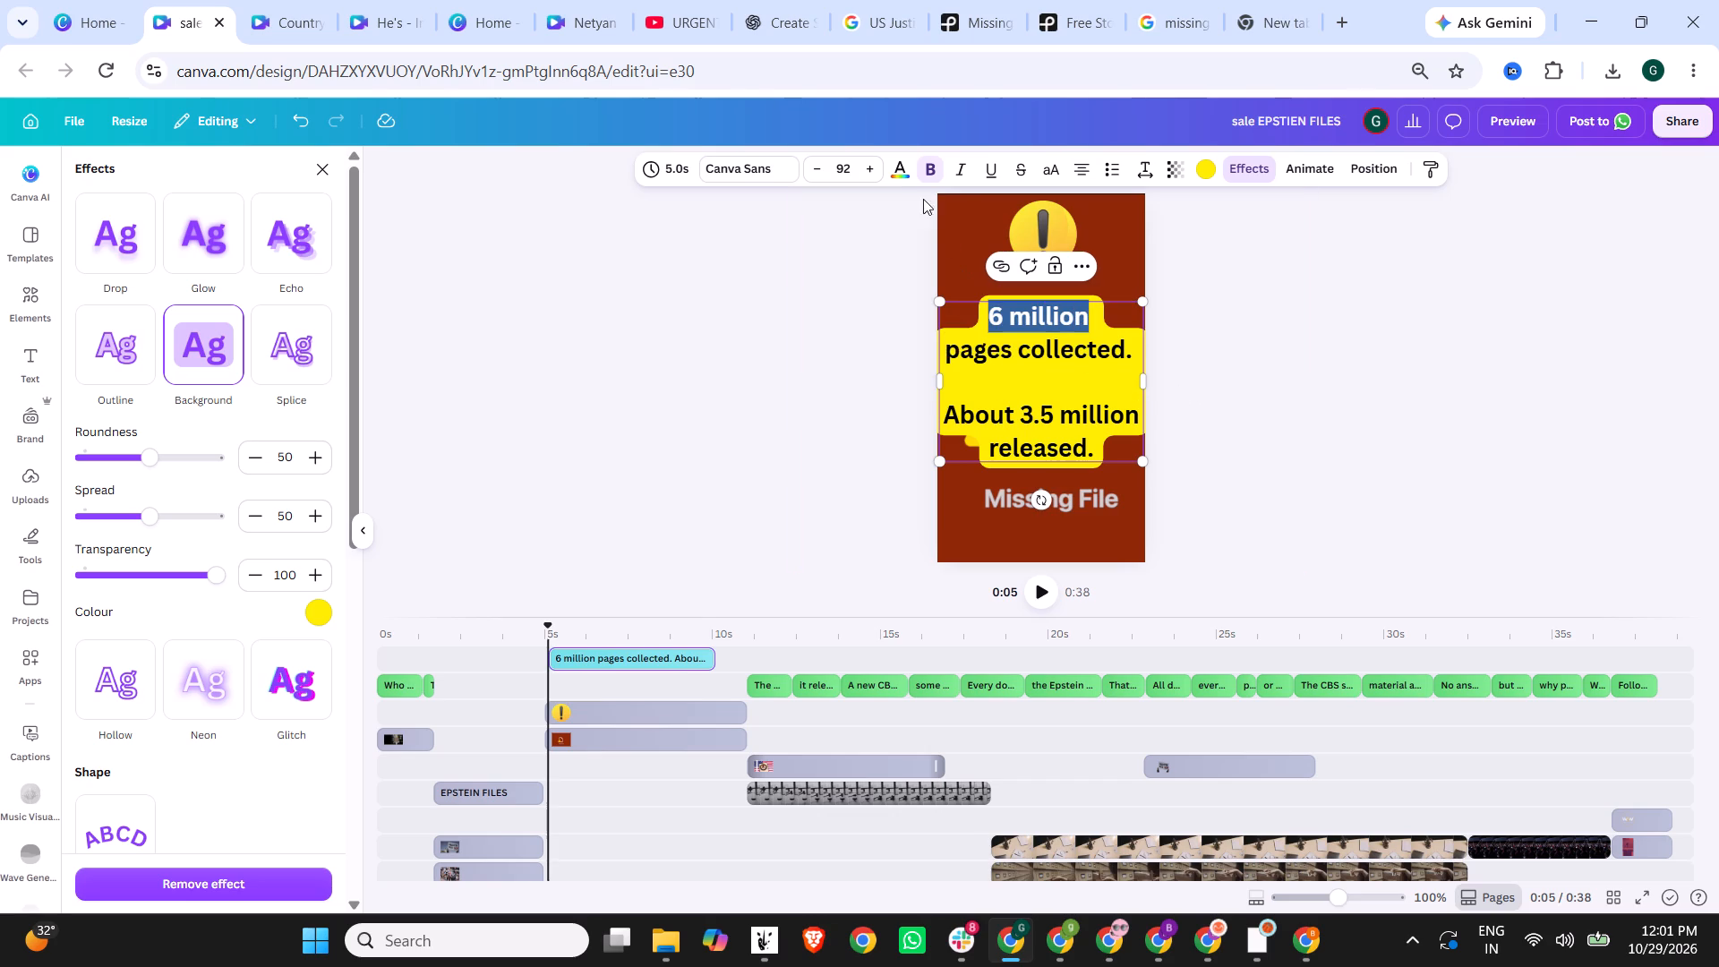
click(862, 167)
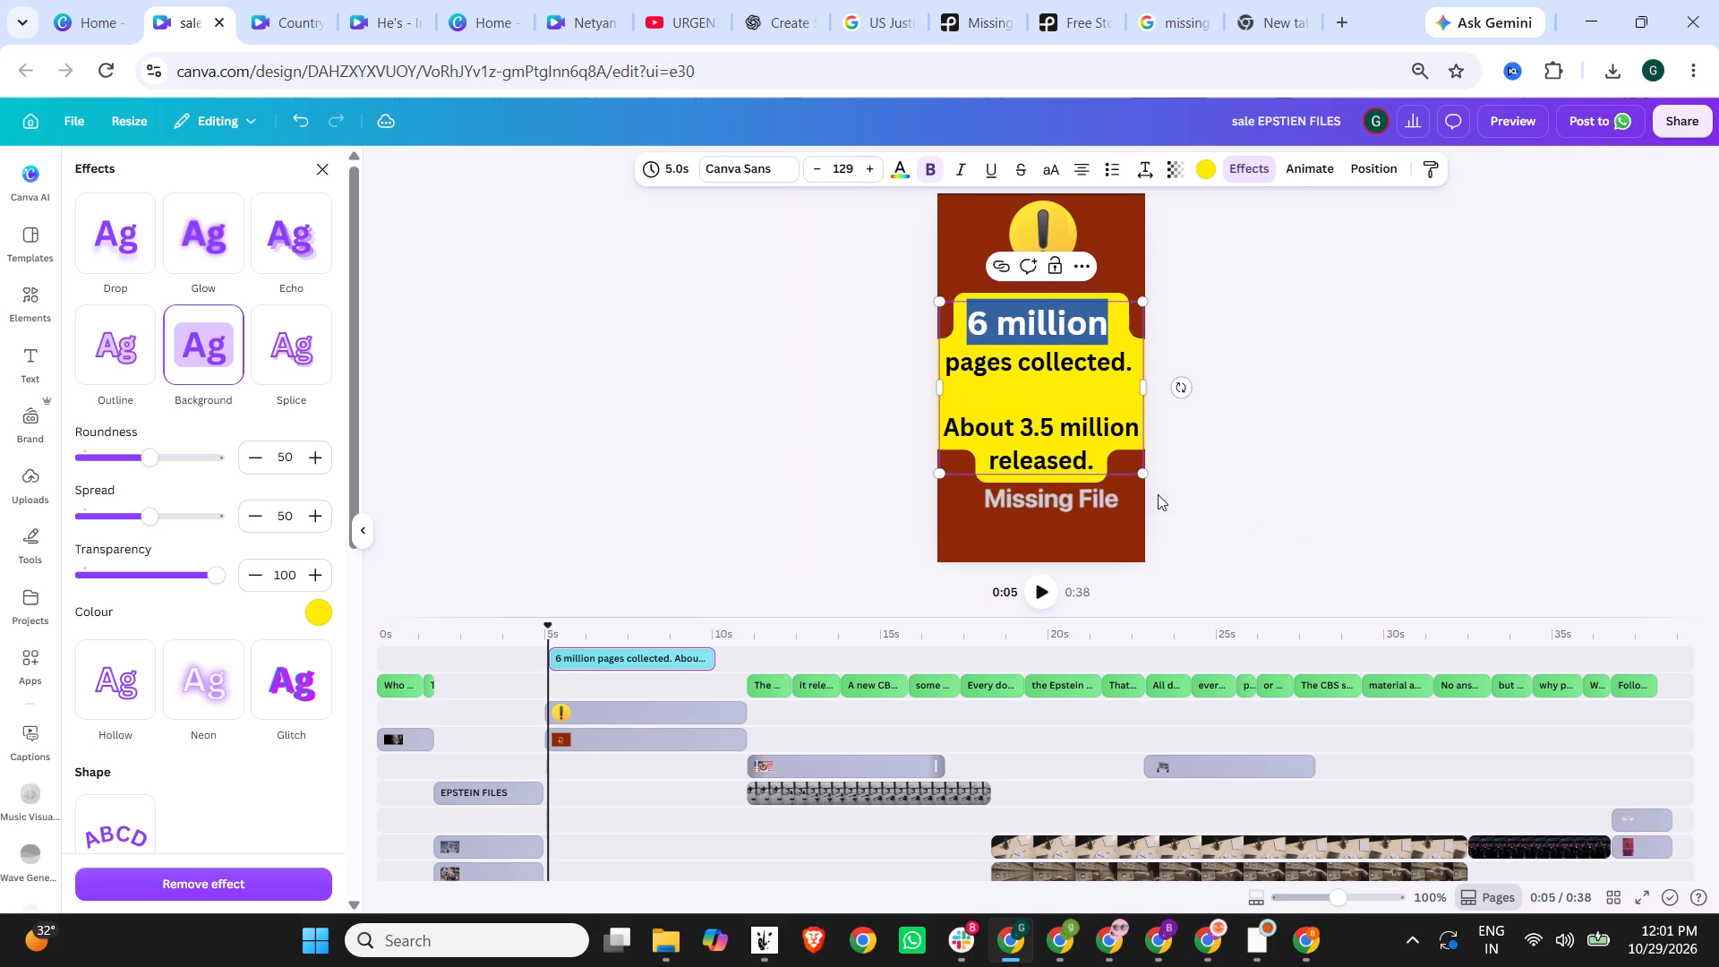
Enlarge "3.5 million" to font size 117 and break the line after "About" so the figure starts a new line.
click(1054, 425)
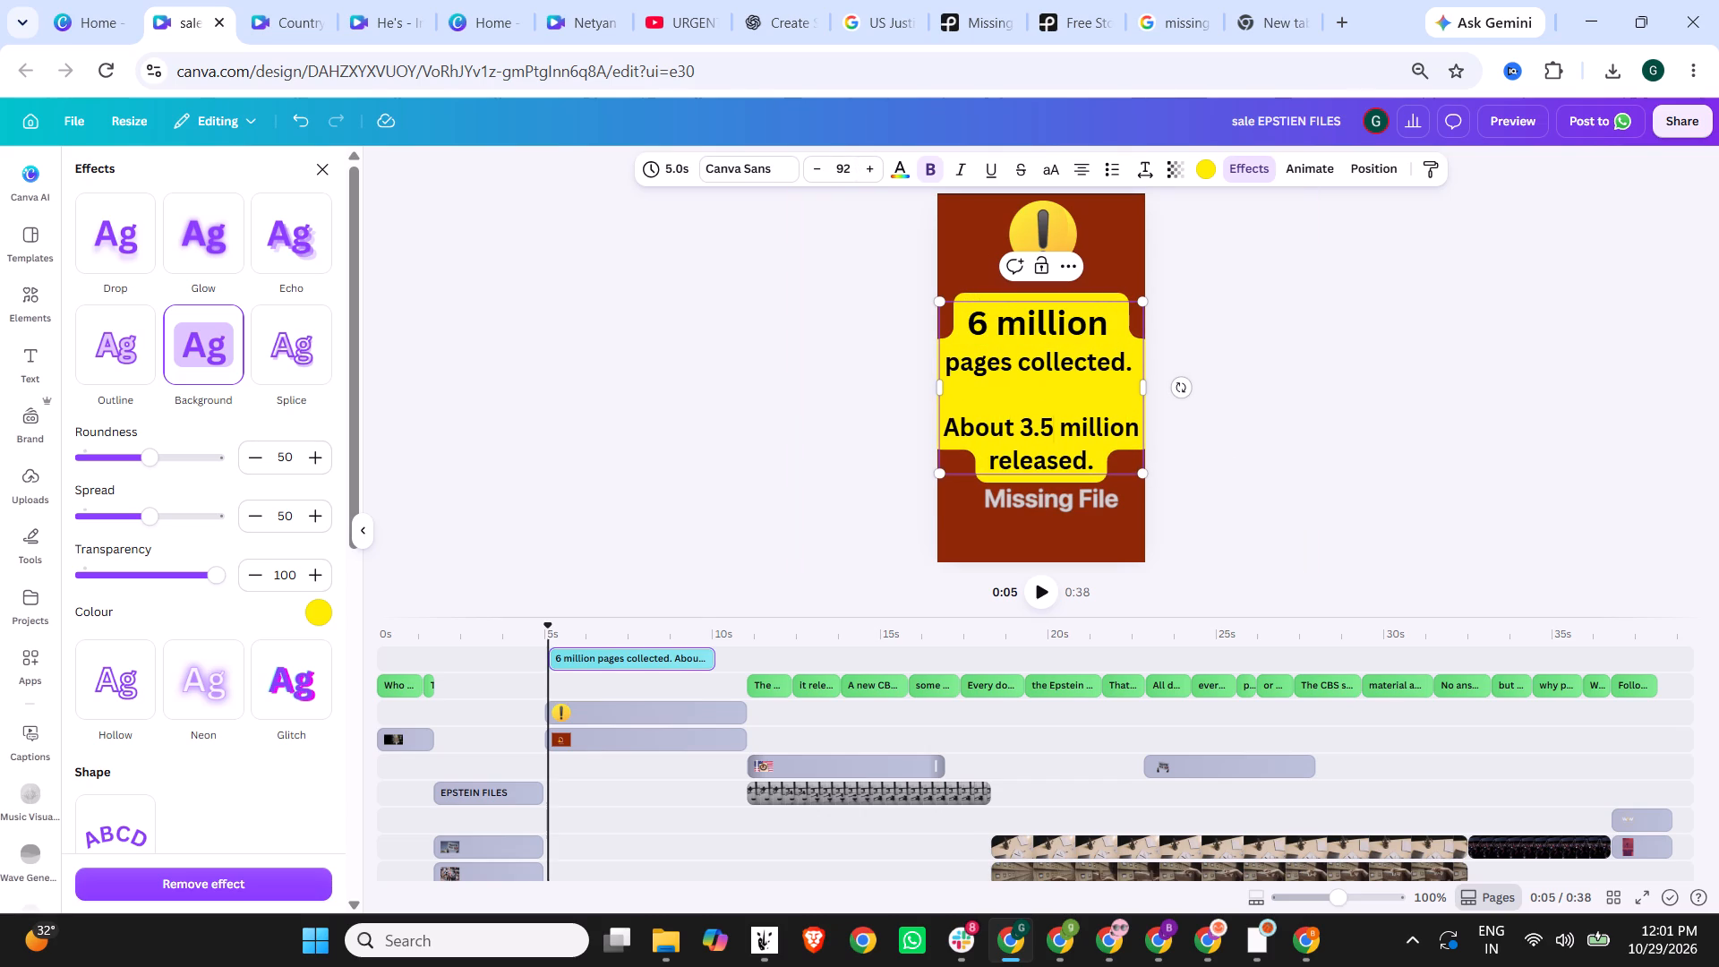
drag(1023, 426, 1139, 427)
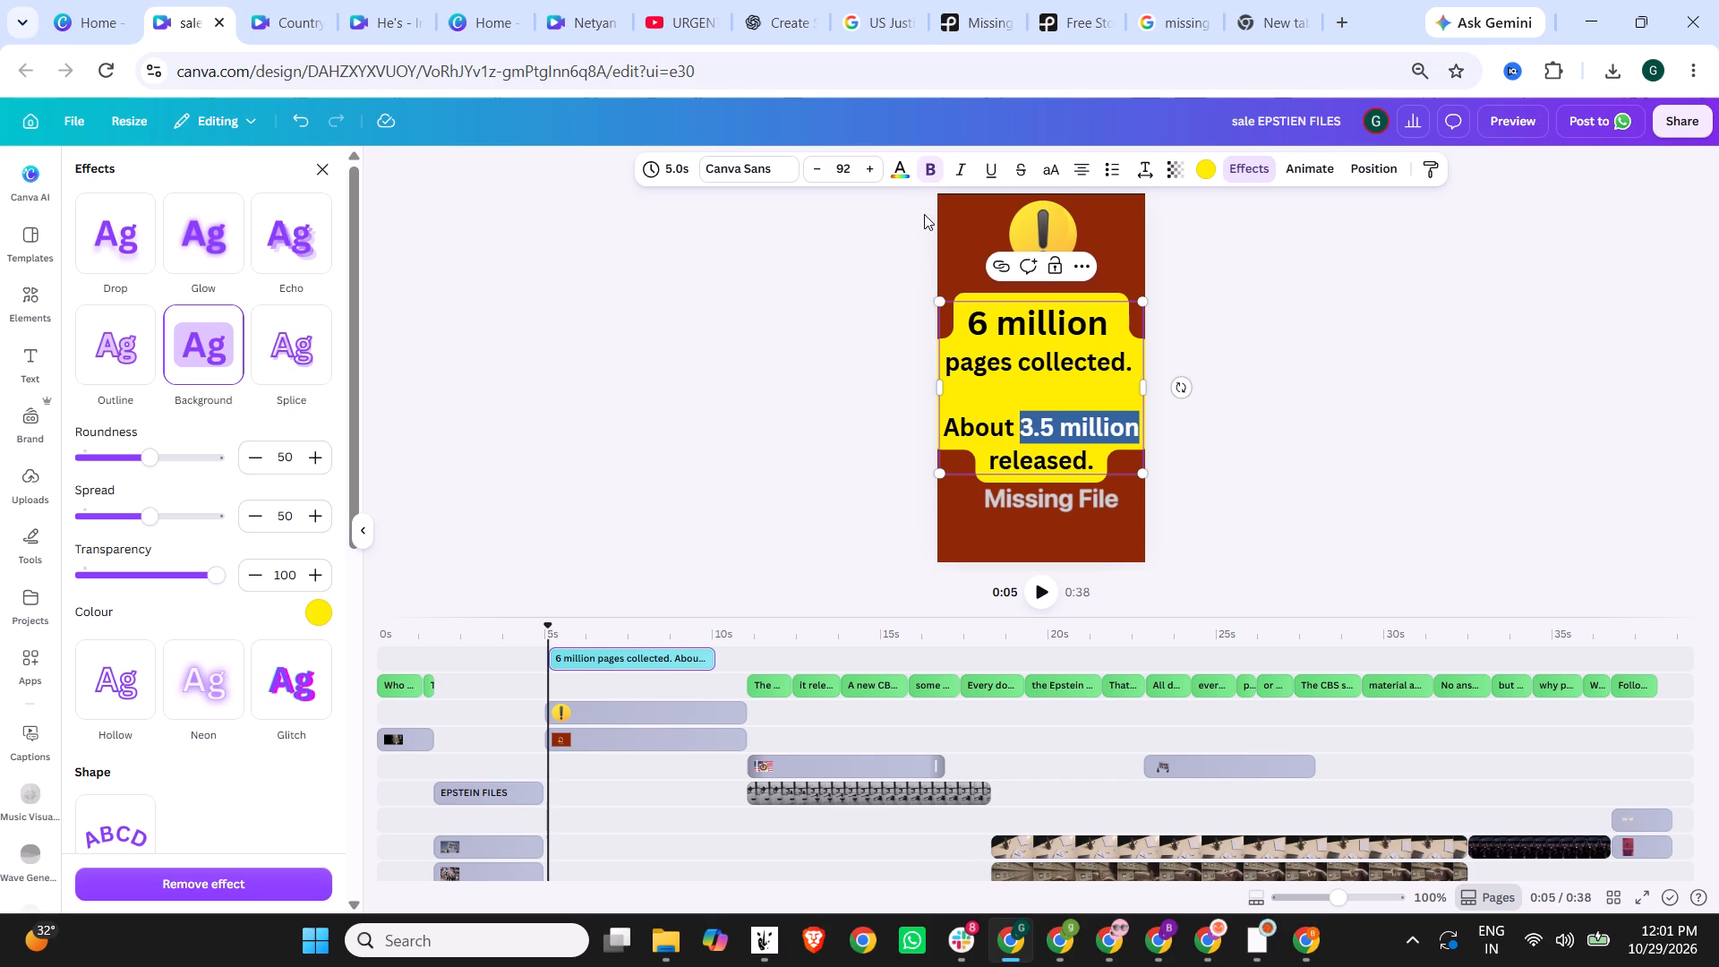
click(873, 167)
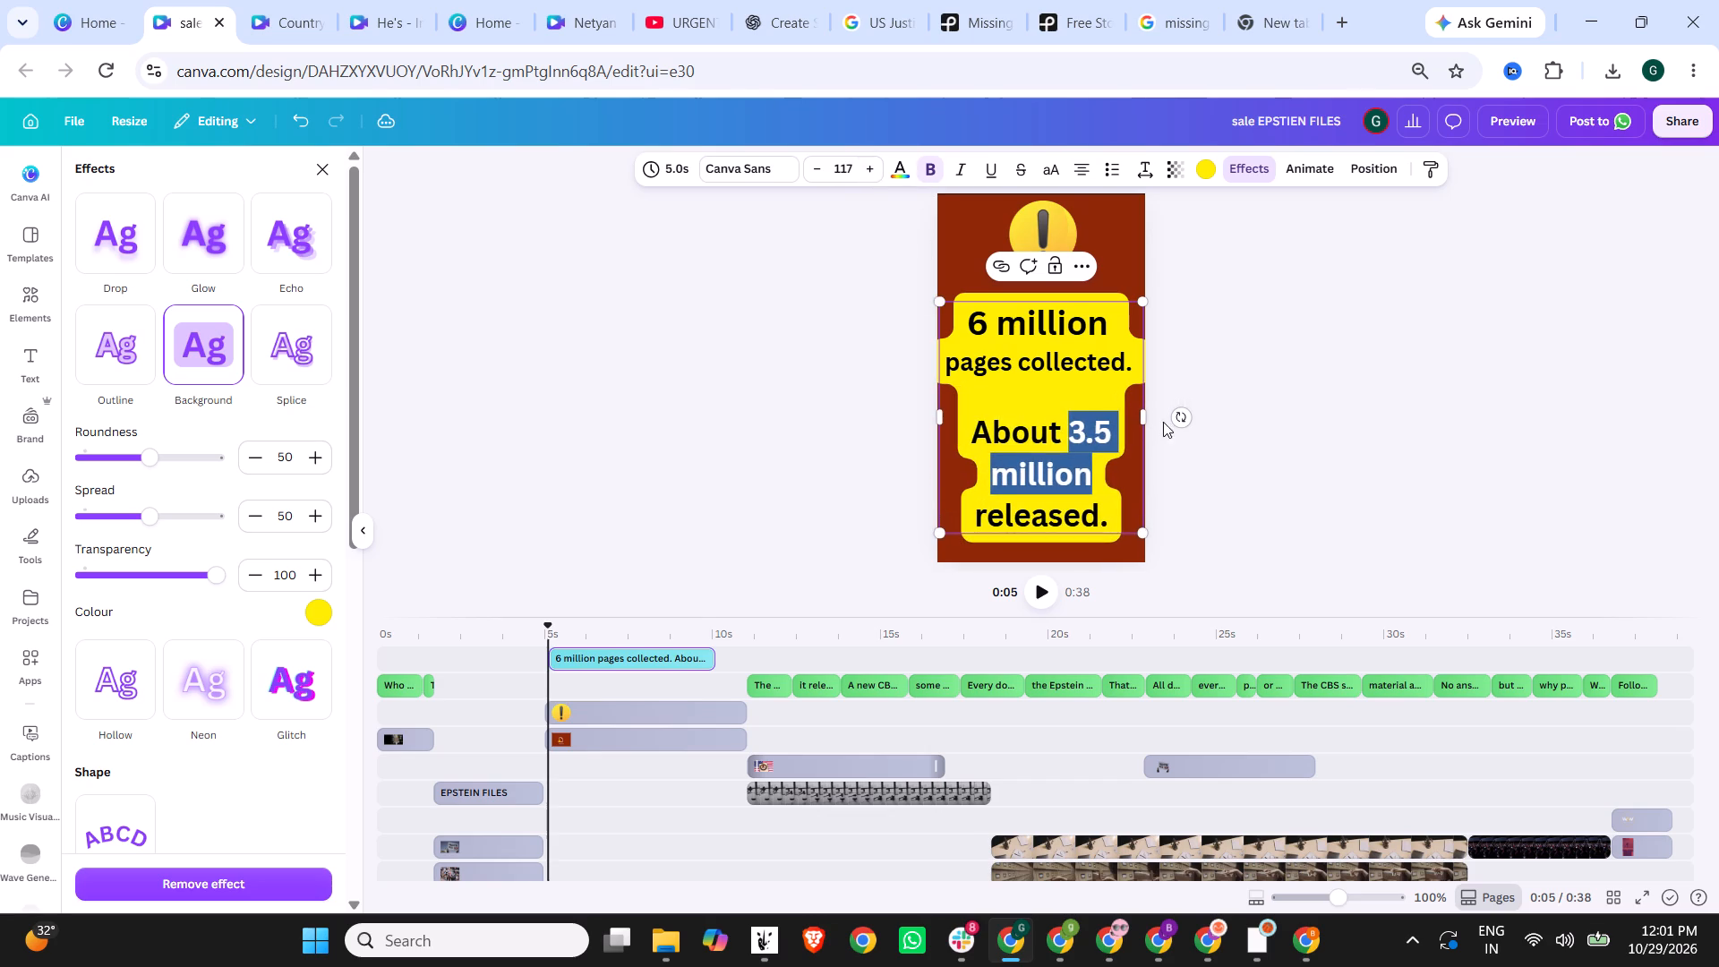
click(1058, 432)
click(1072, 434)
key(Return)
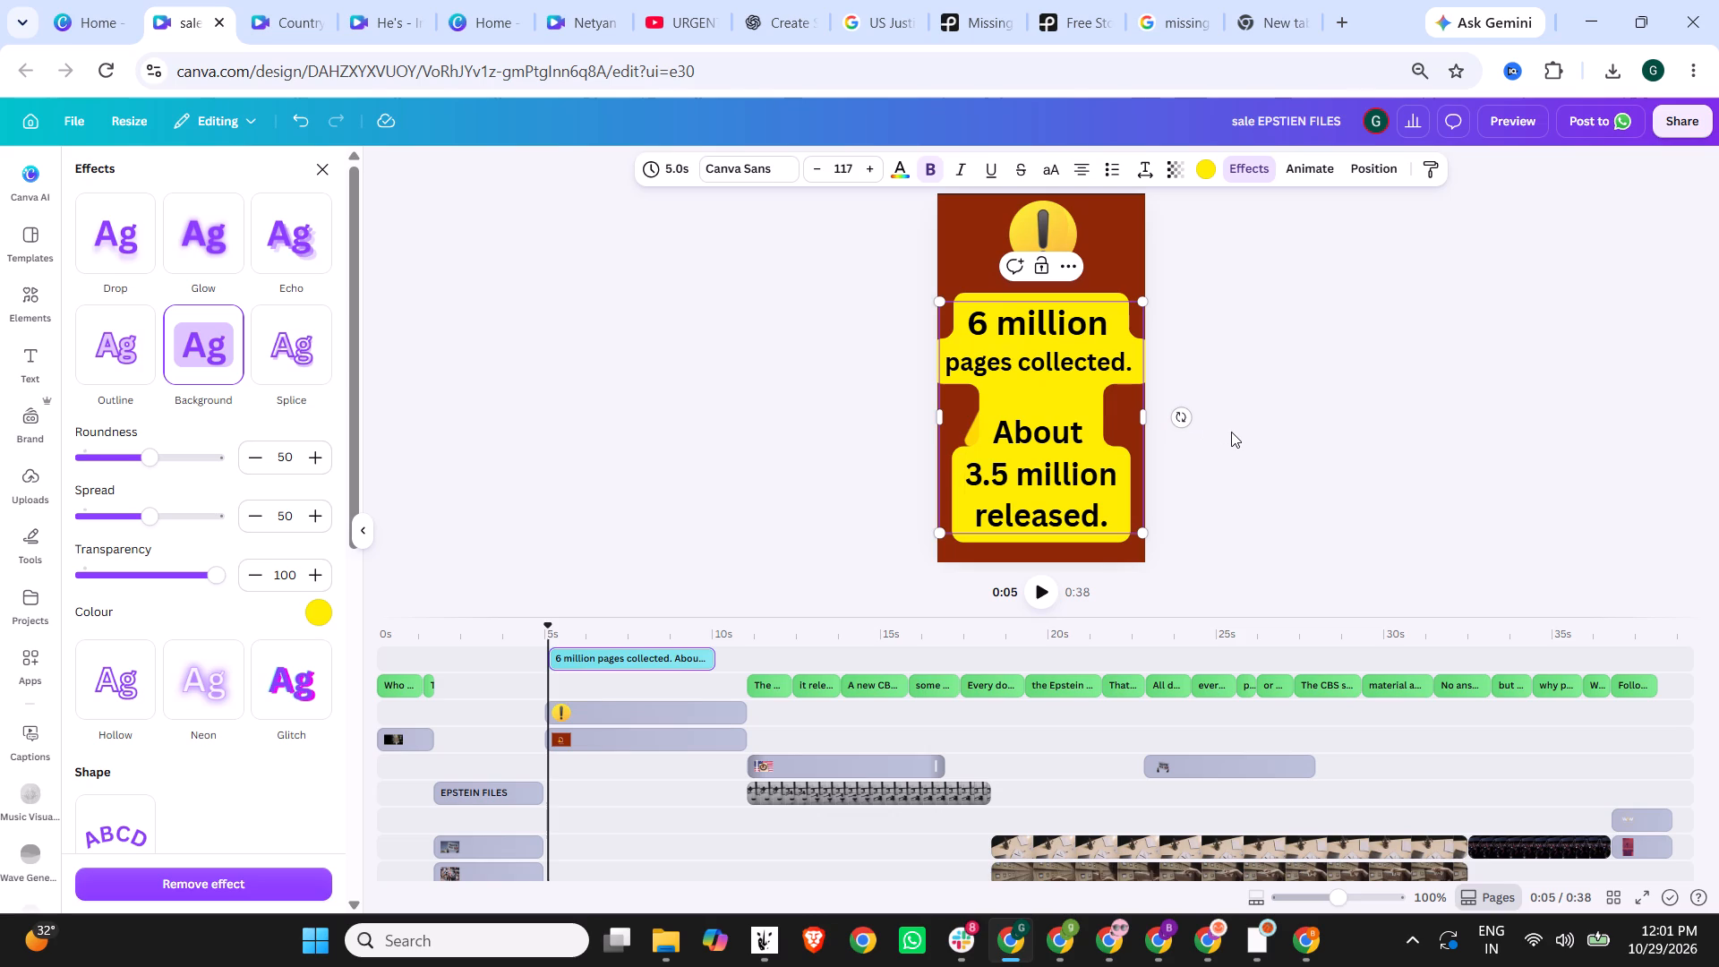
Put "released." on its own line below "3.5 million" and set it to font size 92.
drag(1109, 518, 974, 524)
click(821, 167)
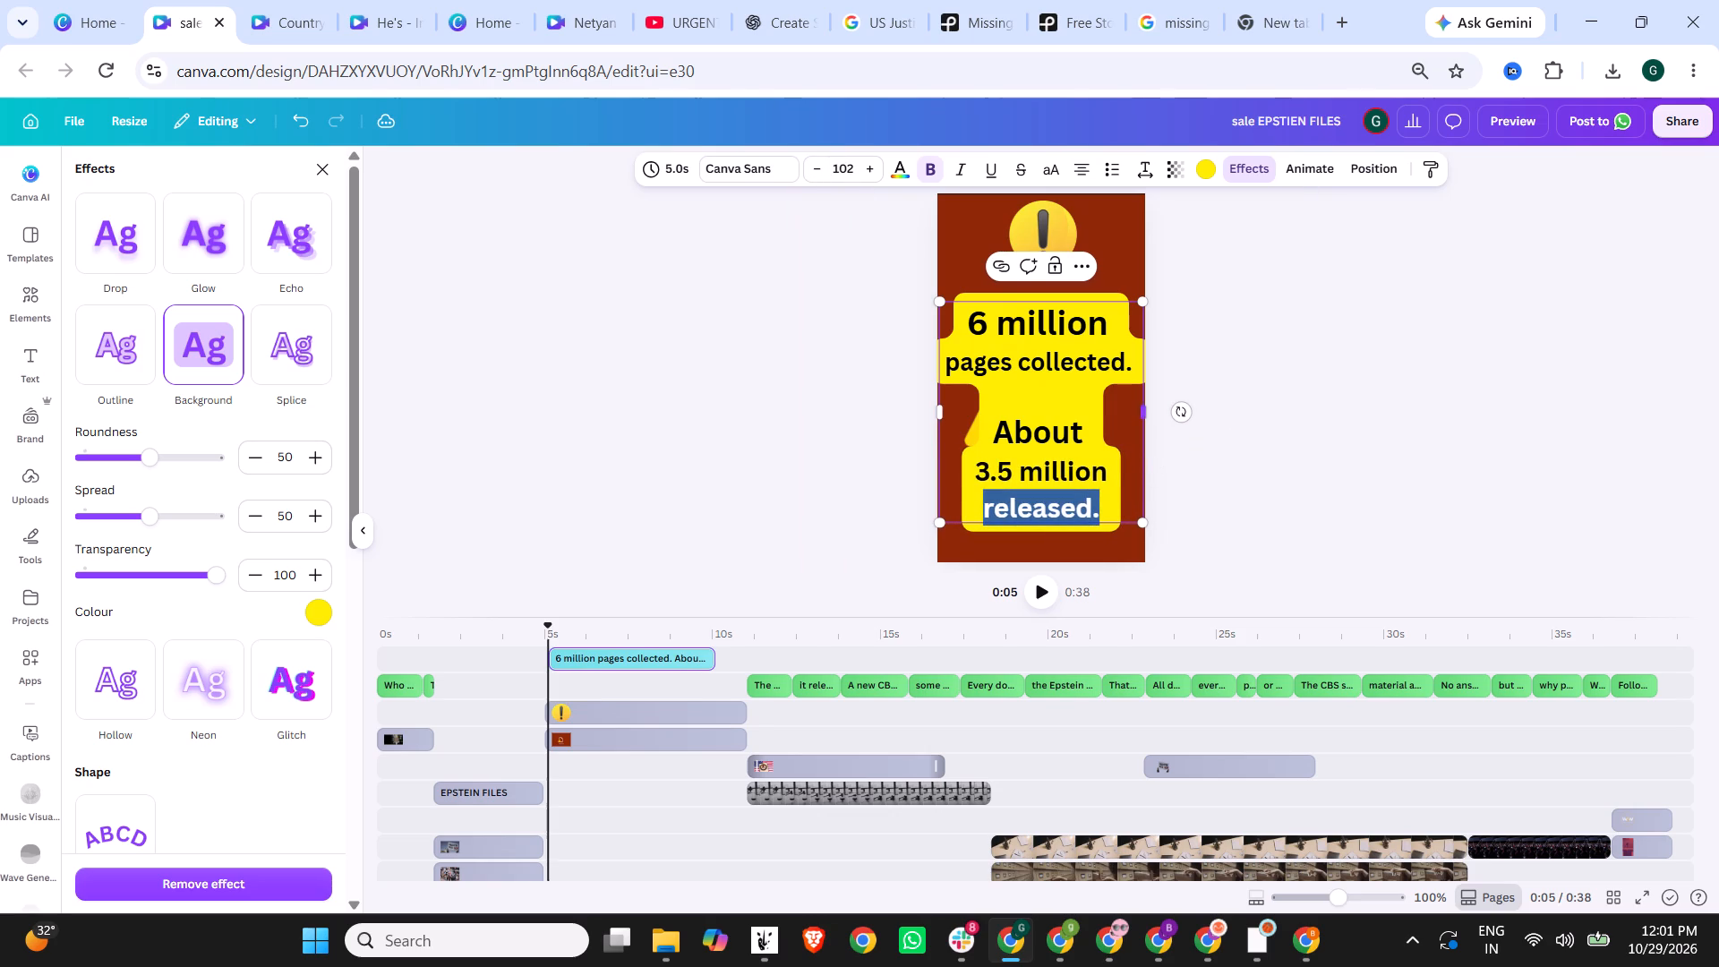
click(1110, 476)
key(Return)
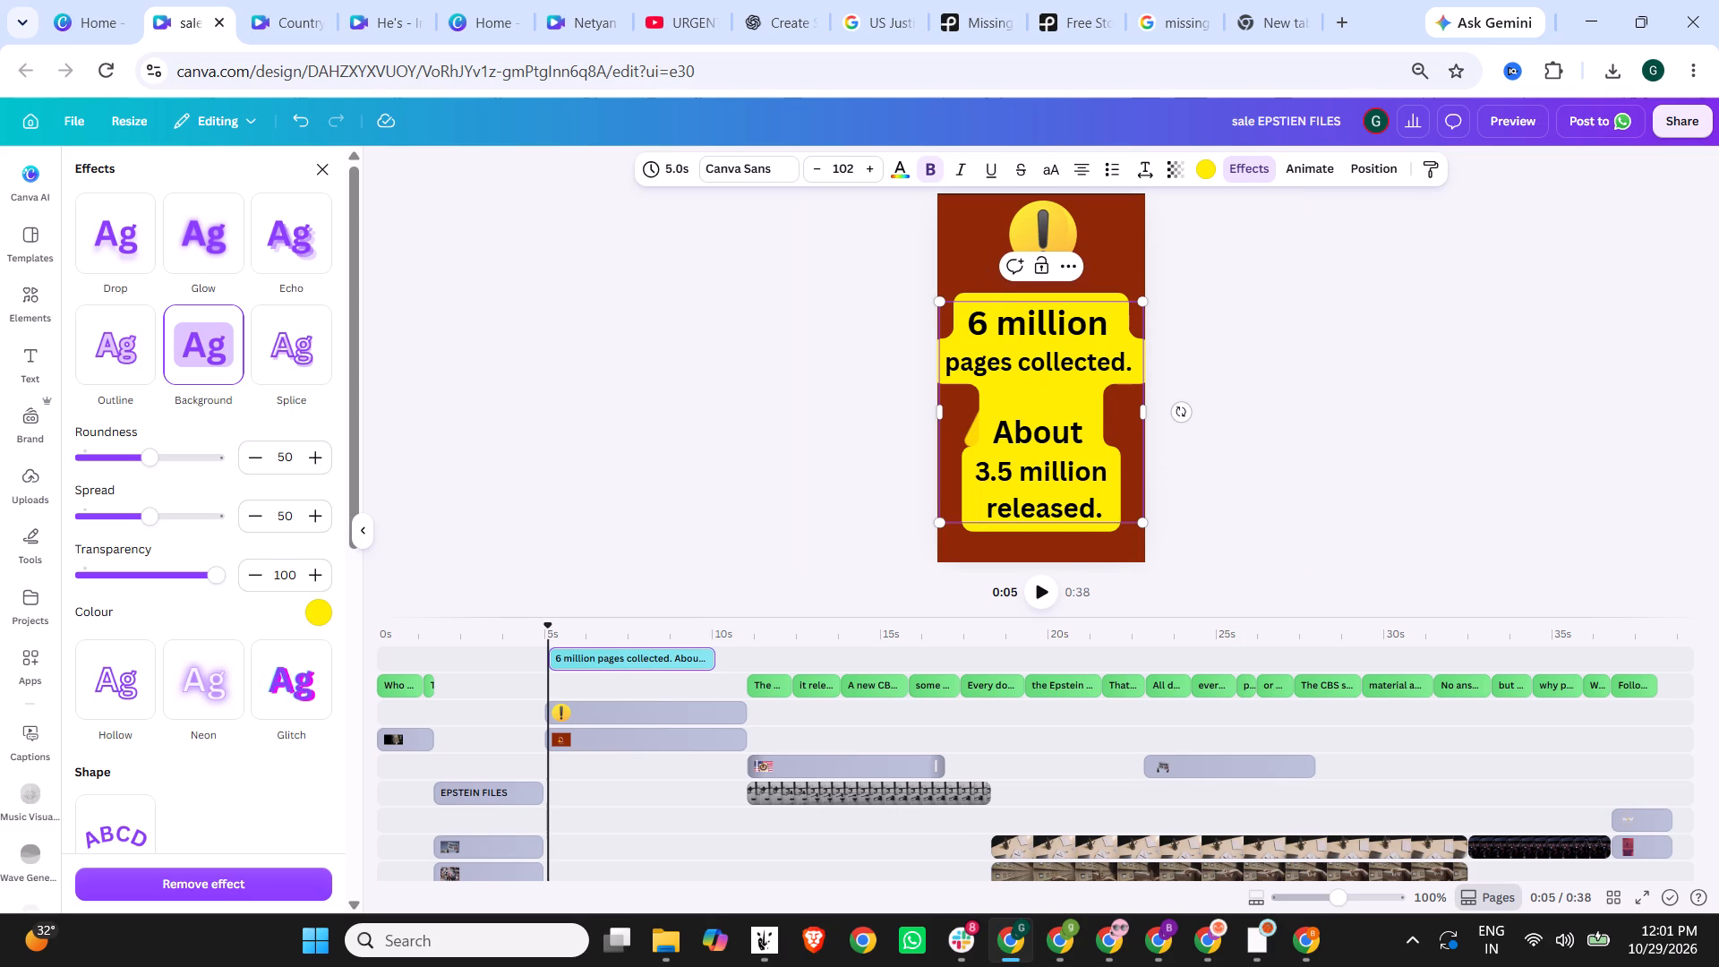
drag(1100, 506, 984, 516)
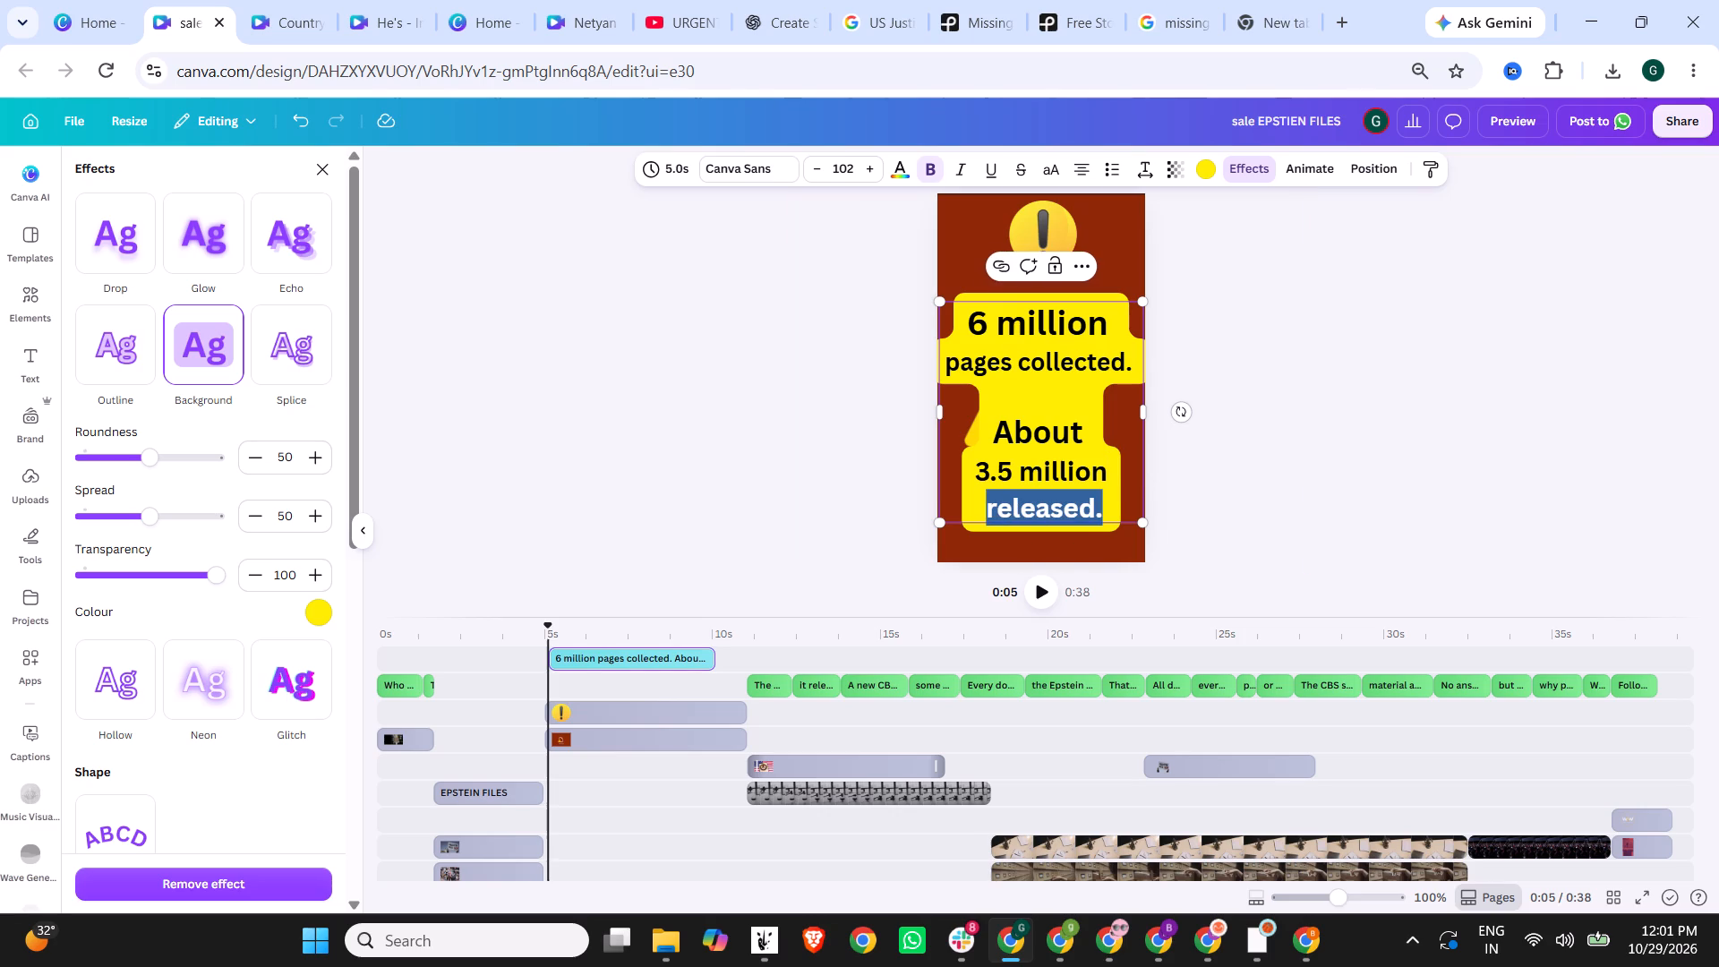
click(1030, 364)
drag(1106, 505, 1081, 503)
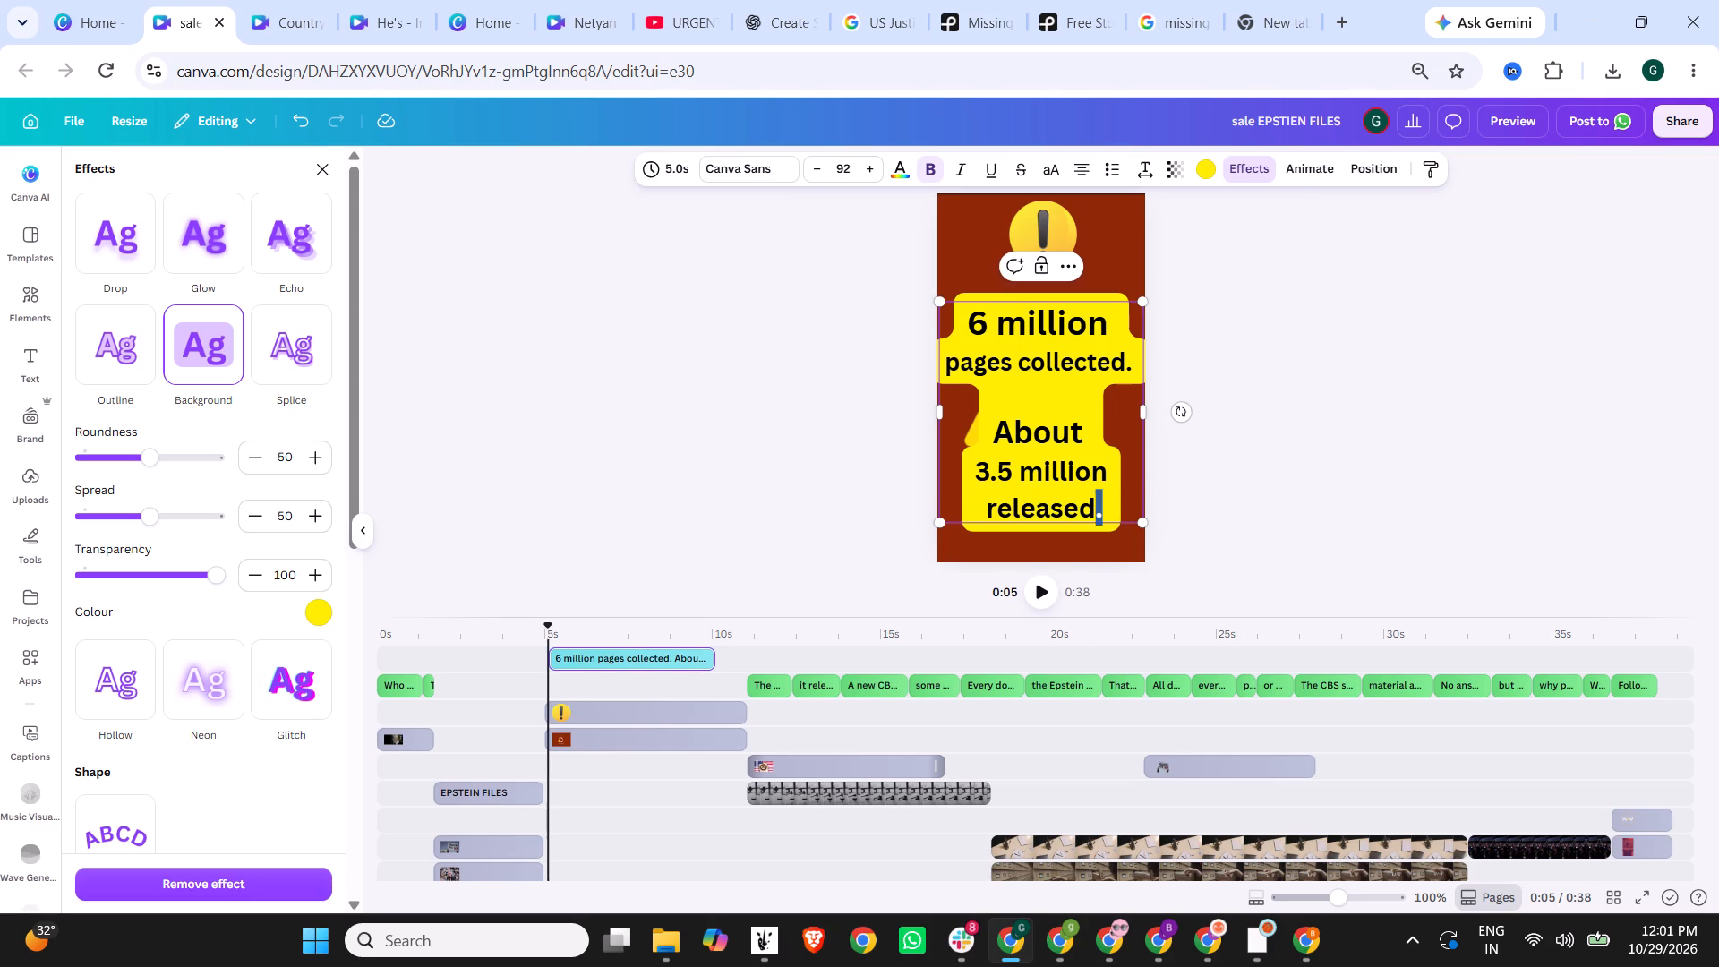
drag(1081, 503, 982, 504)
drag(857, 171, 849, 168)
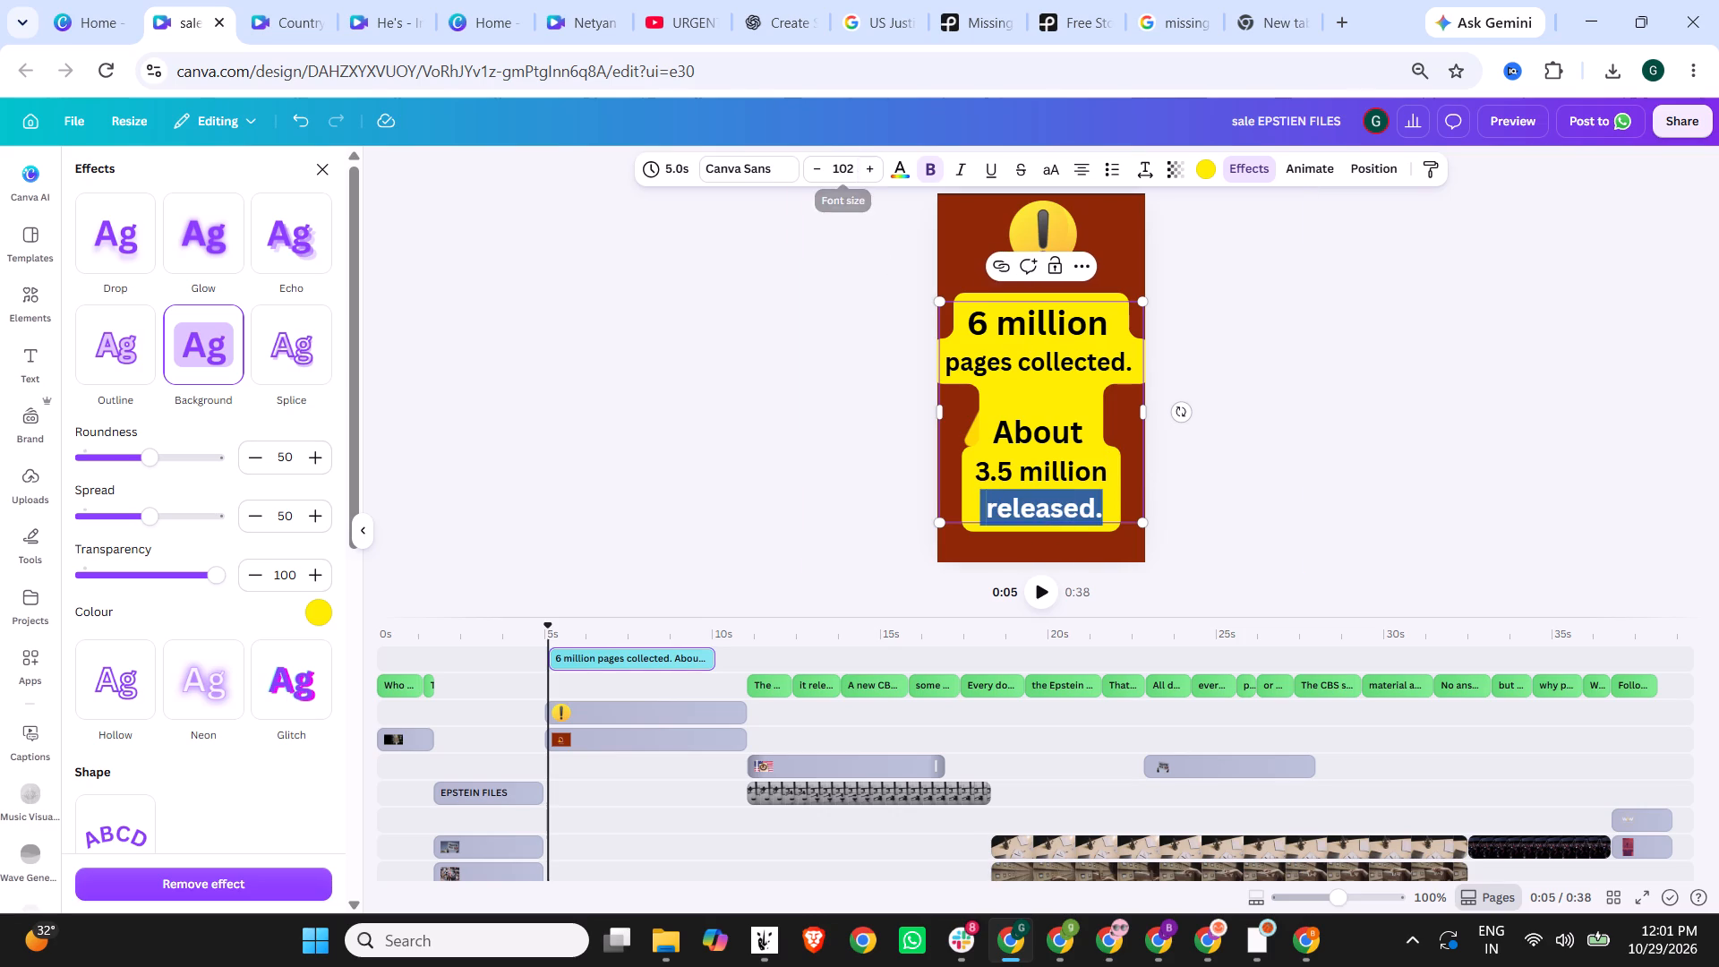
click(846, 167)
text(92)
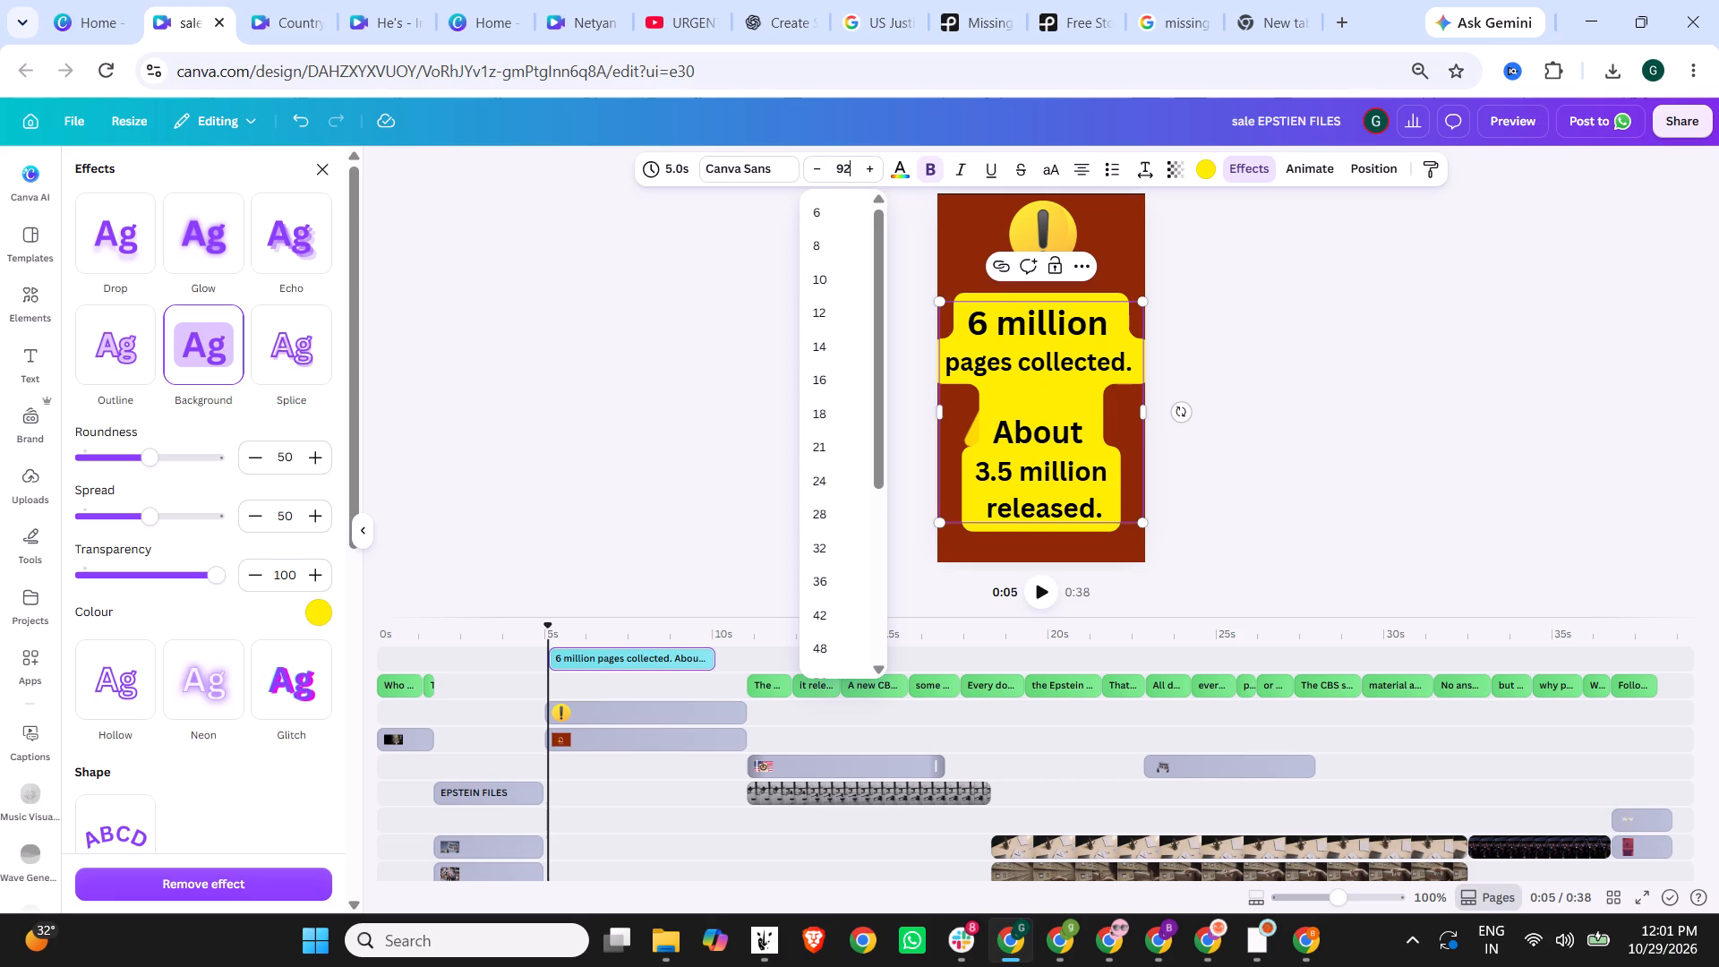
key(Return)
Set the word "About" to font size 92.
double_click(1031, 432)
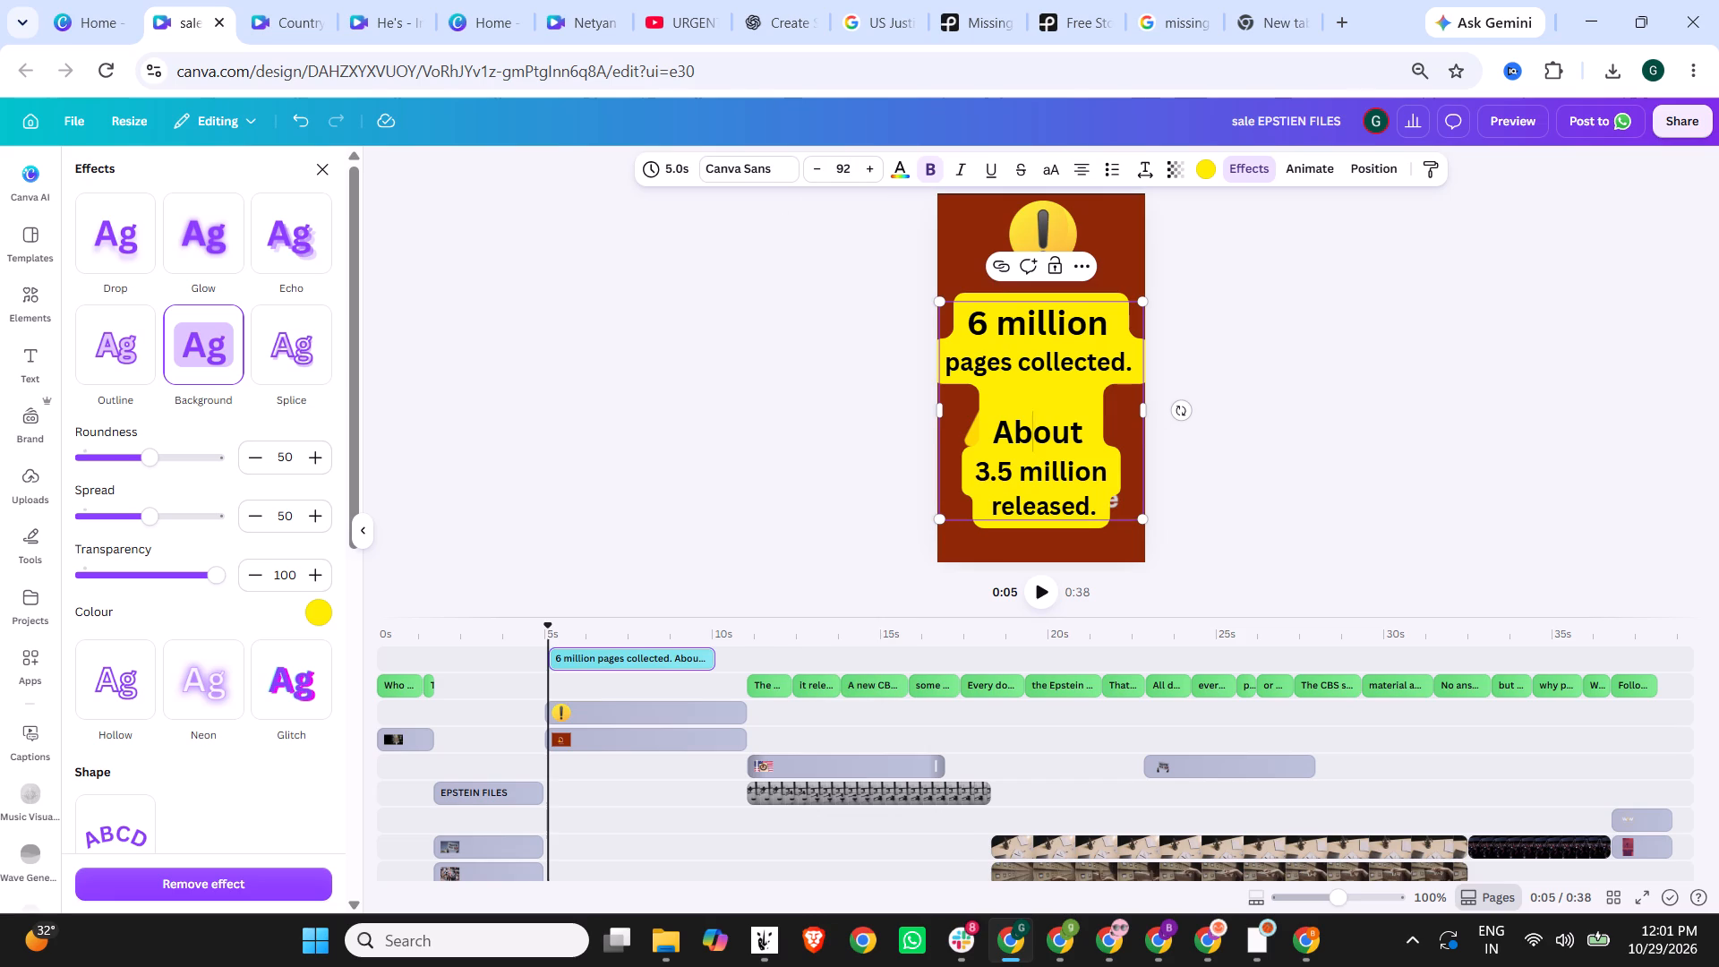
click(845, 172)
text(92)
key(Return)
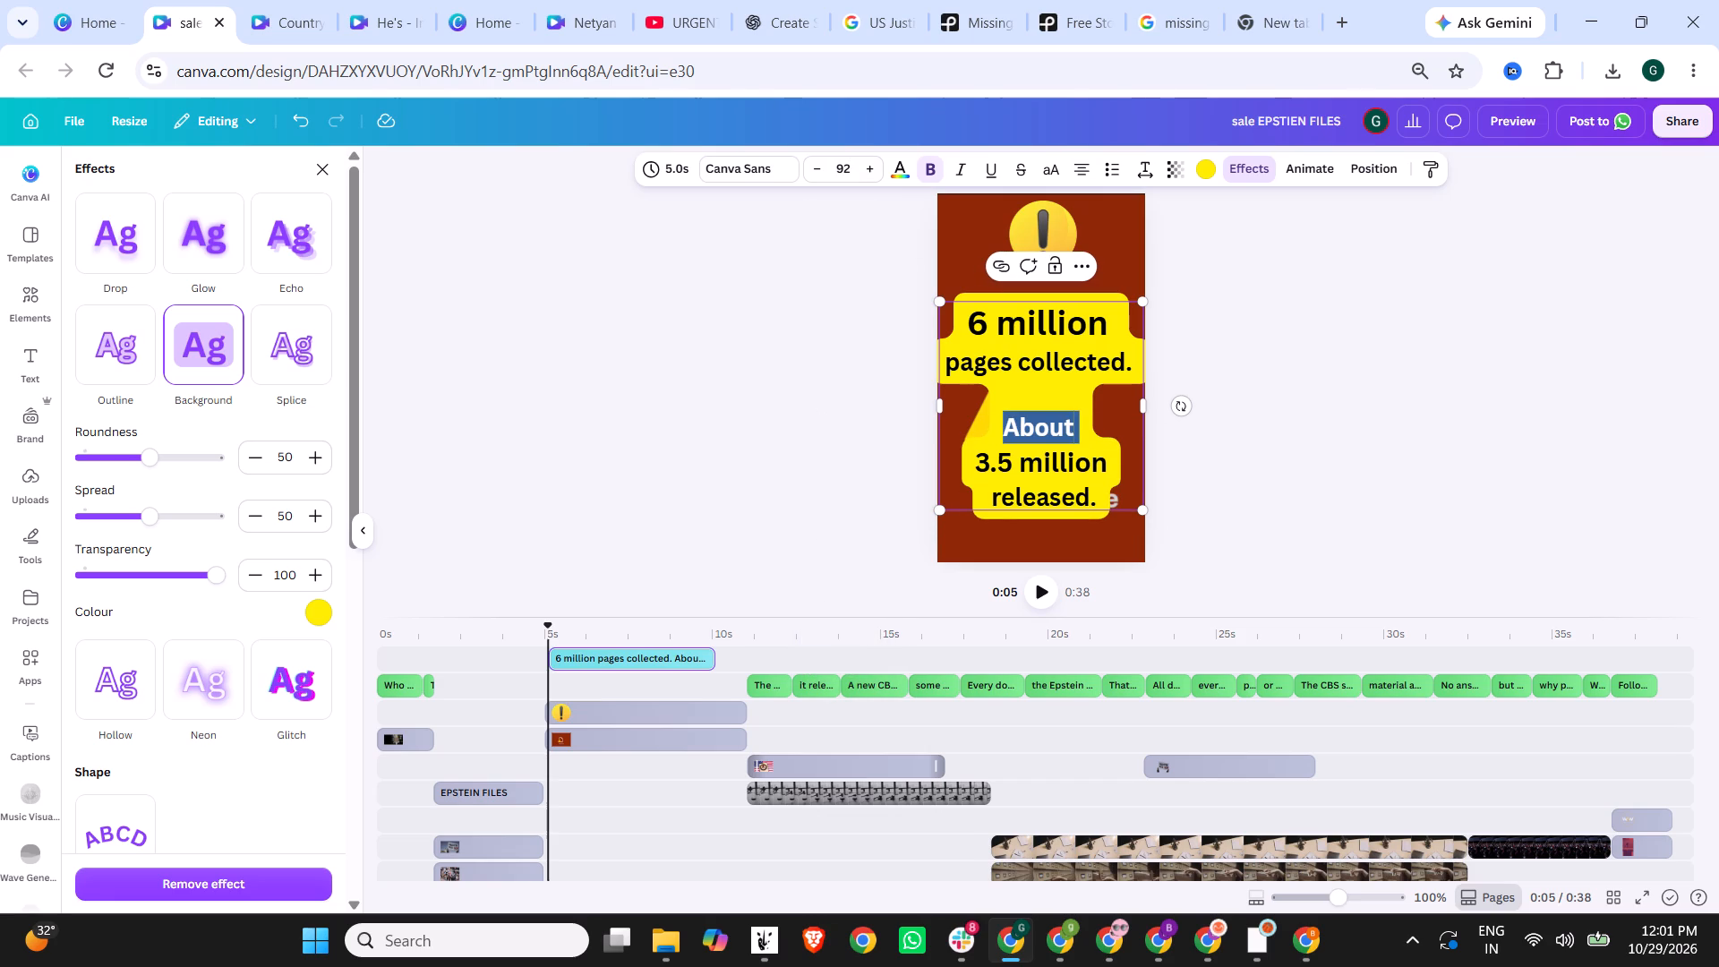
Set "3.5 million" to font size 129, the same size as "6 million".
click(1019, 328)
triple_click(1037, 458)
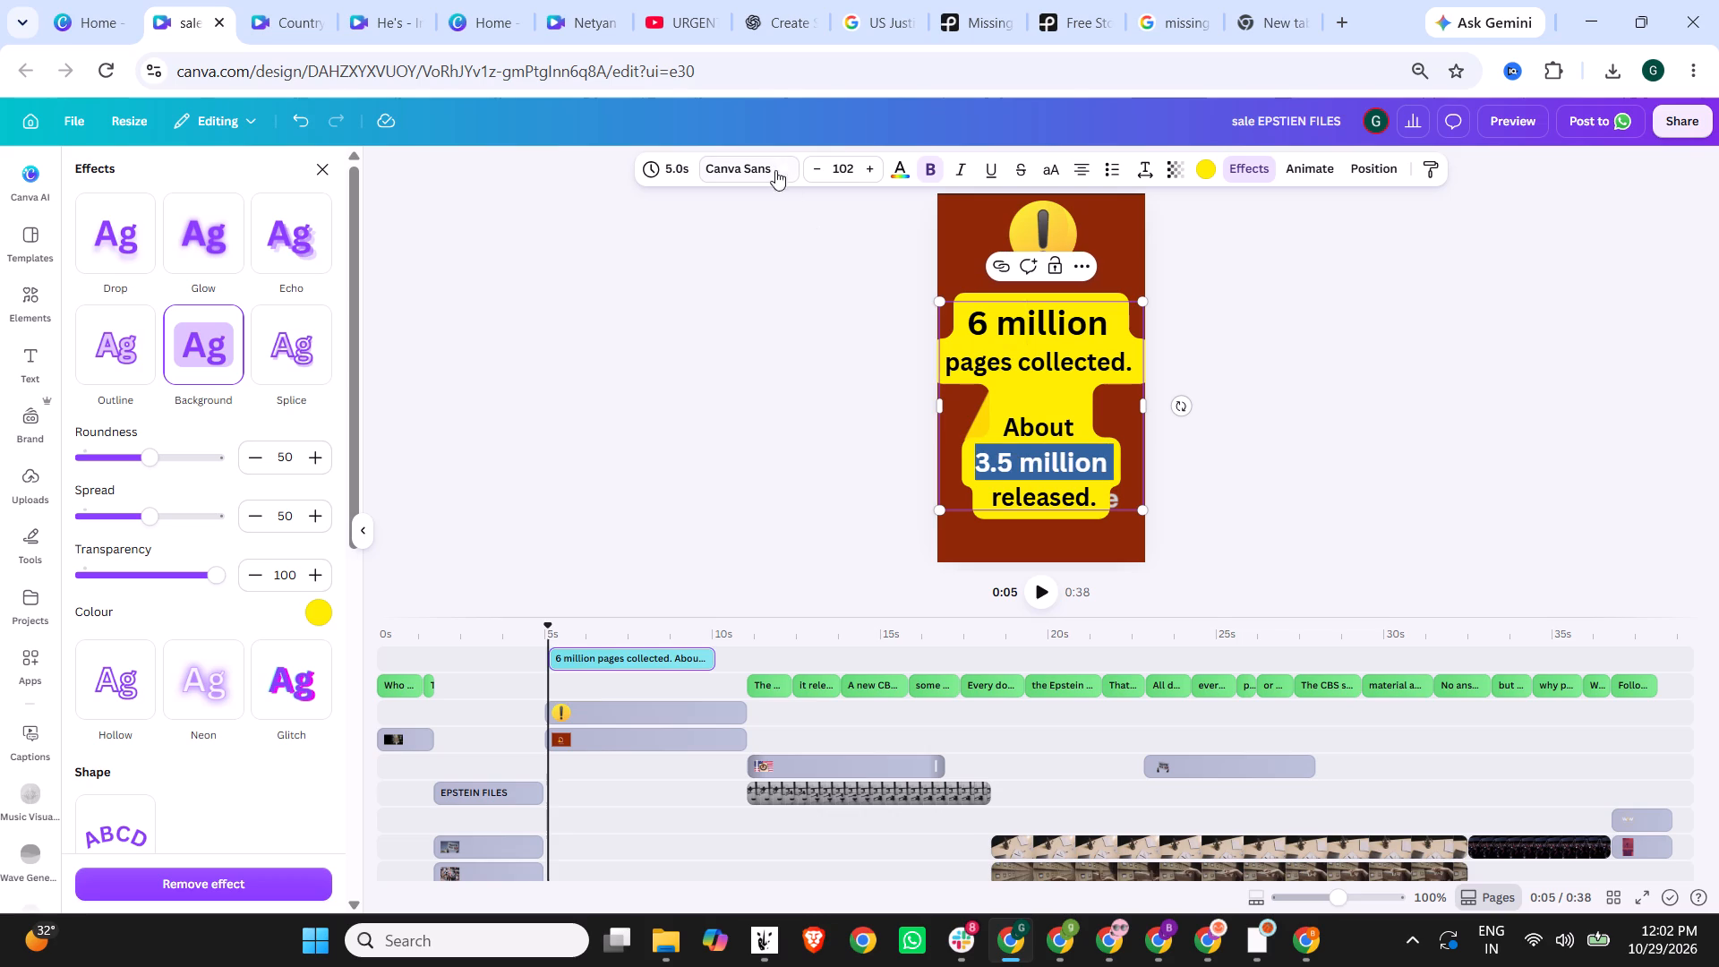
click(846, 165)
text(129)
key(Return)
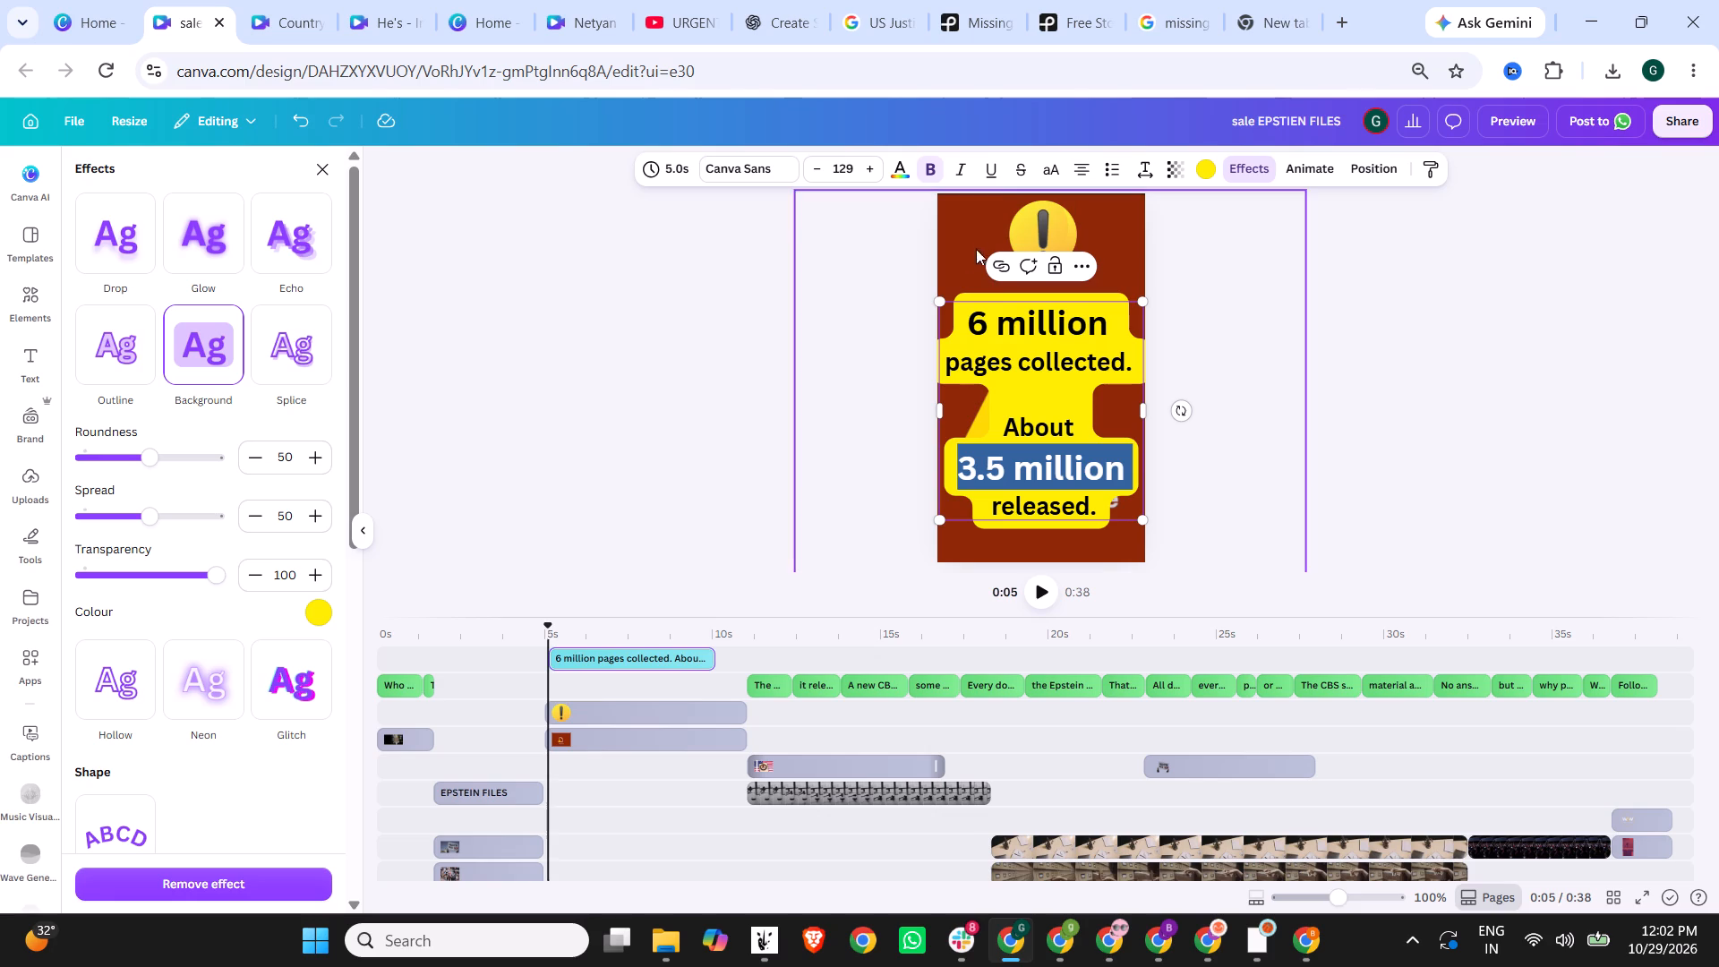
click(764, 334)
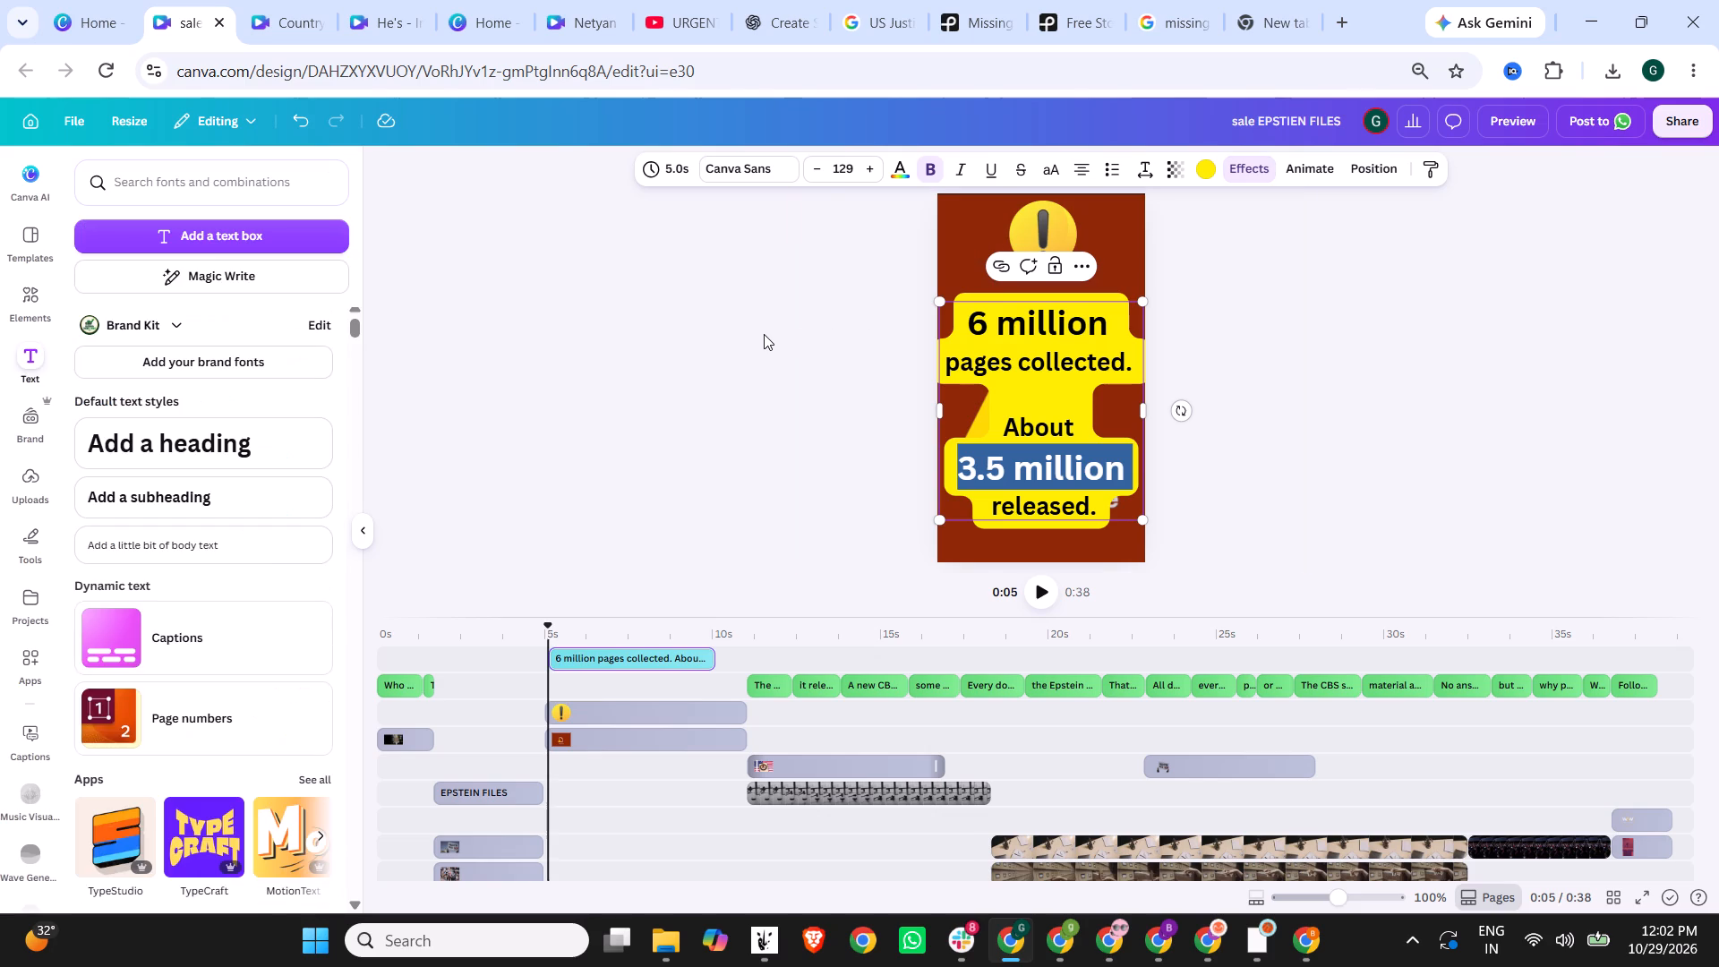
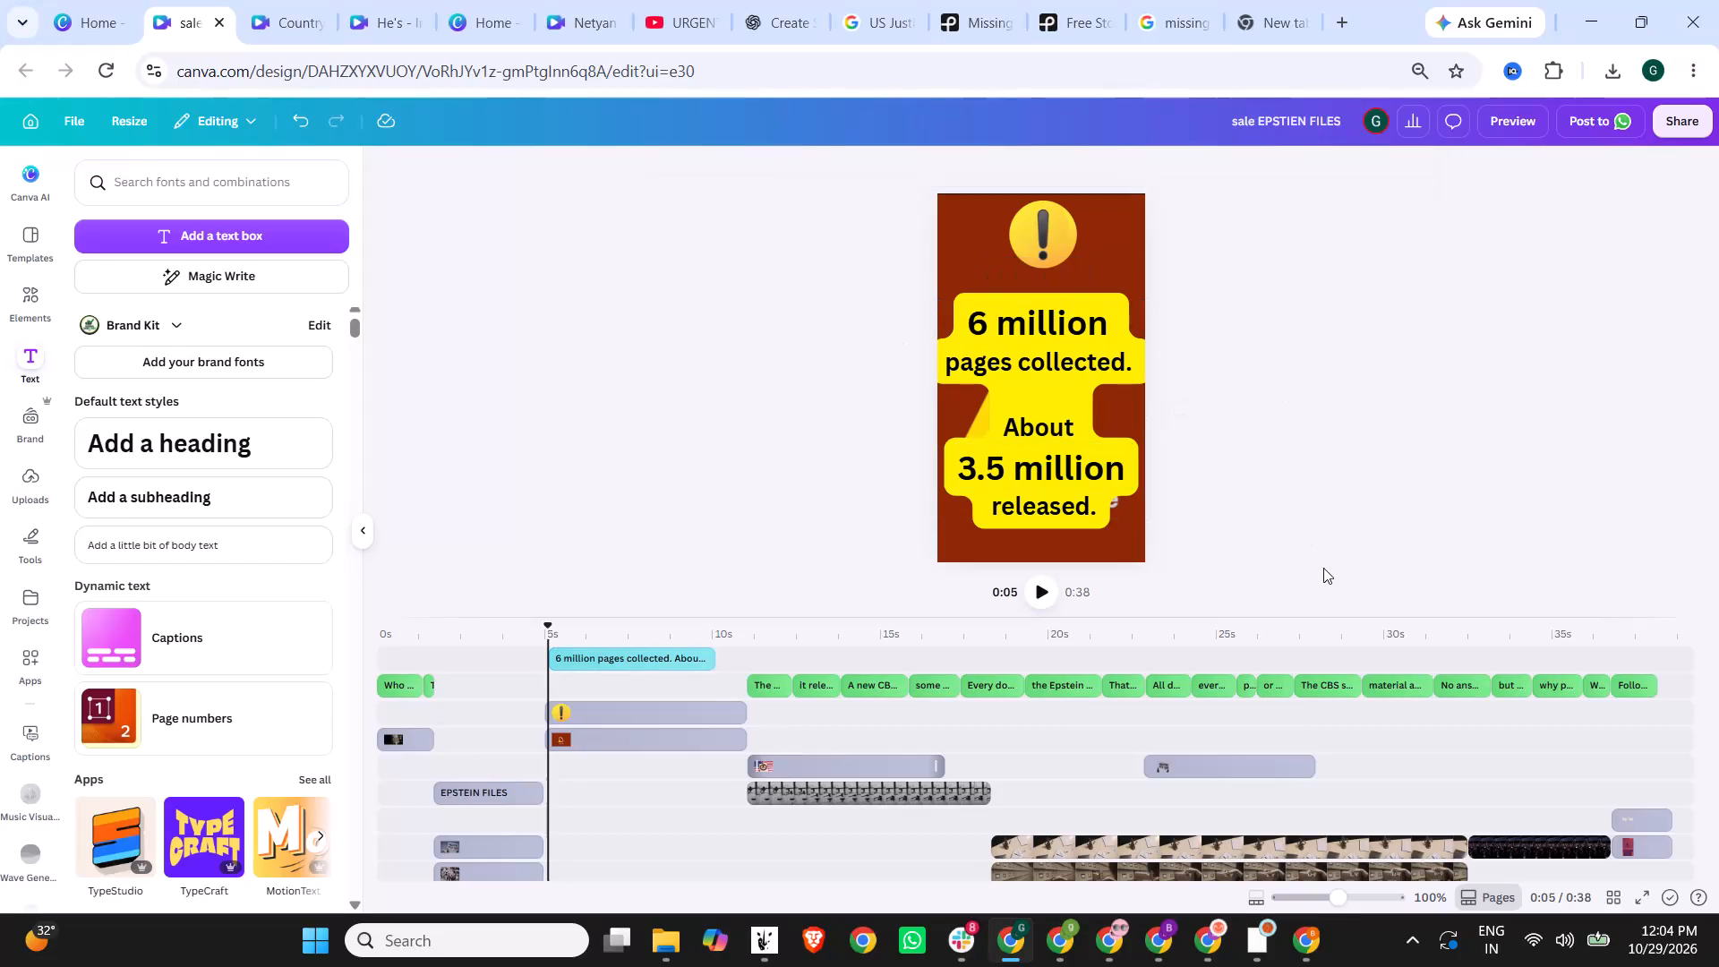
Apply the Bounce animation to the "6 million pages collected. About 3.5 million released." text.
click(1039, 372)
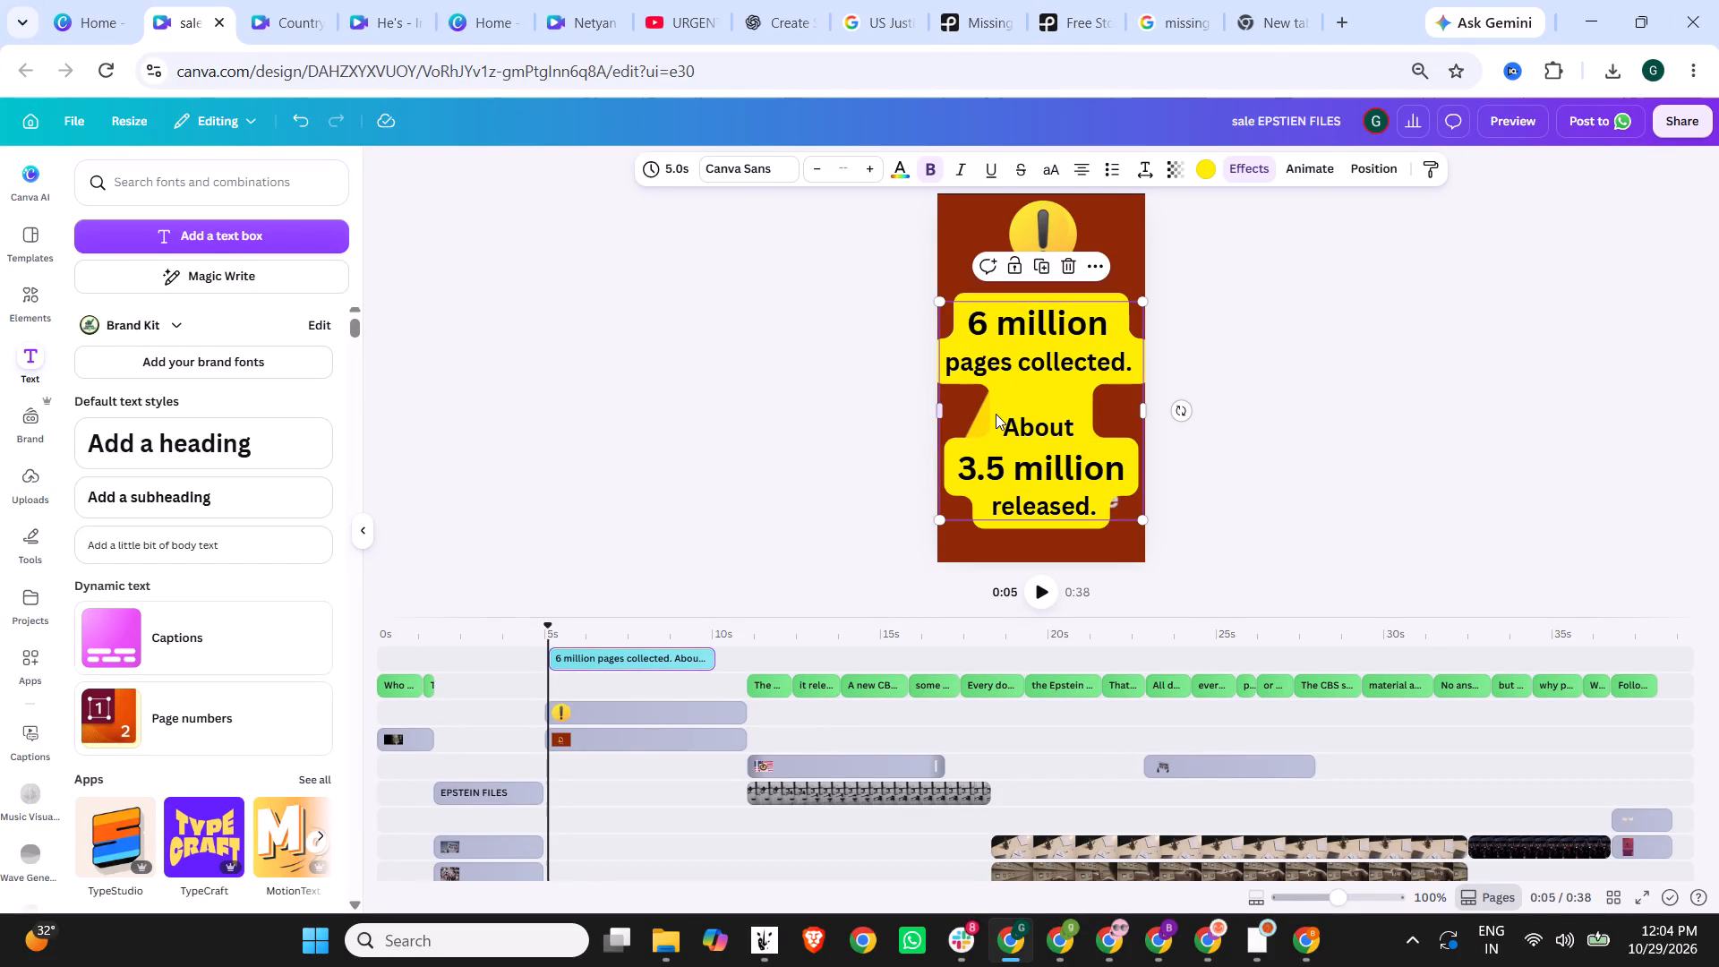
click(1319, 172)
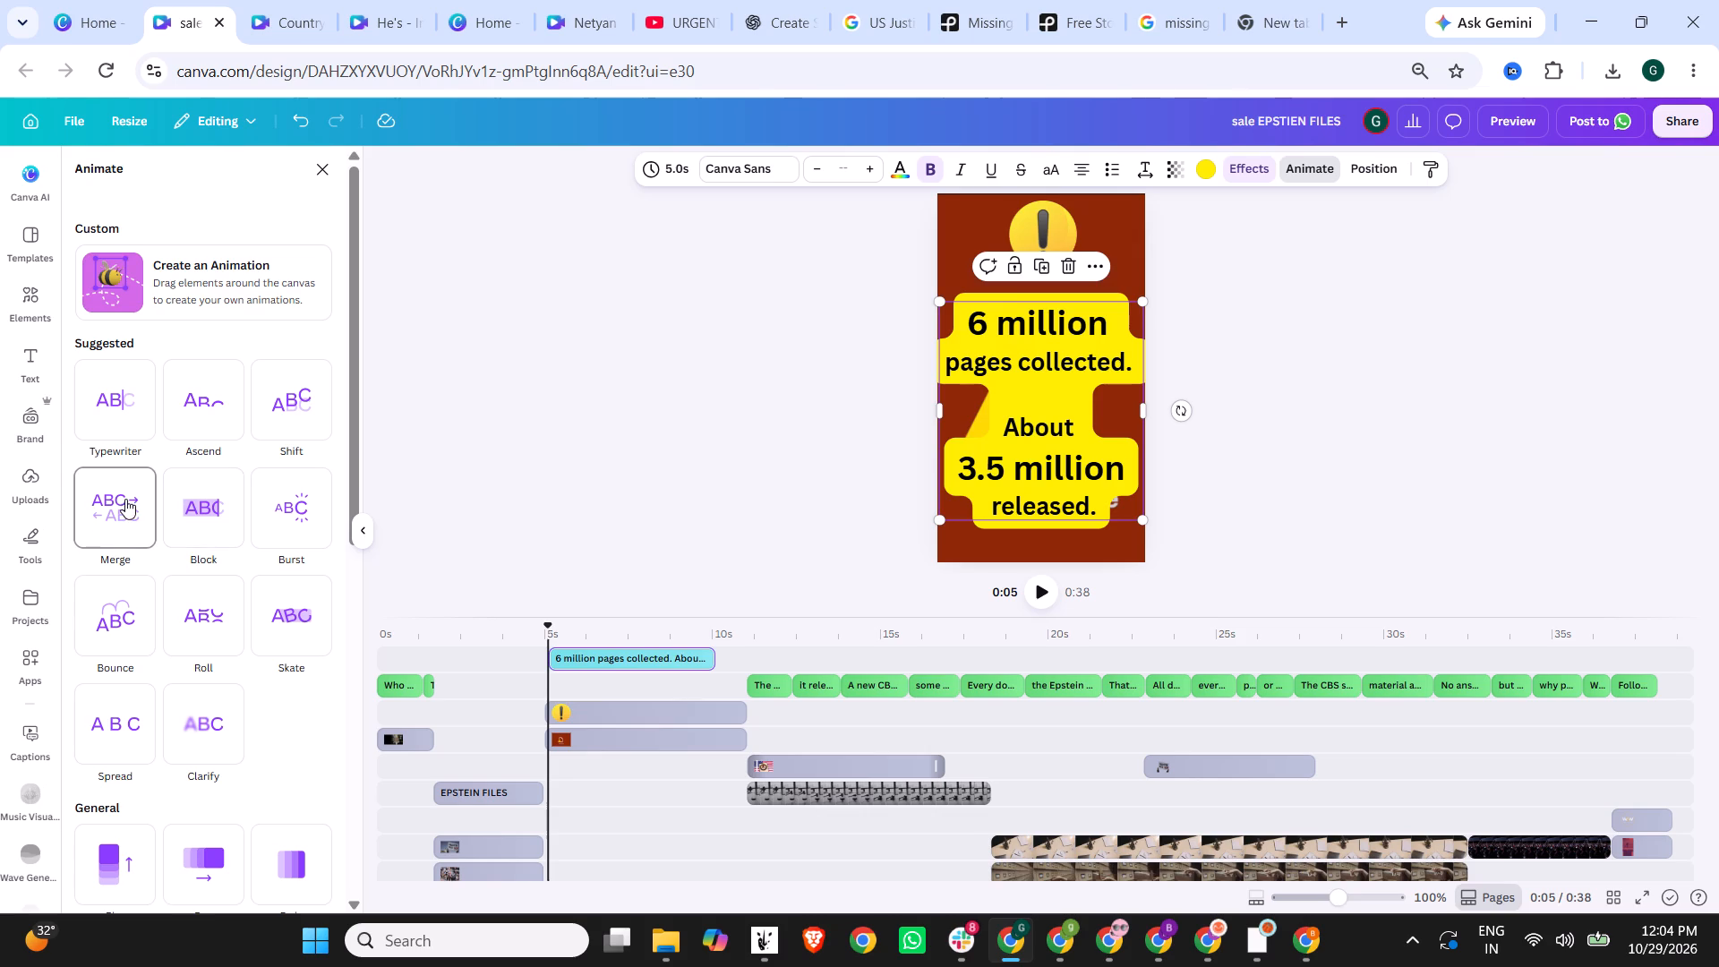
click(125, 635)
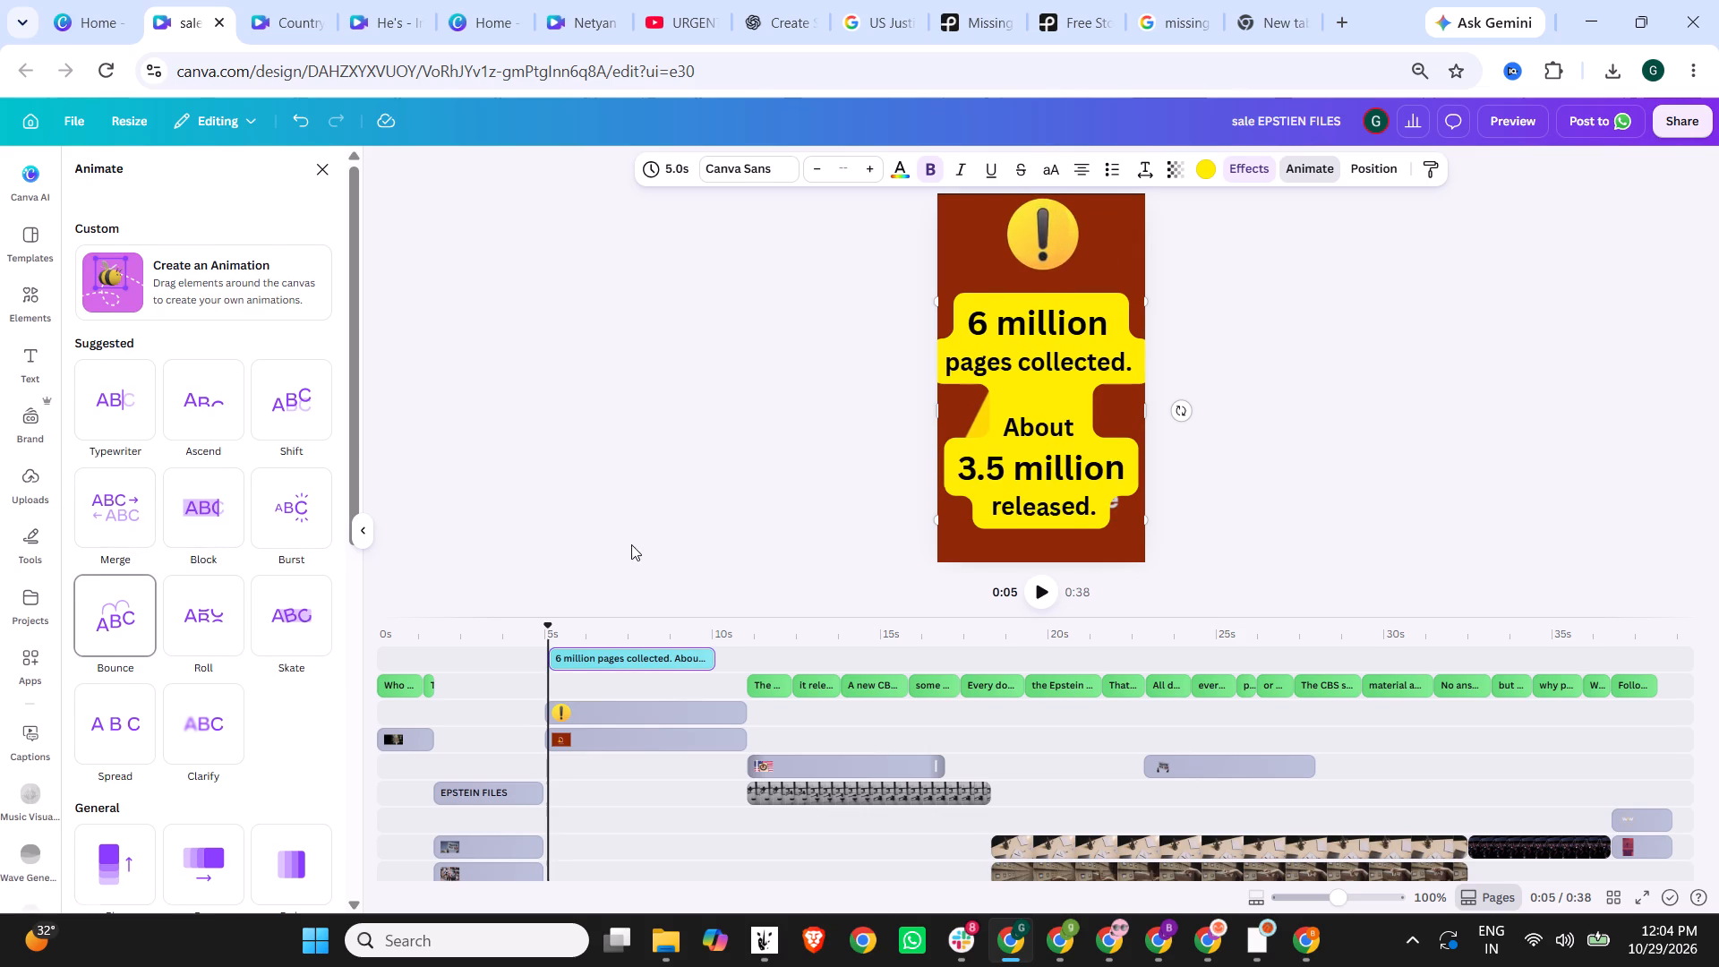
click(667, 497)
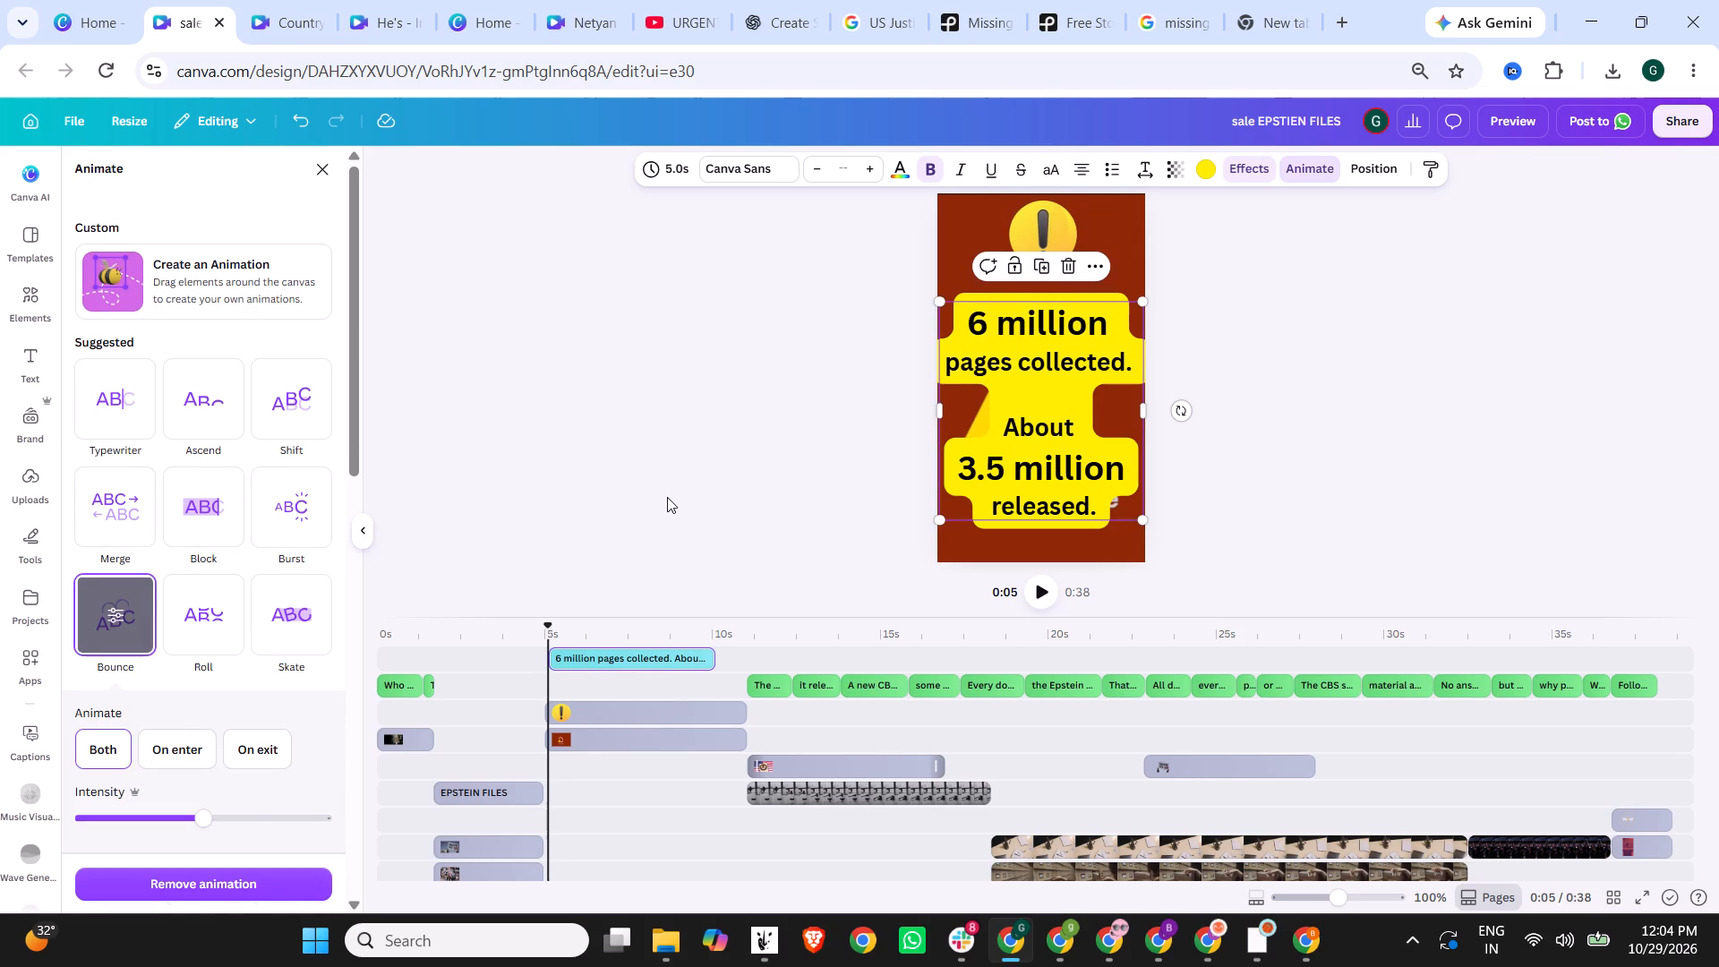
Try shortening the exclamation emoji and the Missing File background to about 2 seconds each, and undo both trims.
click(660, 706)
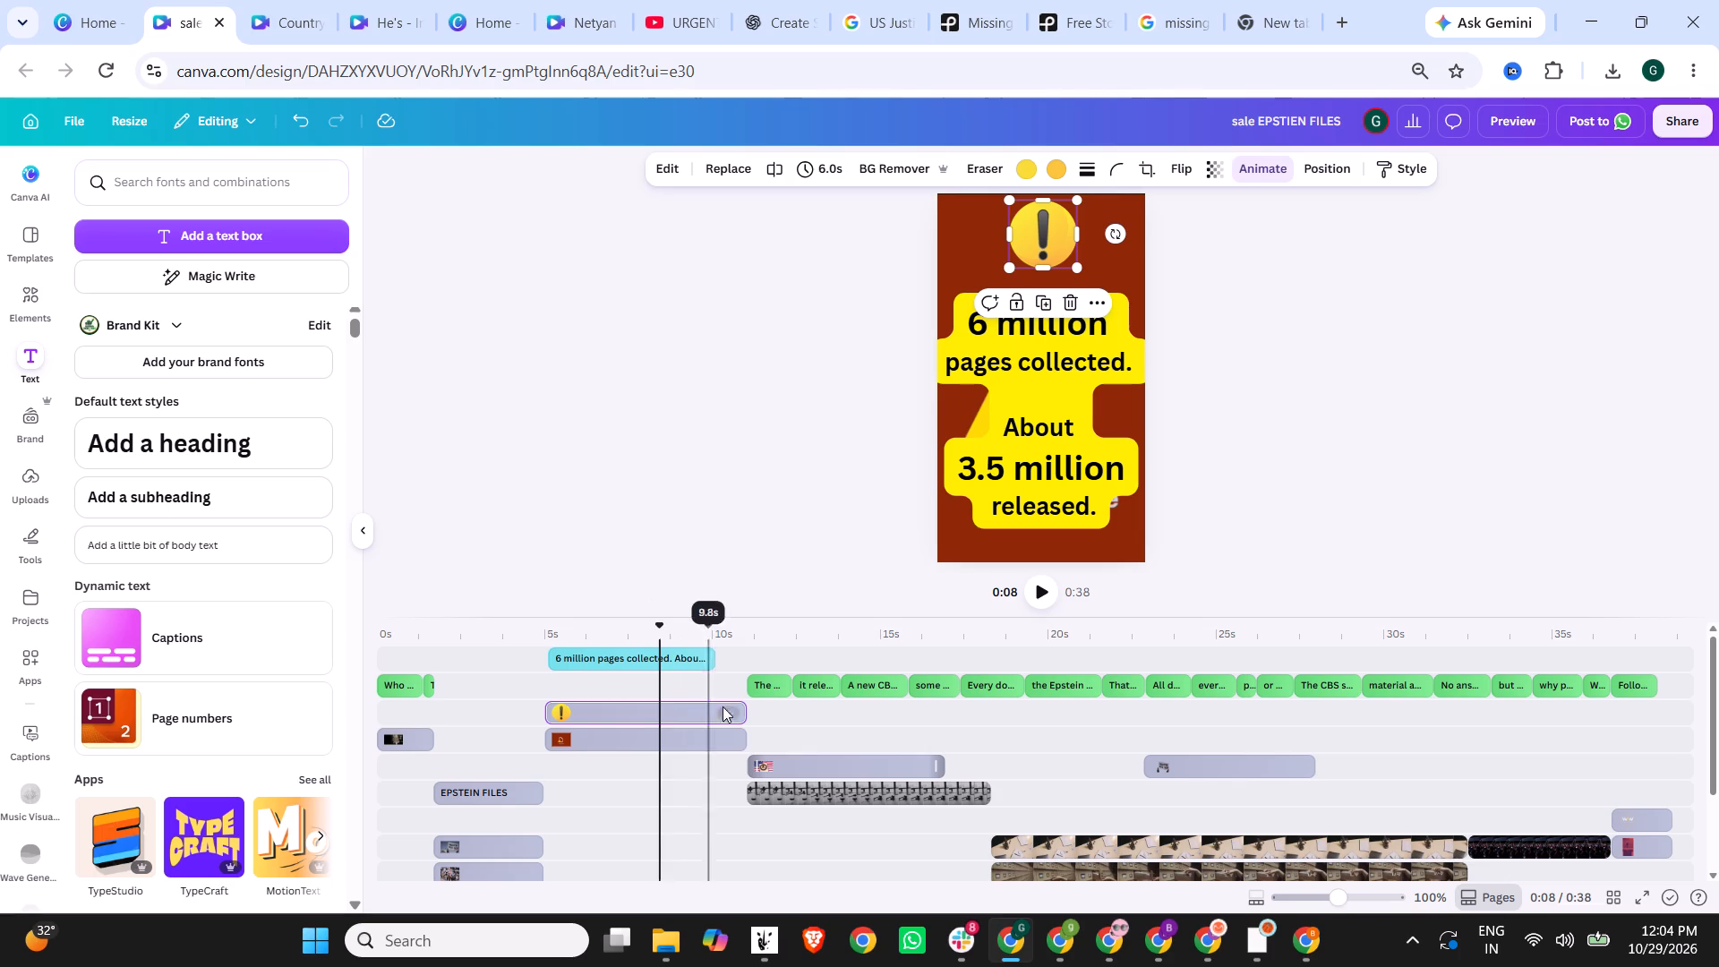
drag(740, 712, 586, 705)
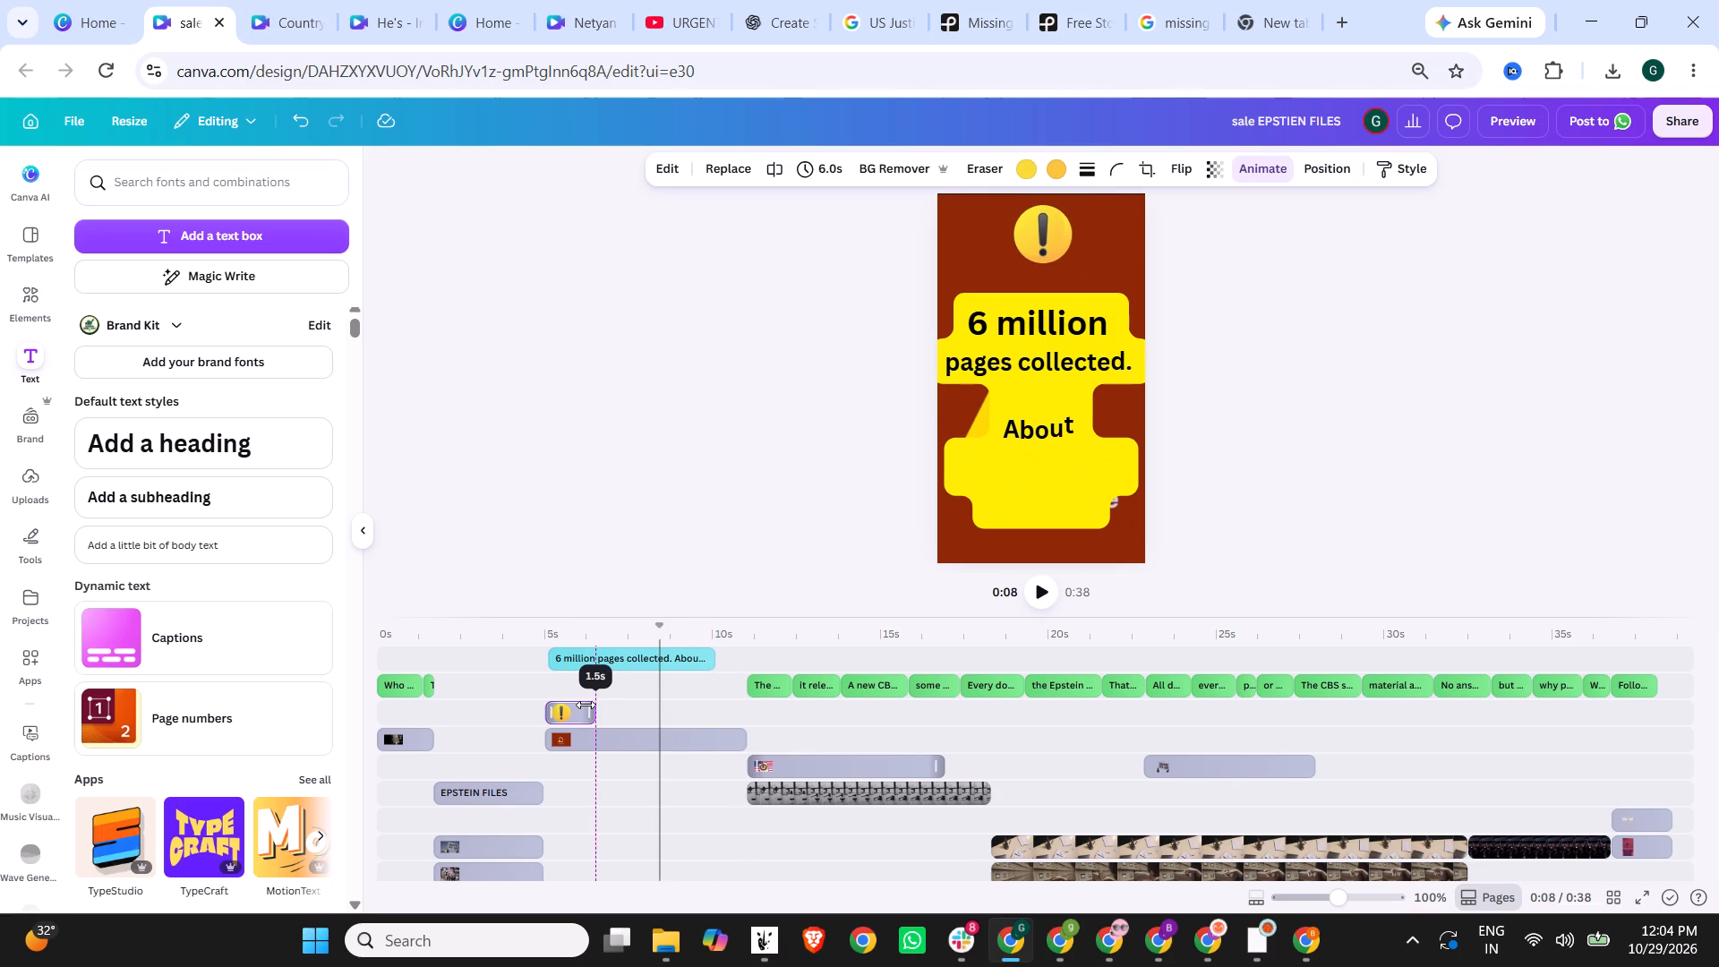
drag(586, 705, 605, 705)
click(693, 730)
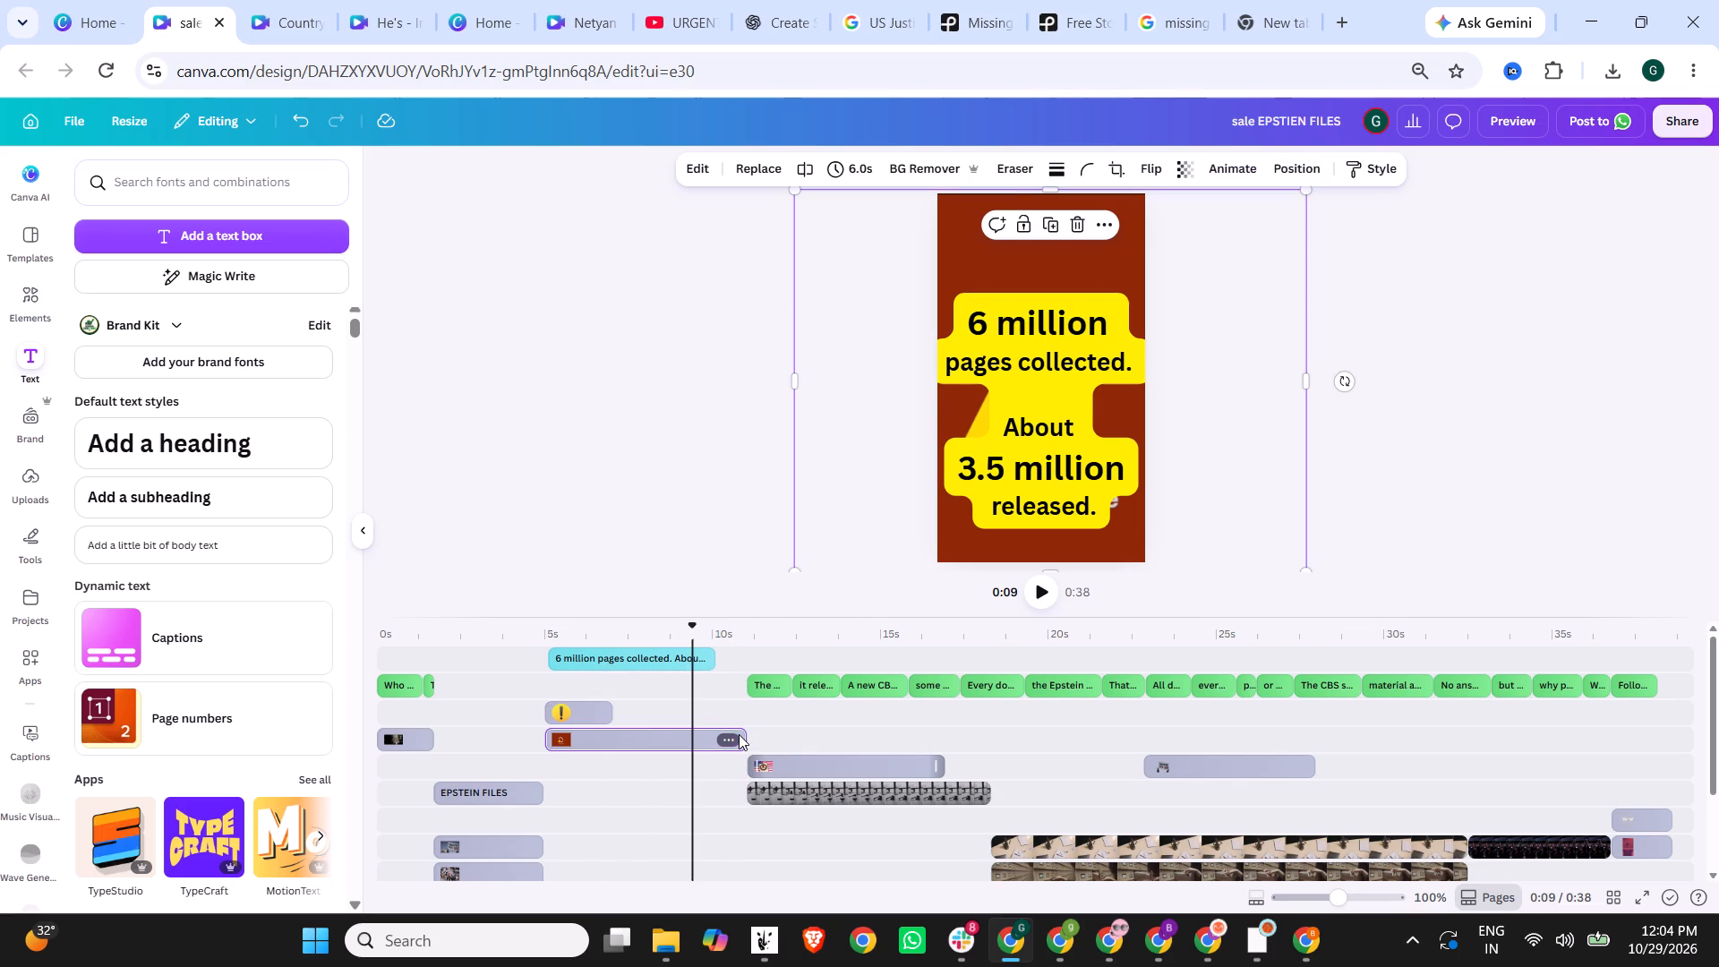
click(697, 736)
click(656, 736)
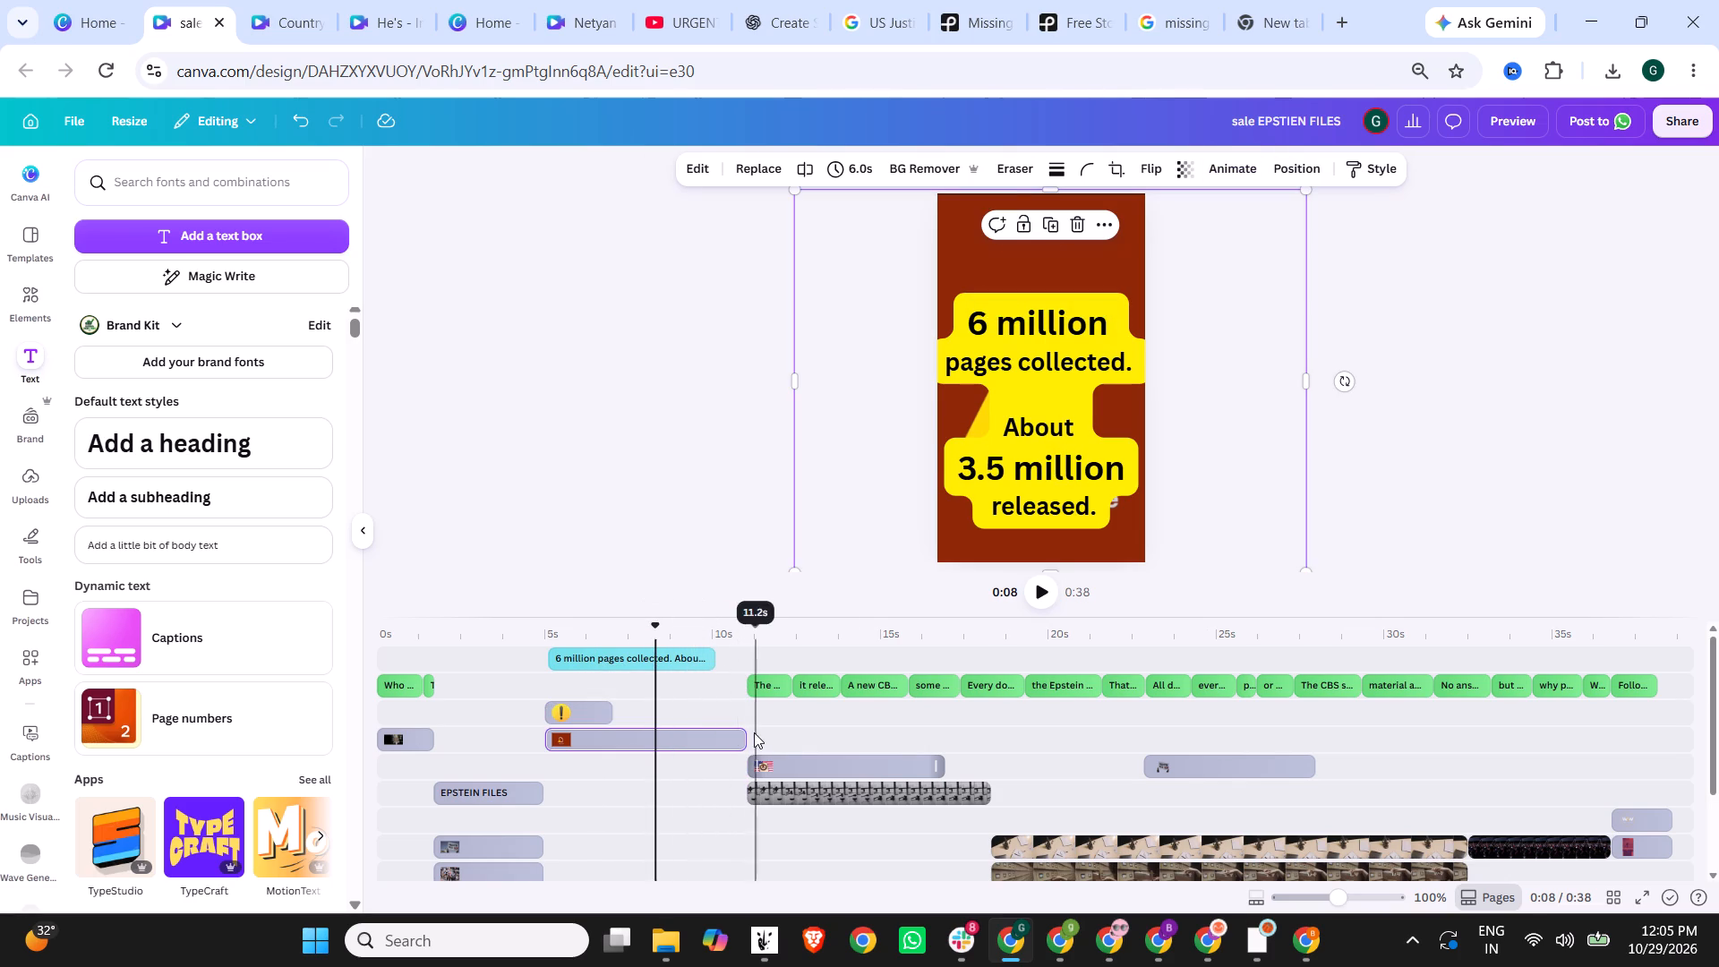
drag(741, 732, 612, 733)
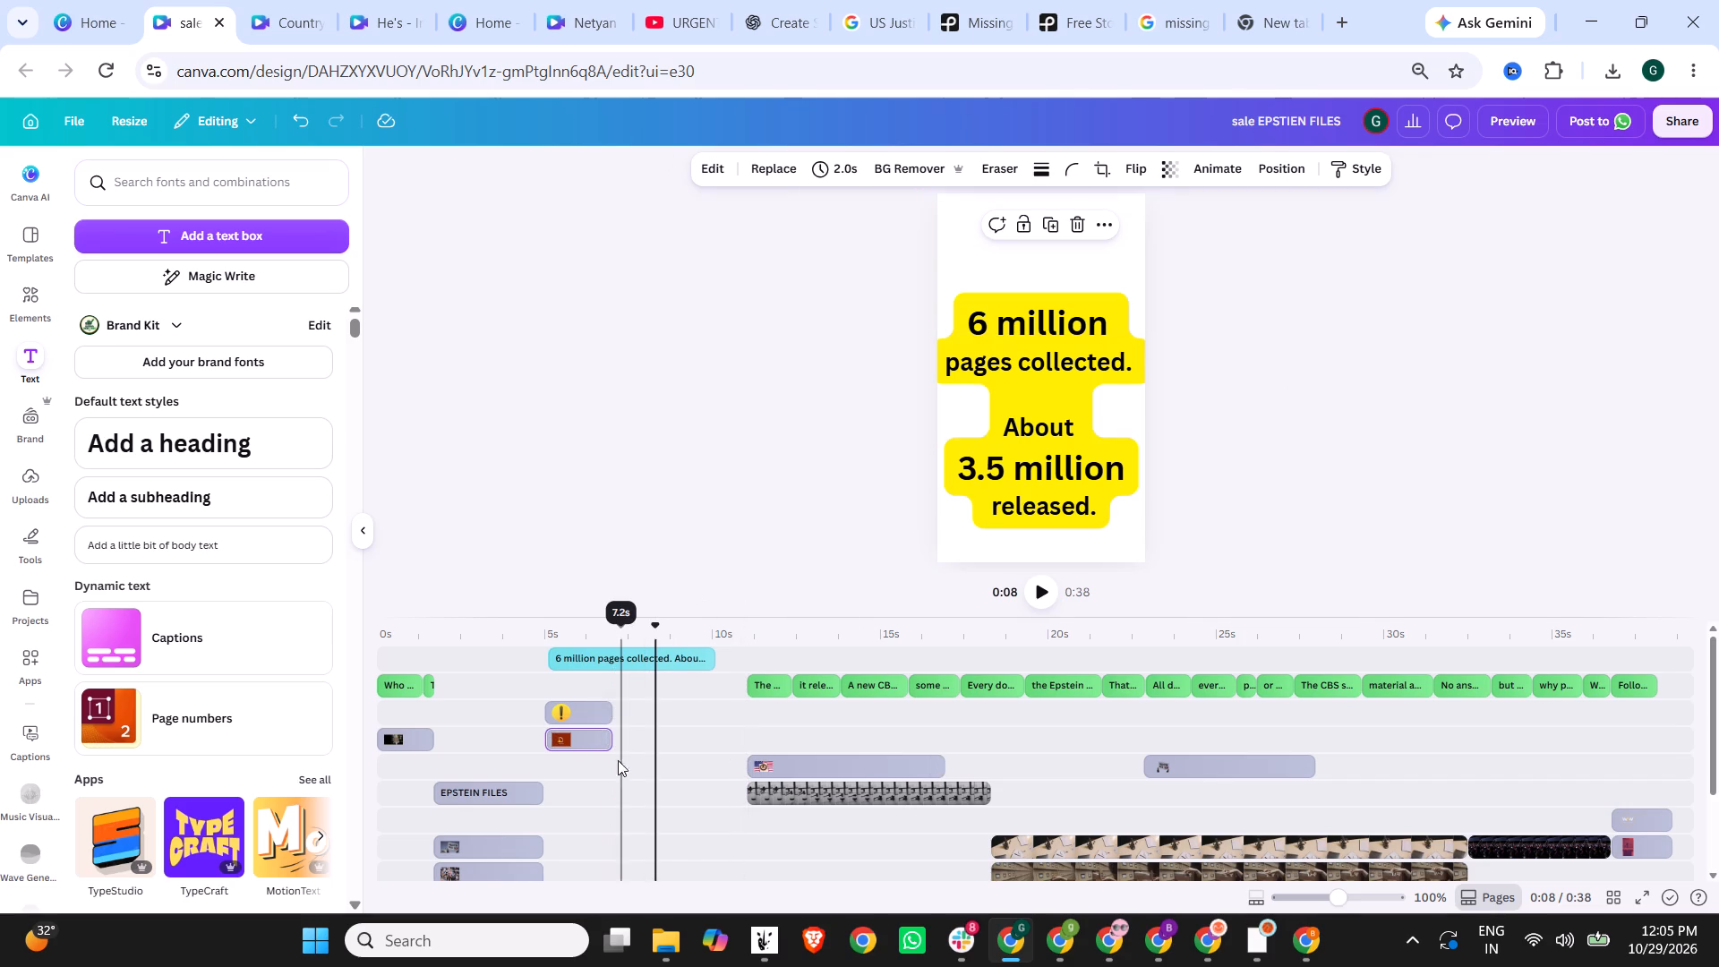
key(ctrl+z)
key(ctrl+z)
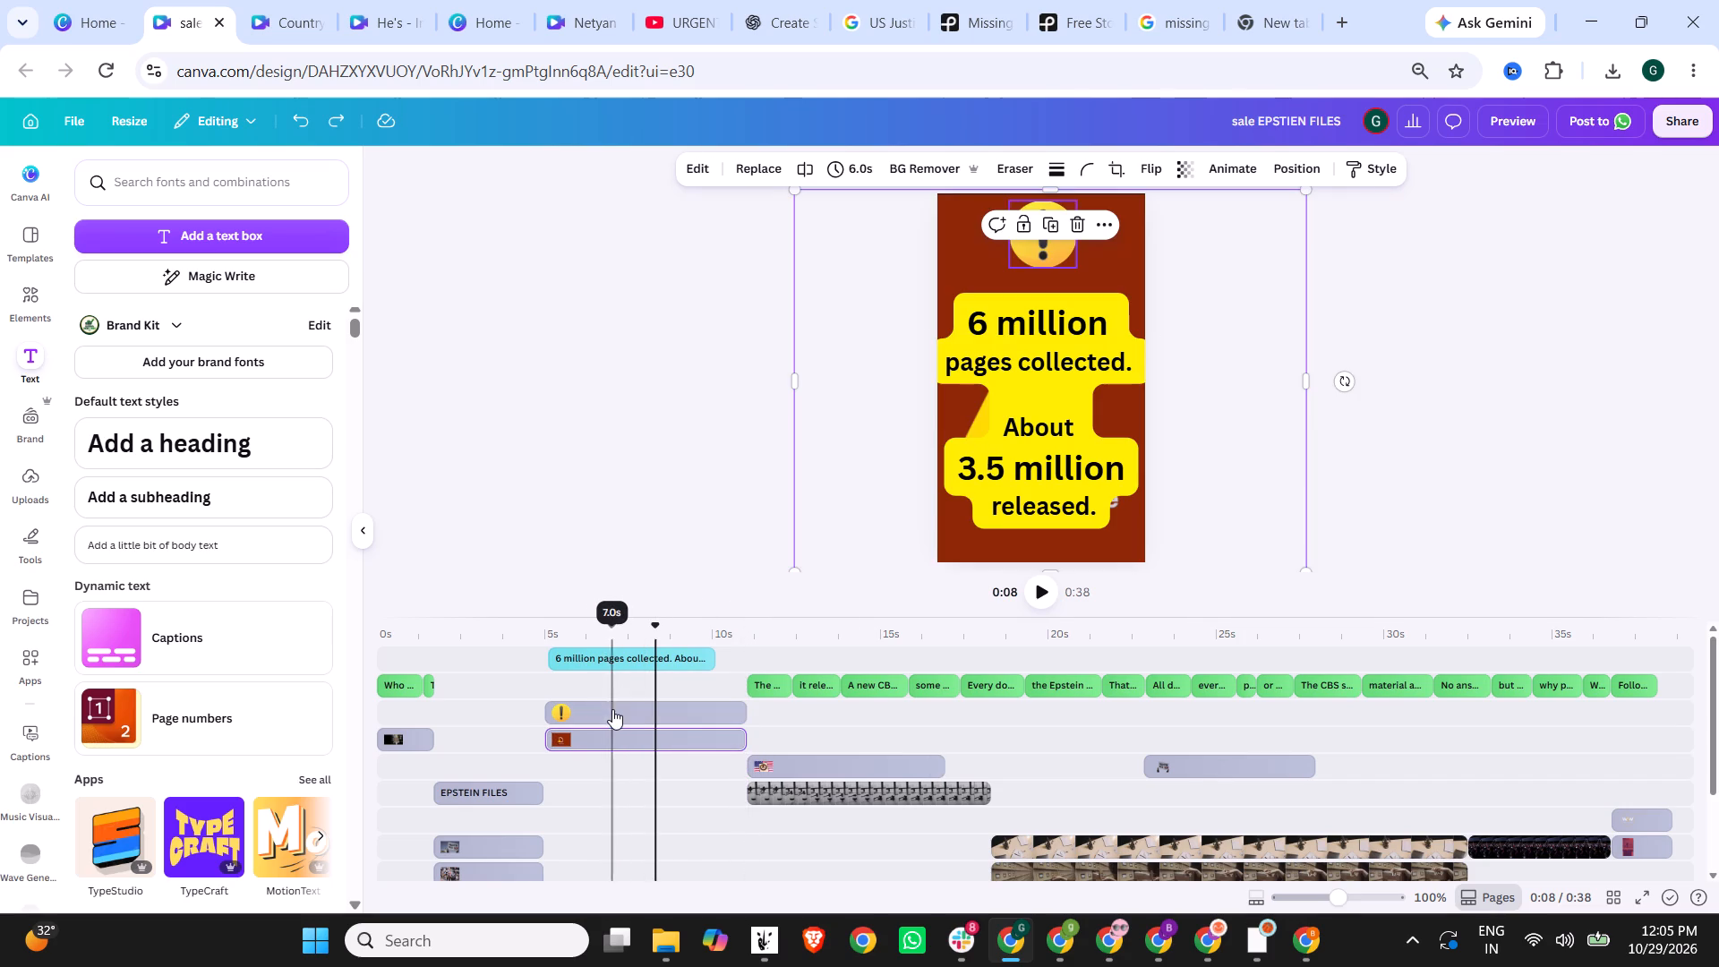
Shorten the "6 million pages collected…" text clip on the timeline to about 2.0 seconds.
click(682, 658)
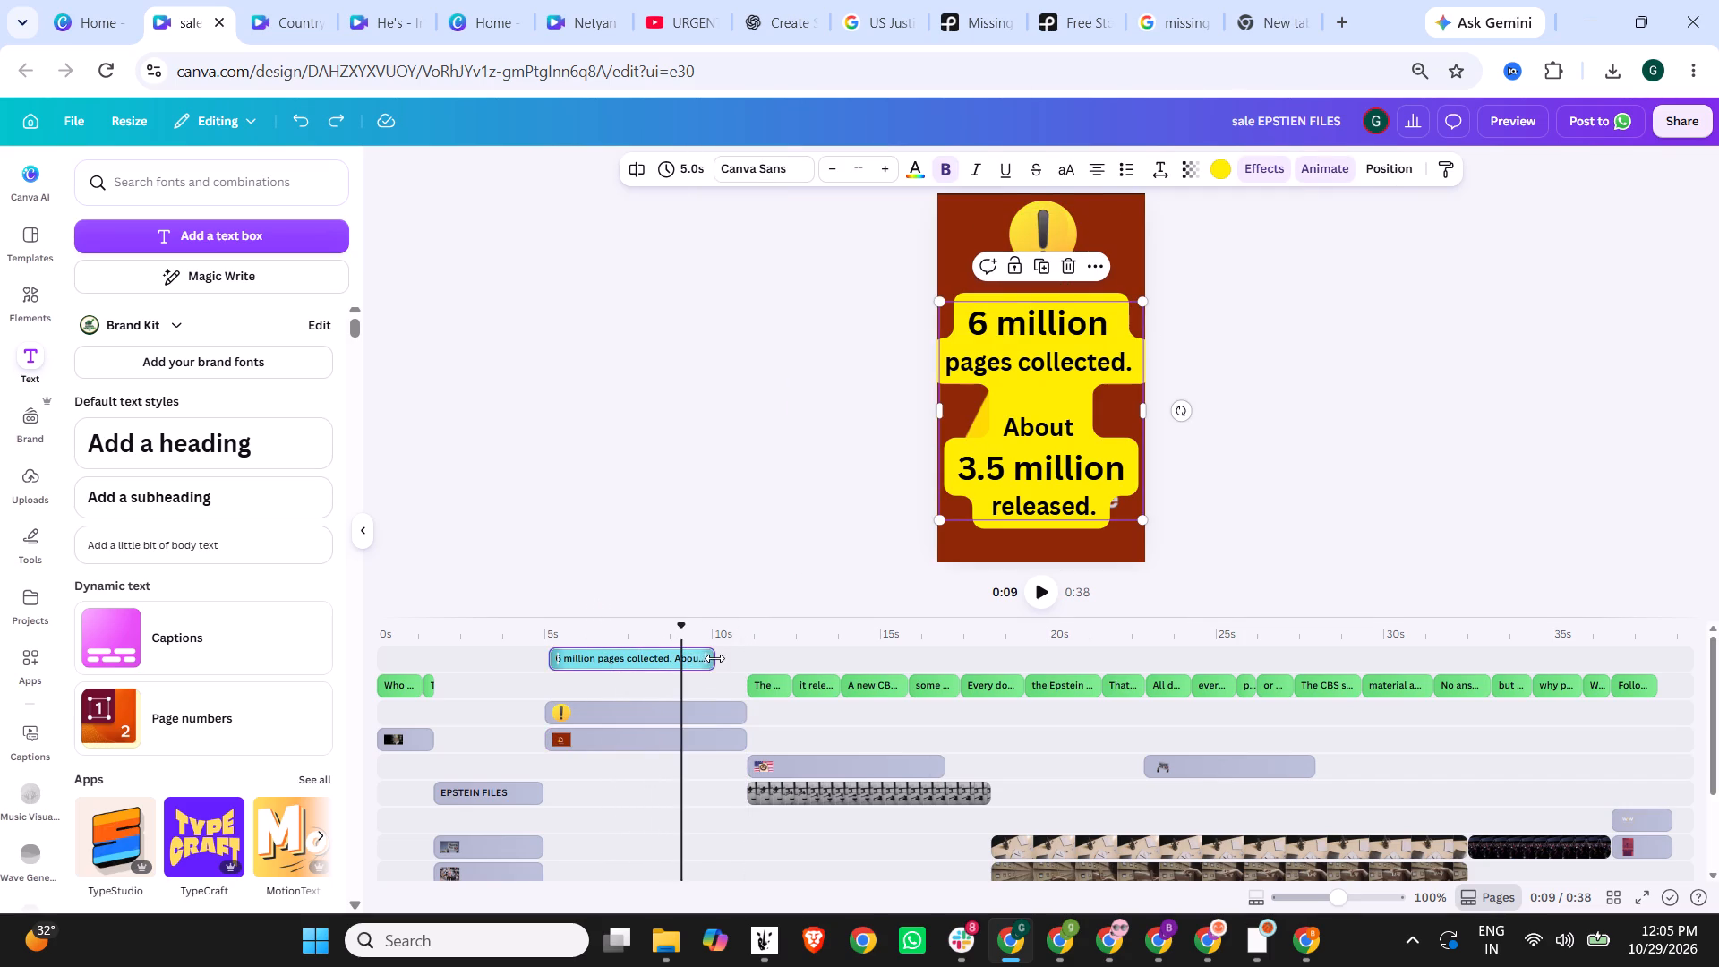
drag(714, 658, 590, 654)
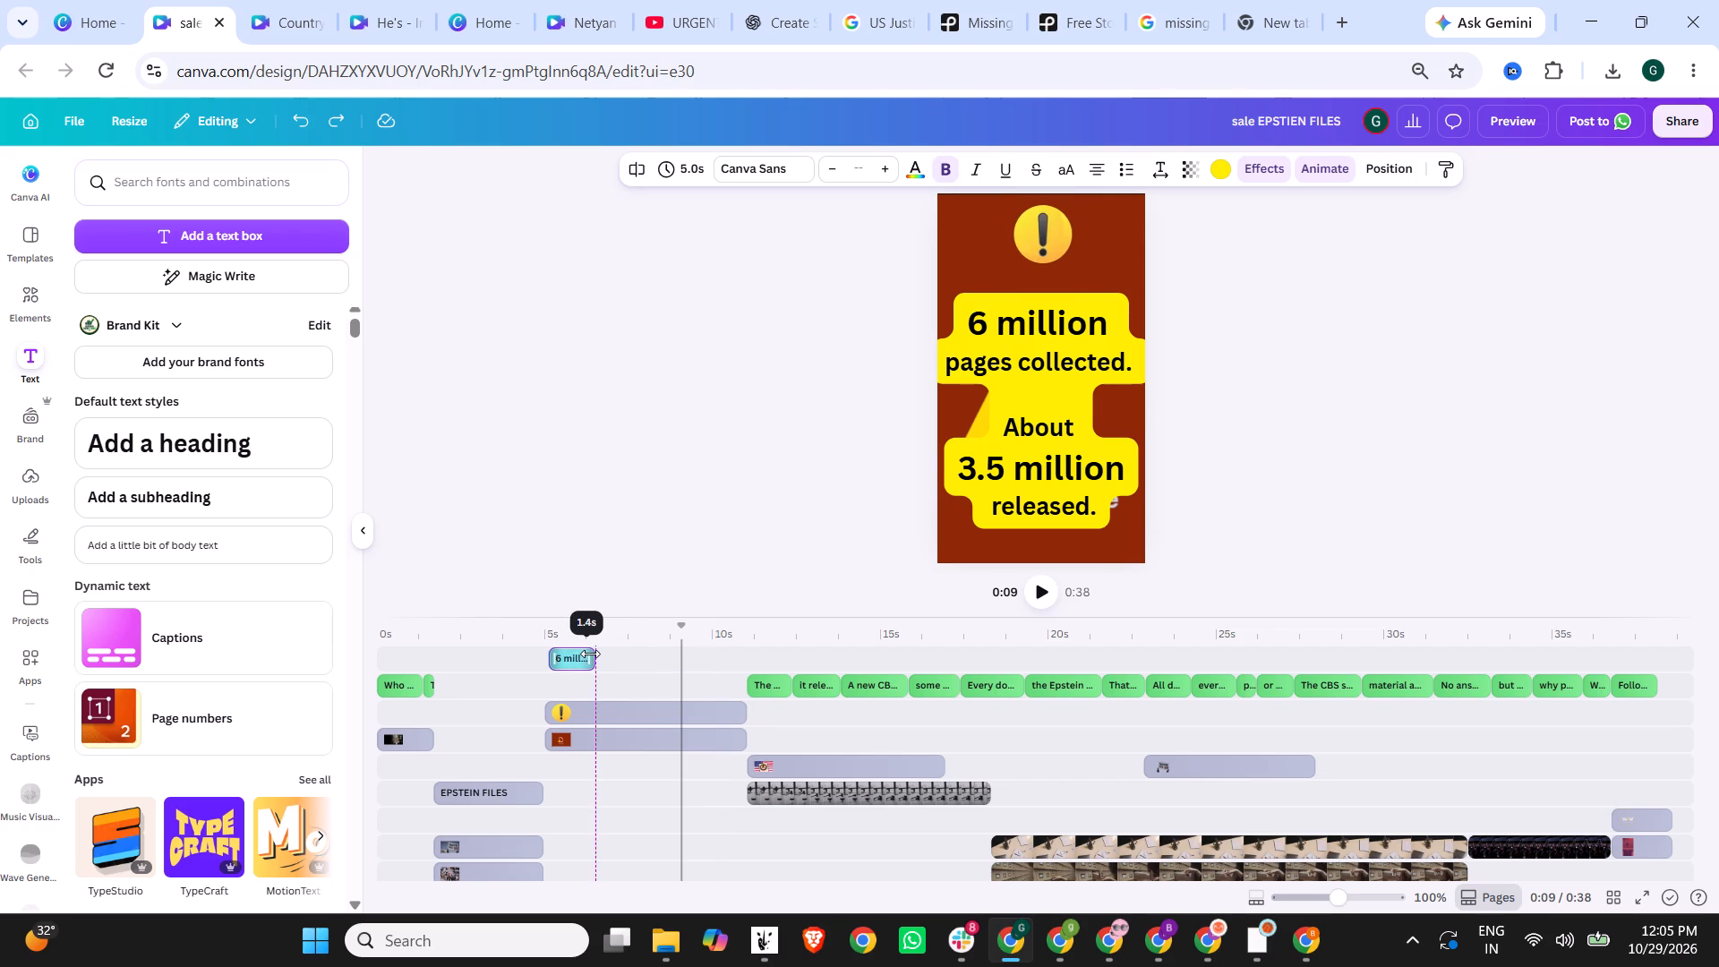
drag(590, 654, 612, 654)
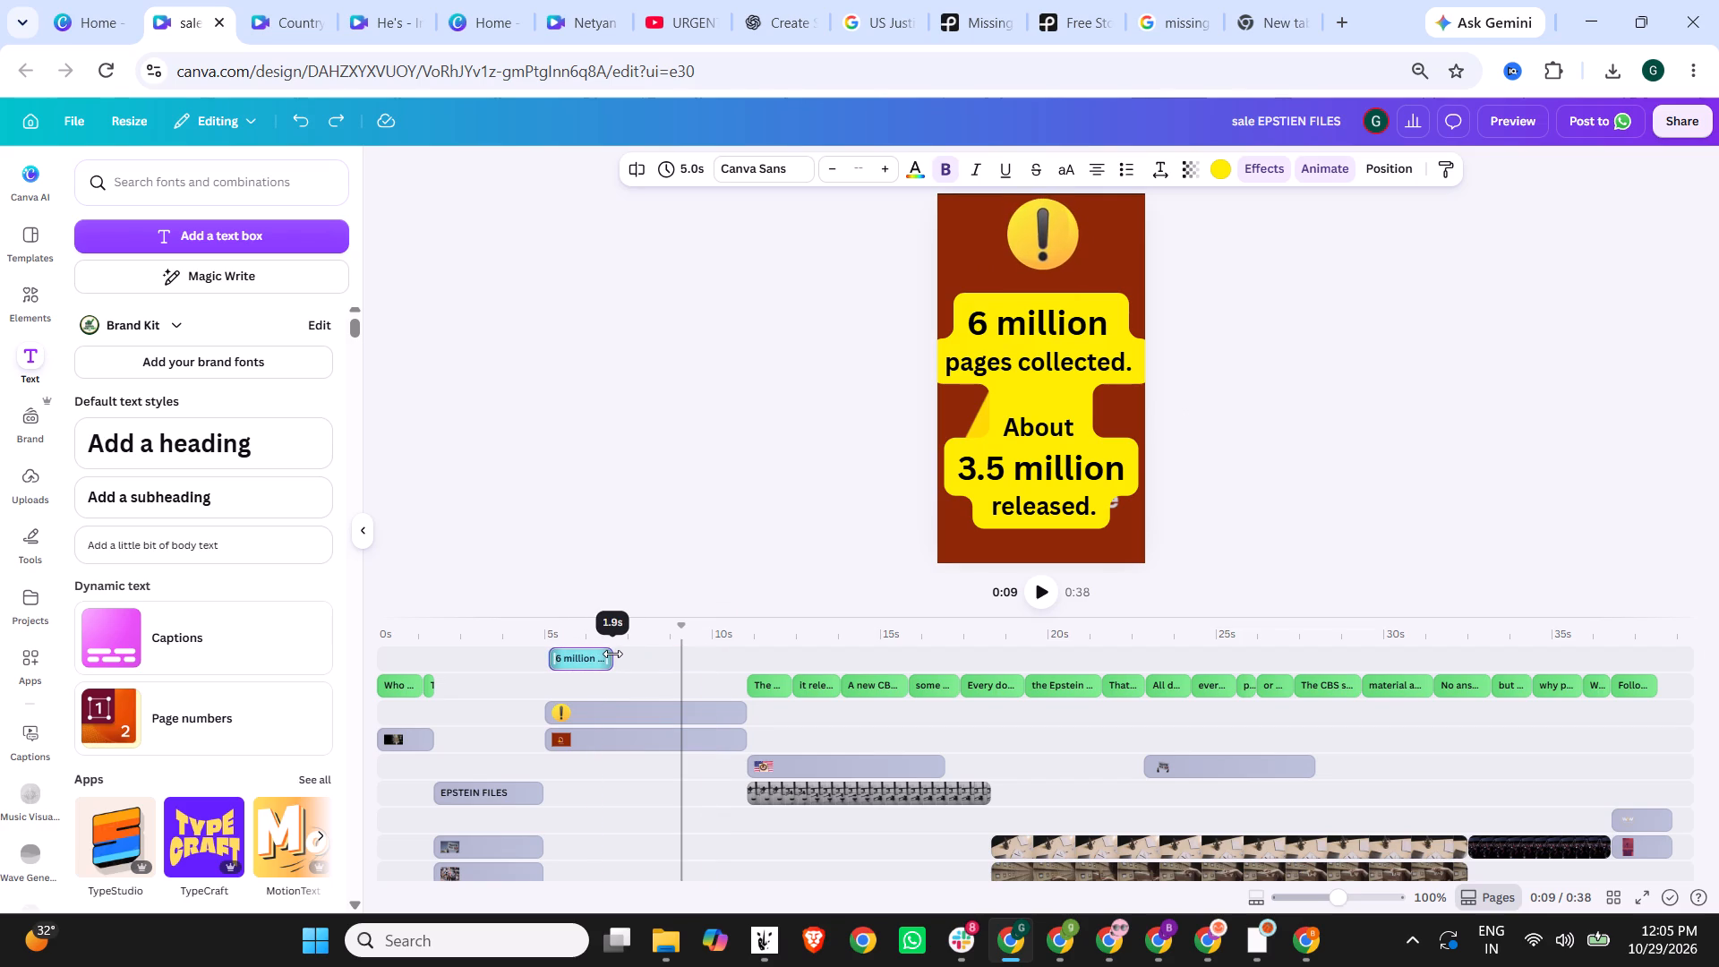
drag(612, 654, 615, 654)
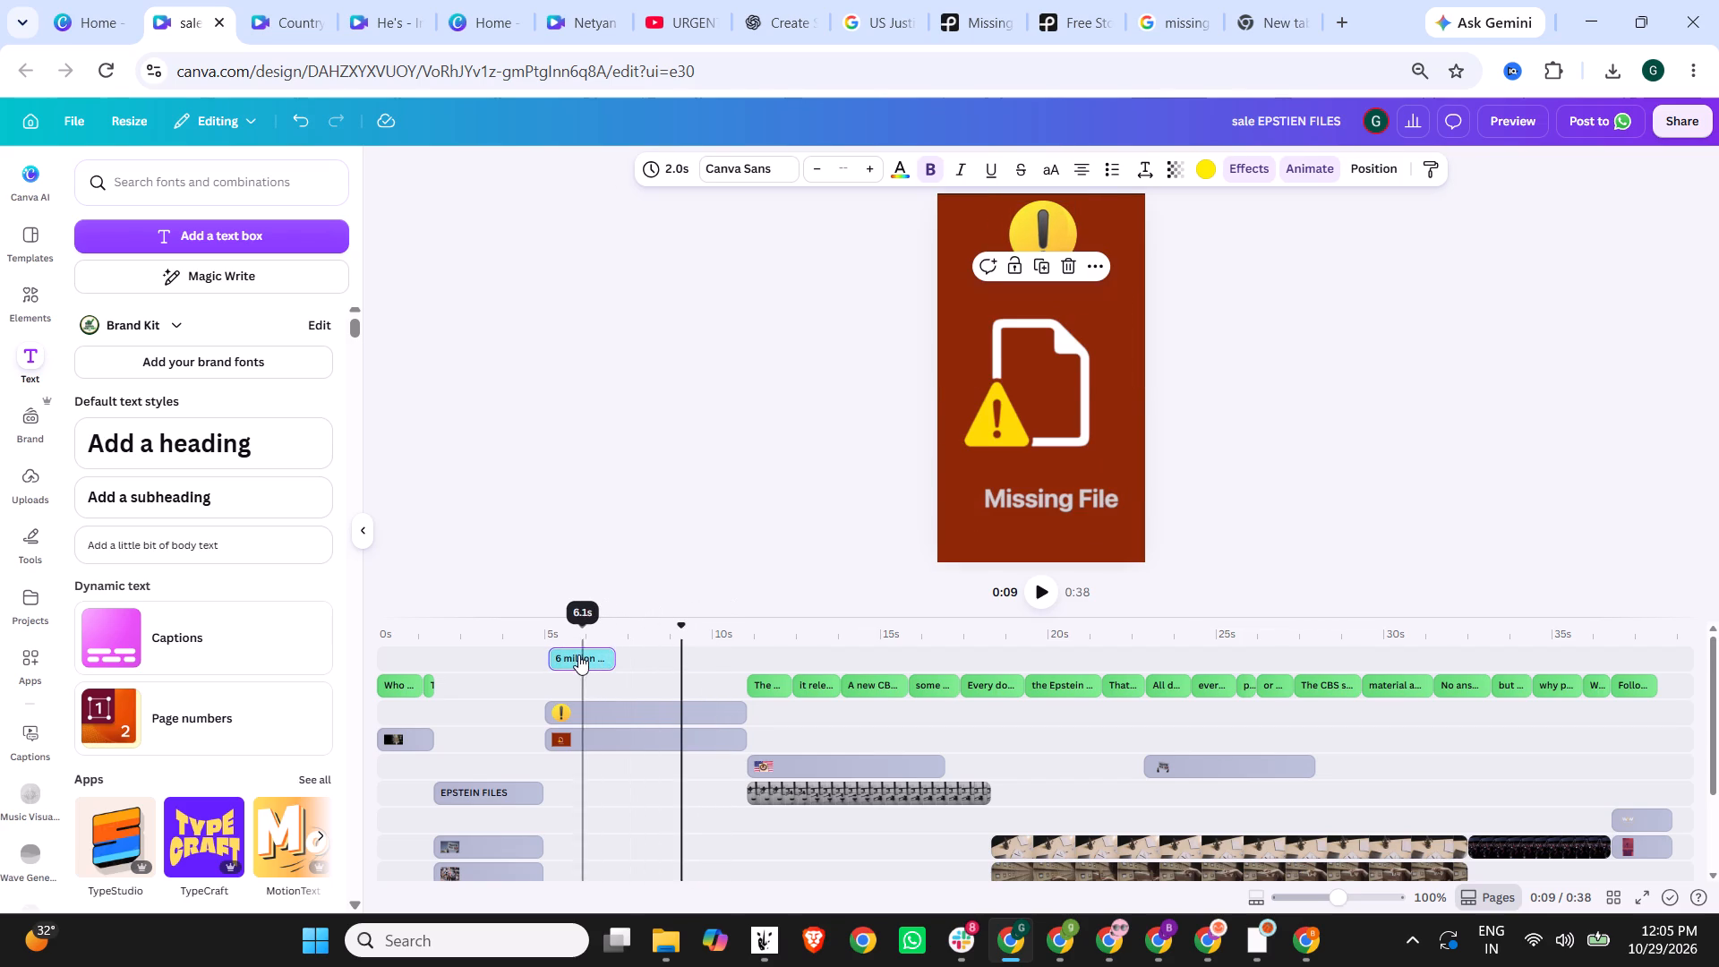
Cut "About 3.5 million released." out of the yellow text, leaving only "6 million pages collected.".
click(575, 655)
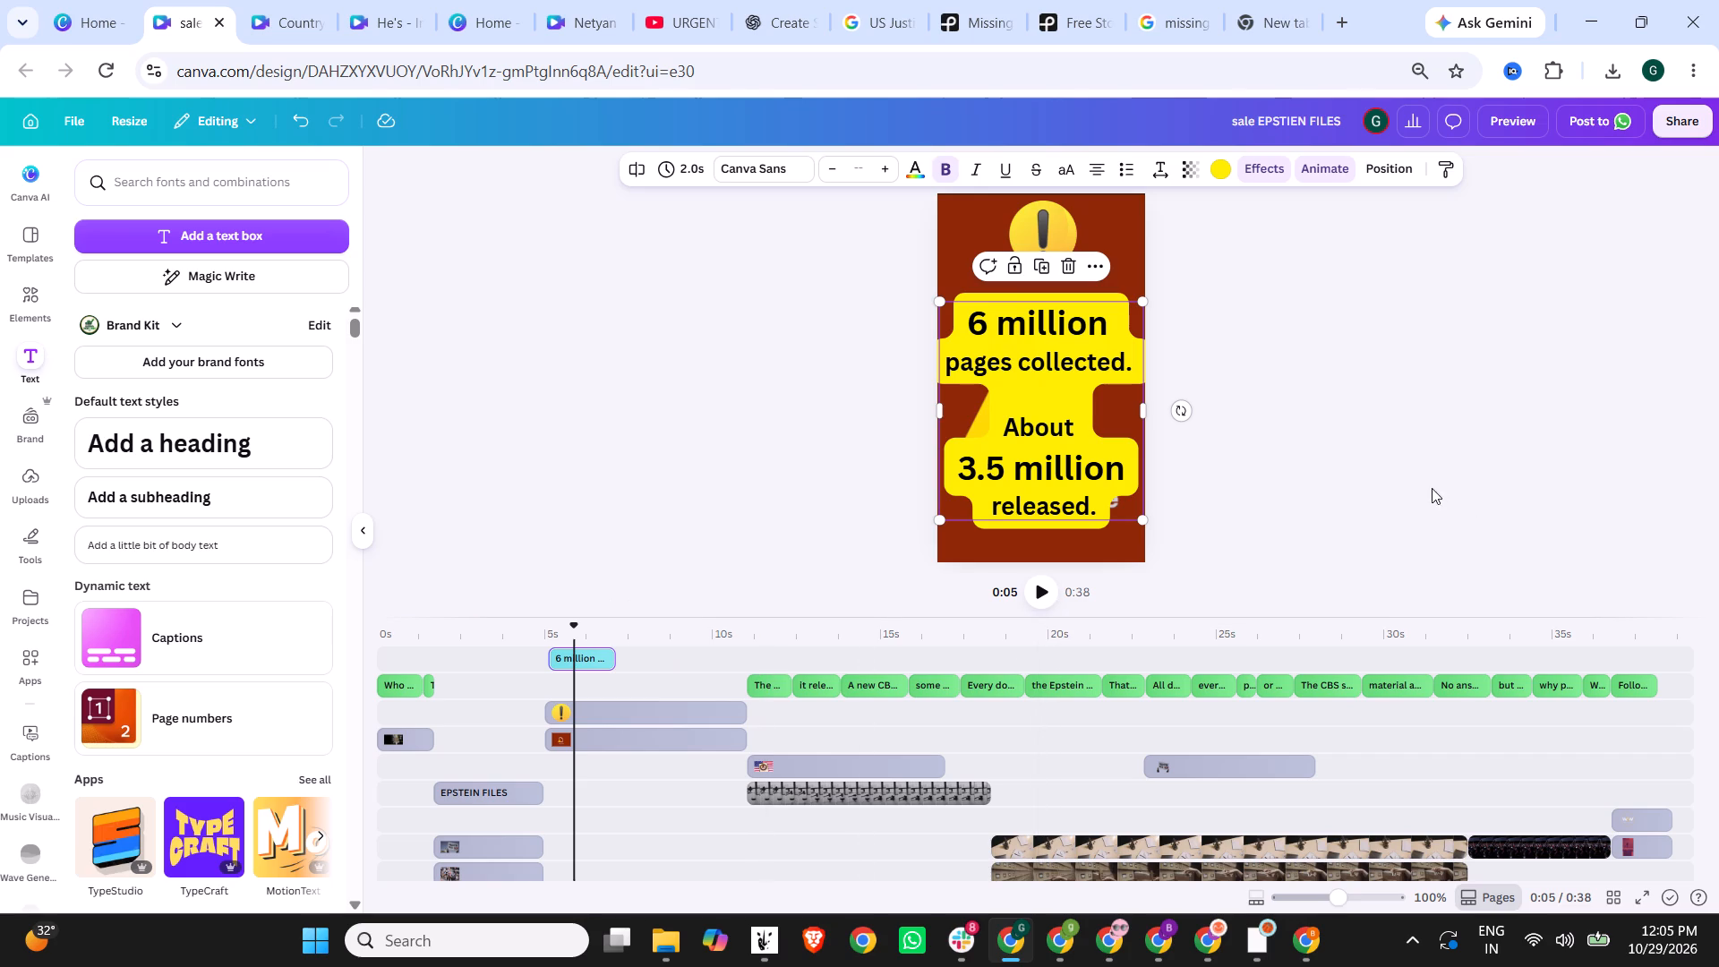
click(1428, 486)
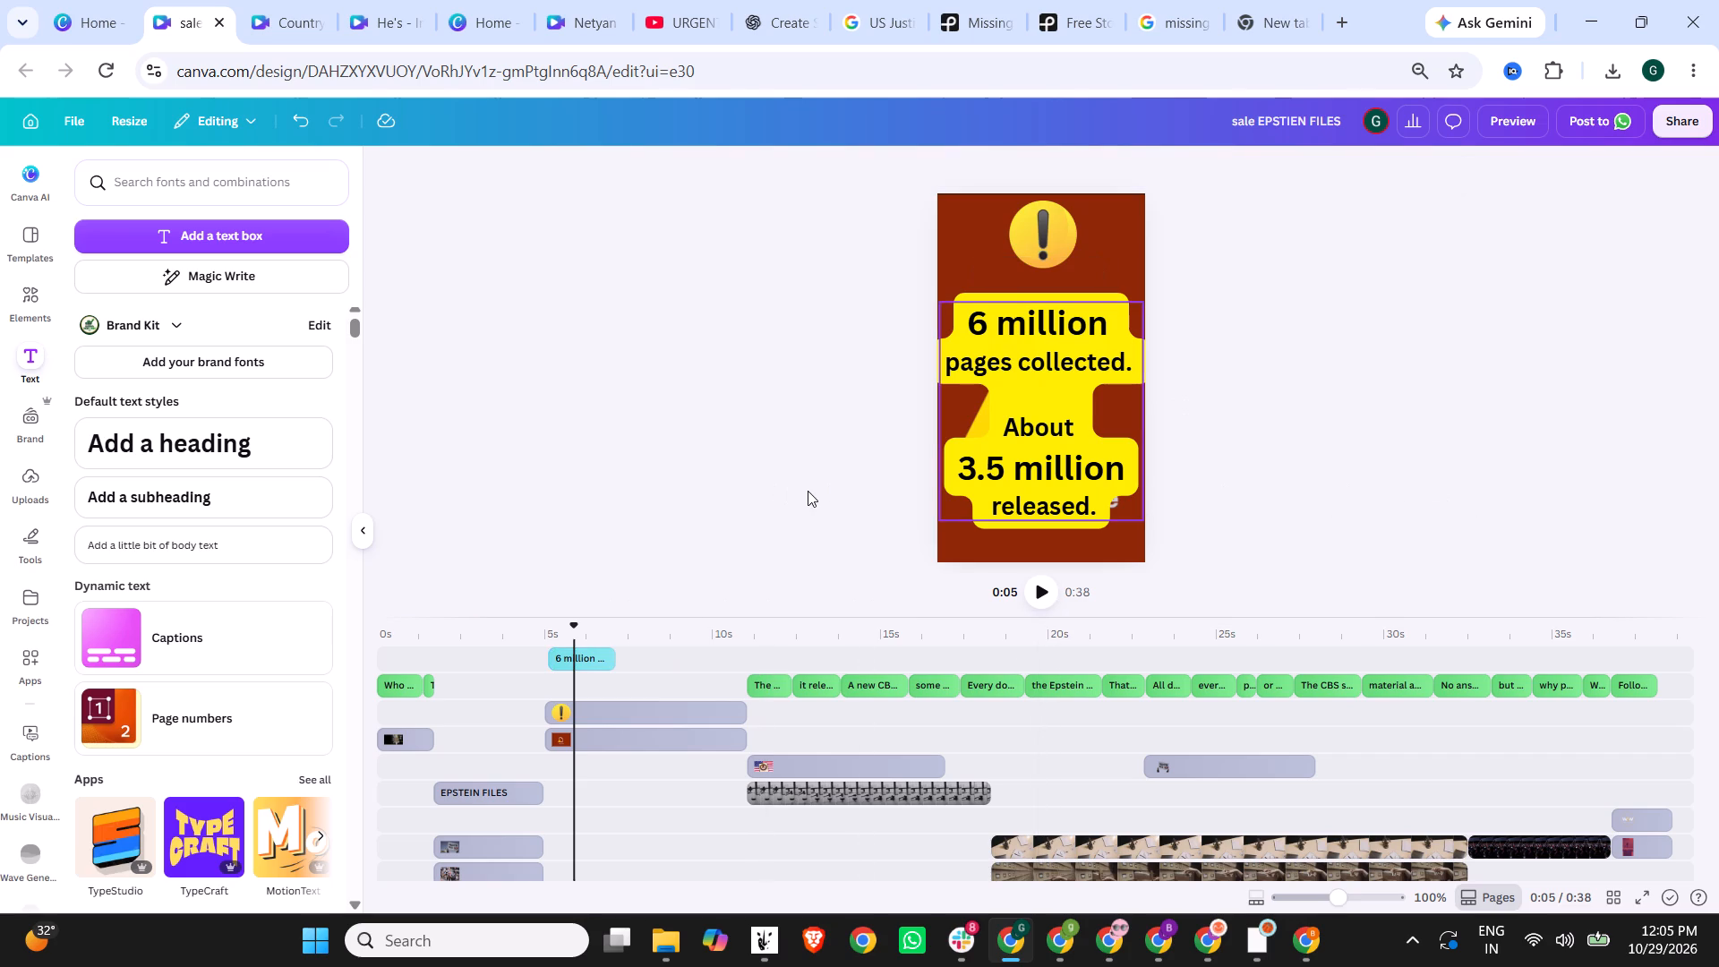
double_click(1038, 381)
click(1037, 483)
drag(1007, 427, 1116, 525)
click(1077, 492)
drag(1002, 432, 1101, 483)
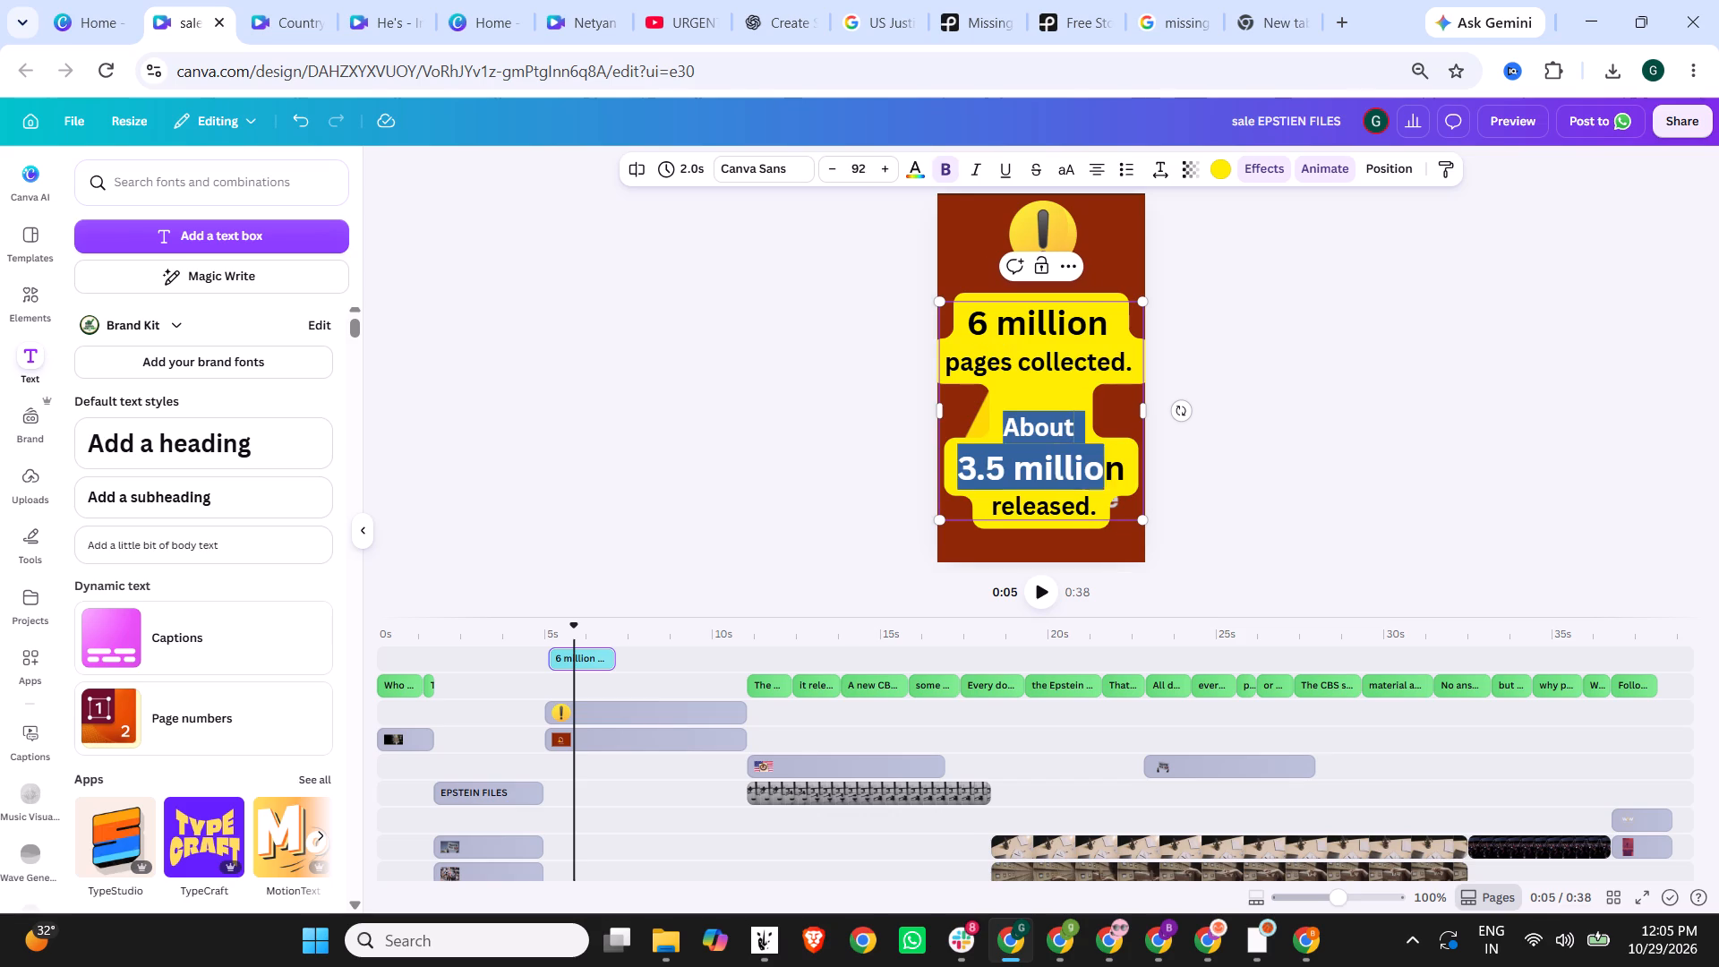
drag(1101, 483, 1120, 516)
key(ctrl+x)
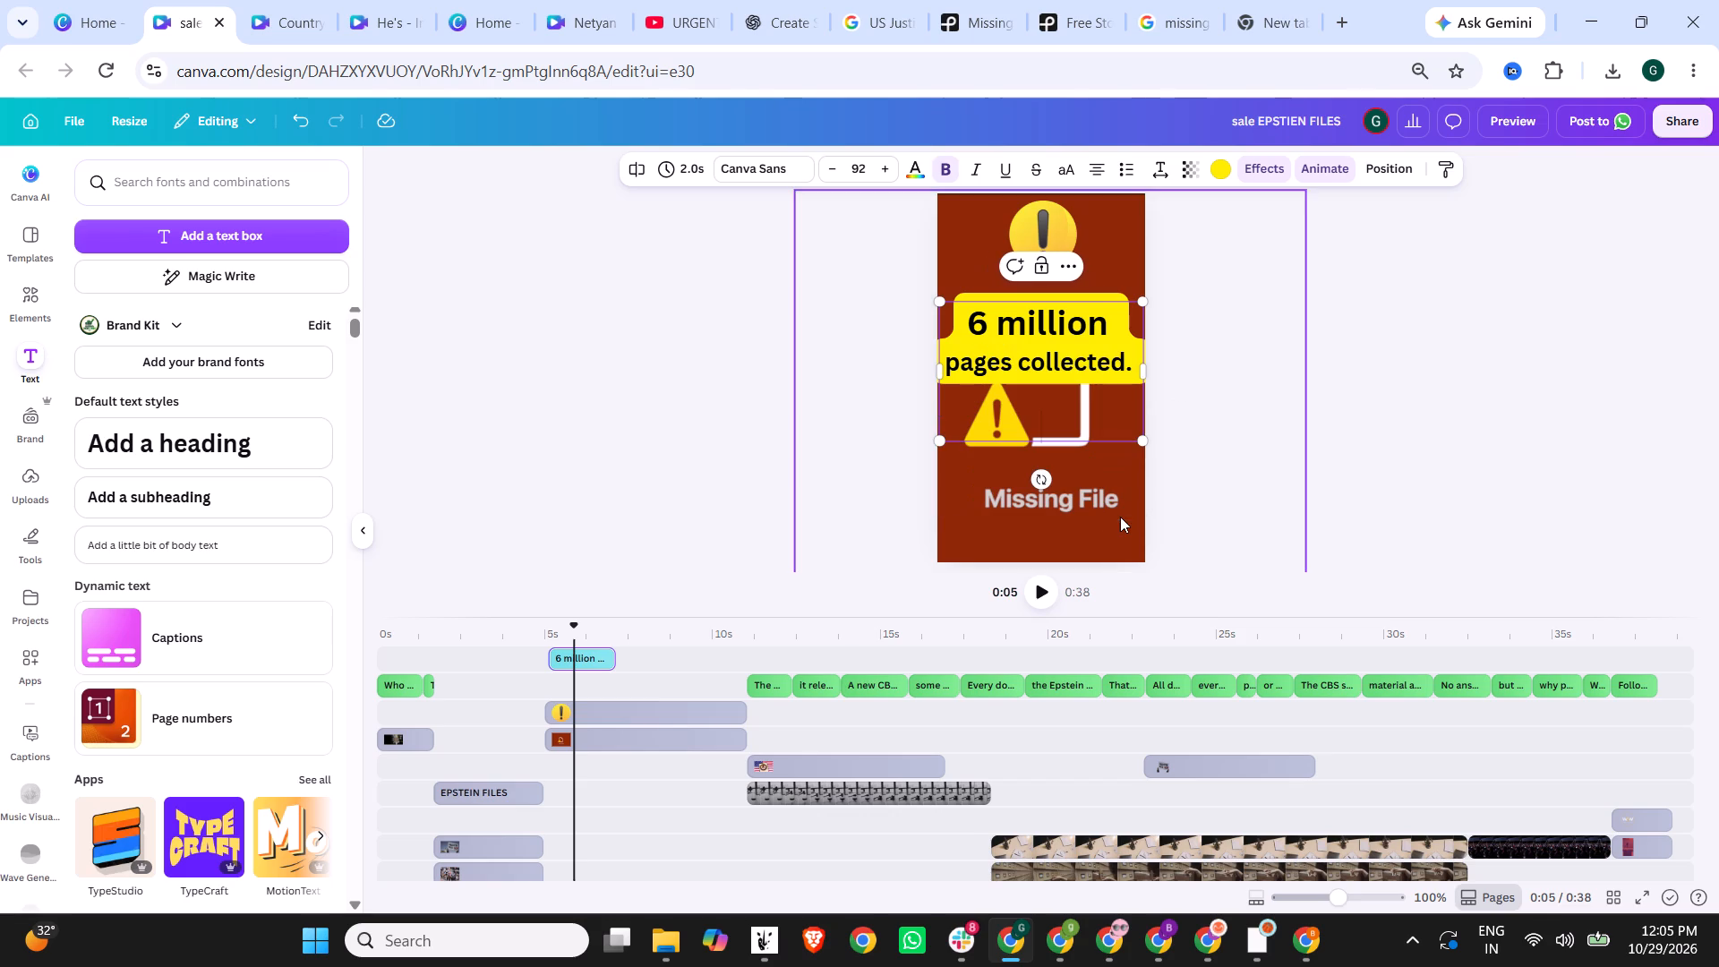
click(799, 351)
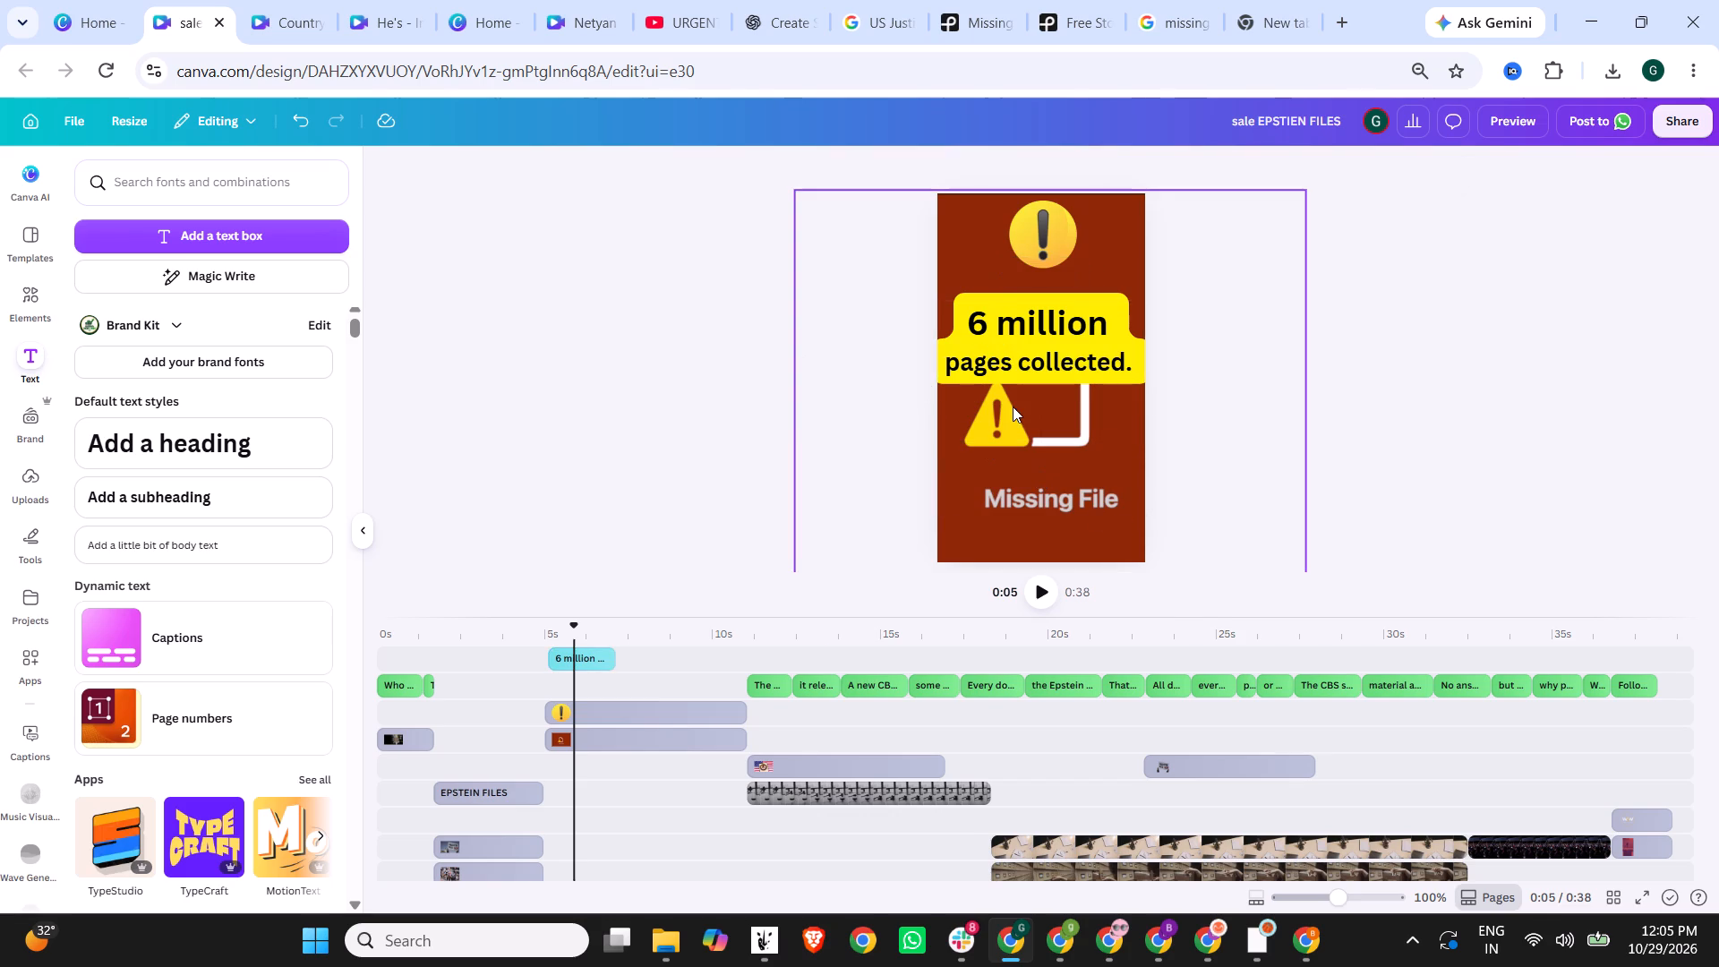
Add a new heading and paste the cut text "About 3.5 million released." into it.
click(27, 354)
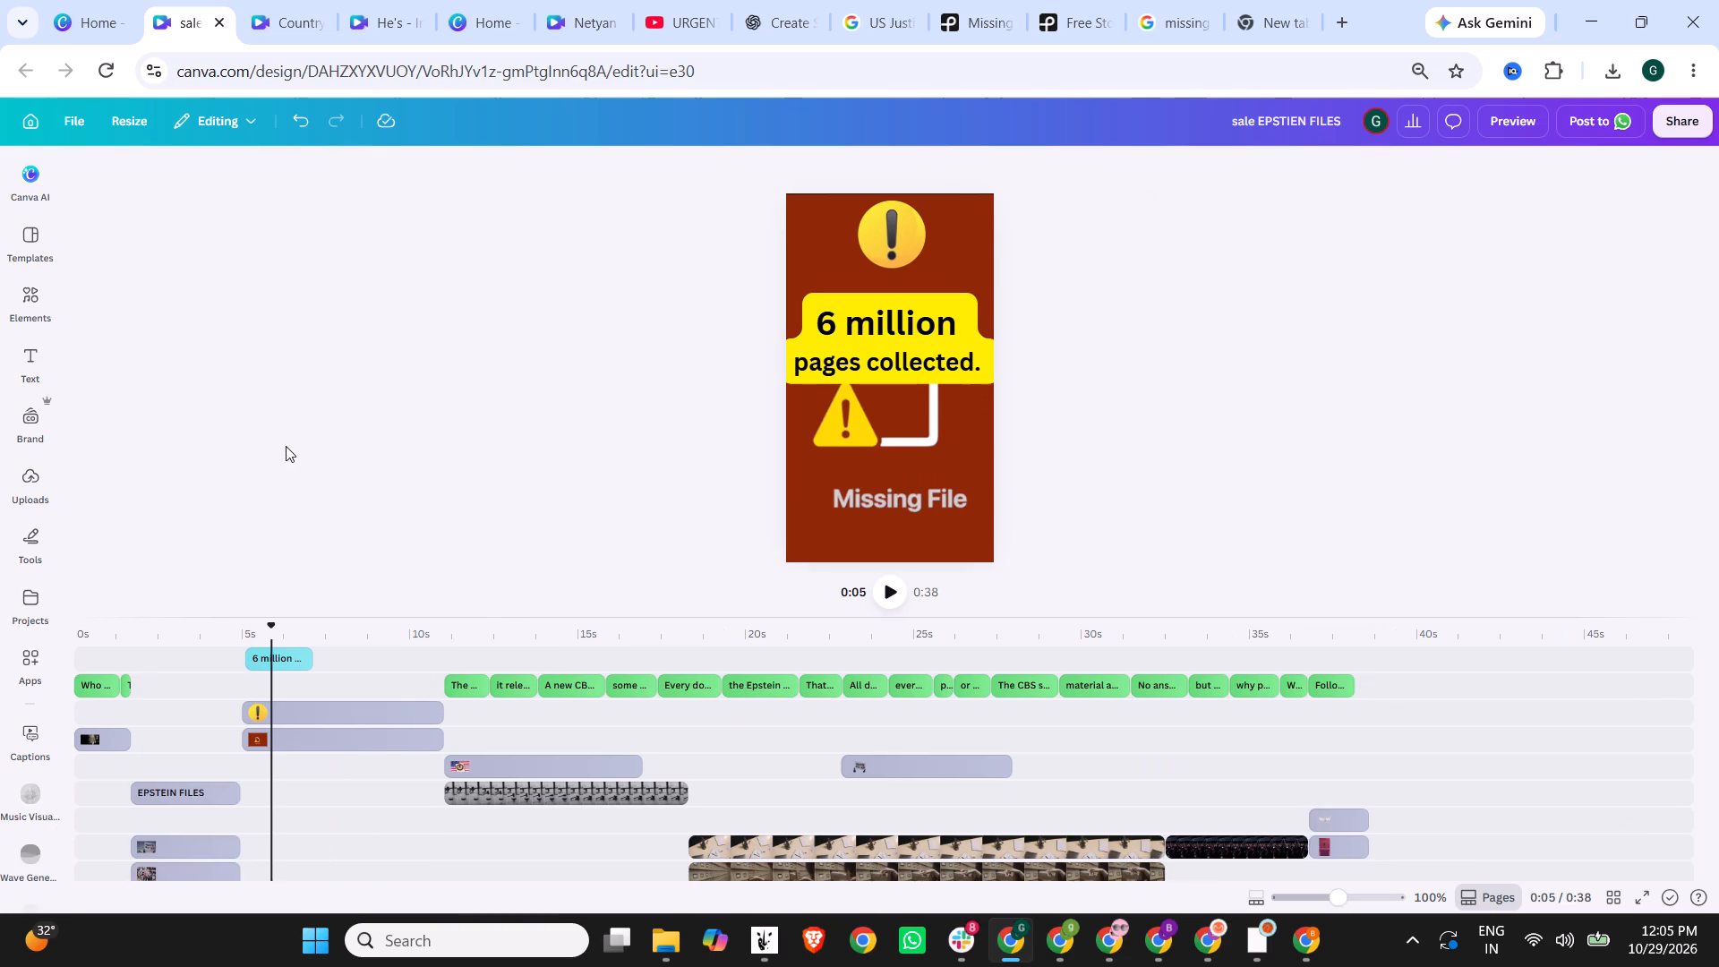
click(48, 365)
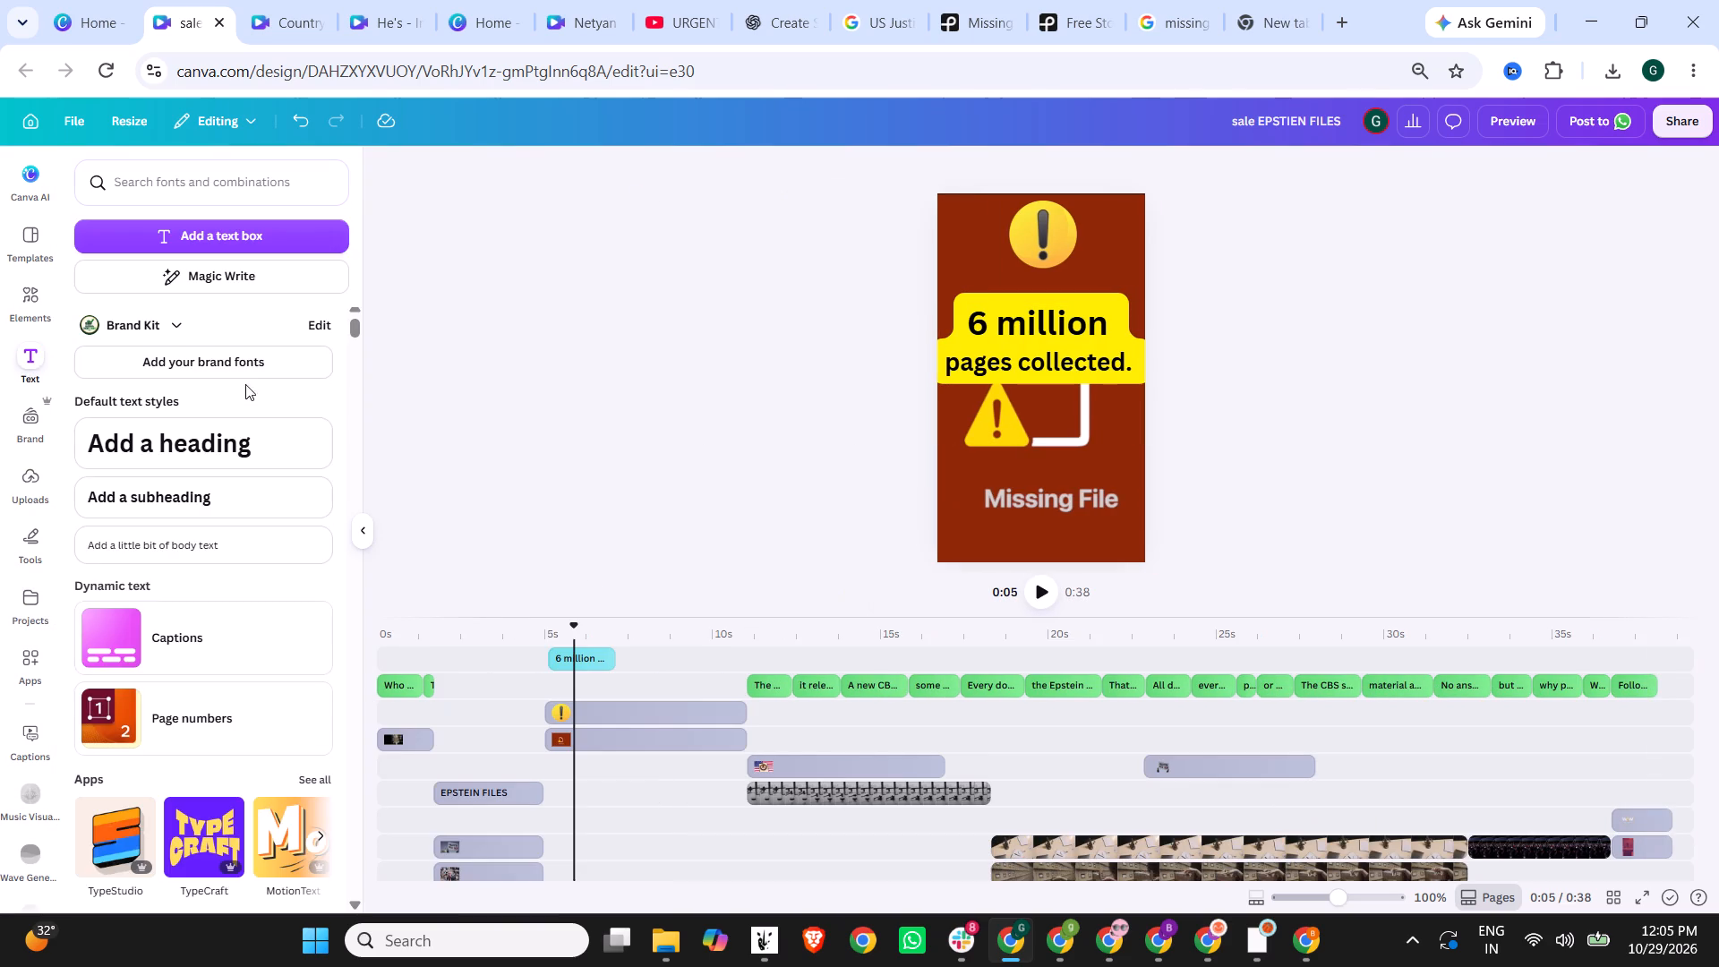
click(227, 440)
key(ctrl+v)
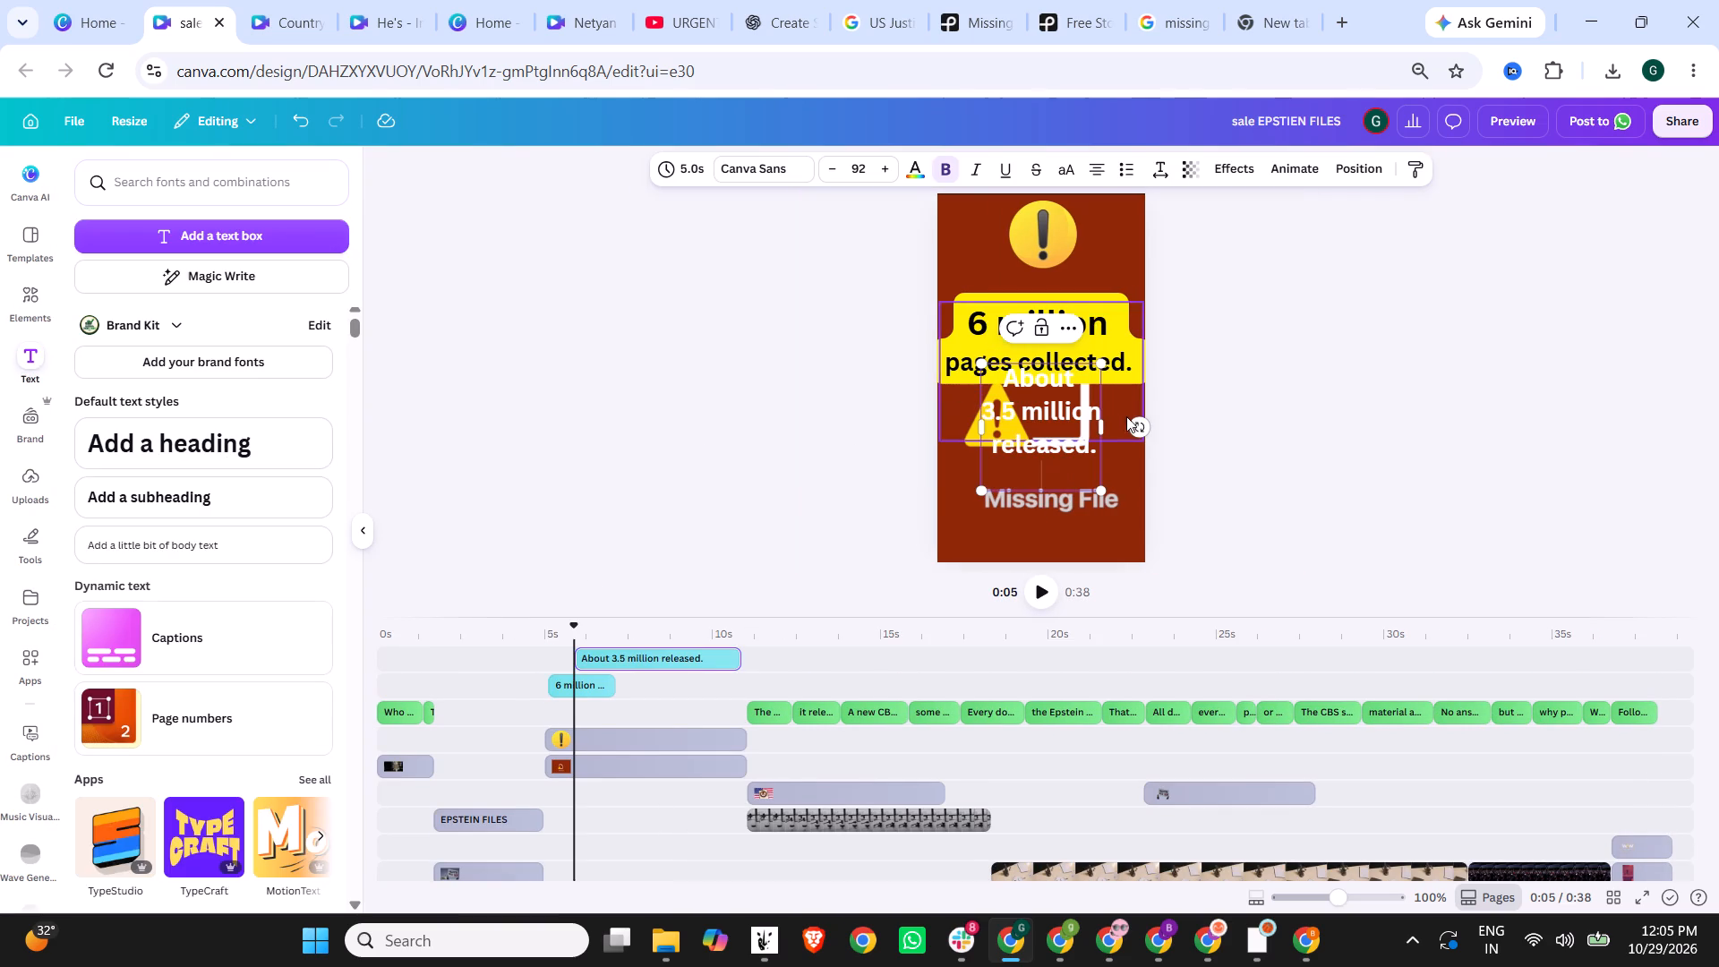
click(1263, 418)
Move the new heading below "pages collected." and widen its text box to nearly the full frame, about 1,055 wide.
drag(1056, 386, 1044, 449)
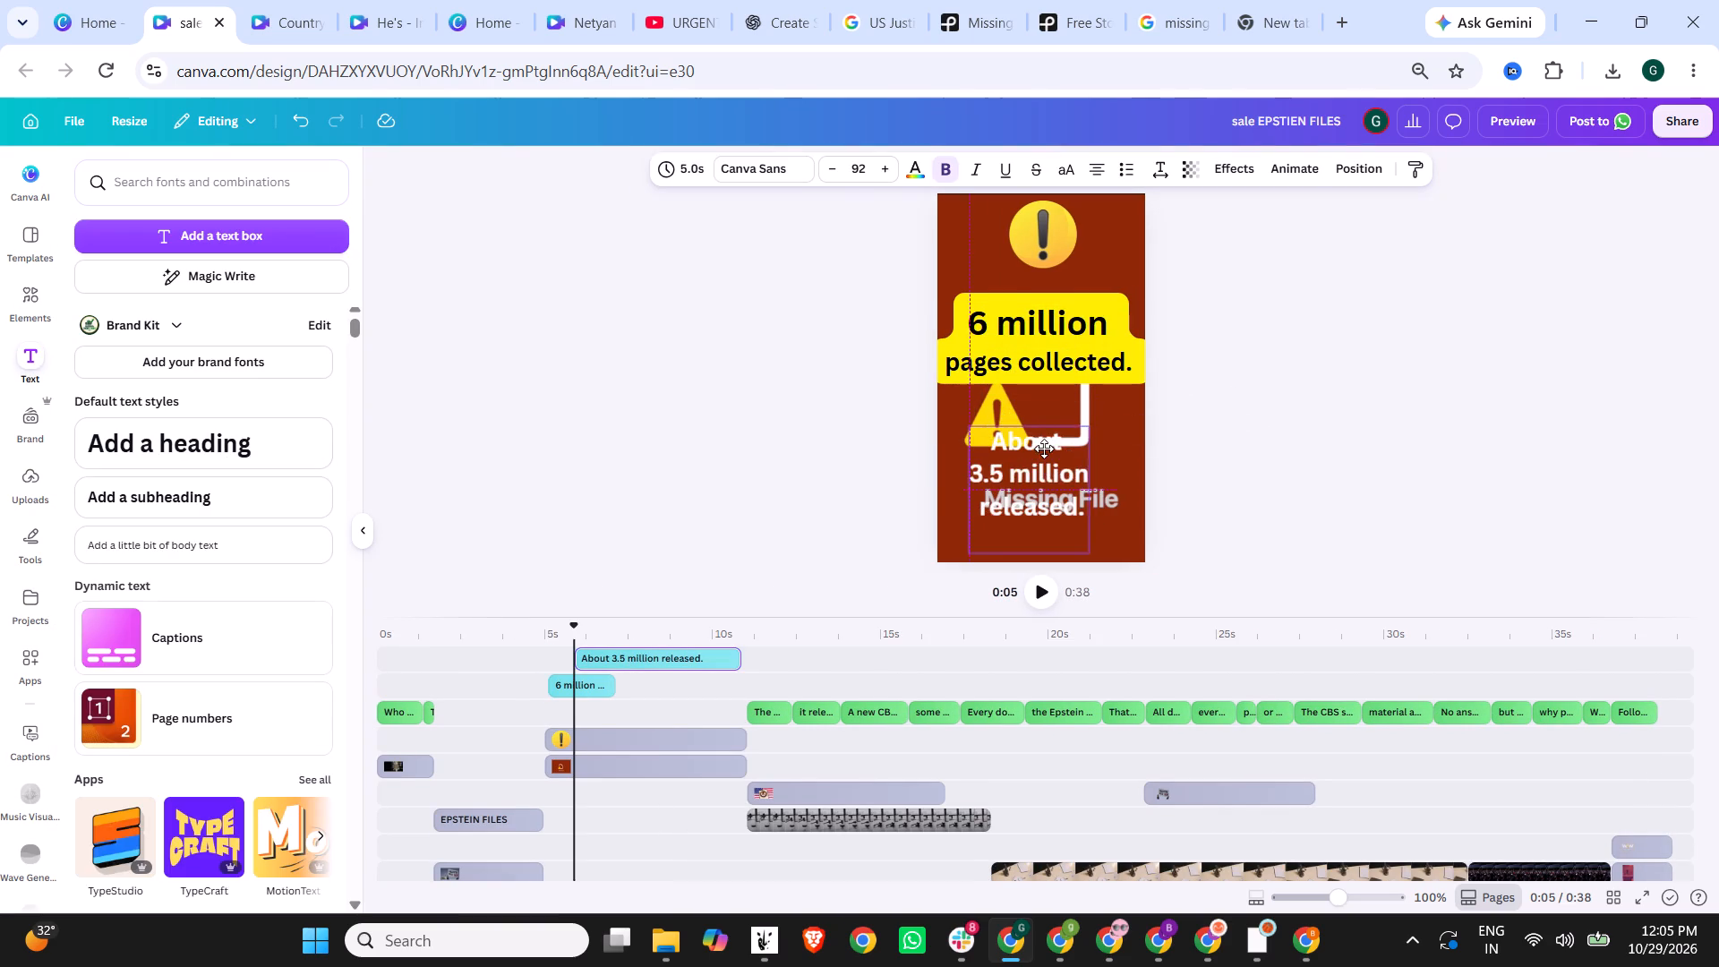
drag(1044, 449, 1055, 437)
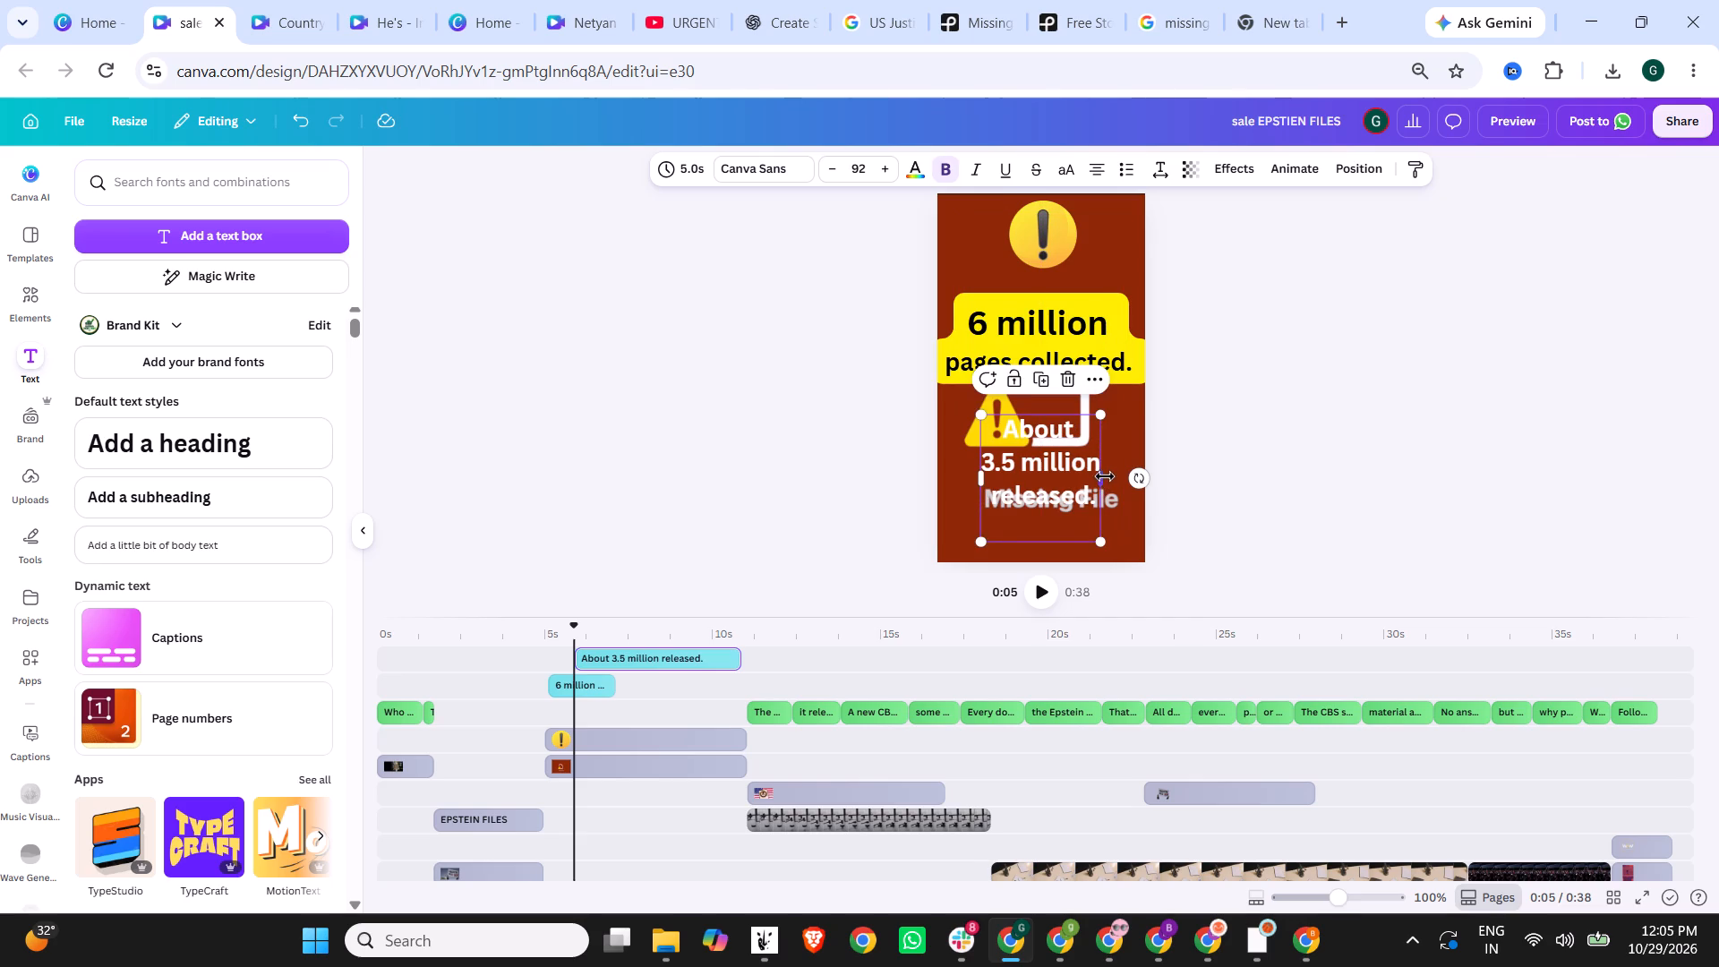
drag(1105, 476, 1144, 473)
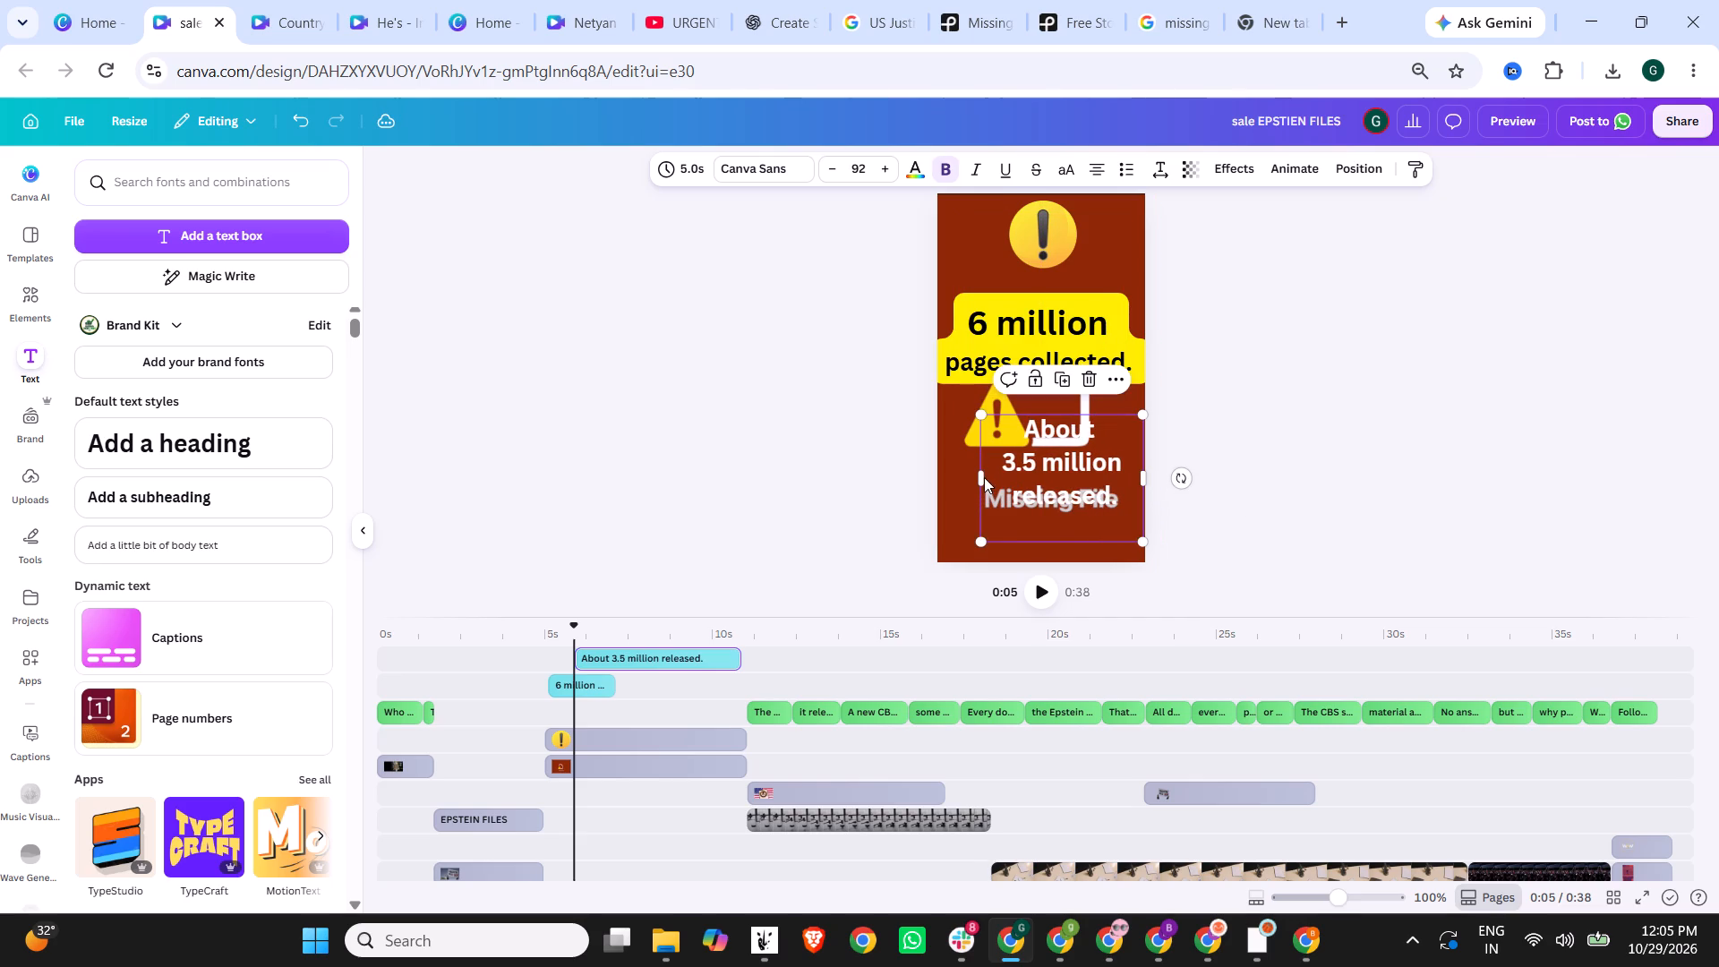
drag(979, 478, 936, 477)
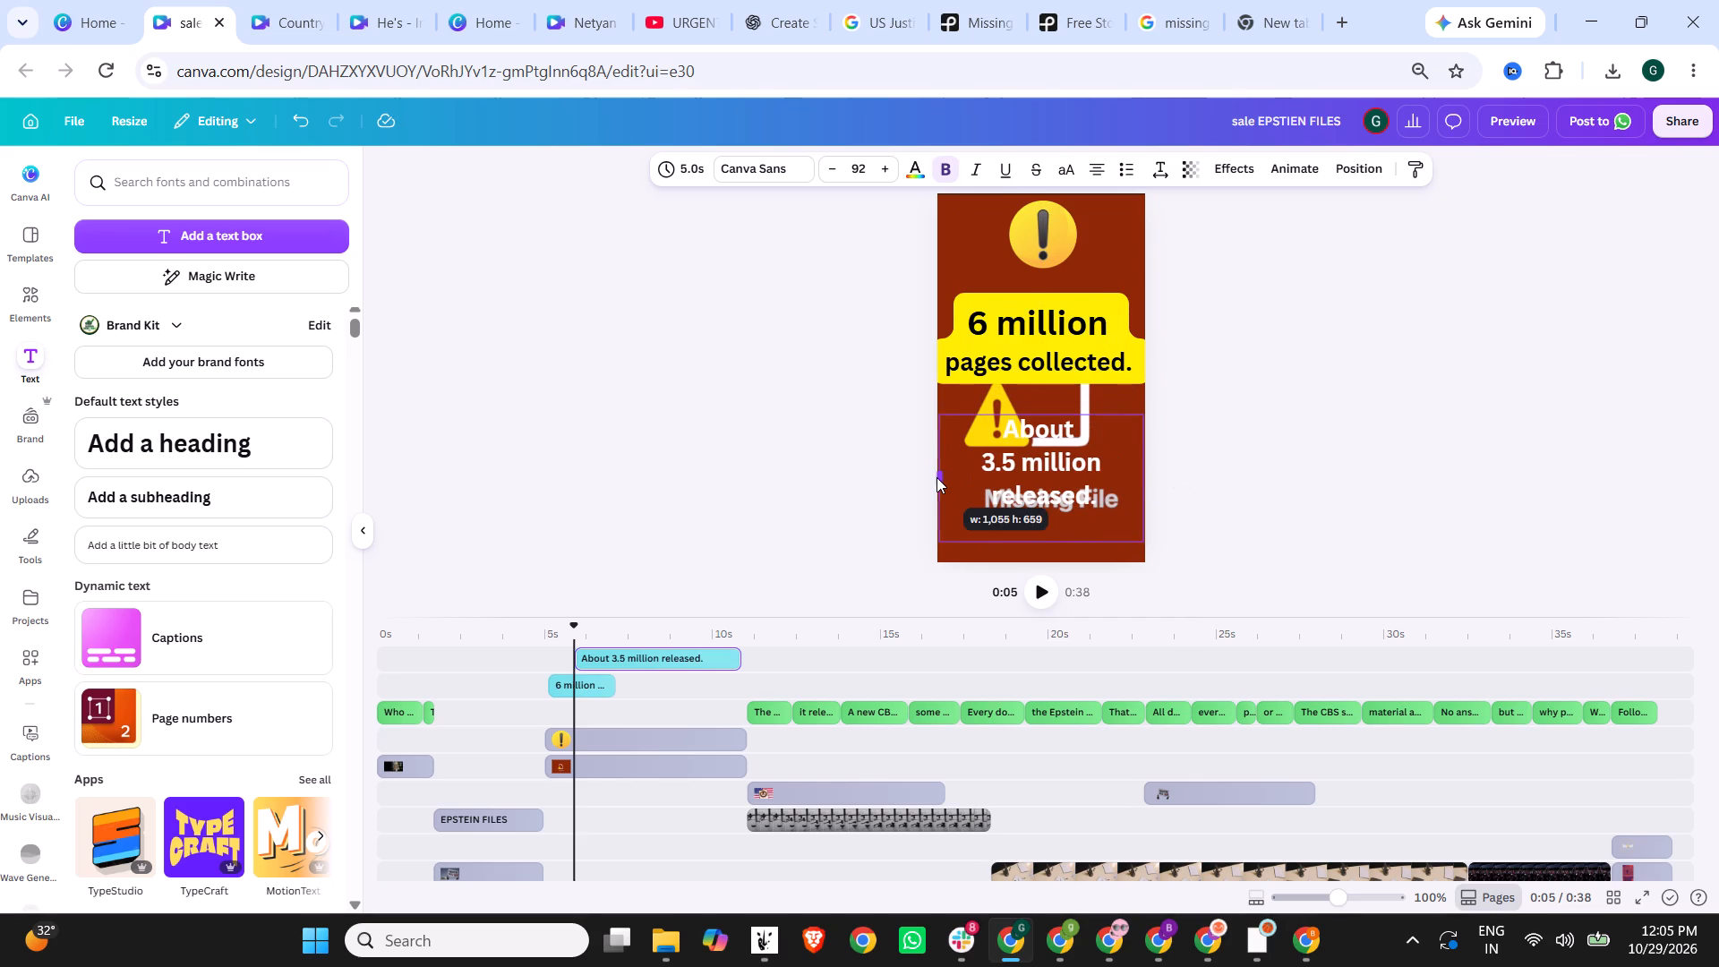
Set "3.5 million" in the new heading to font size 129.
click(1032, 473)
drag(1080, 427, 988, 426)
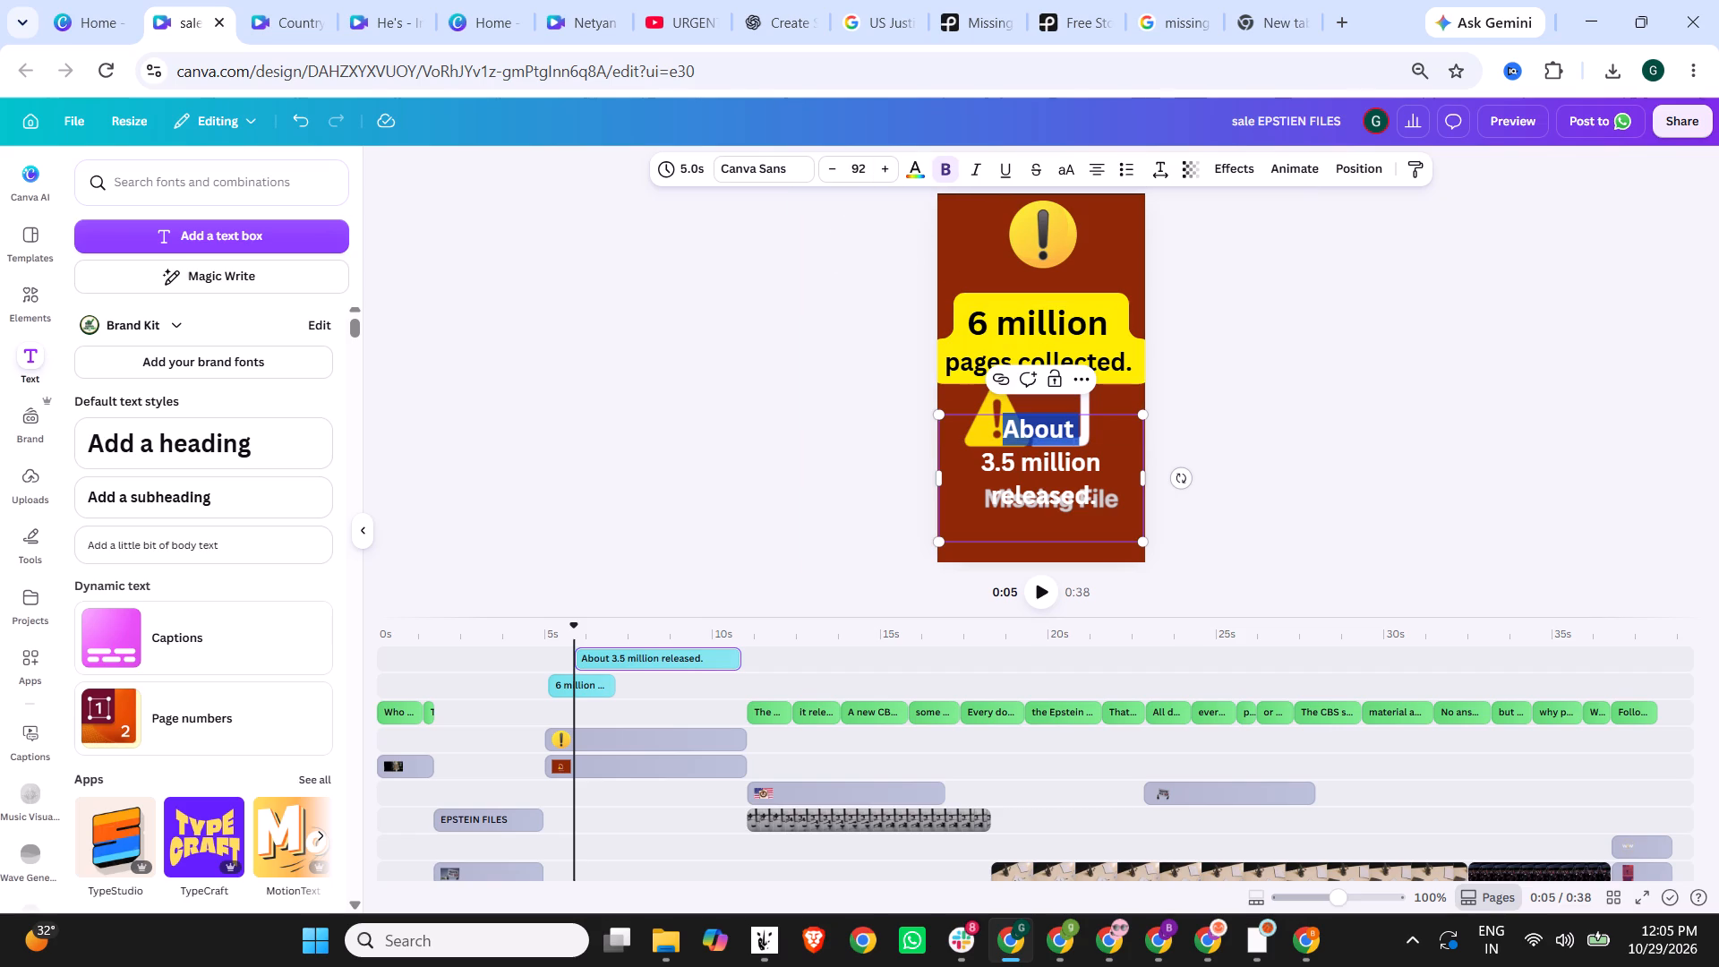
drag(1109, 464, 984, 458)
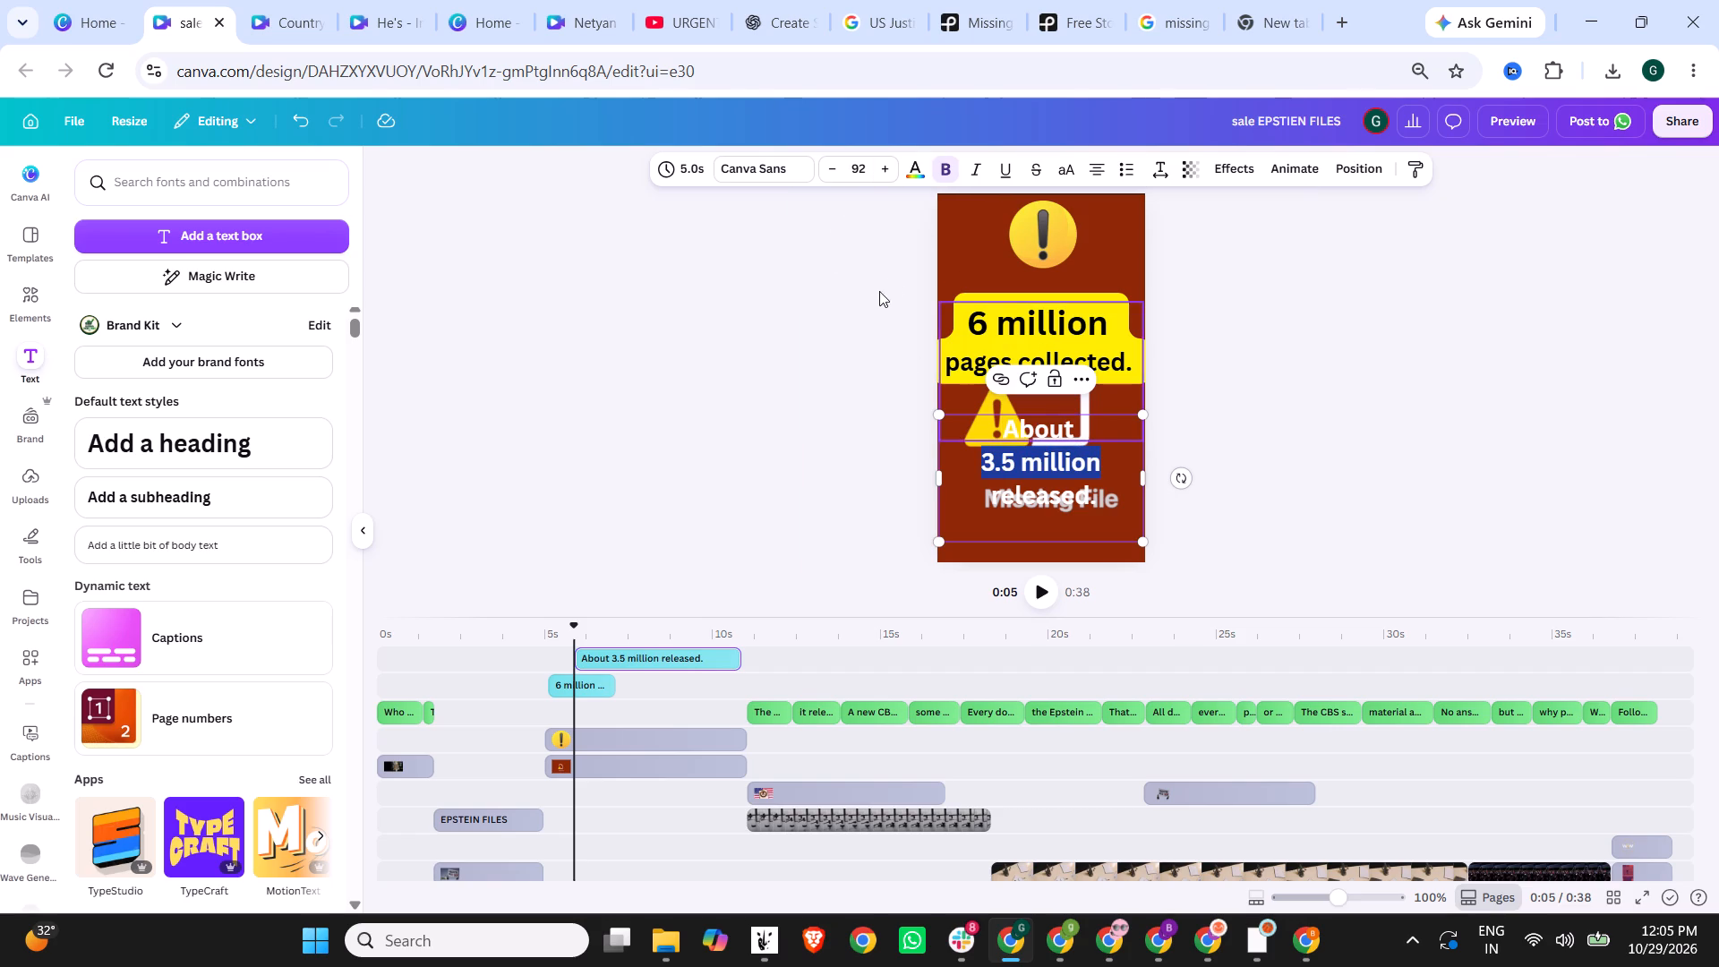
click(868, 167)
text(129)
key(Return)
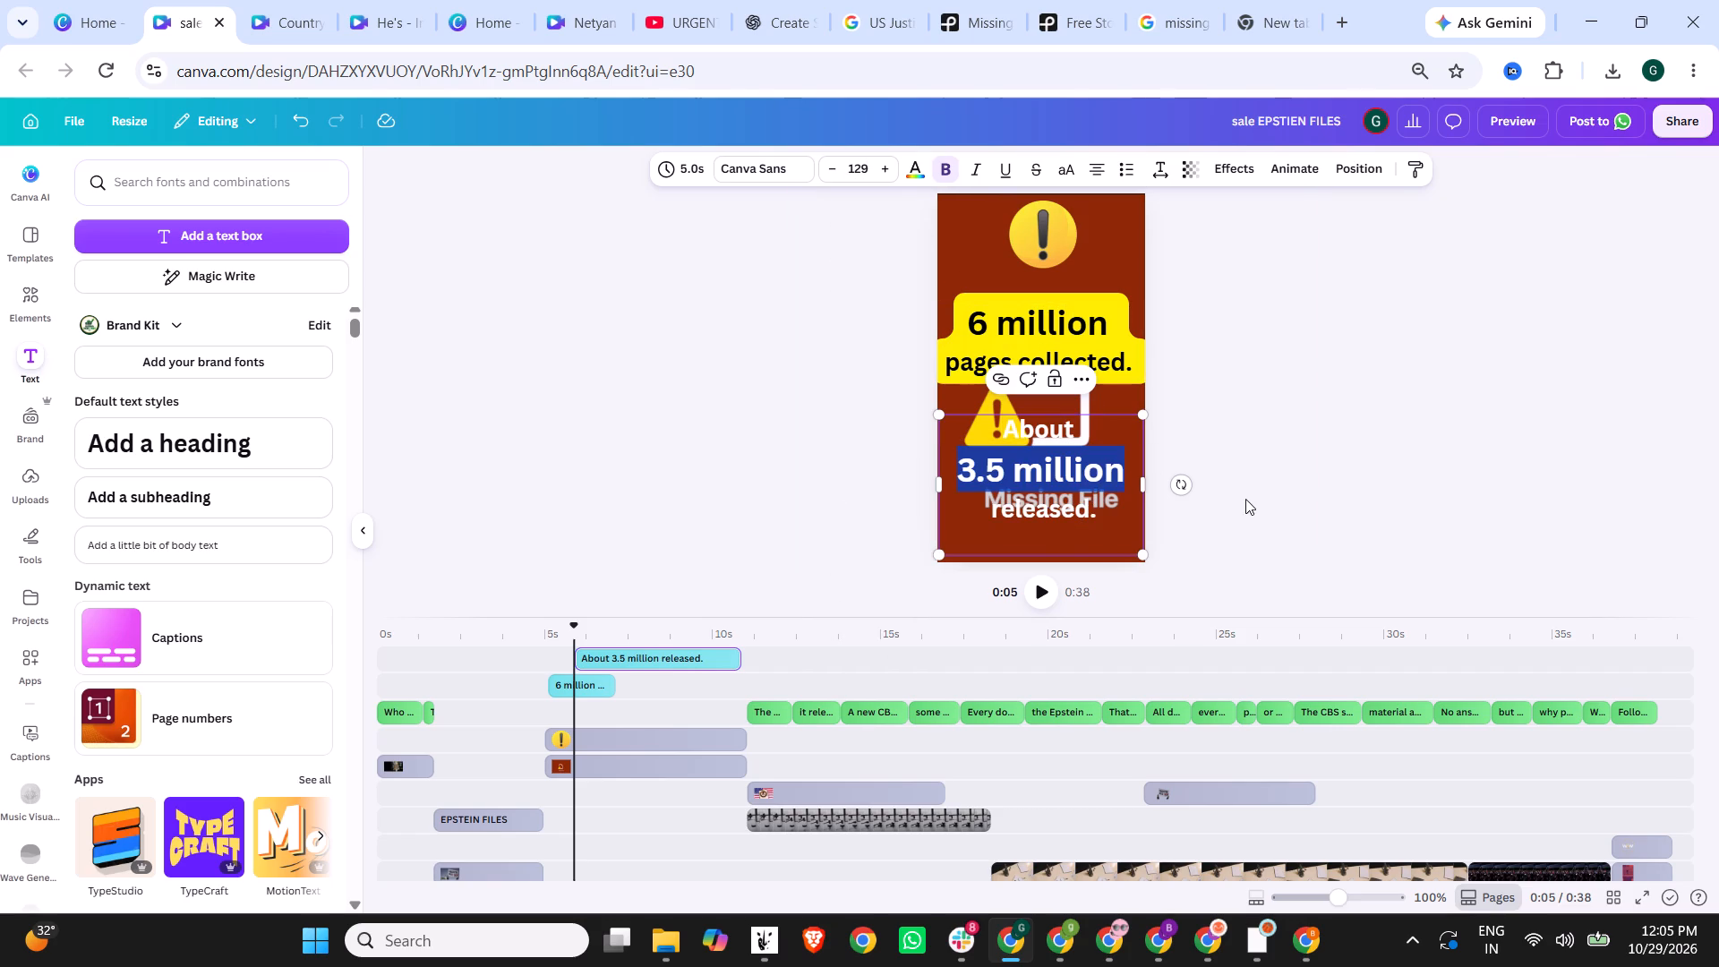
click(1245, 499)
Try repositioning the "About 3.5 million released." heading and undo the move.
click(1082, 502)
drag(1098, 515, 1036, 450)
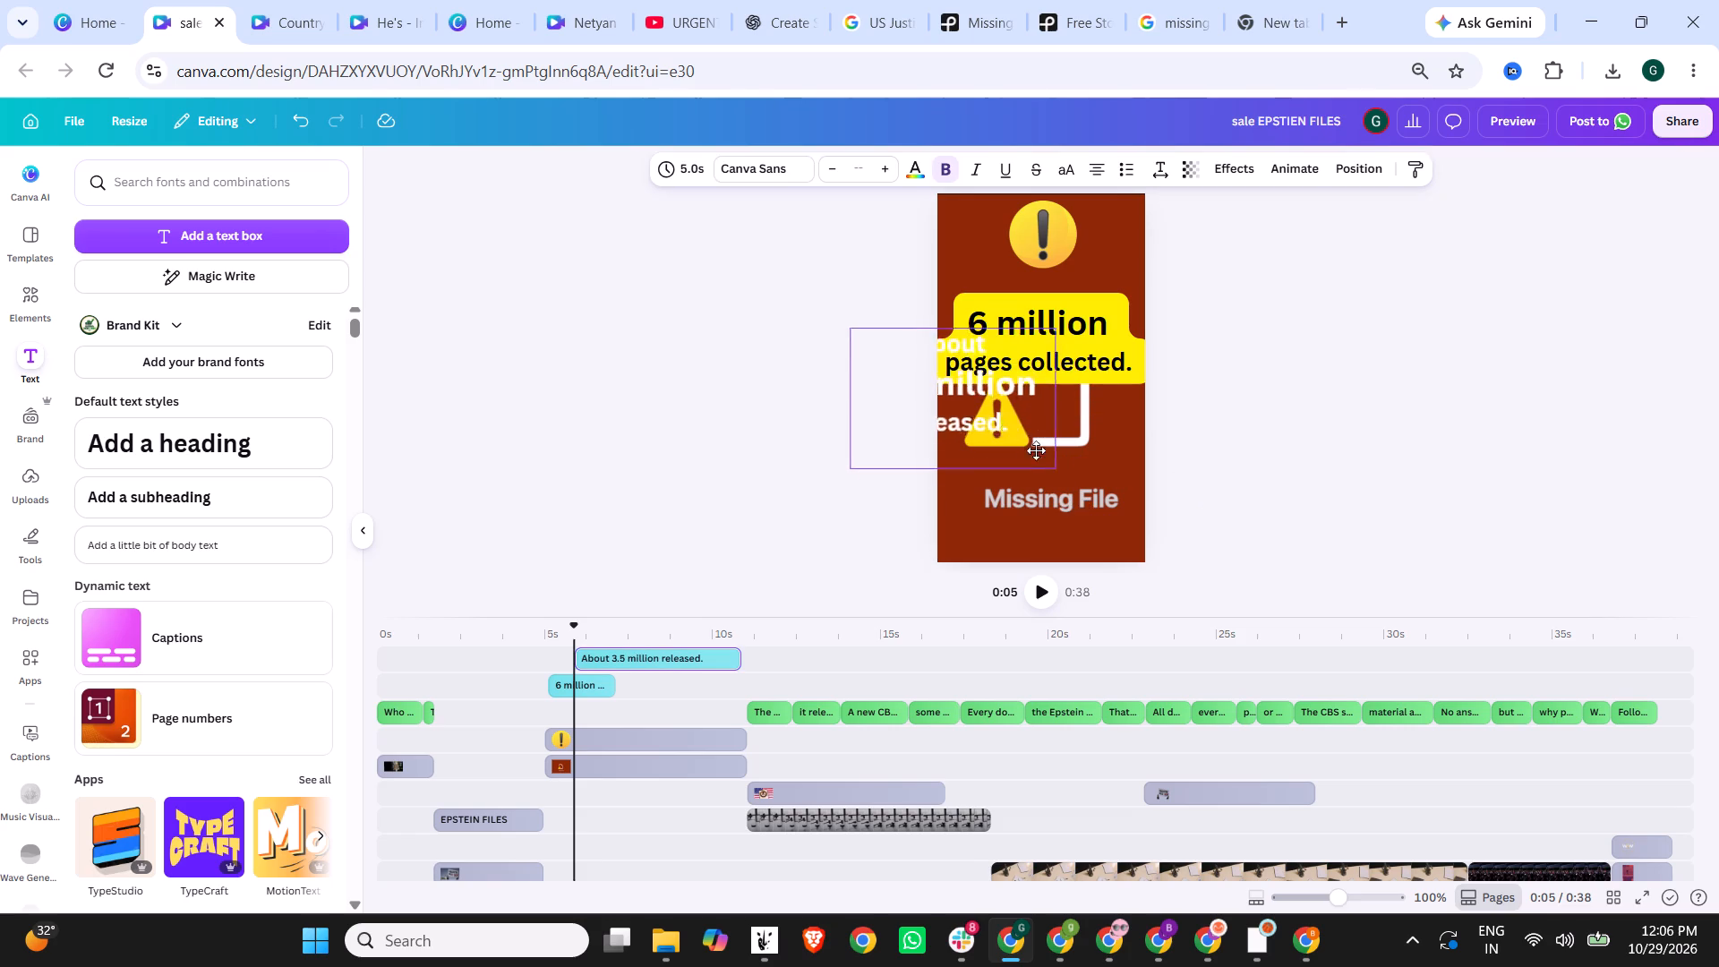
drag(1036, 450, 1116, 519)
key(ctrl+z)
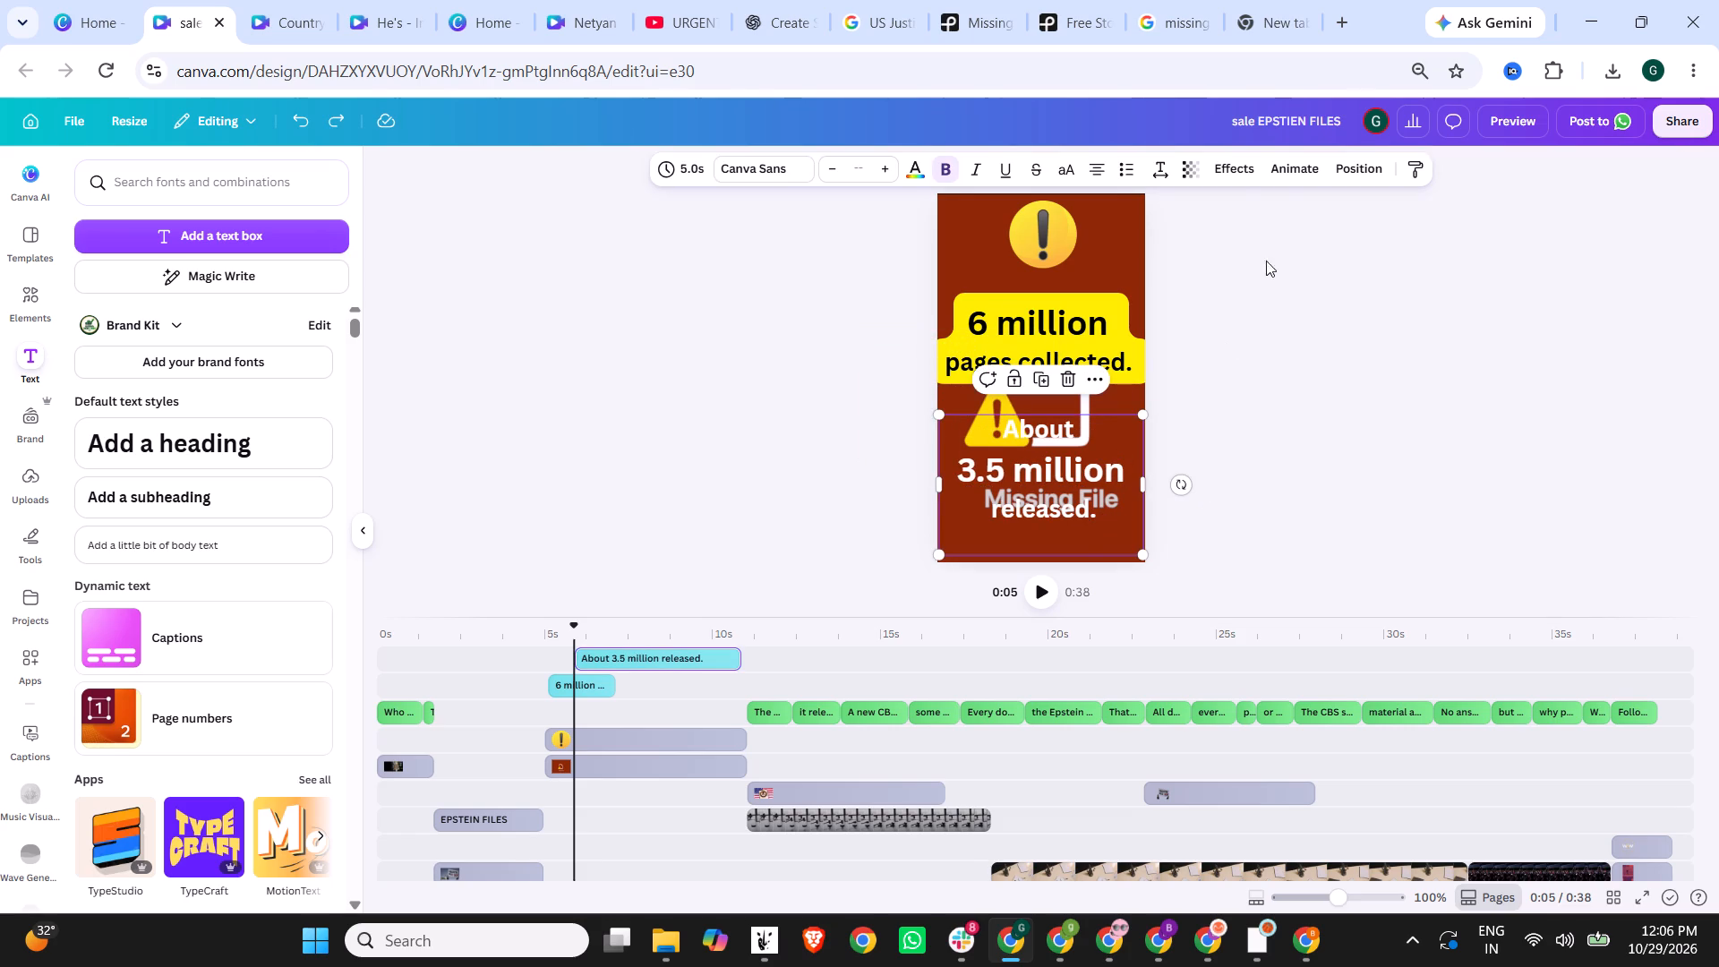
Apply the Background text effect to the "About 3.5 million released." heading.
click(1237, 167)
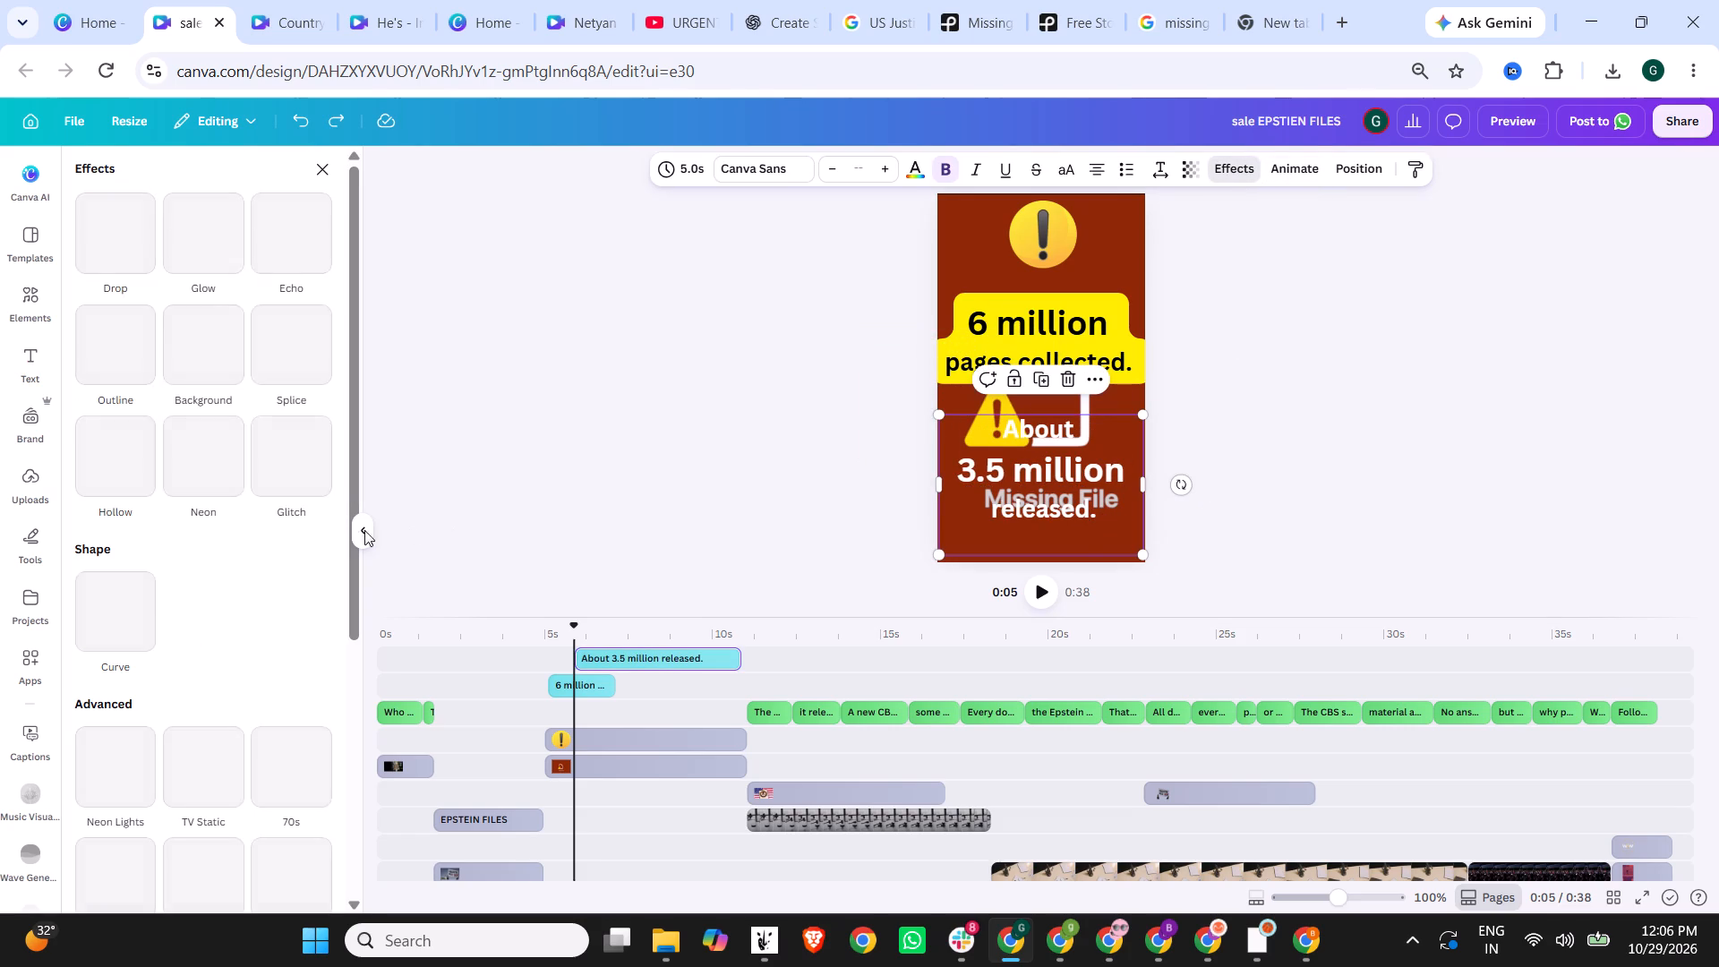
click(208, 349)
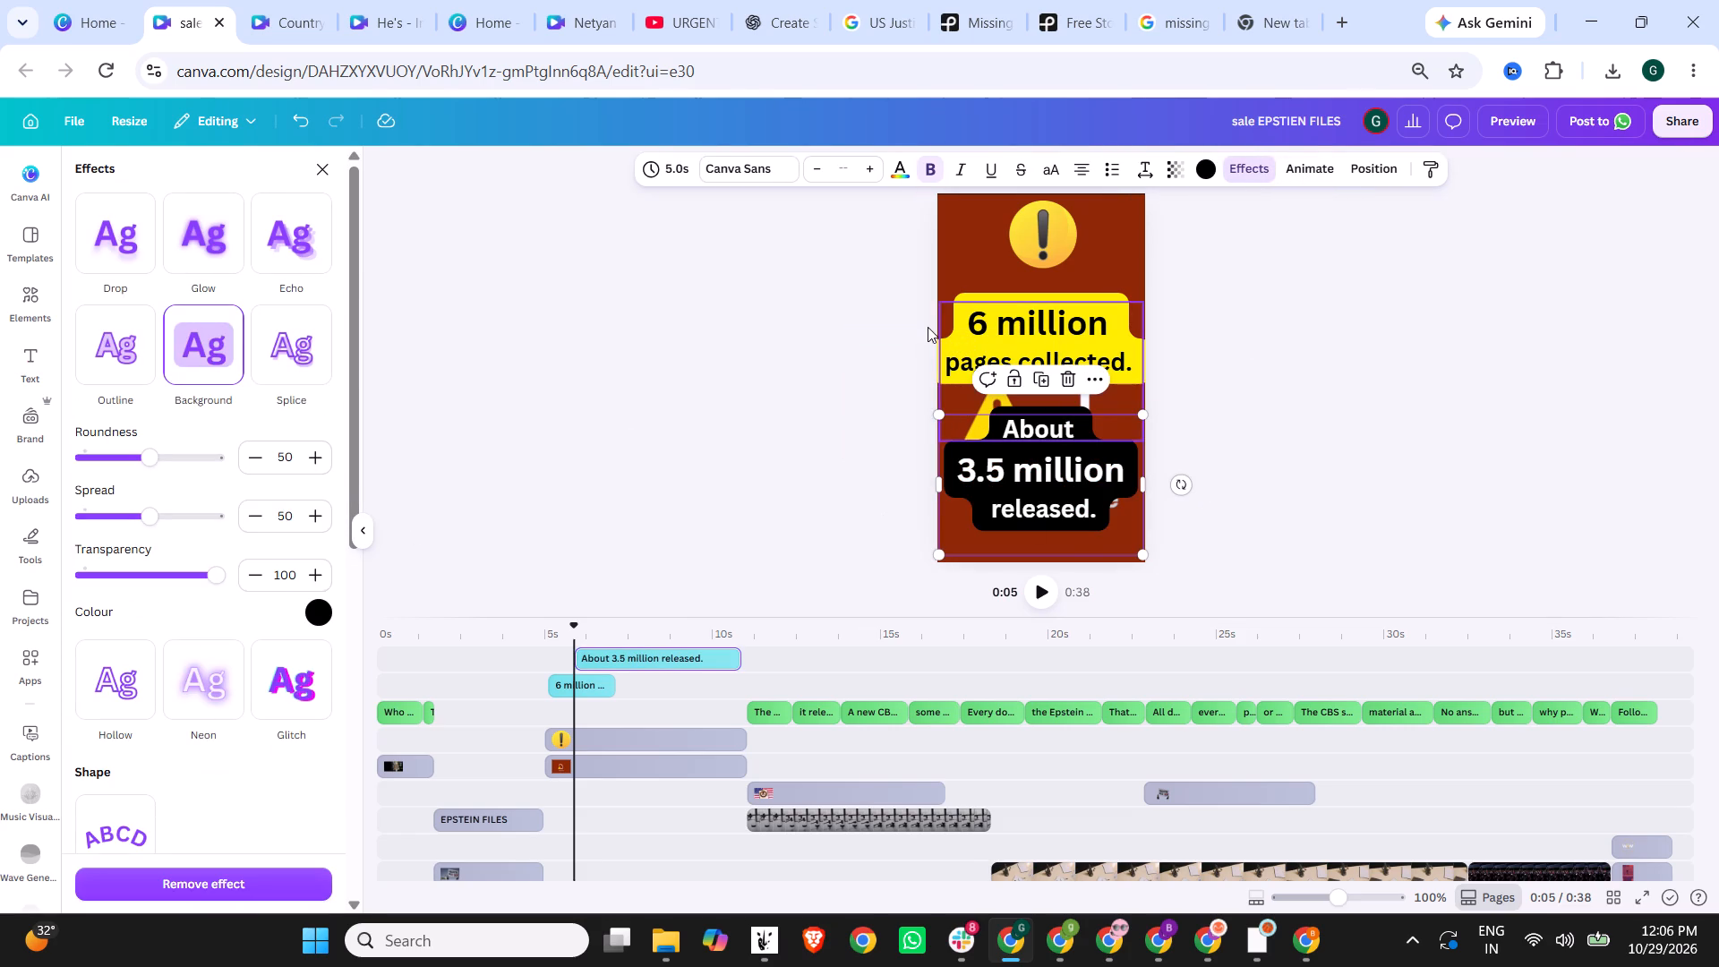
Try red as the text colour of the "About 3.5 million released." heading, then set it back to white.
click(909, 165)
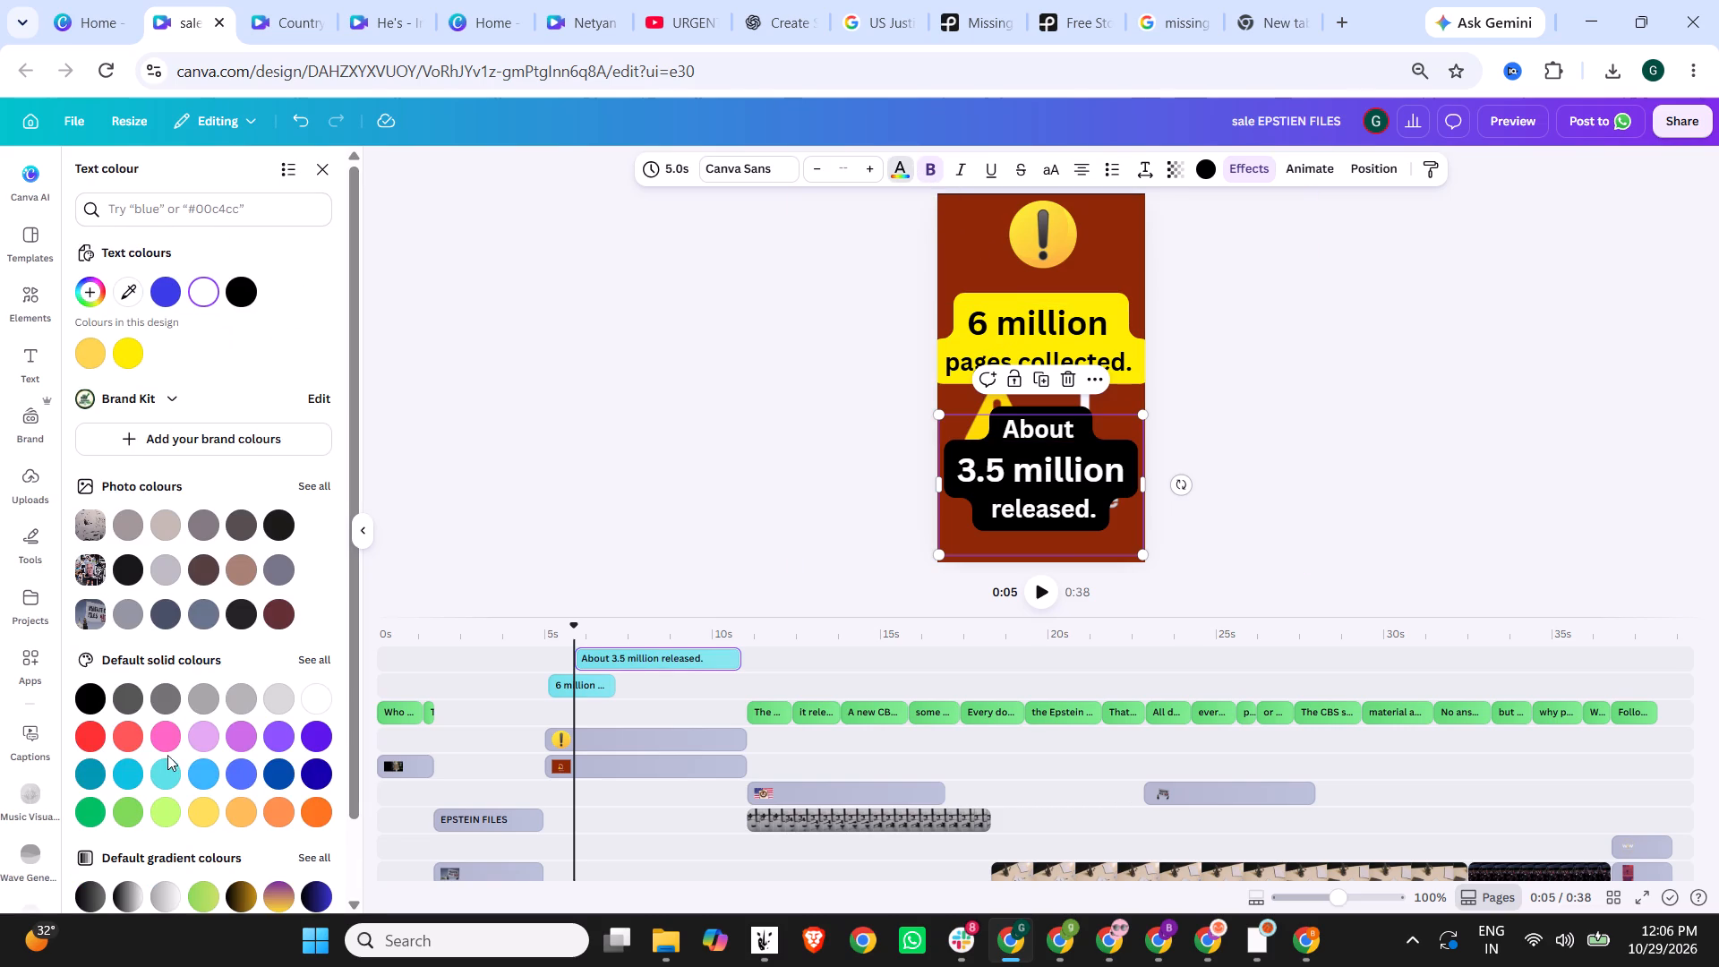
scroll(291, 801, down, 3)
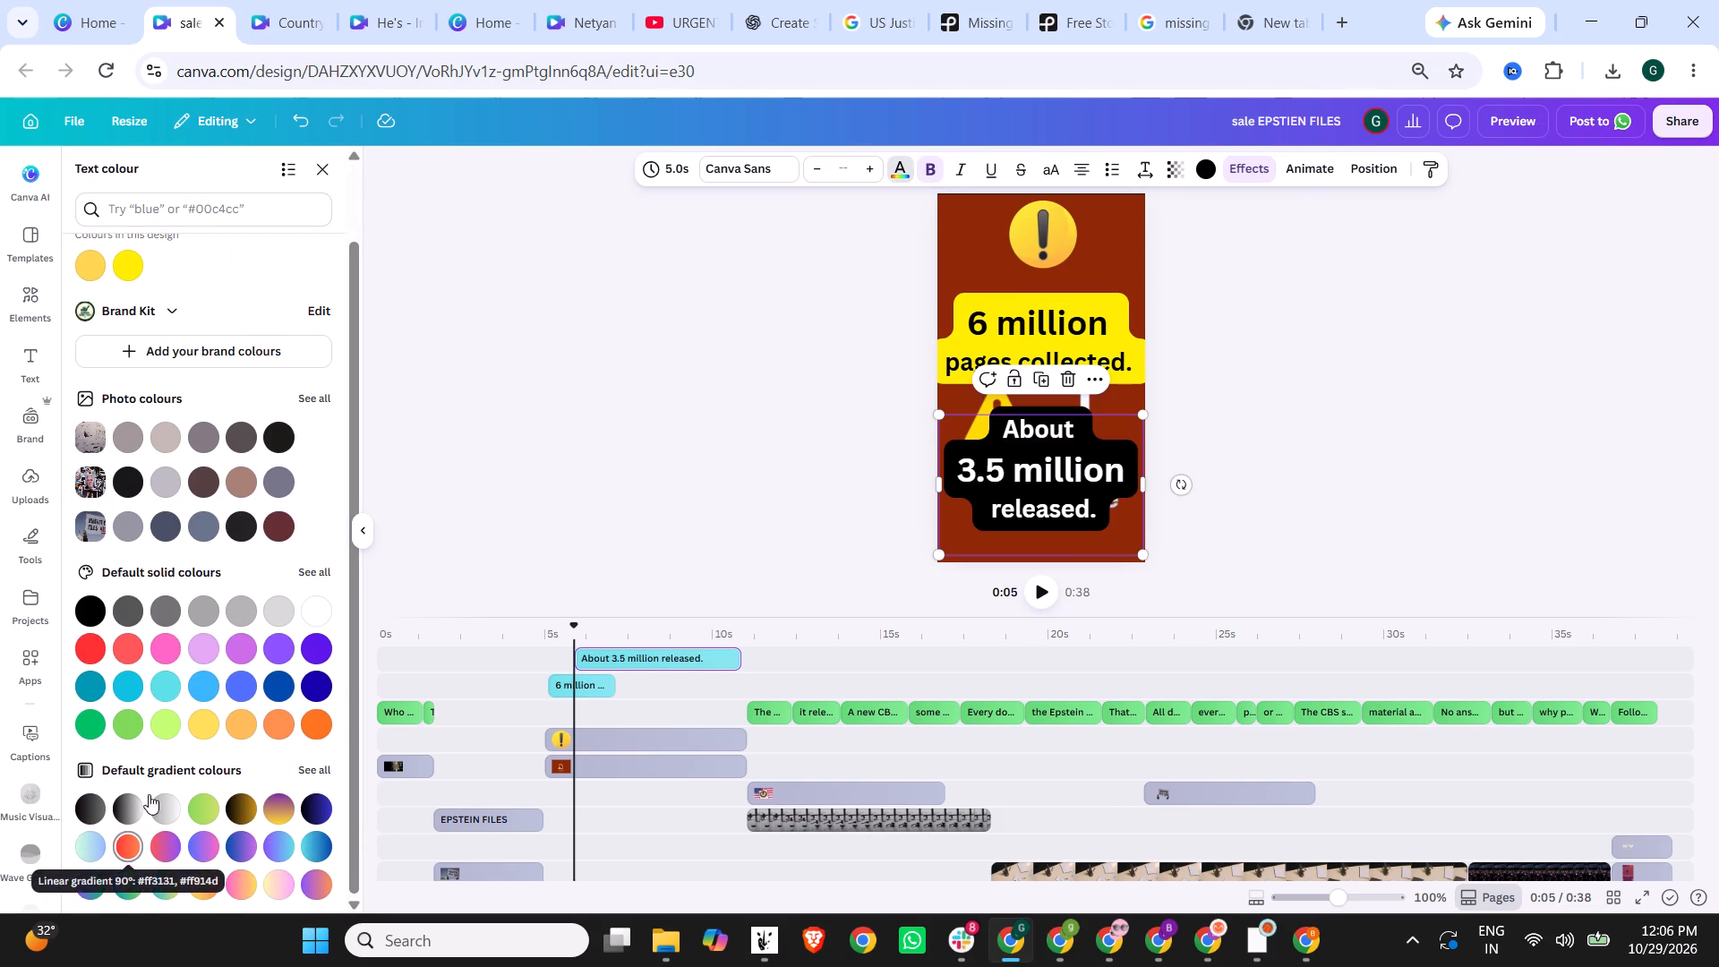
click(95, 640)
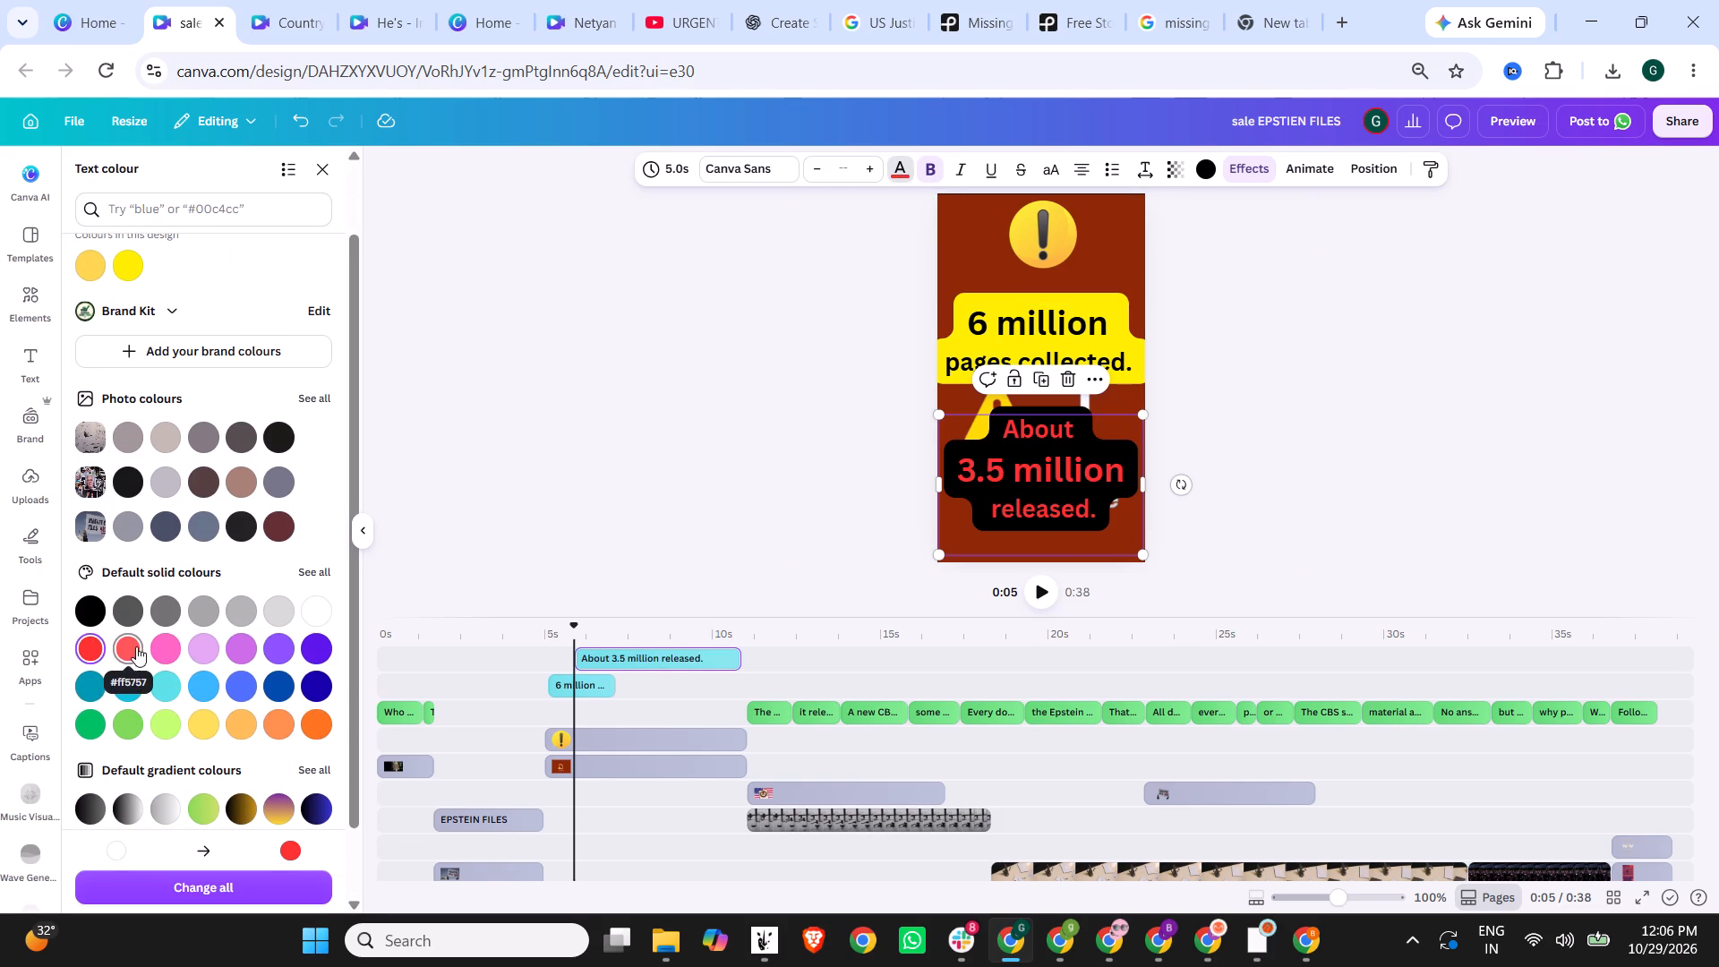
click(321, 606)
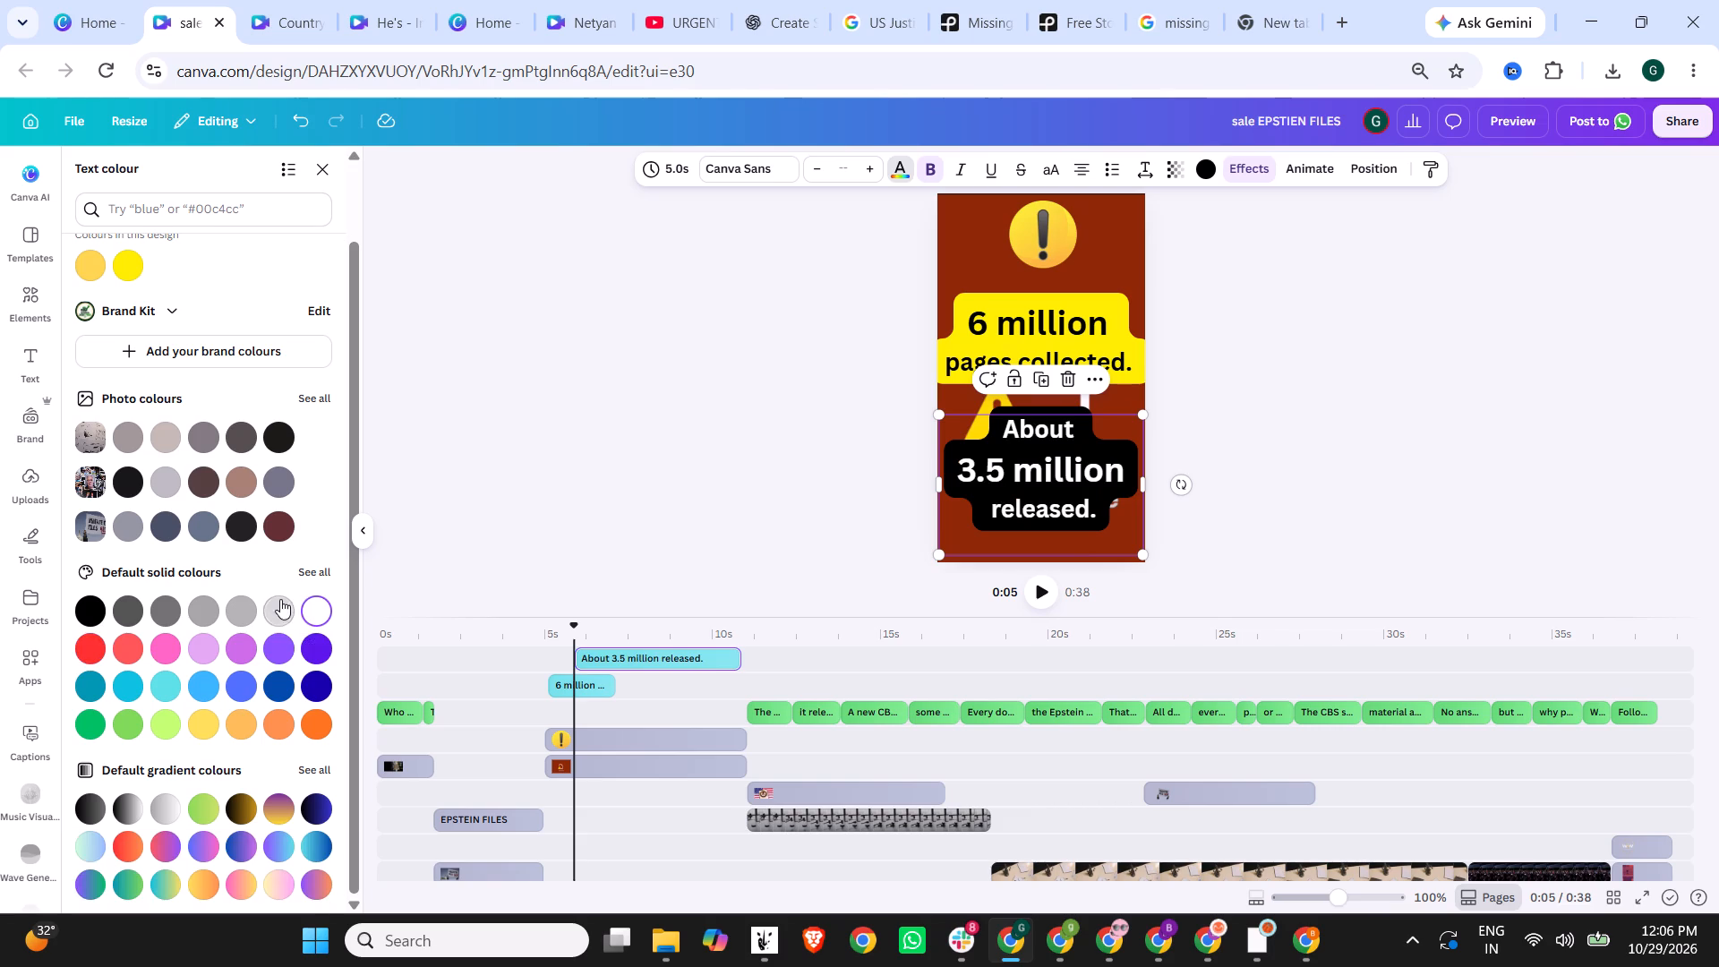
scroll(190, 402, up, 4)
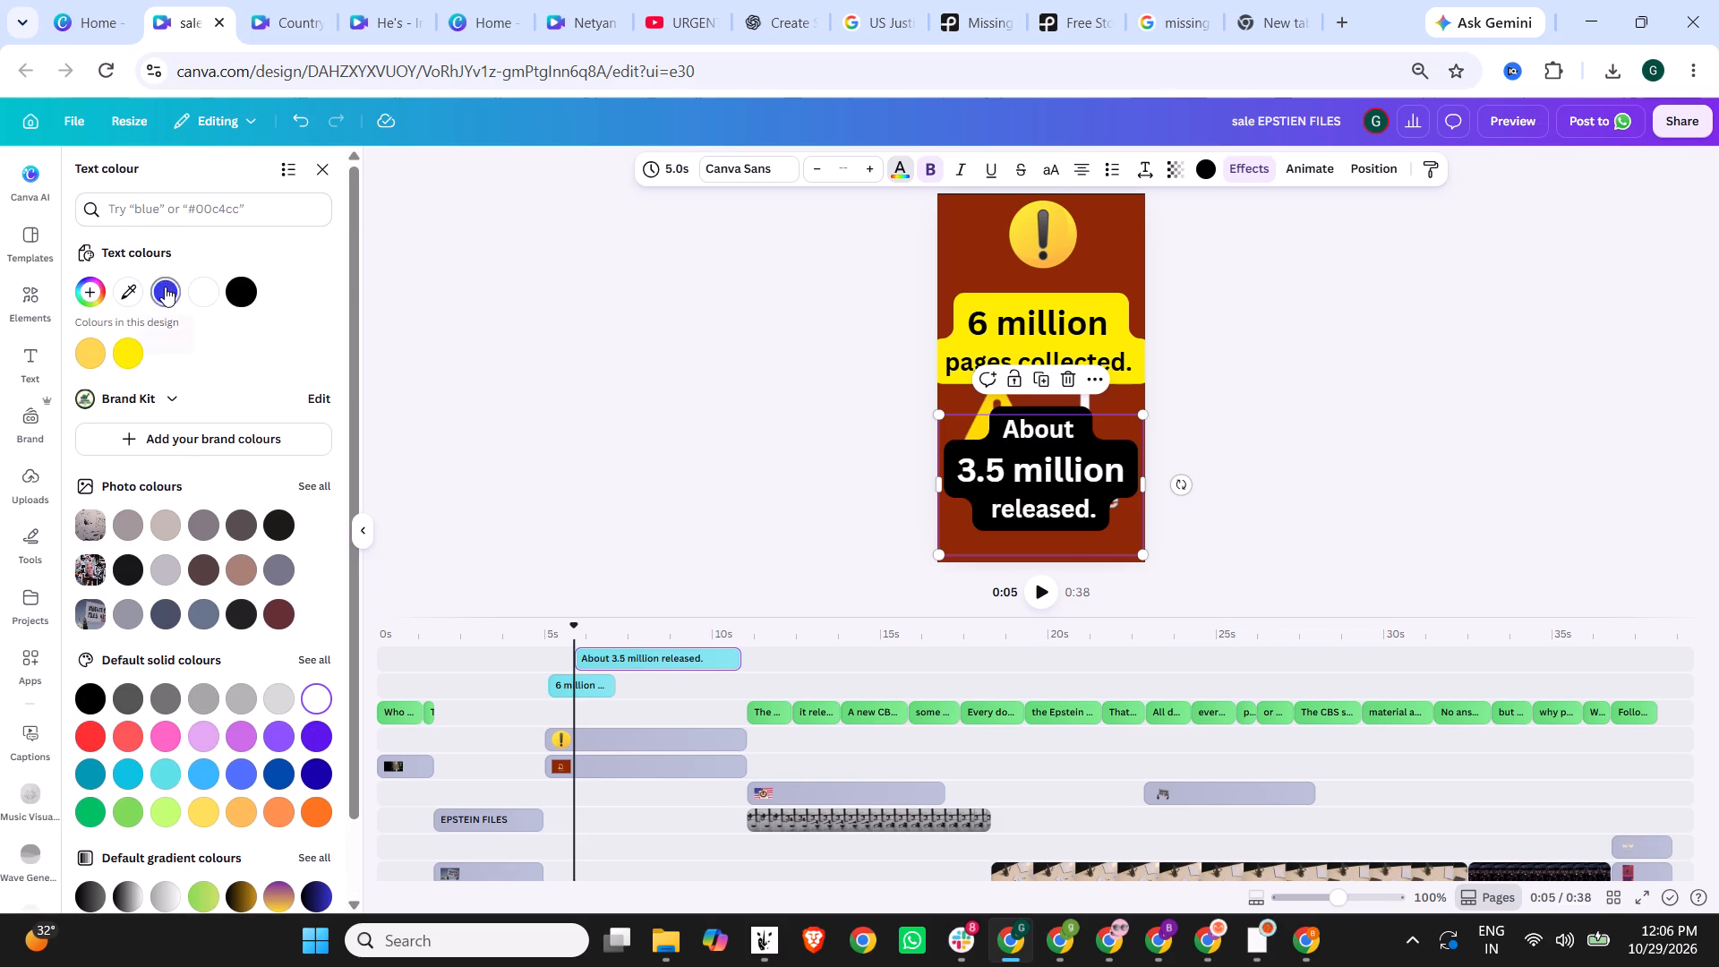
Set the background effect colour of the "About 3.5 million released." heading to red.
click(1241, 168)
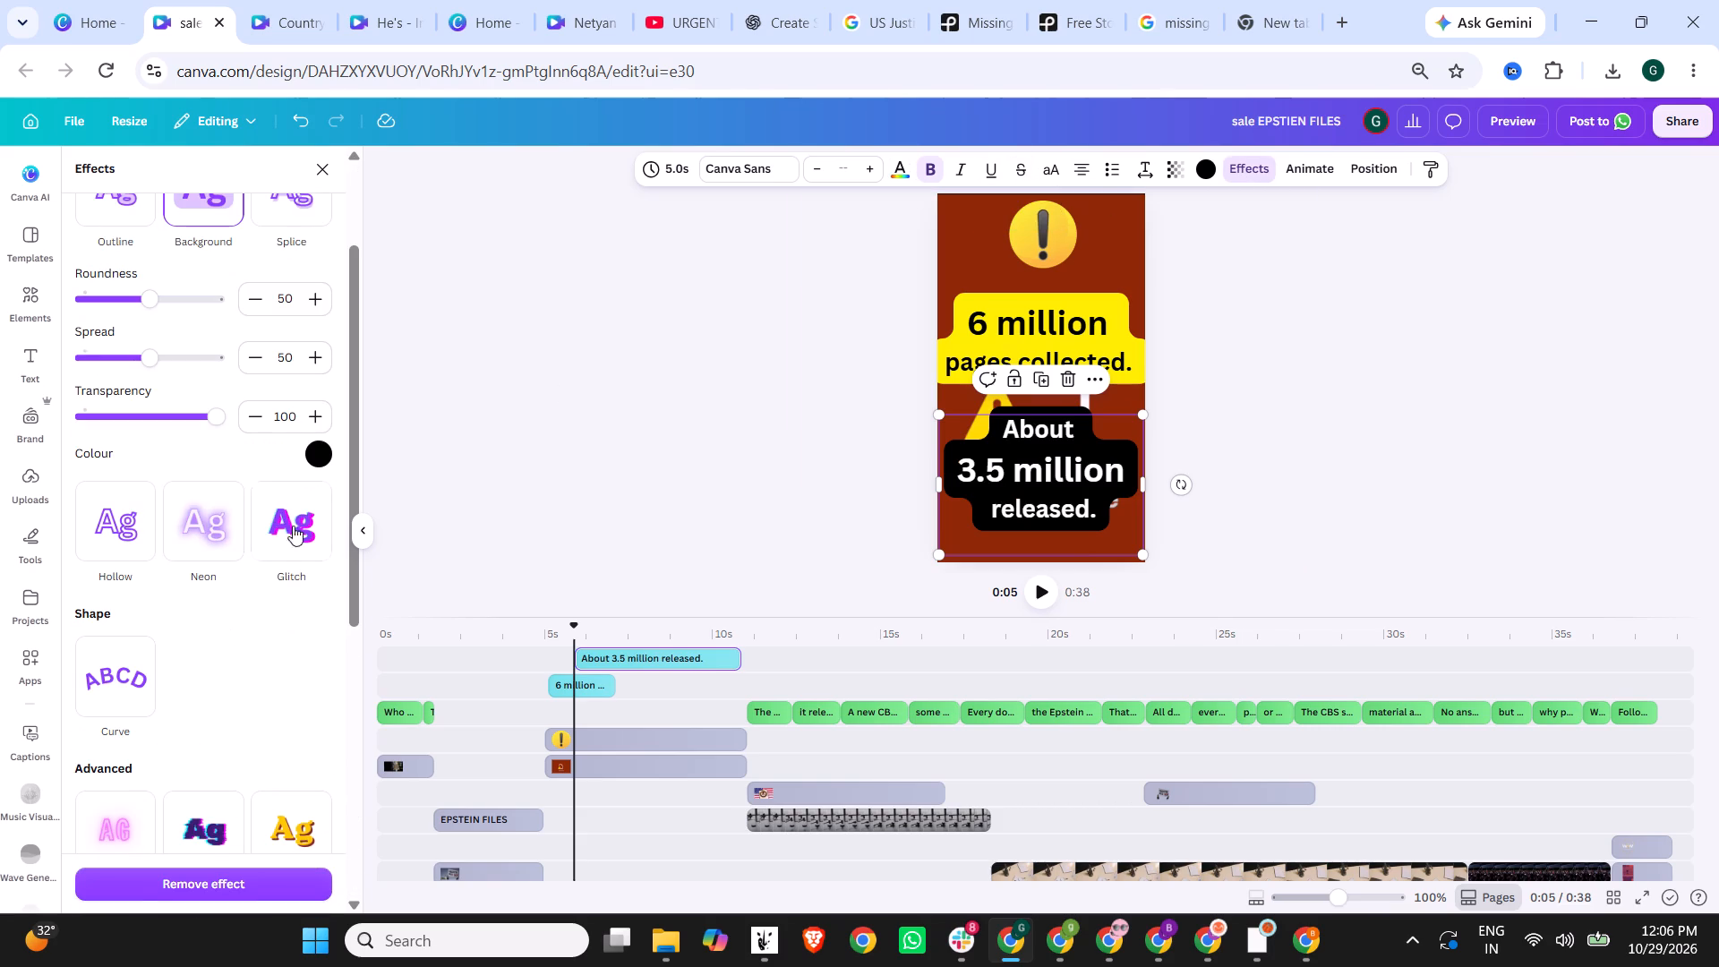
click(323, 449)
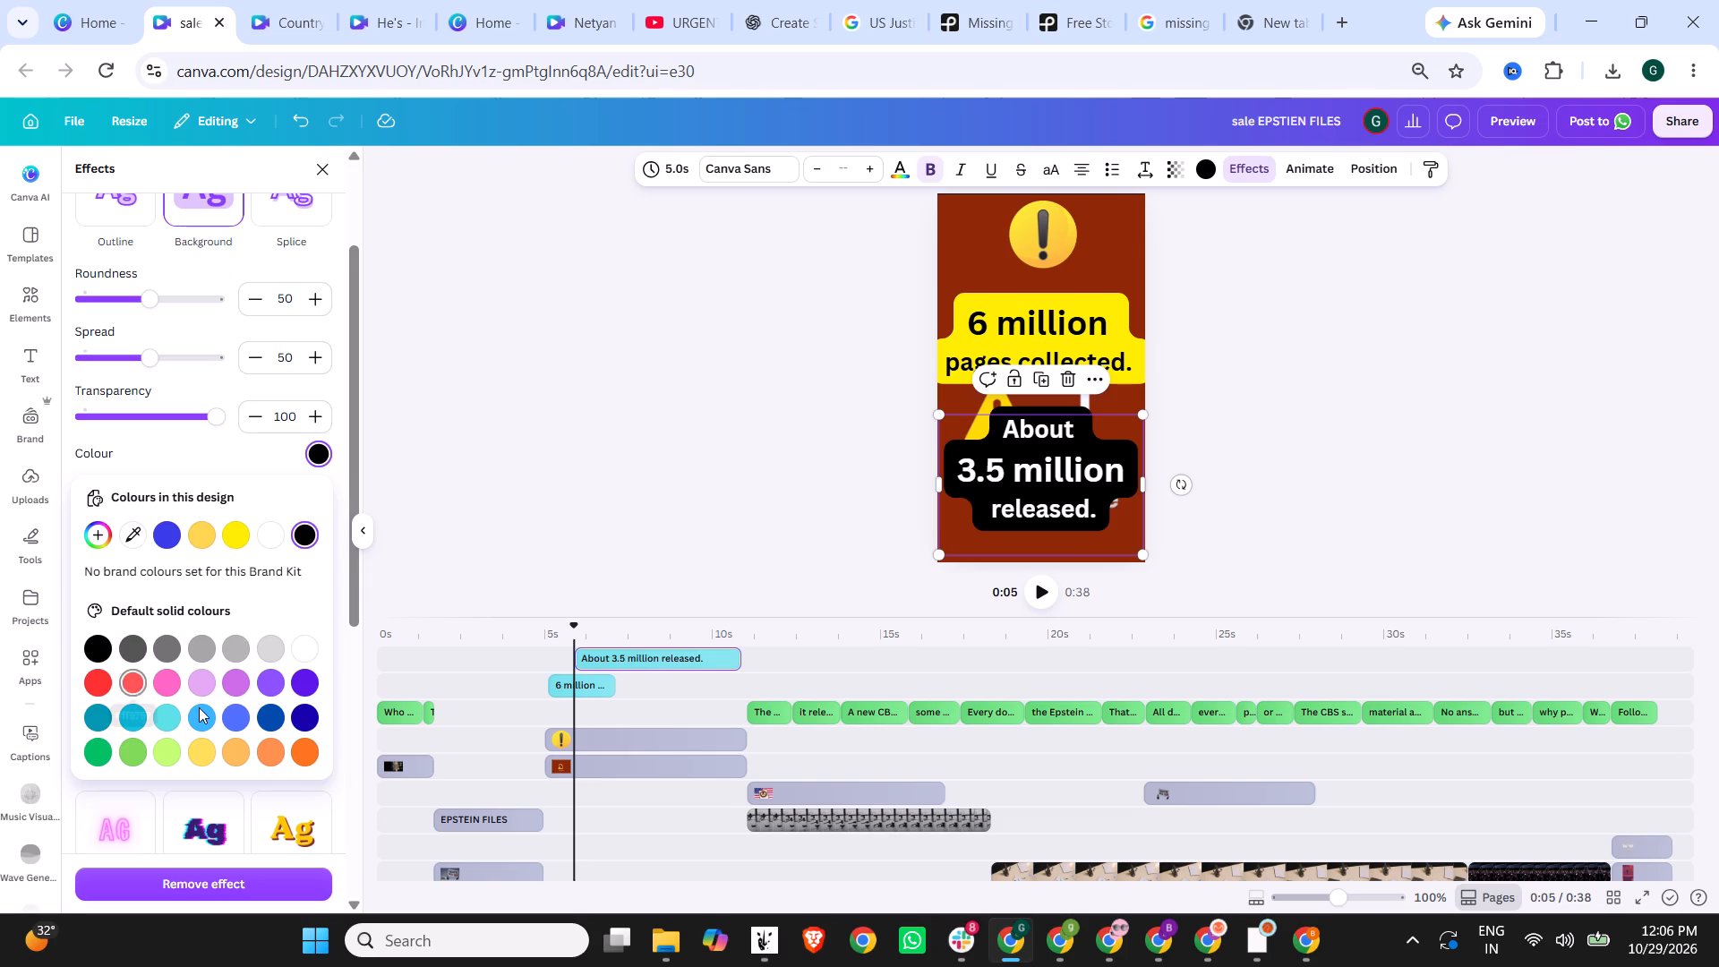
click(299, 749)
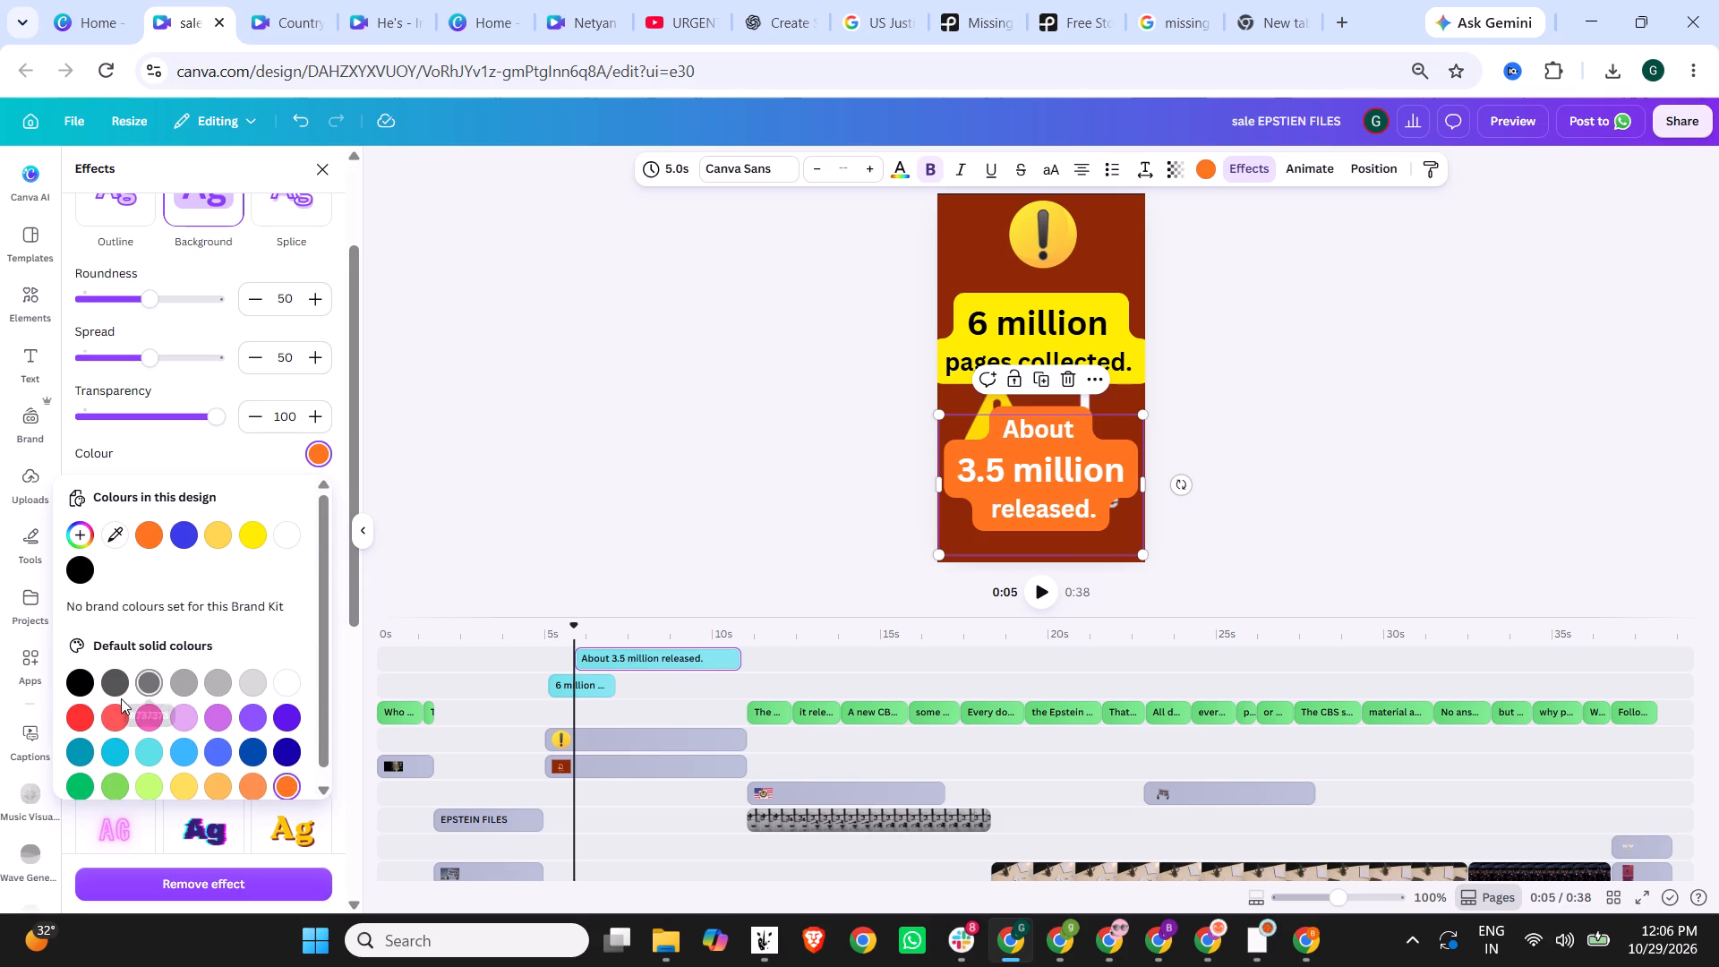
click(116, 710)
click(74, 711)
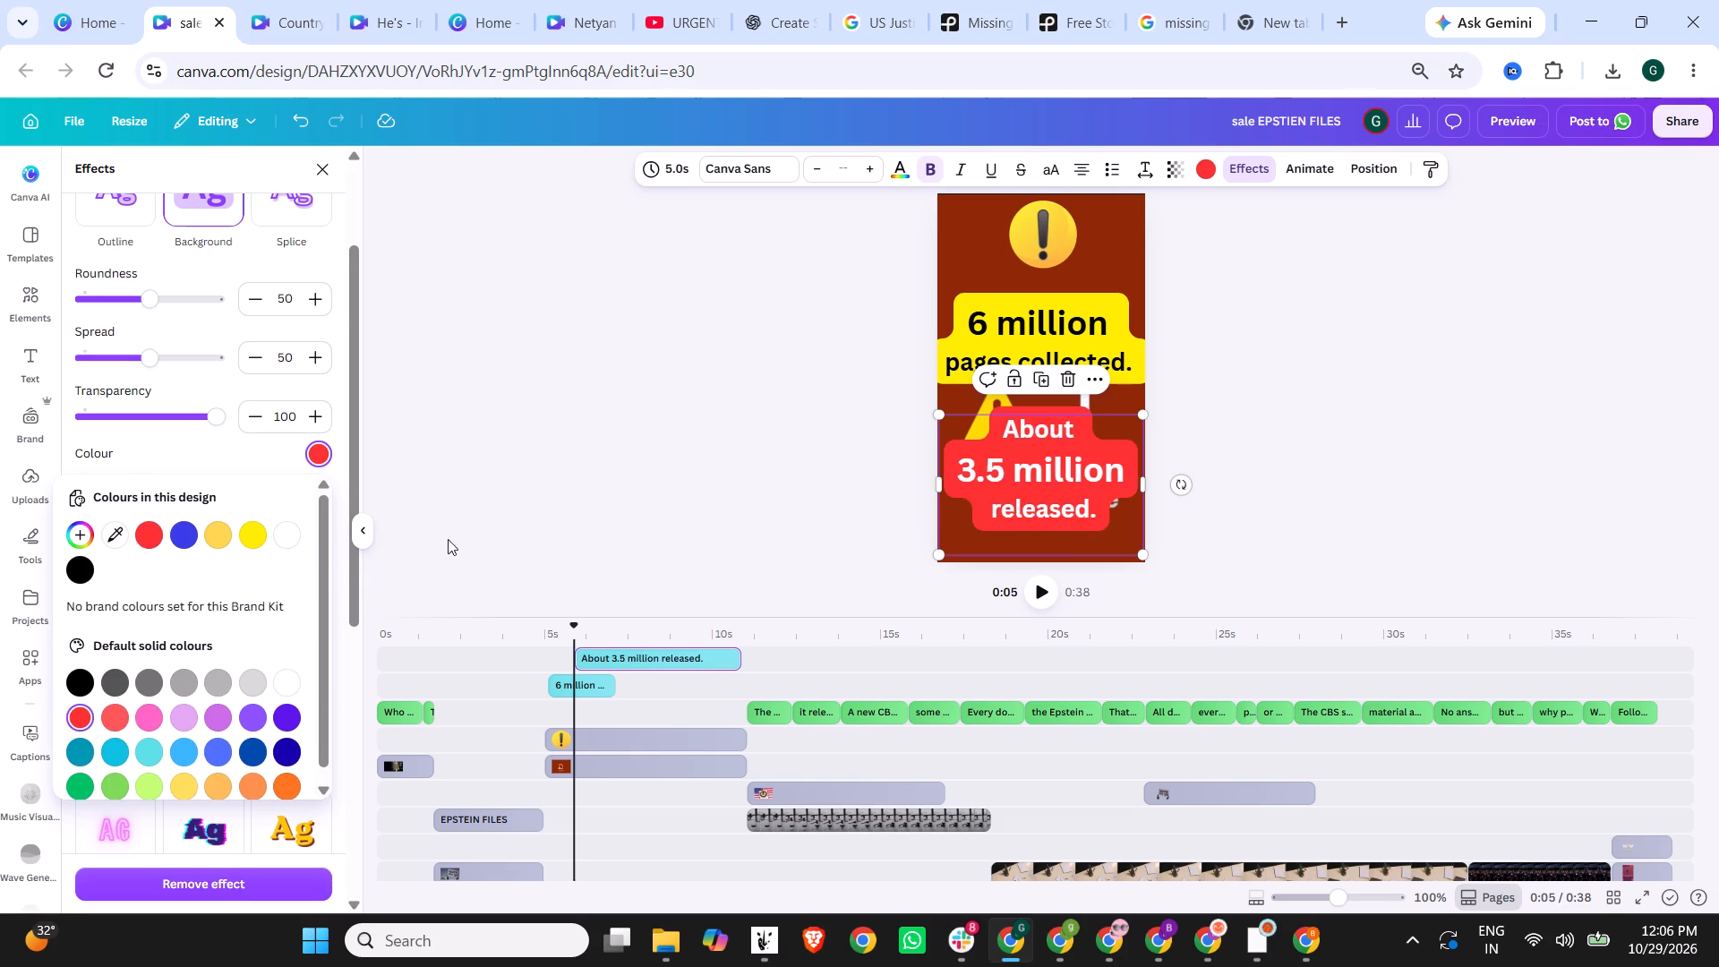
click(527, 487)
click(1338, 477)
Move the "About 3.5 million released." heading up slightly so it sits directly below the yellow "pages collected." block.
drag(1078, 480, 1077, 462)
click(1282, 432)
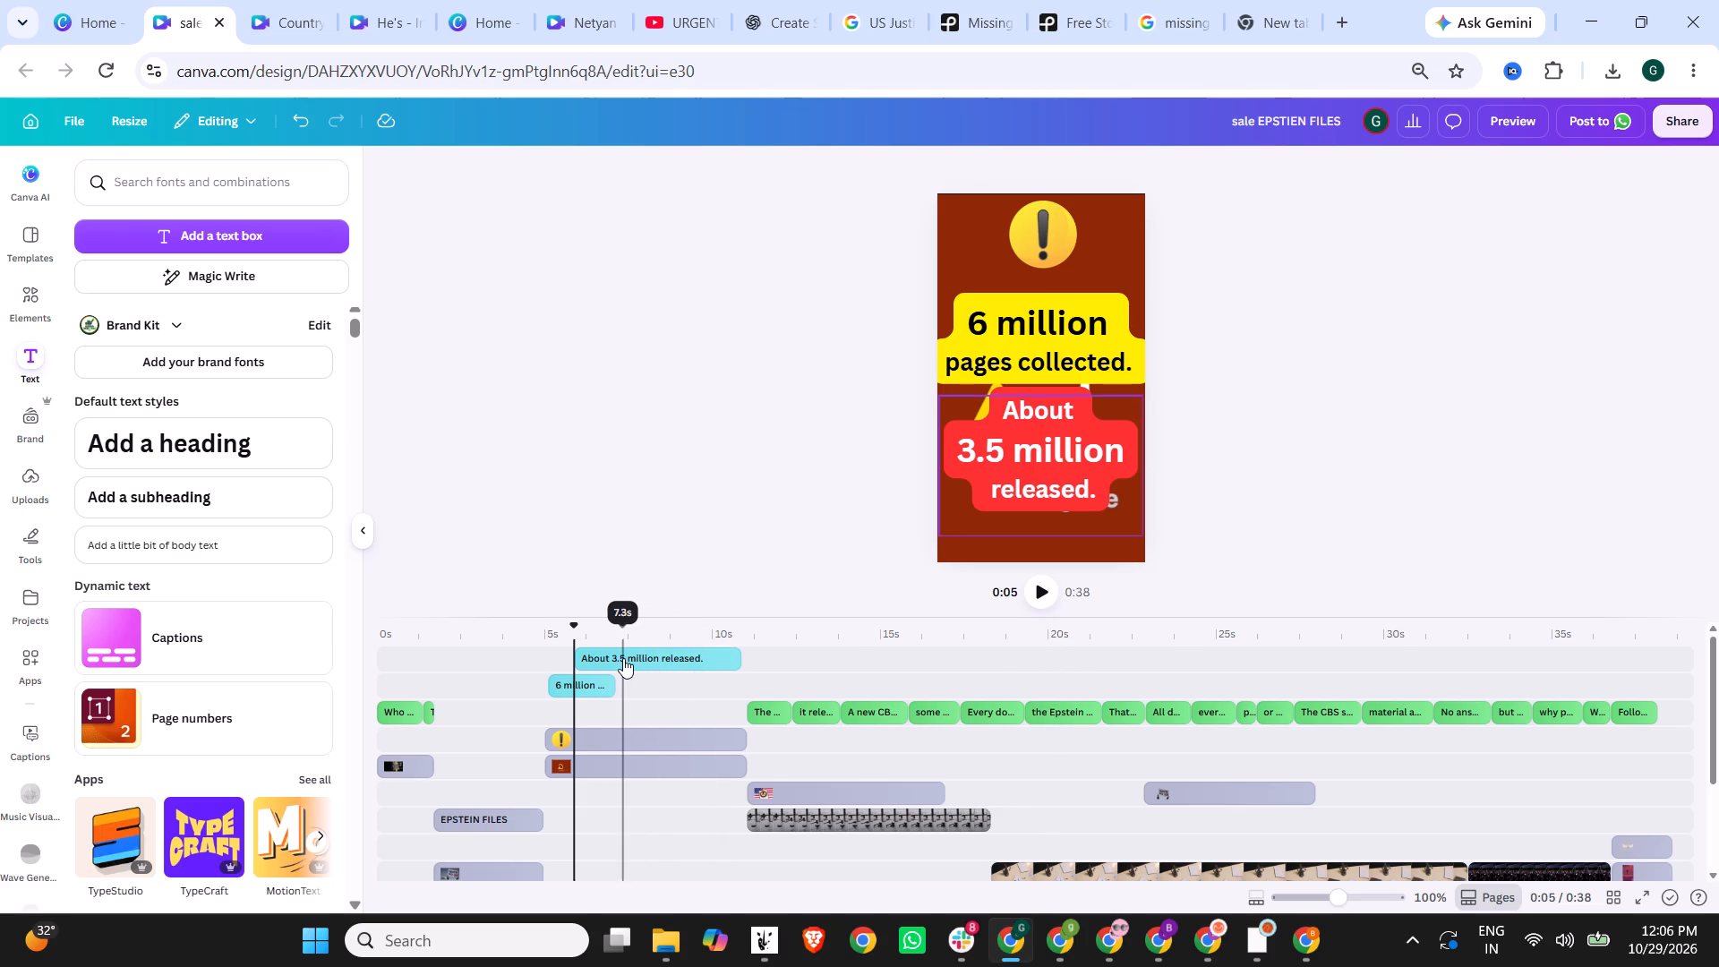
Trim the "About 3.5 million released." clip to 1.2 s so it ends together with the "6 million" clip.
click(569, 683)
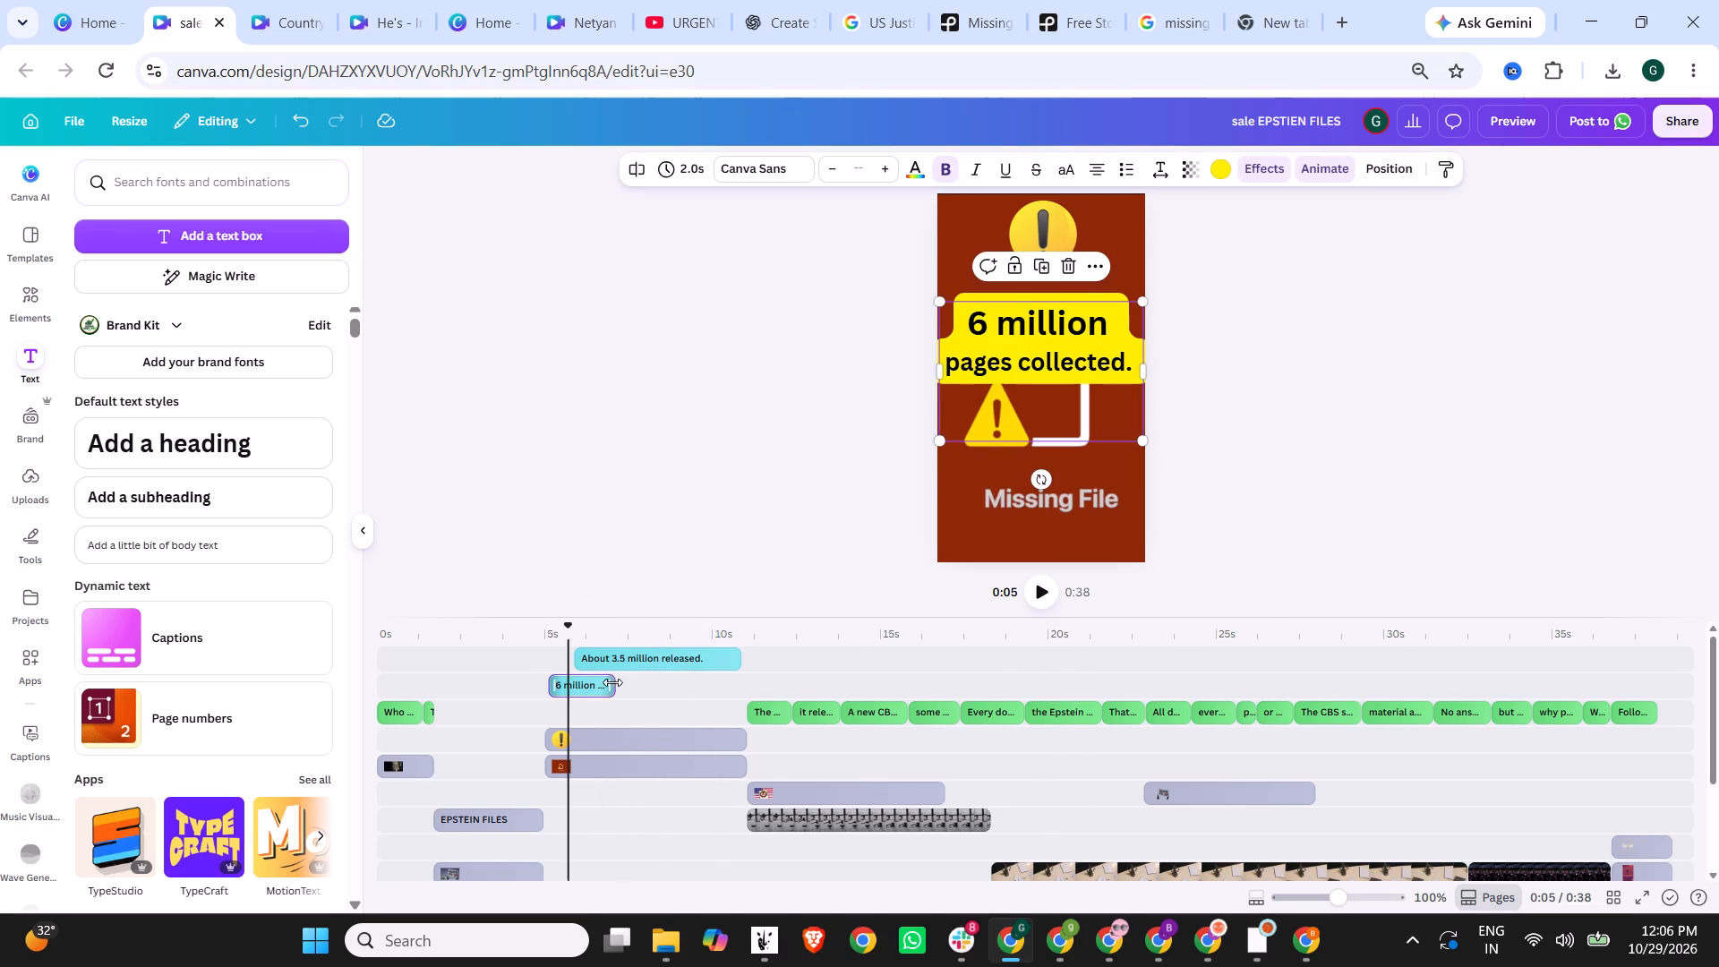
click(651, 659)
drag(740, 655, 722, 655)
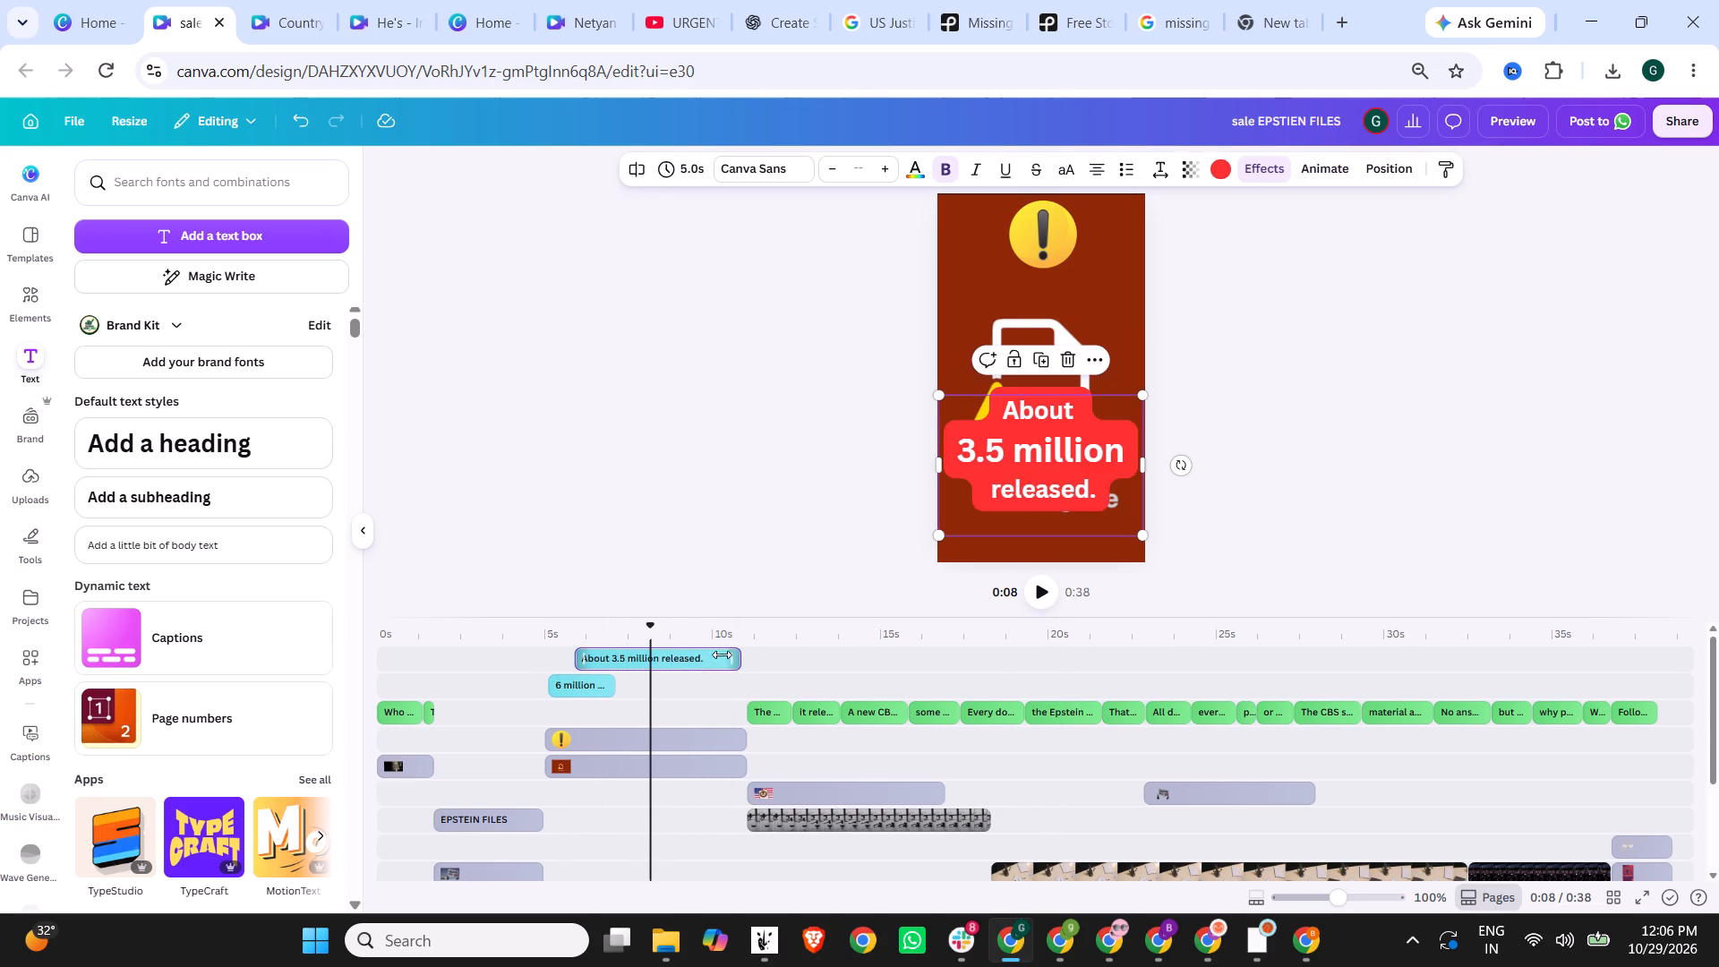
drag(722, 655, 611, 653)
click(610, 504)
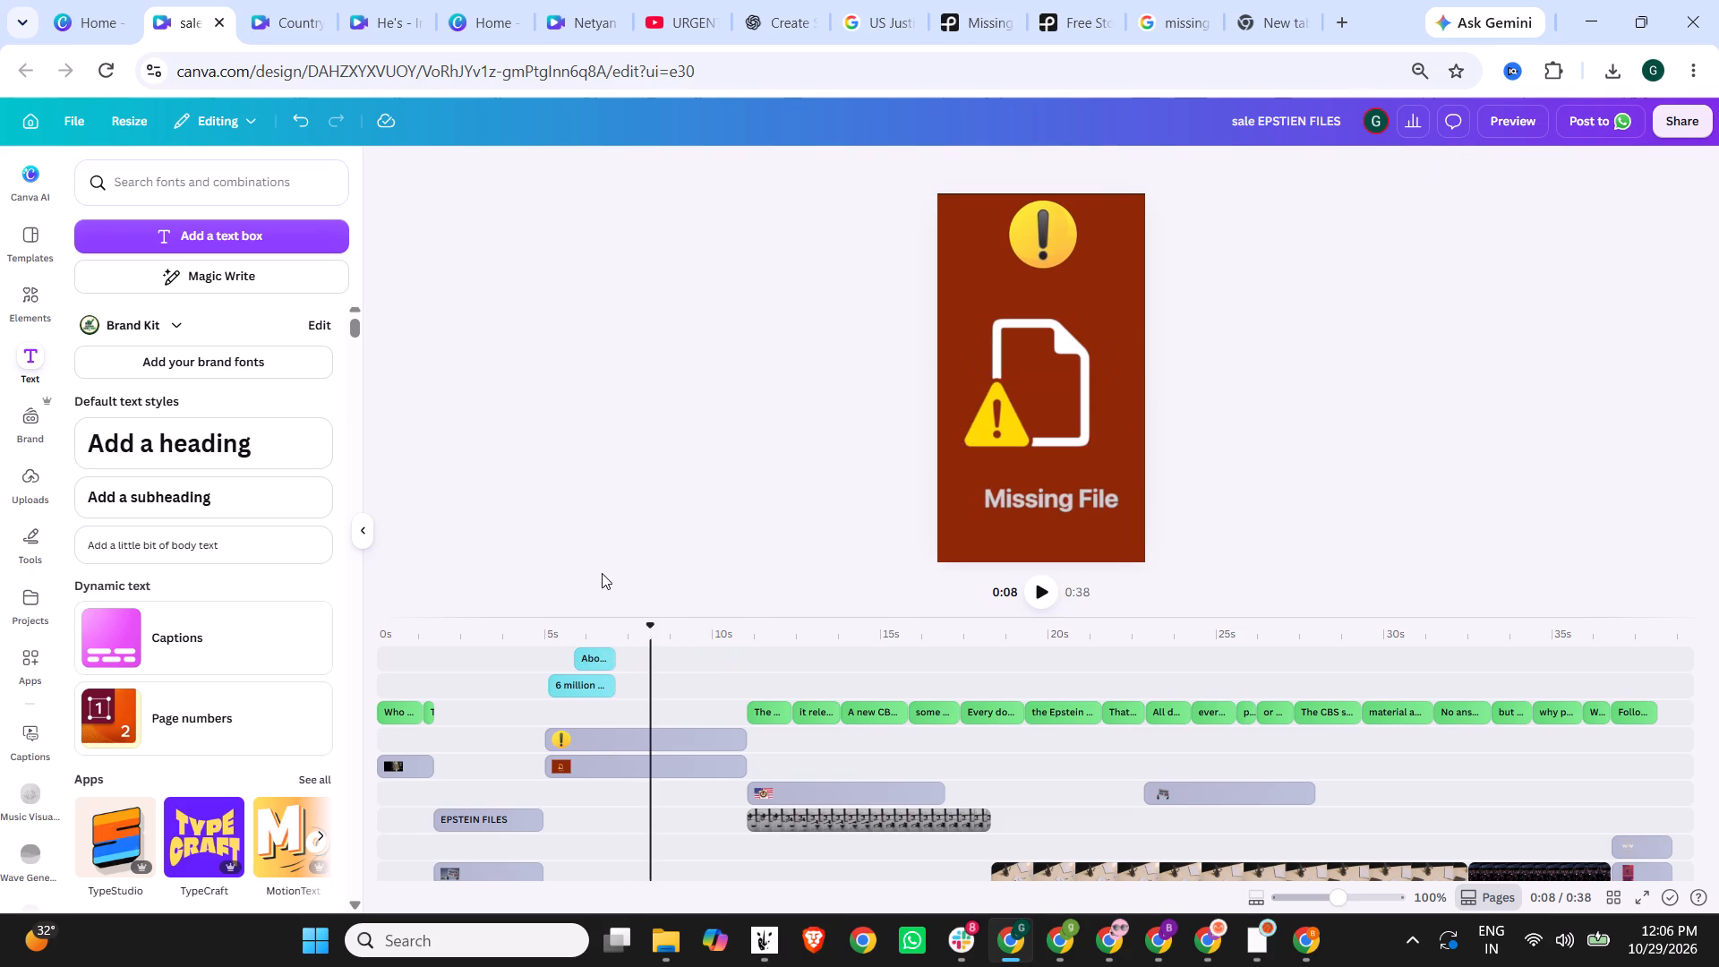
Apply the Bounce animation to the "About 3.5 million released." heading, matching the "6 million" heading.
click(584, 661)
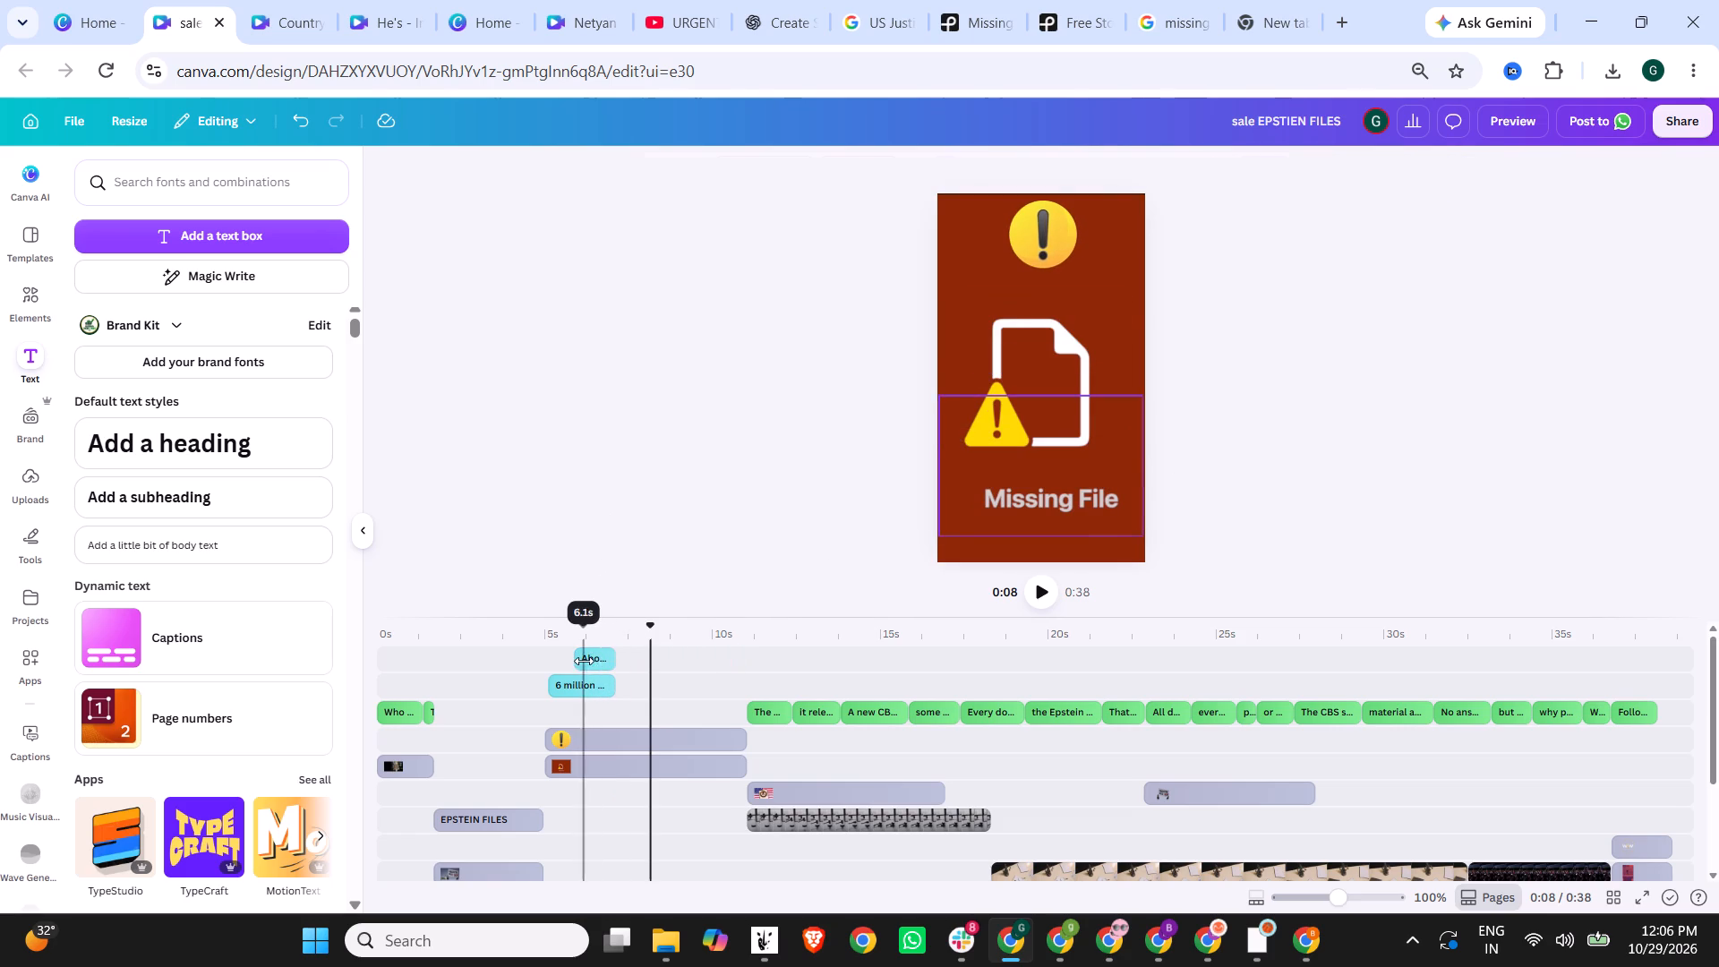
click(585, 683)
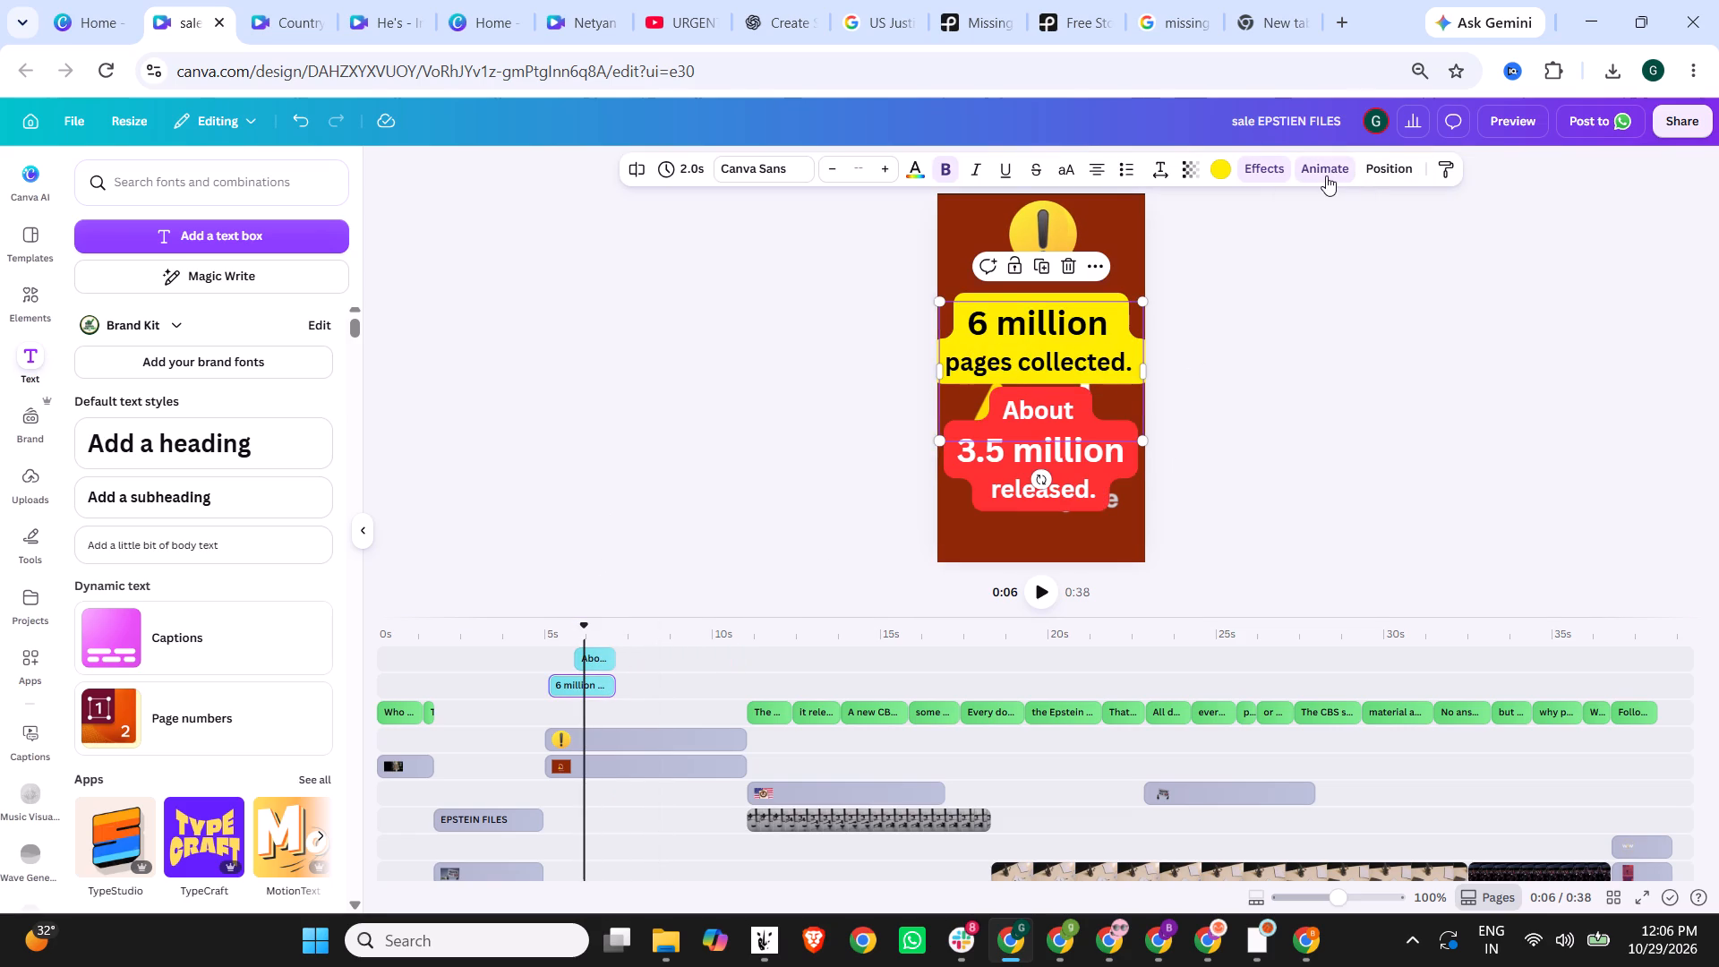
click(1326, 174)
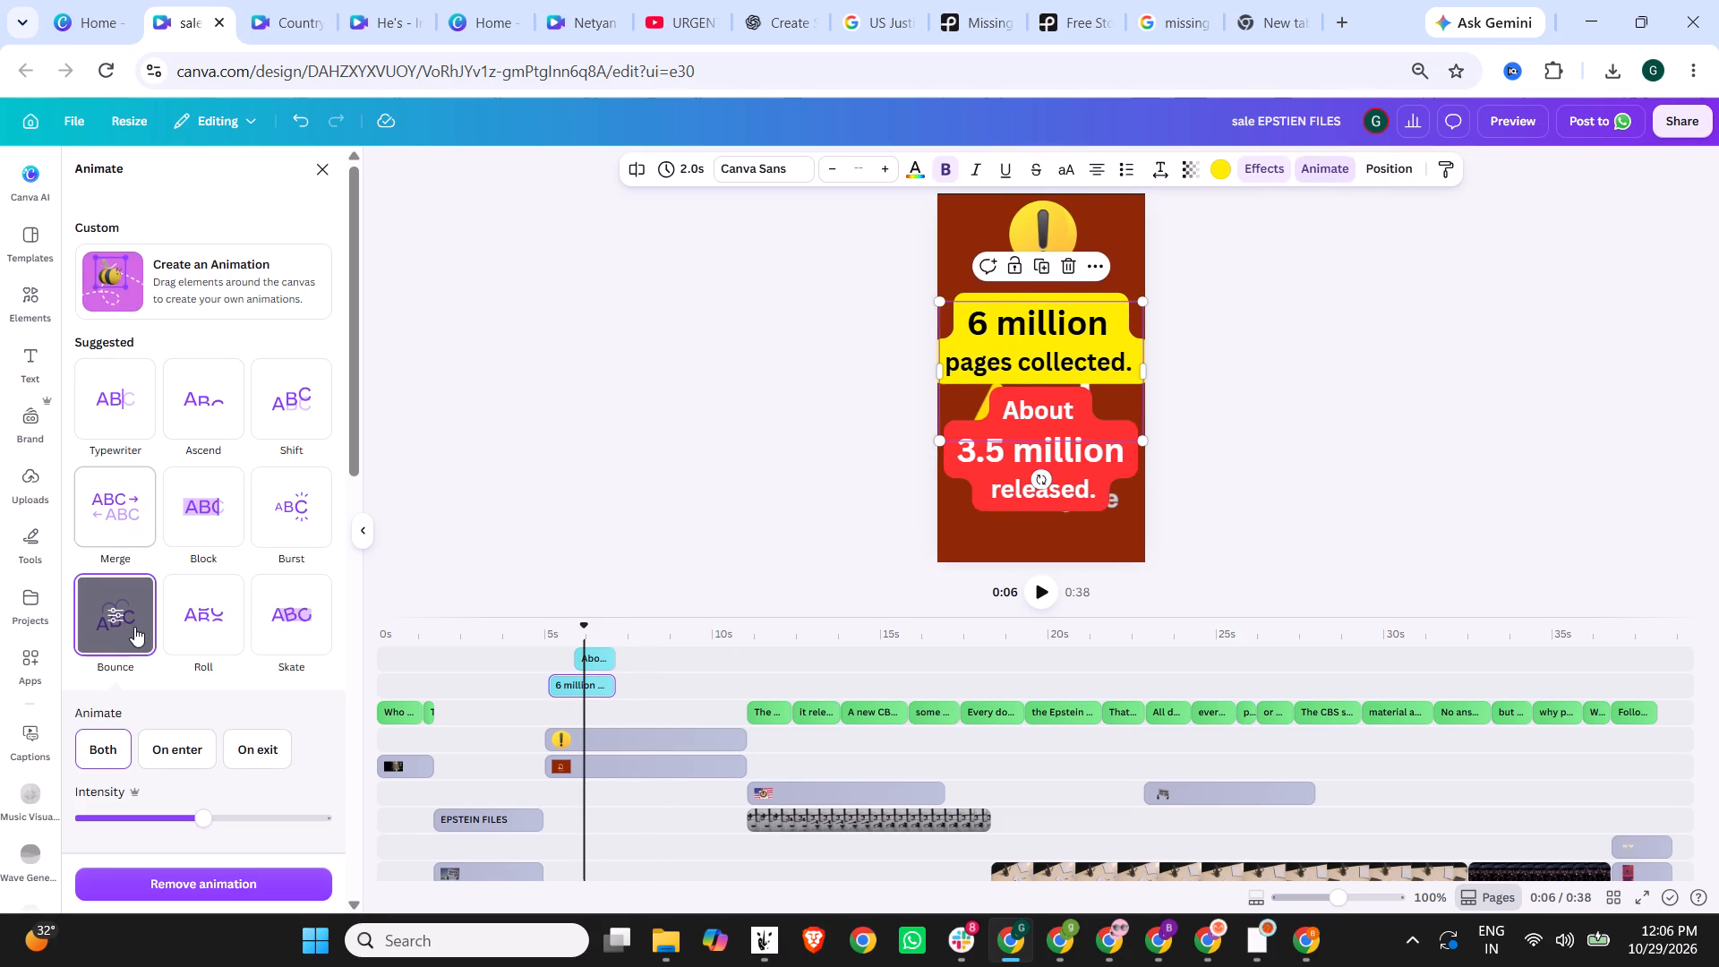
click(595, 655)
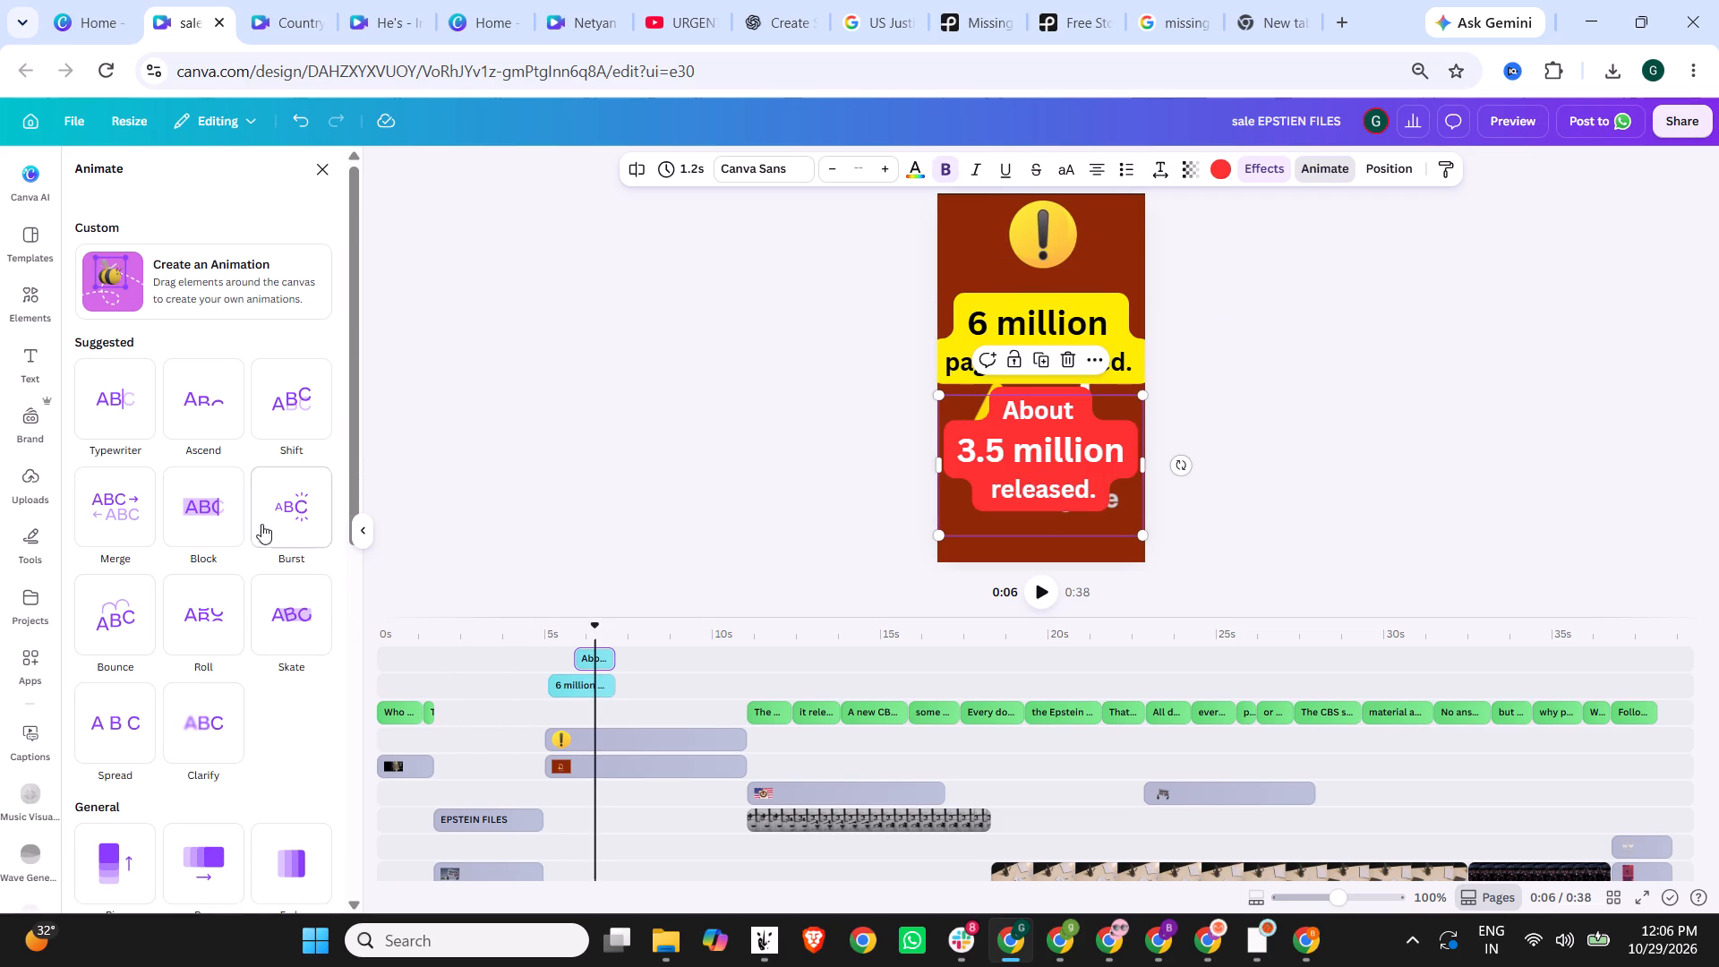
click(104, 620)
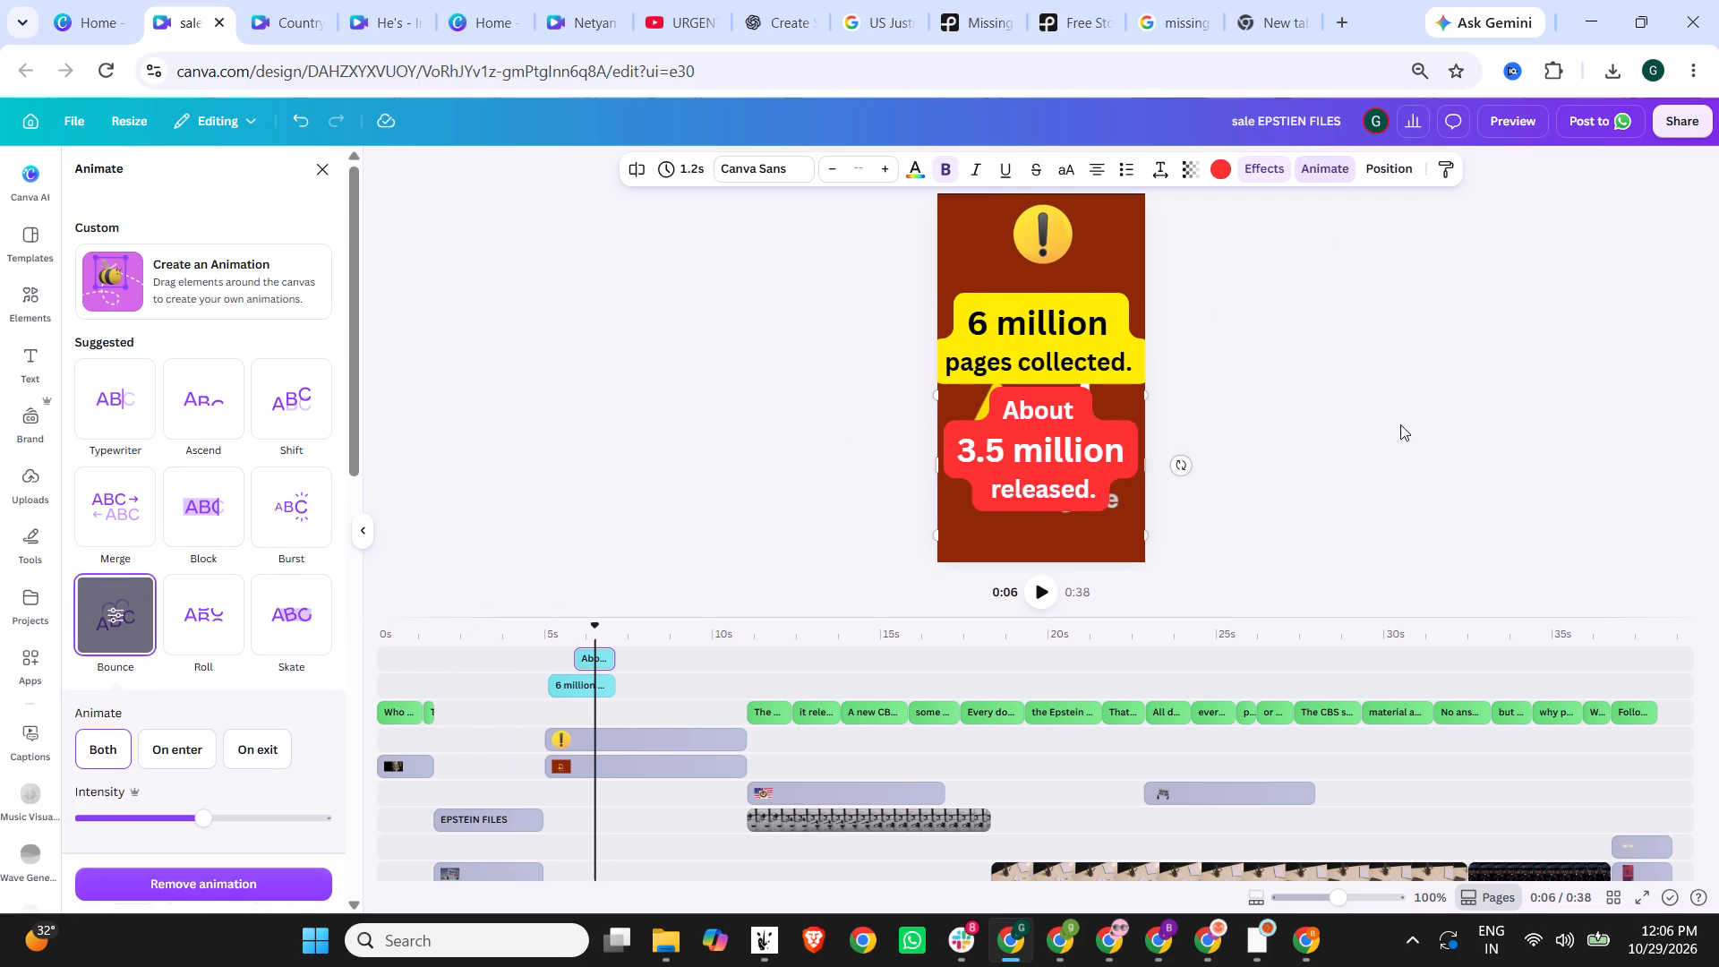
click(1400, 424)
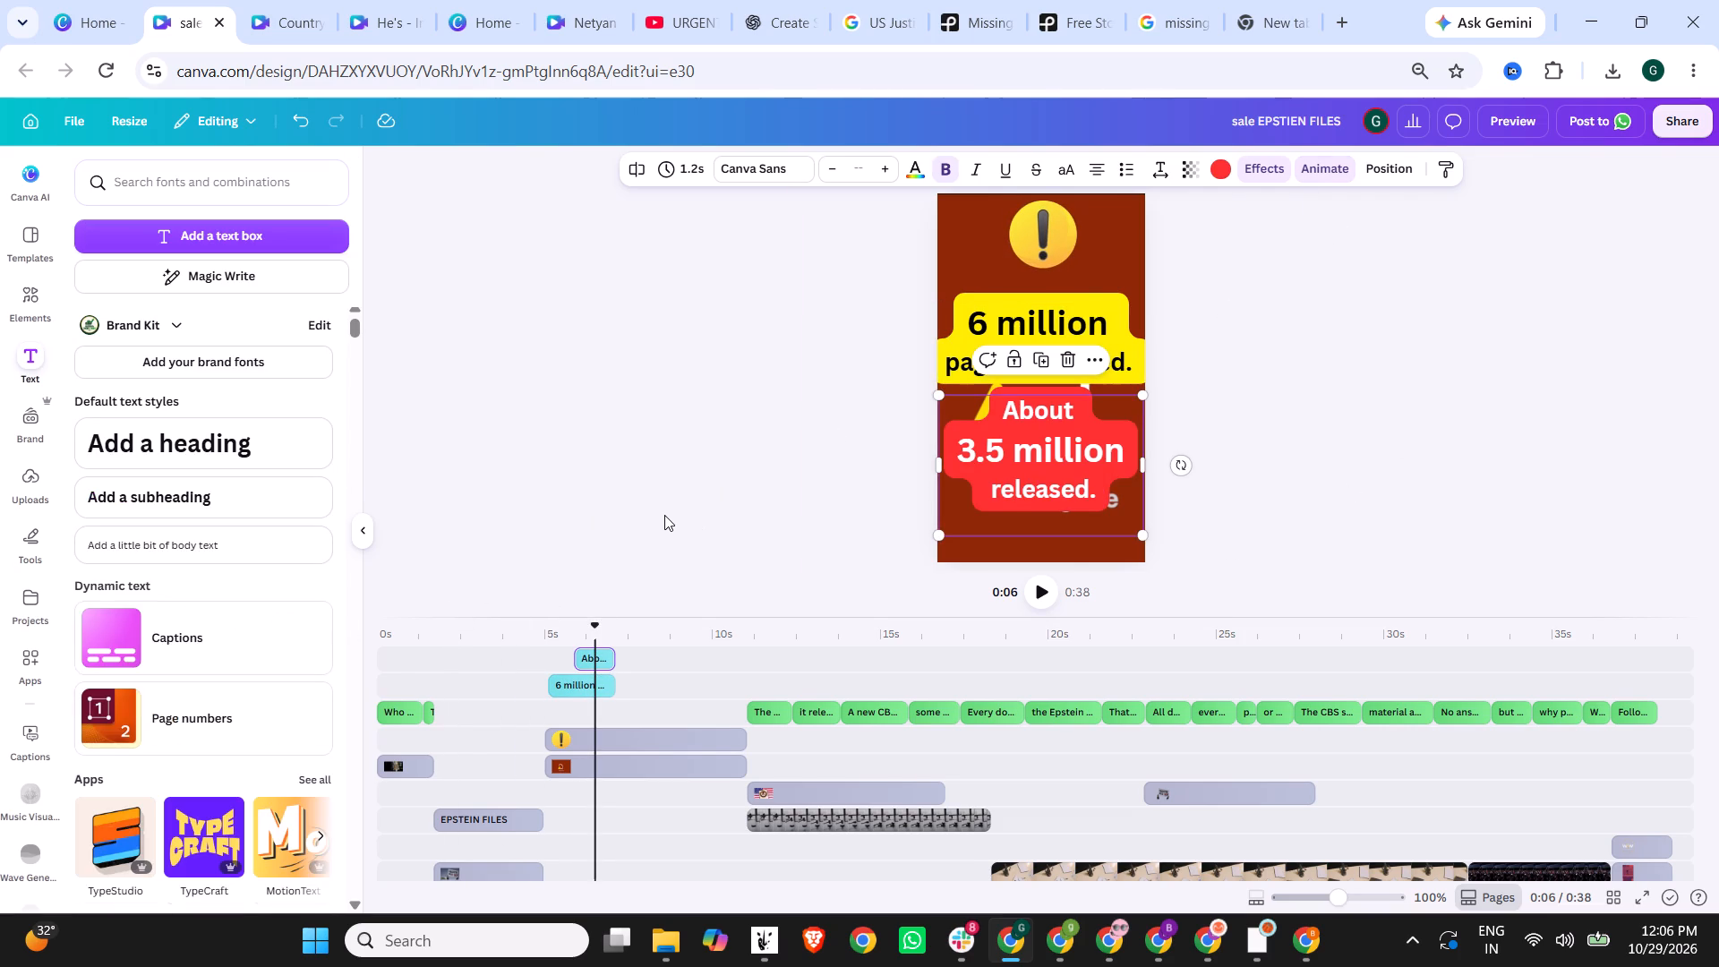
click(664, 515)
scroll(663, 625, down, 3)
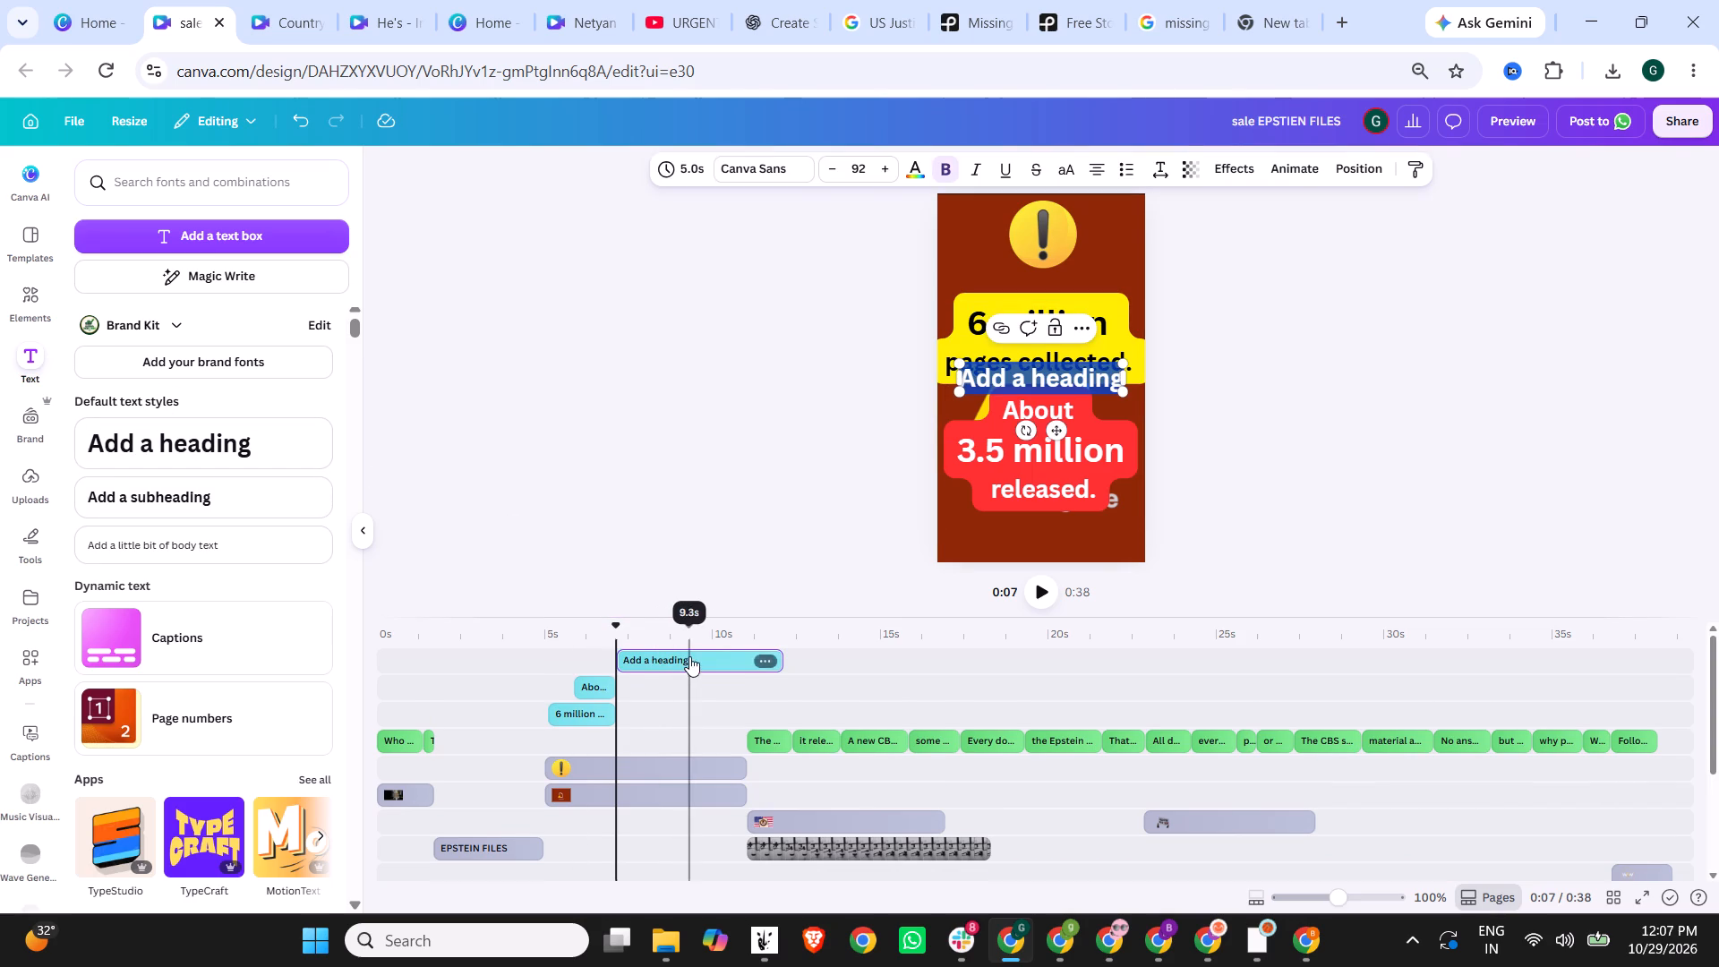
click(689, 656)
double_click(1059, 370)
key(ctrl+a)
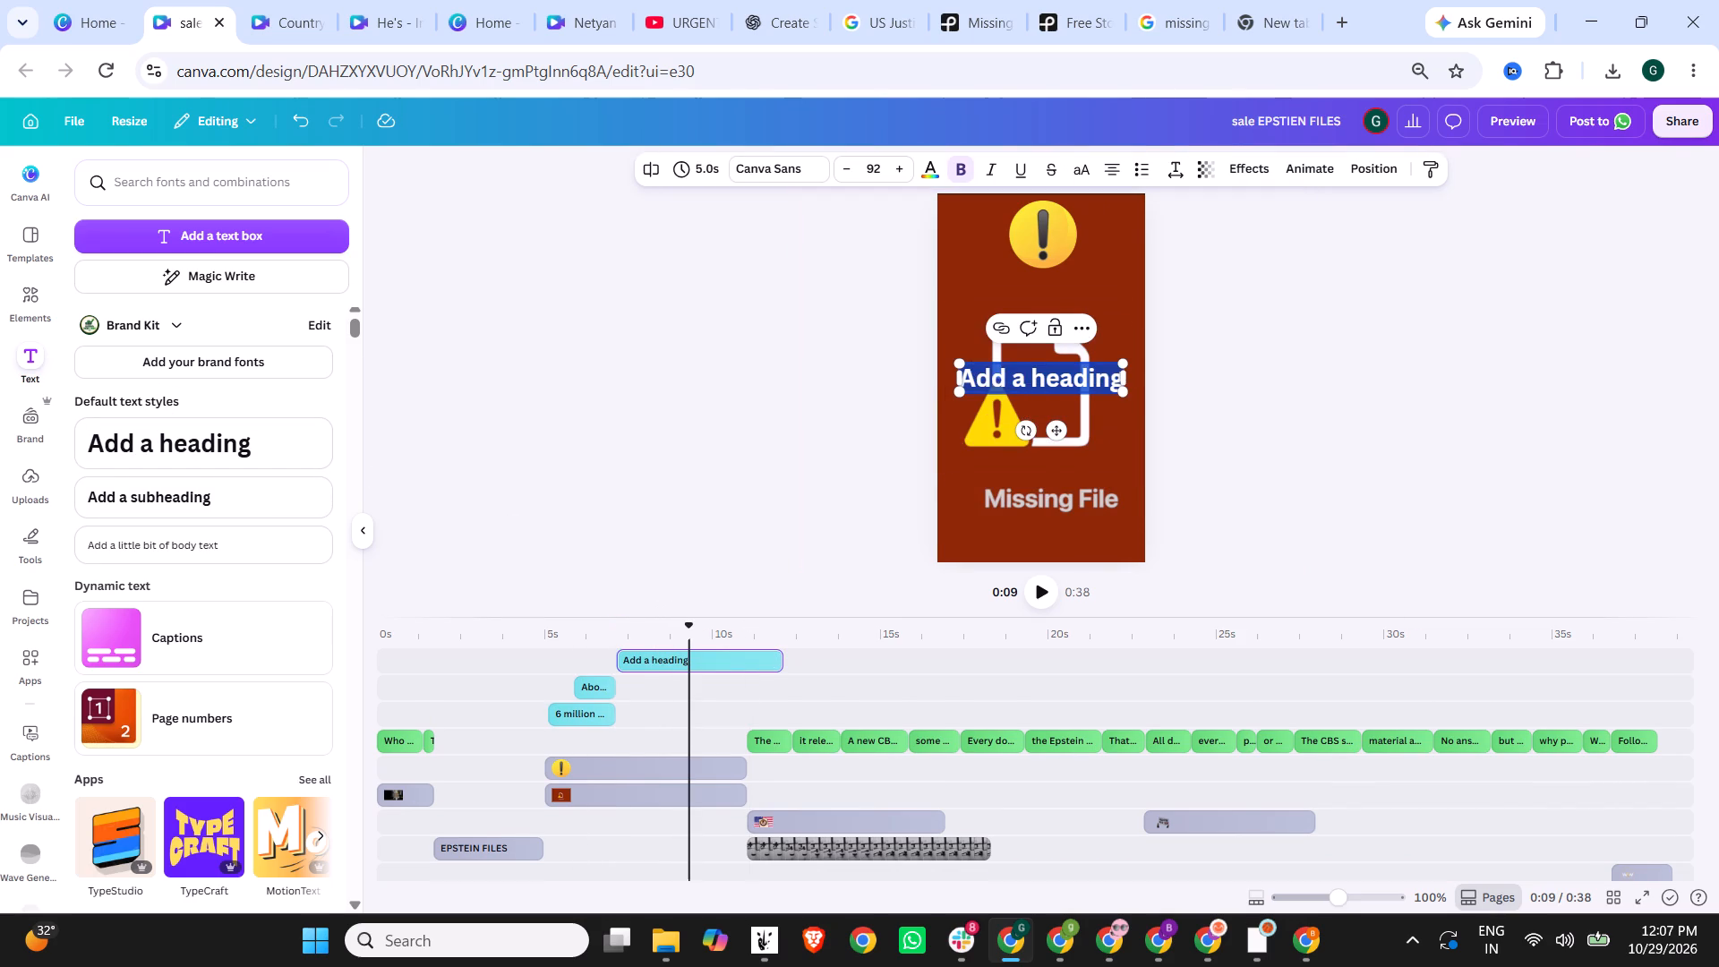
key(ctrl+v)
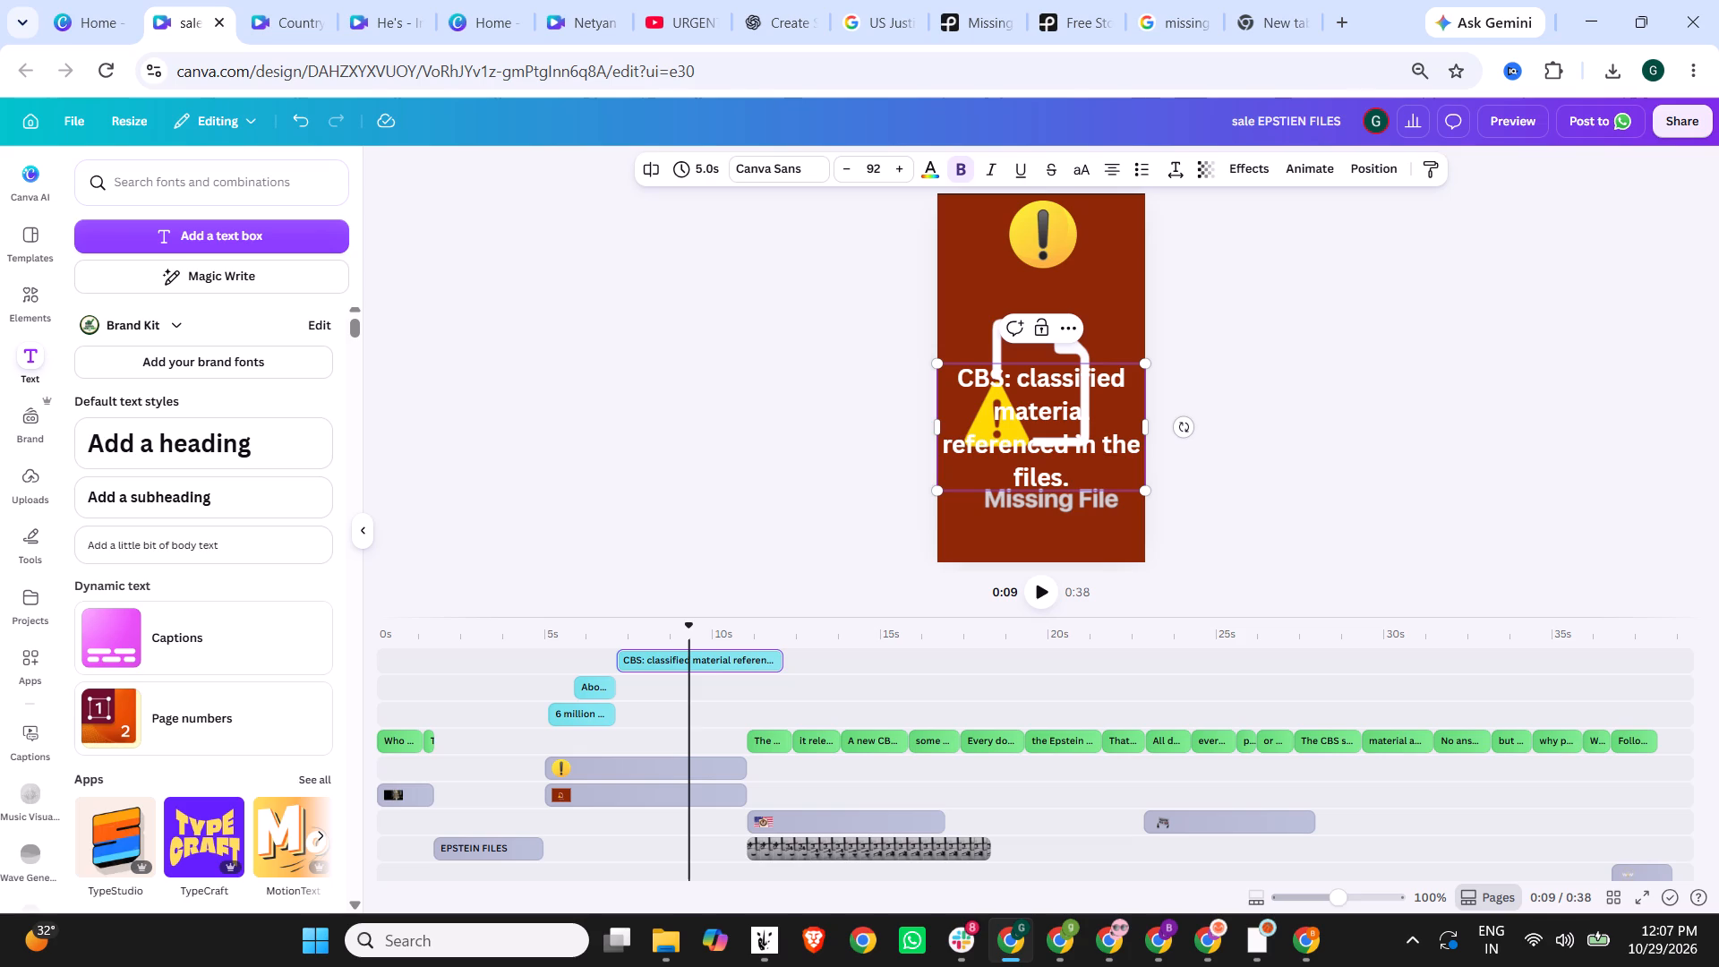
drag(1031, 376, 932, 371)
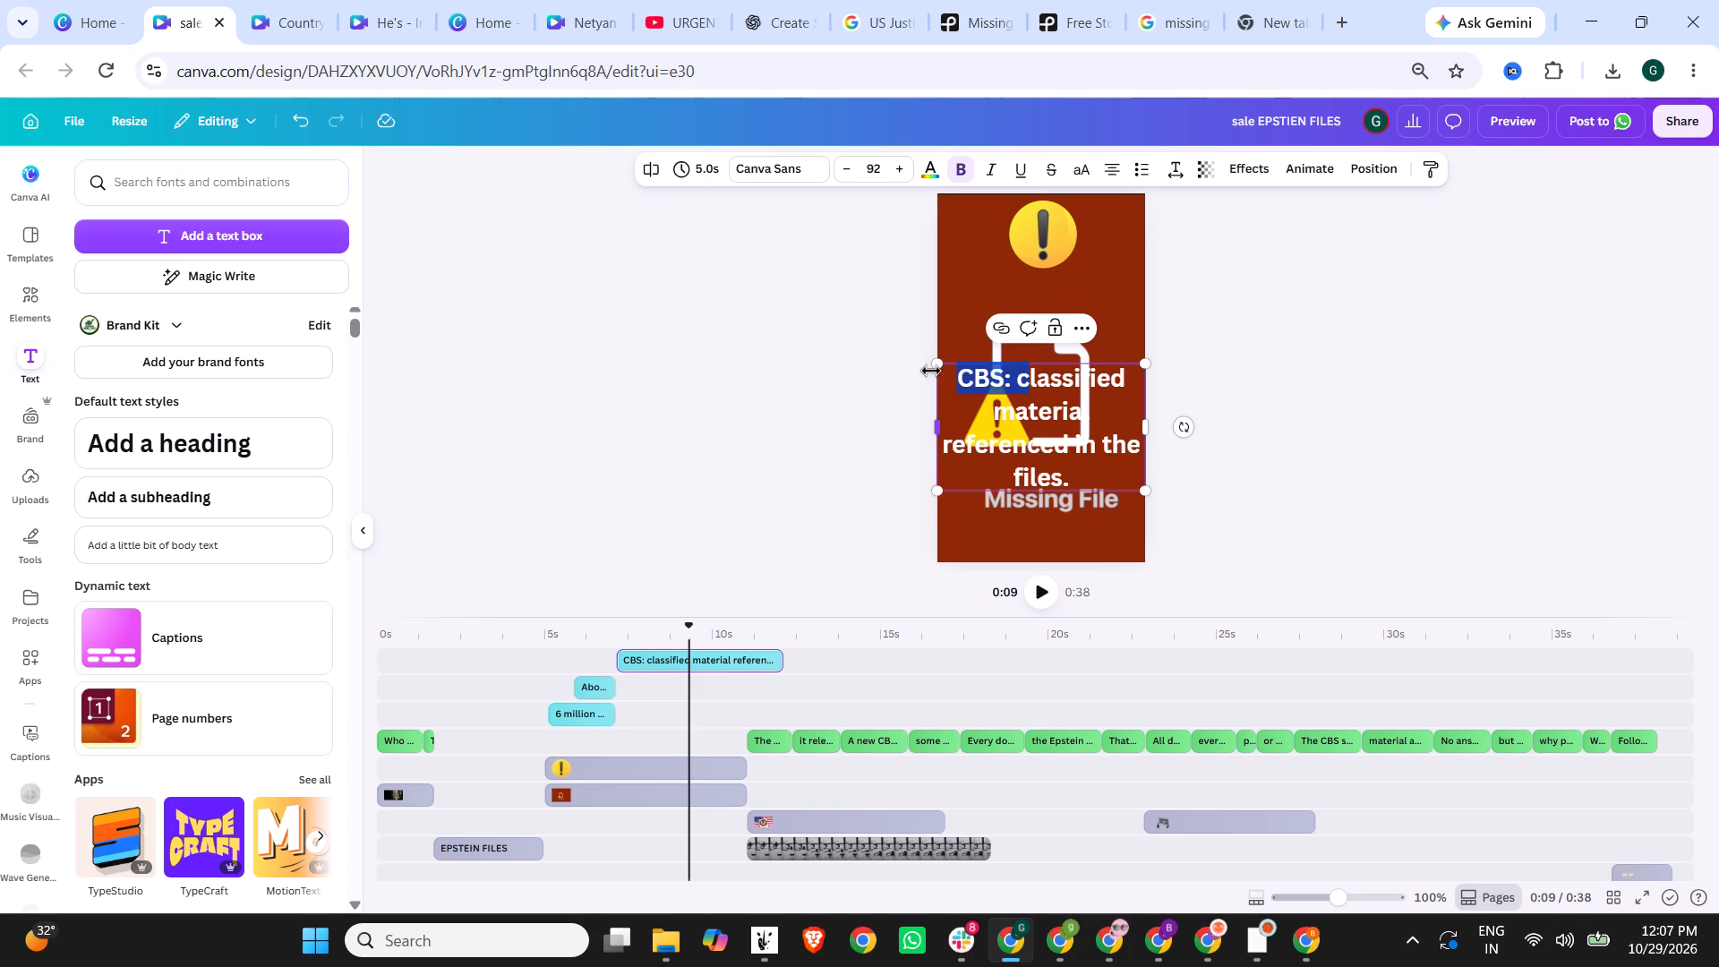
key(shift+c)
Add a "Says CBS" line, separated by a blank line, below the "Classified material referenced in the files." text.
click(1095, 492)
click(1088, 475)
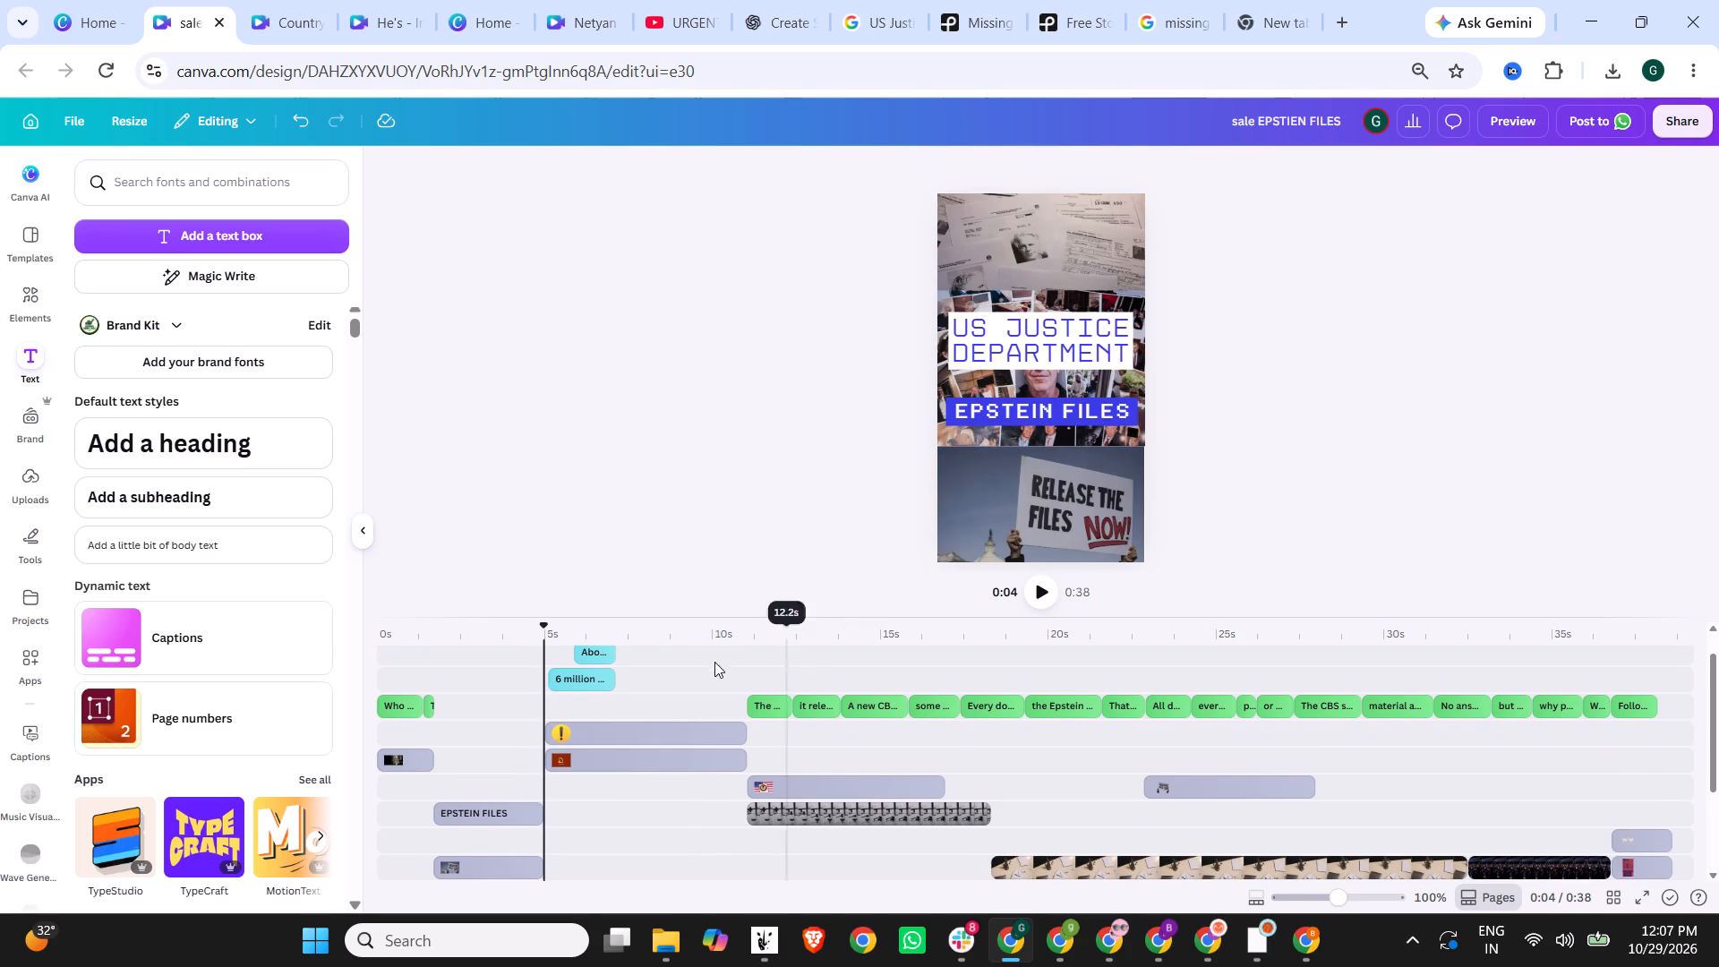
scroll(688, 684, up, 5)
click(646, 623)
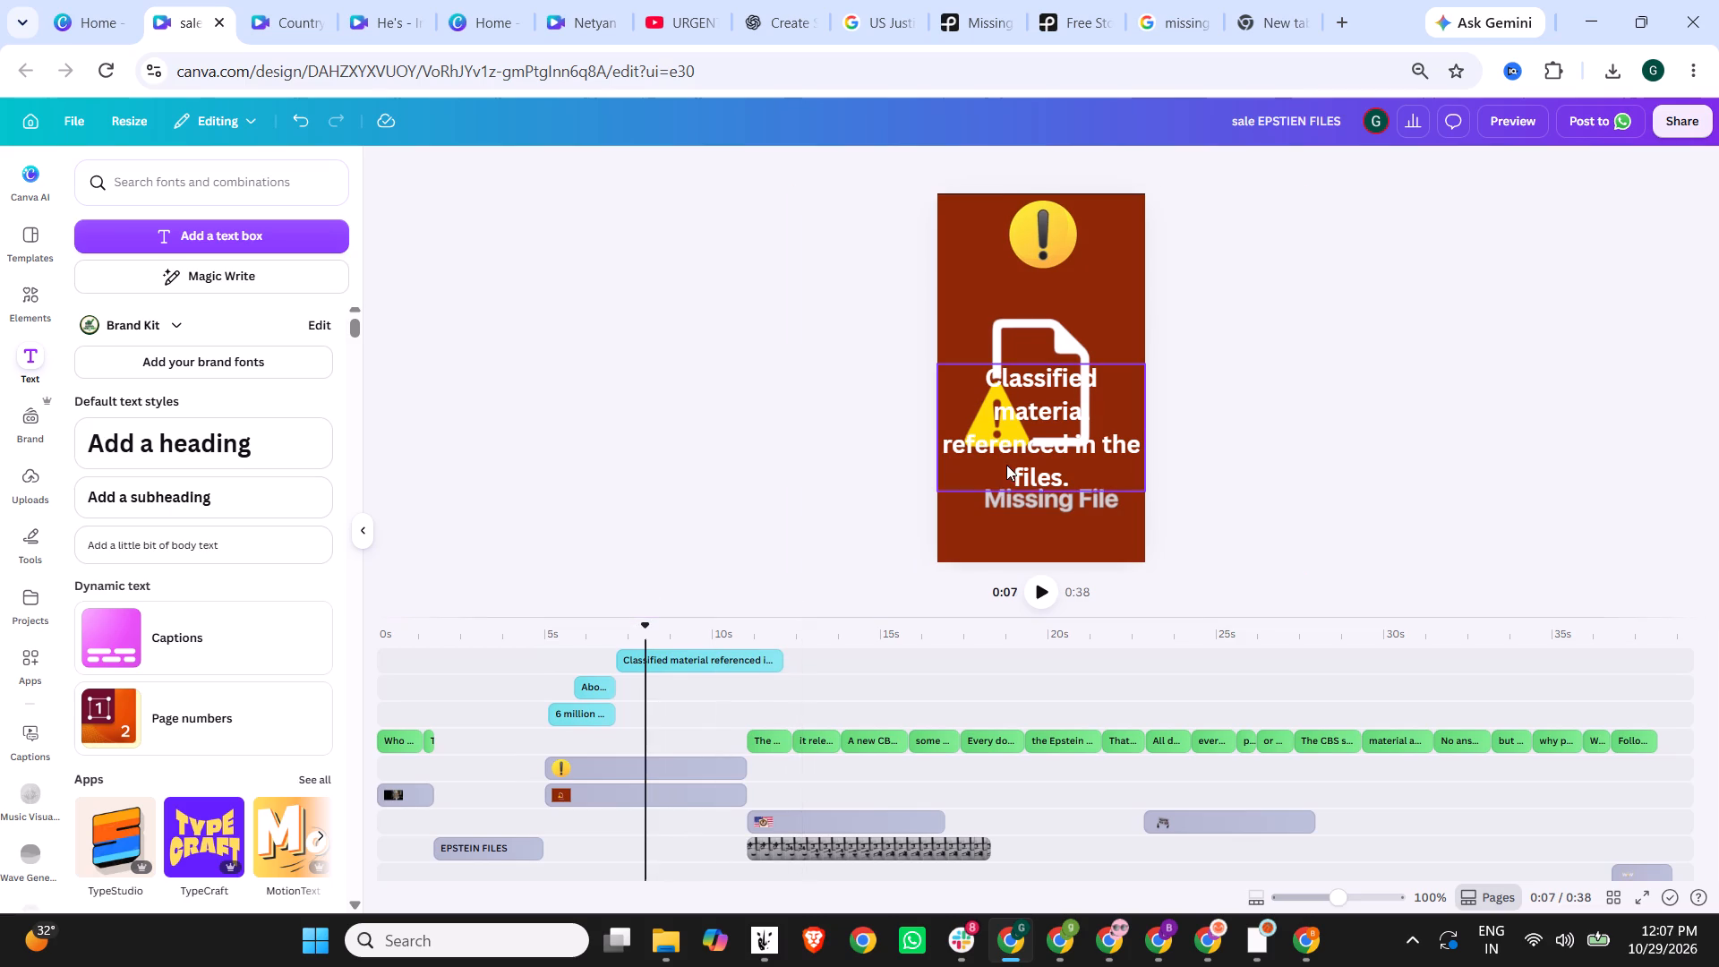
click(1090, 471)
double_click(1083, 479)
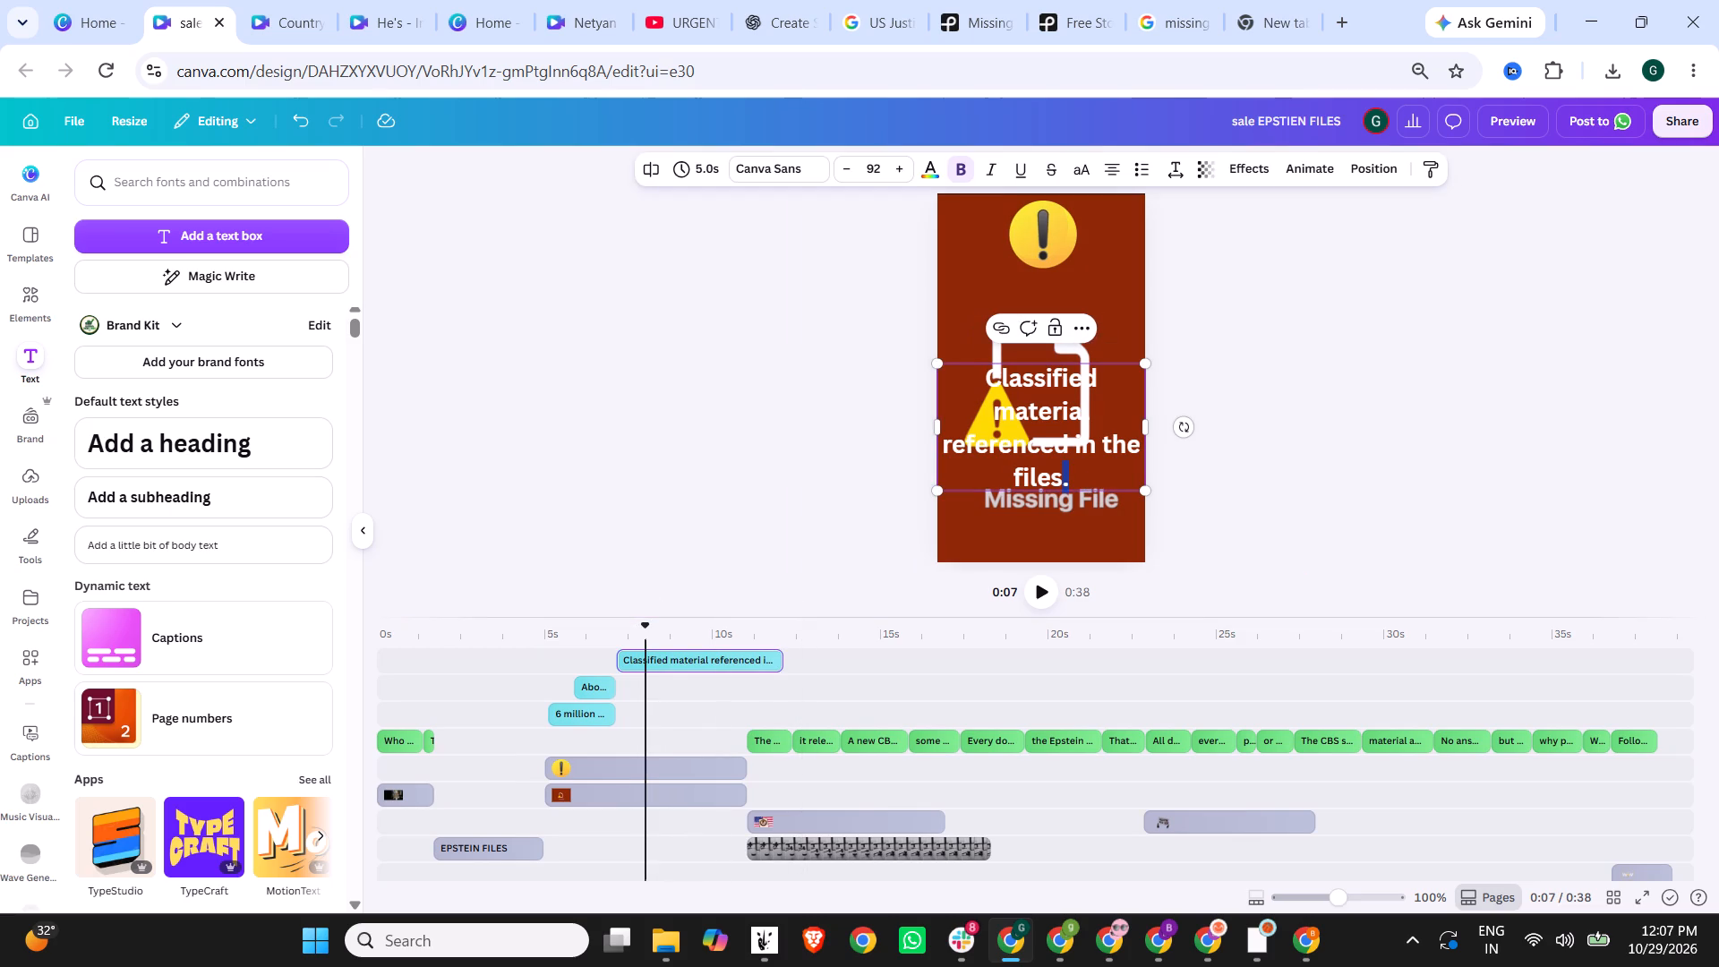
key(Right)
key(Return)
key(Return)
text(Says)
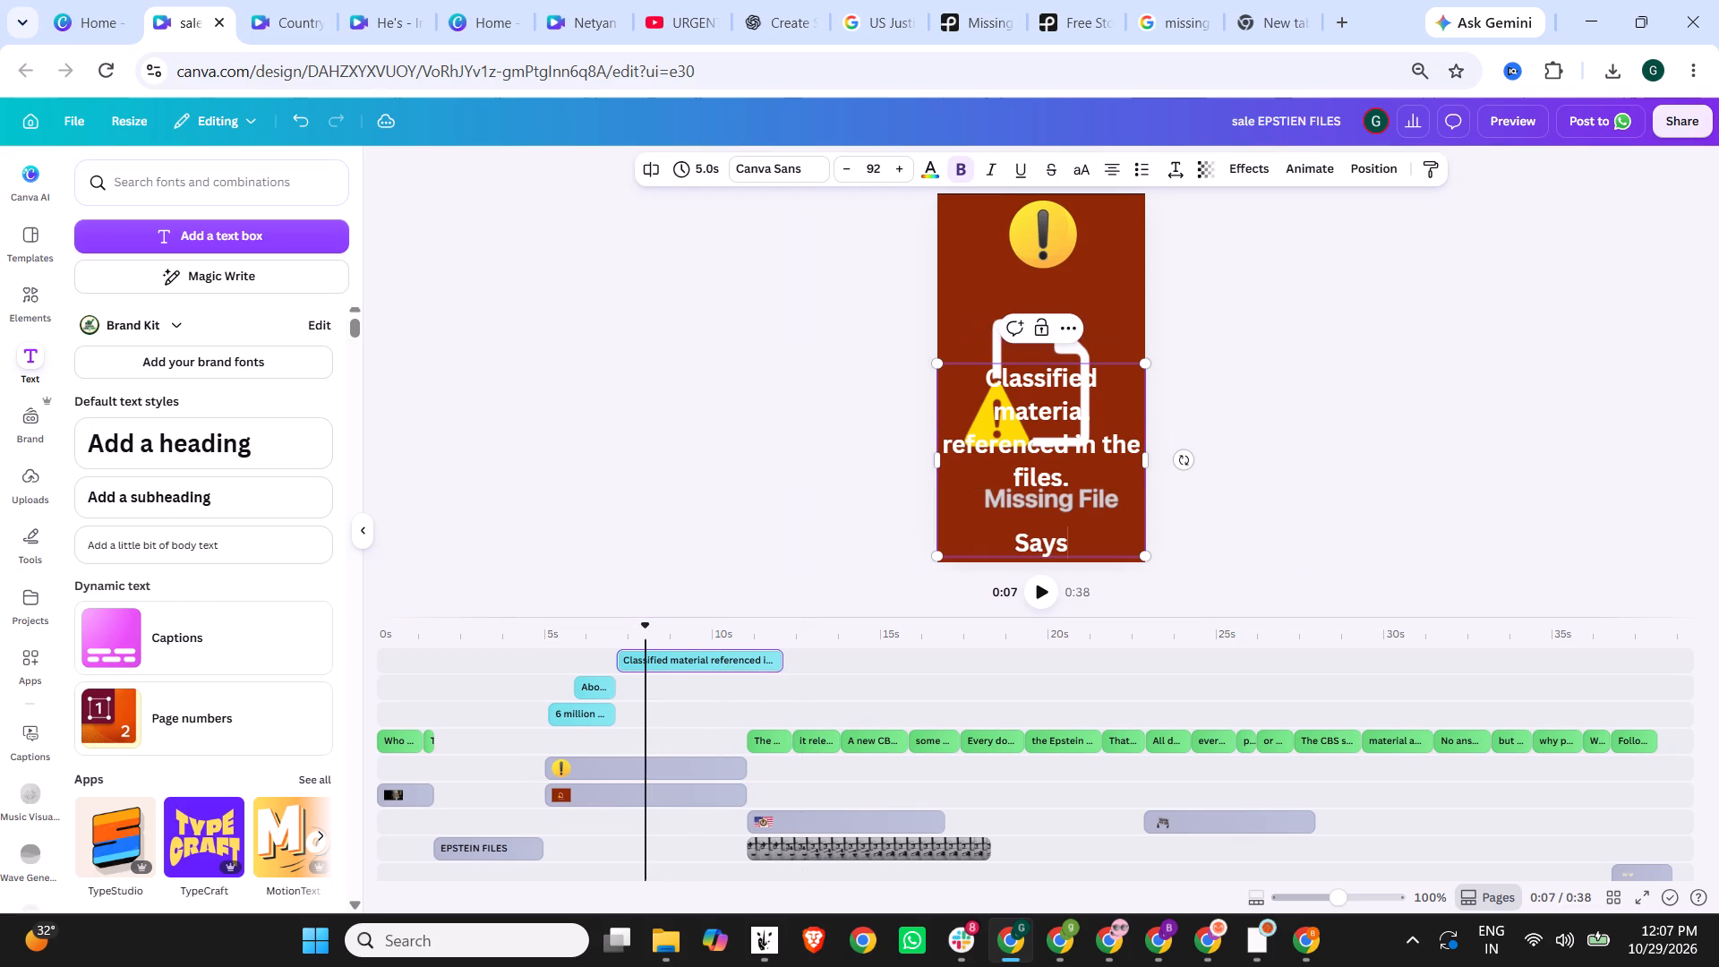
key(space)
key(BackSpace)
text(, C)
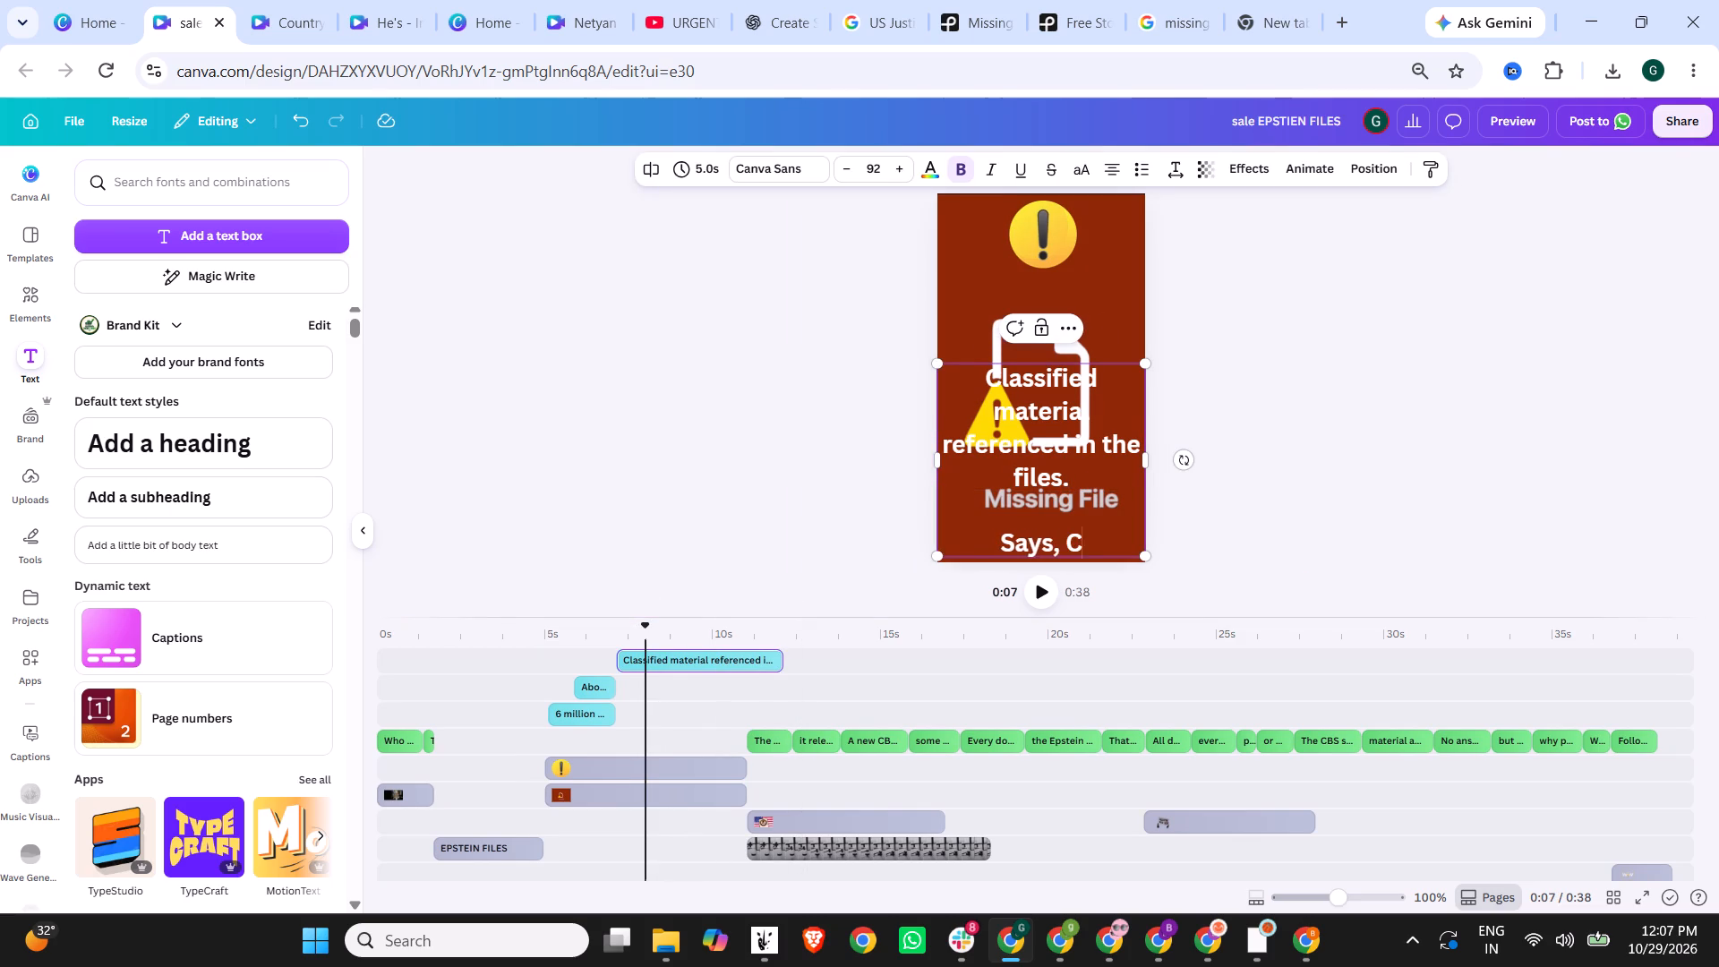
key(BackSpace)
key(BackSpace)
key(BackSpace)
key(space)
text(CS)
key(shift+BackSpace)
text(BS)
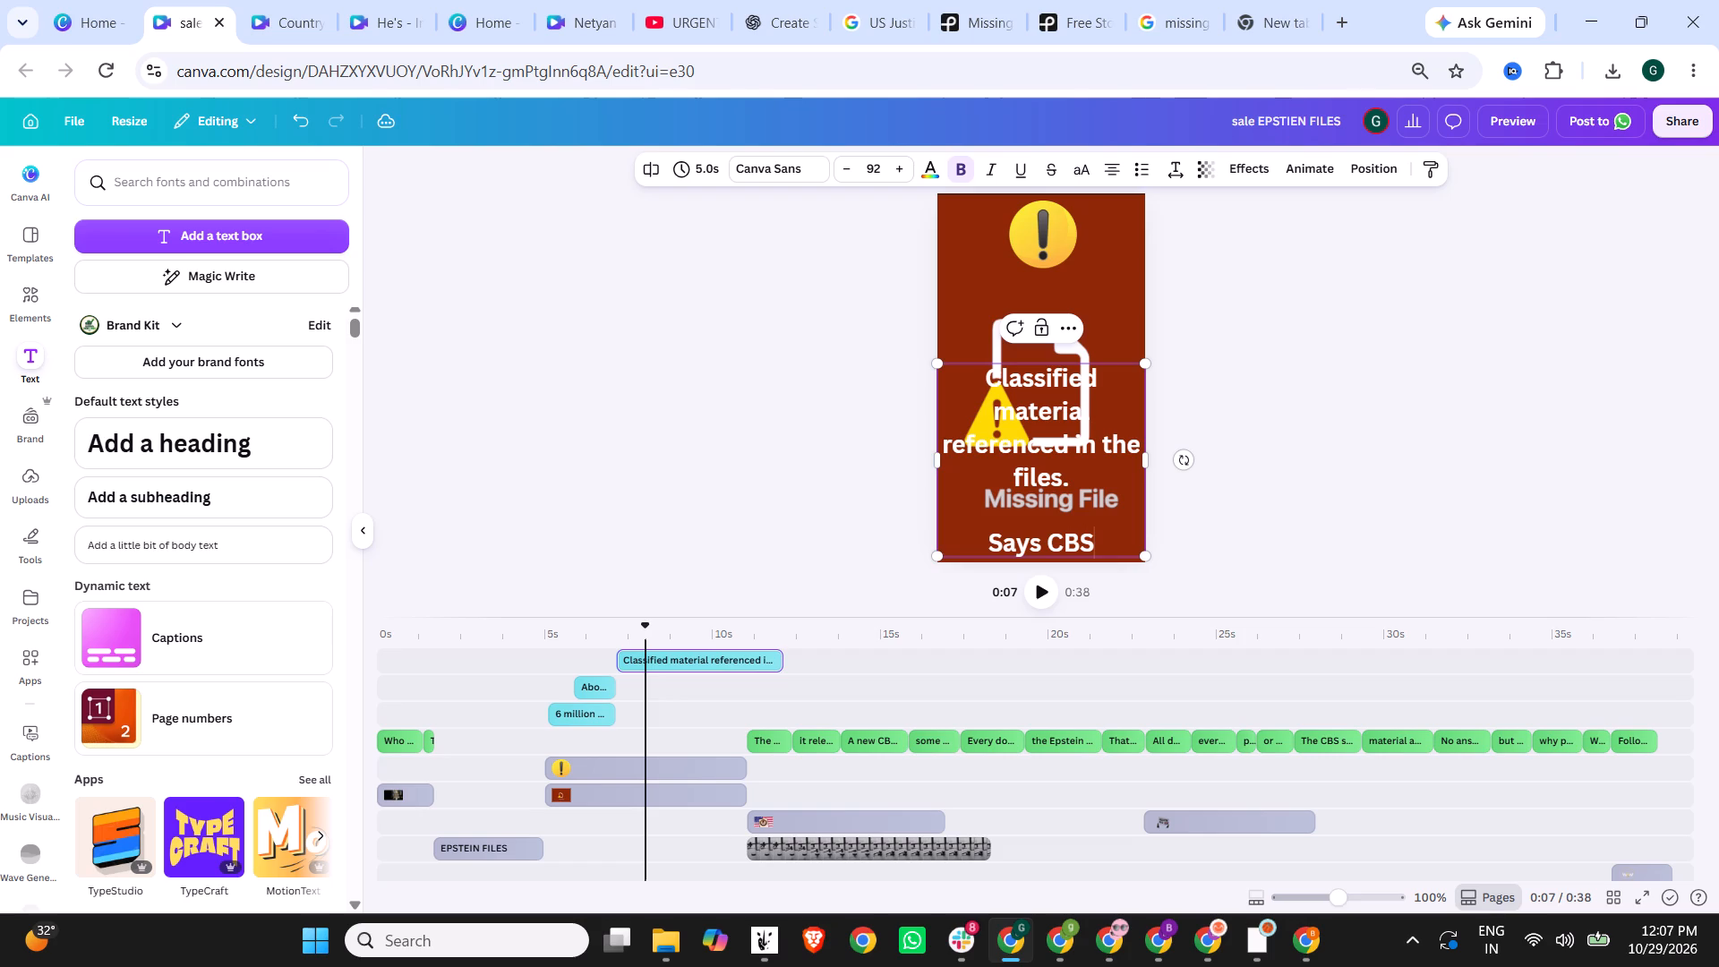
click(1239, 361)
Move the "Classified material" heading up over the missing-file icon, roughly centred on the page.
drag(1026, 380, 1024, 311)
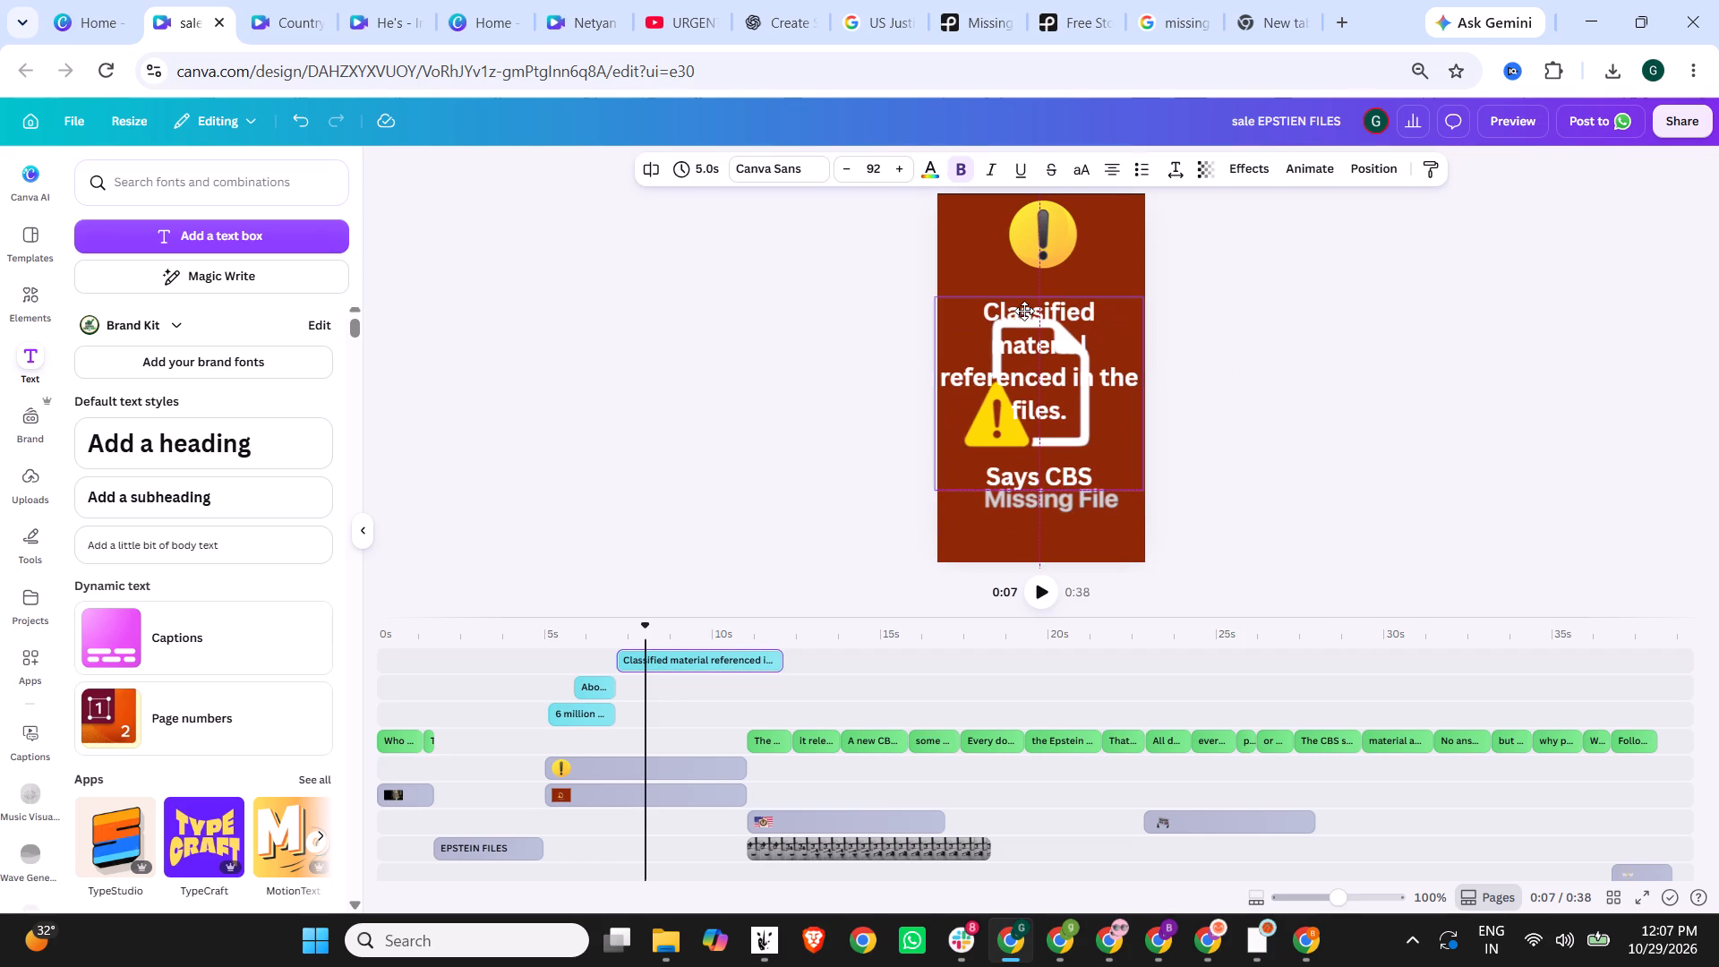
drag(1024, 311, 1029, 317)
Set the font size of the "Classified material referenced in the files." sentence to 129, leaving out the "Says CBS" line.
double_click(1060, 402)
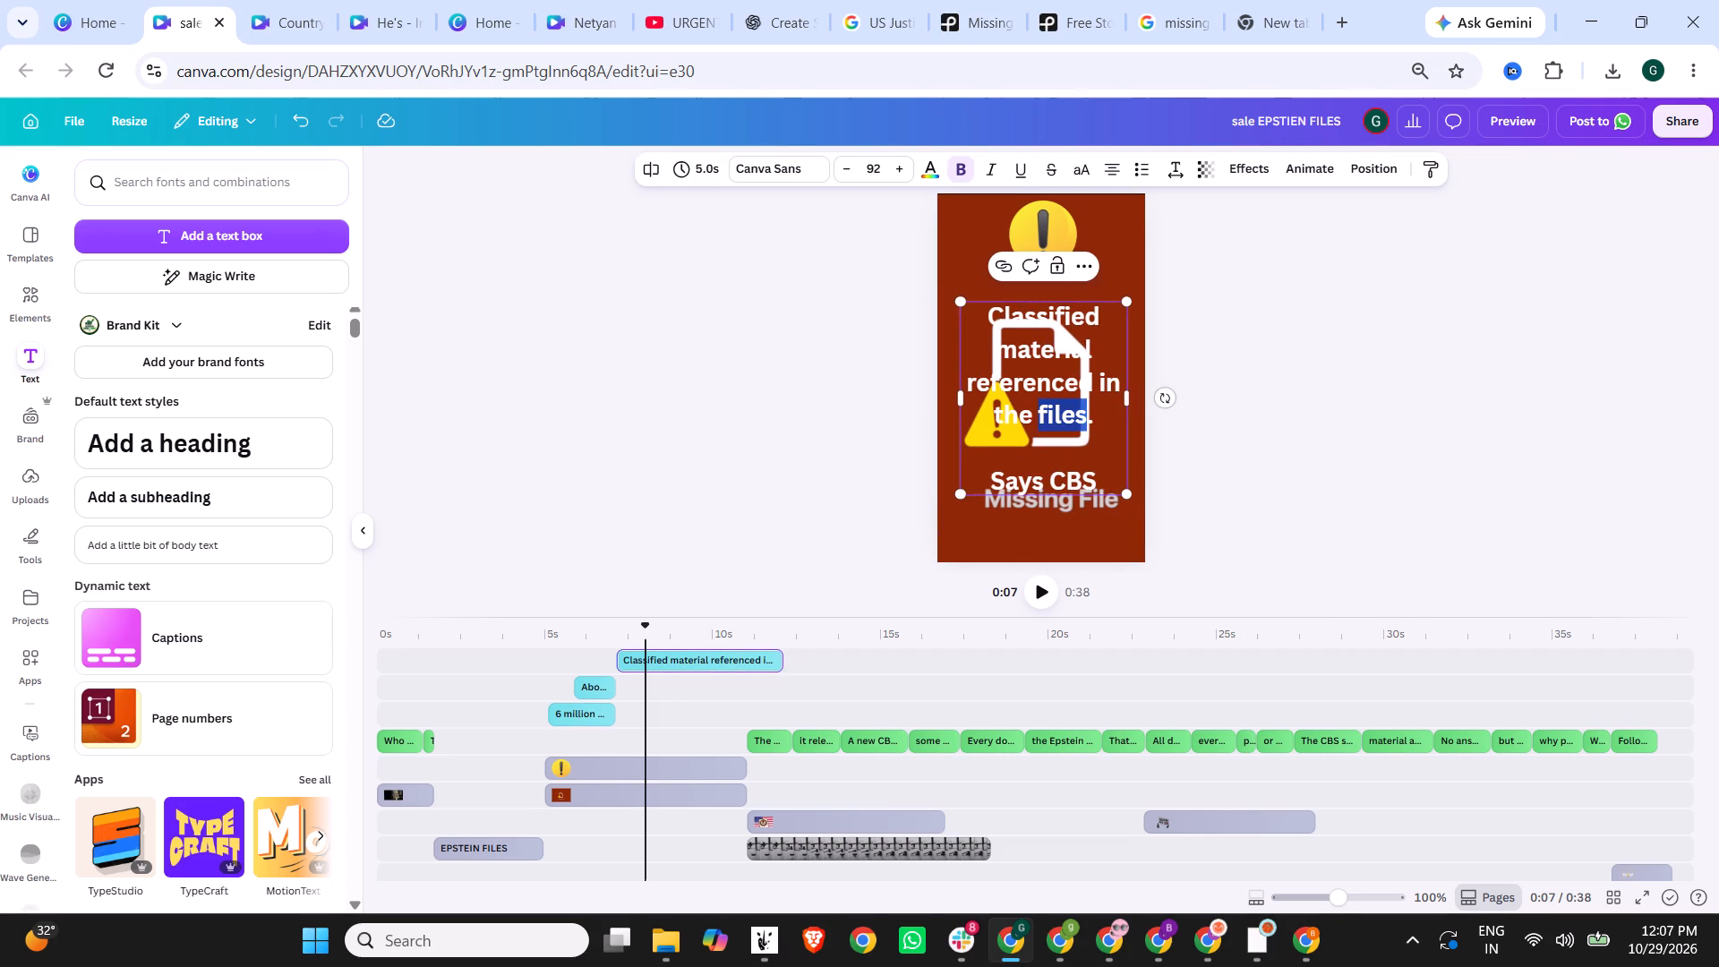
click(1099, 425)
drag(1107, 423, 980, 311)
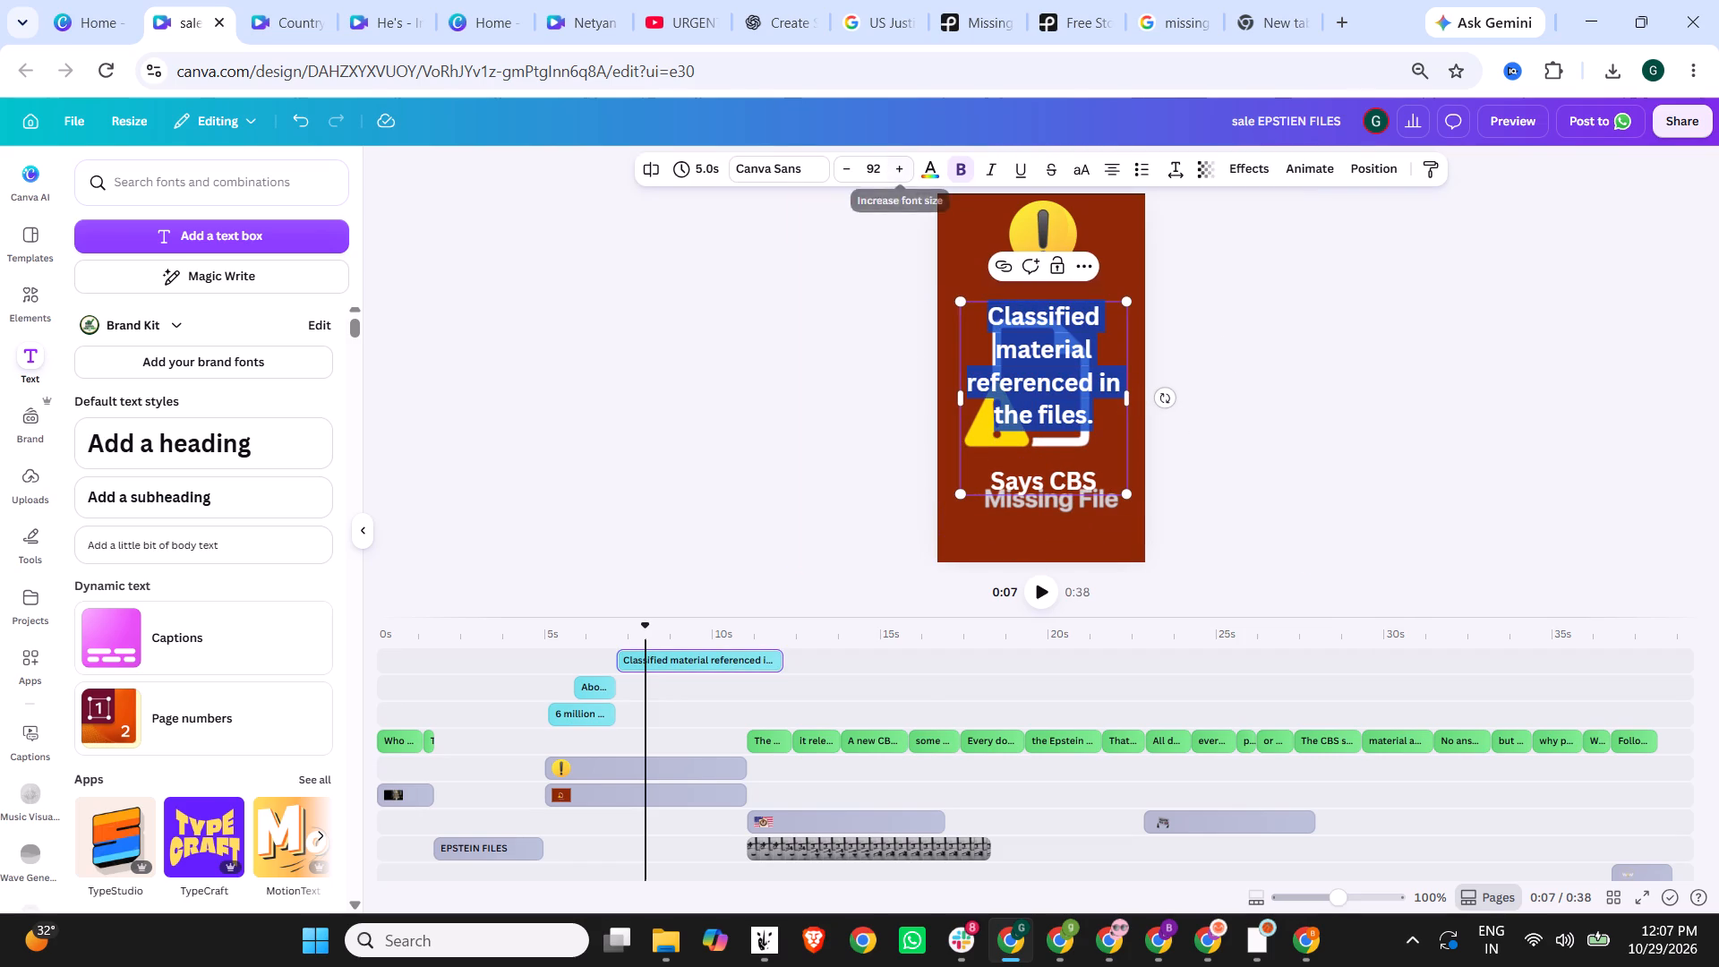
click(882, 164)
text(129)
key(Return)
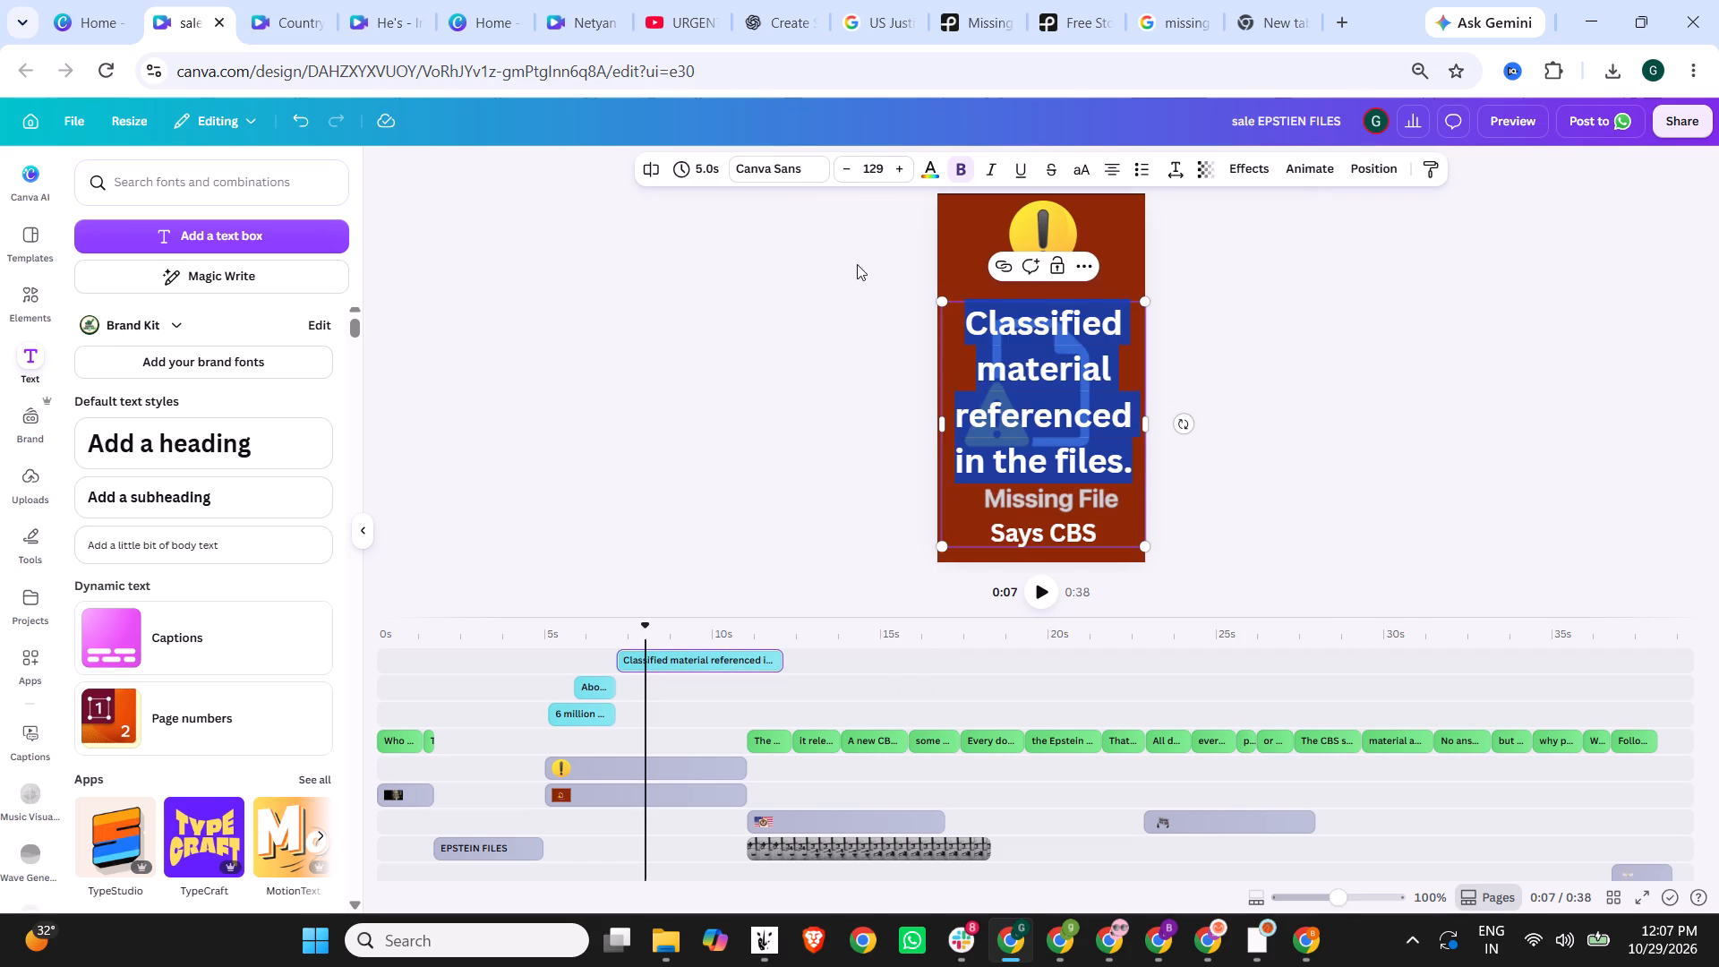
click(1184, 368)
Apply the Background text effect in red to the whole "Classified material" heading.
click(1070, 528)
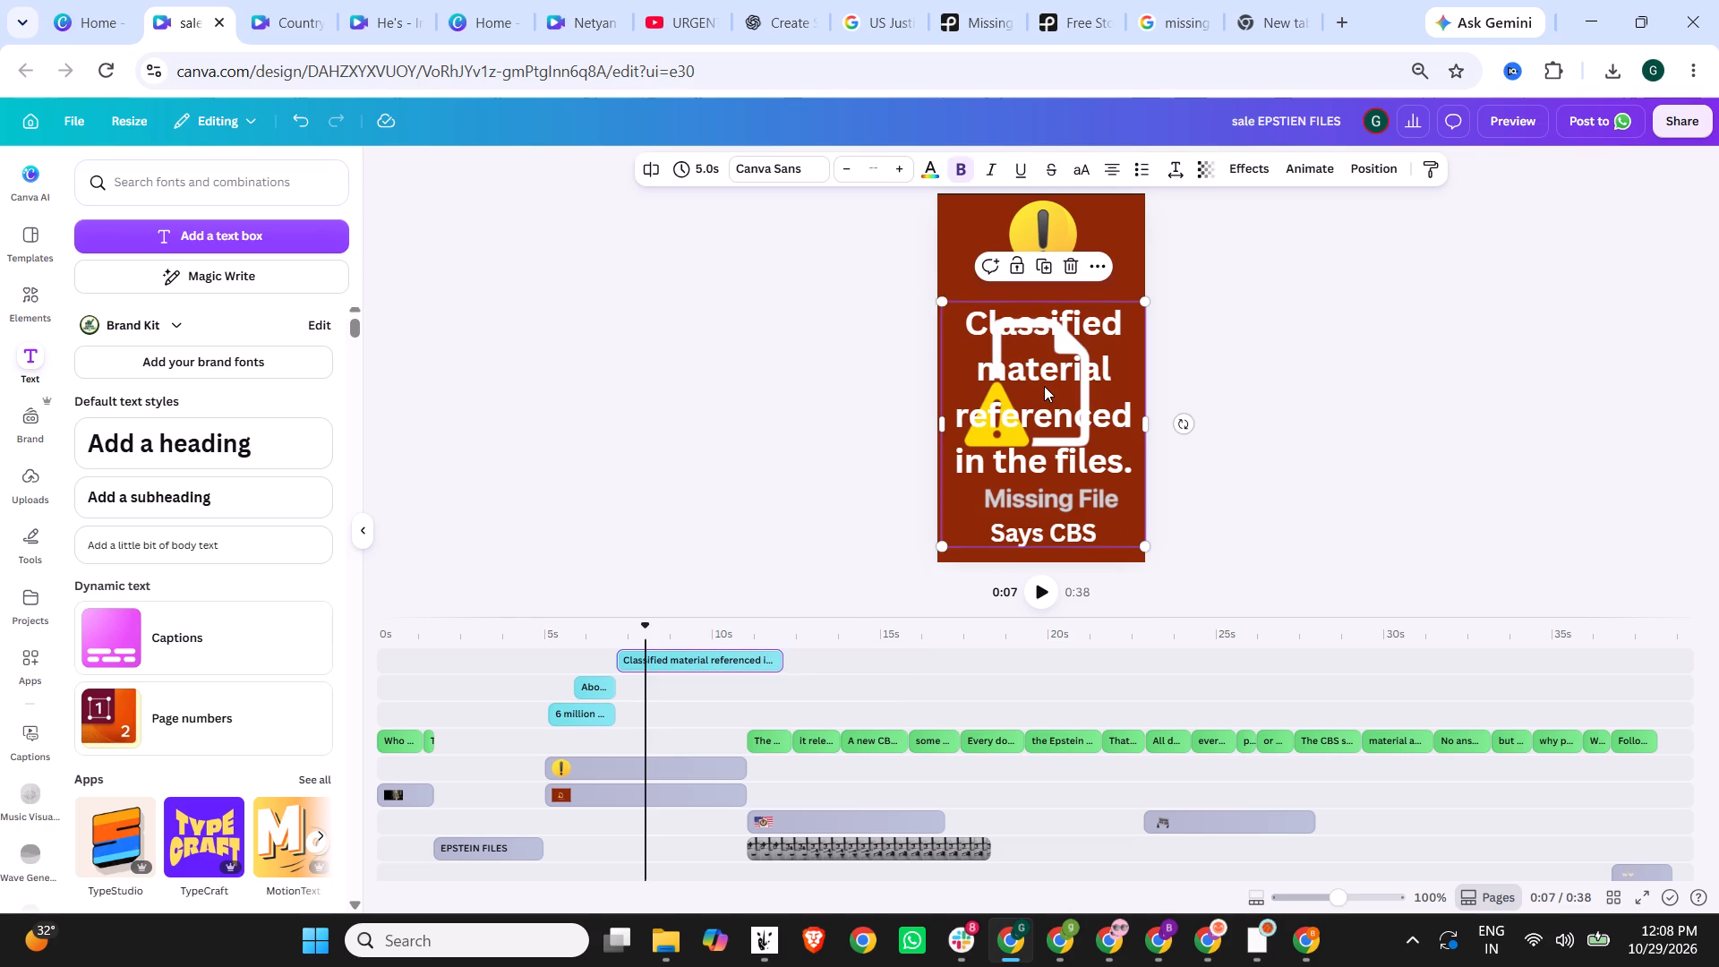
click(1262, 166)
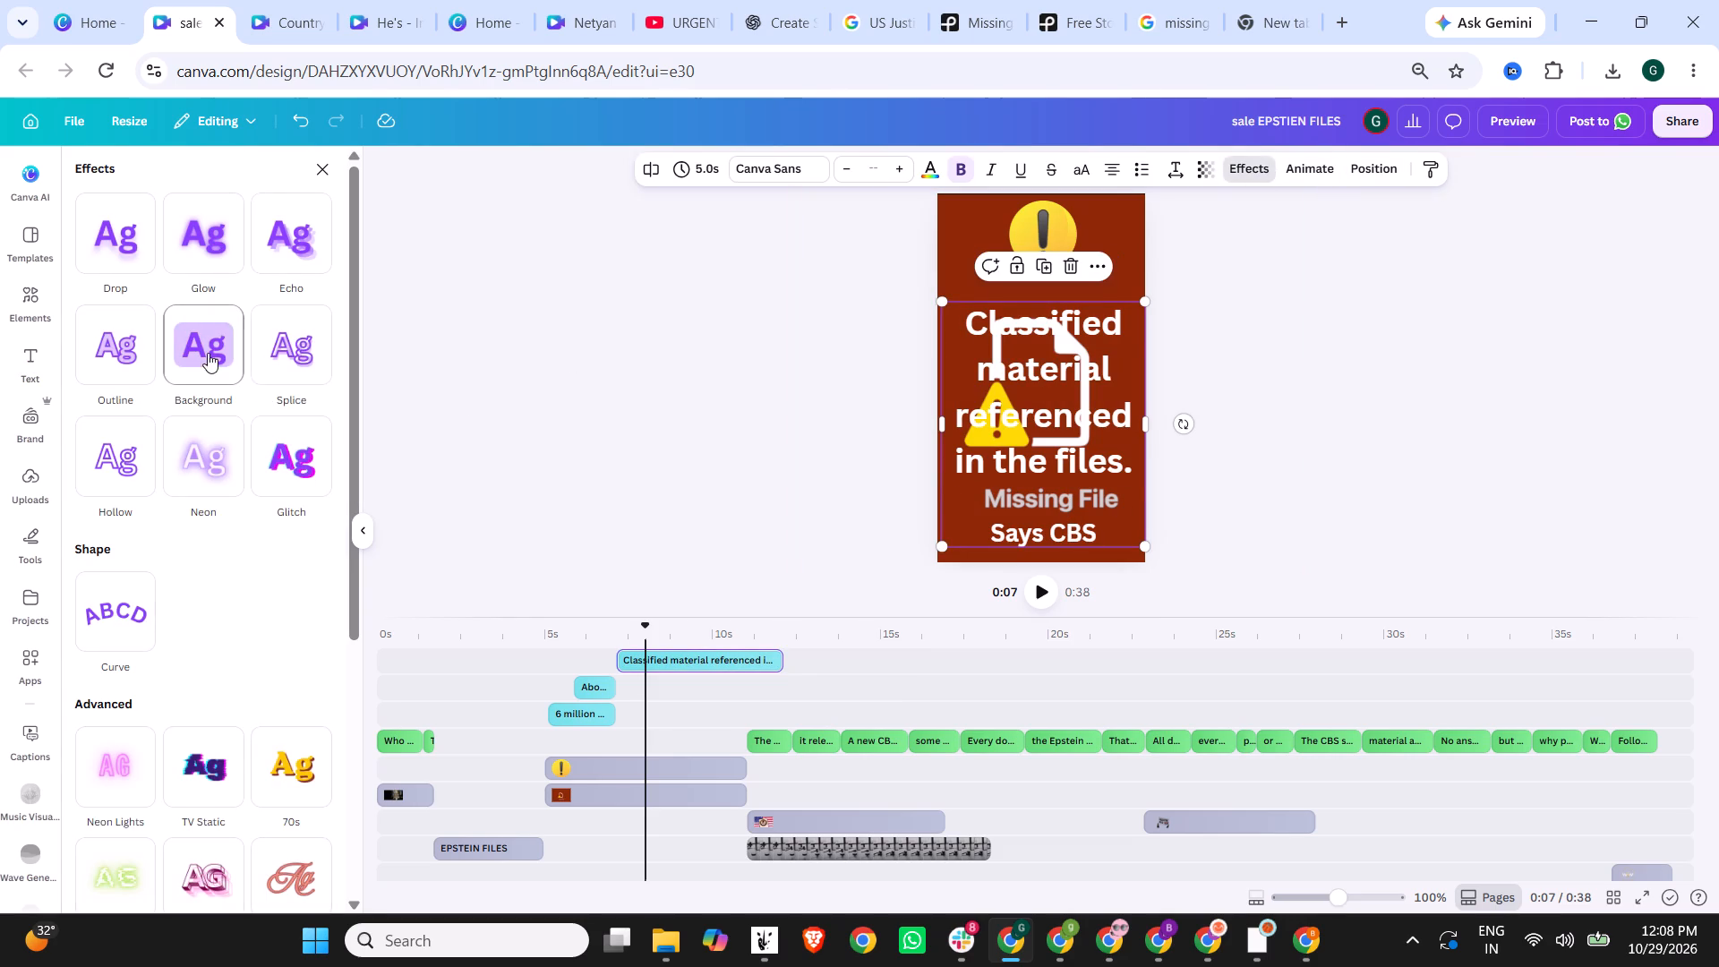
click(208, 353)
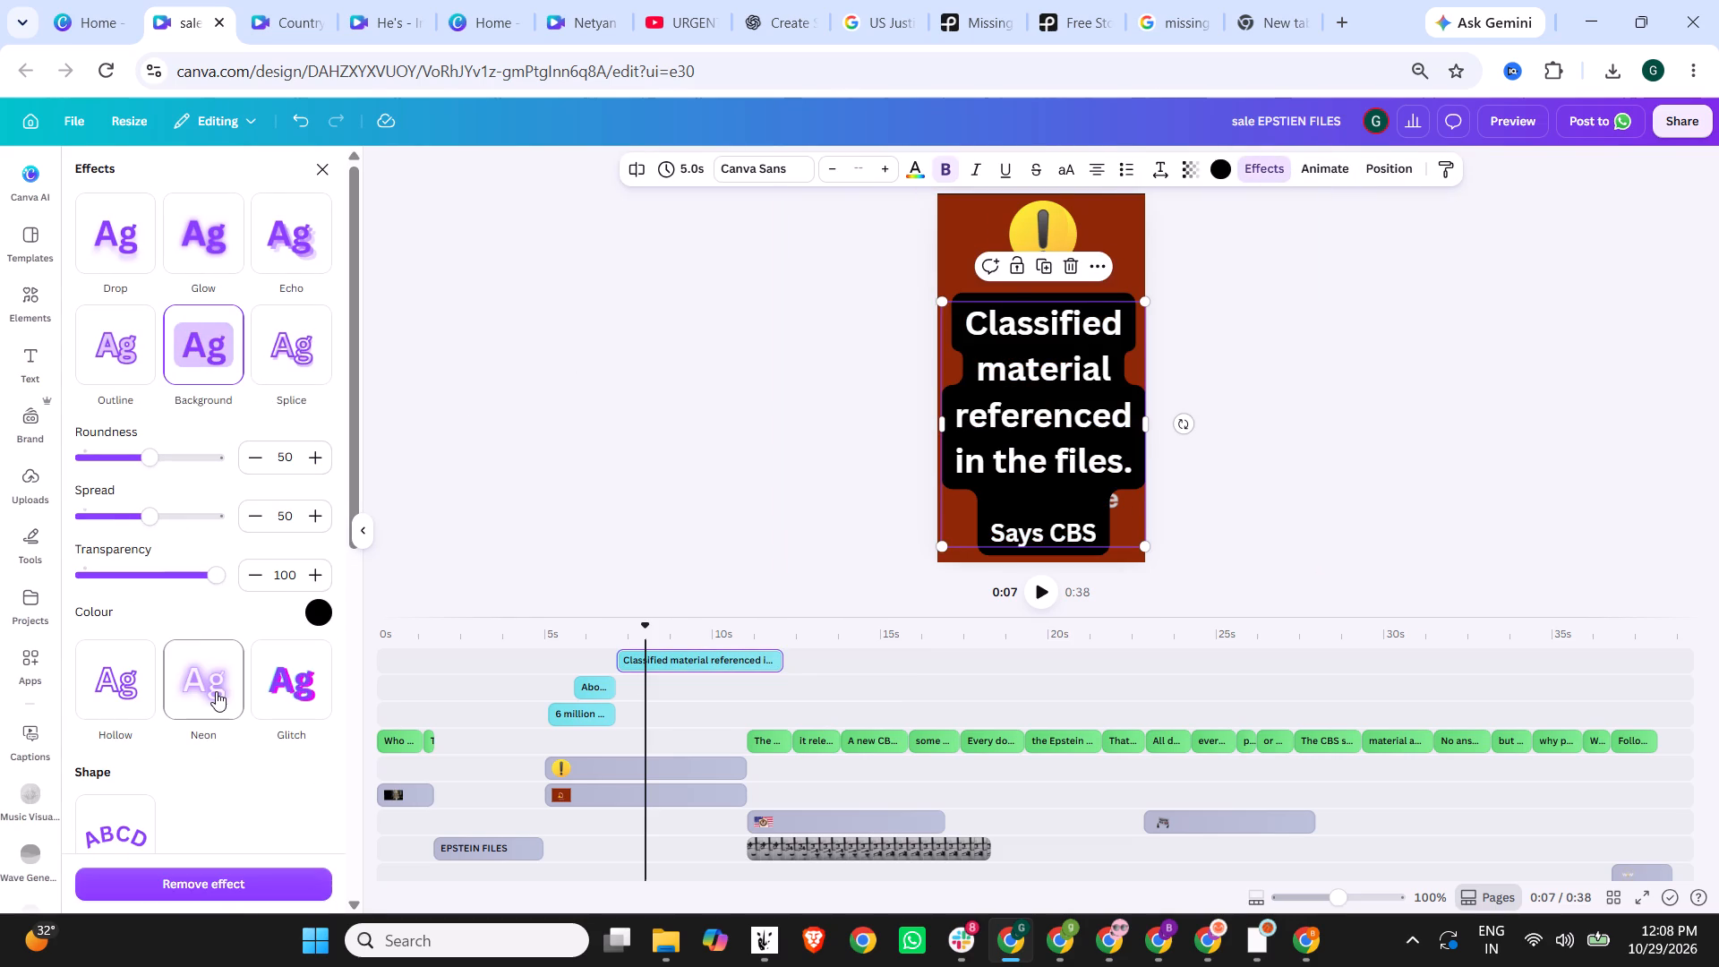
scroll(244, 422, down, 3)
click(315, 270)
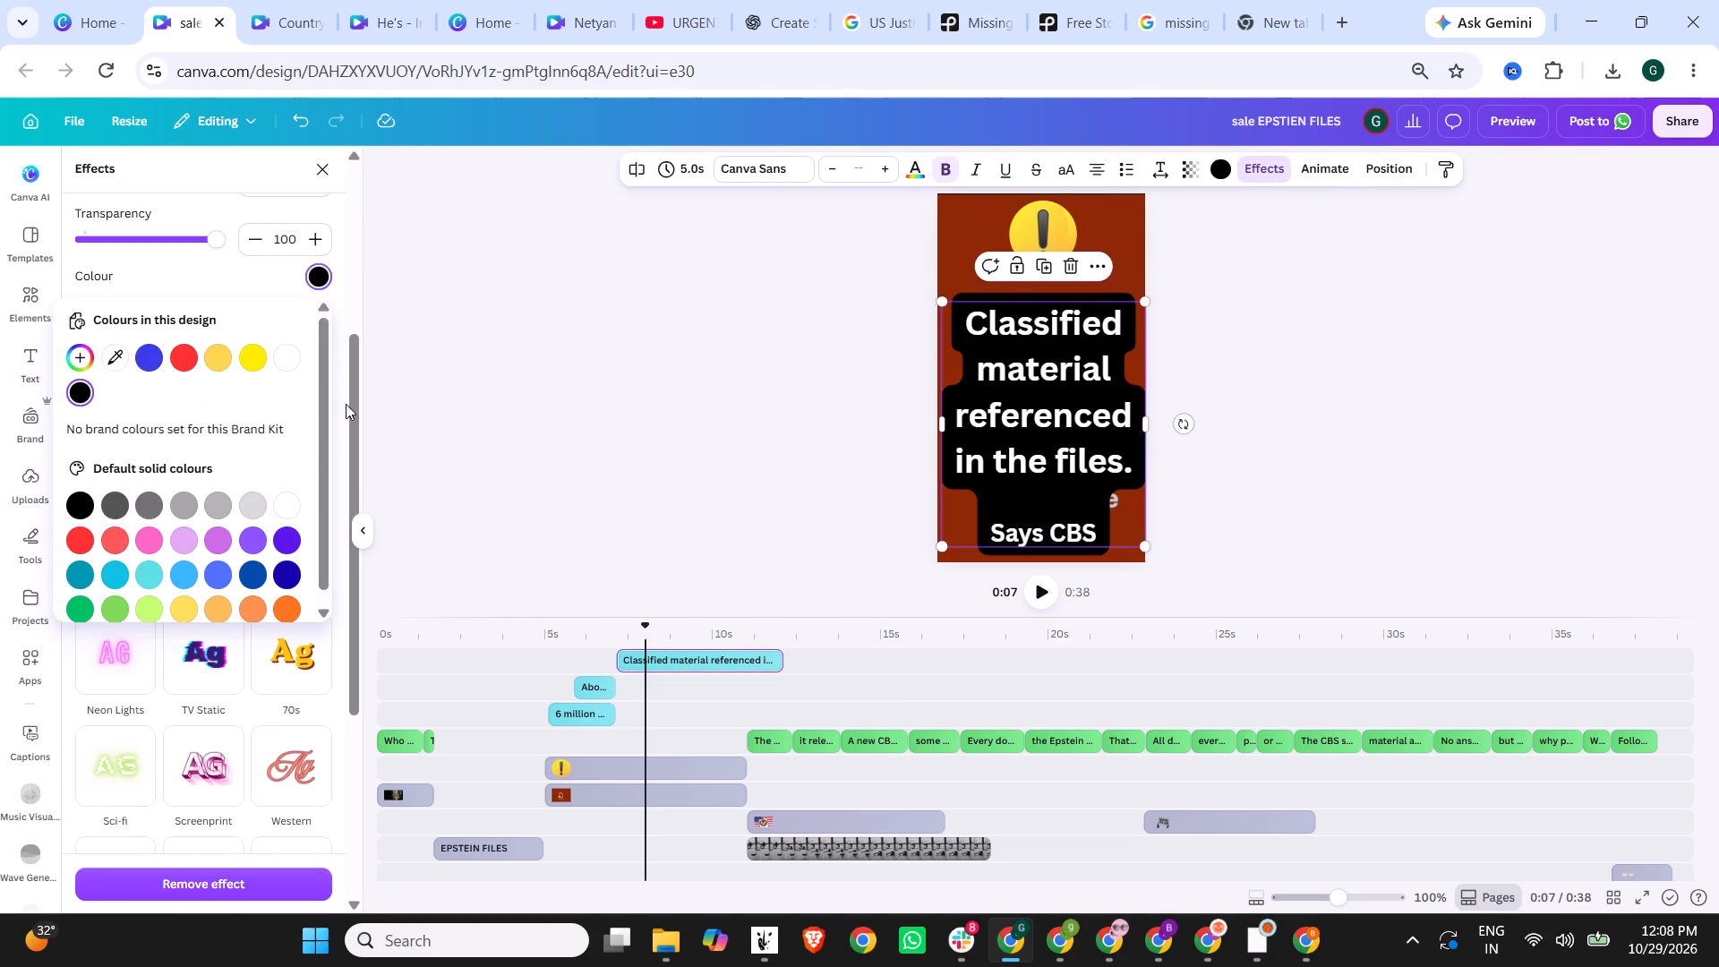
click(73, 527)
click(1309, 406)
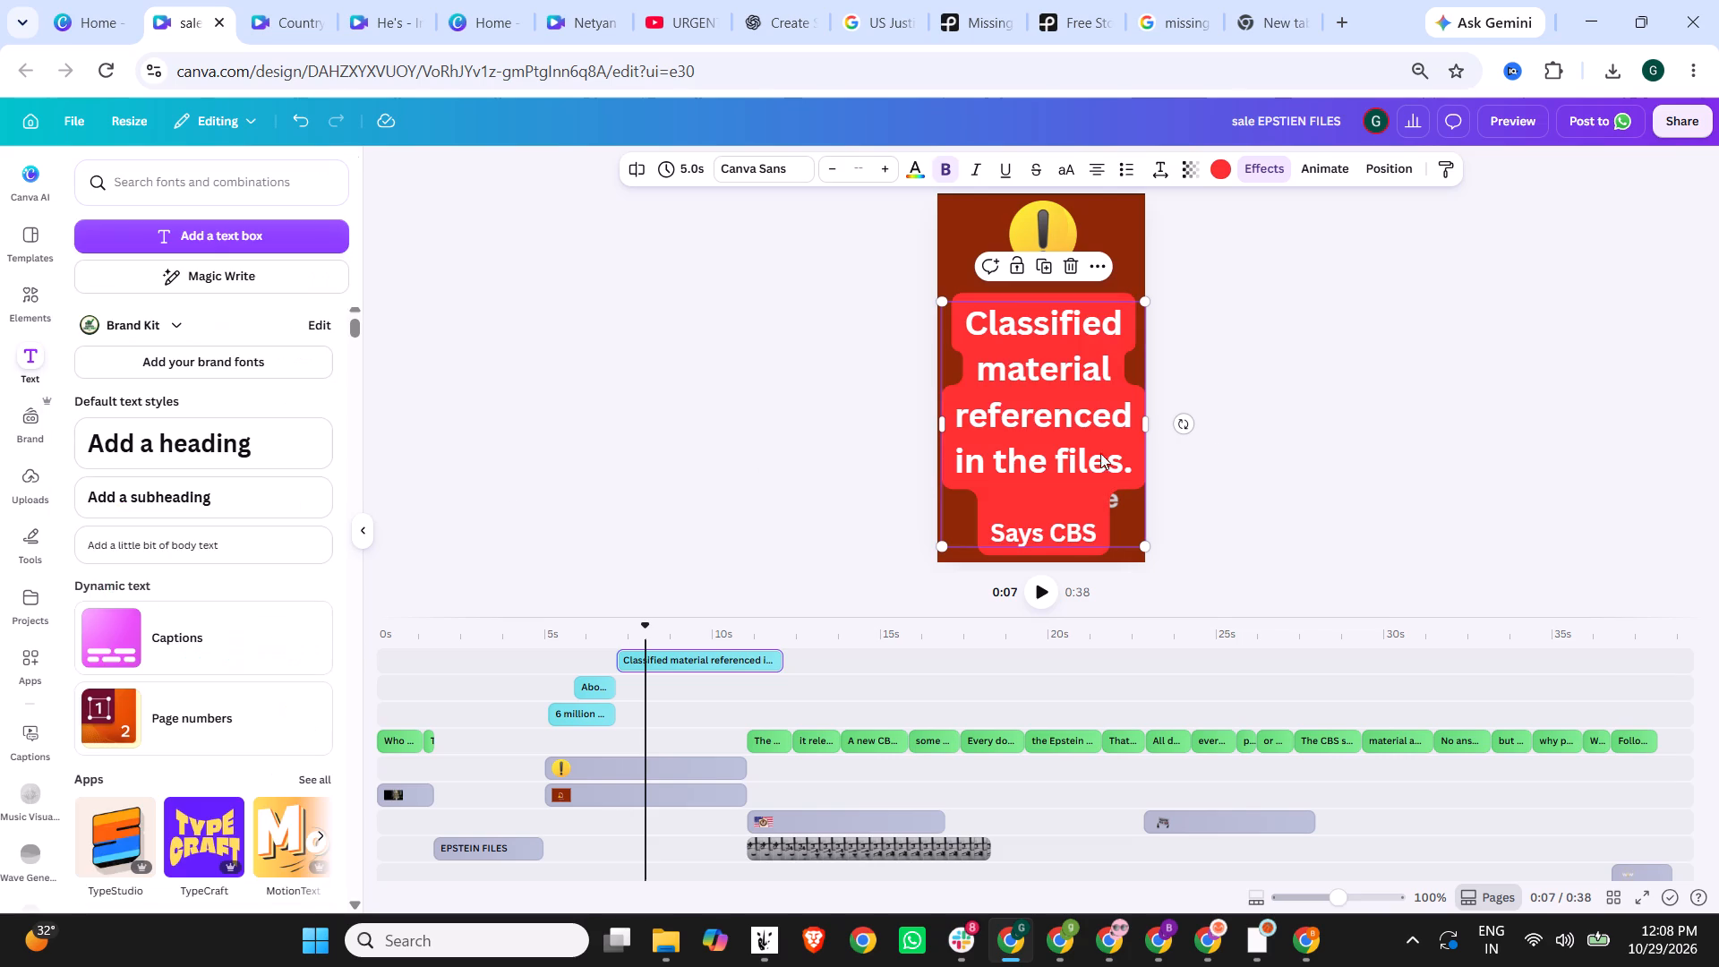
Nudge the red-backed "Classified material" heading slightly up, keeping it centred below the exclamation emoji.
click(1071, 453)
click(1319, 398)
drag(1056, 406, 1048, 381)
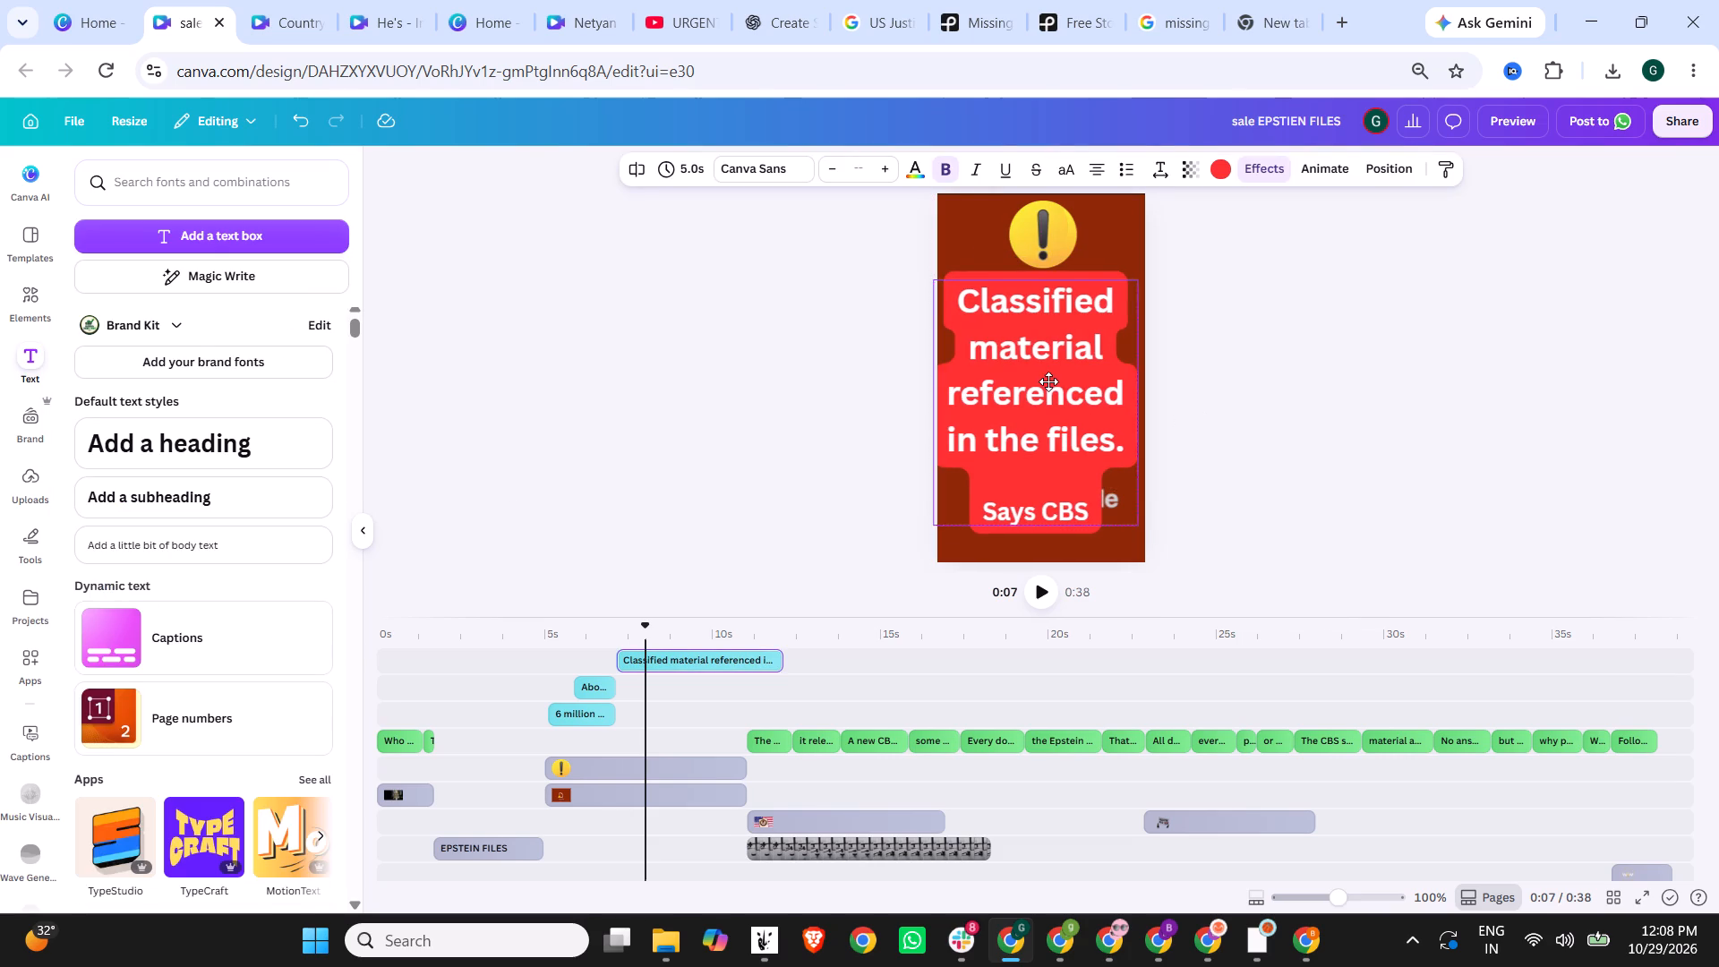
drag(1048, 381, 1055, 392)
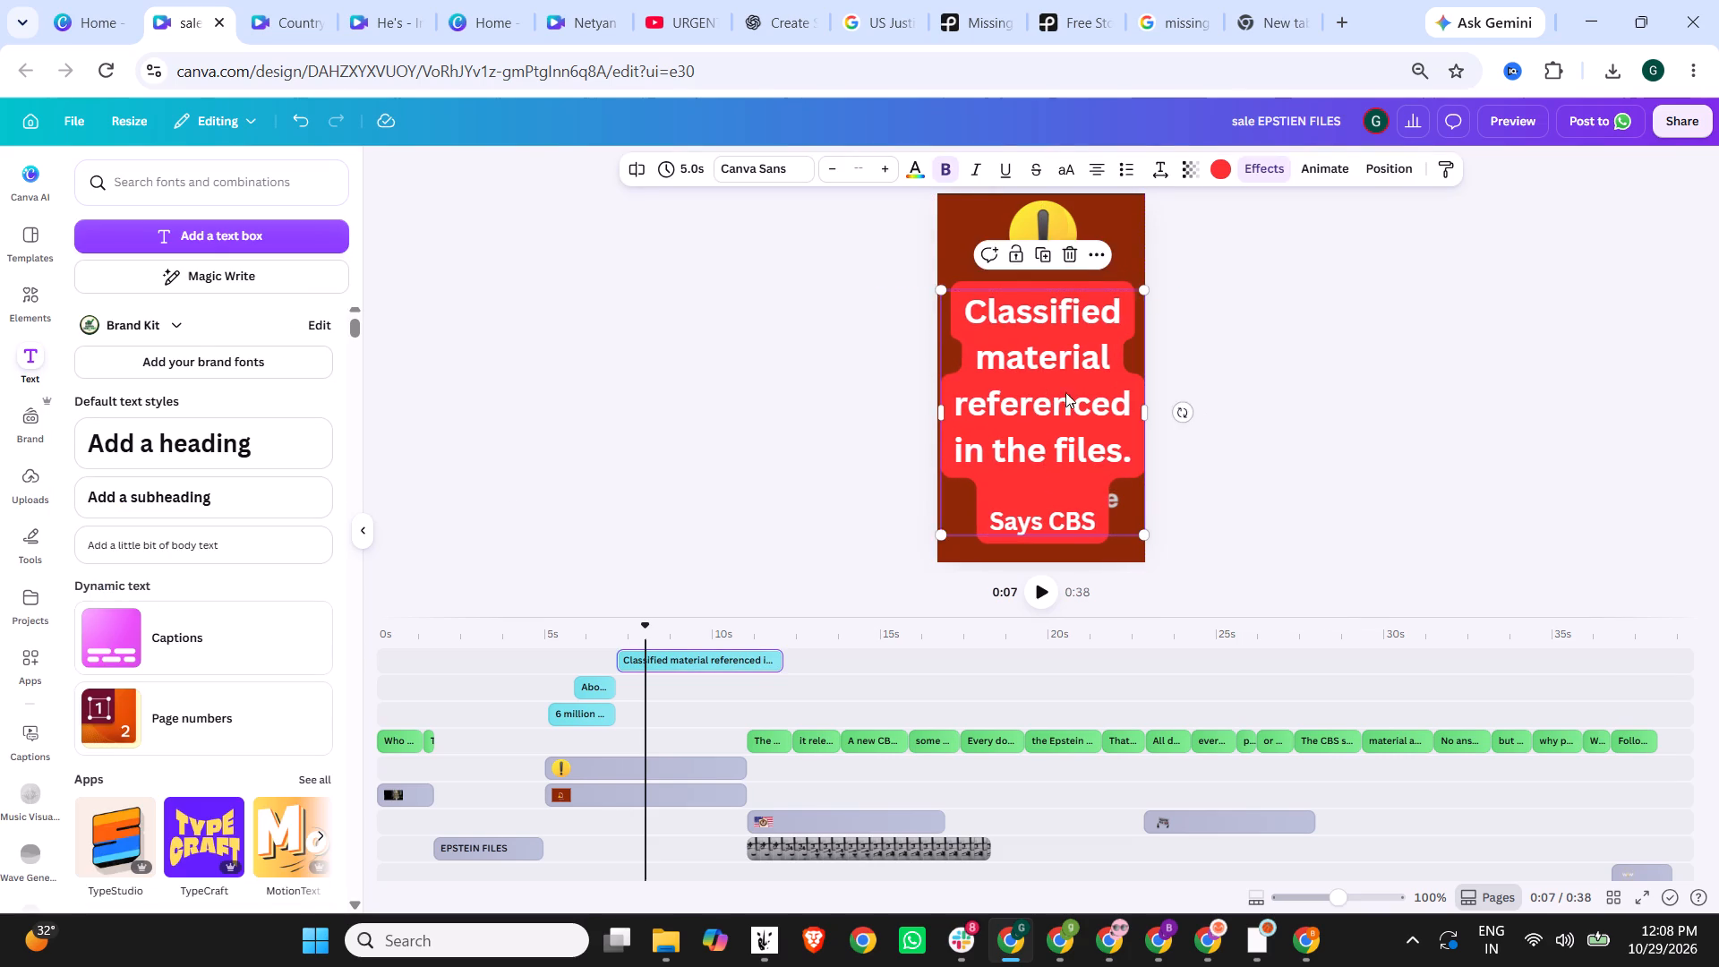
click(1322, 392)
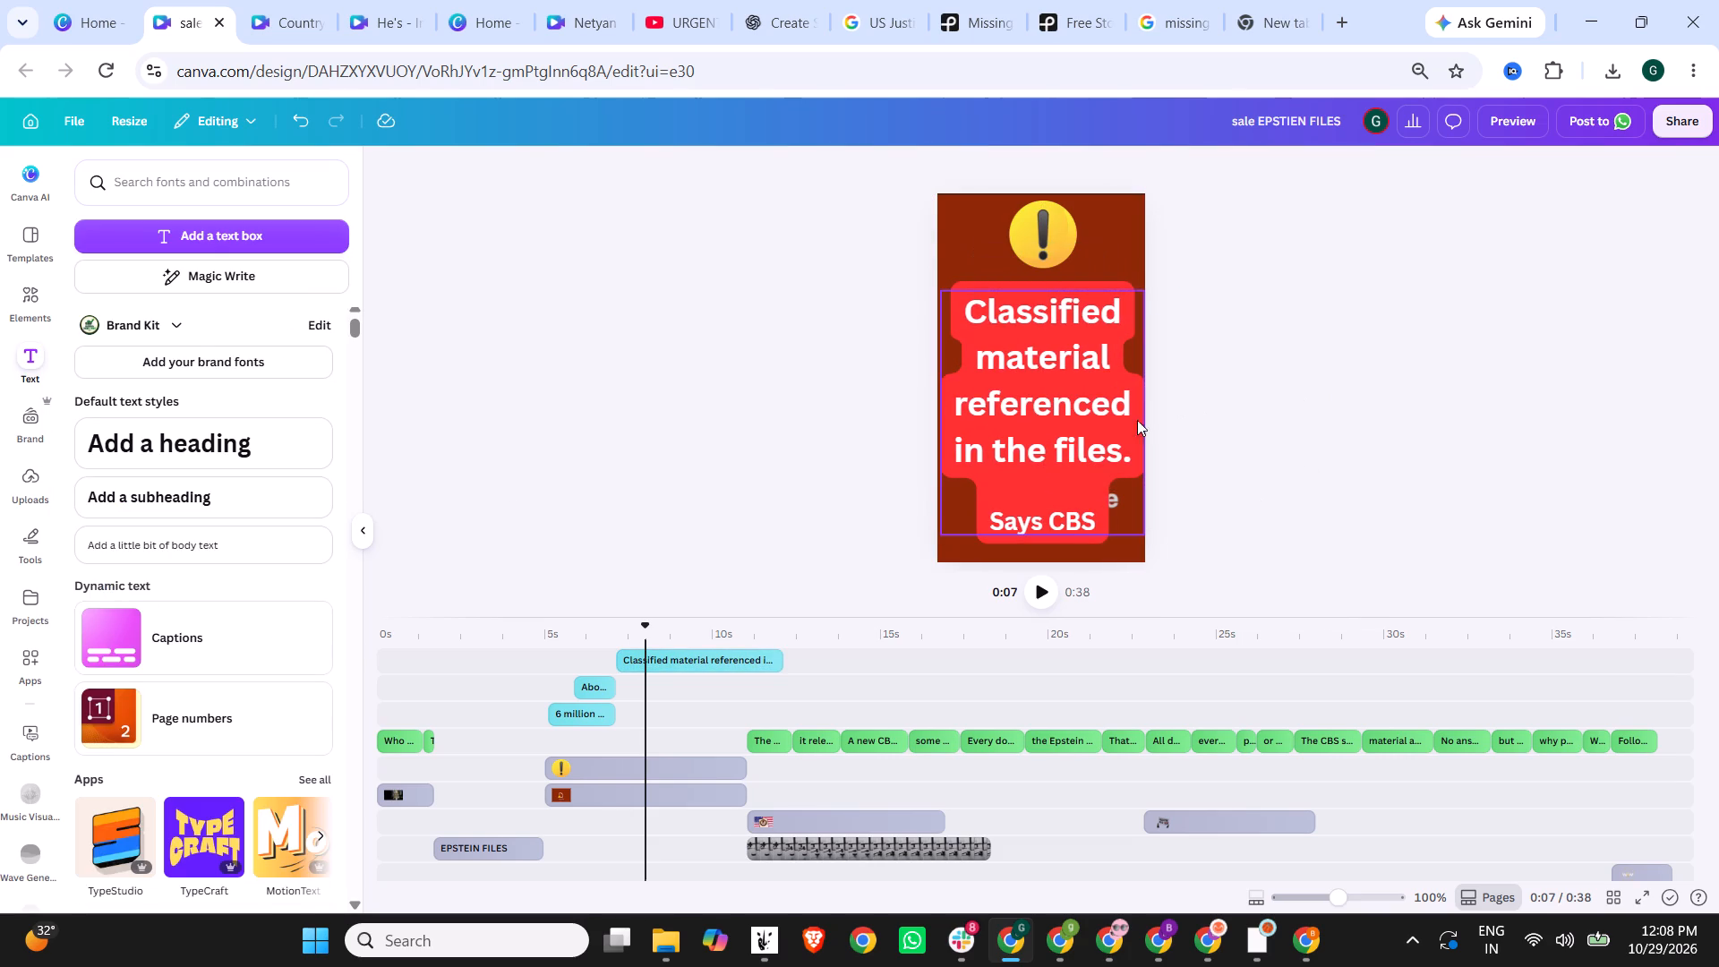
Trim the "Classified material" heading clip on the timeline to 2.0 s.
click(738, 662)
drag(778, 662, 731, 659)
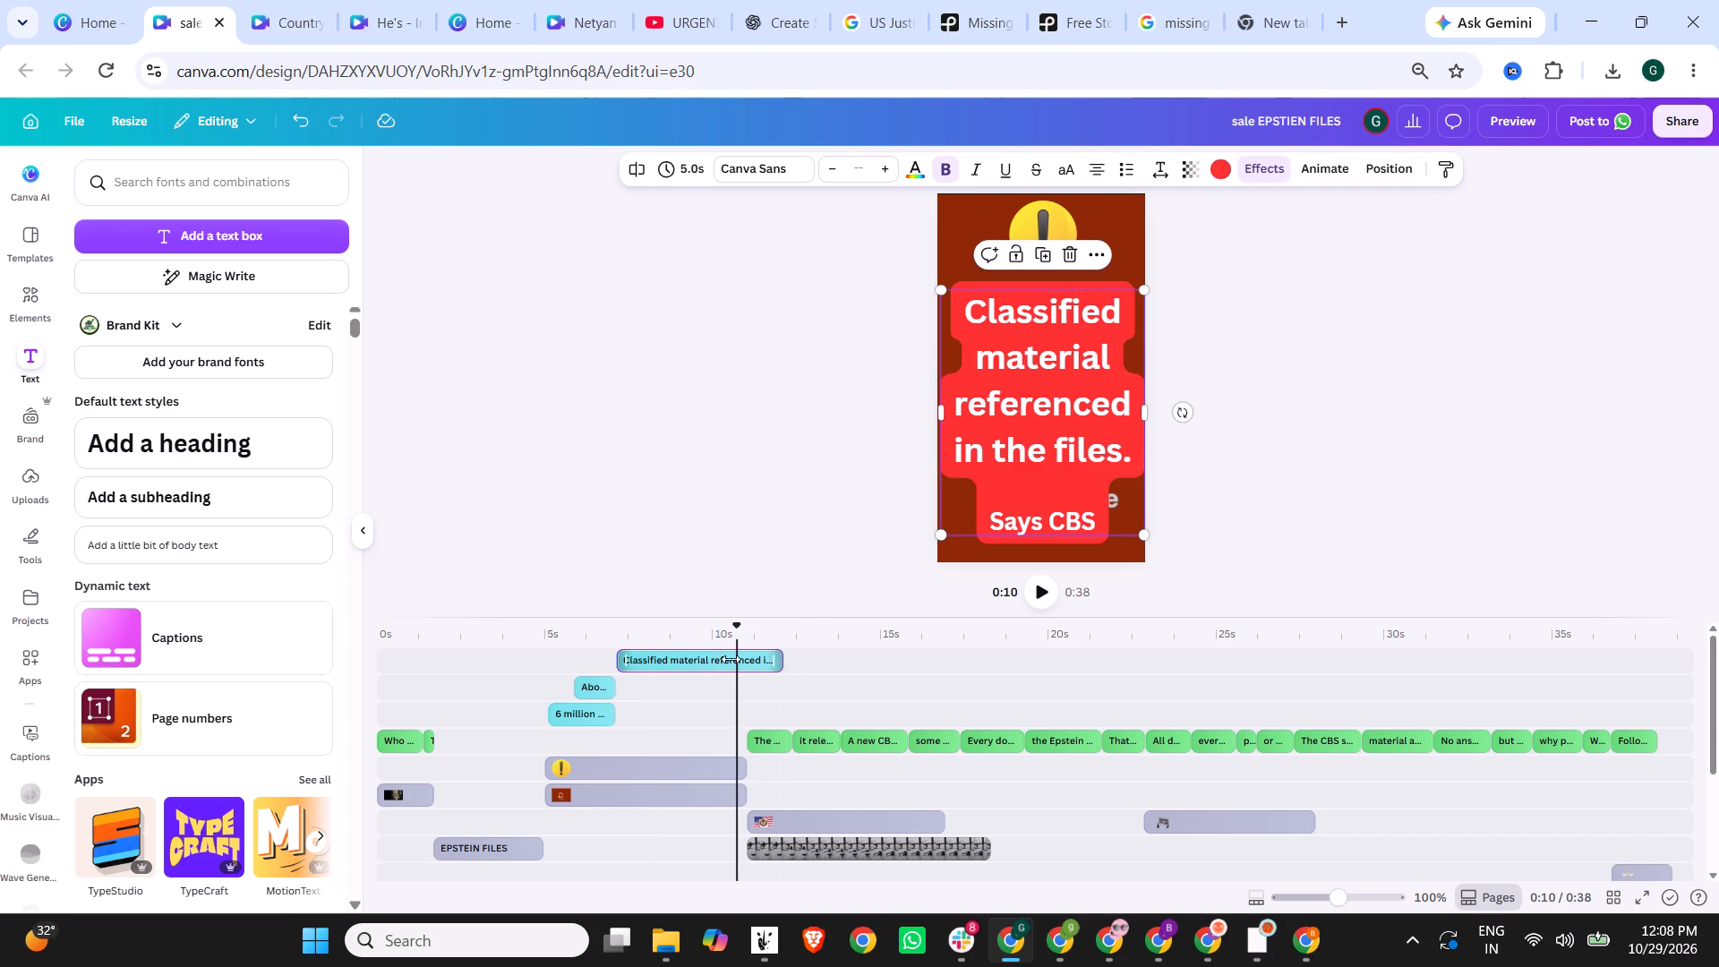
drag(731, 659, 674, 658)
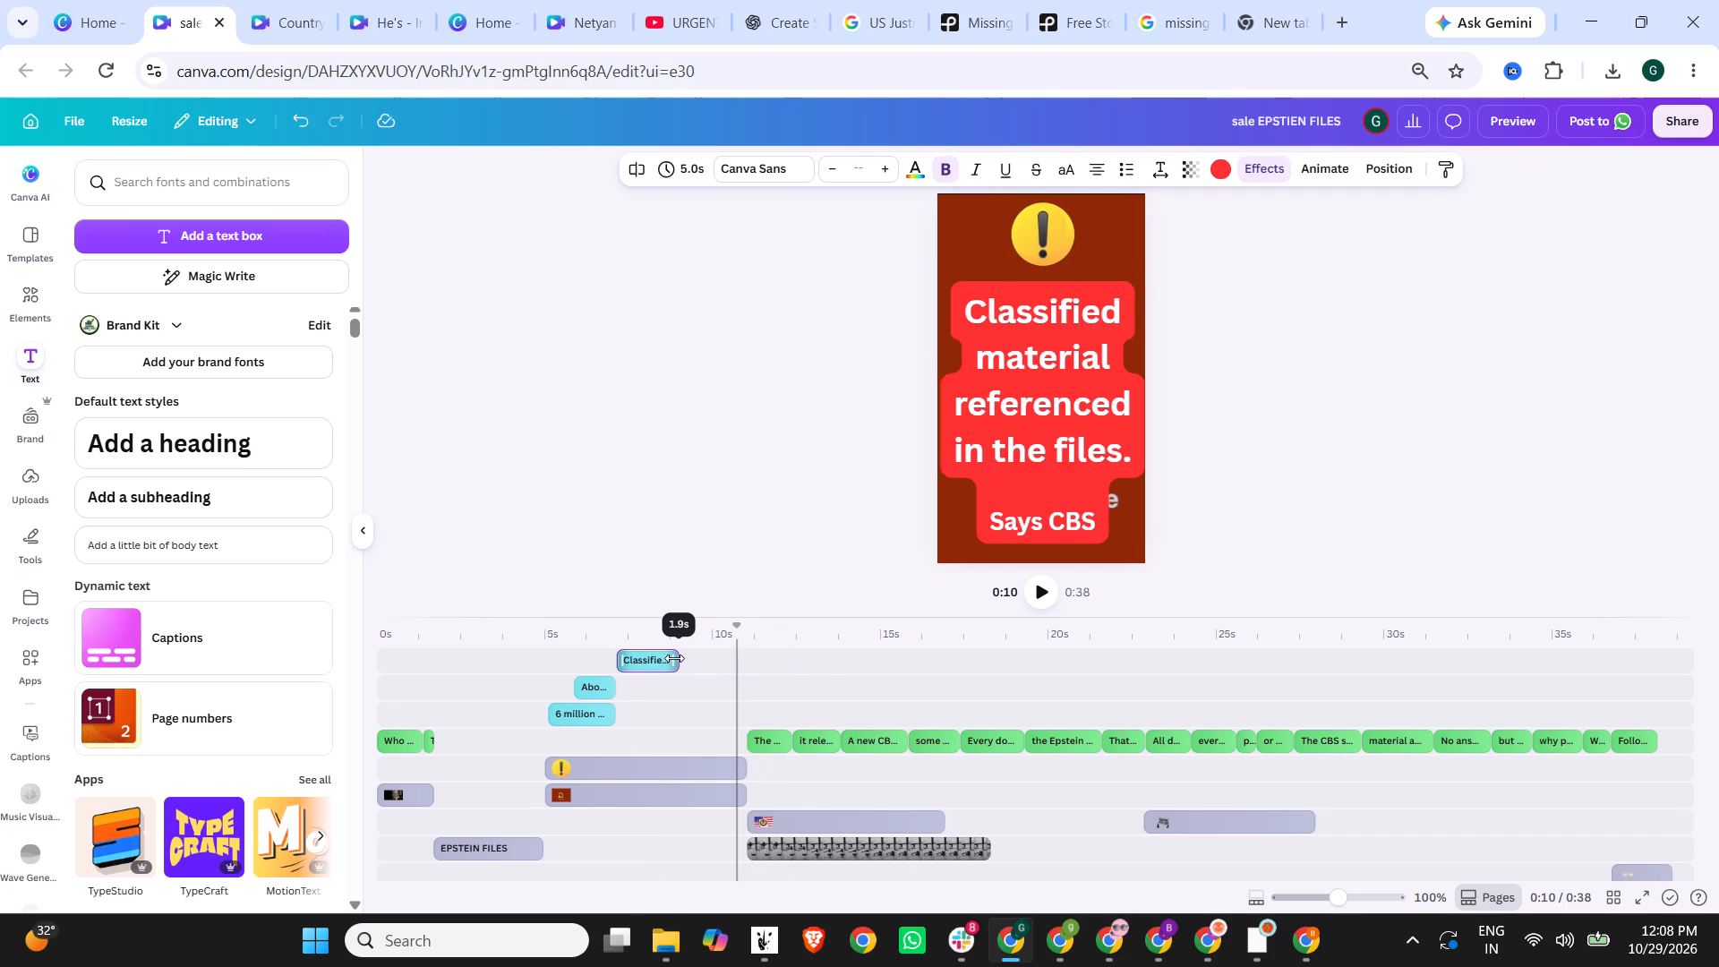
drag(674, 658, 680, 658)
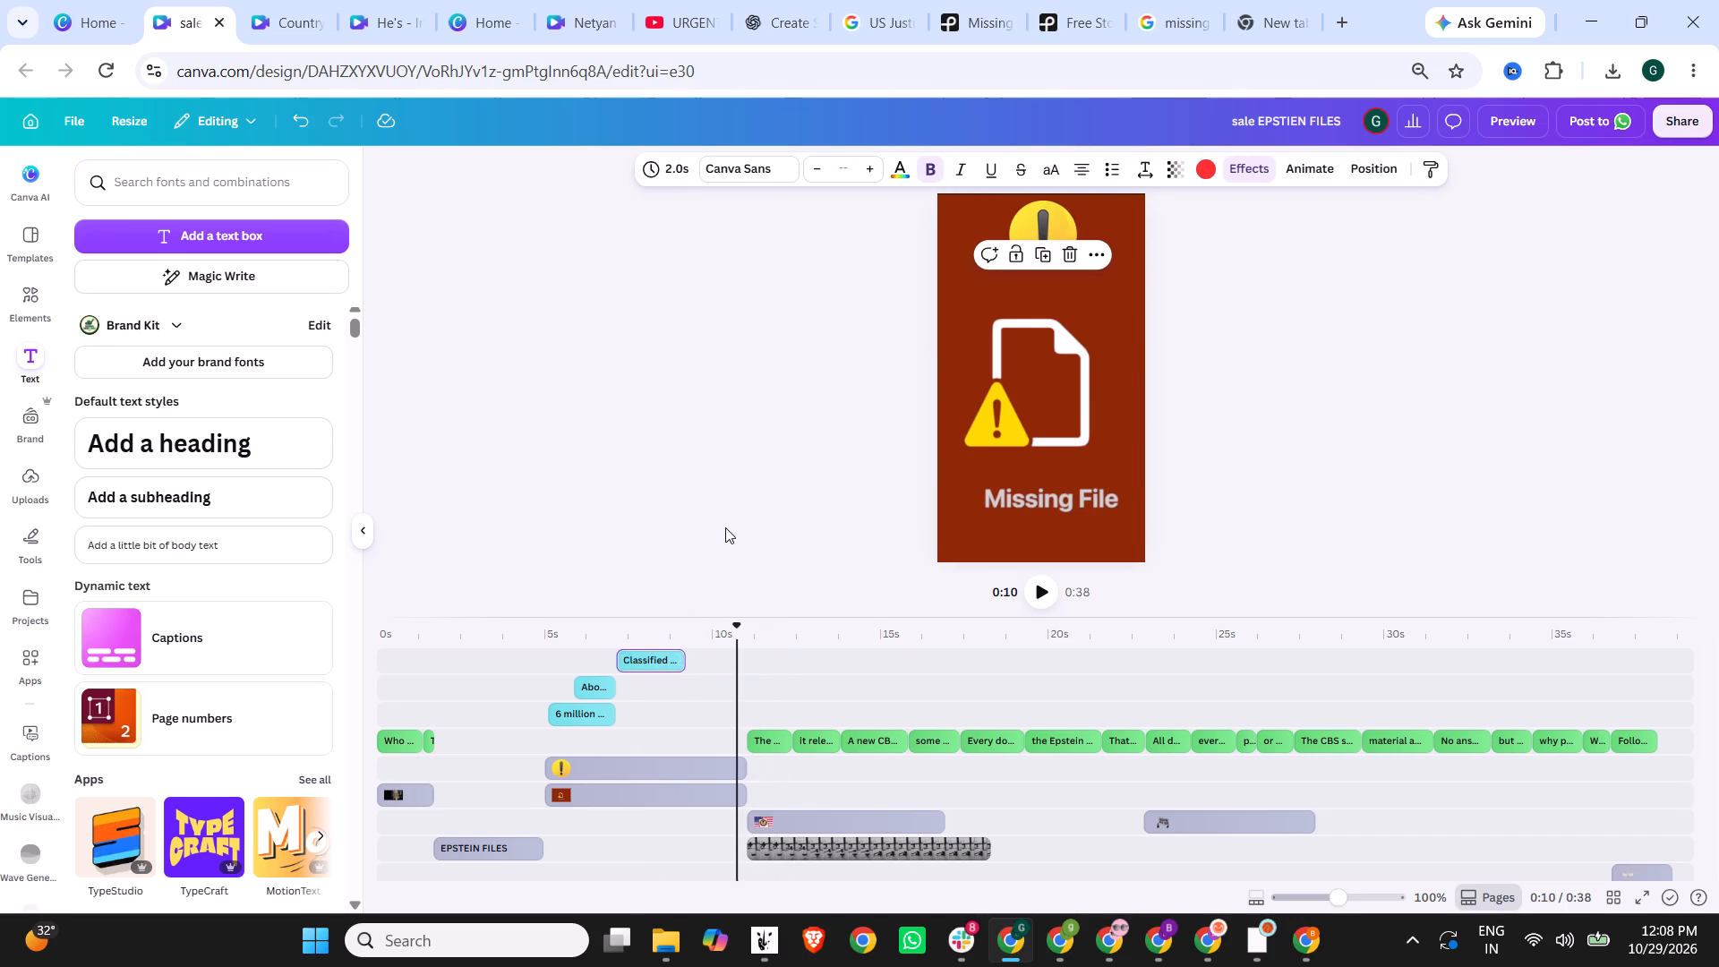
Apply the Bounce animation to the "Classified material" heading.
click(622, 632)
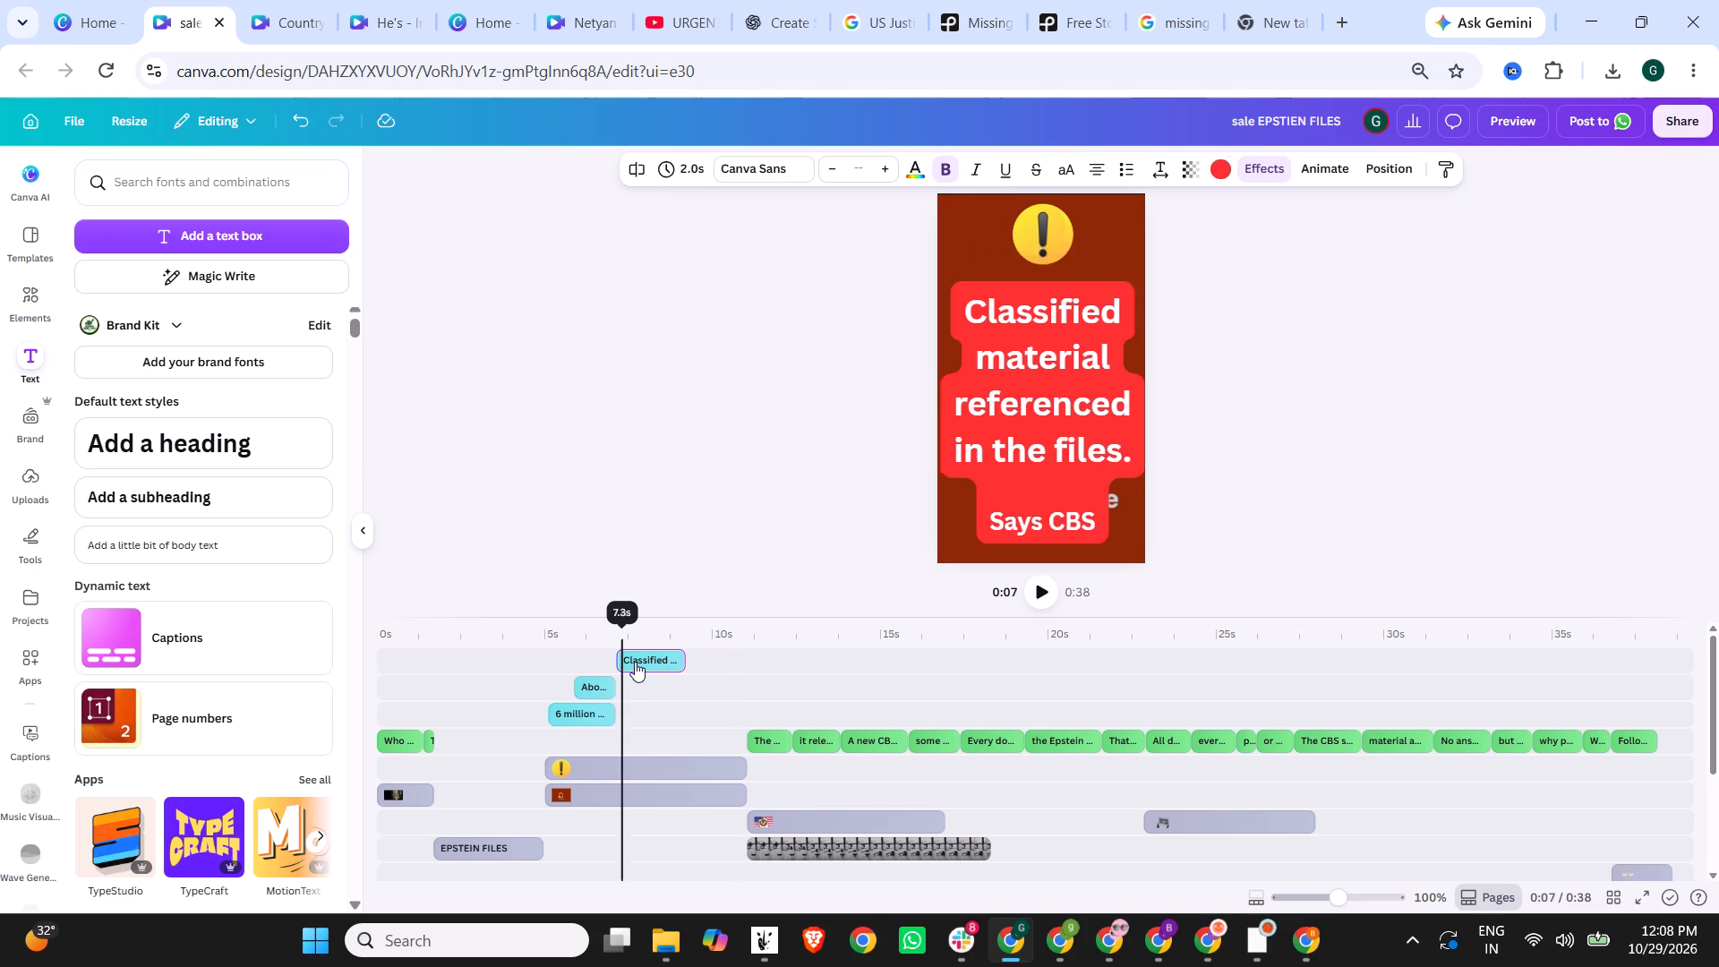
click(636, 662)
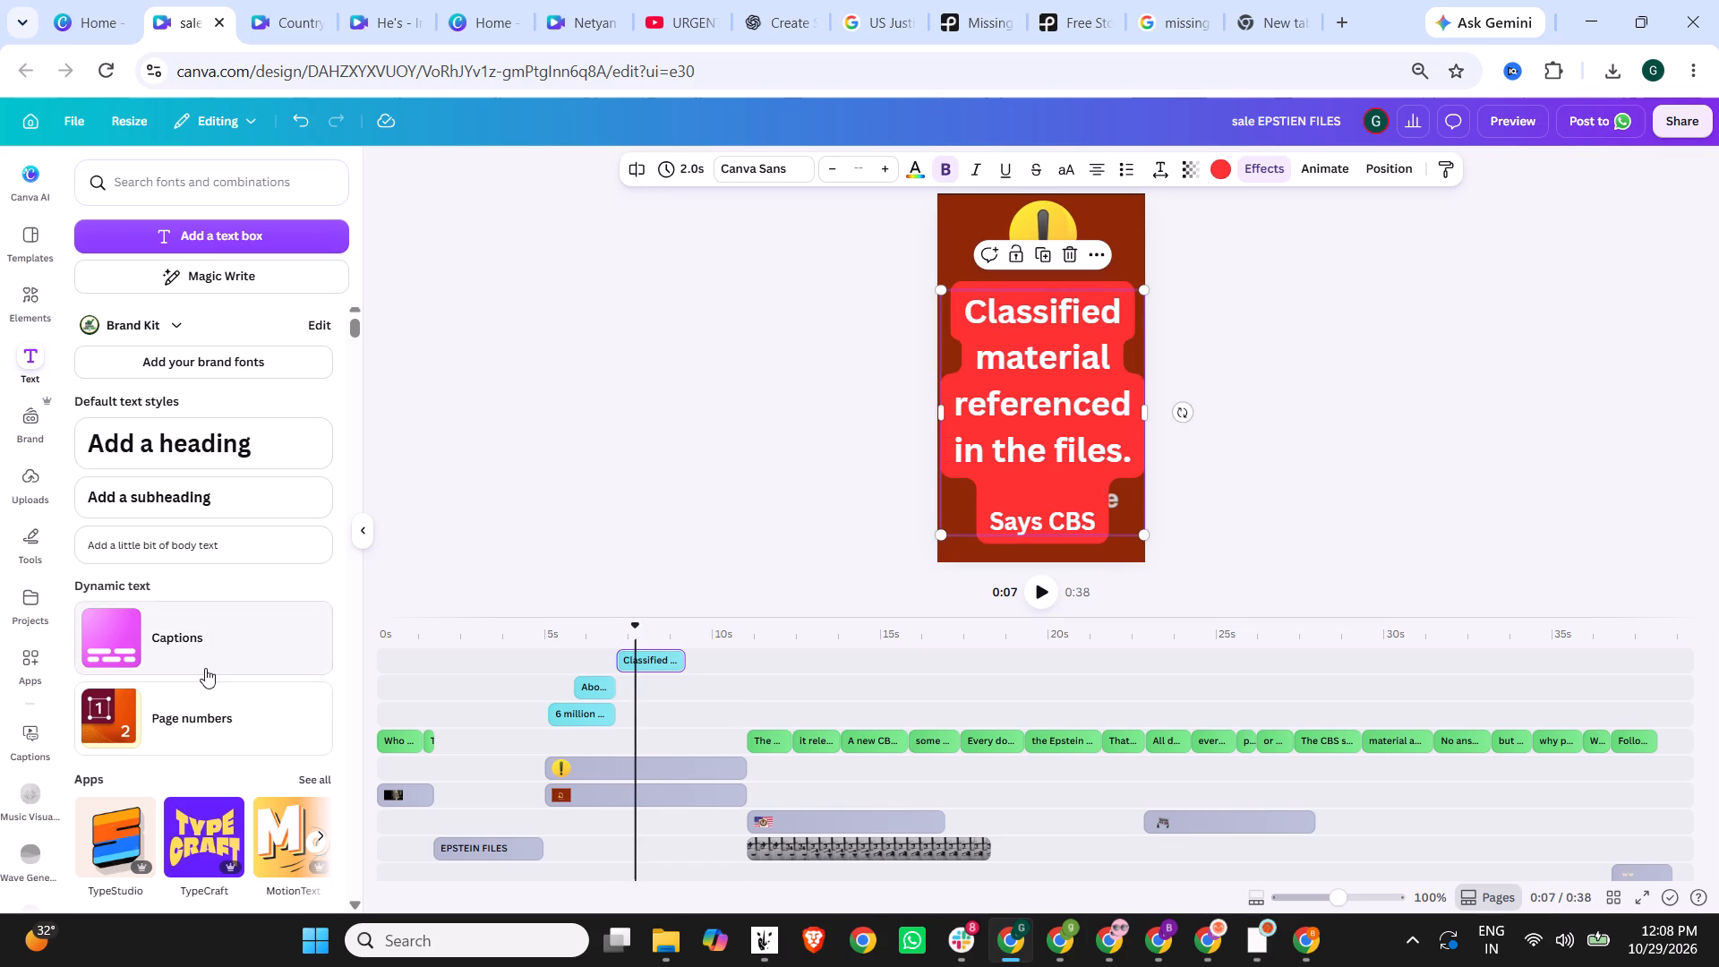
scroll(205, 668, down, 5)
click(1338, 175)
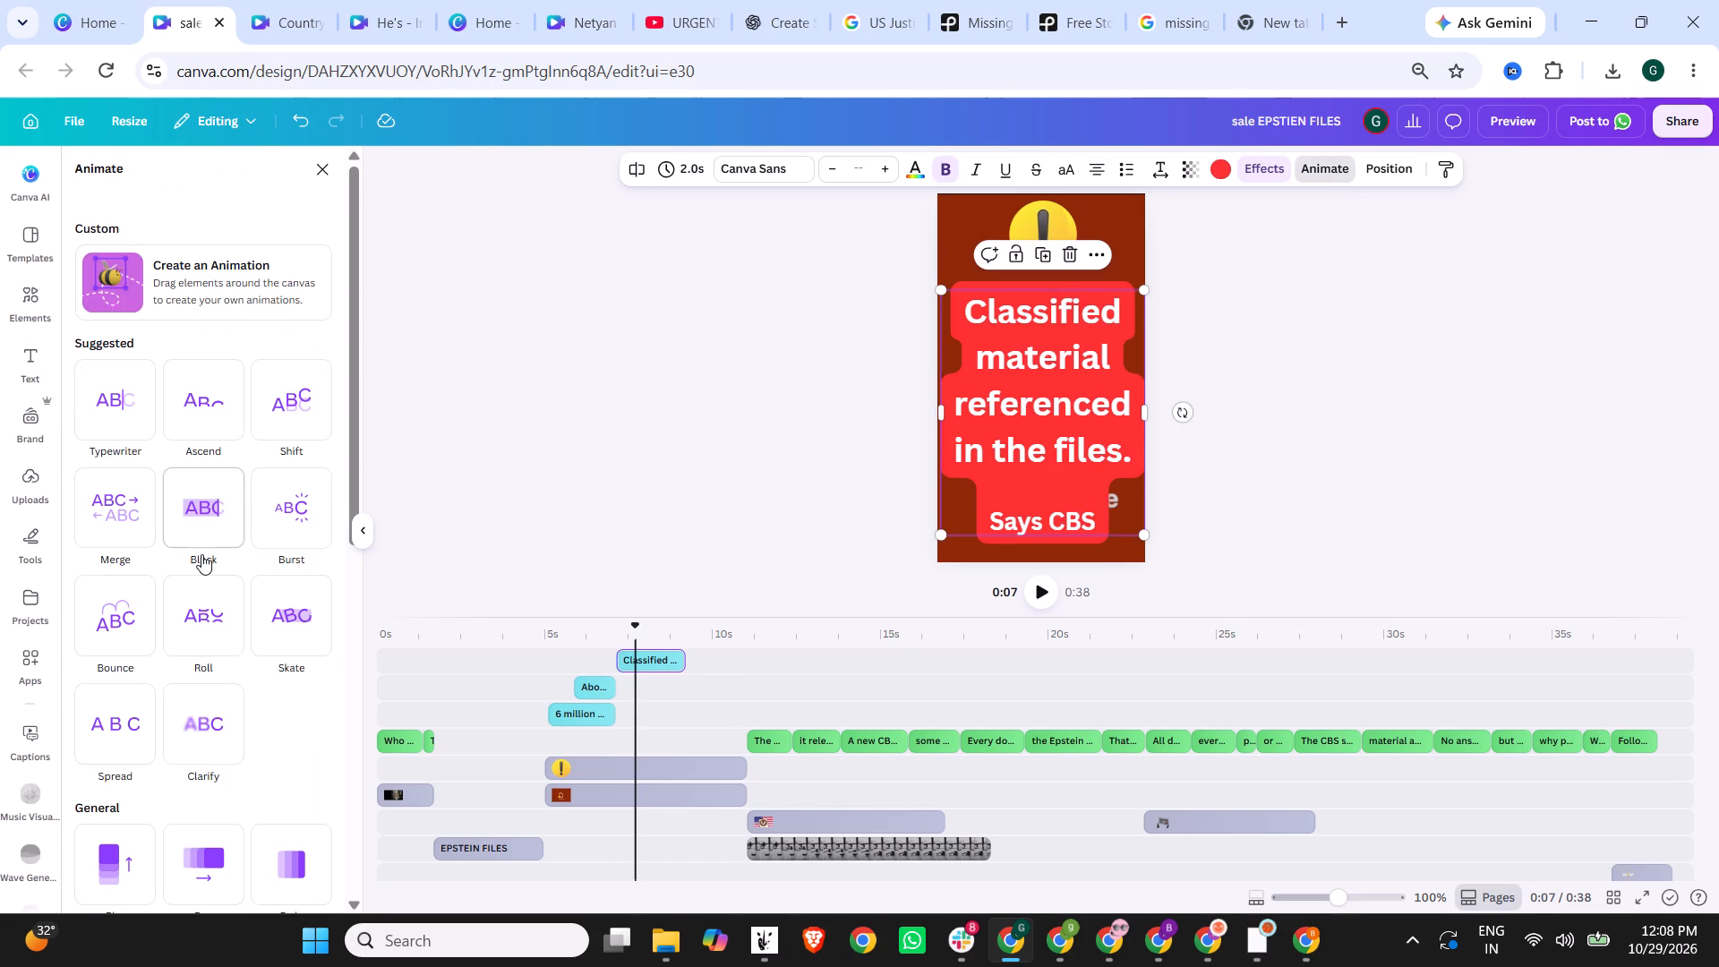
click(97, 636)
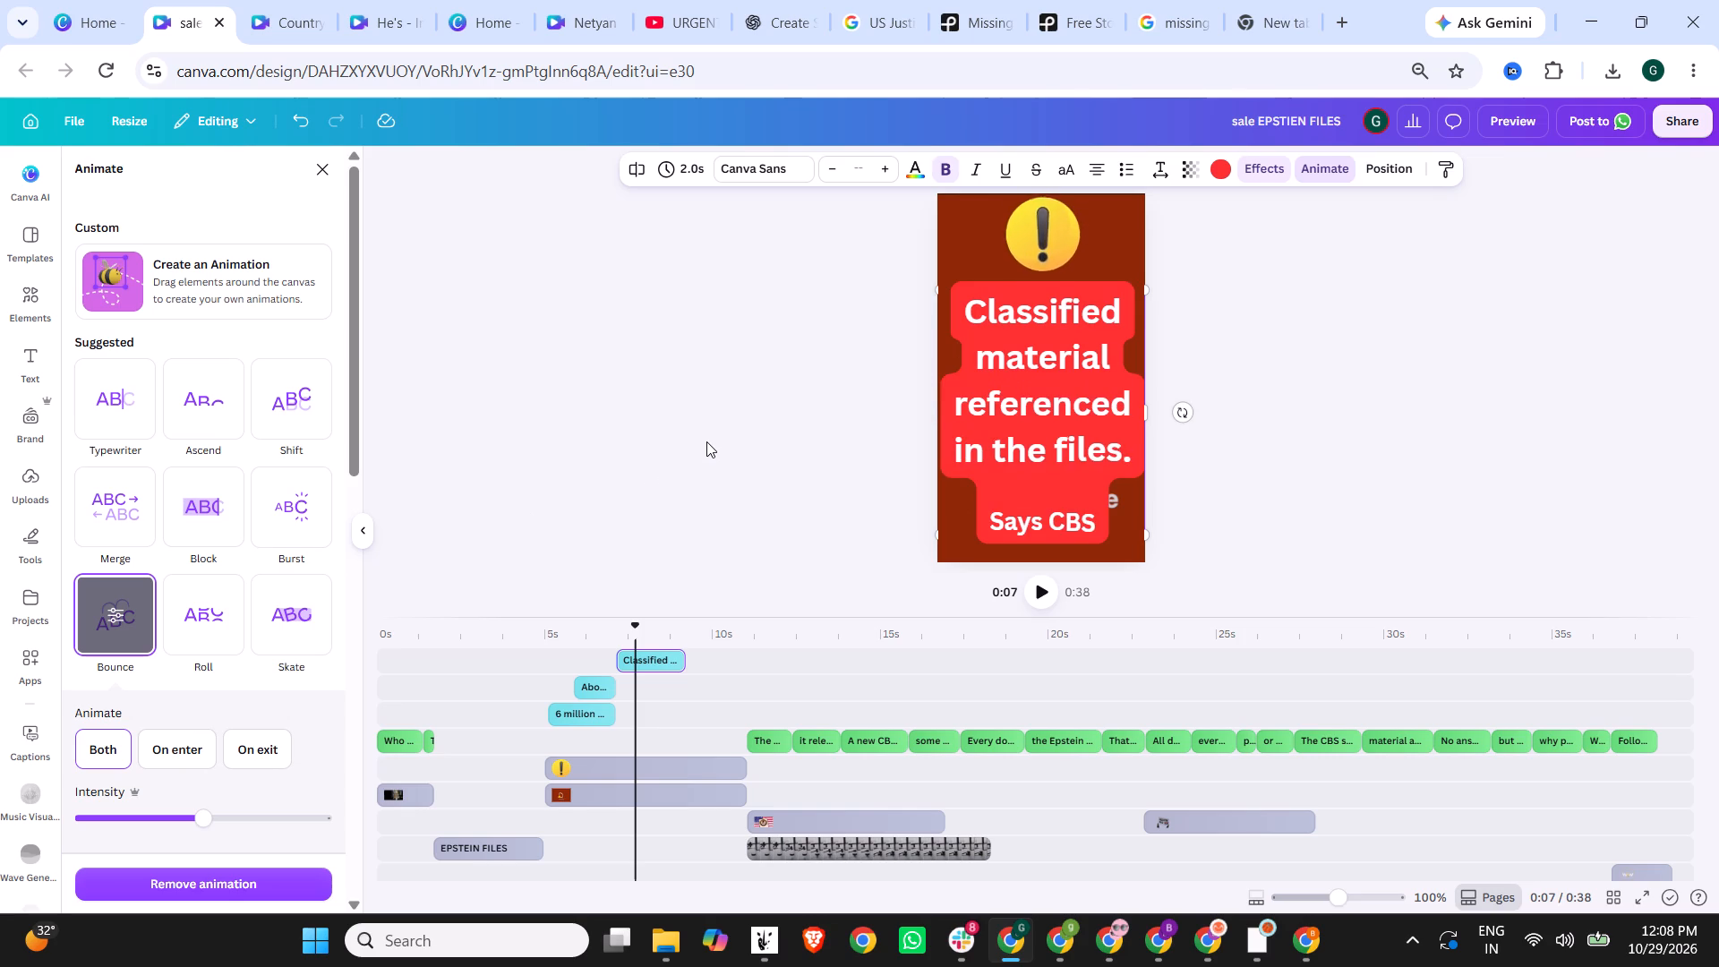
click(706, 441)
click(1537, 473)
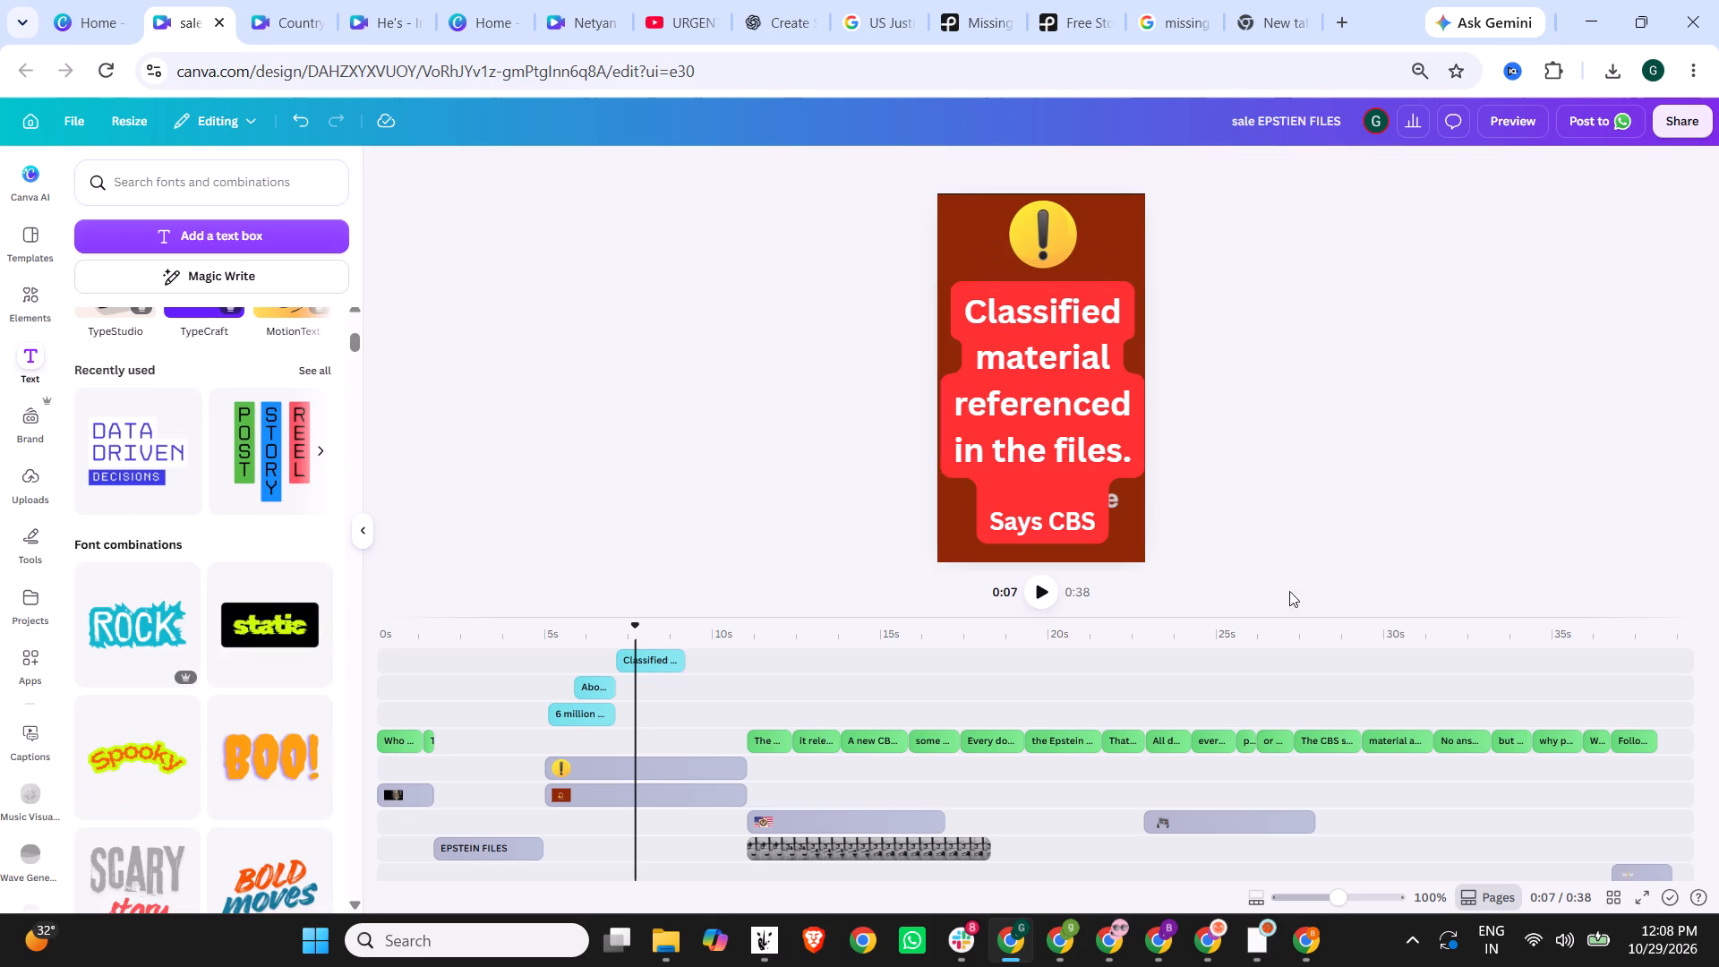
click(687, 627)
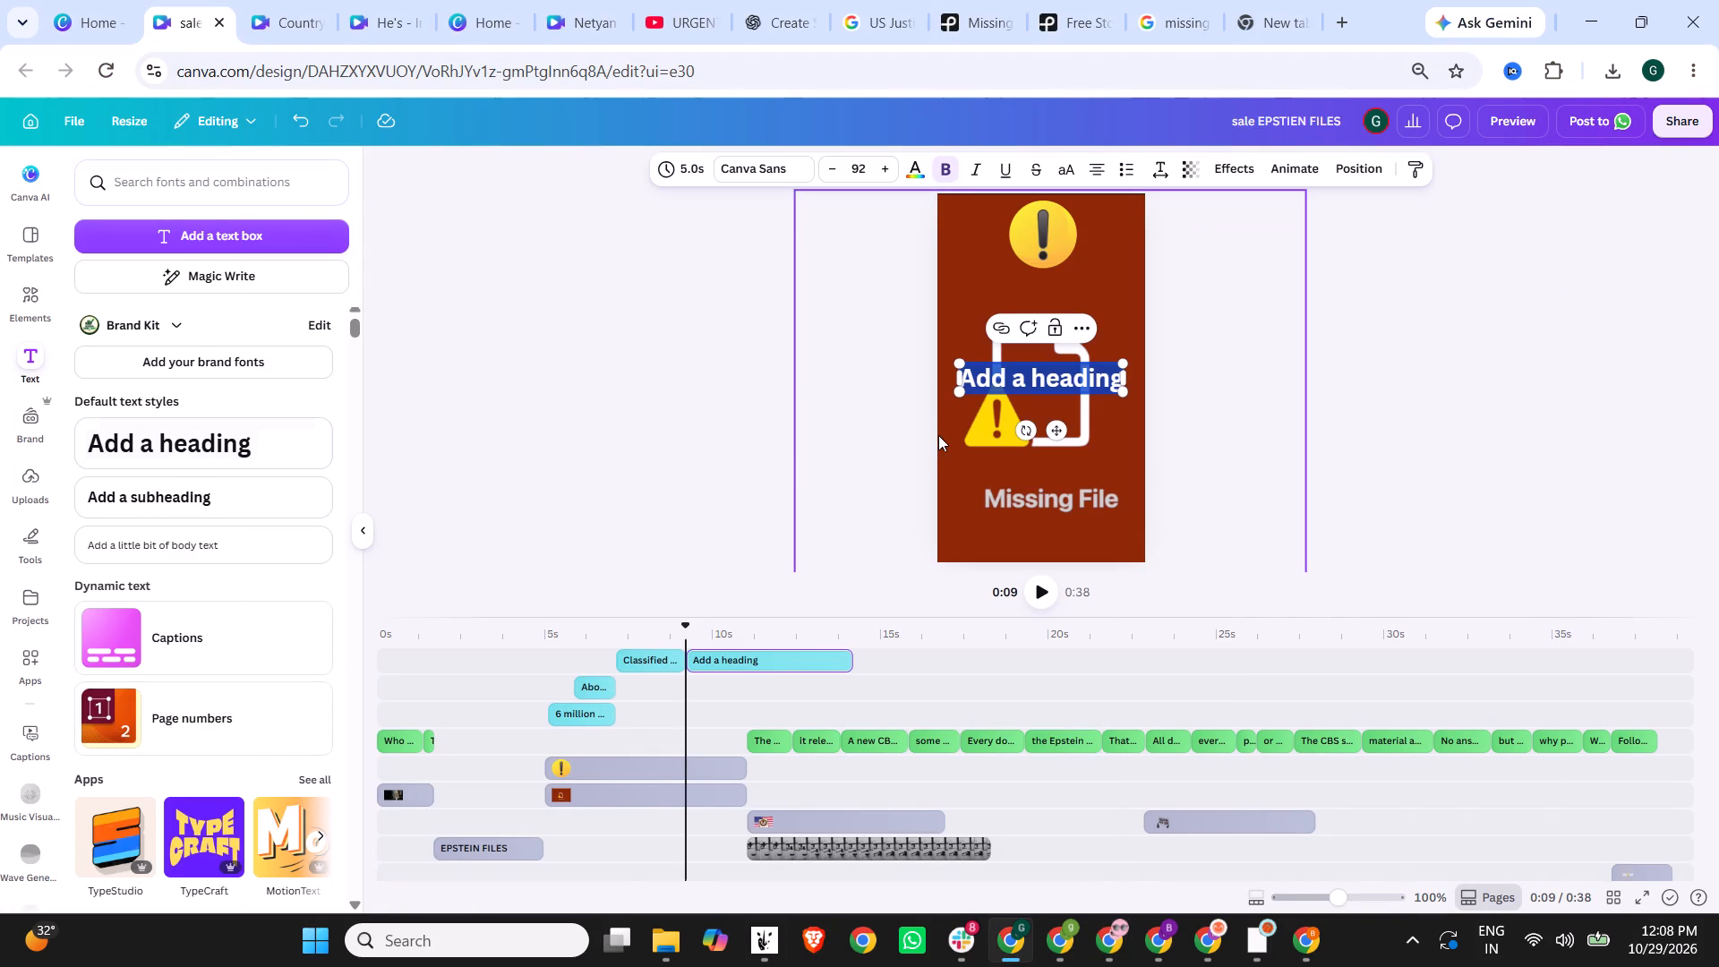
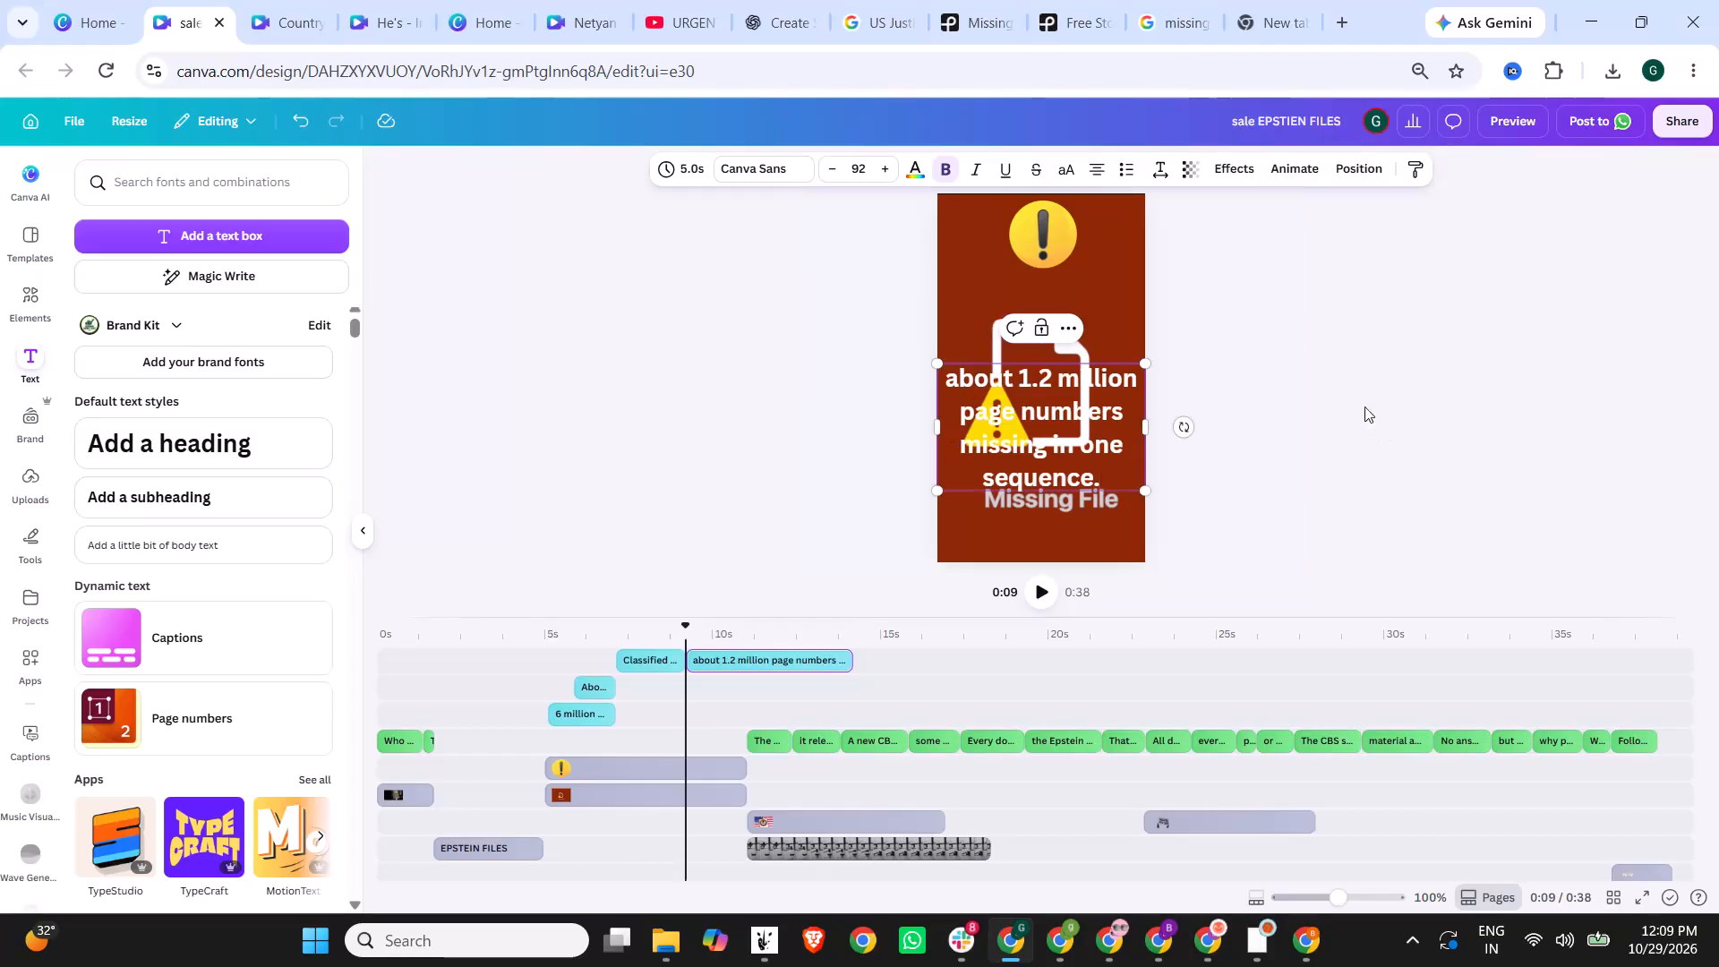
Capitalise the first word of the "about 1.2 million page numbers missing in one sequence." text so it reads "About".
click(947, 378)
drag(955, 376, 945, 376)
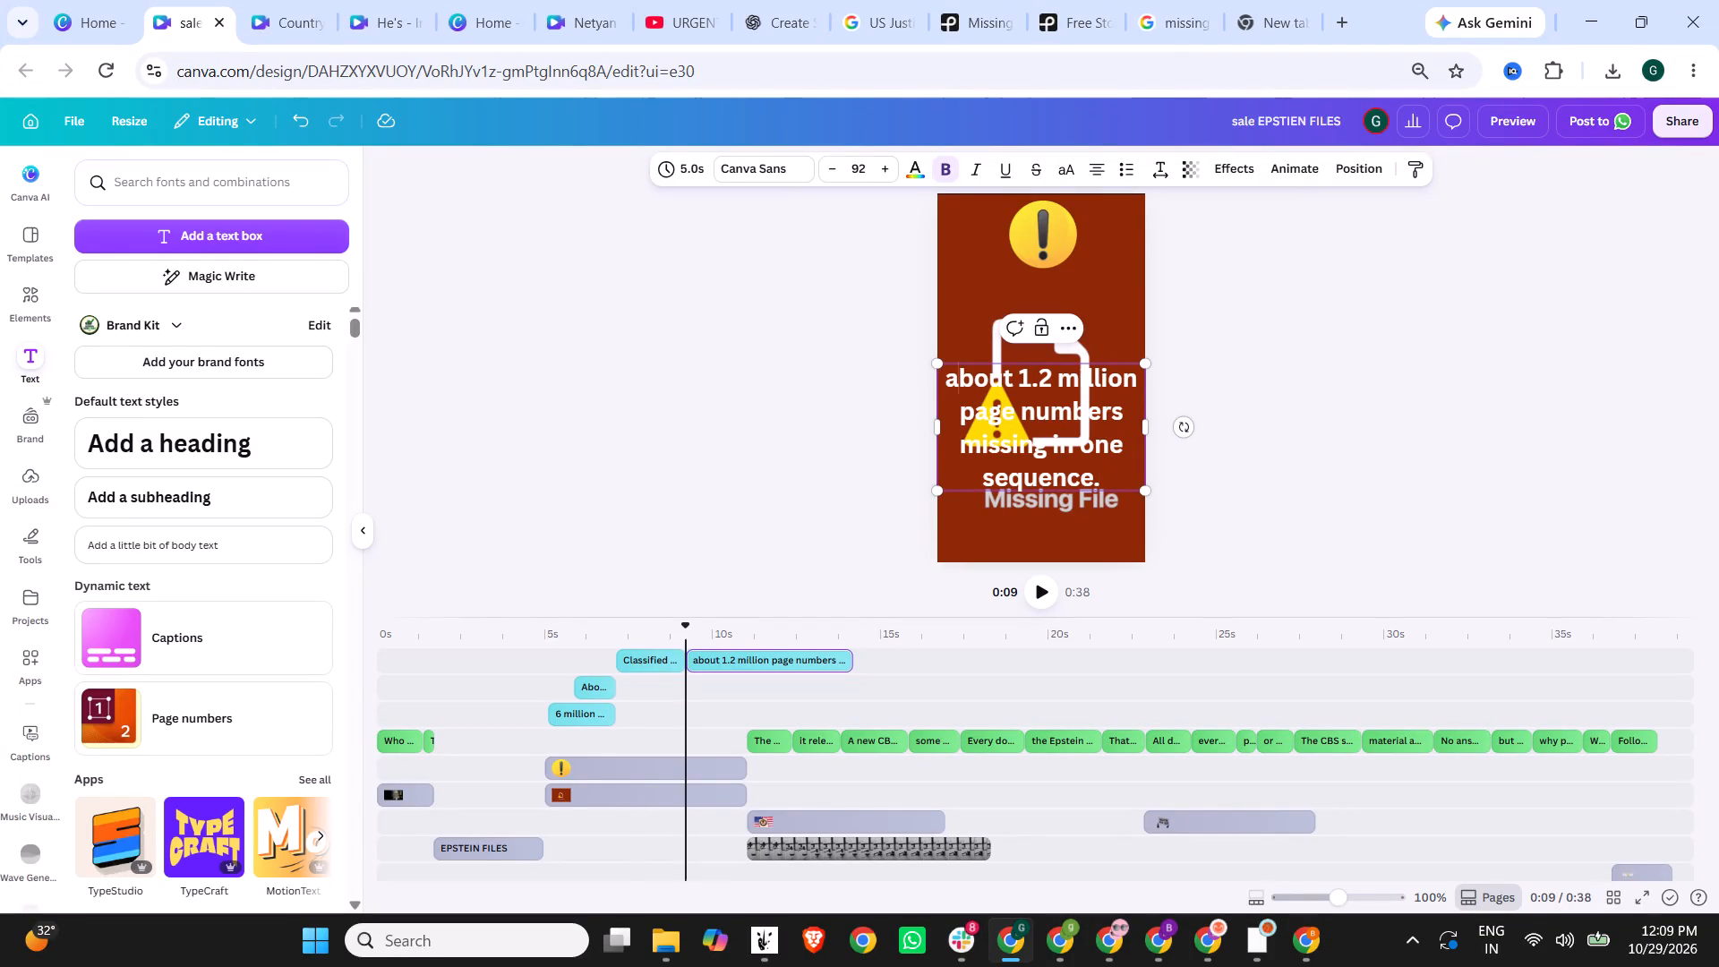
drag(945, 376, 941, 376)
key(shift+a)
Add "CBS" at the end of the text box, separated from the sentence by a blank line.
click(1109, 476)
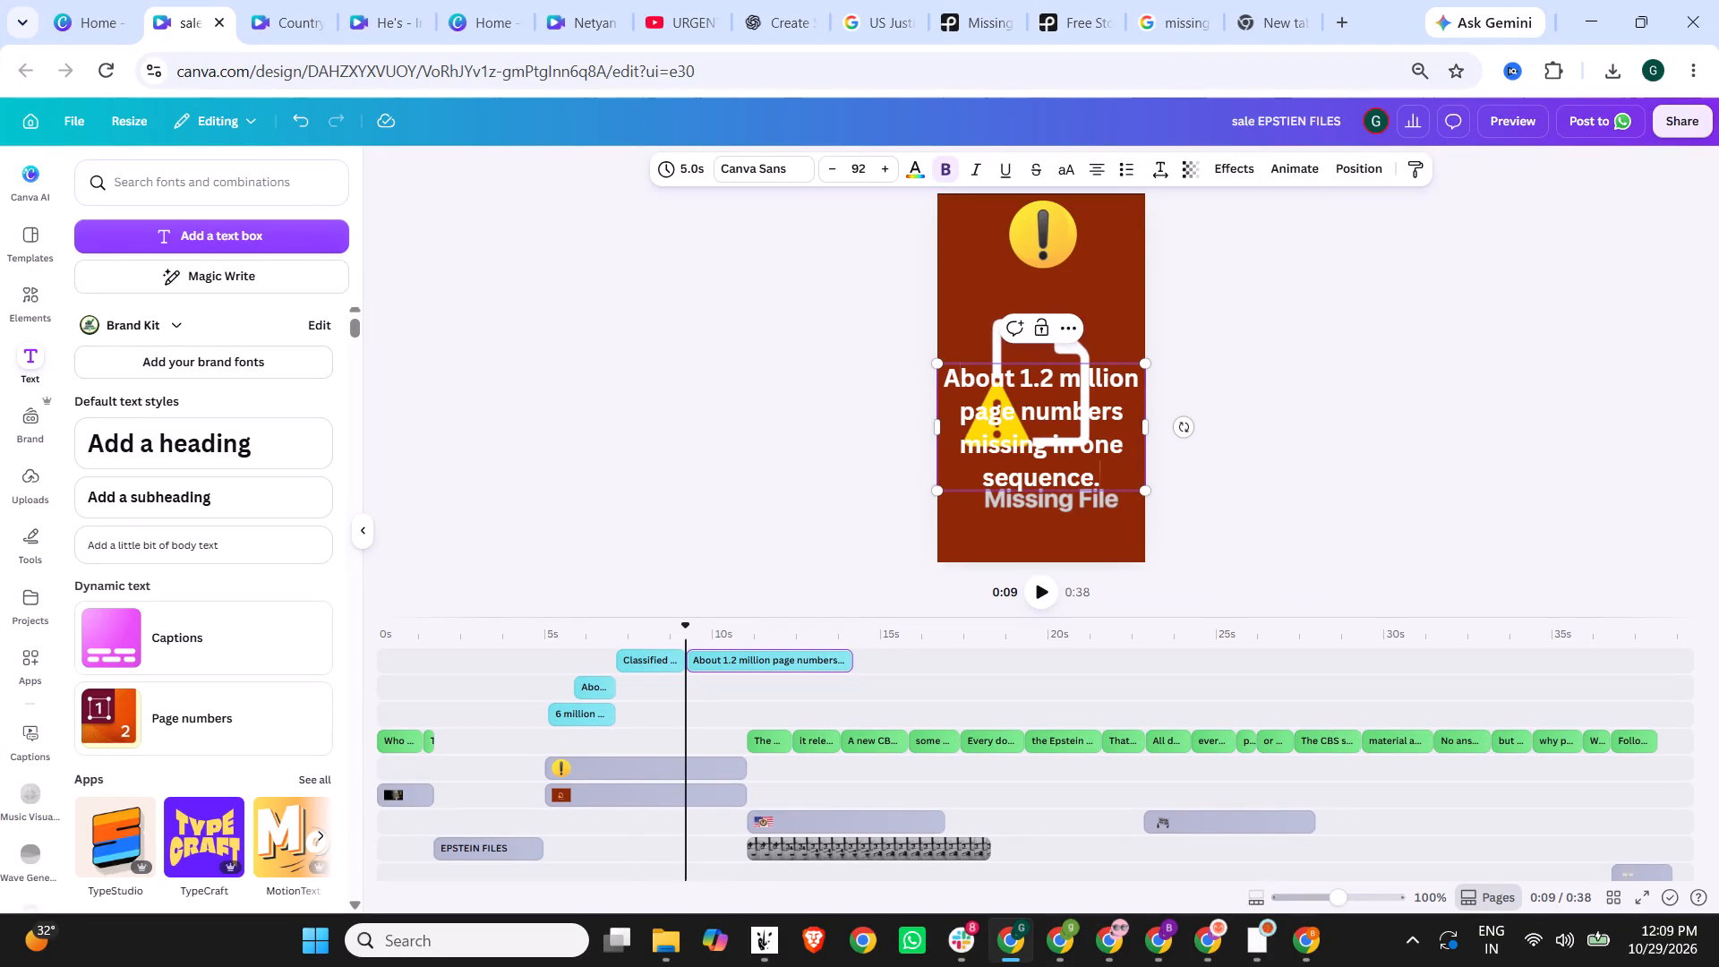
key(Return)
key(Return)
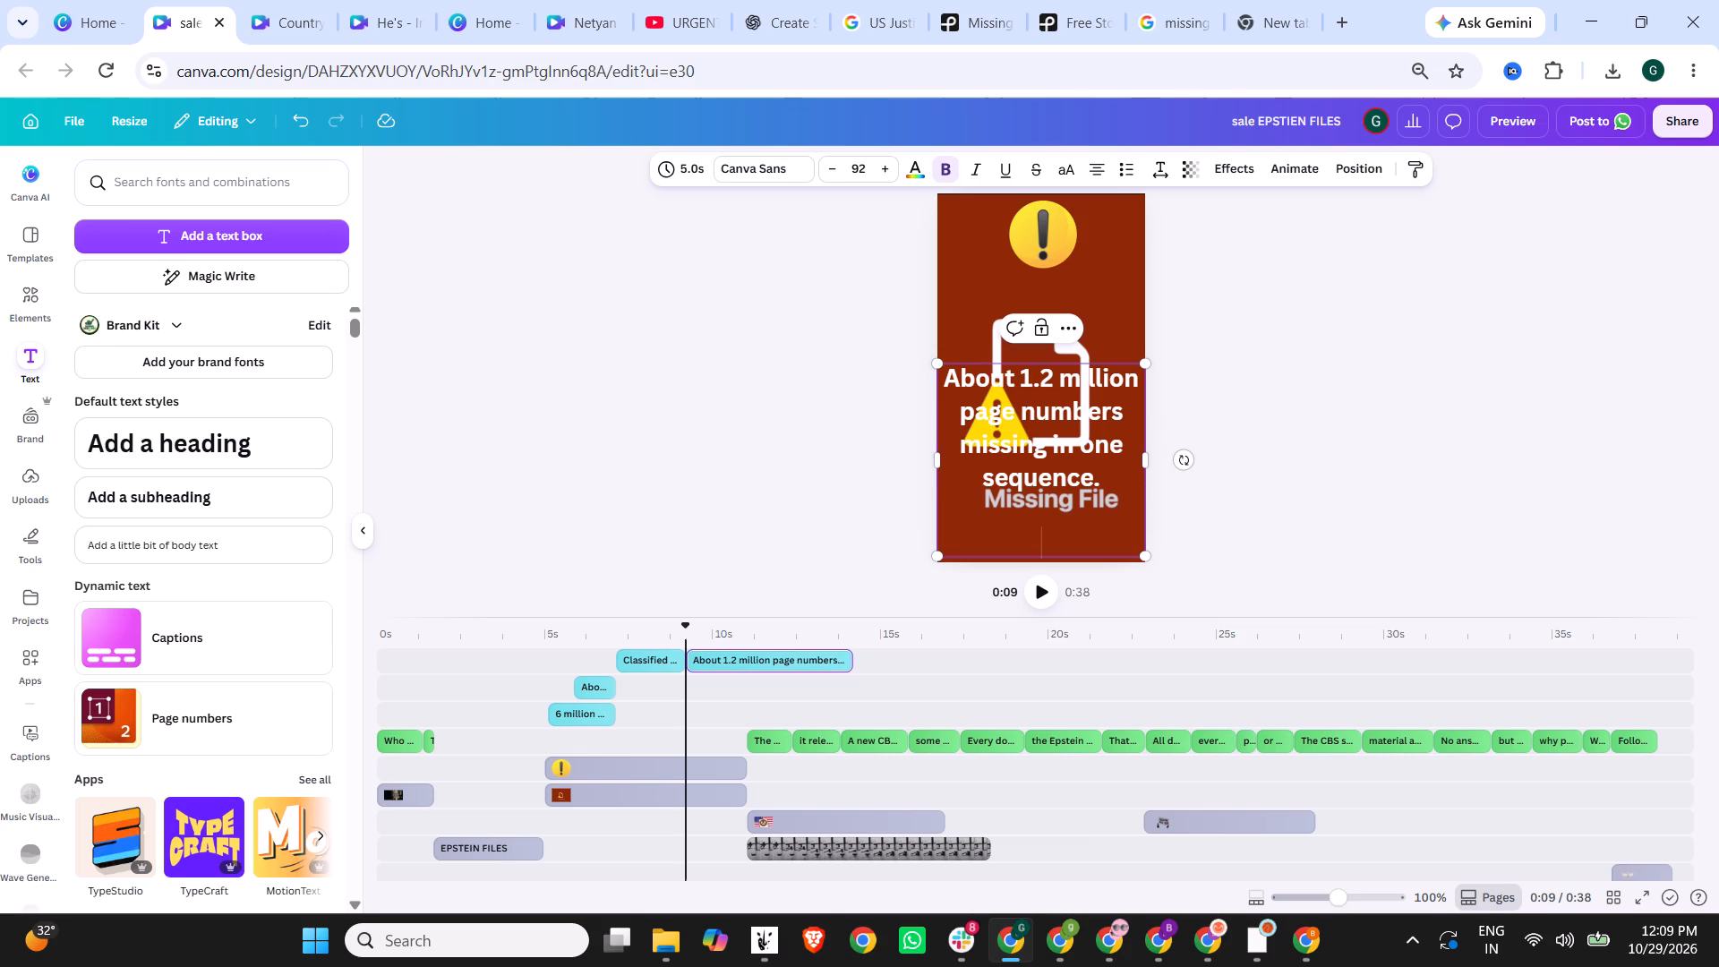
text(CBS)
Set the font size of the sentence above "CBS" to 120.
drag(1107, 475, 927, 376)
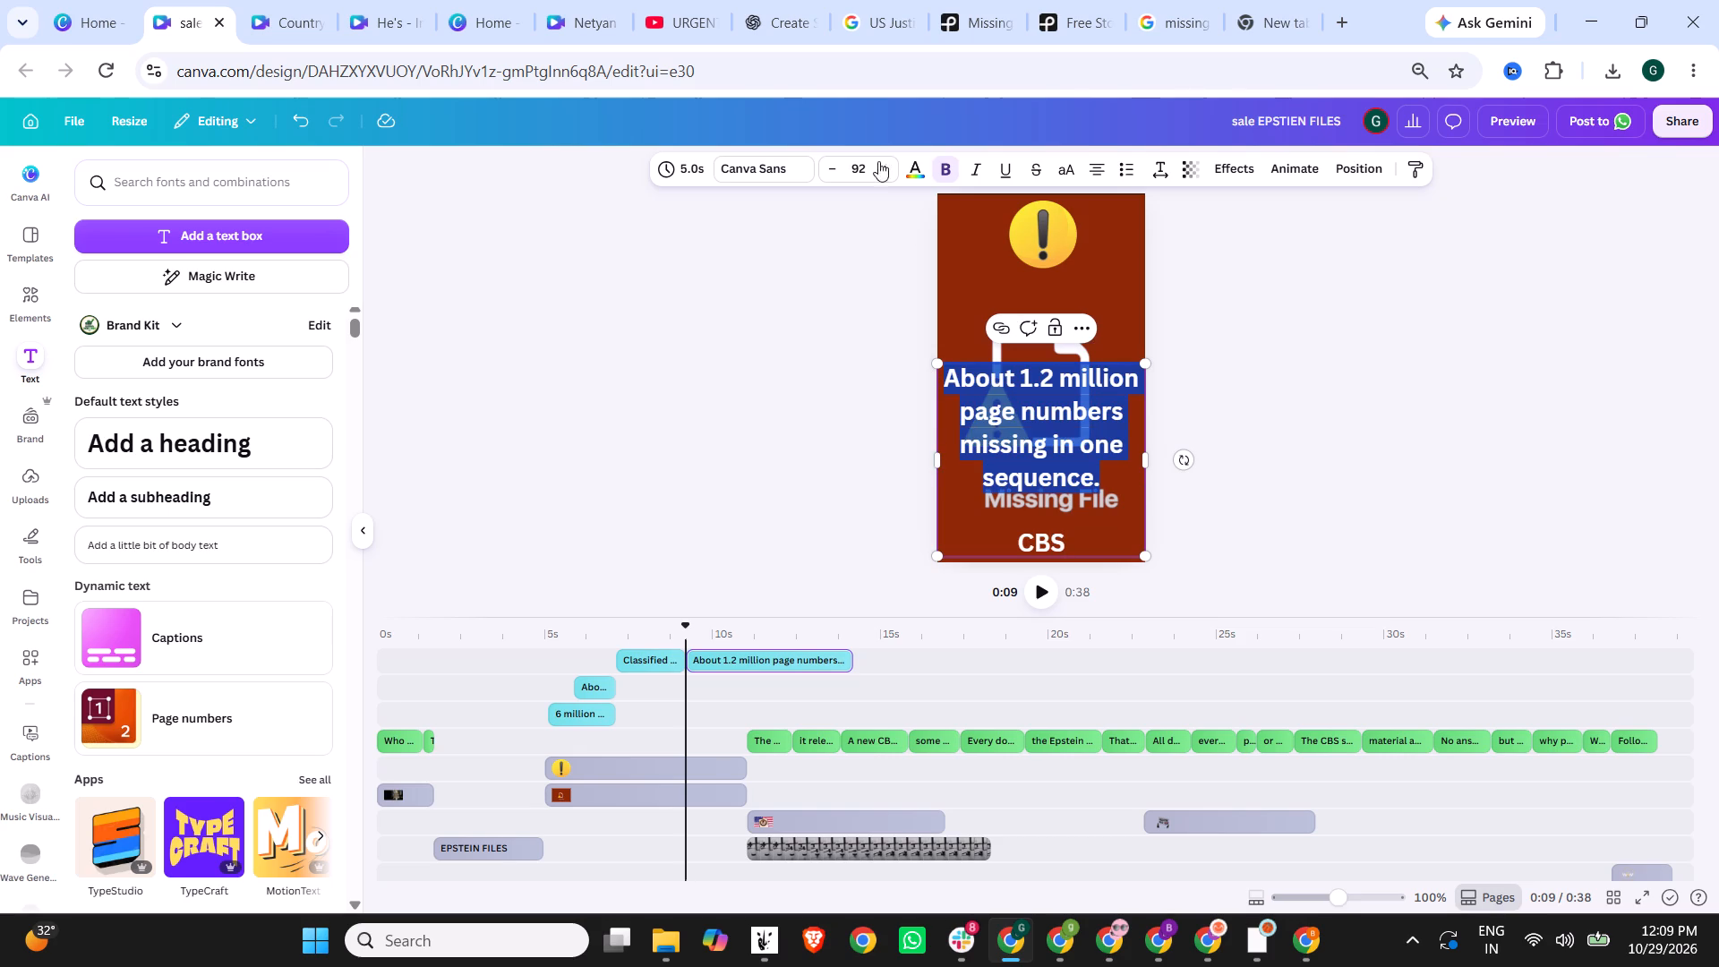
click(869, 165)
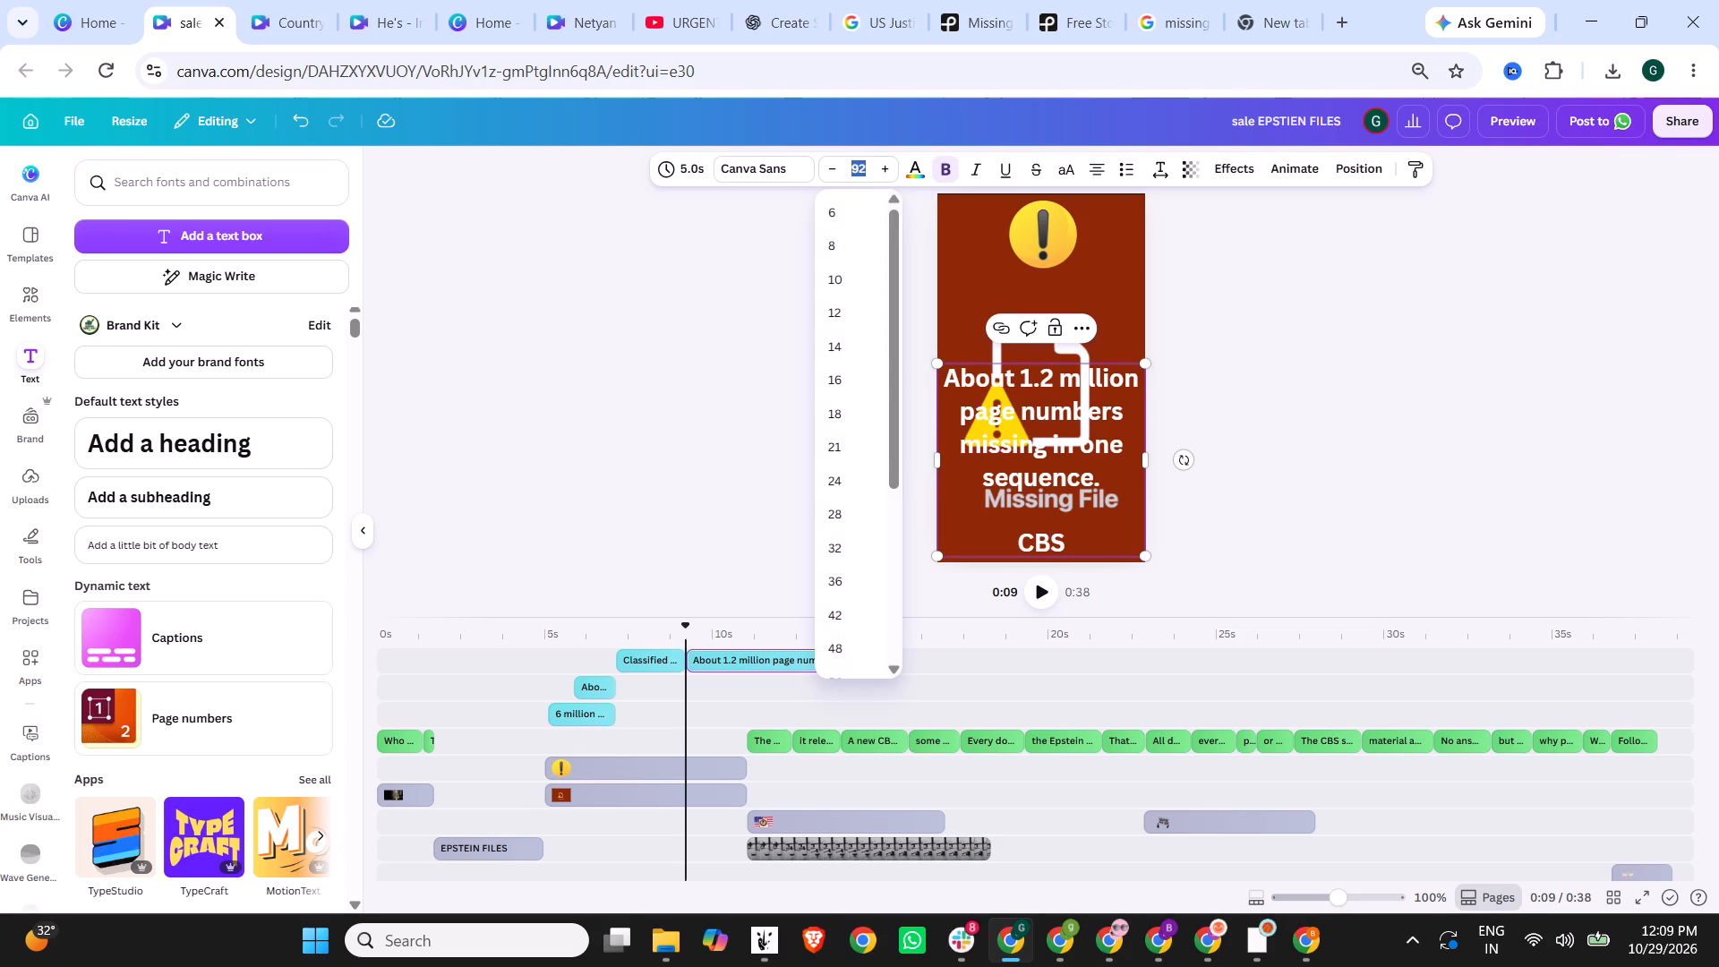
text(120)
key(Return)
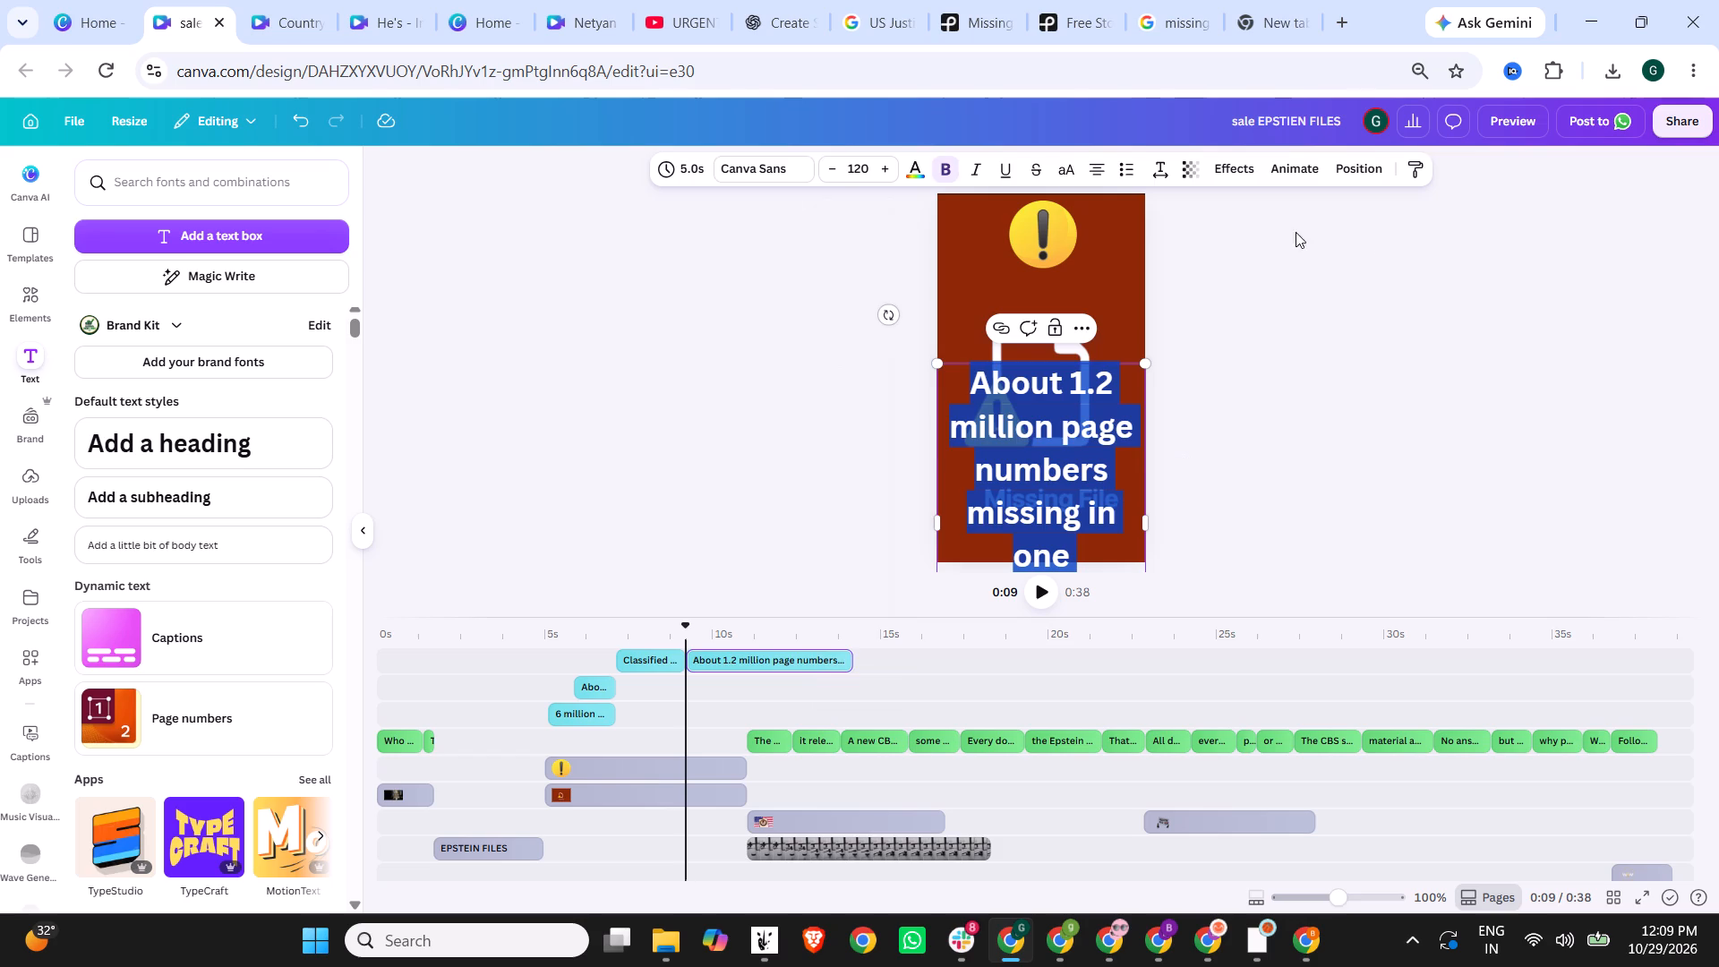
click(1381, 236)
Scale the text box down to about font size 102 for the sentence, place it below the exclamation mark and widen it to the page width.
click(1089, 394)
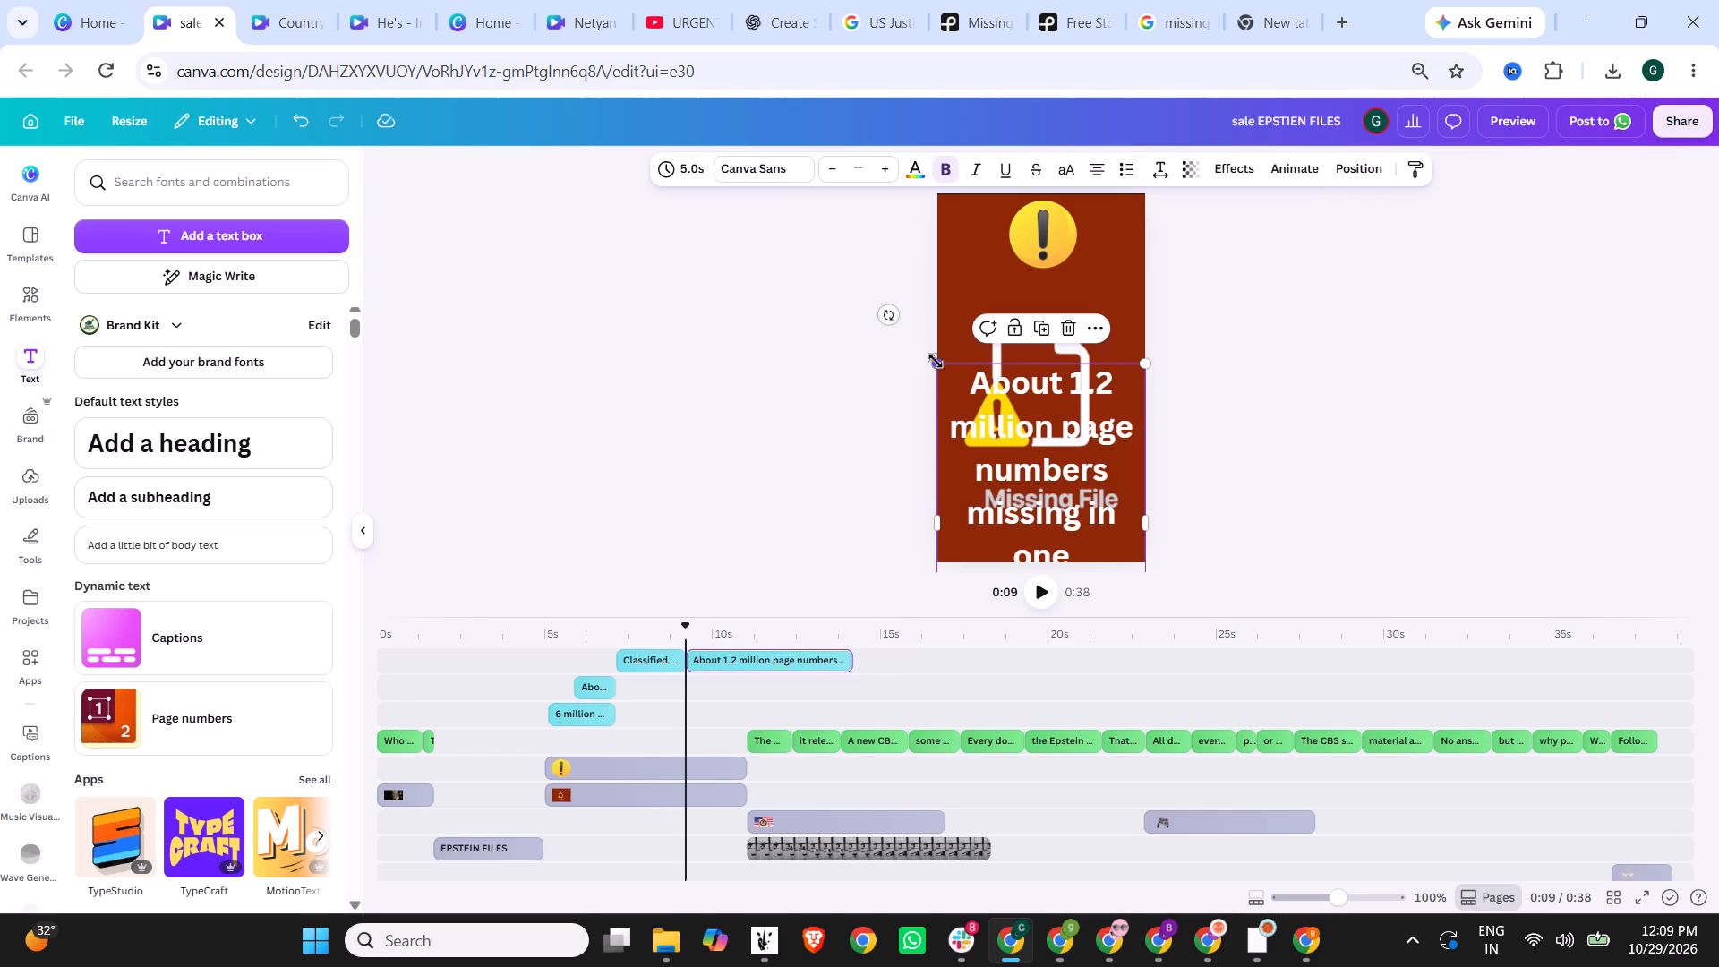
drag(934, 361, 955, 244)
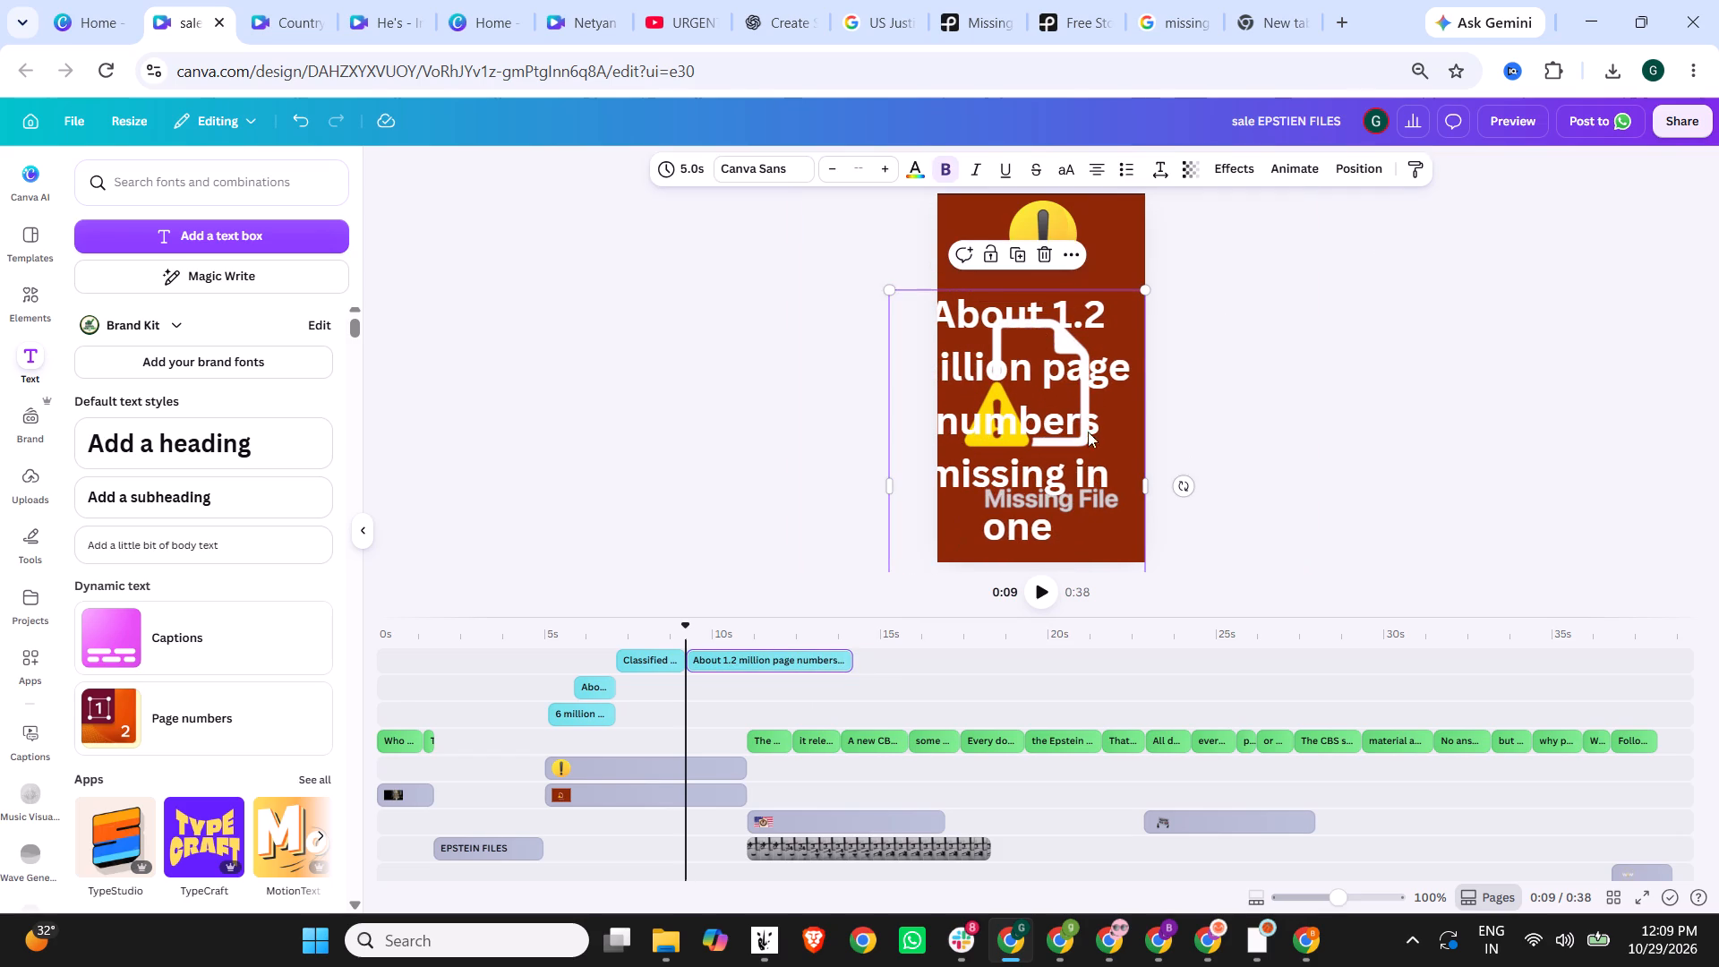
drag(1074, 420, 1104, 381)
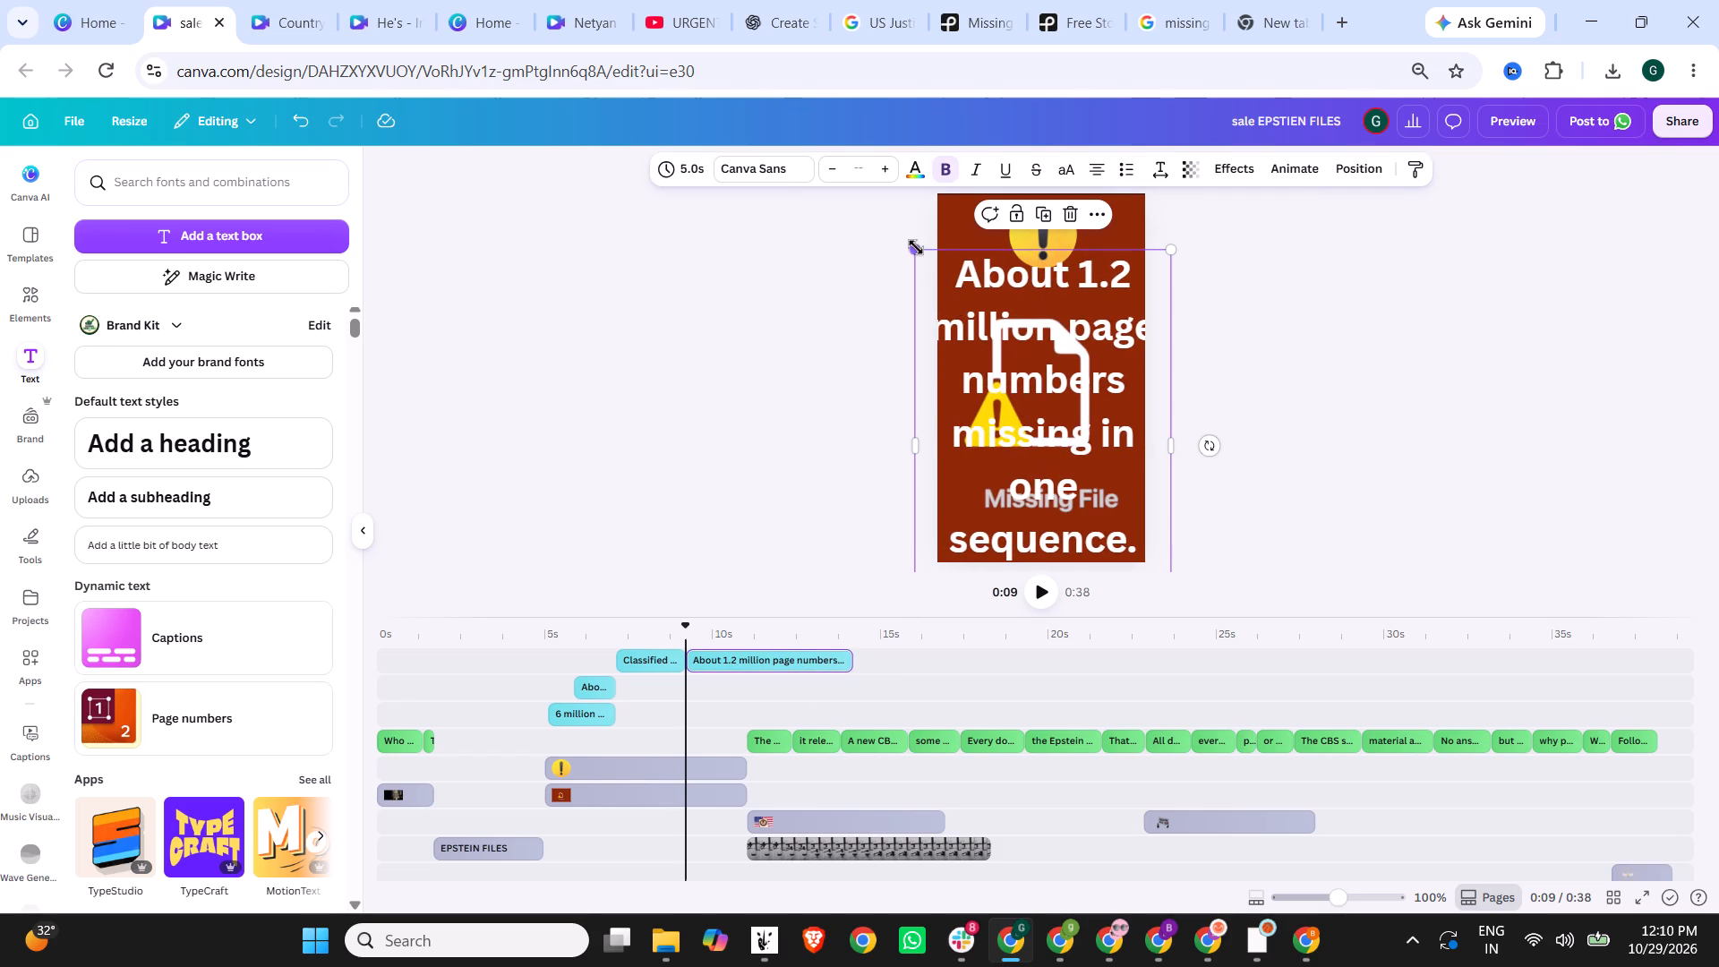
drag(916, 247, 1021, 361)
drag(1112, 479, 1043, 355)
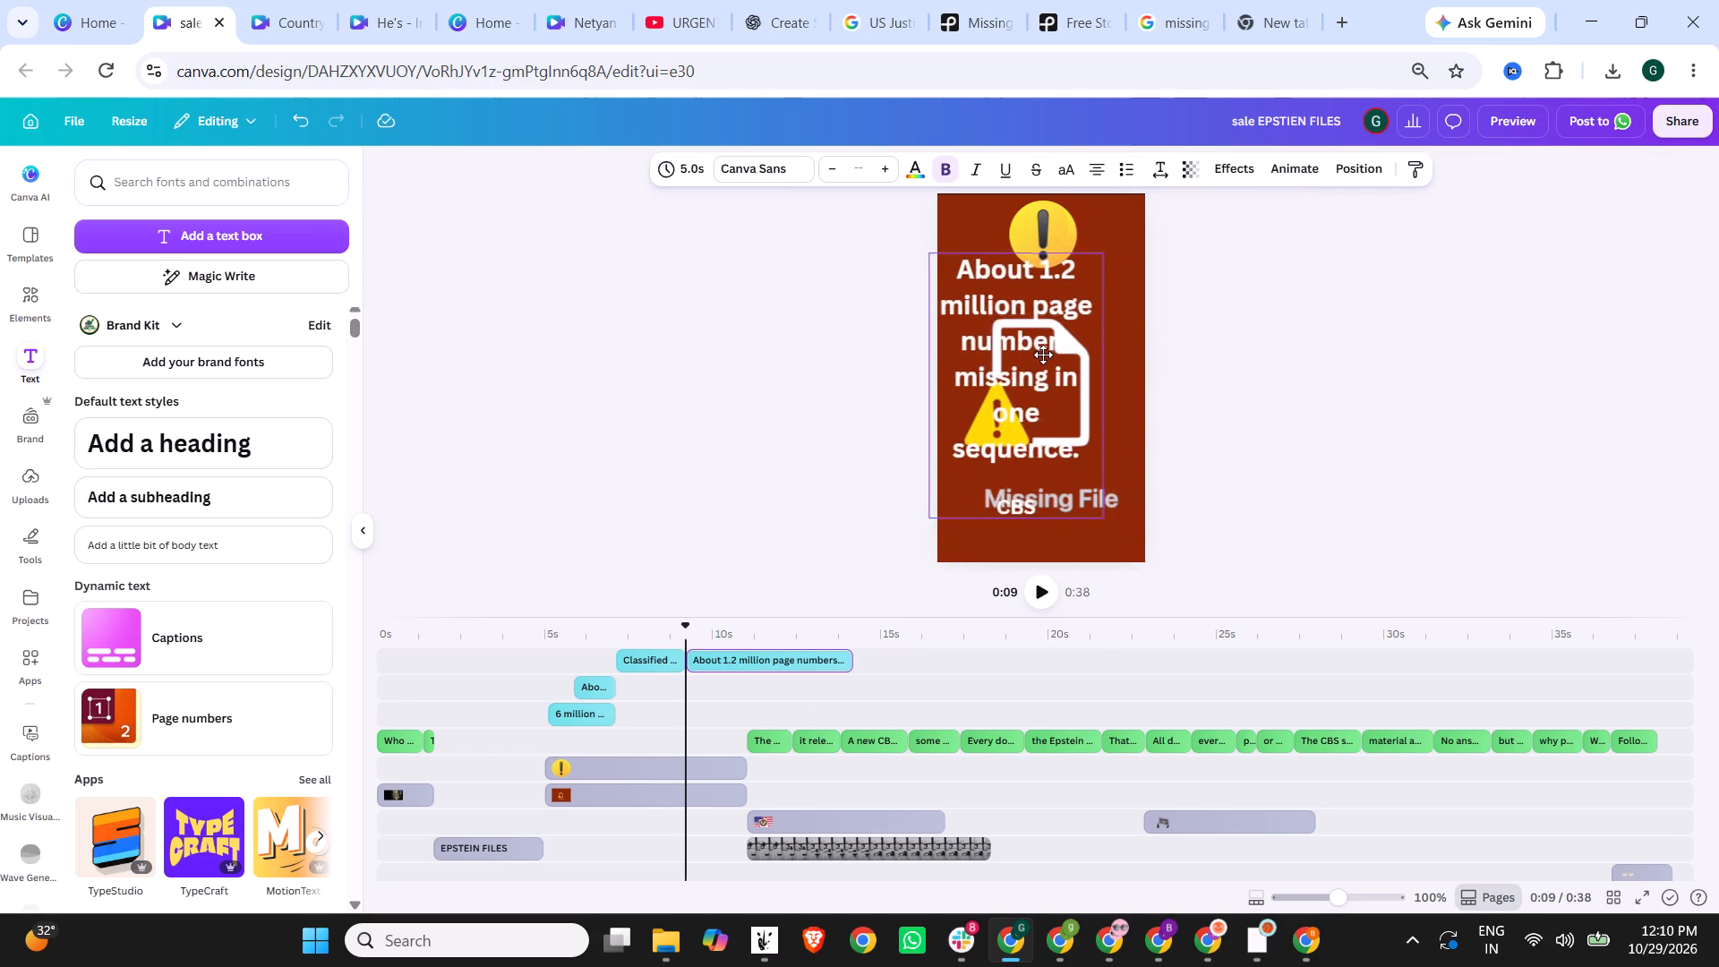
drag(1043, 355, 1048, 371)
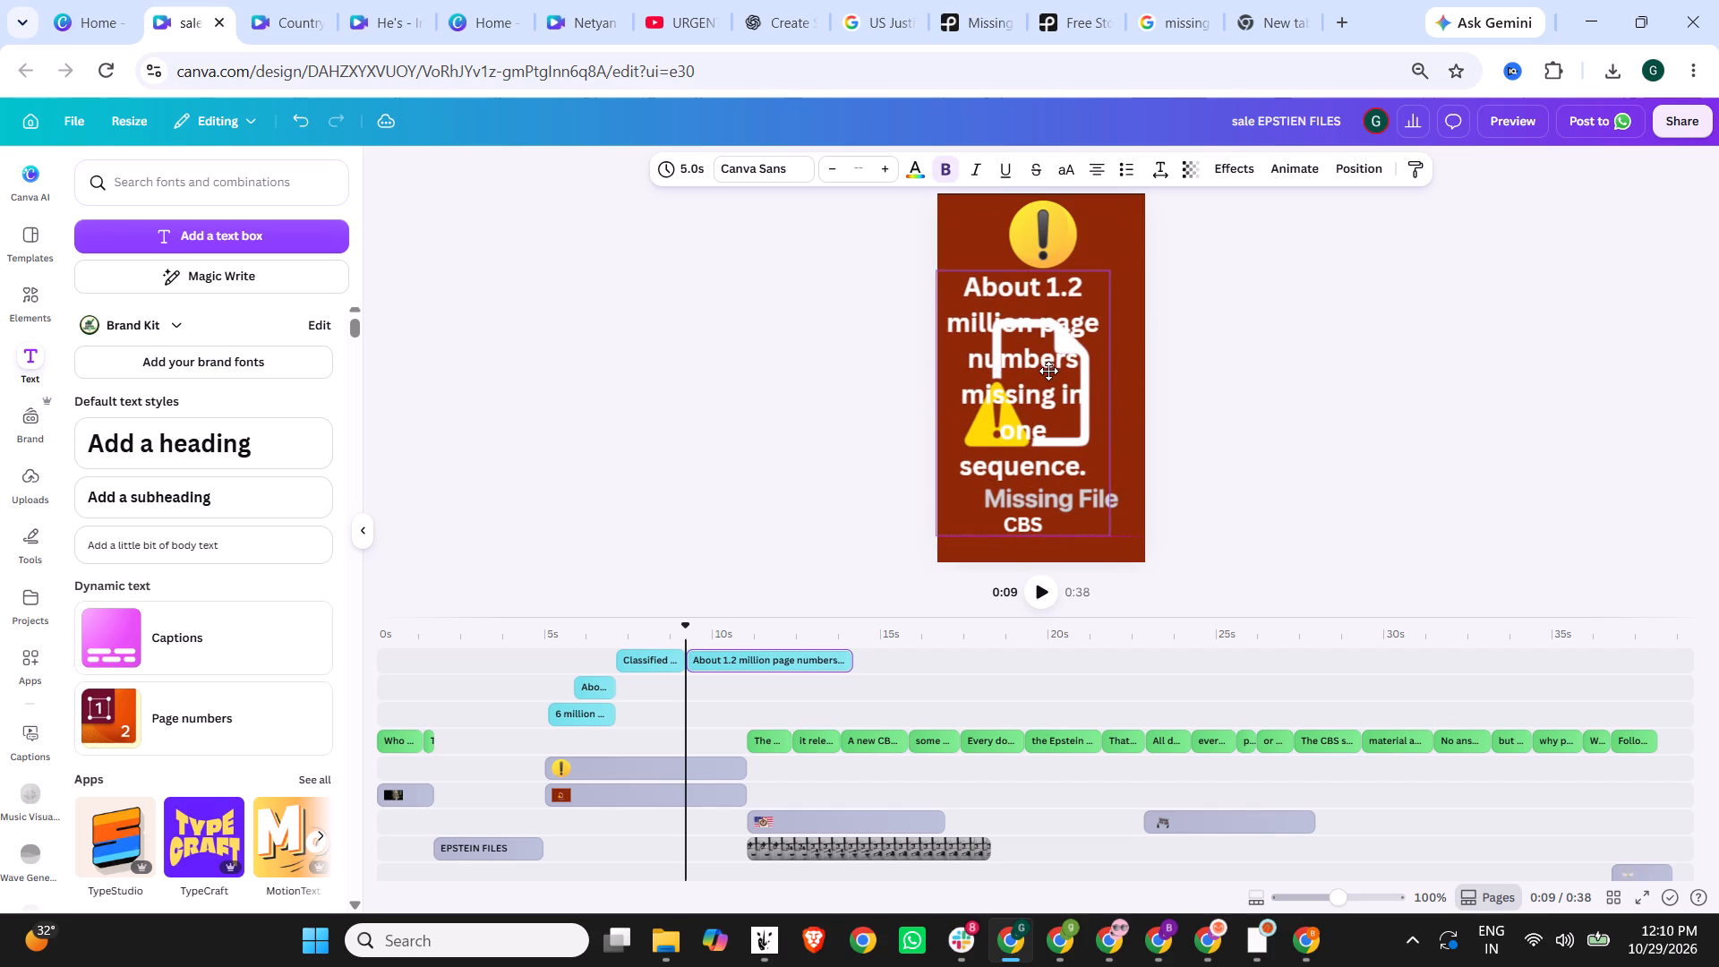
drag(1108, 531, 1133, 529)
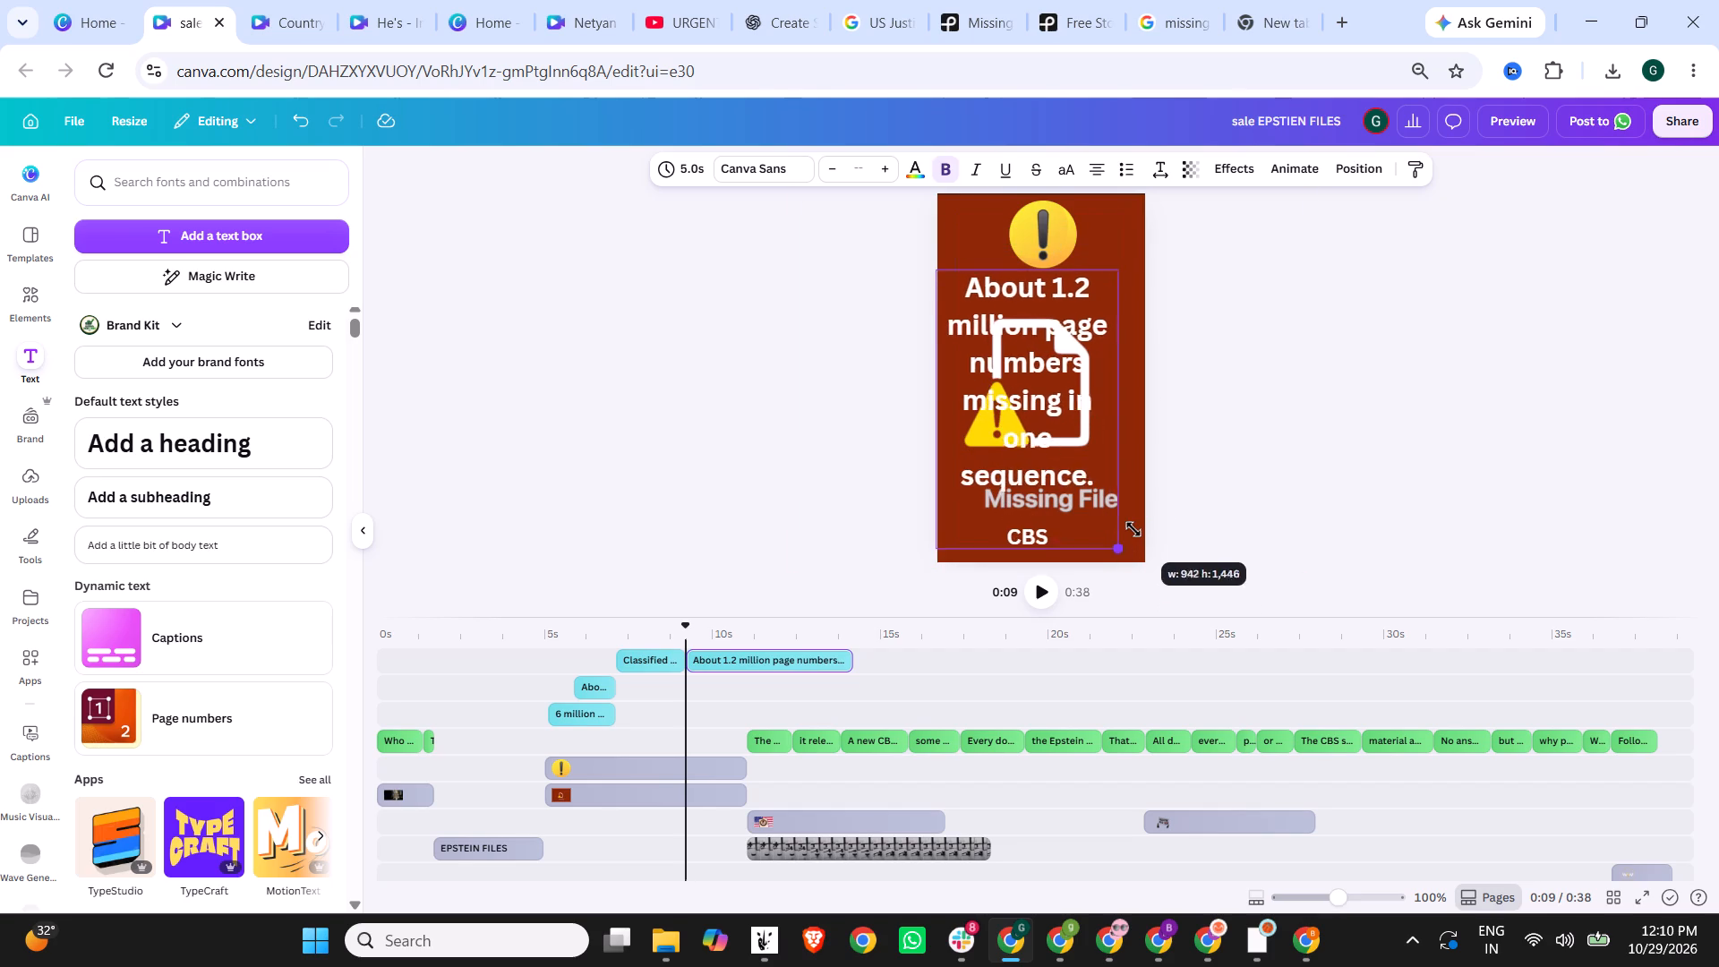
drag(1133, 529, 1133, 527)
click(1076, 425)
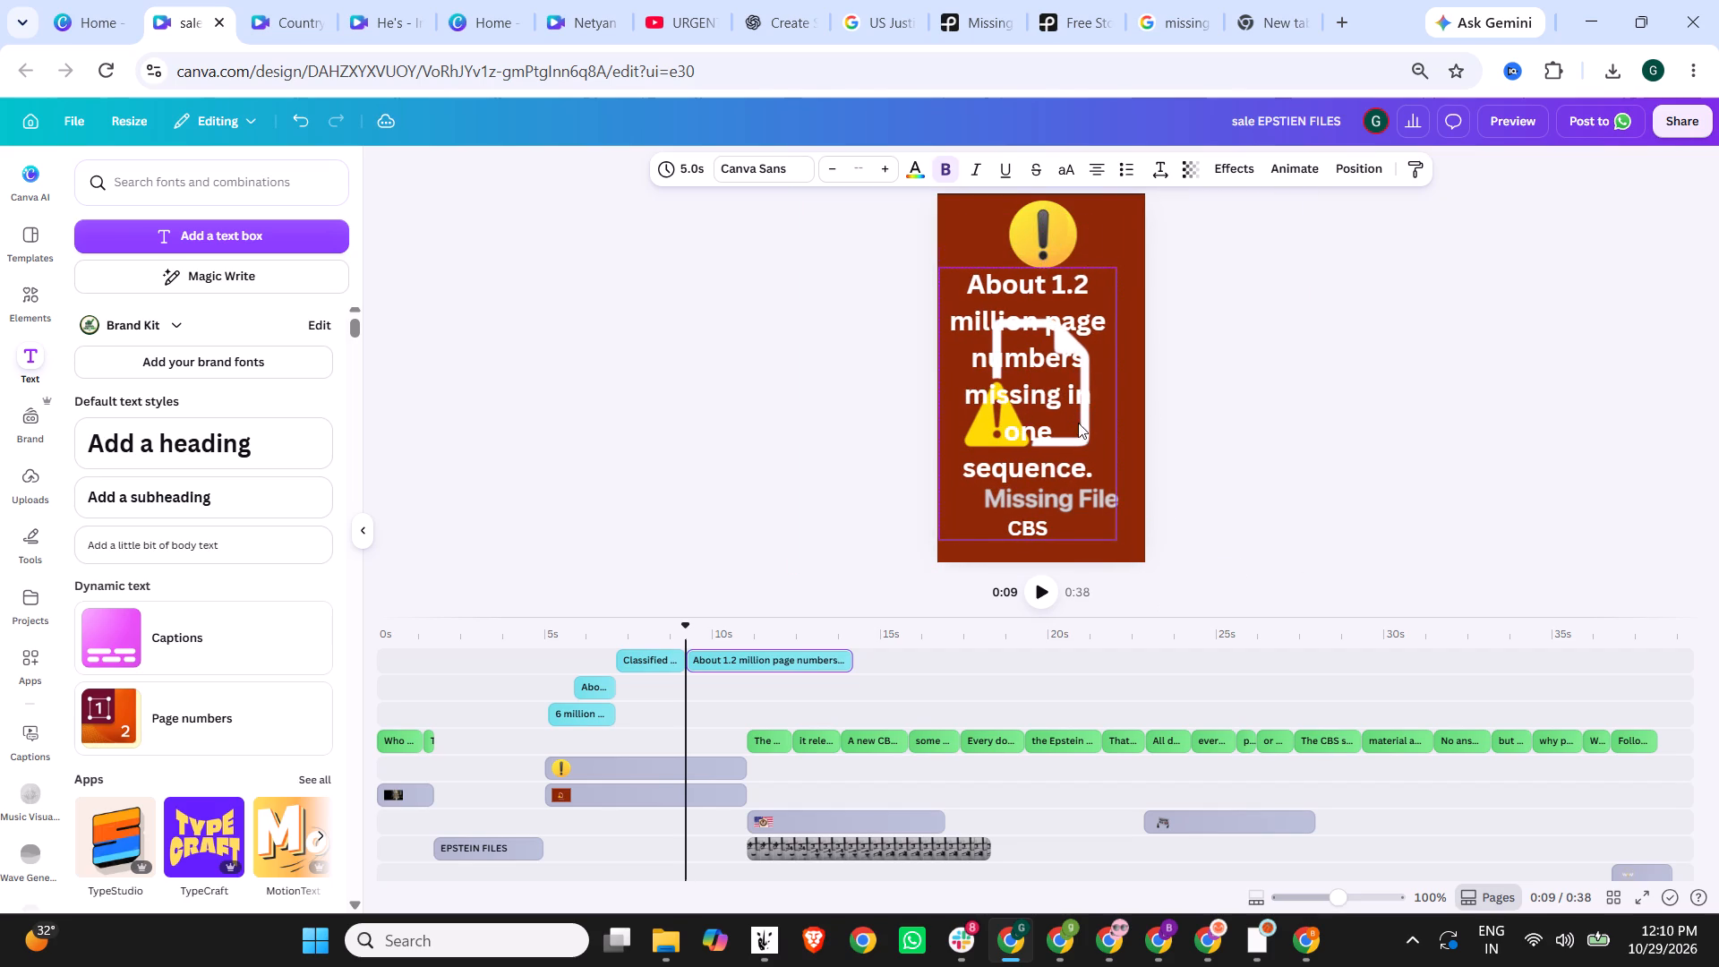
drag(1119, 406, 1148, 404)
Insert line breaks after "About" and after "million" so "1.2 million" sits on its own line.
click(1070, 293)
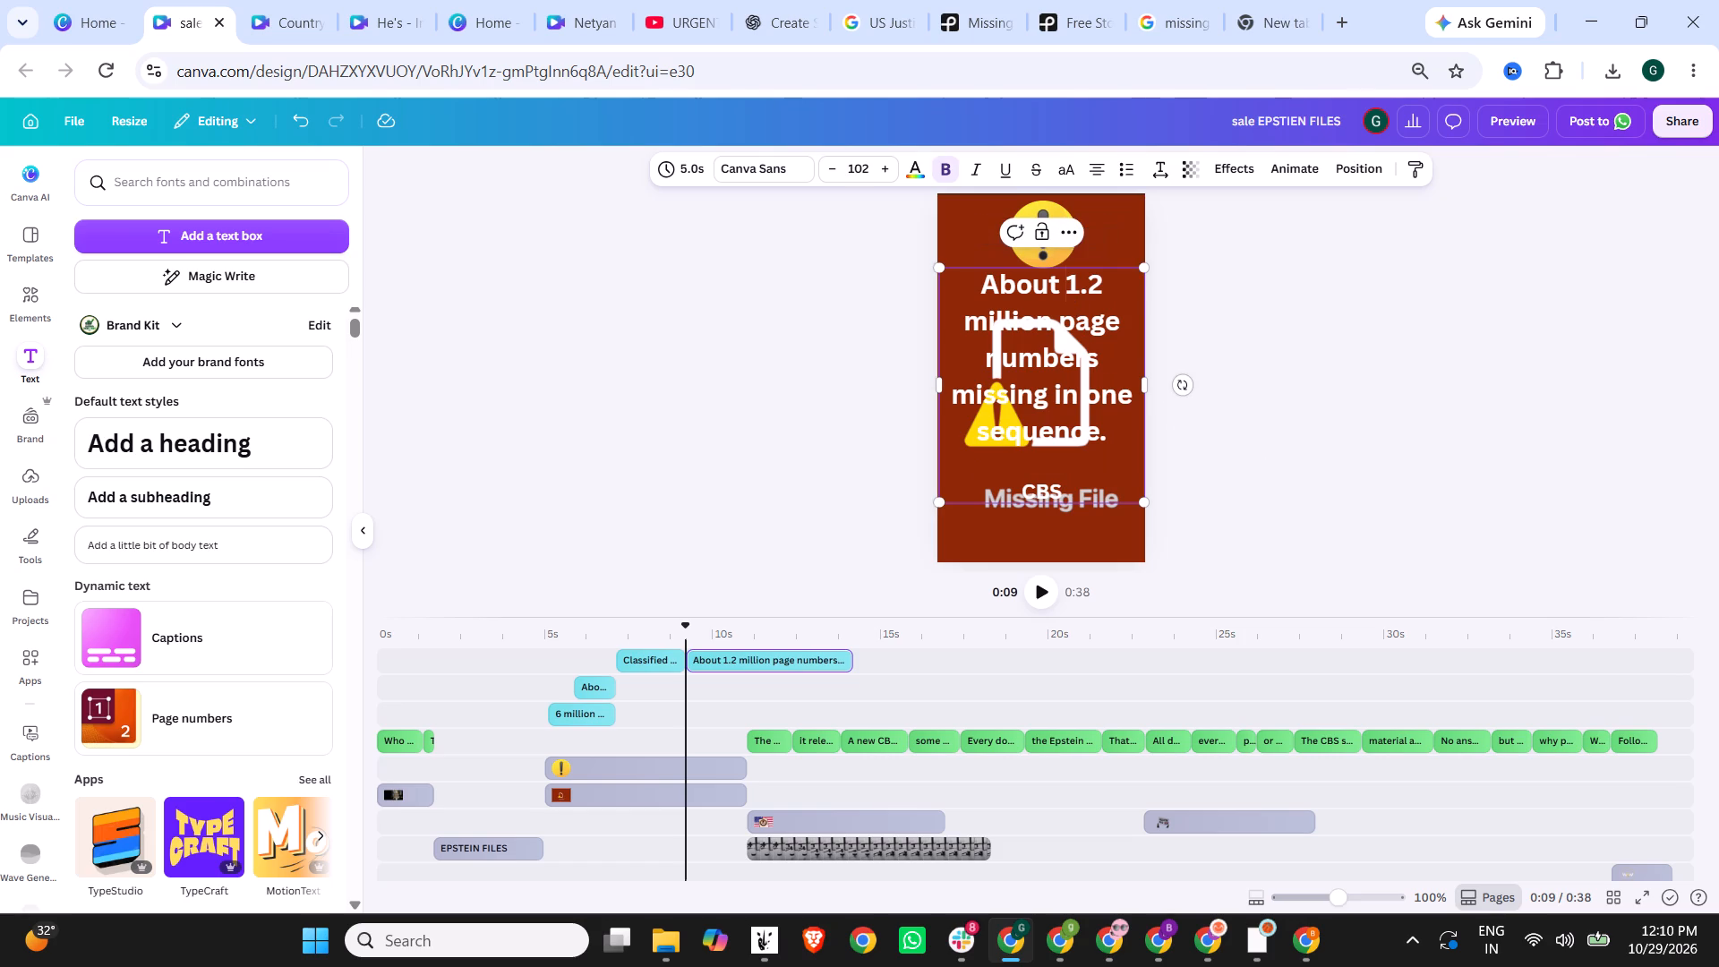
click(1064, 286)
key(Return)
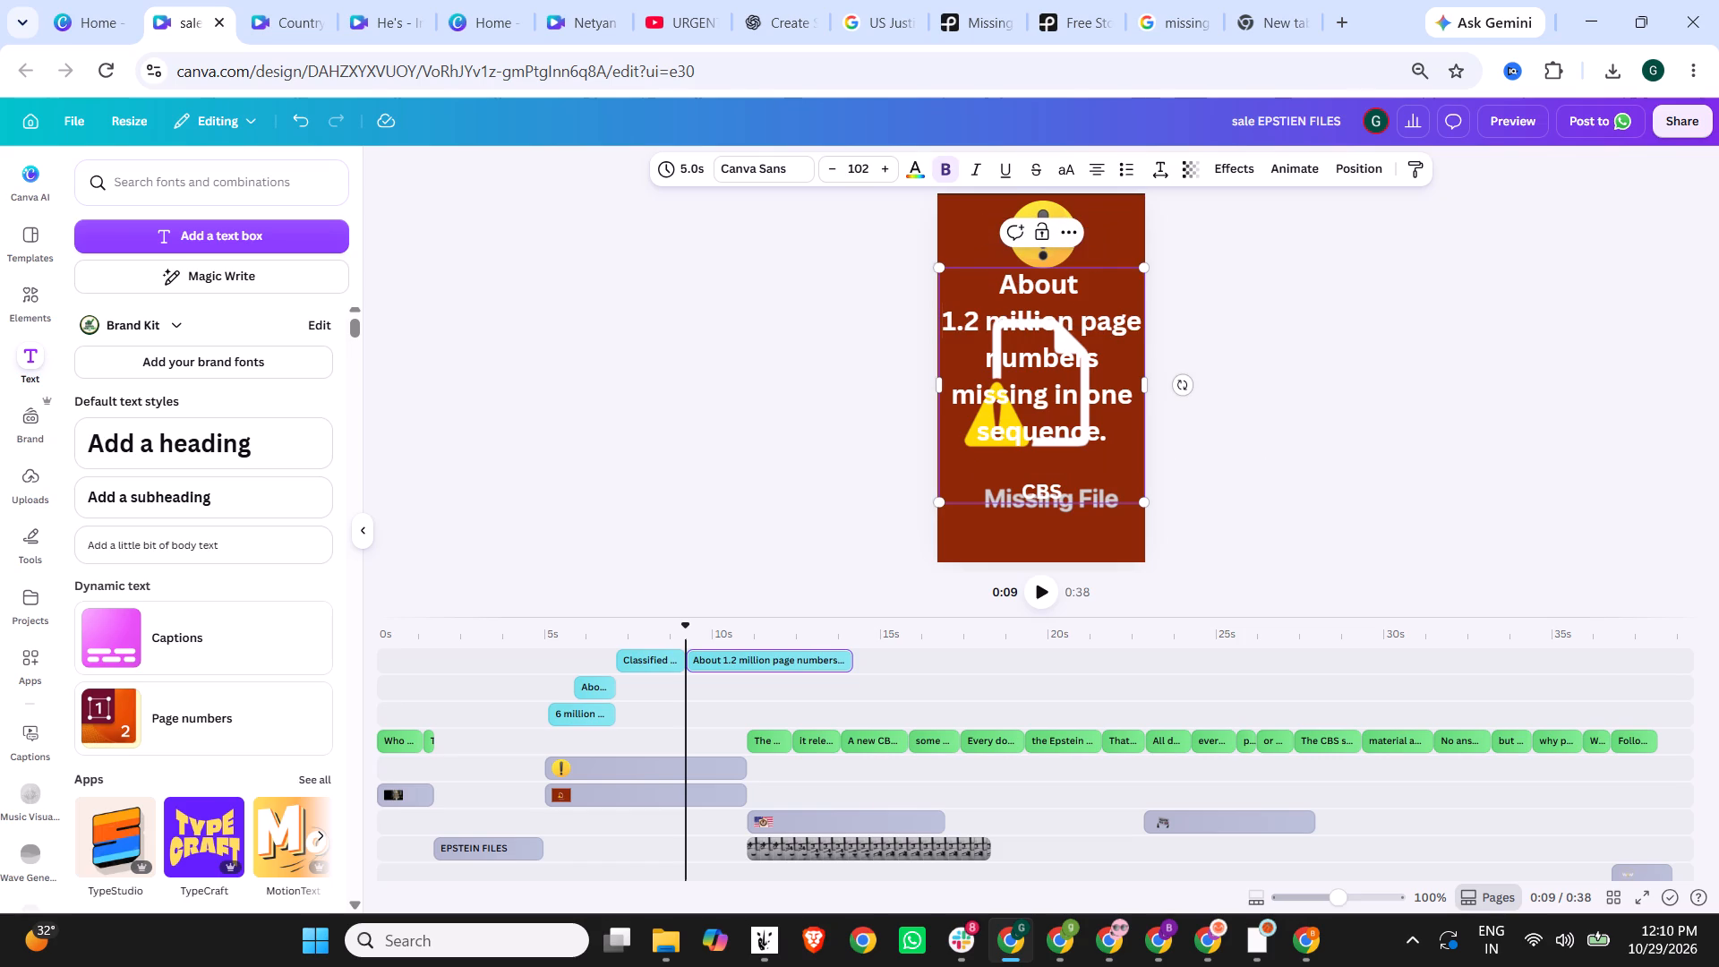
click(1250, 364)
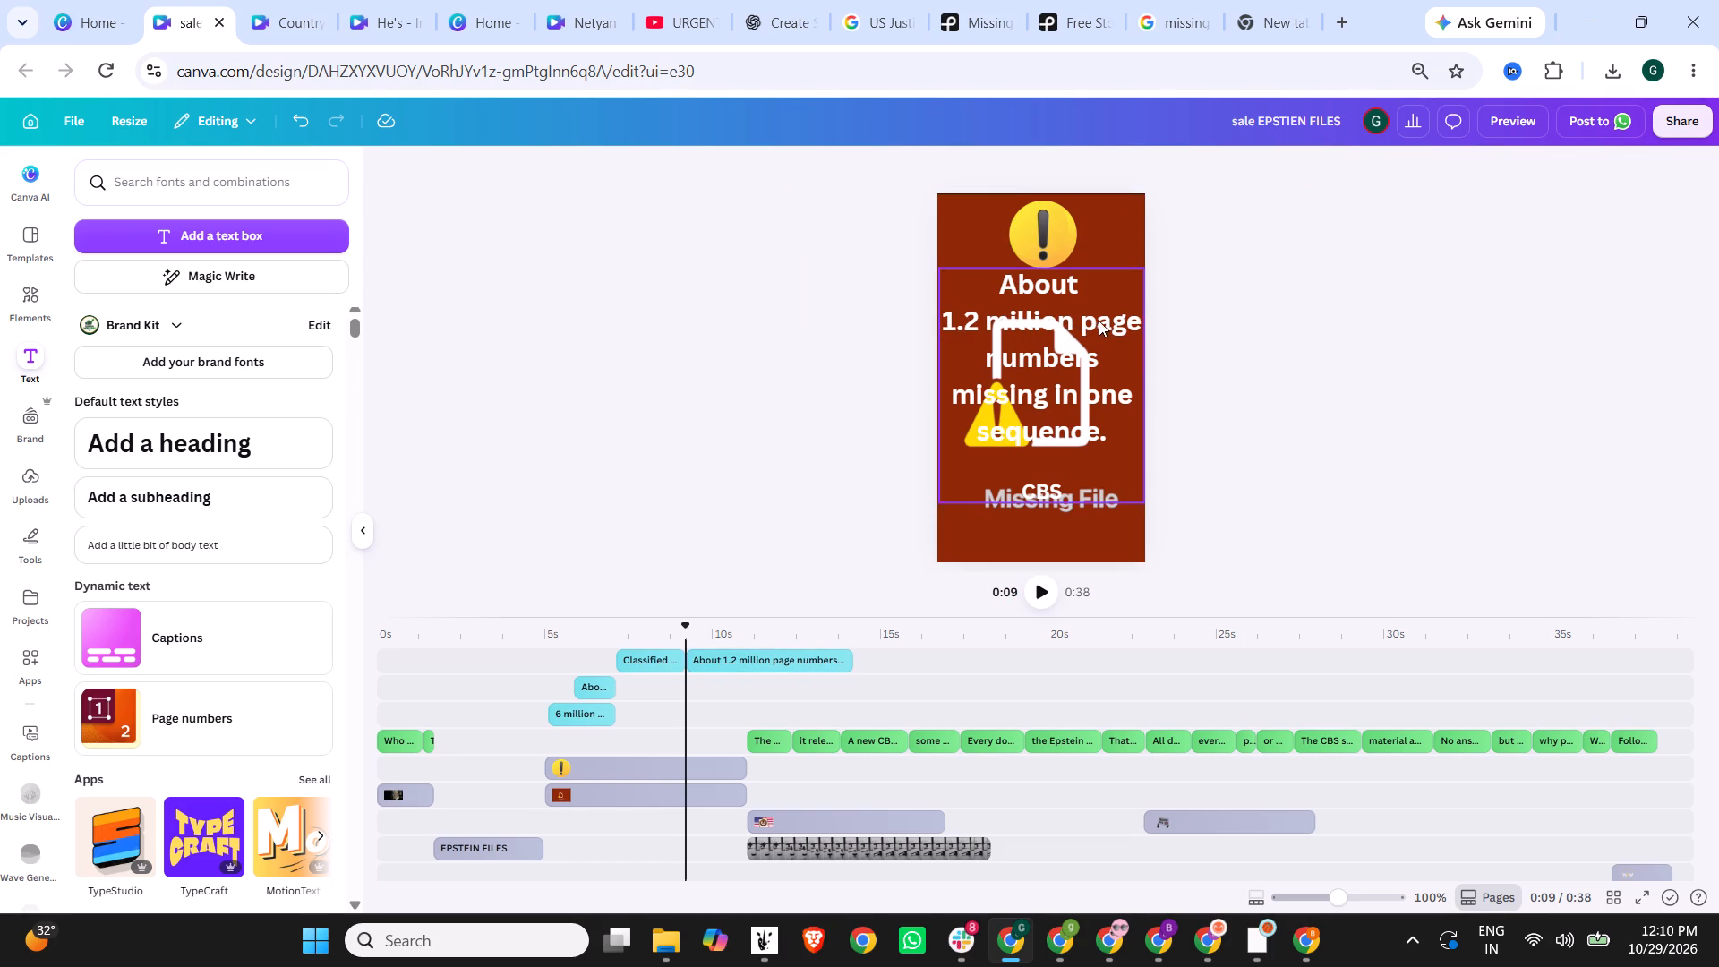
double_click(1091, 321)
click(1084, 319)
key(Return)
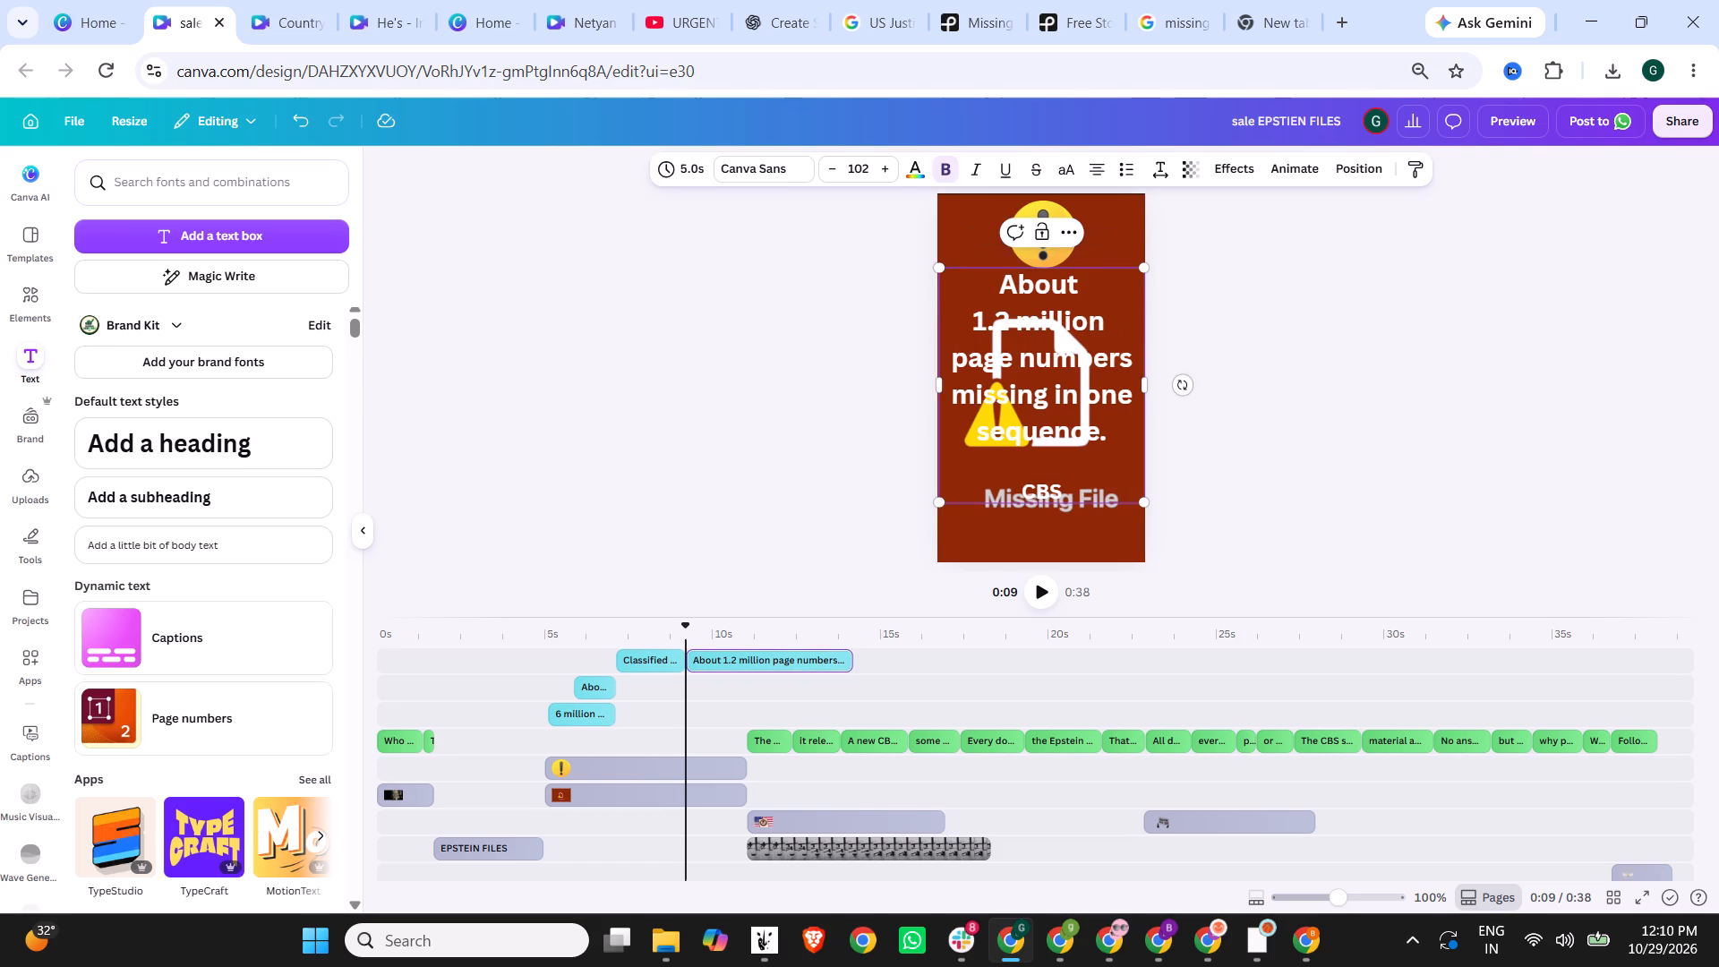
Set the font size of the "1.2 million" line to 130.
drag(1119, 316, 962, 324)
click(867, 163)
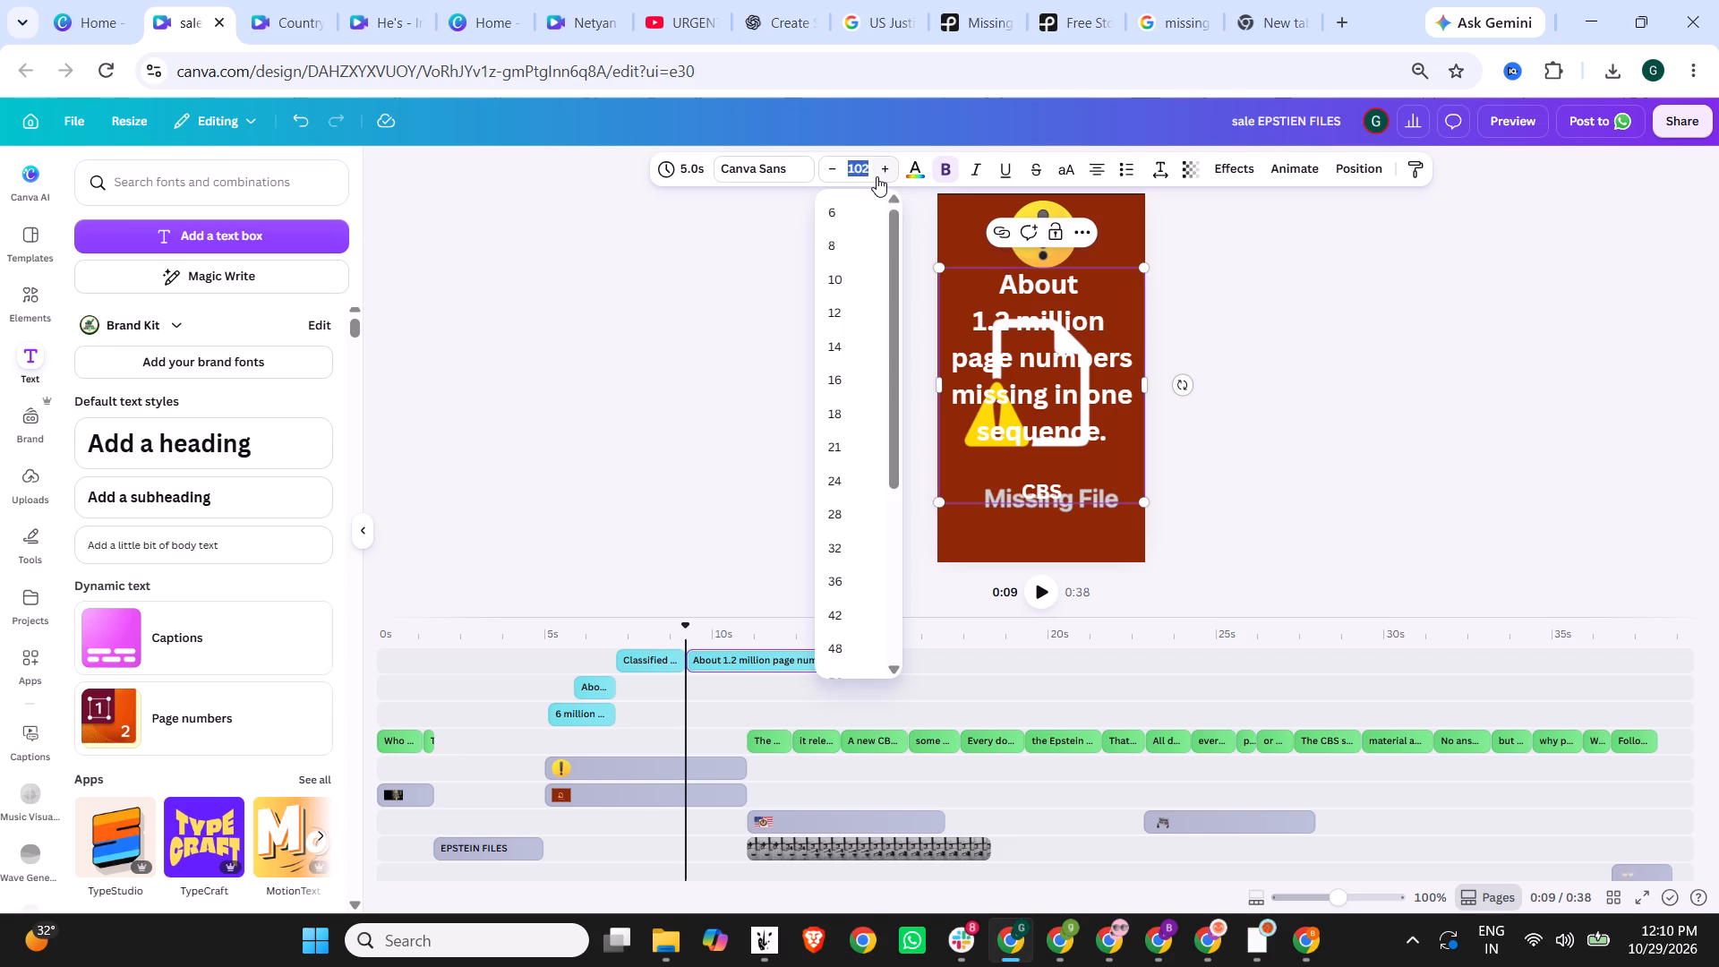
text(130)
key(Return)
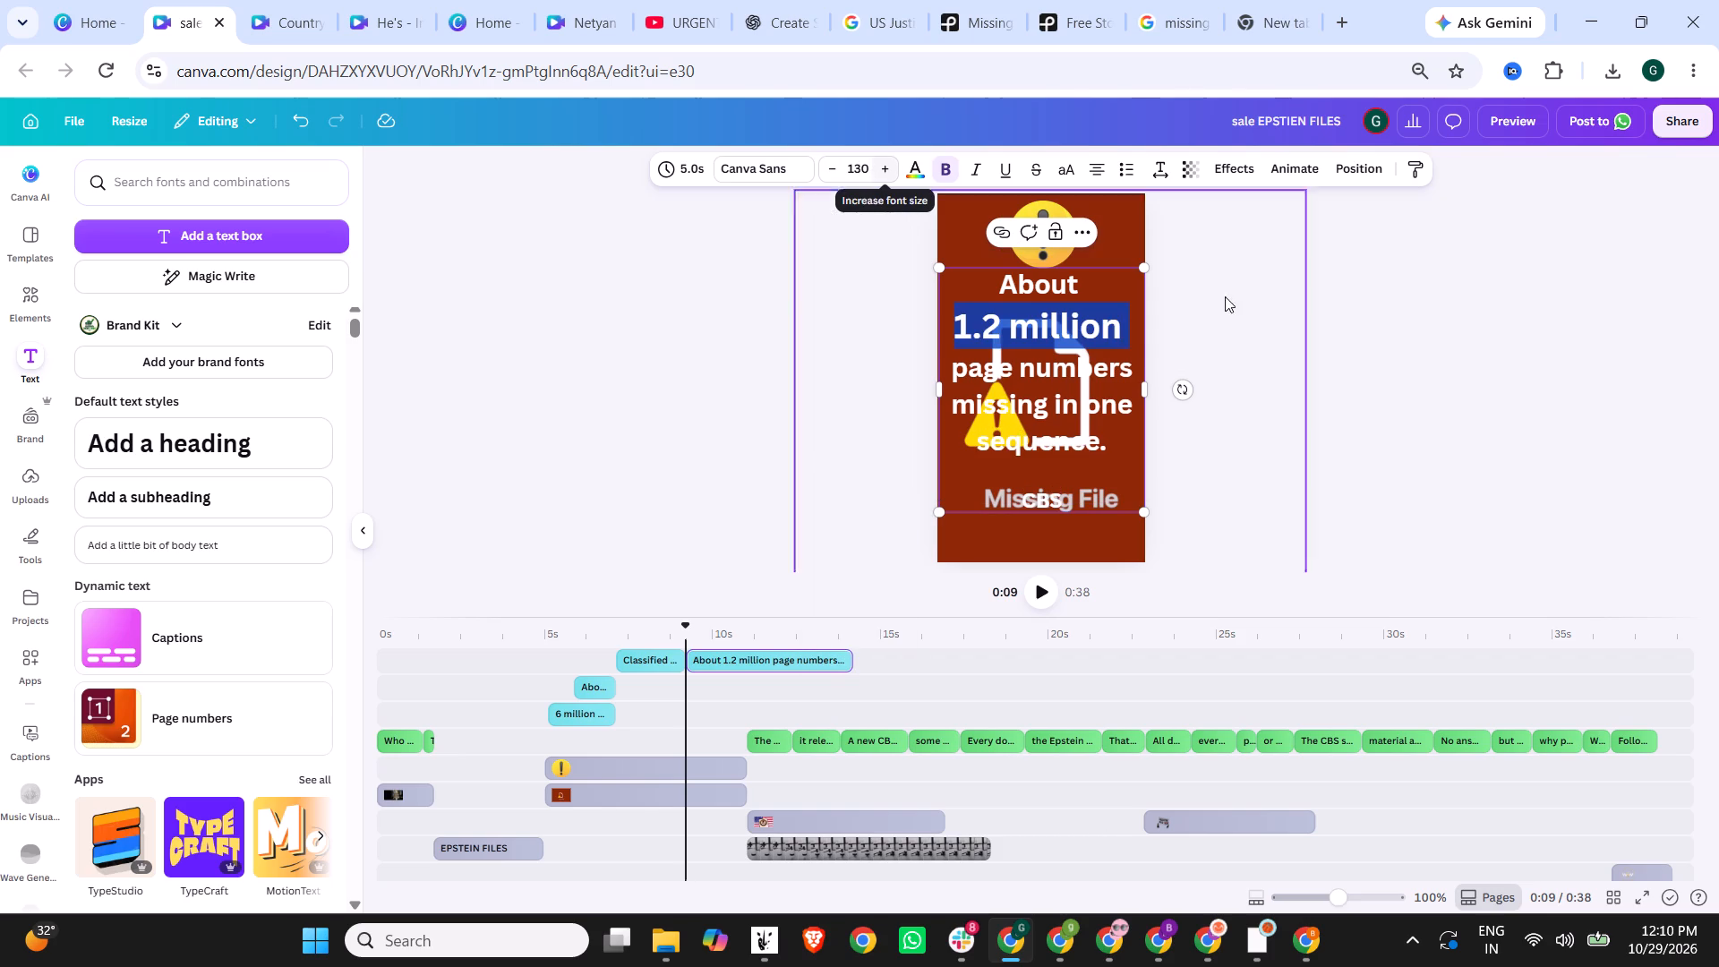
click(1243, 304)
Move the text box slightly lower, beneath the exclamation mark and centred across the page.
drag(1068, 366, 1067, 387)
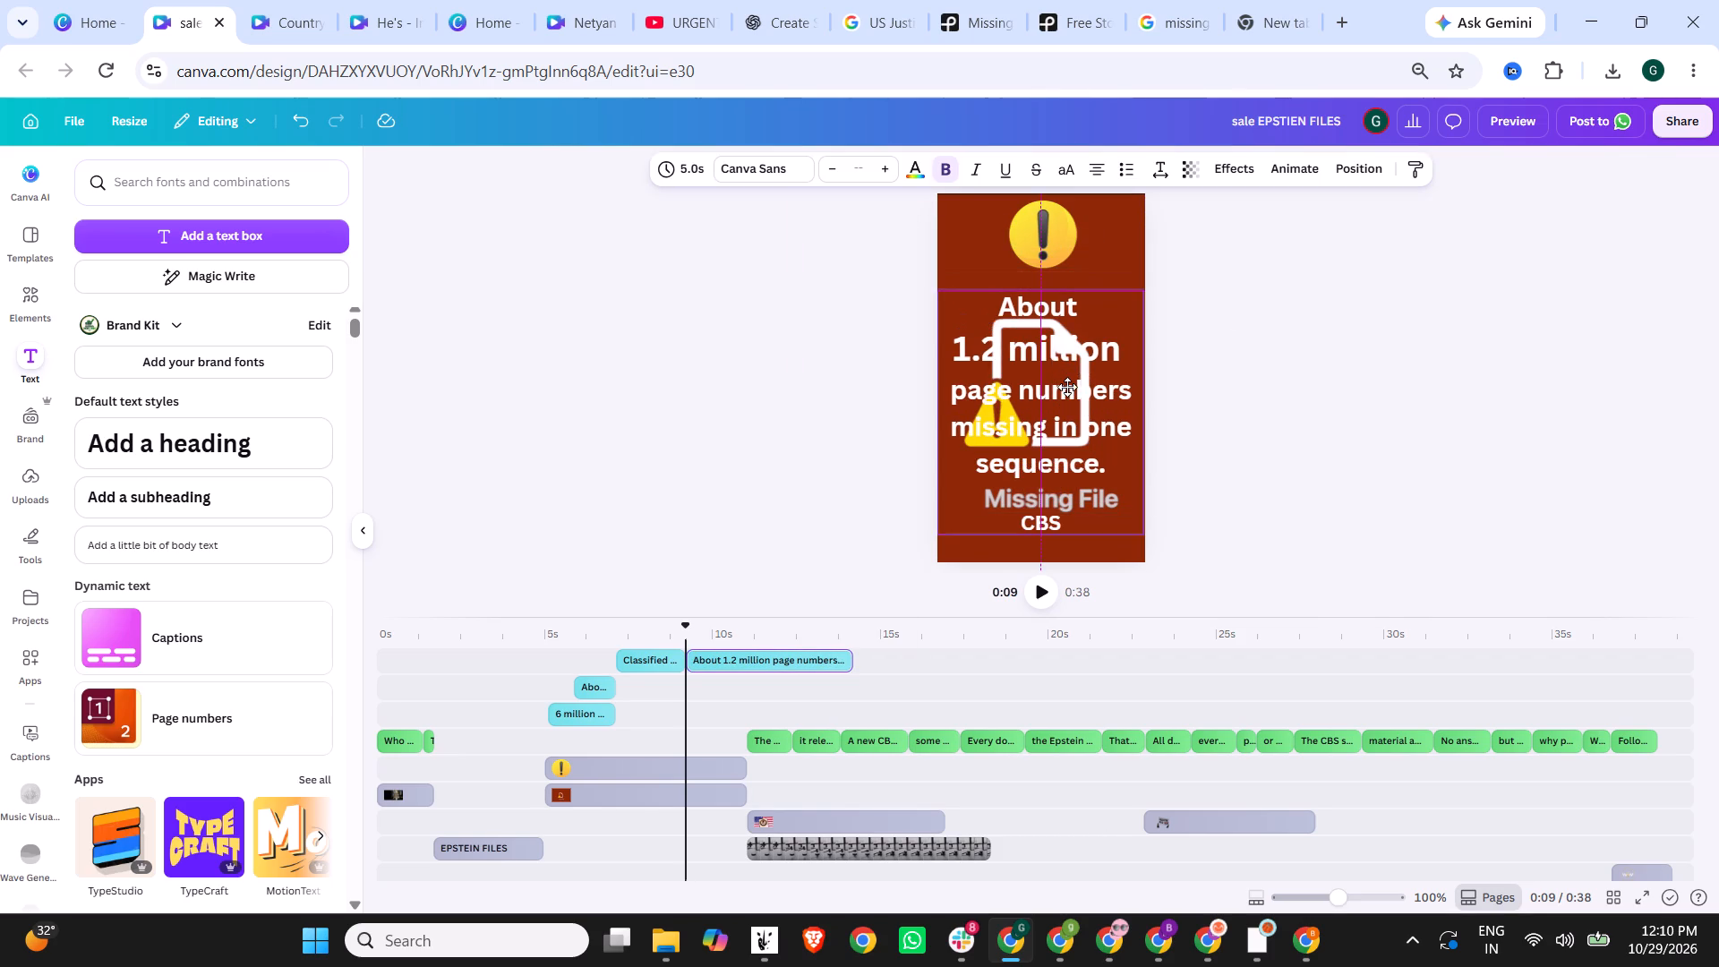
drag(1067, 387, 1067, 379)
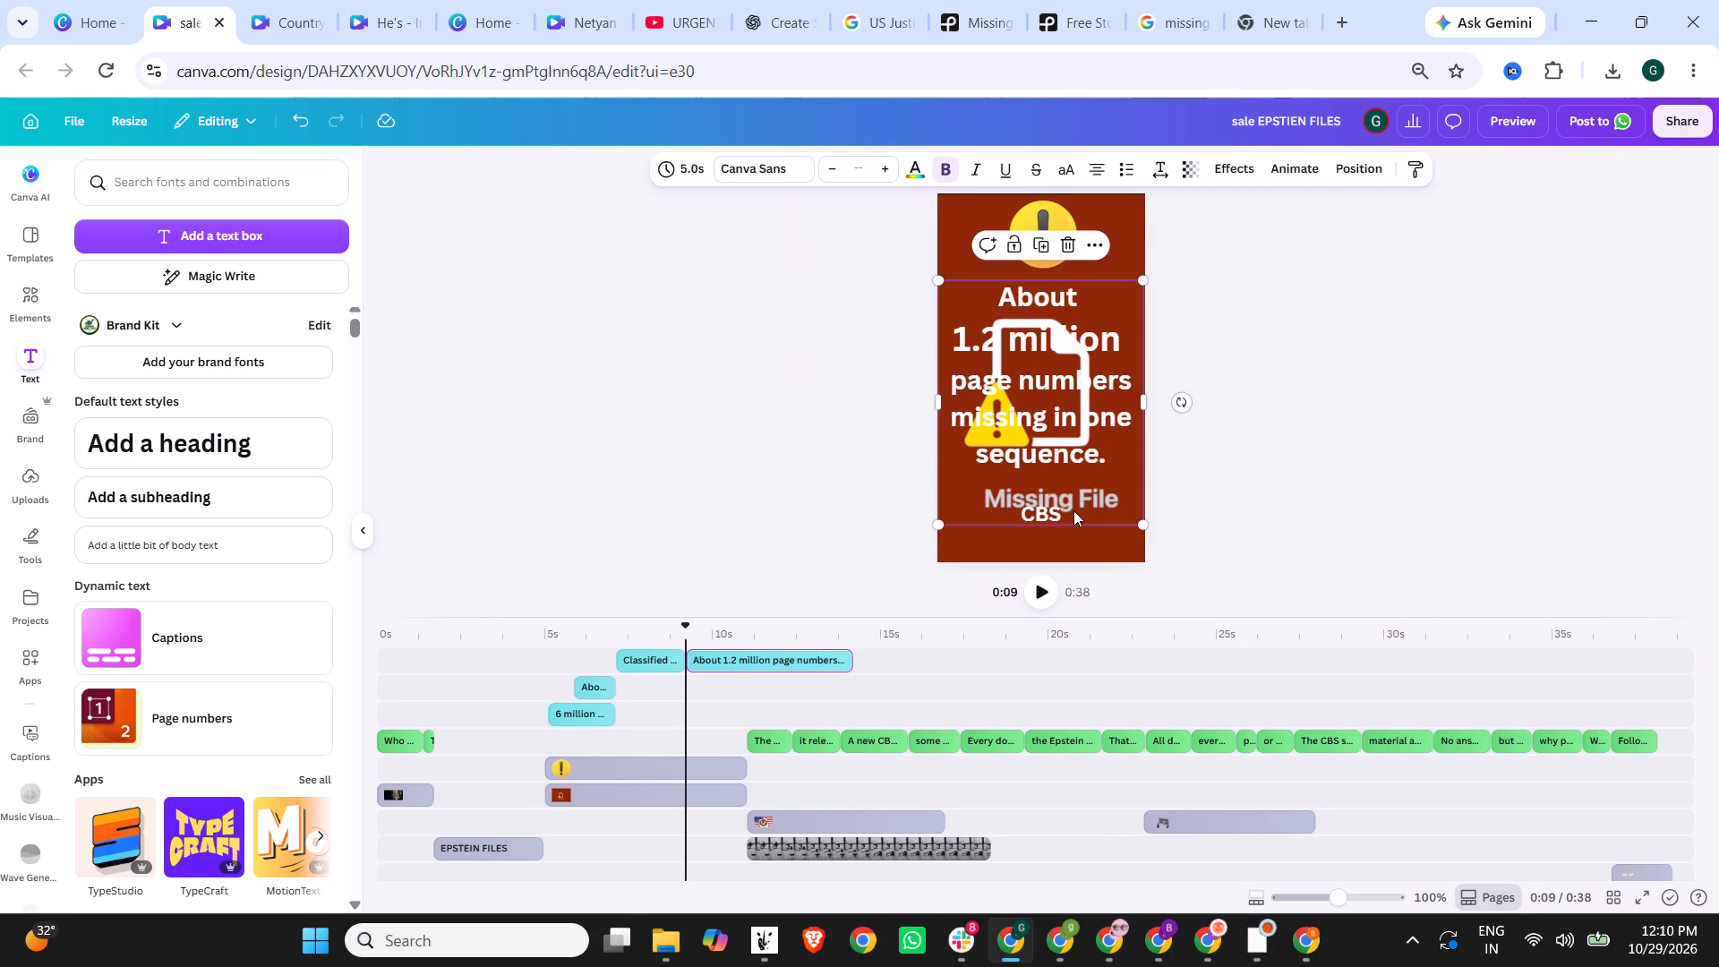
Apply the Background text effect to the text box and colour the background red.
click(1073, 510)
click(1228, 167)
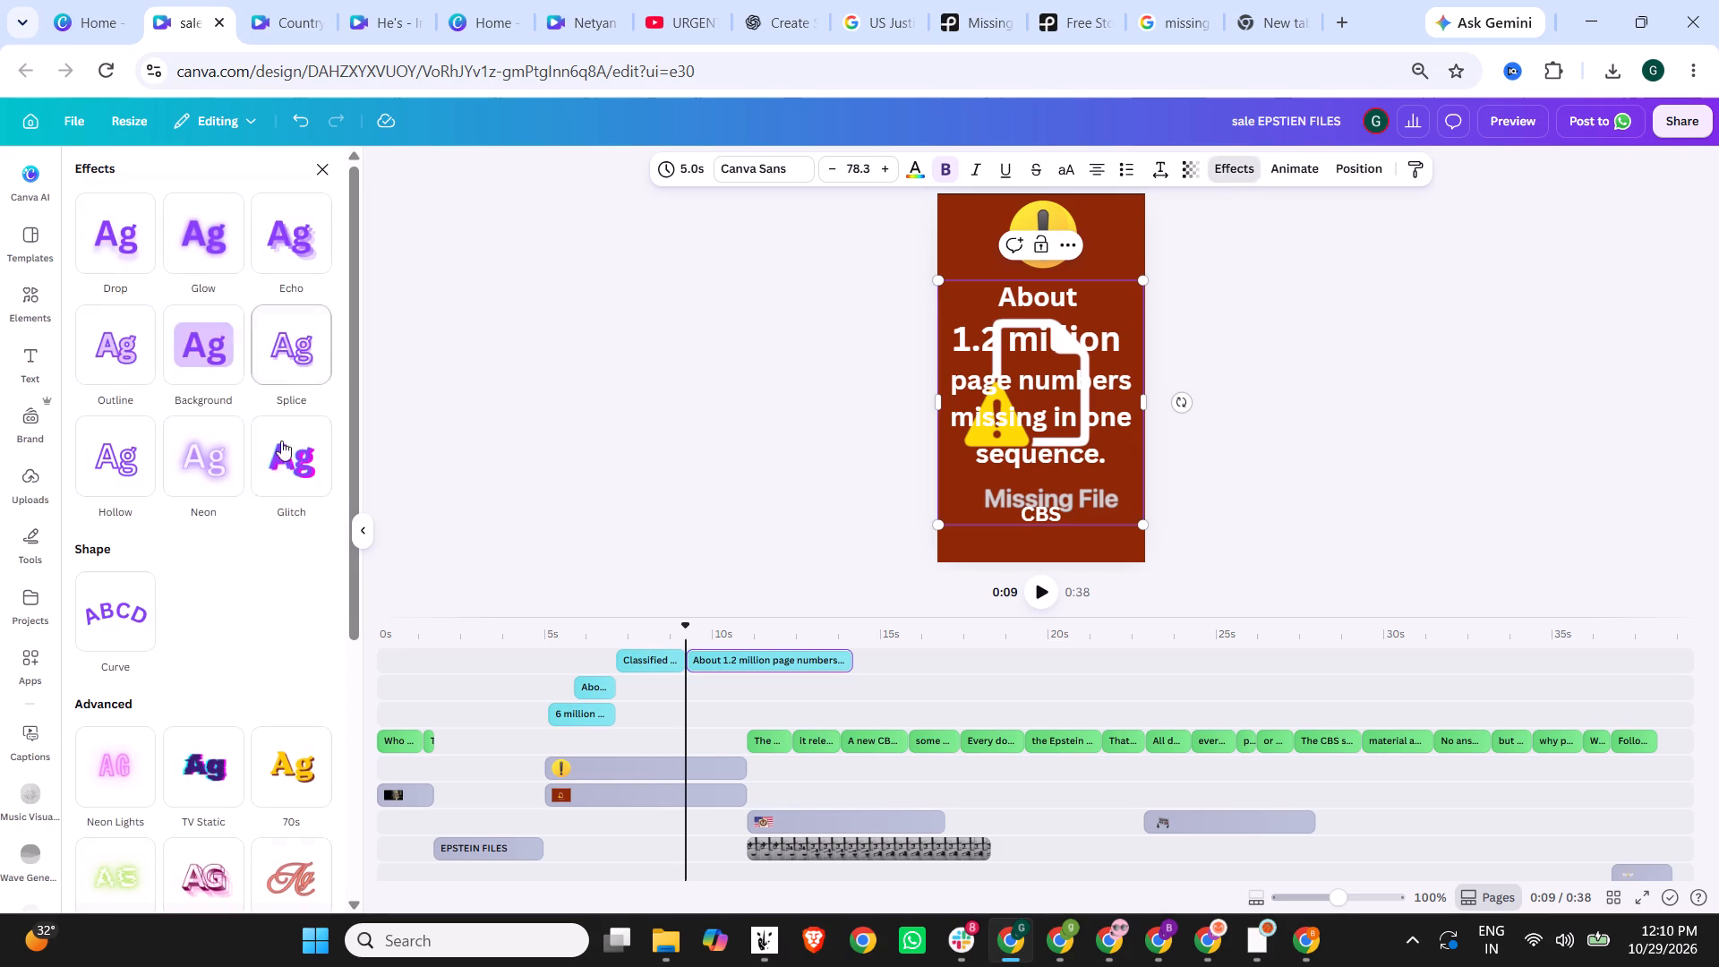
click(201, 338)
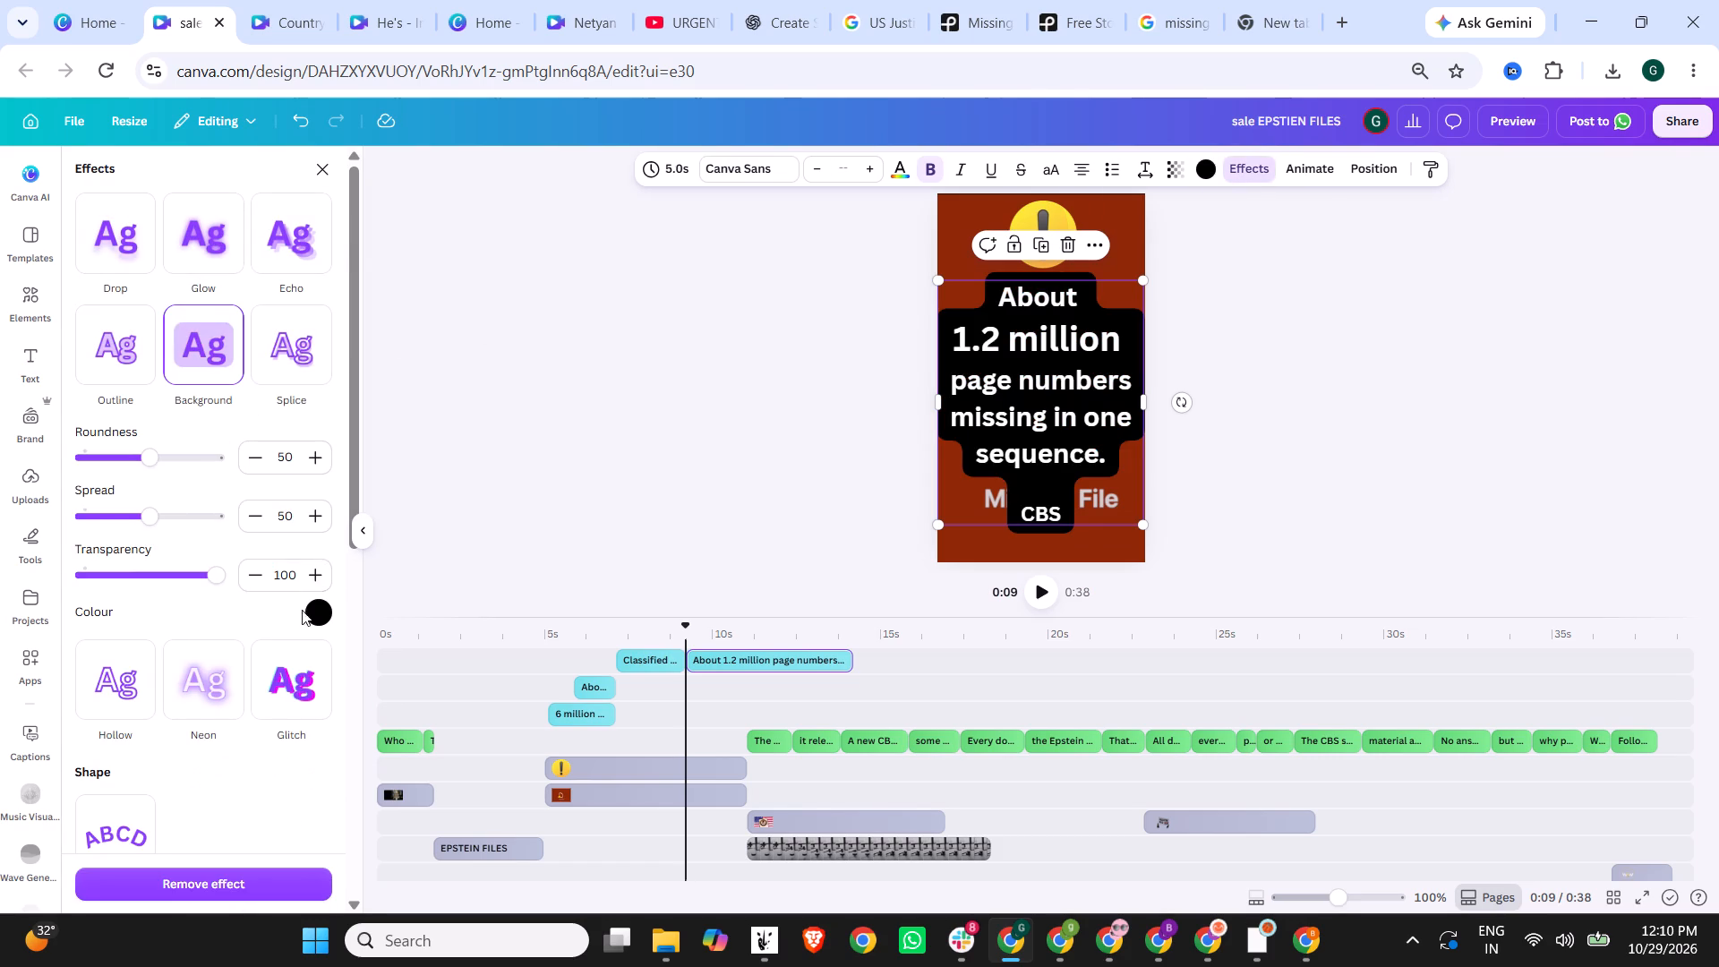
click(309, 610)
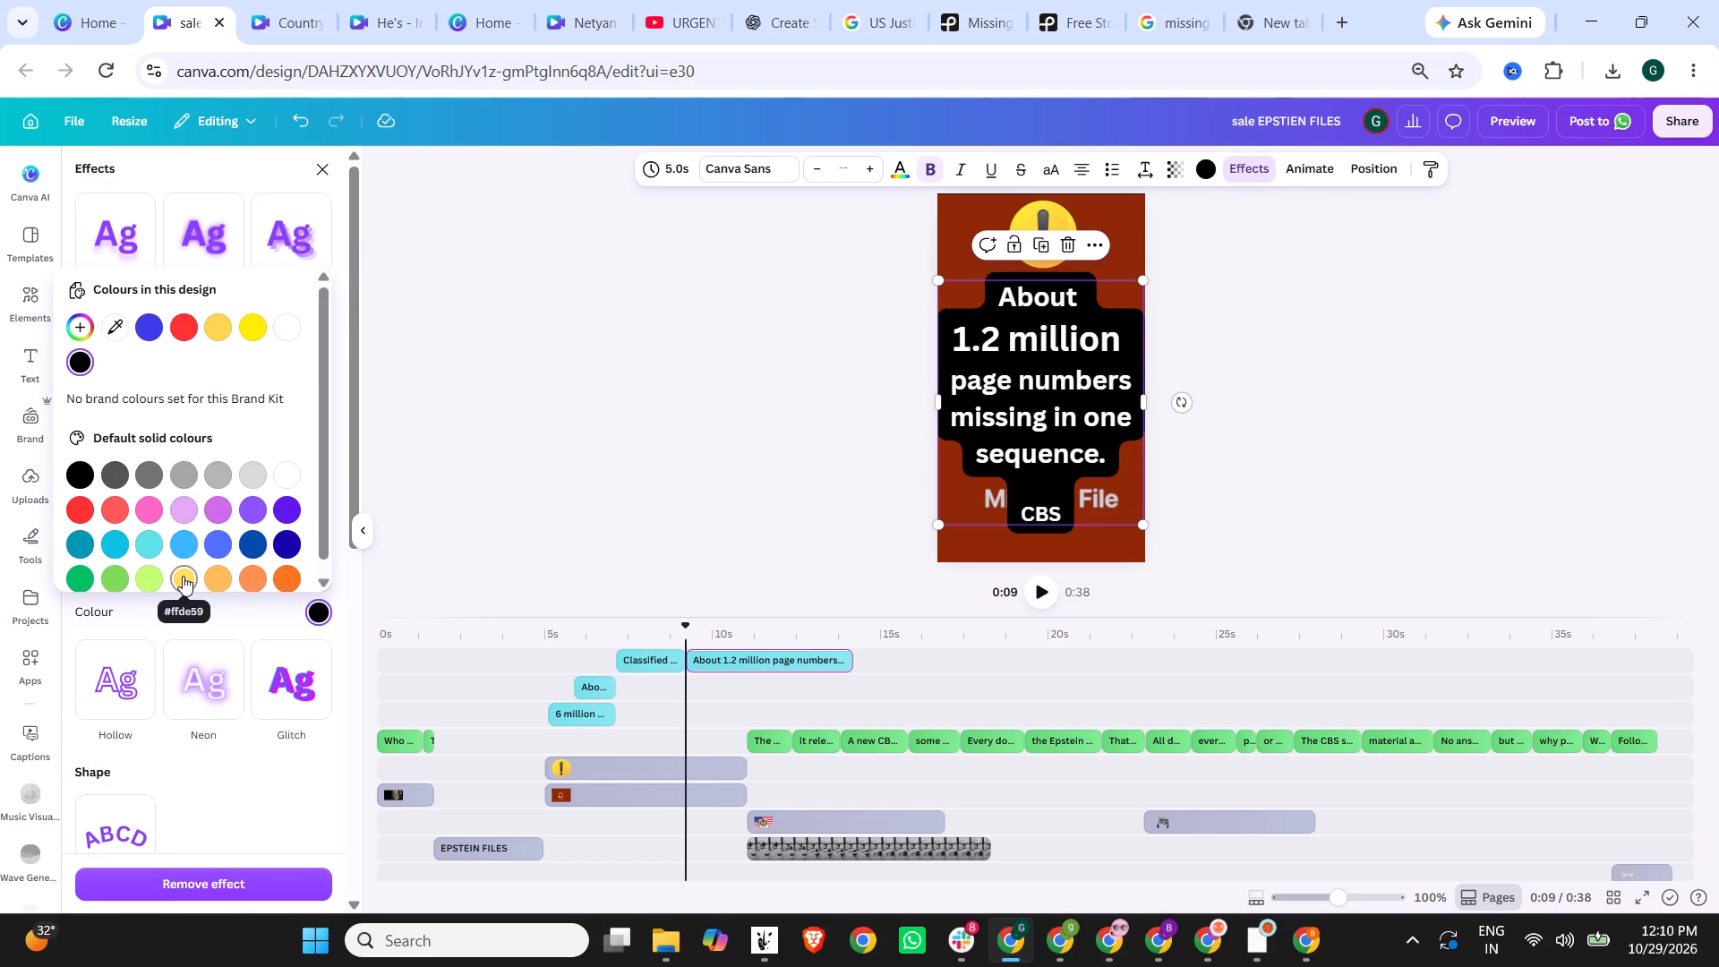
click(183, 576)
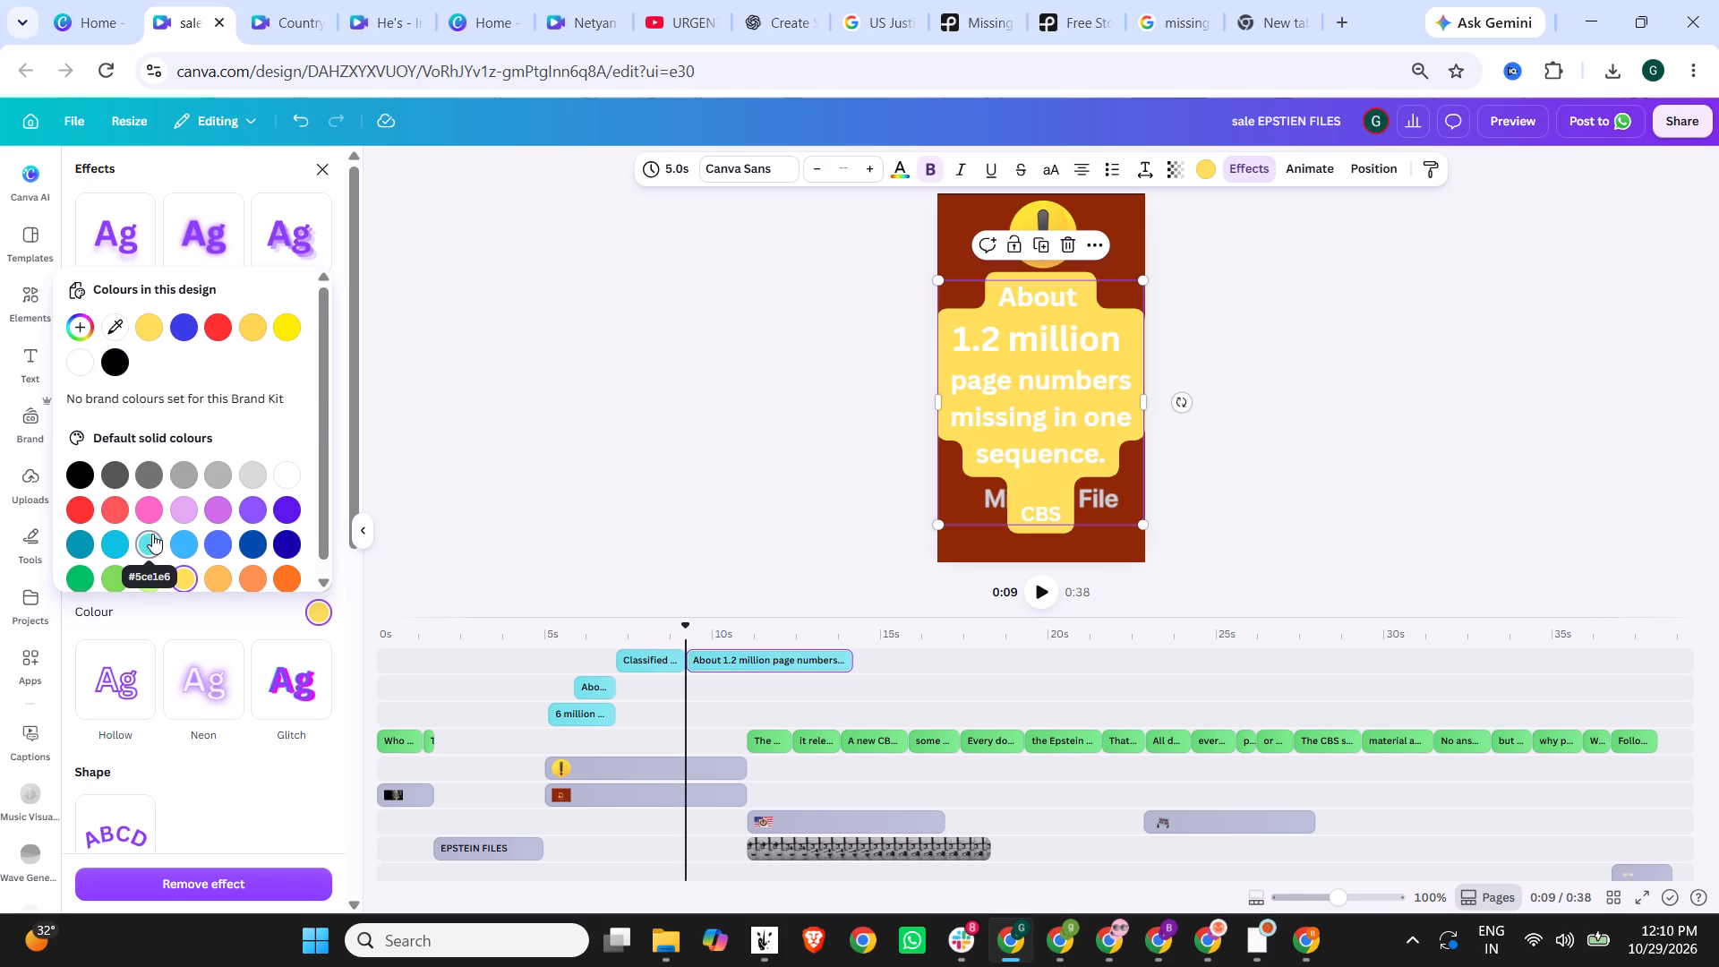
scroll(153, 533, down, 2)
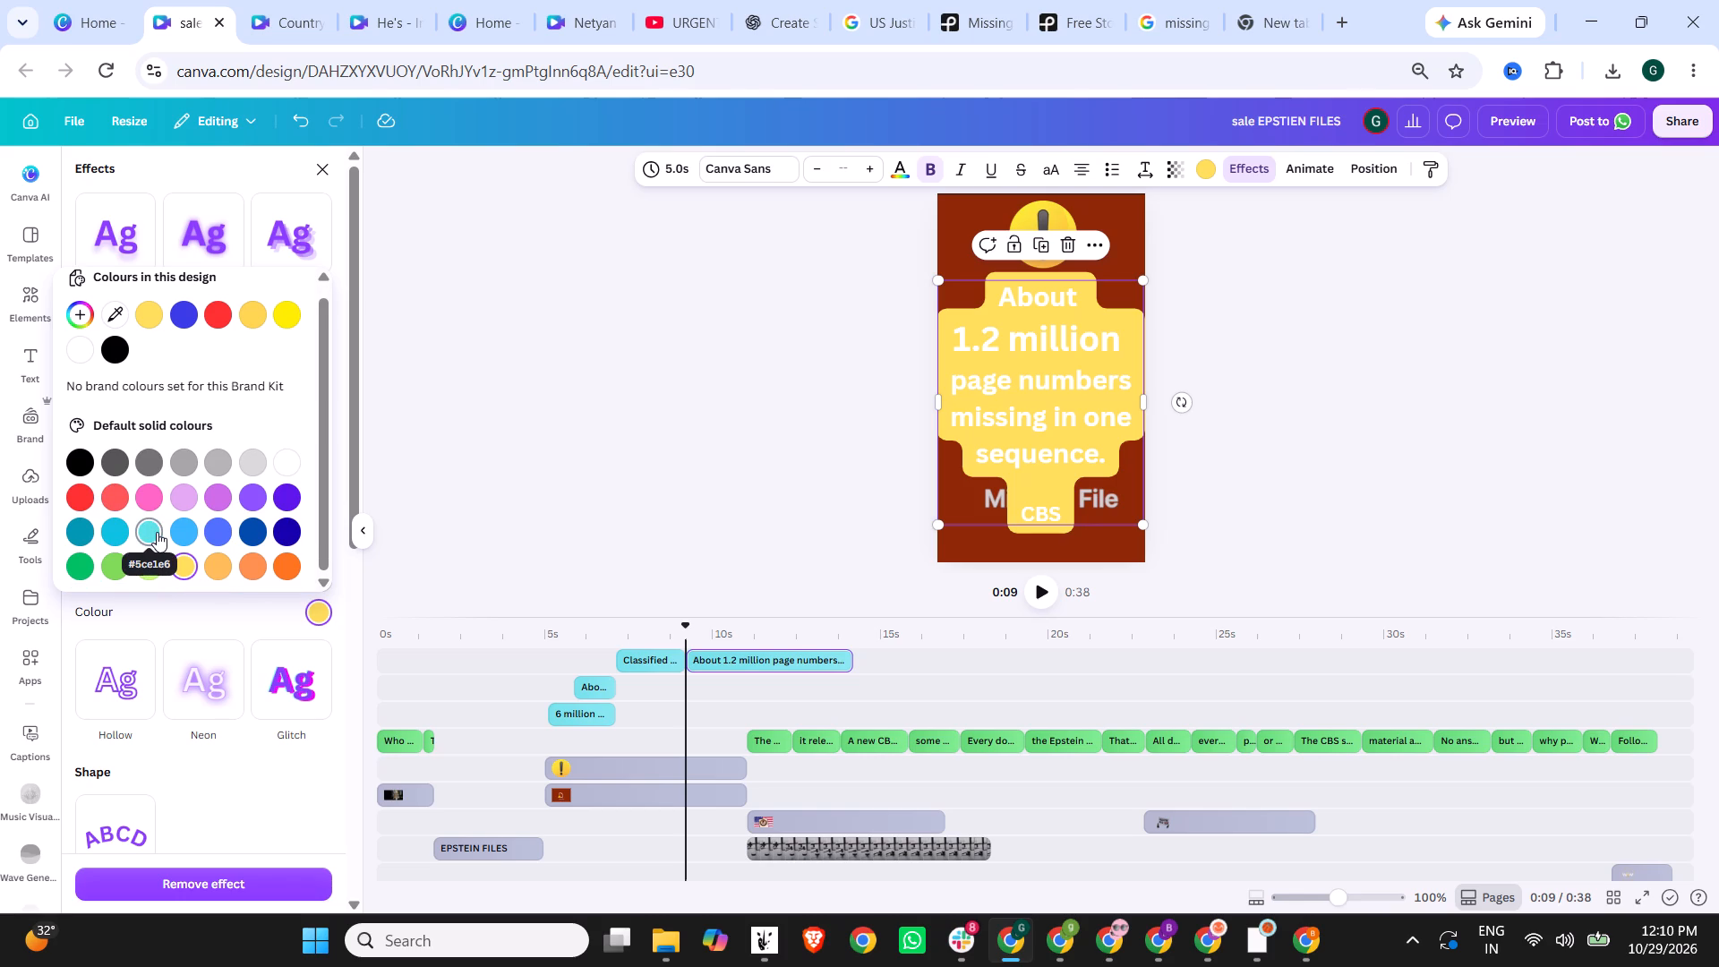
click(82, 496)
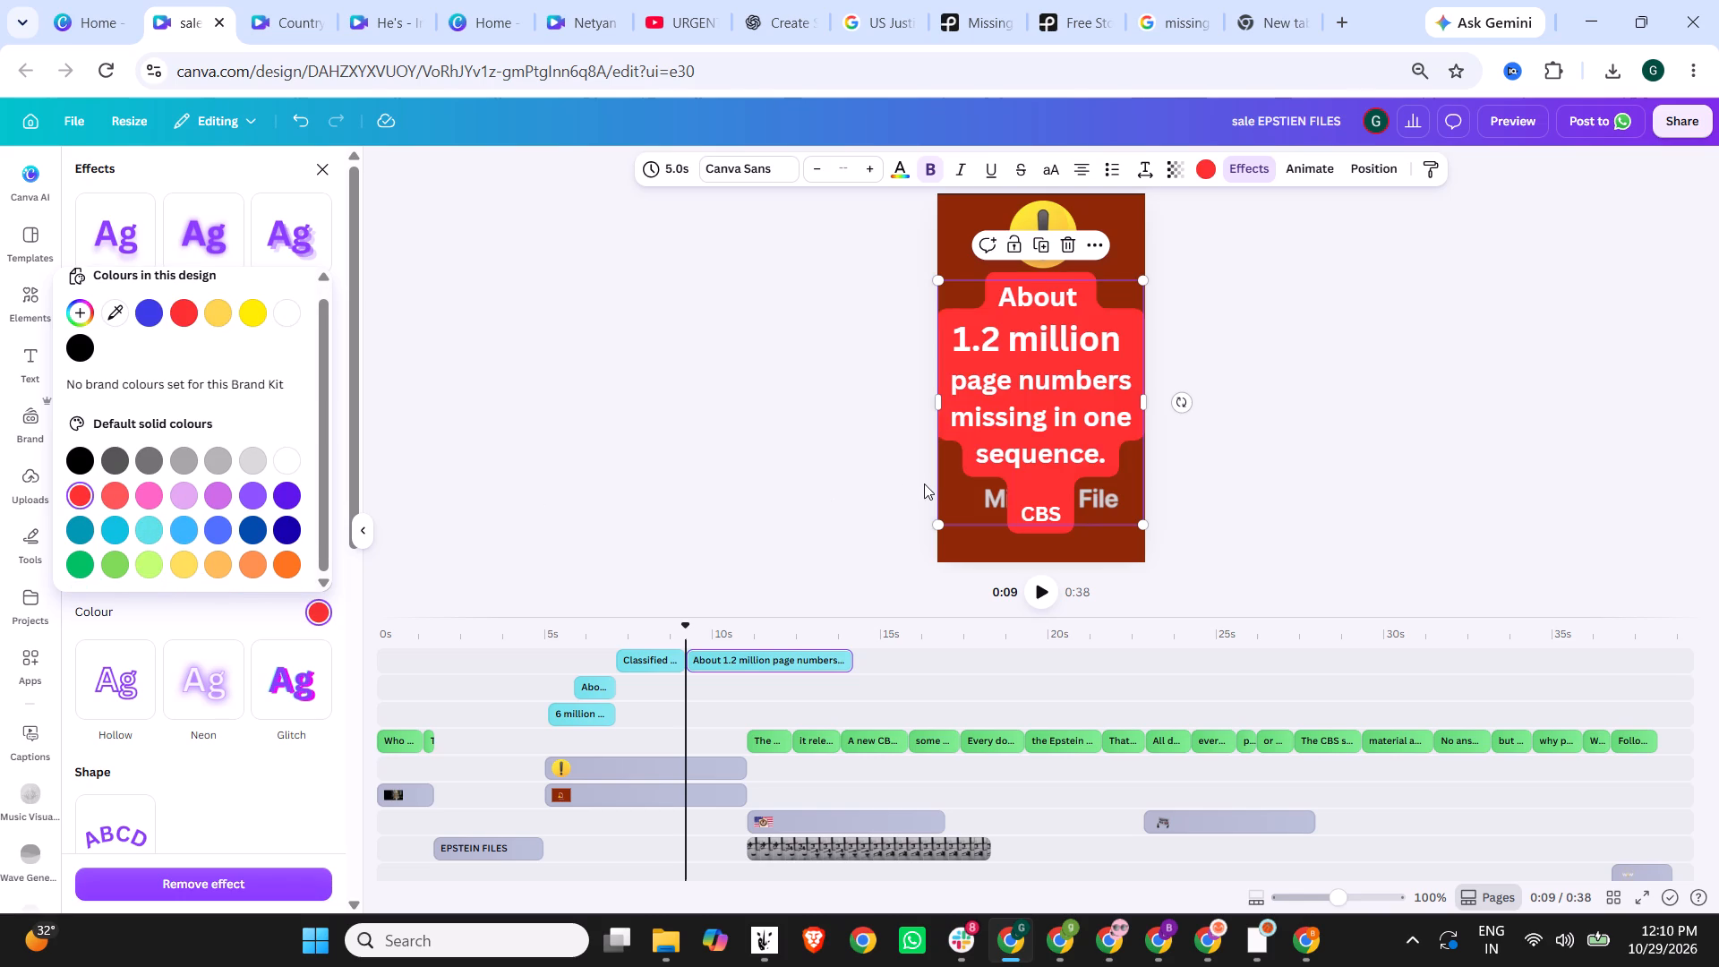
click(1321, 389)
Reposition the red text block just below the exclamation mark, with "CBS" over the "Missing File" label near the page bottom.
drag(1089, 380, 1085, 420)
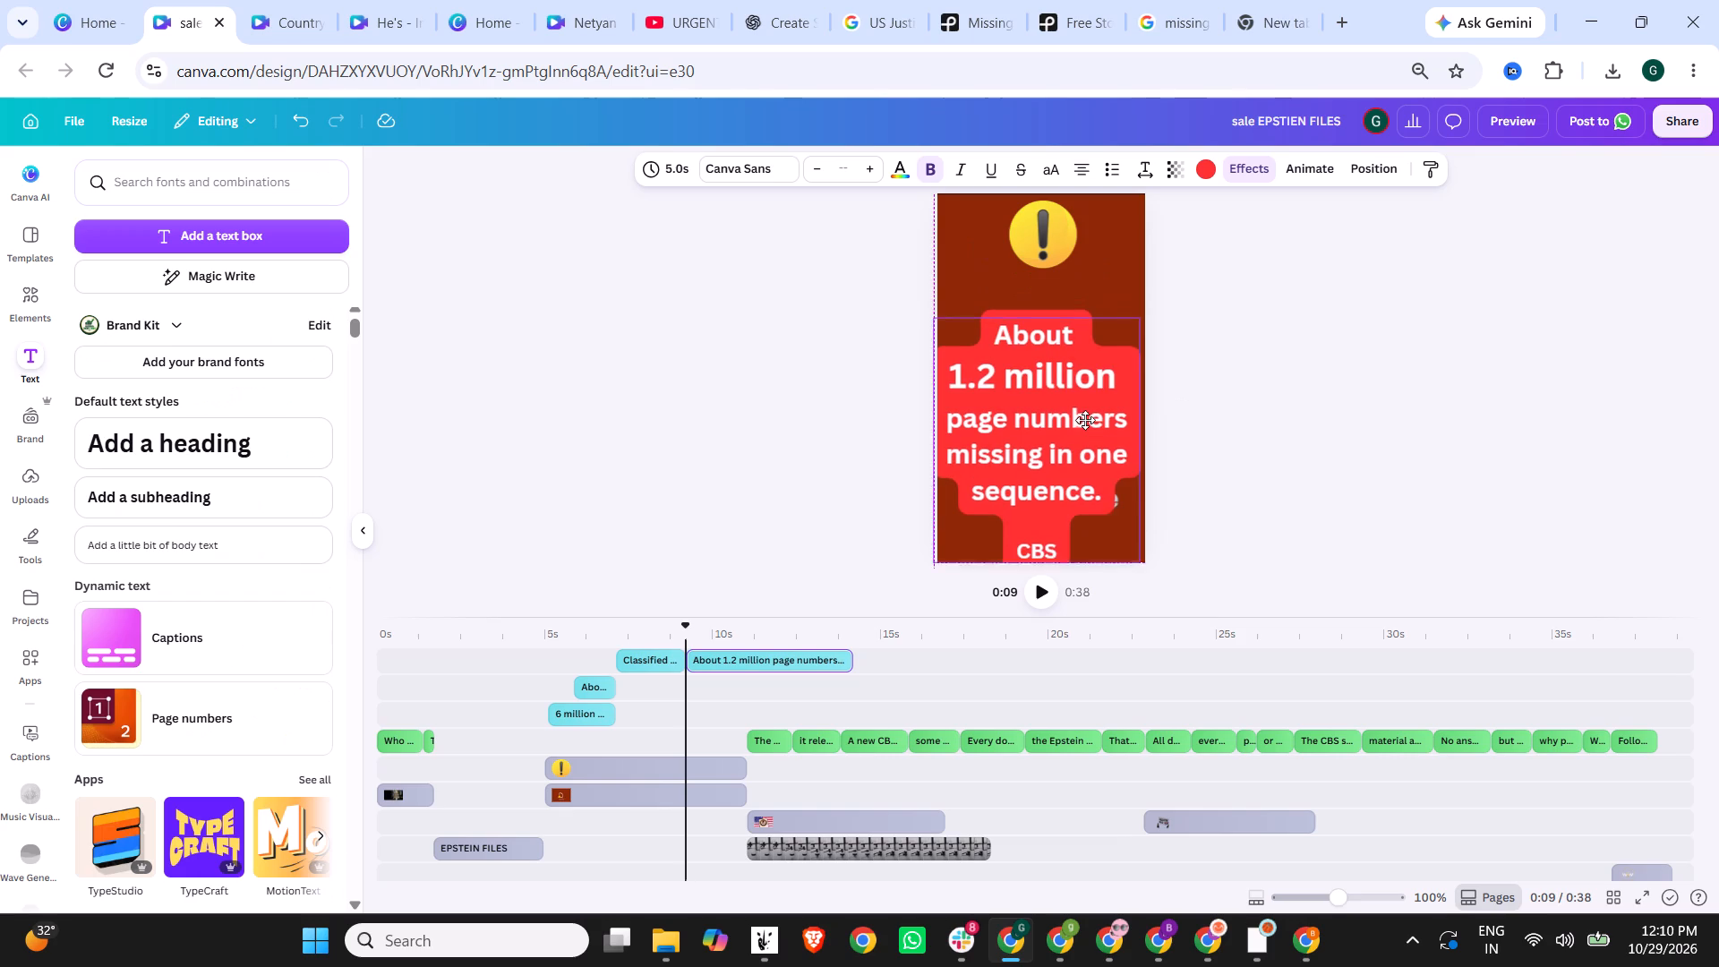
drag(1085, 420, 1096, 406)
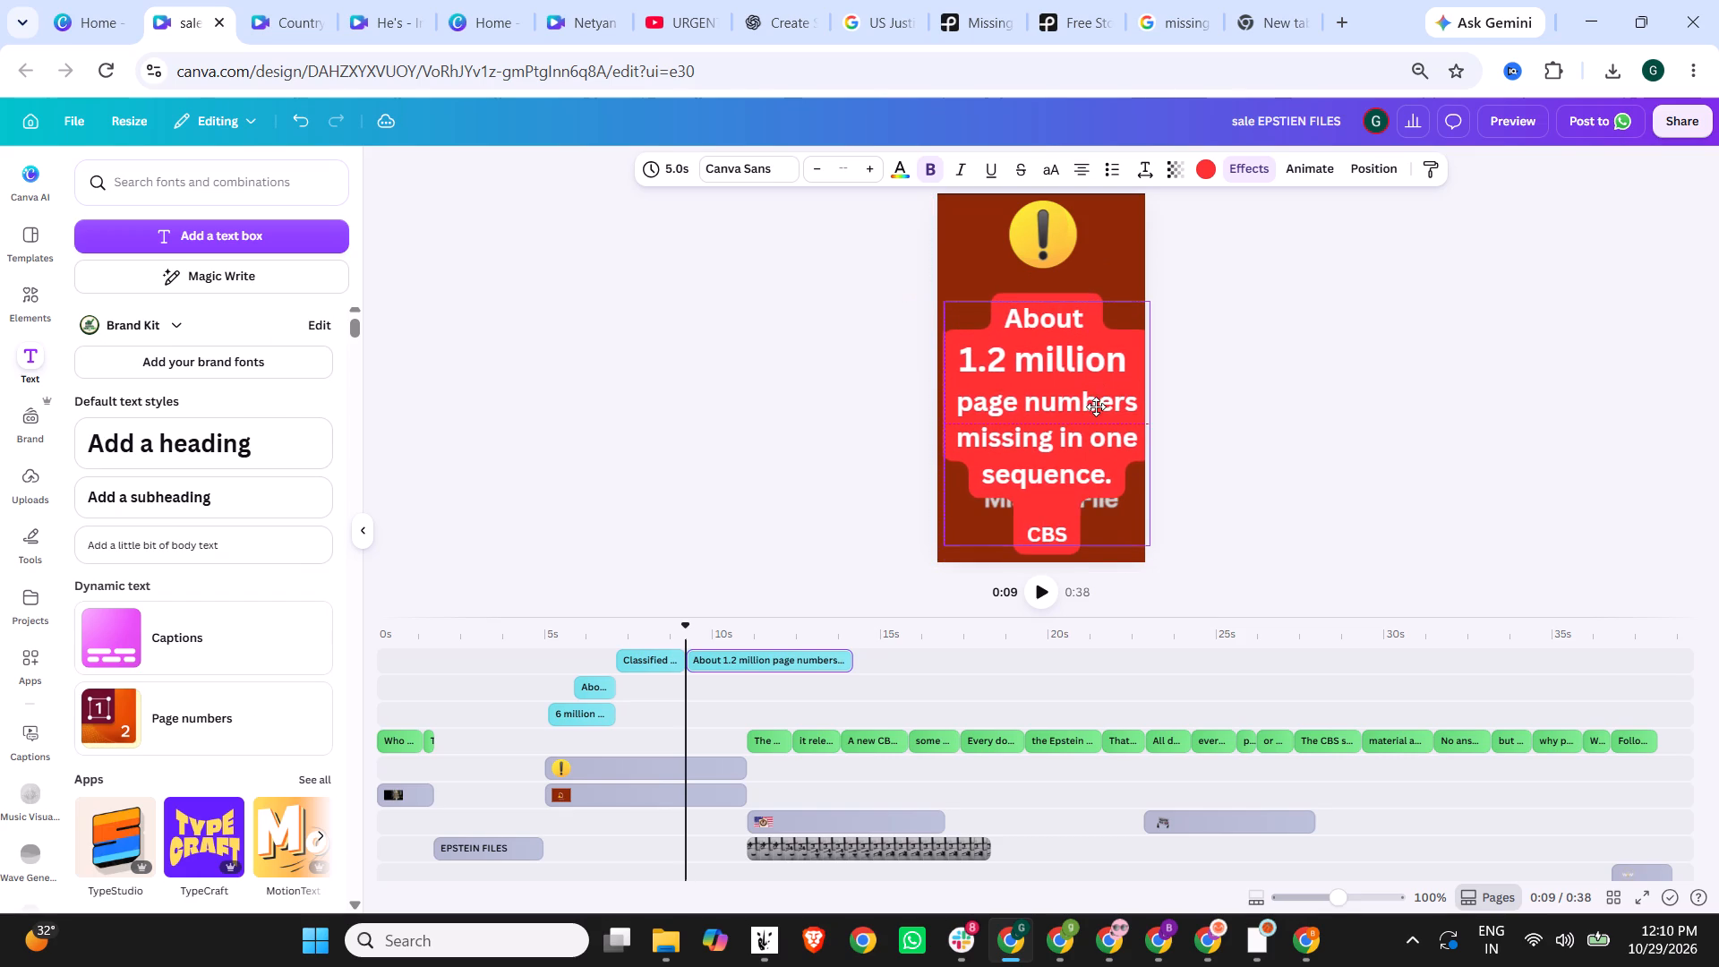
drag(1096, 406, 1096, 407)
drag(1085, 426, 1082, 418)
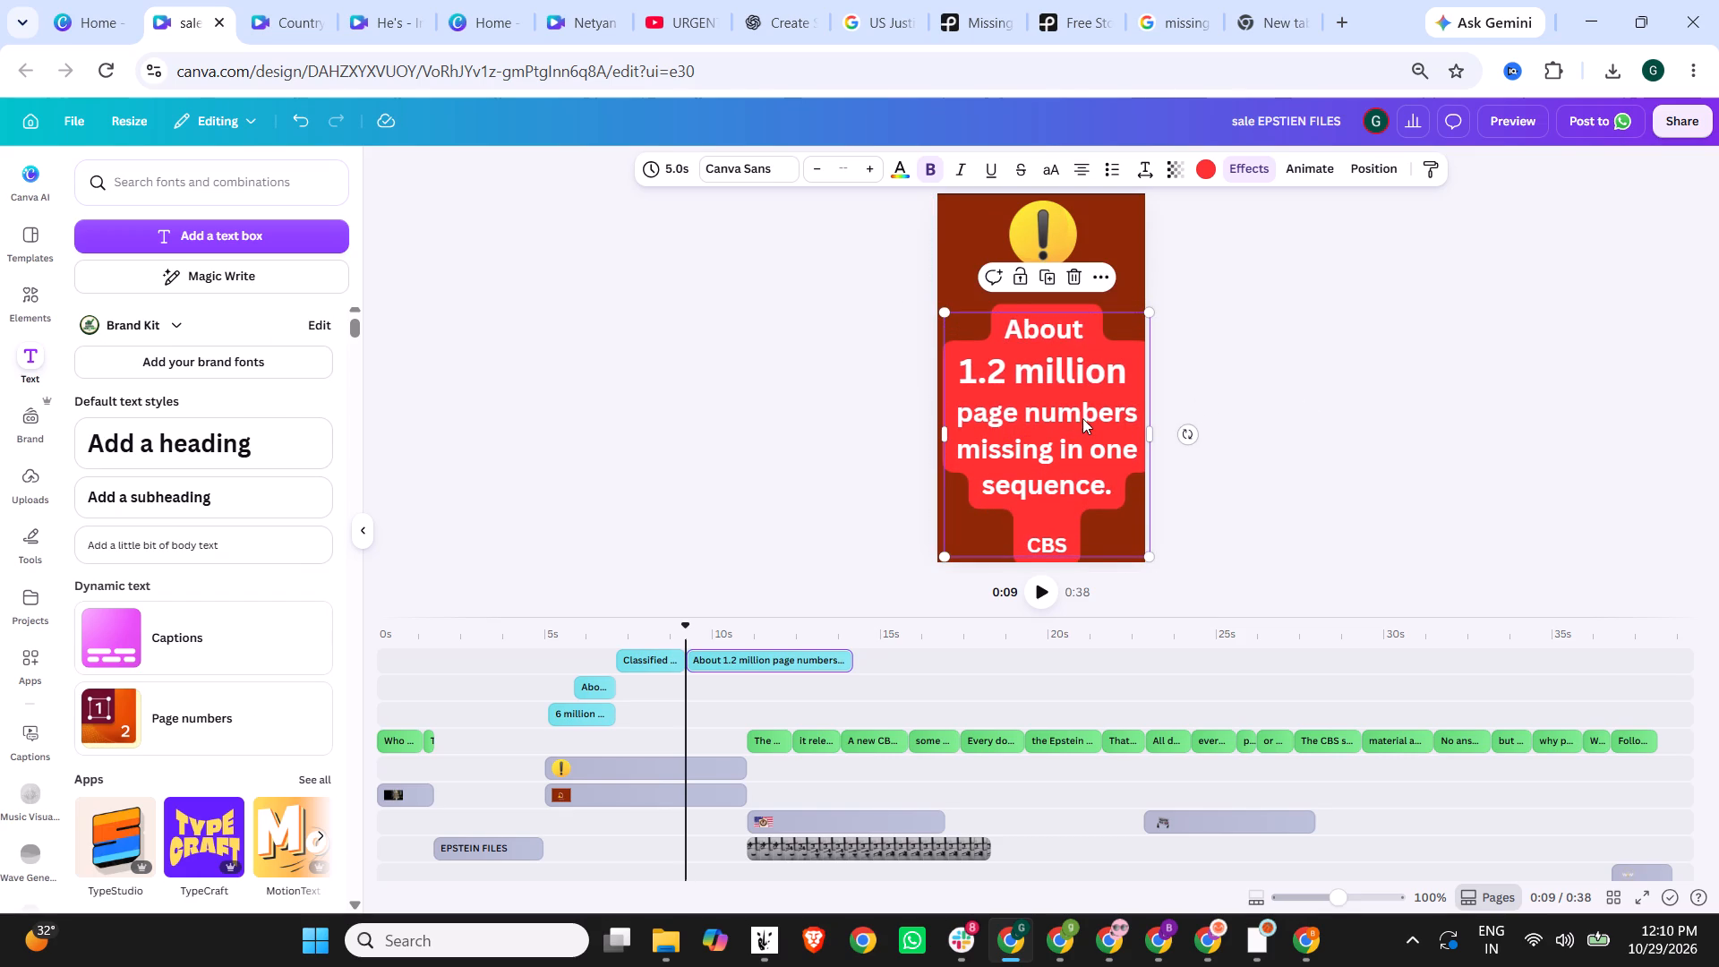
drag(1082, 418, 1082, 403)
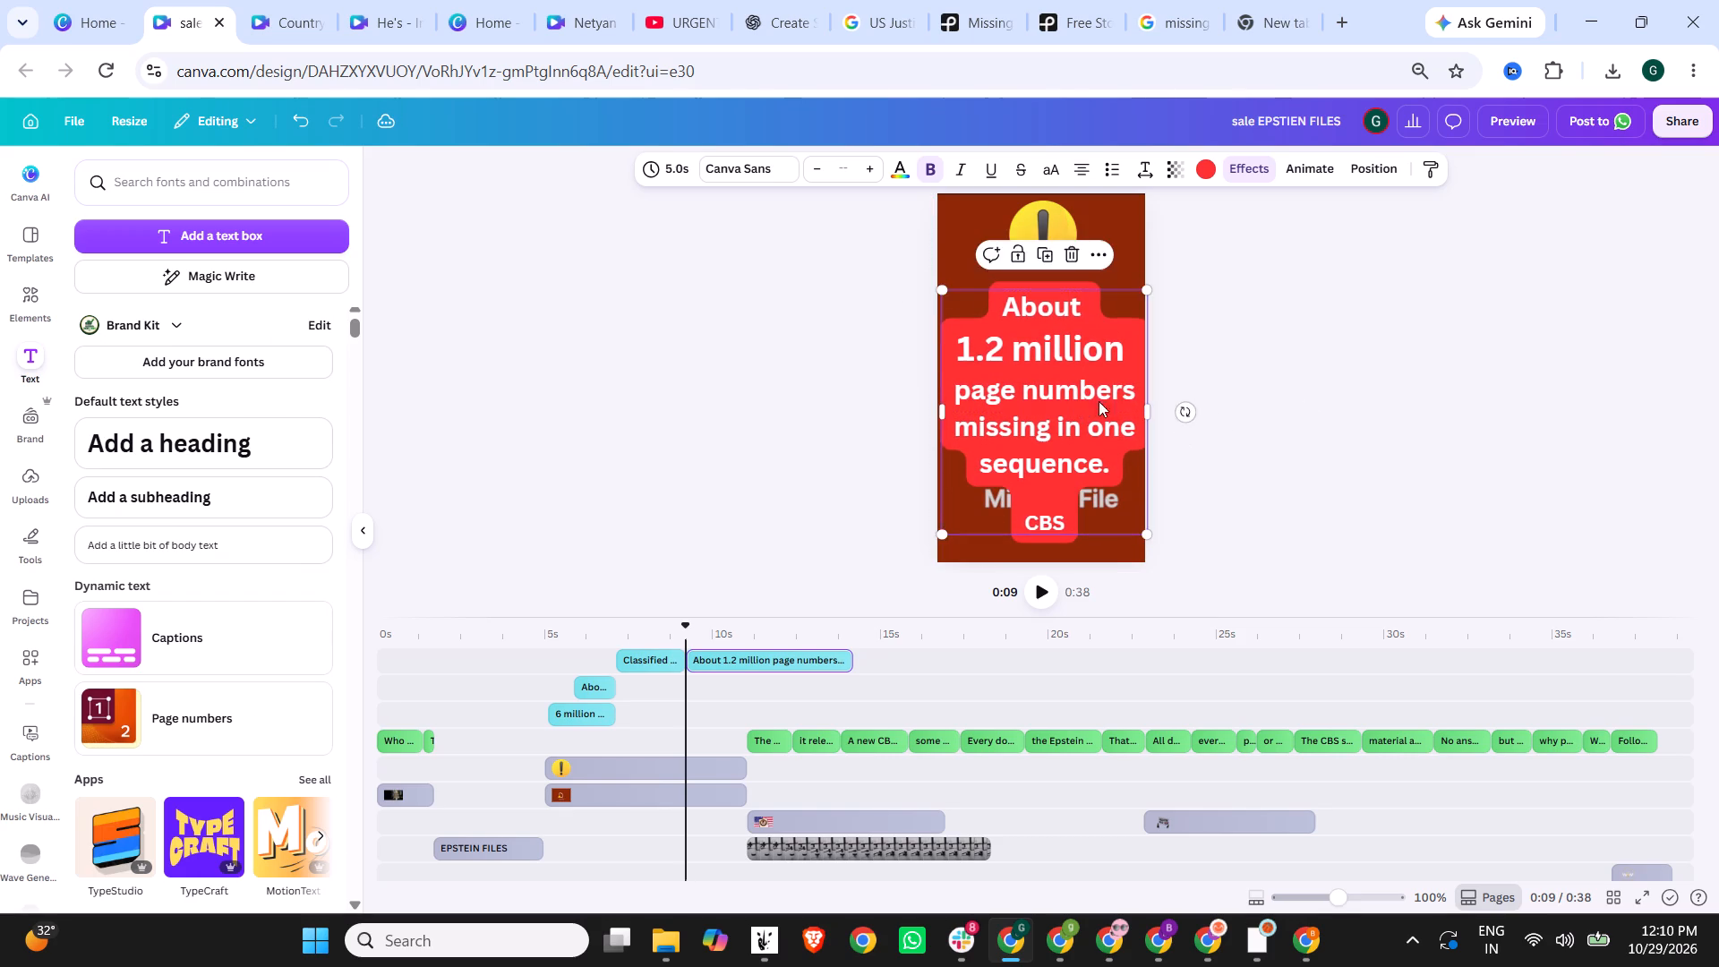
click(1268, 398)
drag(1079, 449, 1081, 426)
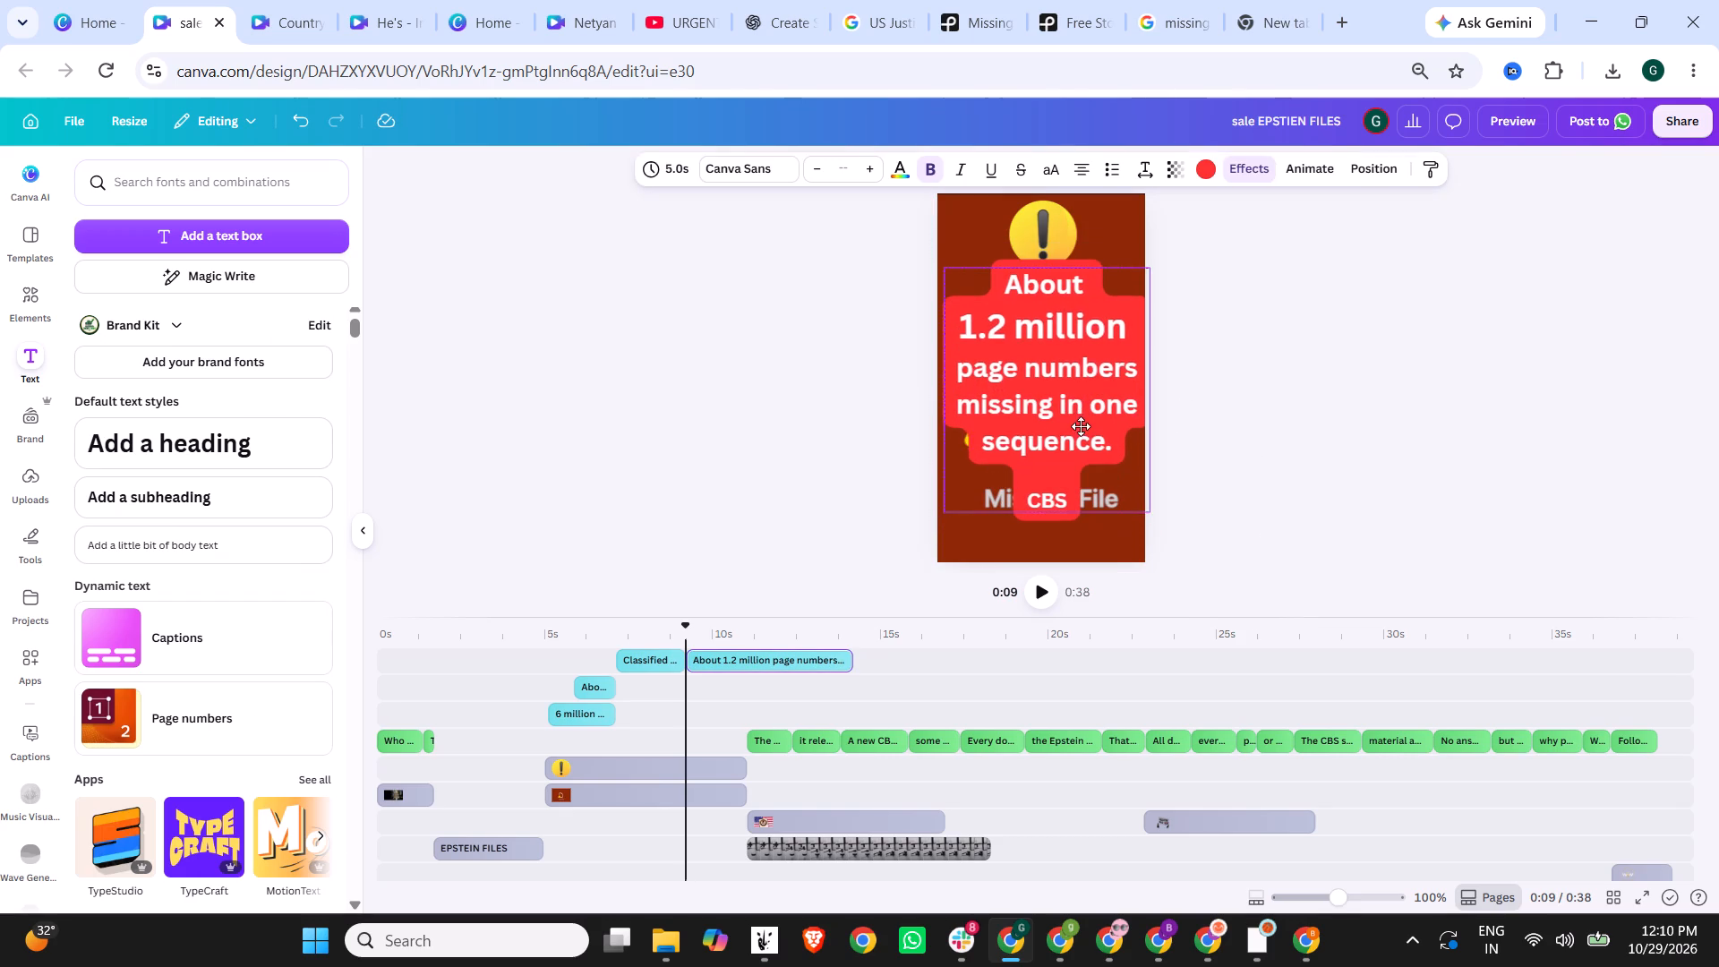
drag(1081, 426, 1079, 438)
click(1314, 389)
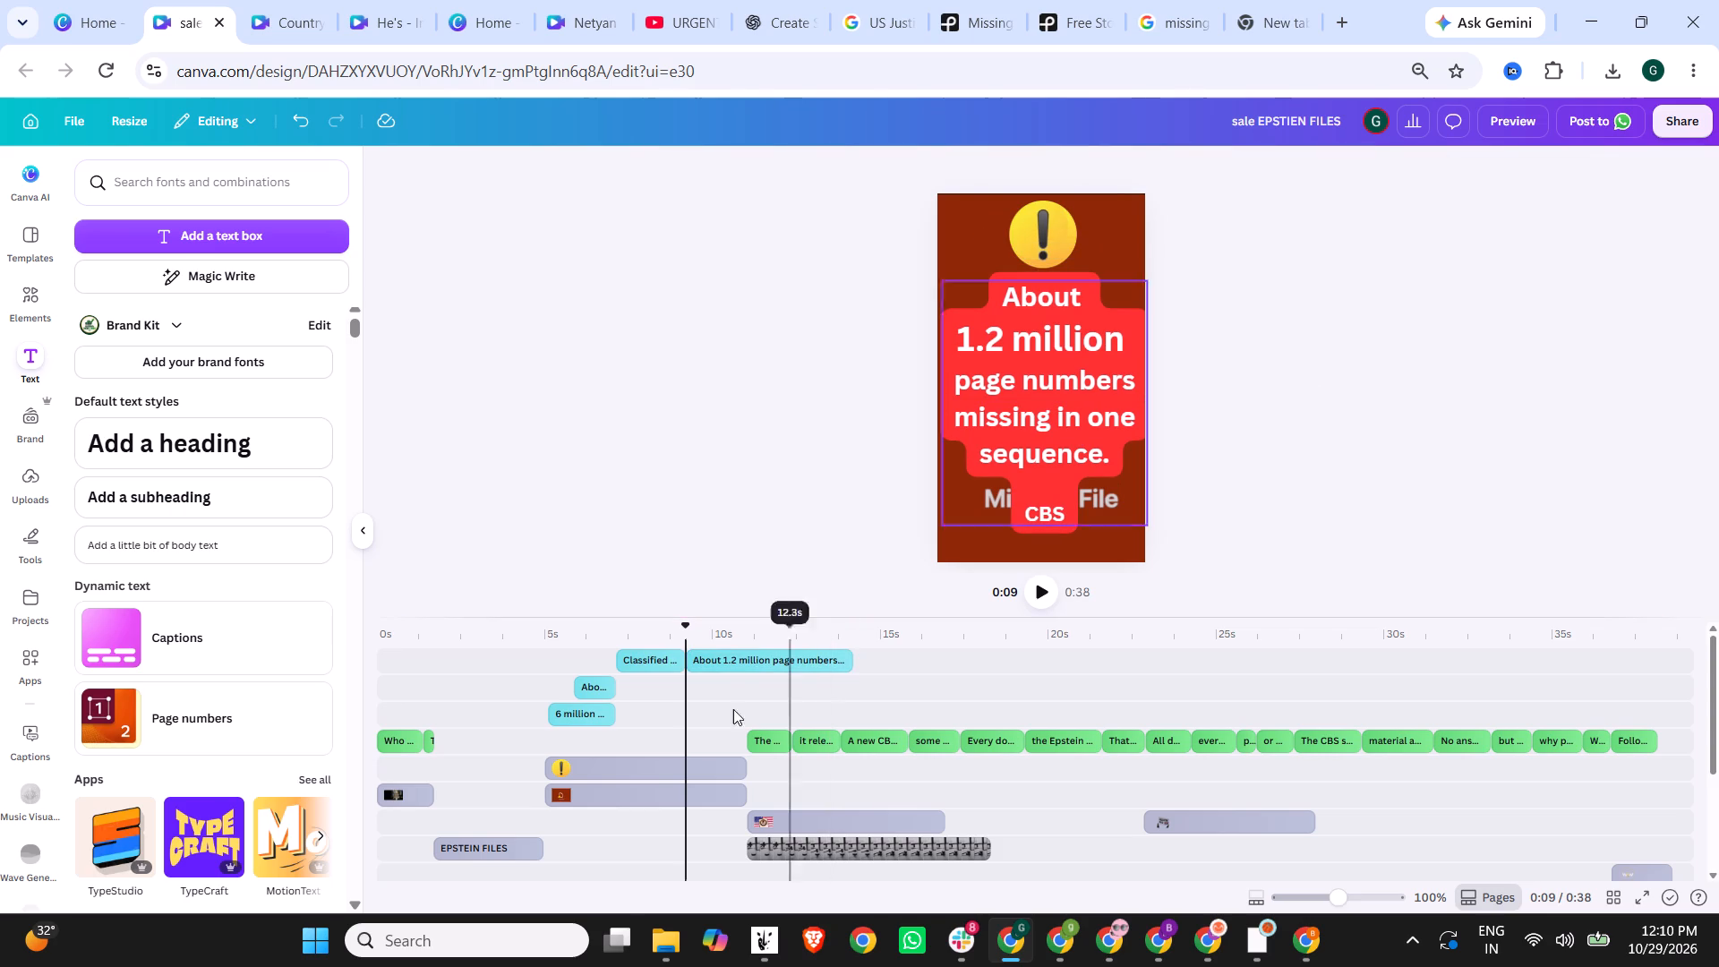
Trim the "About 1.2 million page numbers" text clip to 1.8 s so it ends with the exclamation mark and red background clips.
click(797, 663)
drag(851, 662, 744, 662)
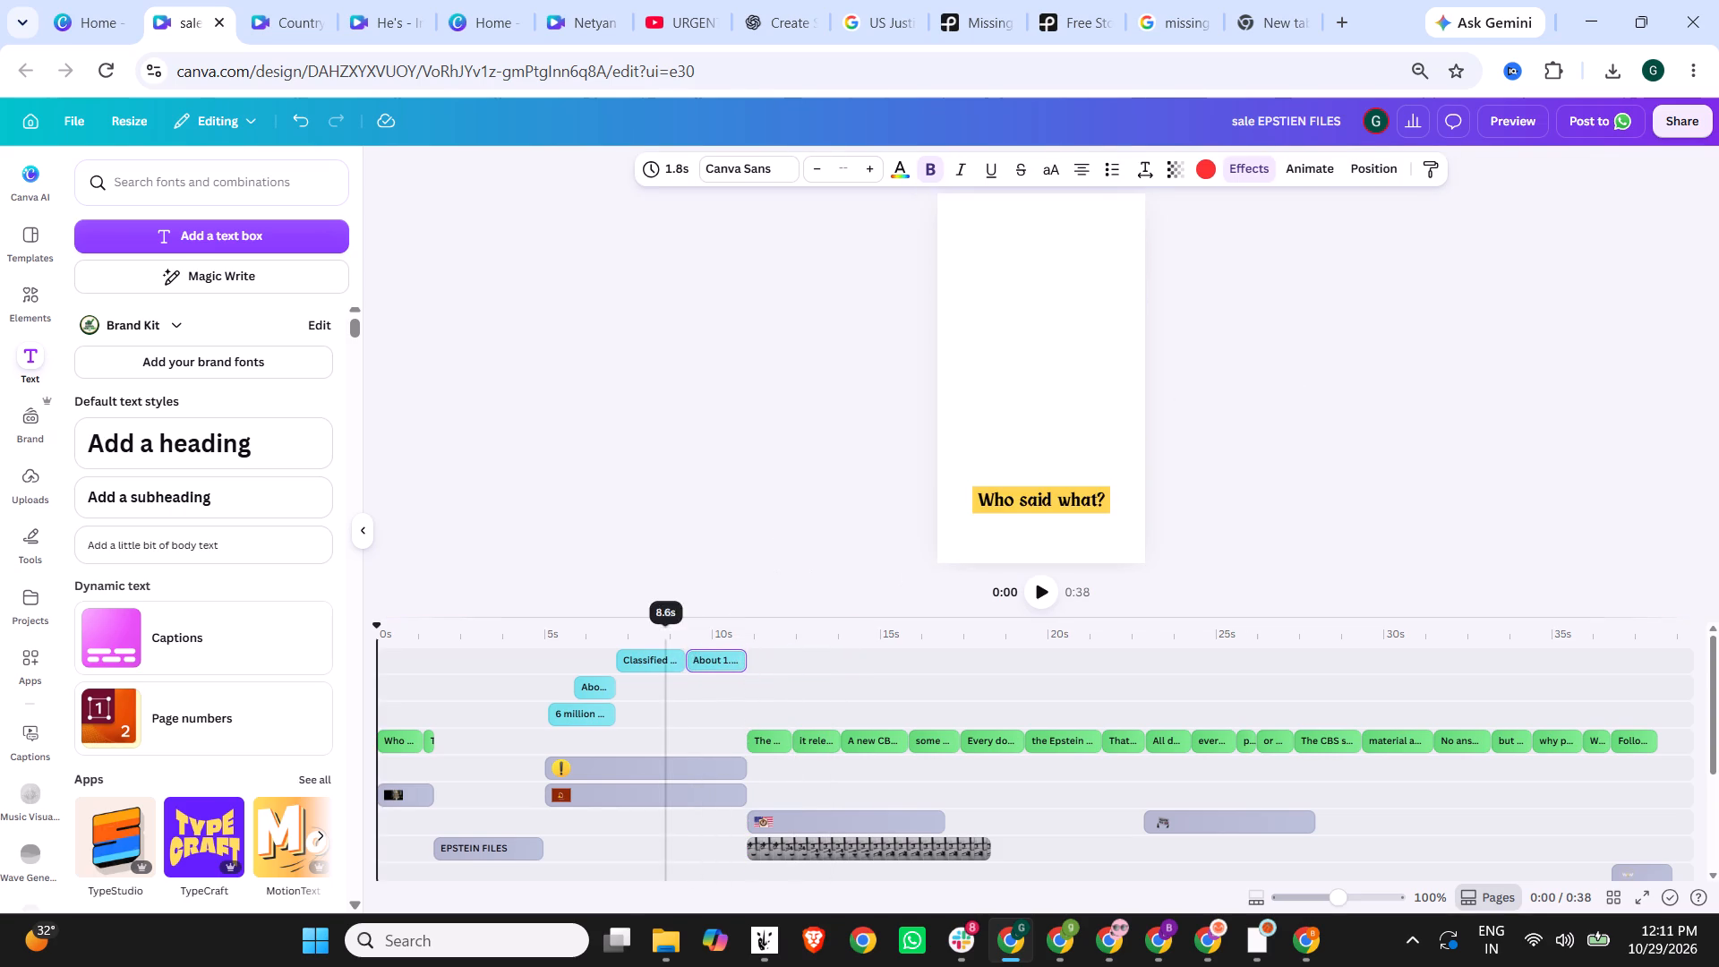
Apply the Bounce animation to the red "About 1.2 million page numbers" text, on both enter and exit.
click(725, 633)
click(1031, 365)
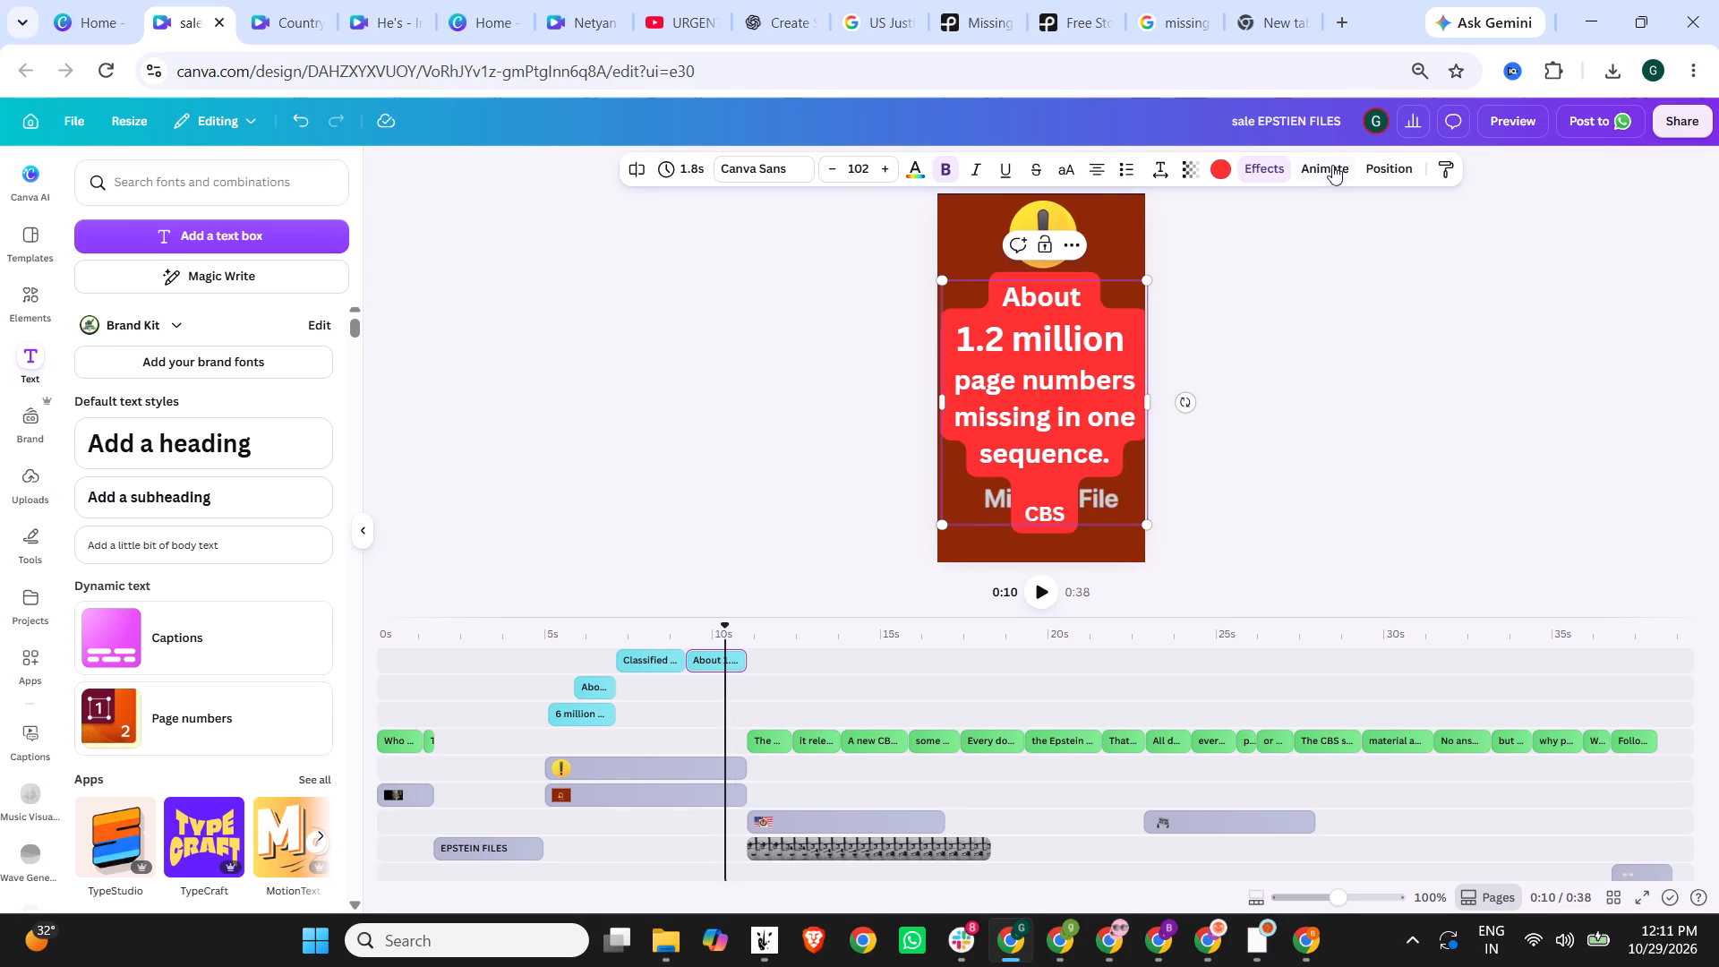
click(1332, 170)
click(107, 627)
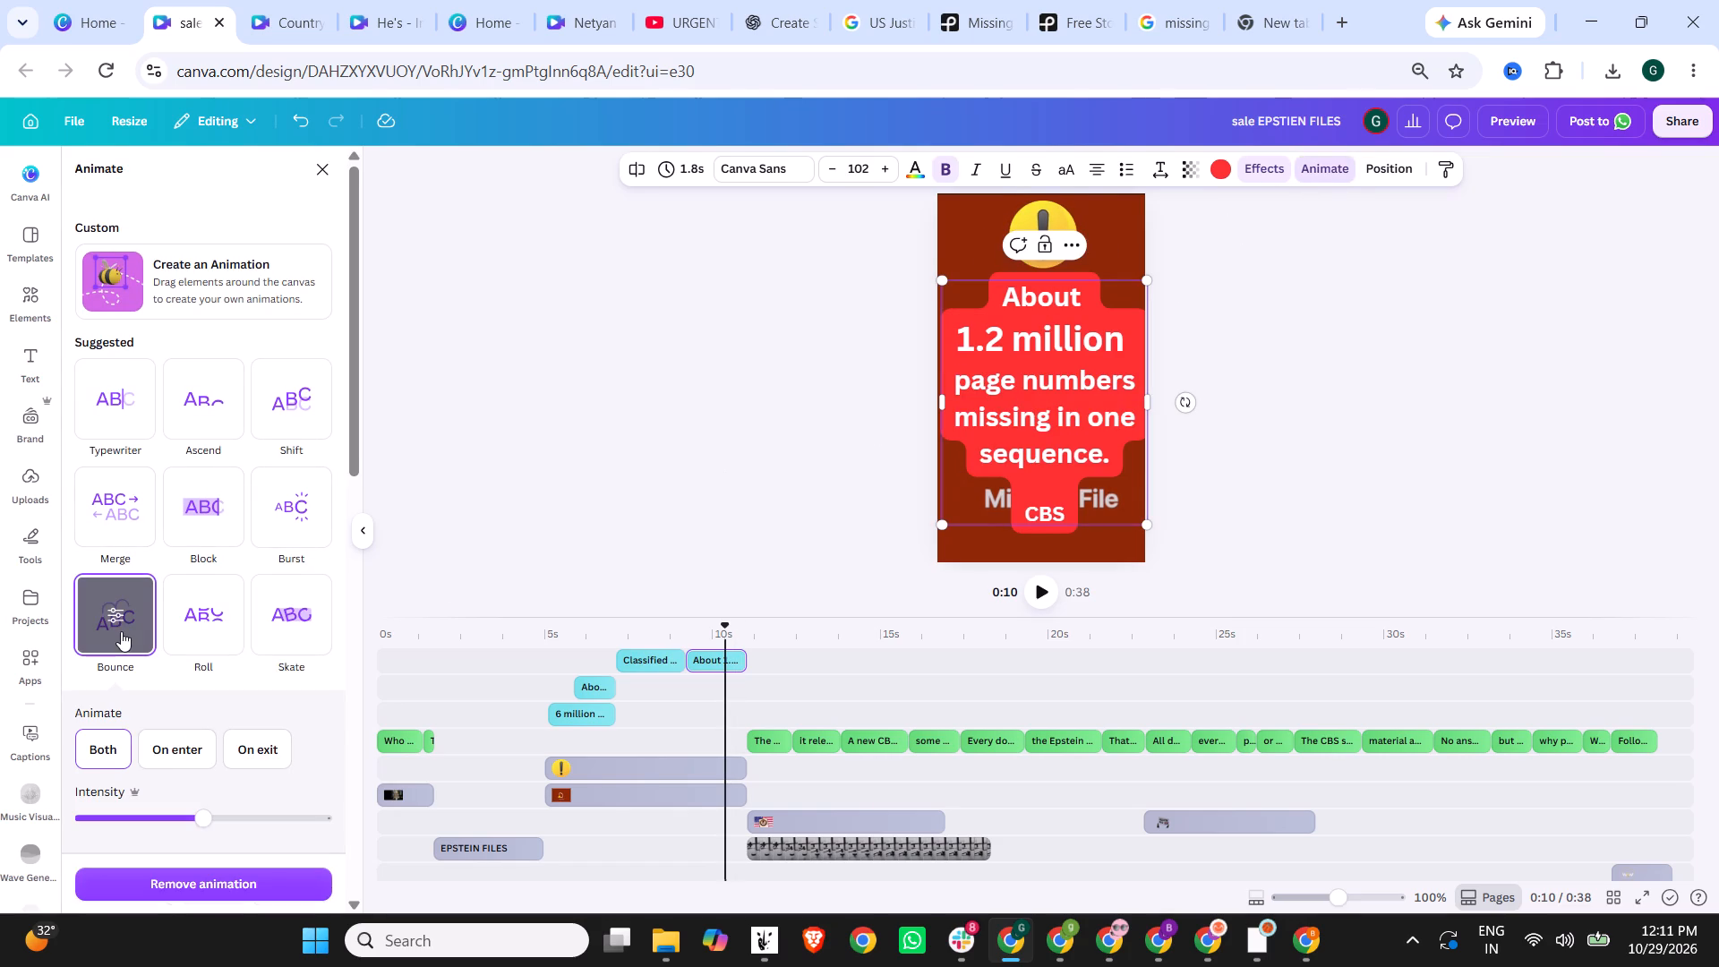
scroll(242, 630, down, 7)
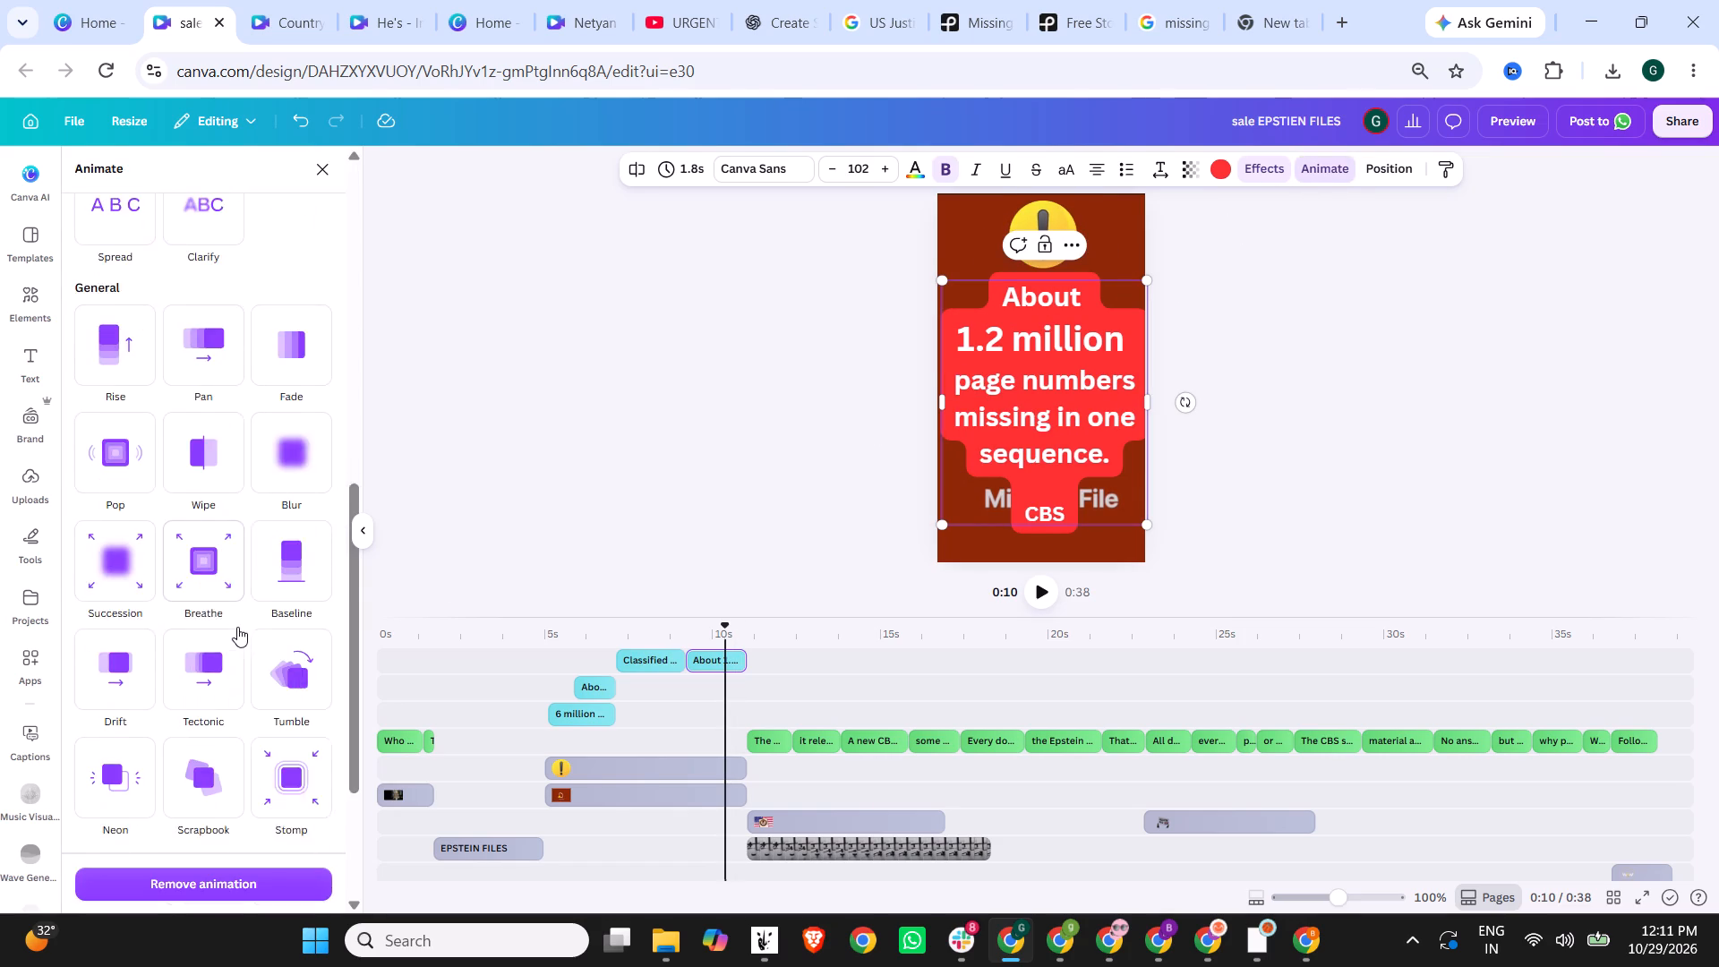
scroll(237, 625, down, 8)
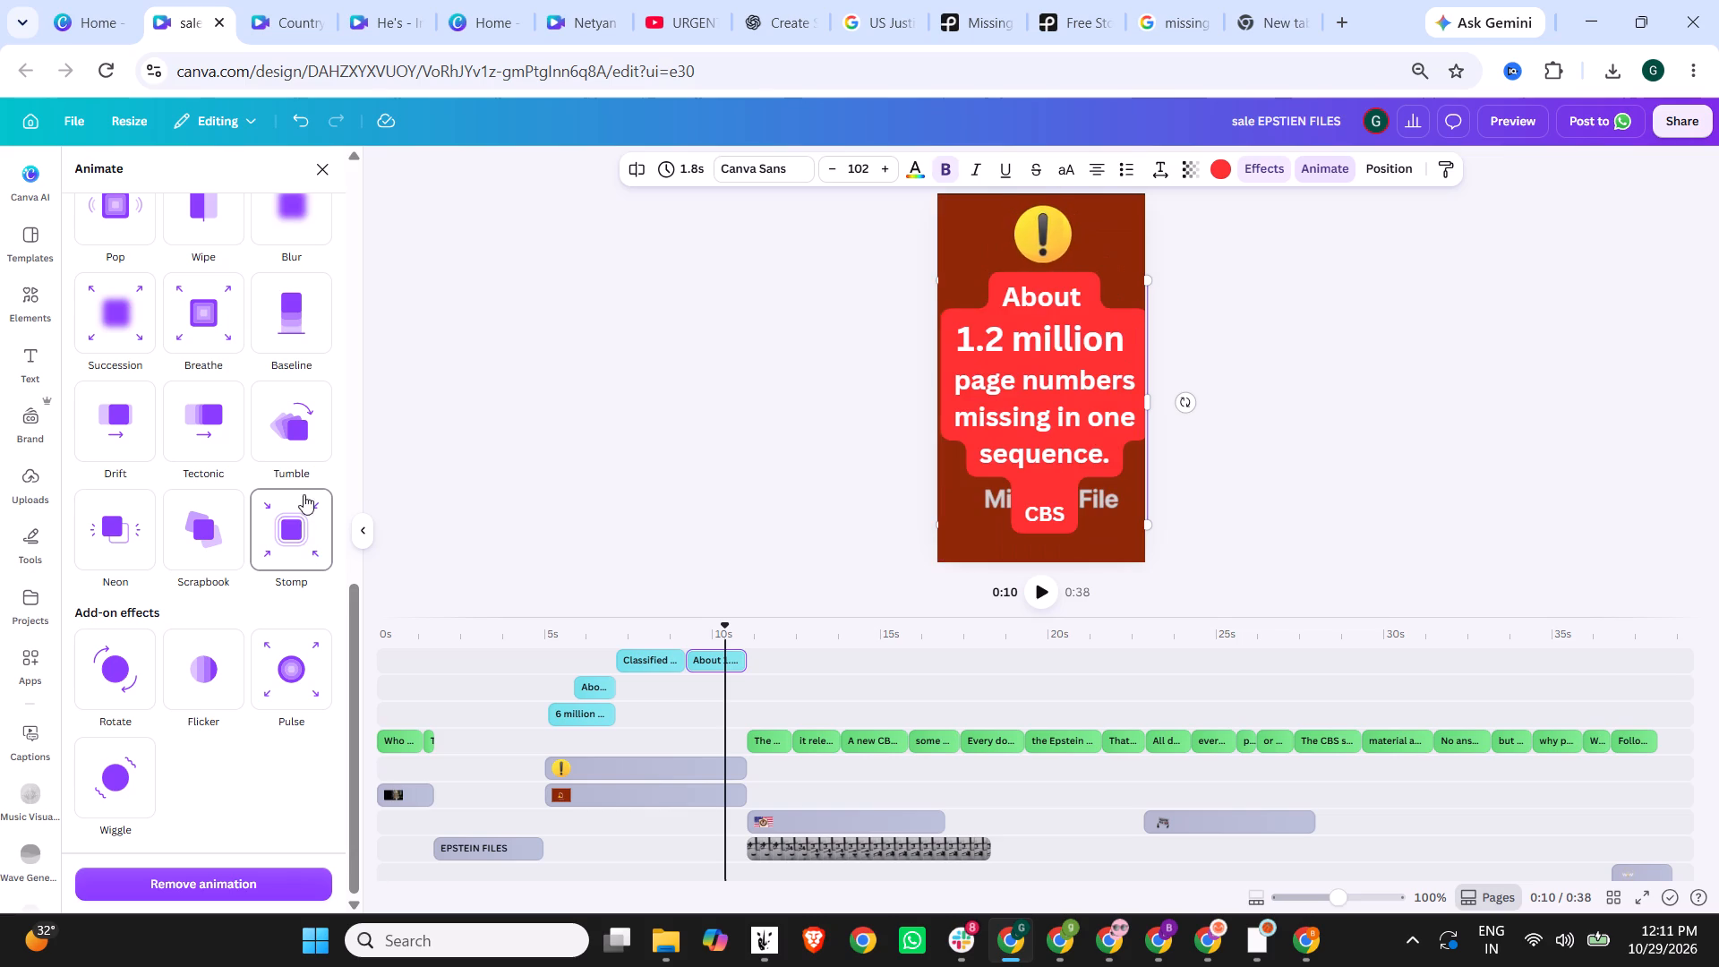
click(720, 407)
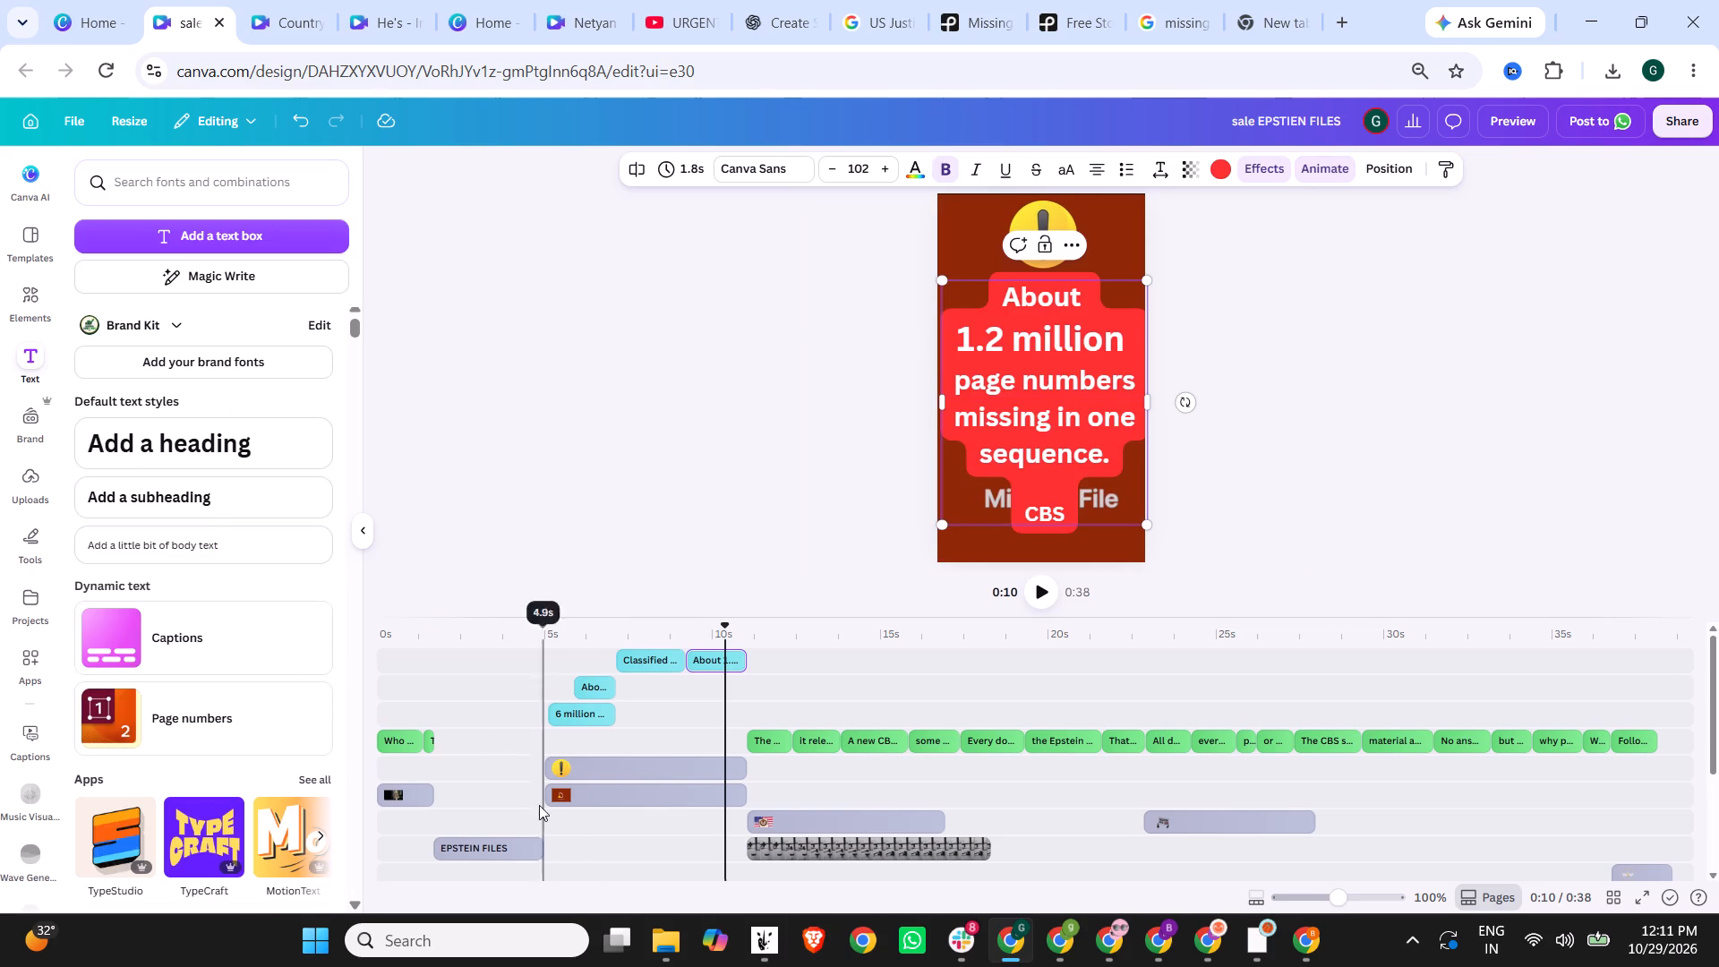
Clear the old photo search and search the audio elements for "bang".
click(16, 299)
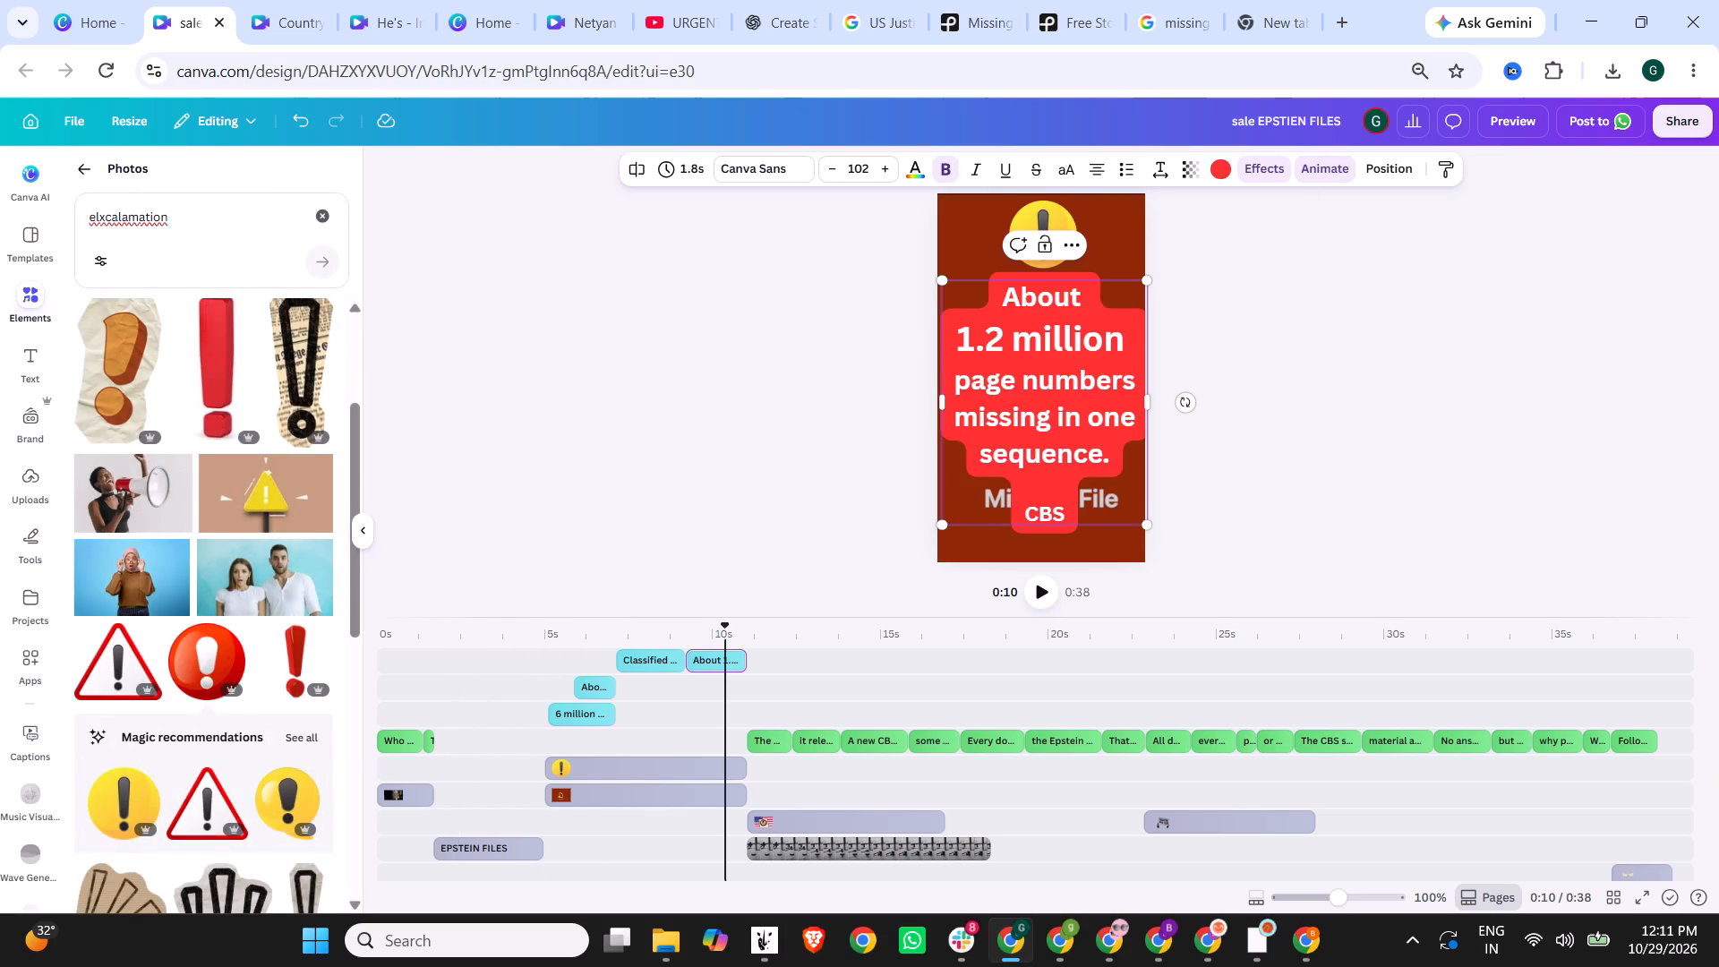
click(326, 211)
click(81, 164)
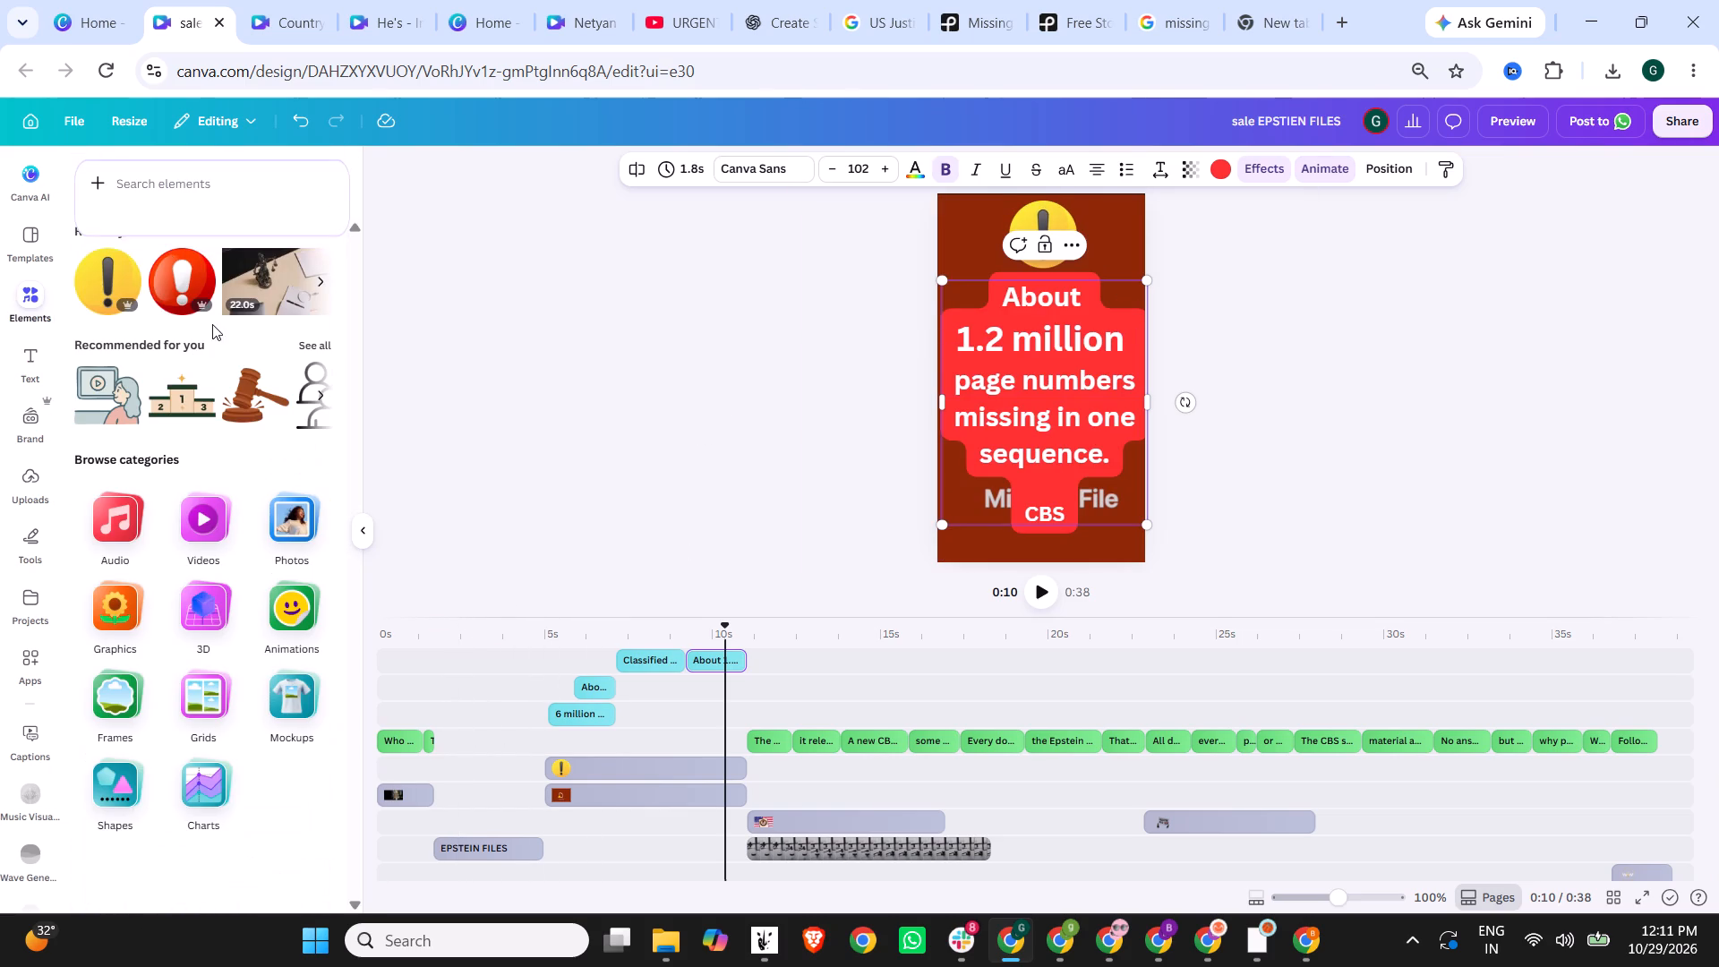
click(138, 534)
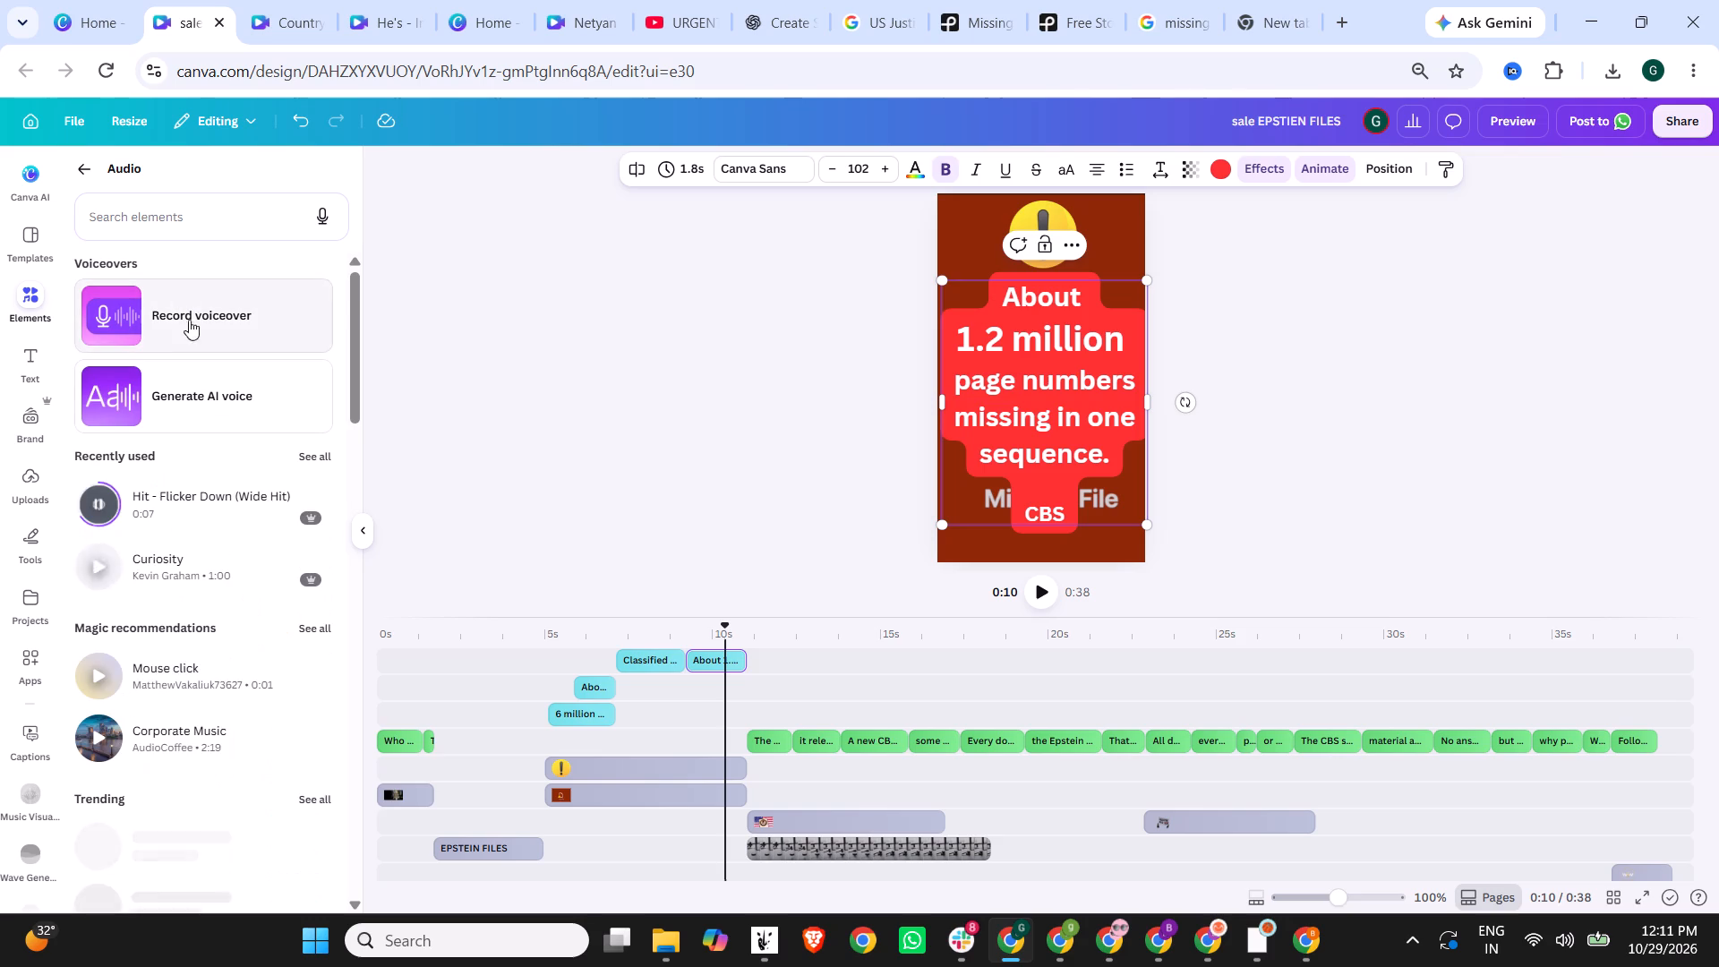
click(171, 216)
text(bang)
key(Return)
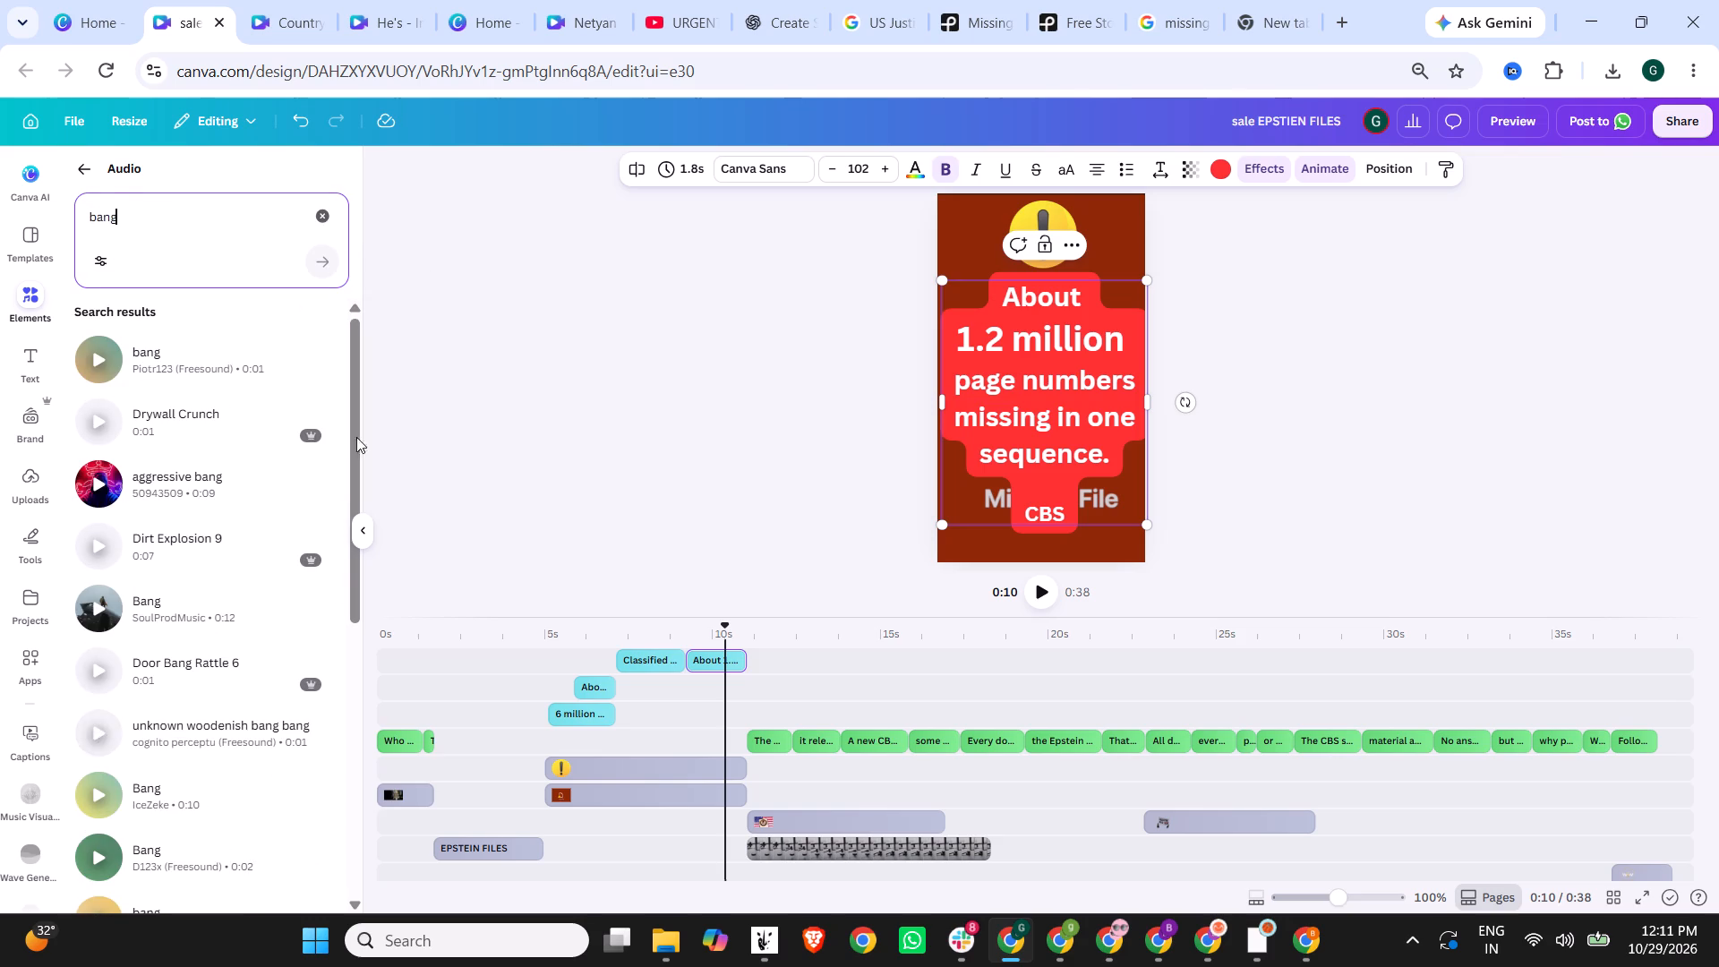
Audition several of the "bang" sound effects, including Dirt Explosion 9, Drywall Crunch and Magic Potion Flash 1, to find a suitable hit.
click(108, 368)
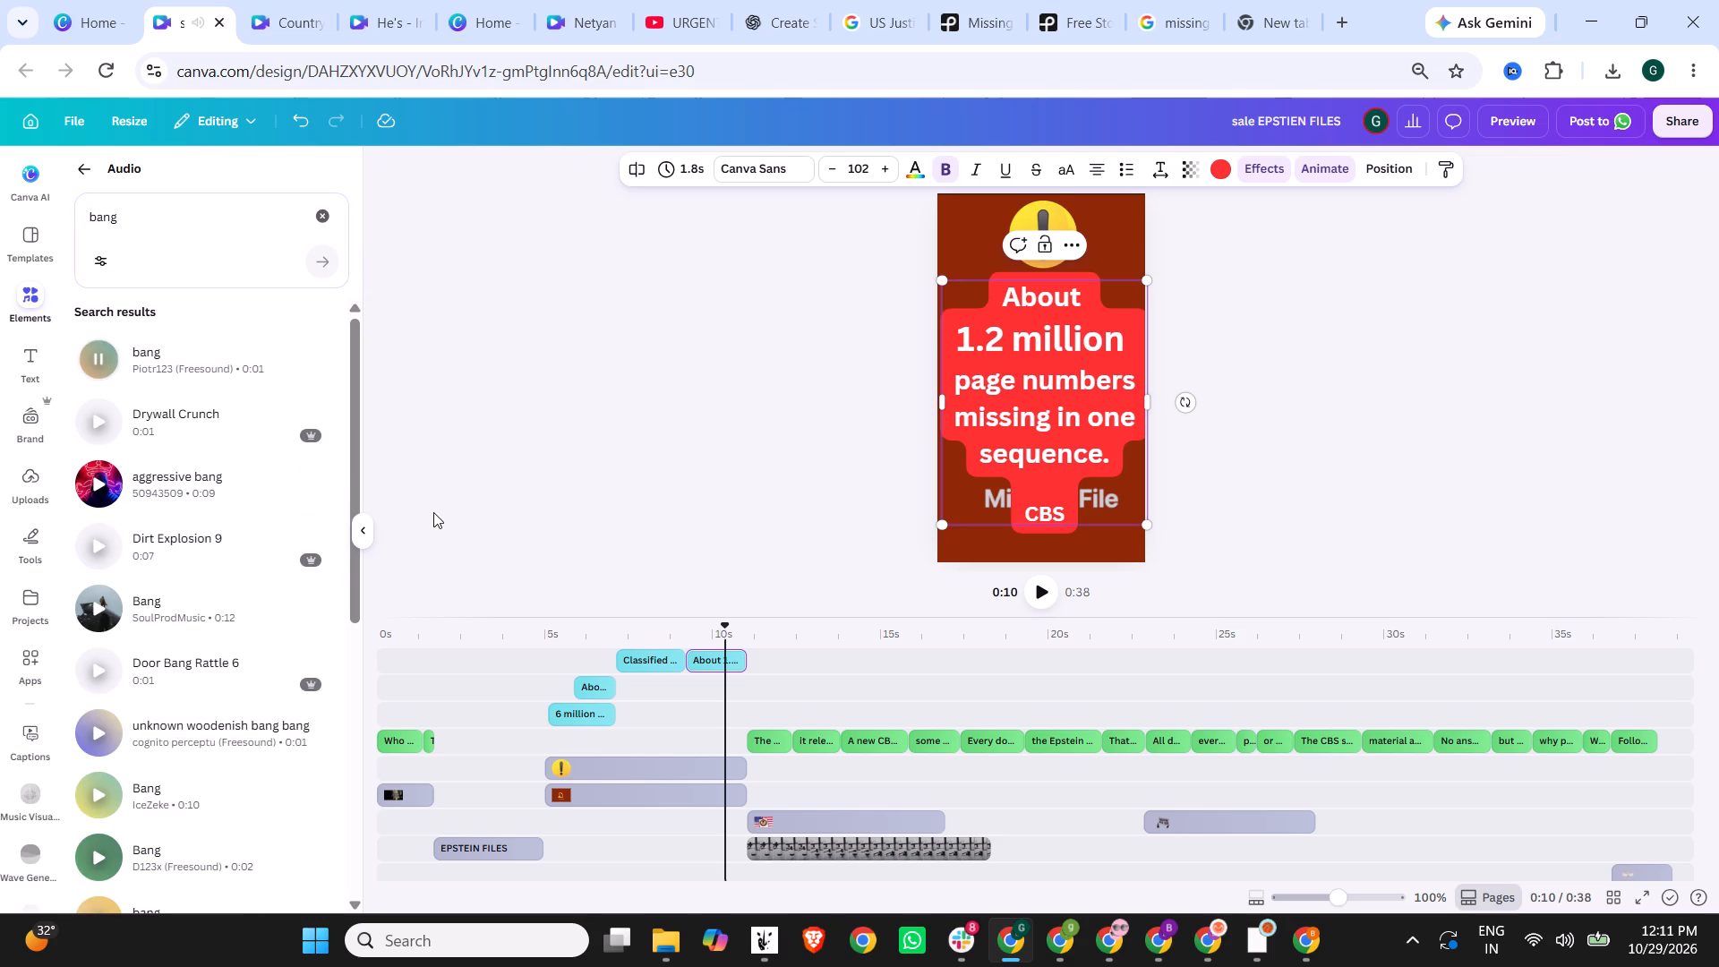
click(108, 541)
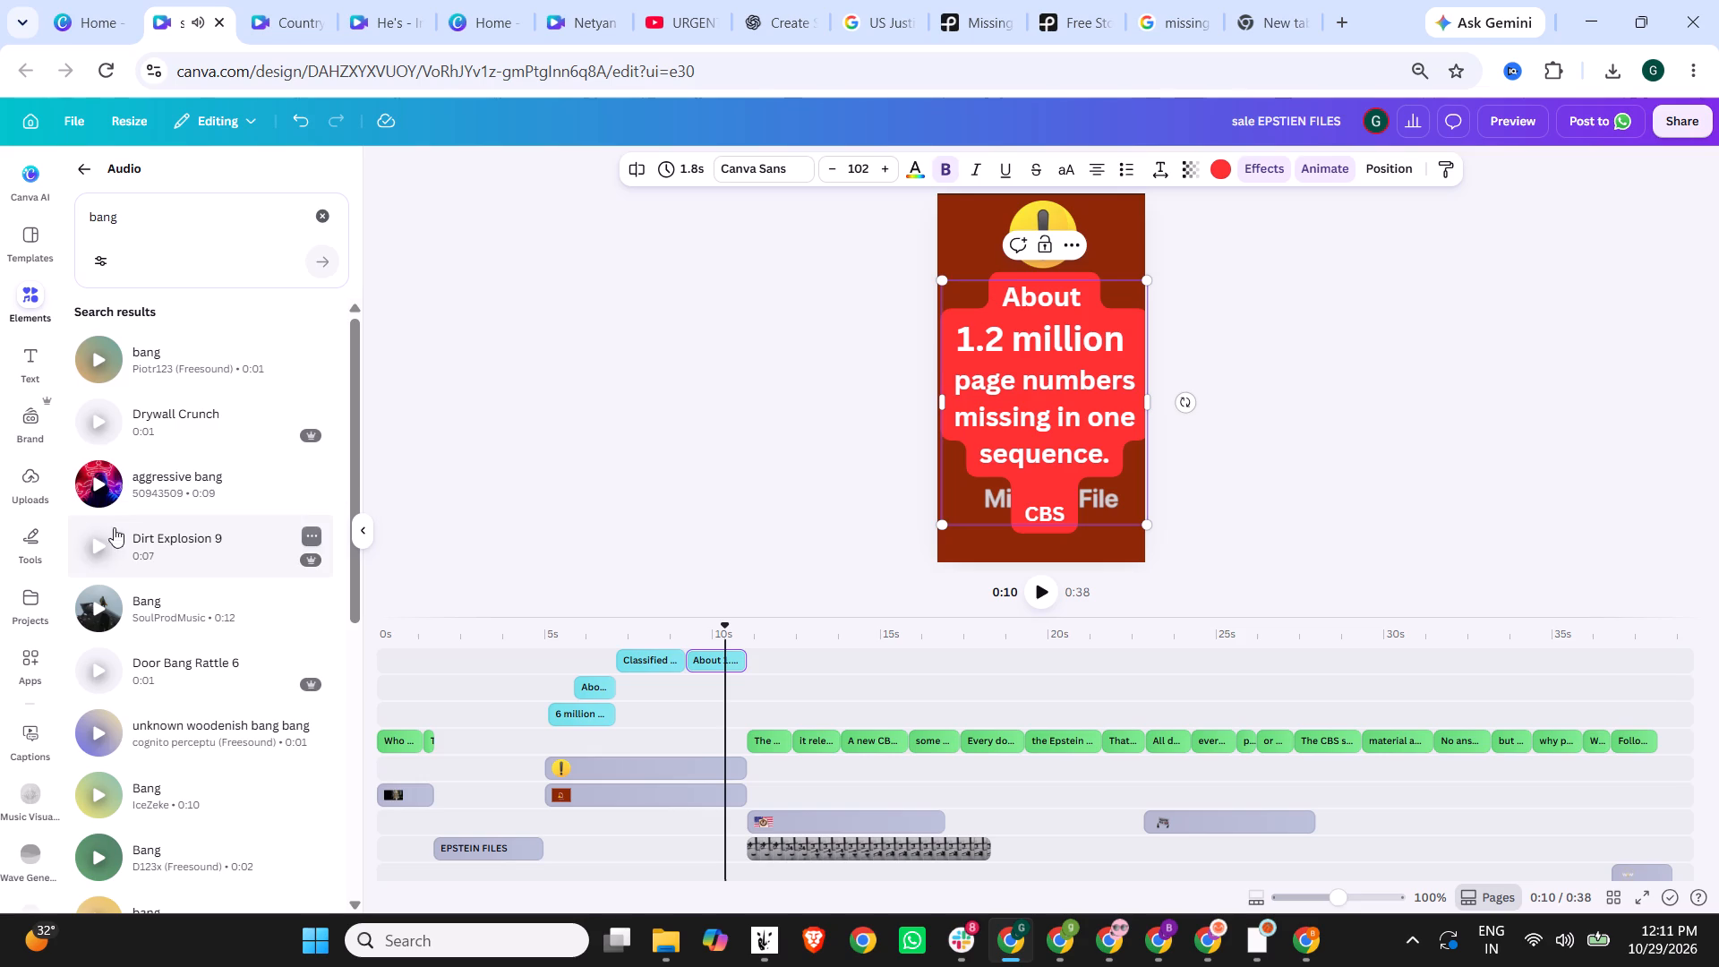
click(83, 595)
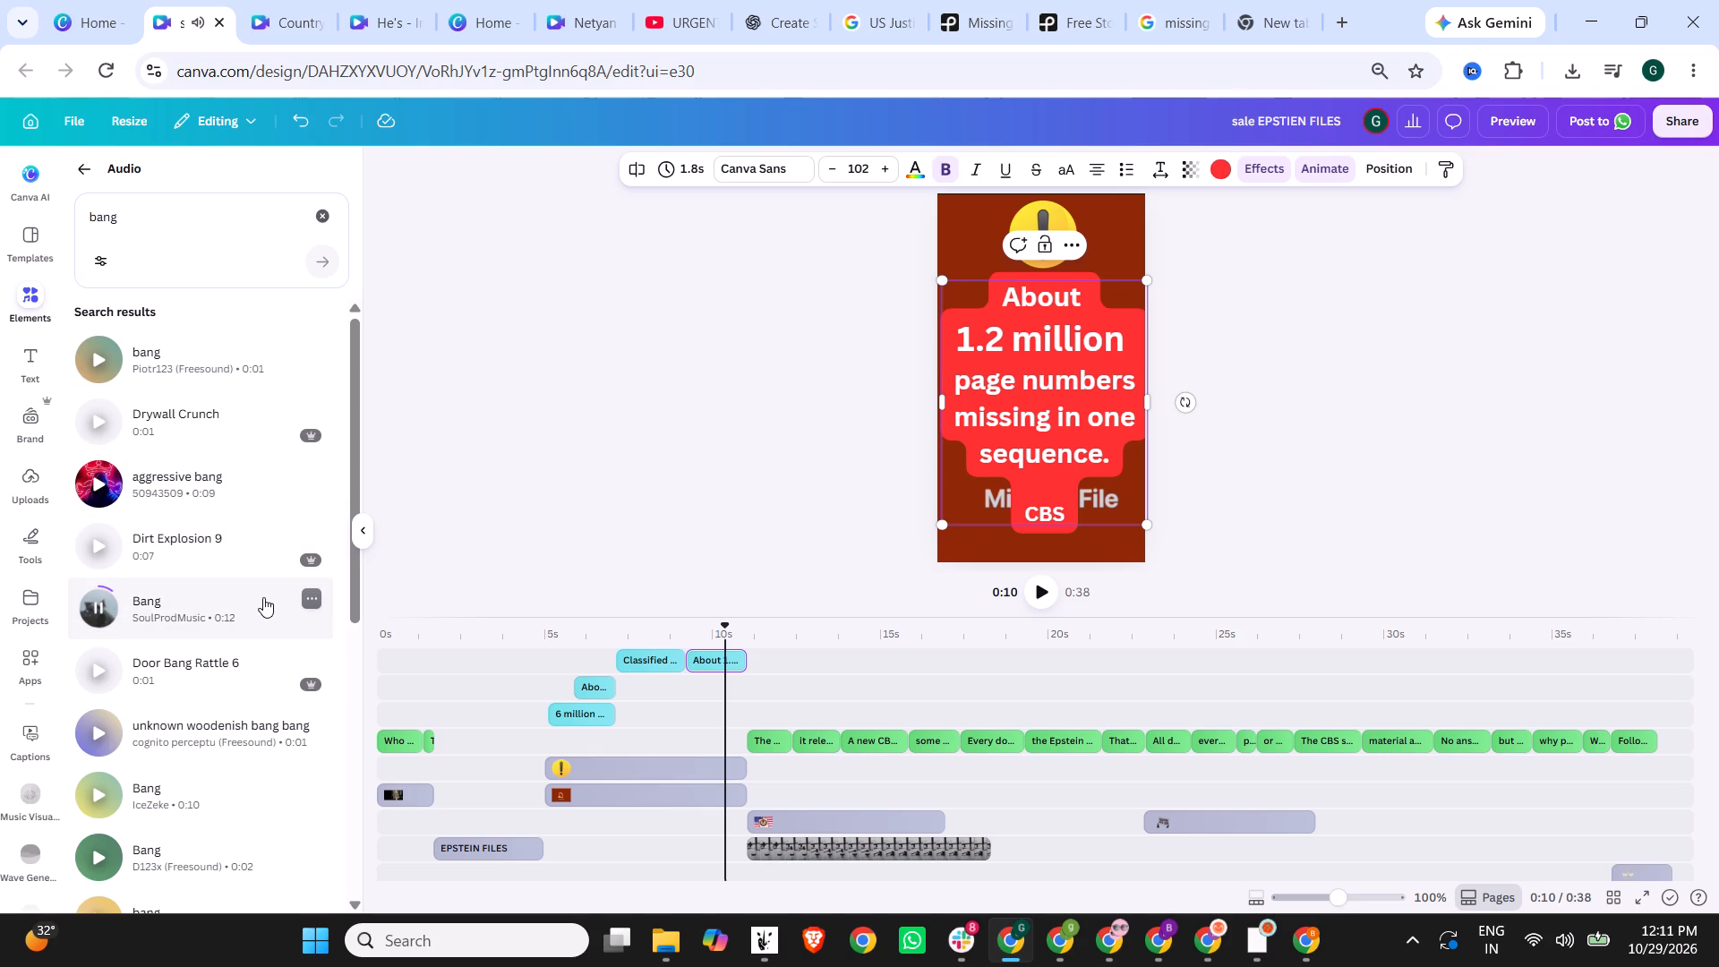
click(102, 421)
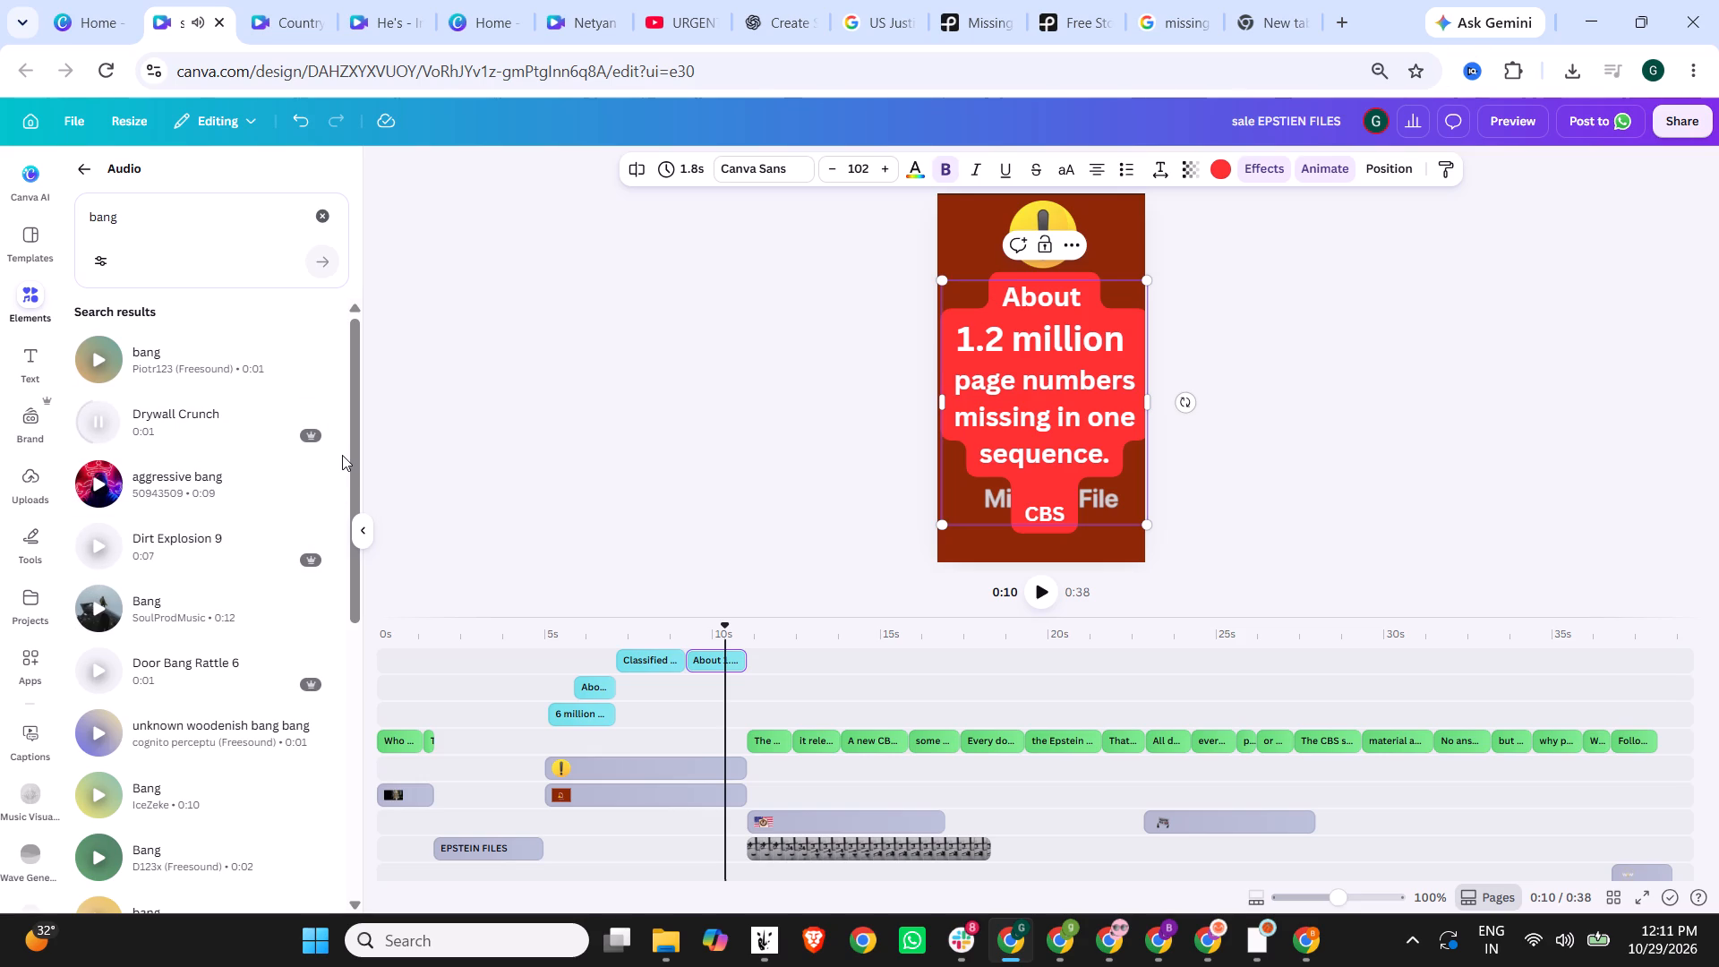
scroll(423, 449, down, 1)
scroll(160, 569, down, 2)
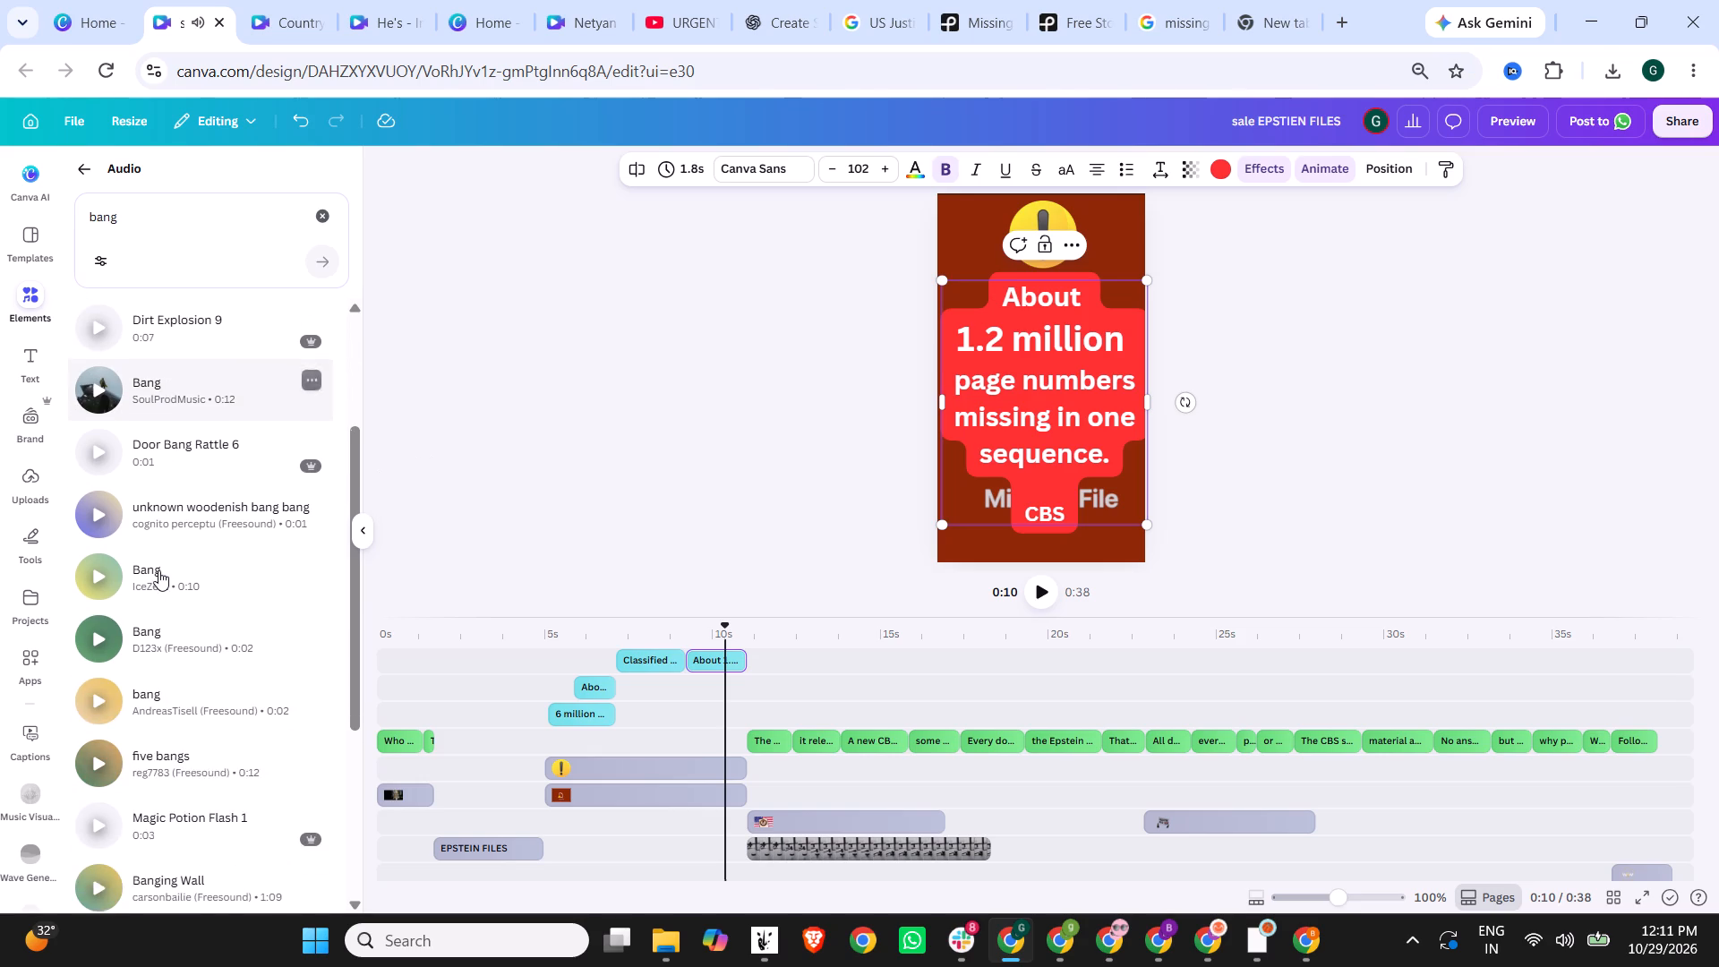
click(104, 573)
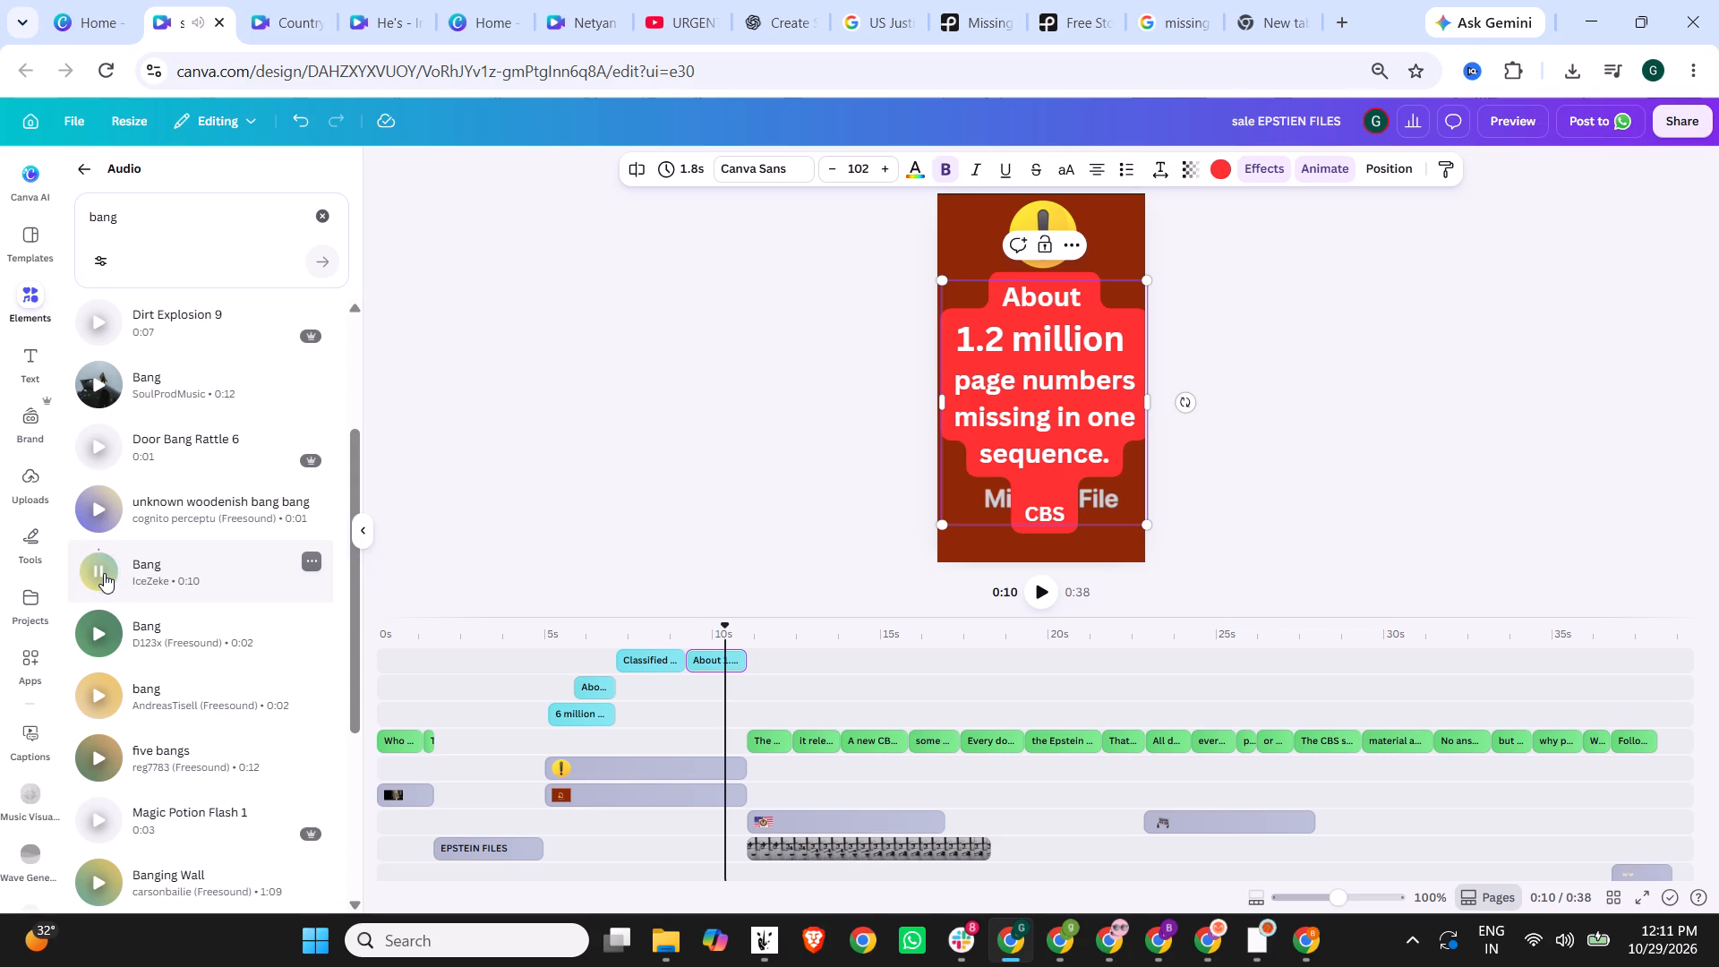
click(90, 681)
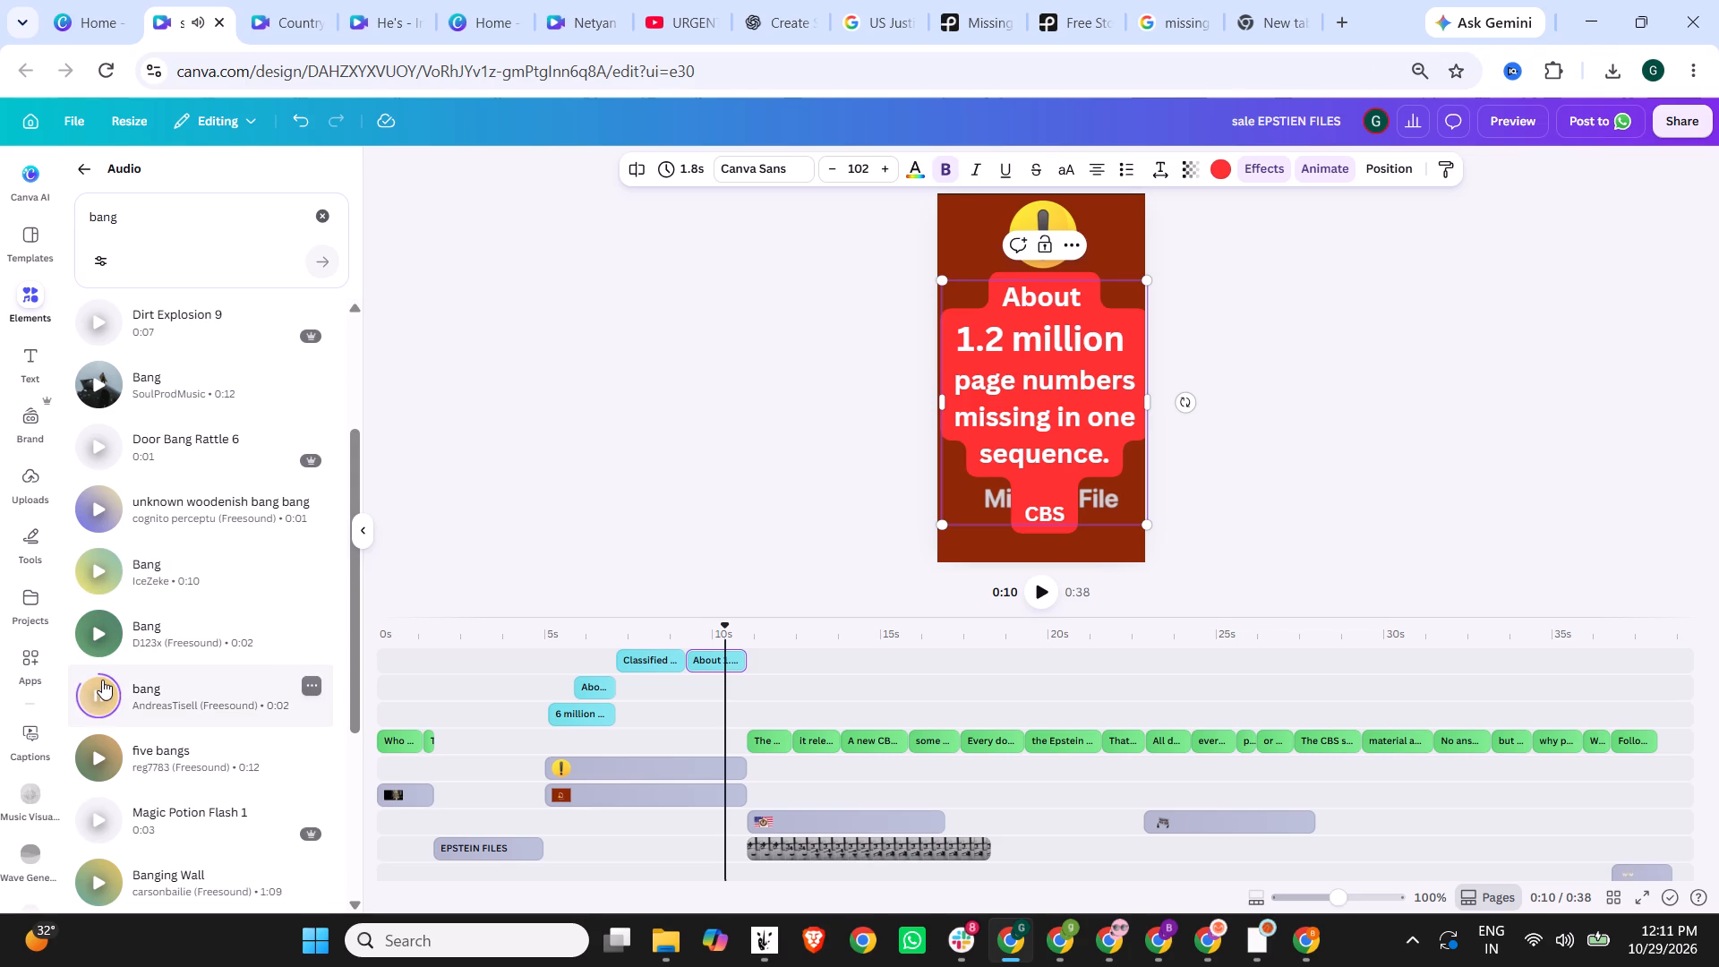
scroll(104, 739, down, 1)
click(99, 706)
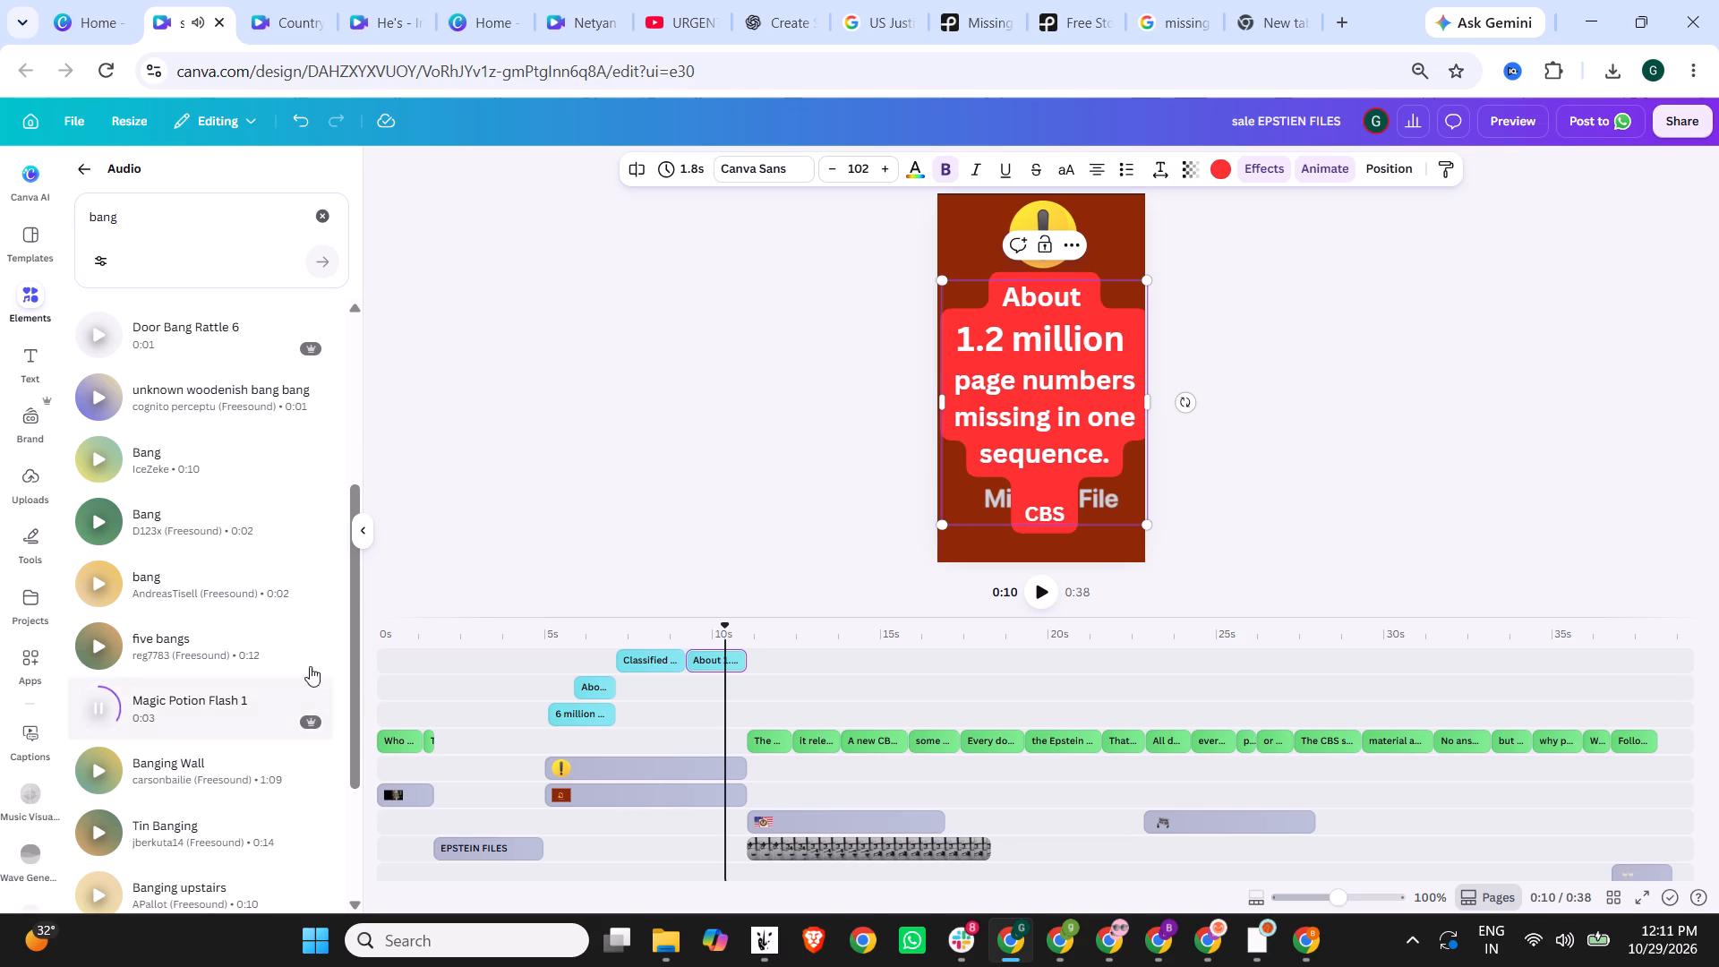
scroll(244, 663, down, 2)
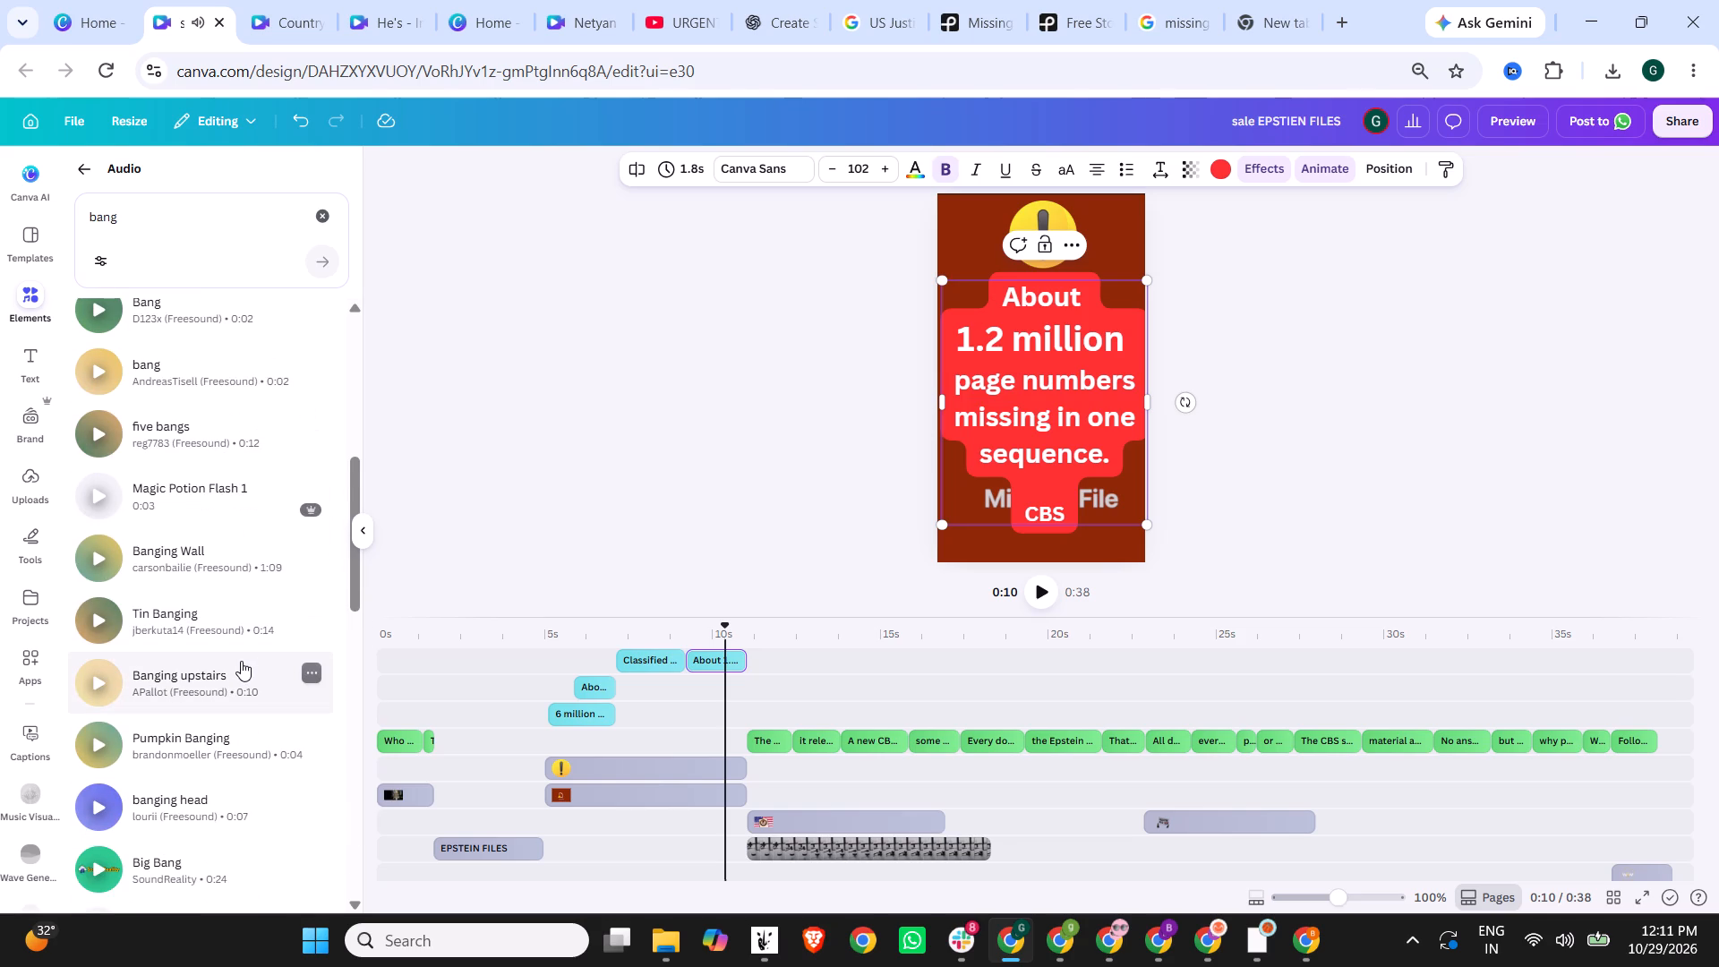
scroll(226, 658, down, 2)
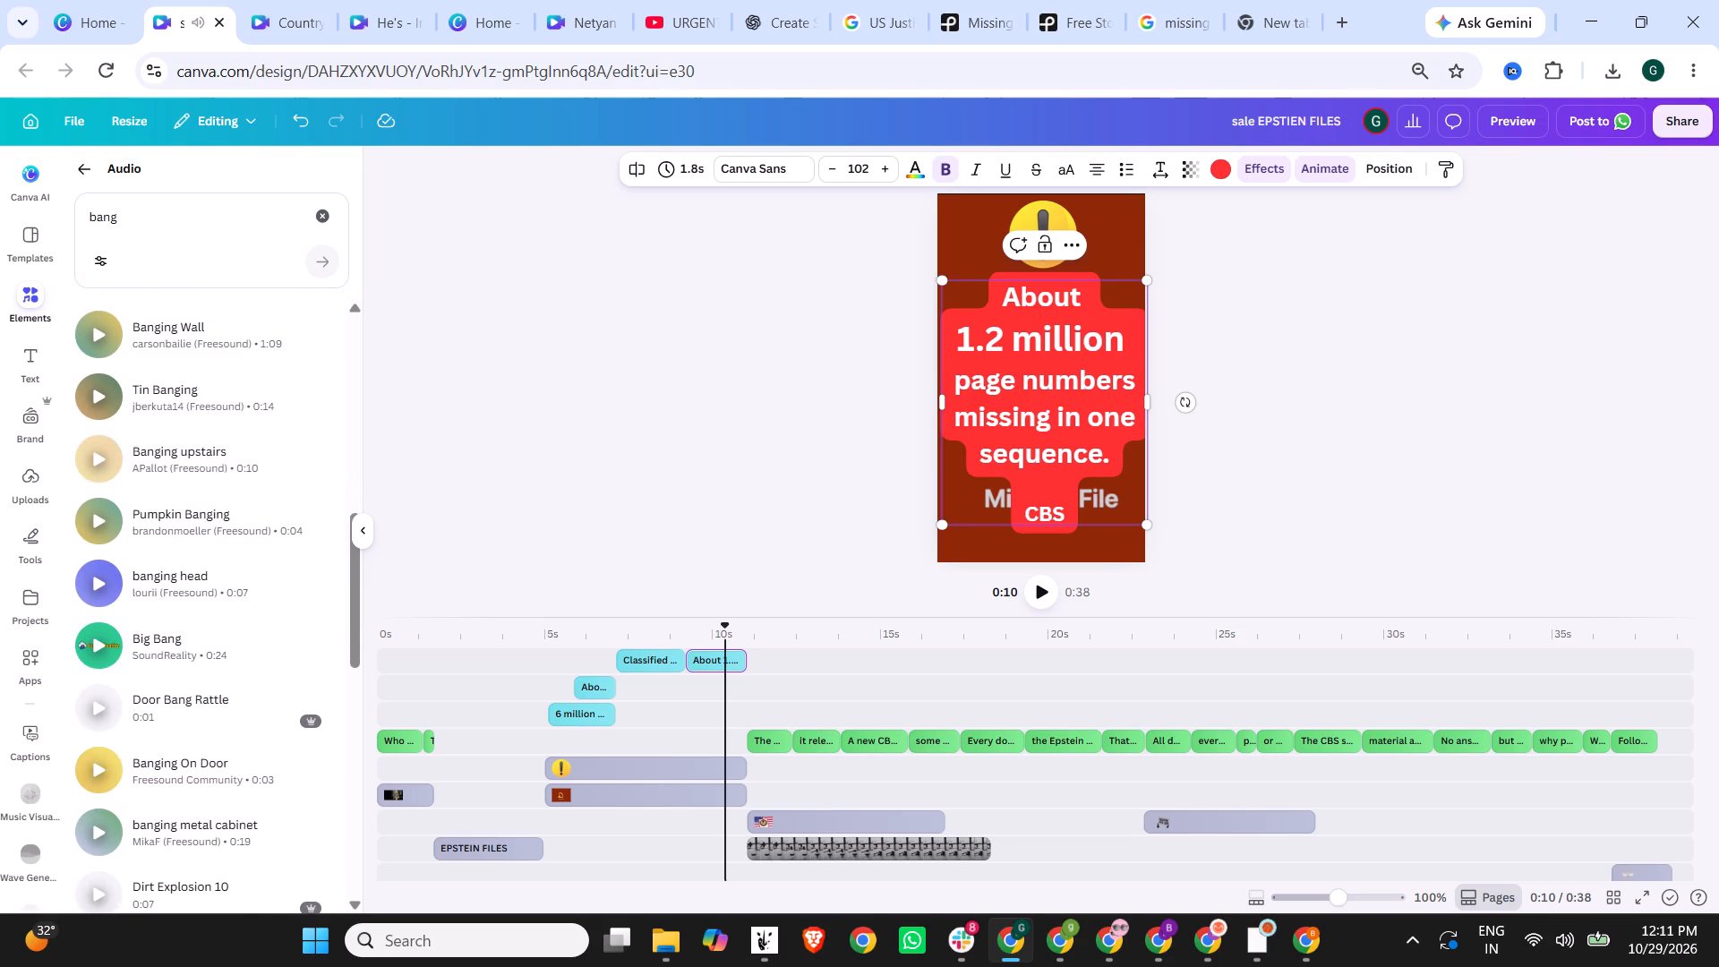
Search the audio elements for "suspense bang".
drag(158, 222, 13, 210)
text(suspense bang)
key(Return)
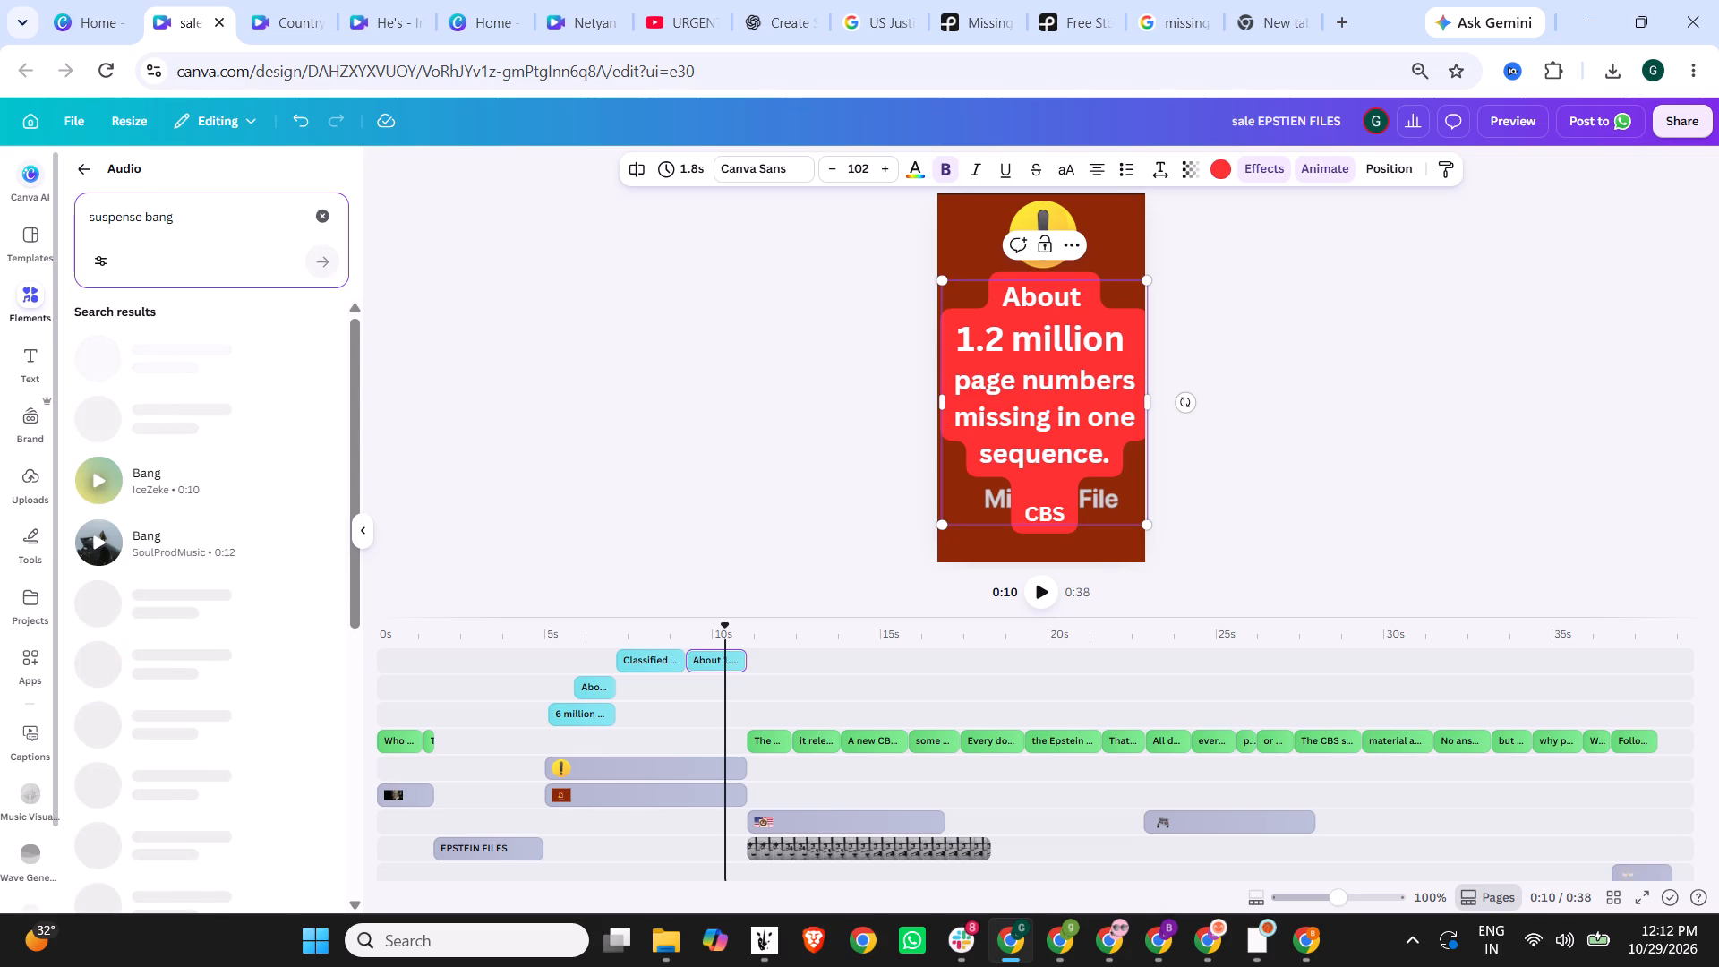
Audition the "suspense bang" results, including Suspense Sting, Suspense bell, Horror Suspense and Dramatic Suspense, to find a suitable sound.
click(102, 541)
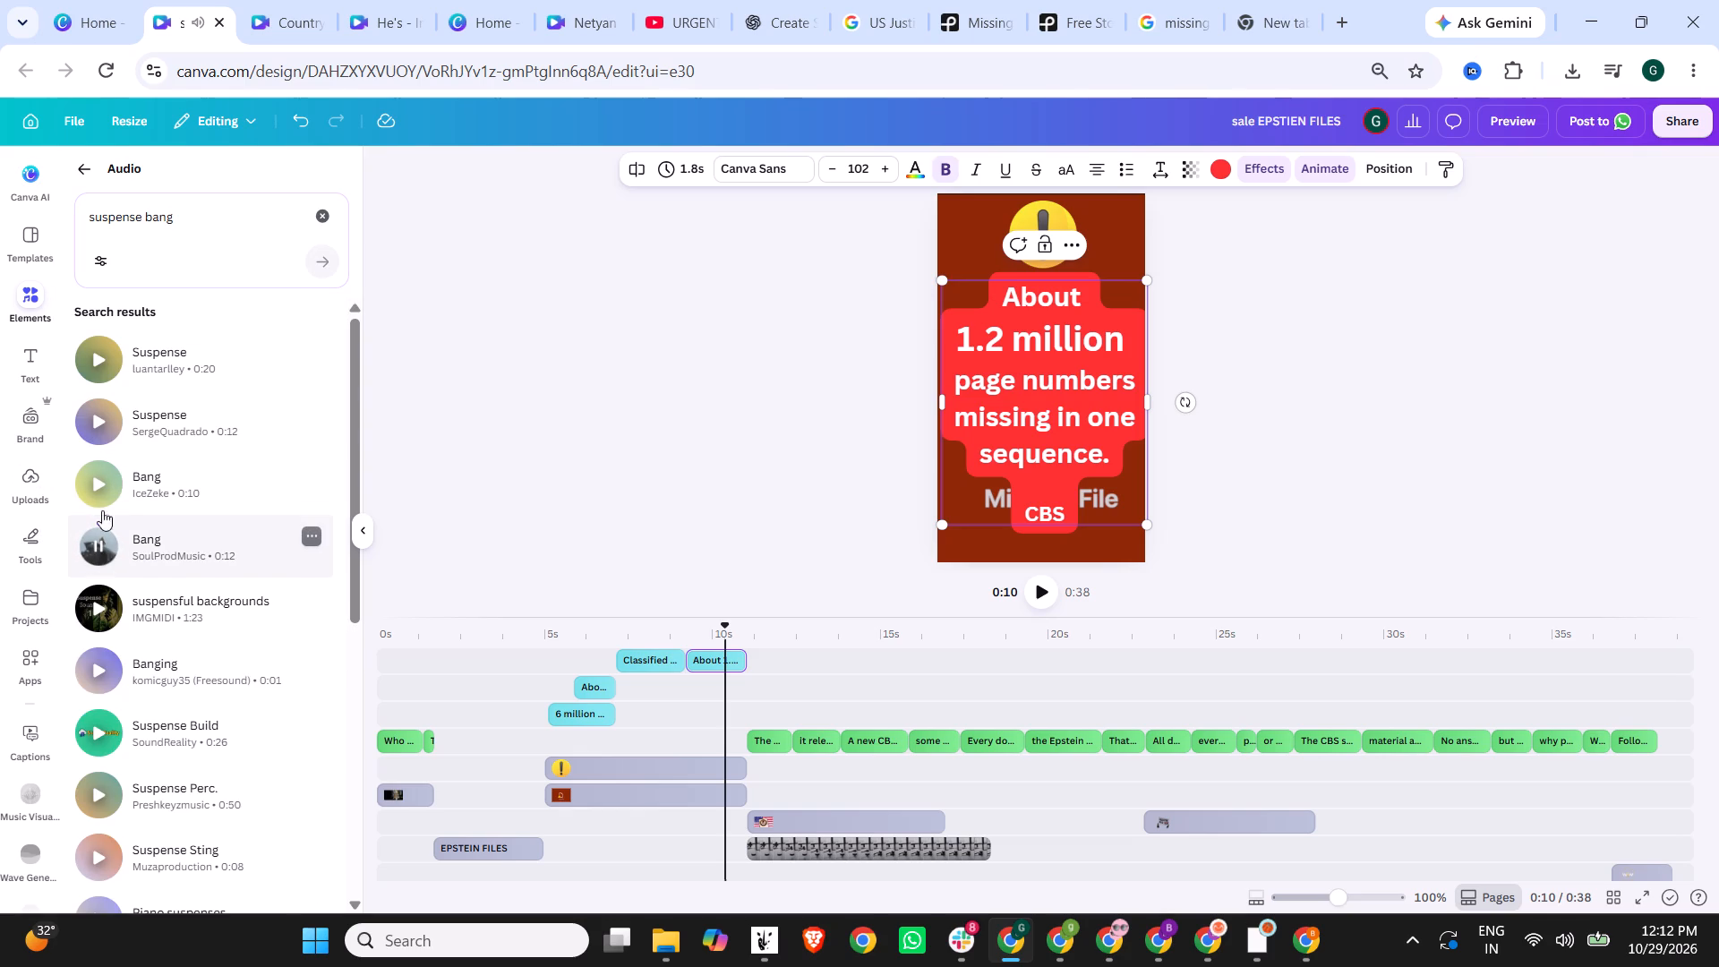
click(98, 672)
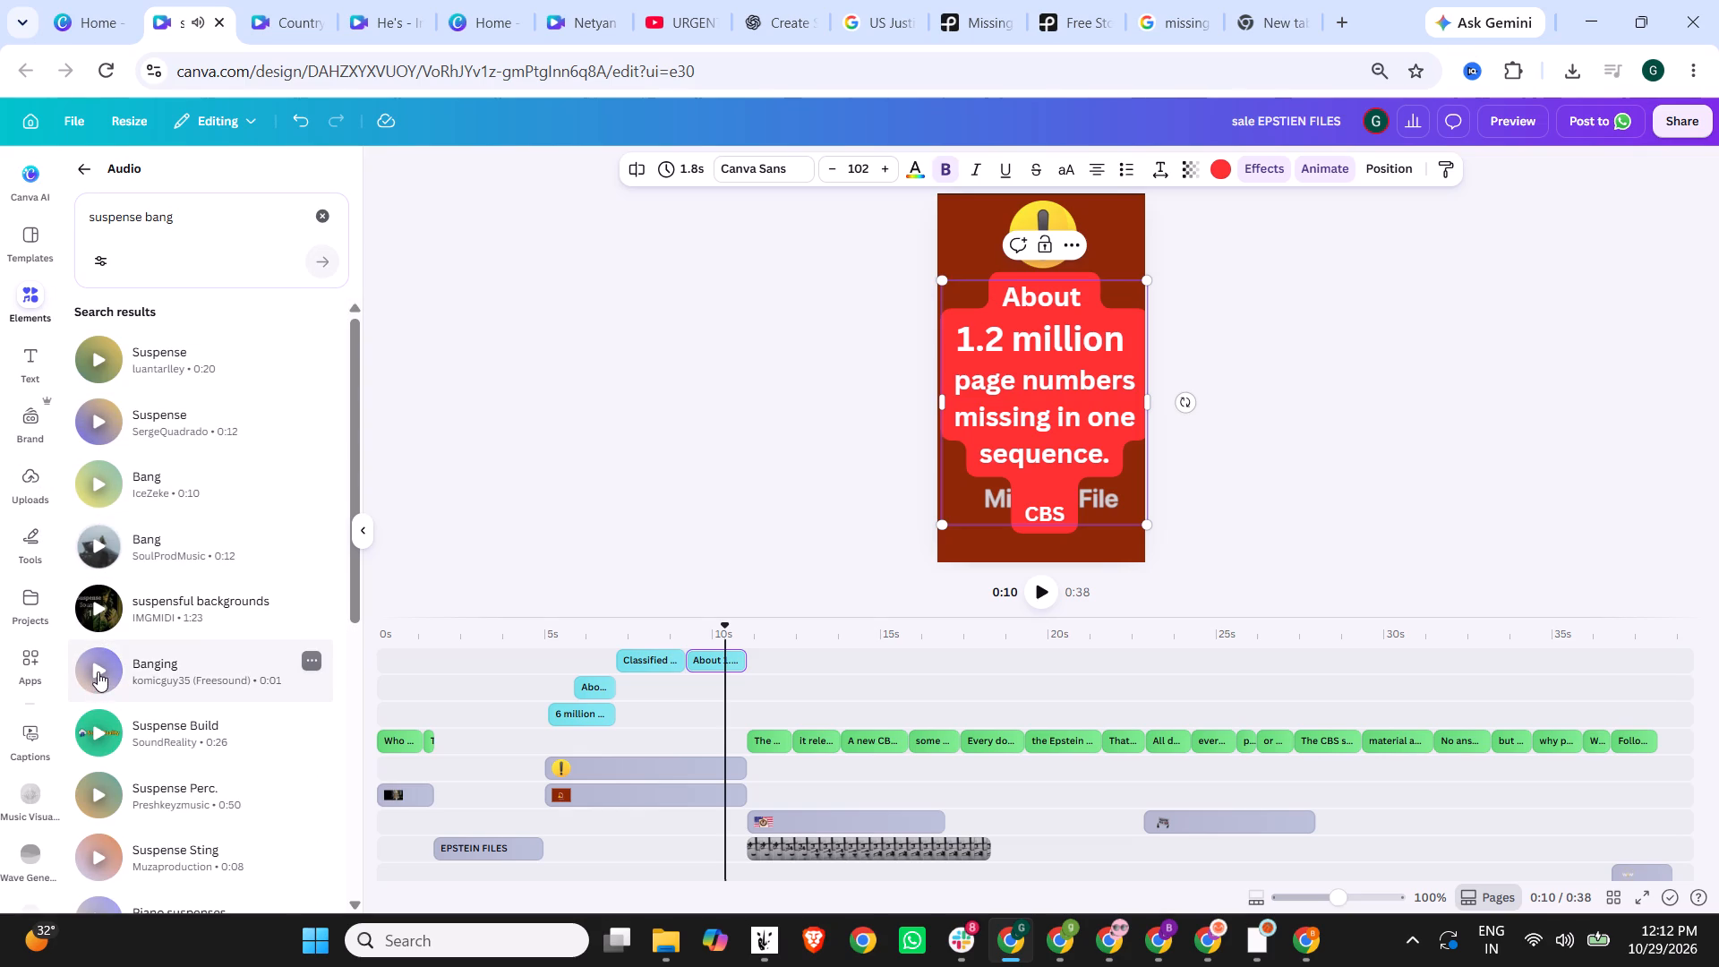
scroll(189, 523, down, 2)
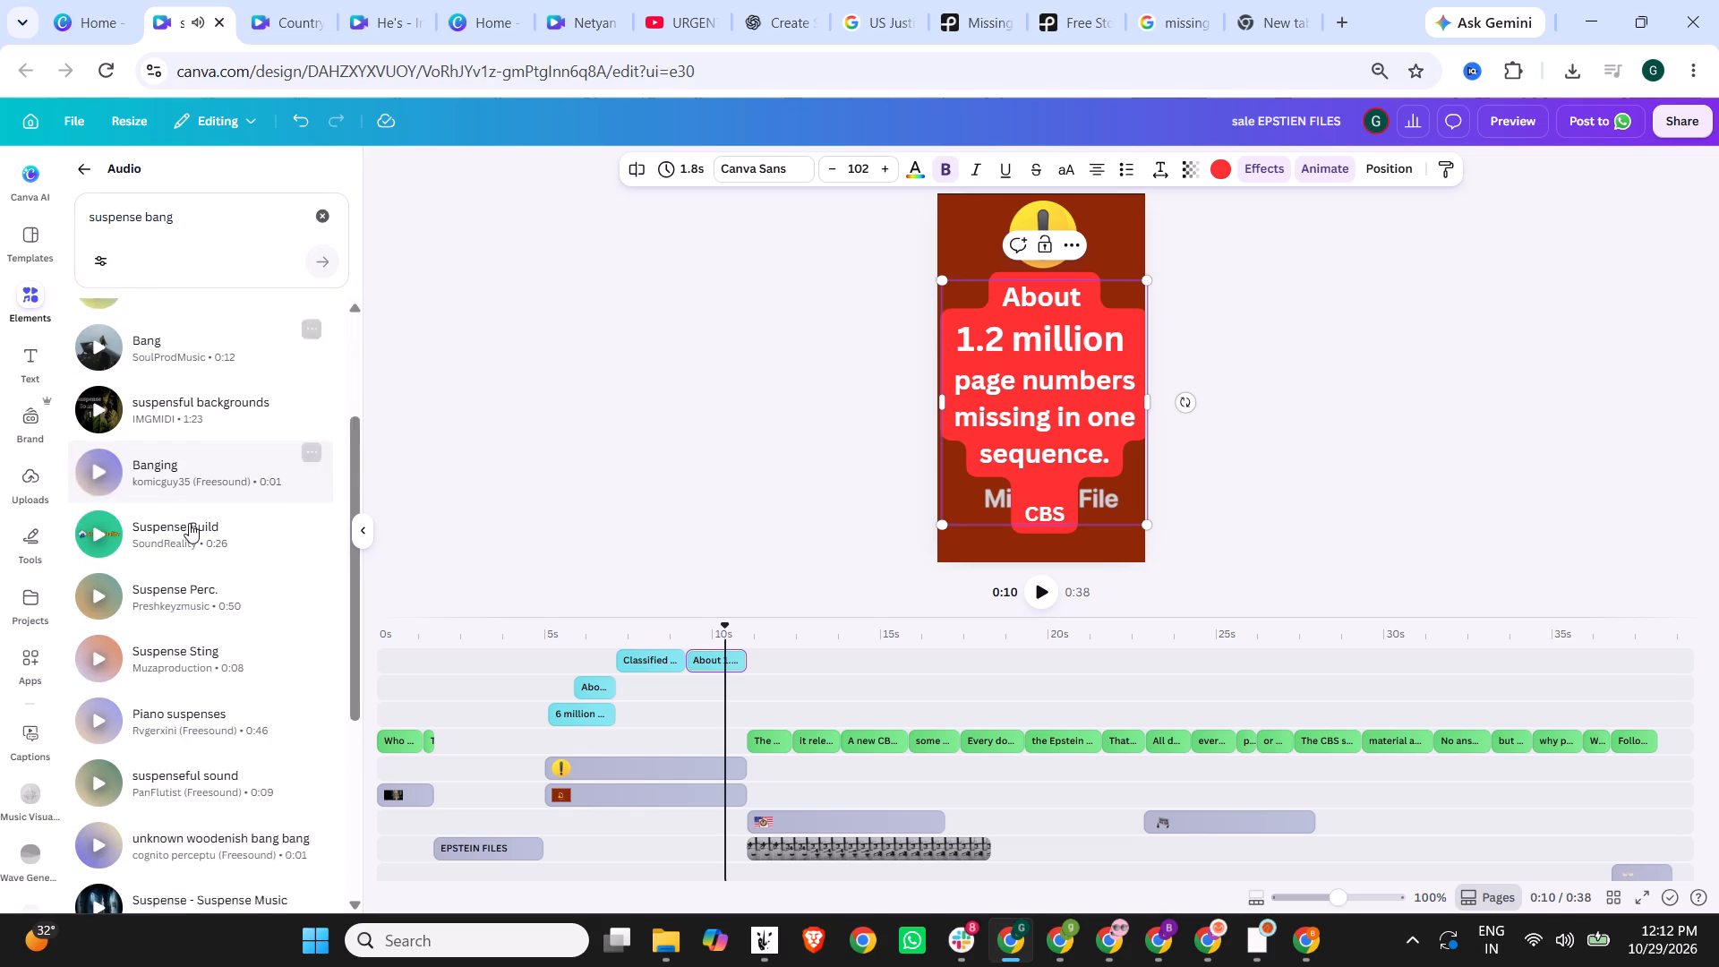
click(104, 566)
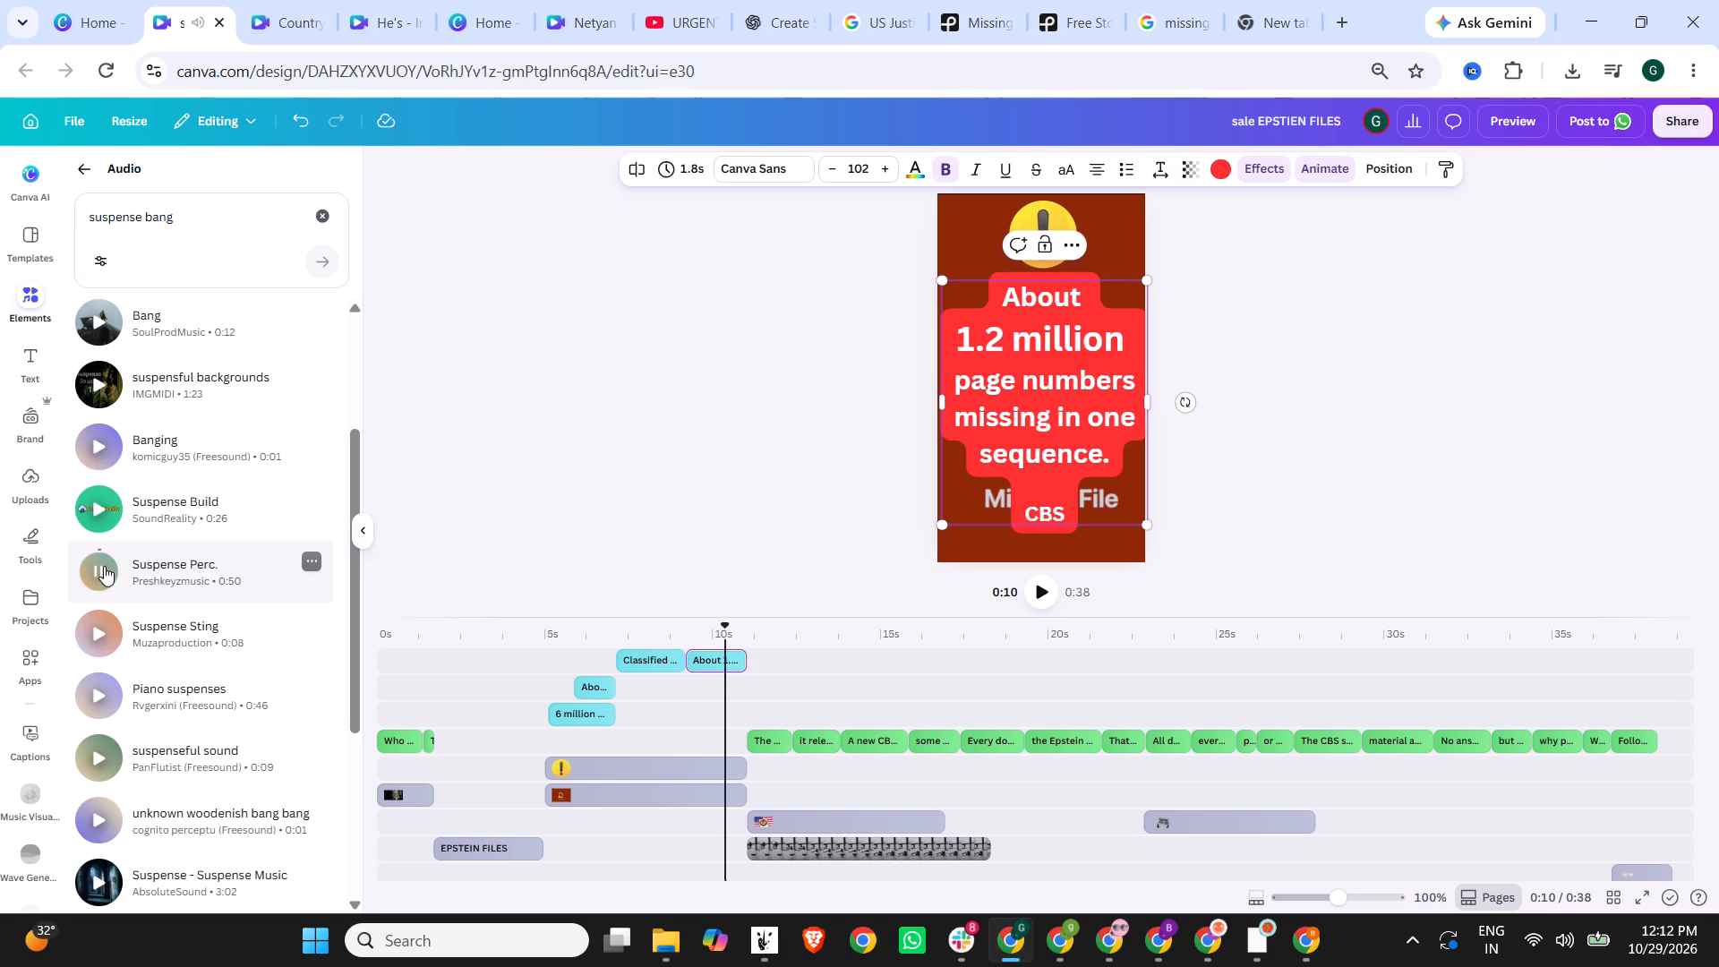
click(93, 625)
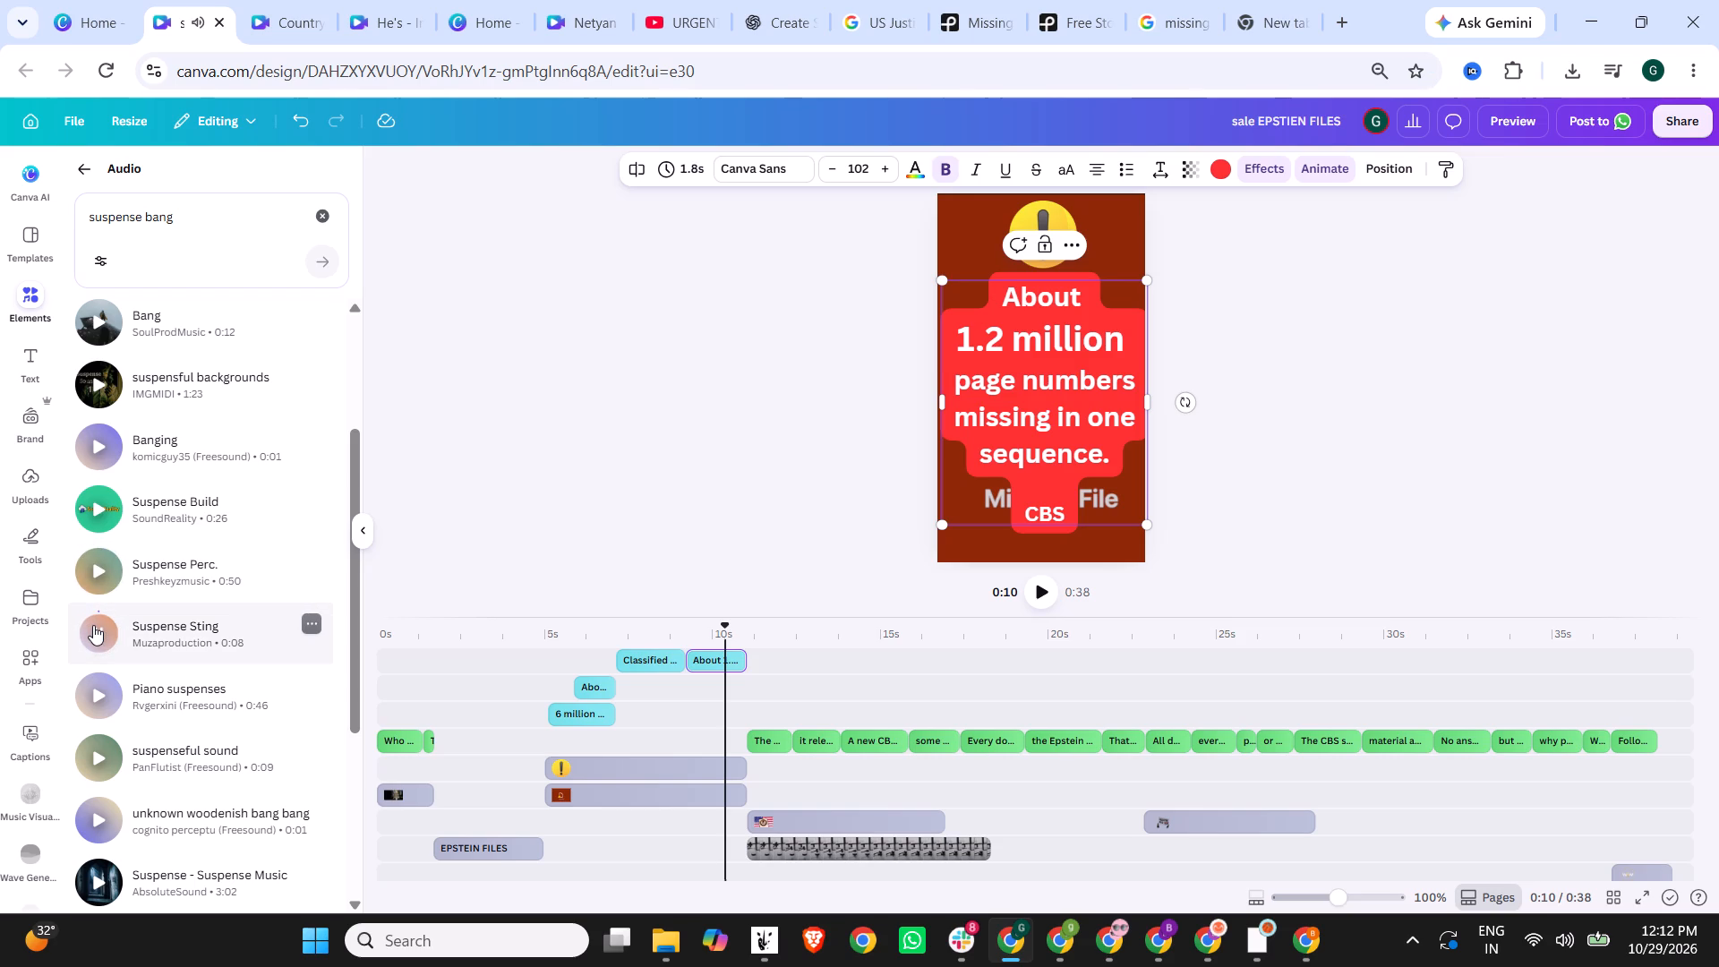
scroll(93, 625, down, 1)
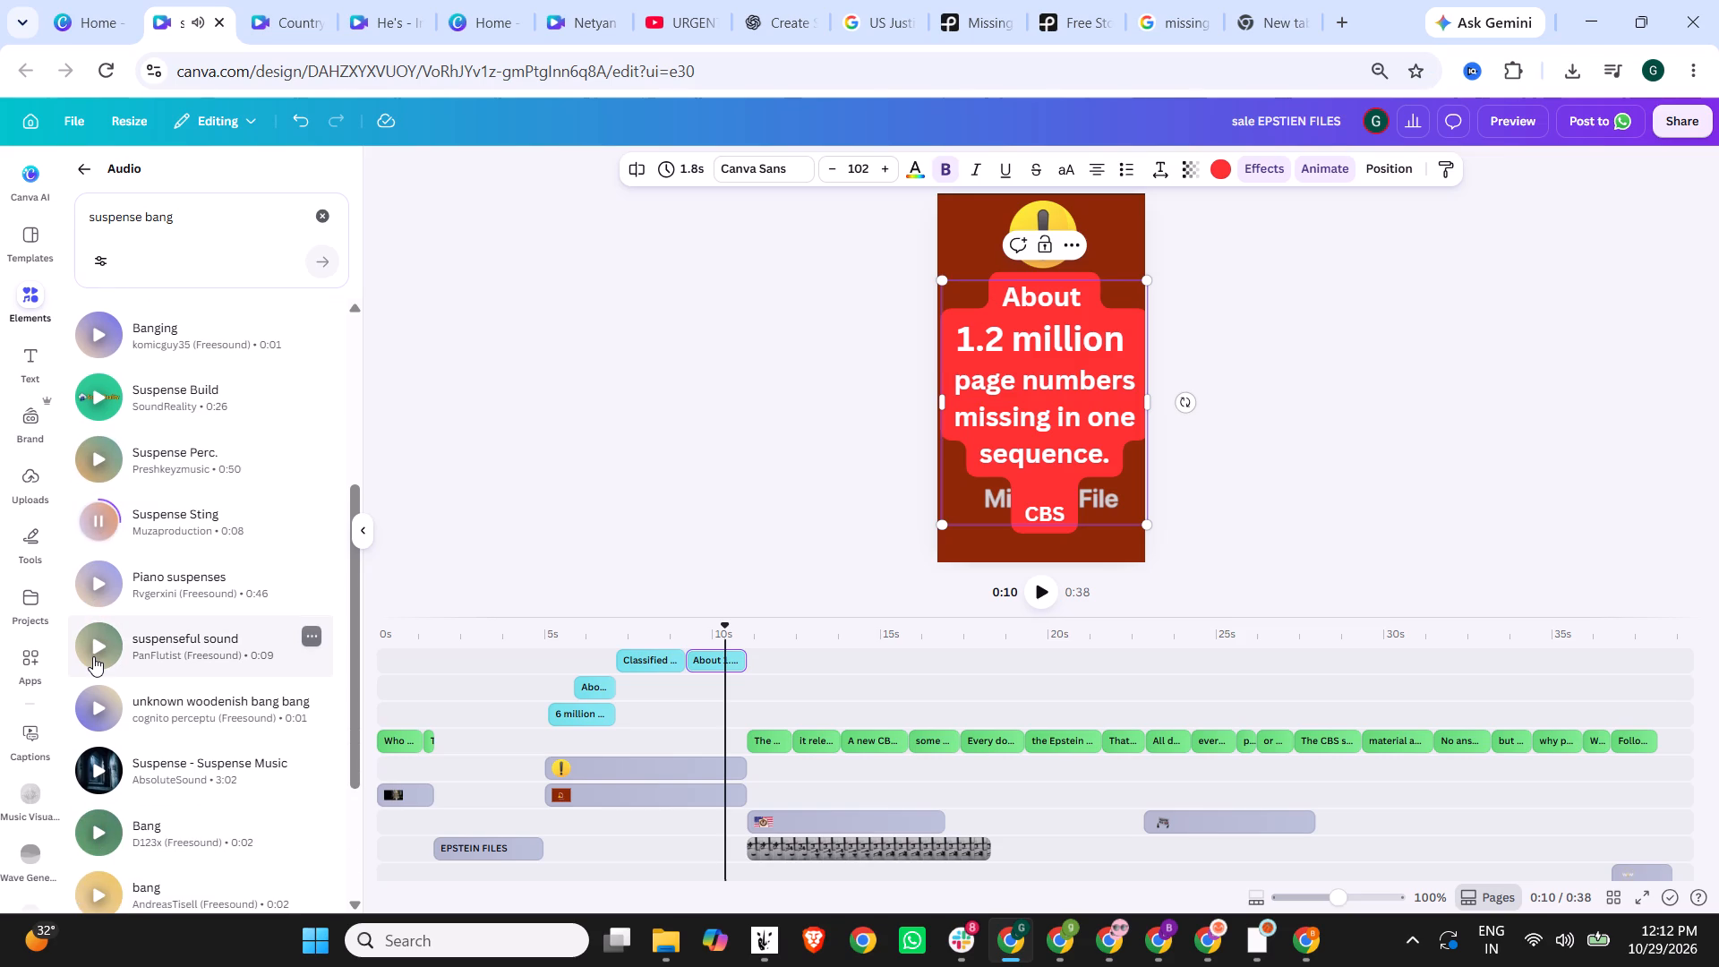
scroll(93, 655, down, 1)
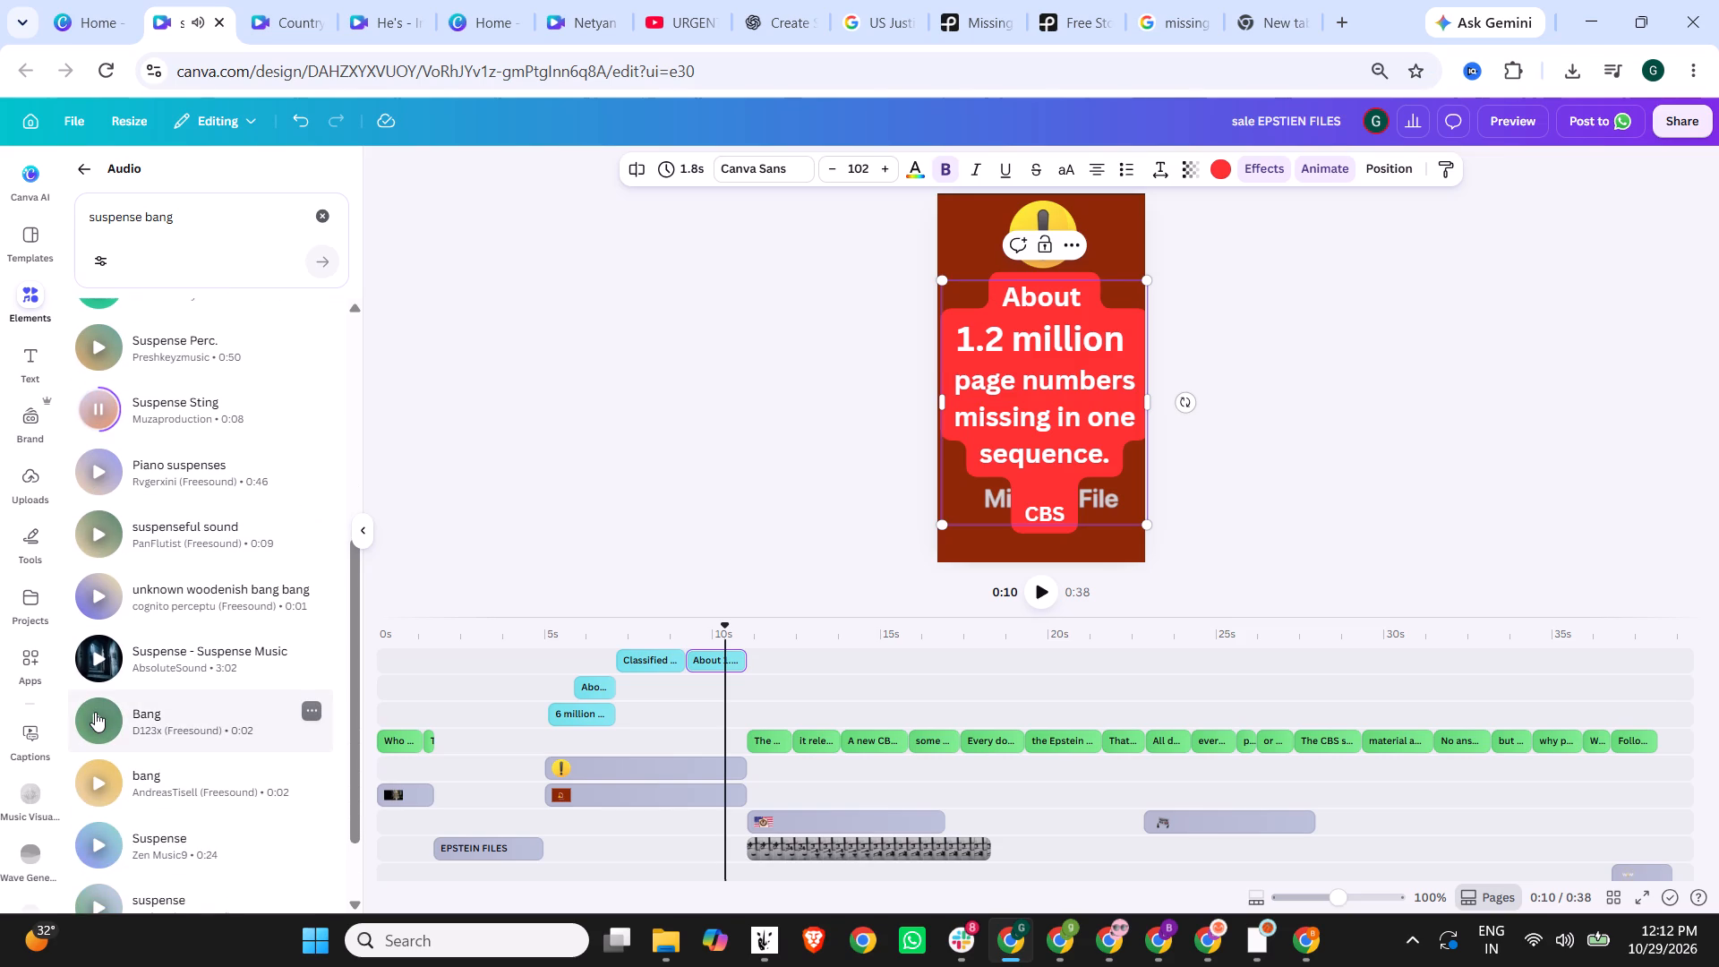
click(95, 712)
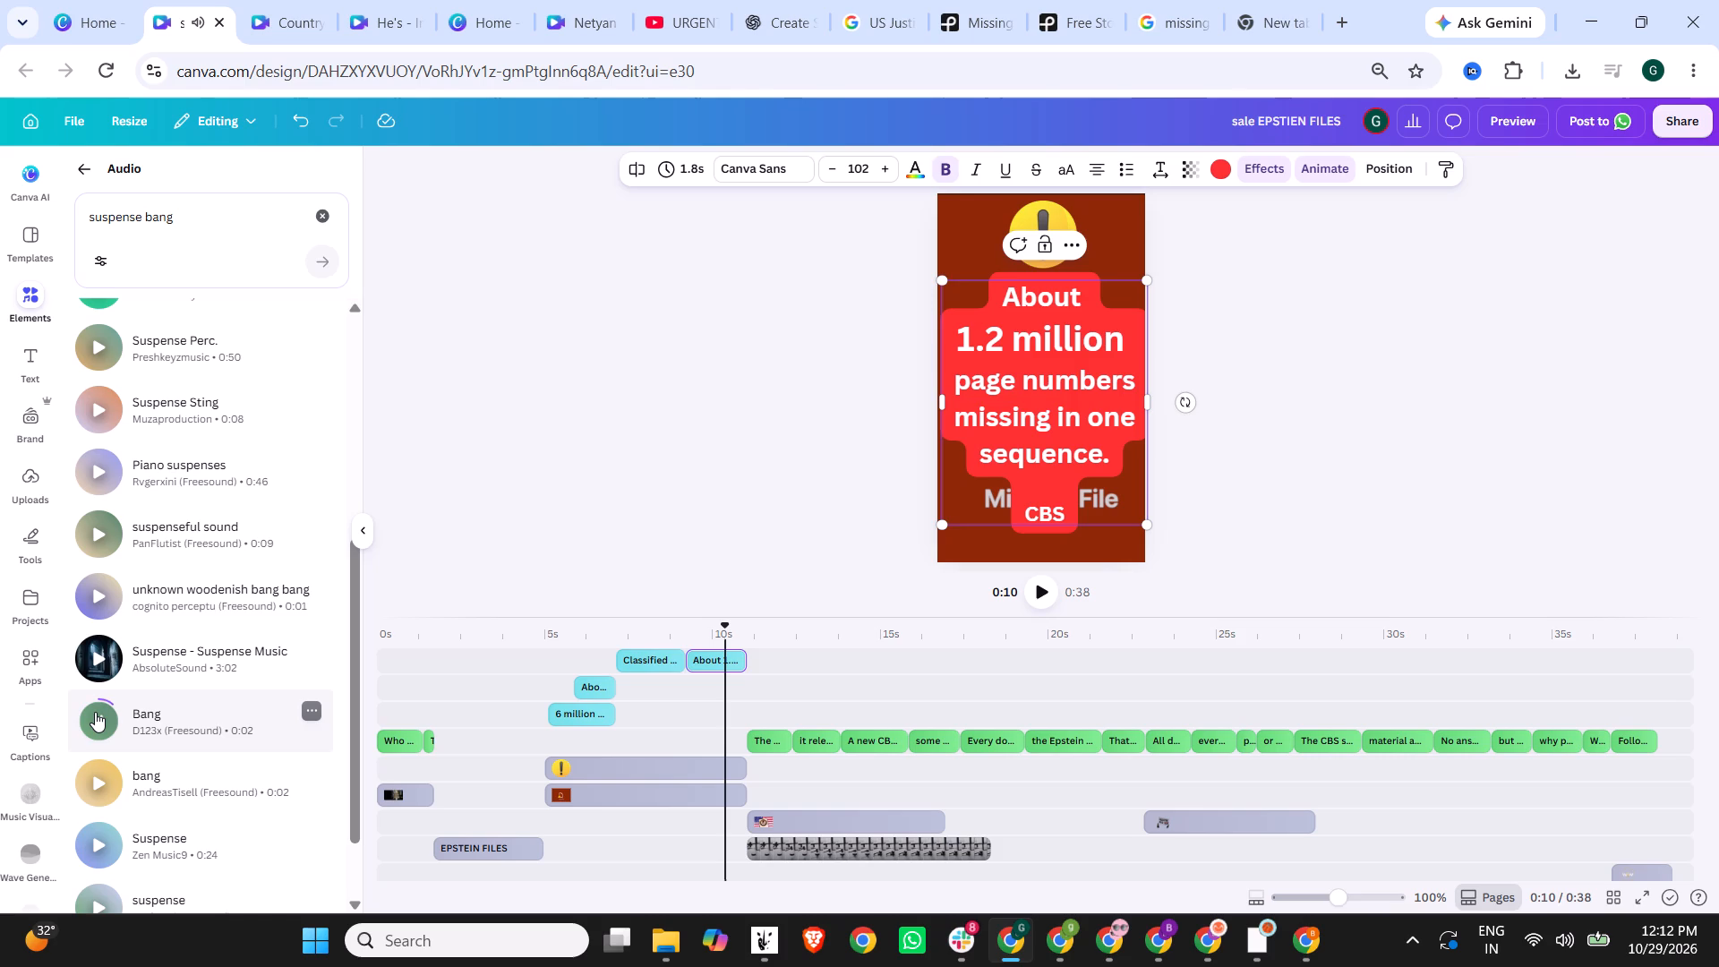
scroll(95, 712, down, 2)
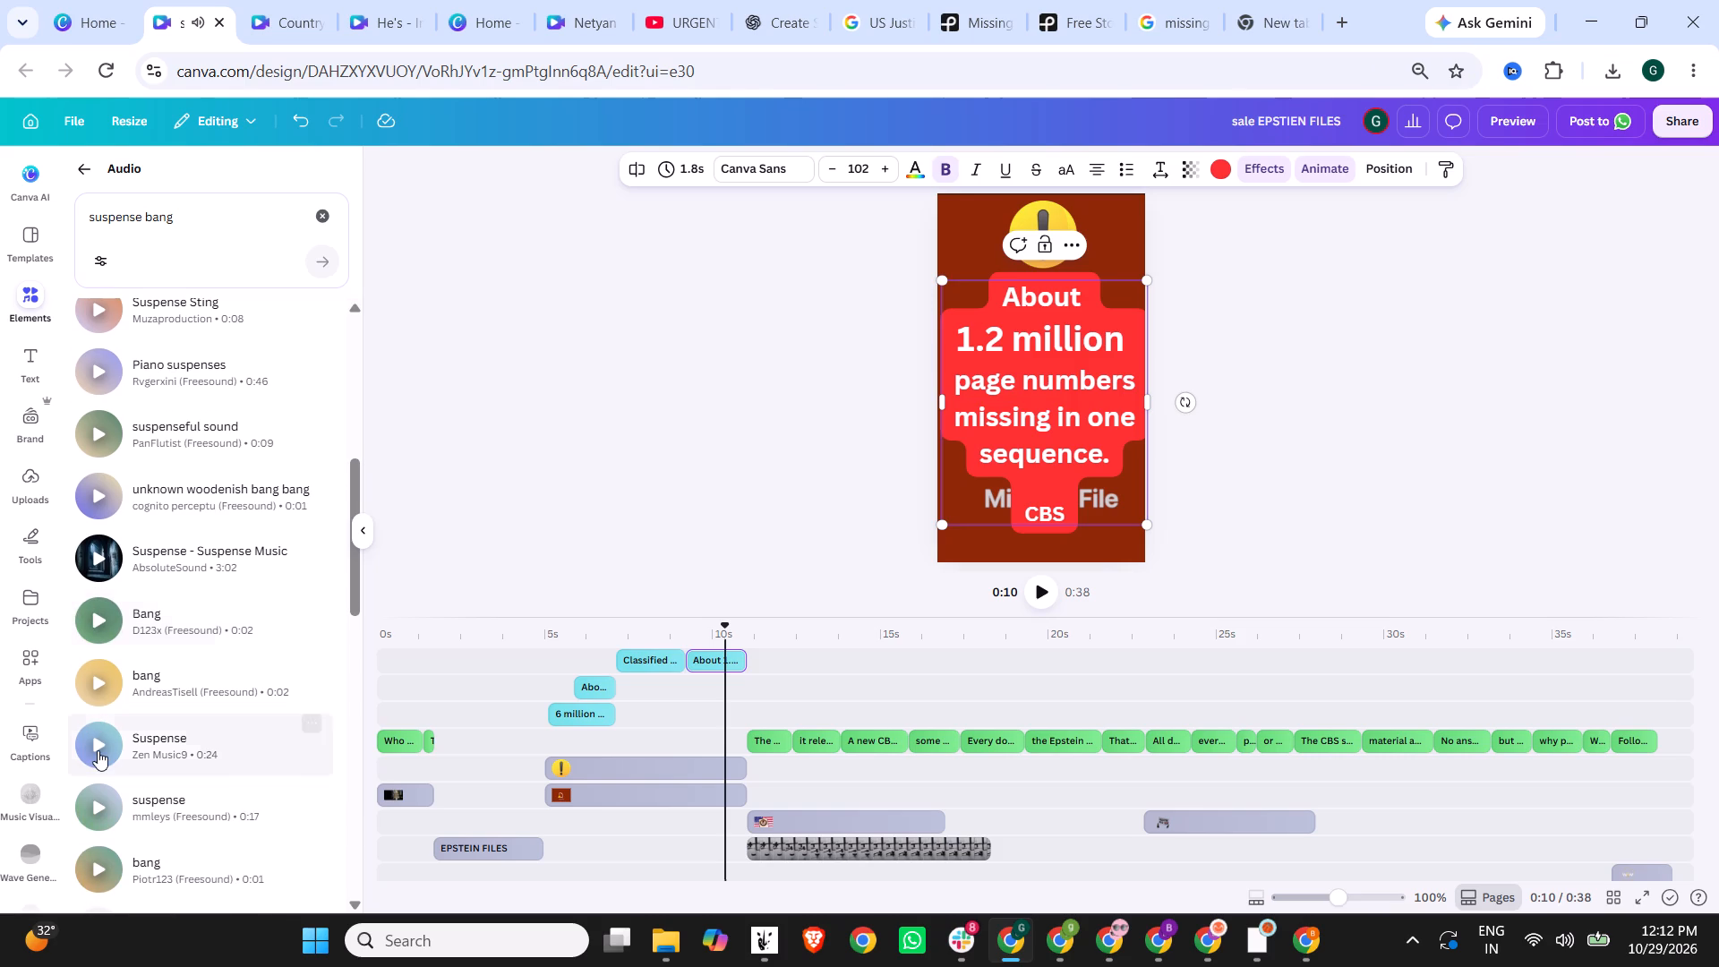
click(98, 751)
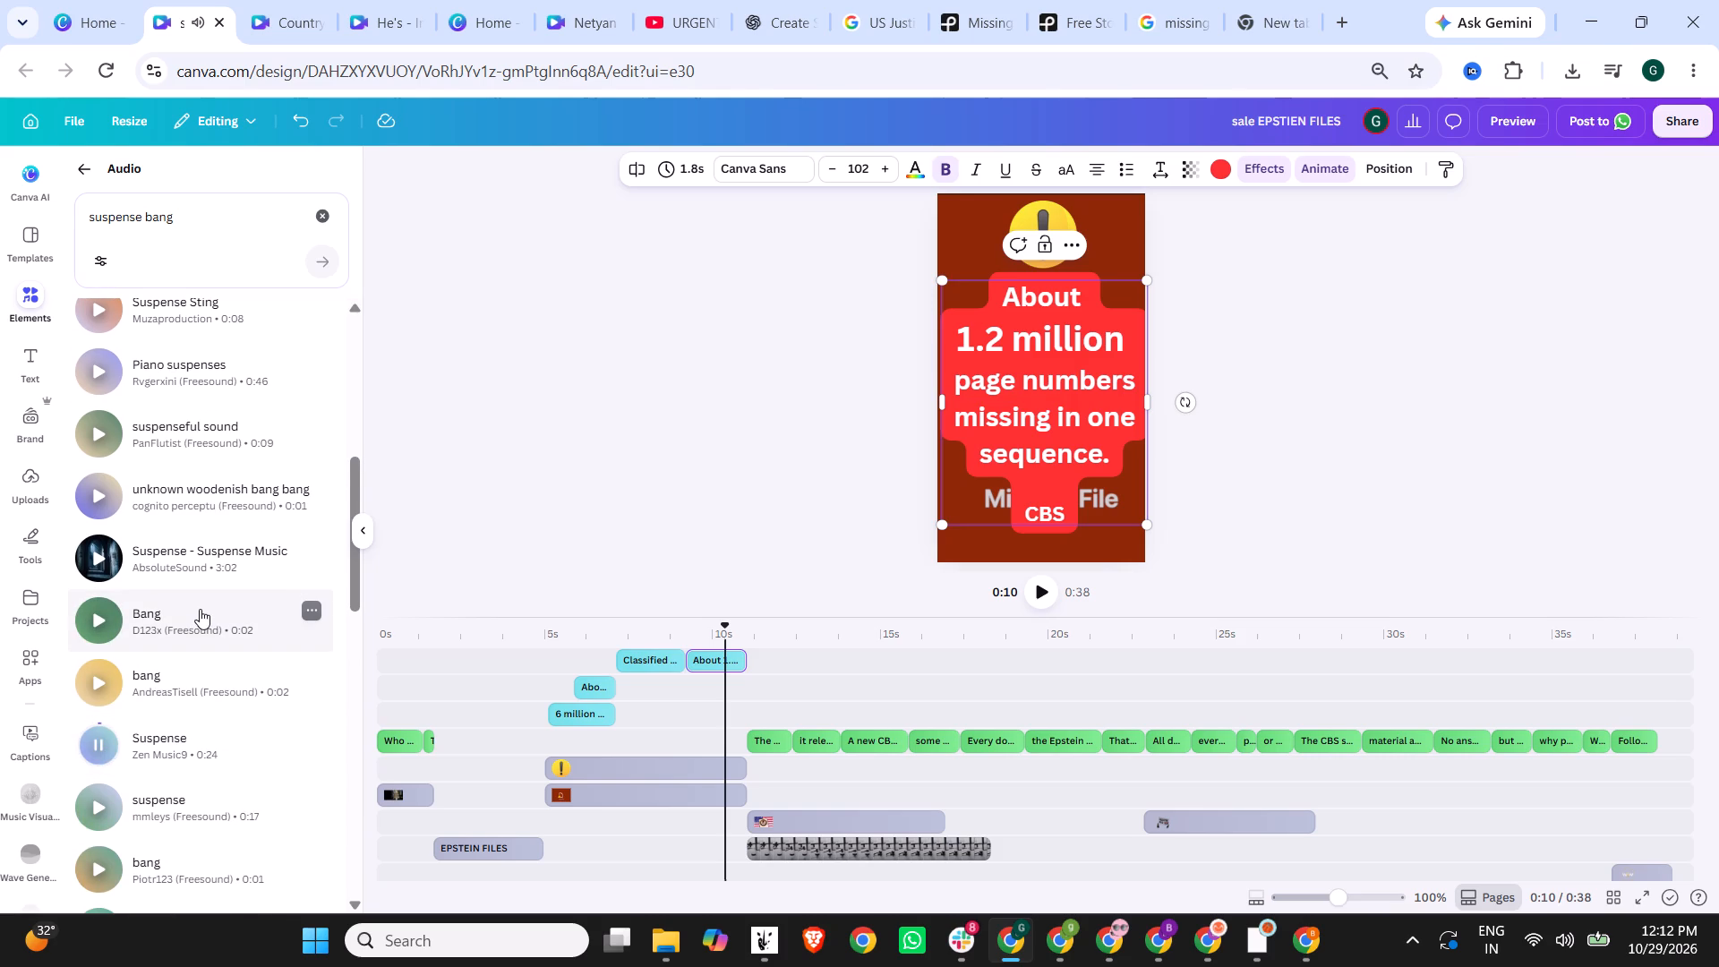
scroll(200, 609, down, 2)
click(80, 653)
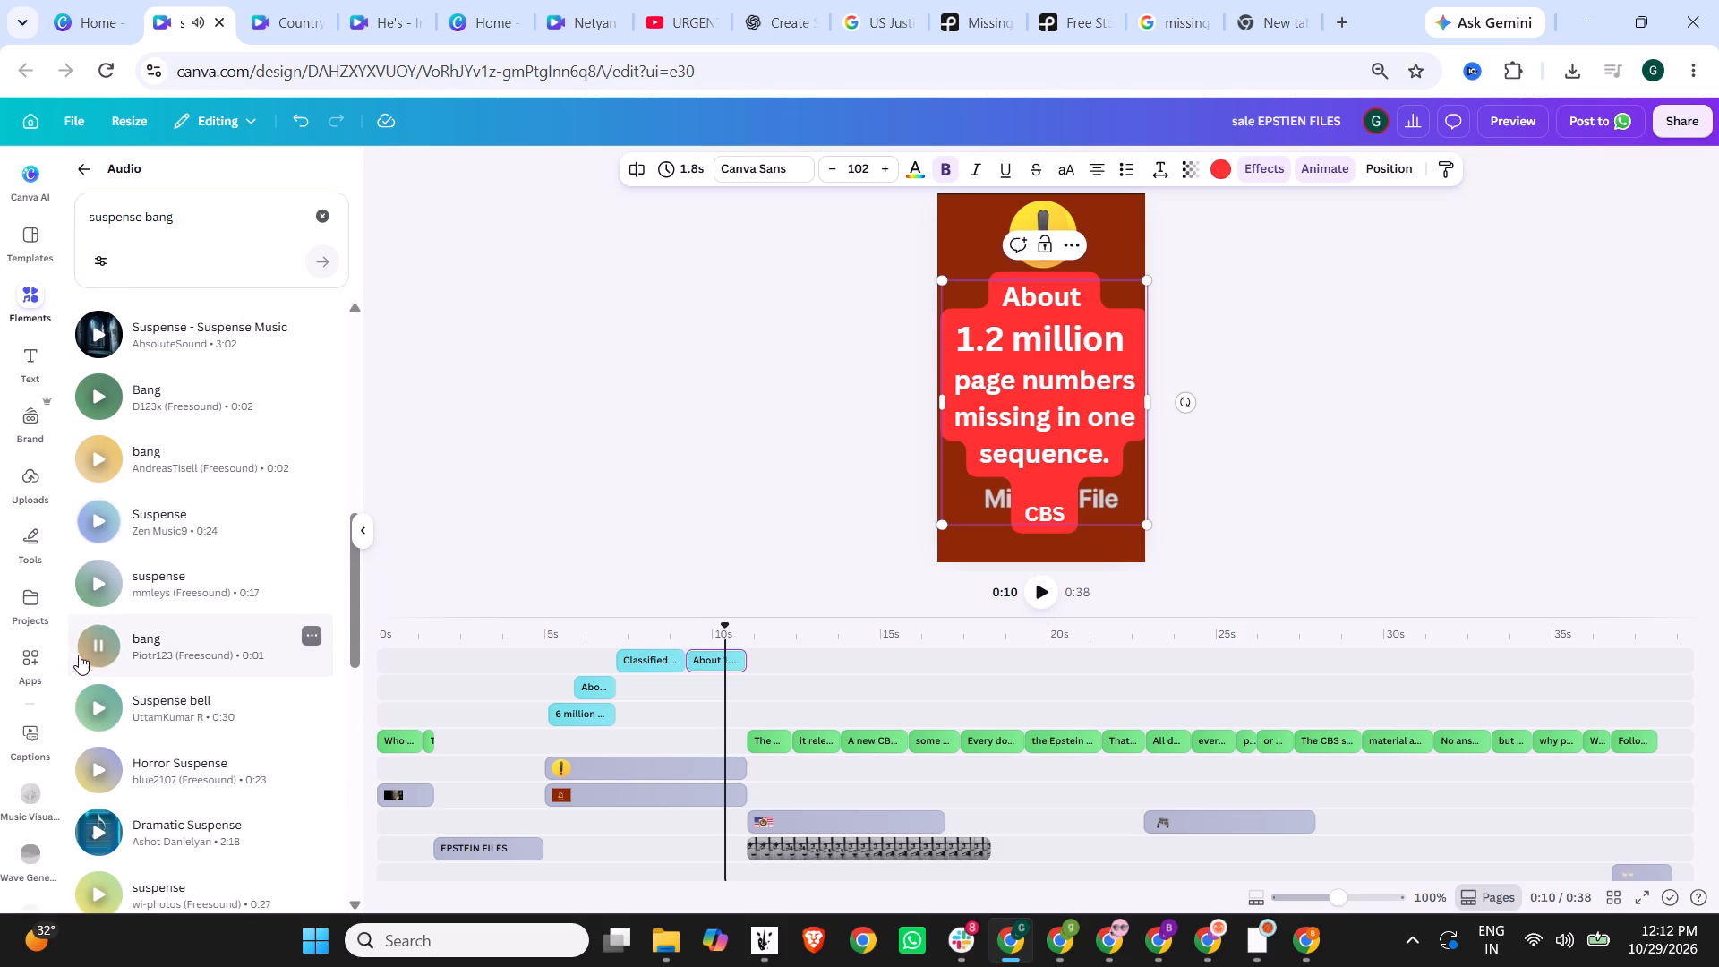
click(98, 709)
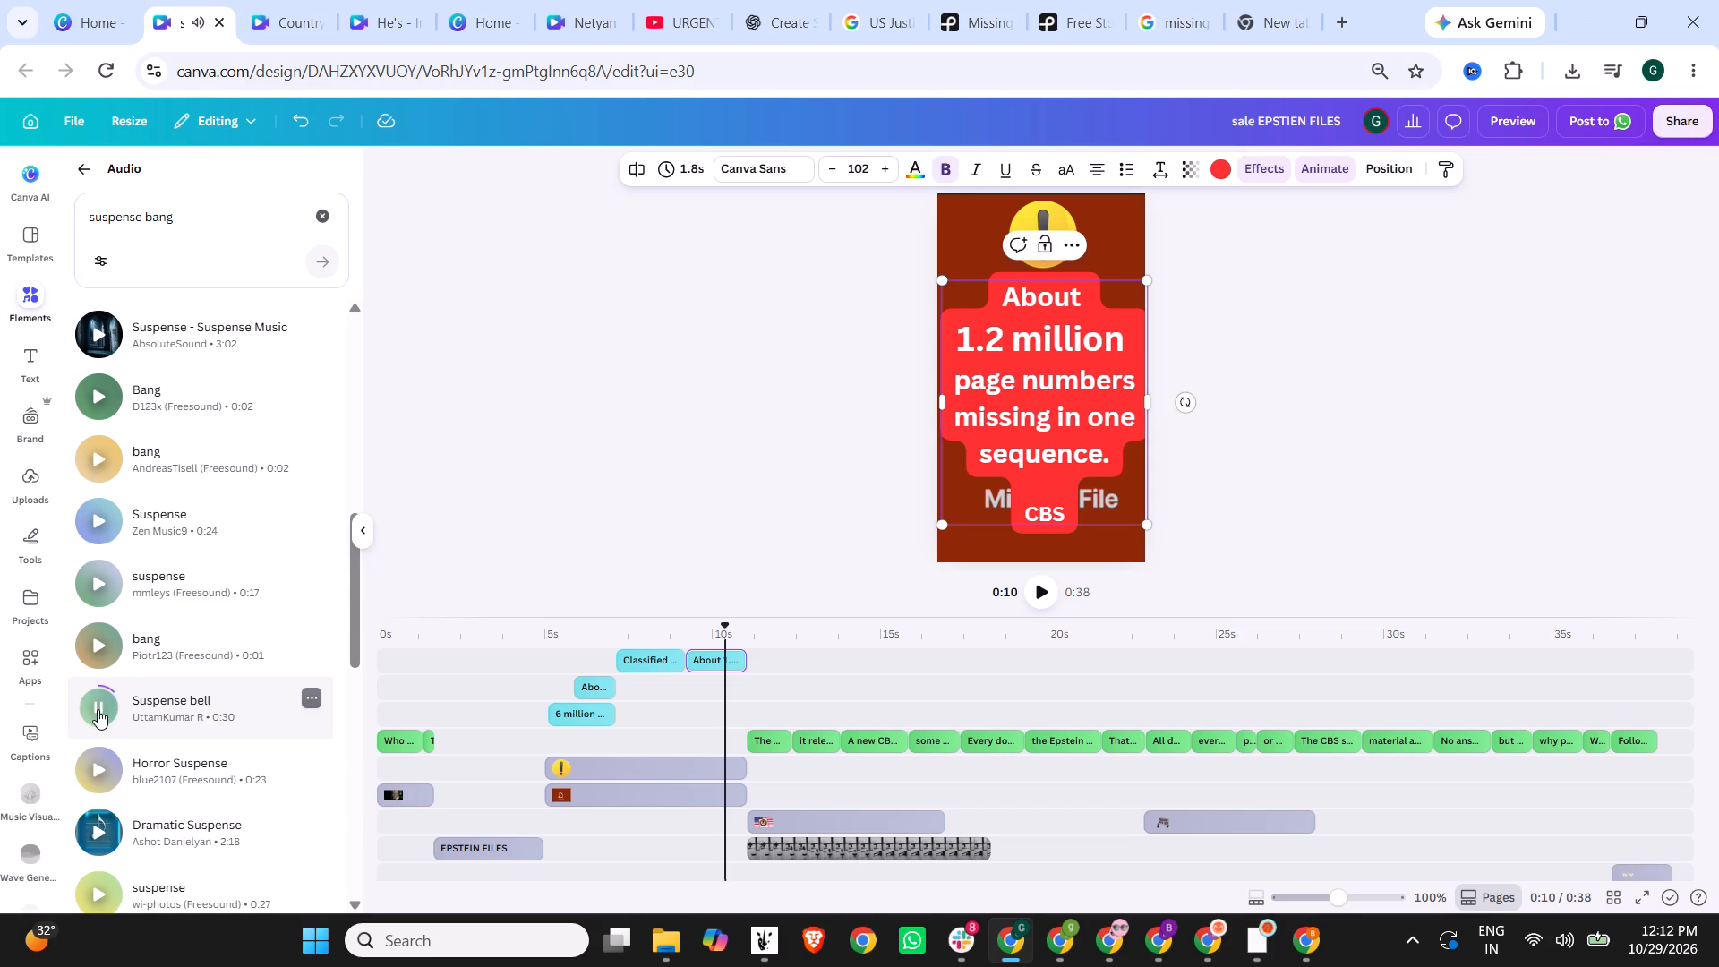
click(87, 776)
scroll(164, 650, down, 2)
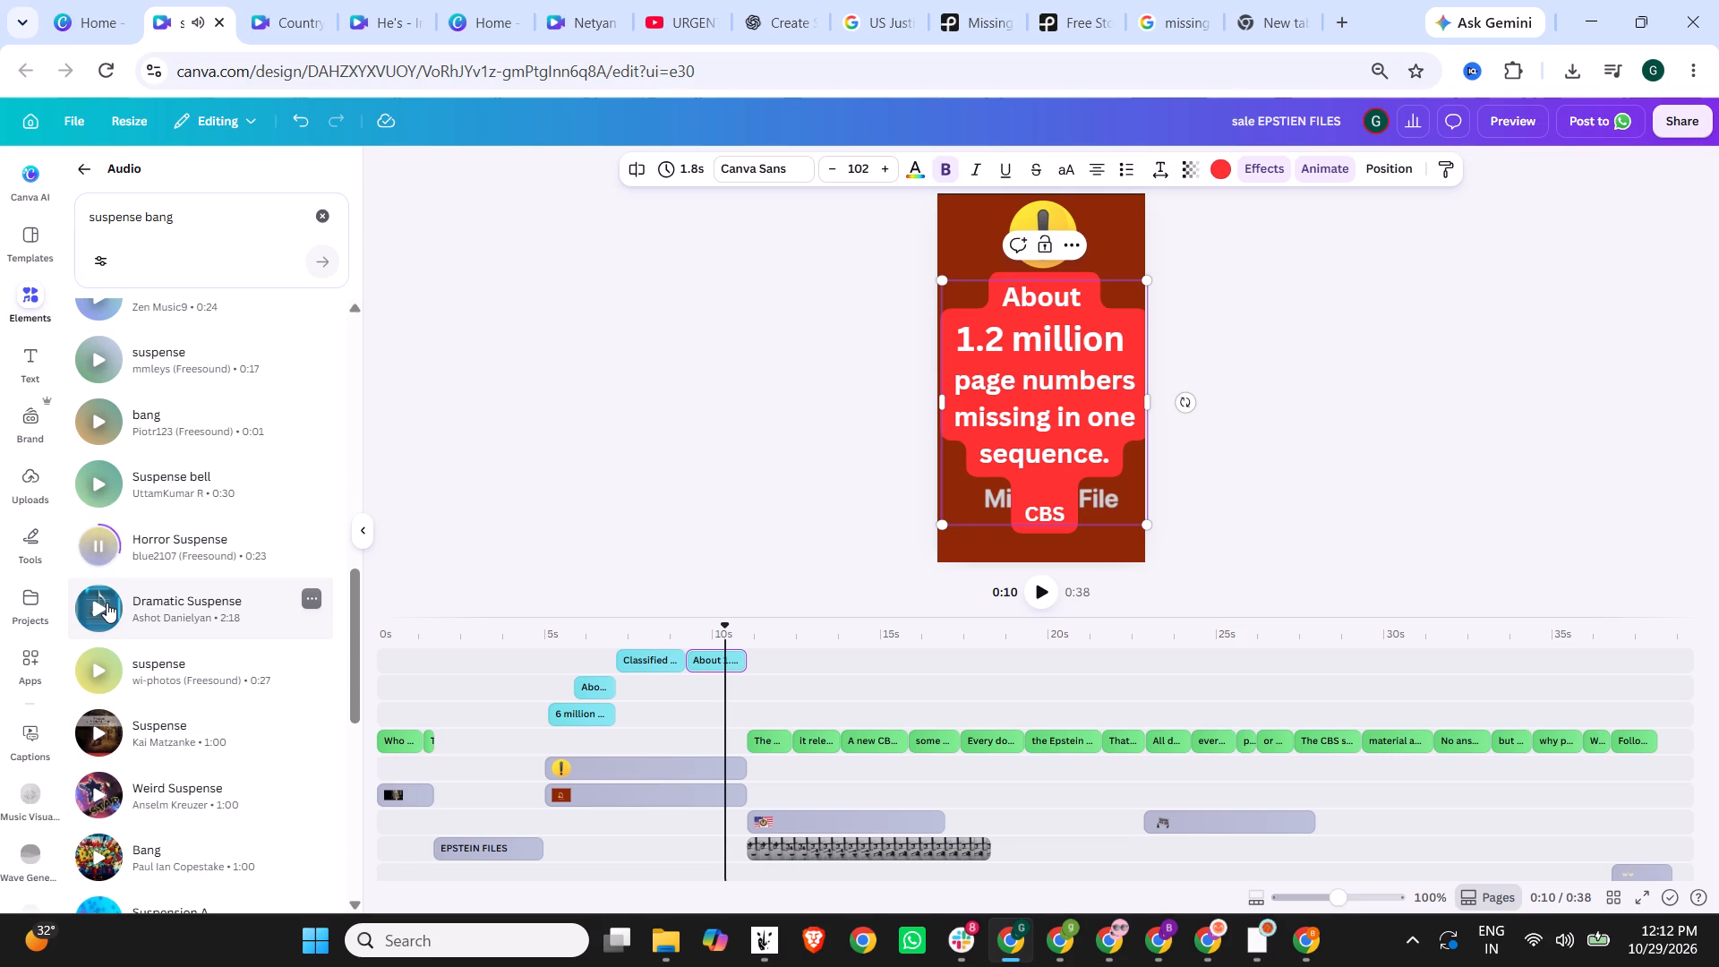
click(107, 603)
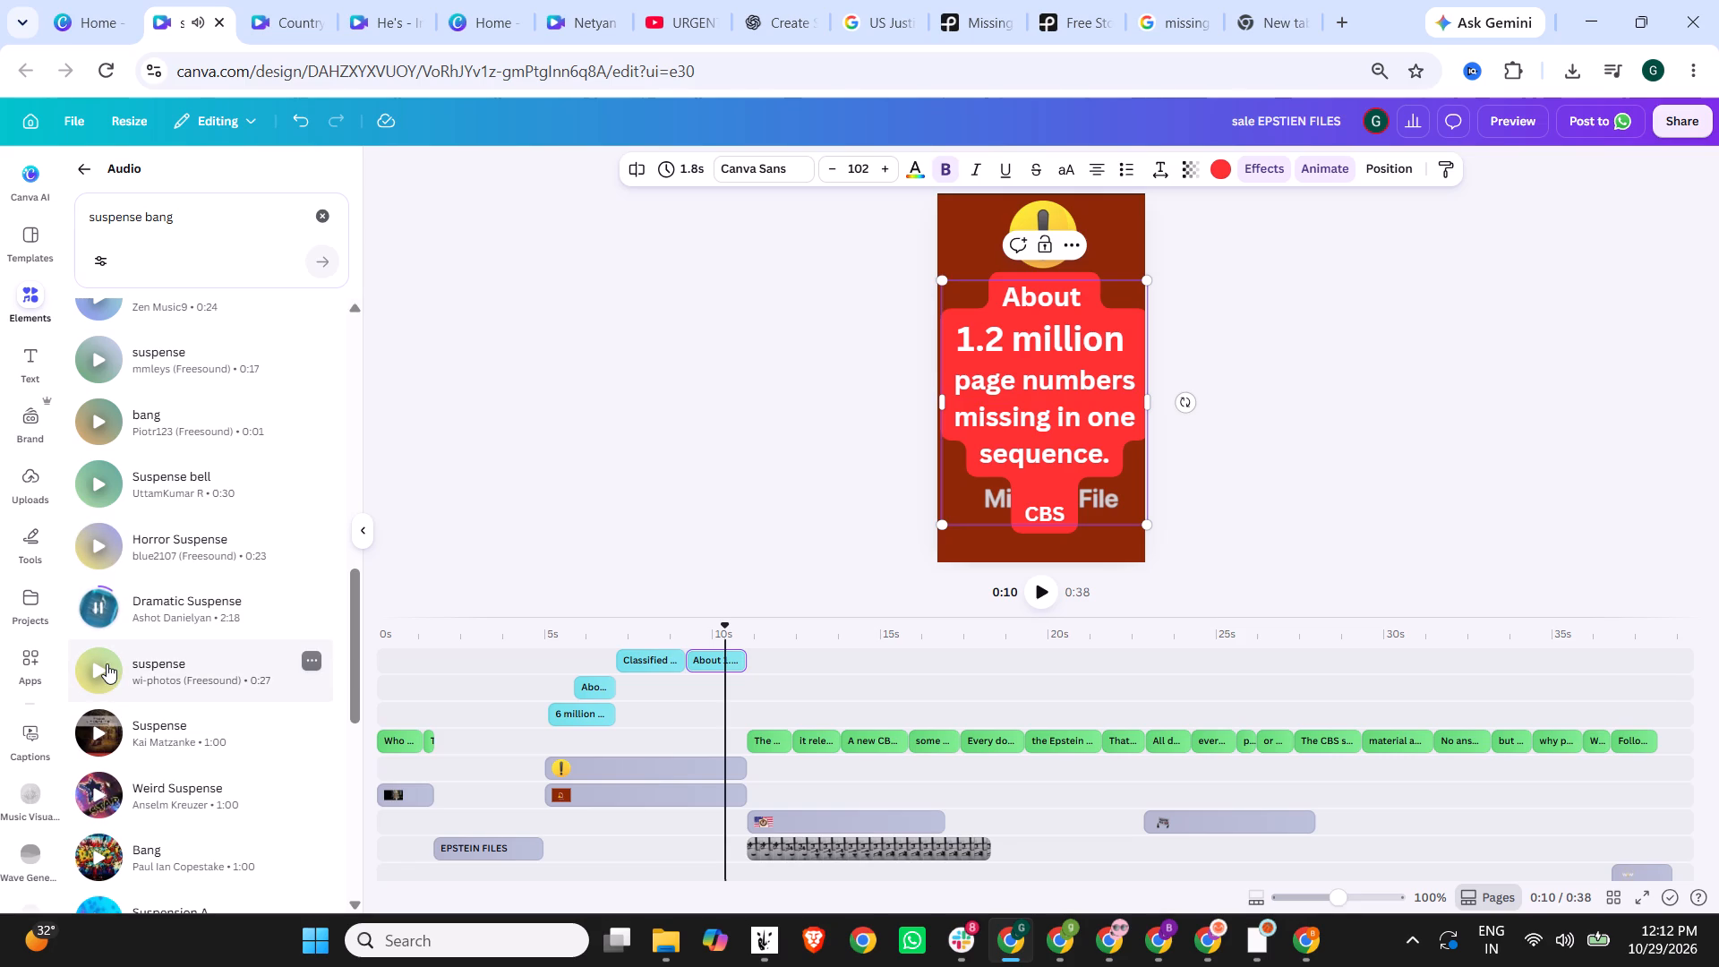
click(107, 663)
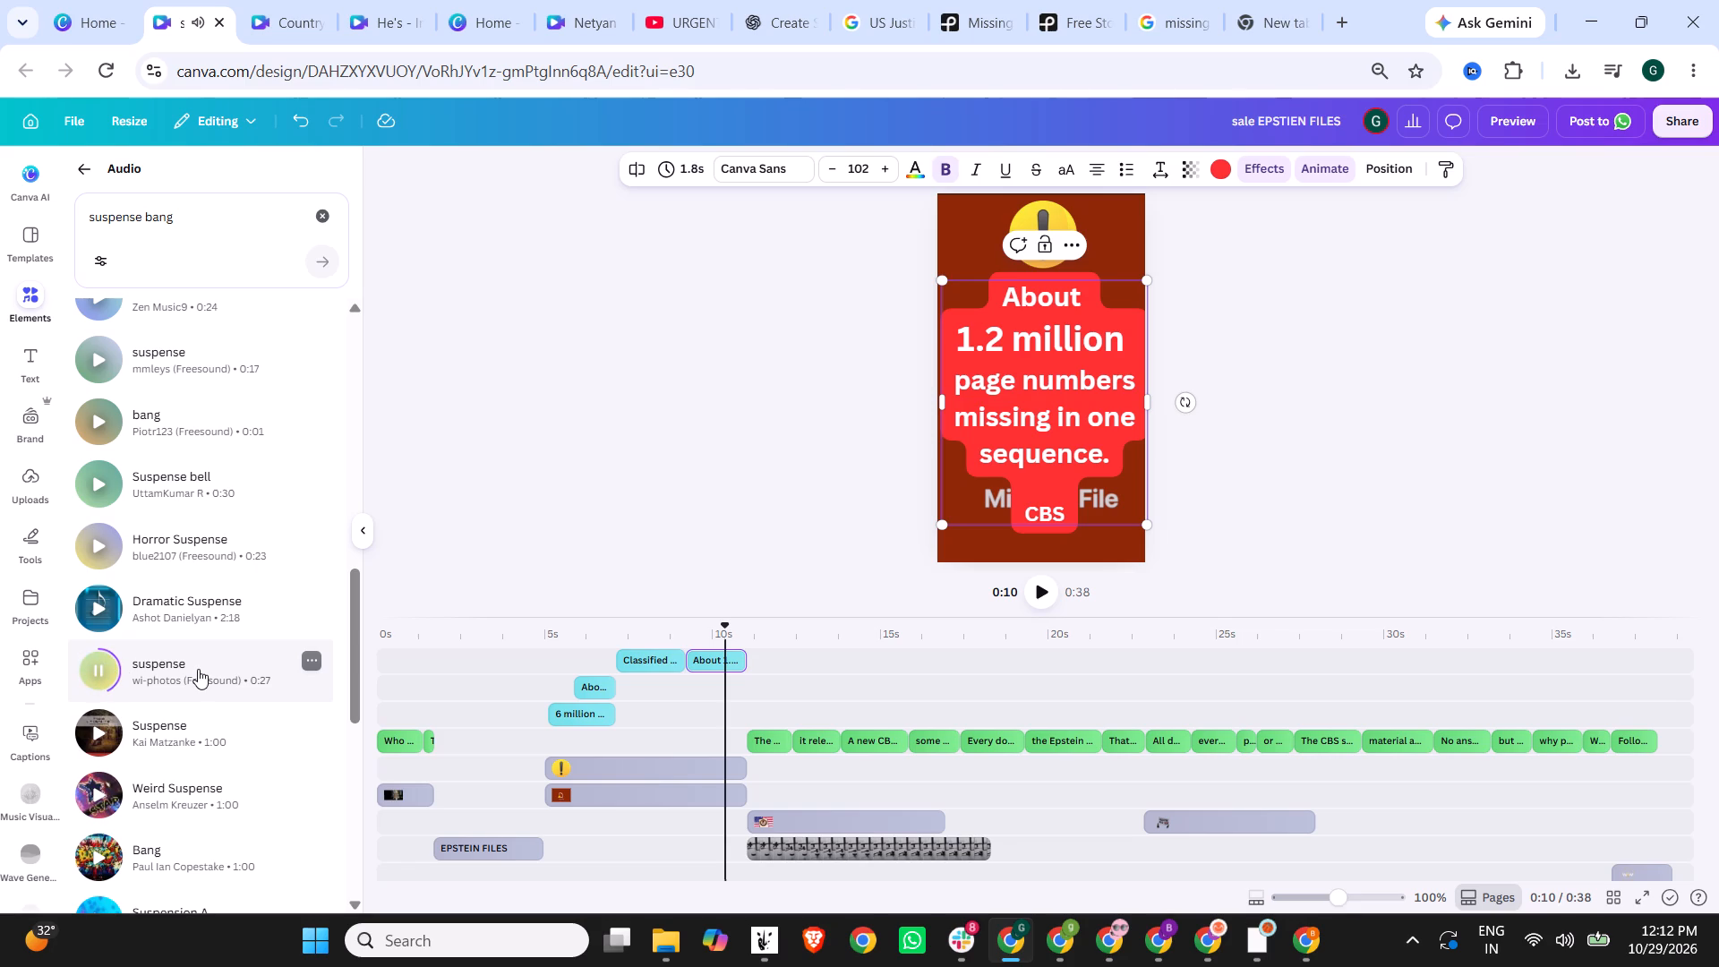
Add the wi-photos "suspense" sound to the audio track at about 5 s, trimmed to 6.0 s to fill the gap in the voice-over.
drag(198, 669, 597, 830)
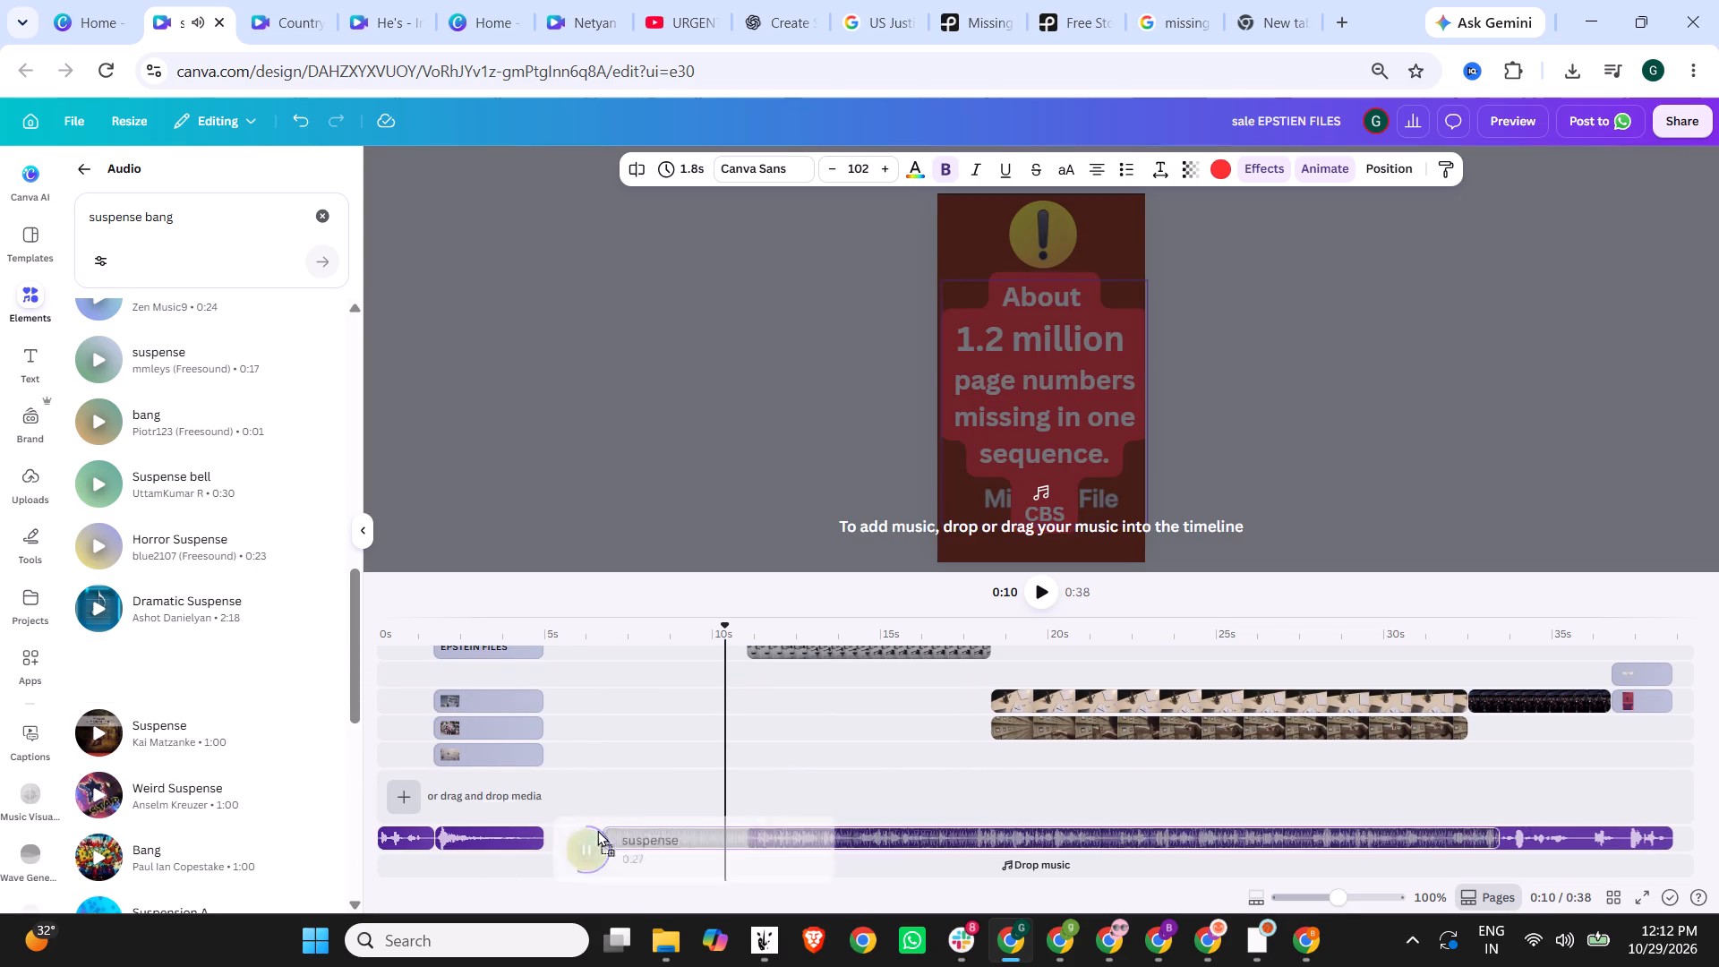
drag(597, 830, 576, 834)
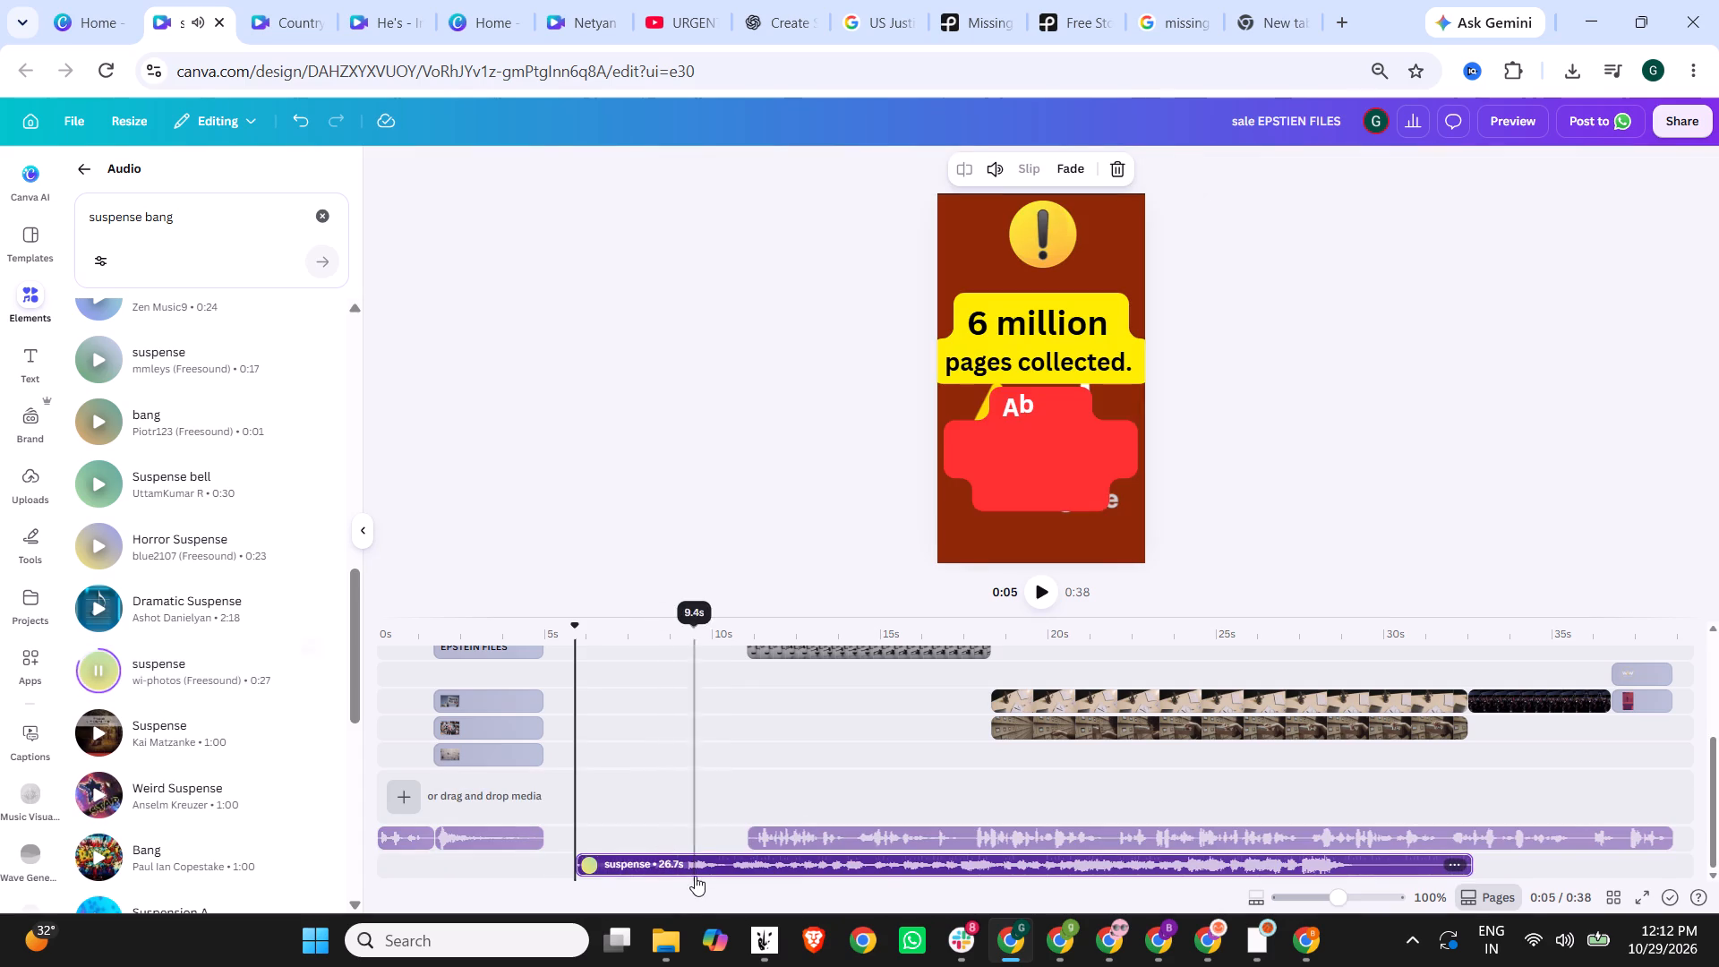
drag(791, 860, 754, 857)
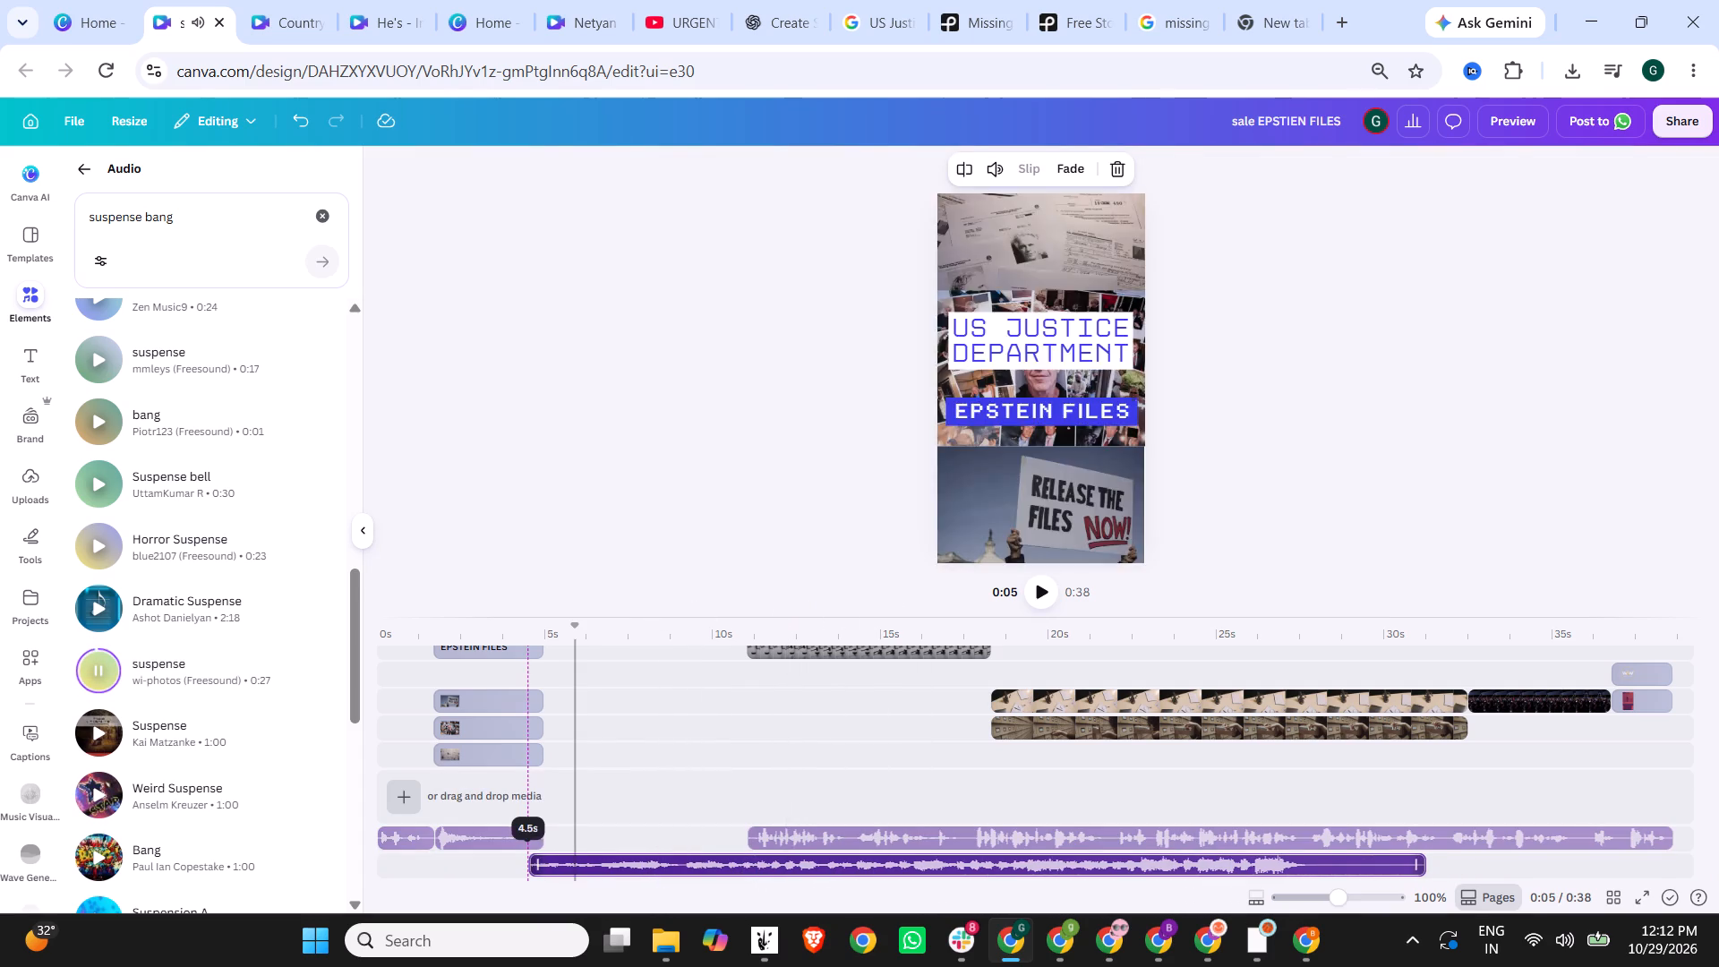
drag(754, 857, 759, 857)
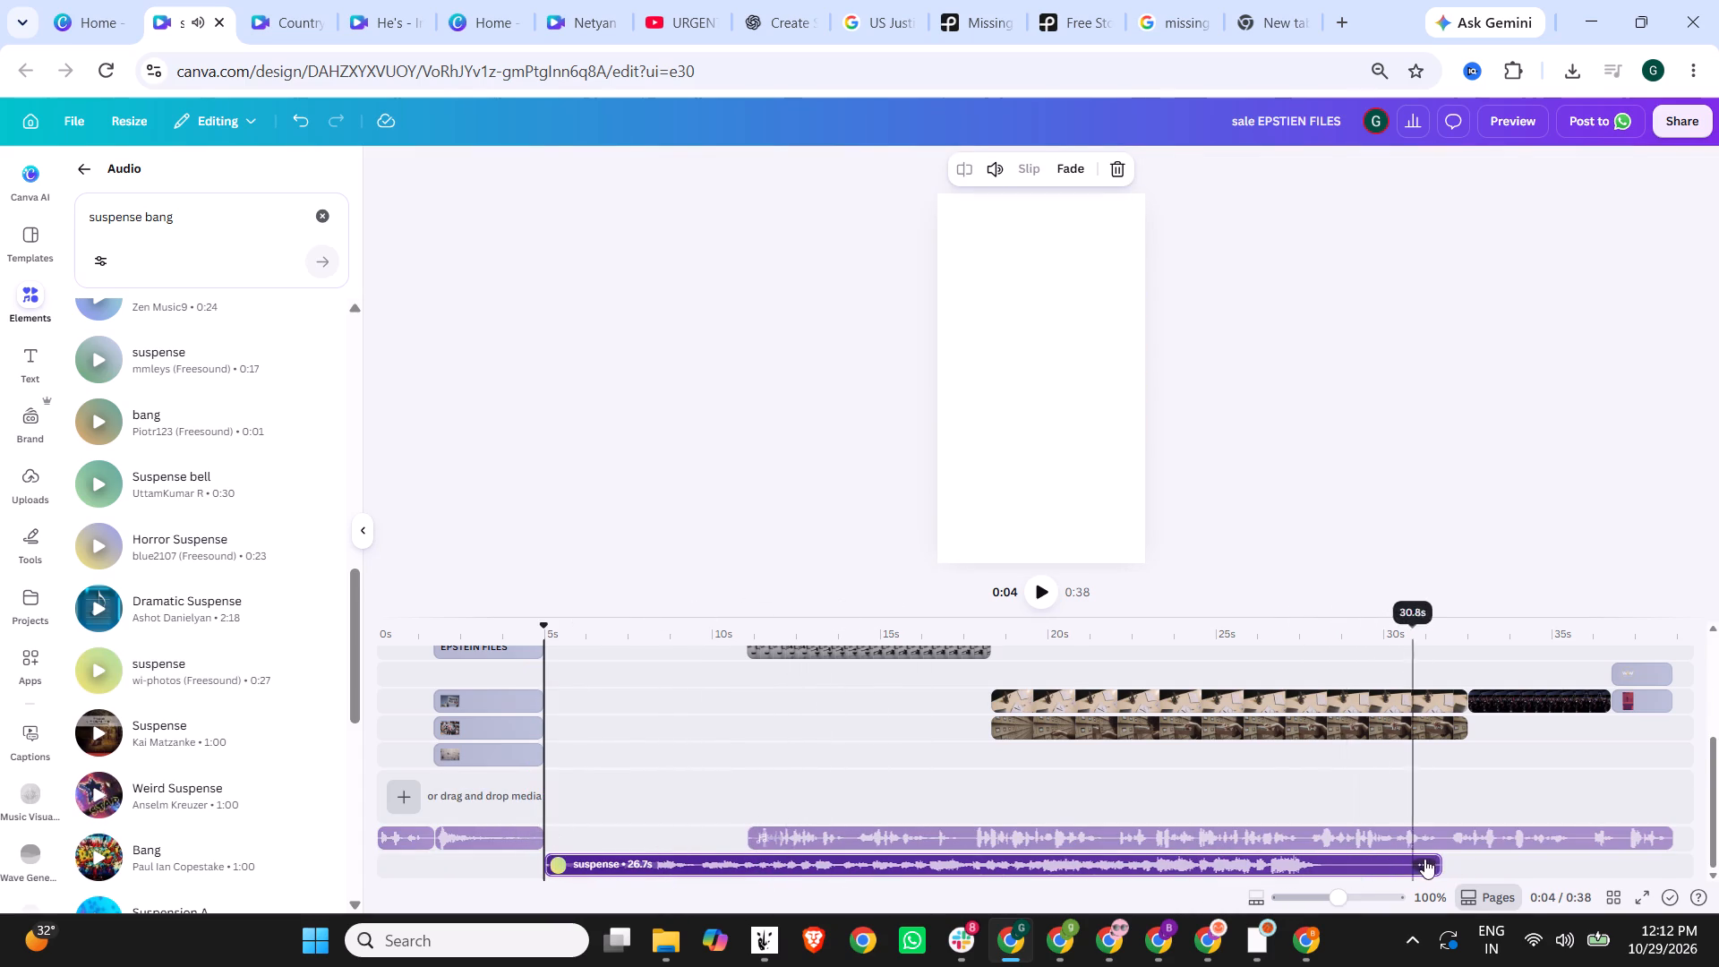
drag(1440, 863, 746, 858)
Preview the video full screen to check the suspense sound against the missing-pages section.
click(1502, 116)
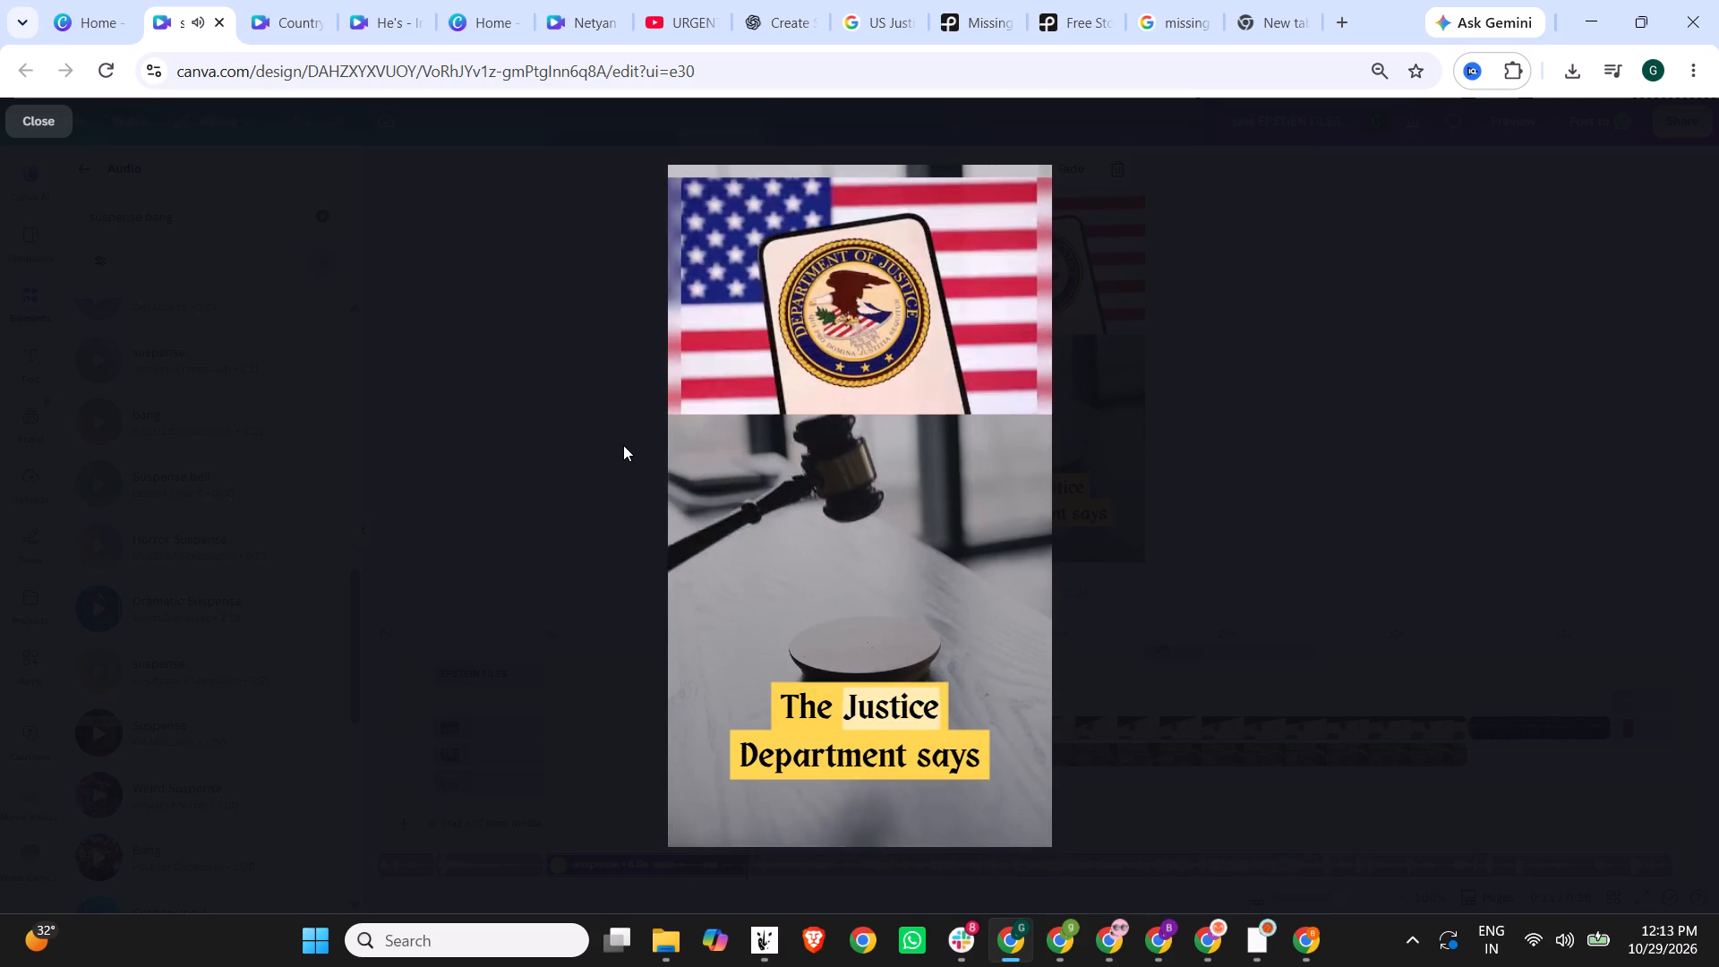
key(Escape)
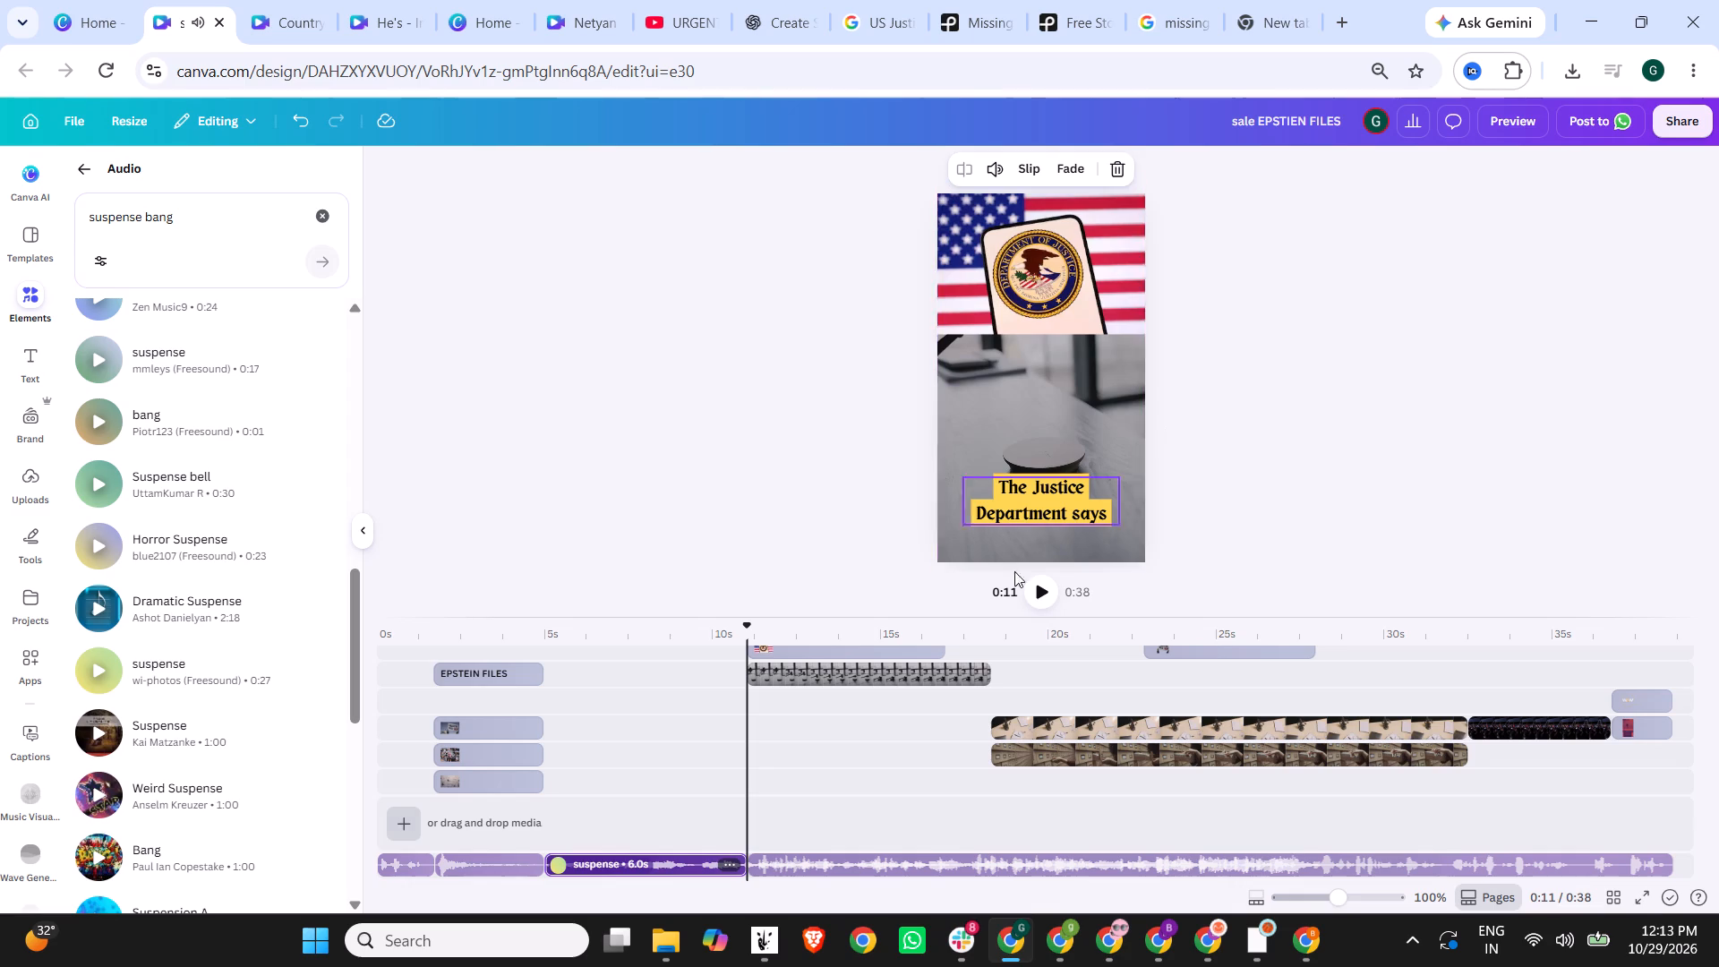
Shift the voice-over clip that begins with "The Justice Department says" so it starts at about 15 s.
scroll(790, 727, up, 9)
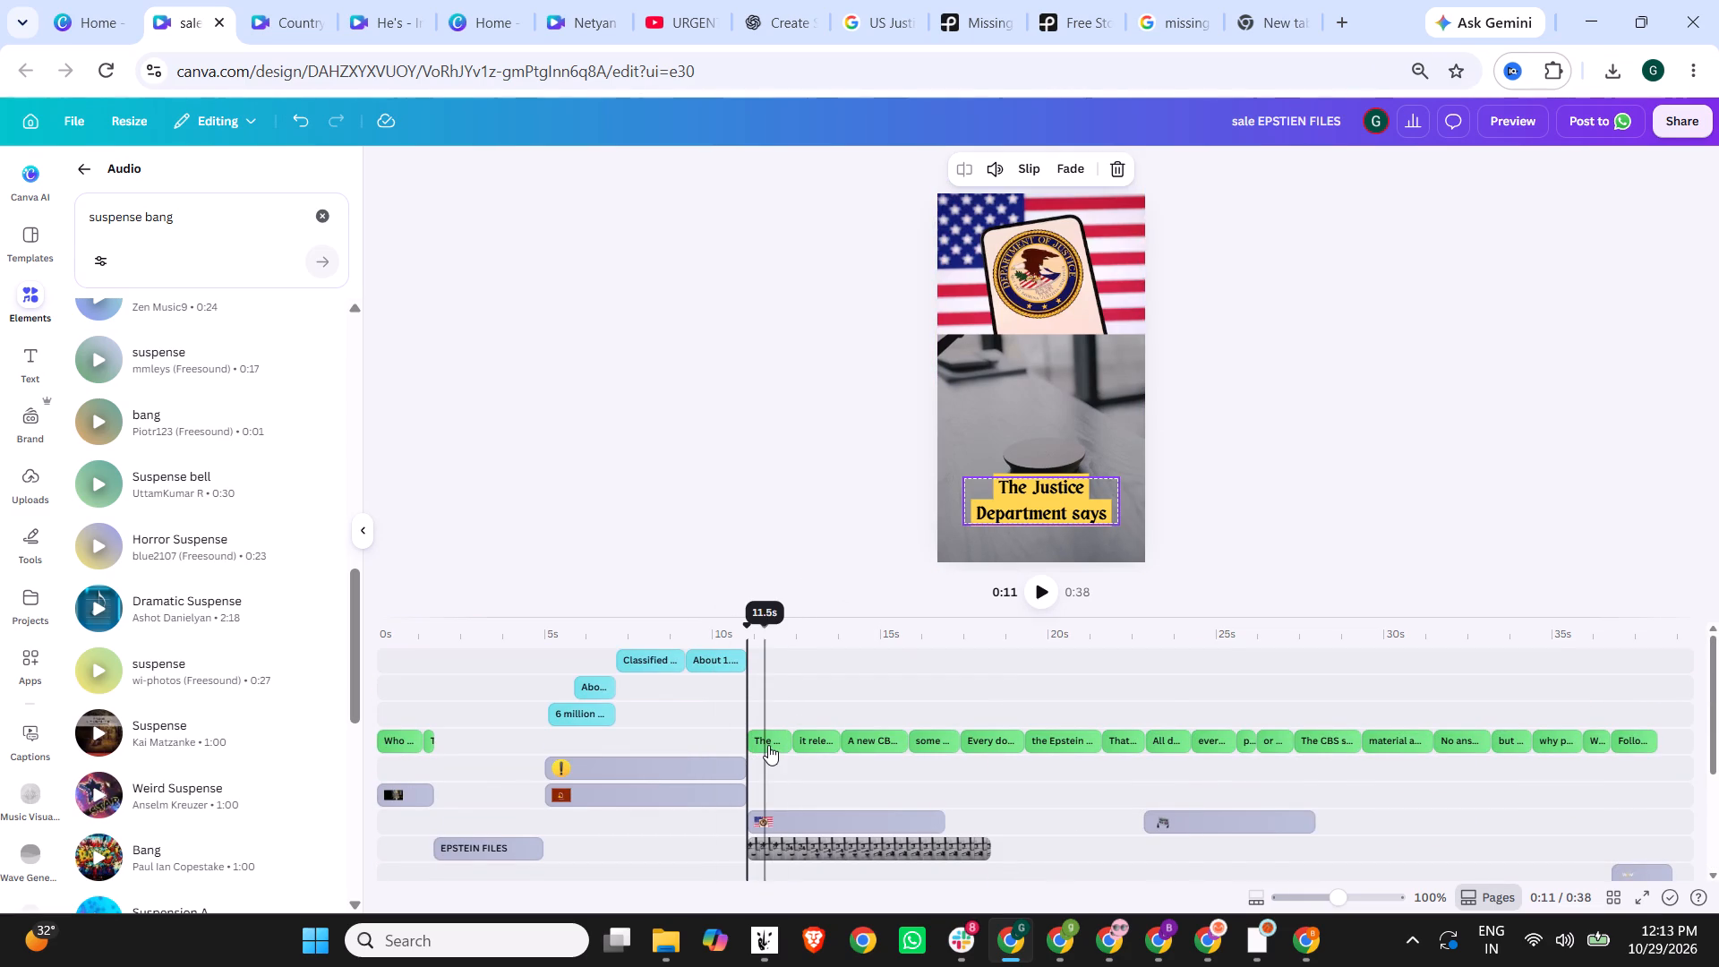
click(767, 736)
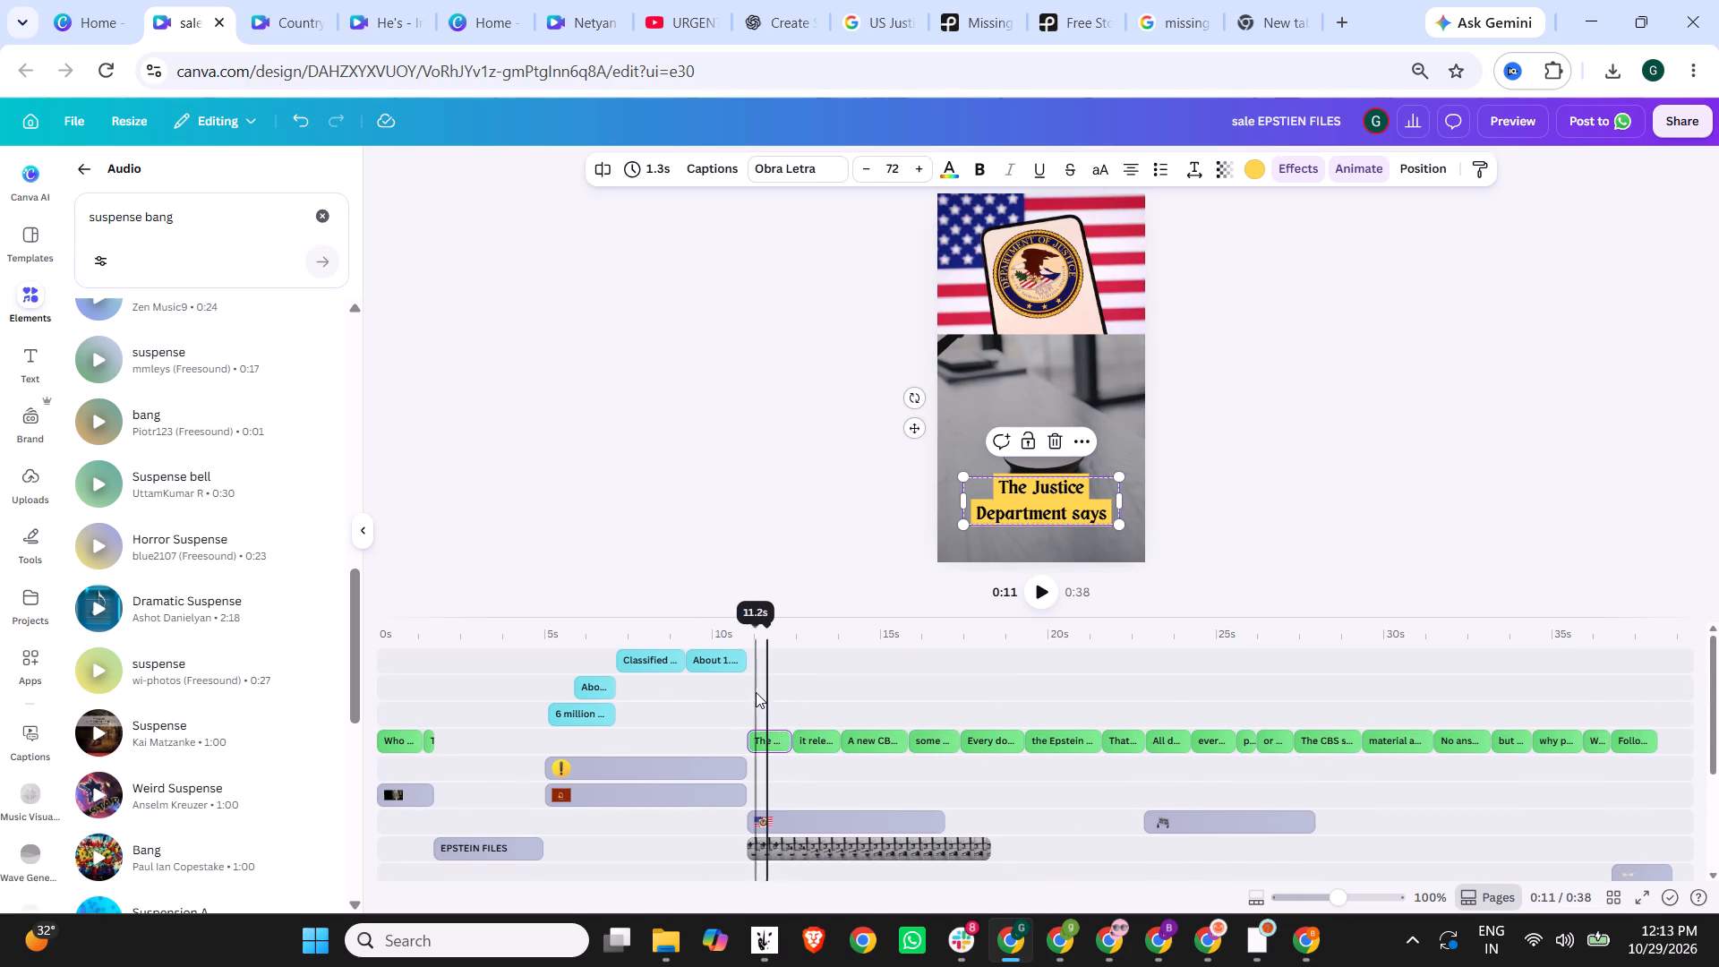
scroll(810, 793, down, 8)
drag(859, 870, 860, 870)
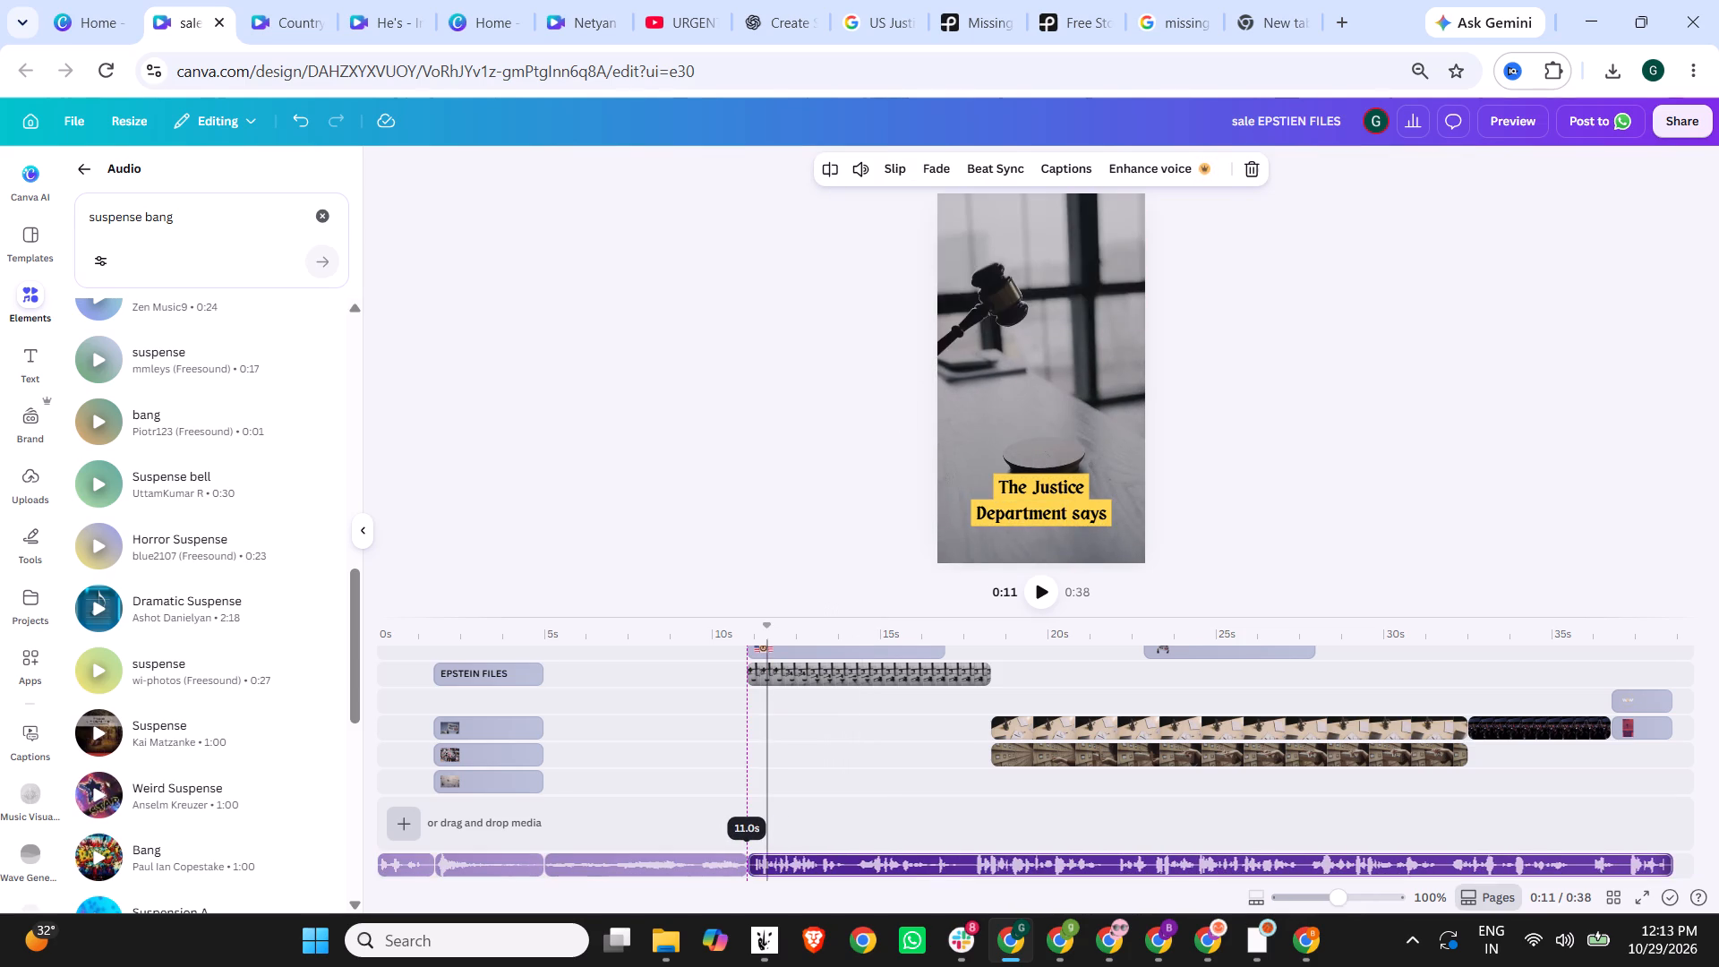
drag(860, 870, 921, 868)
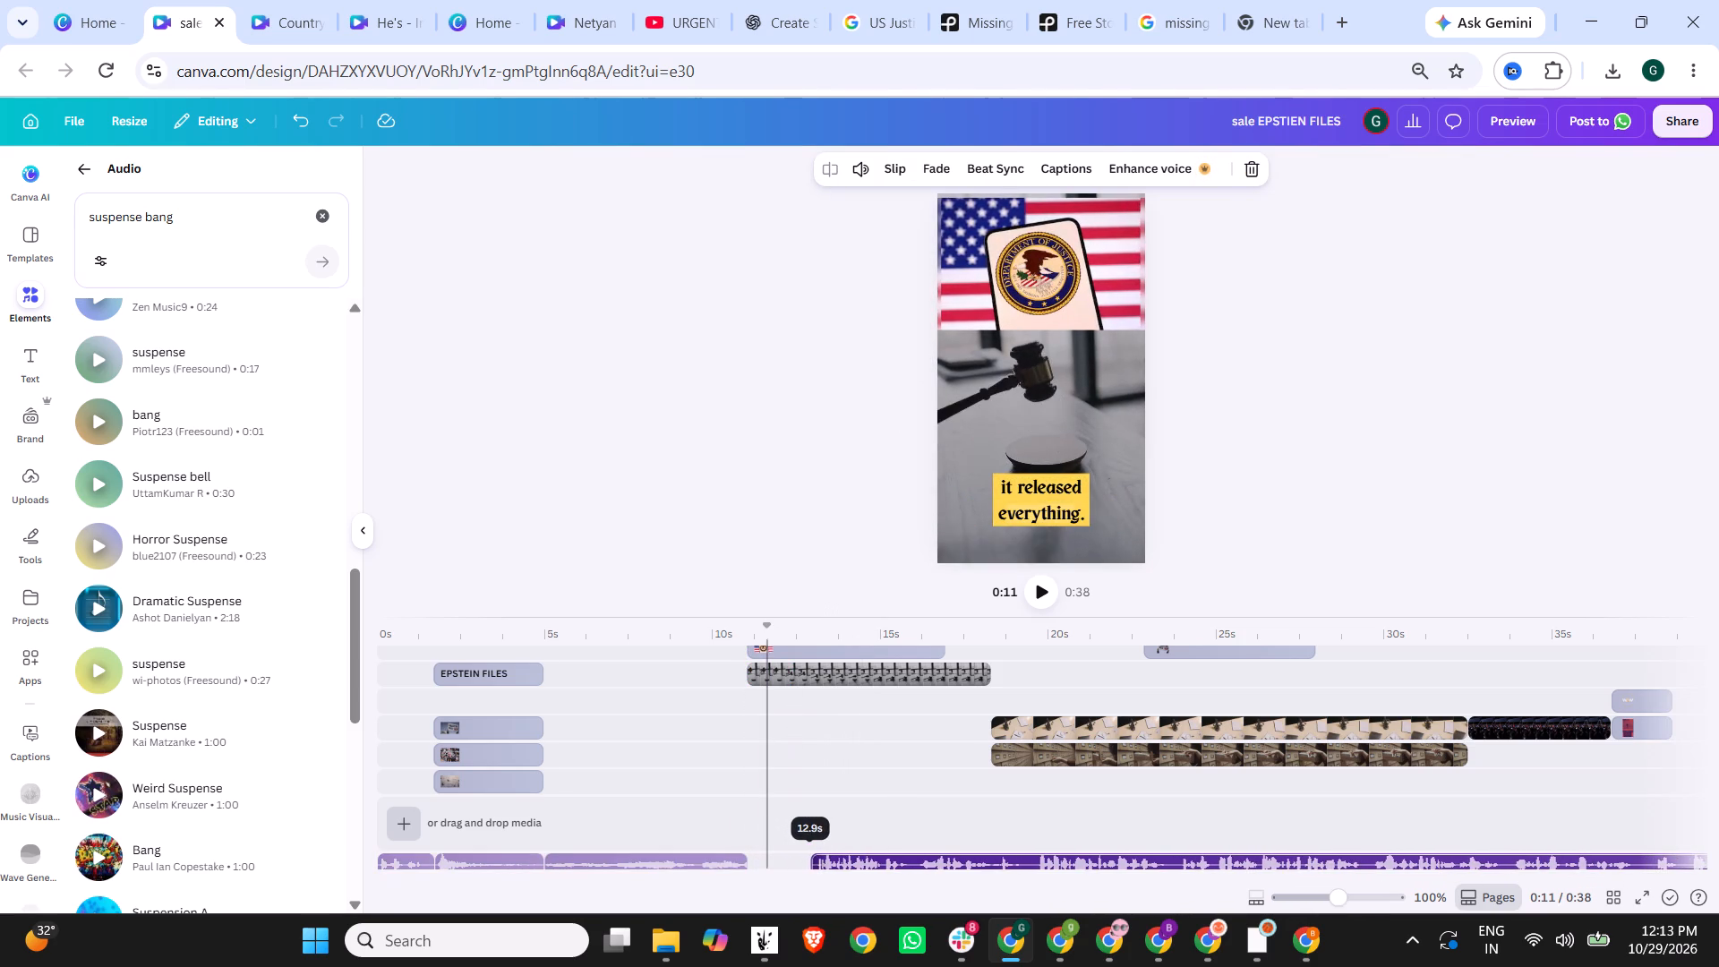
drag(921, 868, 872, 868)
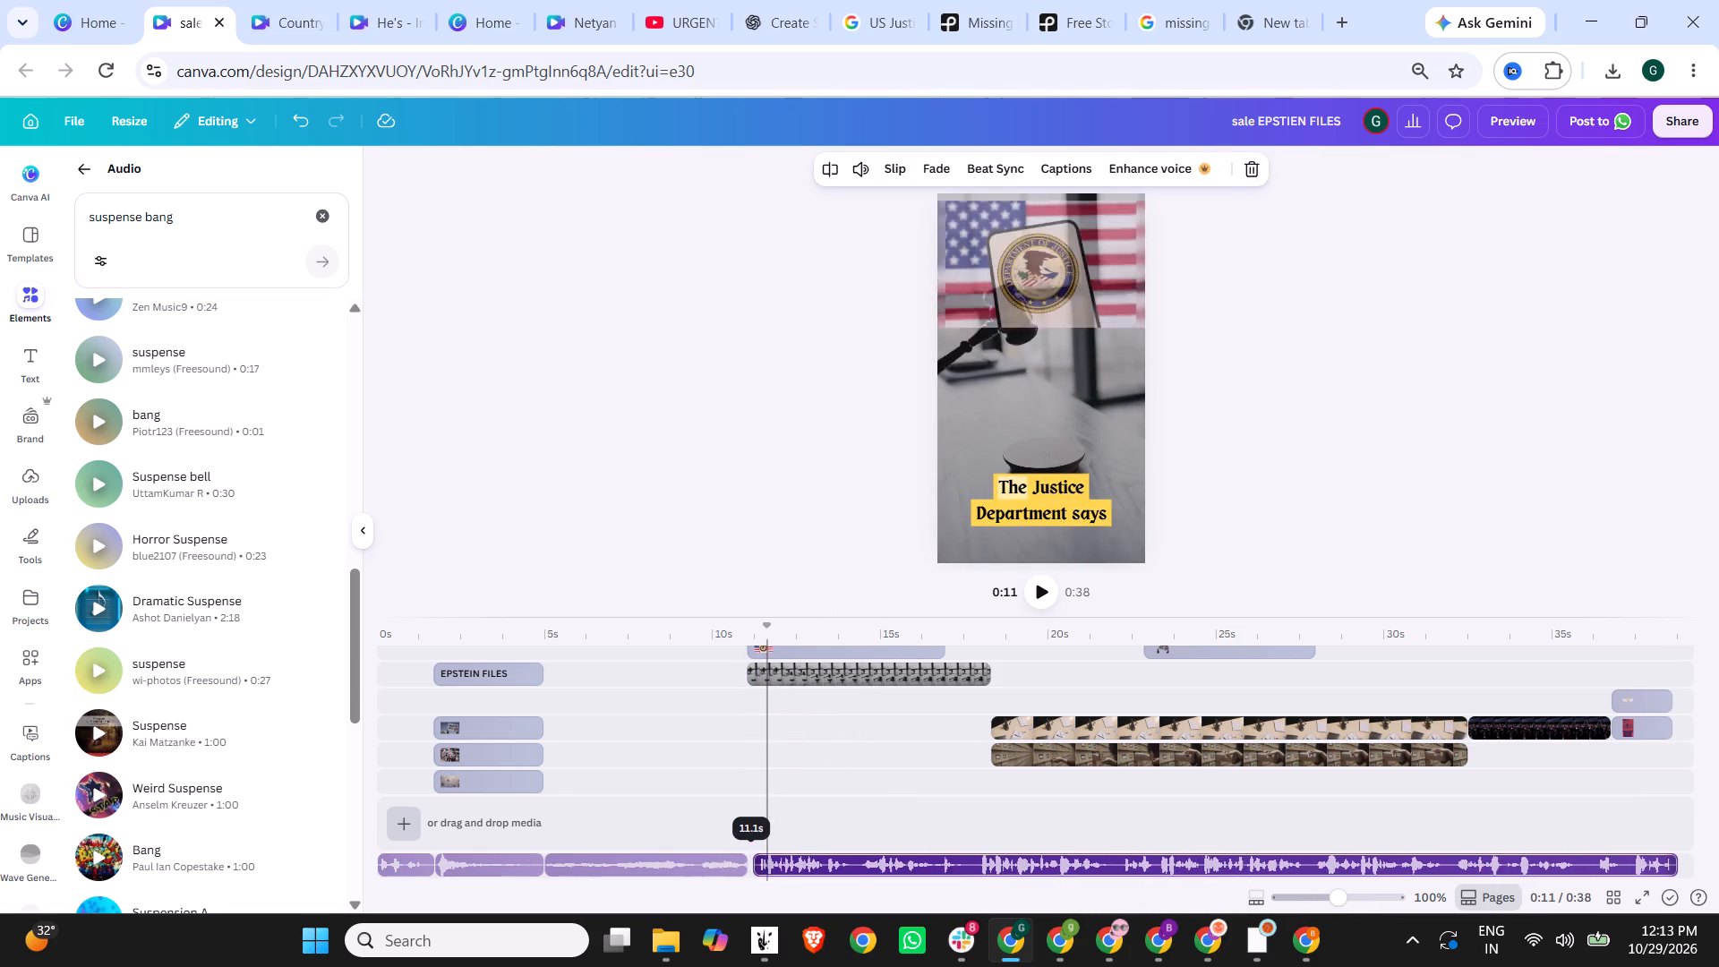
drag(872, 868, 937, 868)
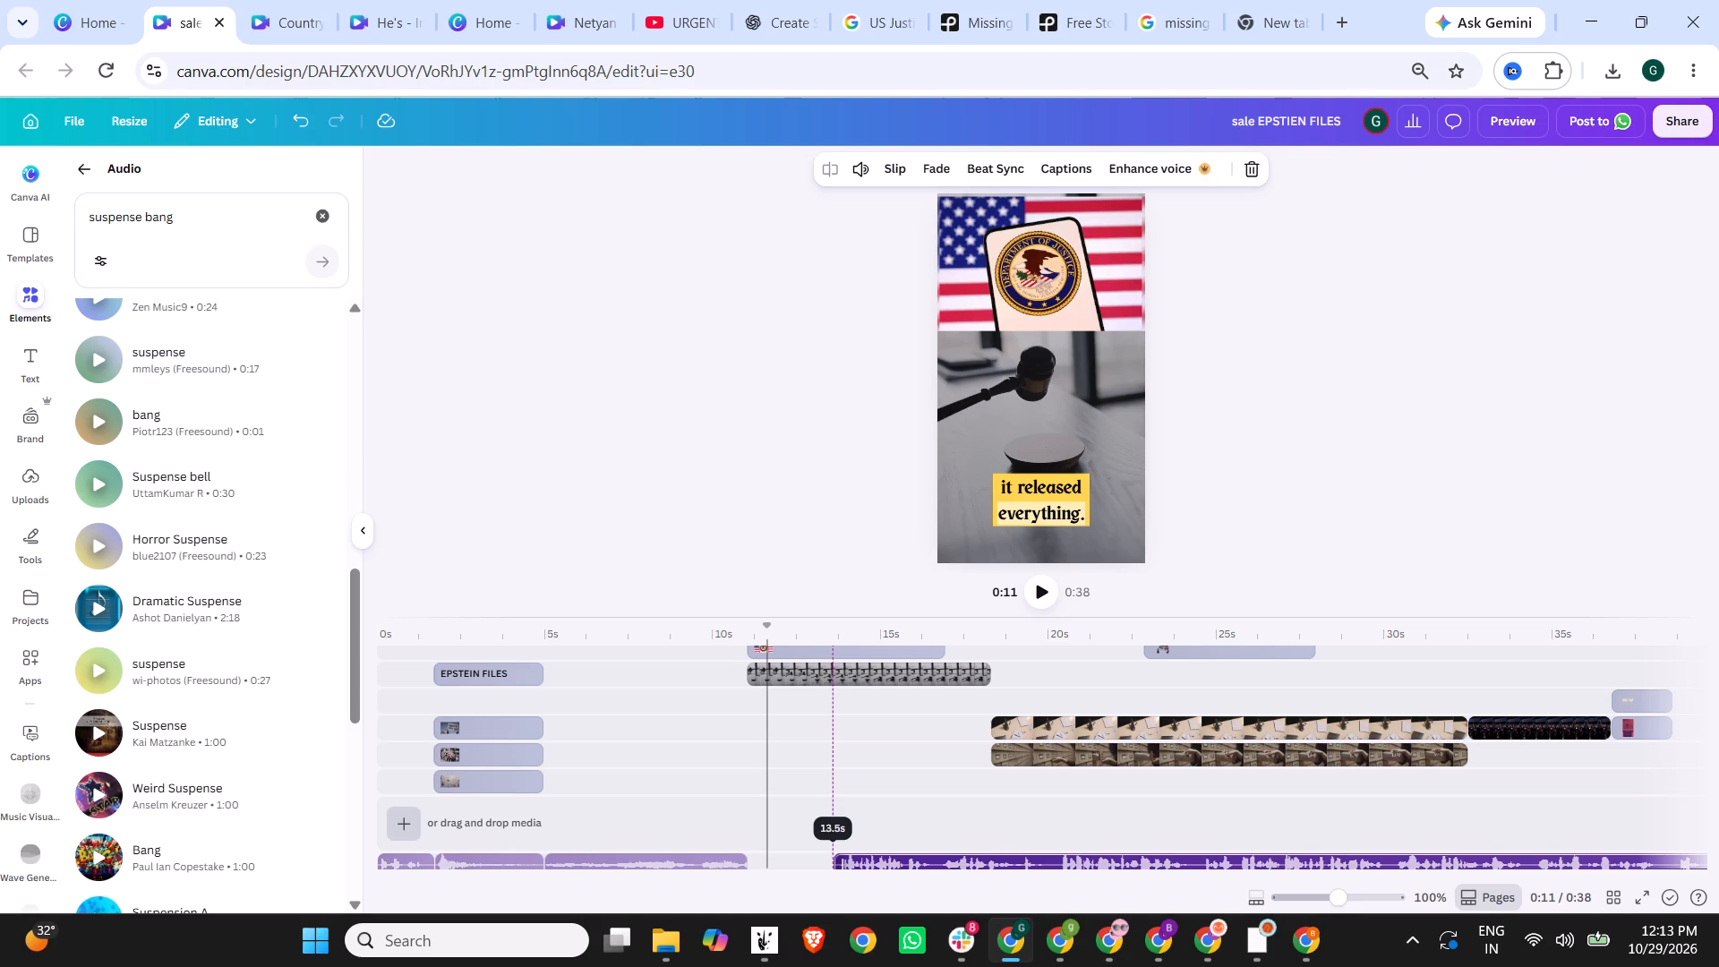
drag(937, 868, 967, 866)
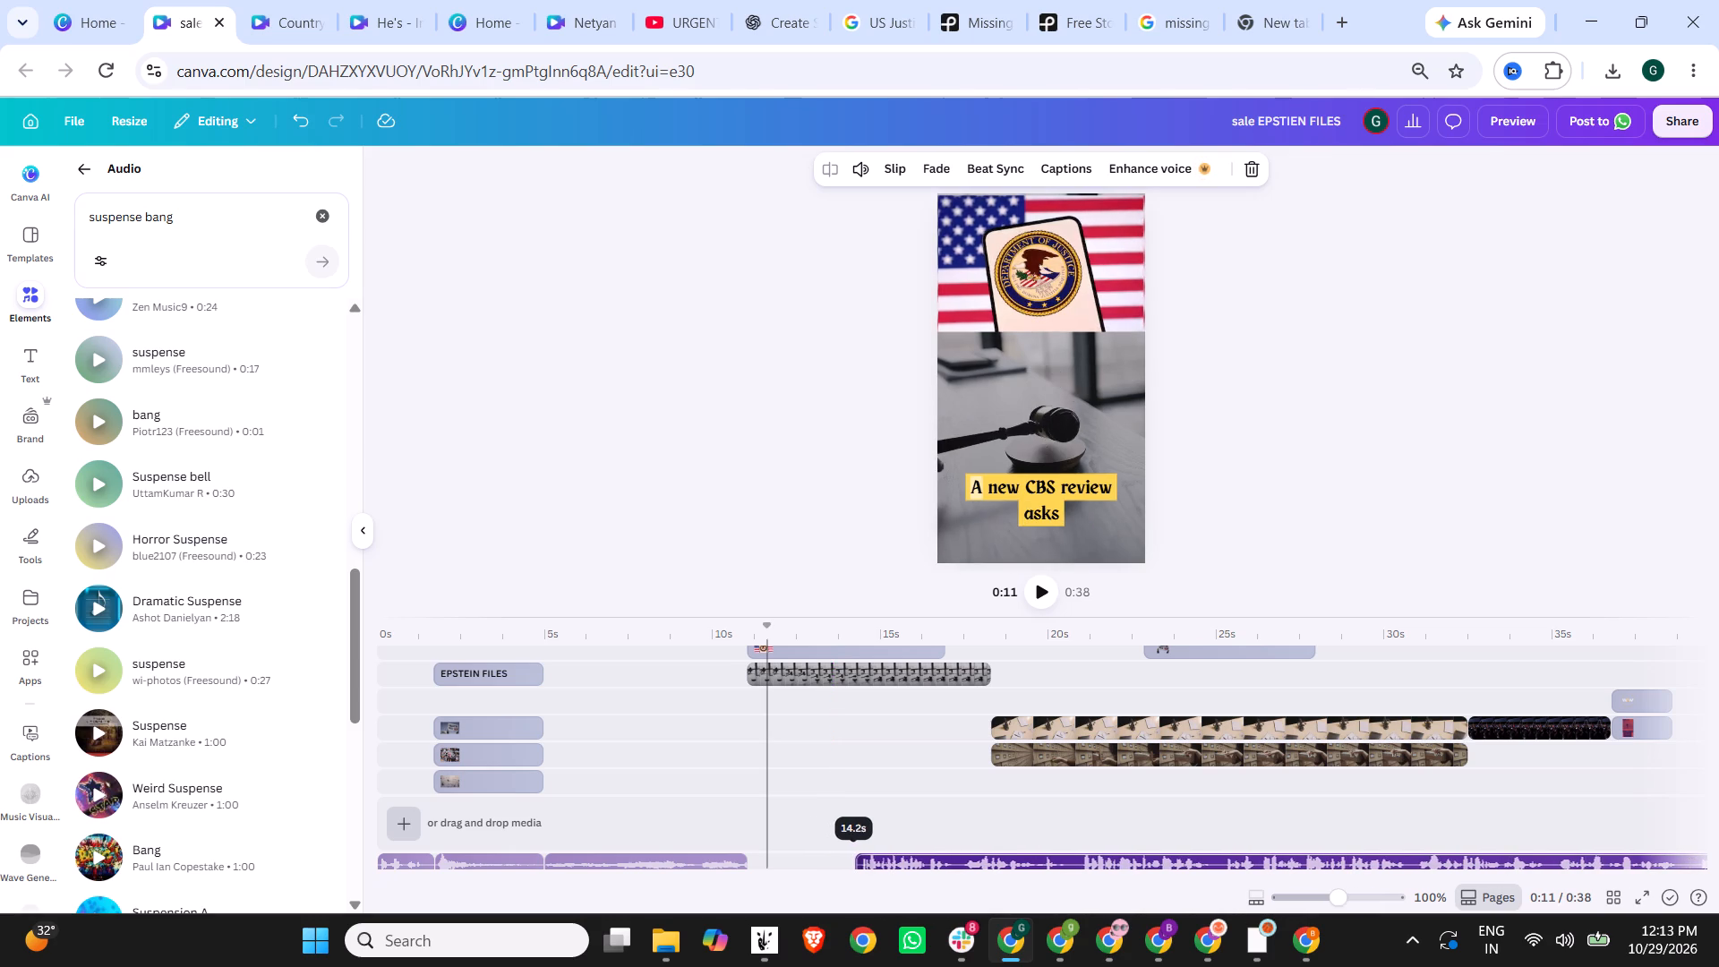
drag(967, 866, 988, 866)
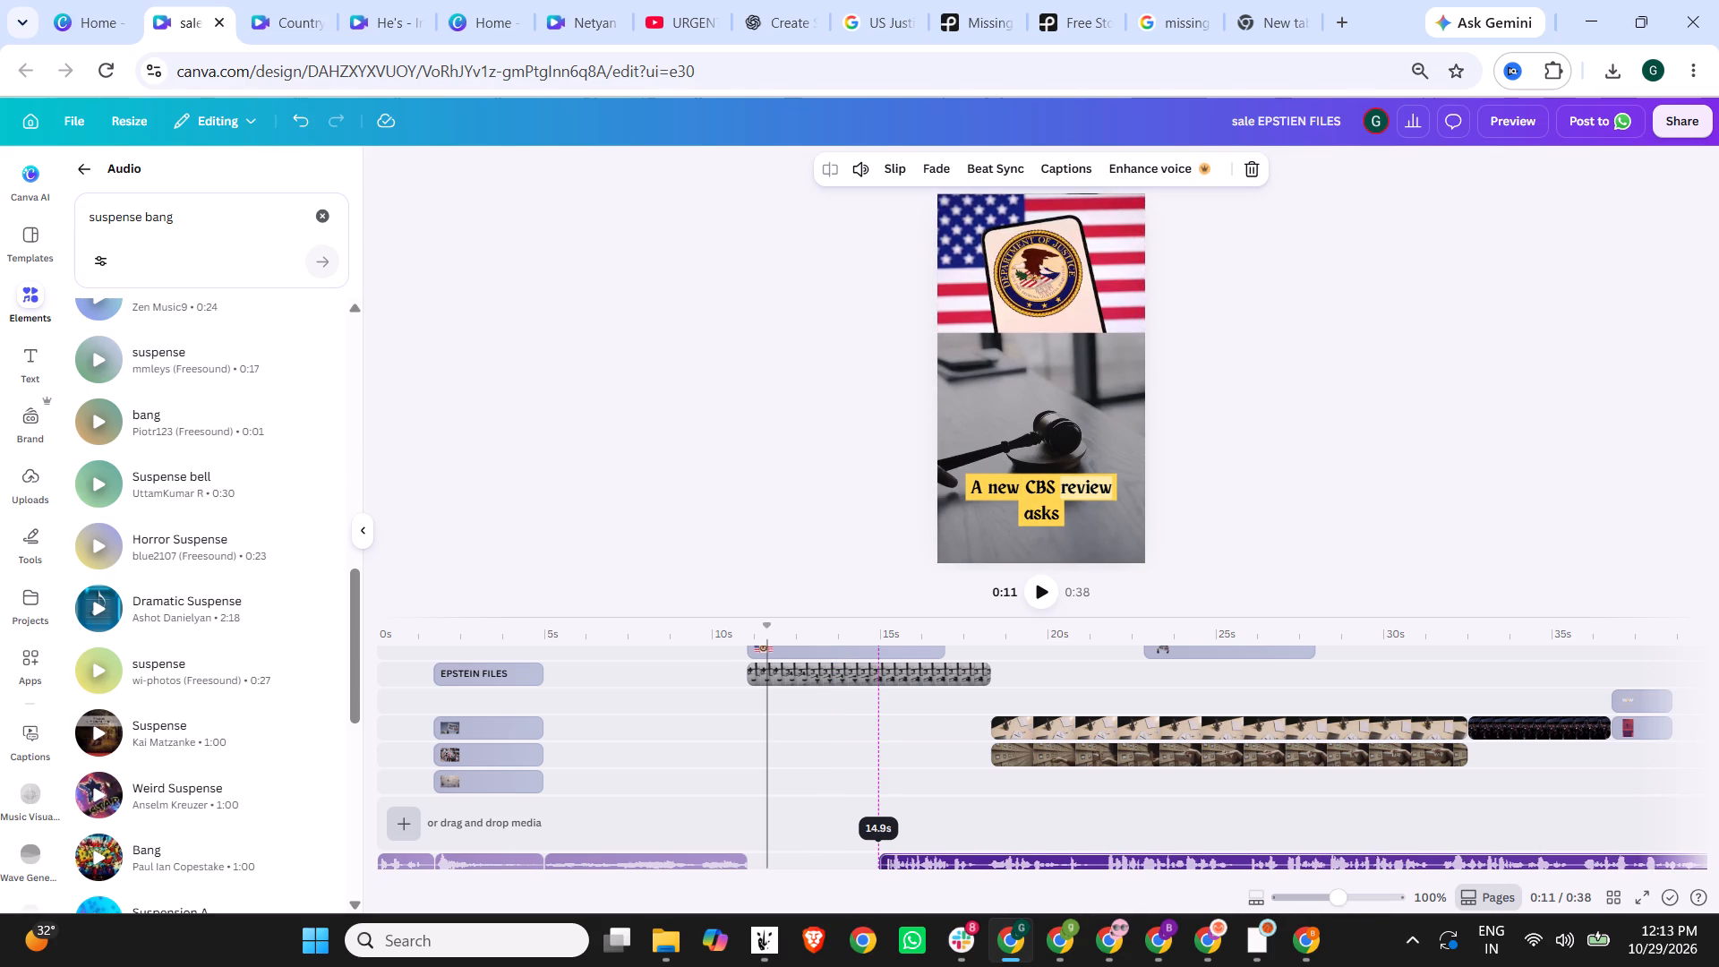
drag(988, 866, 995, 866)
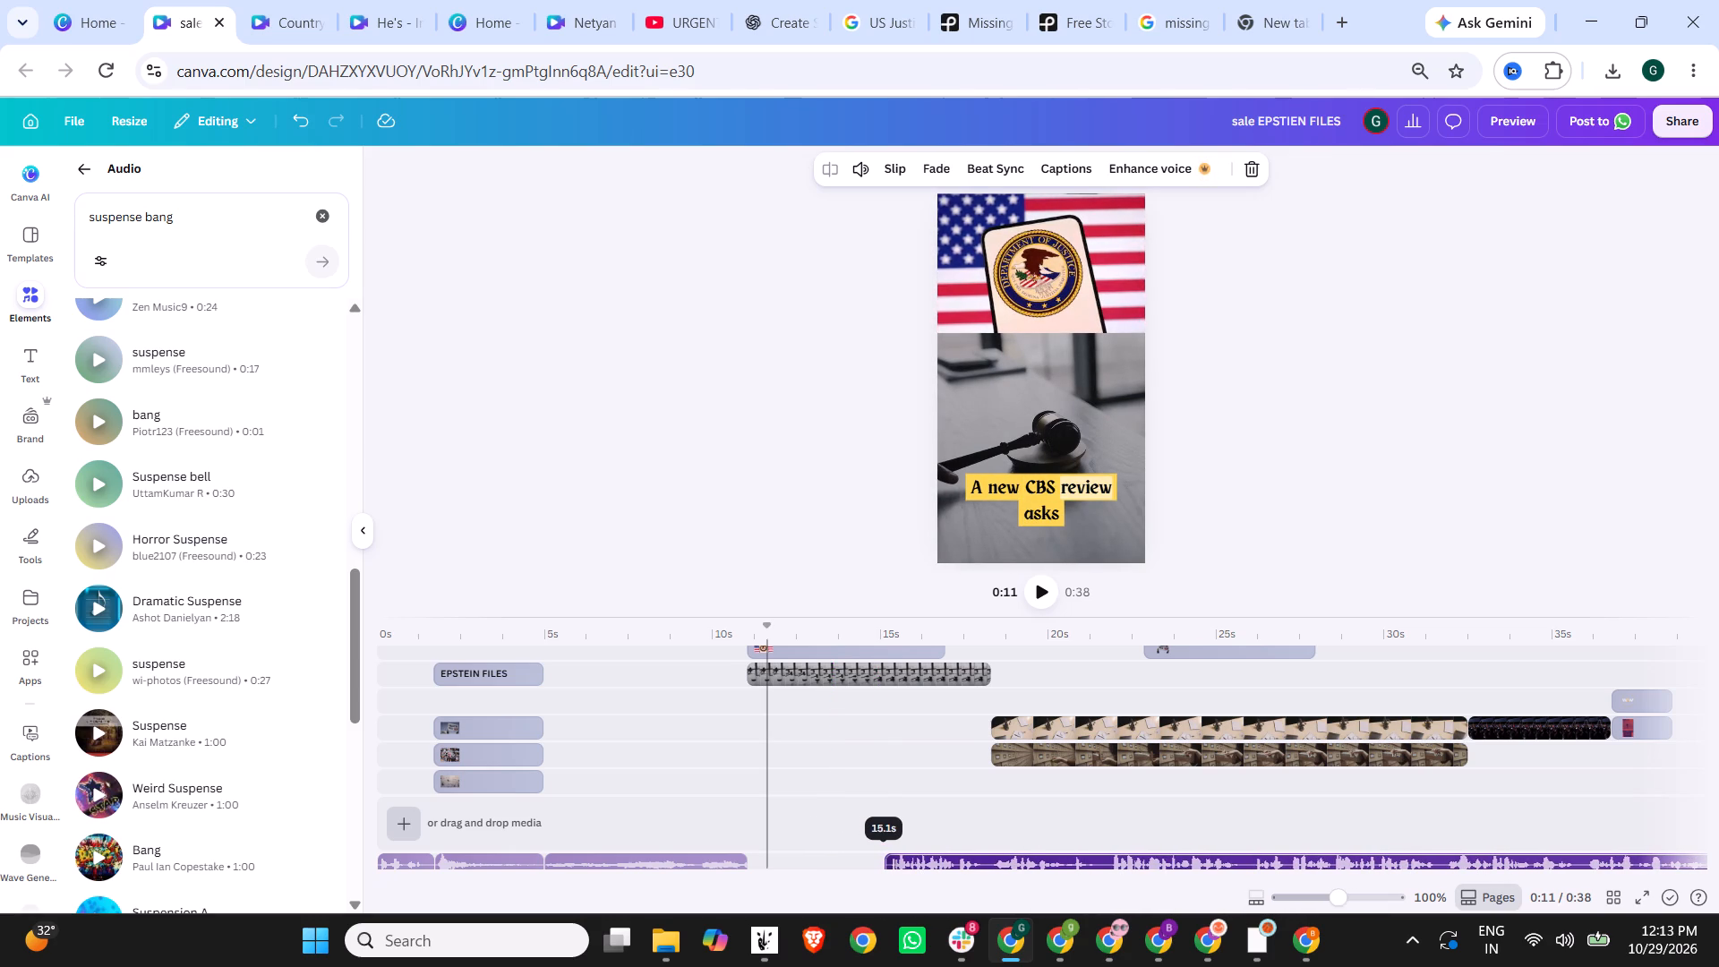
drag(995, 866, 993, 866)
Shift all the visual clips that start at about 11 s or after so the group begins at about 15 s.
scroll(936, 775, up, 4)
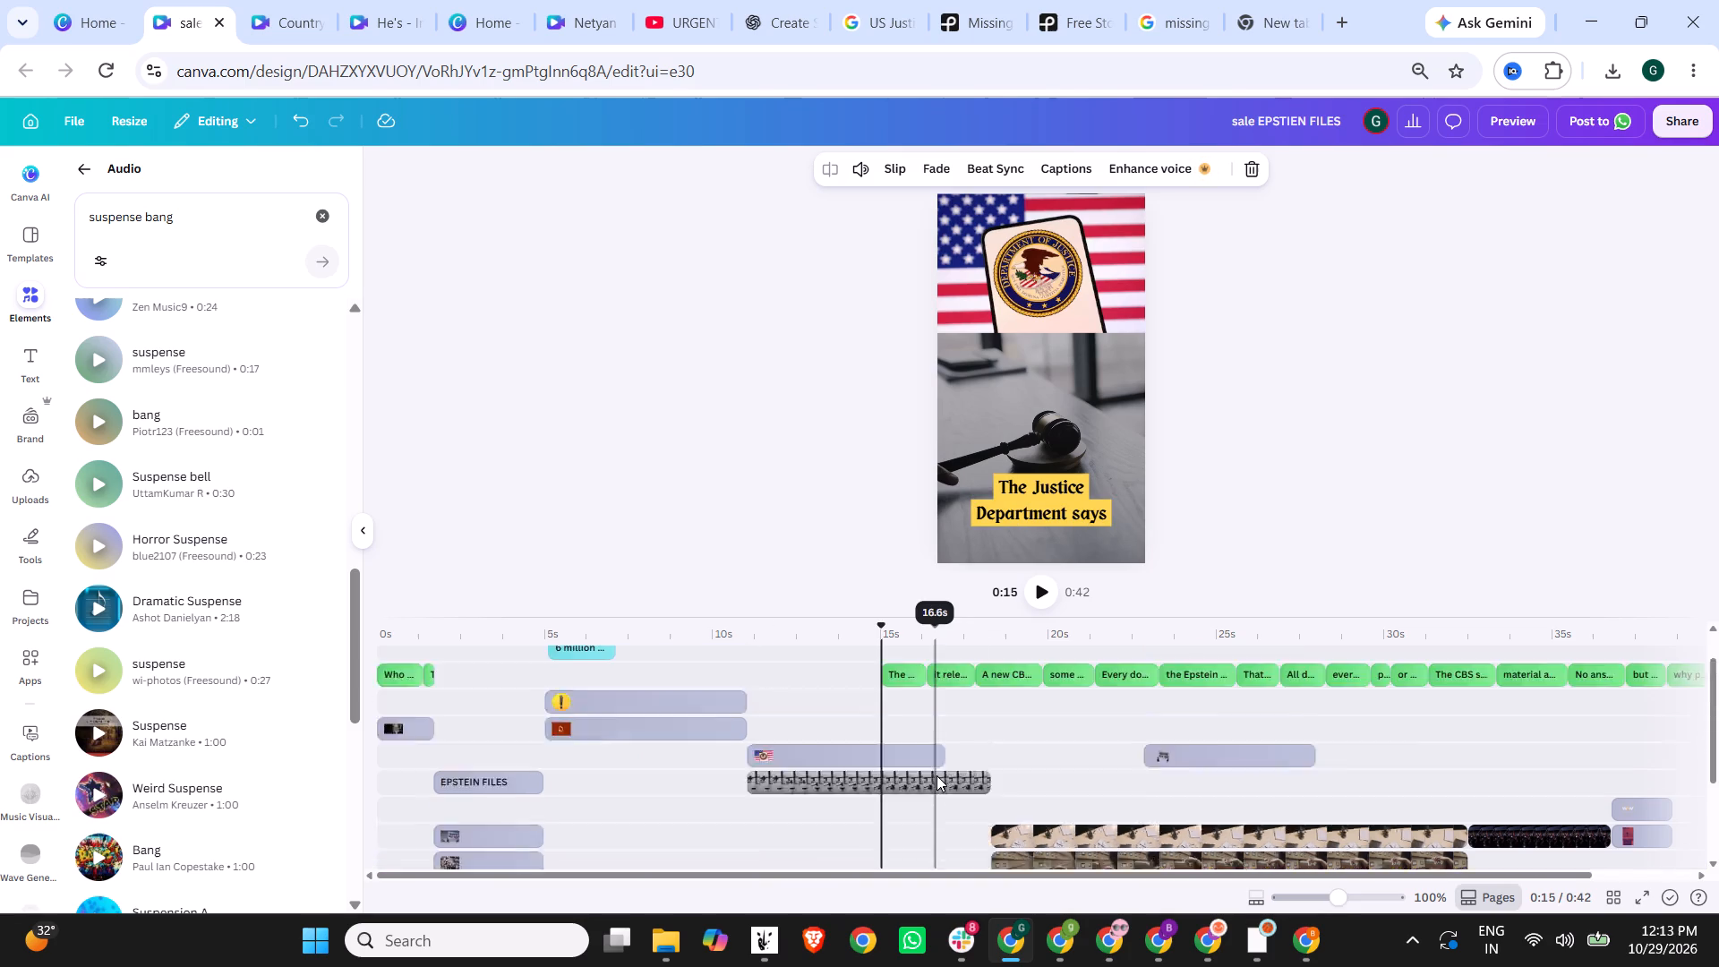
drag(774, 775, 774, 774)
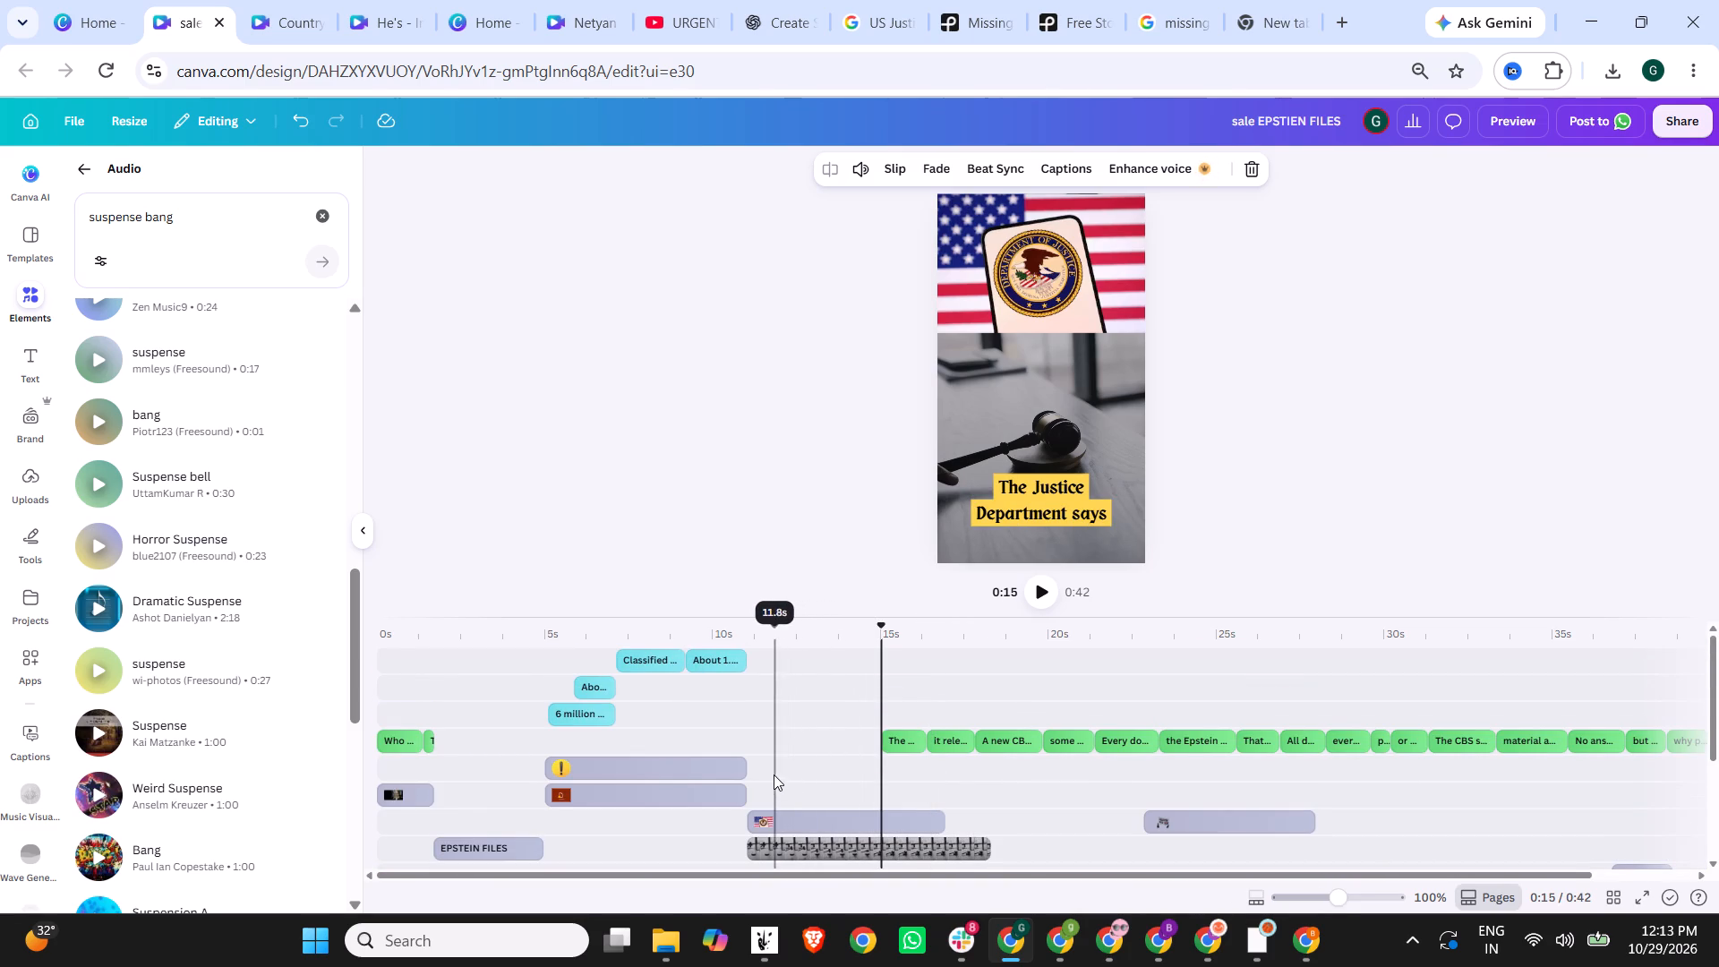
drag(774, 774, 1542, 753)
scroll(1475, 858, down, 2)
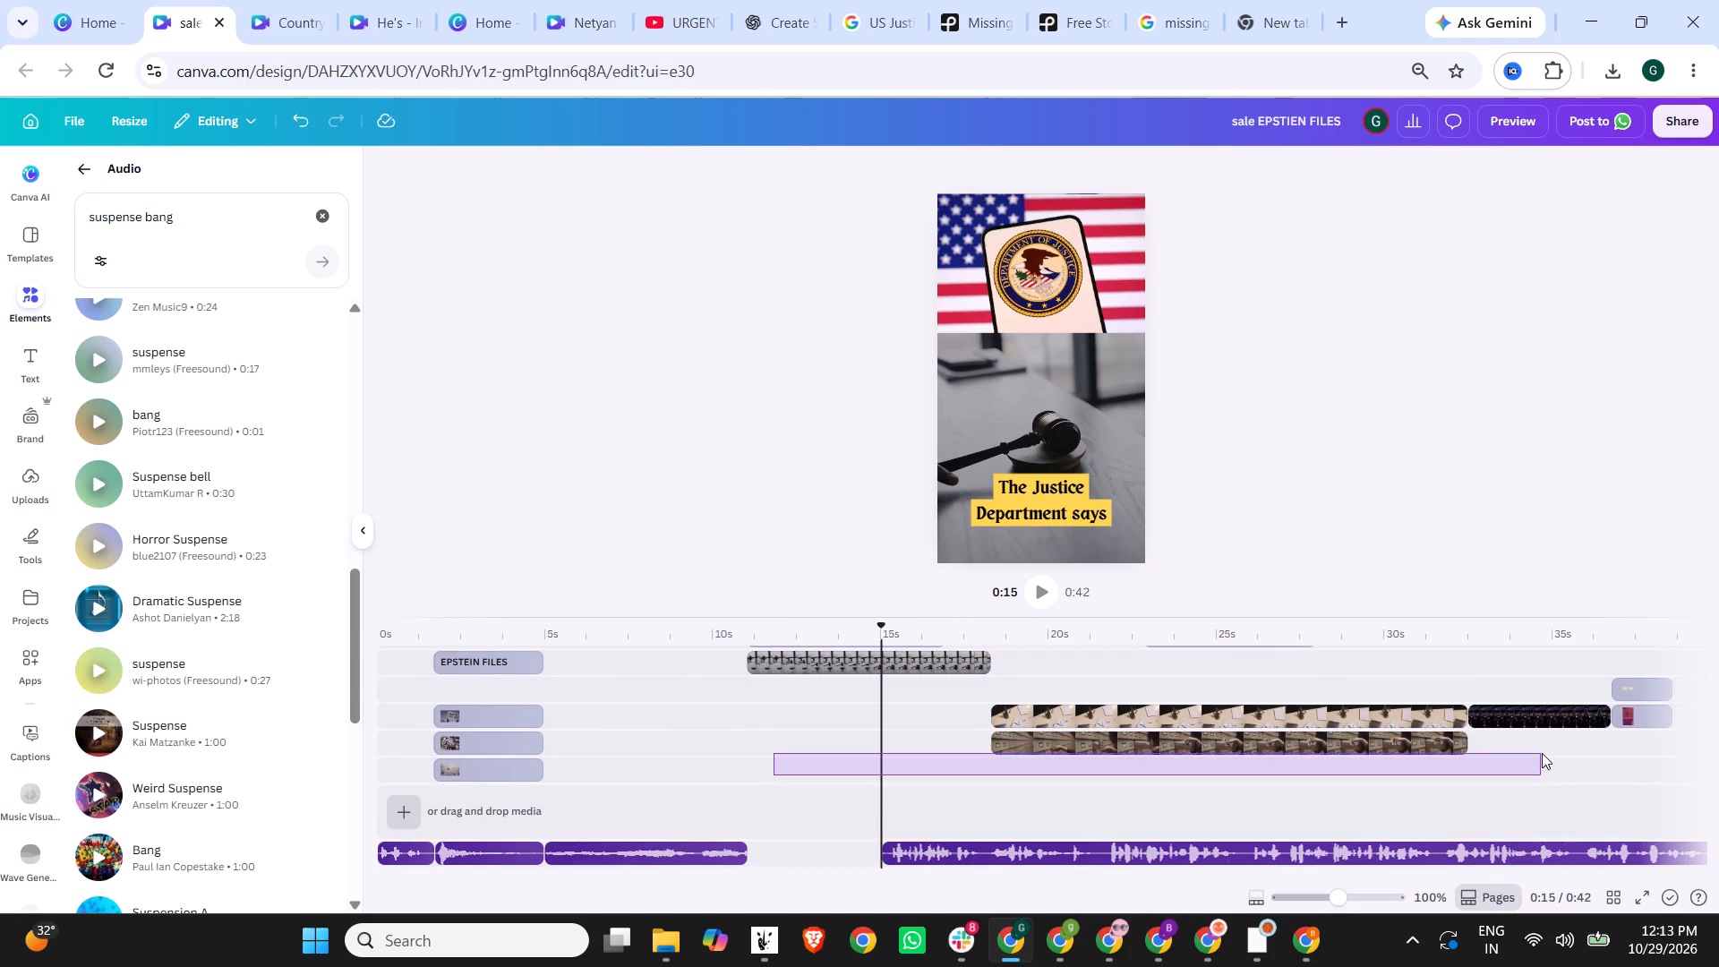
drag(1542, 753, 1689, 703)
scroll(1692, 669, up, 1)
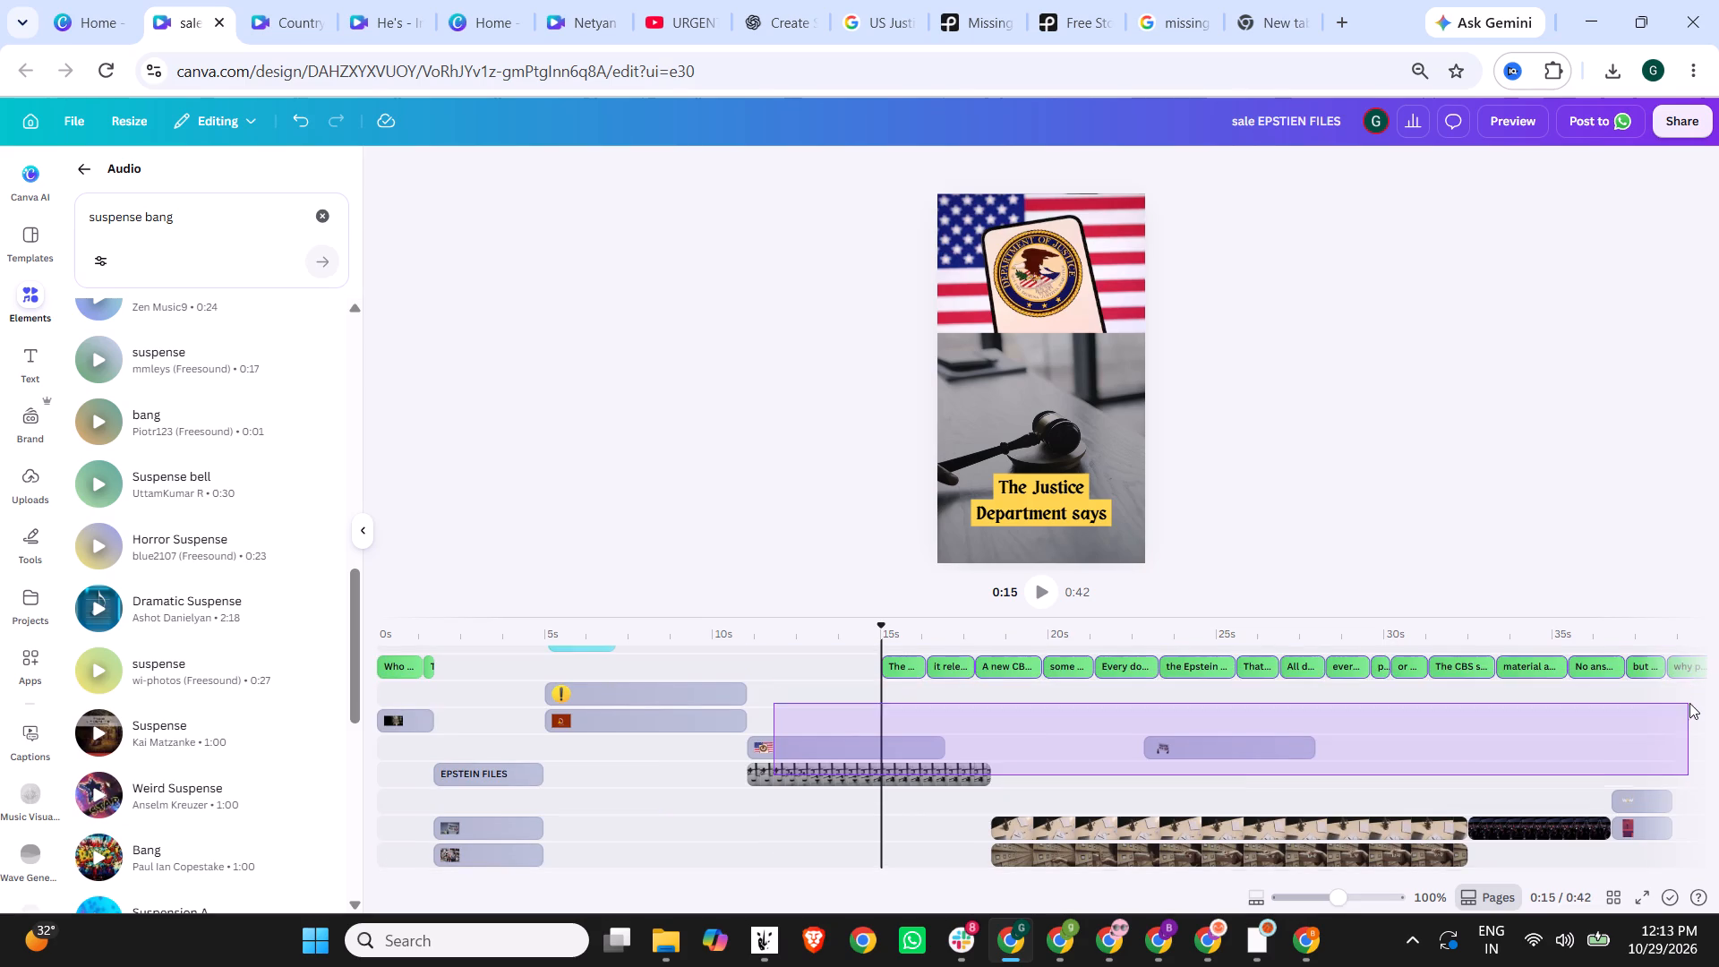
drag(1689, 703, 1671, 732)
drag(820, 684, 1682, 914)
scroll(1191, 775, down, 2)
drag(1032, 715, 1058, 713)
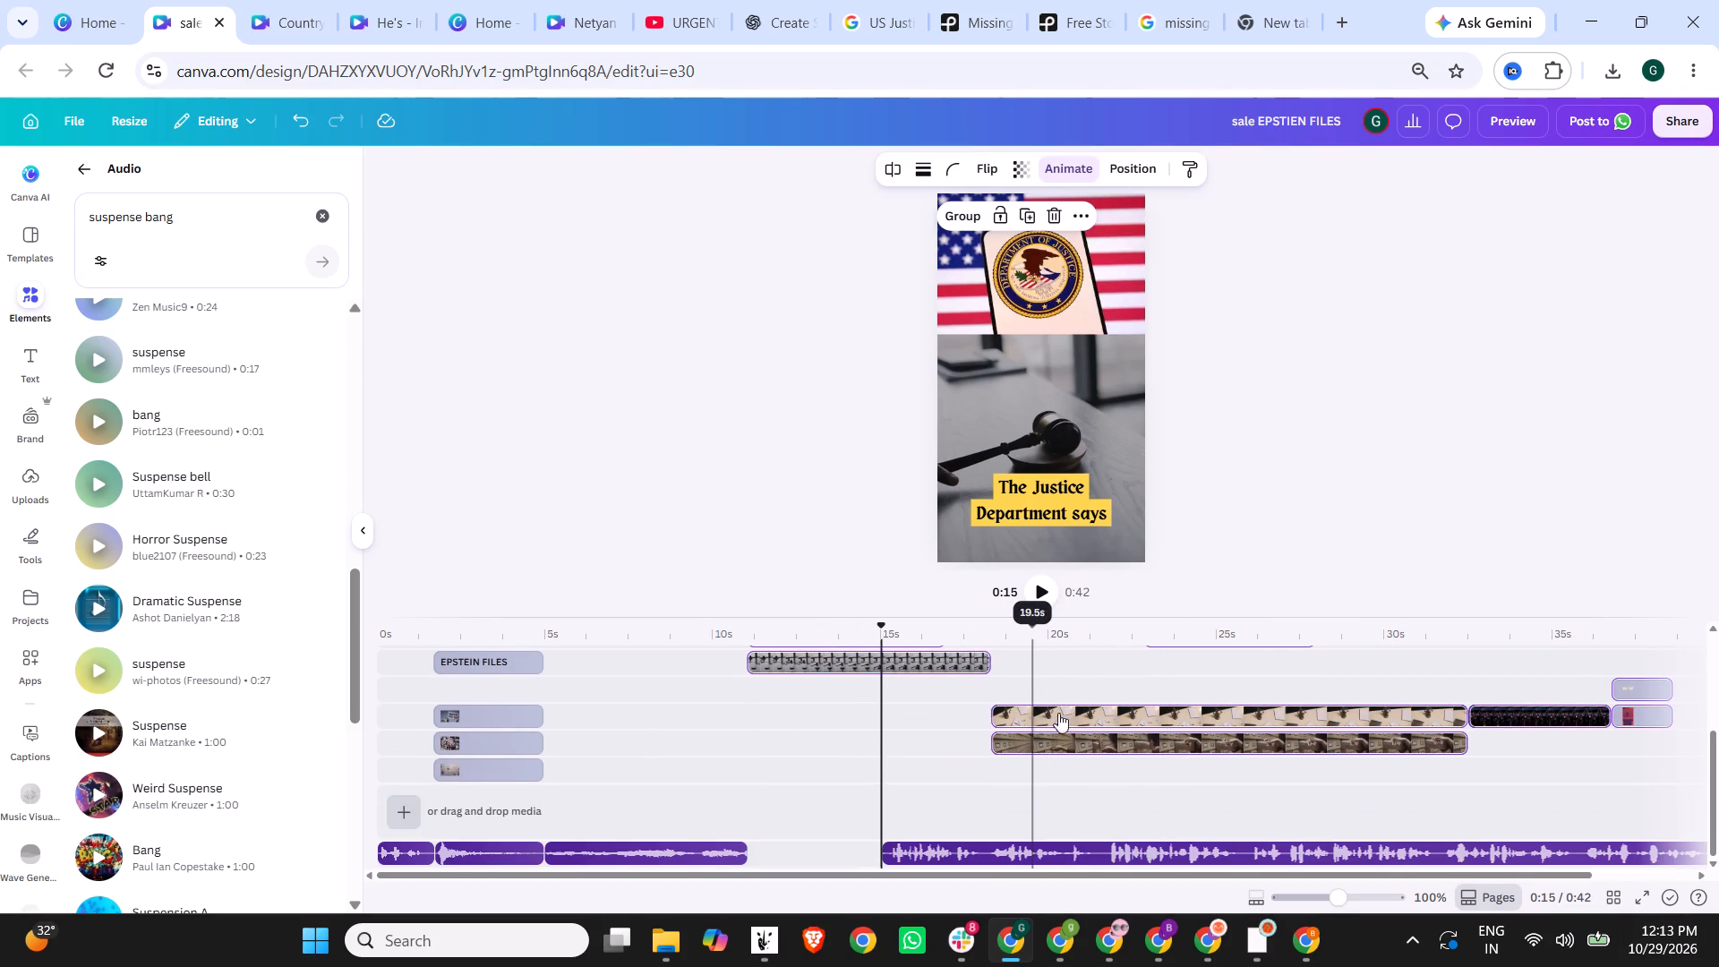
drag(1058, 713, 1171, 712)
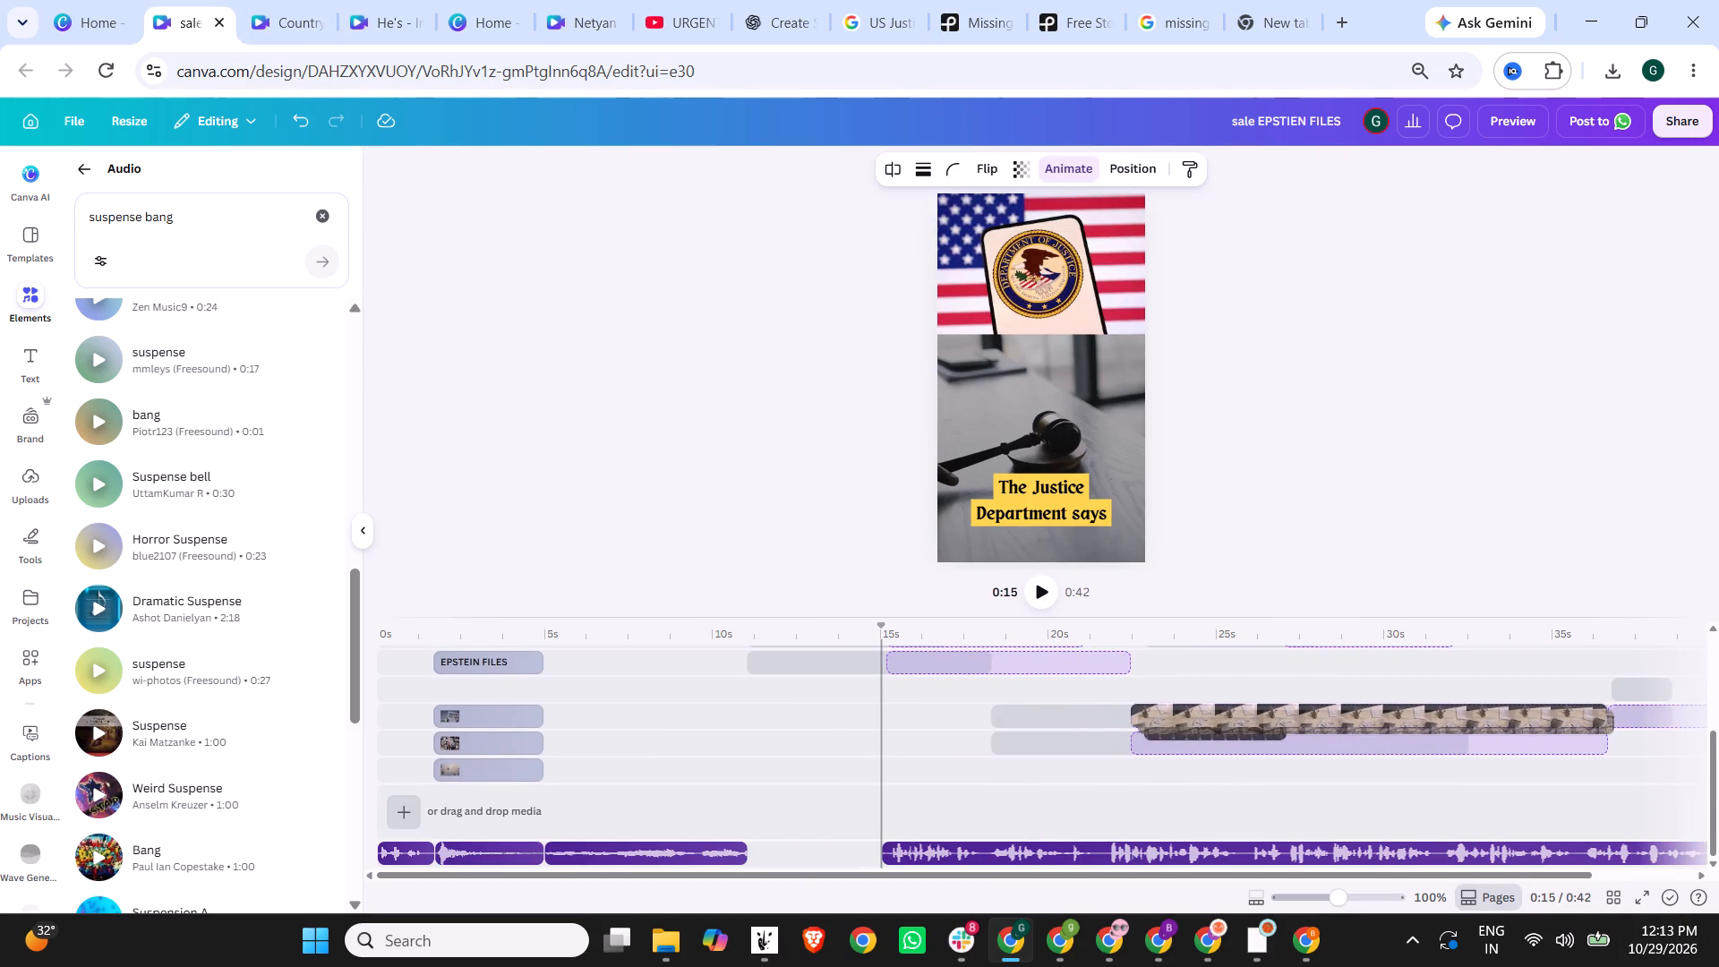
drag(1171, 712, 1166, 712)
scroll(954, 760, up, 3)
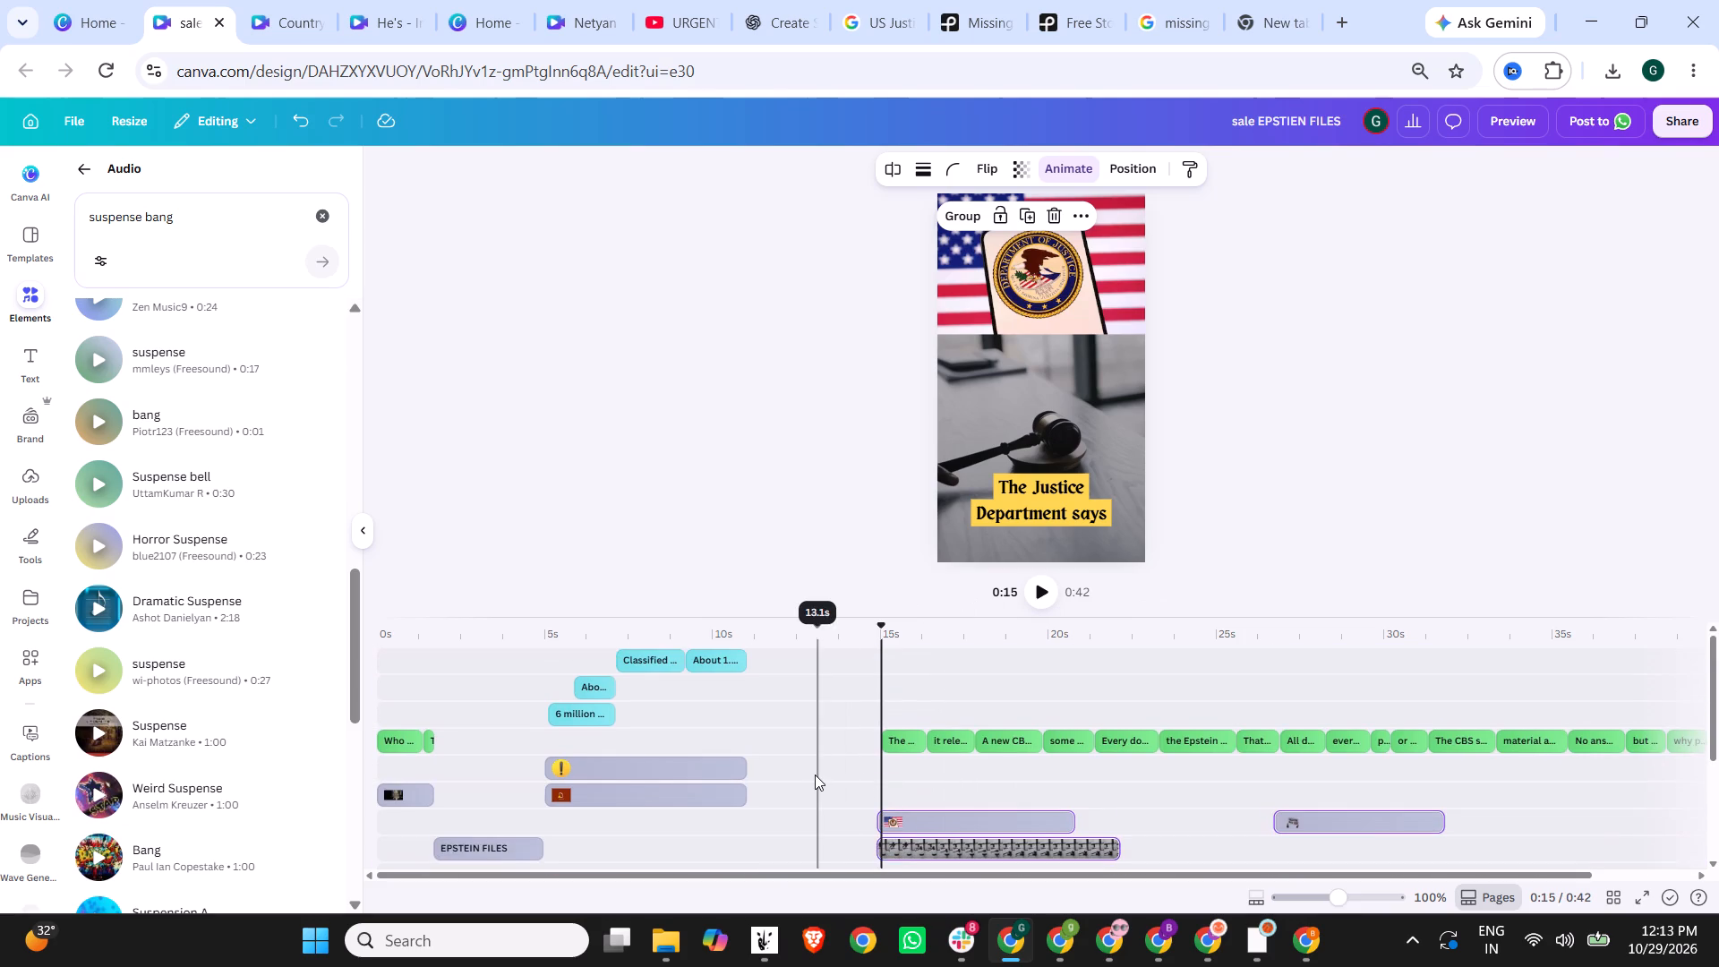
scroll(893, 716, down, 1)
scroll(686, 751, up, 1)
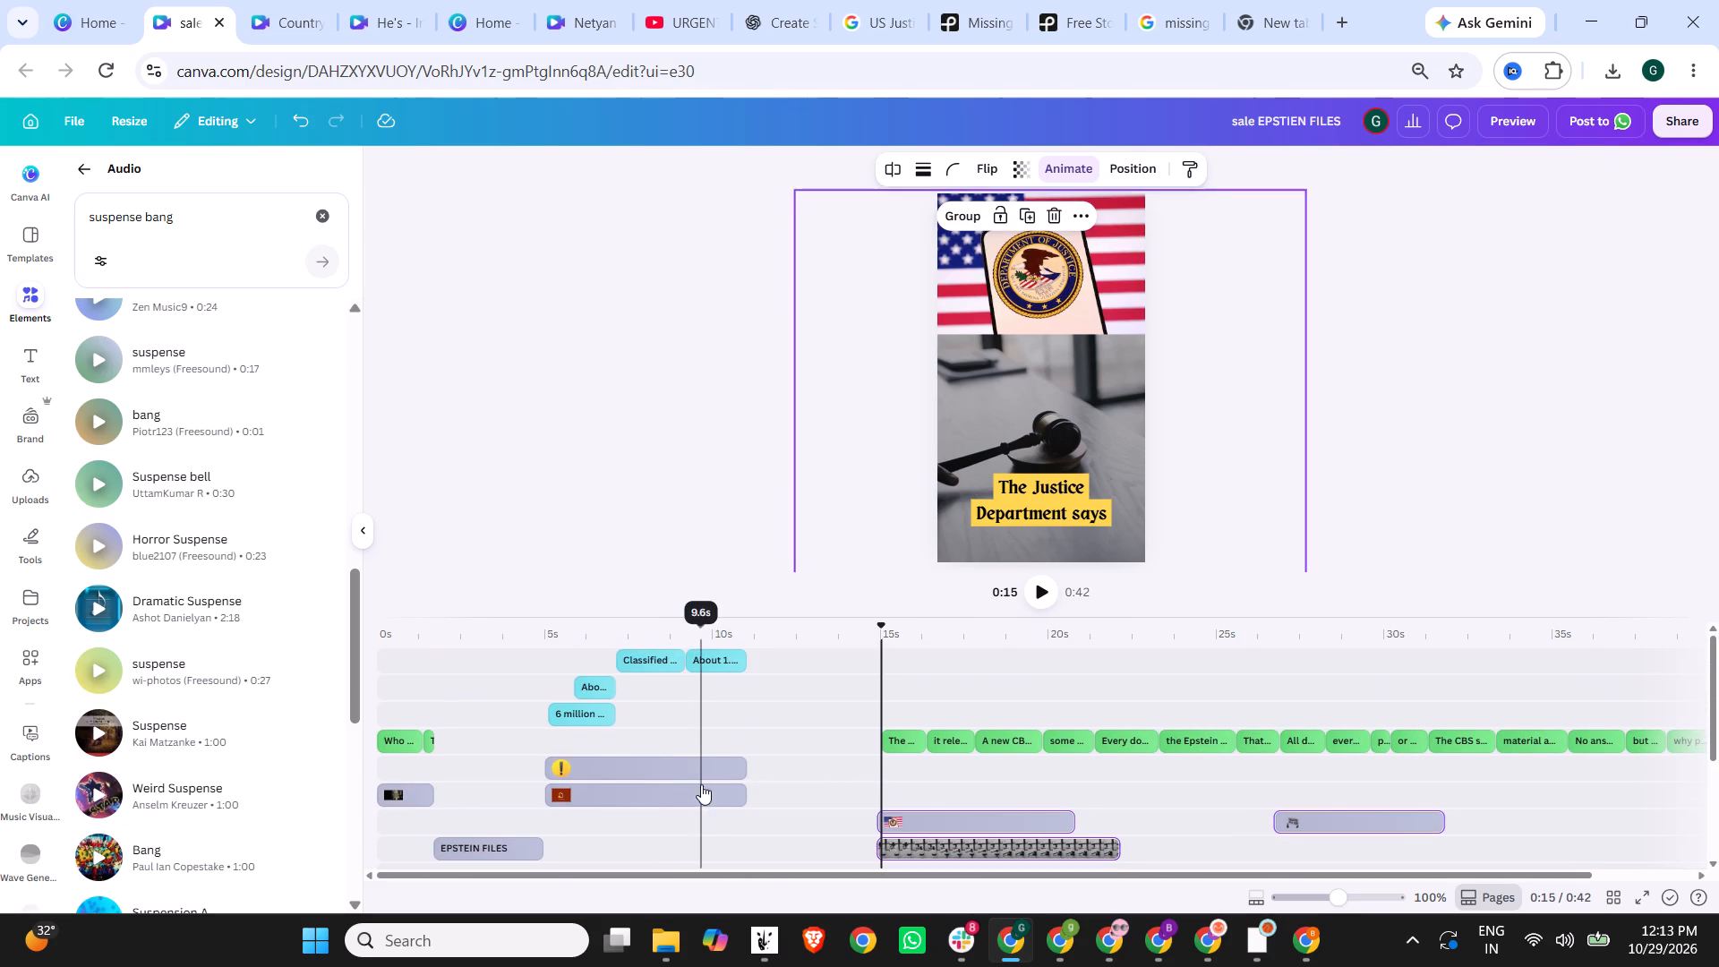
Extend the exclamation mark and the Missing File background so both run until about 15 s.
click(714, 758)
drag(743, 763, 867, 764)
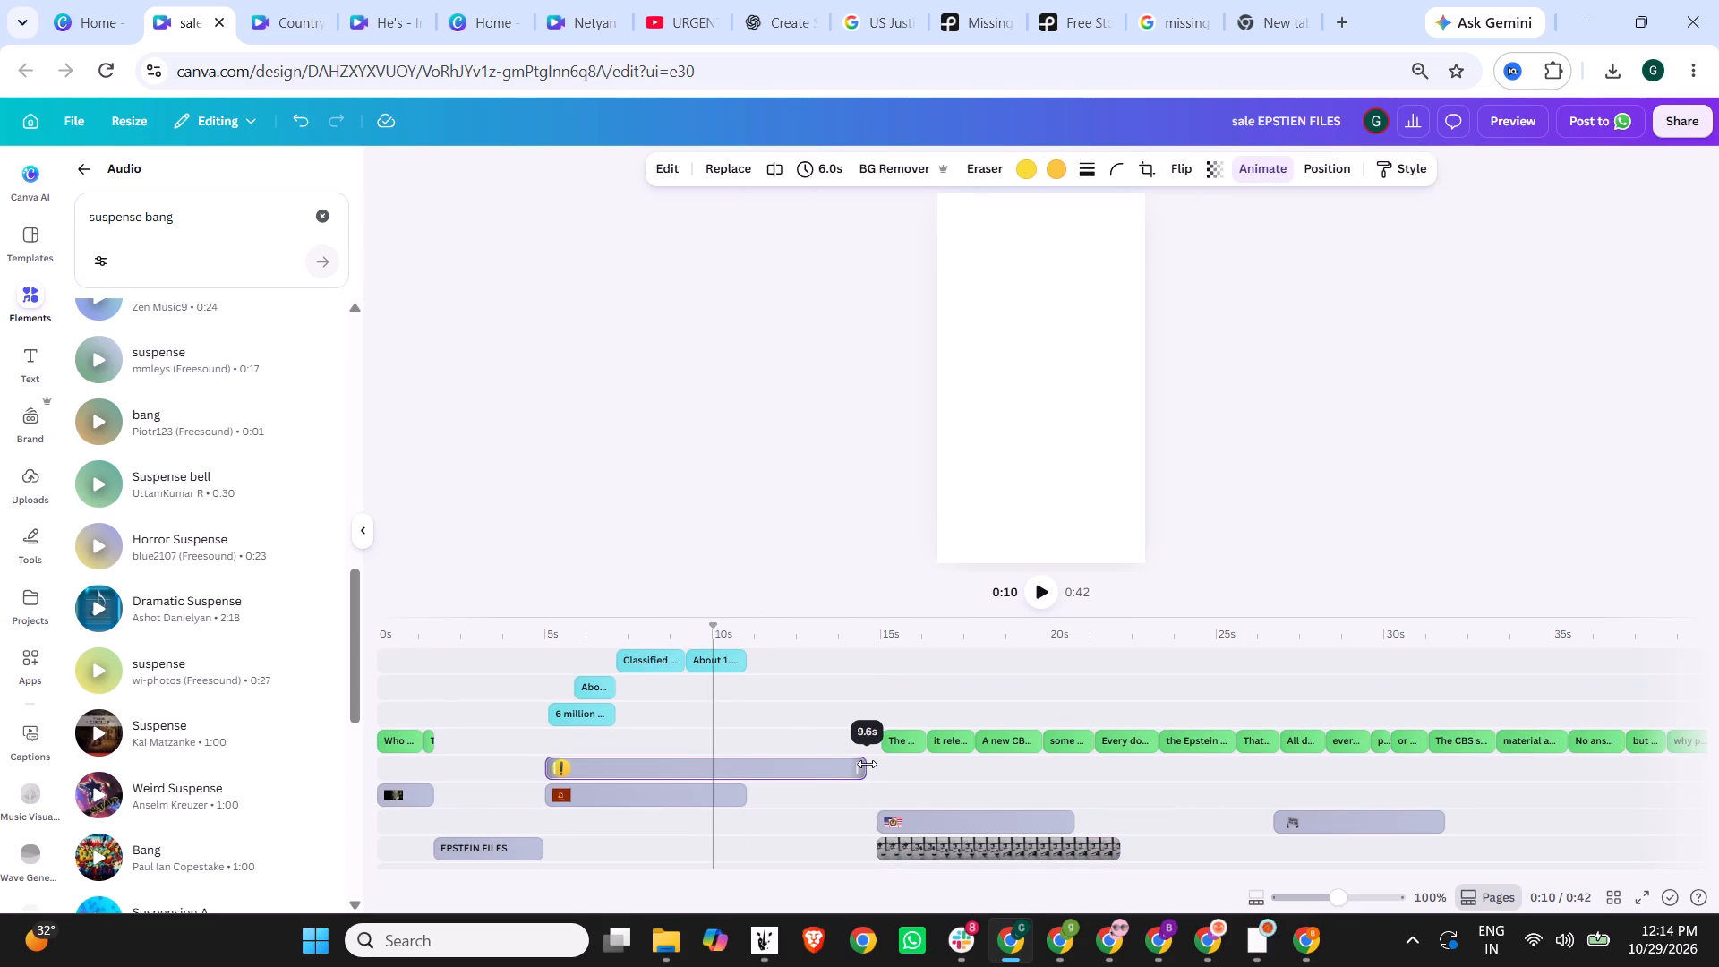
drag(867, 764, 872, 764)
drag(741, 798, 864, 797)
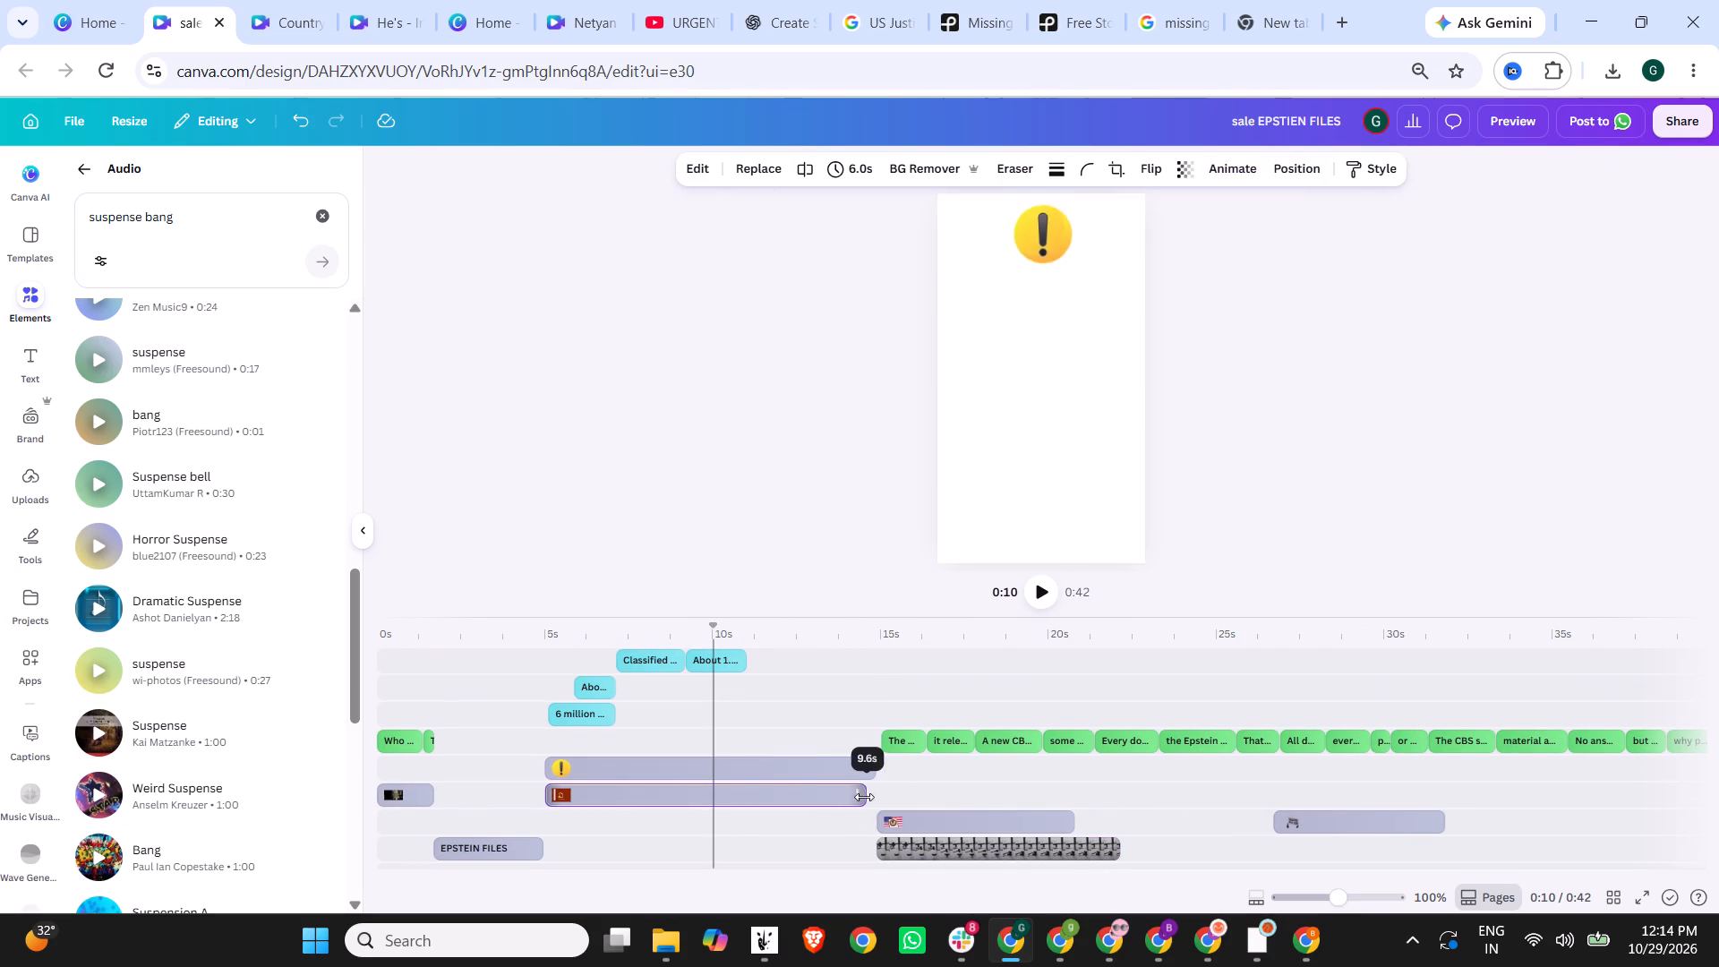
drag(864, 797, 873, 797)
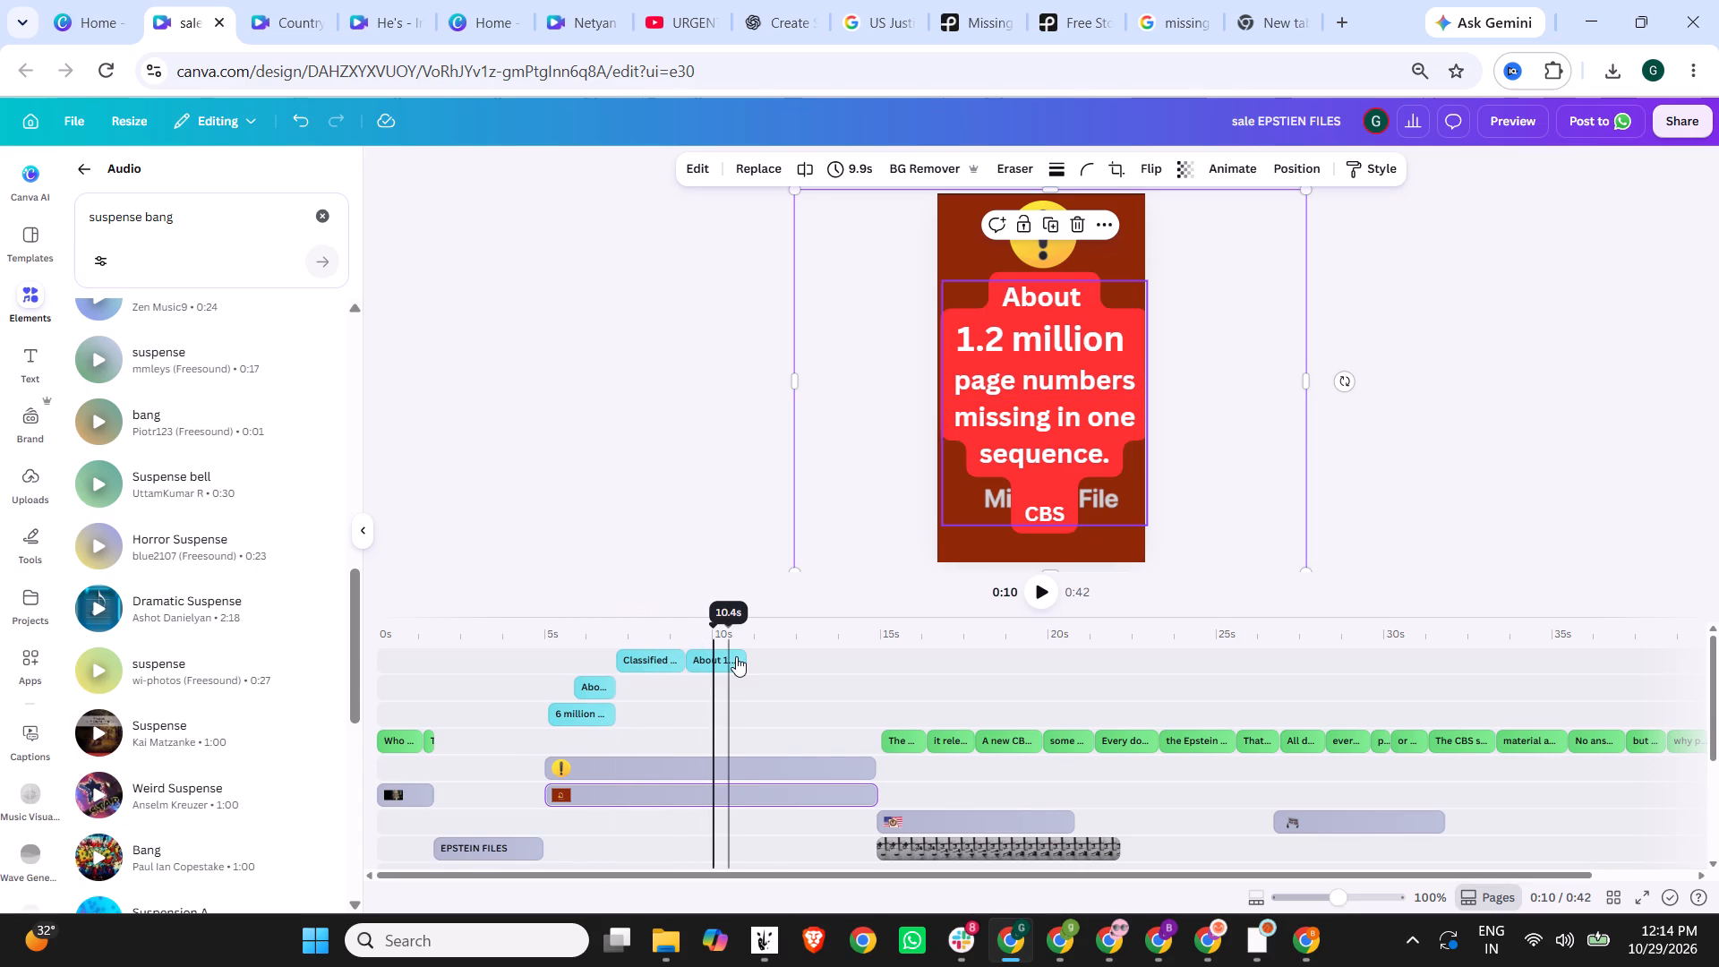
Spread out the red texts, moving "About 1.2 million" to end at about 15 s and "Classified material" to start at about 10 s.
drag(735, 656, 867, 654)
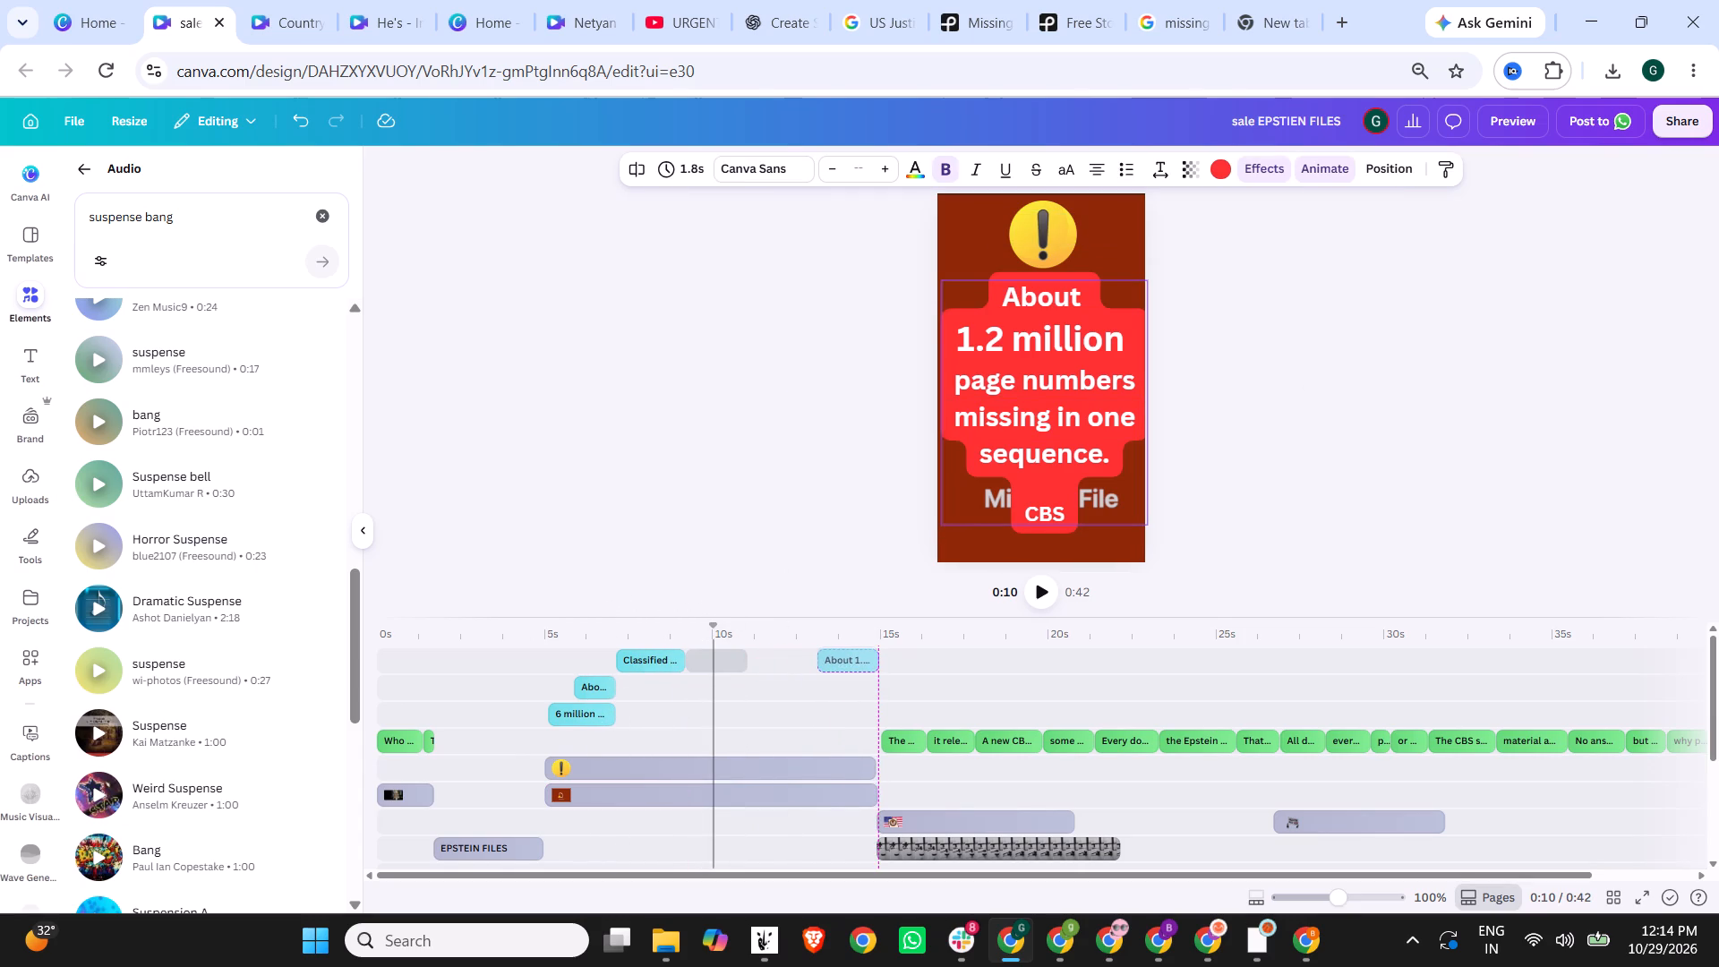
drag(867, 654, 863, 654)
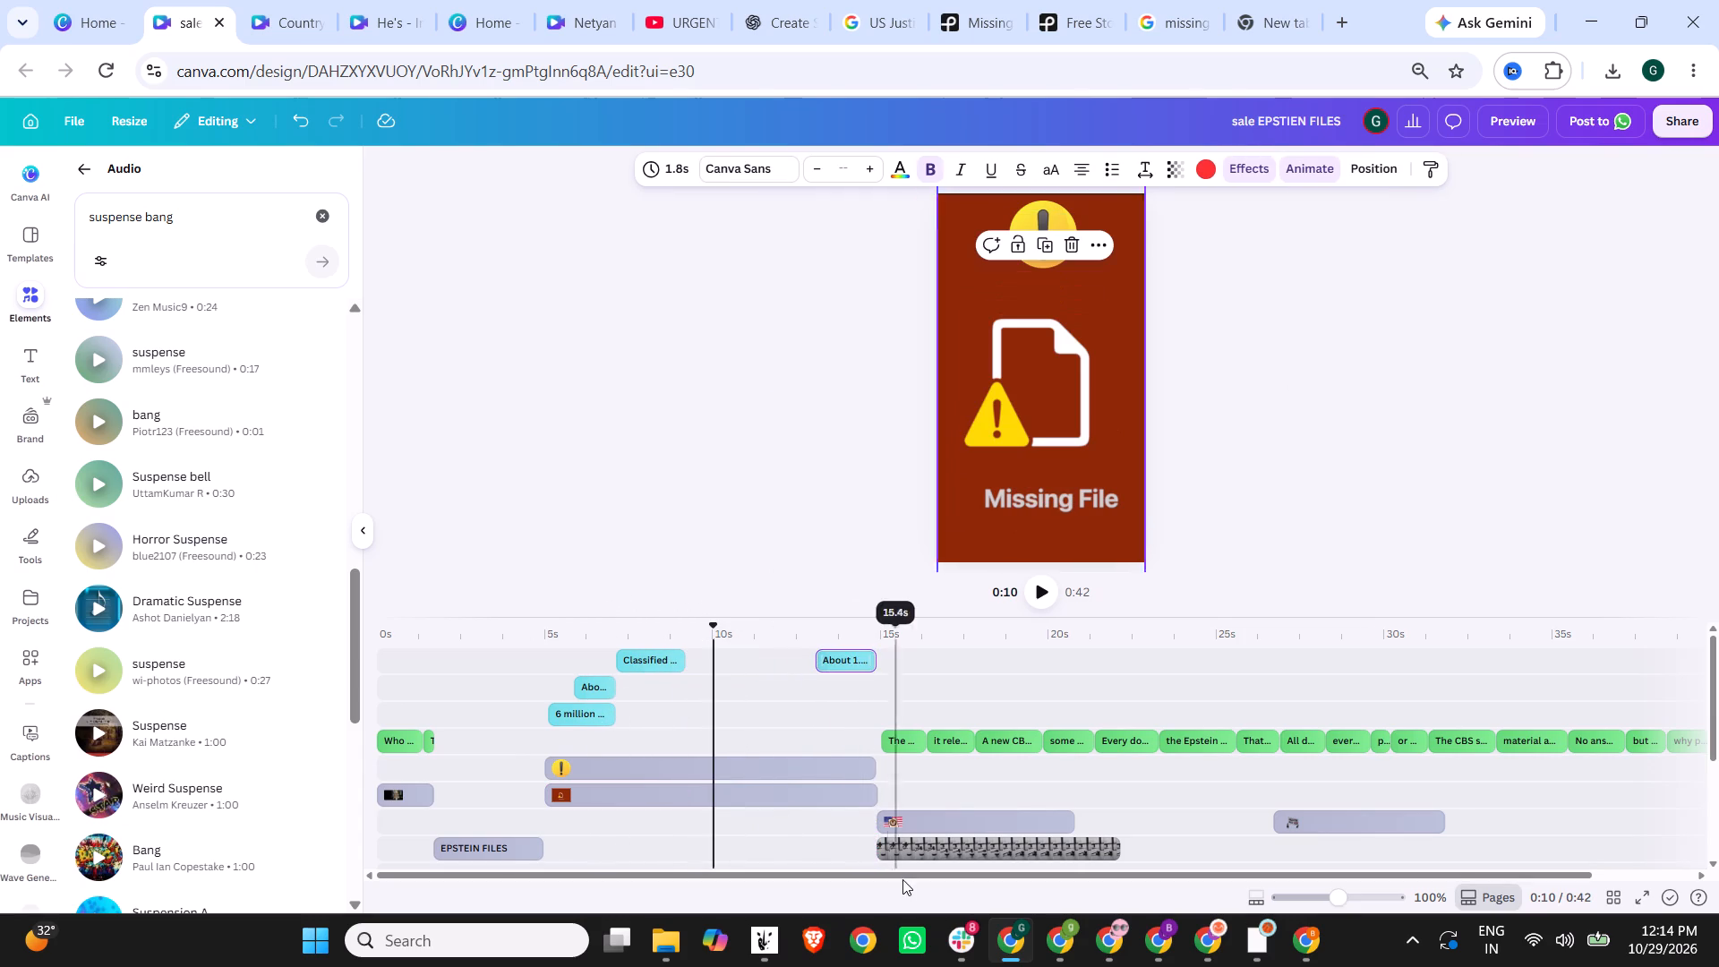
drag(662, 661, 774, 663)
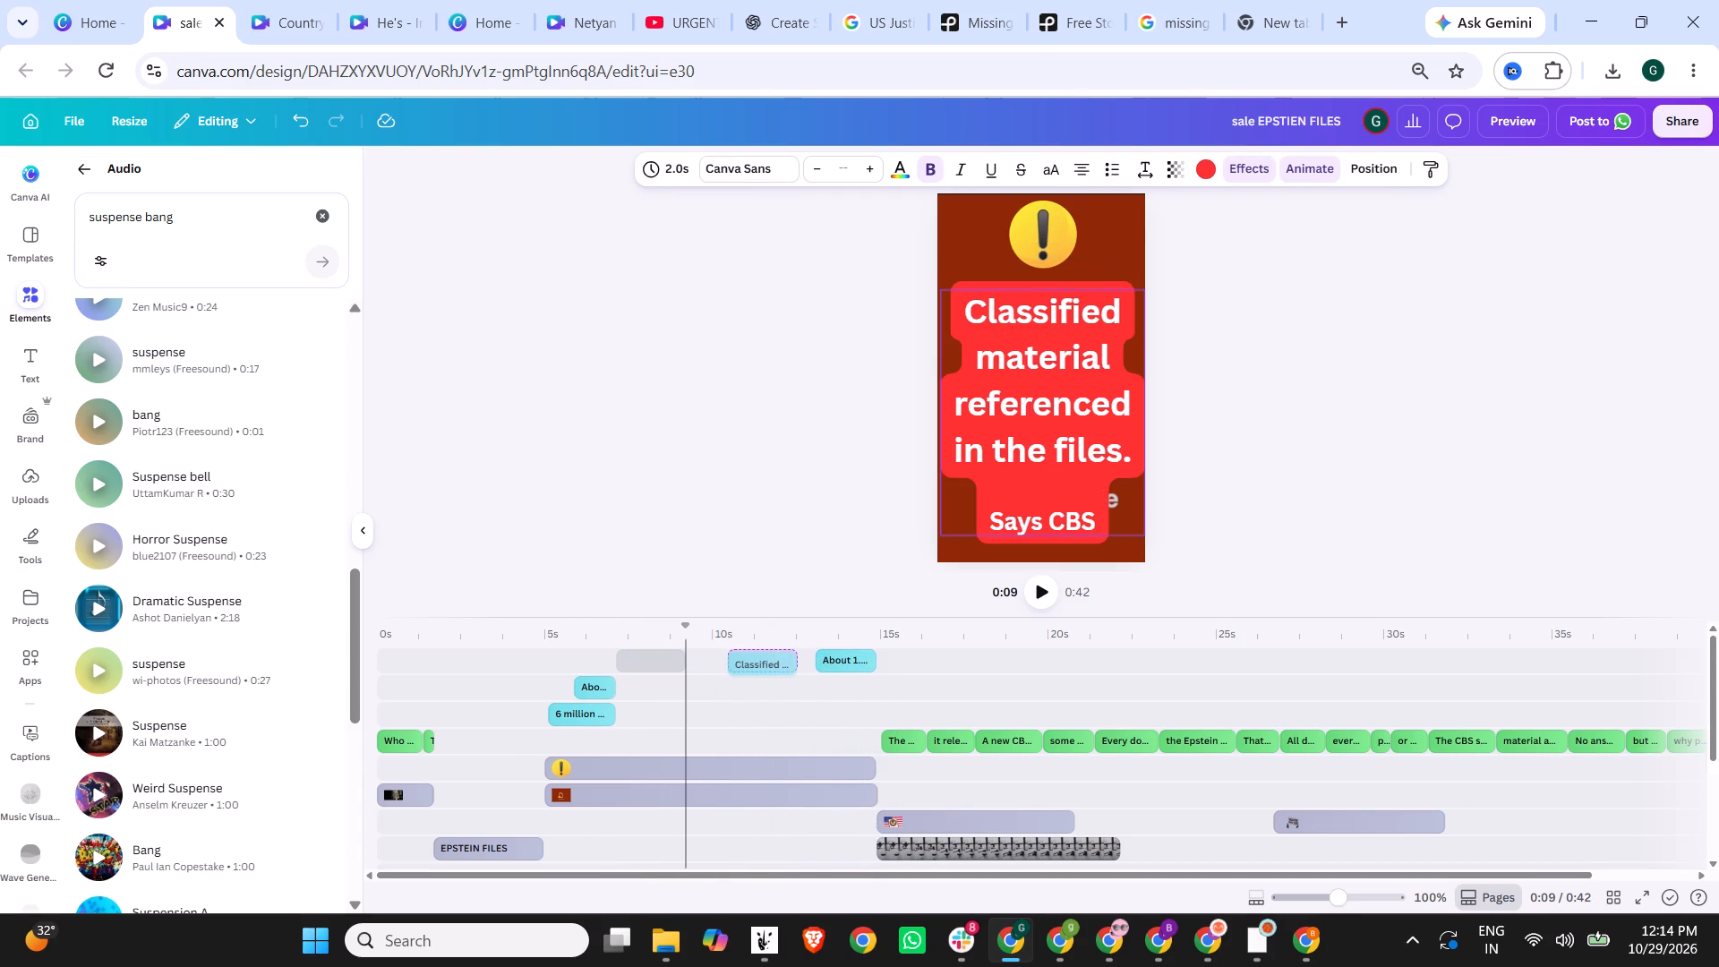
drag(774, 663, 762, 663)
Lengthen "6 million pages collected" to 3.5 s and retime "About 3.5 million released" to start at about 6.5 s and end with it.
click(598, 662)
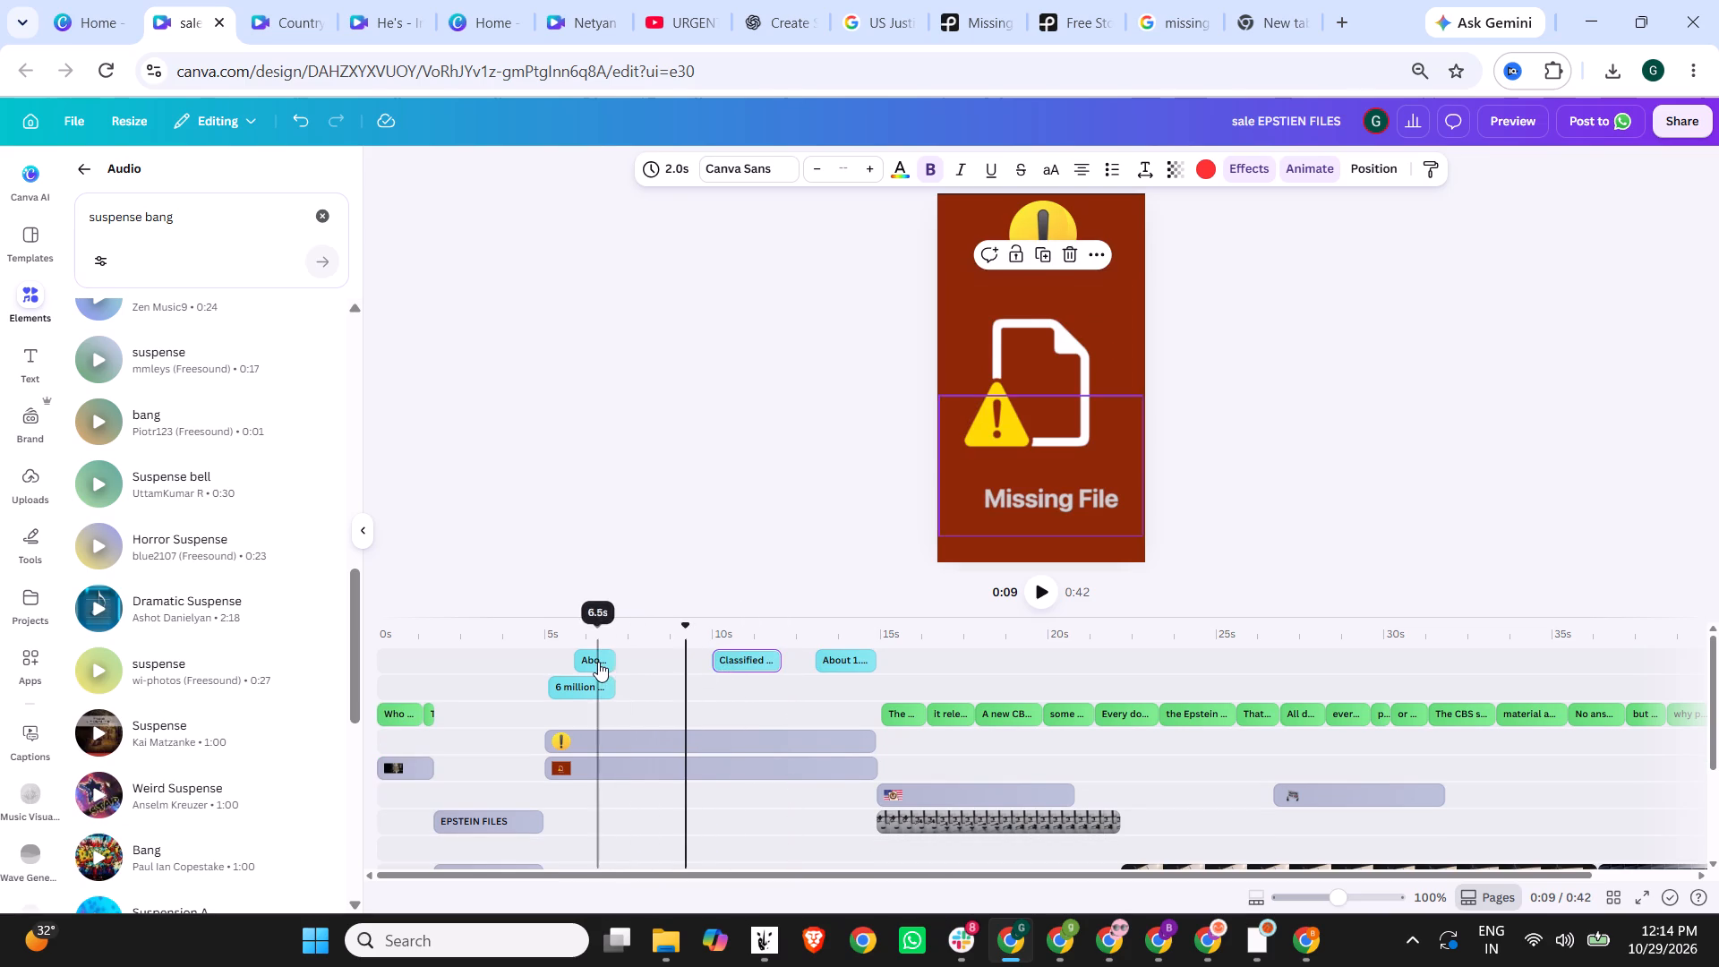
click(594, 687)
drag(611, 688, 637, 688)
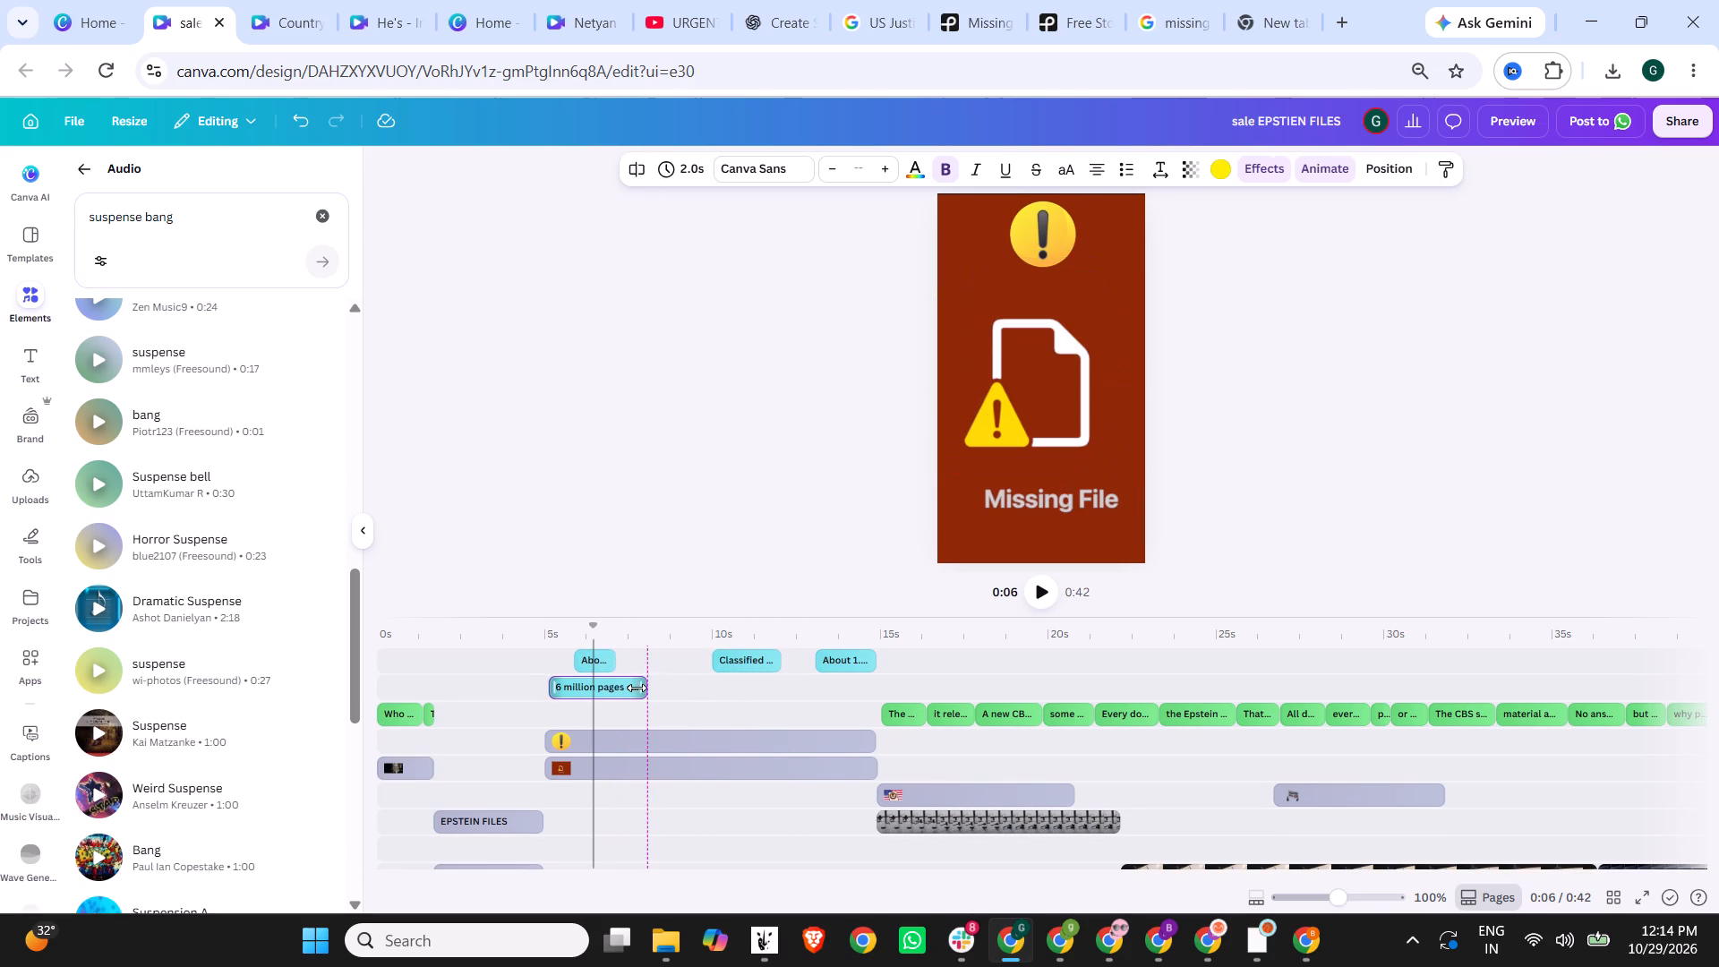
drag(637, 688, 656, 688)
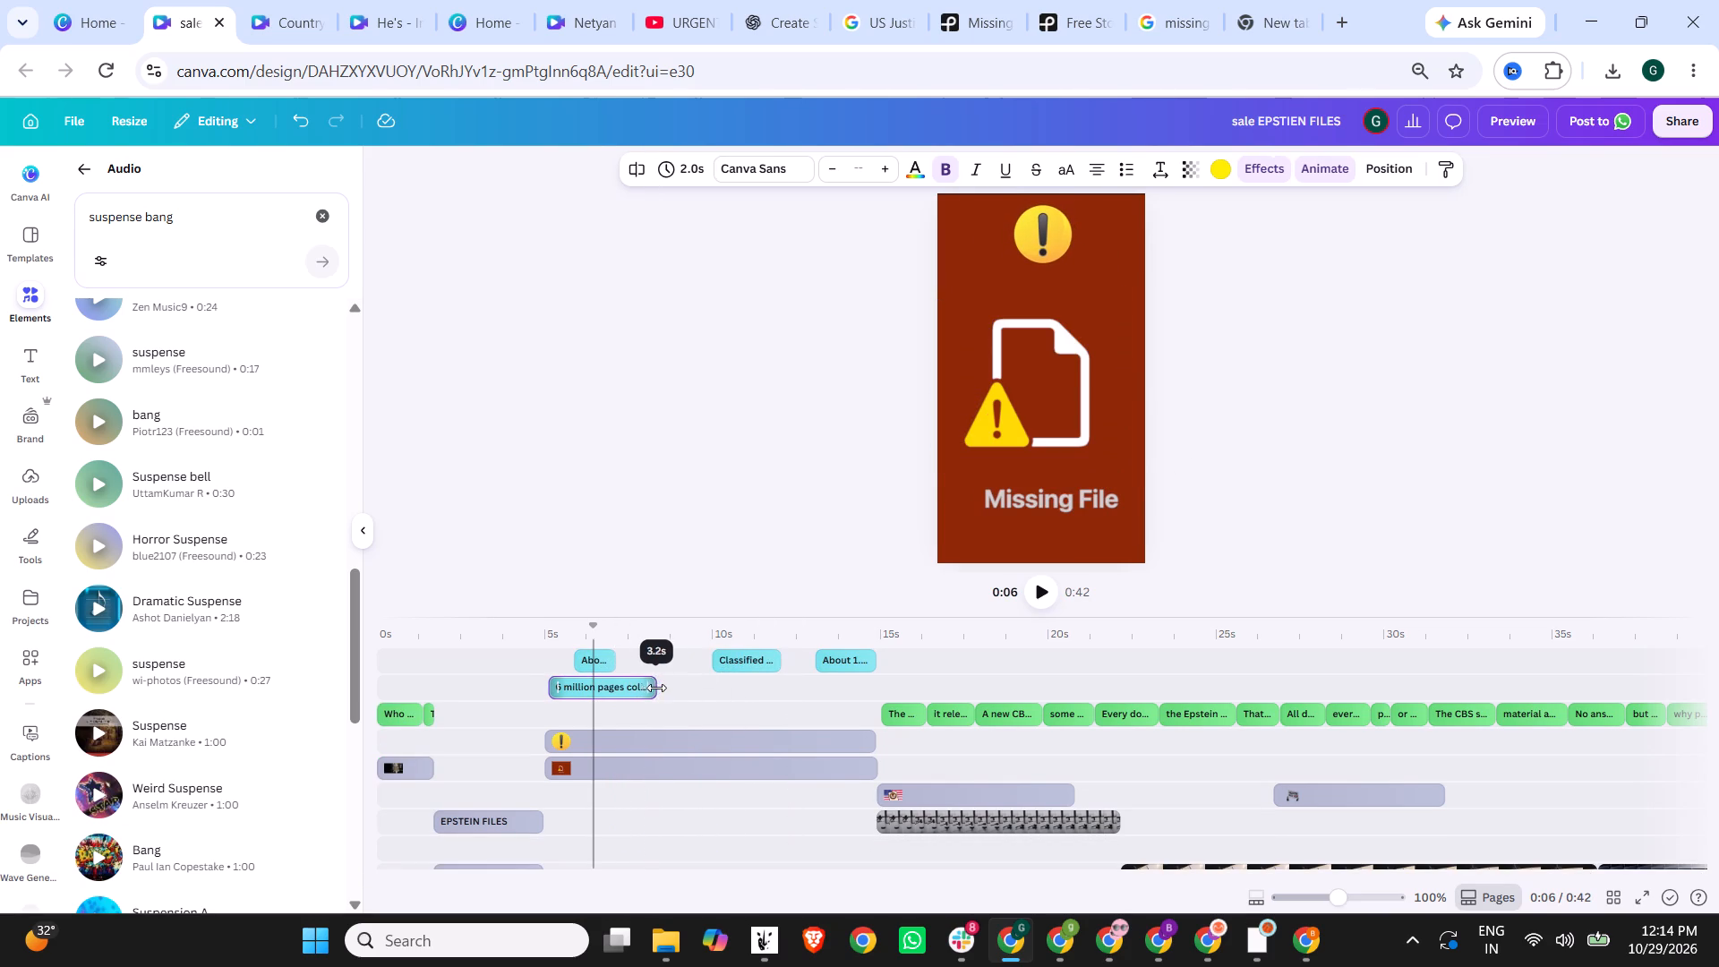
drag(656, 688, 663, 688)
click(605, 662)
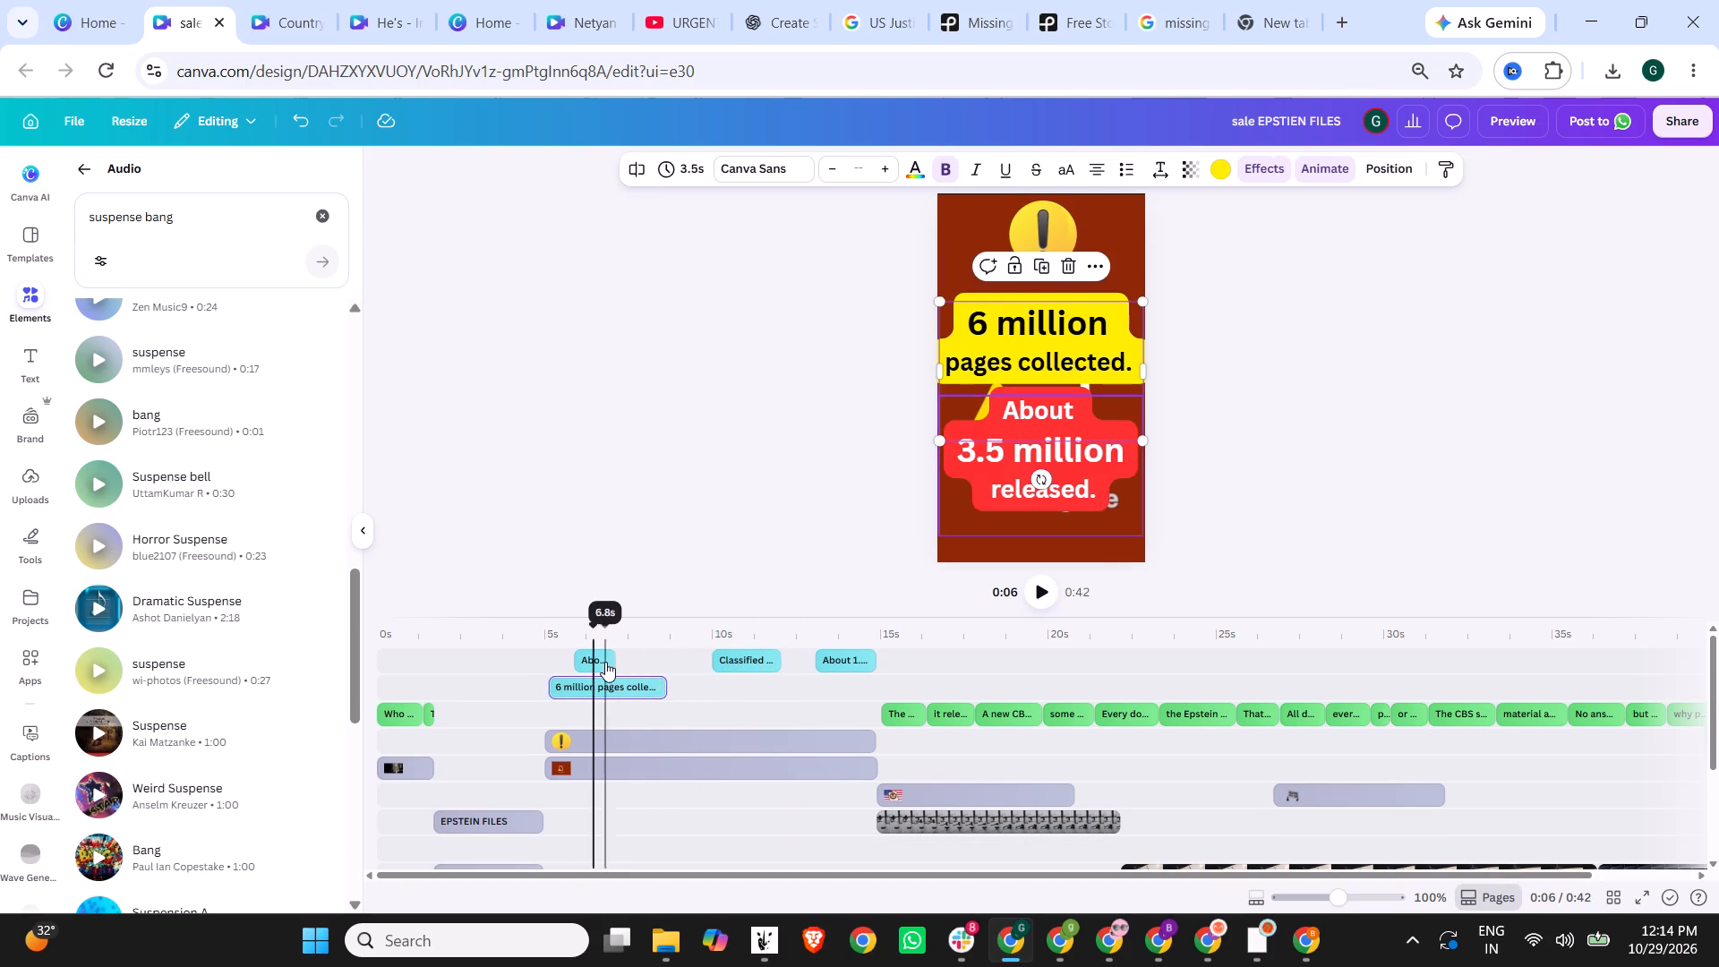
drag(593, 657, 611, 657)
drag(637, 661, 662, 661)
Place "Classified material" directly after the 3.5 million text at 3.6 s long, and stretch "About 1.2 million" from its end to about 15 s.
drag(727, 661, 683, 661)
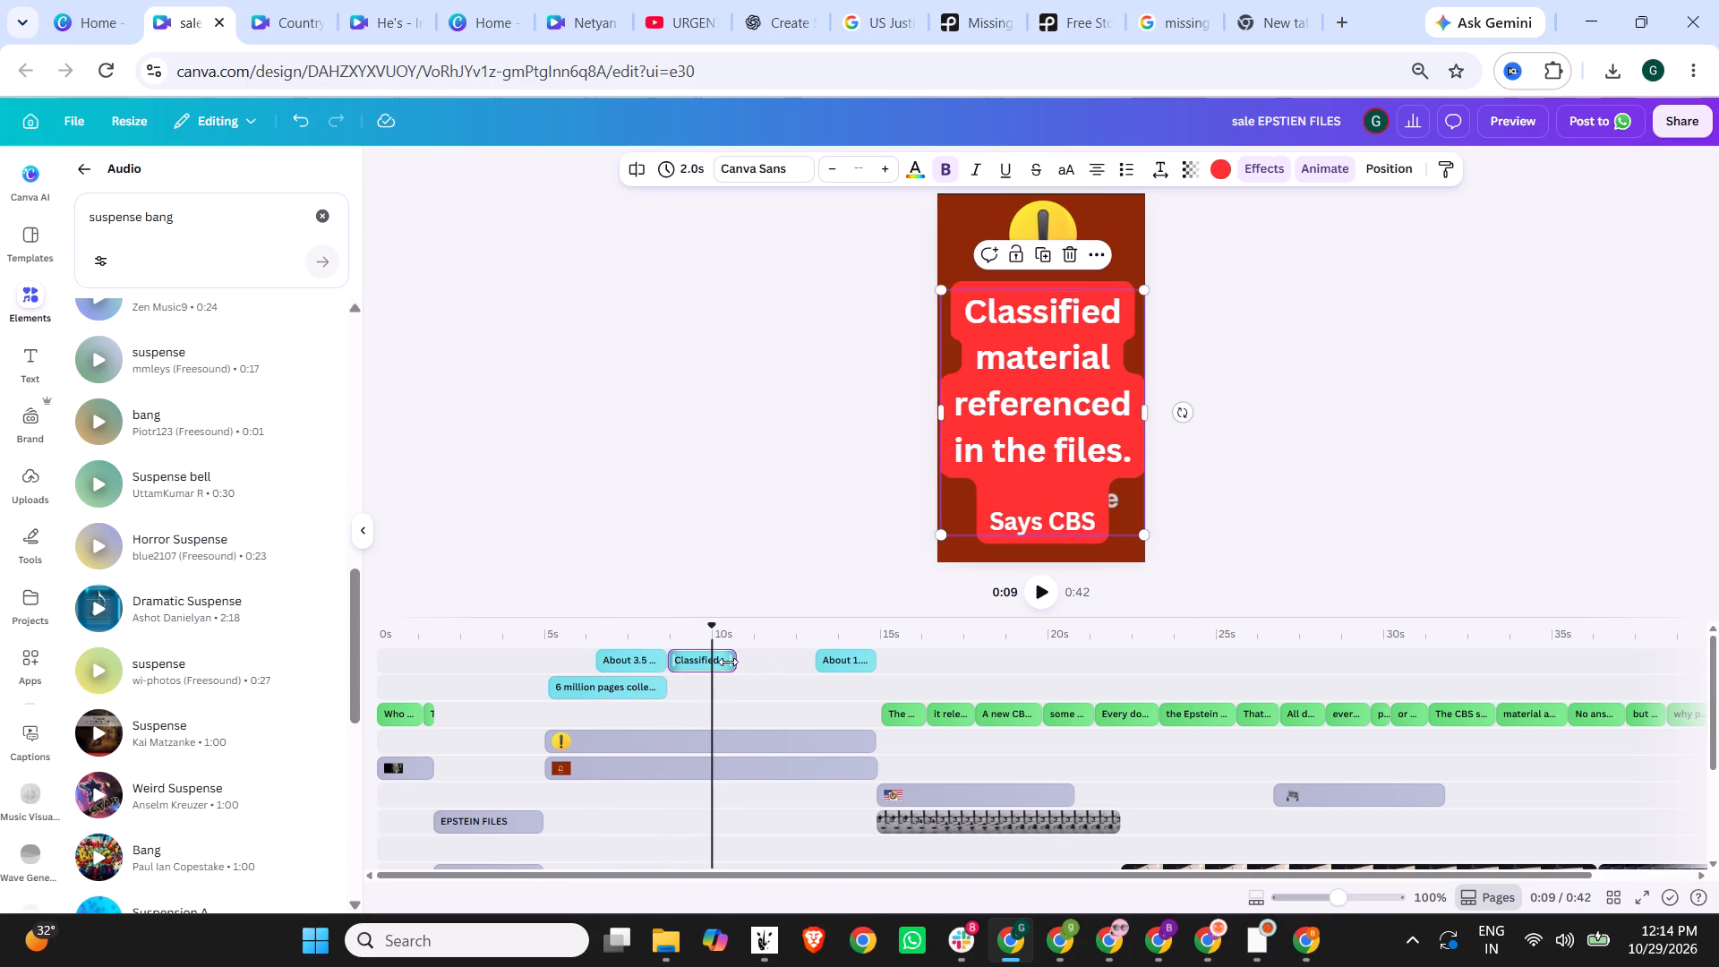
drag(731, 662, 774, 662)
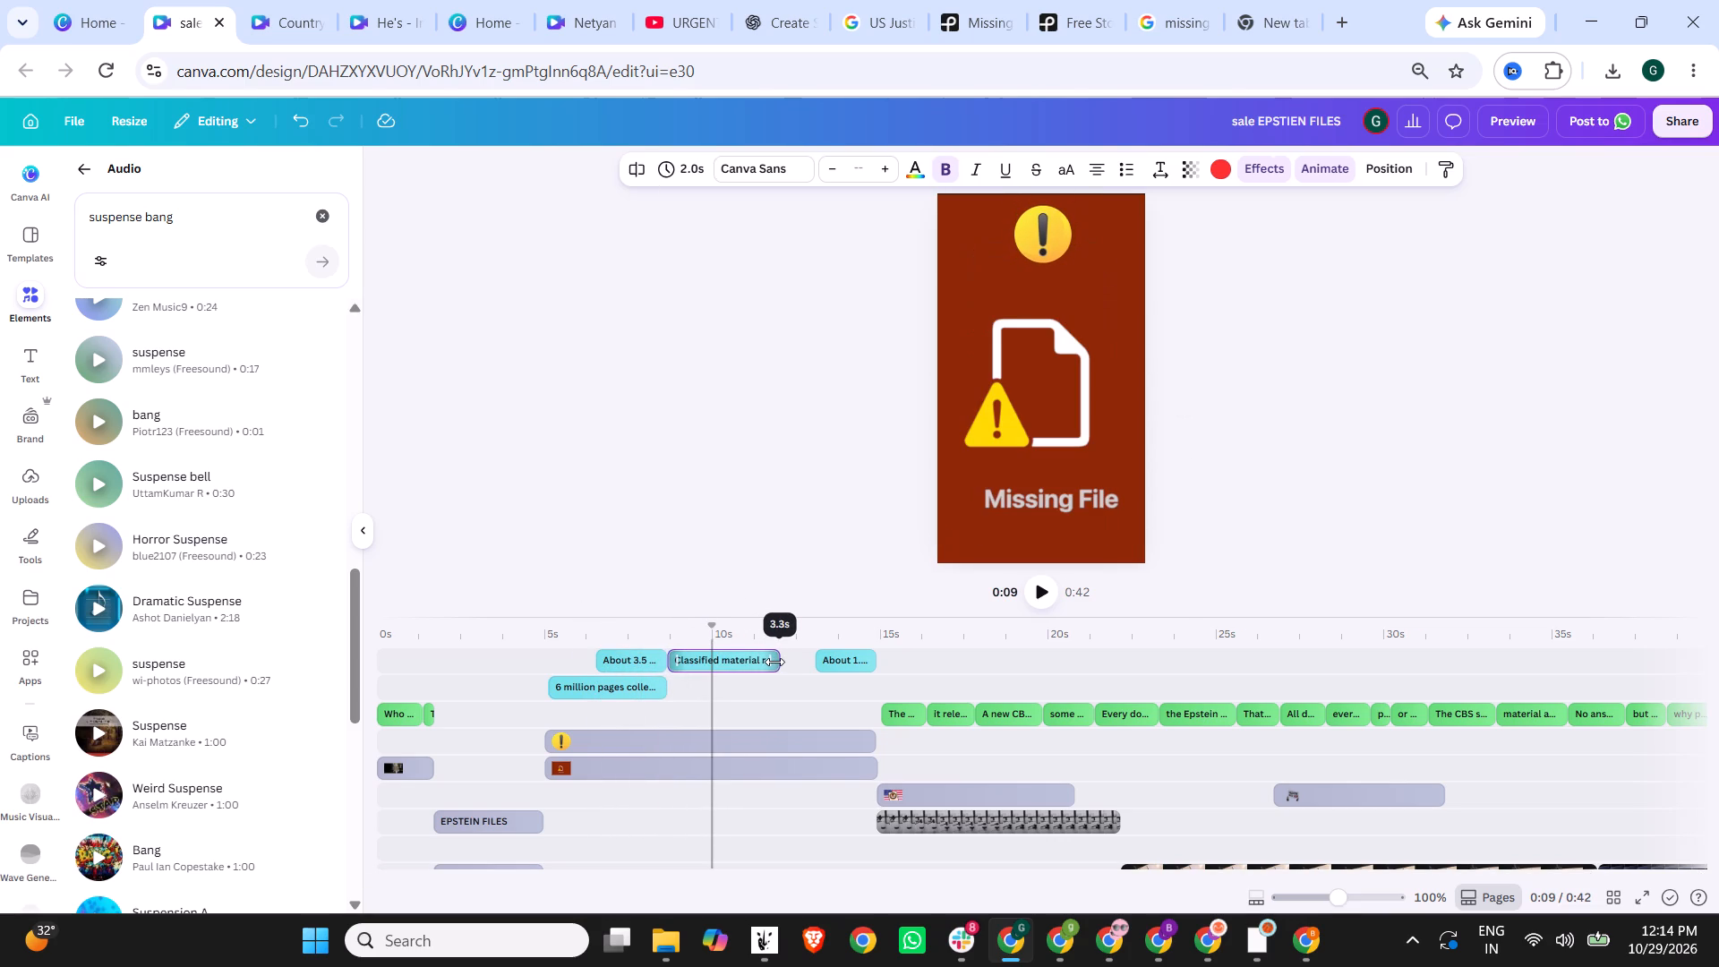
drag(774, 662, 779, 662)
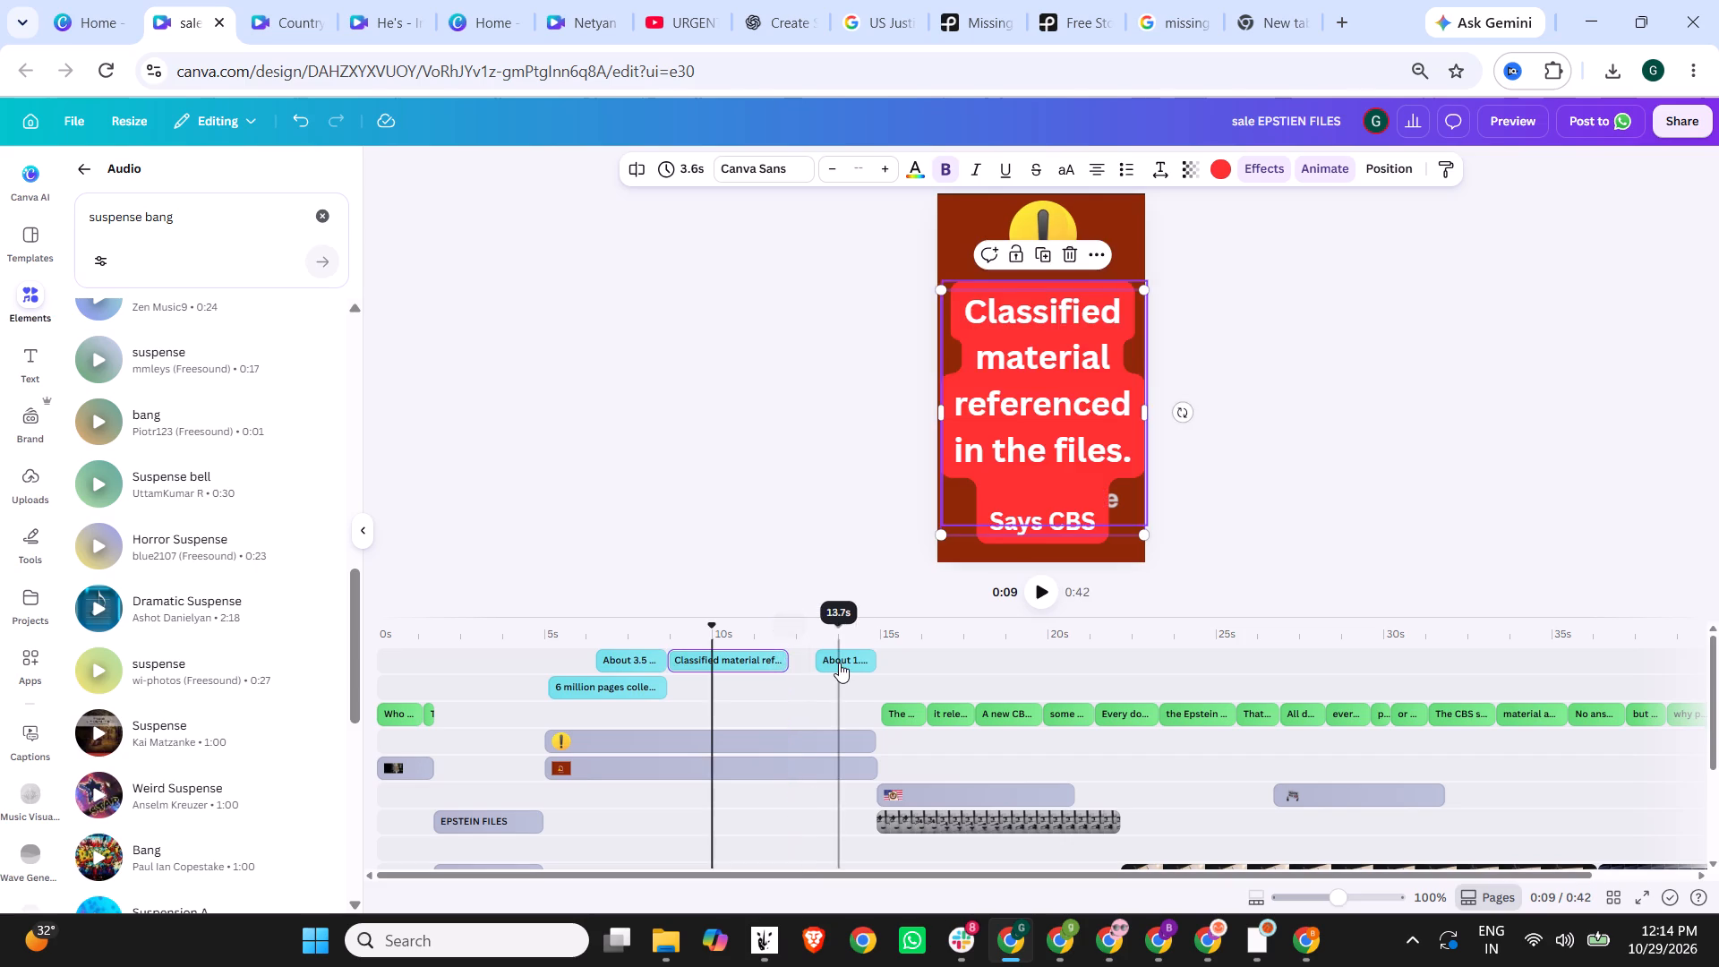
drag(839, 663, 817, 663)
drag(848, 660, 866, 659)
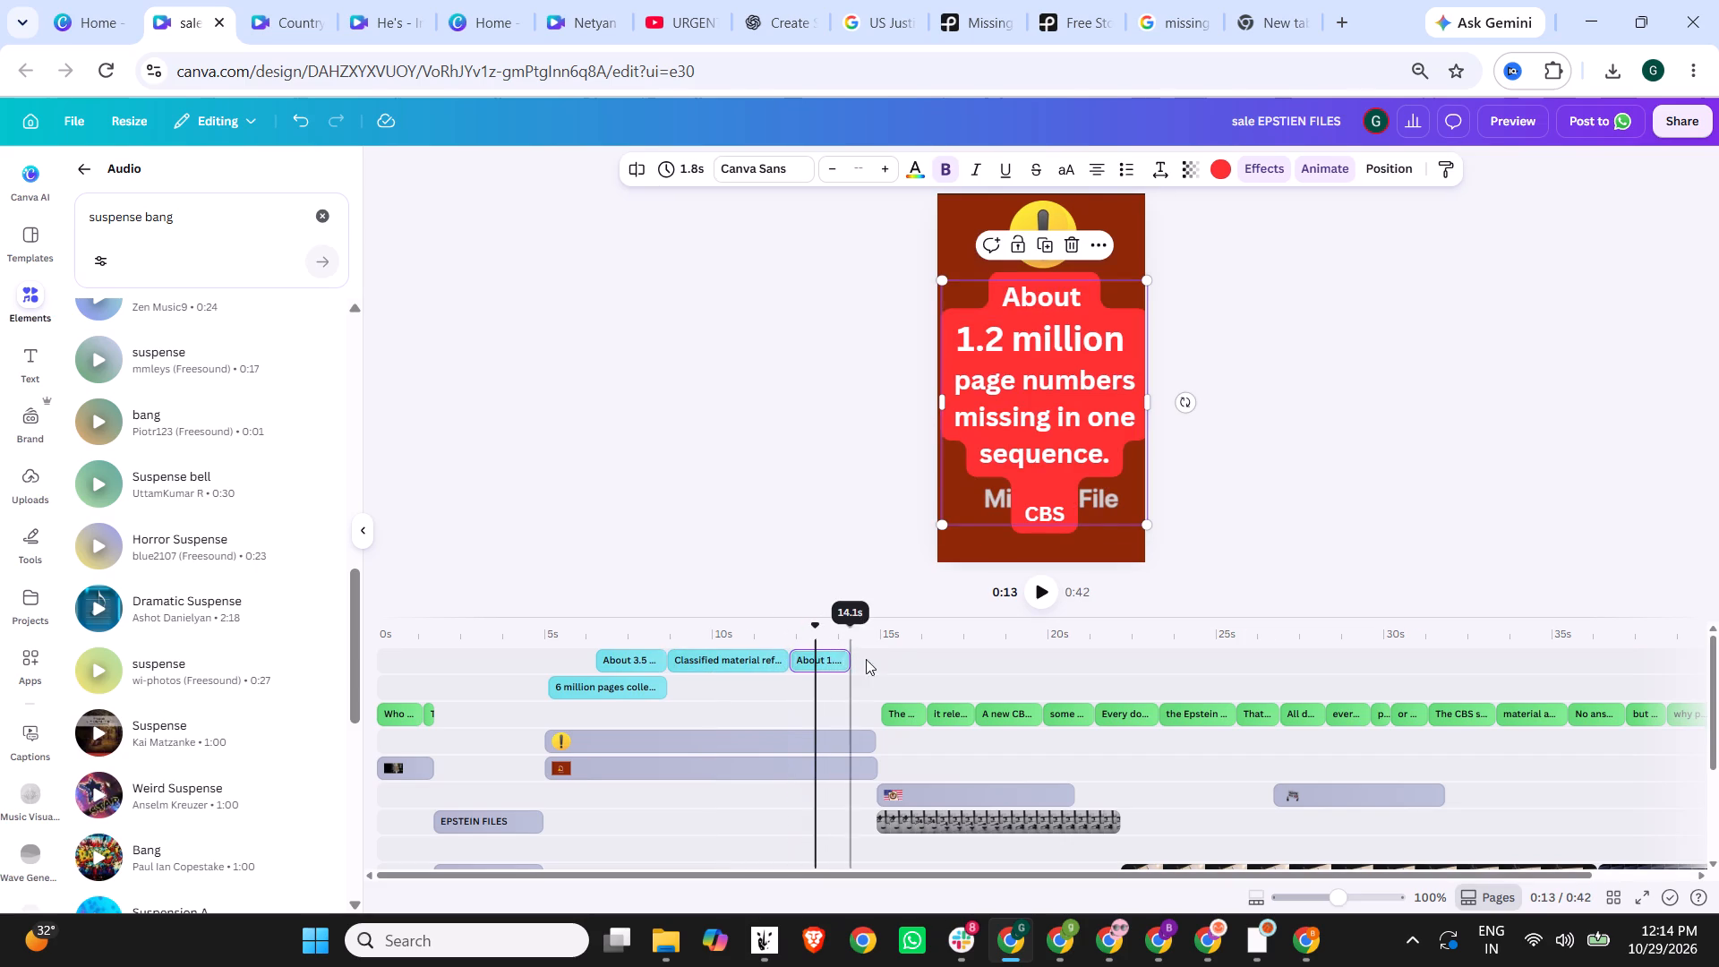
drag(866, 659, 882, 659)
Lengthen the exclamation mark to 9.9 s so it ends together with the Missing File background.
click(864, 739)
drag(869, 740, 879, 740)
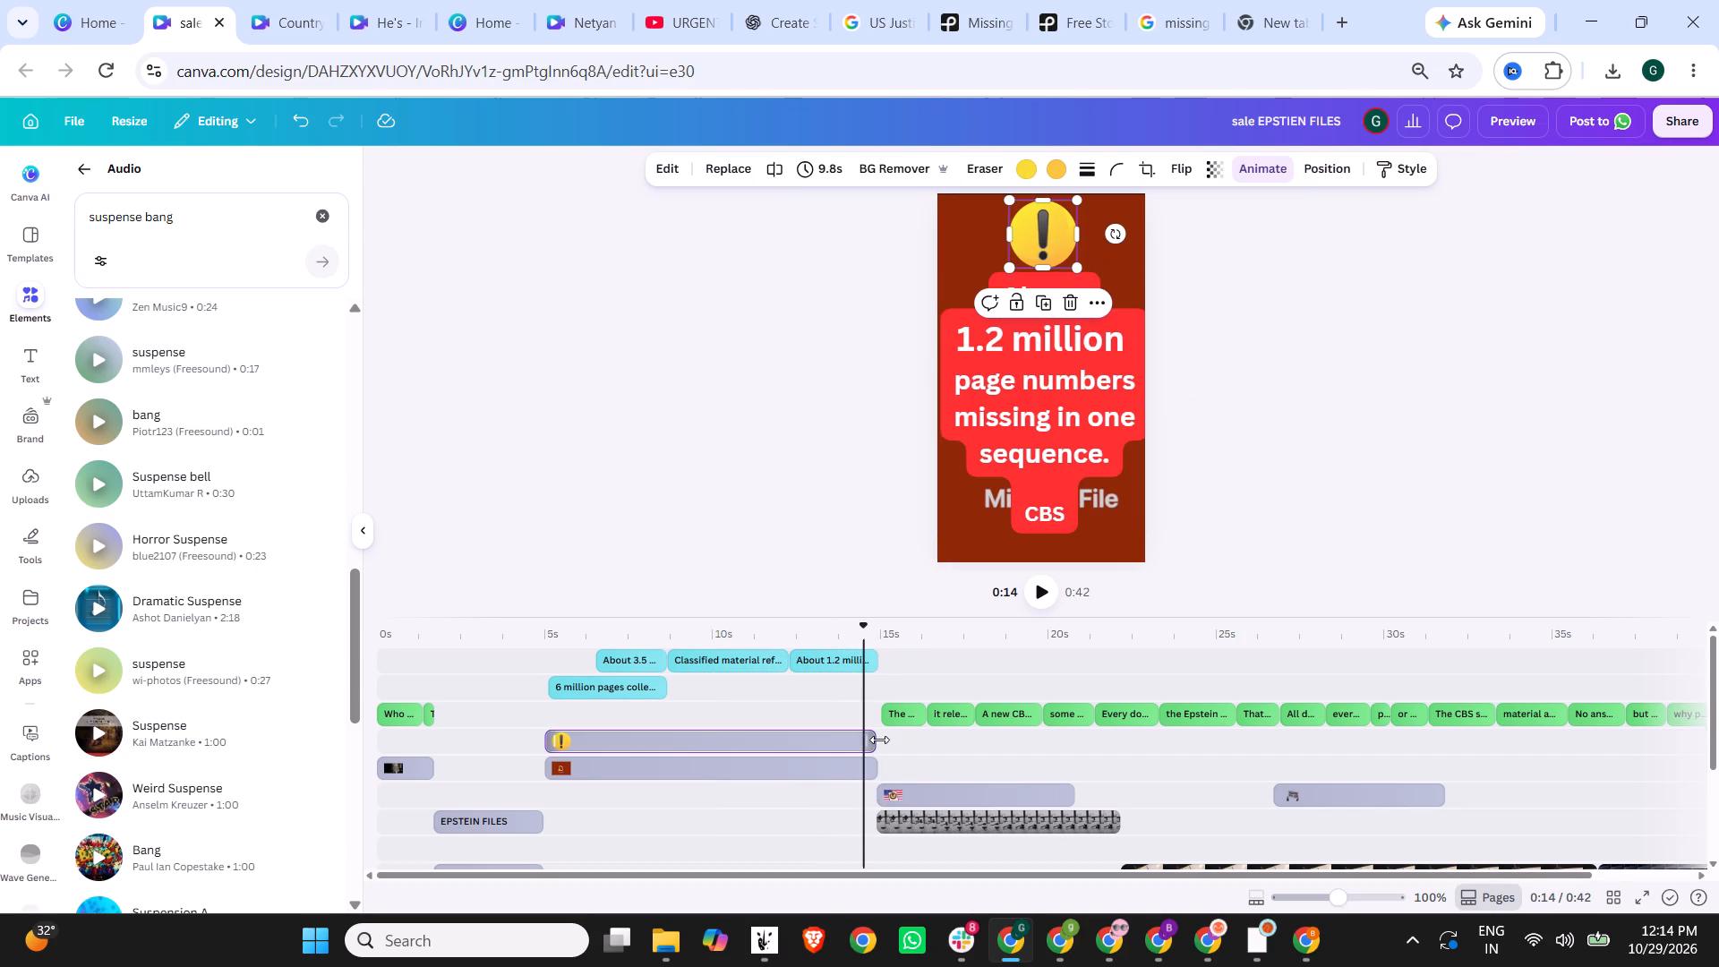
drag(879, 740, 878, 740)
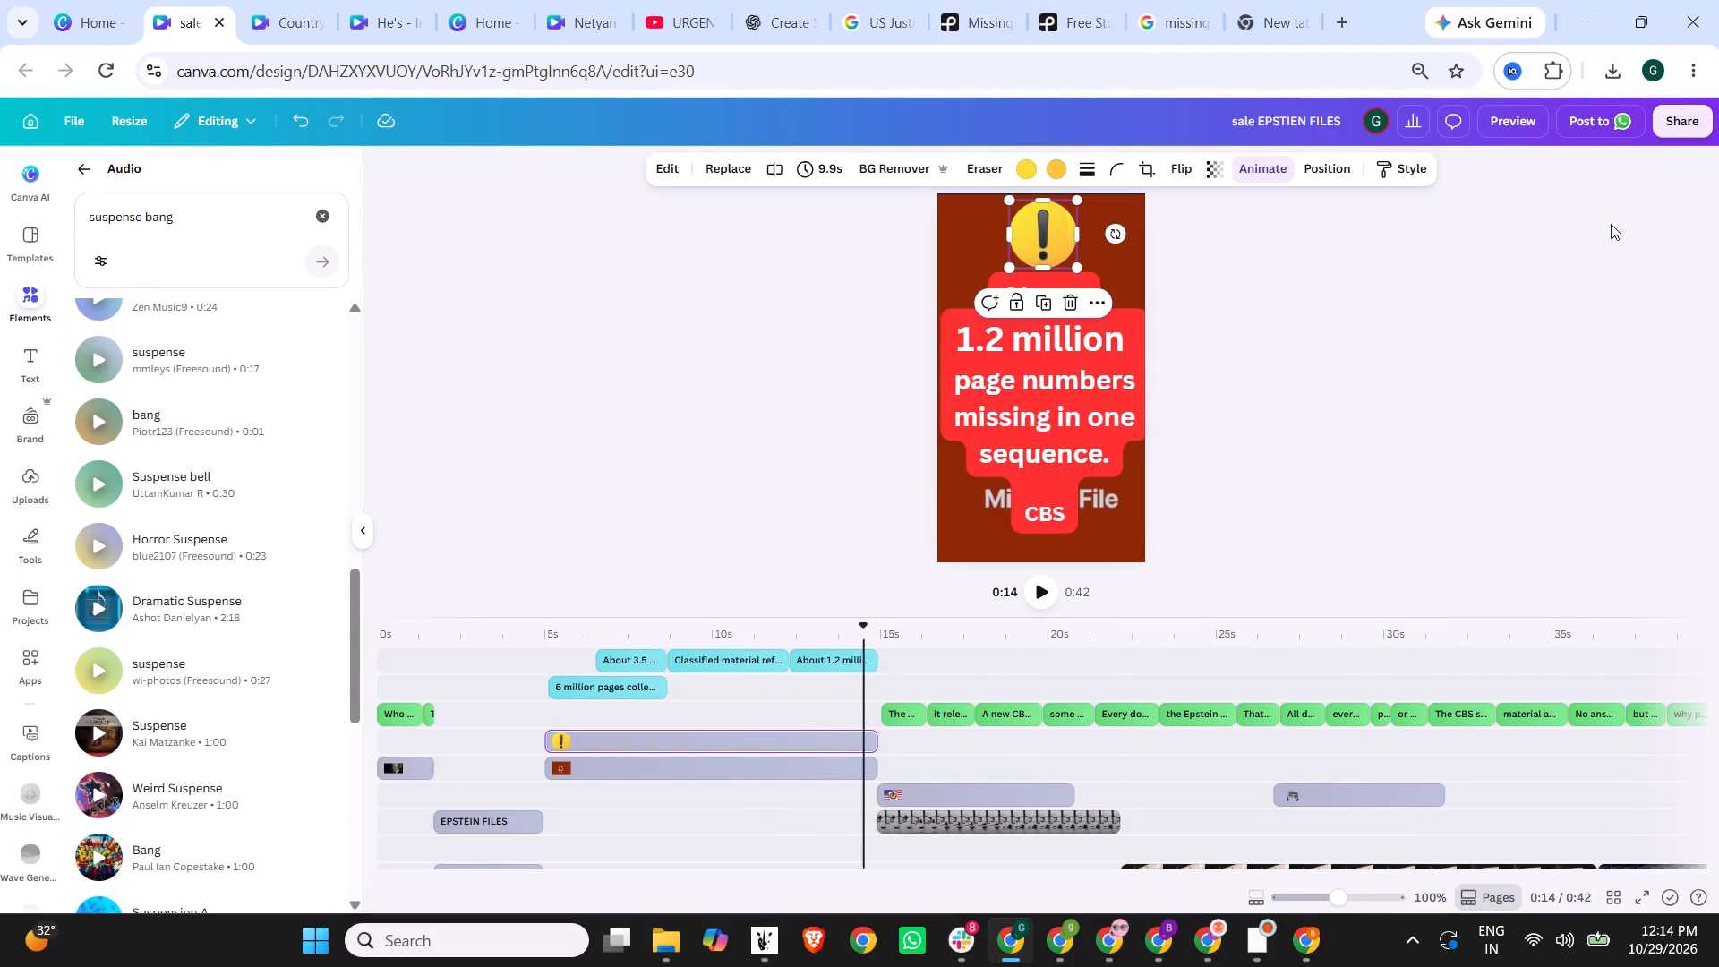
Preview the video full screen to check the timing of the missing-pages texts.
click(1535, 102)
click(1502, 120)
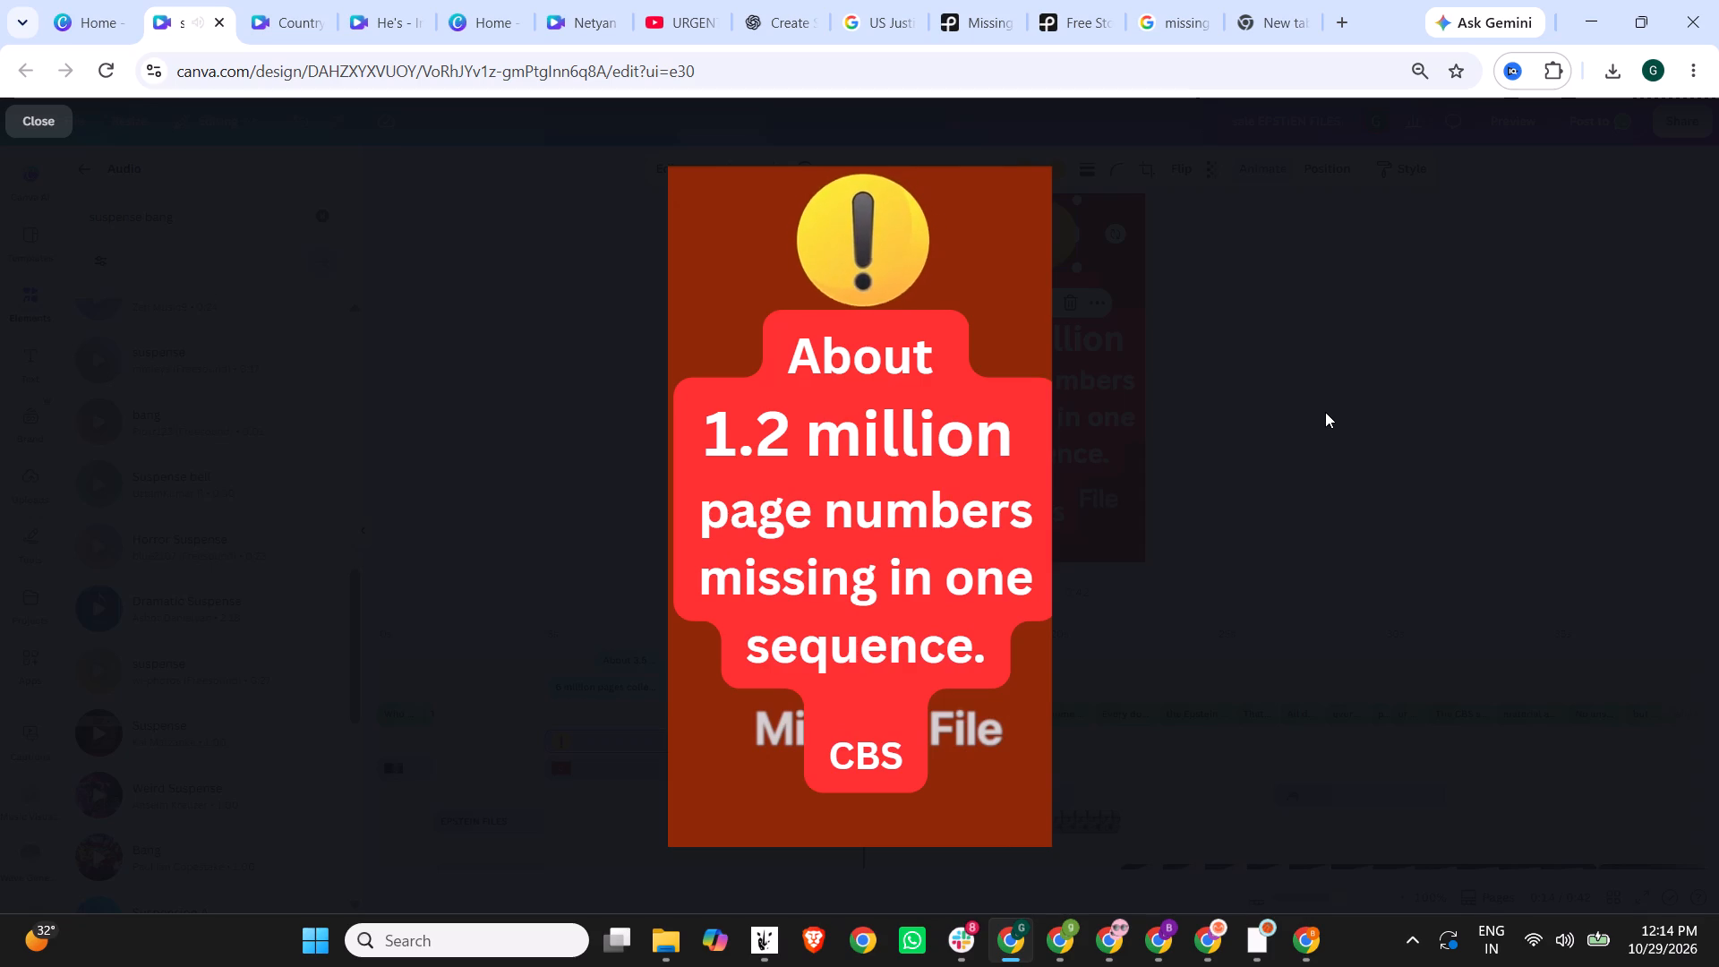
key(Escape)
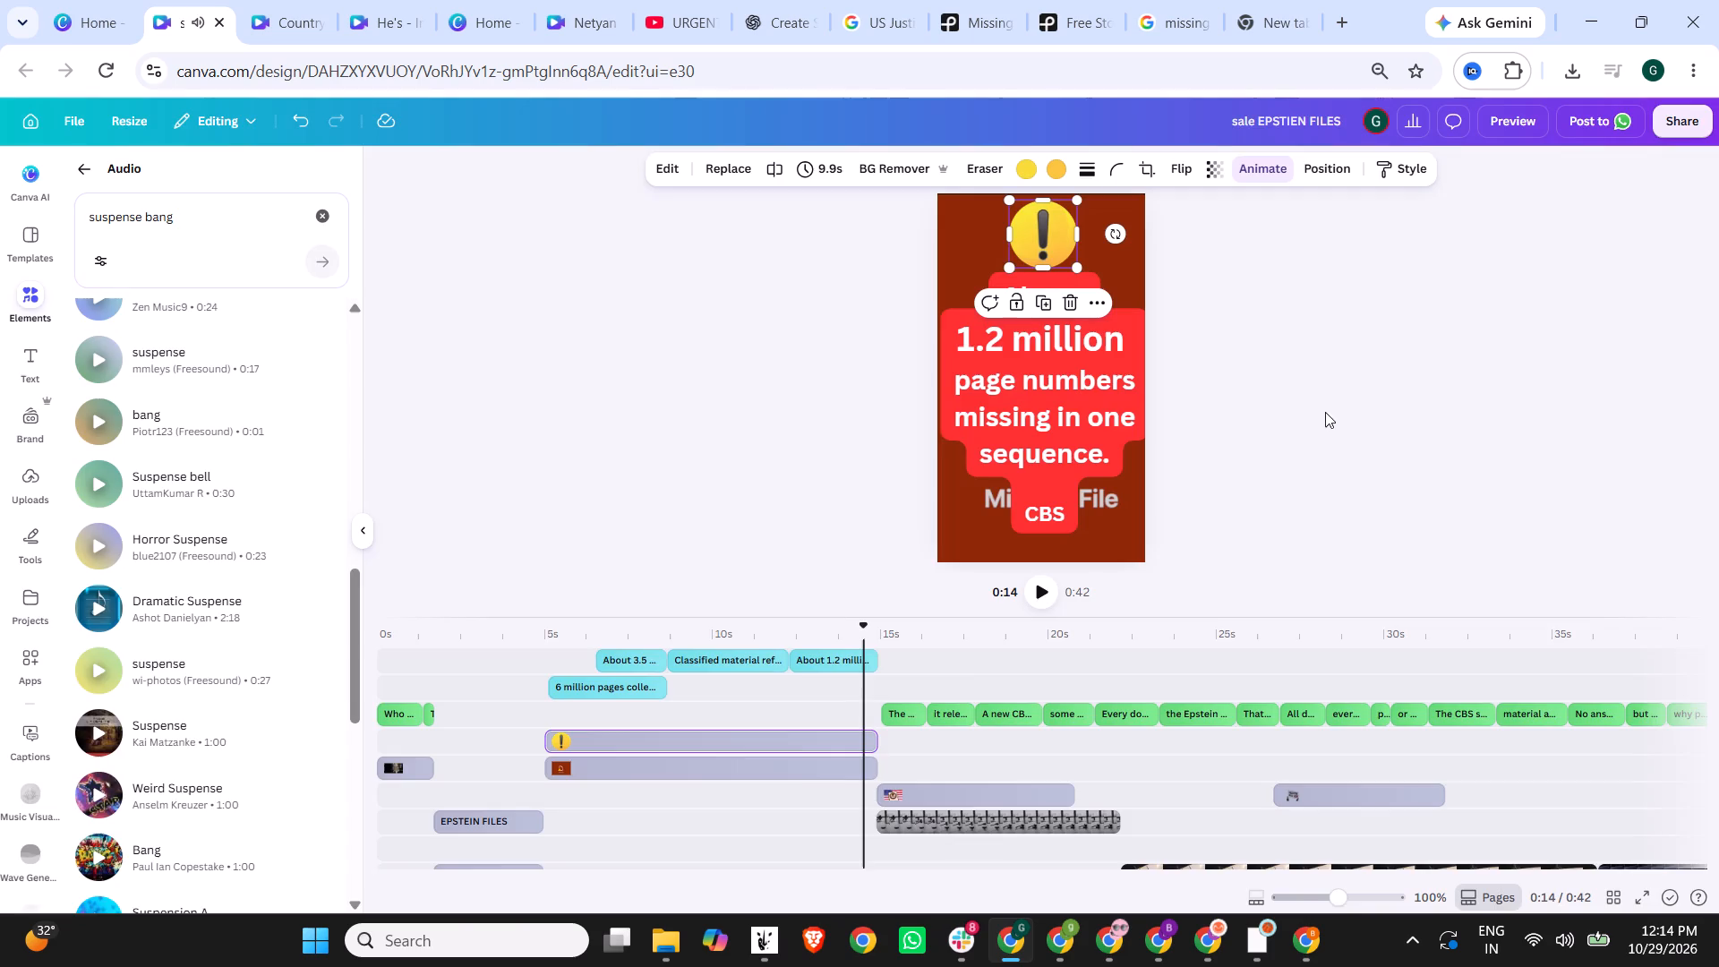
Delete the Missing File background image behind the missing-pages texts.
click(673, 768)
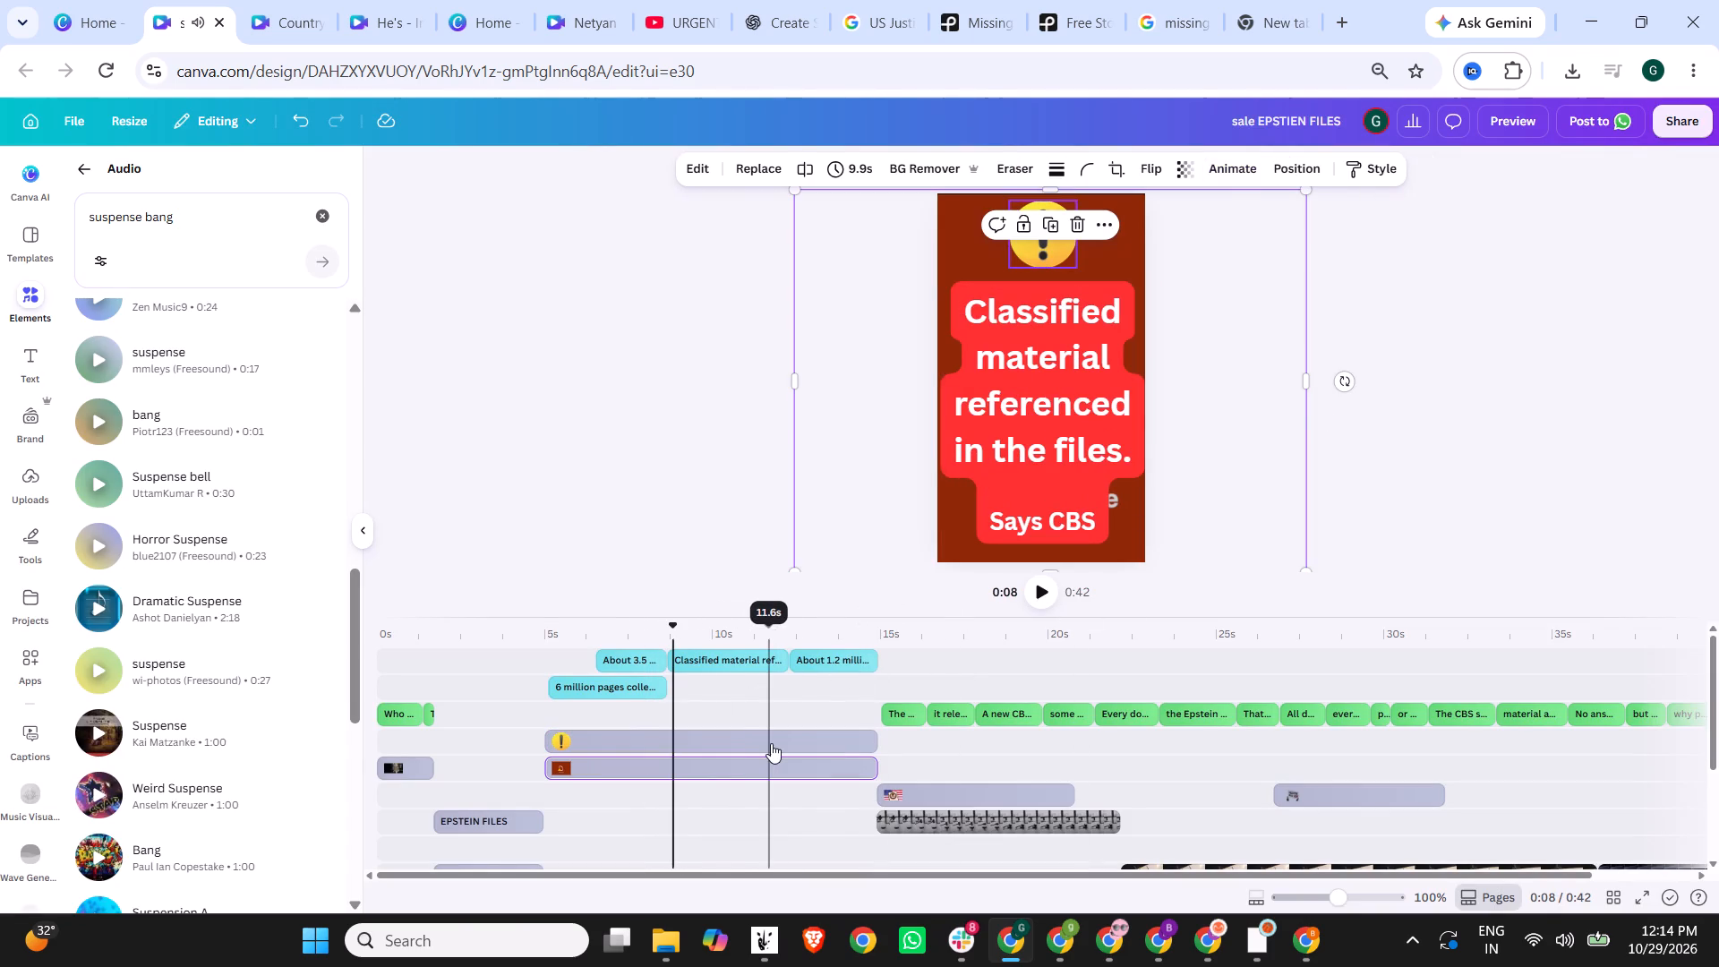
key(Delete)
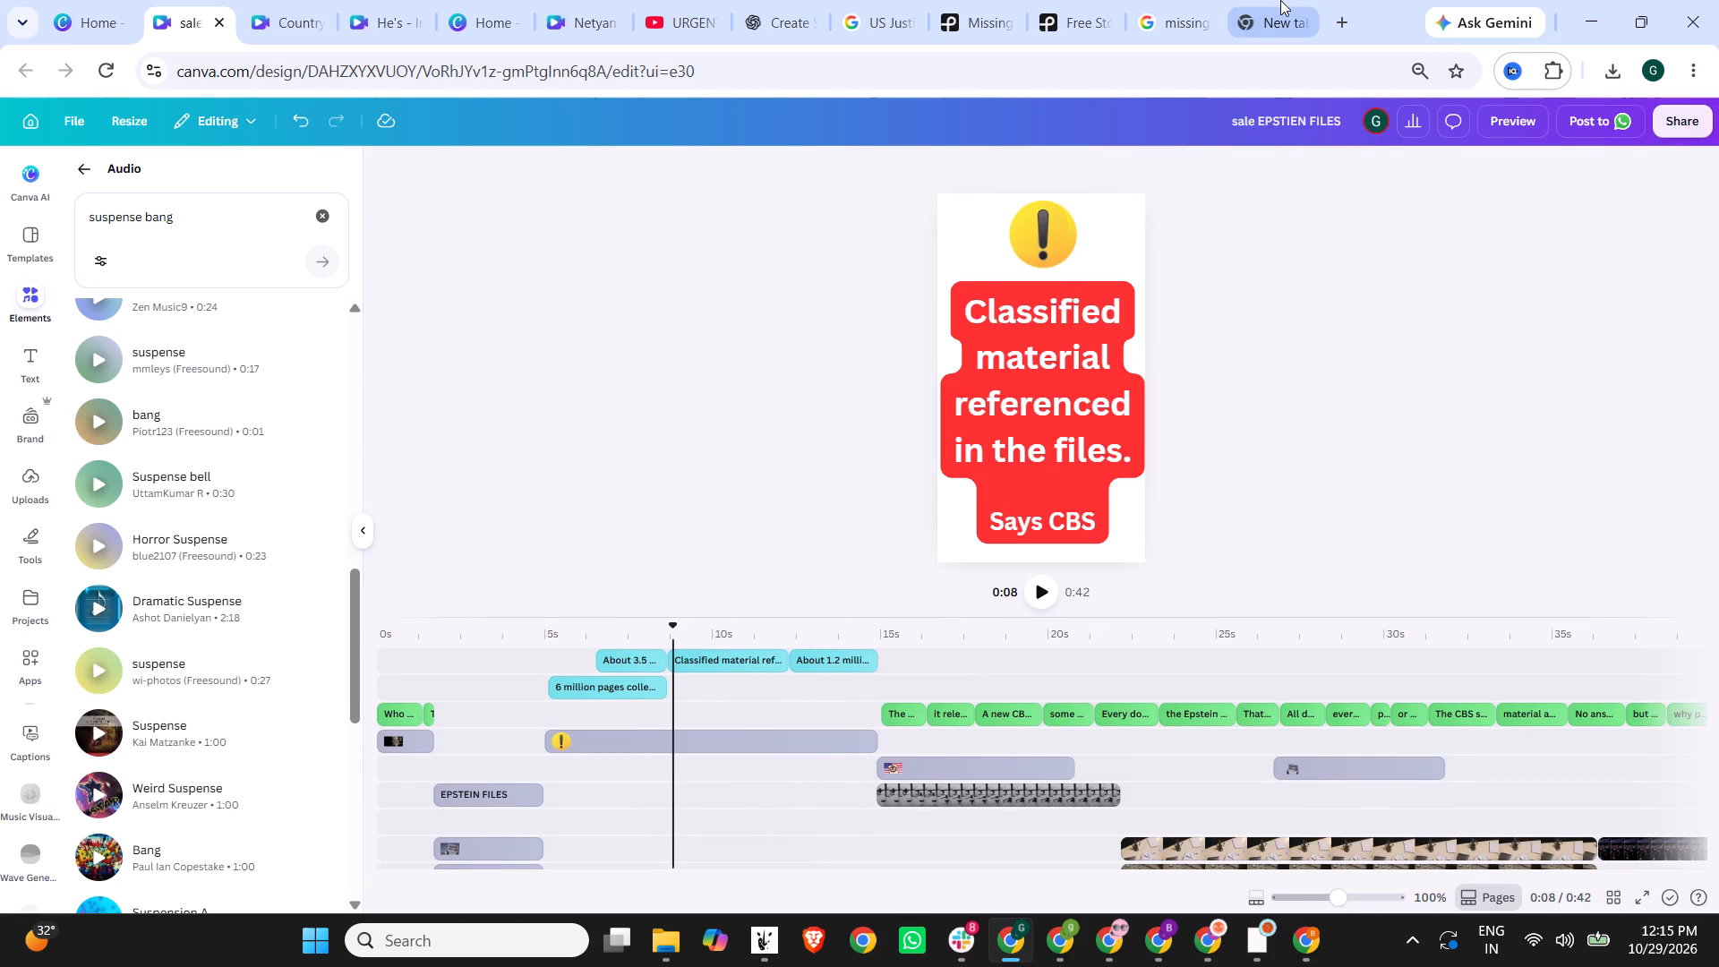
Switch to the Google Images results for "missing files" and examine the missing-case collage and related pictures for a replacement background.
click(1280, 0)
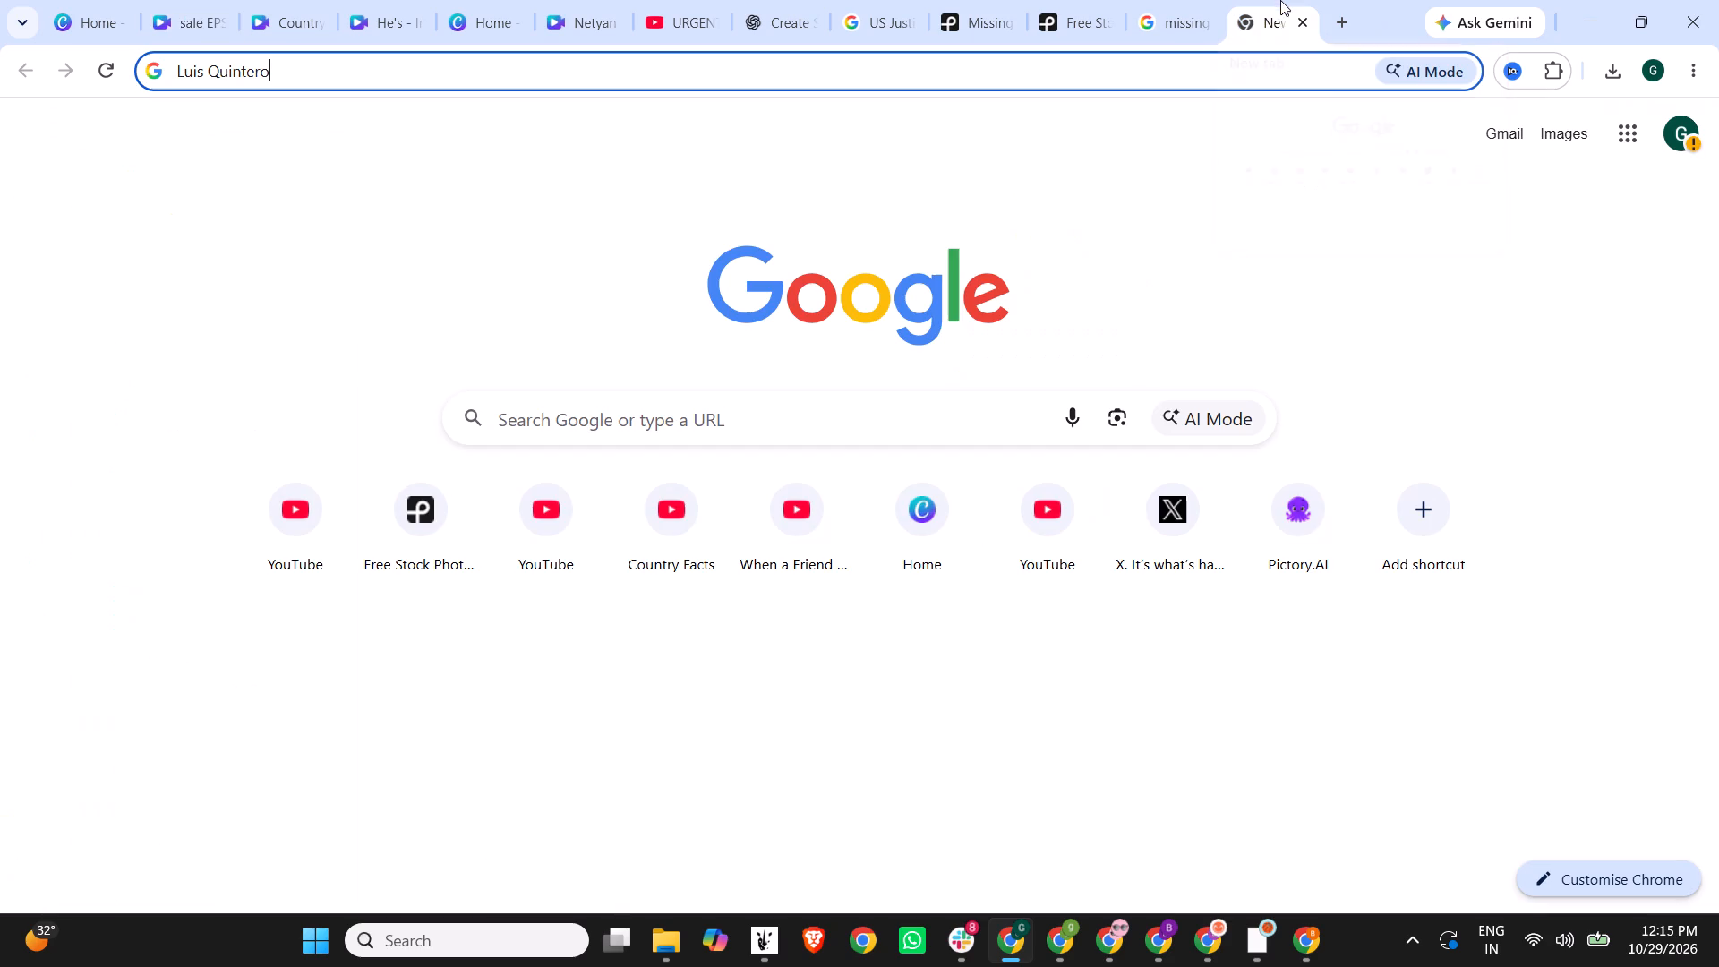
click(1164, 0)
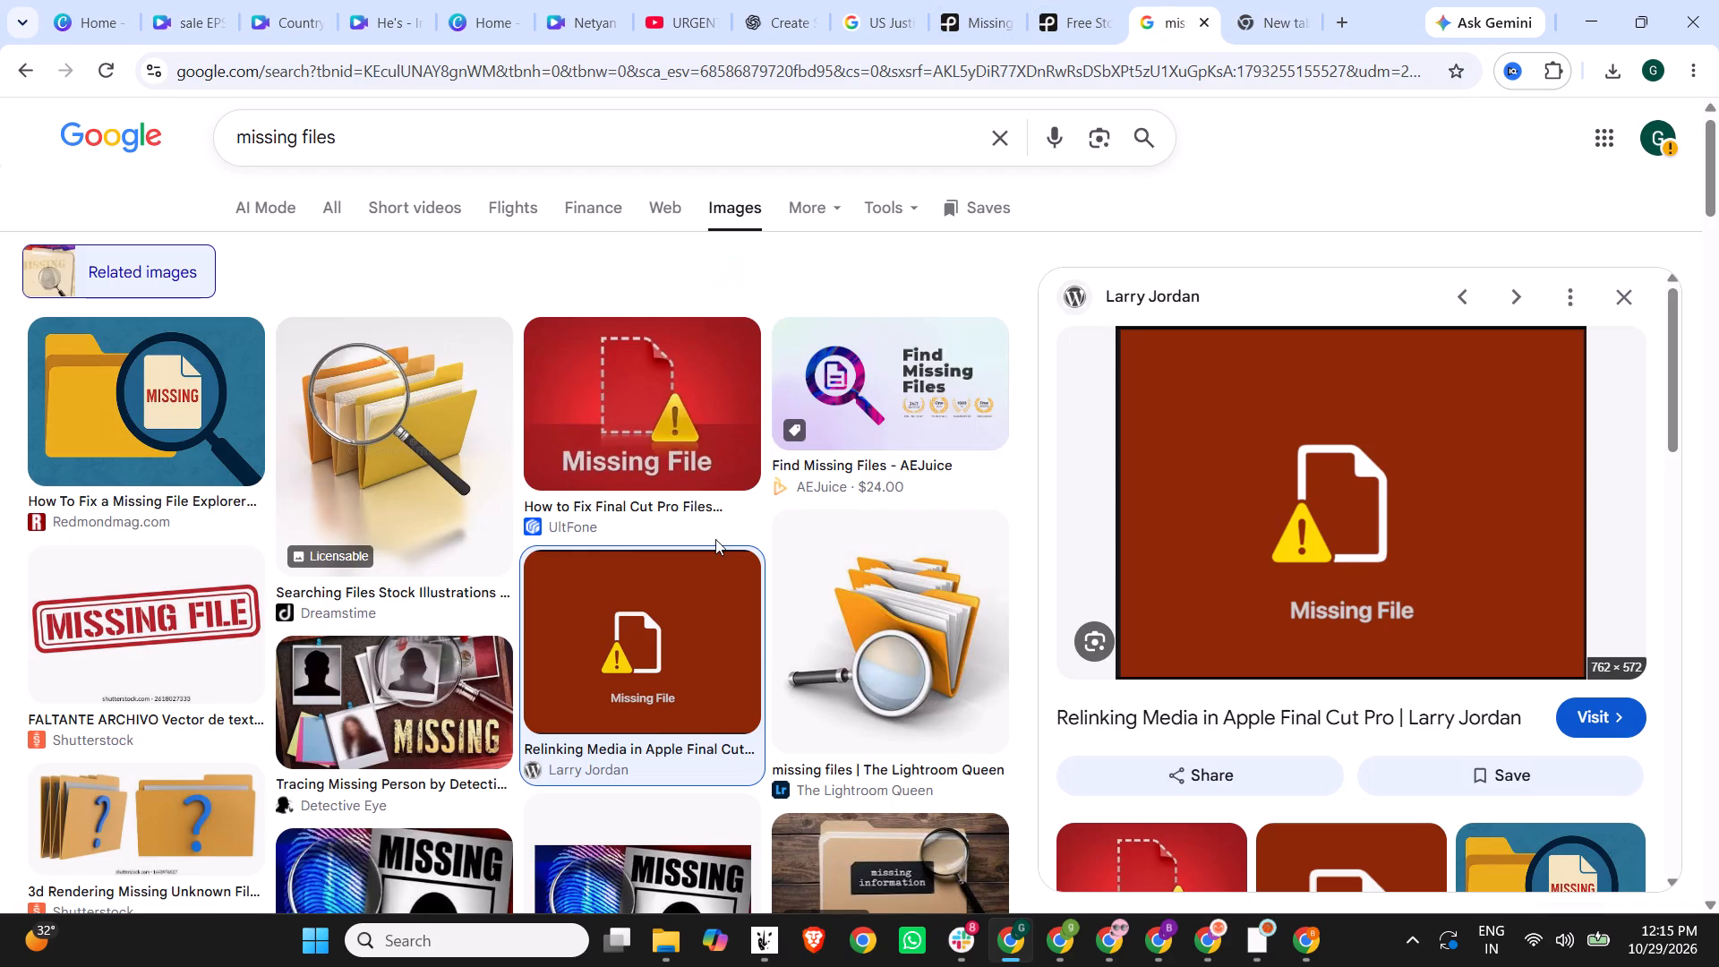
scroll(448, 494, down, 2)
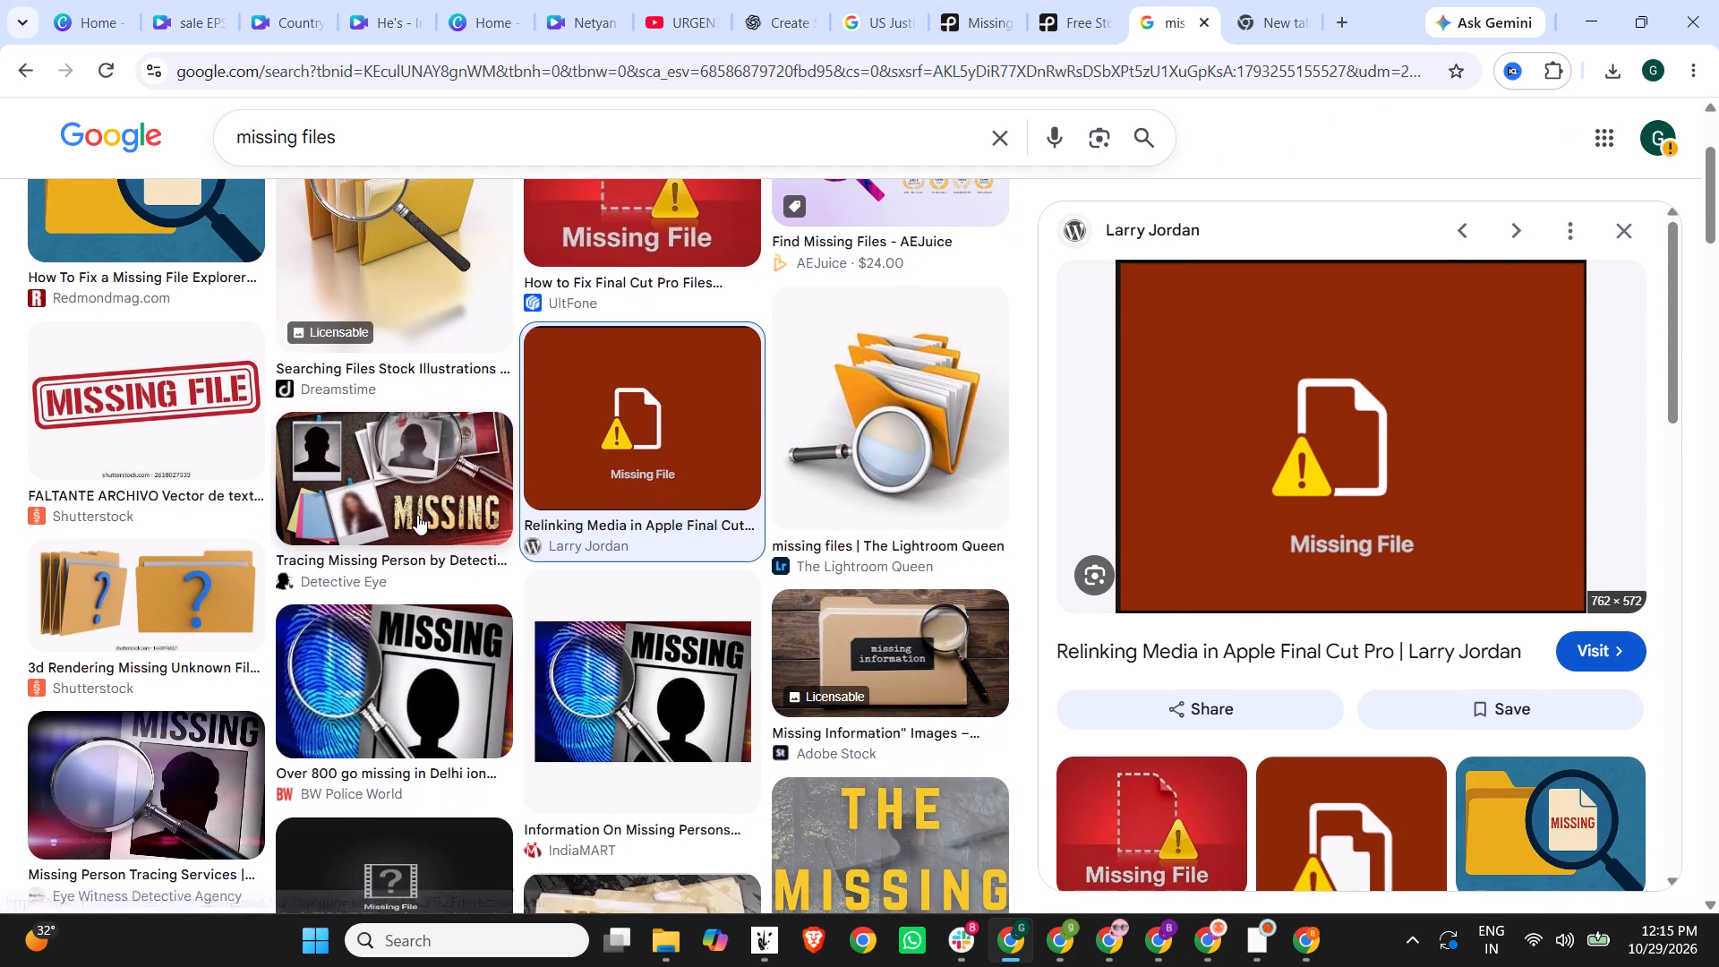
click(386, 482)
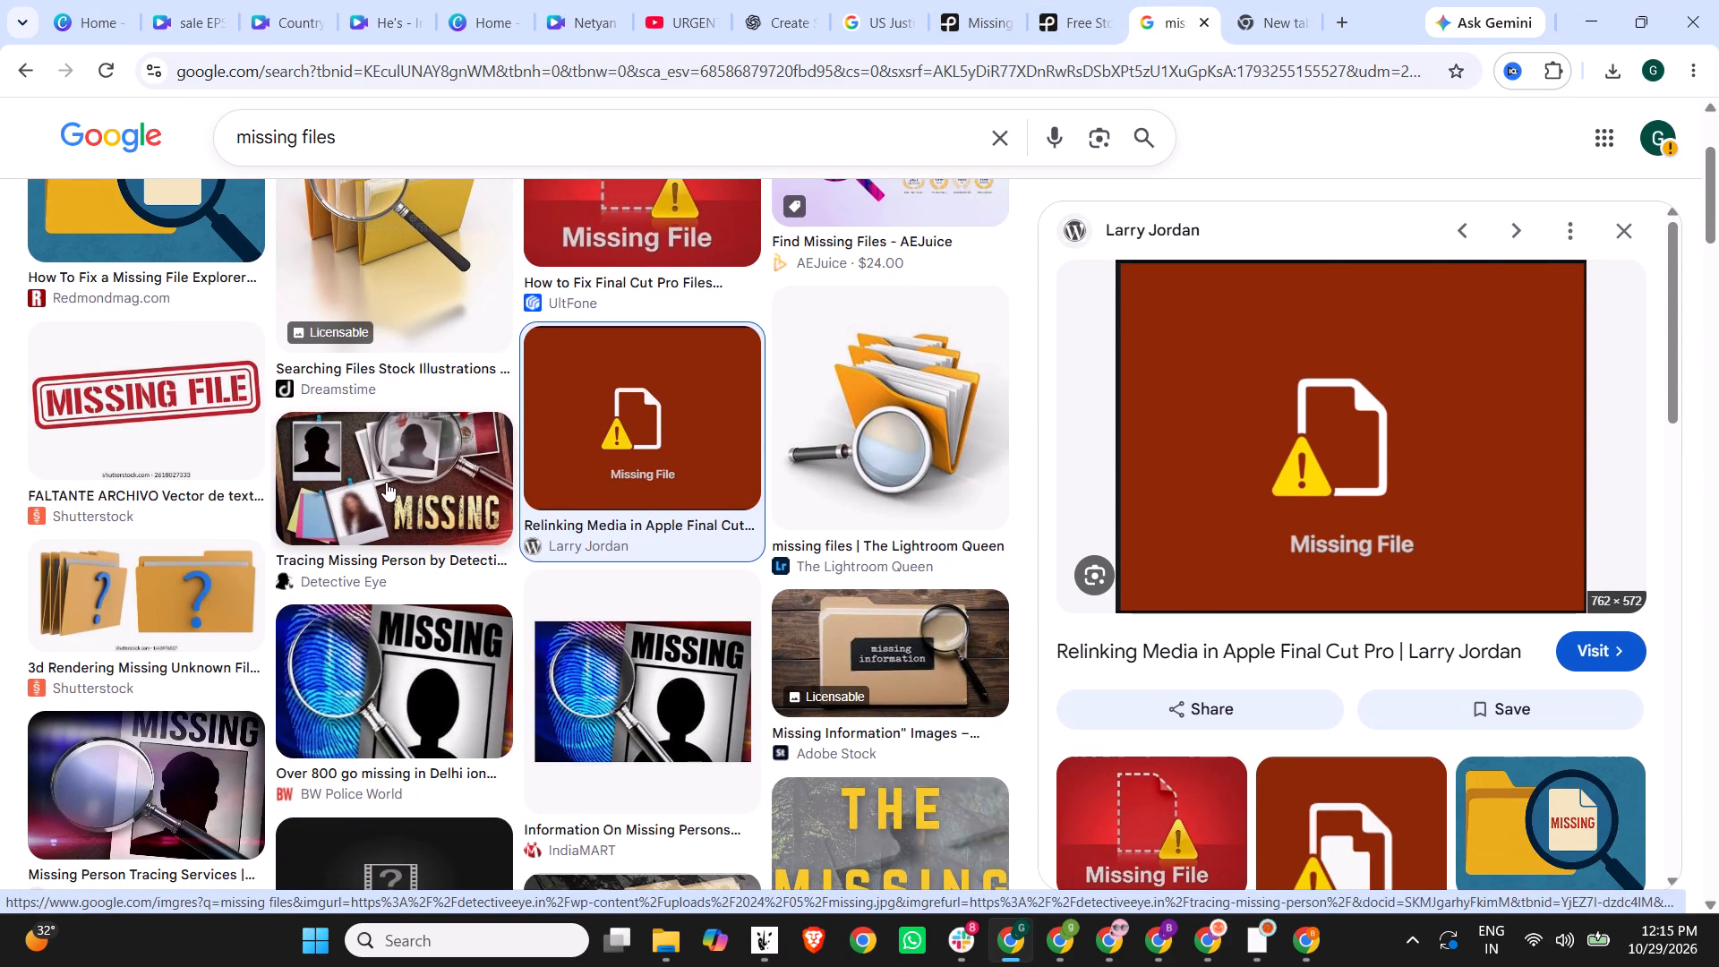
scroll(1112, 465, down, 4)
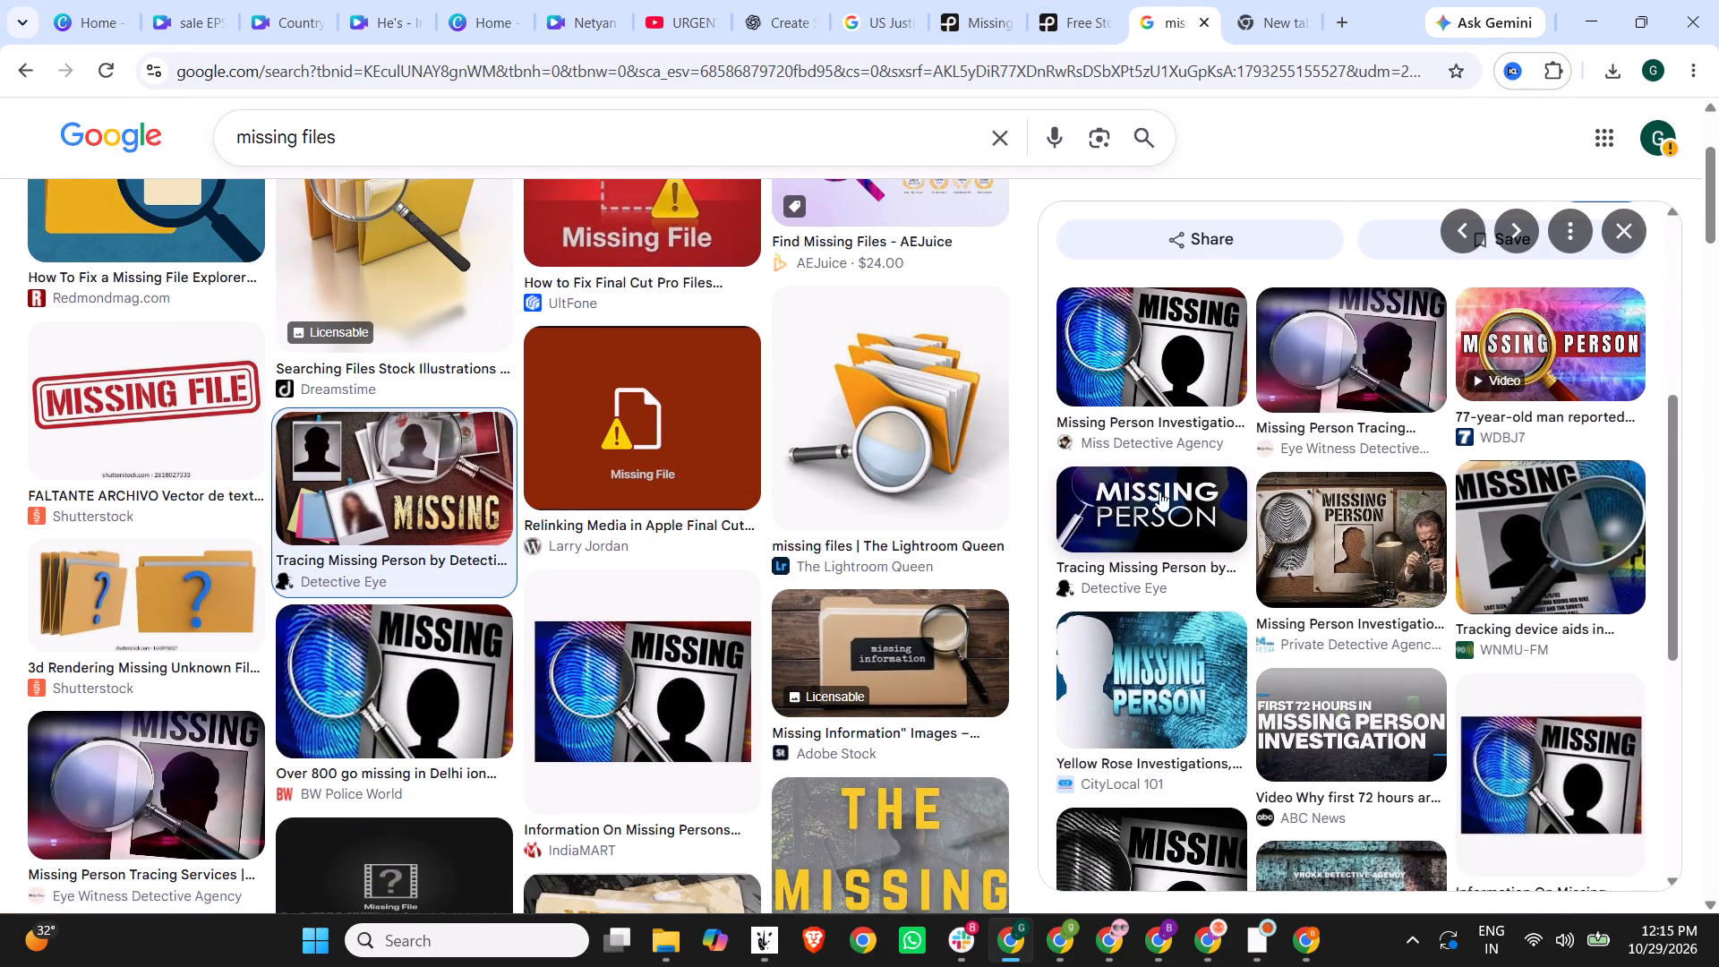
scroll(1318, 546, down, 3)
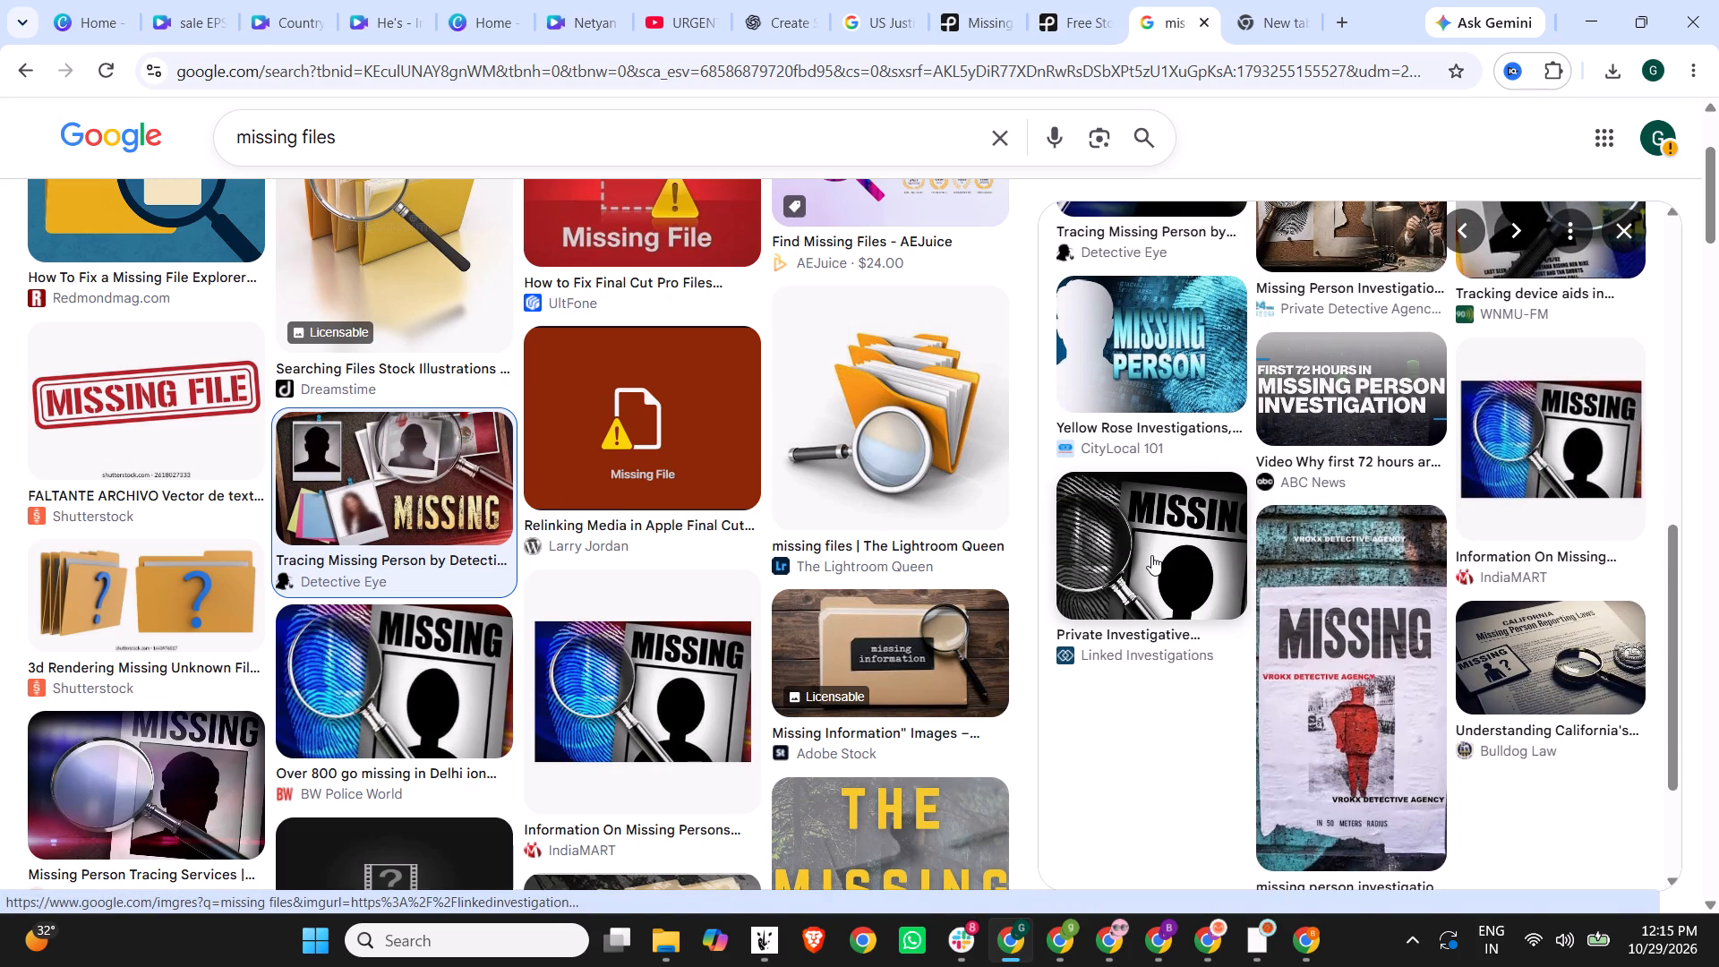
scroll(1535, 620, down, 4)
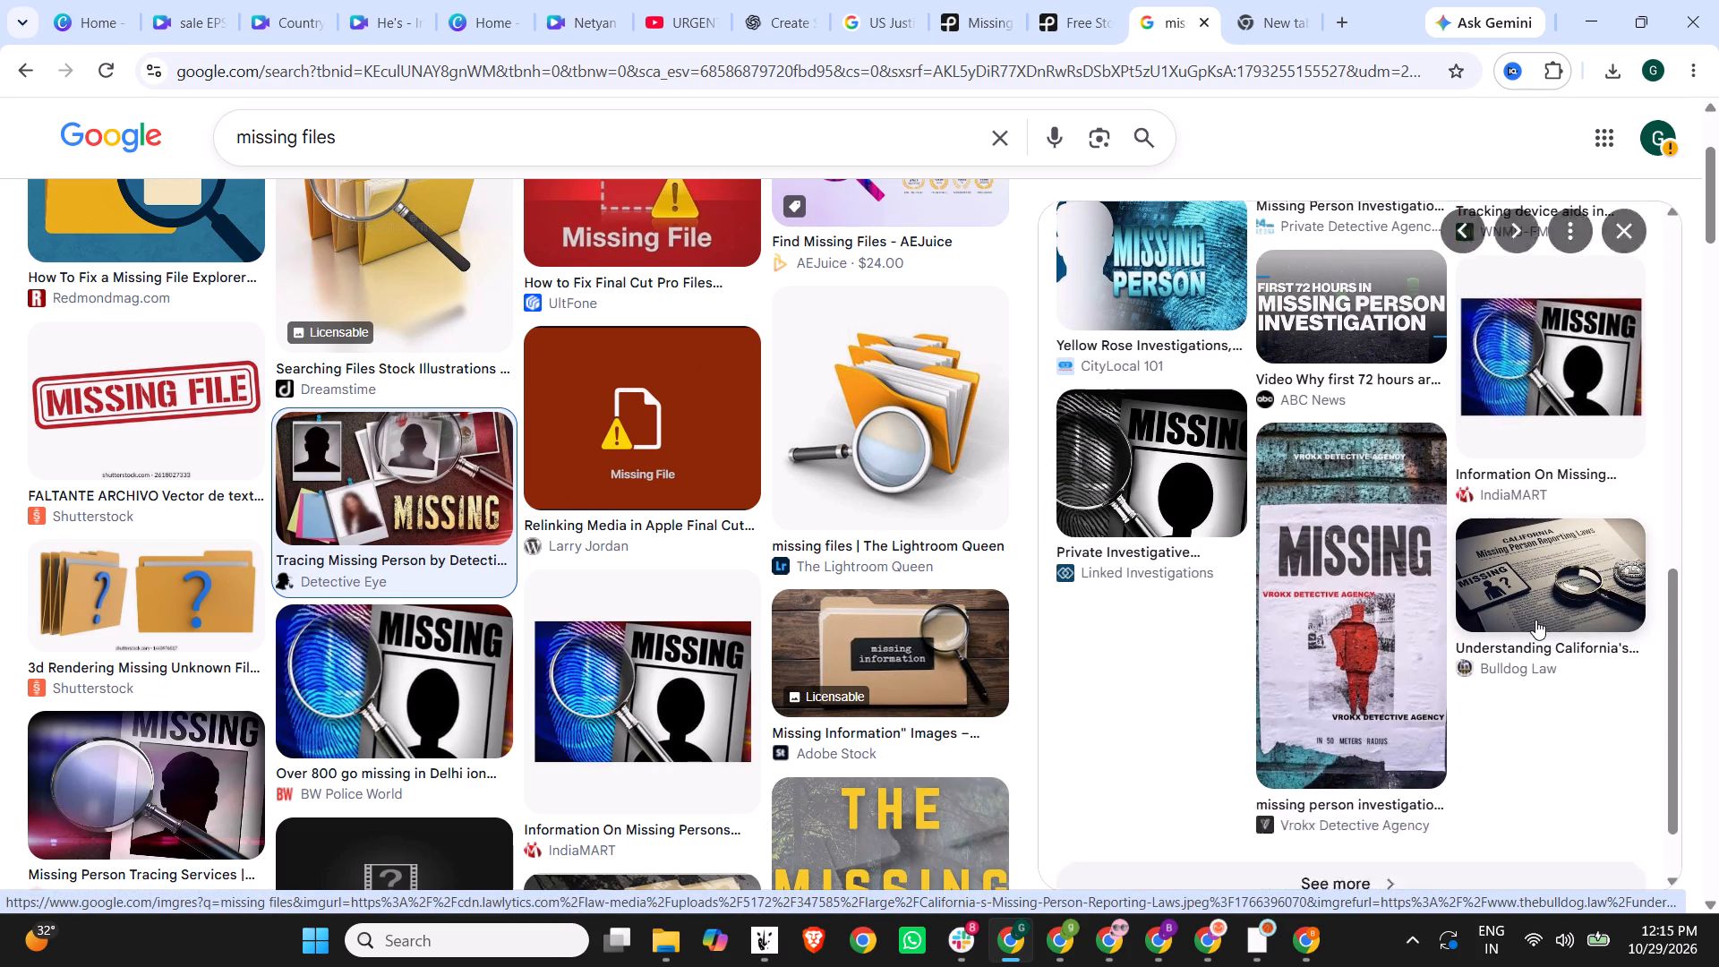
scroll(668, 632, down, 5)
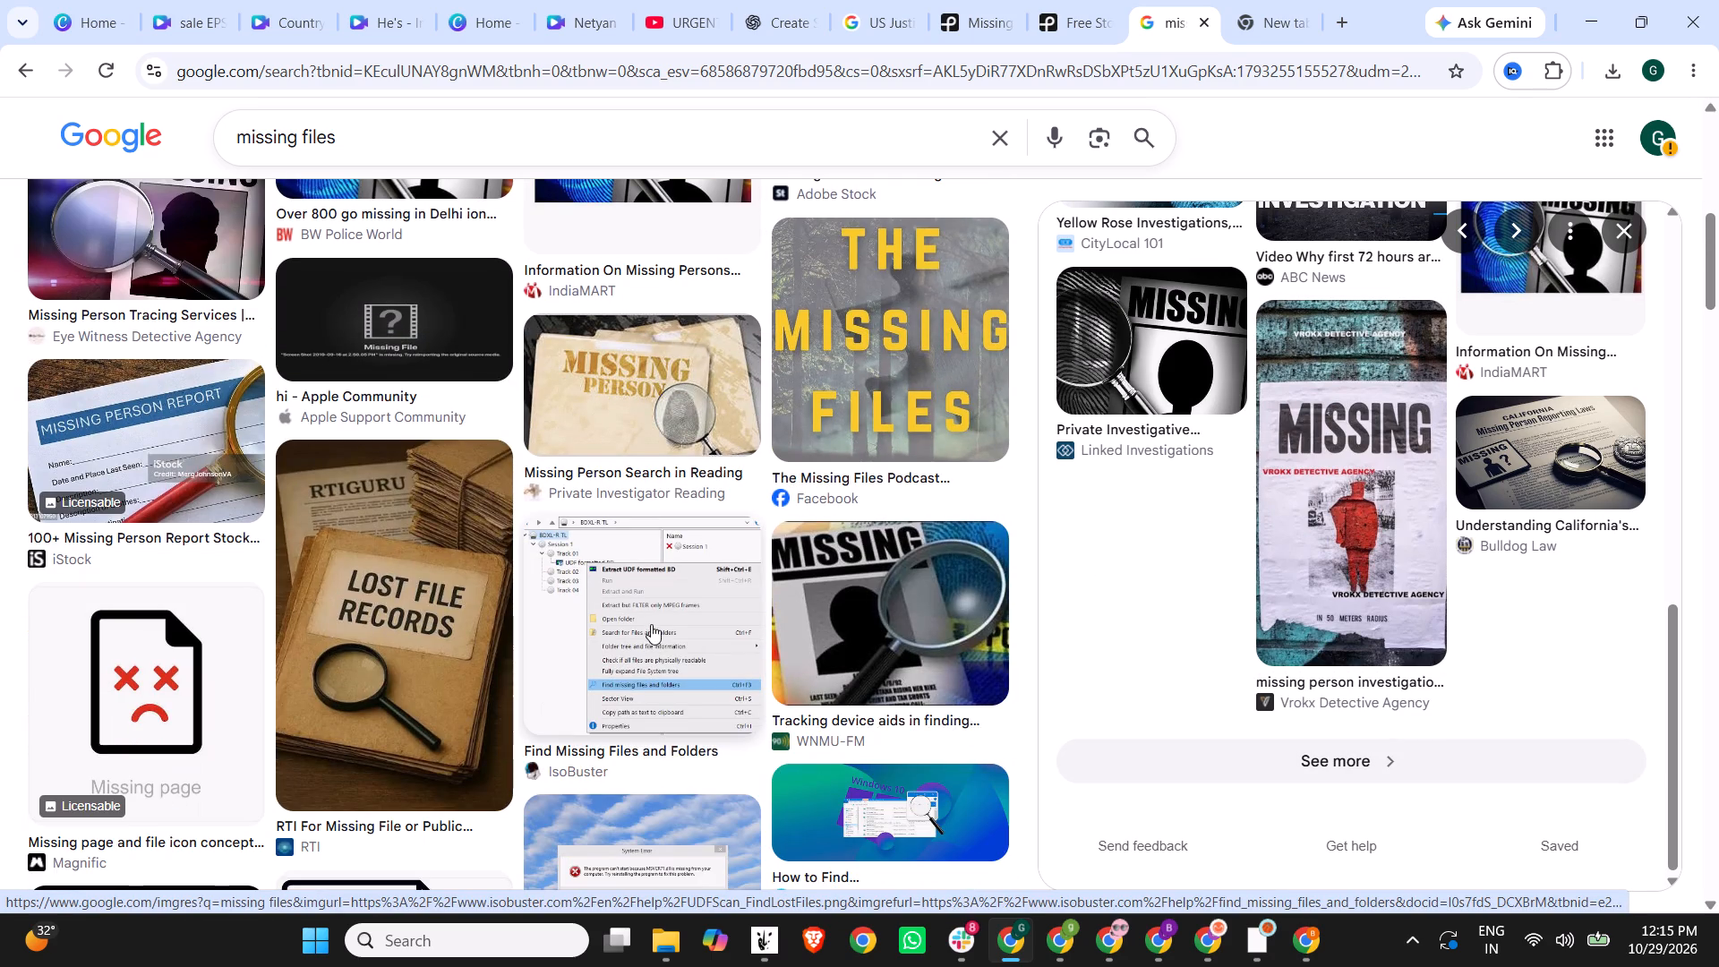
scroll(373, 604, down, 4)
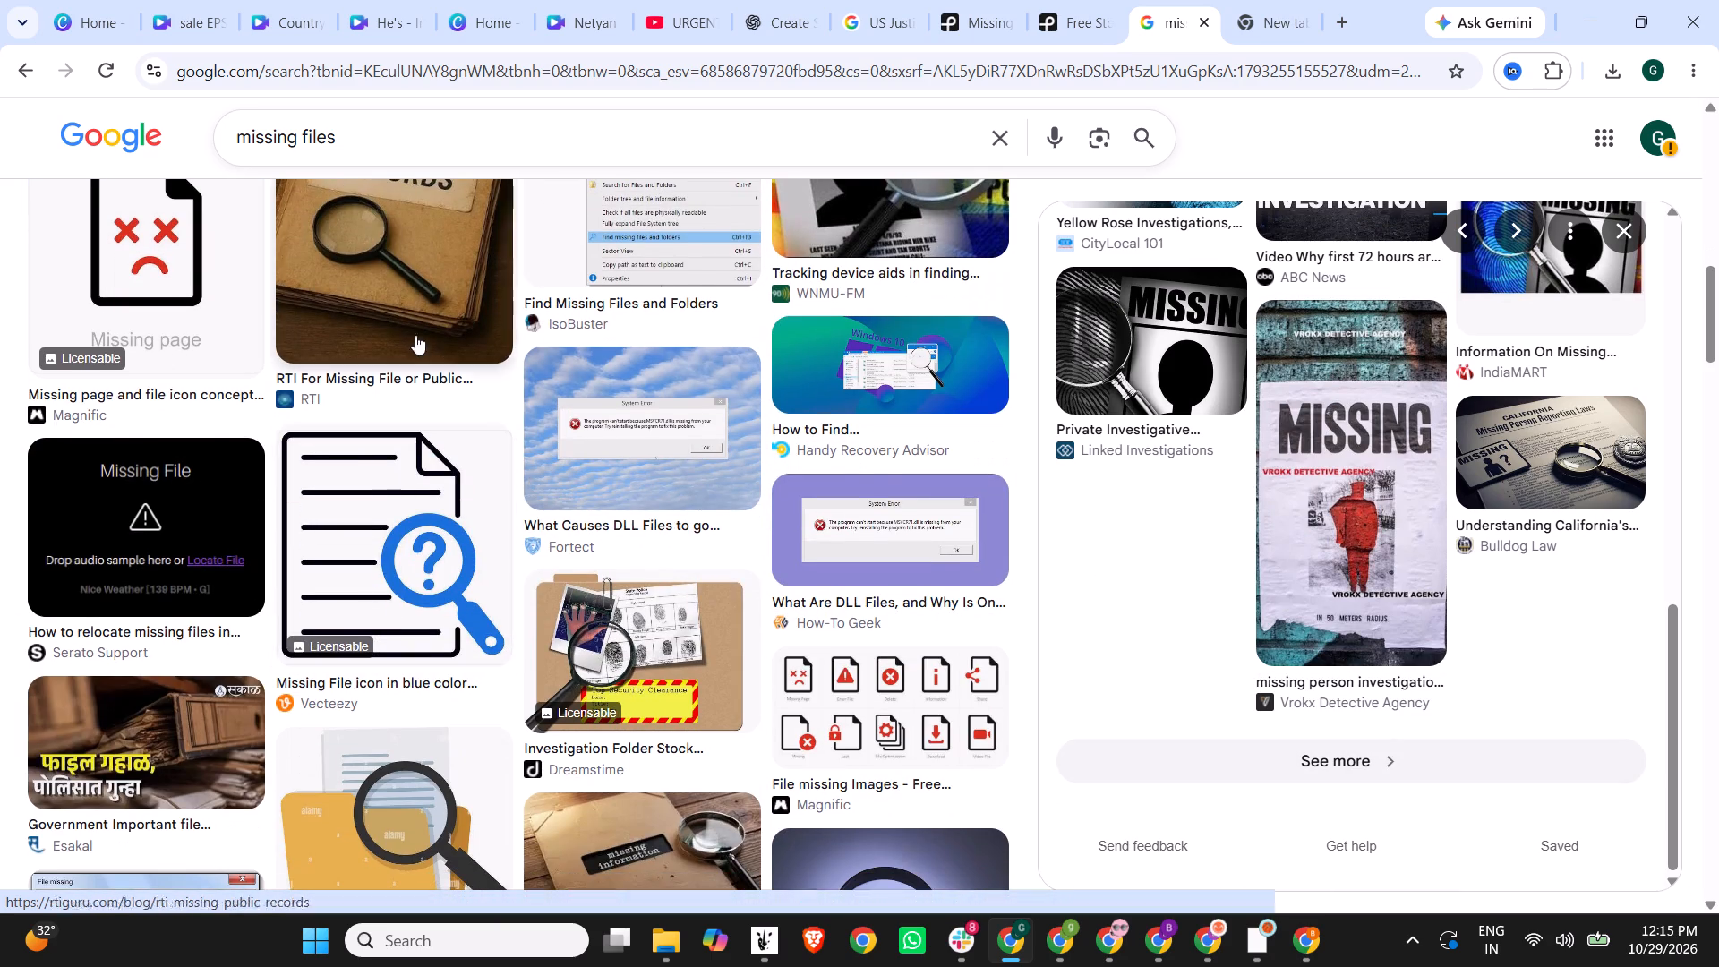
Search Google Images for "lost files" and look through the results for a suitable background.
drag(298, 134, 150, 138)
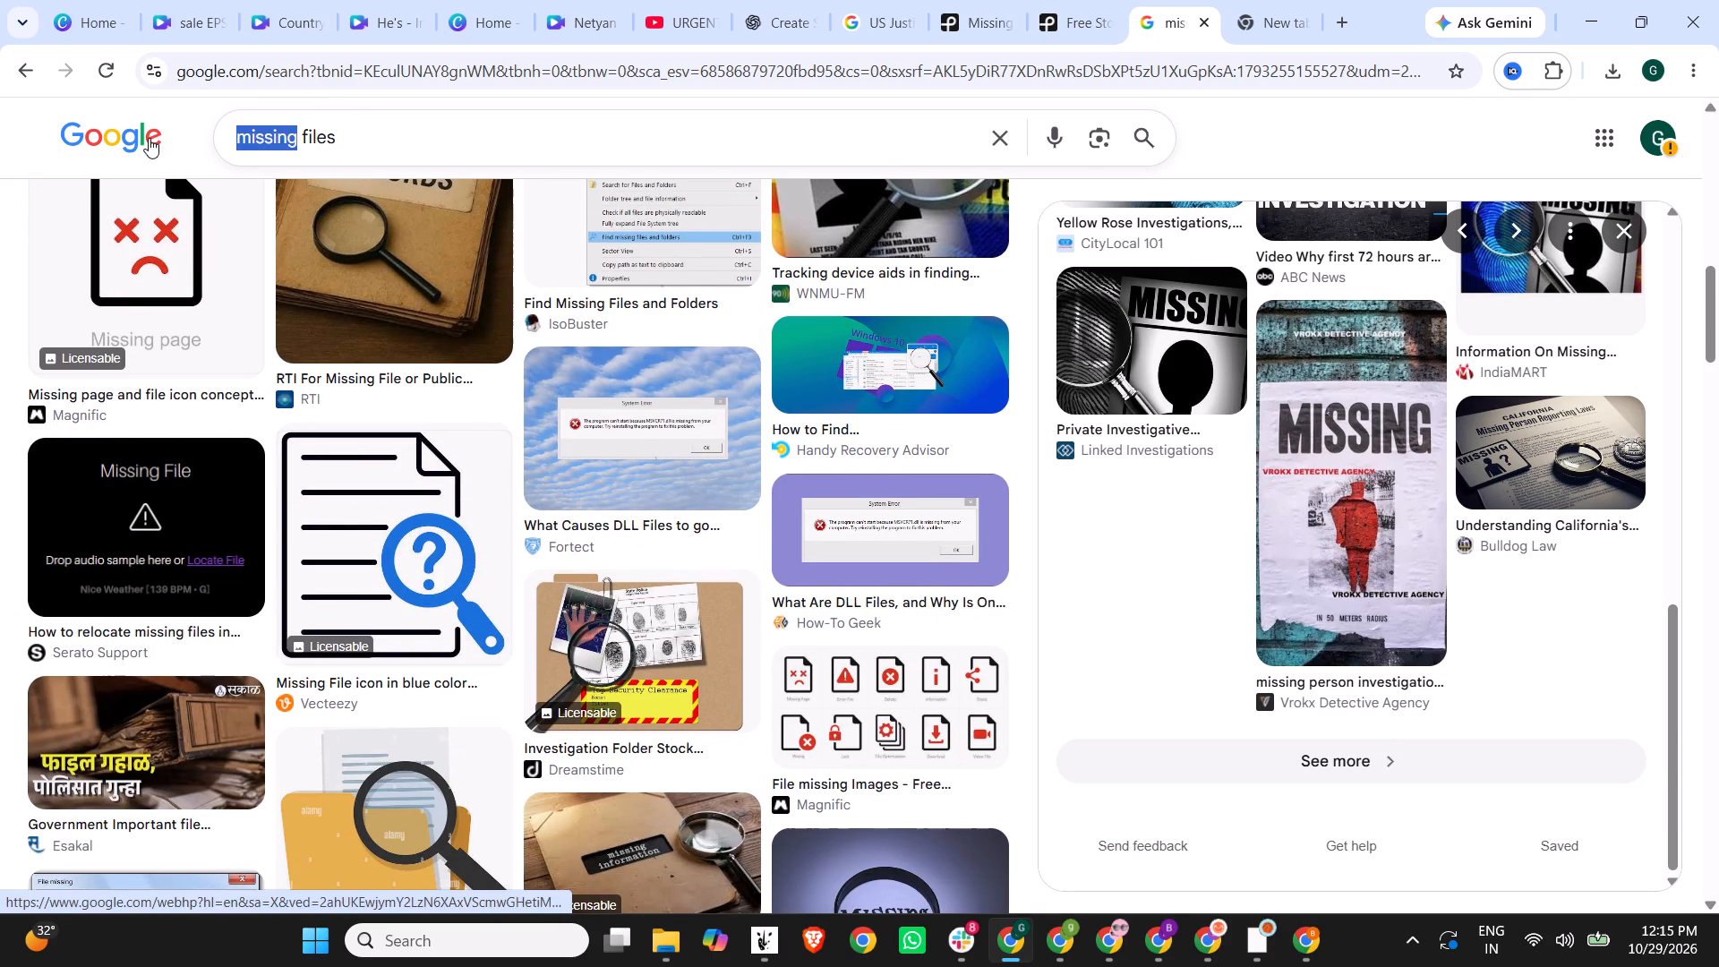
text(lost)
key(Return)
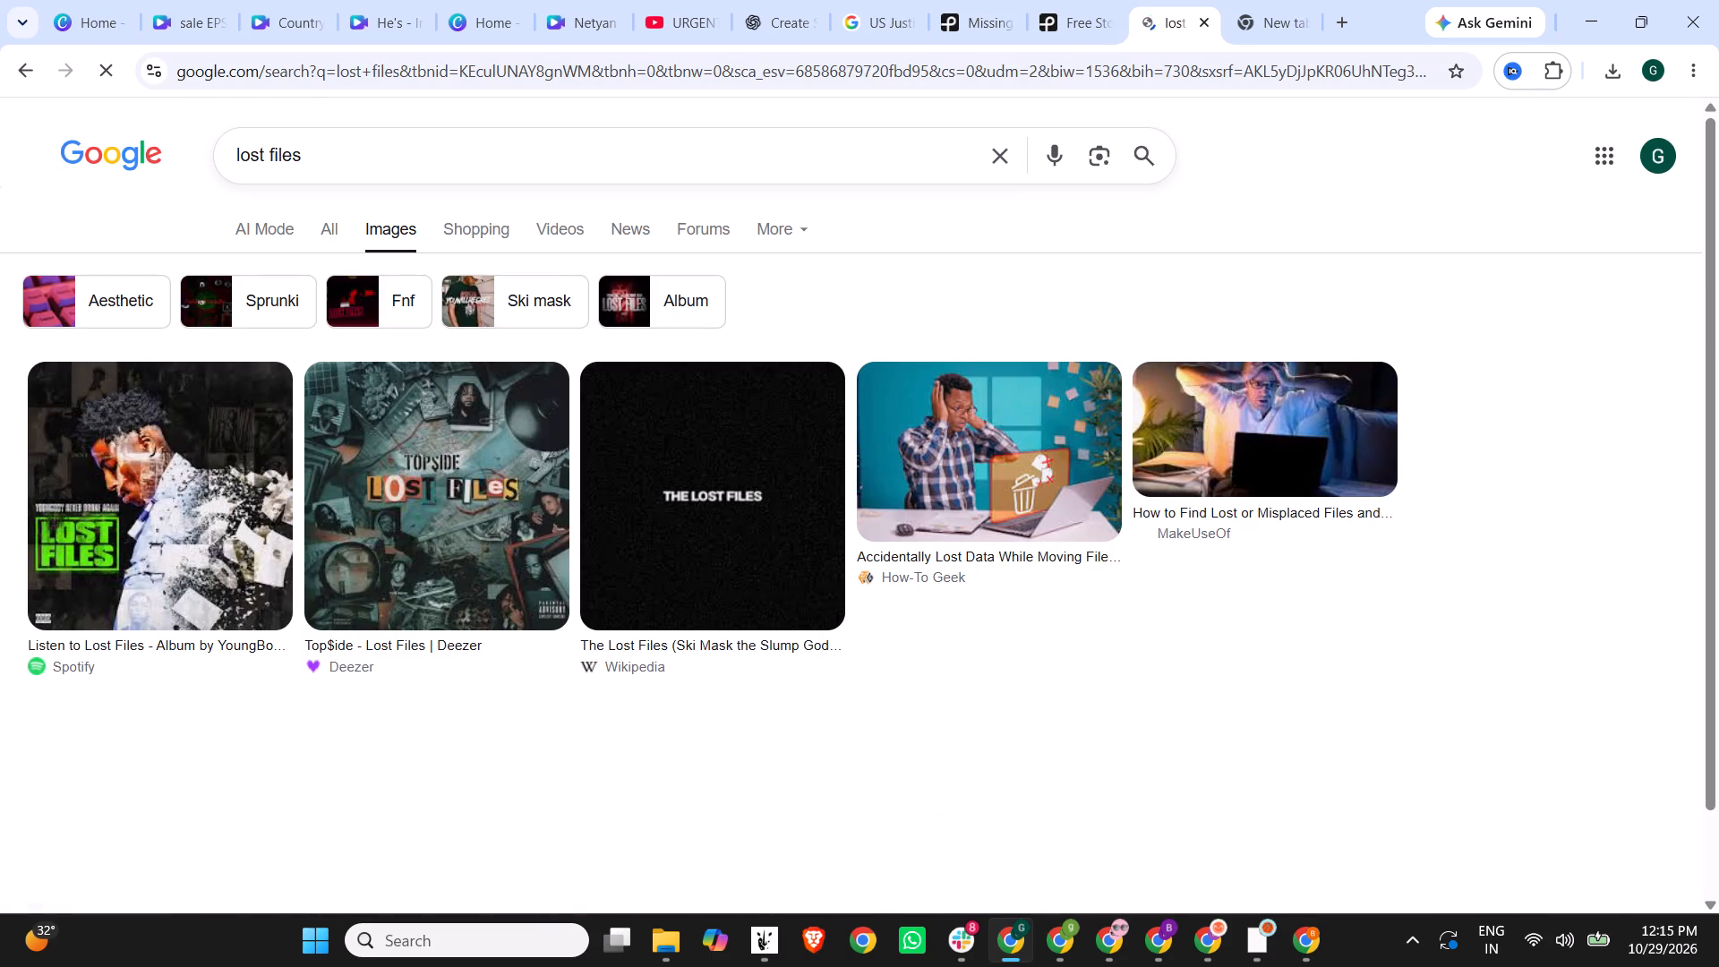
scroll(502, 394, down, 4)
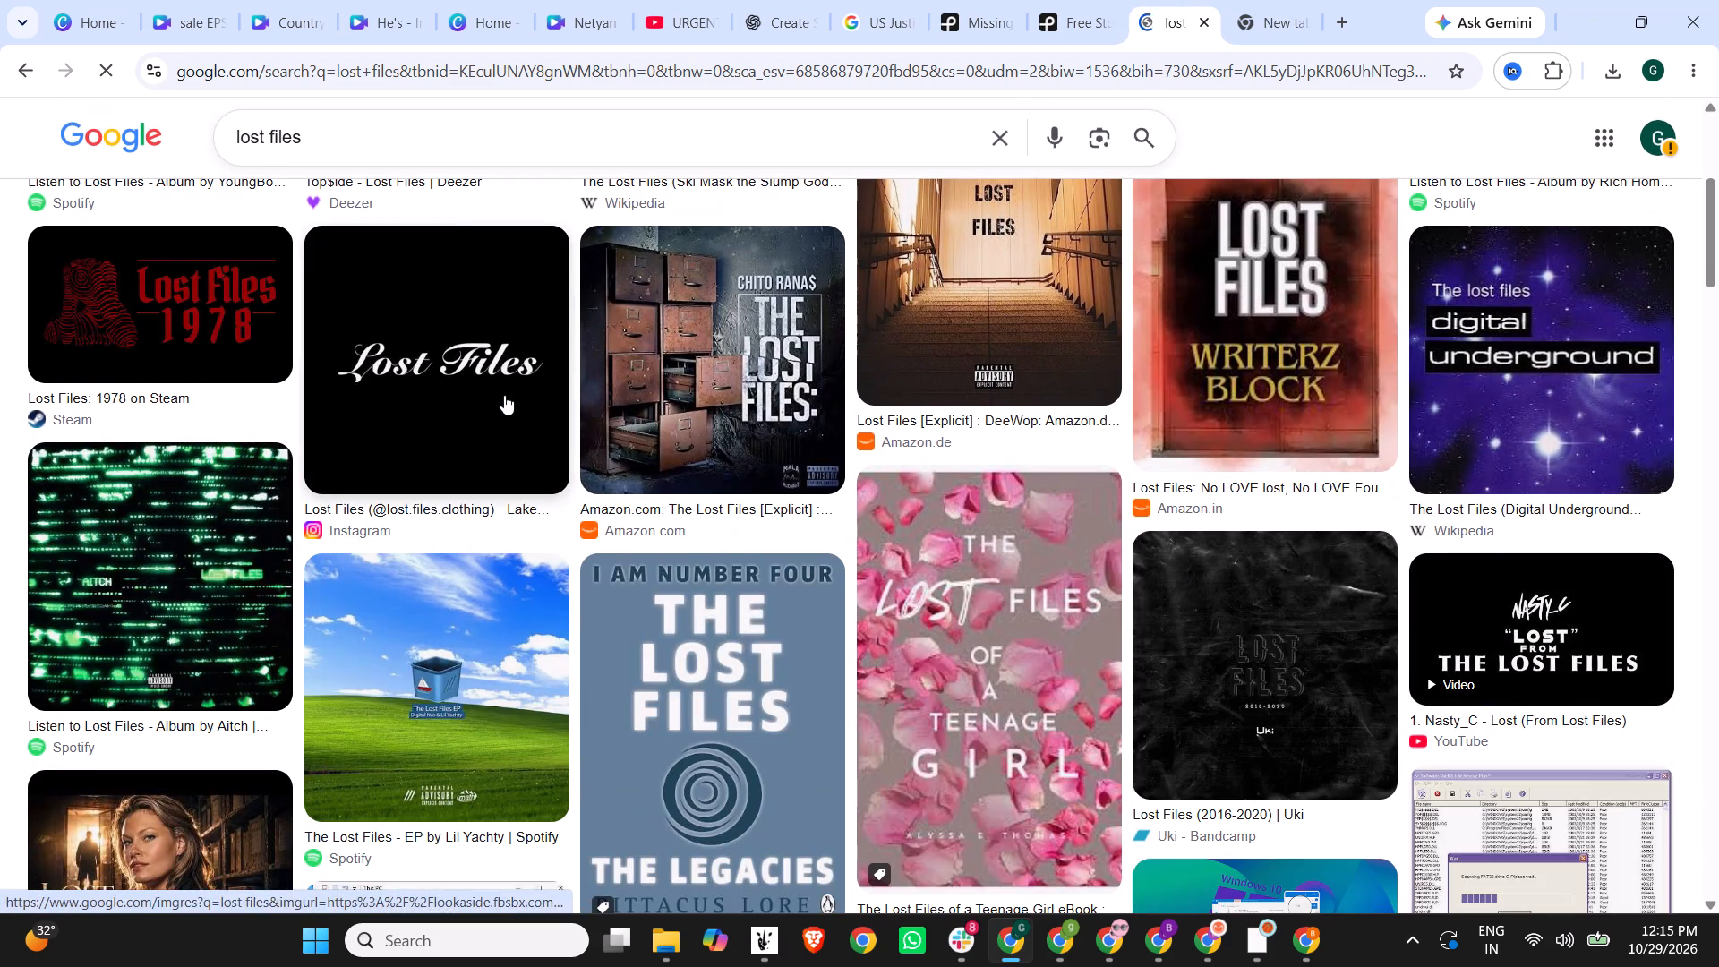
Search Google Images for "missing files" again and browse the results for a usable background picture.
drag(263, 127, 35, 131)
text(missing)
key(Return)
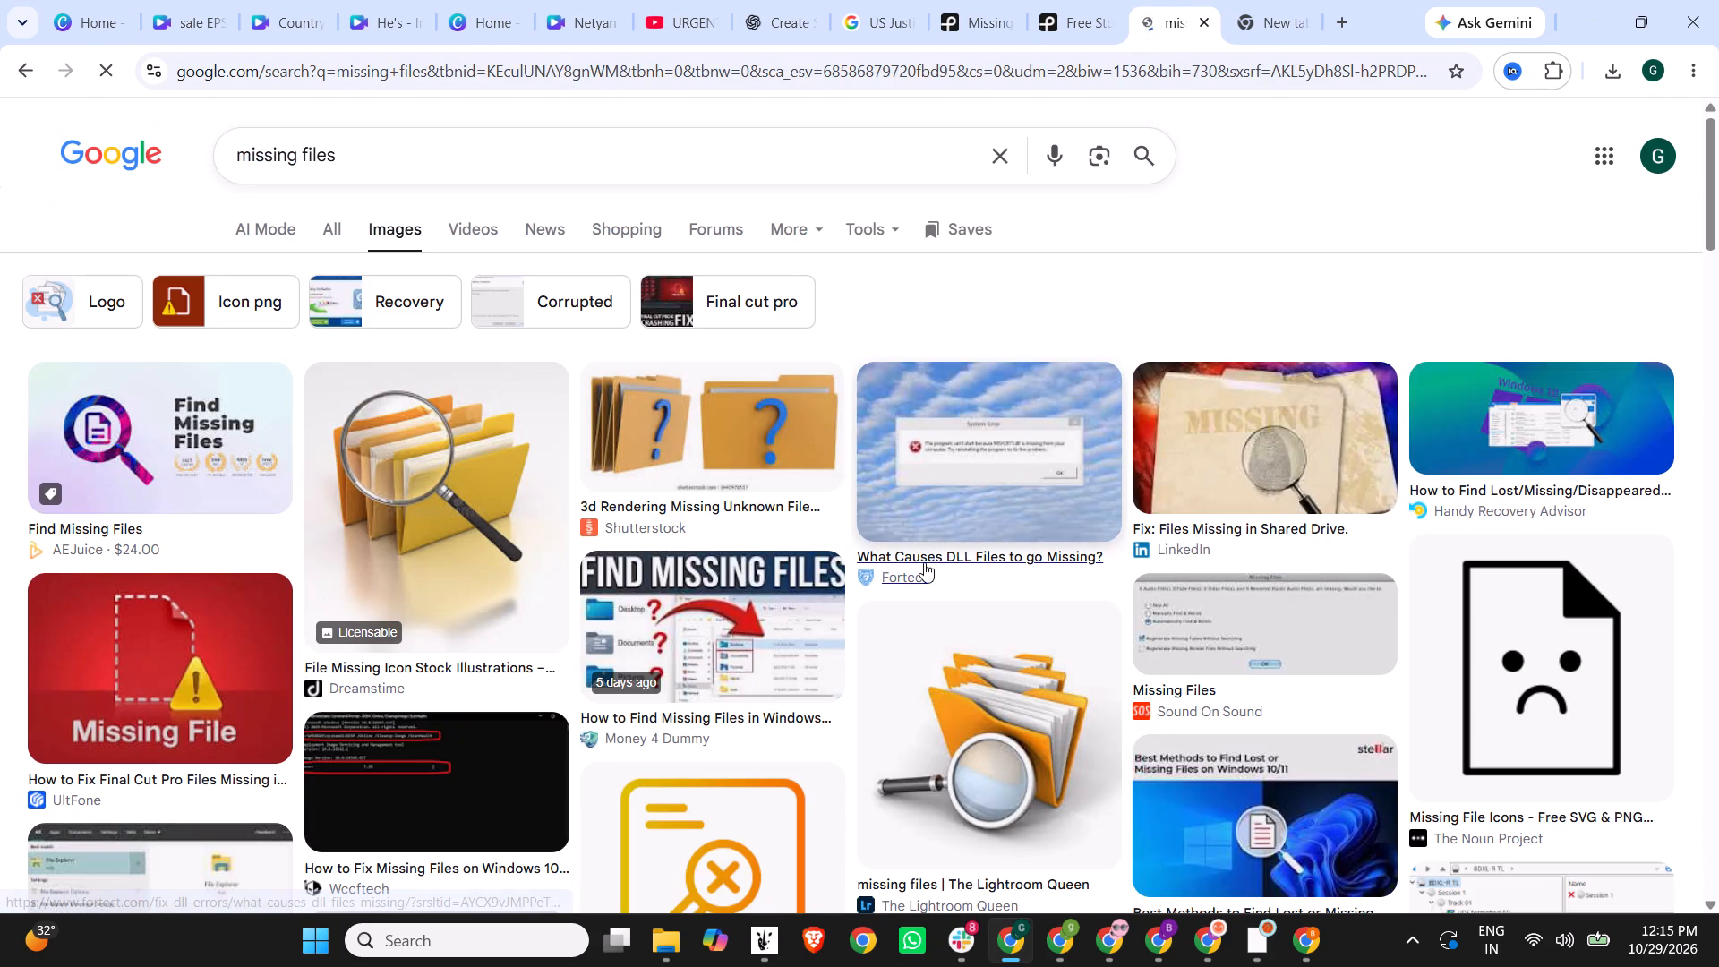
scroll(437, 511, down, 6)
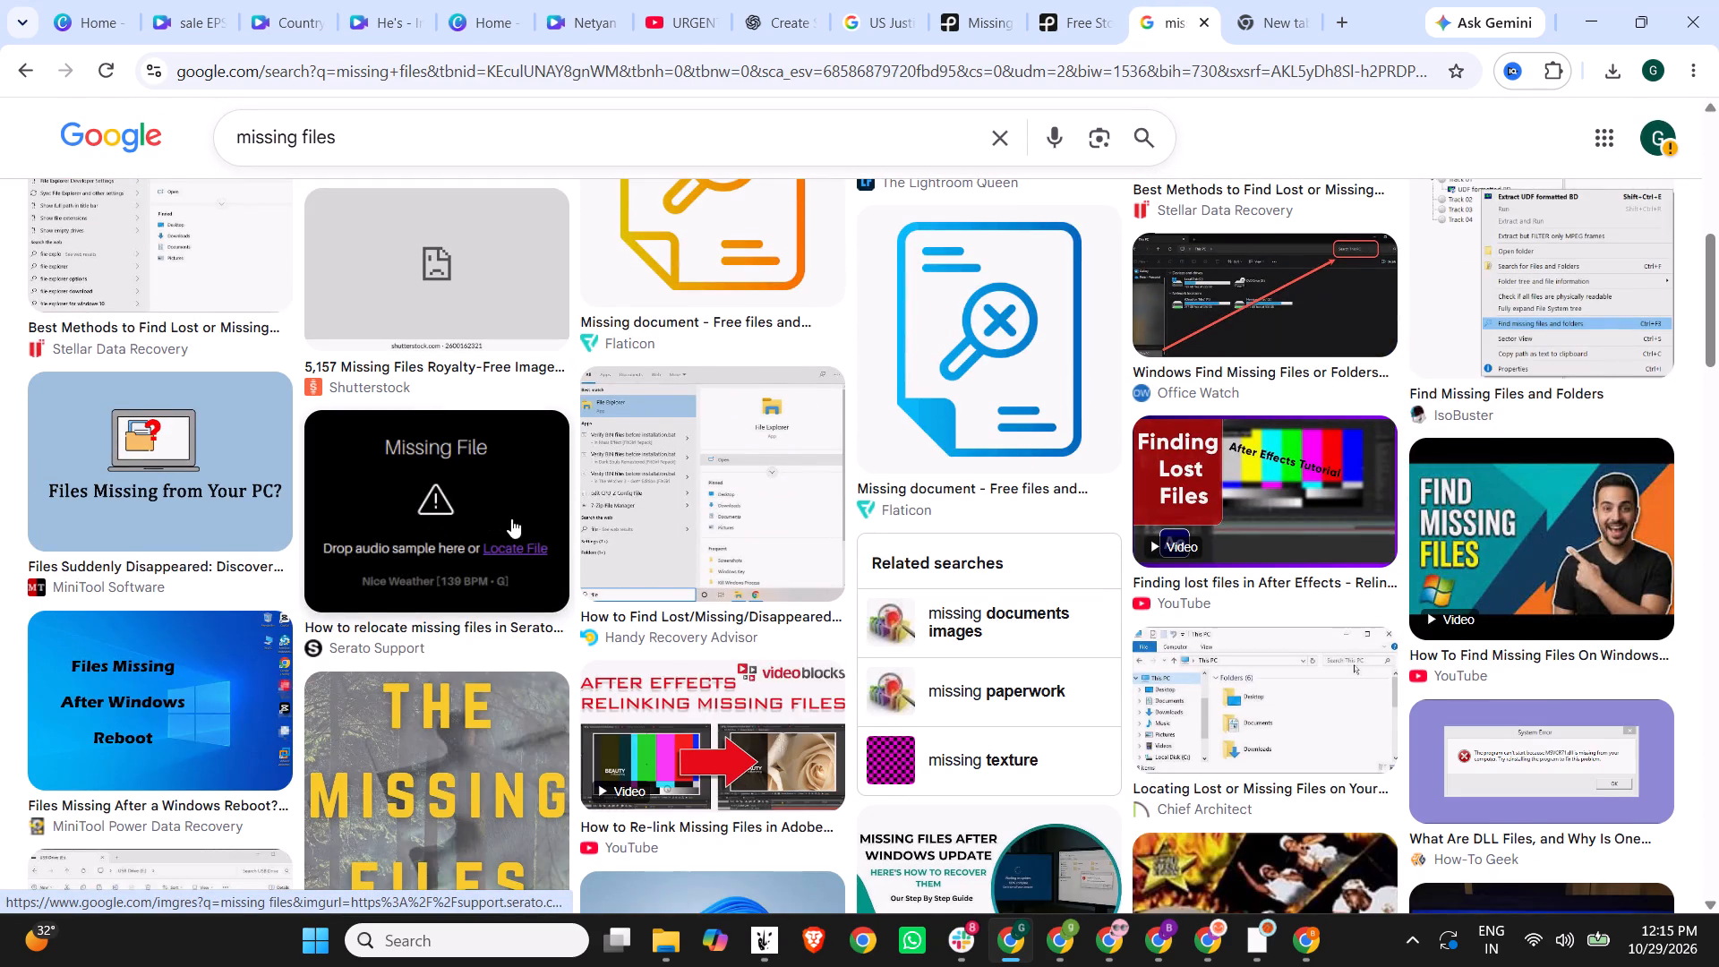
scroll(511, 518, down, 6)
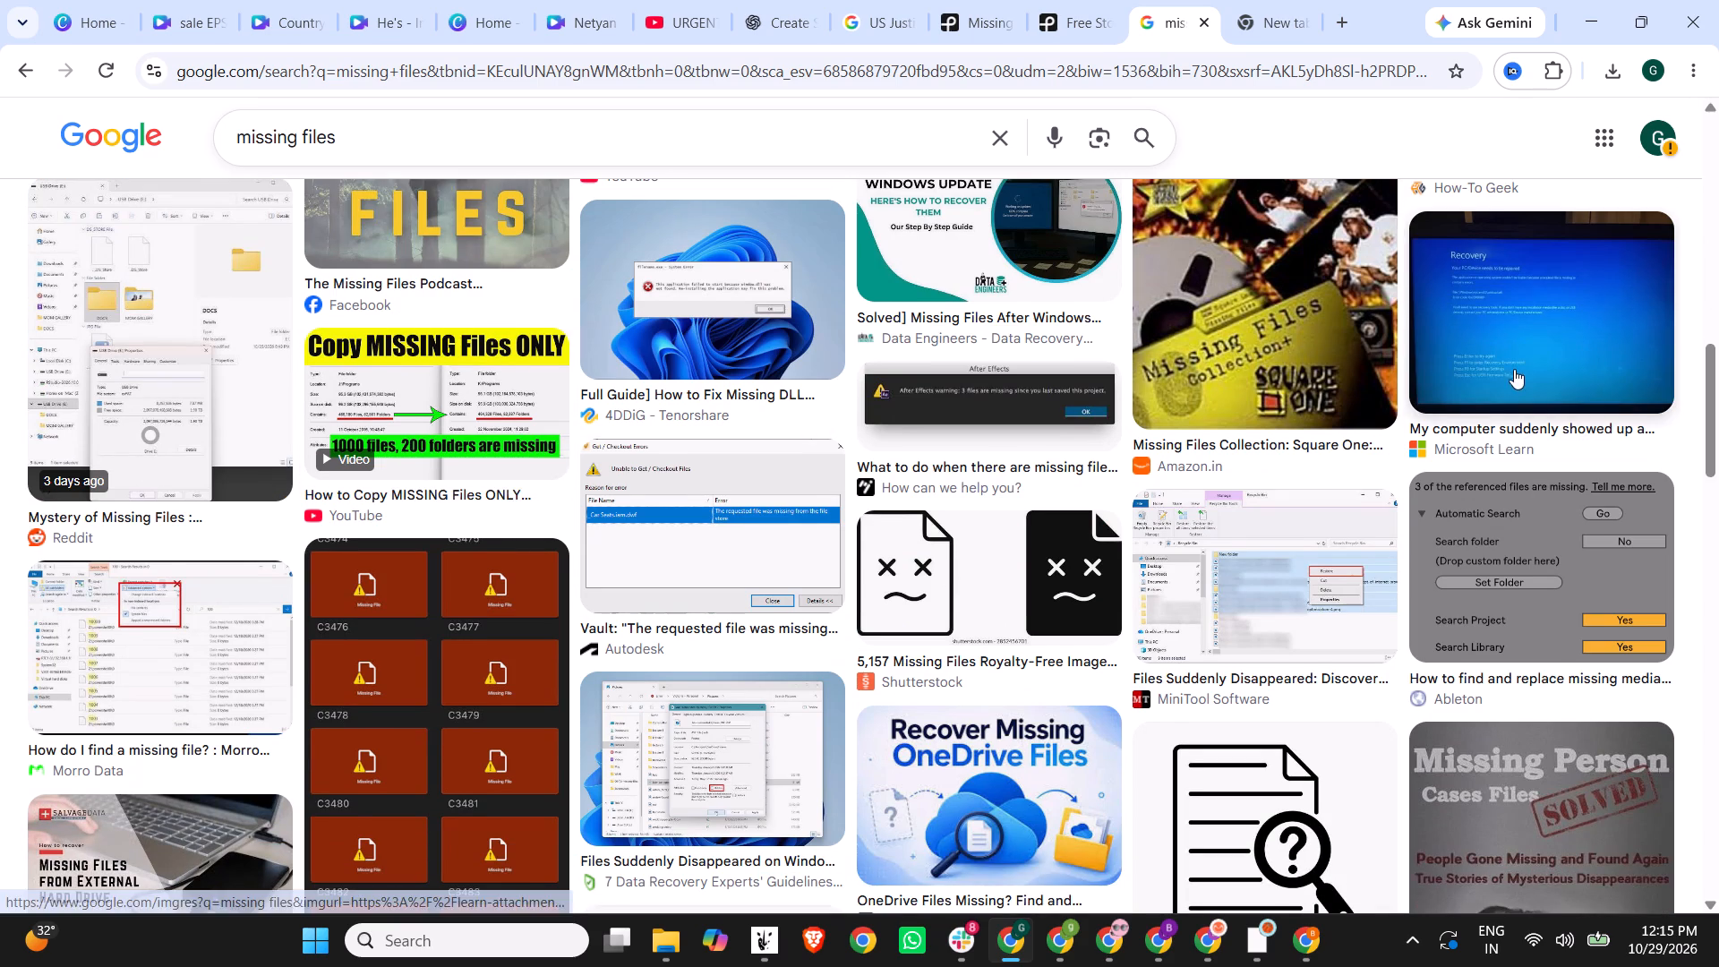
scroll(1513, 375, down, 4)
scroll(1130, 459, down, 4)
scroll(1101, 471, up, 2)
scroll(1101, 471, down, 2)
scroll(1115, 471, up, 18)
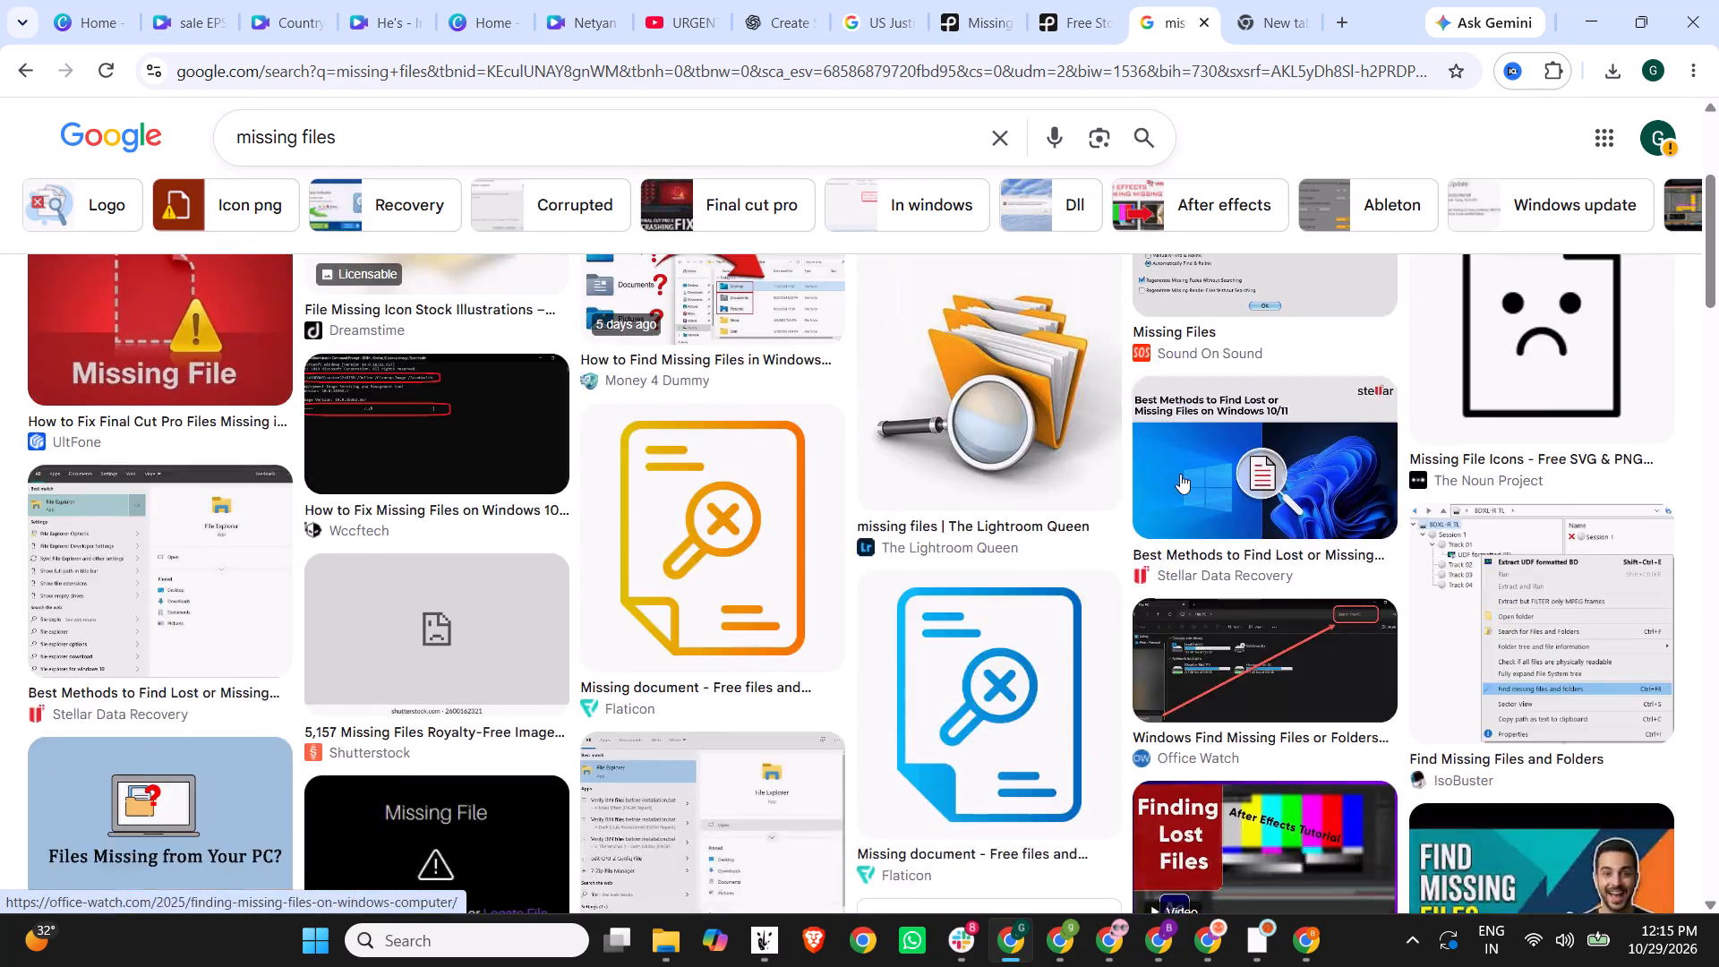
scroll(1180, 474, up, 8)
Expand the images related to the stamped MISSING folder picture and examine the magnifying-glass missing-poster pictures among them.
click(1308, 425)
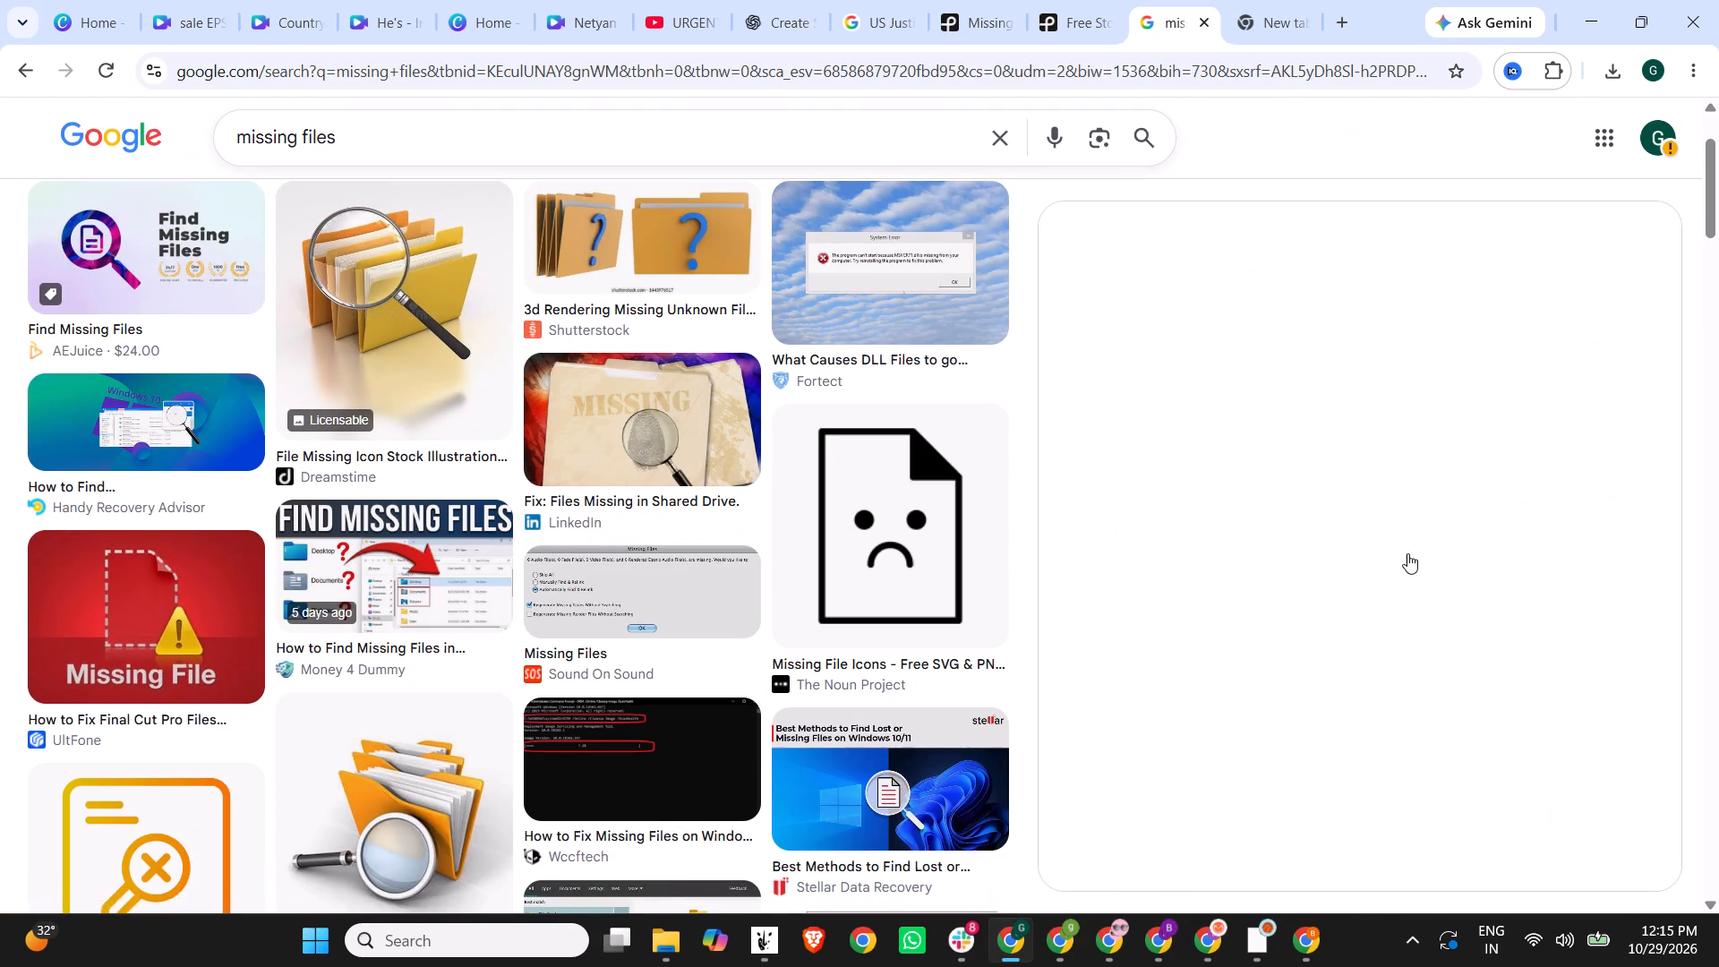
scroll(1407, 553, down, 6)
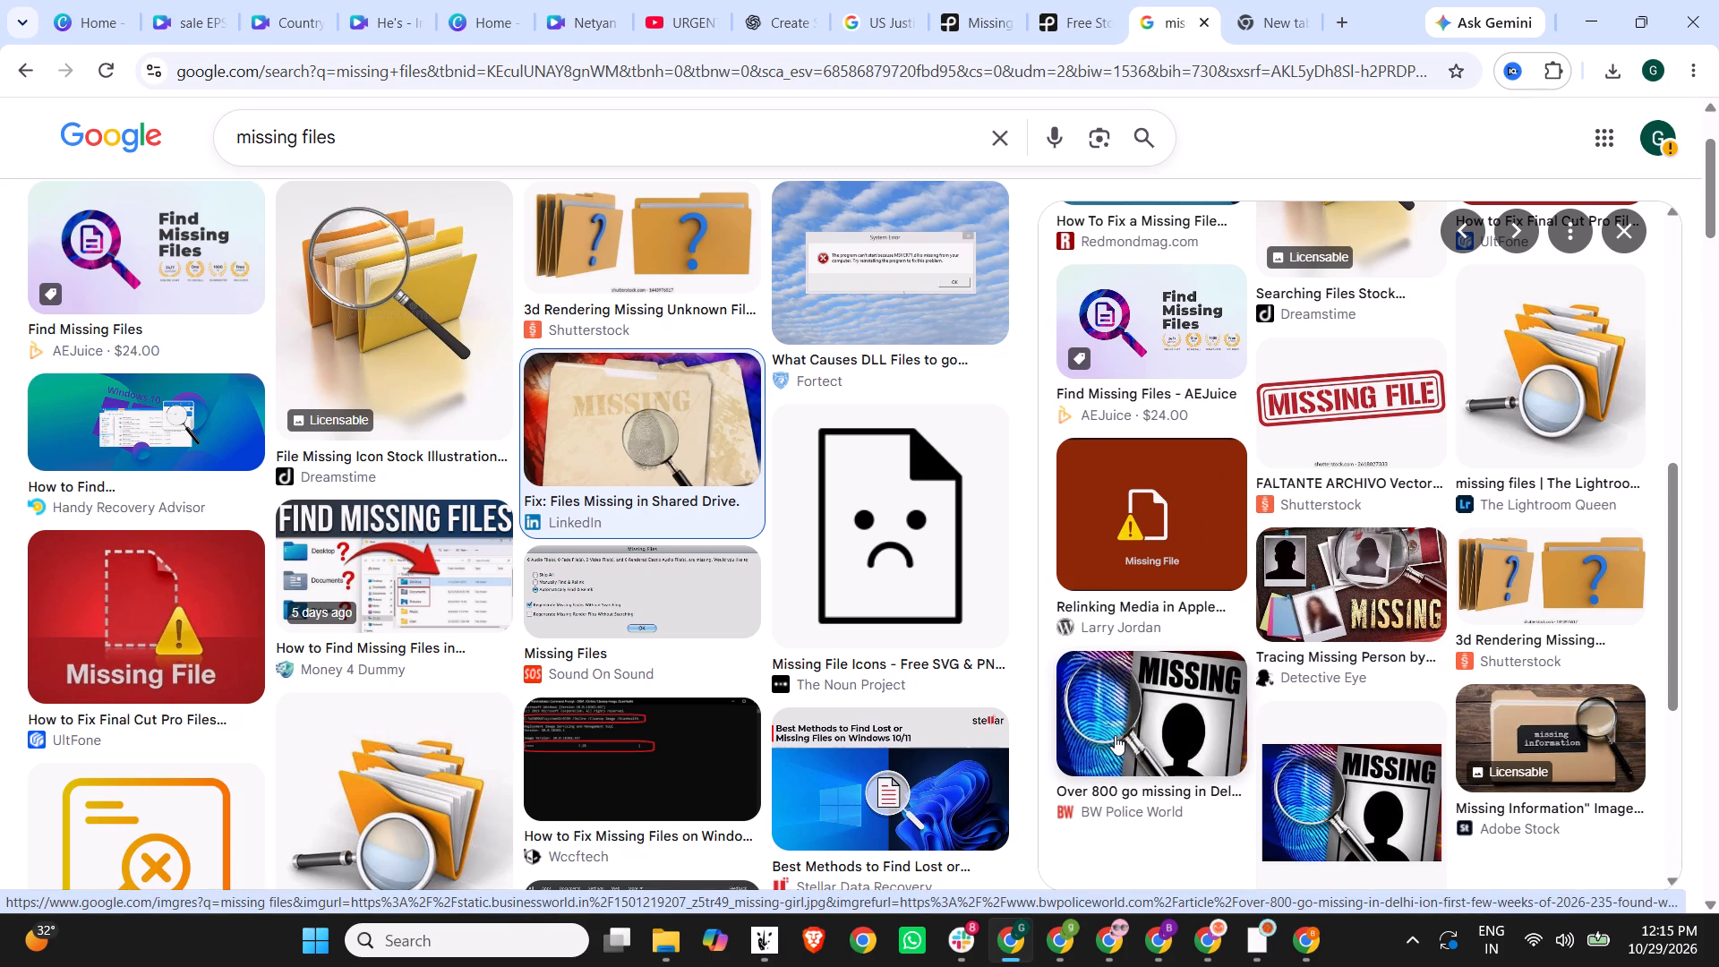
scroll(1351, 536, down, 5)
click(1385, 539)
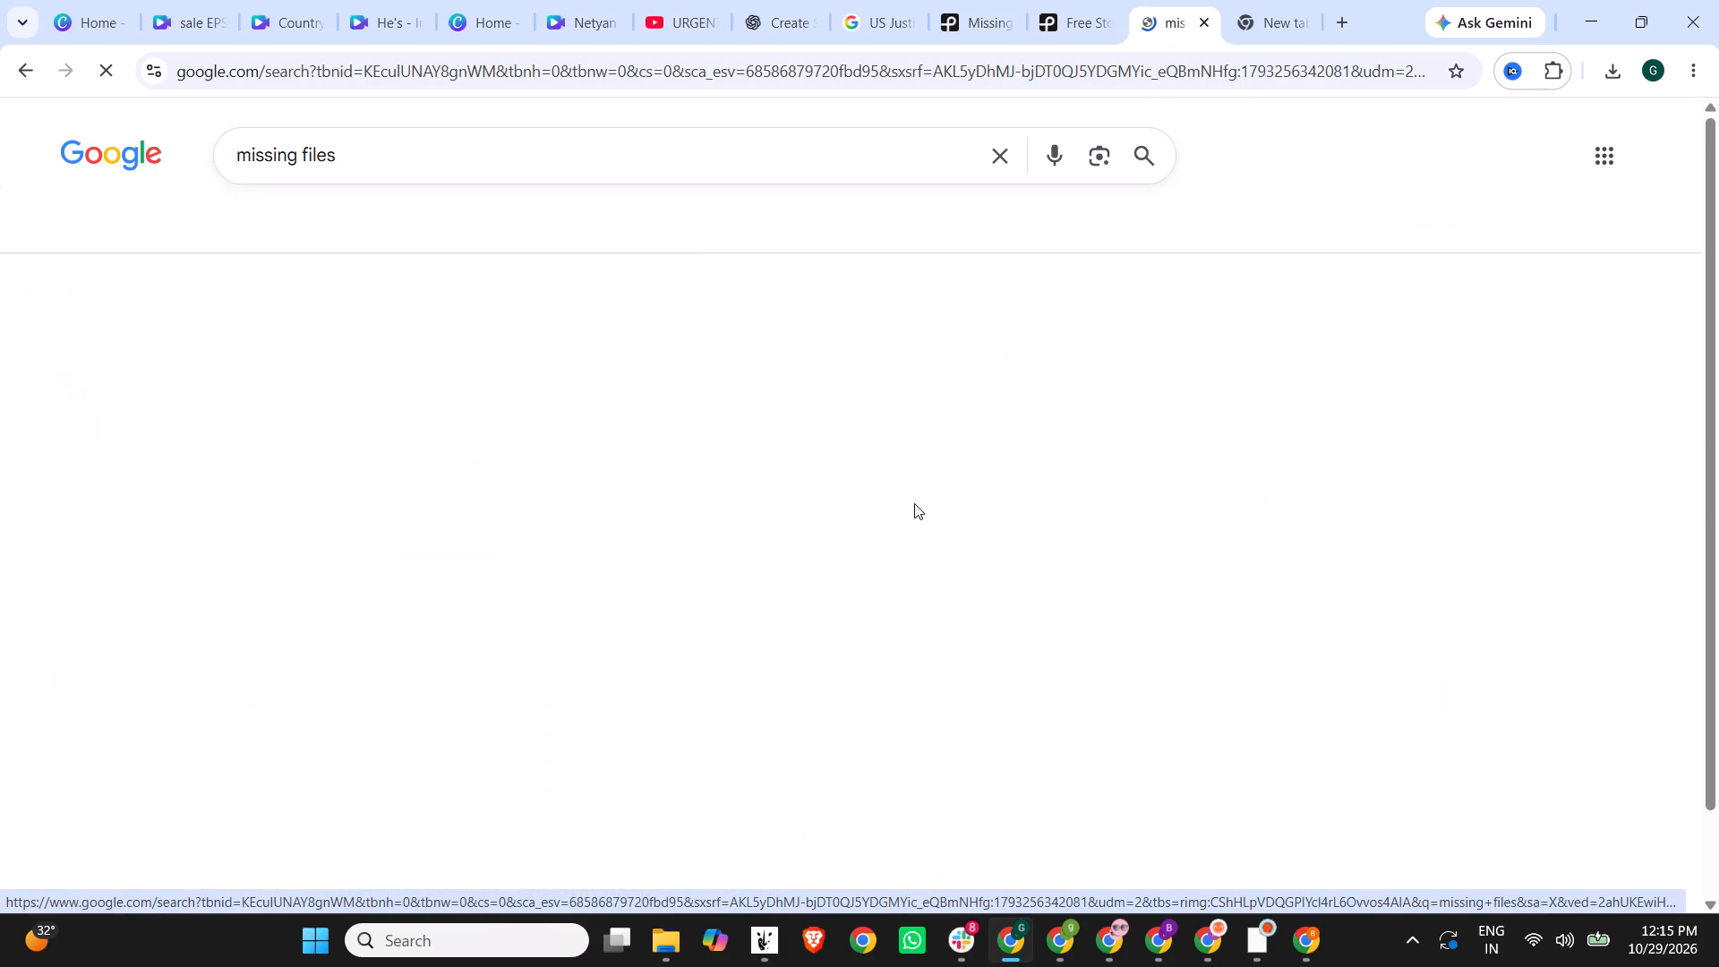
scroll(913, 503, down, 5)
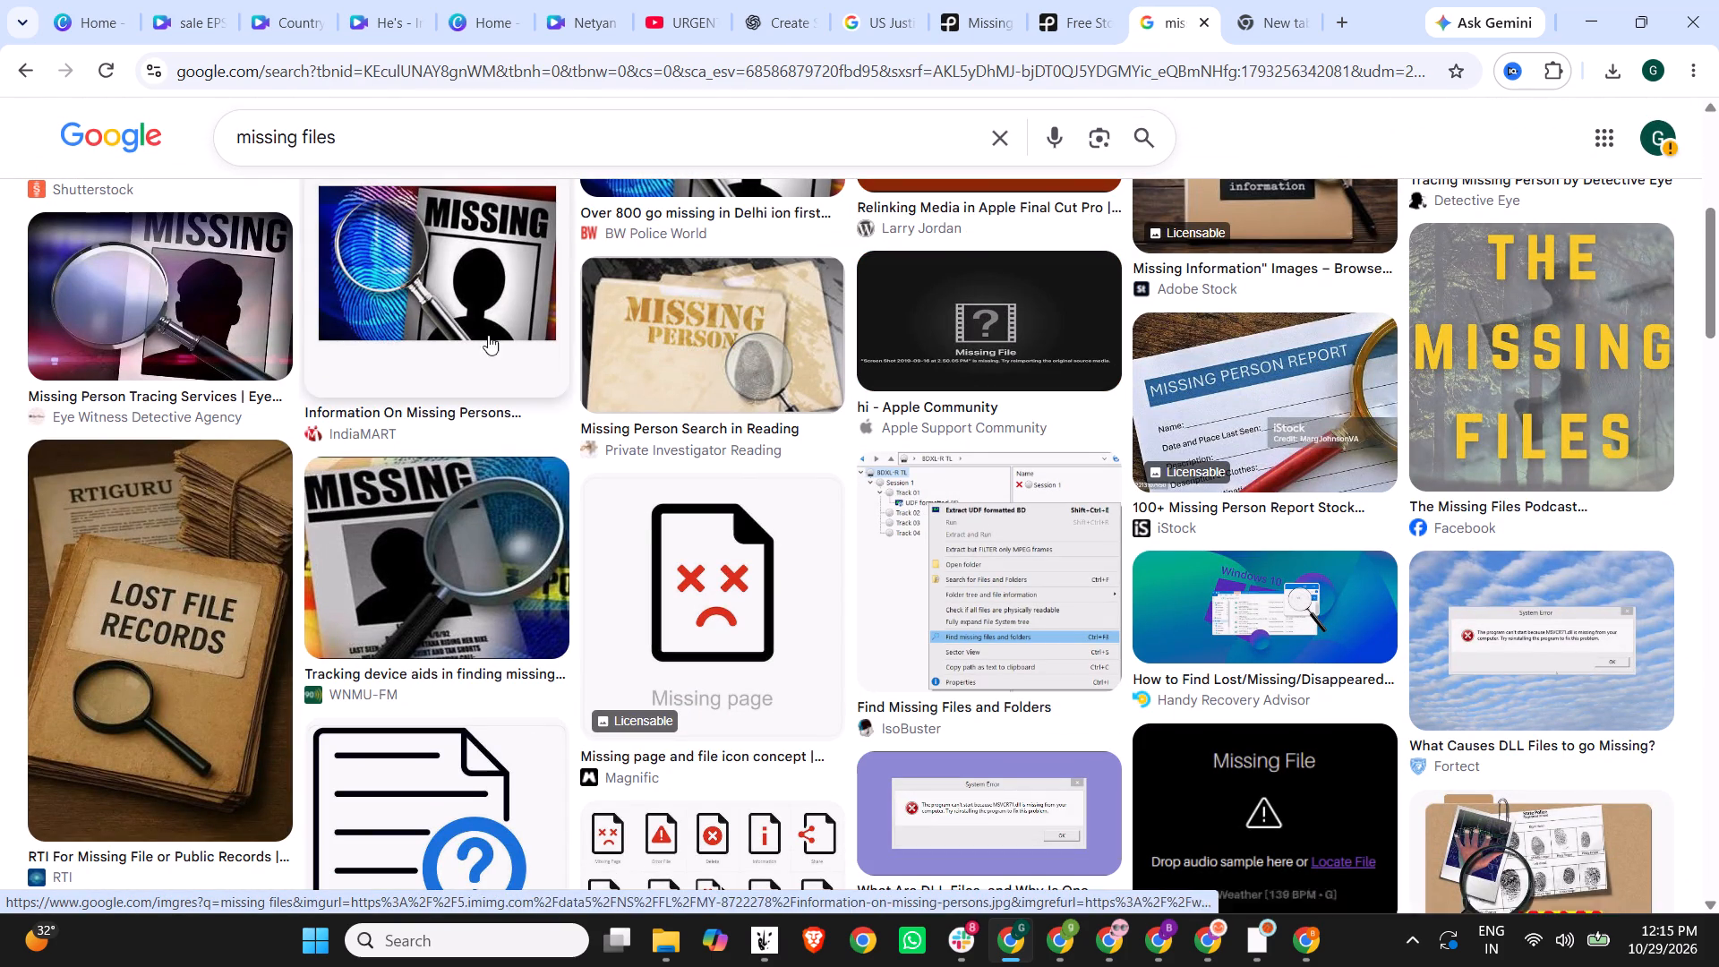
click(445, 543)
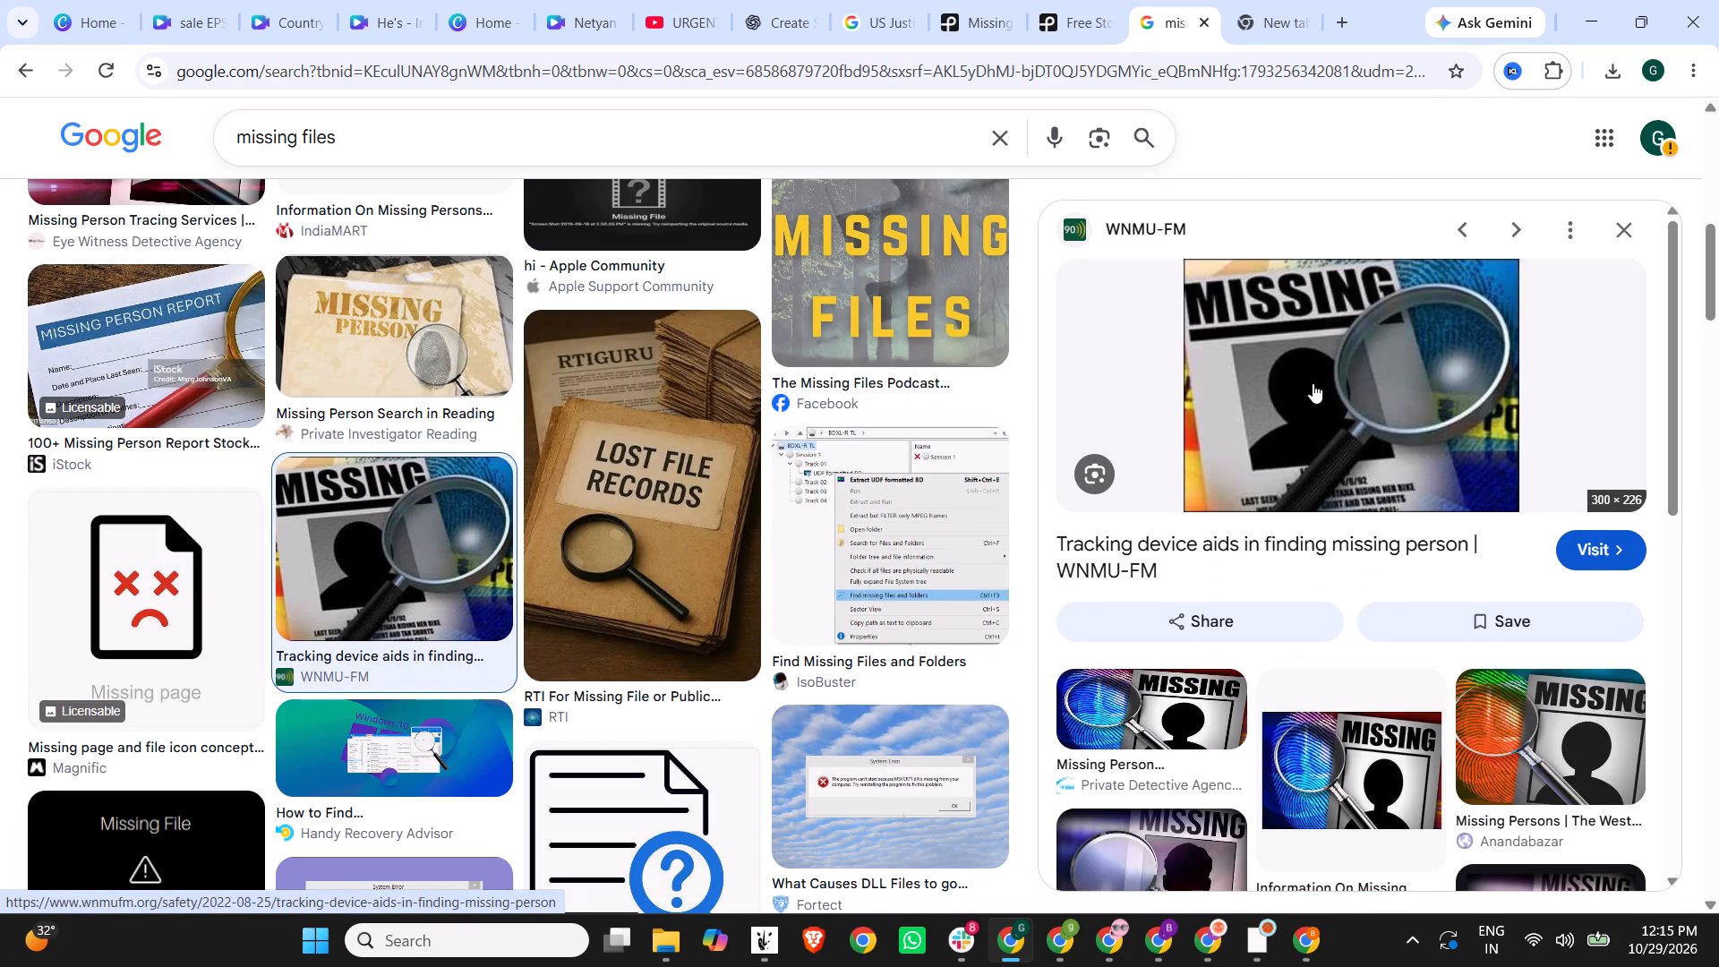
scroll(1313, 383, down, 4)
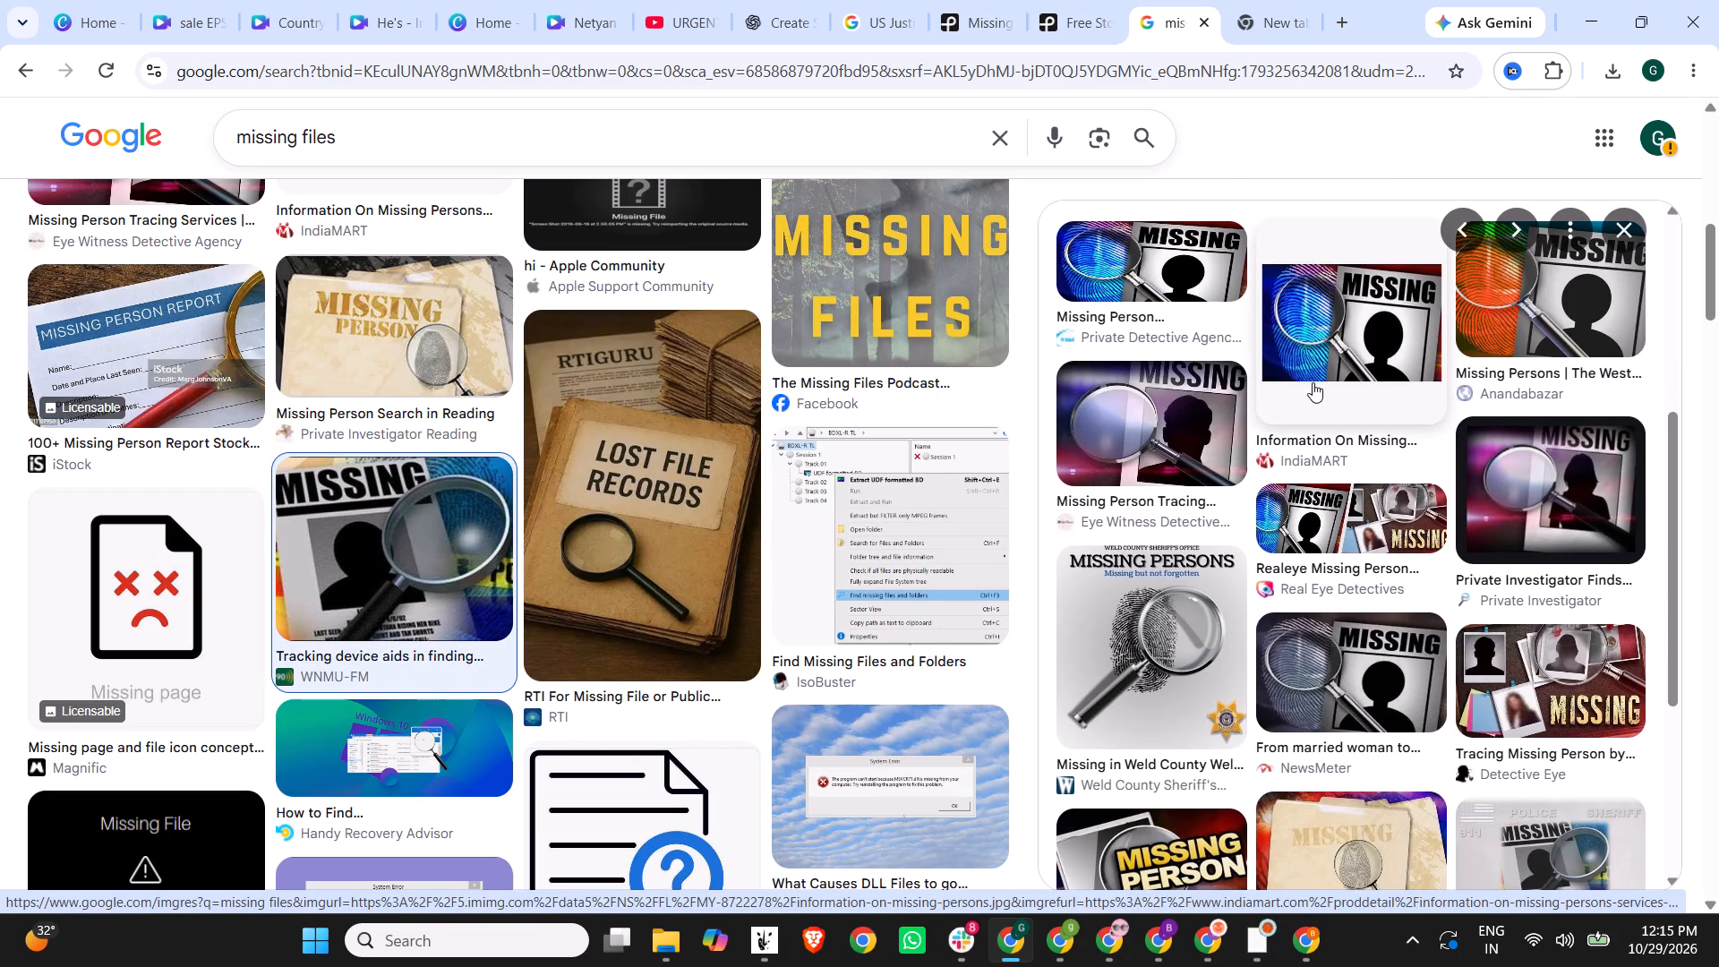
click(1365, 513)
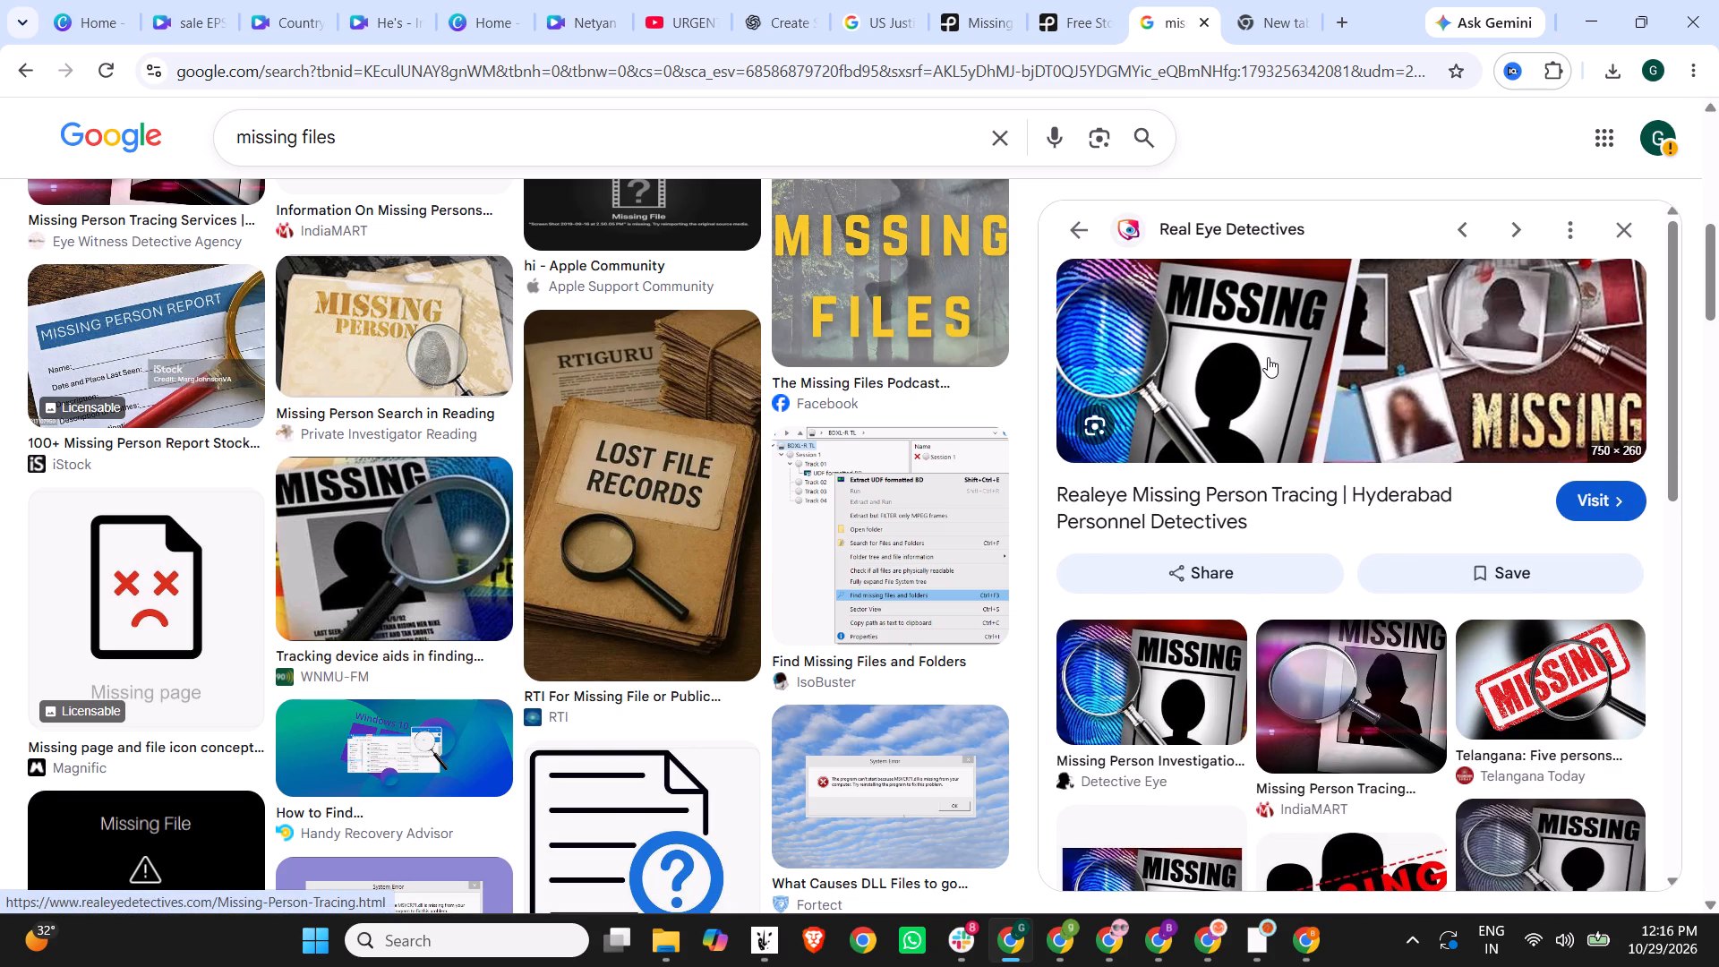
scroll(1268, 357, down, 3)
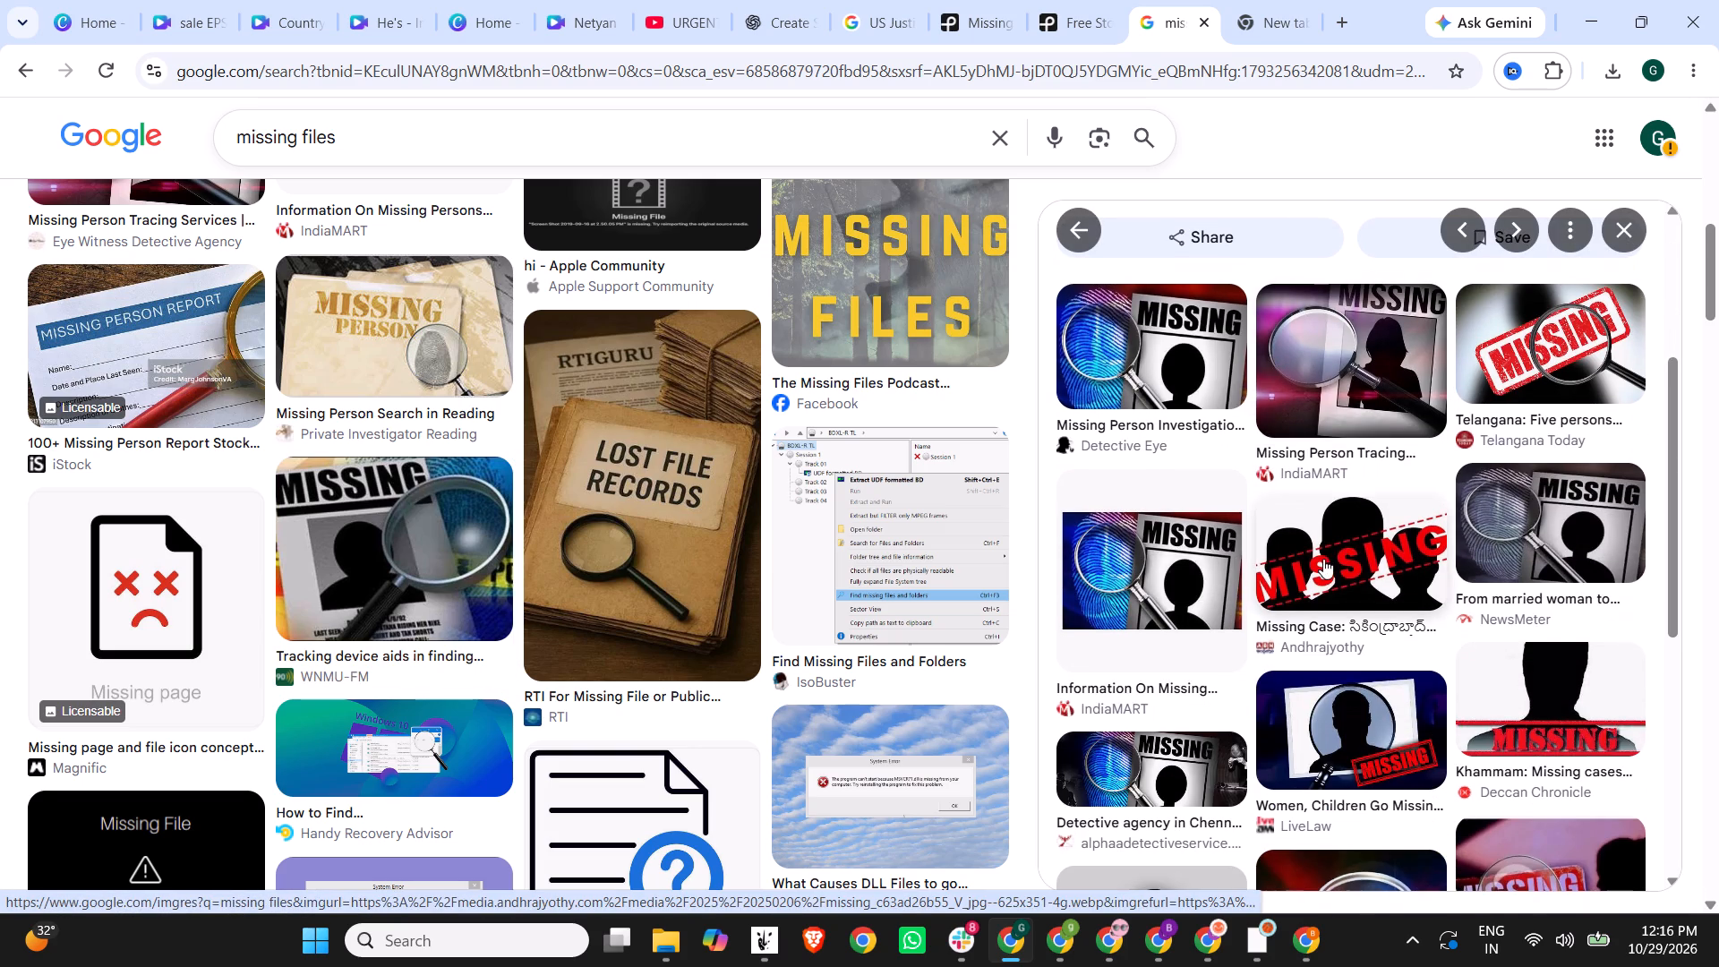
scroll(1341, 548, down, 3)
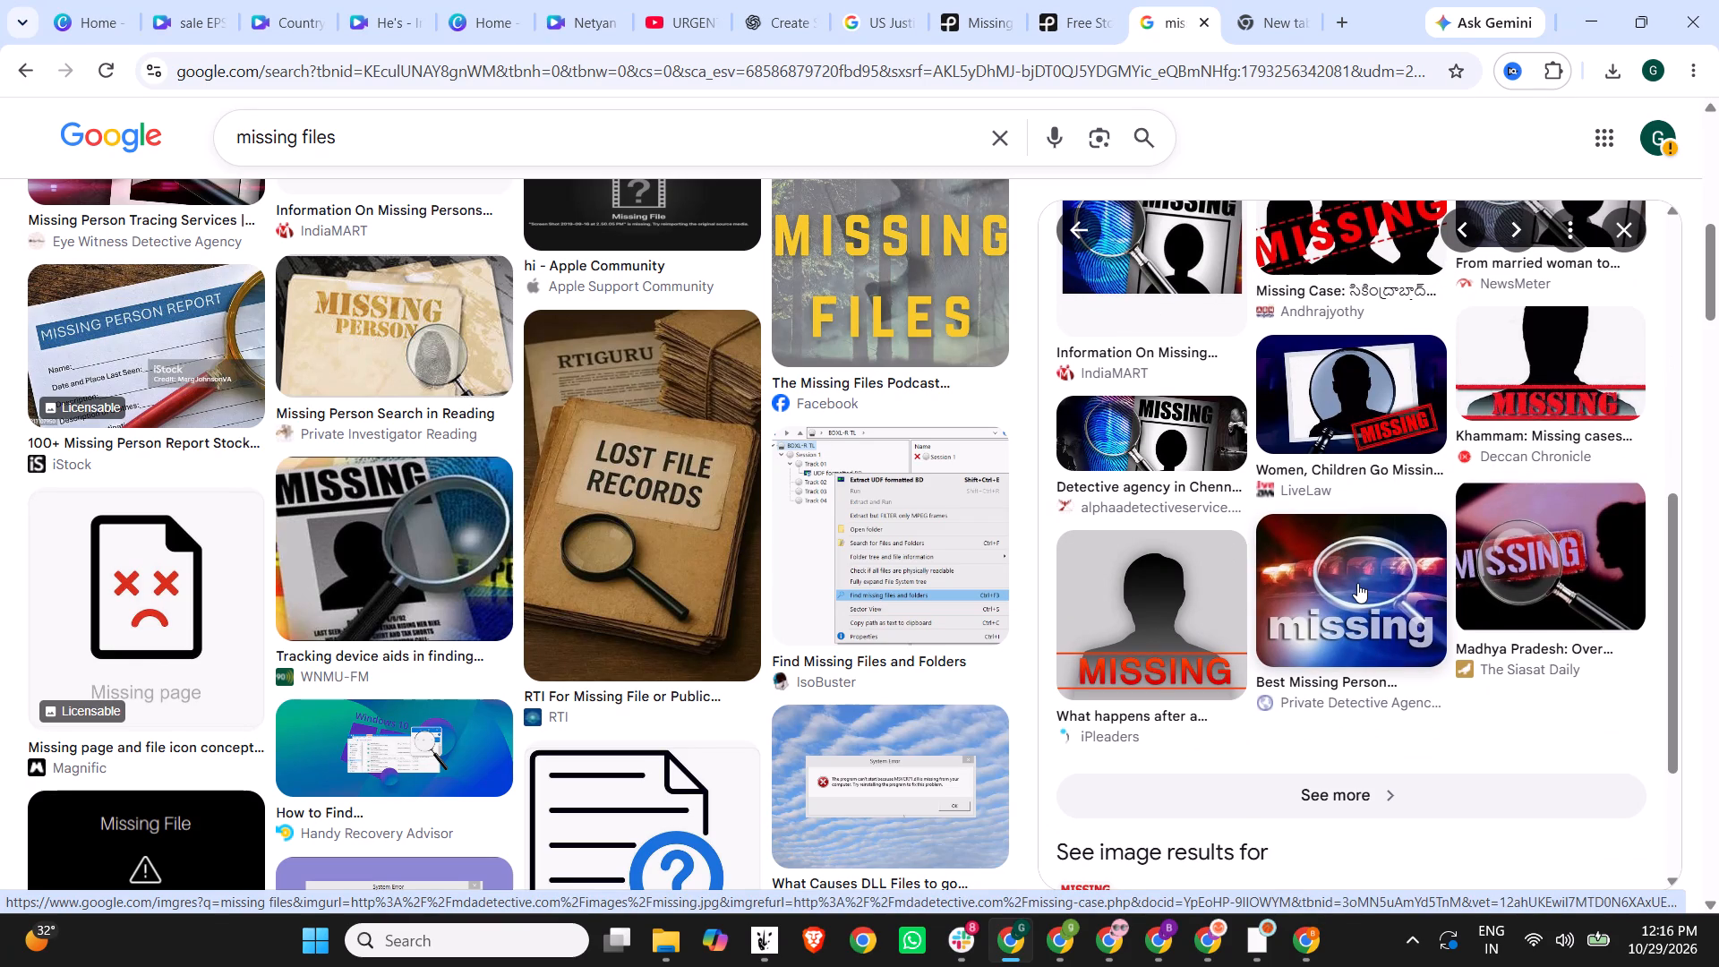
scroll(674, 578, down, 2)
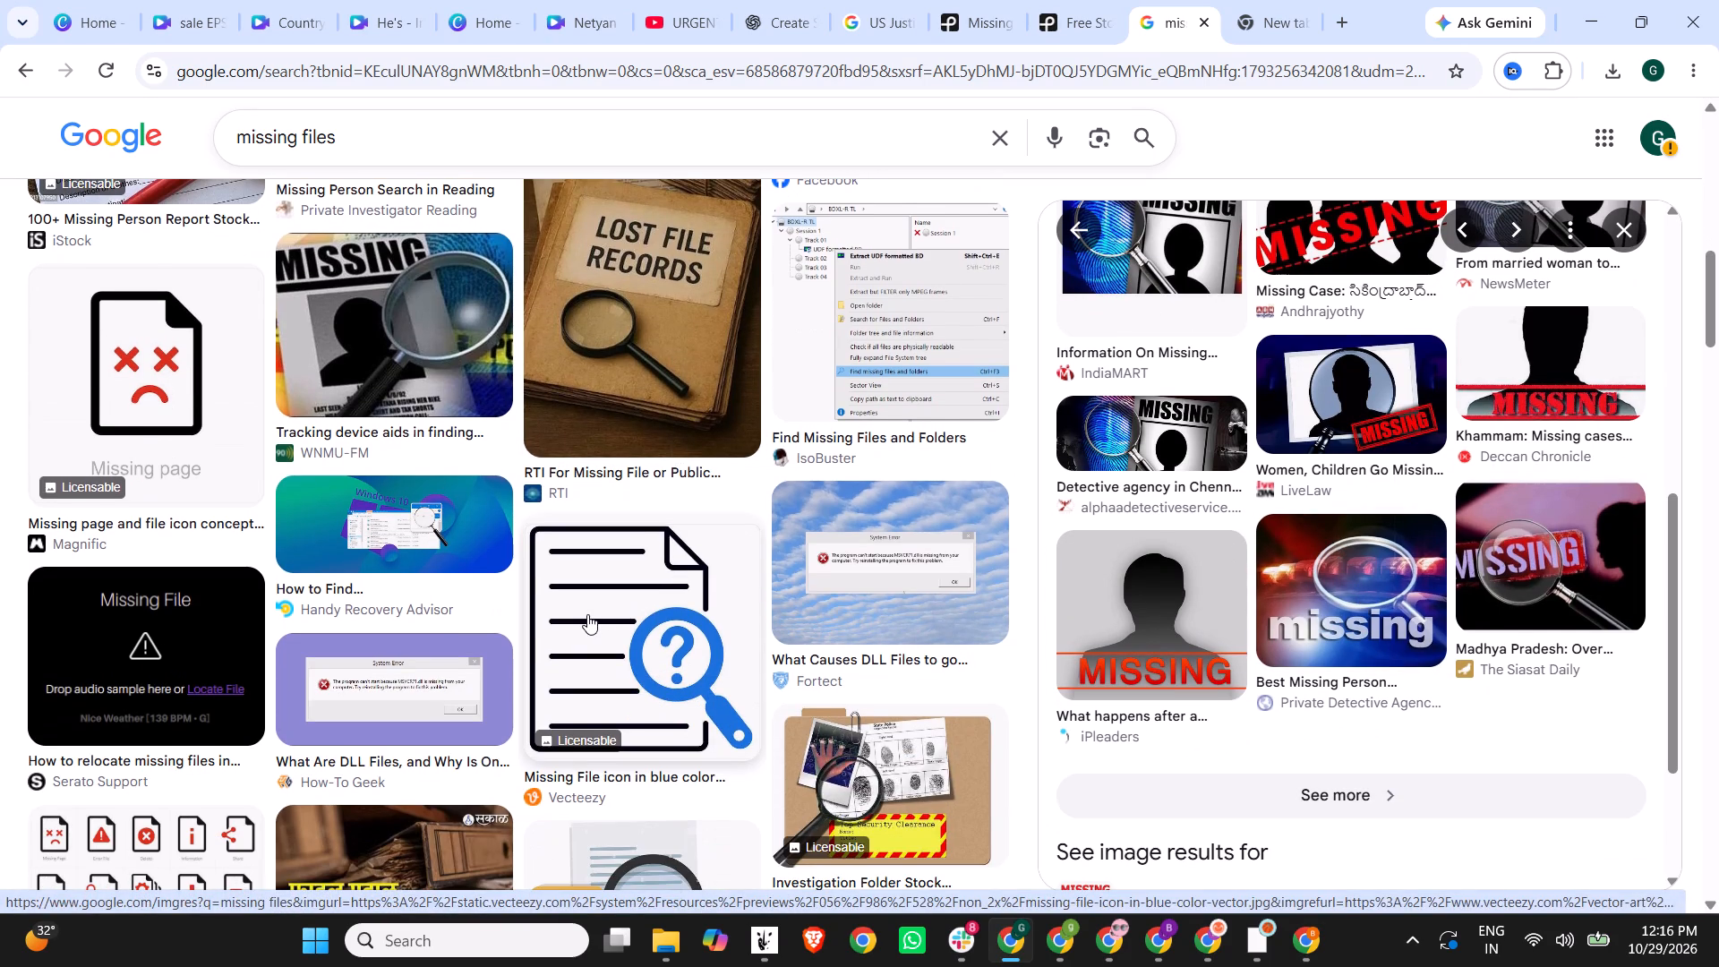
Copy Vecteezy's missing-file icon with the blue question-mark magnifier and paste it into the Canva video's missing-pages section.
click(587, 614)
right_click(1305, 398)
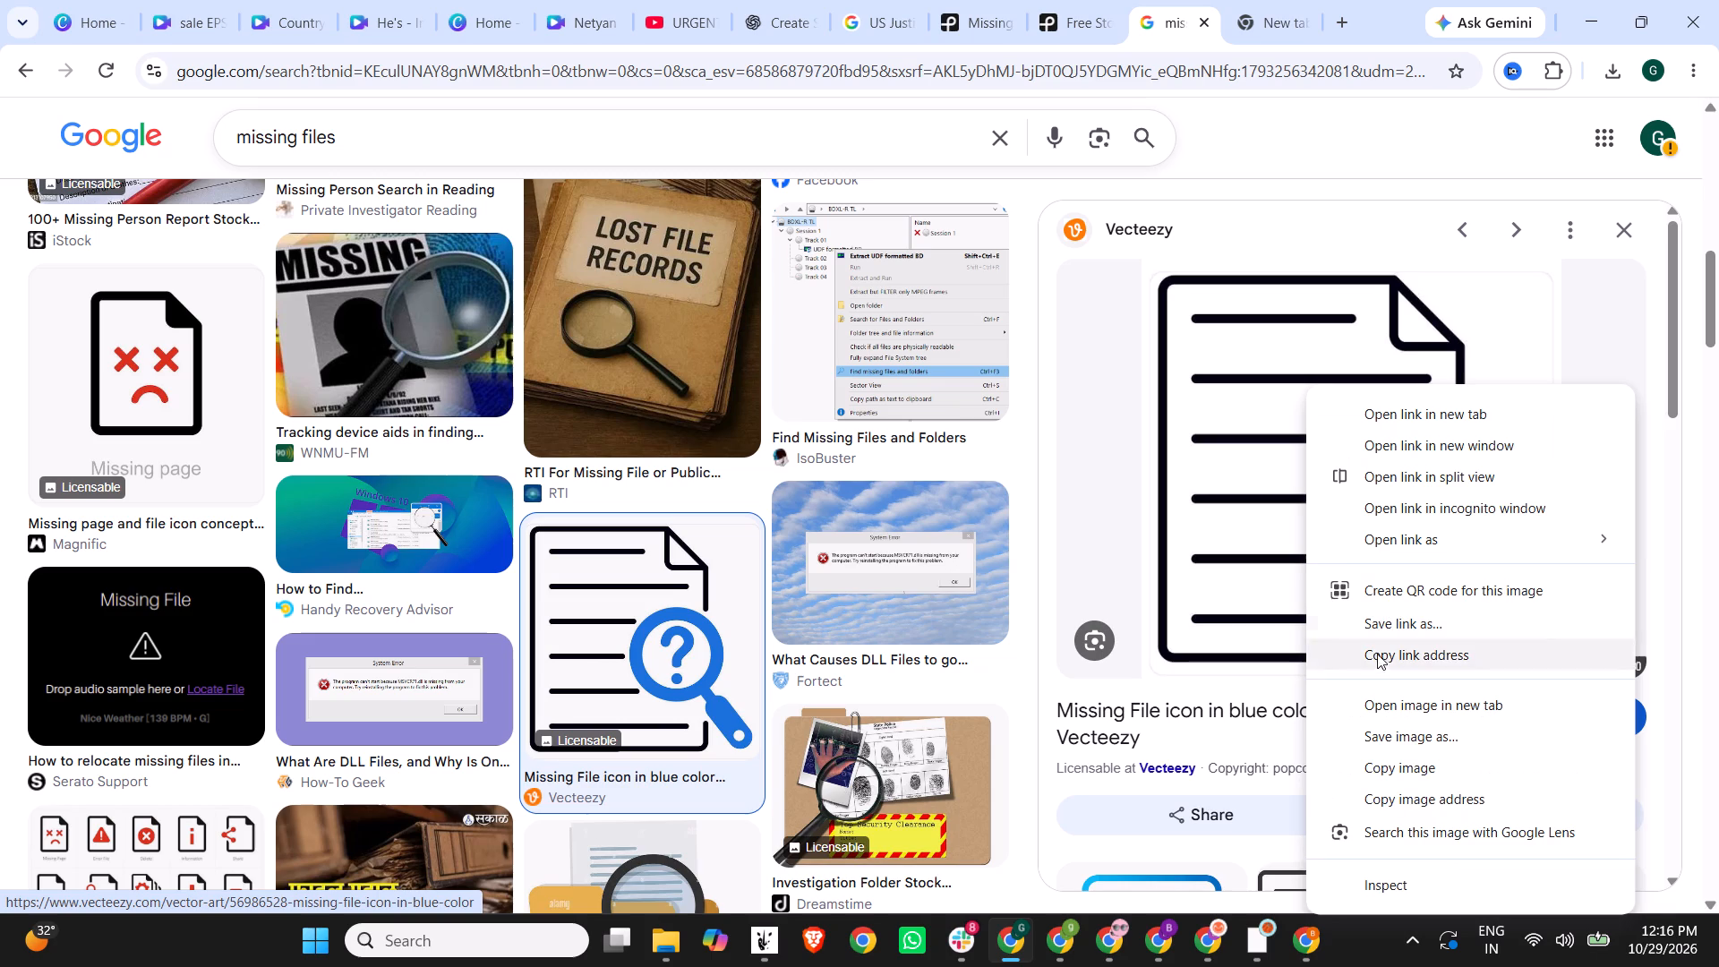
click(1380, 772)
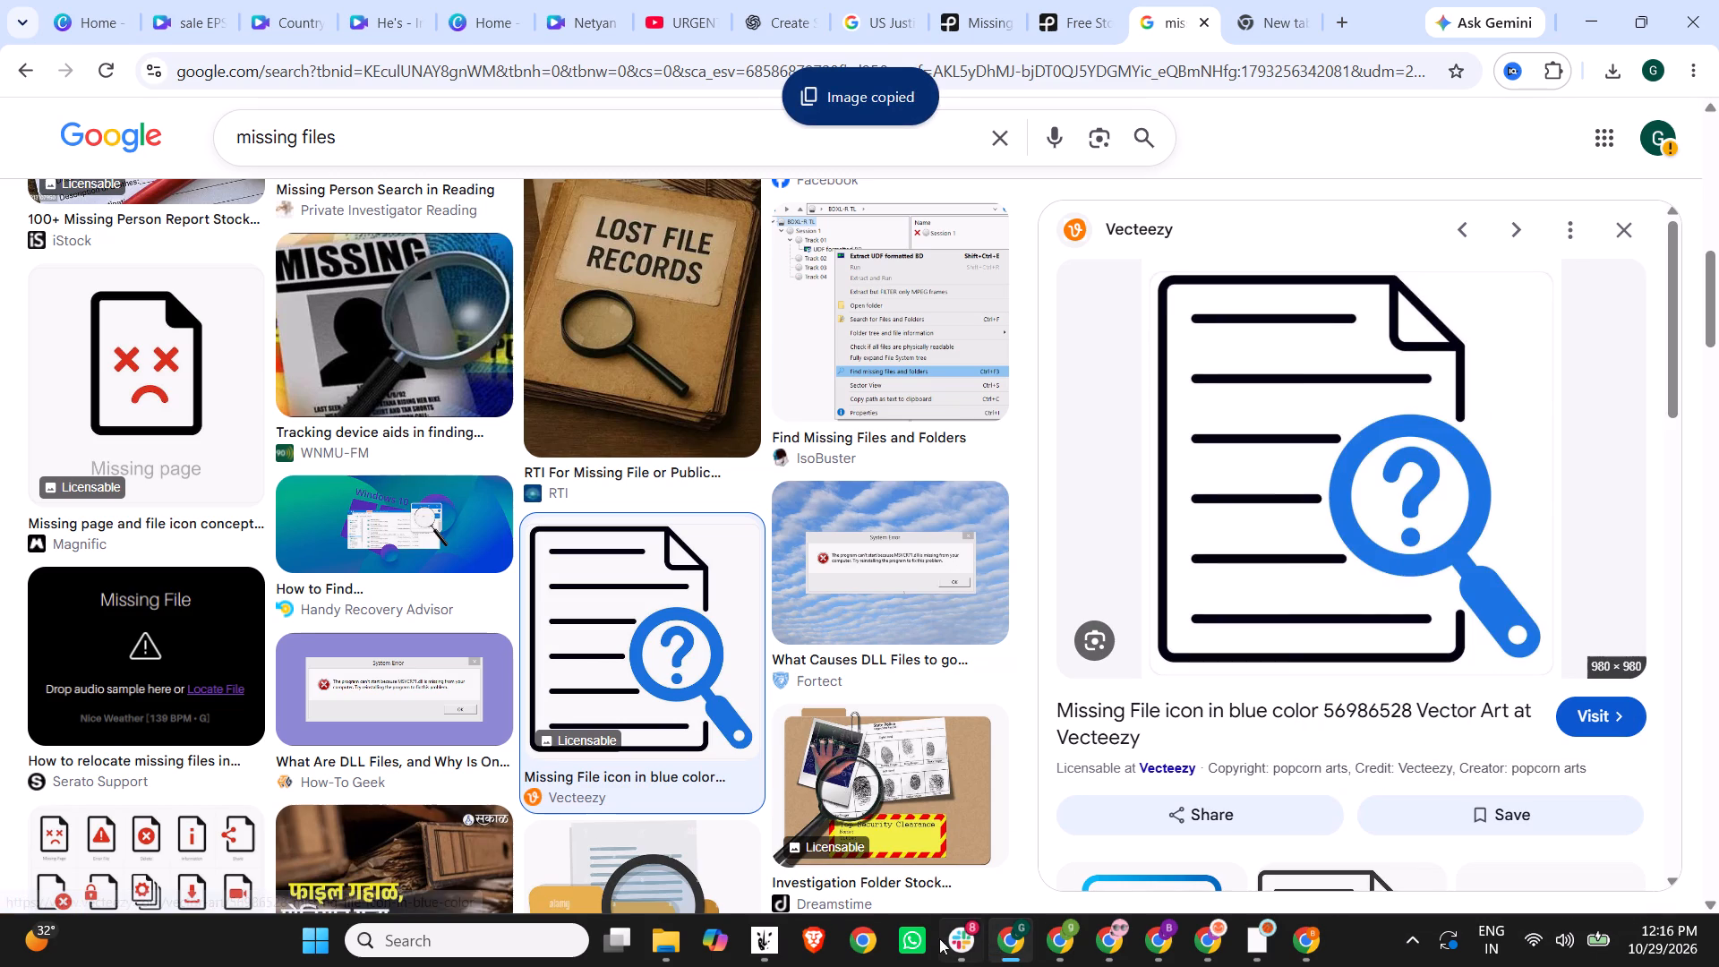
click(199, 0)
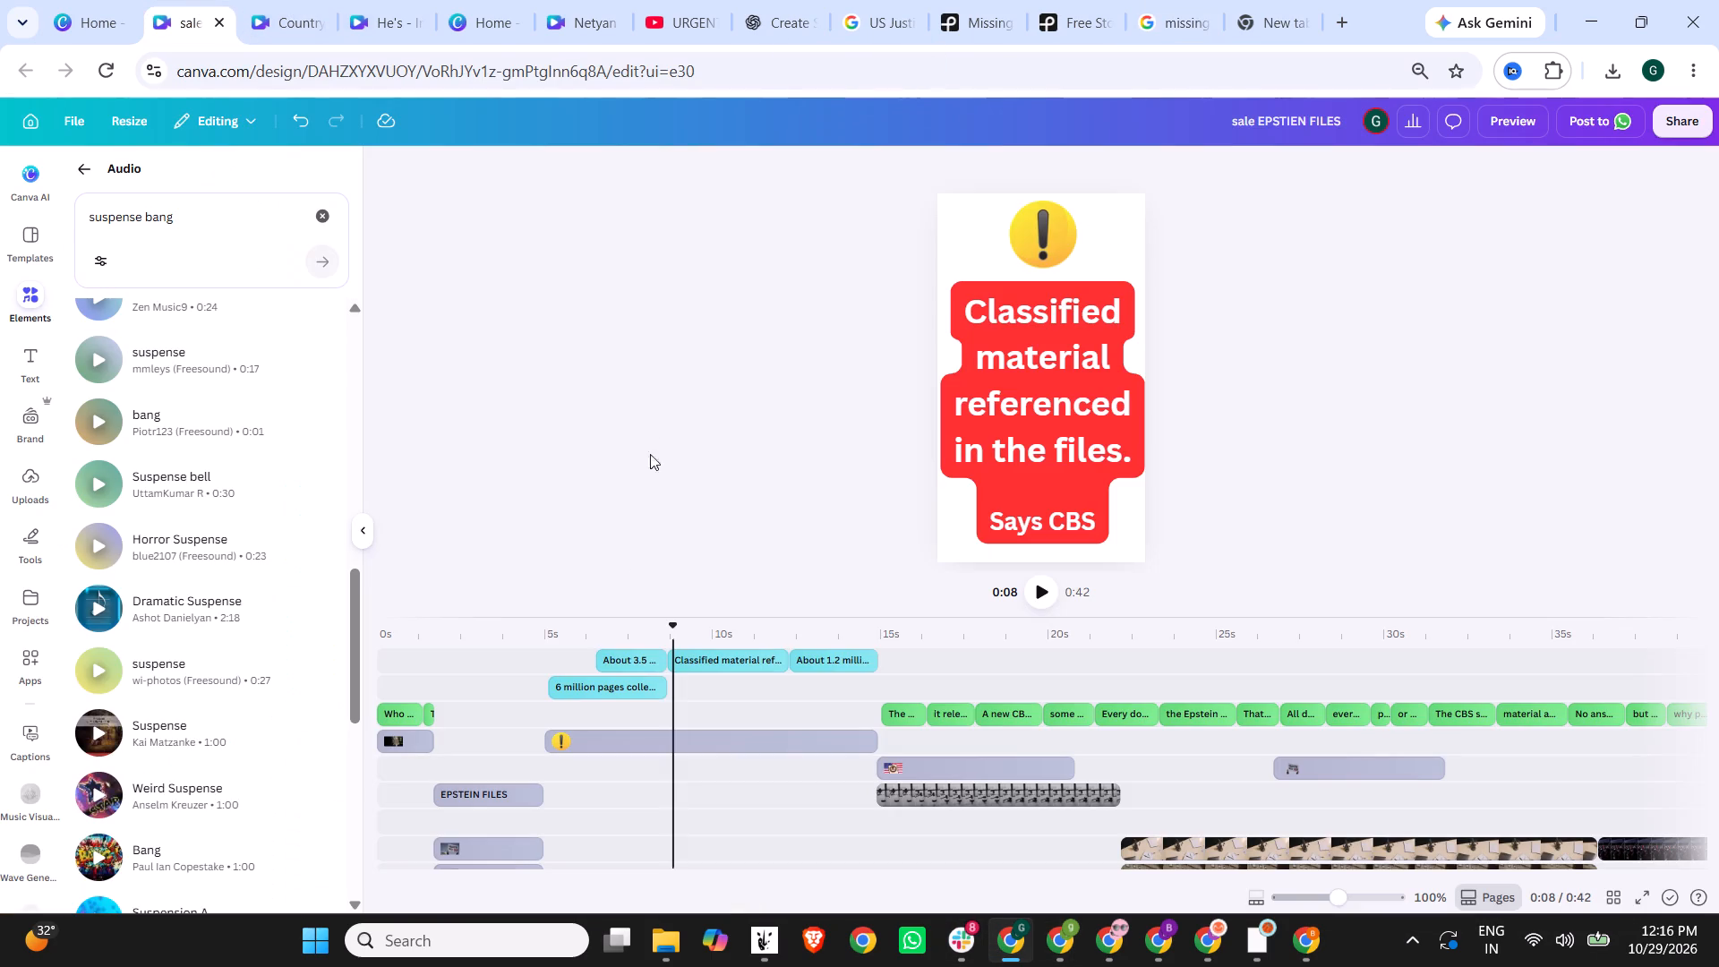
click(580, 744)
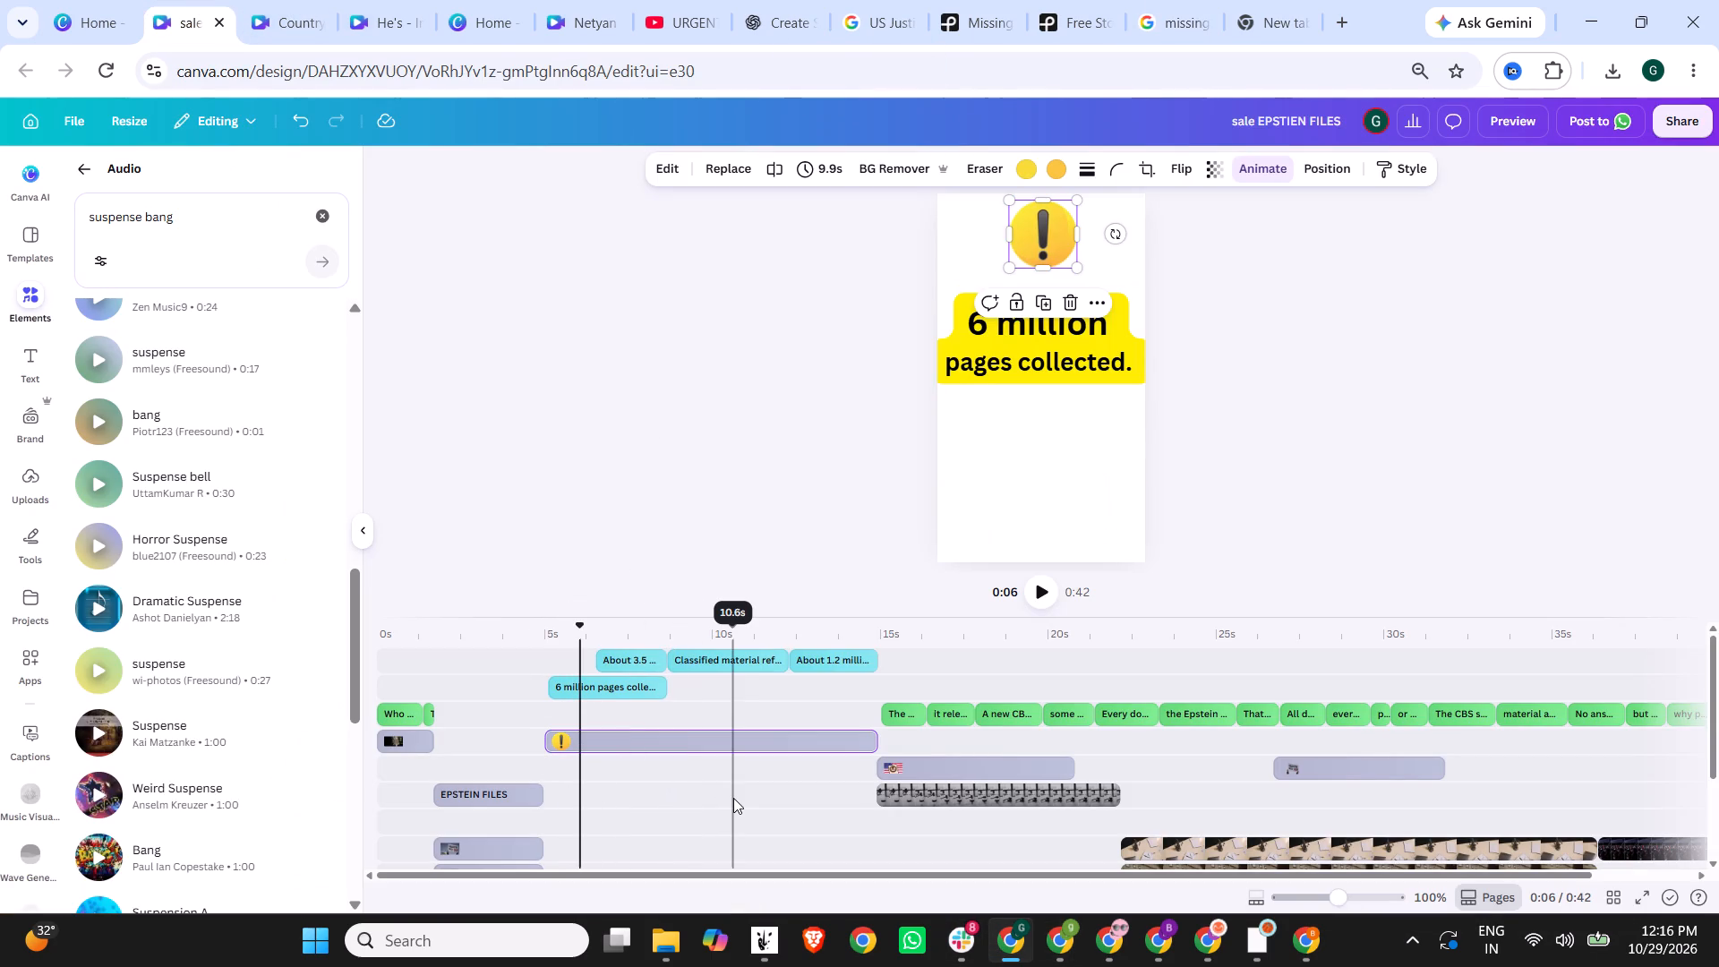
key(ctrl+v)
Place the missing-file icon clip directly below the exclamation mark's track, starting at about 5 s, and stretch it to 9.9 s long.
scroll(573, 590, down, 1)
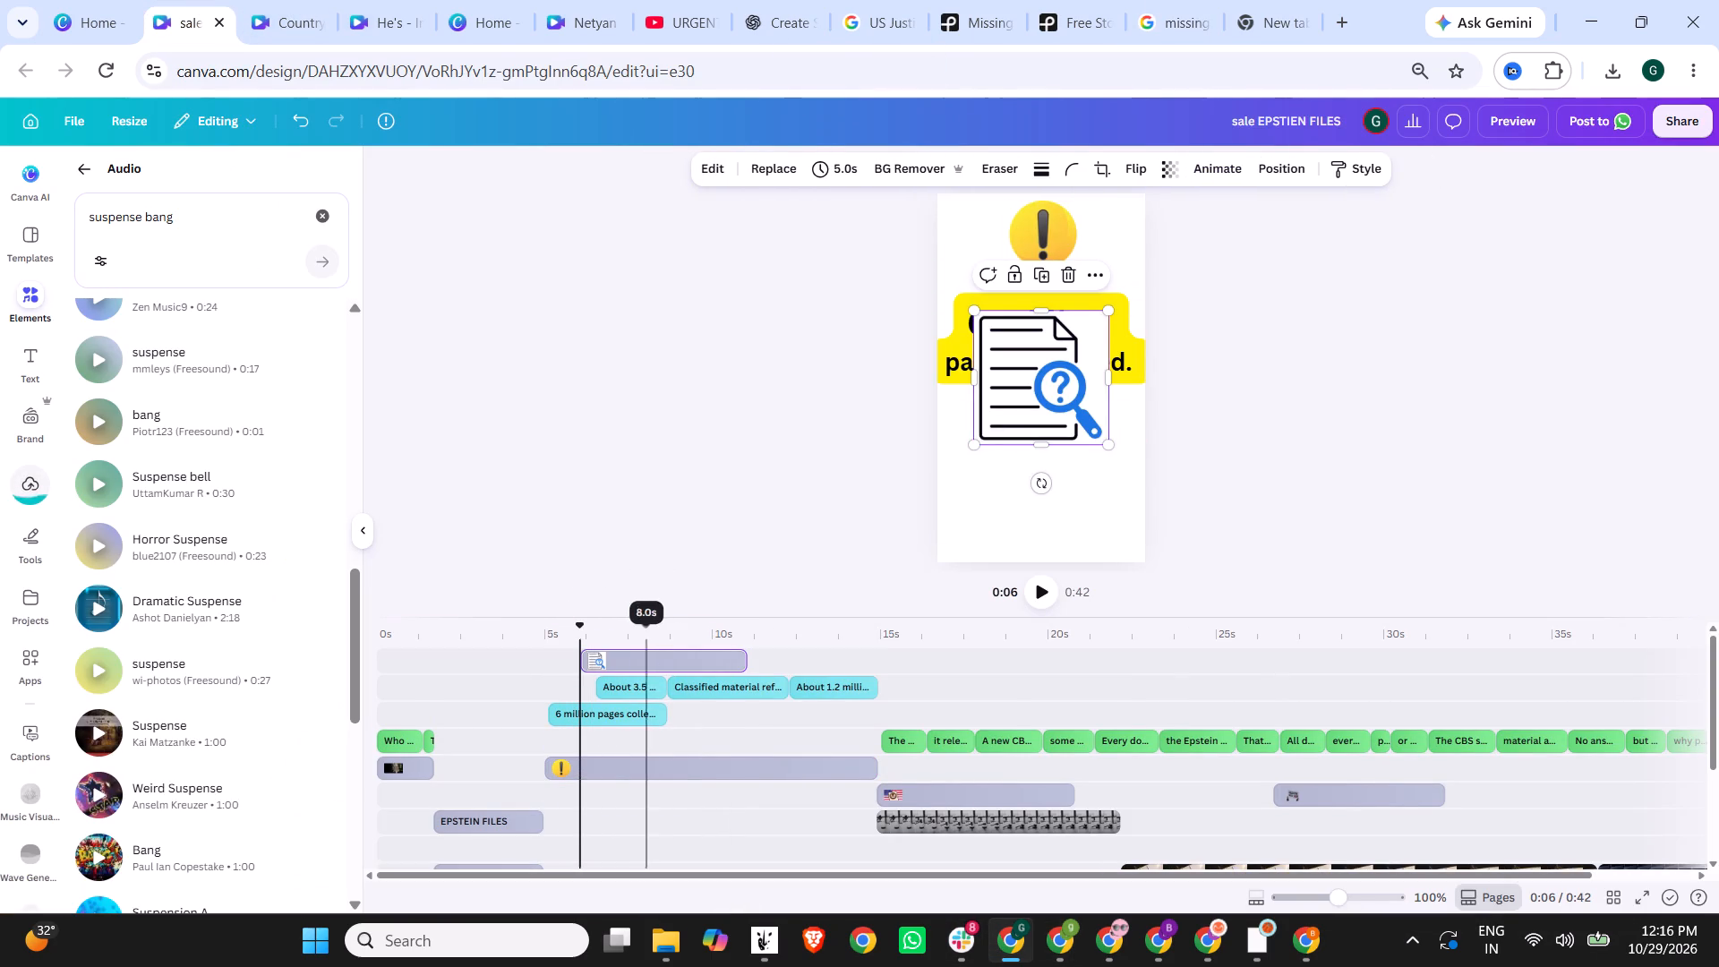
drag(642, 657, 600, 790)
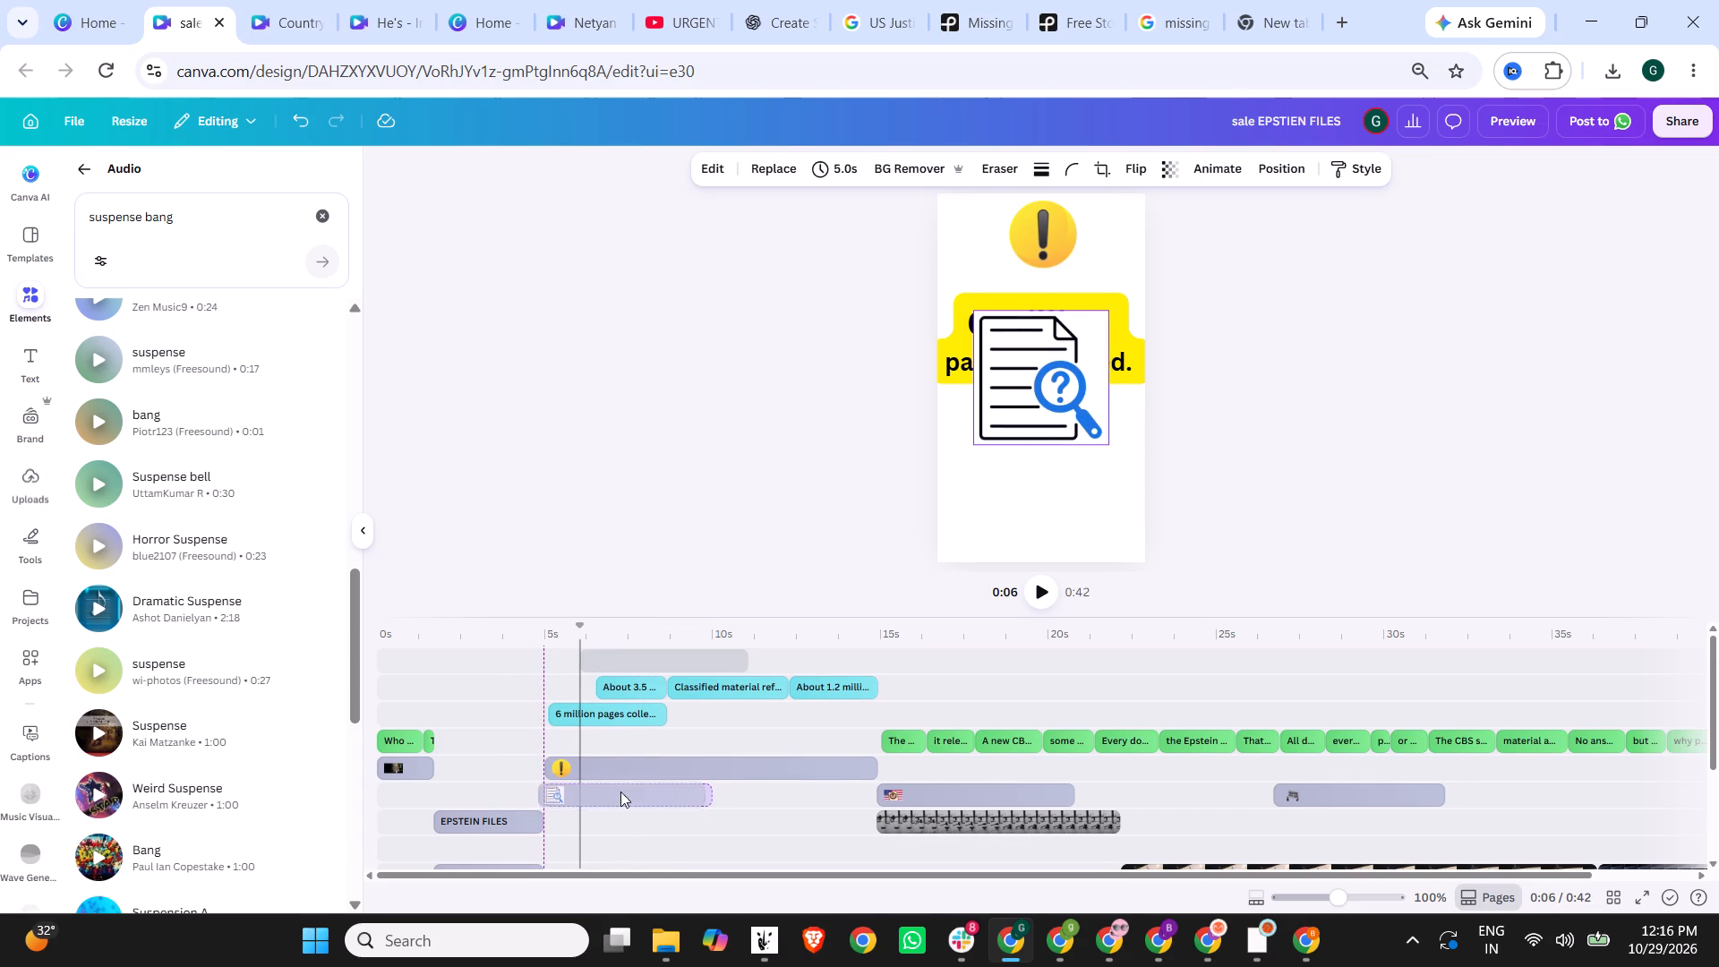
drag(707, 768, 866, 768)
Enlarge the missing-file icon image to fill the vertical page behind the texts, positioned so the question-mark magnifier shows below the caption.
drag(1112, 449, 1254, 599)
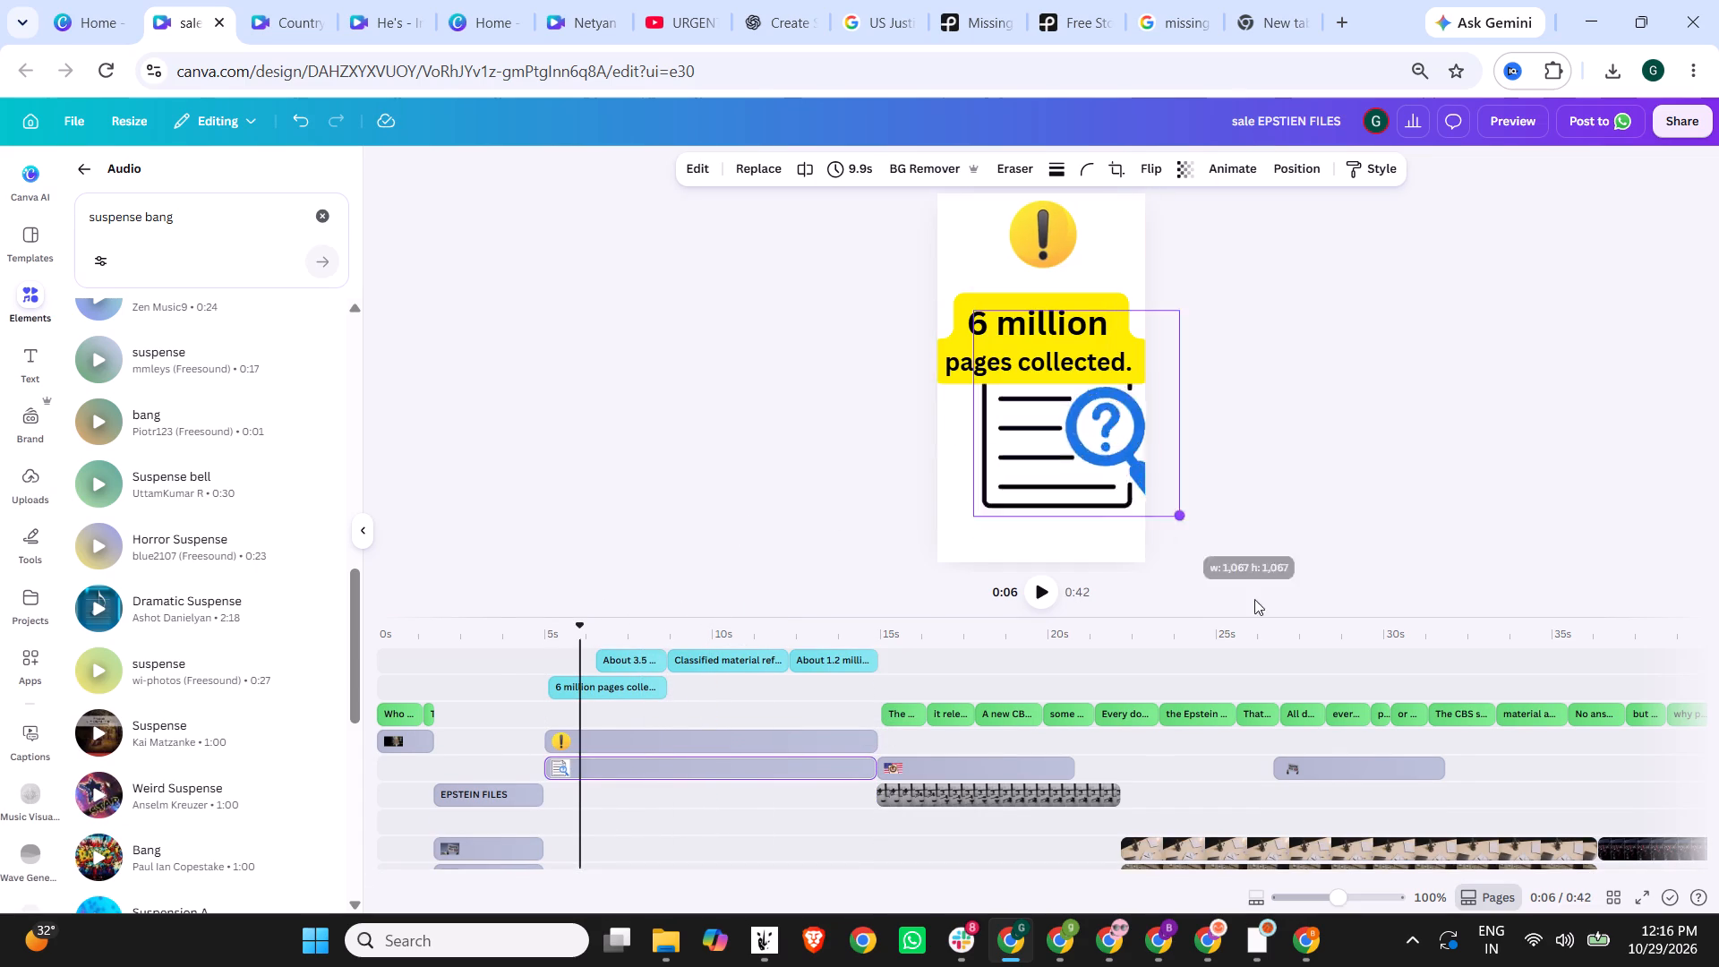
drag(1254, 599, 1291, 639)
drag(1096, 468, 969, 335)
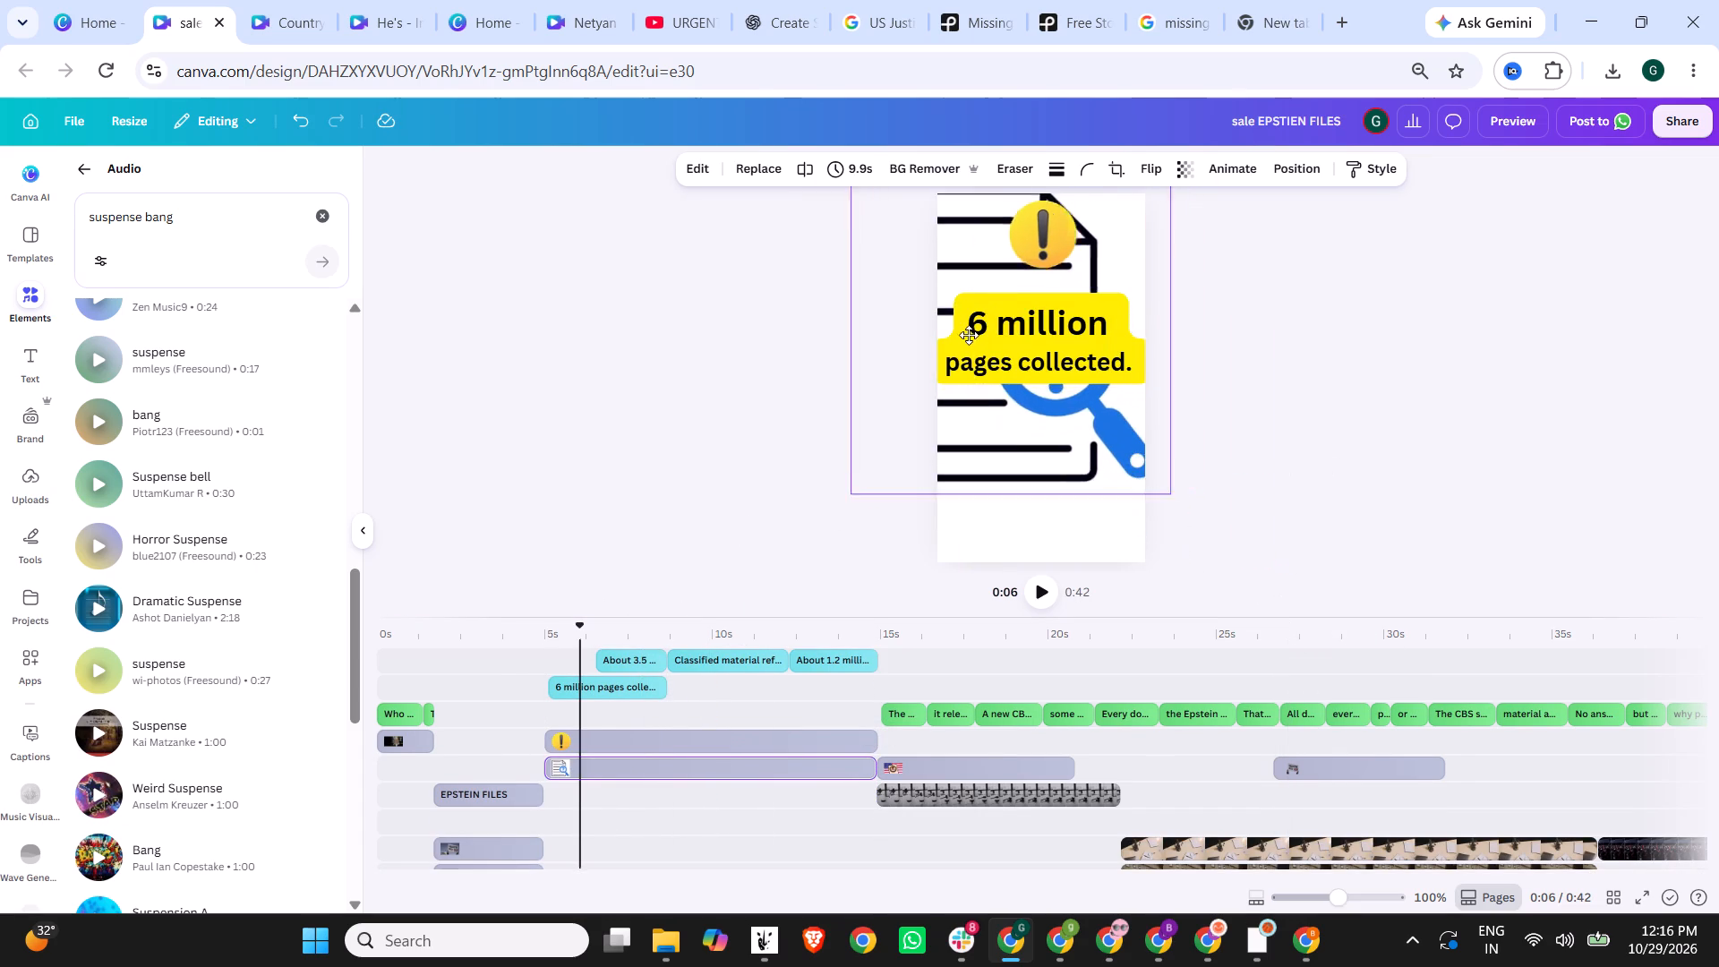
drag(969, 335, 945, 337)
drag(1143, 498, 1225, 609)
drag(1070, 481, 993, 472)
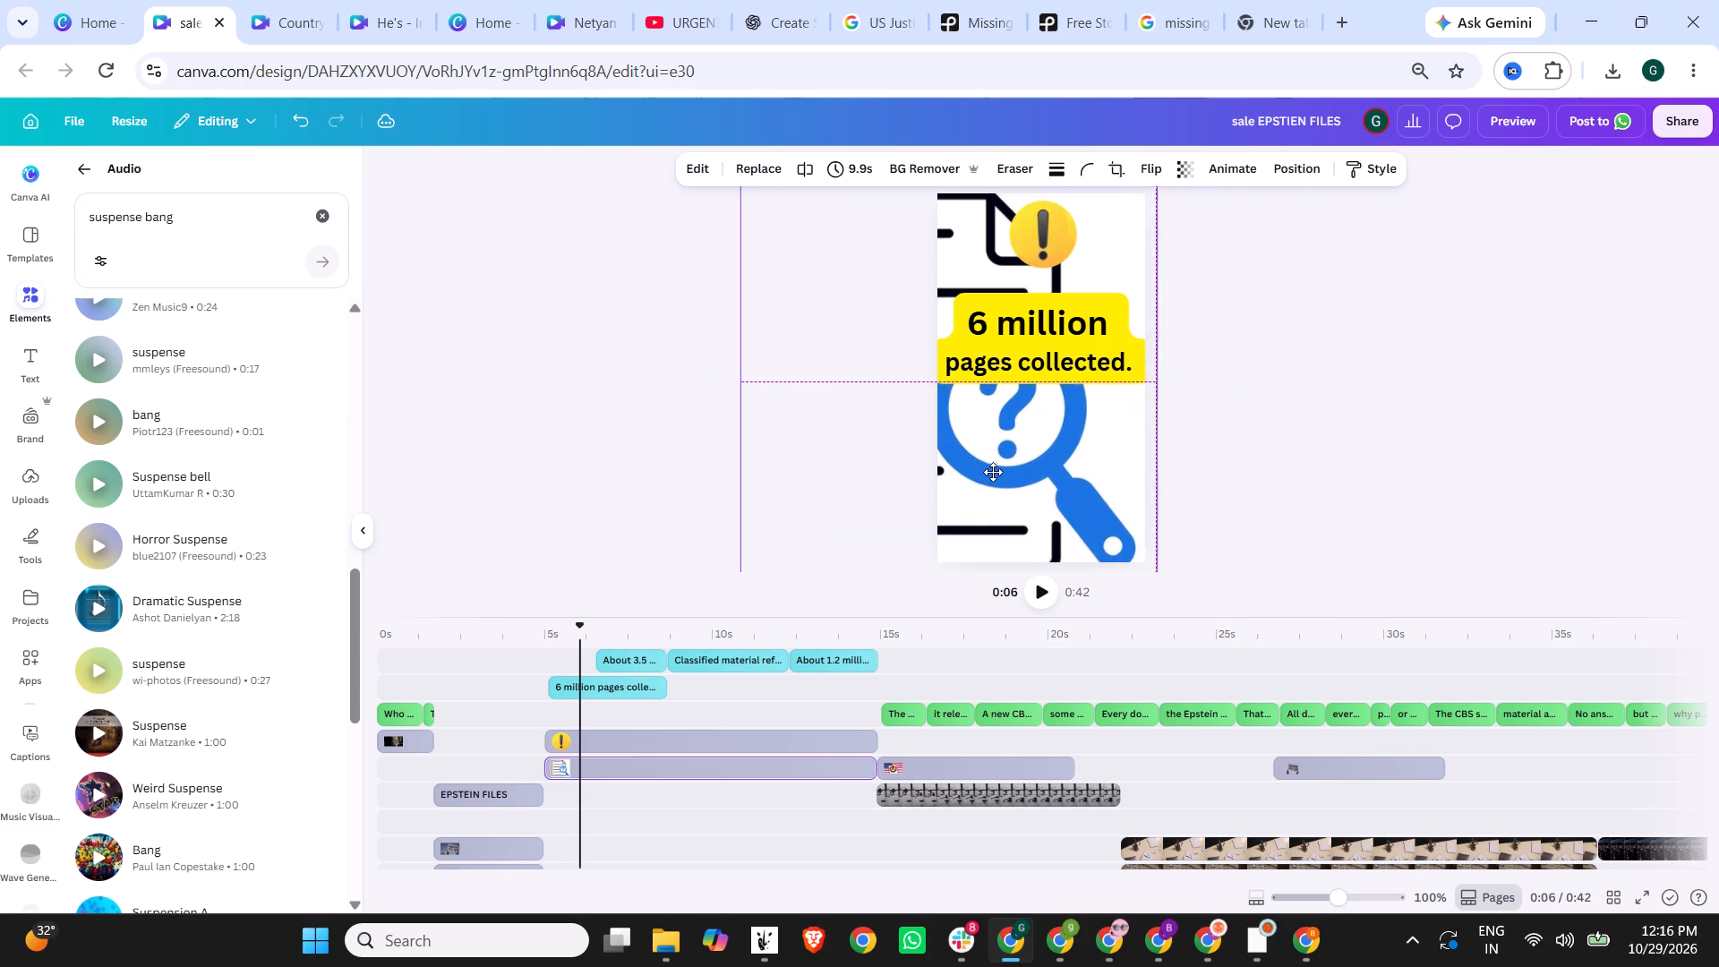
Play the video from about 4 s and again from the "6 million pages collected." caption to review the missing-file icon background.
drag(993, 472, 998, 470)
click(1211, 446)
click(538, 634)
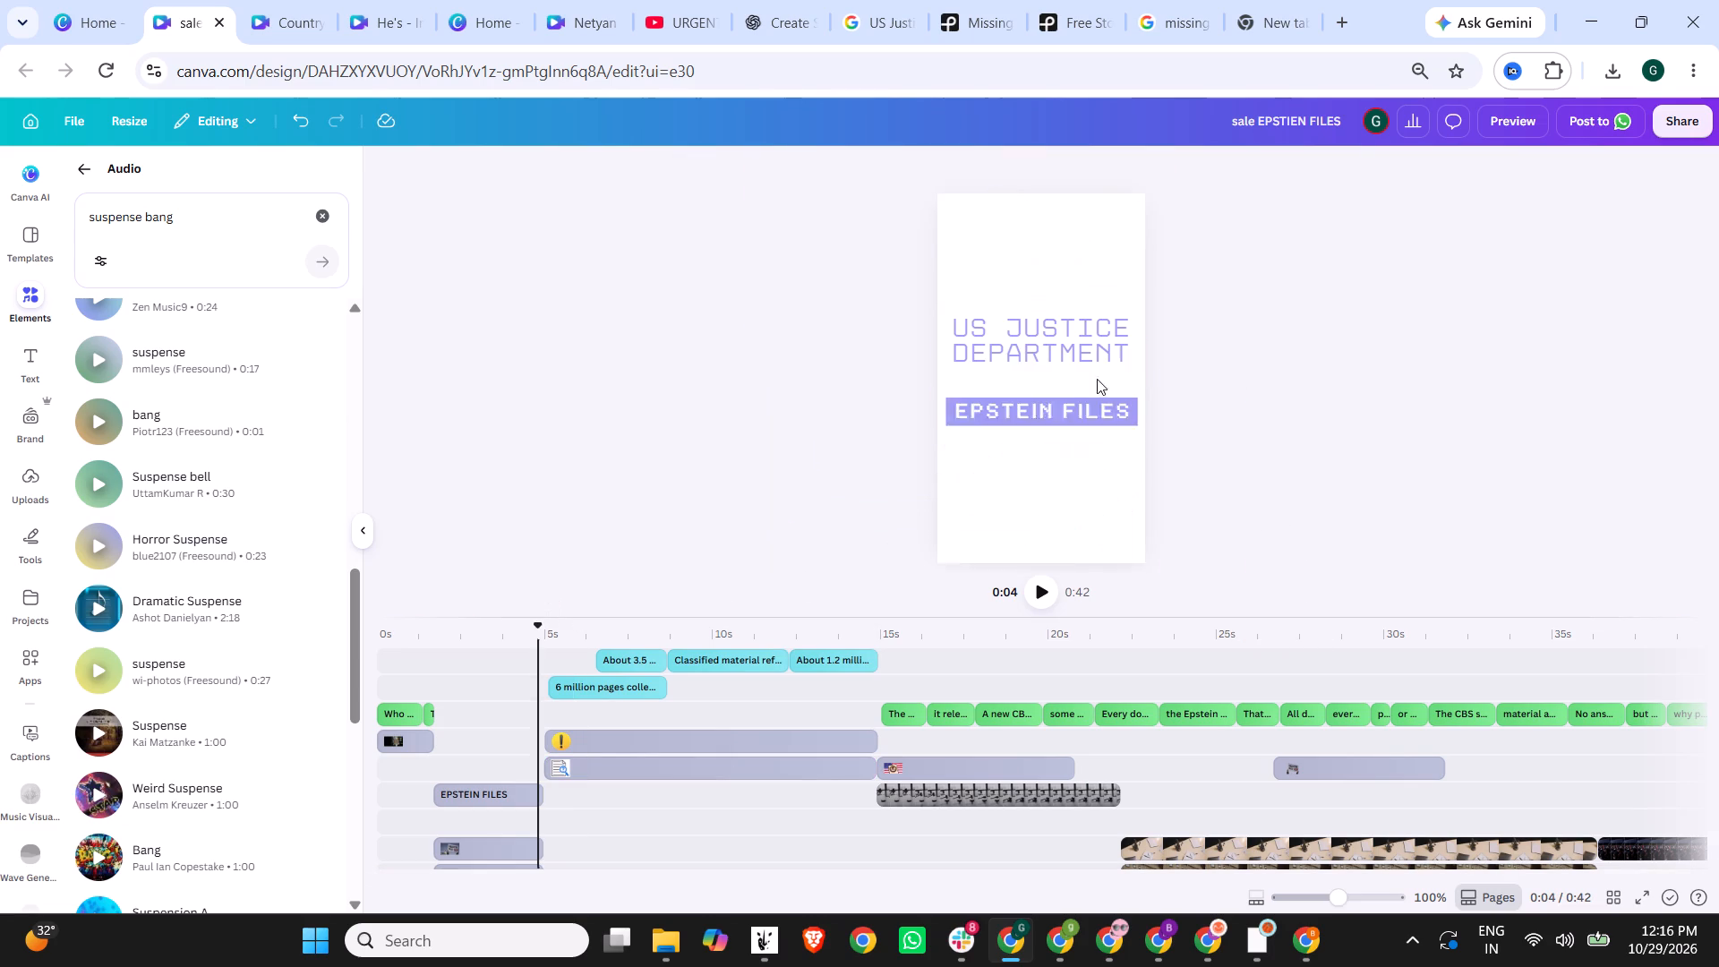
click(1031, 588)
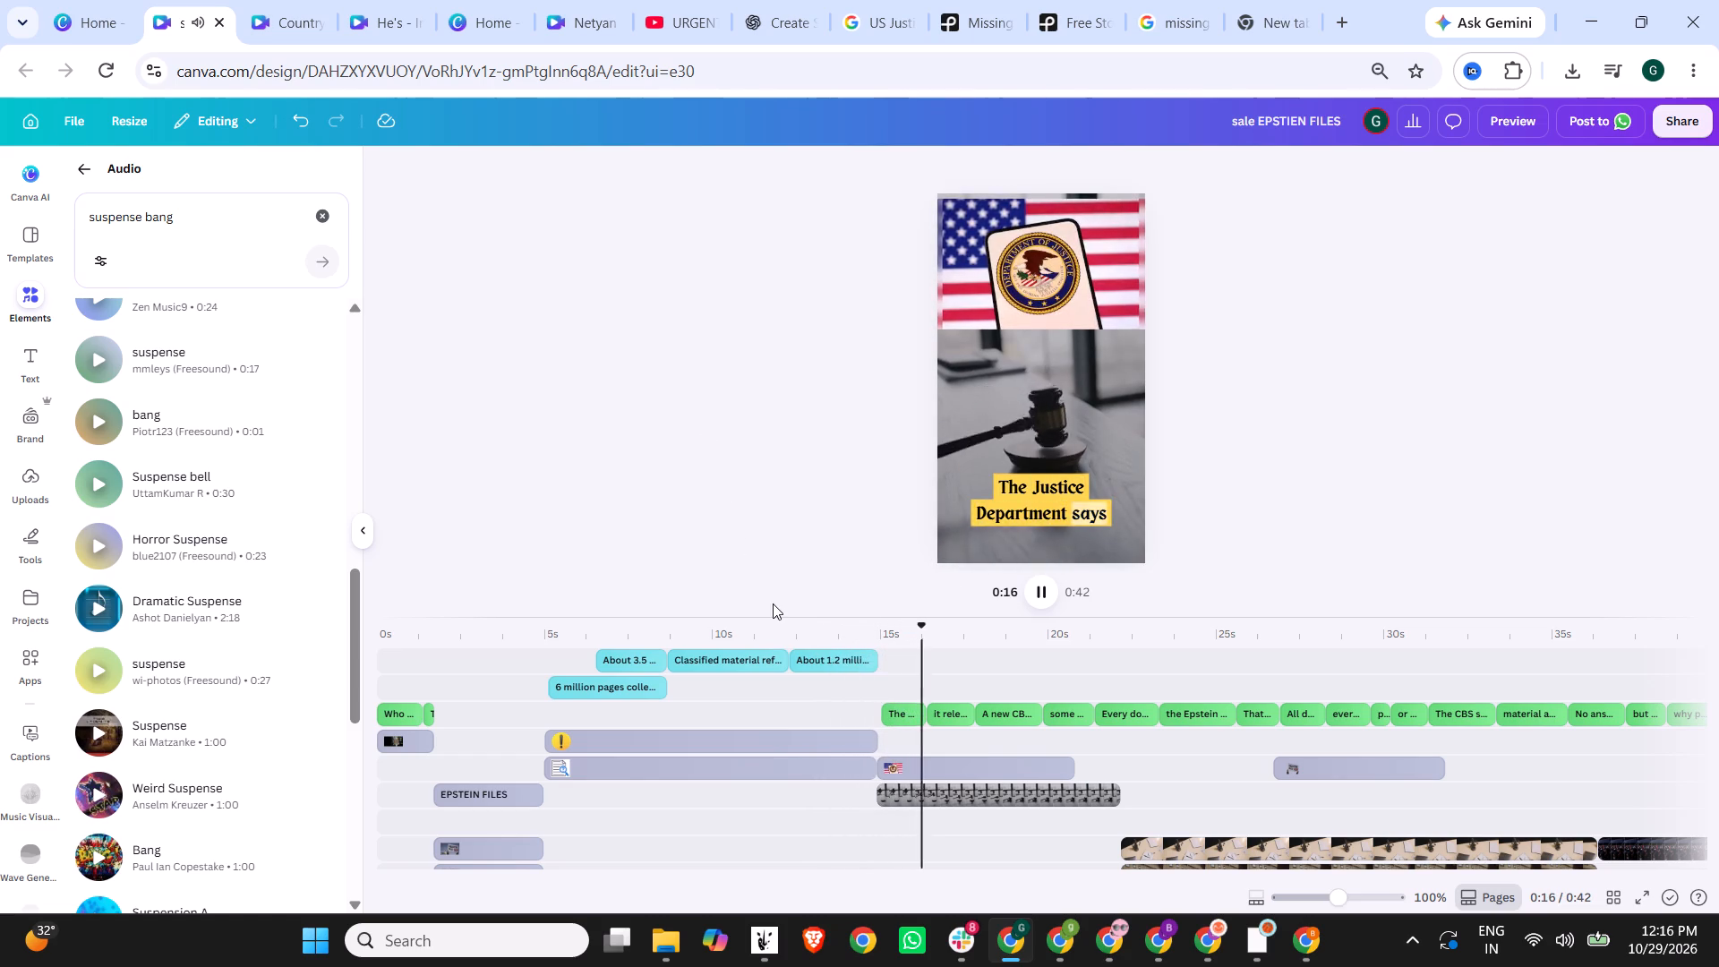
click(596, 620)
click(607, 634)
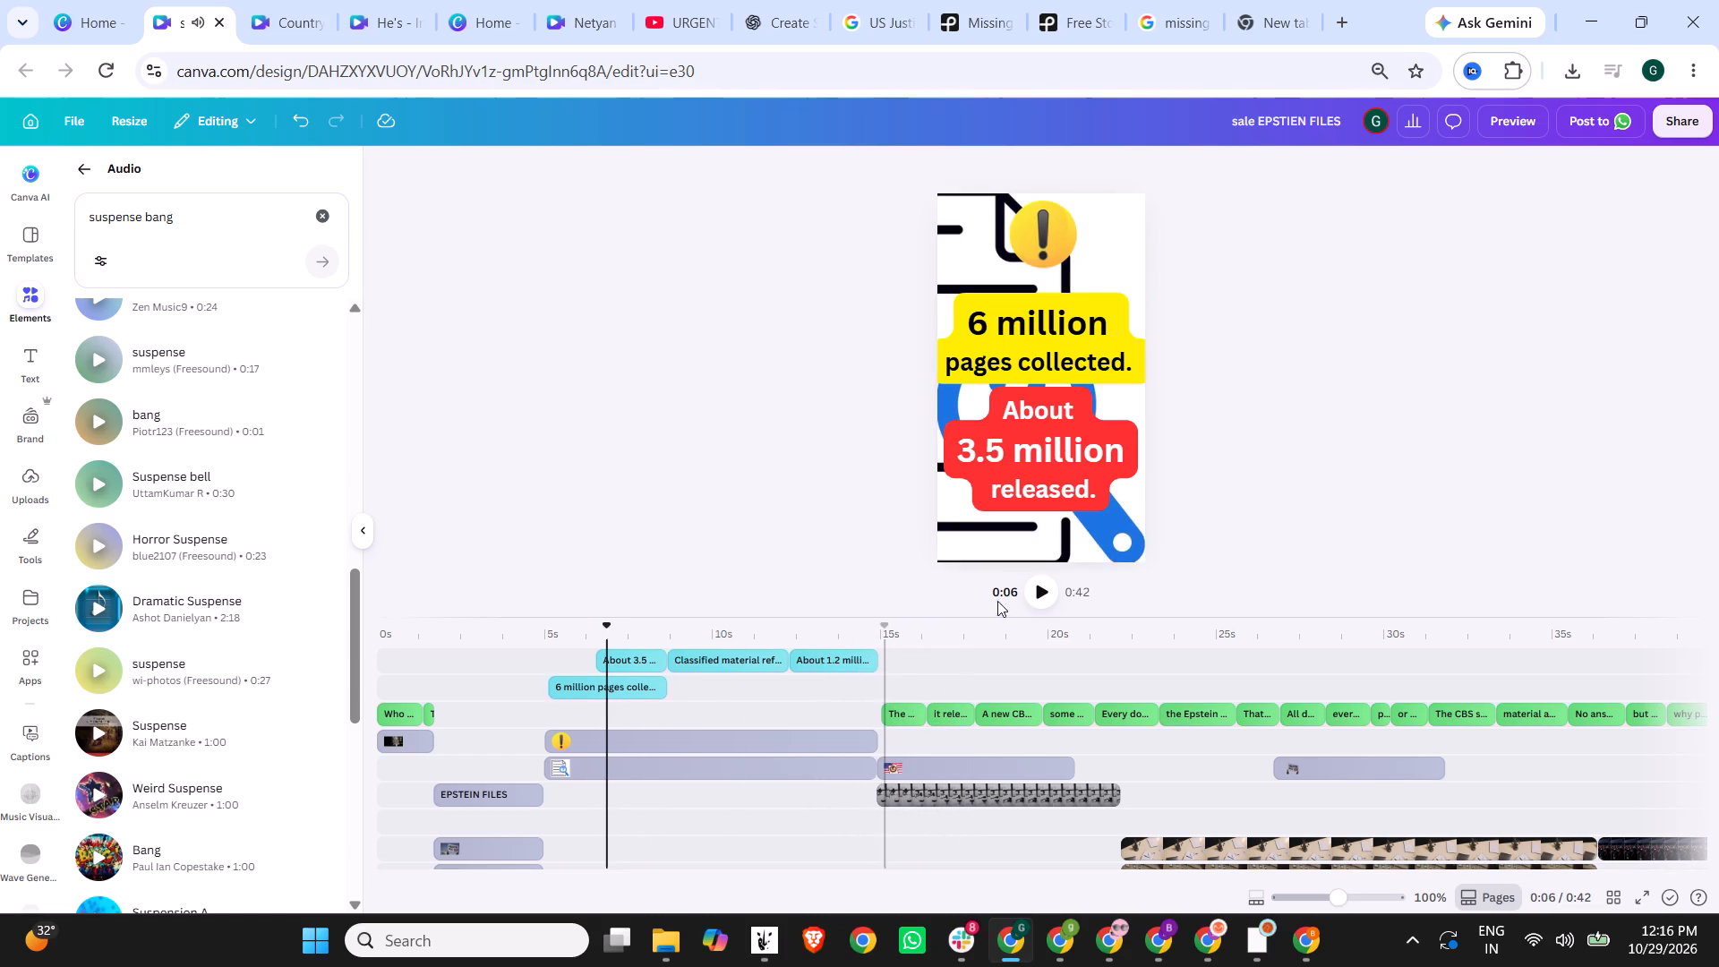
click(1035, 591)
click(1039, 595)
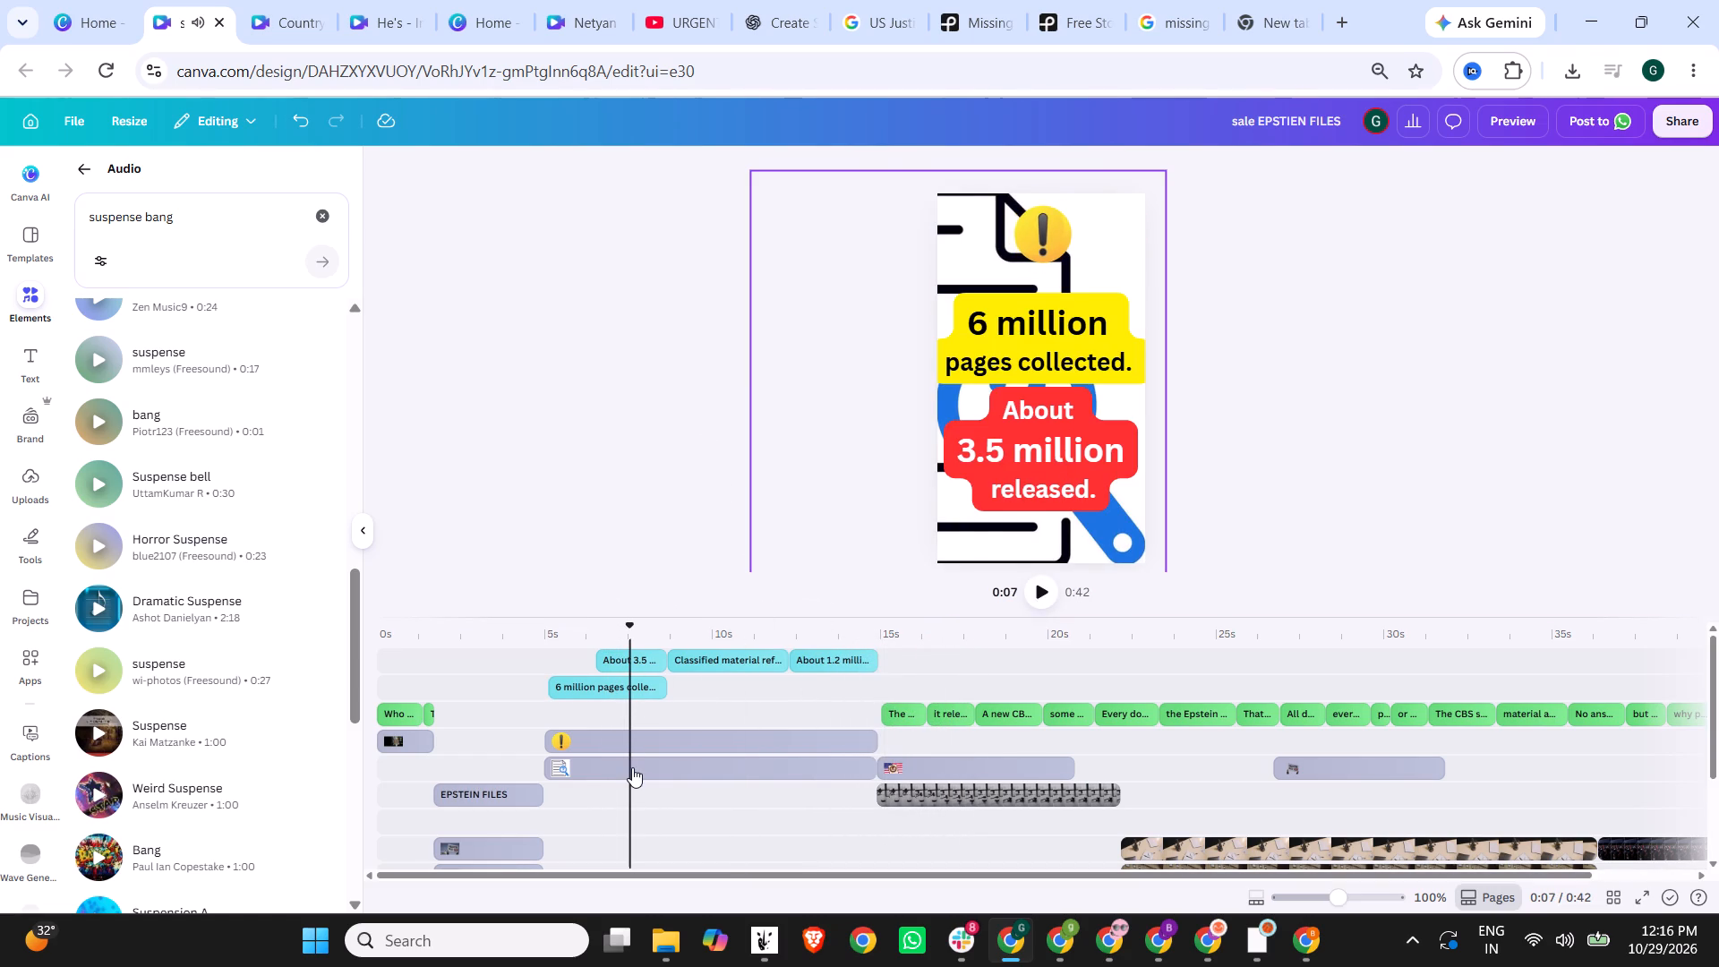
Delete the missing-file icon image clip from the missing-pages section.
click(632, 767)
key(Delete)
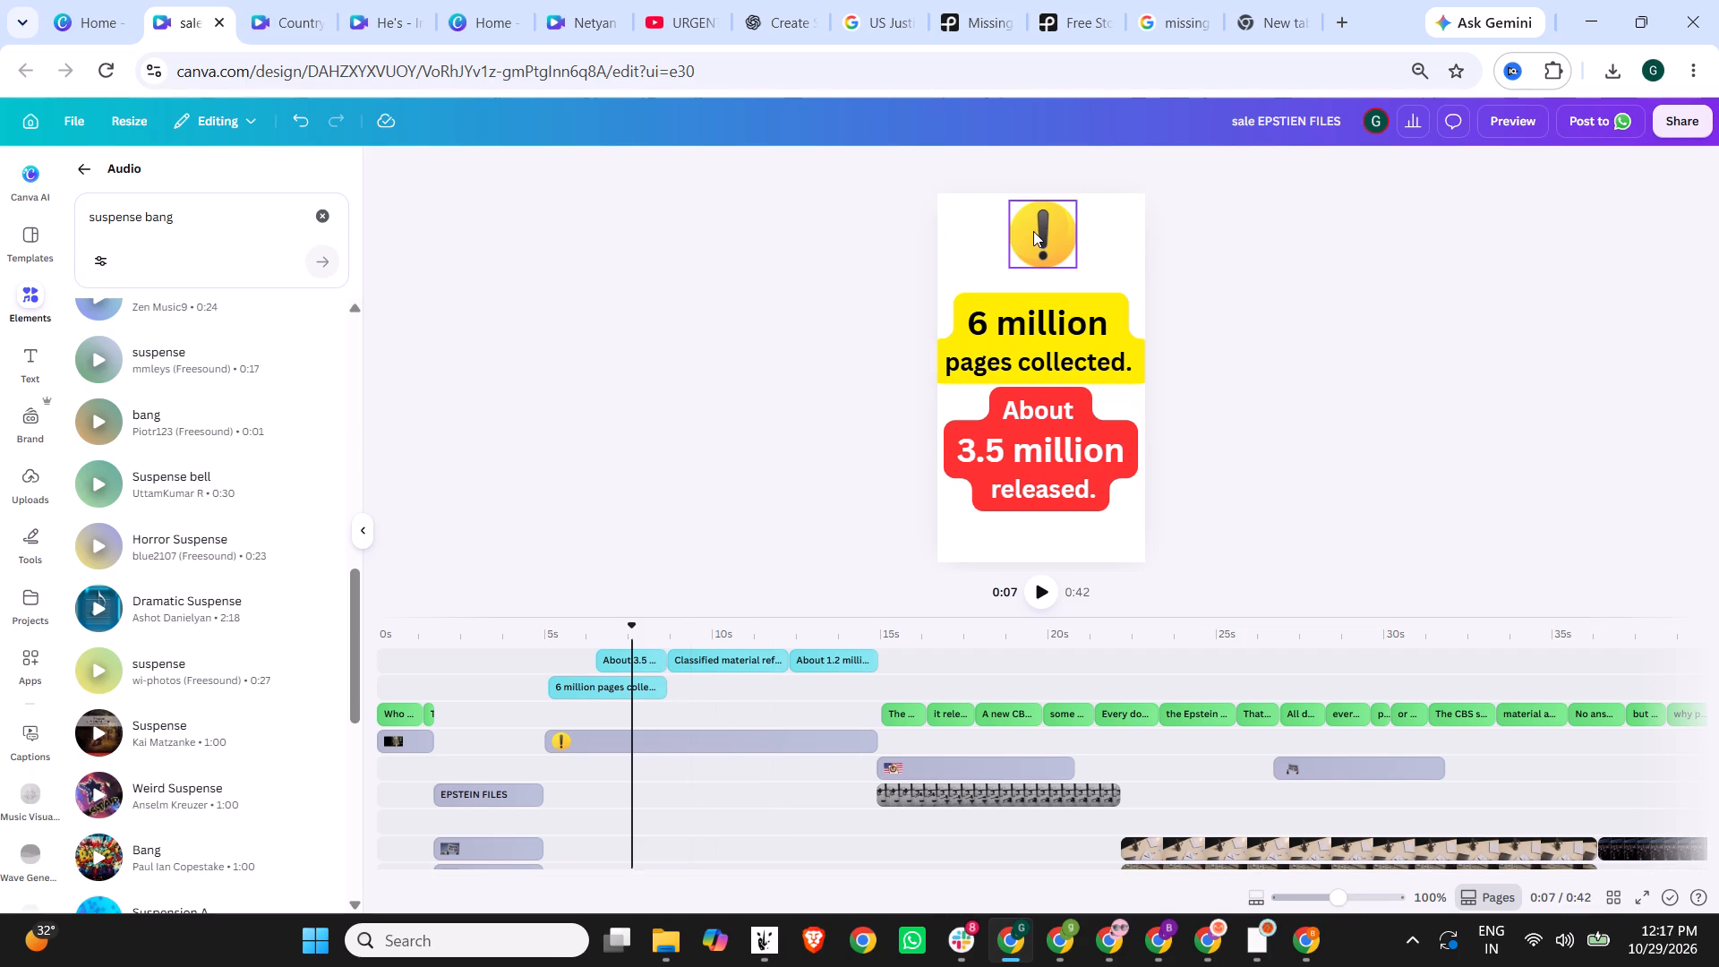
Shrink the yellow exclamation mark to about half its size and centre it just above the "6 million pages collected." caption.
drag(1042, 232, 1043, 254)
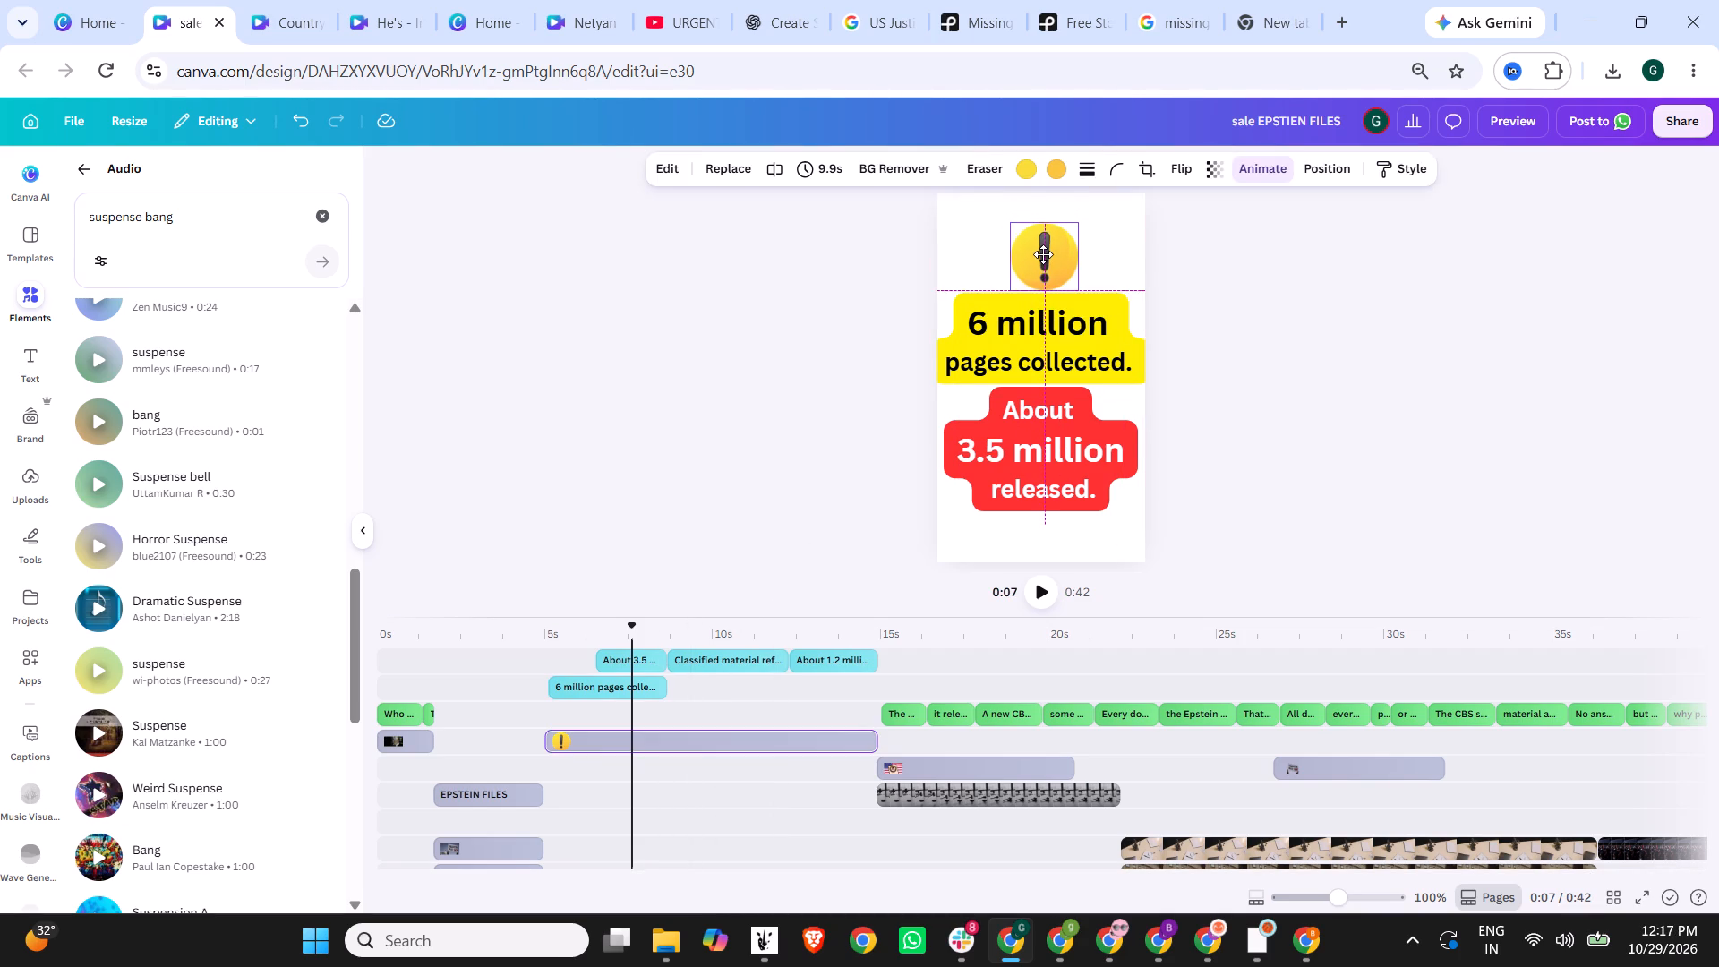
drag(1043, 254, 1043, 256)
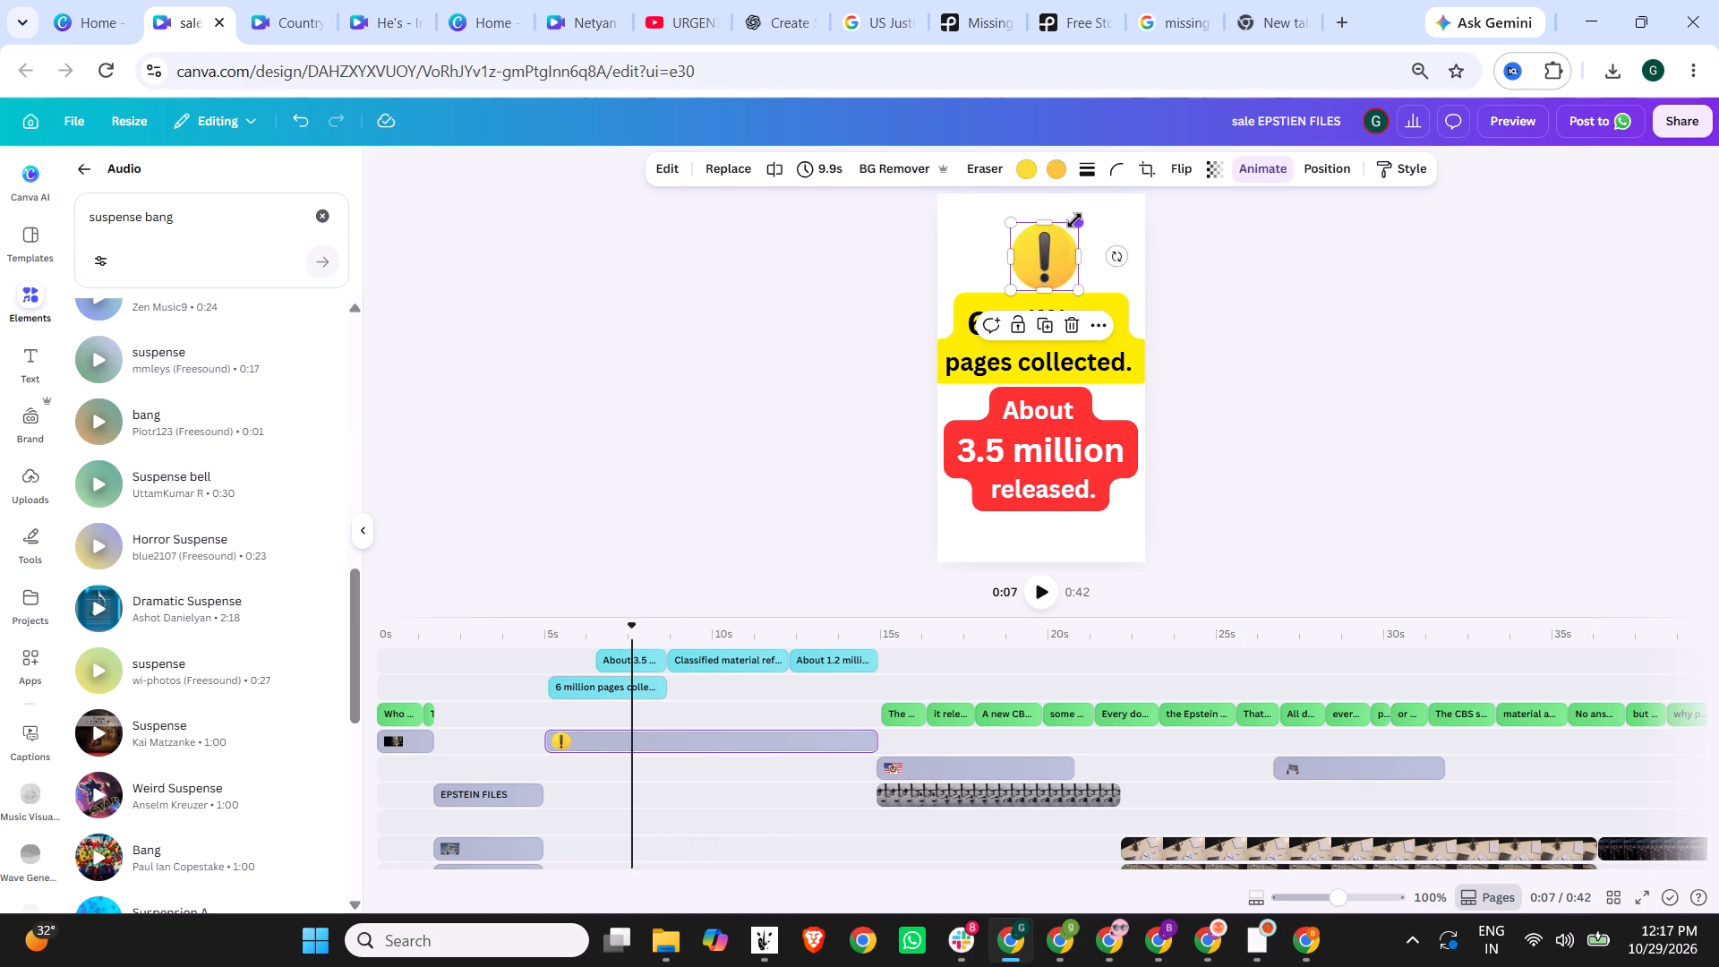
drag(1074, 220, 1038, 249)
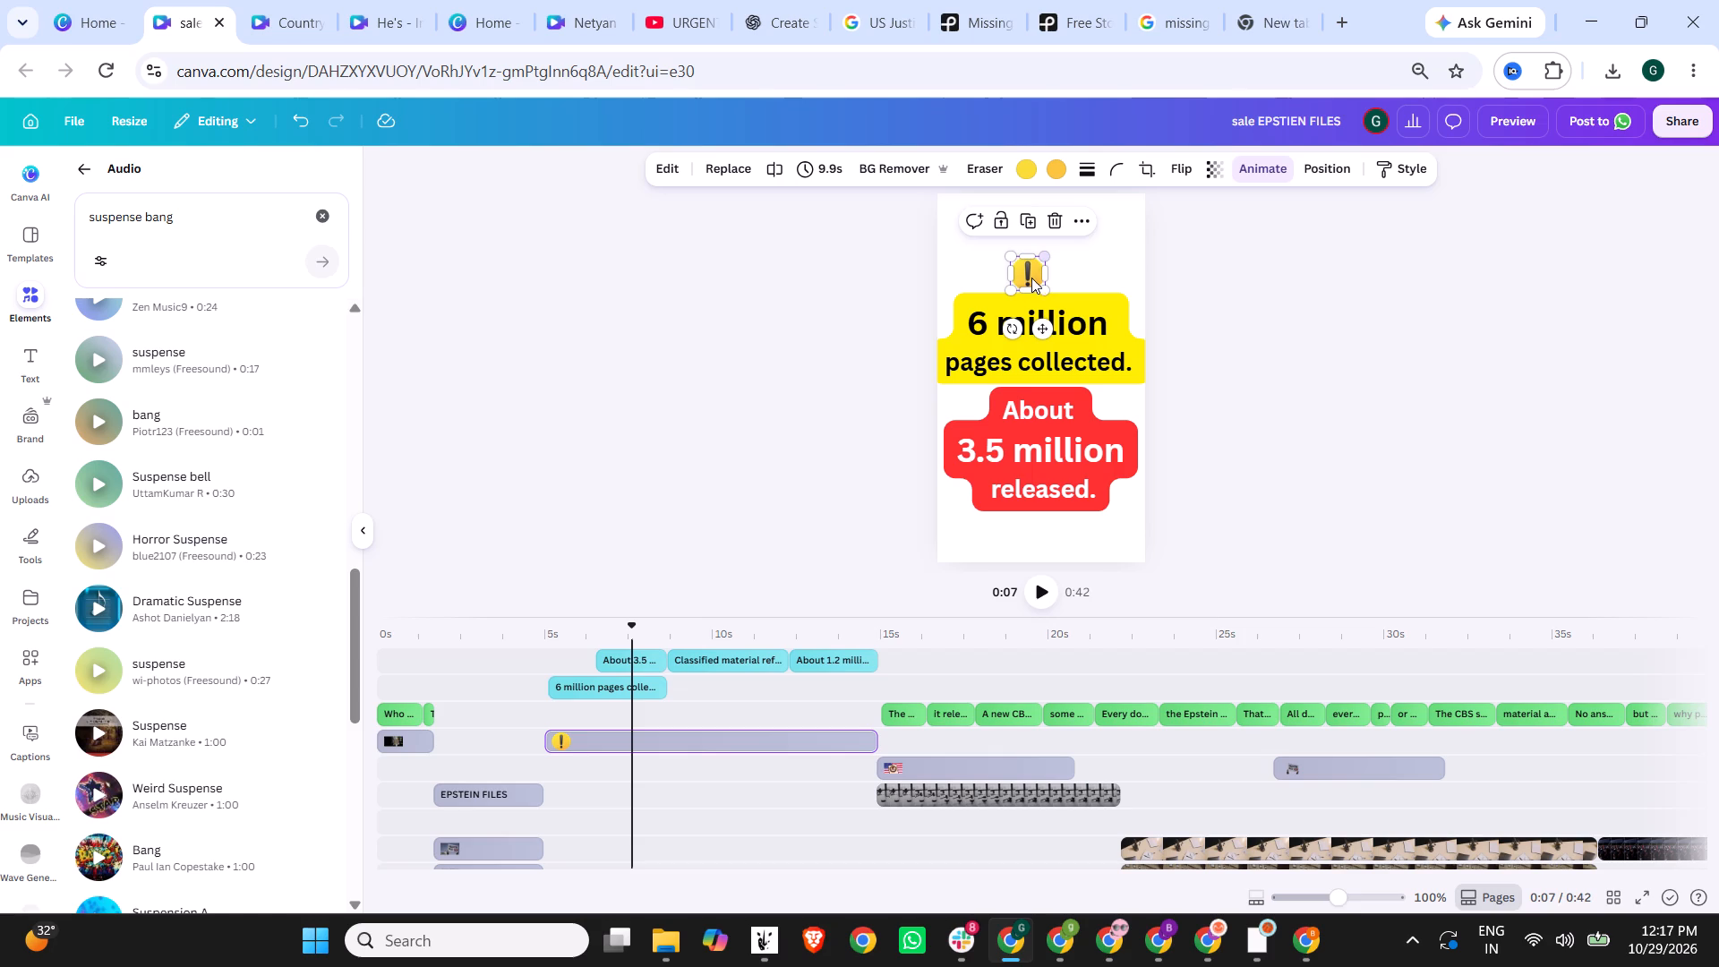
drag(1030, 272, 1045, 265)
click(1045, 265)
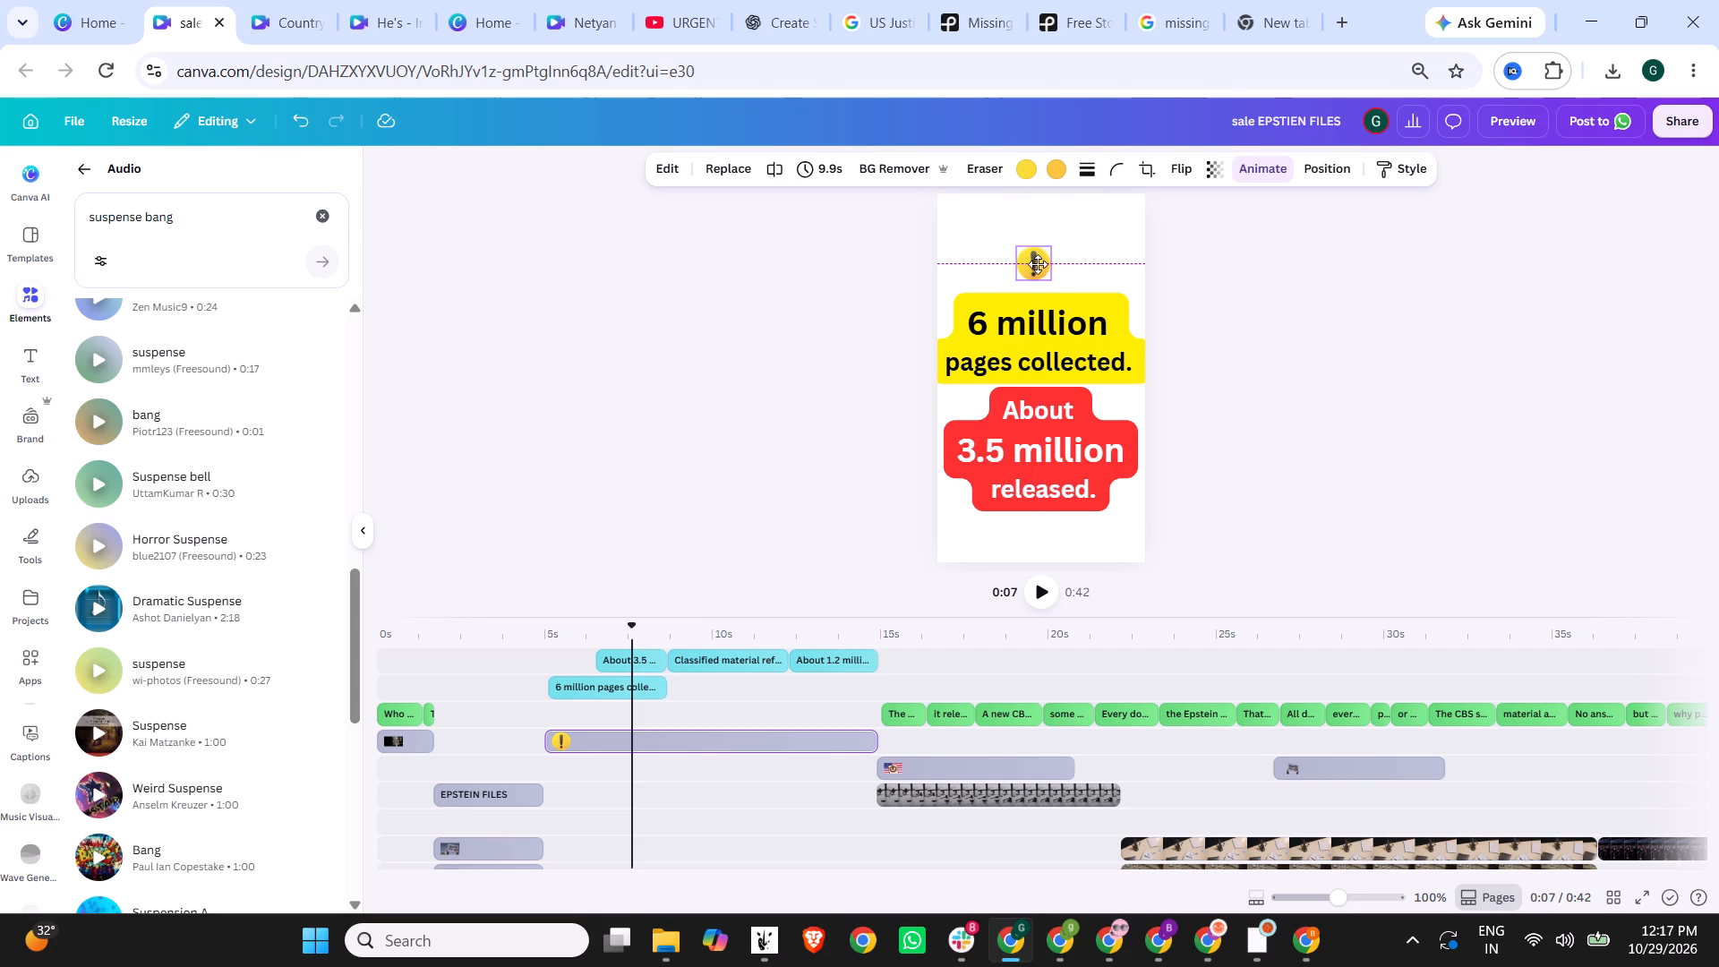
click(1292, 285)
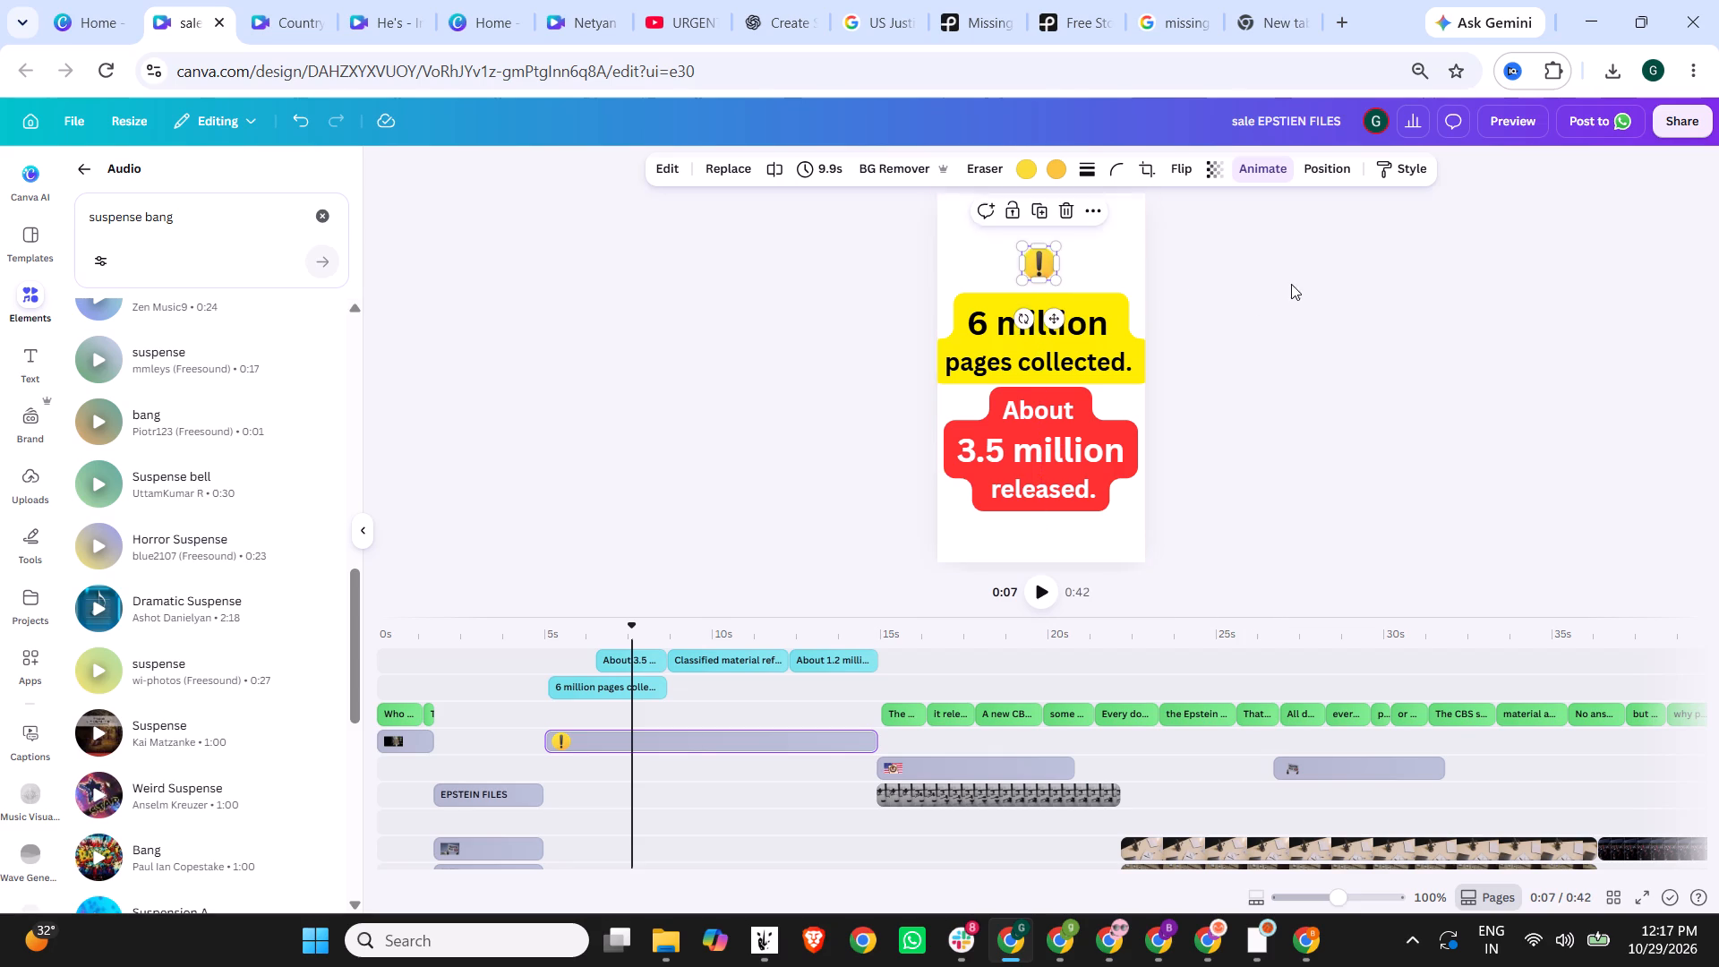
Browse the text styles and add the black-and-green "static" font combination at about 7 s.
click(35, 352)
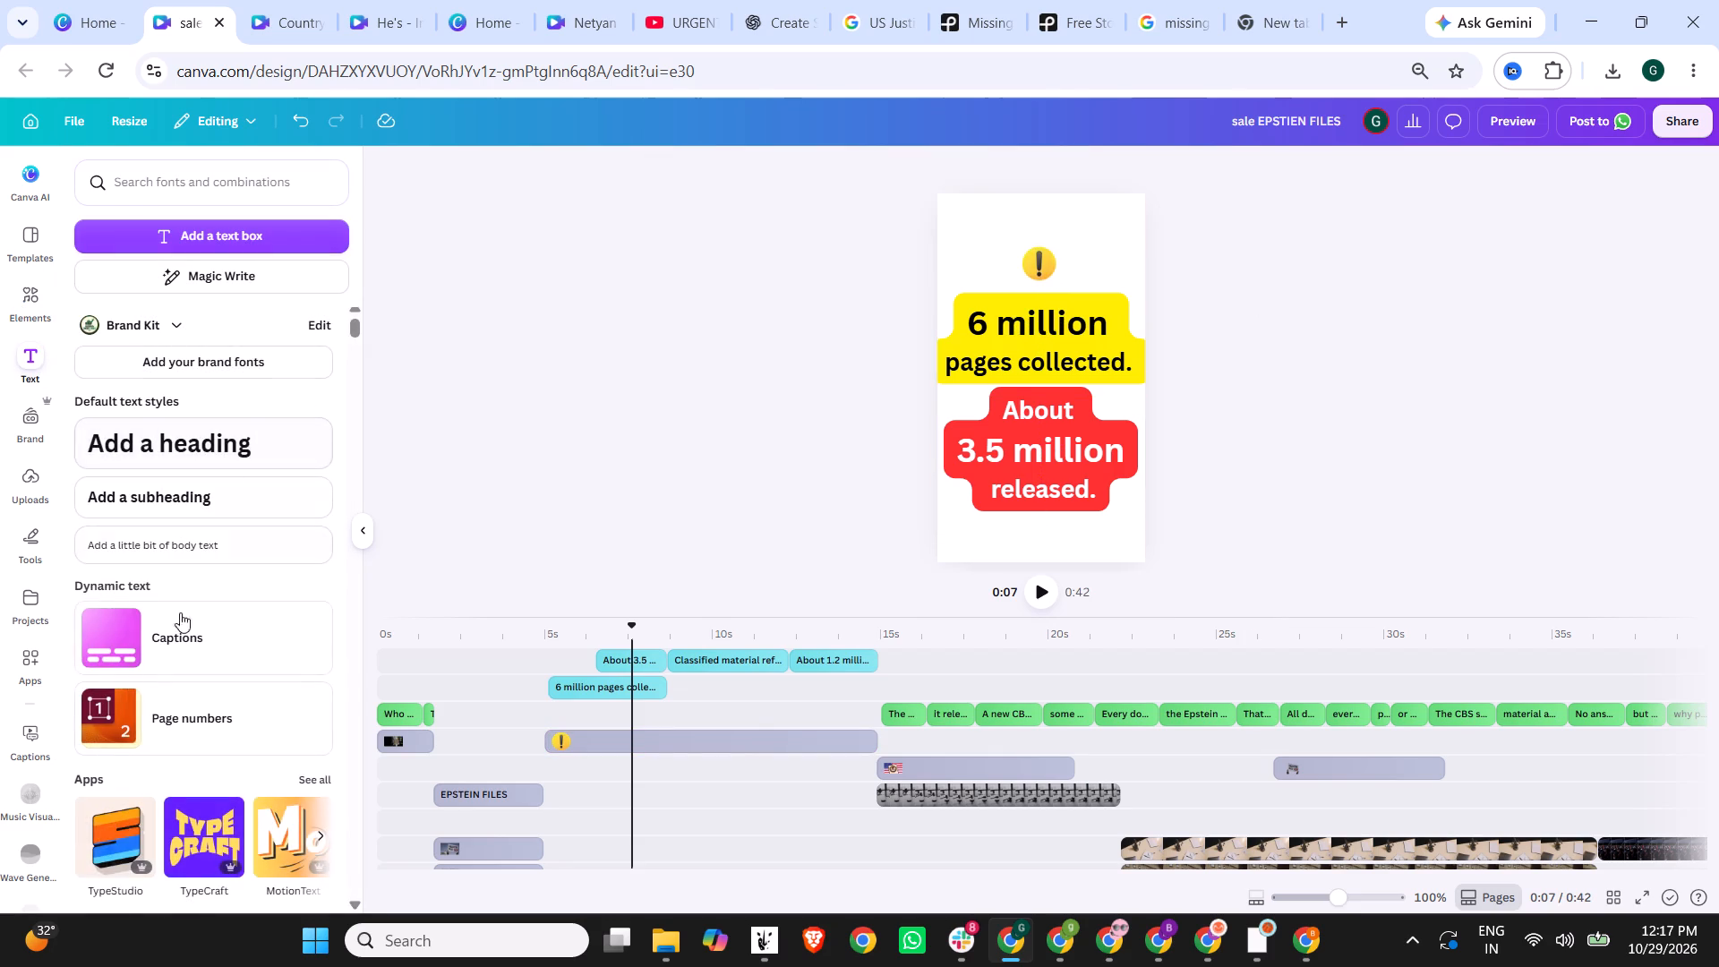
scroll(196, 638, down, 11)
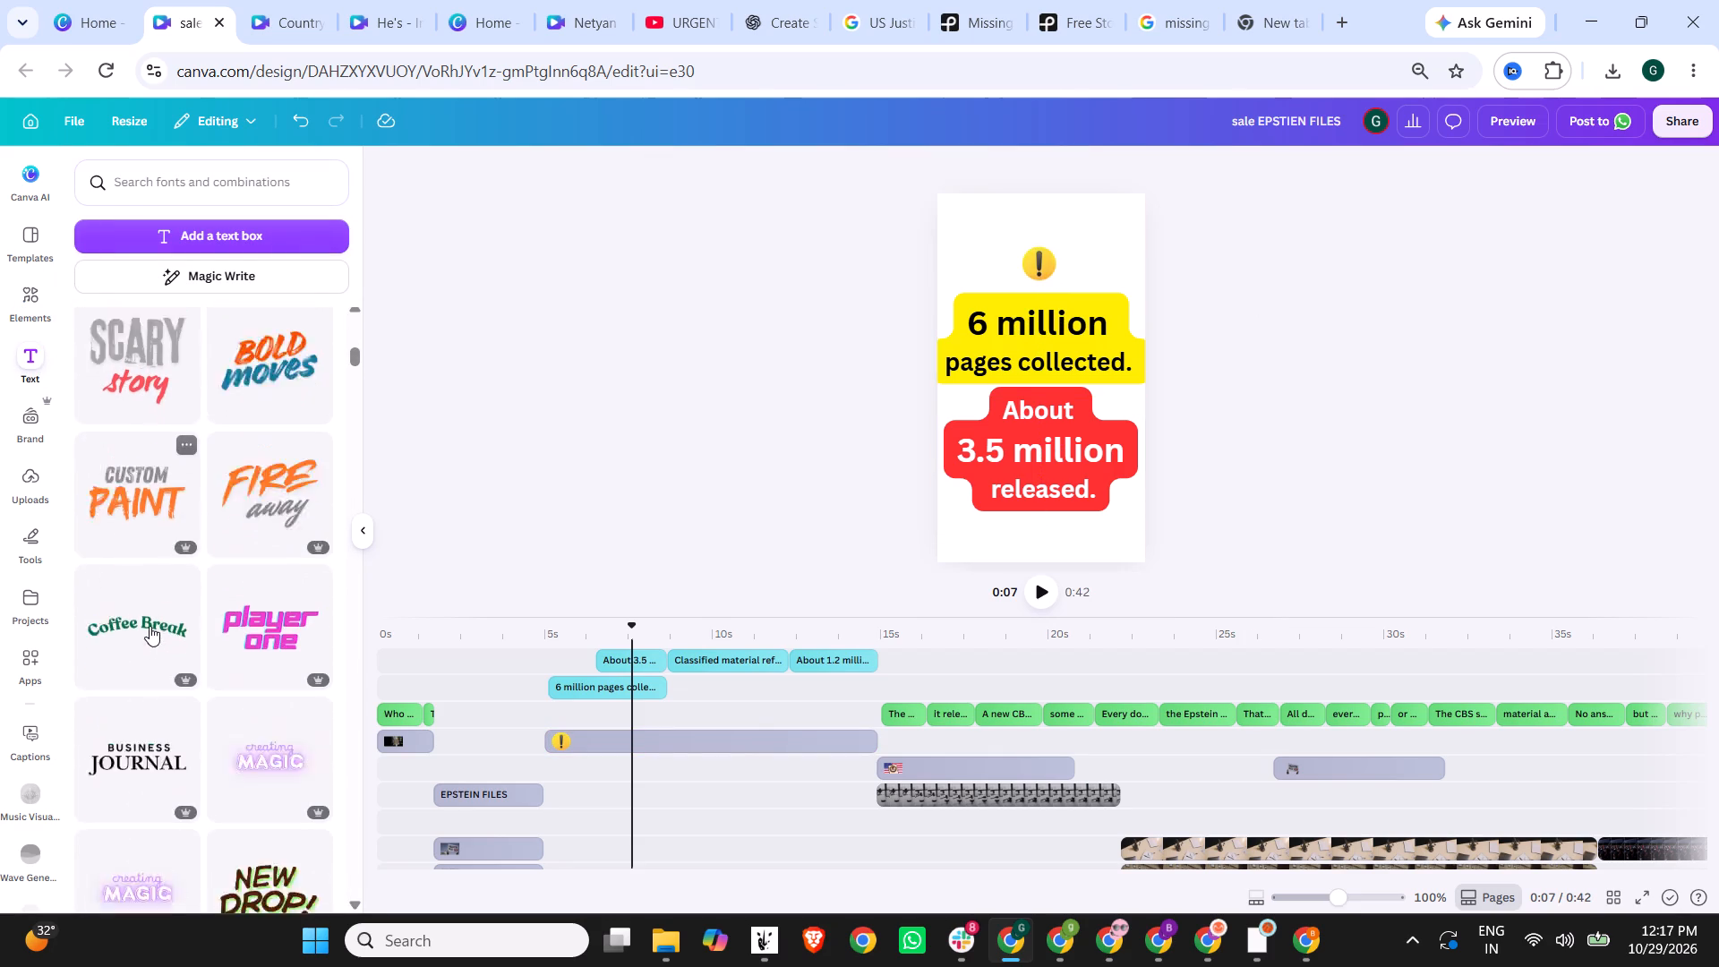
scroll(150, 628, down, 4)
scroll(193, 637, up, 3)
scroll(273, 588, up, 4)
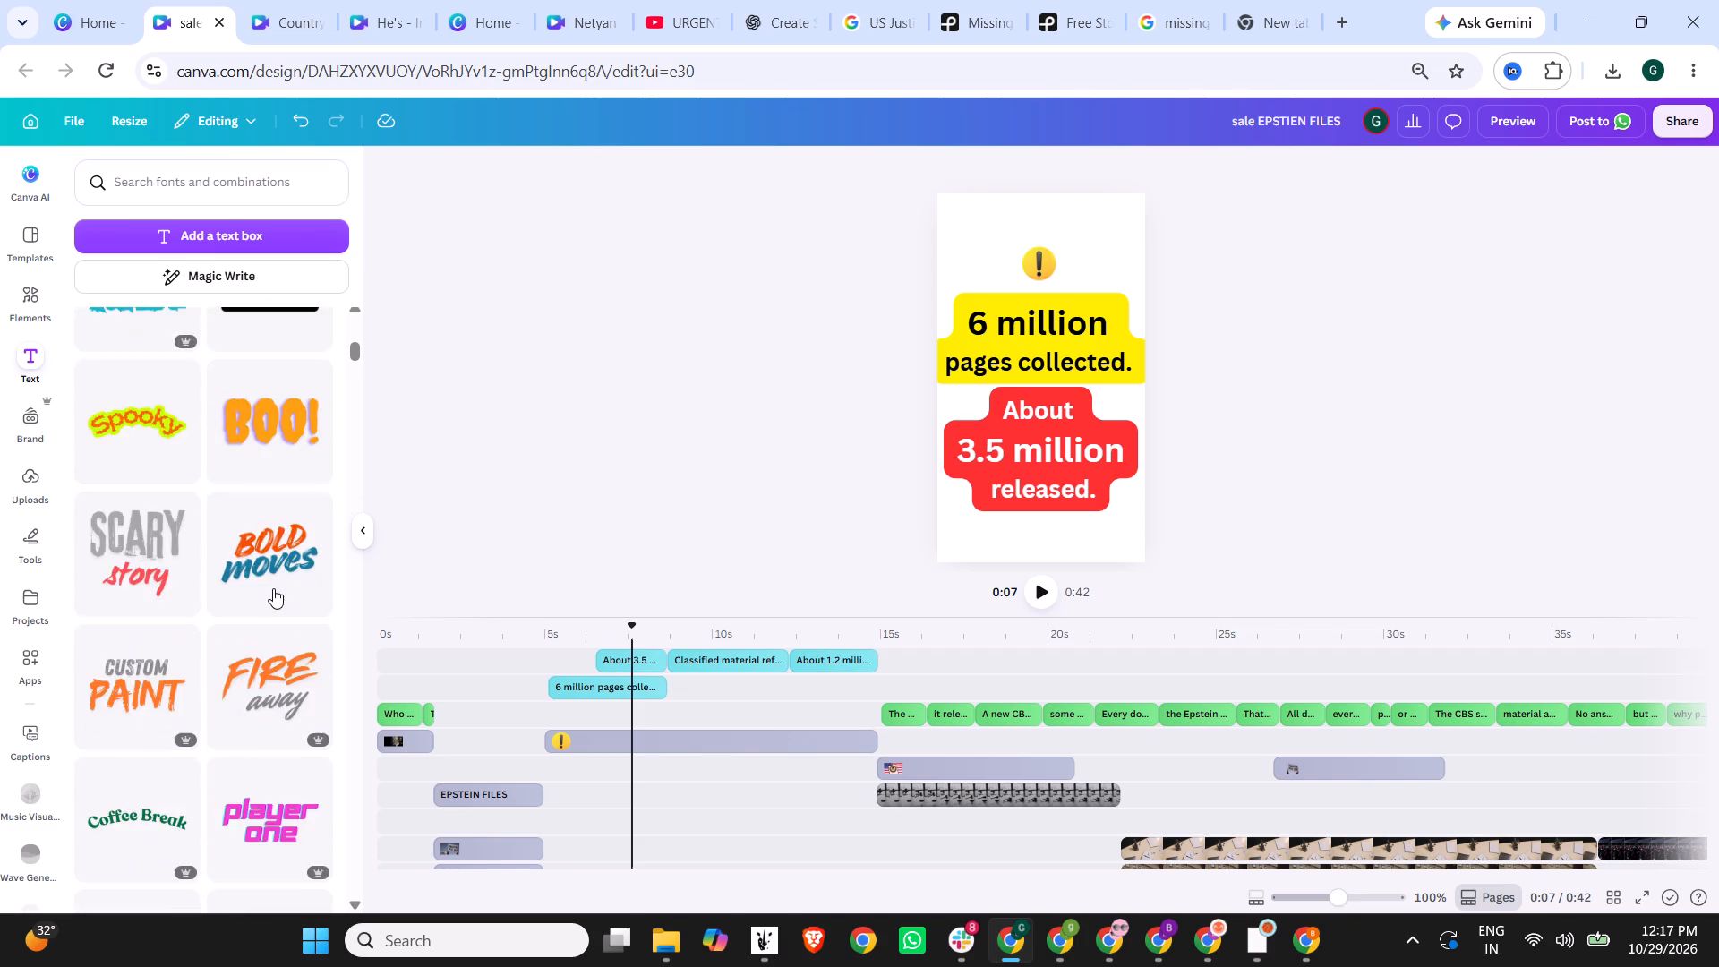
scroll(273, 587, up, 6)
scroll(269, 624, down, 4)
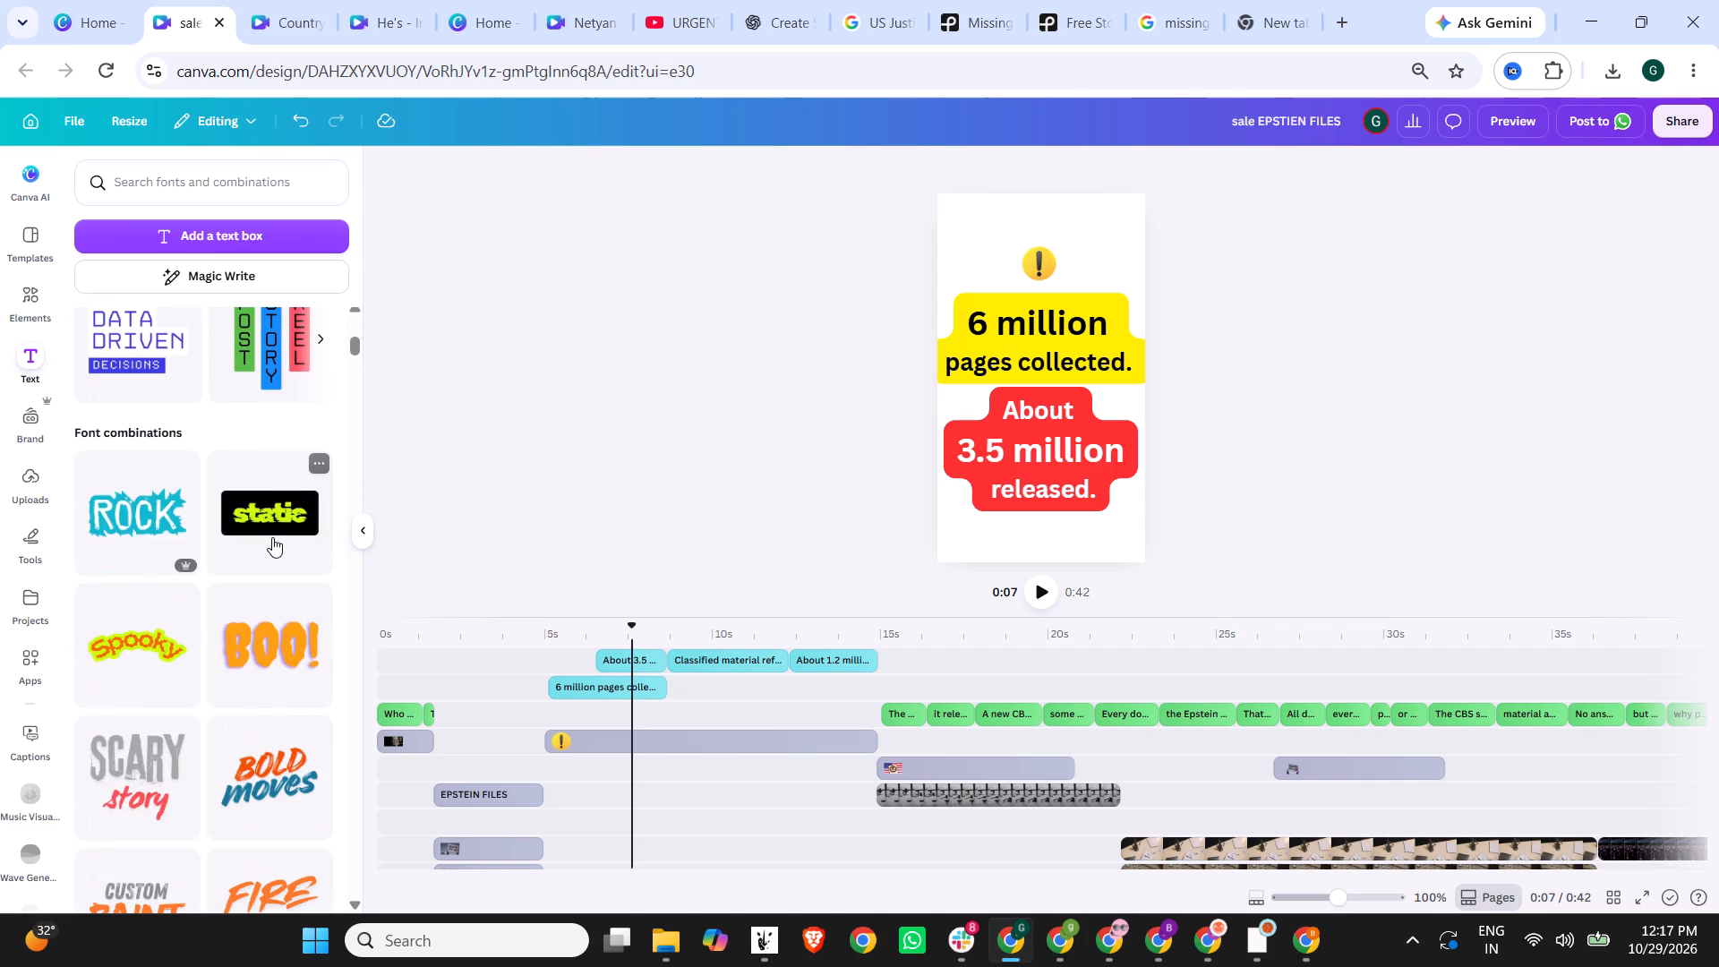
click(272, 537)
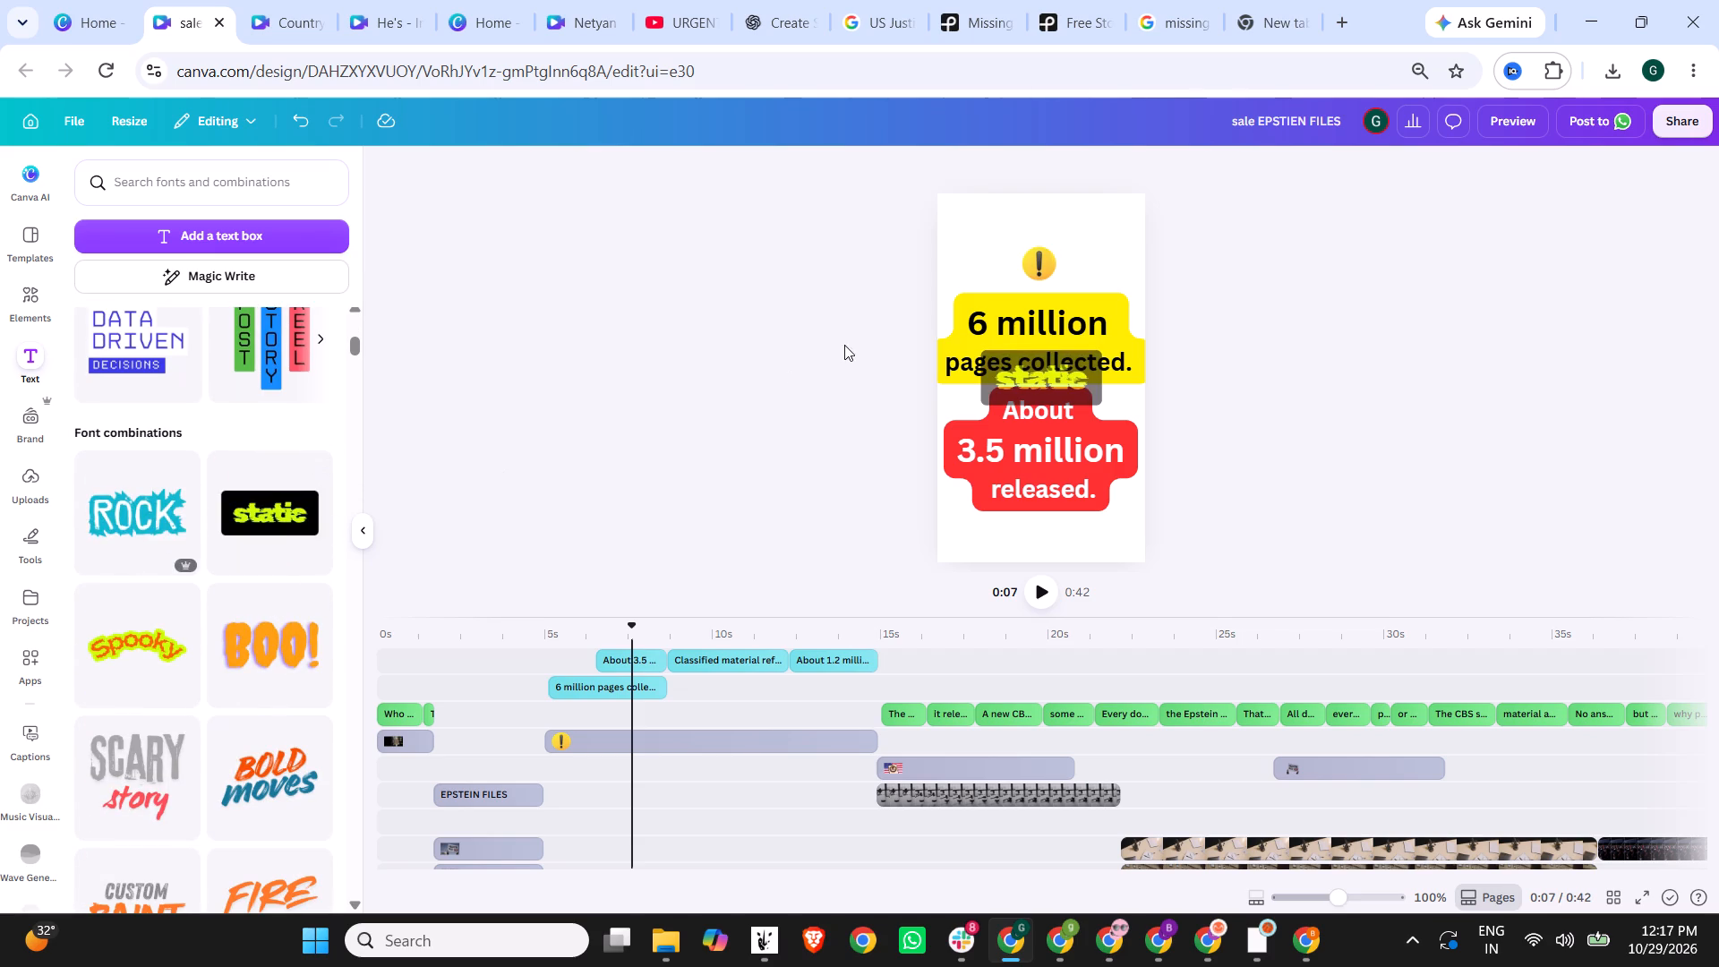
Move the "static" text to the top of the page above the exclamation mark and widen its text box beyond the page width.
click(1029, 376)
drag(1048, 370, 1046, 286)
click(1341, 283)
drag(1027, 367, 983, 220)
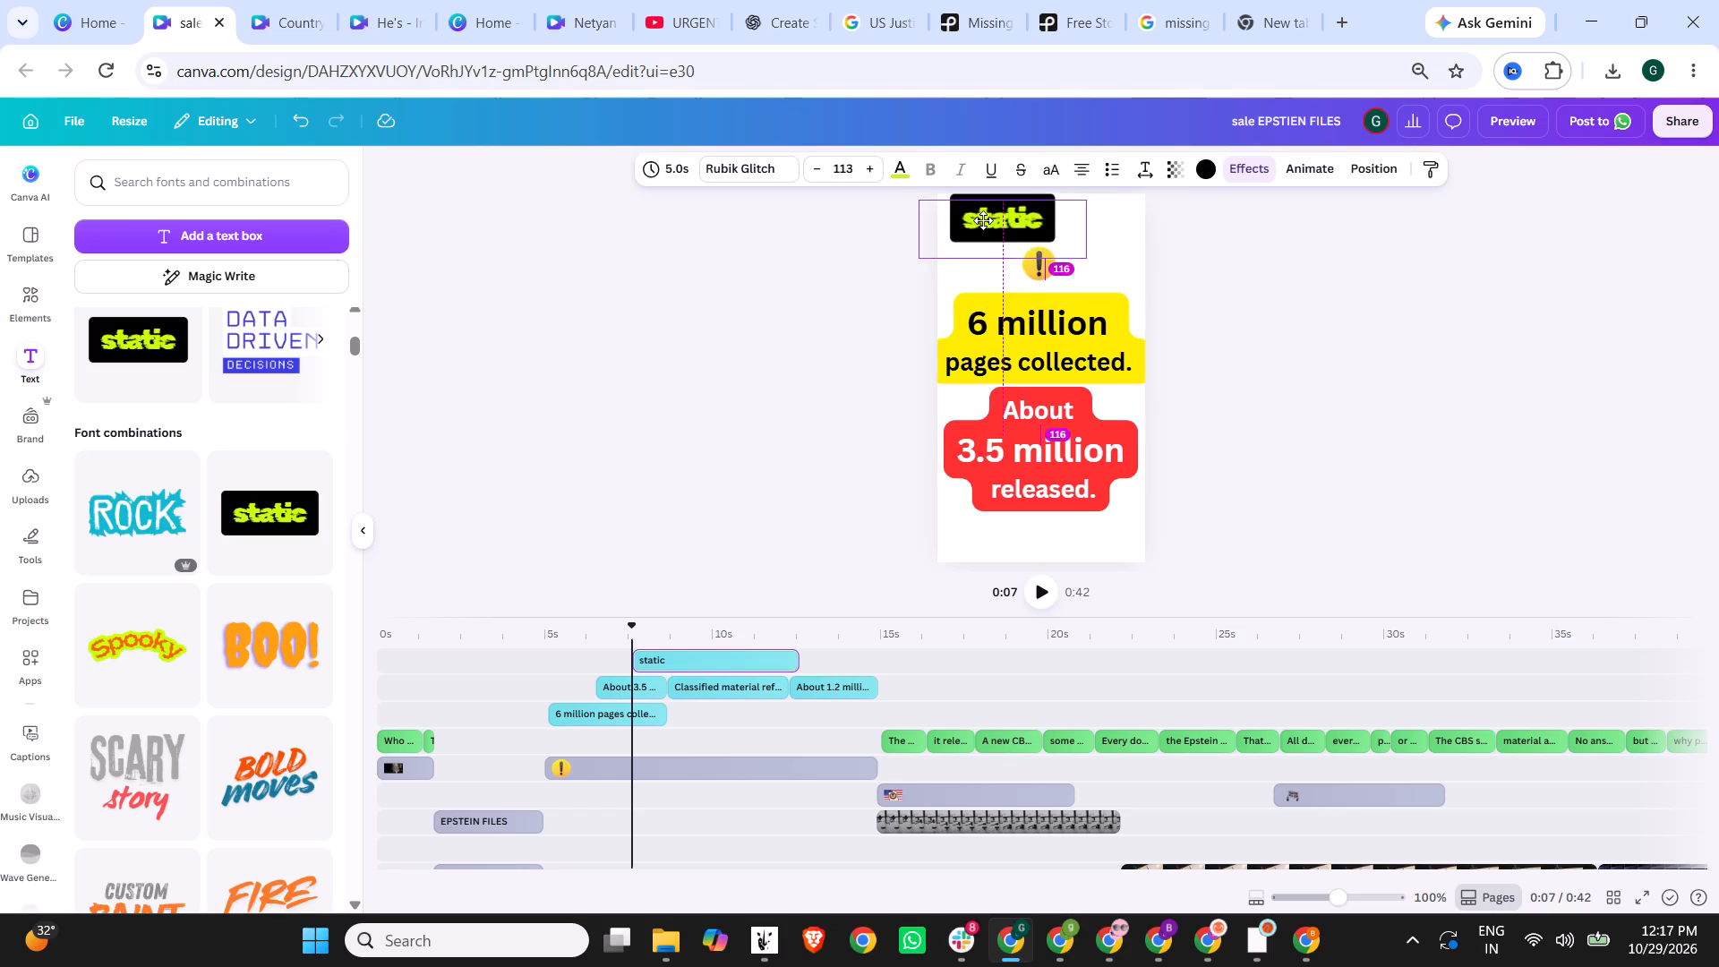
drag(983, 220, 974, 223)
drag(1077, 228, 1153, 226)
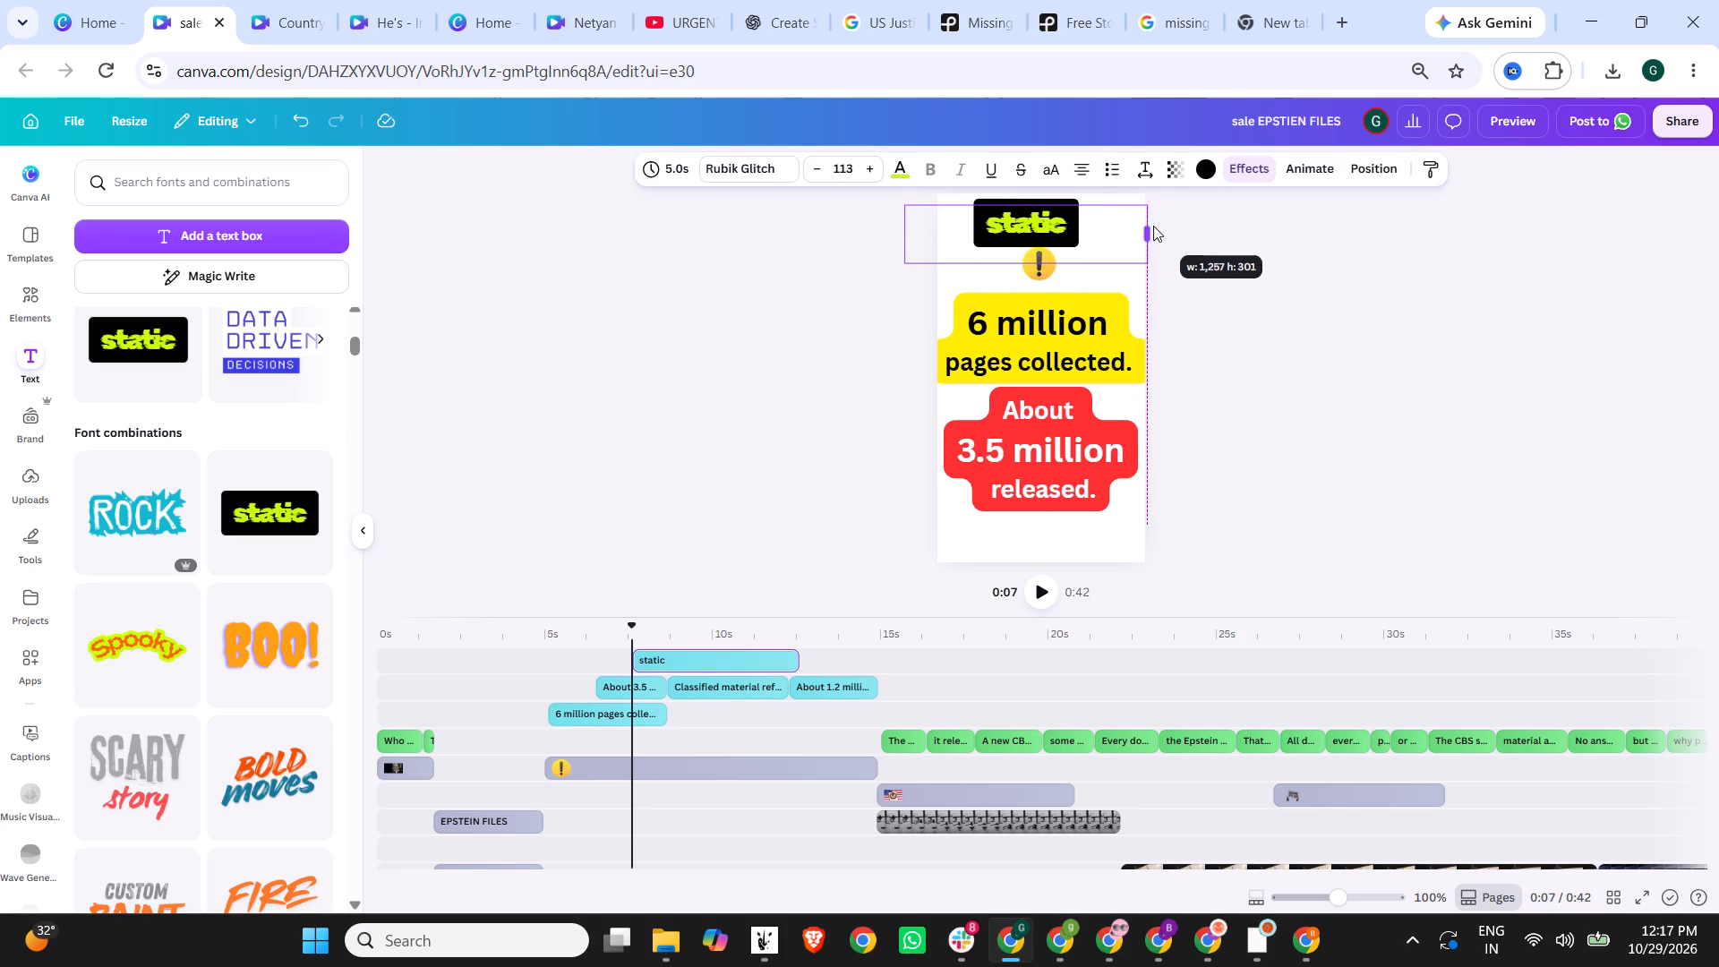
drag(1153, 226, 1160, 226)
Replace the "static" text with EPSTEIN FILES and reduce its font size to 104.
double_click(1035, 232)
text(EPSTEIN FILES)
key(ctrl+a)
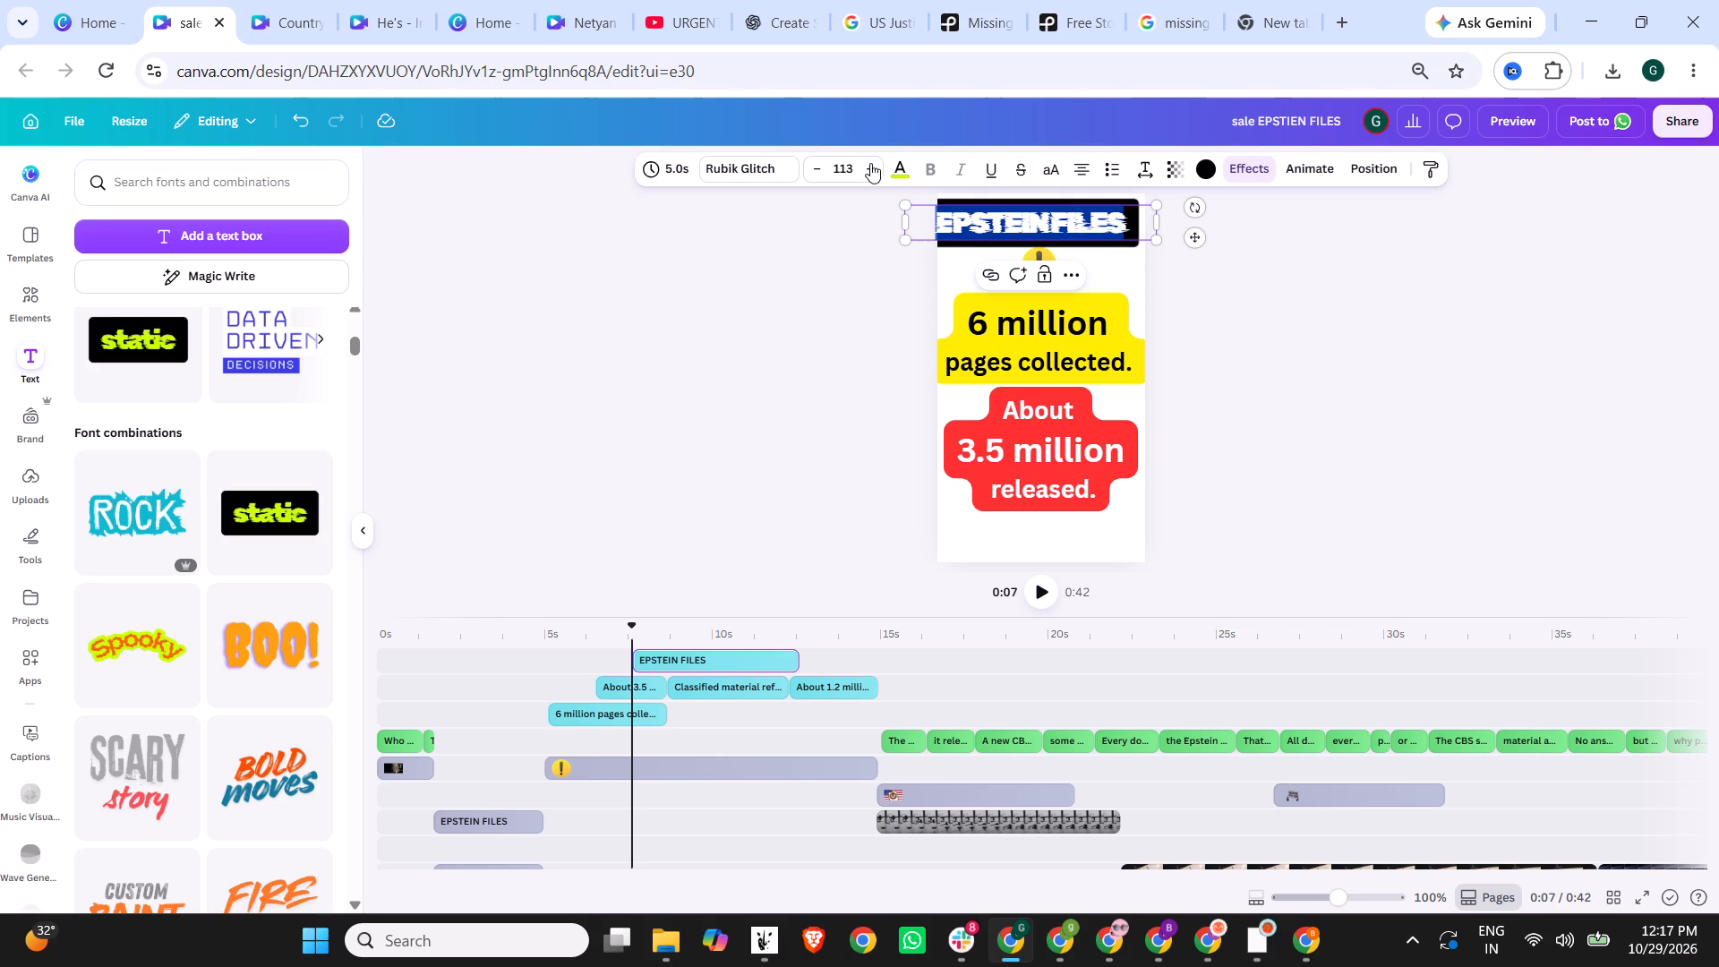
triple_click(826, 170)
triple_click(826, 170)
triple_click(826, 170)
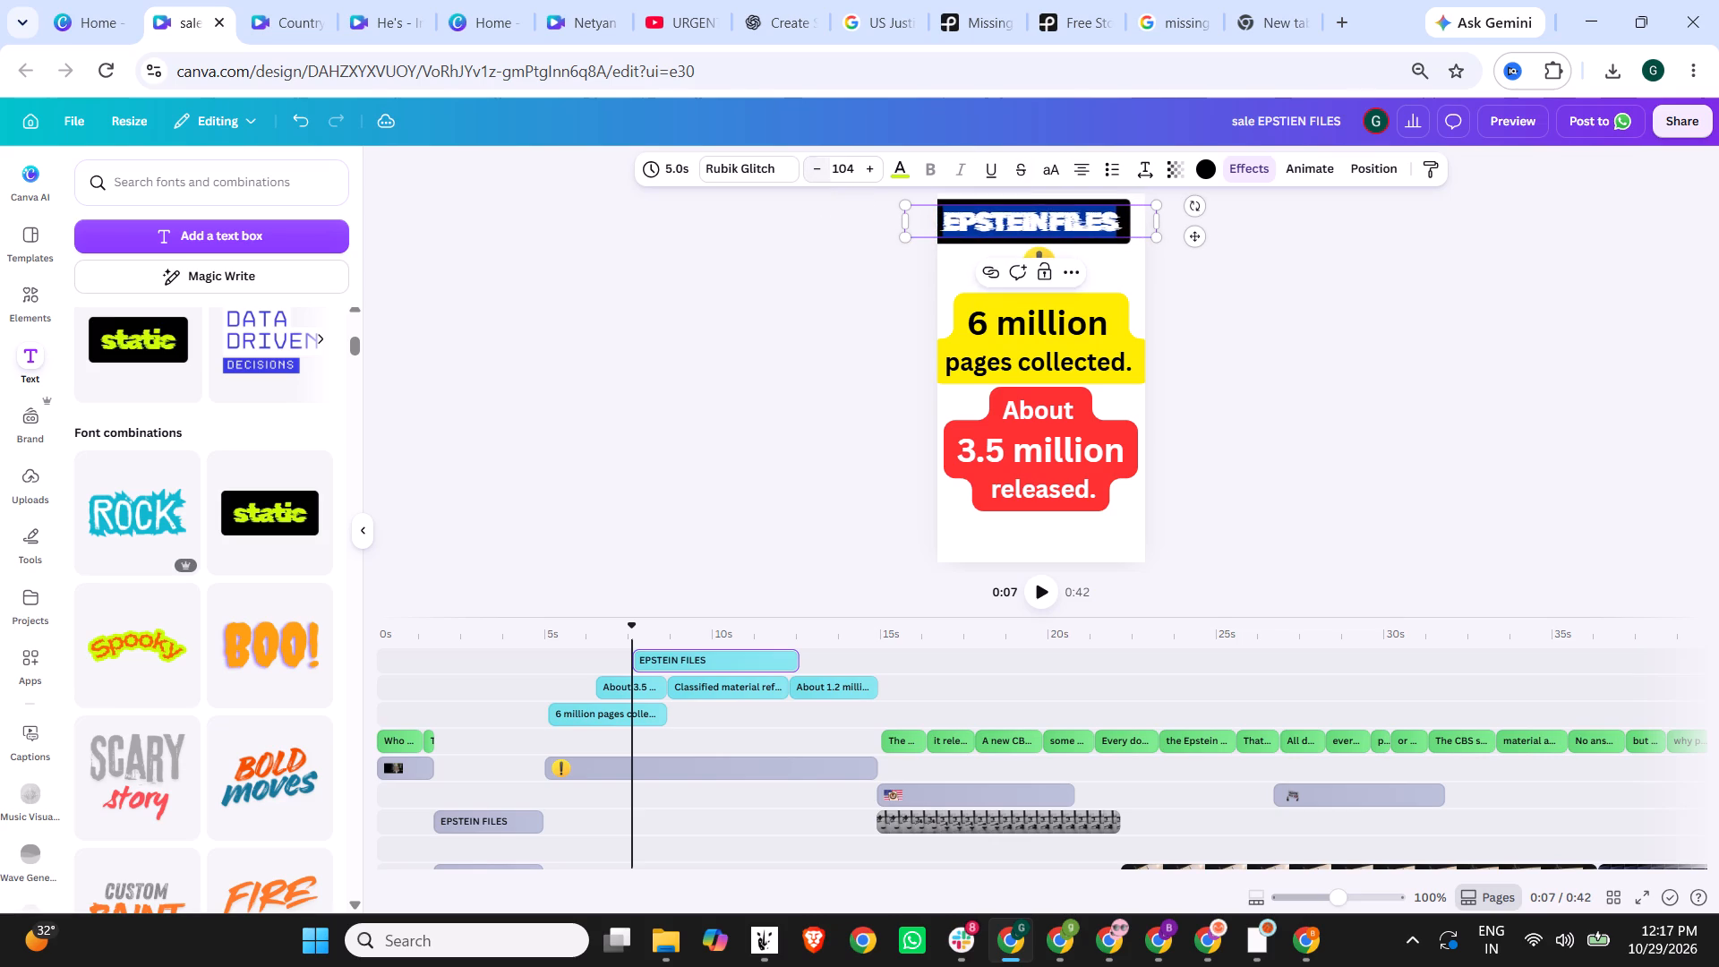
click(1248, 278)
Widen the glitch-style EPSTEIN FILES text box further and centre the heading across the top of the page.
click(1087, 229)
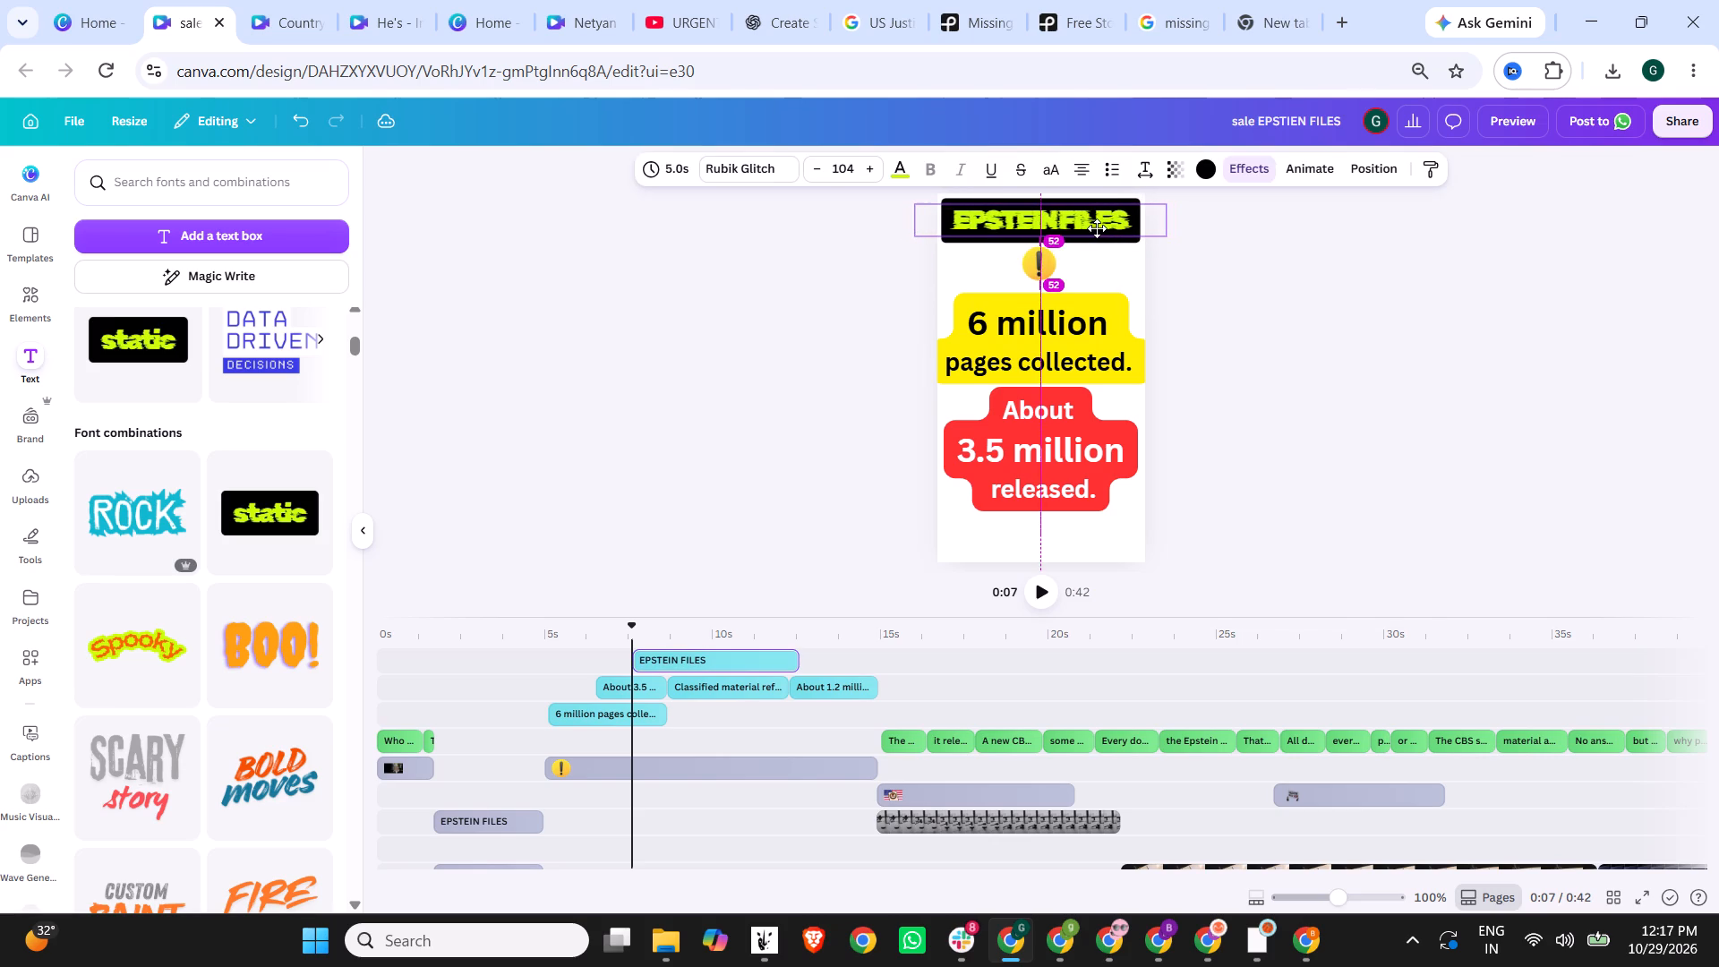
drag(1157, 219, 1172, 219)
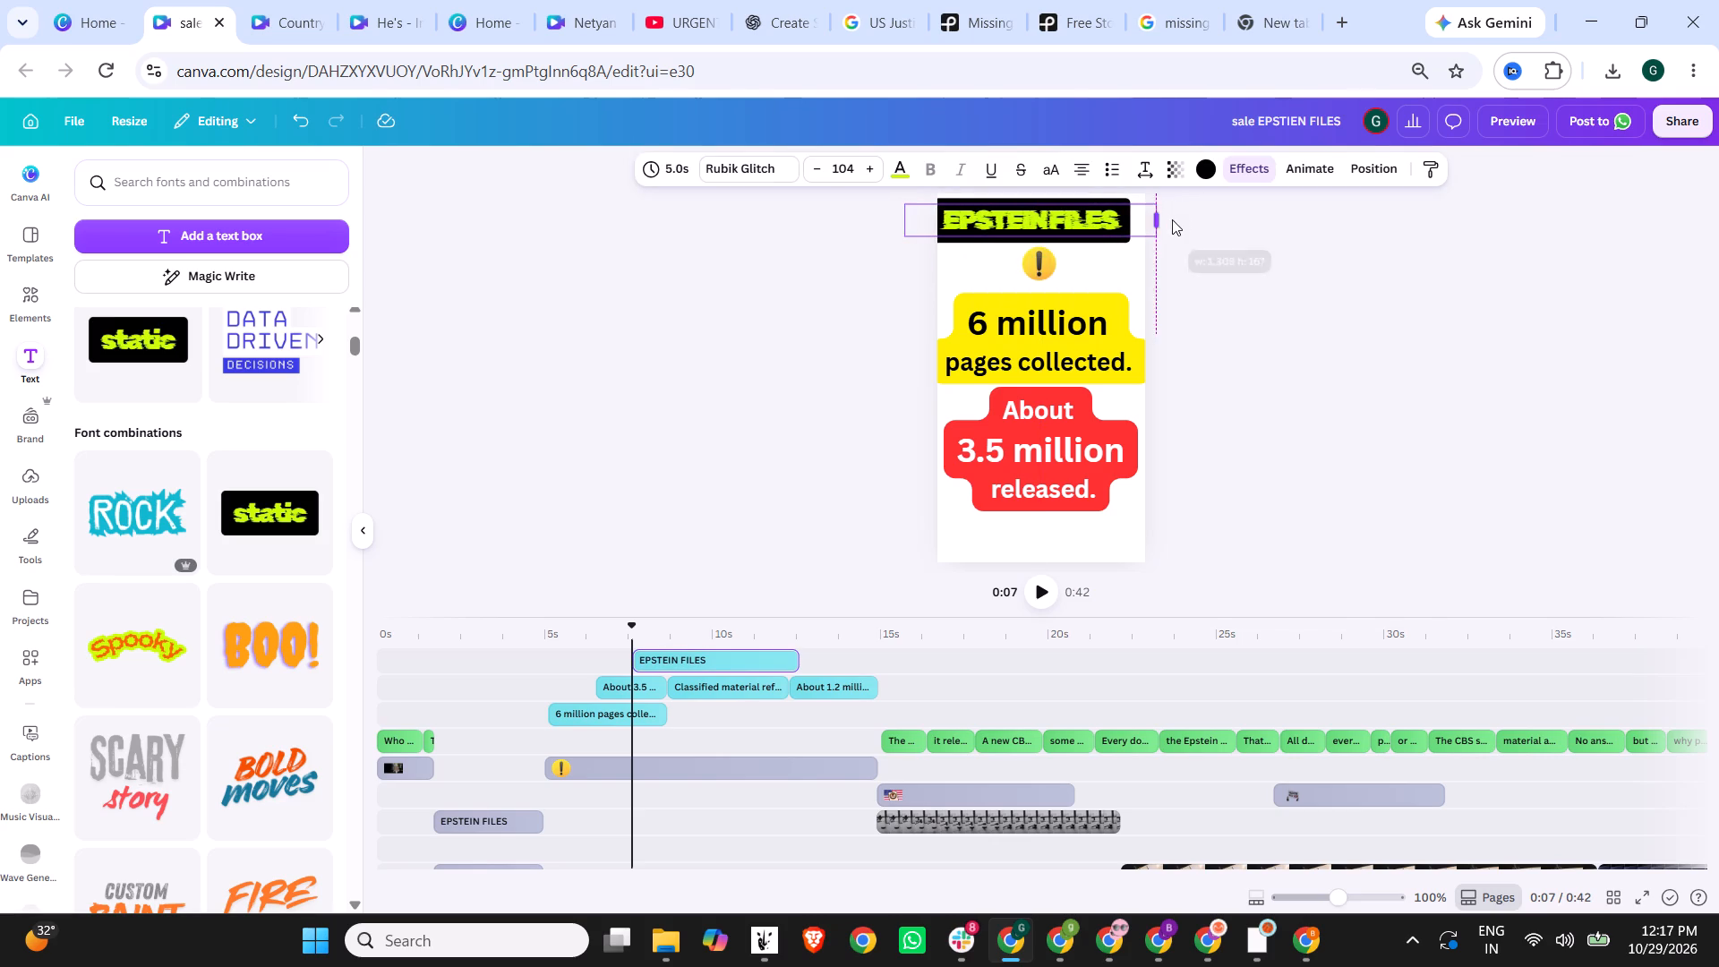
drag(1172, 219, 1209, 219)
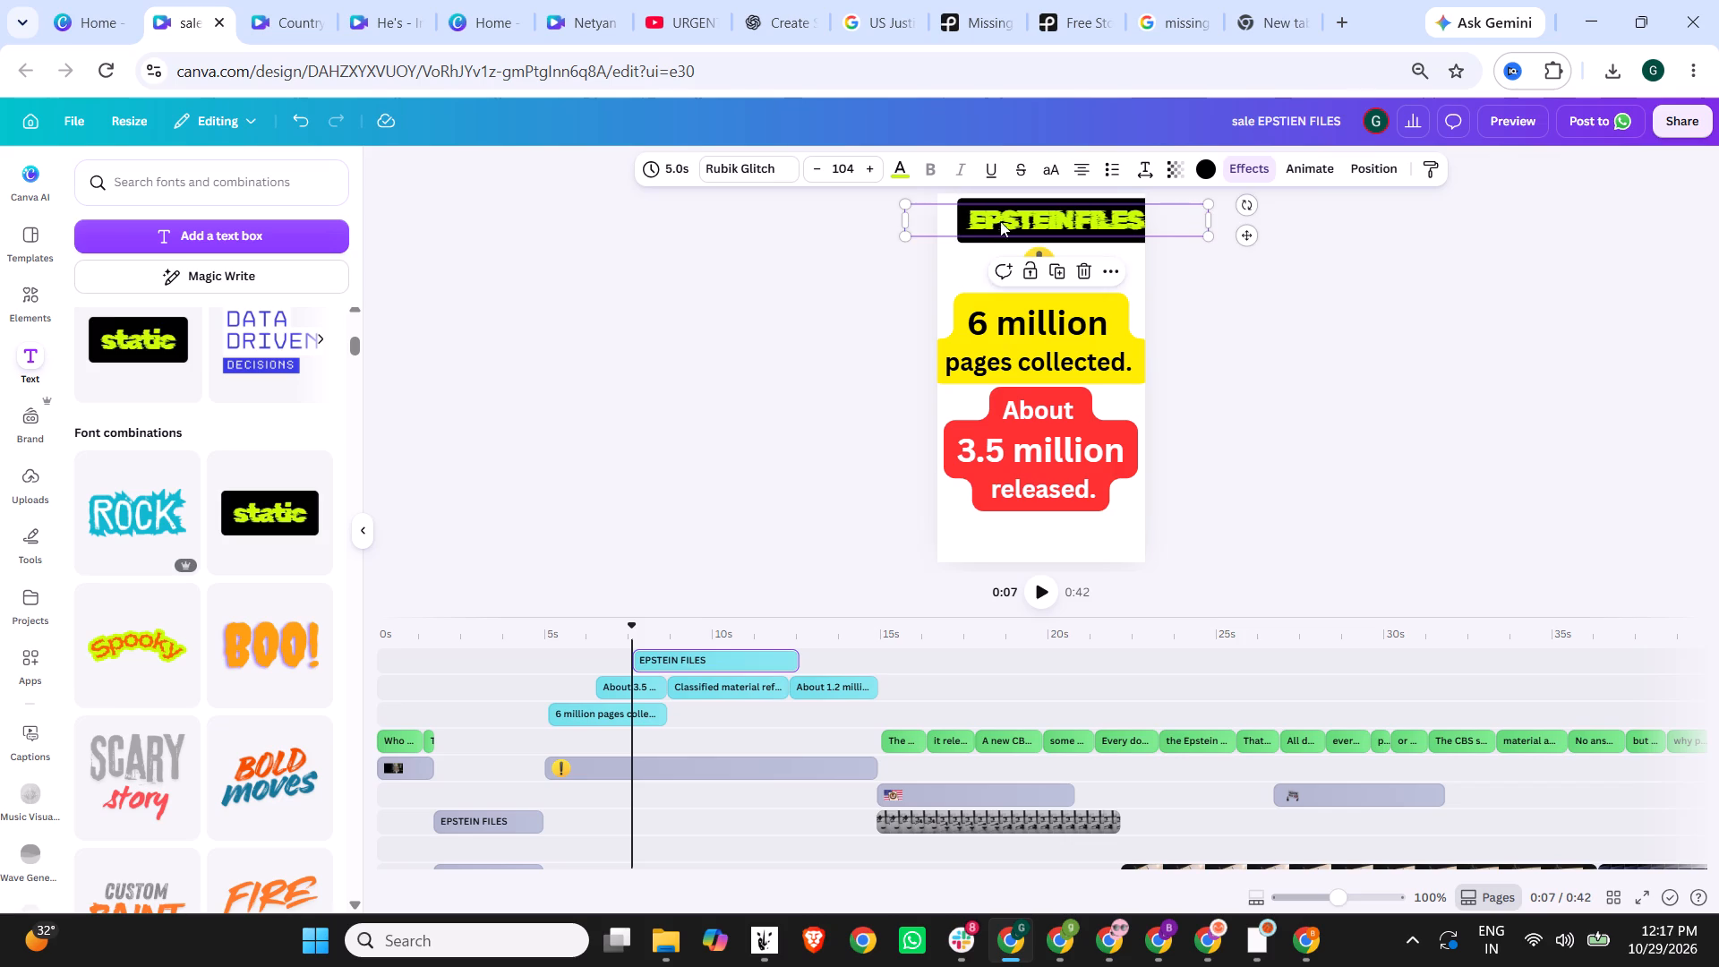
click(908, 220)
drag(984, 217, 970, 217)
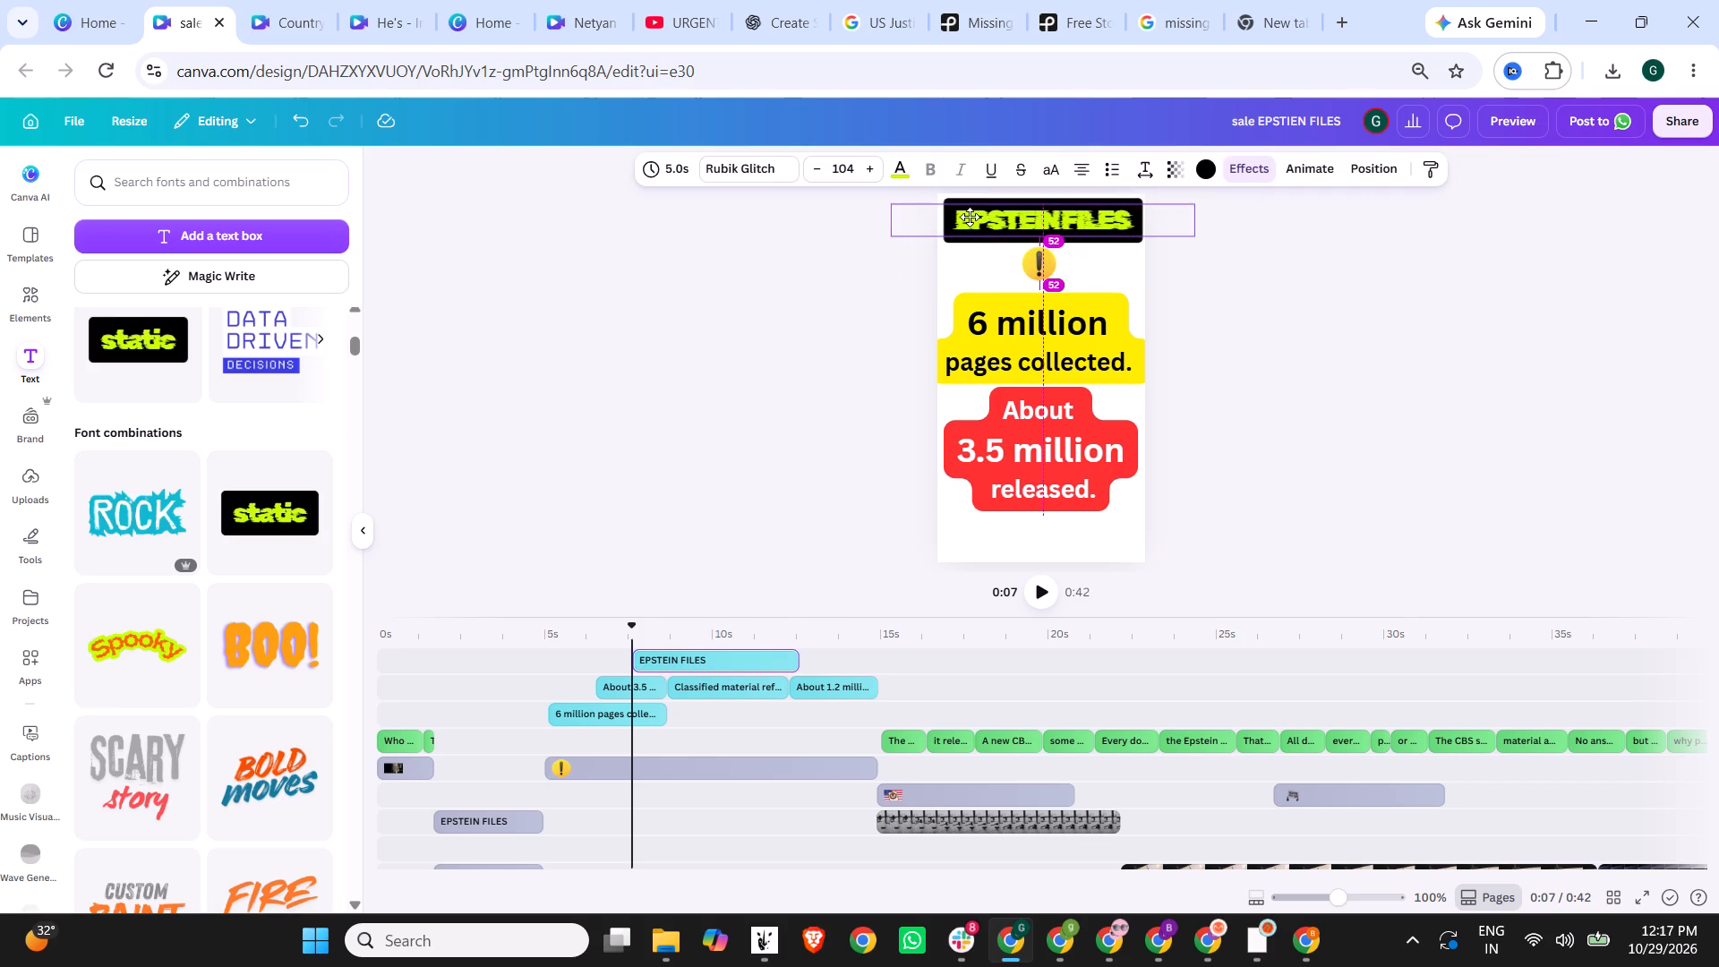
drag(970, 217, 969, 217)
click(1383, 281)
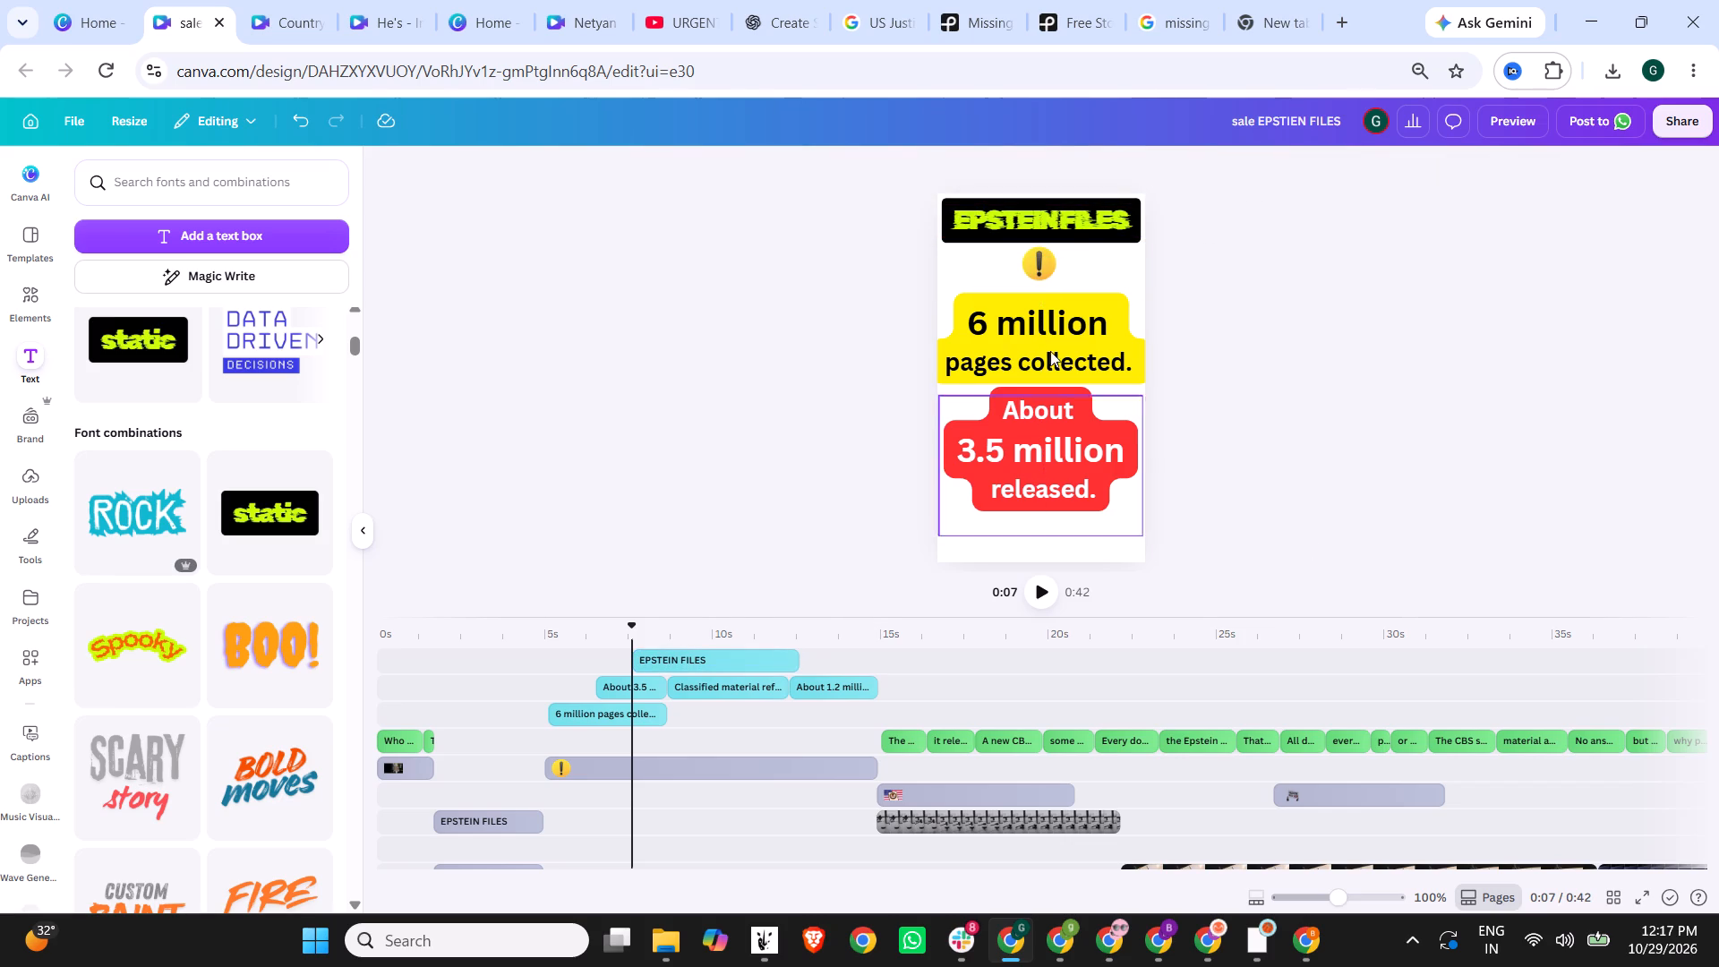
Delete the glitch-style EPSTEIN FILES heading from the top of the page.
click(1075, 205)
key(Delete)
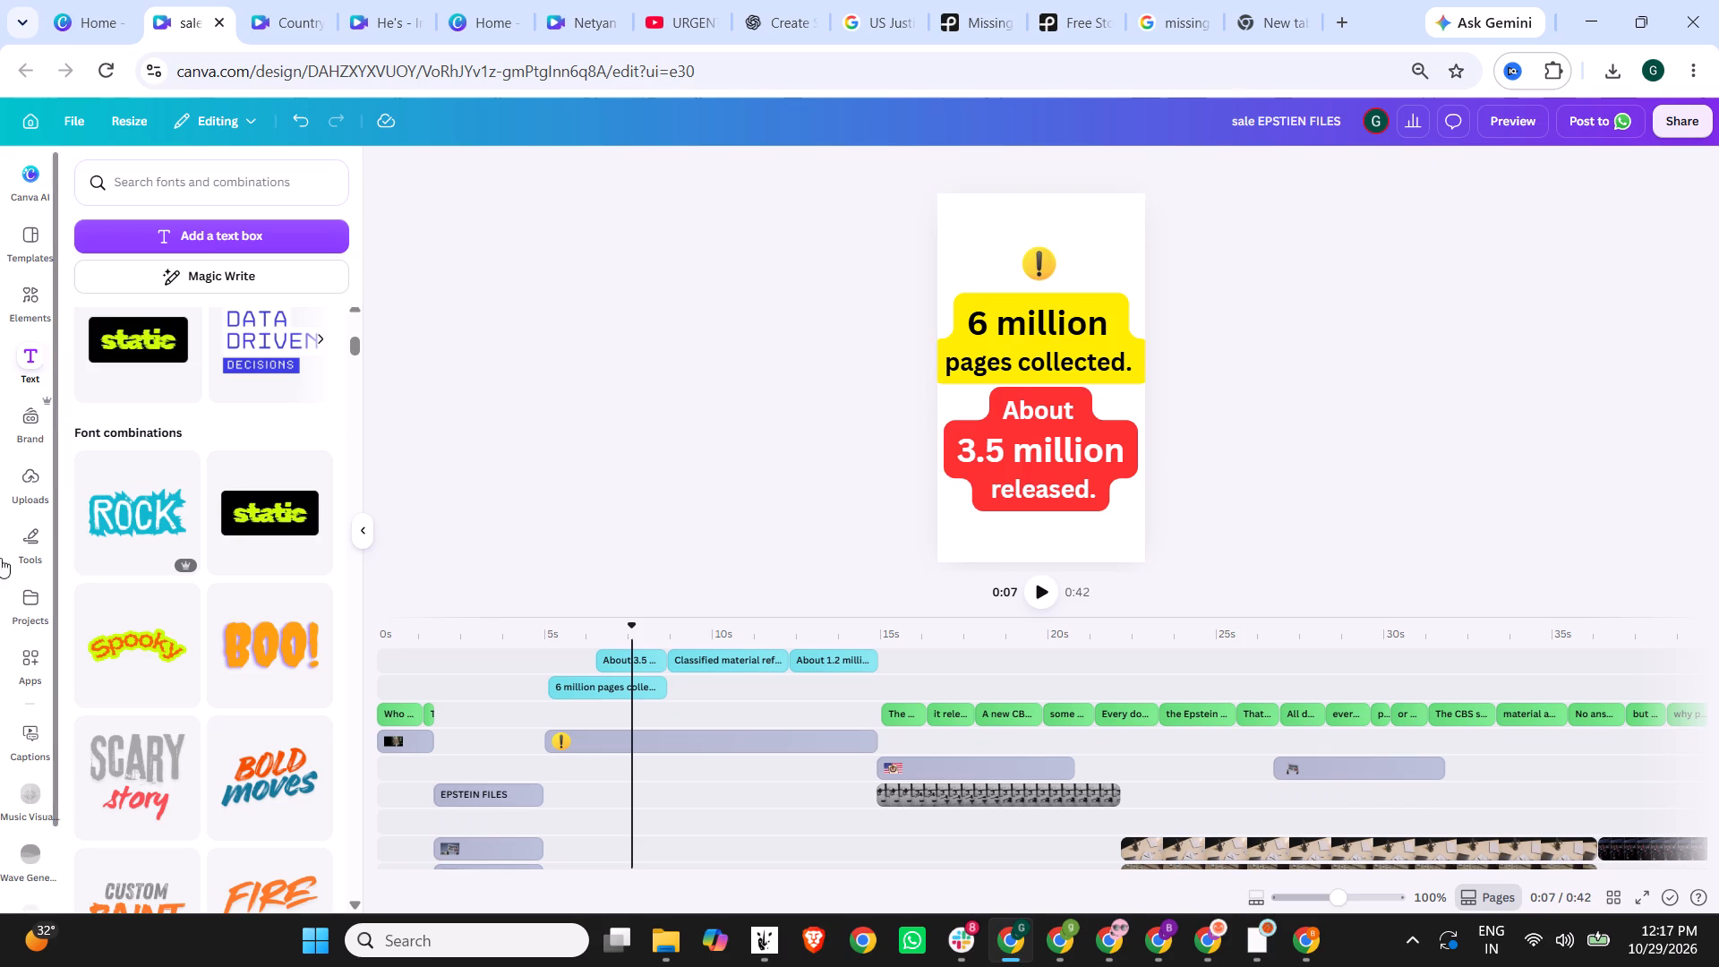
Browse further through the font combinations and add the one with "5 MILLION" on a green background.
scroll(198, 629, down, 13)
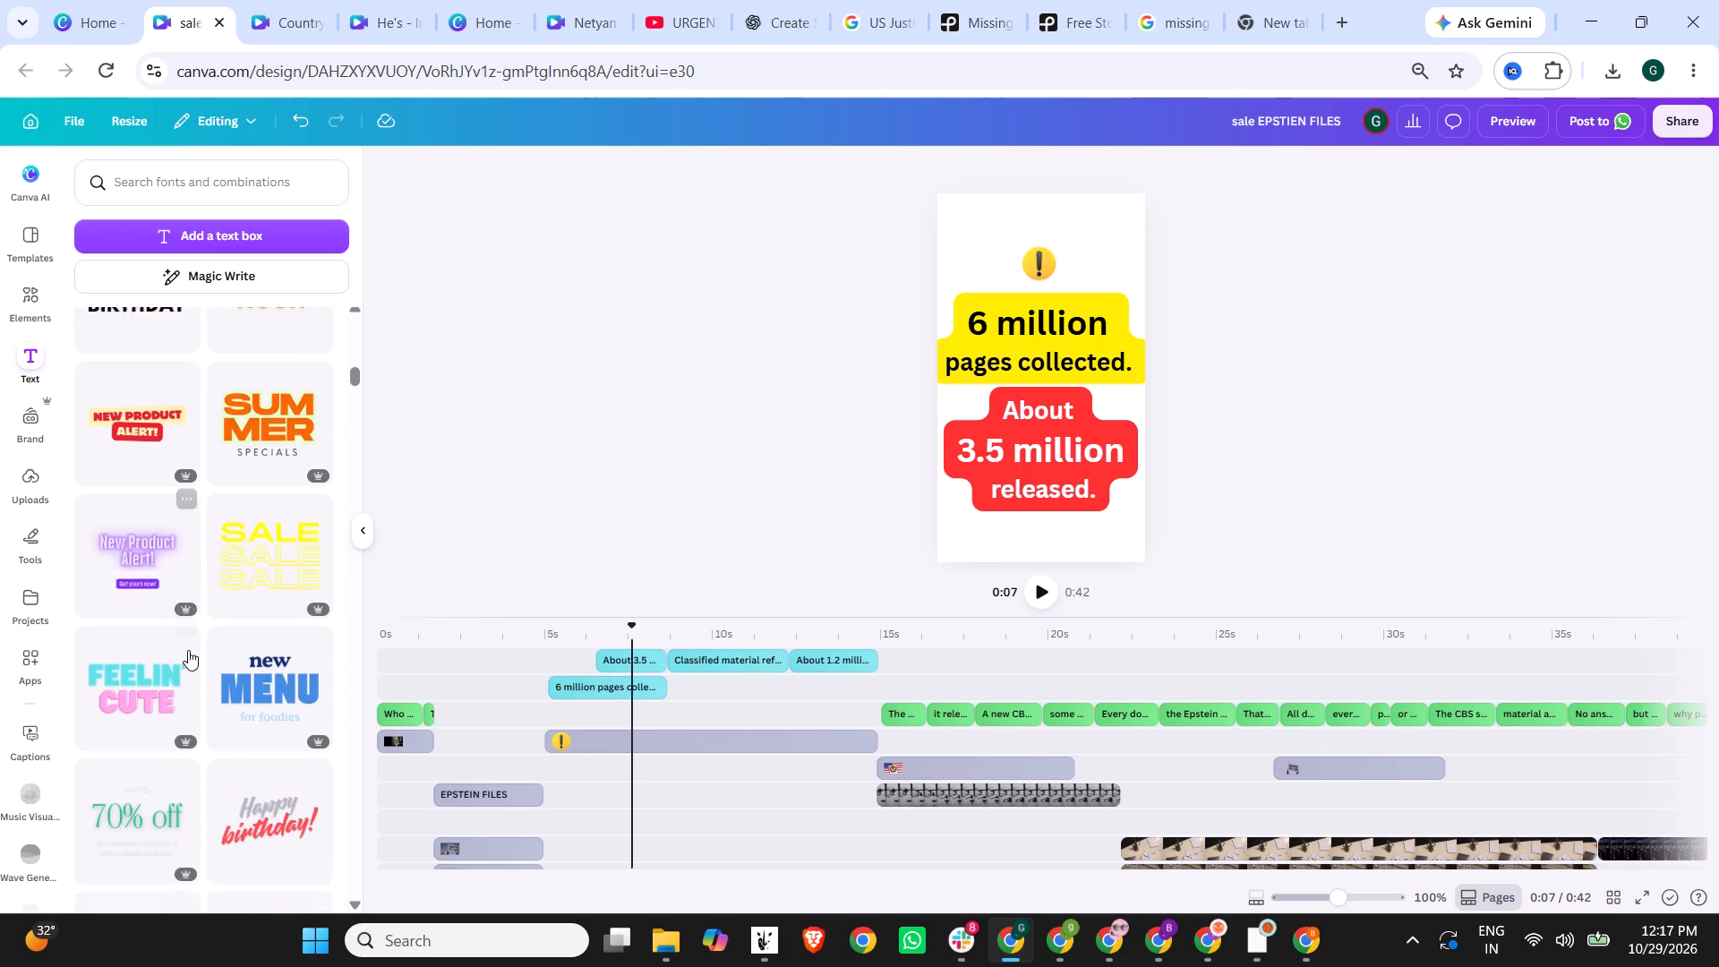
scroll(188, 650, down, 11)
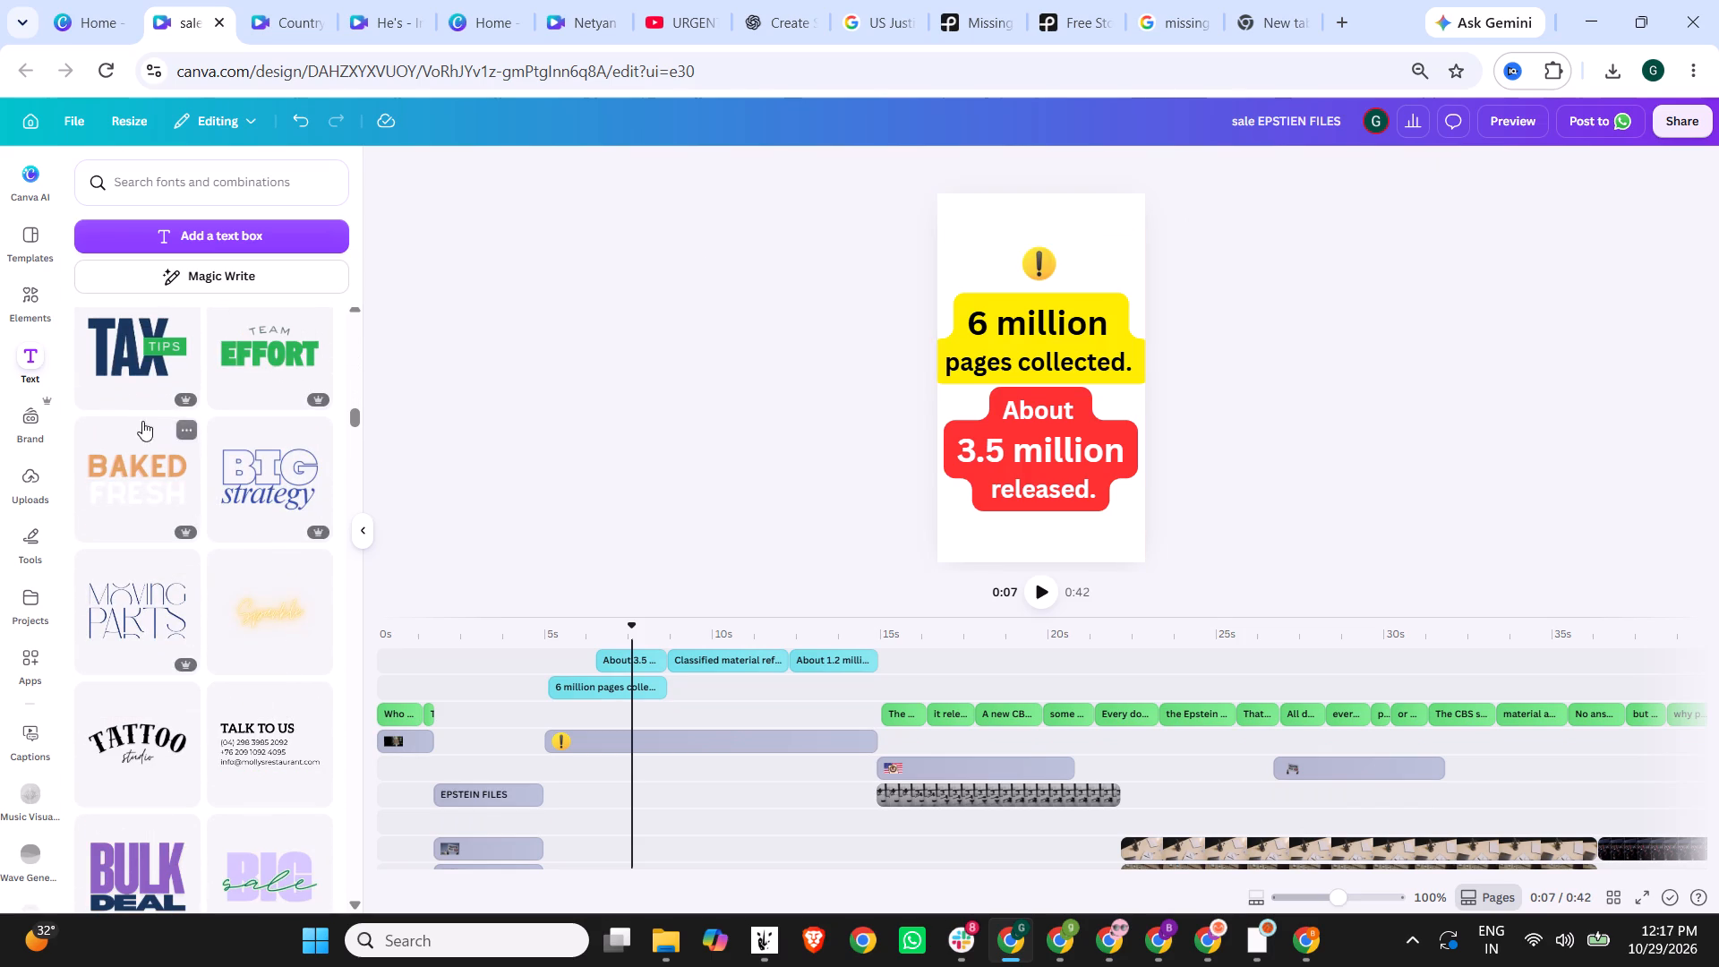
scroll(143, 409, down, 3)
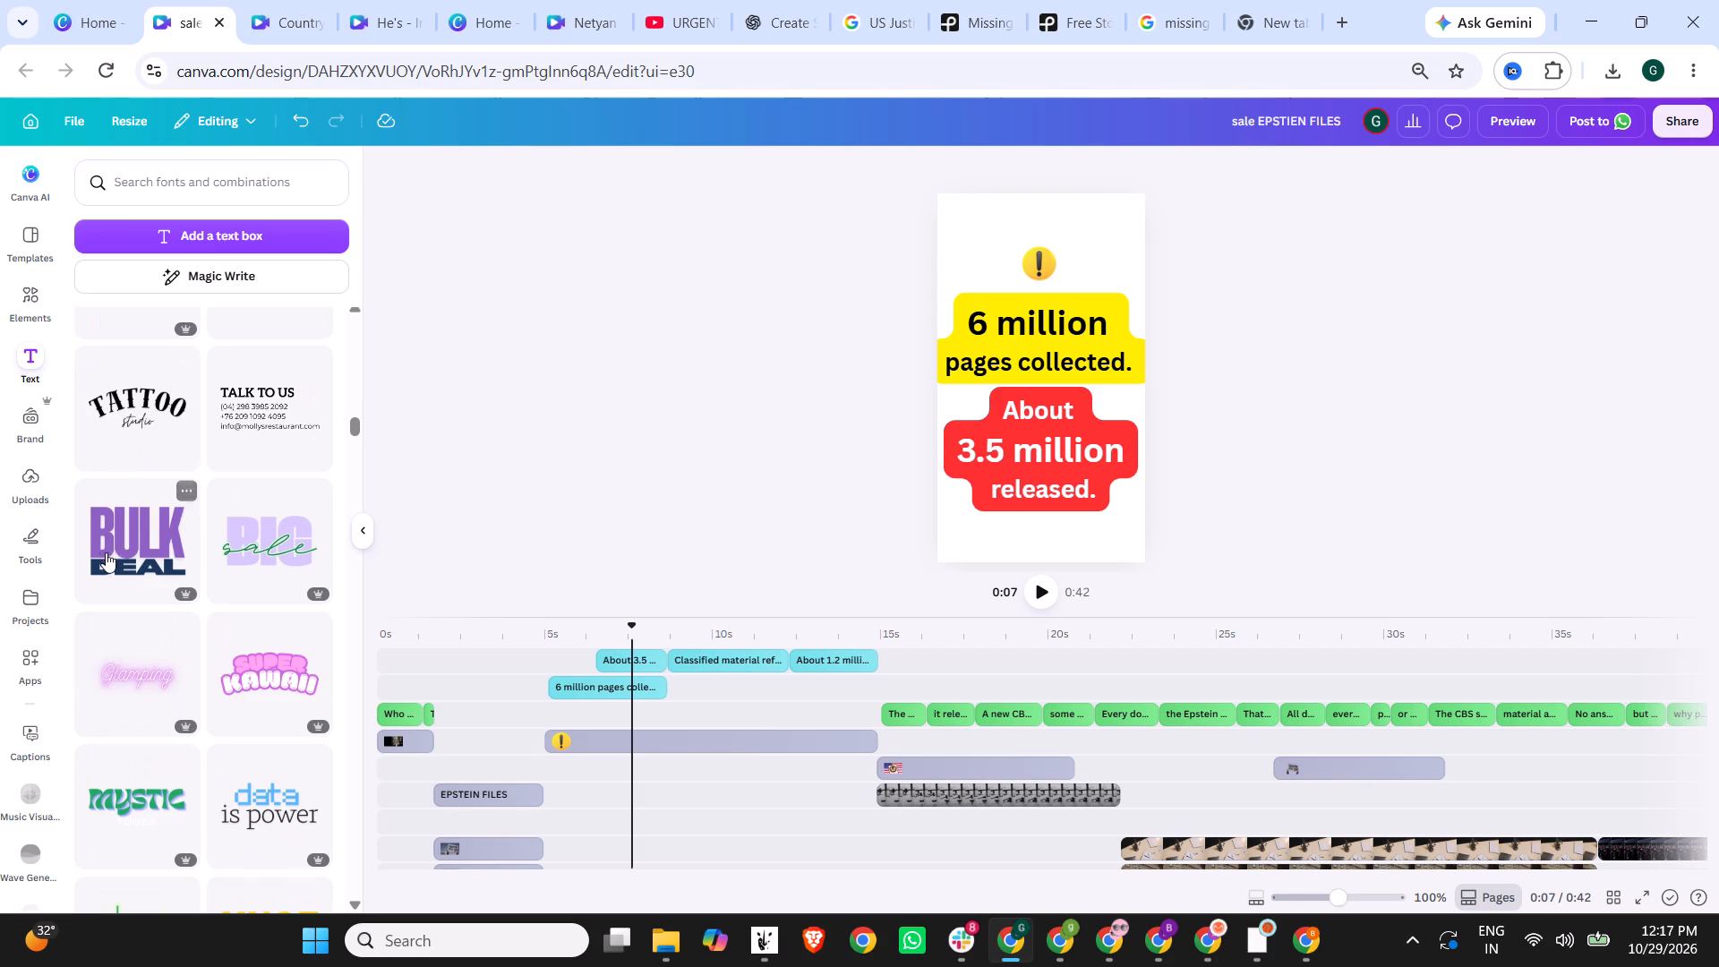
scroll(105, 541, down, 4)
scroll(264, 484, down, 3)
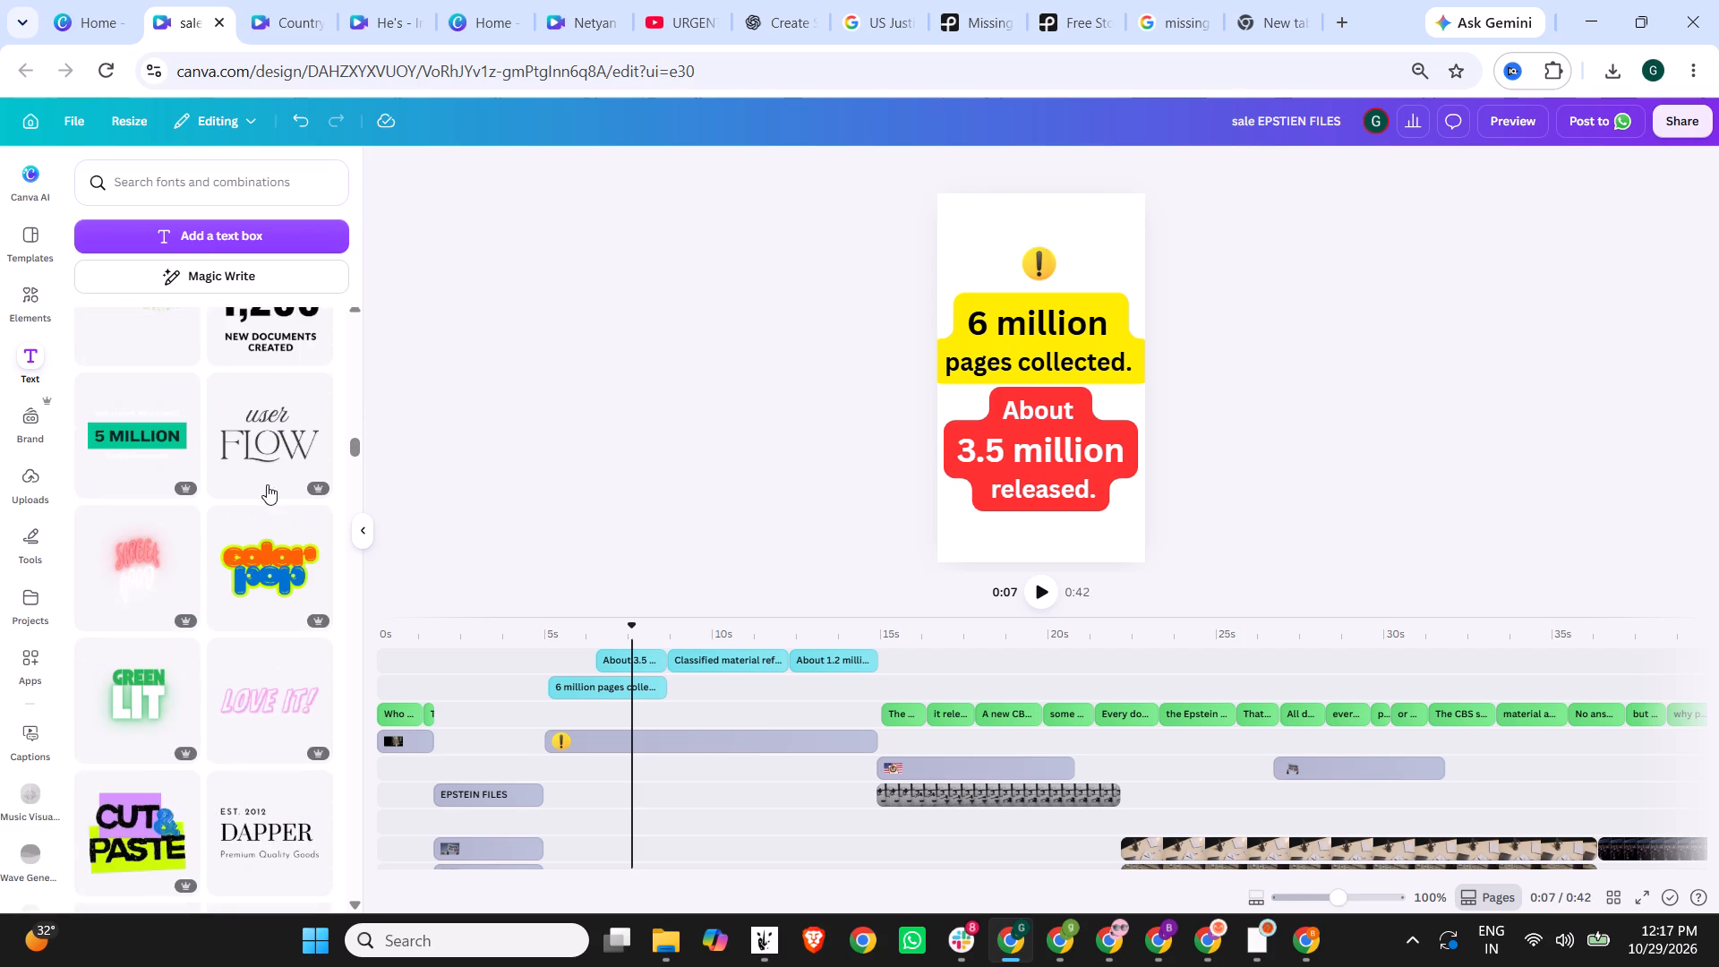
click(150, 440)
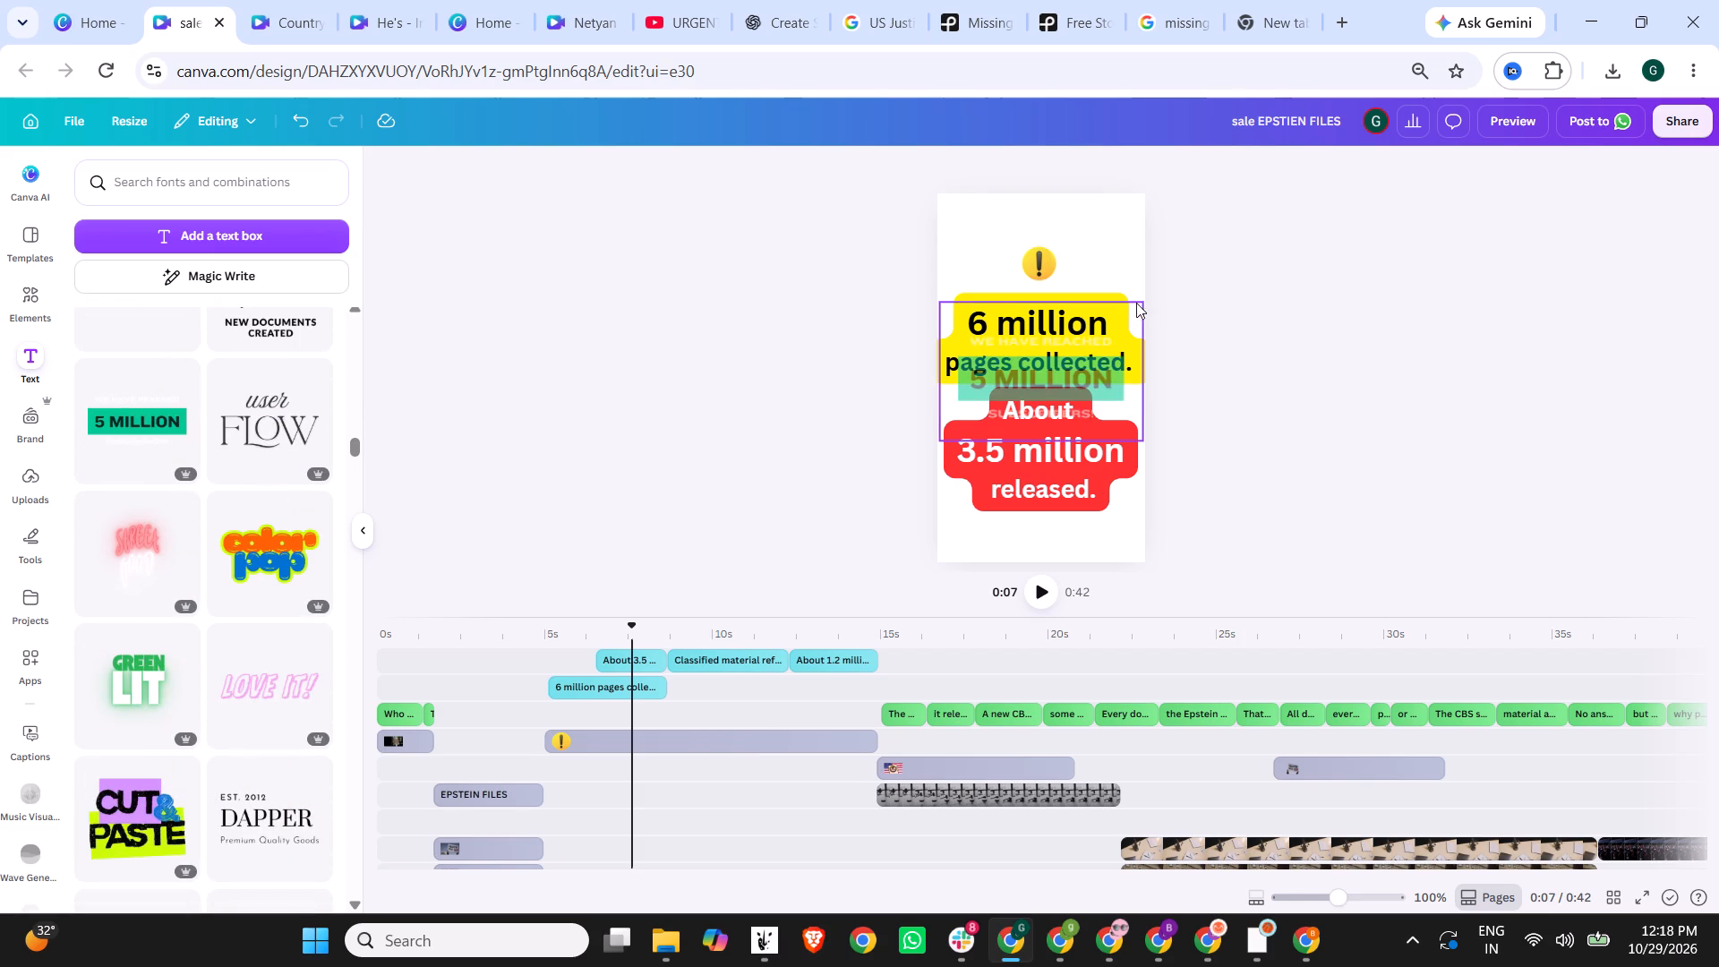
Move the "5 MILLION" text group to the top of the page above the exclamation mark and widen it slightly past the page width.
drag(1068, 387, 1041, 225)
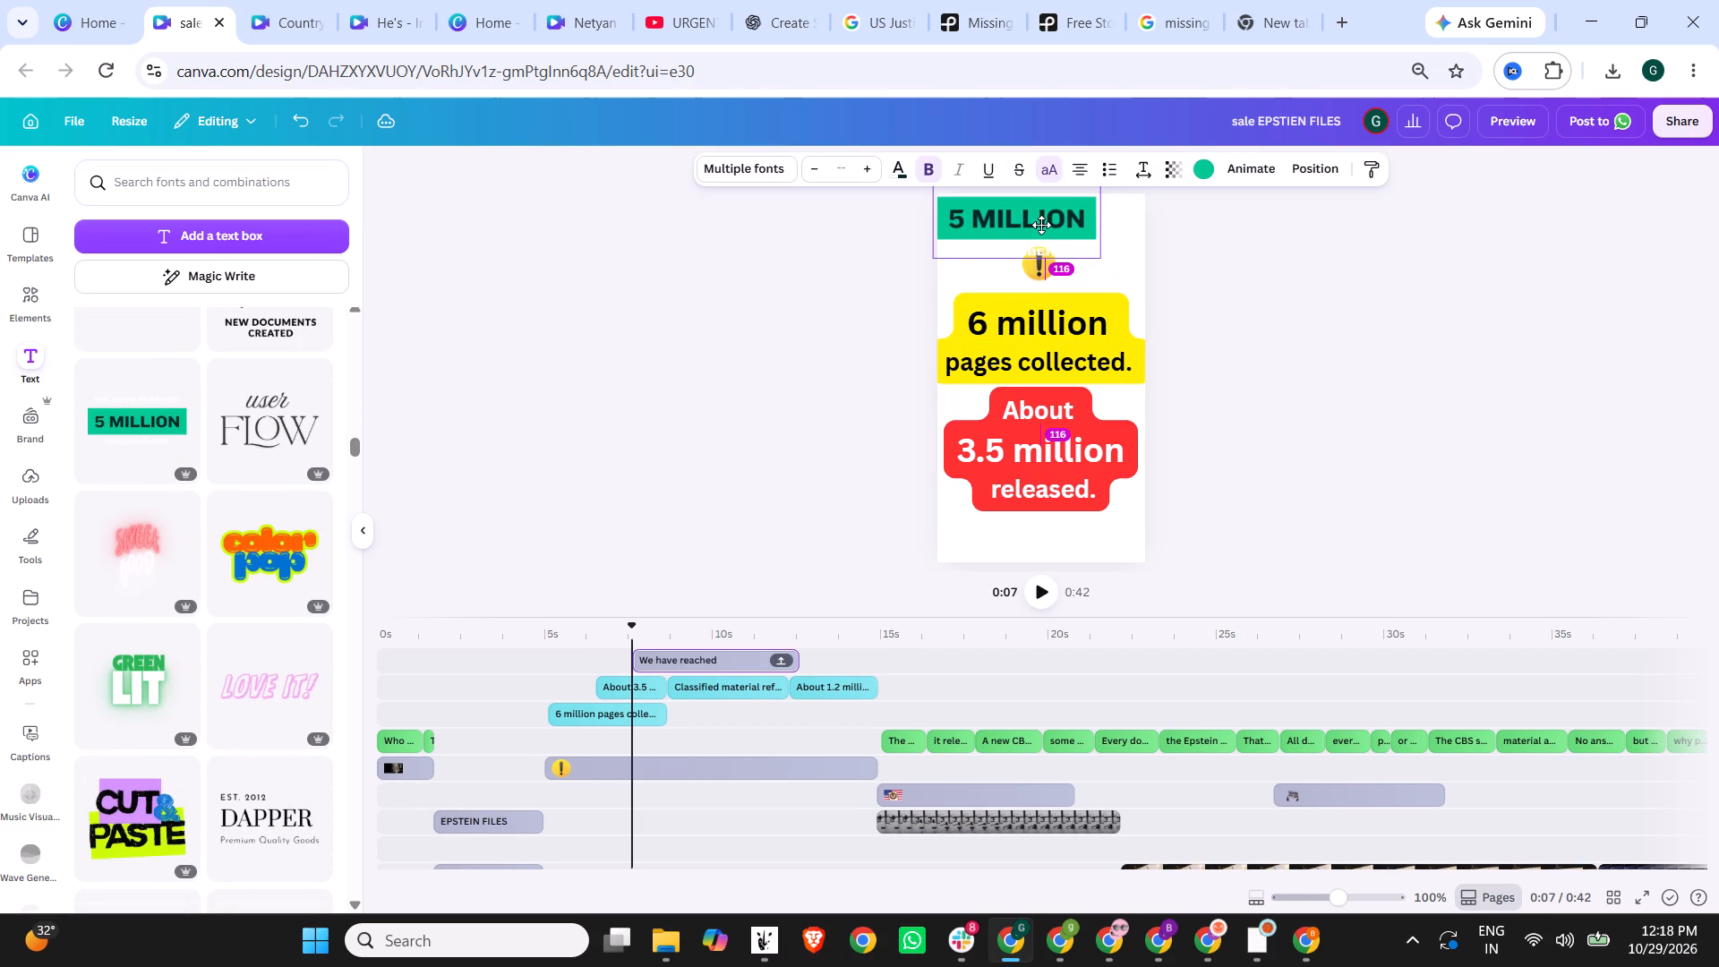
drag(1041, 225, 1039, 221)
drag(1097, 214, 1150, 212)
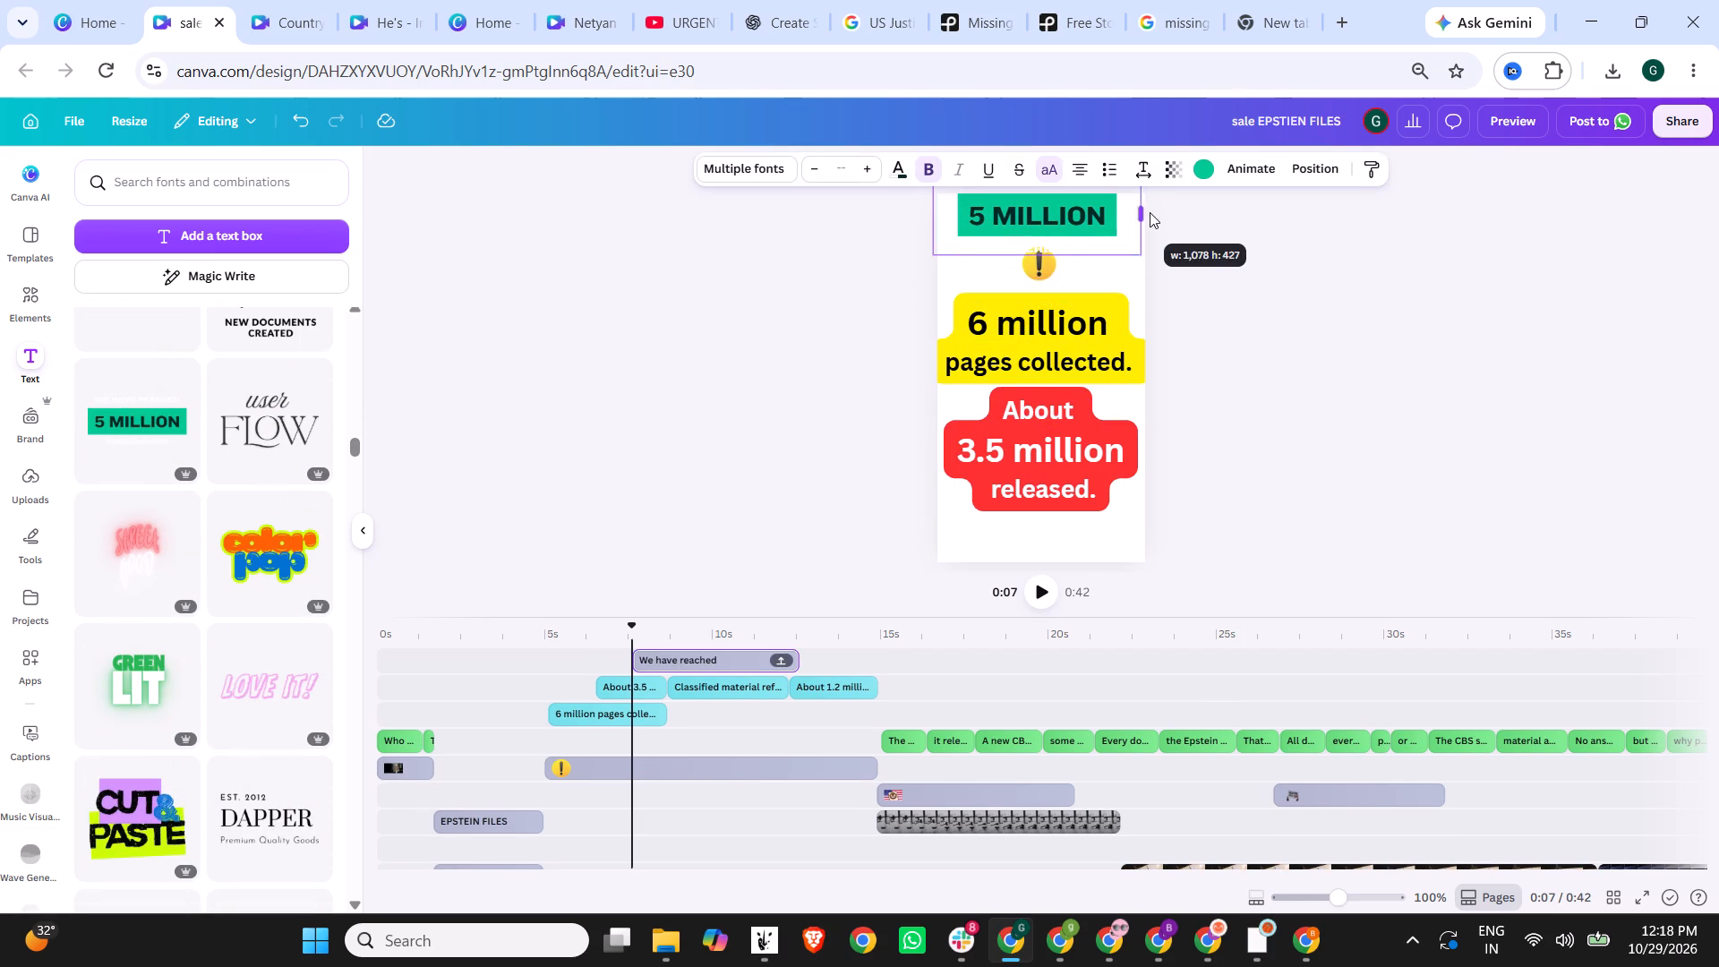
drag(1150, 212, 1149, 214)
Replace the "5 MILLION" text with EPSTEIN FILES.
double_click(1085, 214)
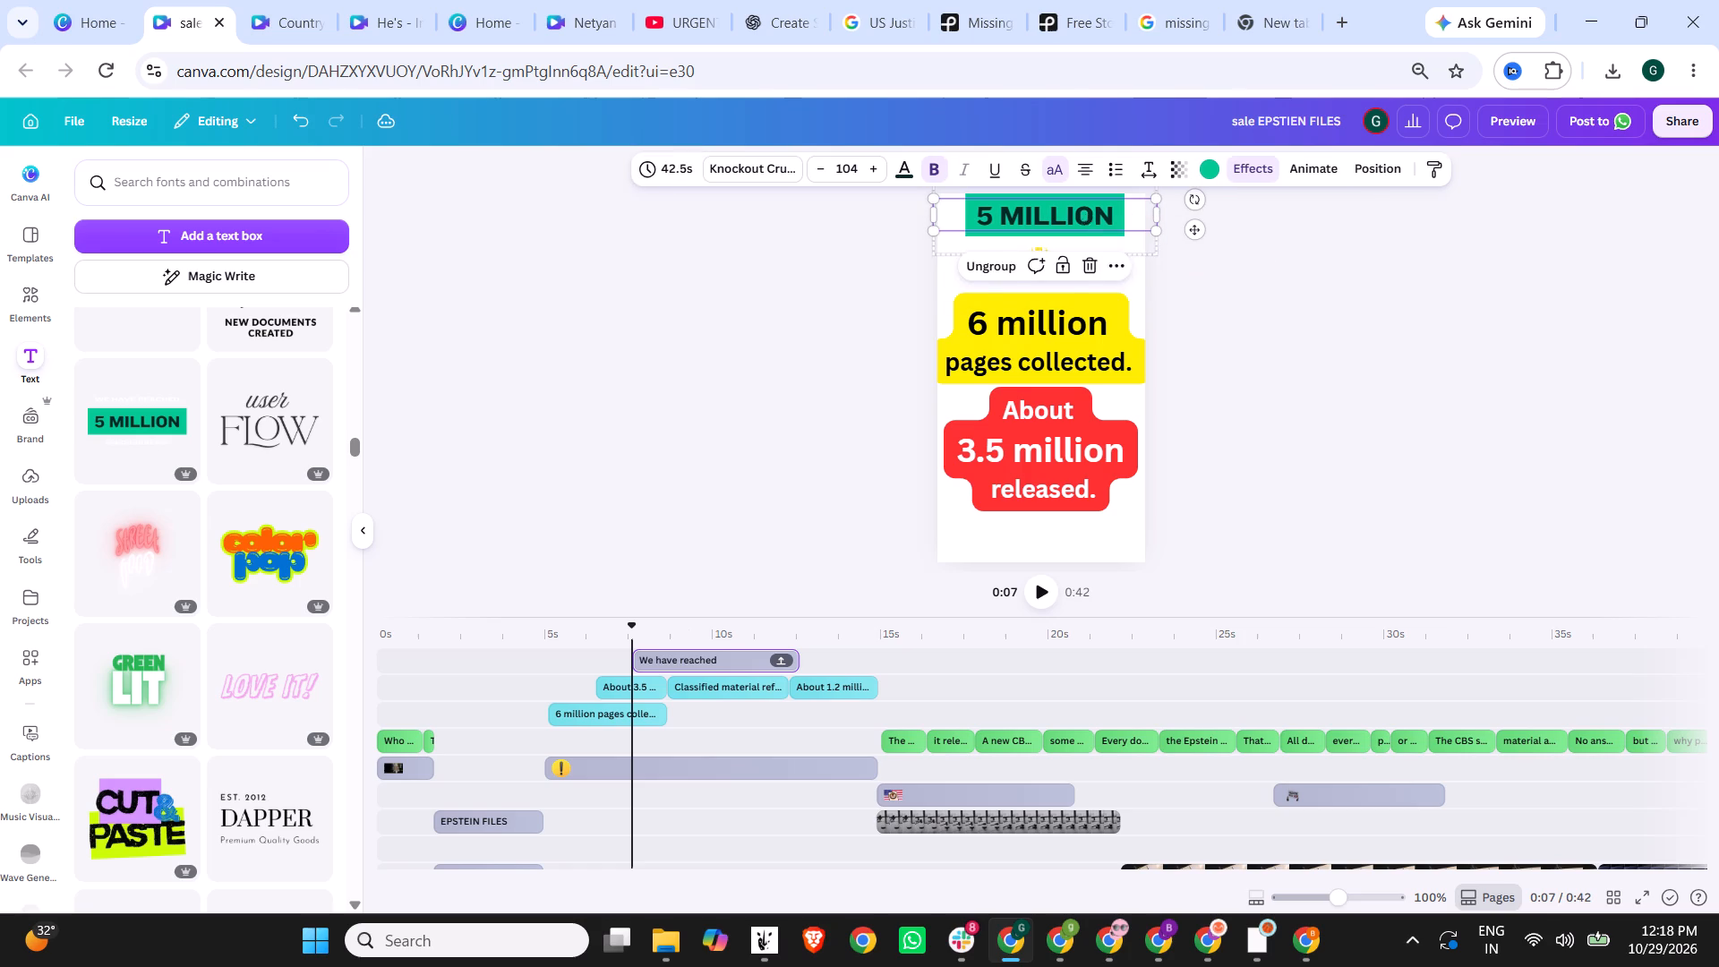
text(ESP)
key(shift+BackSpace)
key(shift+BackSpace)
text(PSTEIN FILES)
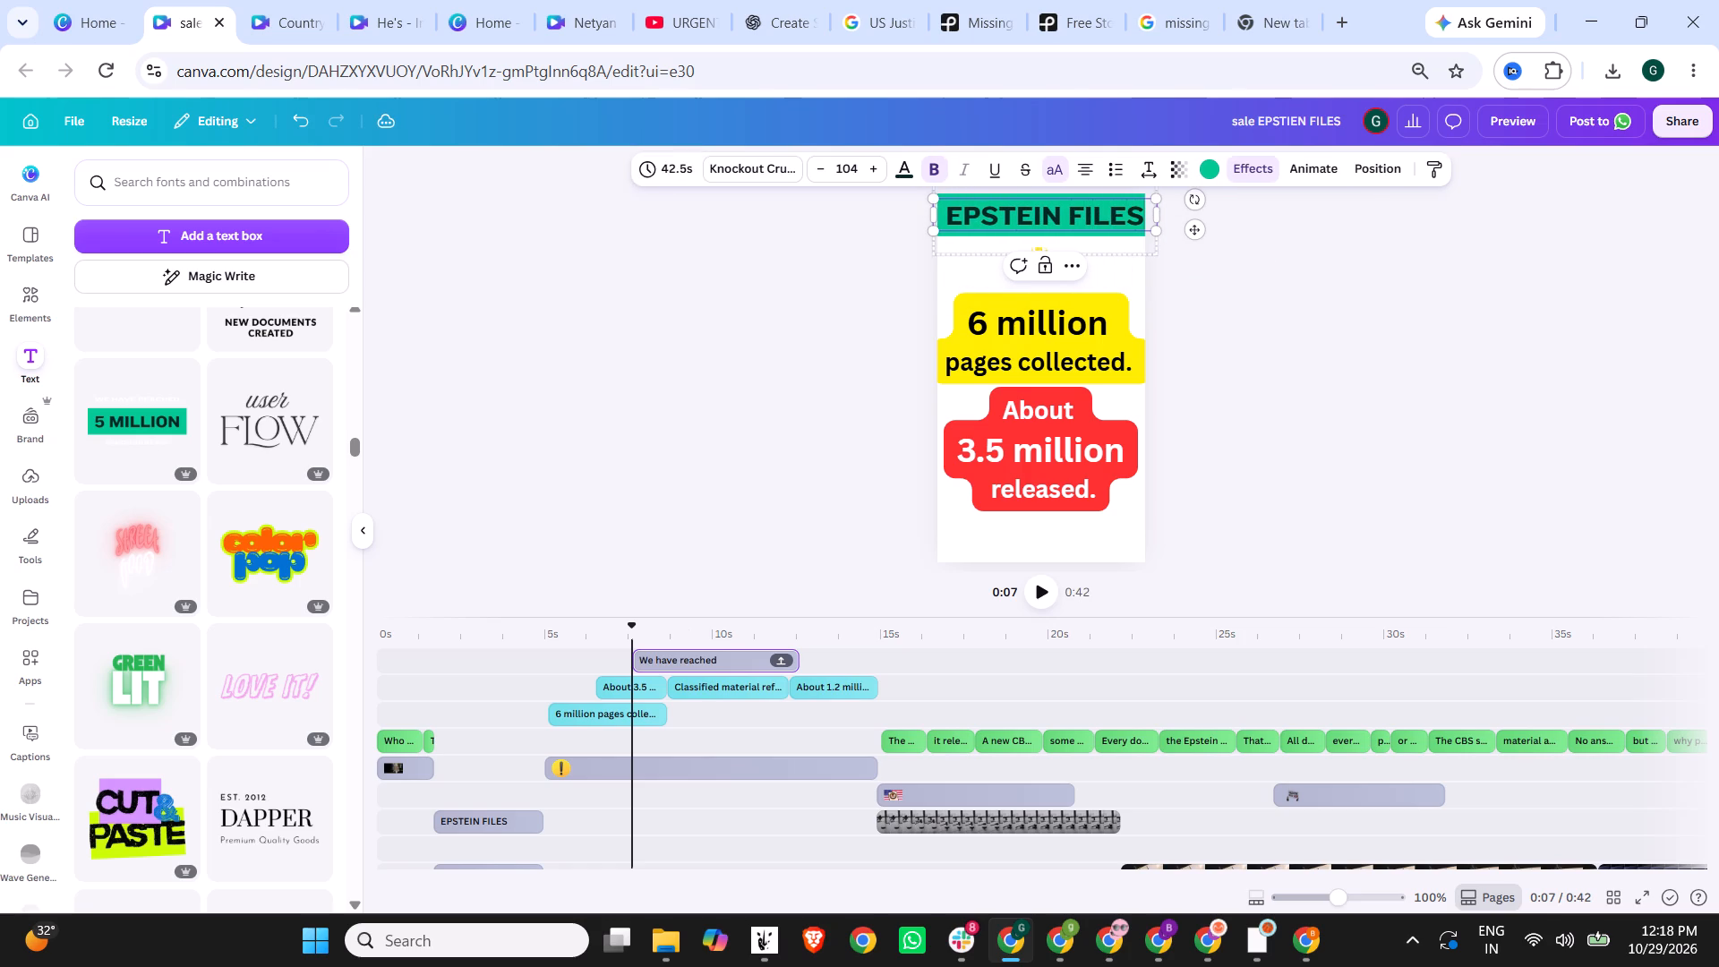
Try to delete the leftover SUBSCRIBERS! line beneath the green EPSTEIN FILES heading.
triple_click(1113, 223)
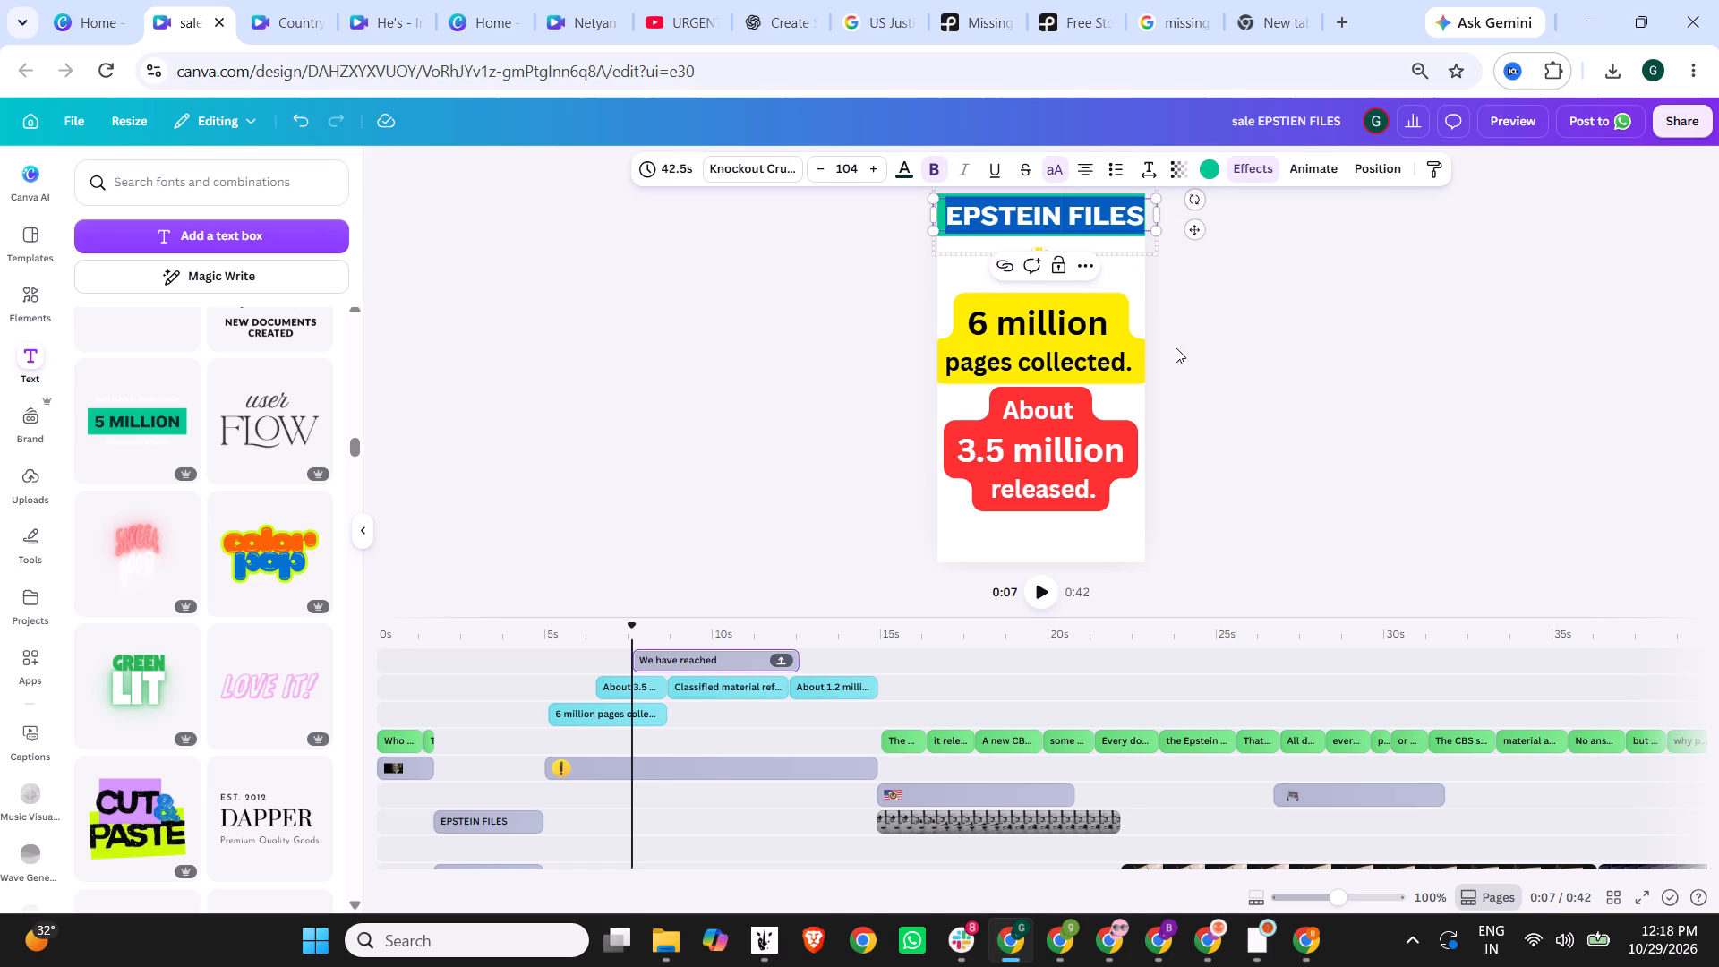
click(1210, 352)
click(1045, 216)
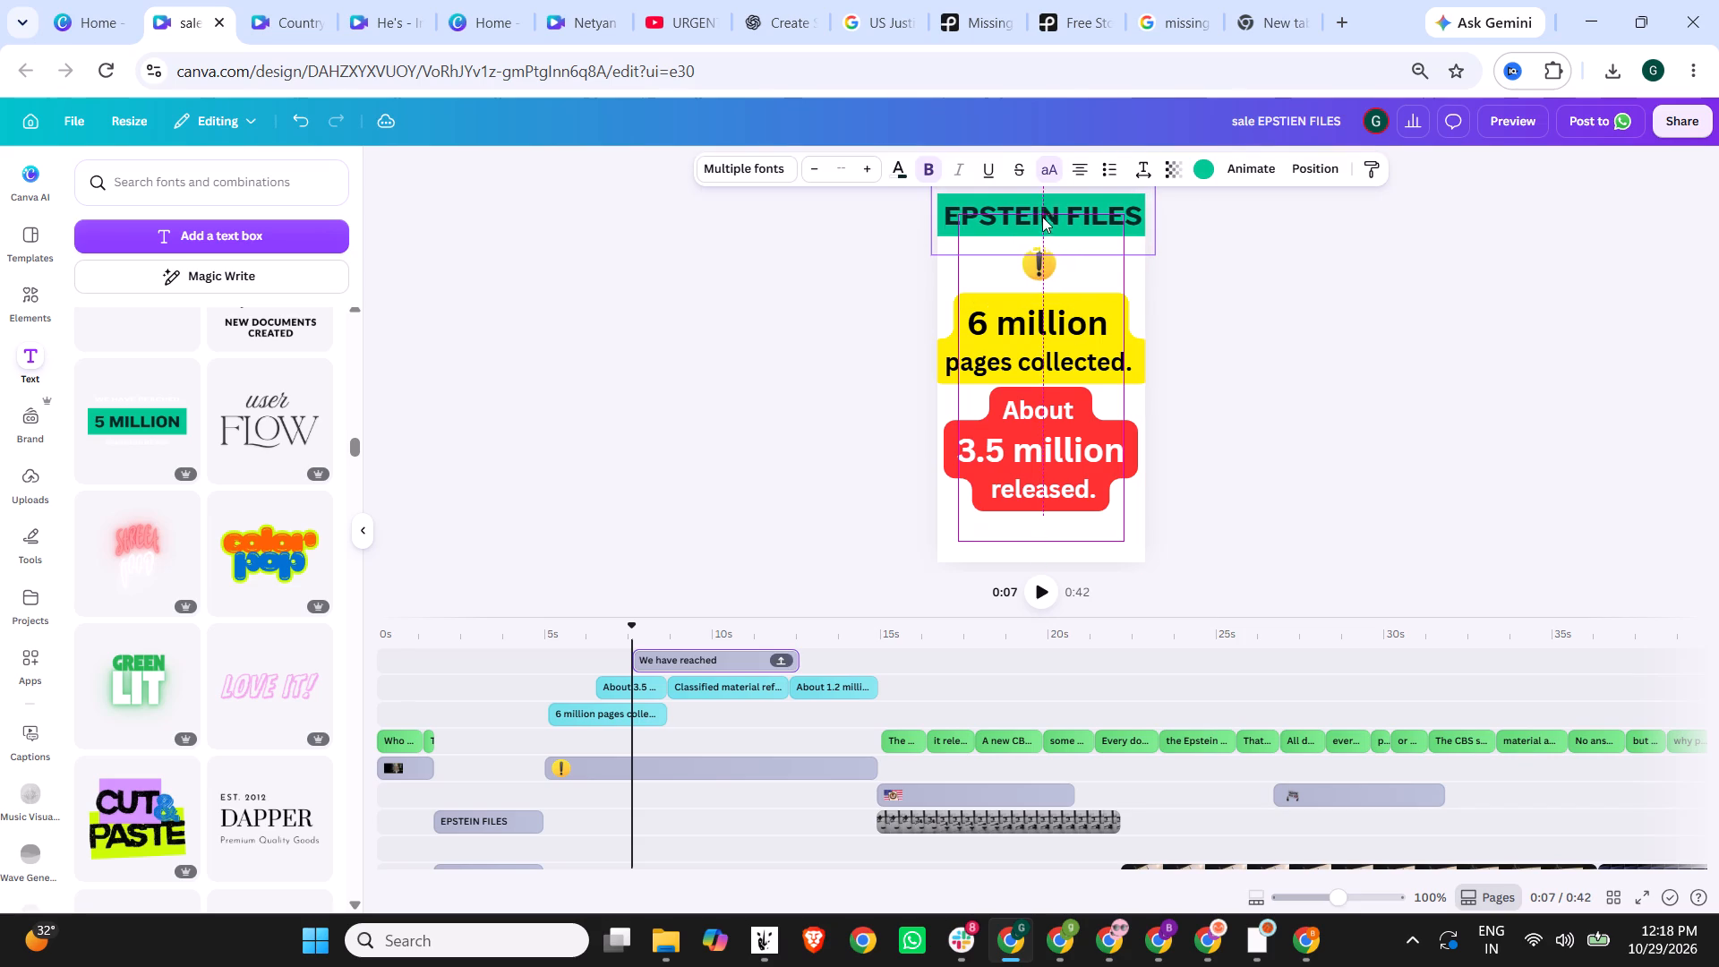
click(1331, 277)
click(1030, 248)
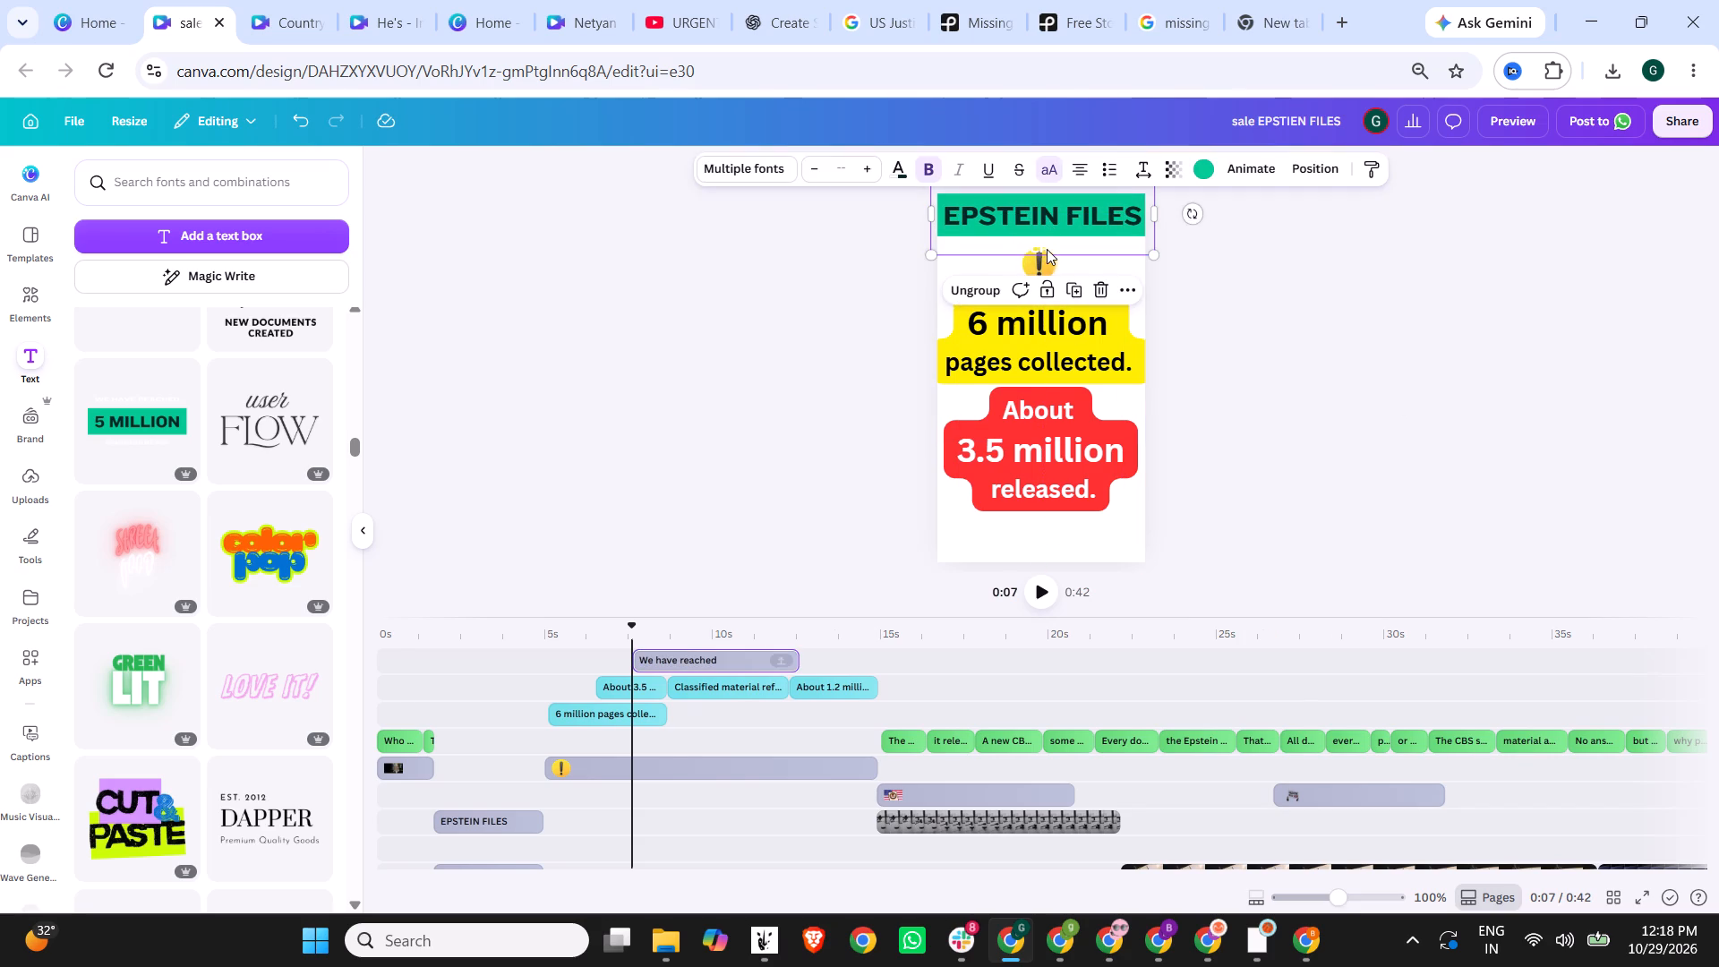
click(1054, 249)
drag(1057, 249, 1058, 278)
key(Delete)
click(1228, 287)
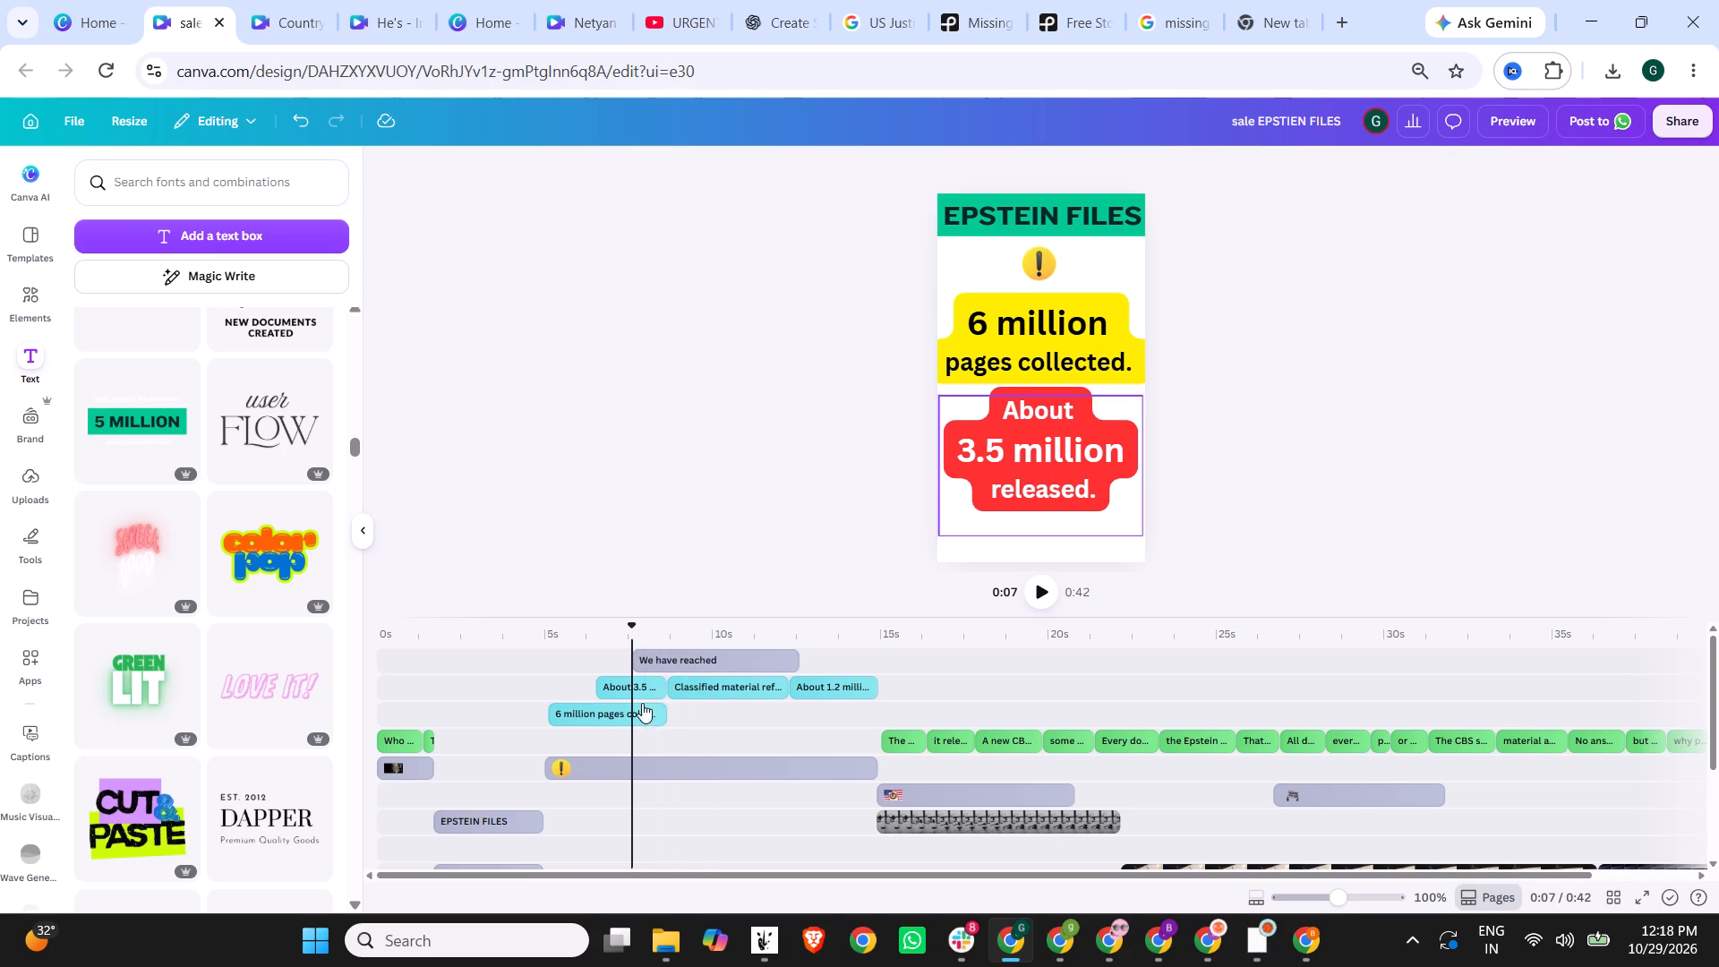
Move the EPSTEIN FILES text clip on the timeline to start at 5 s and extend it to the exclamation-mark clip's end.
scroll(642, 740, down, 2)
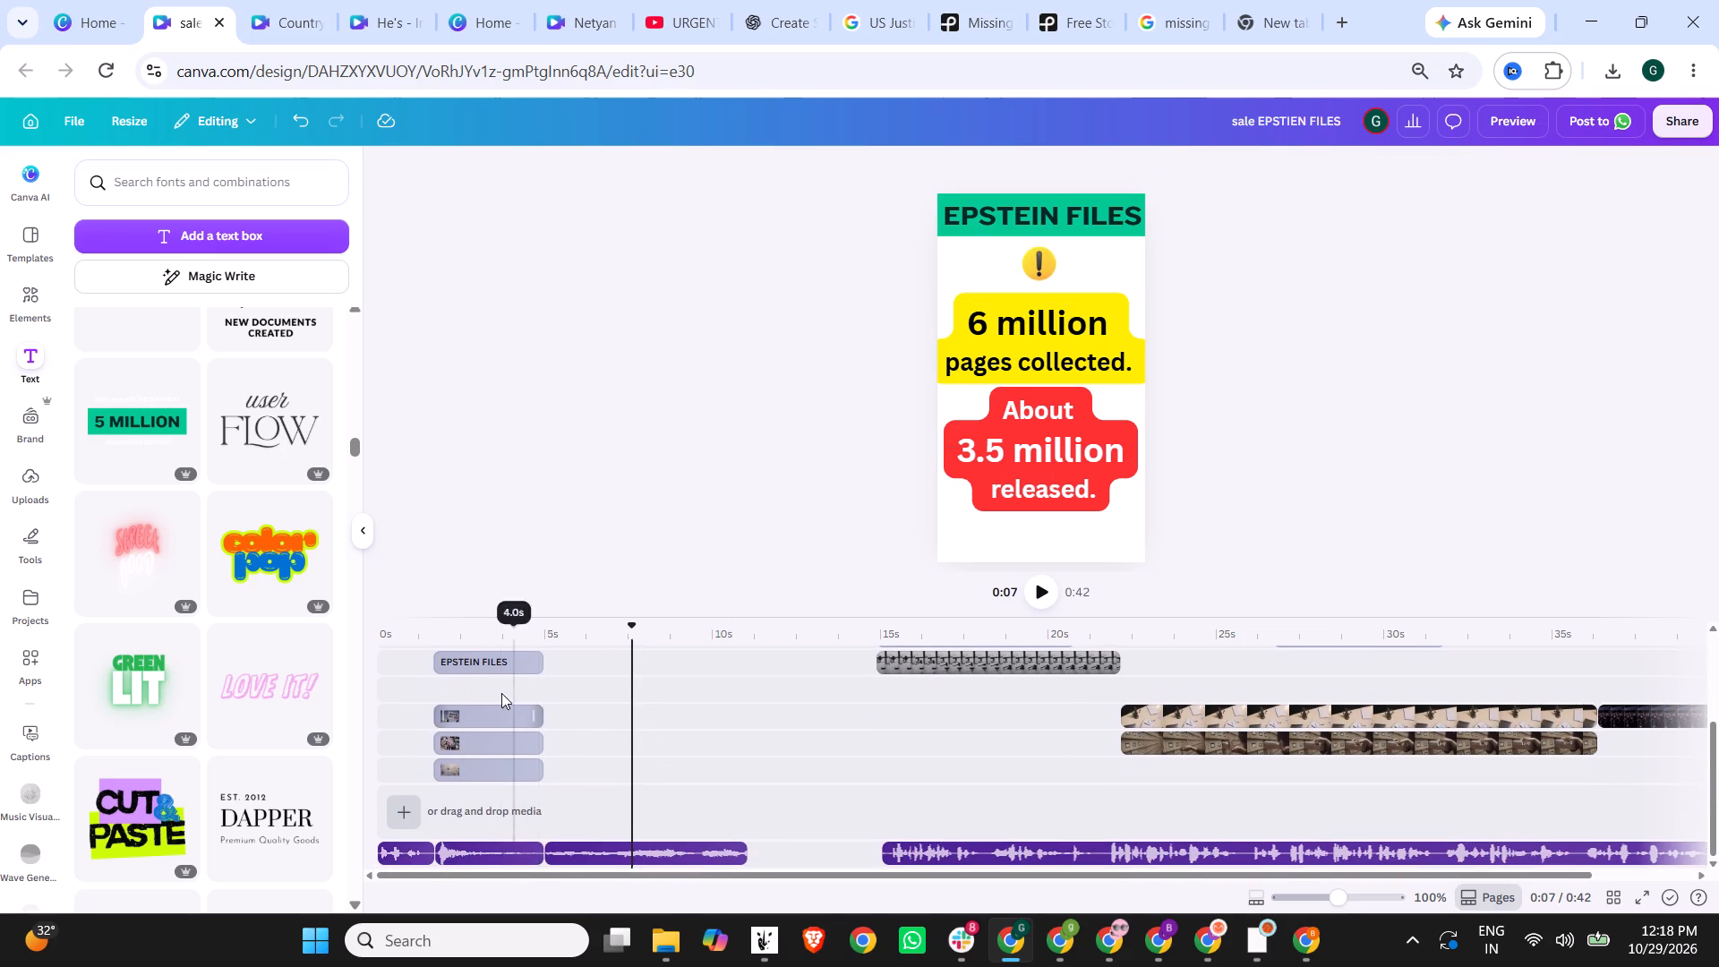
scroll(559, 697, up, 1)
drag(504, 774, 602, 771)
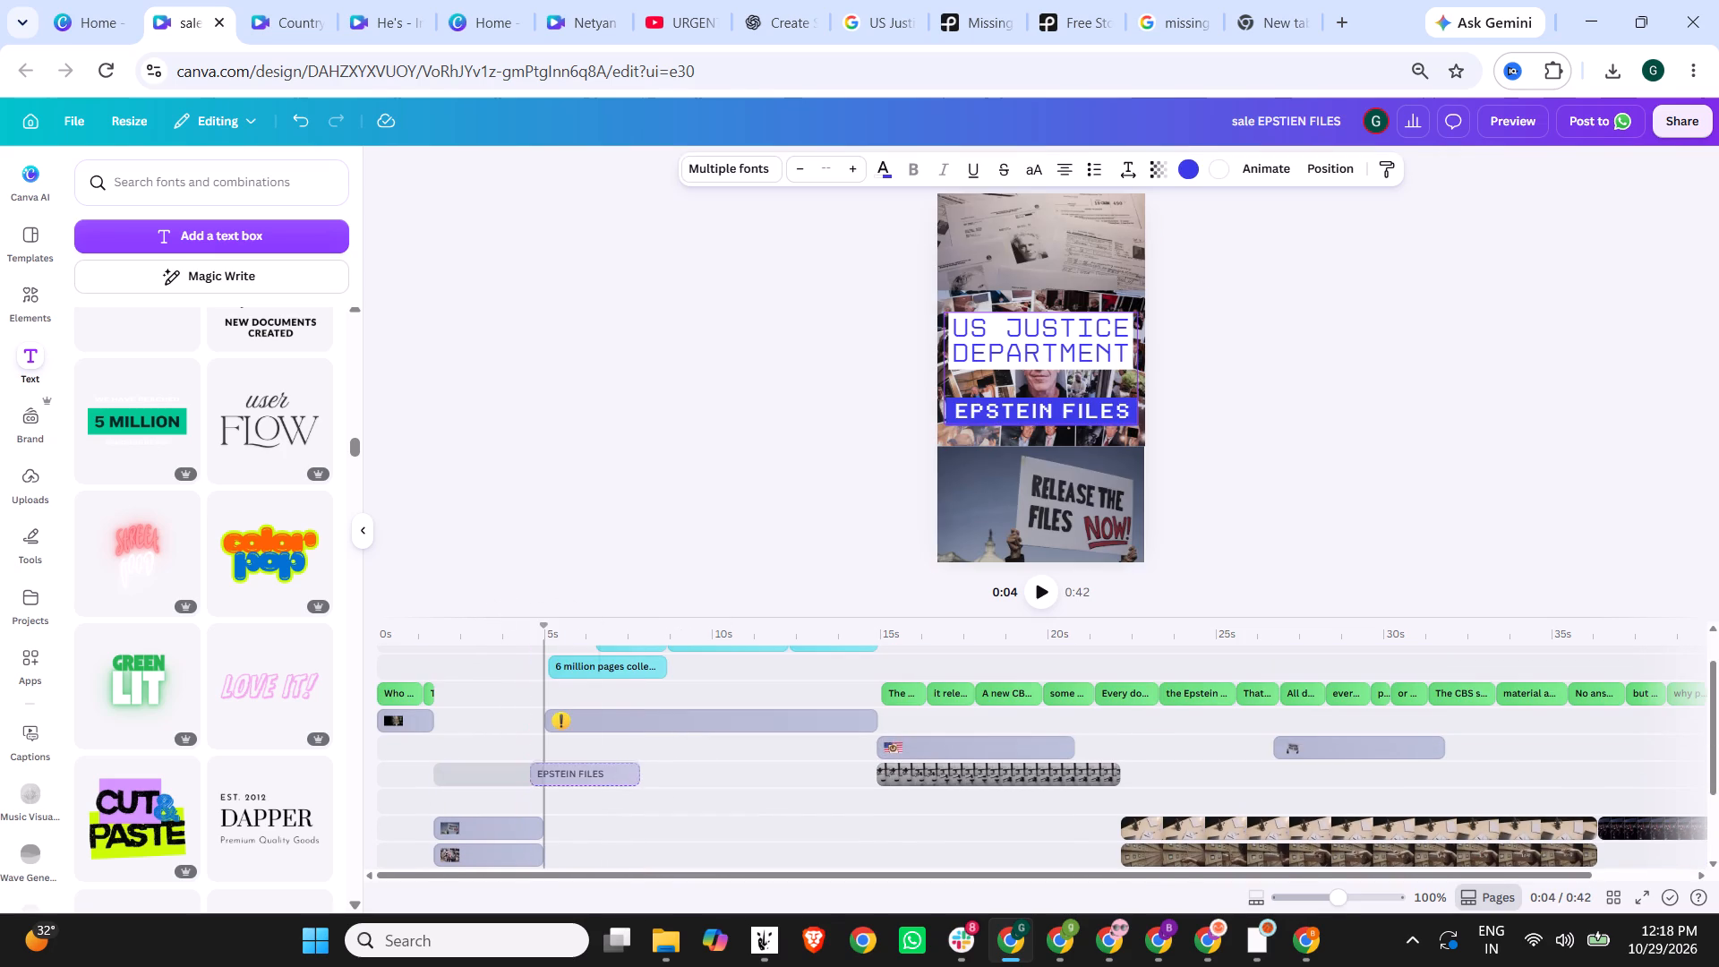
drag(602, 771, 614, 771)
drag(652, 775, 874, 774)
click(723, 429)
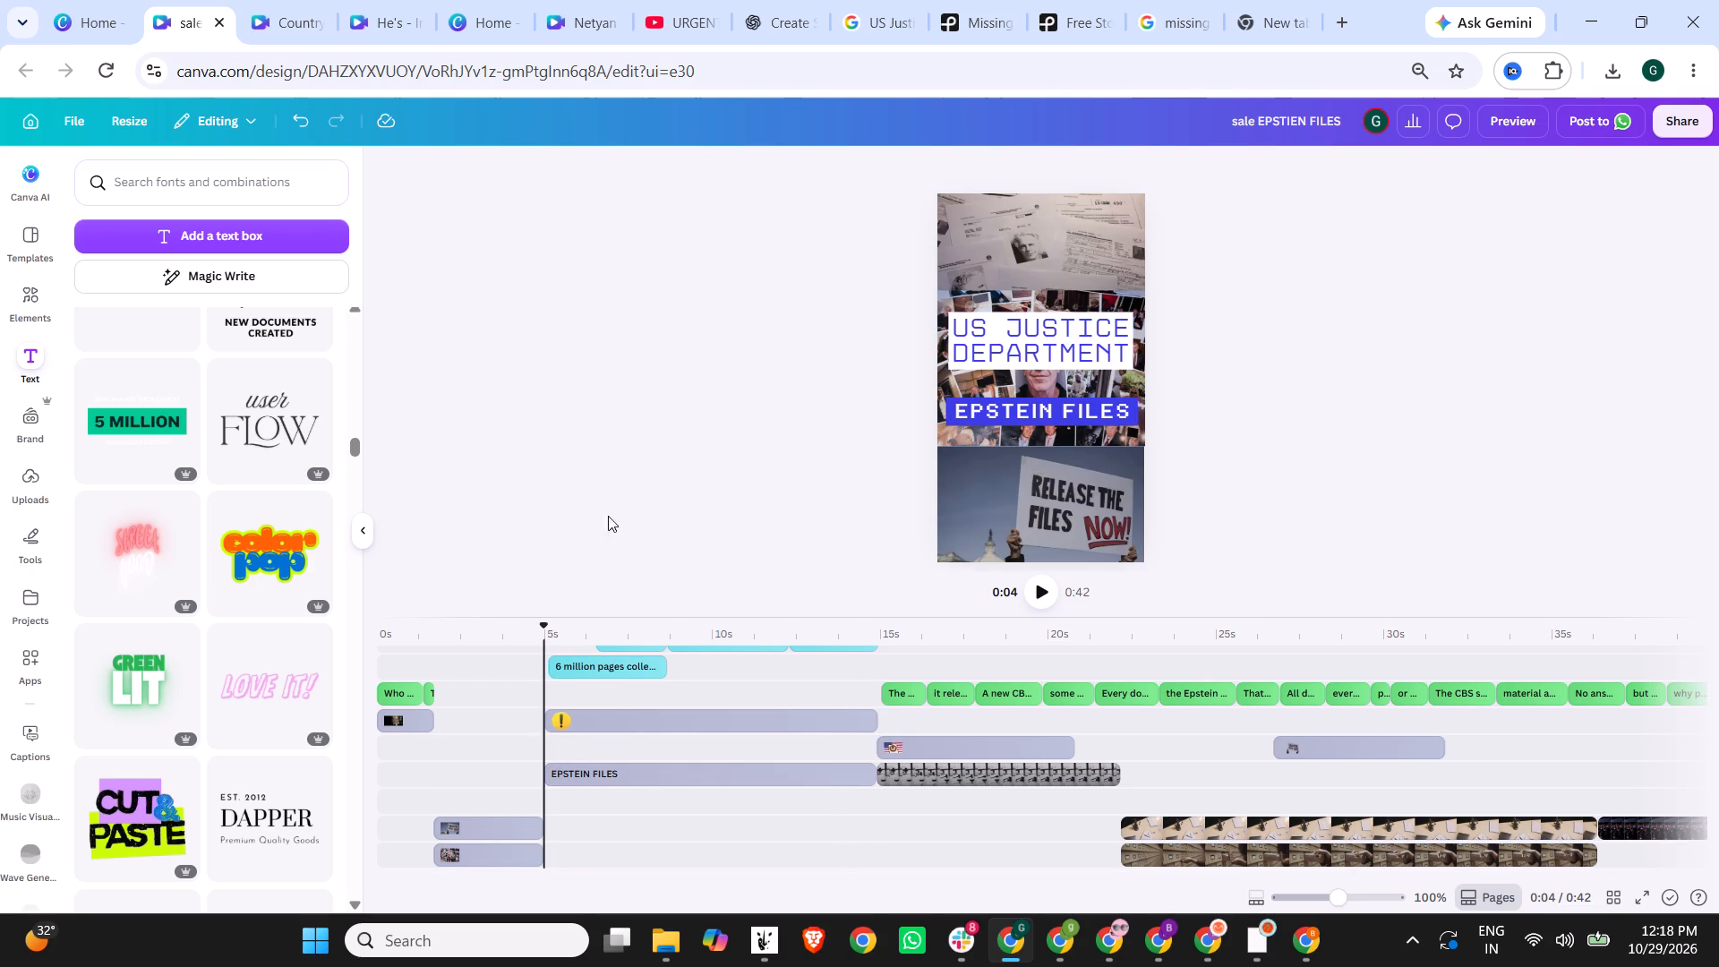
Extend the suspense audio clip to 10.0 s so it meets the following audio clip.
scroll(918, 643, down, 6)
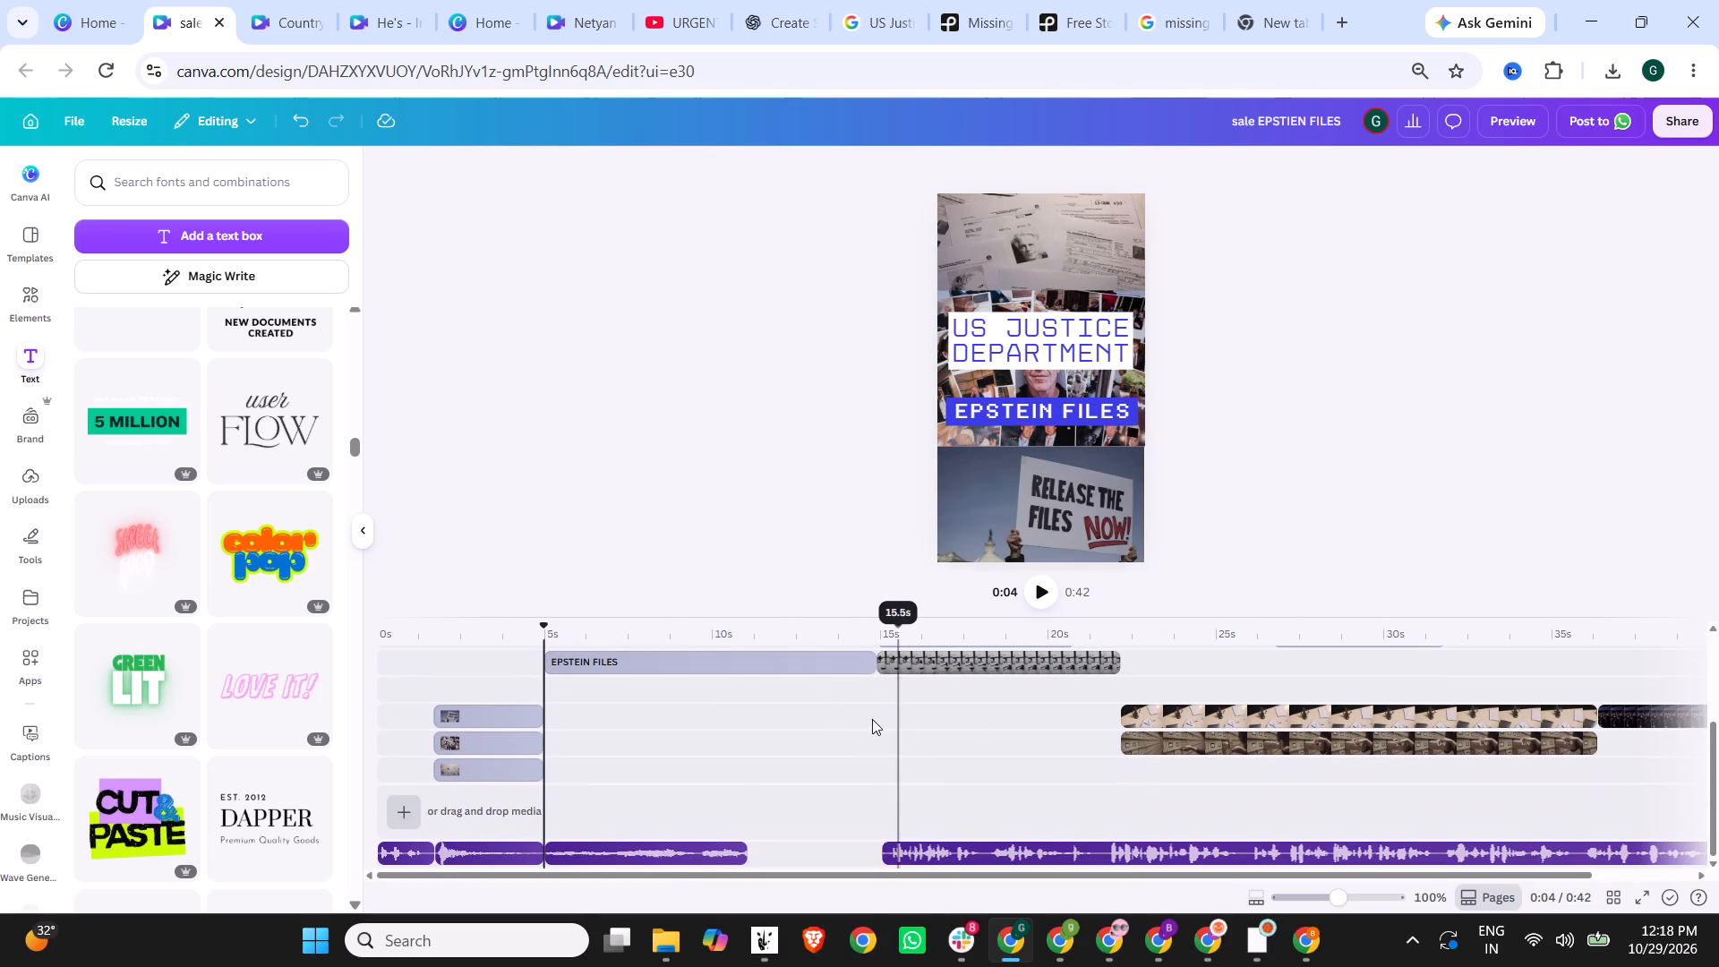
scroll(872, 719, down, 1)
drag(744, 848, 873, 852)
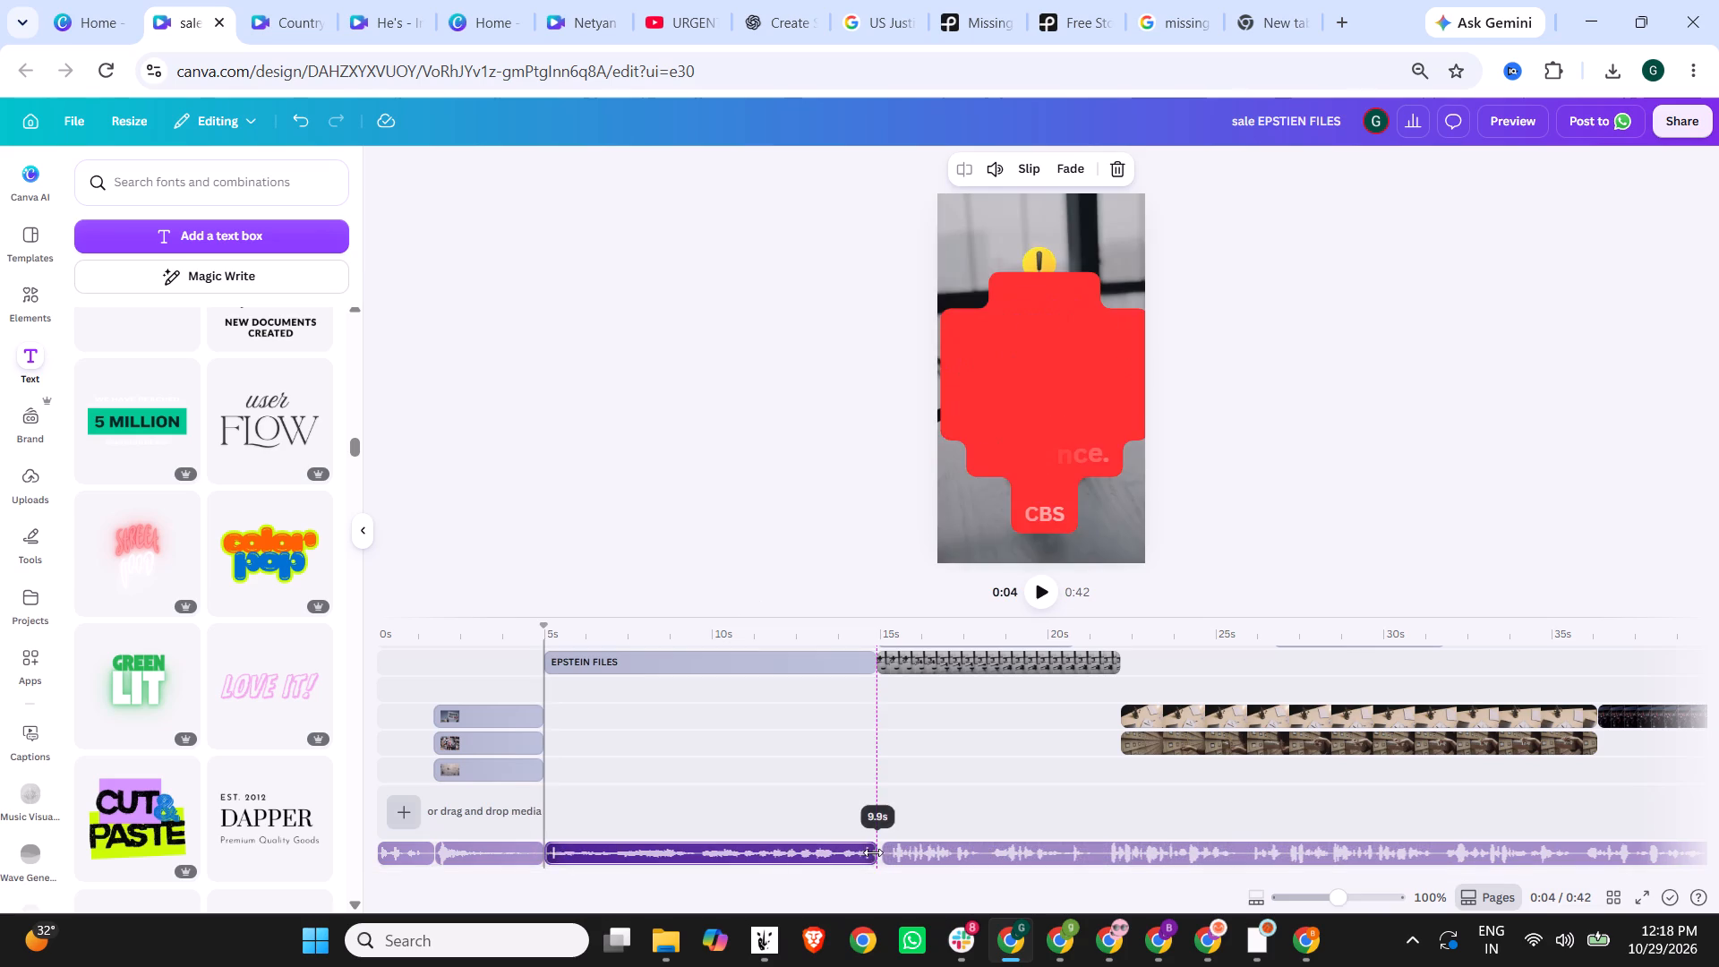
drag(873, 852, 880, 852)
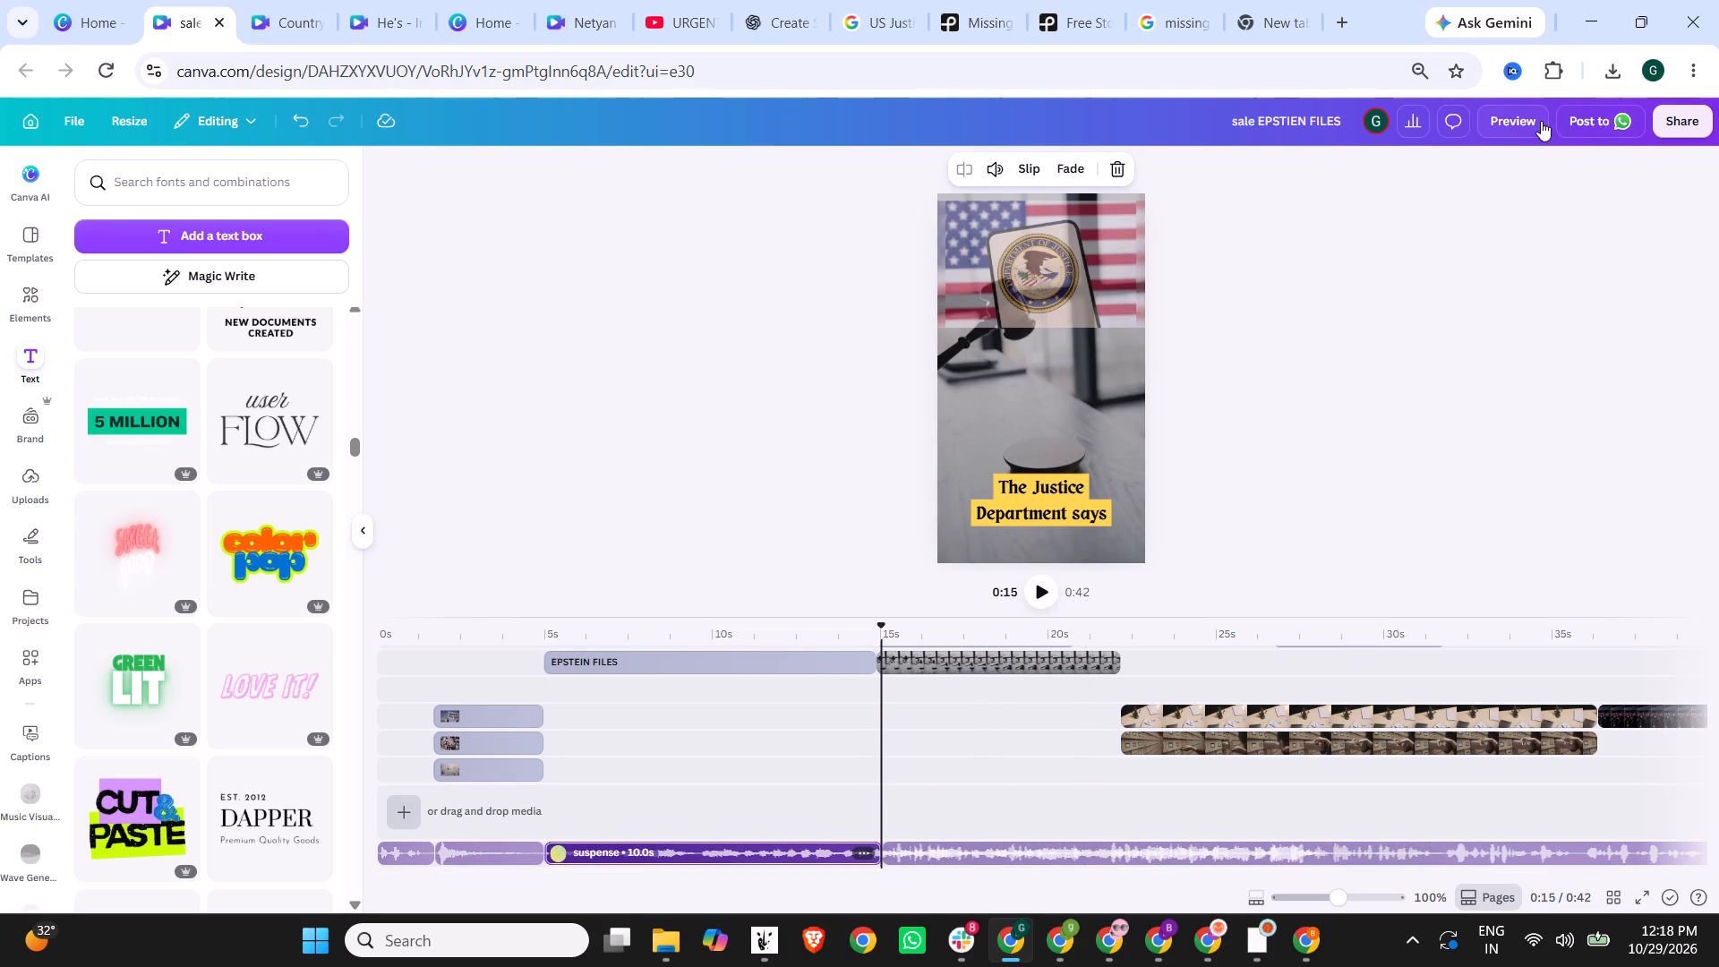
Preview the opening of the video with the rearranged clips.
click(1541, 122)
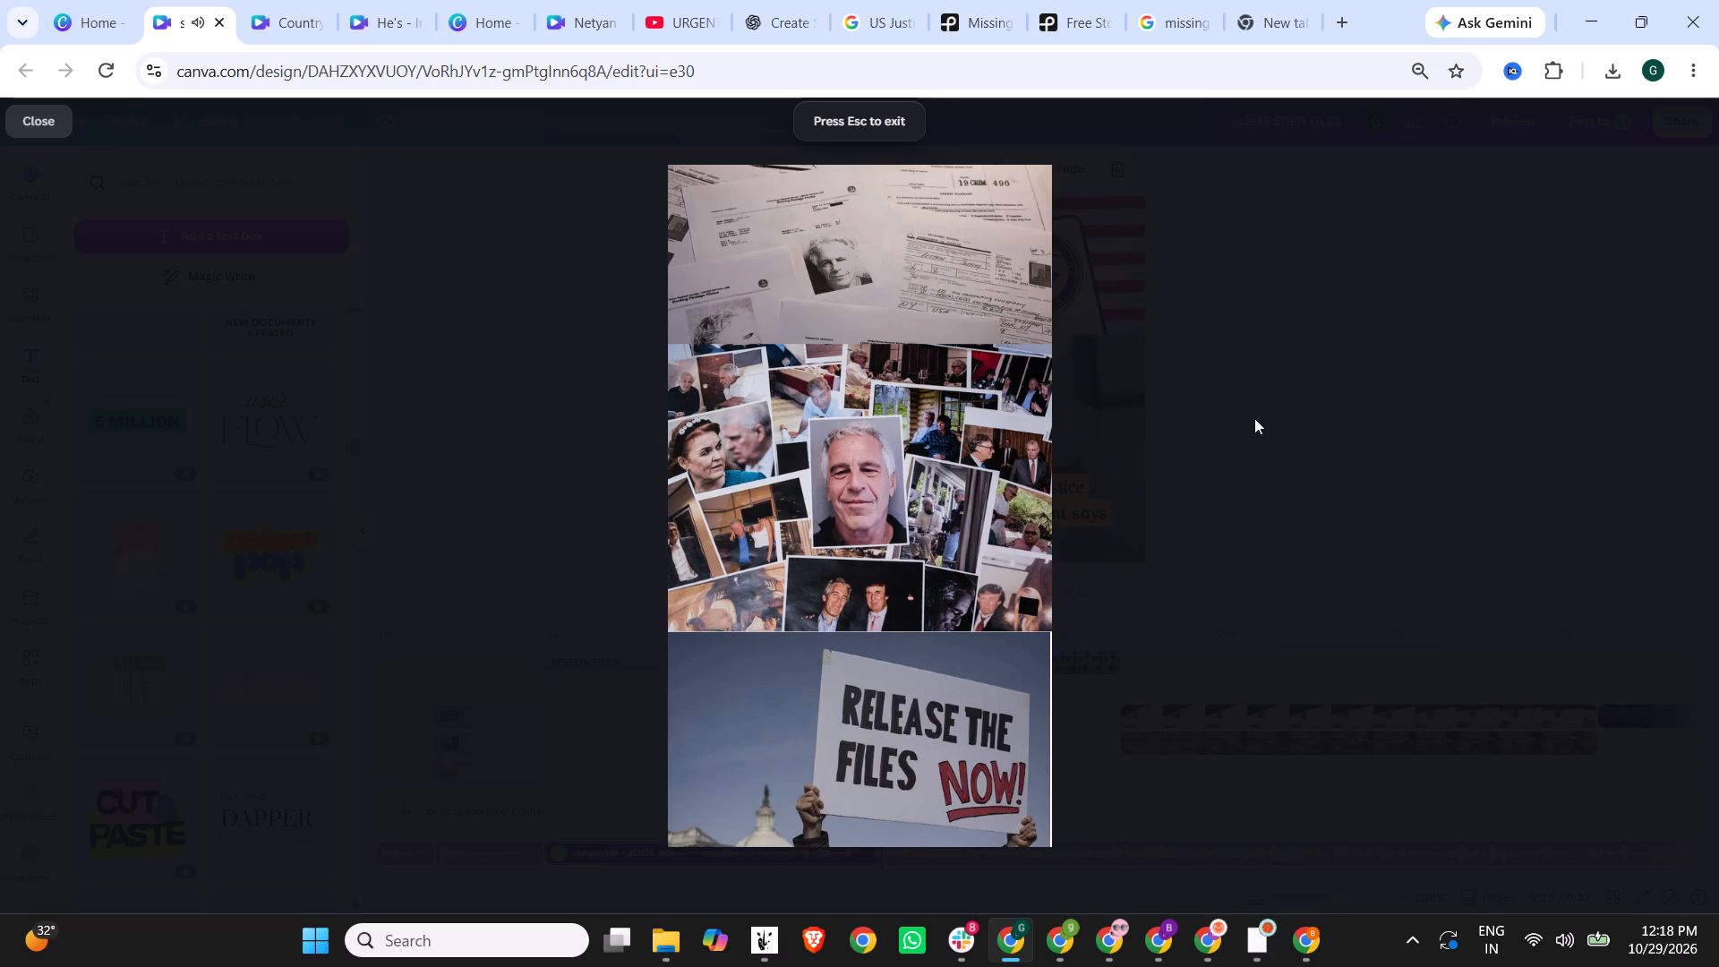
key(Escape)
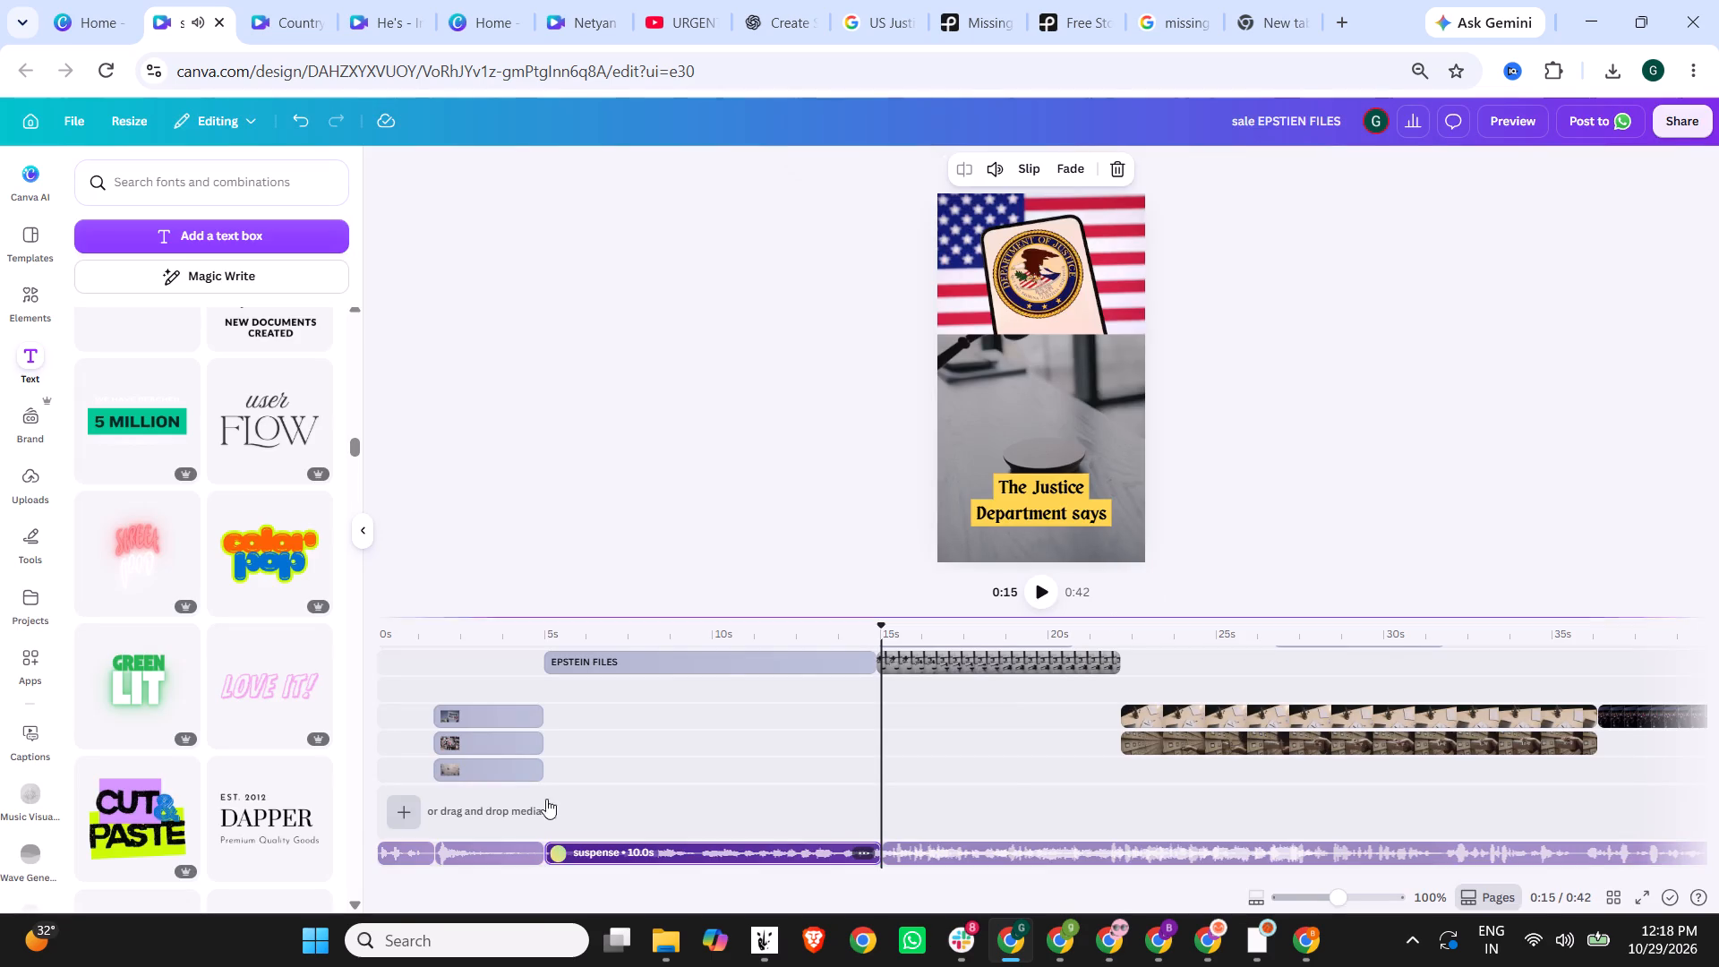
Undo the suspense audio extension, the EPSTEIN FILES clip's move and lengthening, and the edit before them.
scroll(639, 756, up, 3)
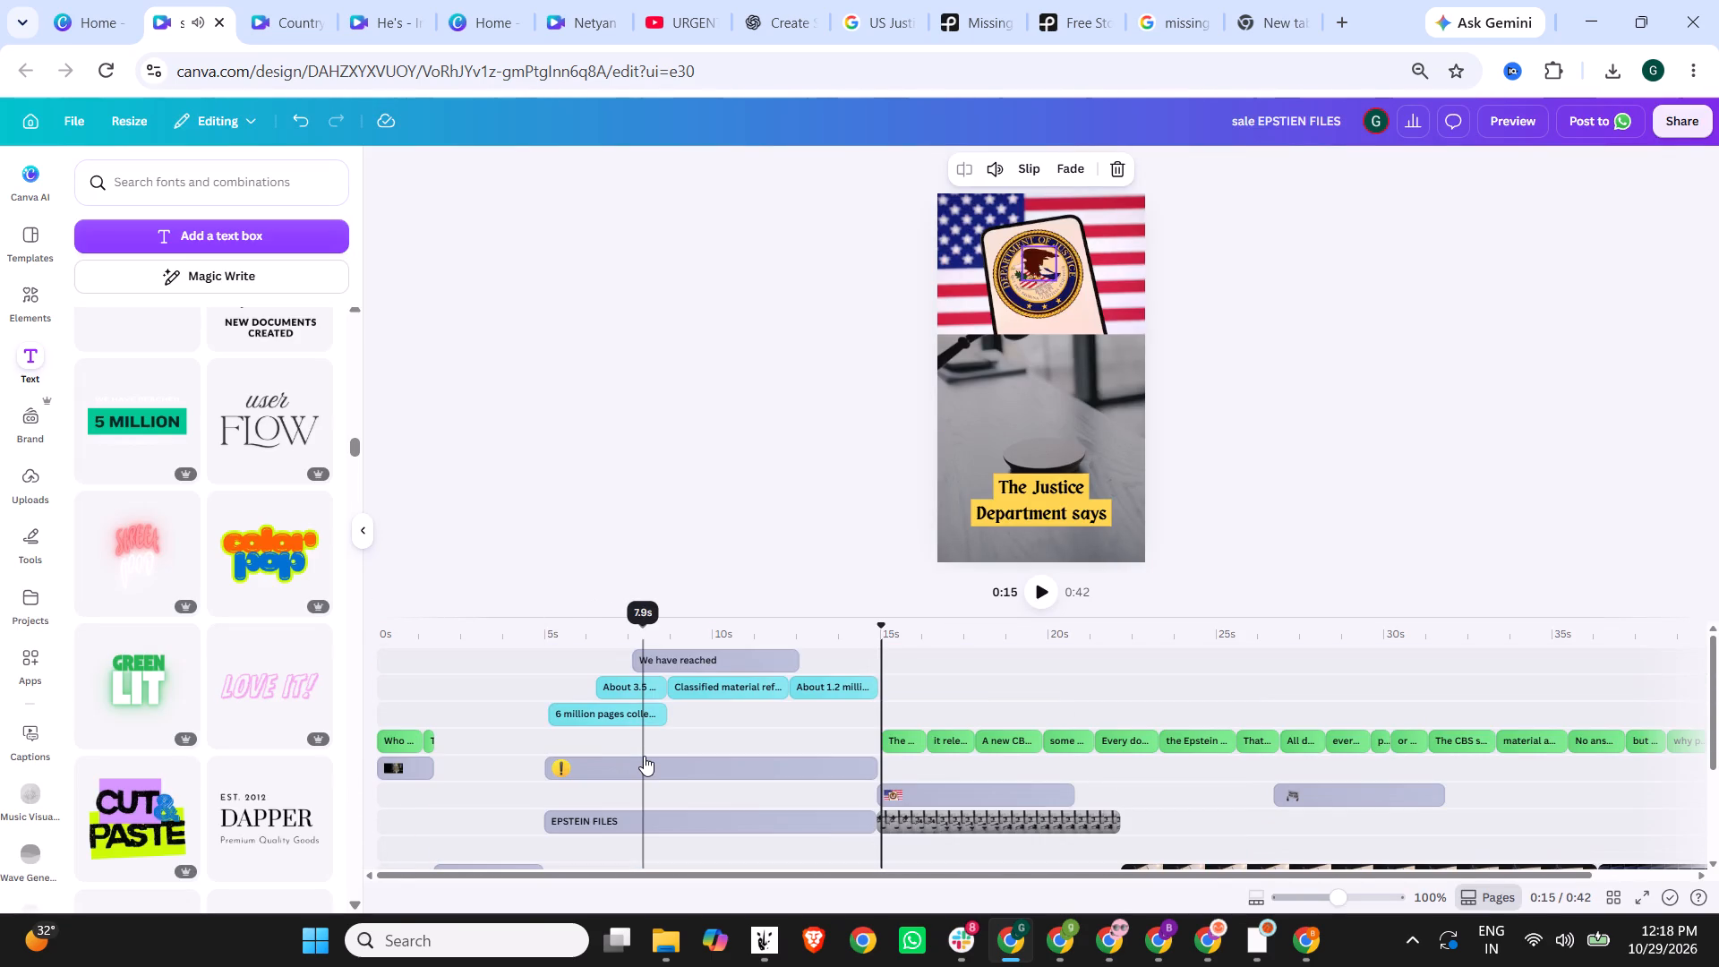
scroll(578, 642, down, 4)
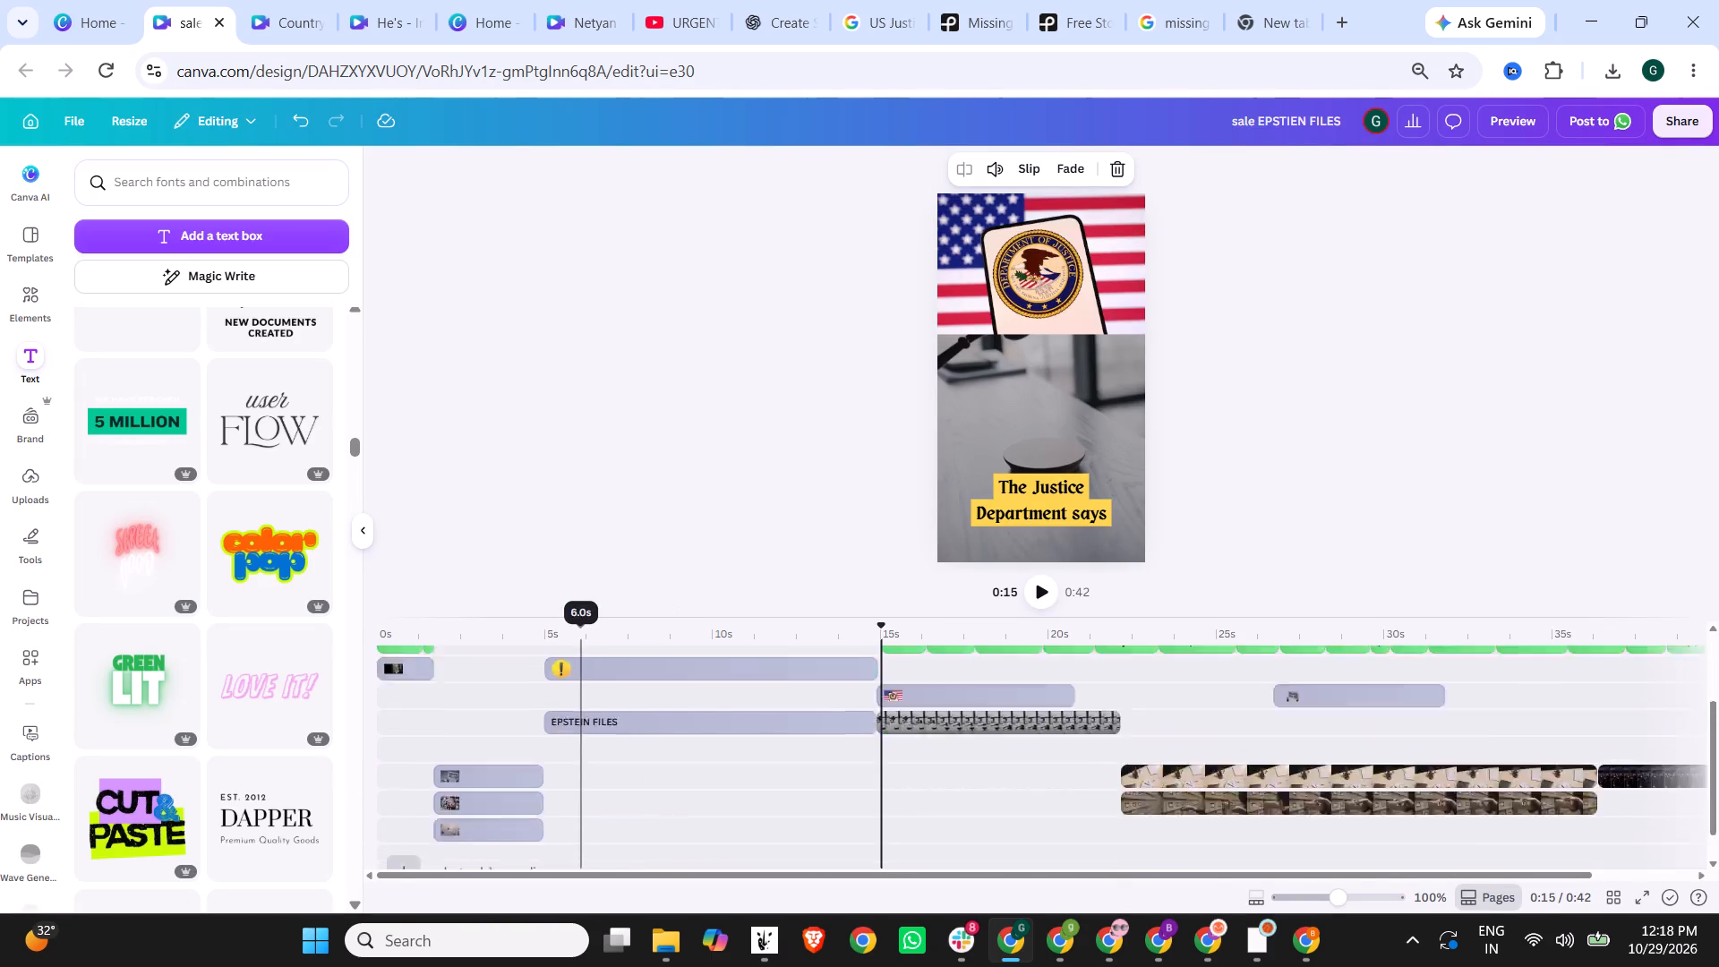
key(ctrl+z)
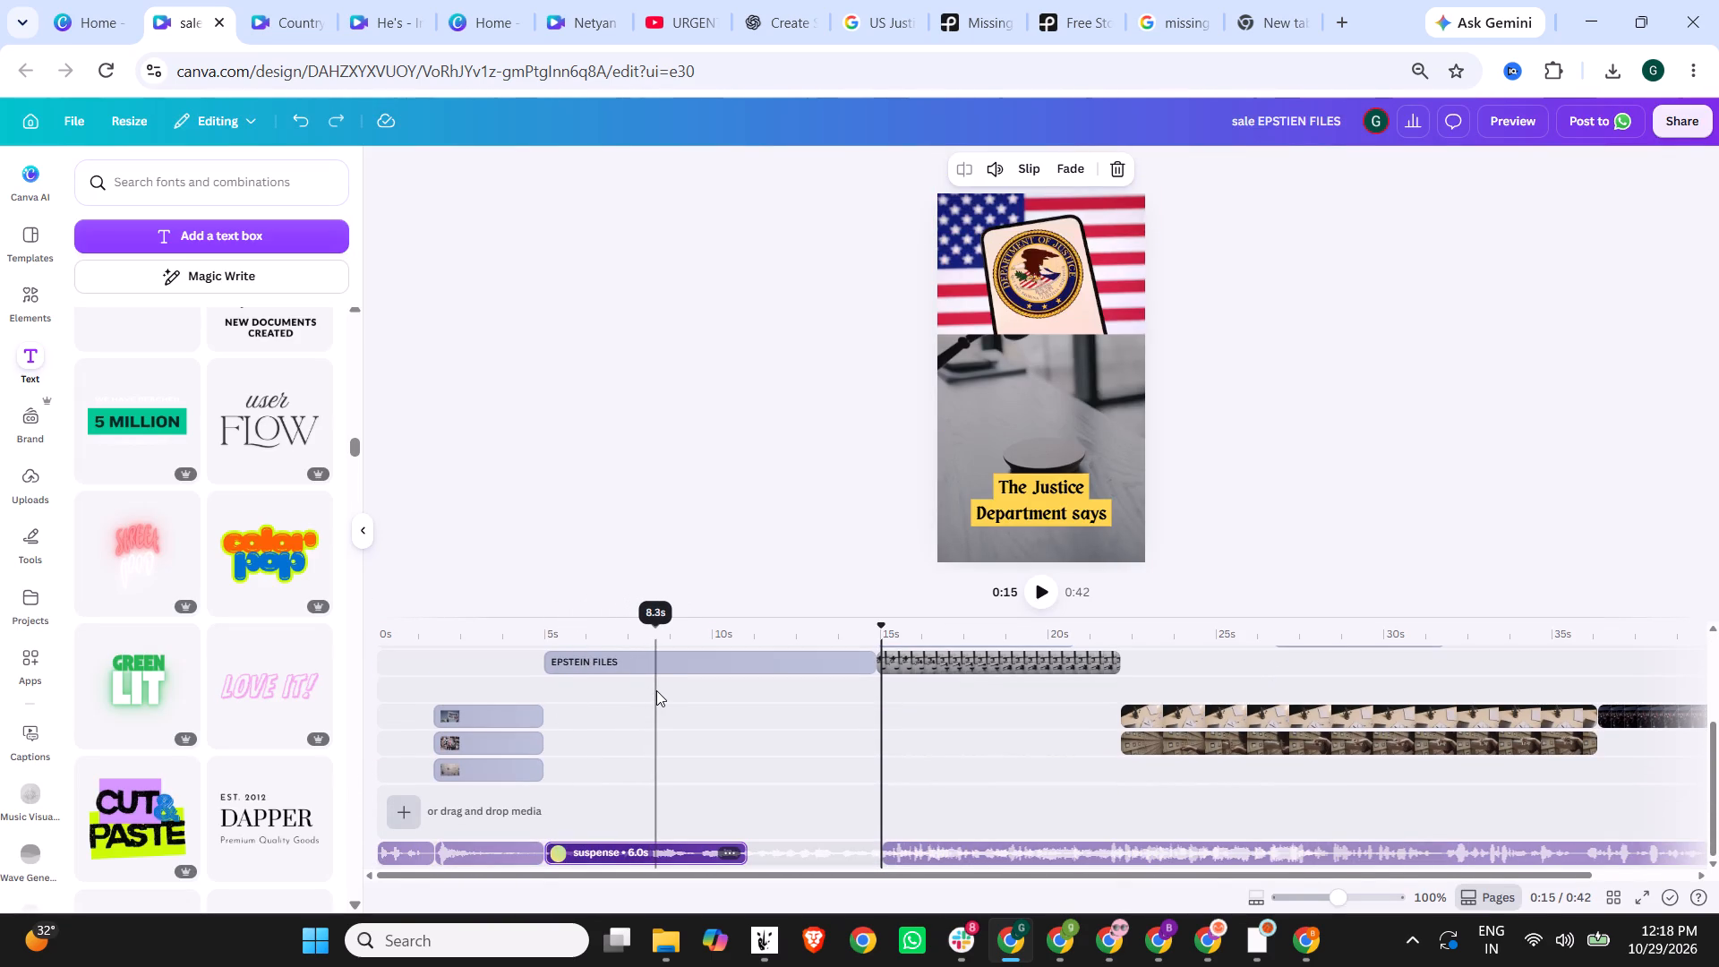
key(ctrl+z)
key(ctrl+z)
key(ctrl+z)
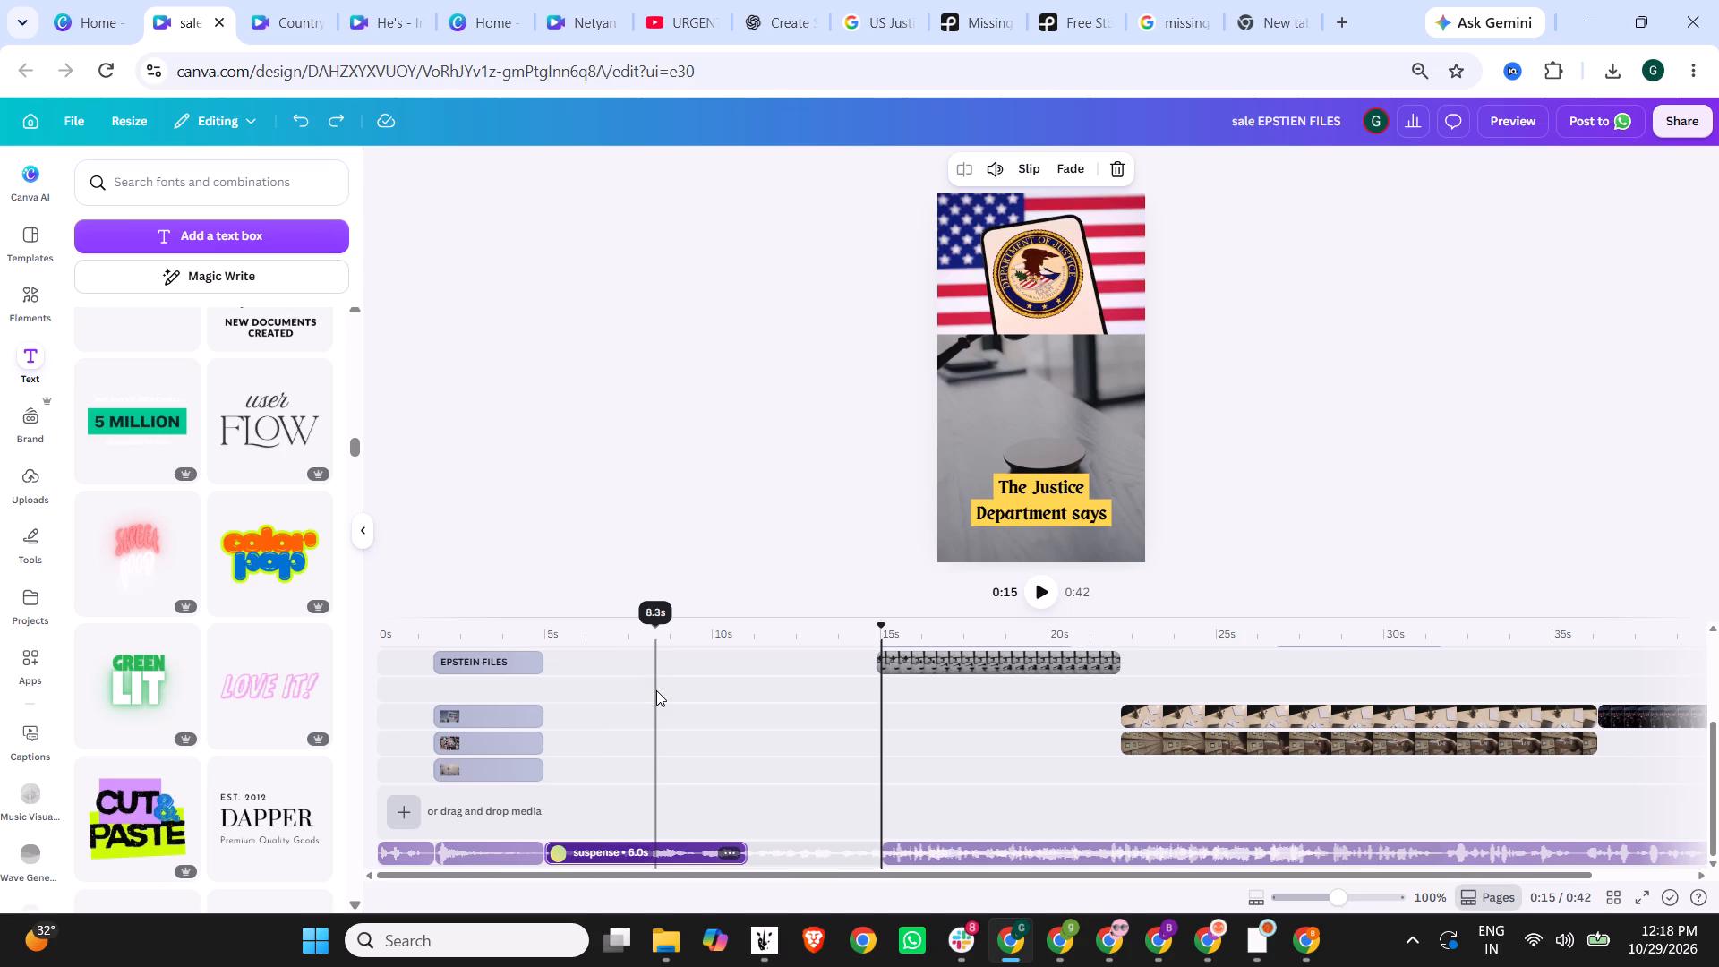
Examine the timeline tracks and the page around 3 s and 10 s to identify the green EPSTEIN FILES heading's clip.
scroll(660, 723, up, 3)
click(486, 638)
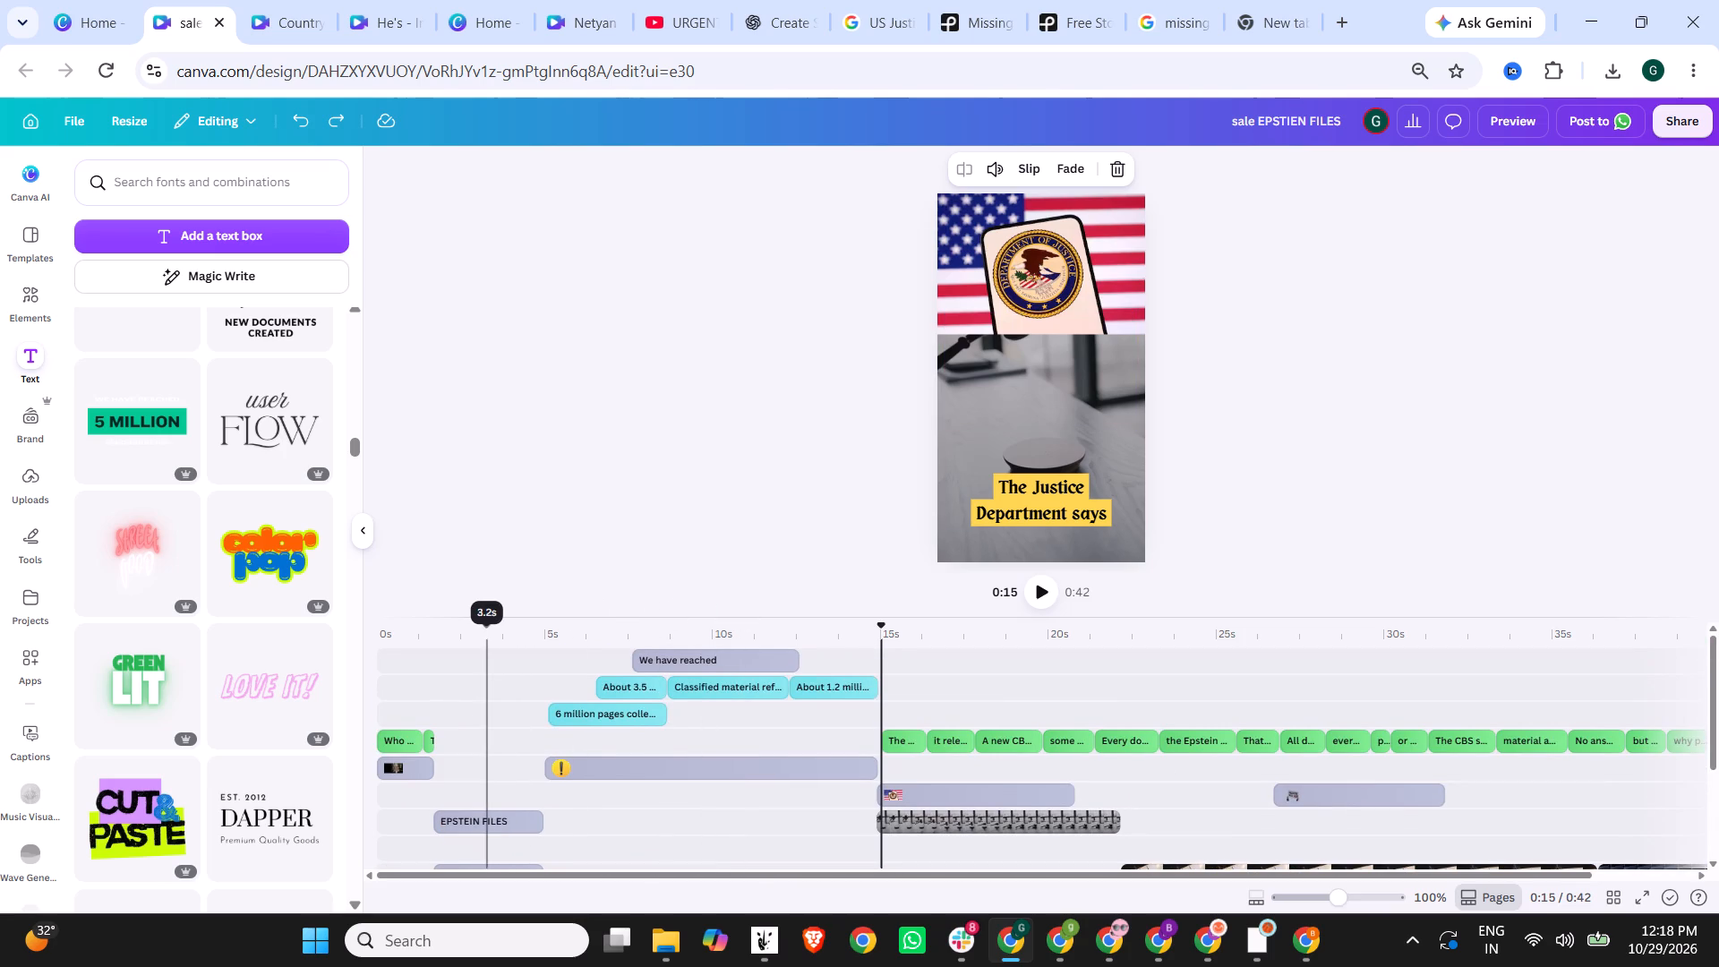
scroll(759, 491, down, 4)
scroll(554, 703, down, 3)
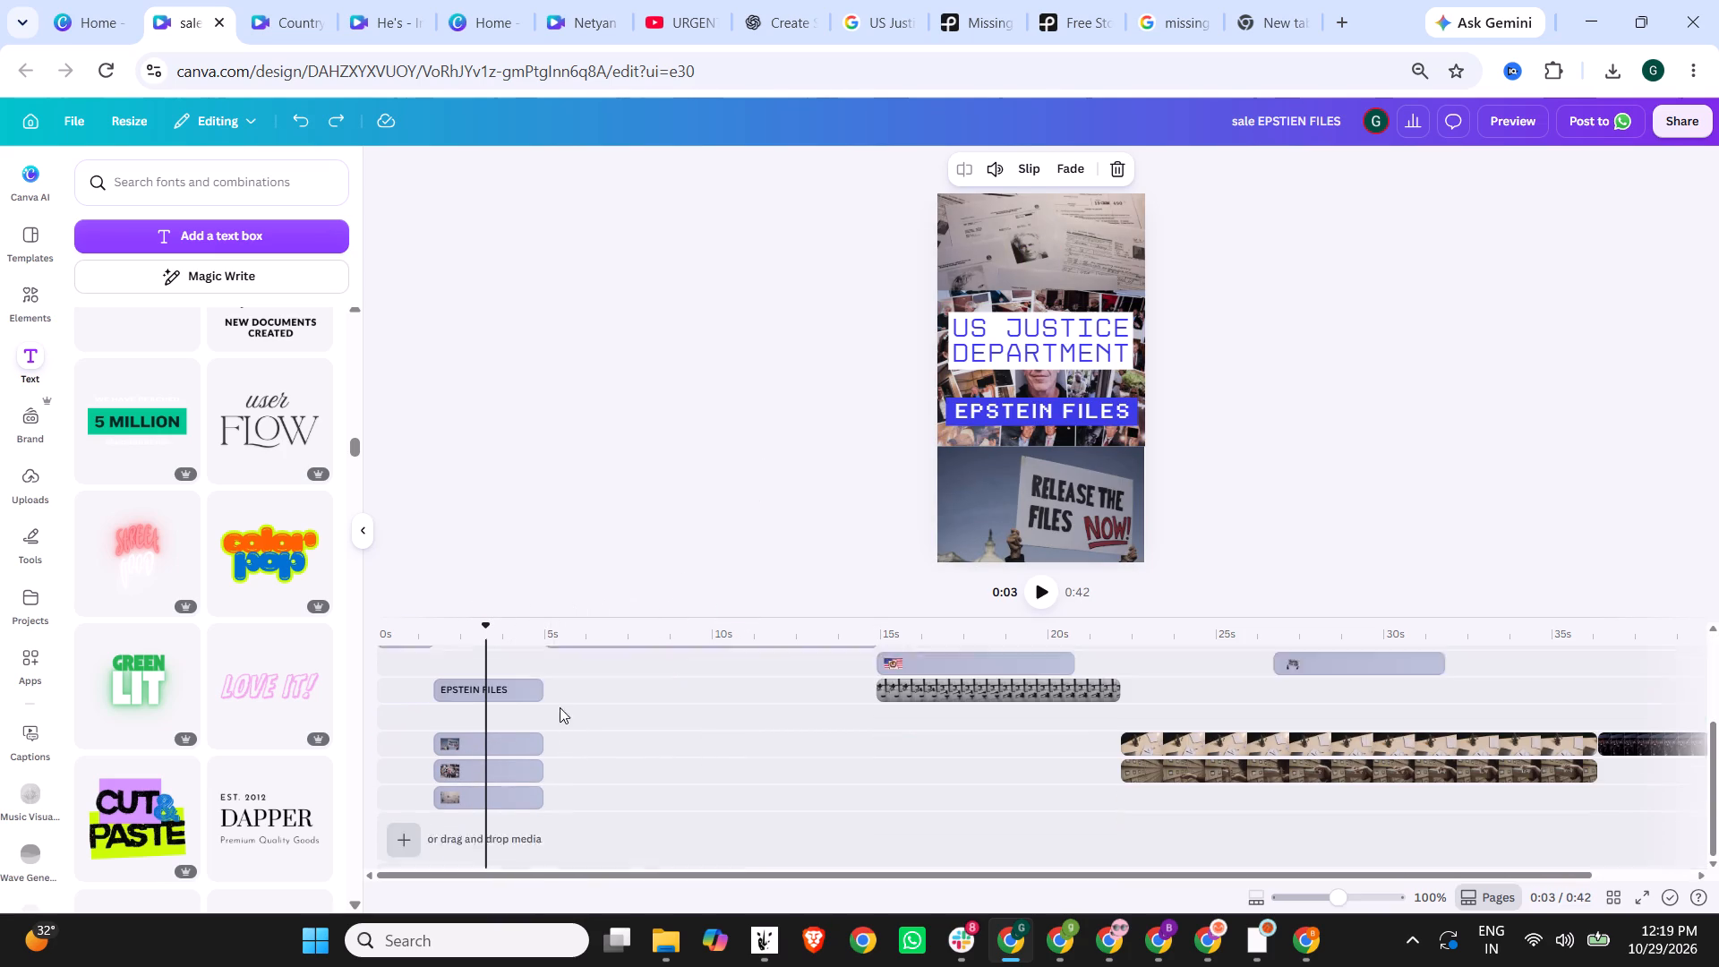
click(503, 662)
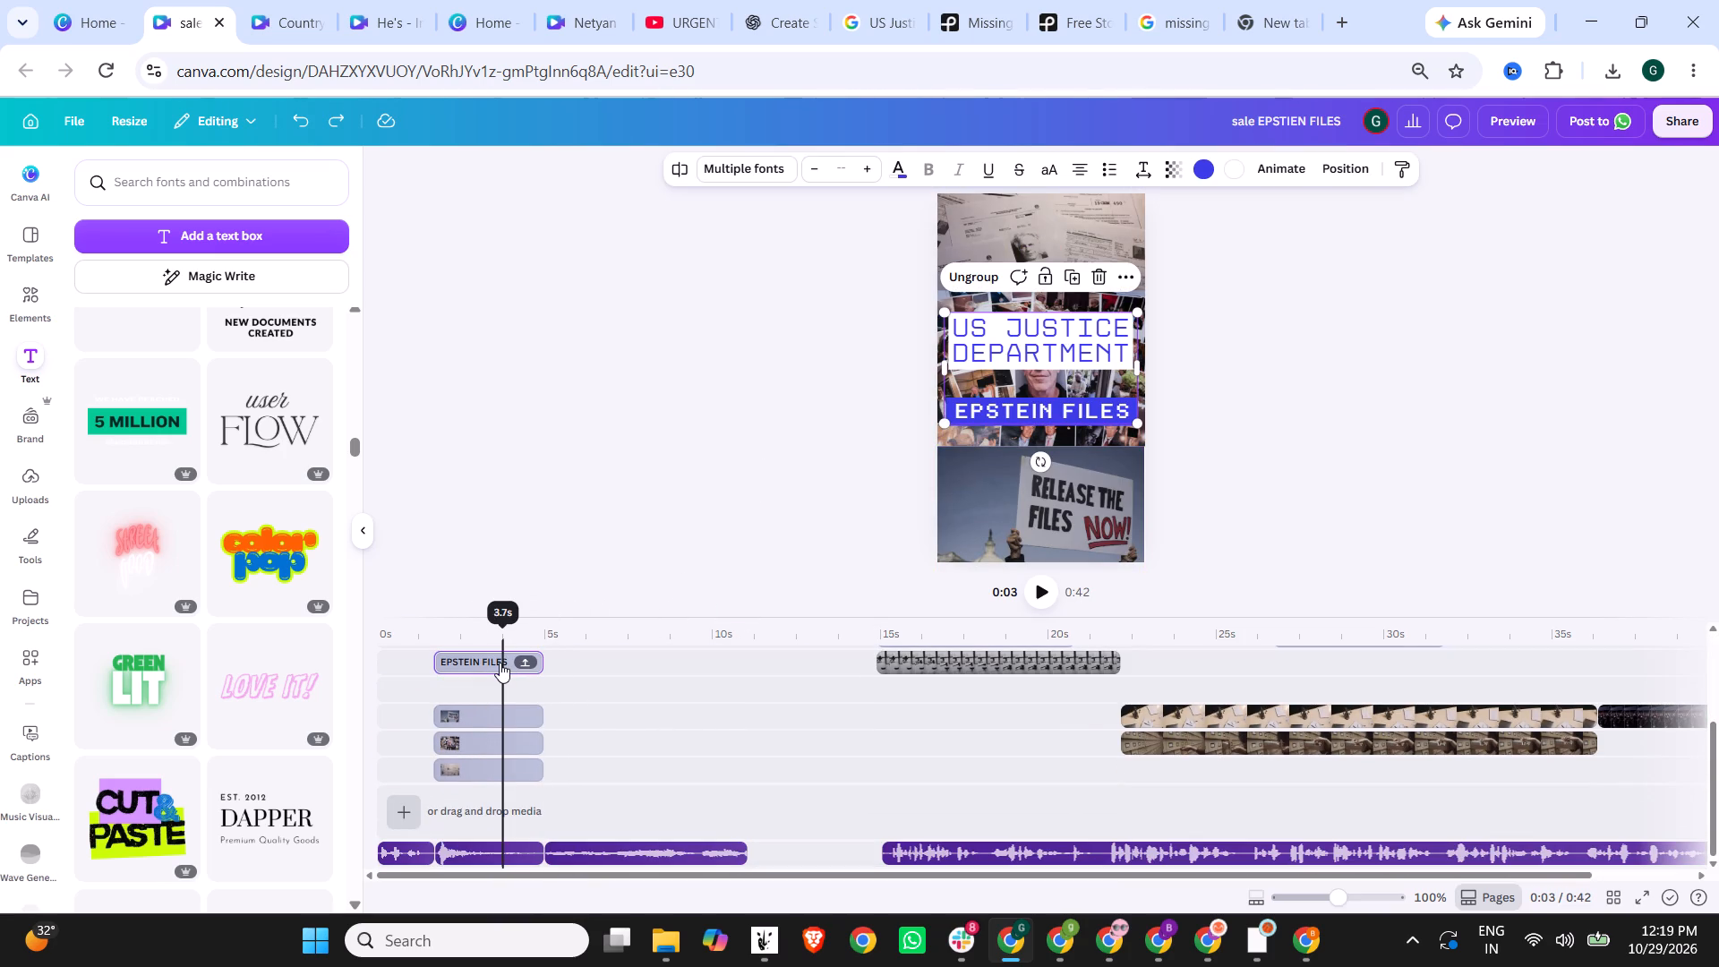
scroll(560, 681, up, 4)
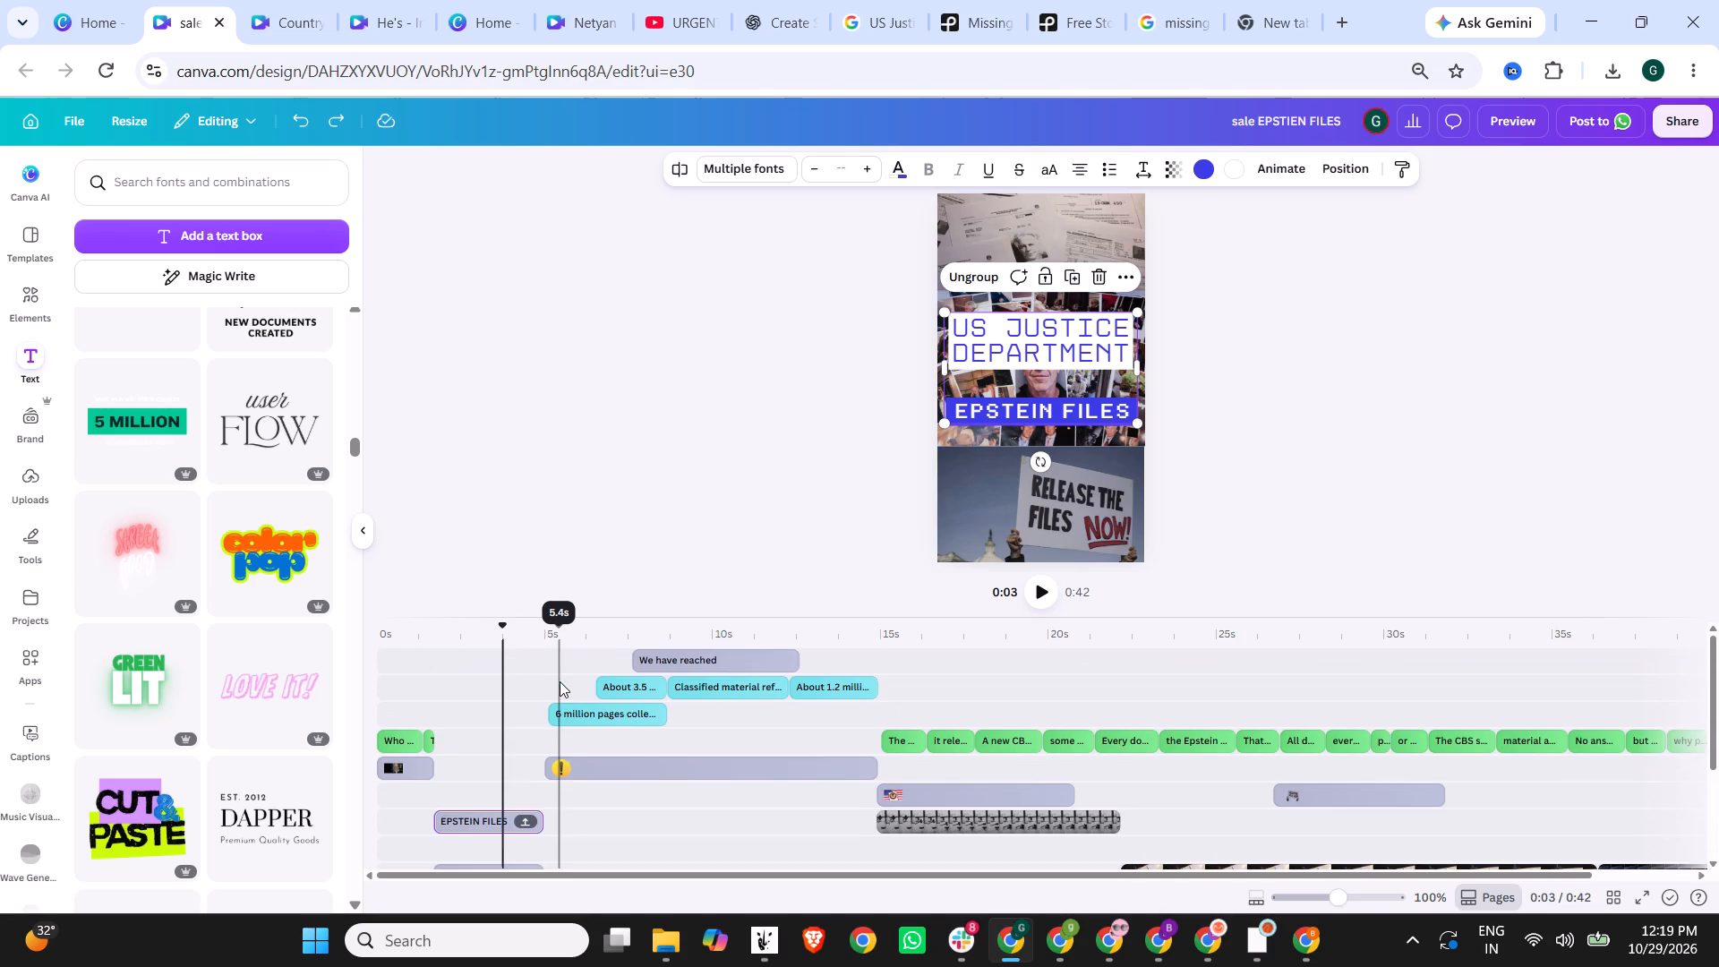
scroll(575, 721, up, 7)
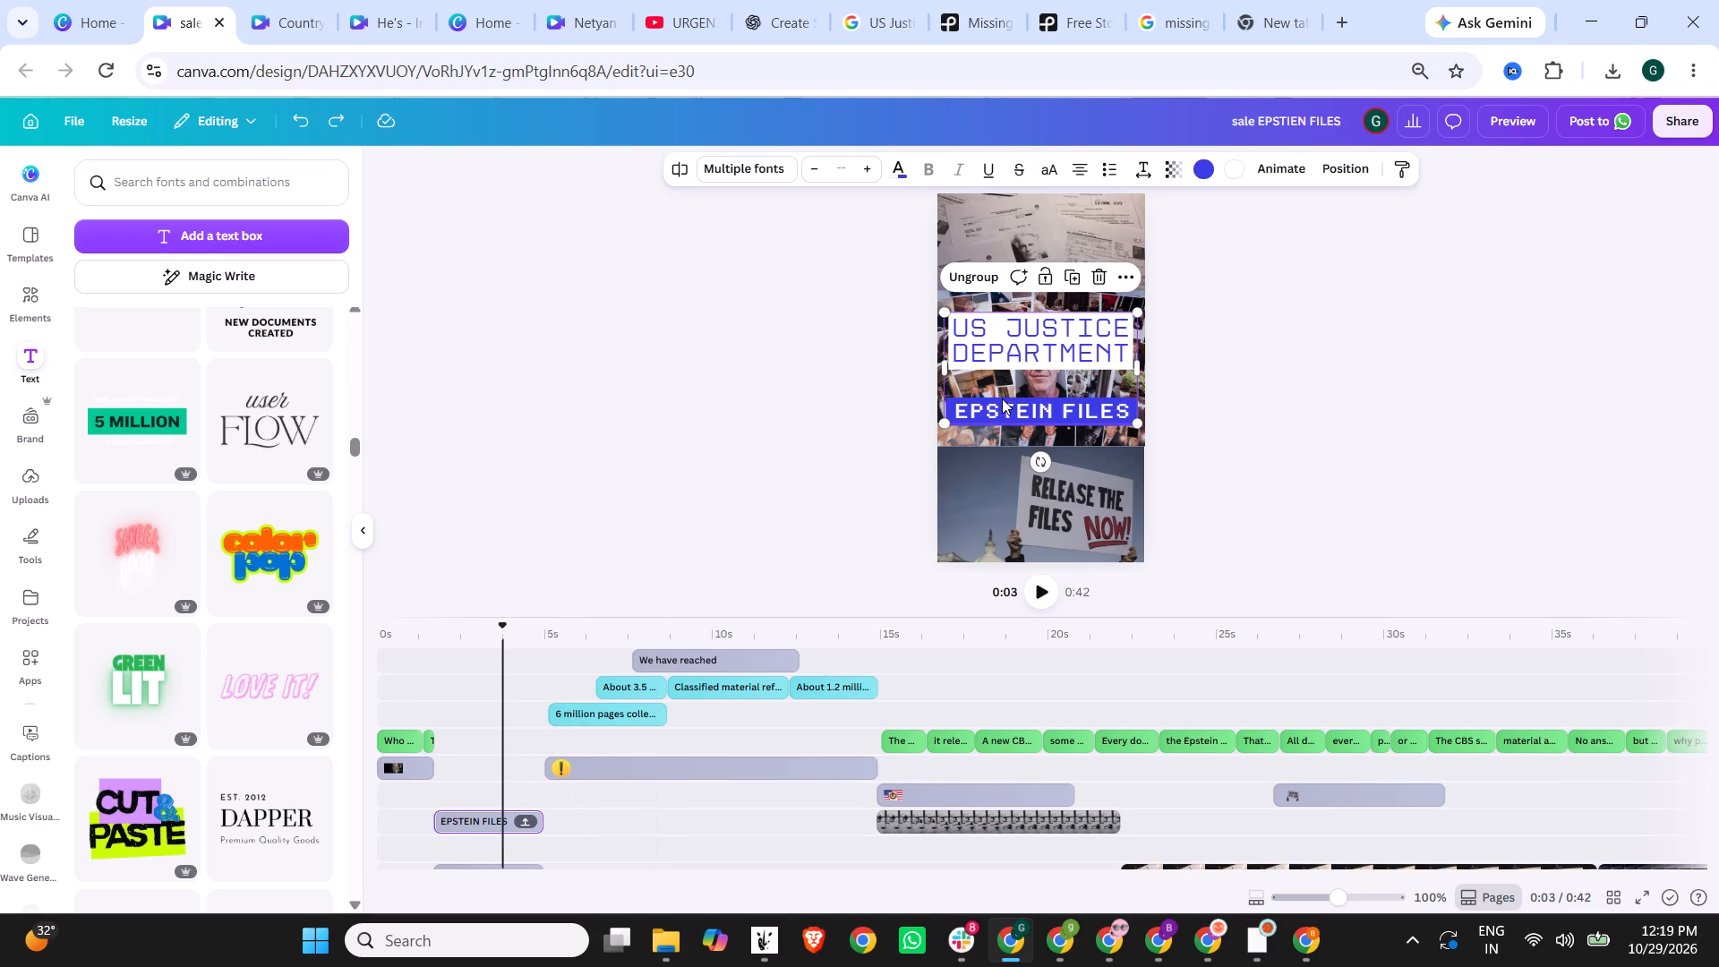
click(1036, 381)
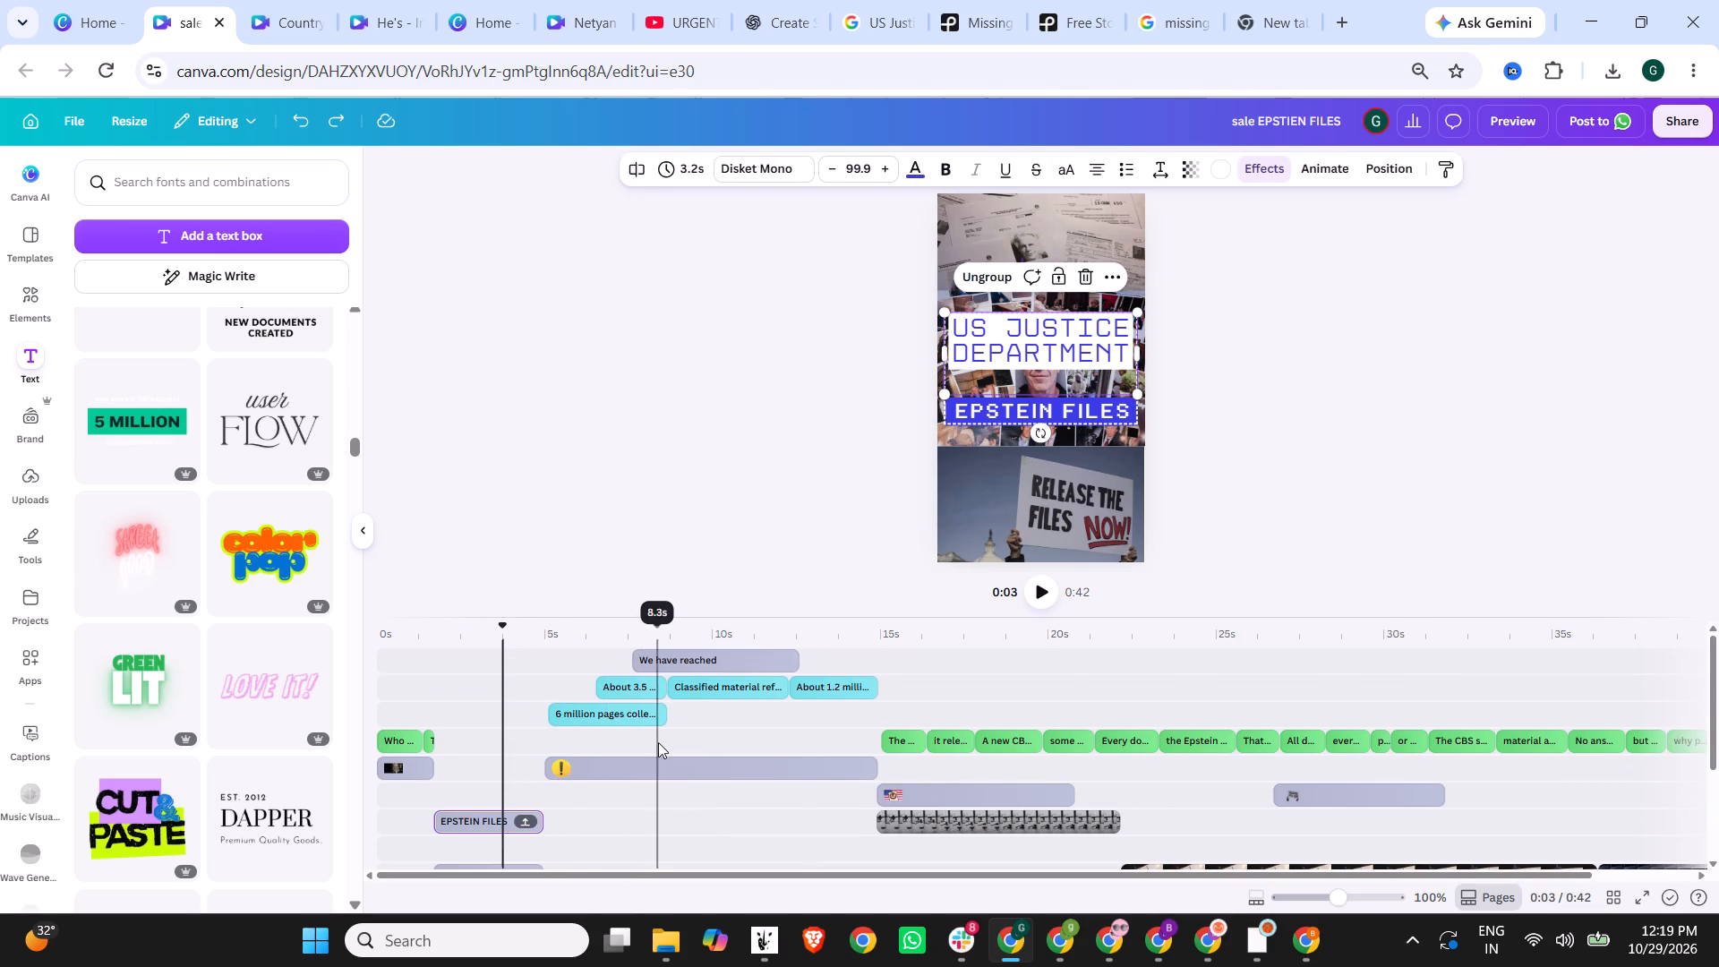
scroll(694, 717, down, 6)
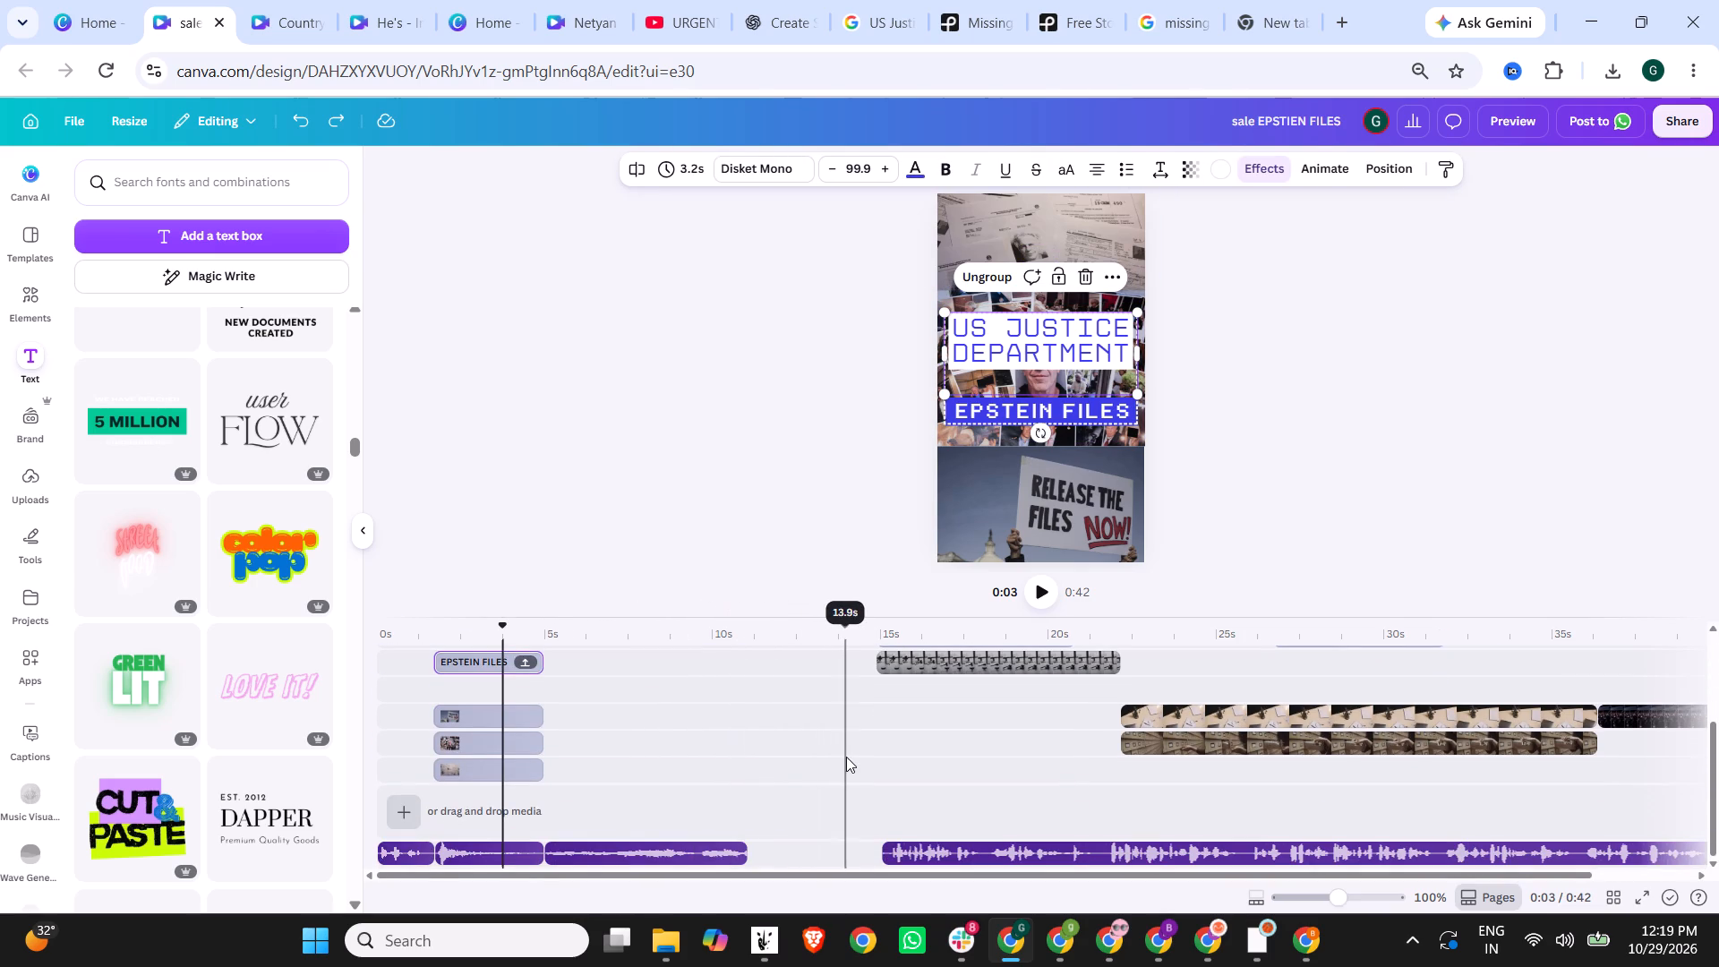
scroll(846, 757, up, 8)
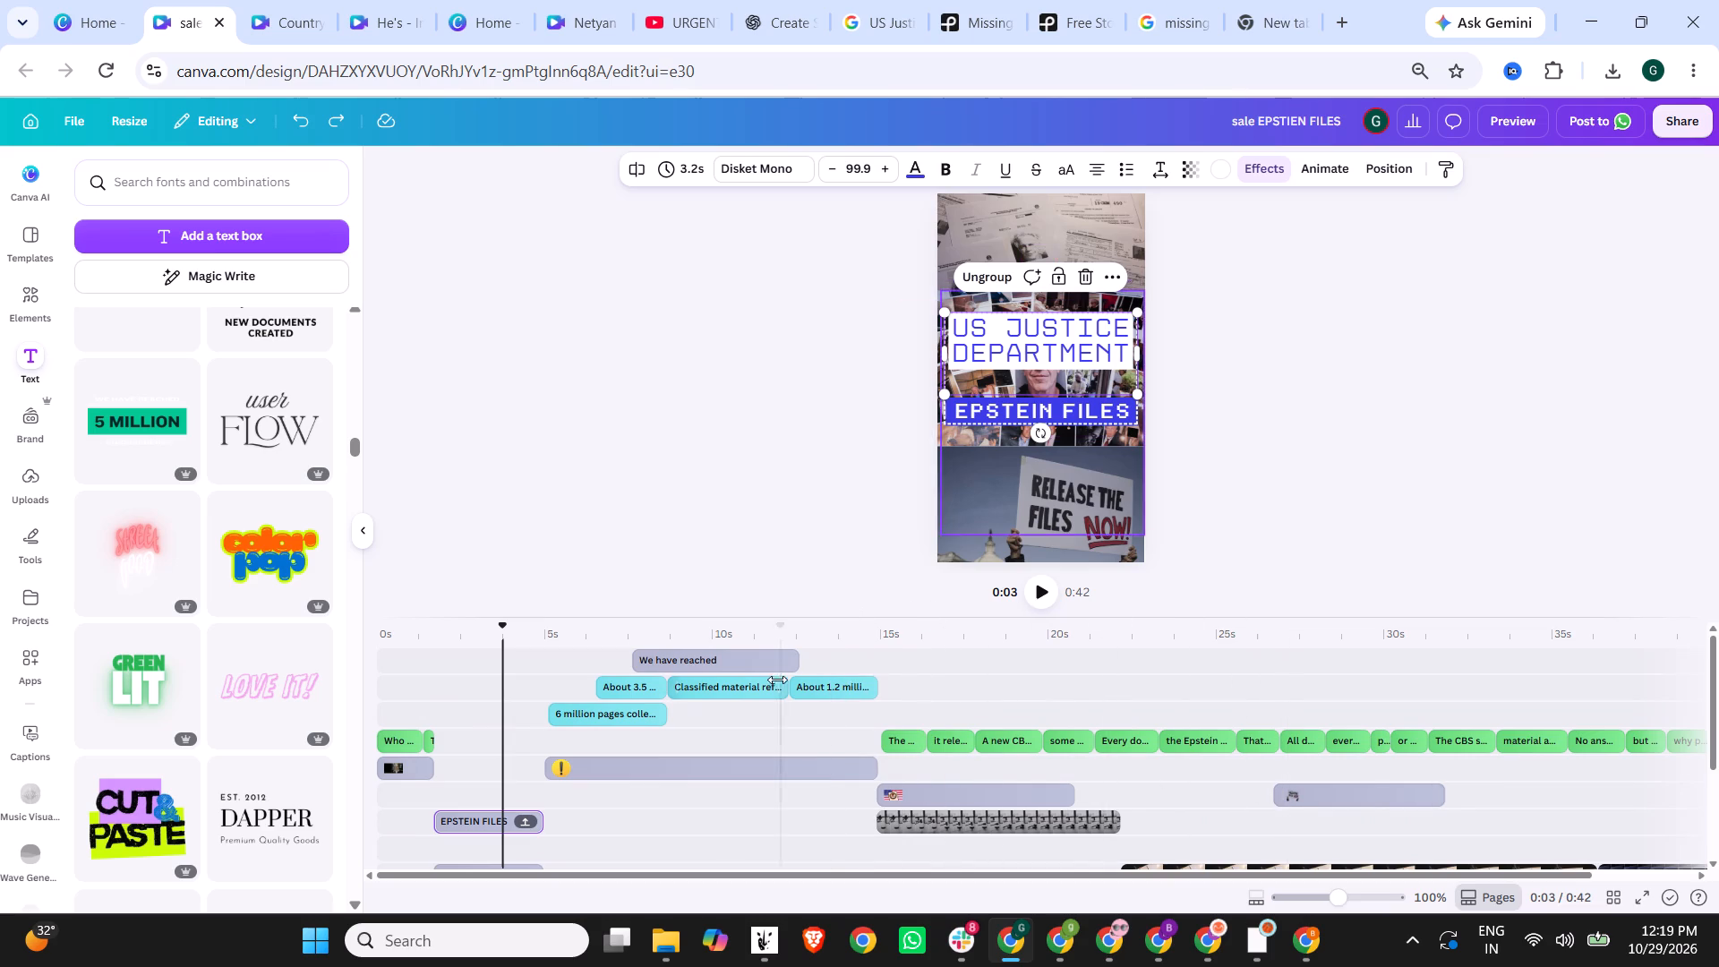
click(744, 638)
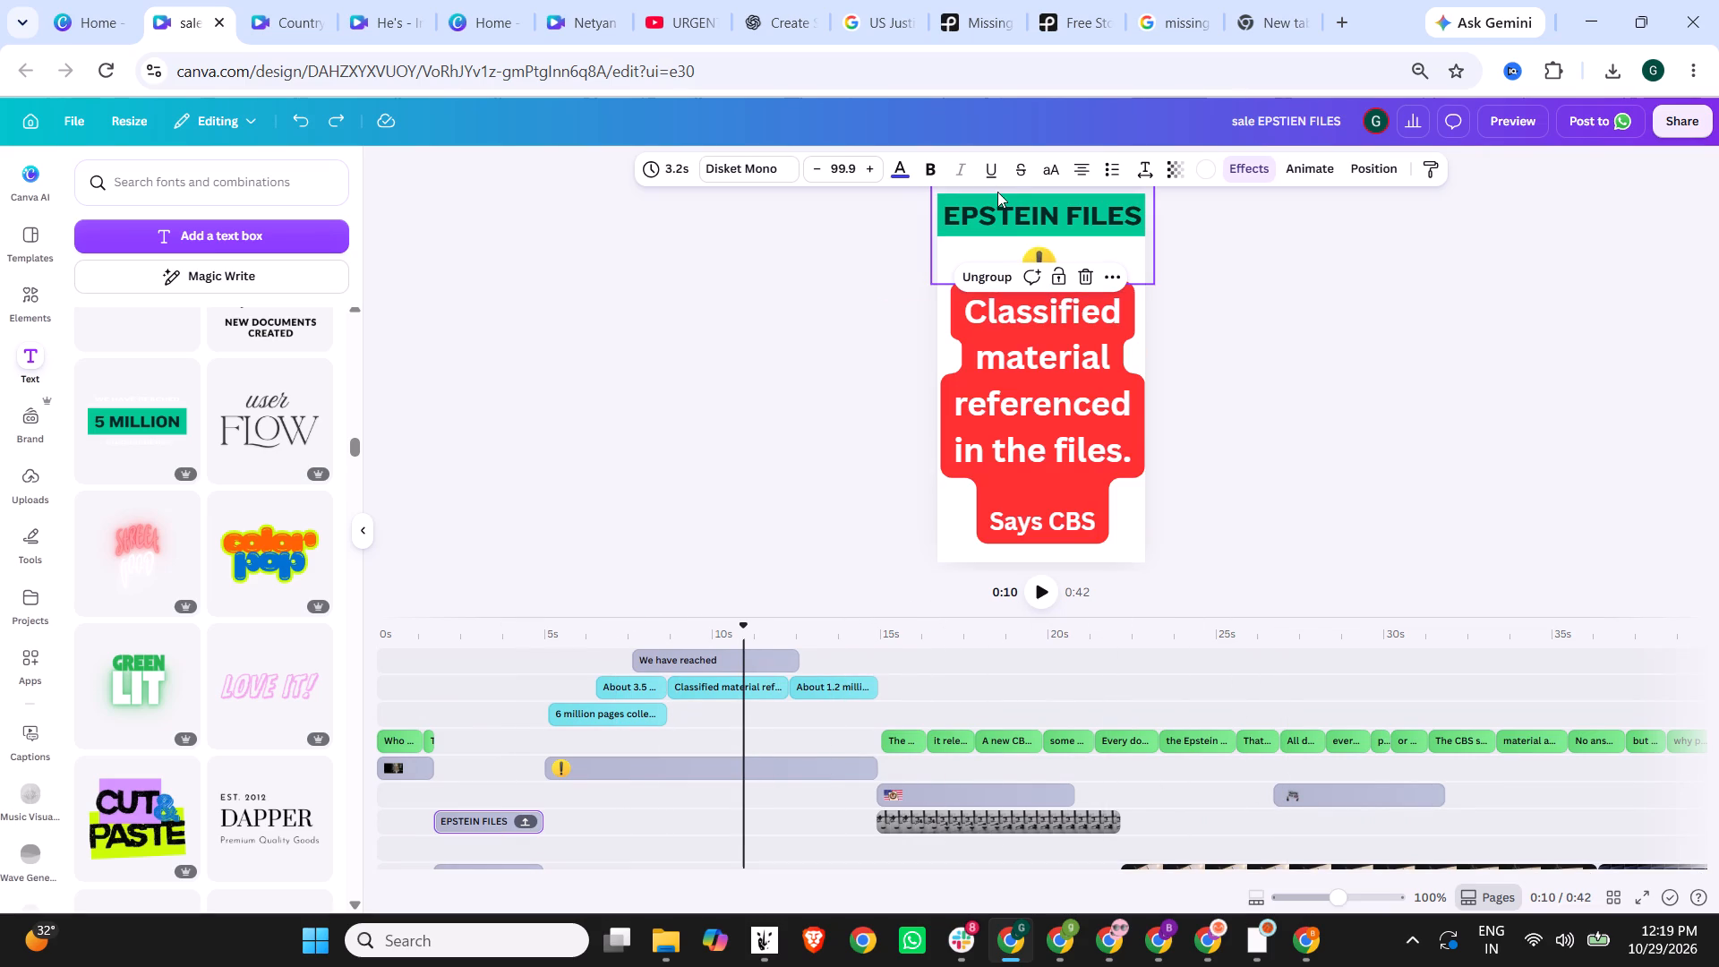
click(997, 192)
scroll(616, 532, down, 3)
scroll(577, 754, down, 6)
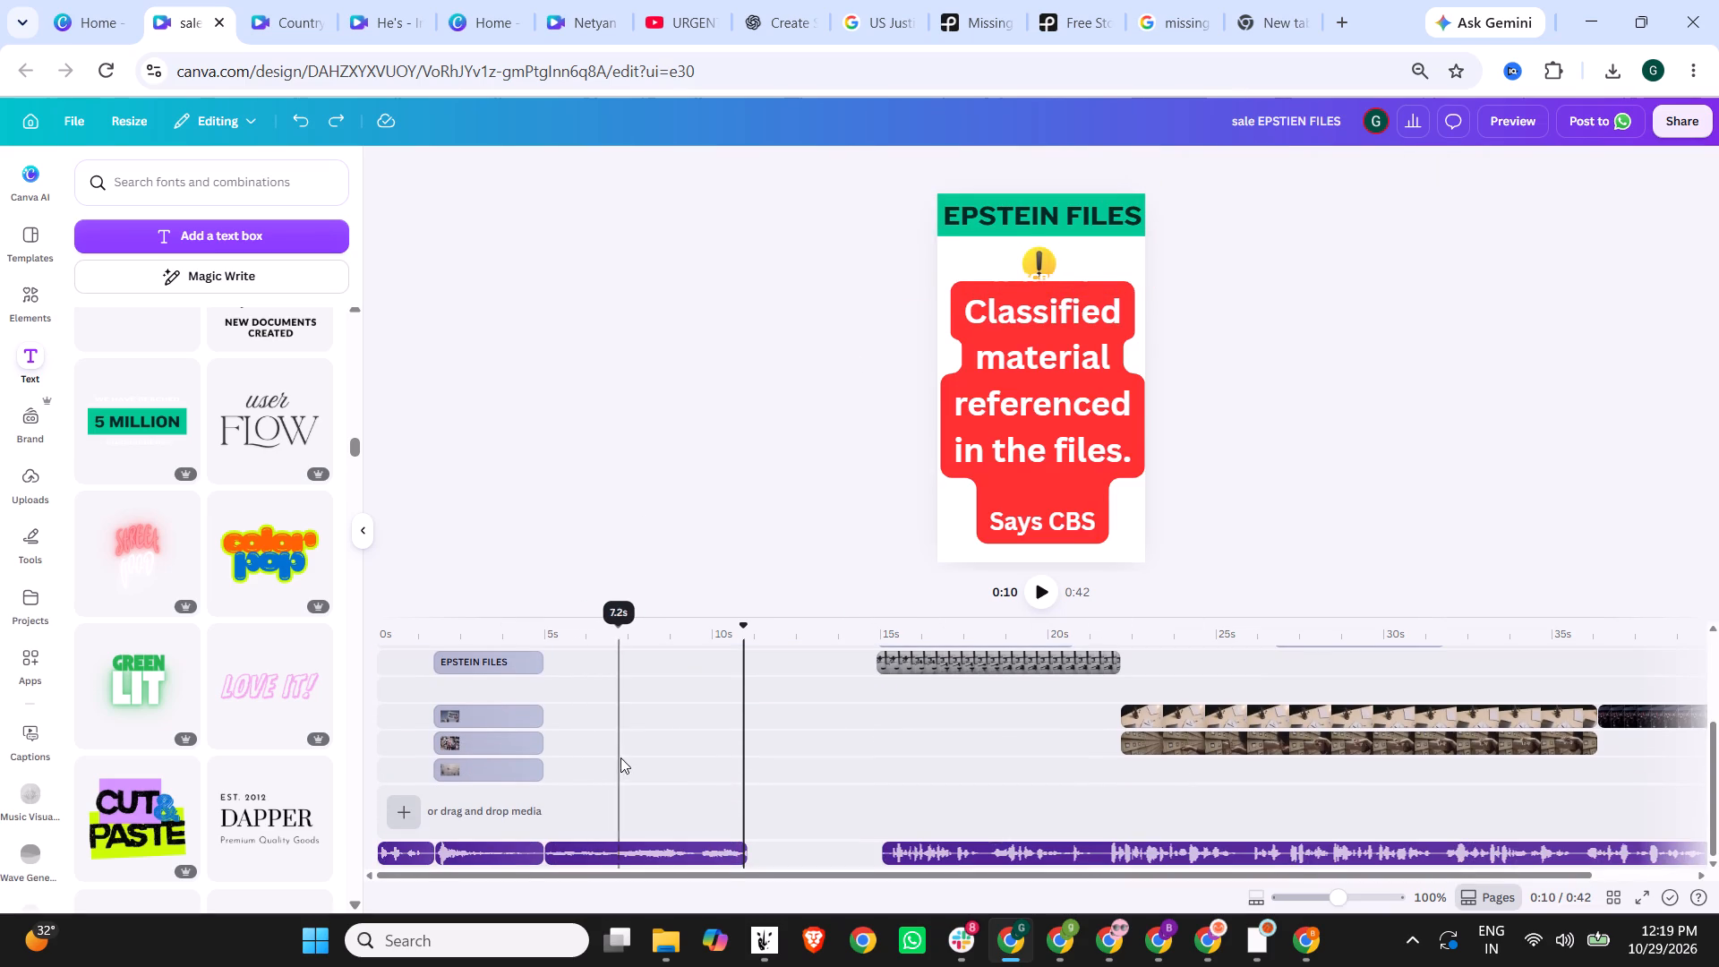
scroll(620, 757, down, 1)
scroll(1022, 806, up, 5)
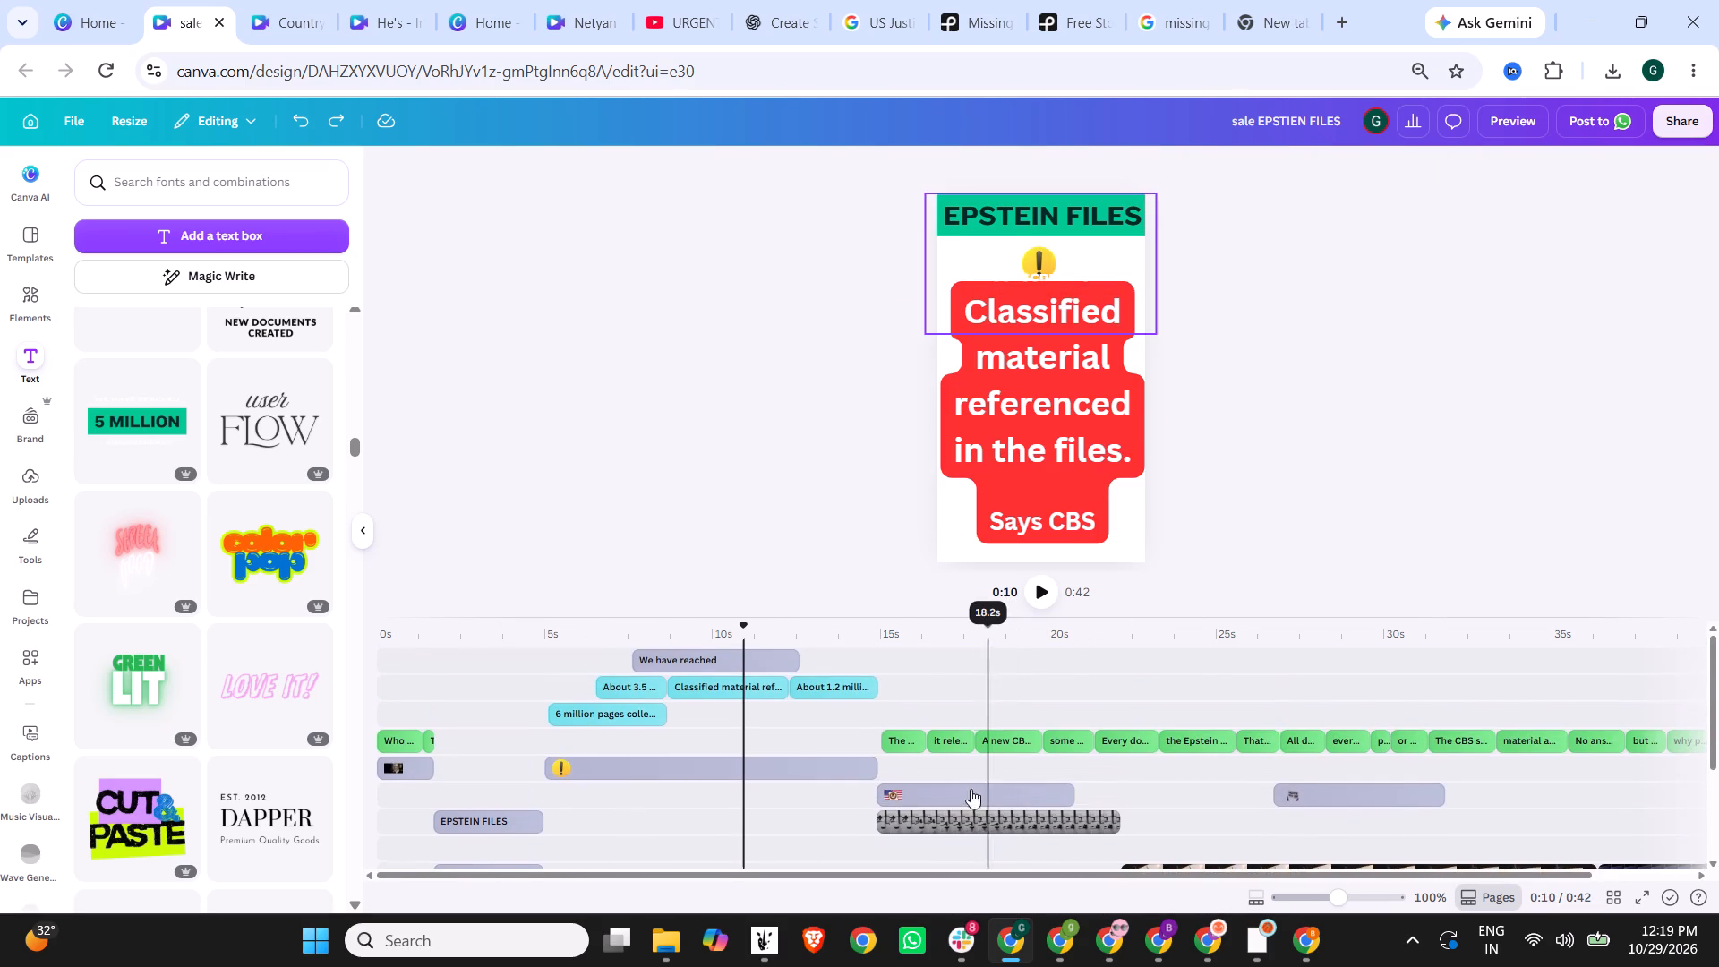
Shift the green EPSTEIN FILES heading group downward and delete its leftover SUBSCRIBERS! text.
drag(1064, 210, 1046, 248)
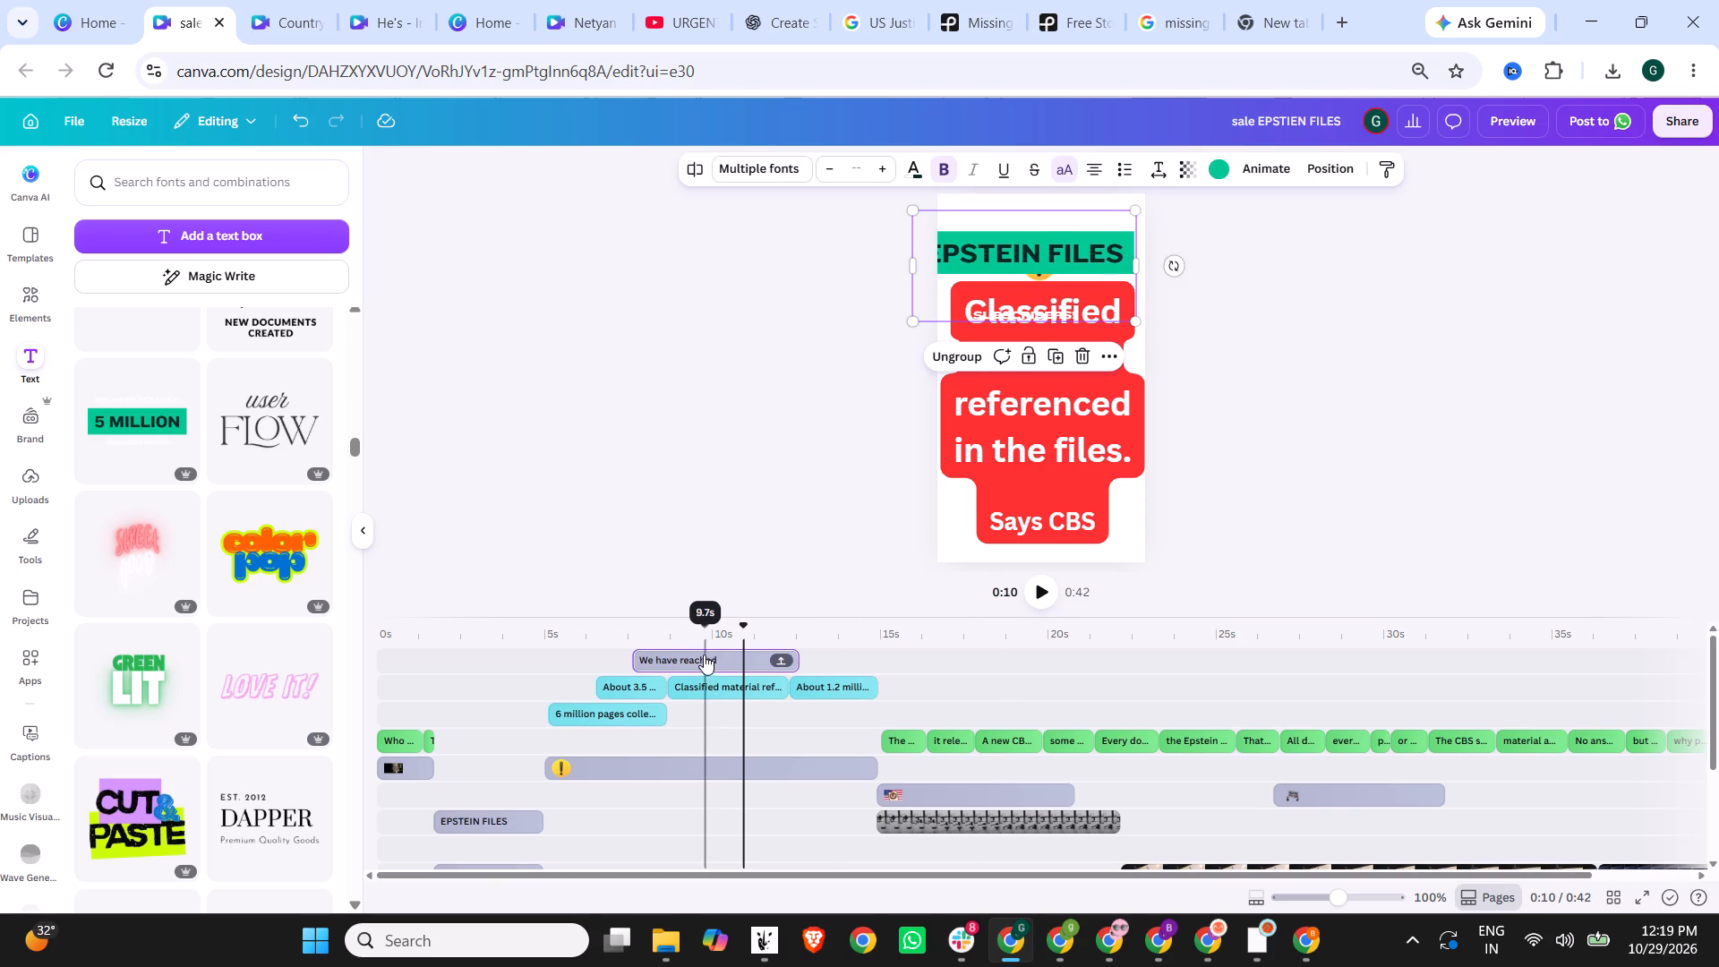
double_click(1016, 313)
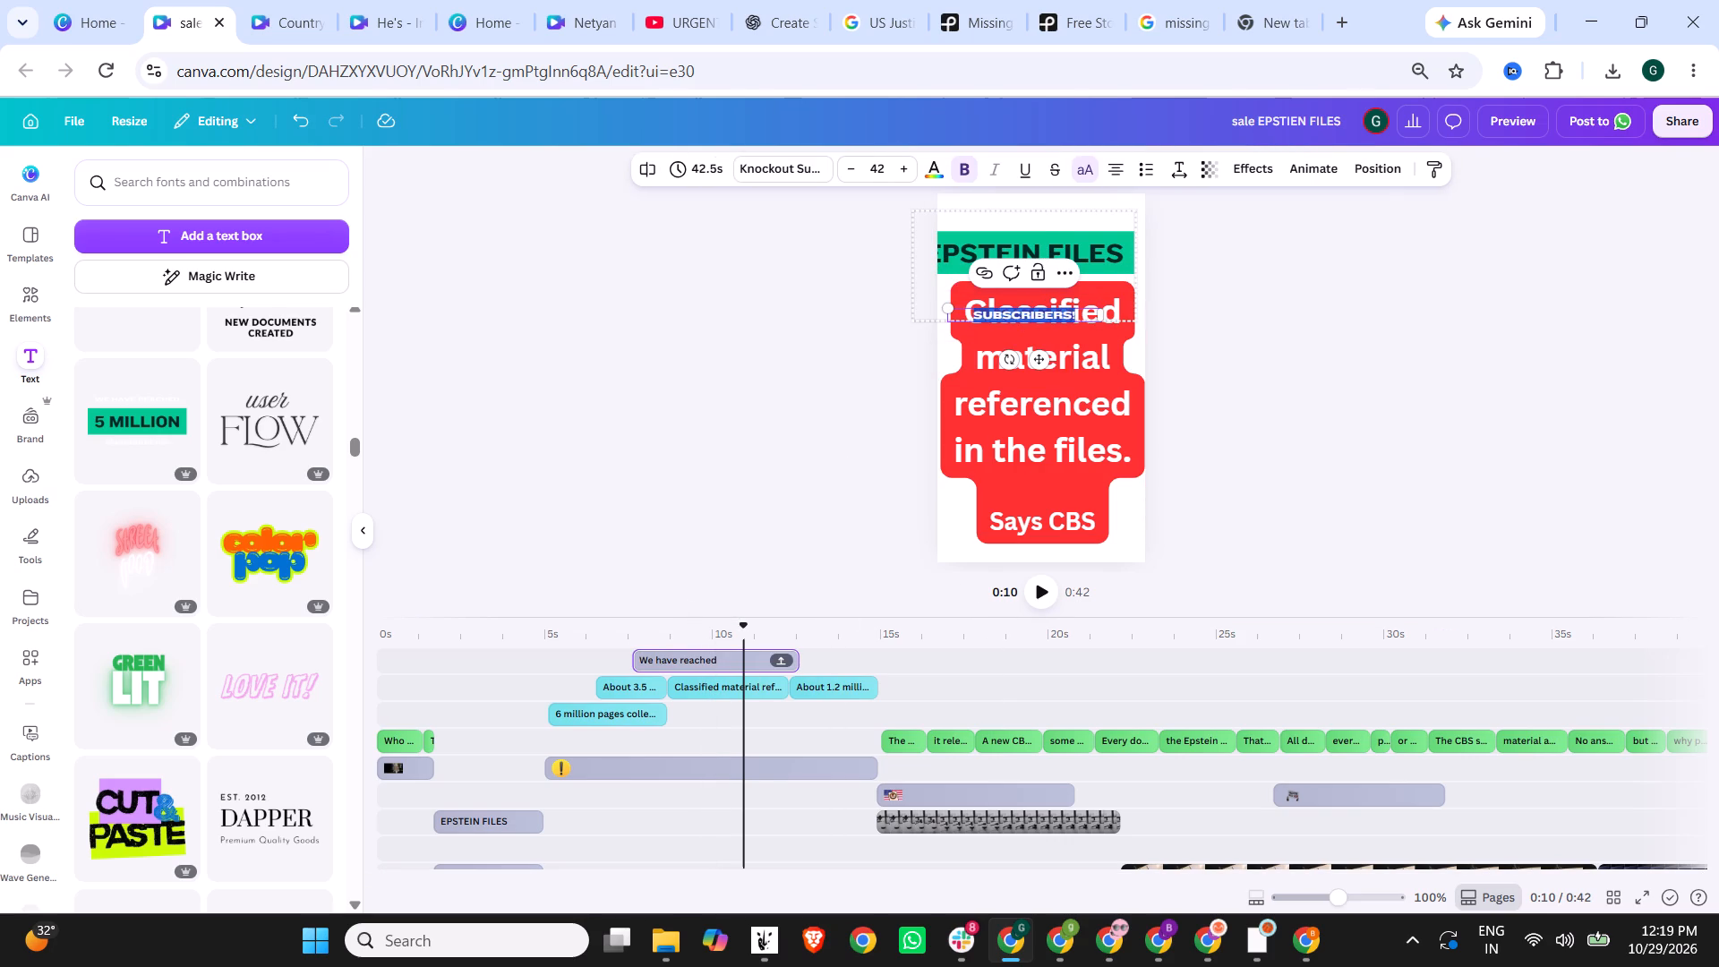
key(BackSpace)
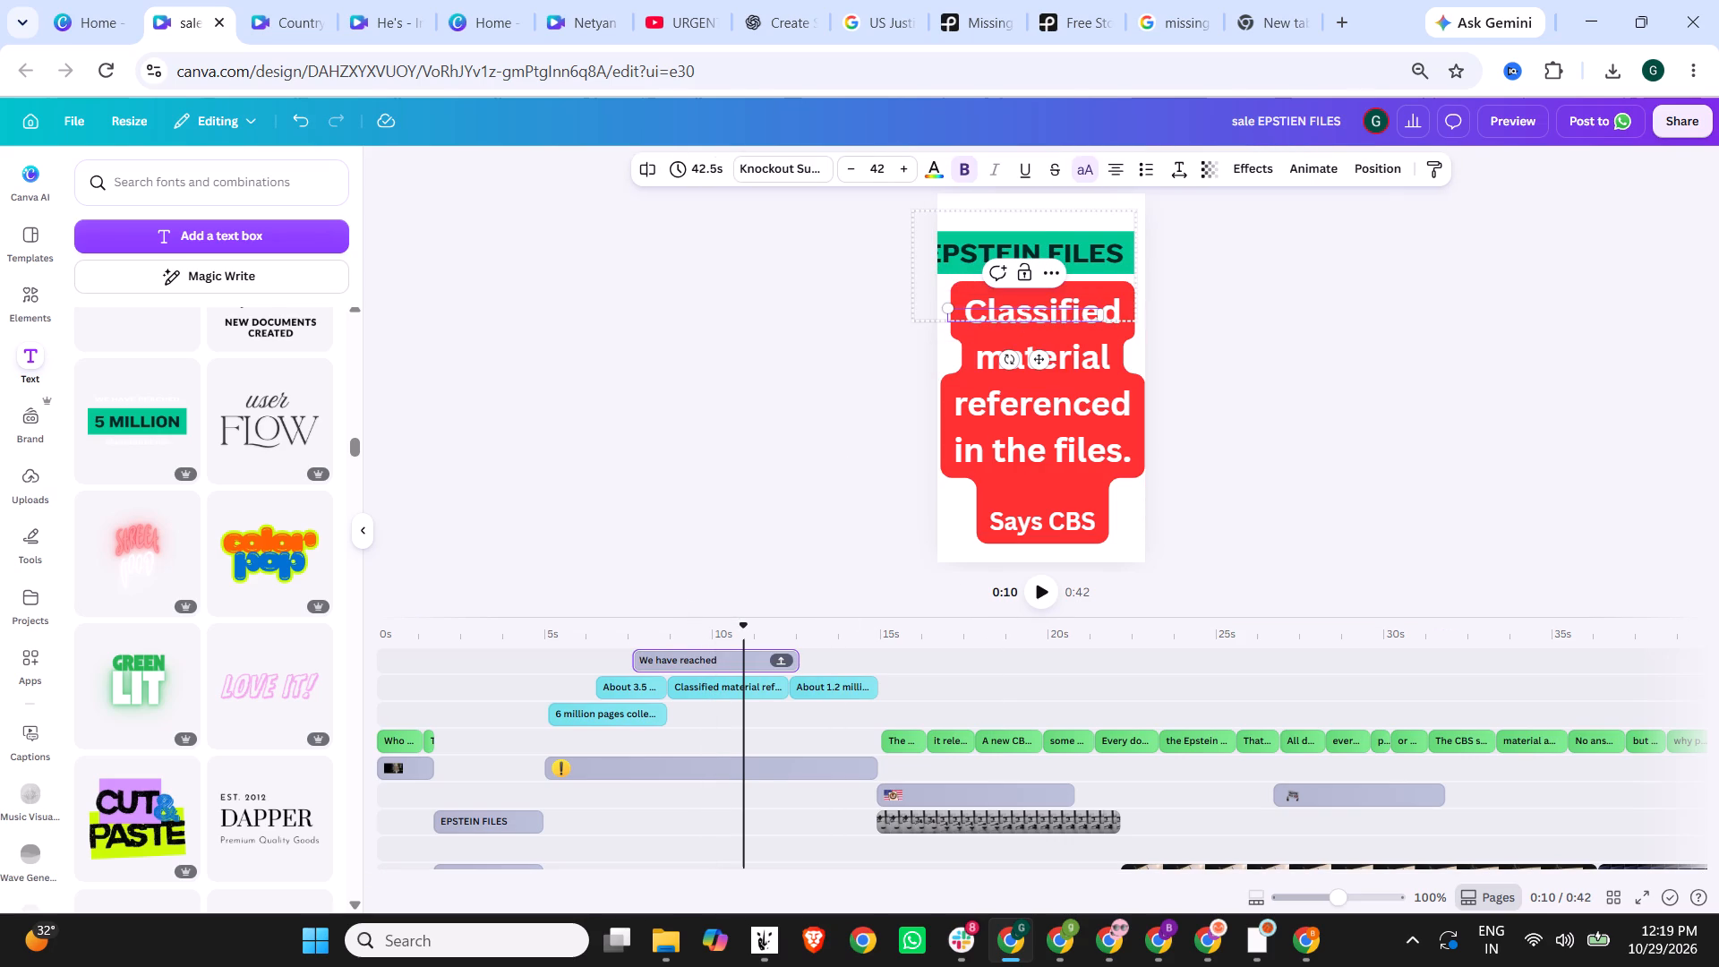
click(1186, 287)
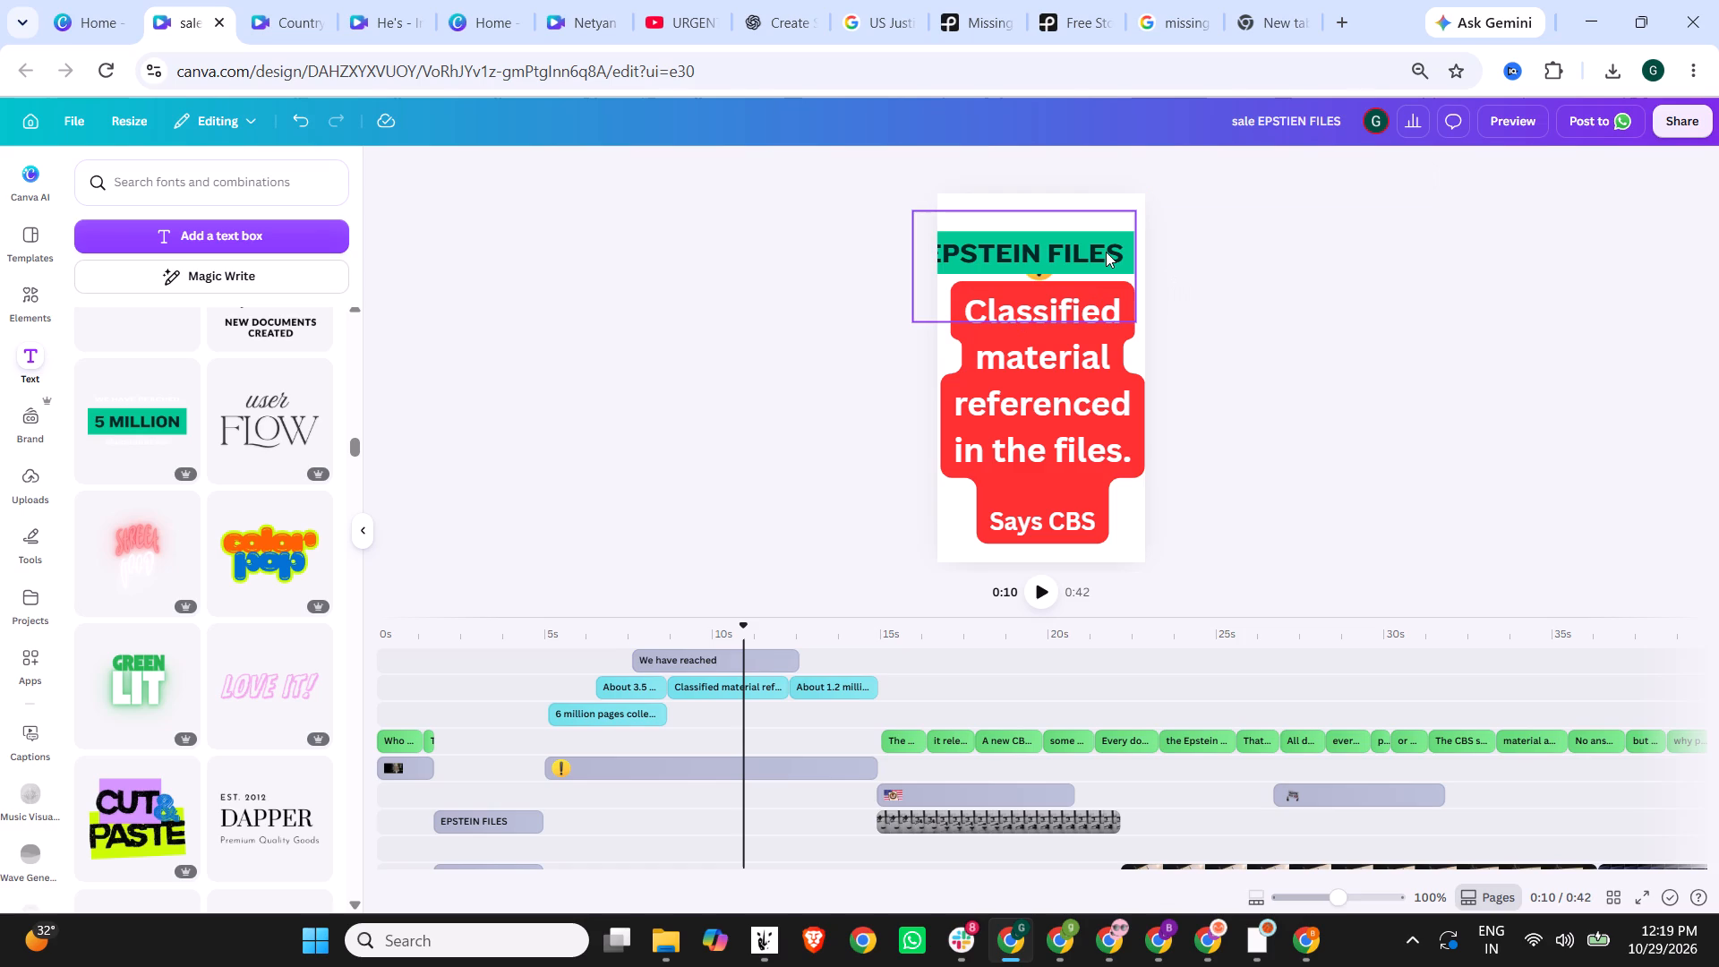
Move the green EPSTEIN FILES heading back to the page's top edge, centred above the exclamation mark.
drag(1106, 252, 1101, 226)
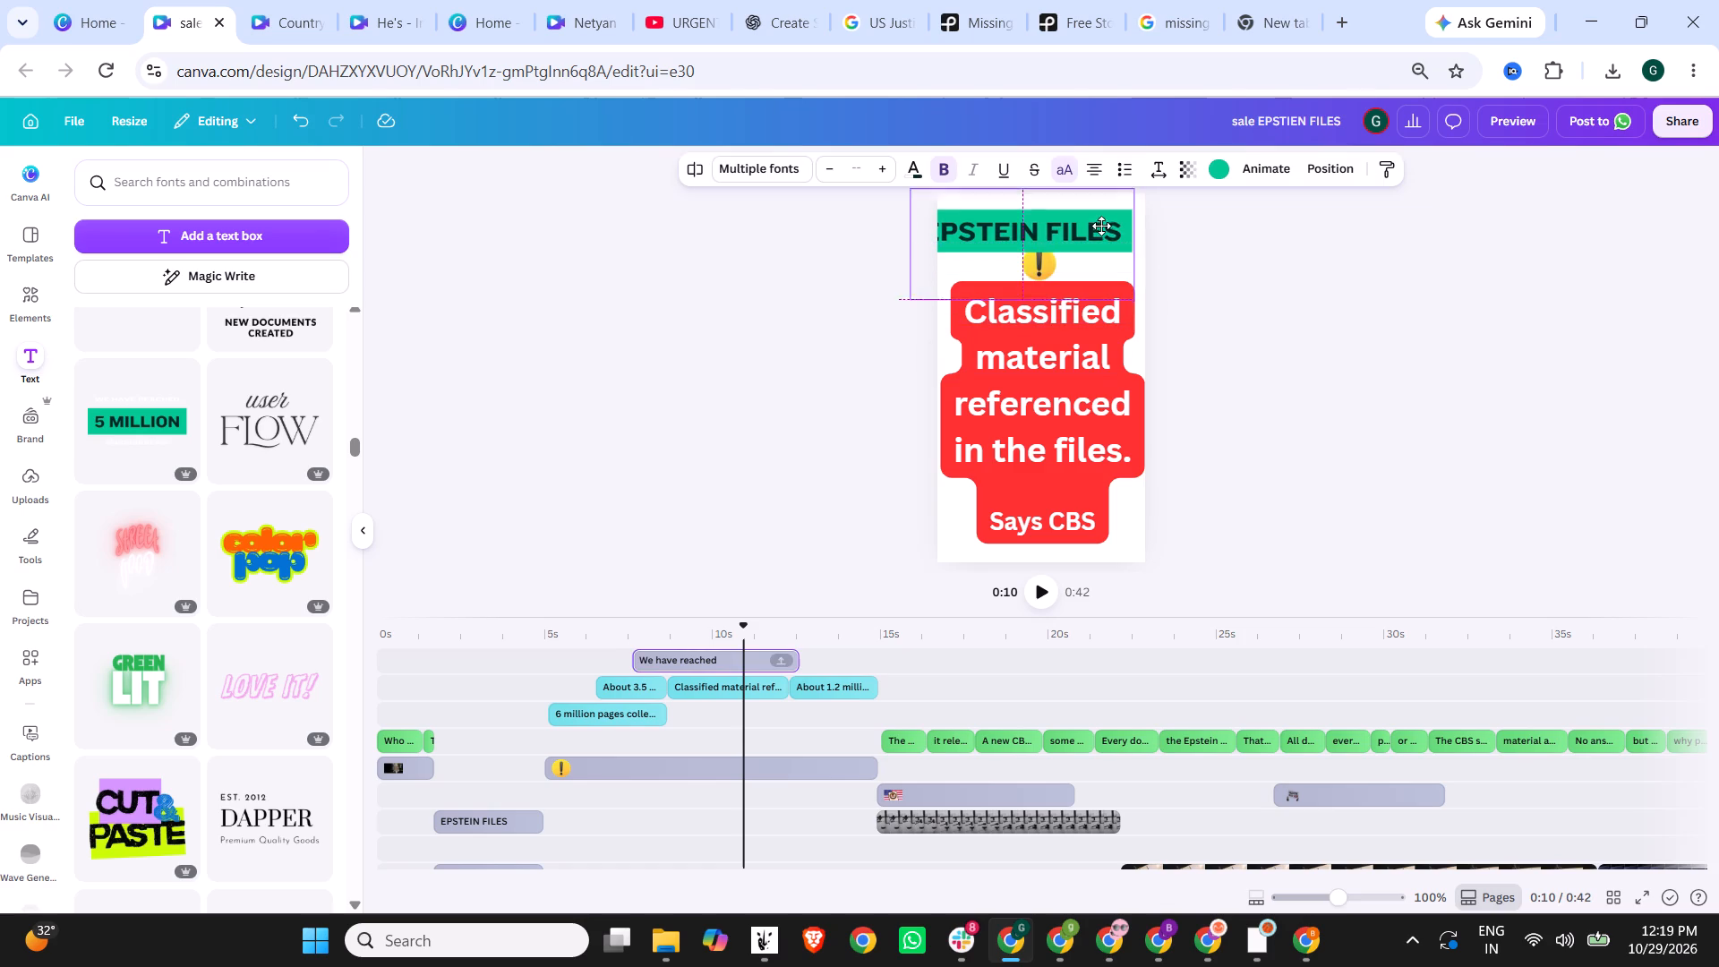
drag(1101, 226, 1129, 210)
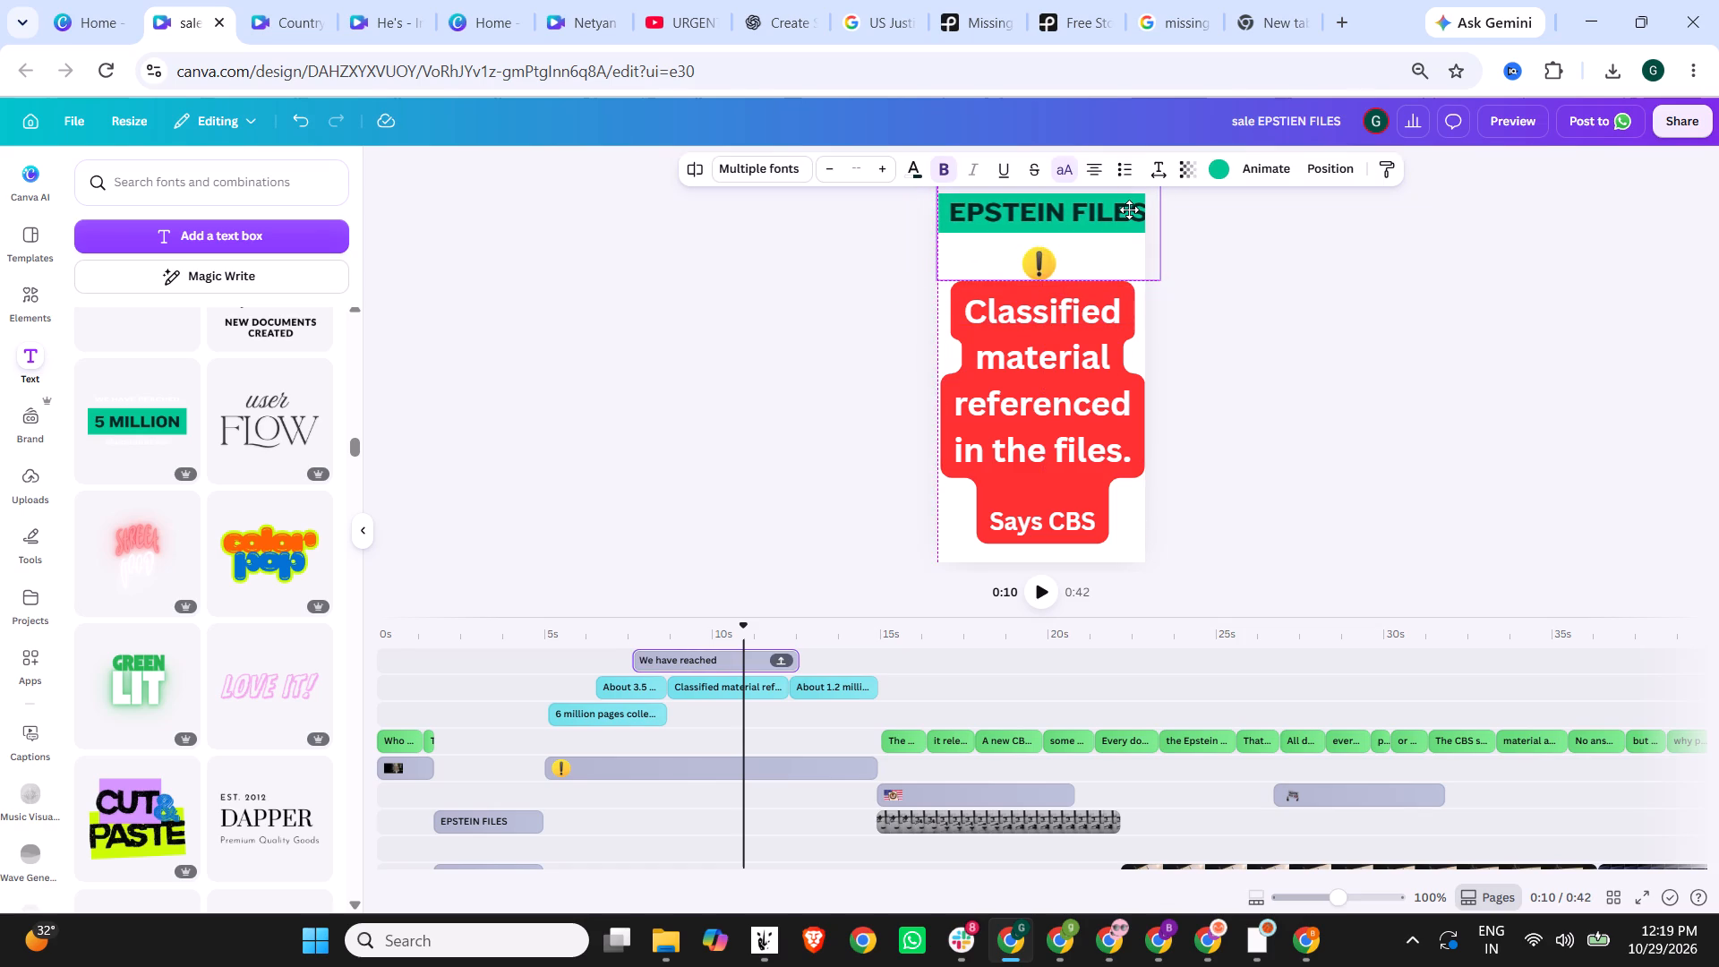
drag(1129, 210, 1125, 210)
click(1304, 235)
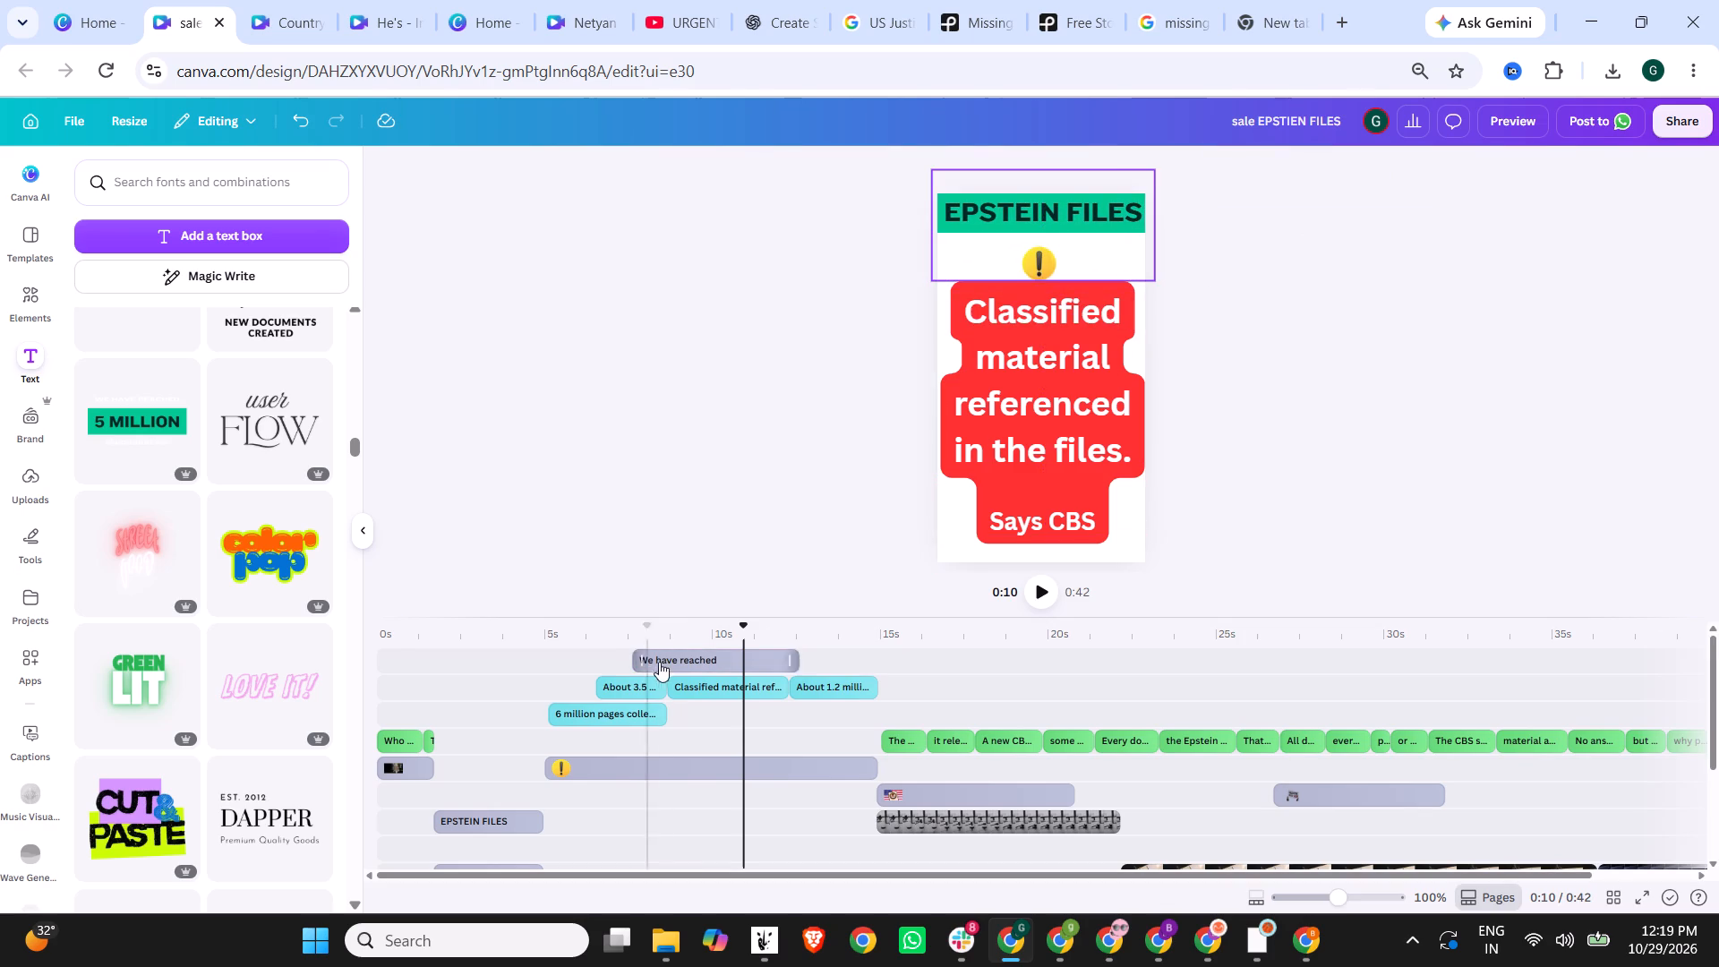
Extend the green heading's "We have reached" clip back to the start of the "6 million pages" caption, for a duration of 7.4 s.
click(662, 662)
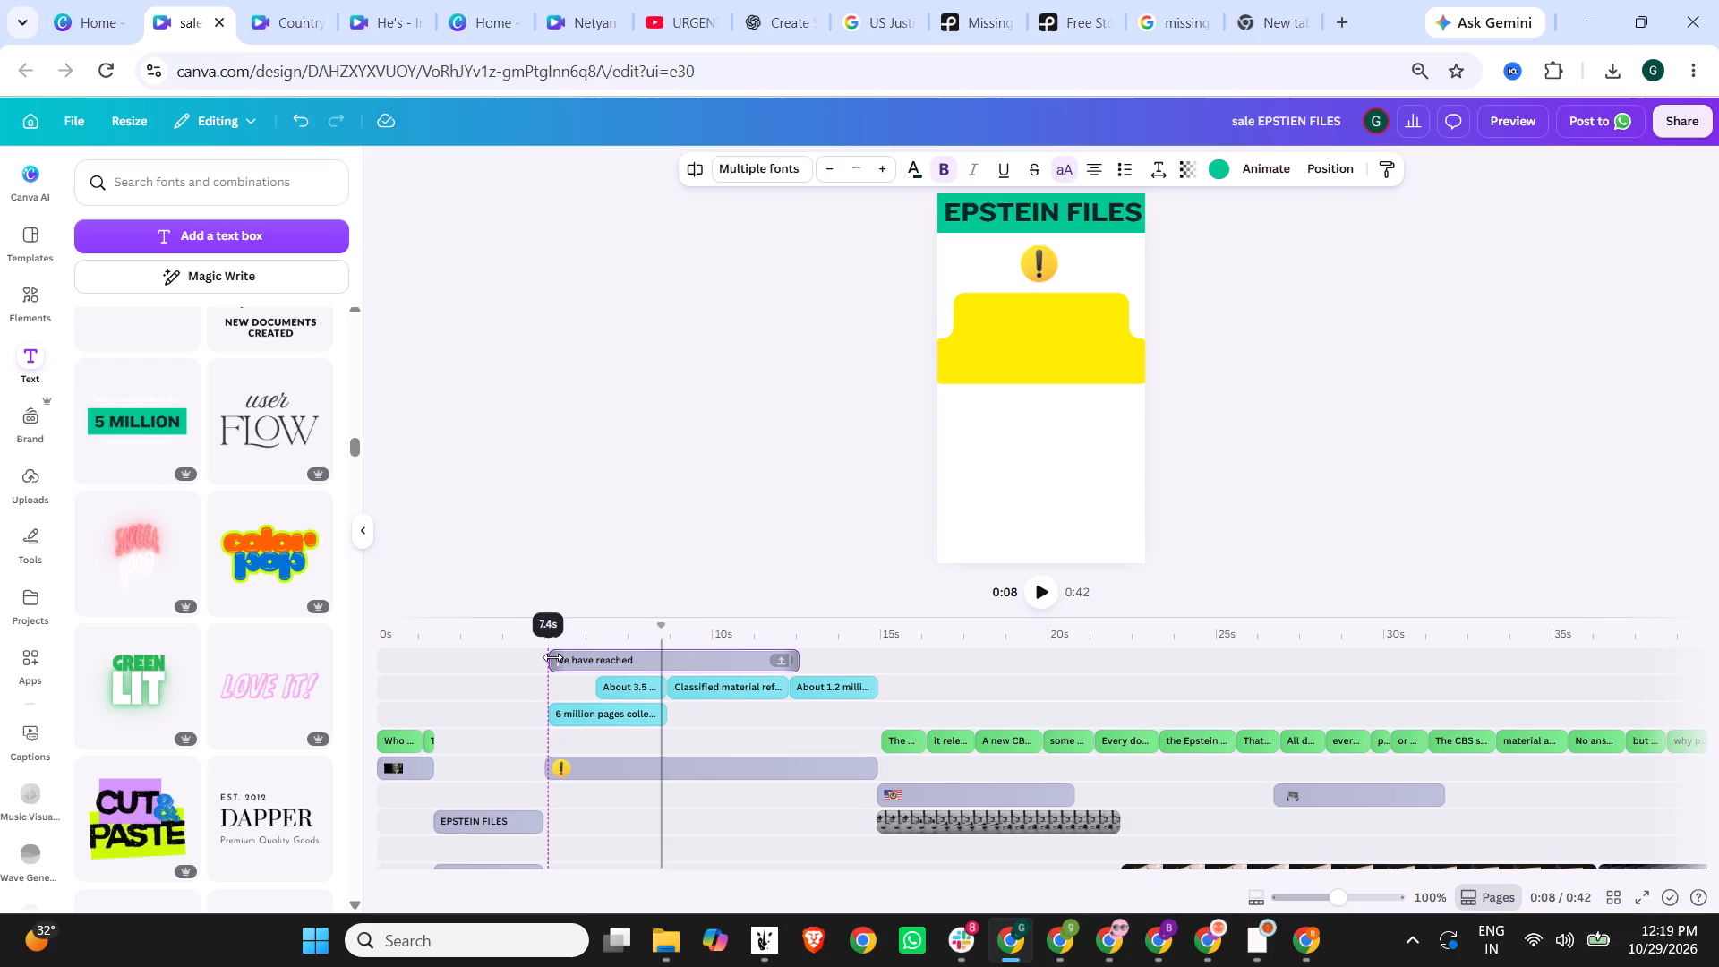
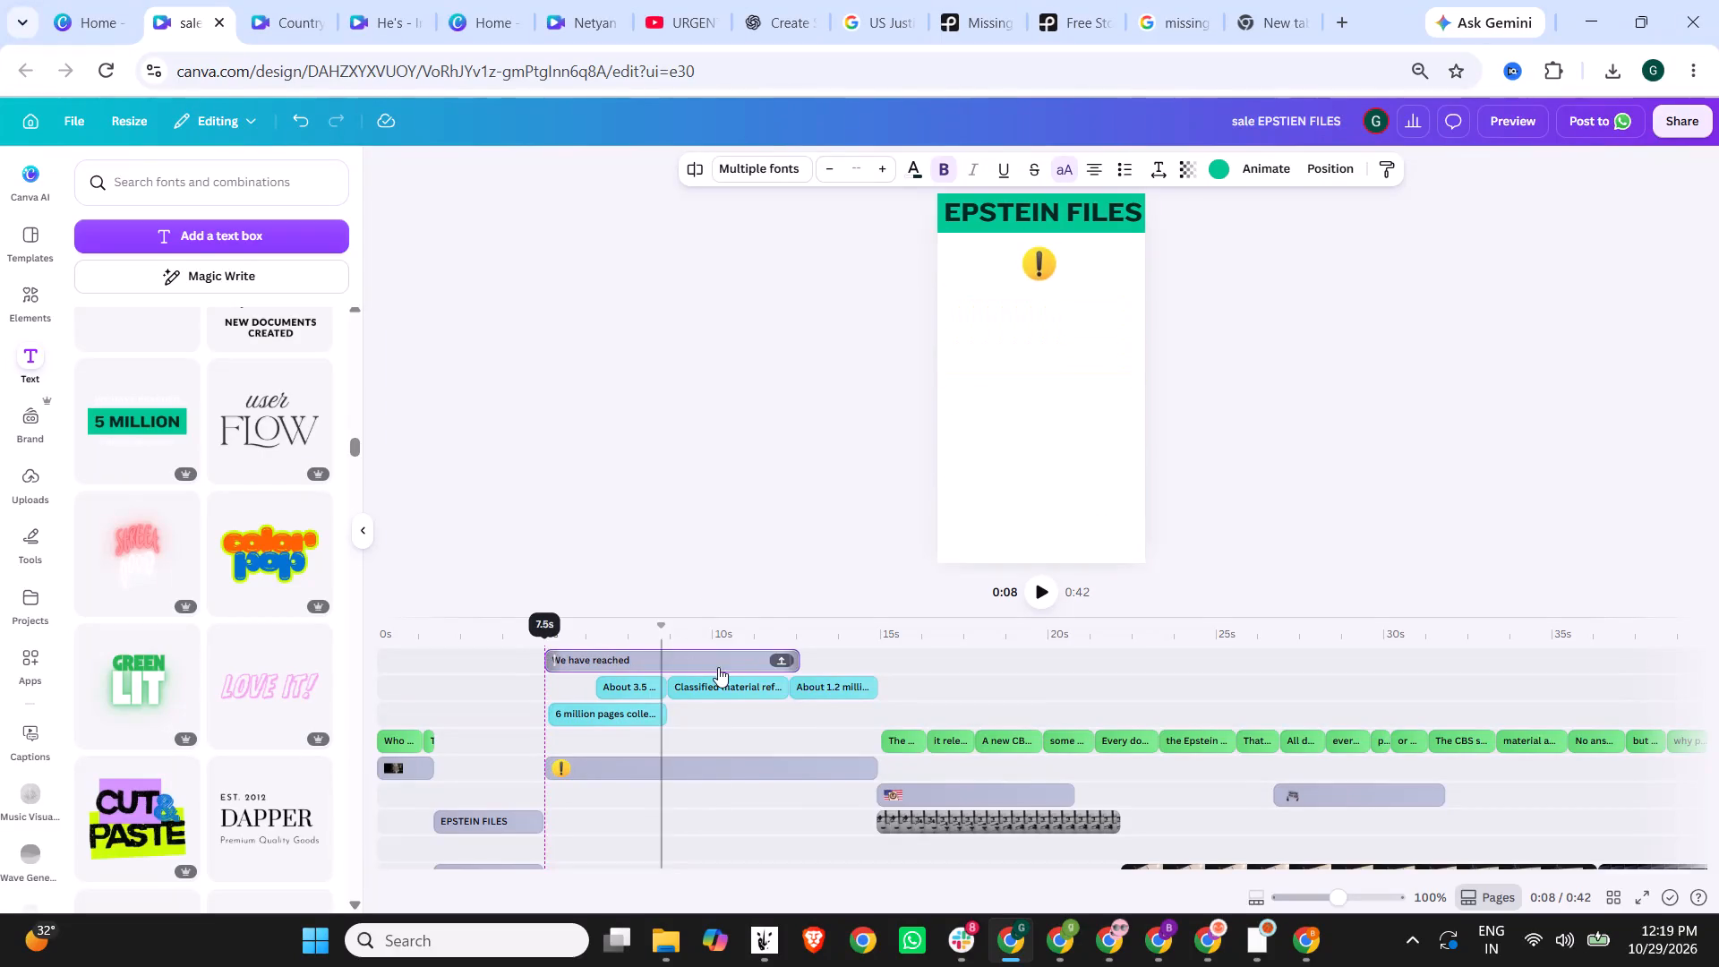
Extend the end of the green heading's "We have reached" clip to the end of the "About 1.2 million" caption.
drag(797, 659, 868, 658)
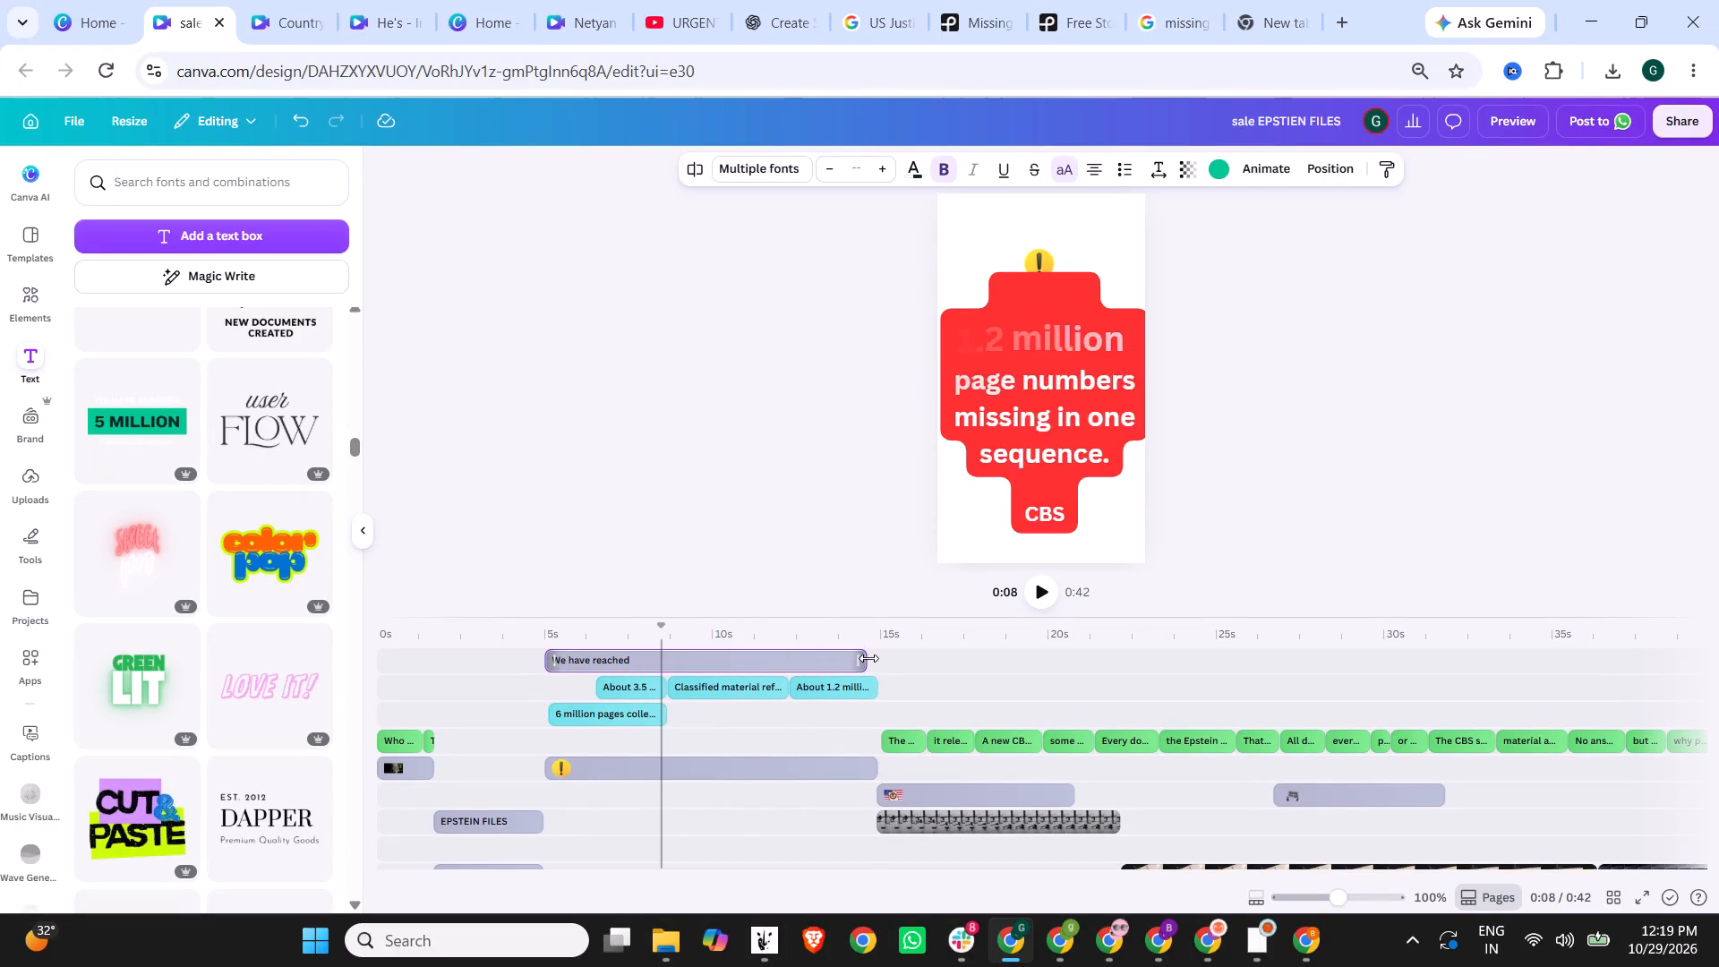
drag(868, 658, 872, 658)
Preview the video from the opening through the missing-pages section to the "The Justice Department says" caption.
click(1487, 115)
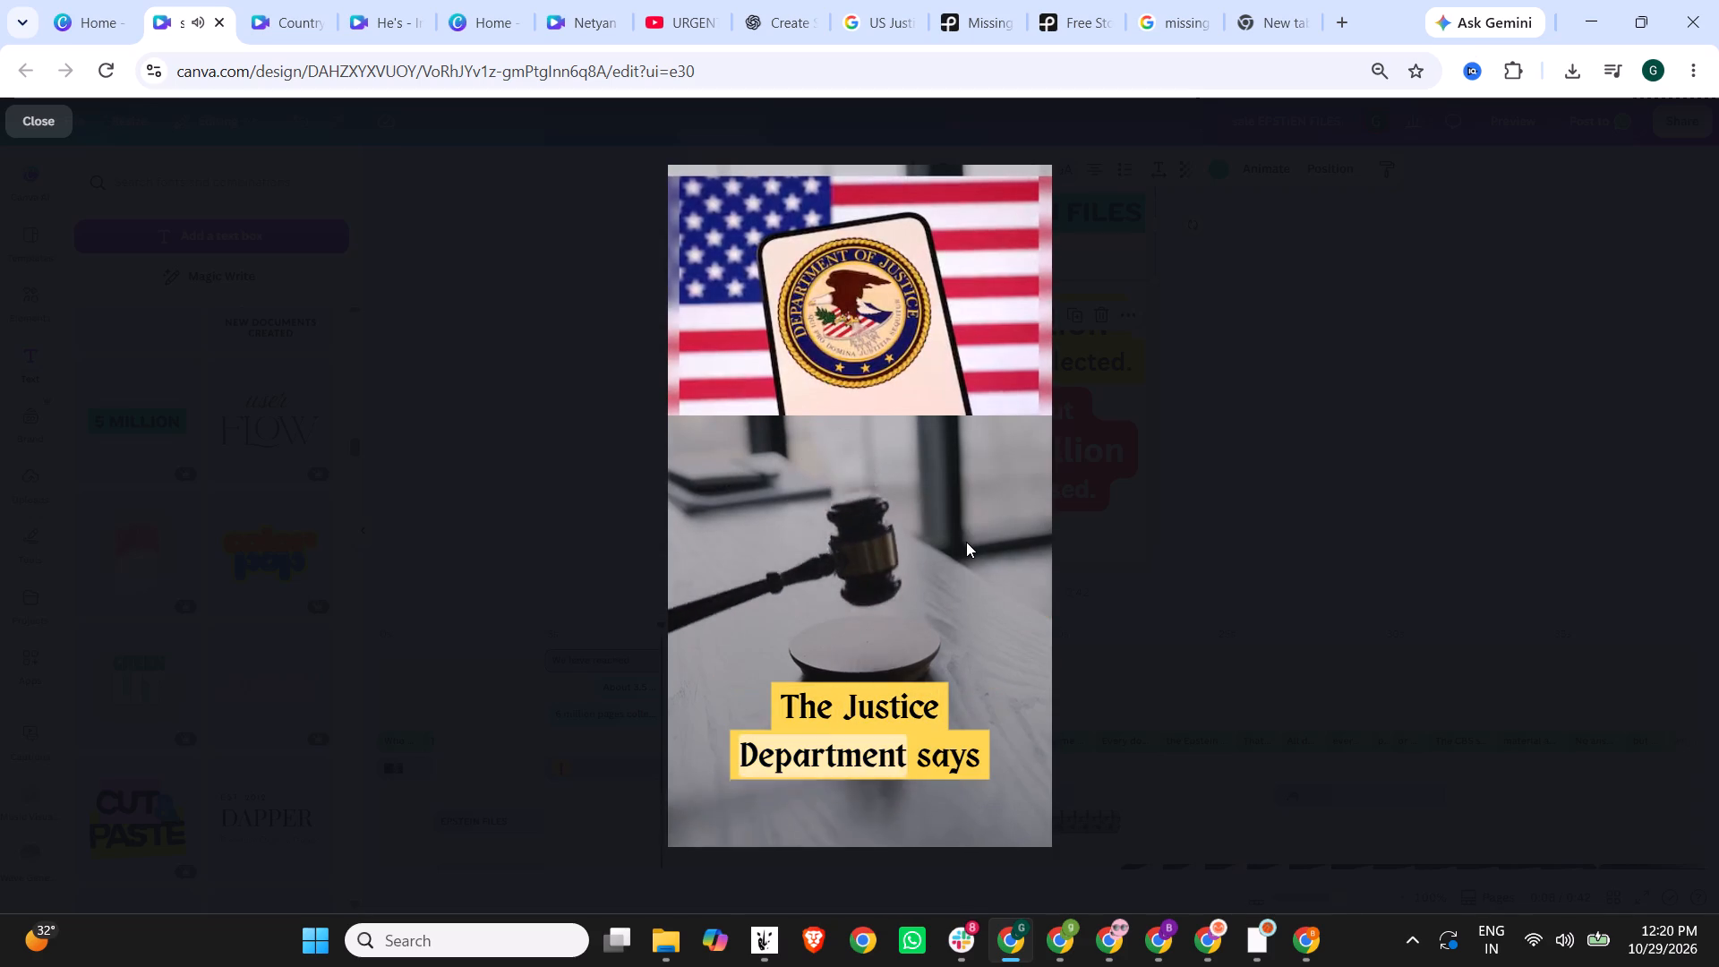
key(Escape)
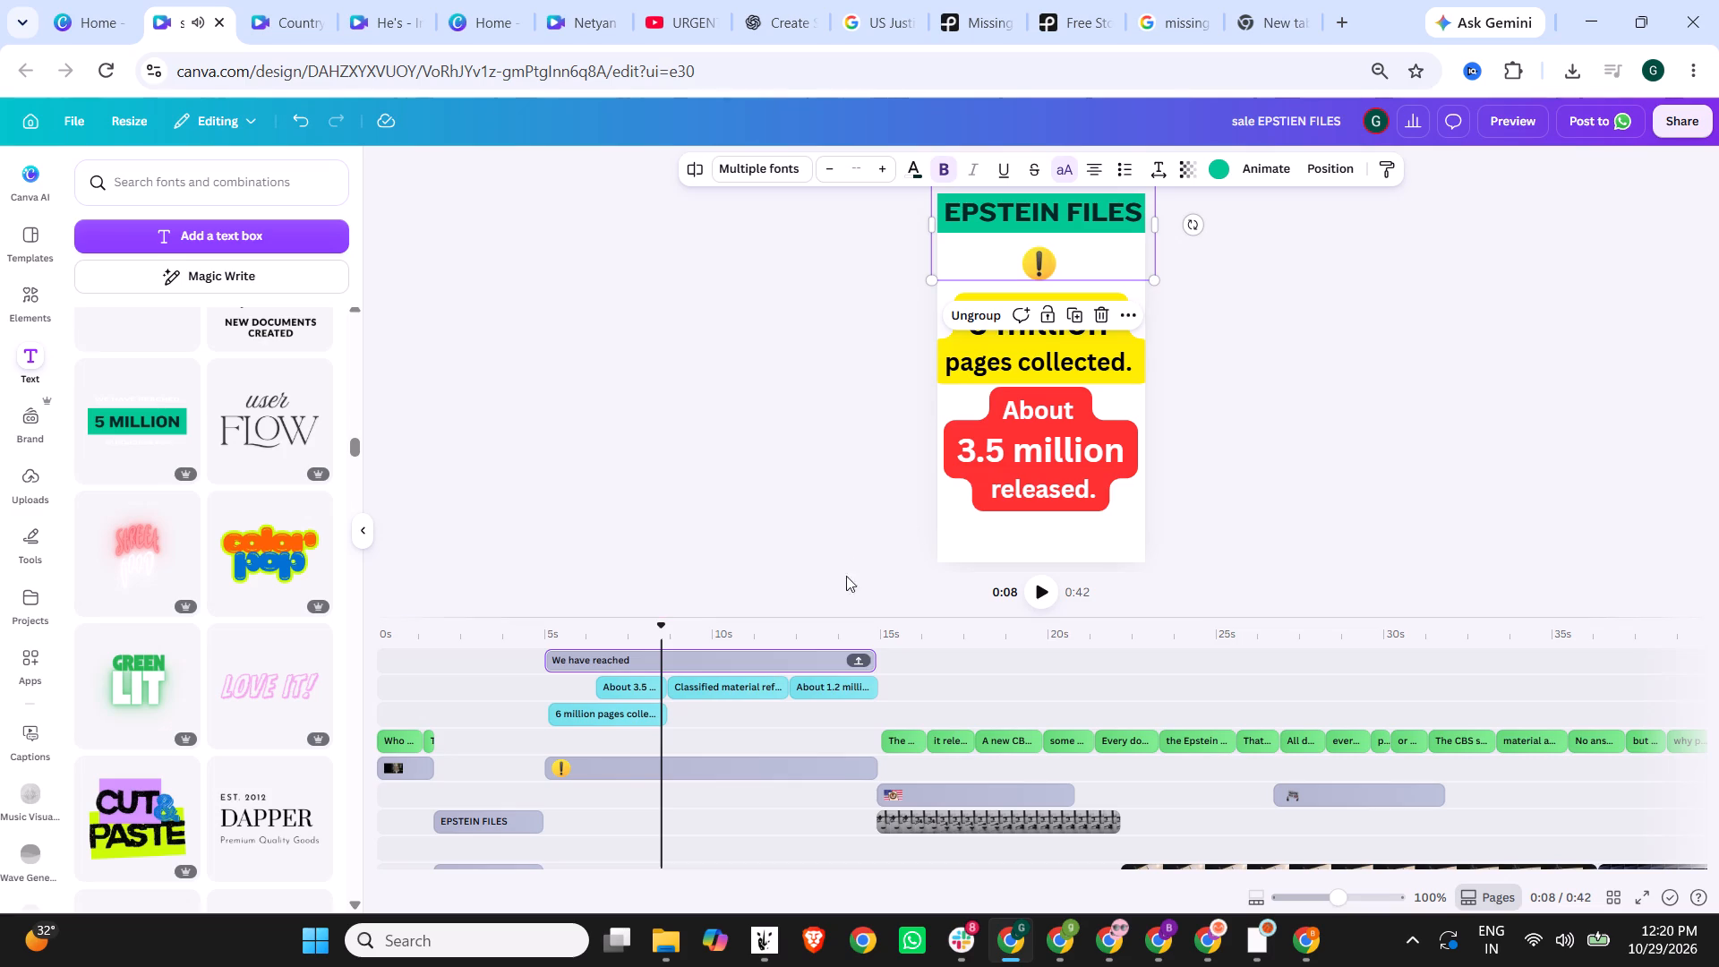
Move the red "About 1.2 million page numbers missing" caption down so it clears the exclamation mark.
click(835, 683)
drag(1072, 389, 1070, 393)
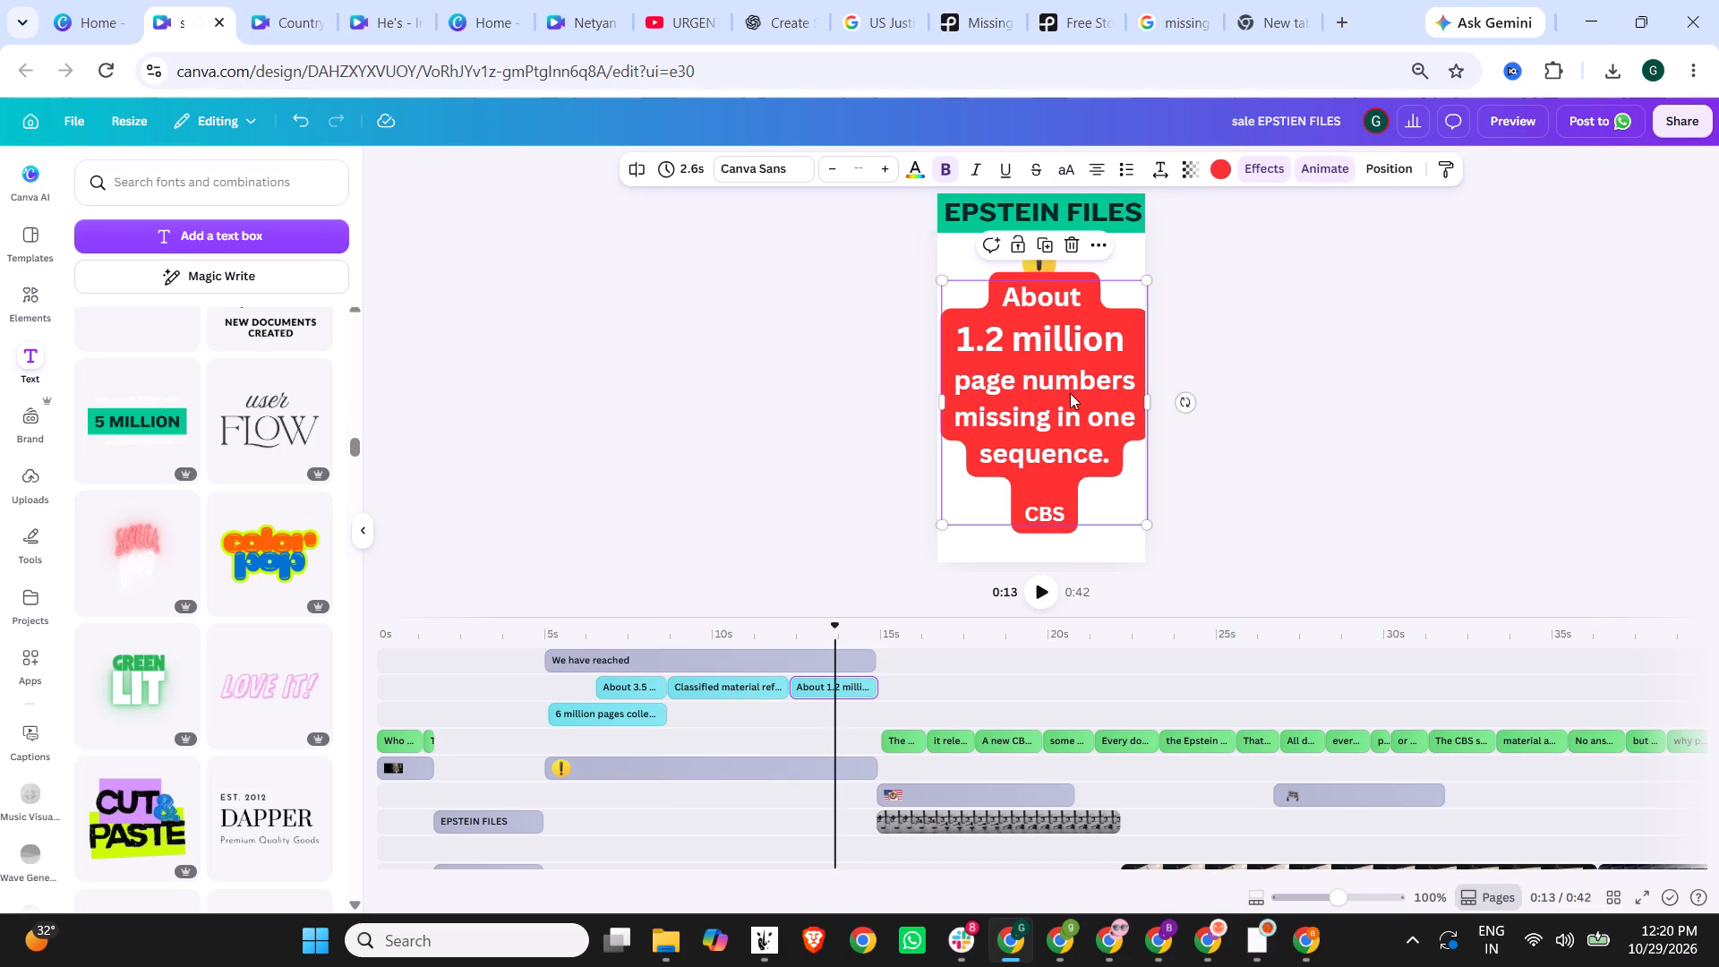
drag(1070, 393, 1070, 402)
click(1241, 402)
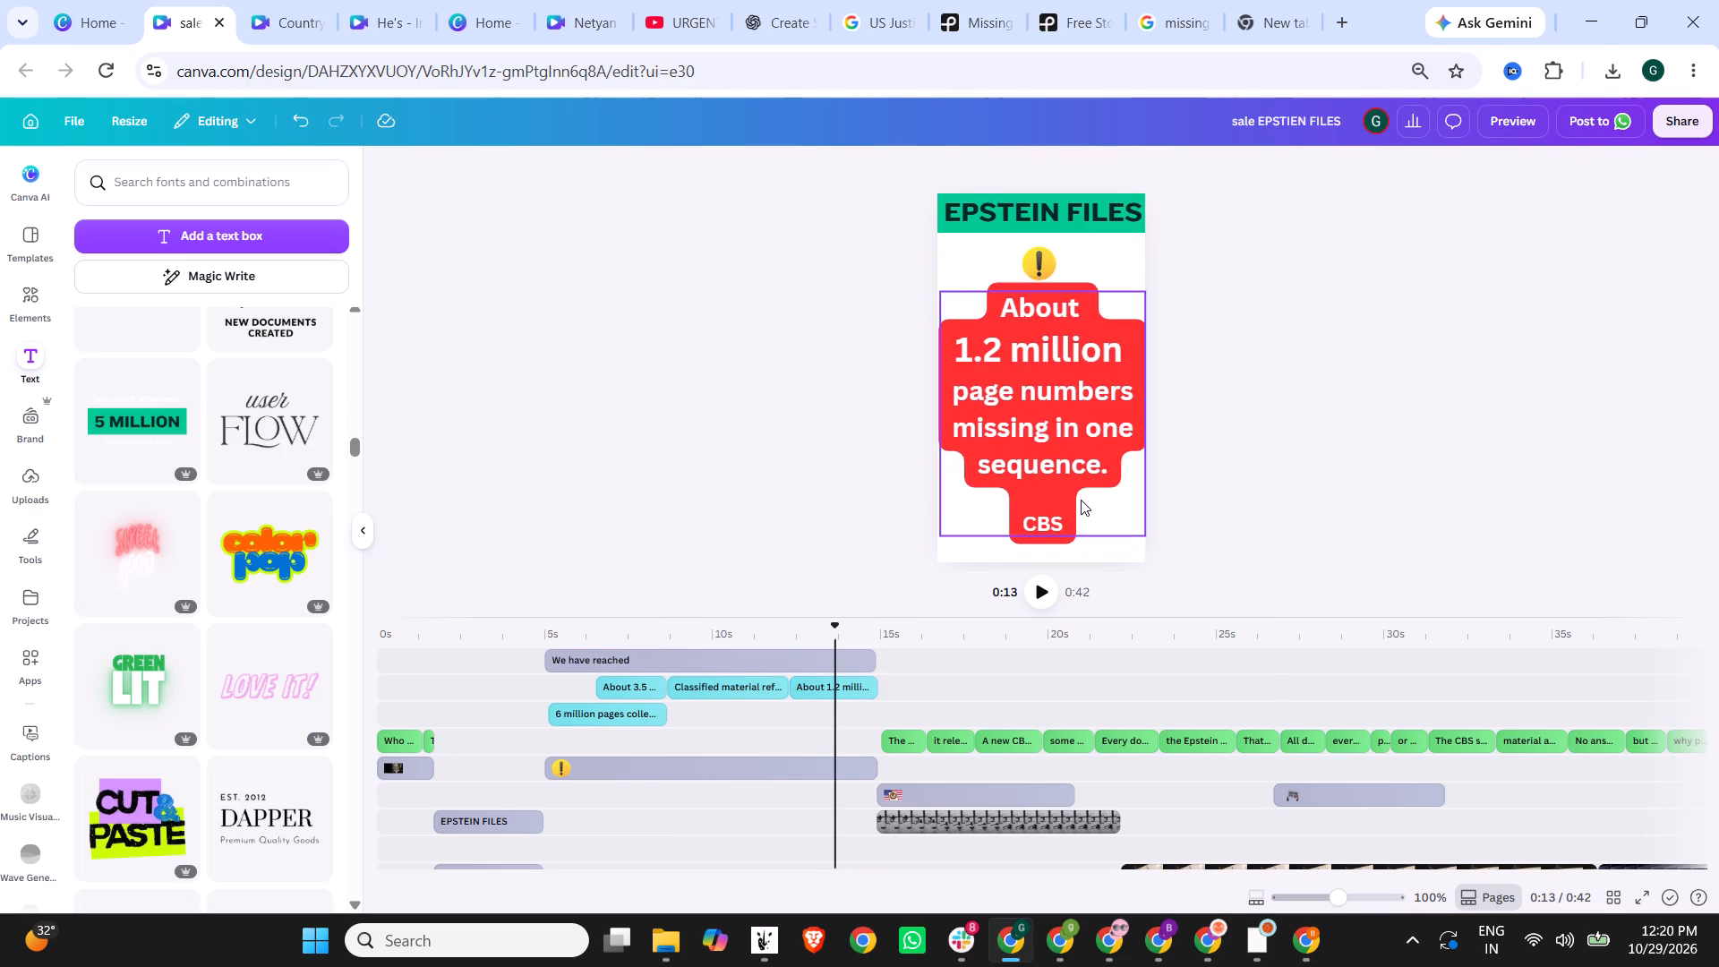
Centre the "About 1.2 million" caption horizontally on the page and widen its text box to about 1,088.
click(1441, 459)
click(1095, 421)
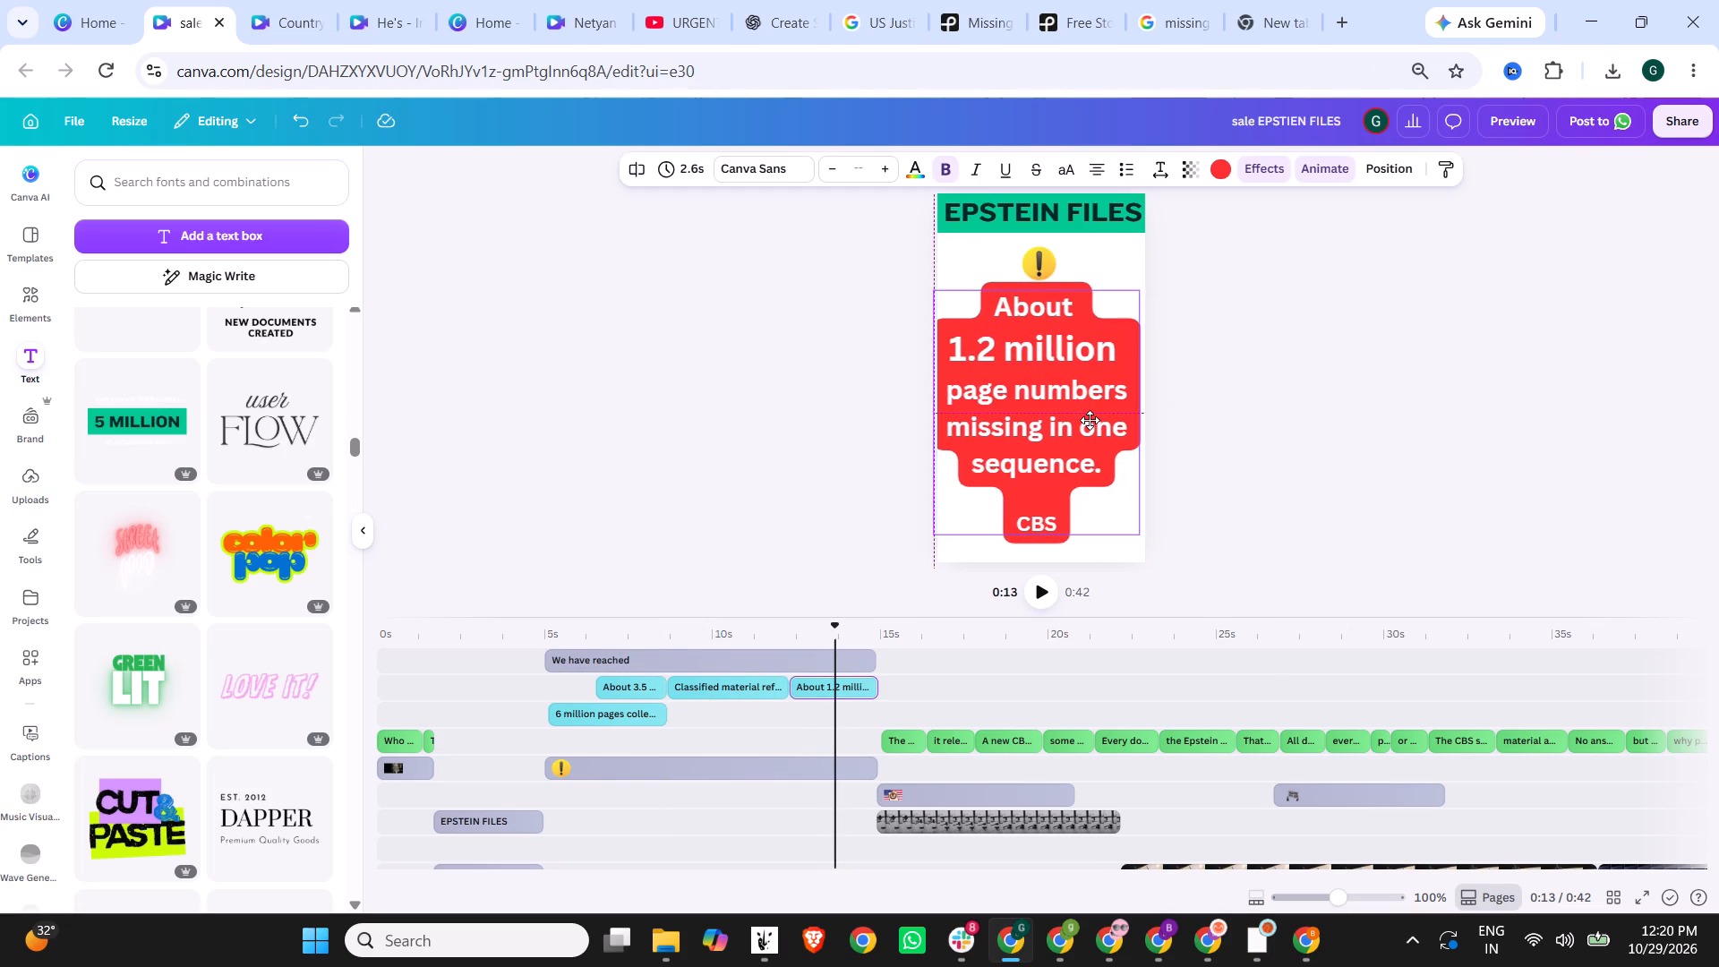
click(1274, 415)
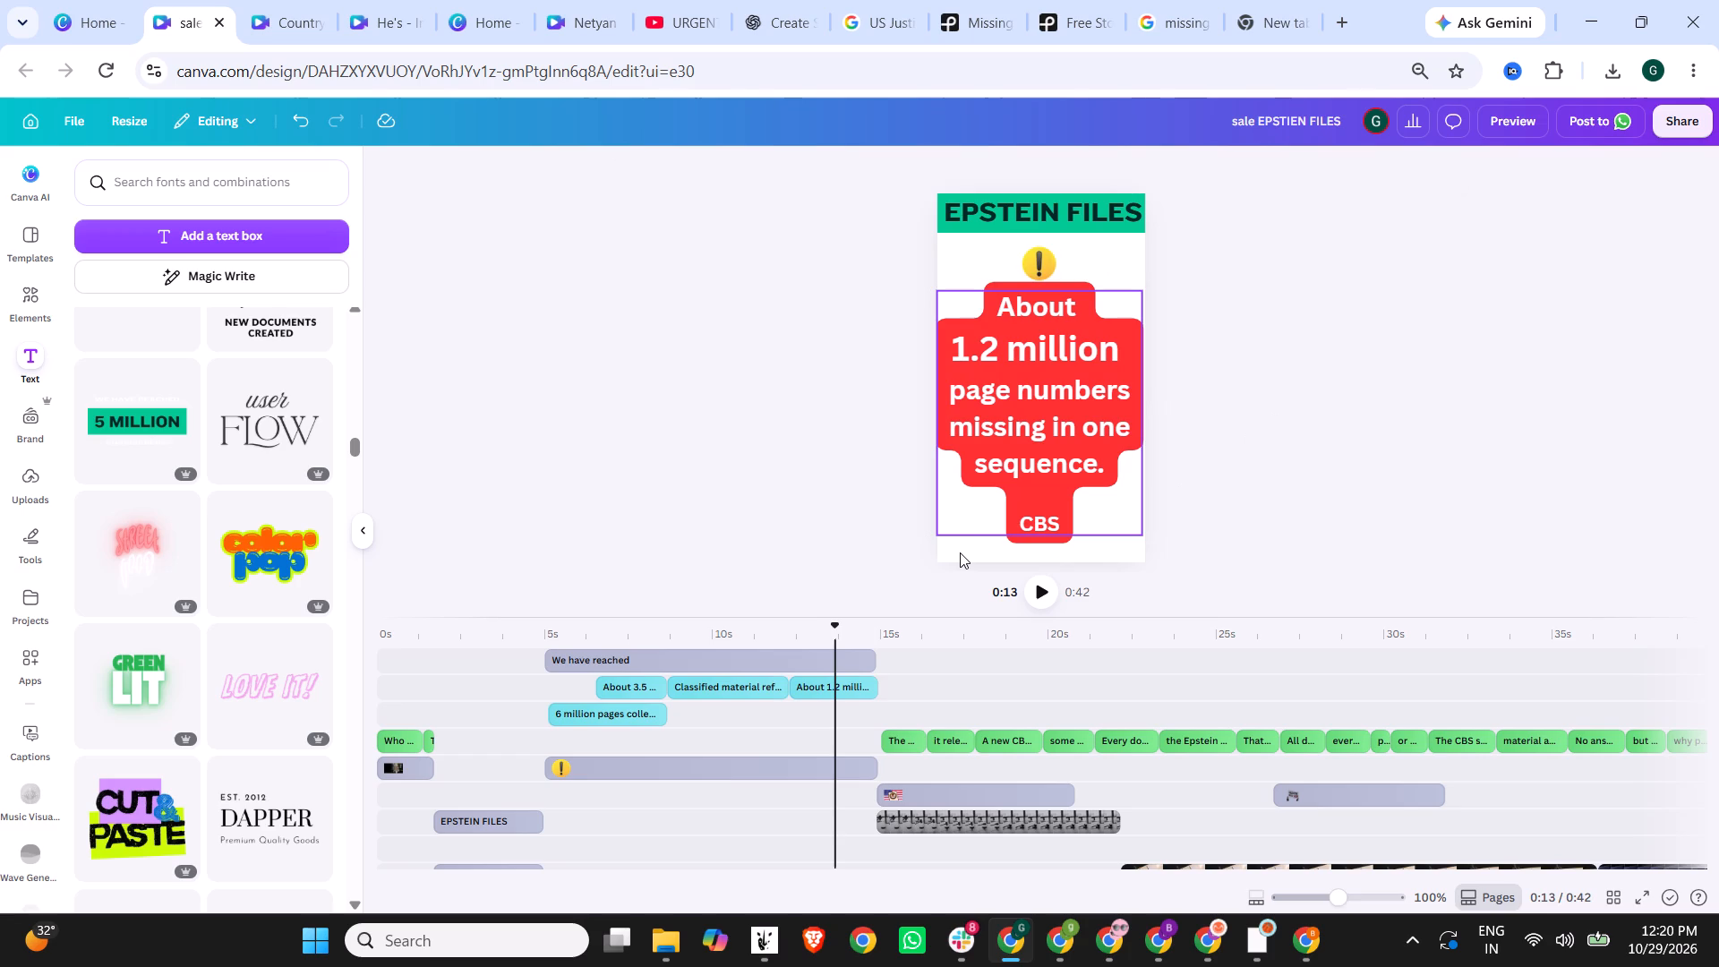
click(1043, 451)
key(Right)
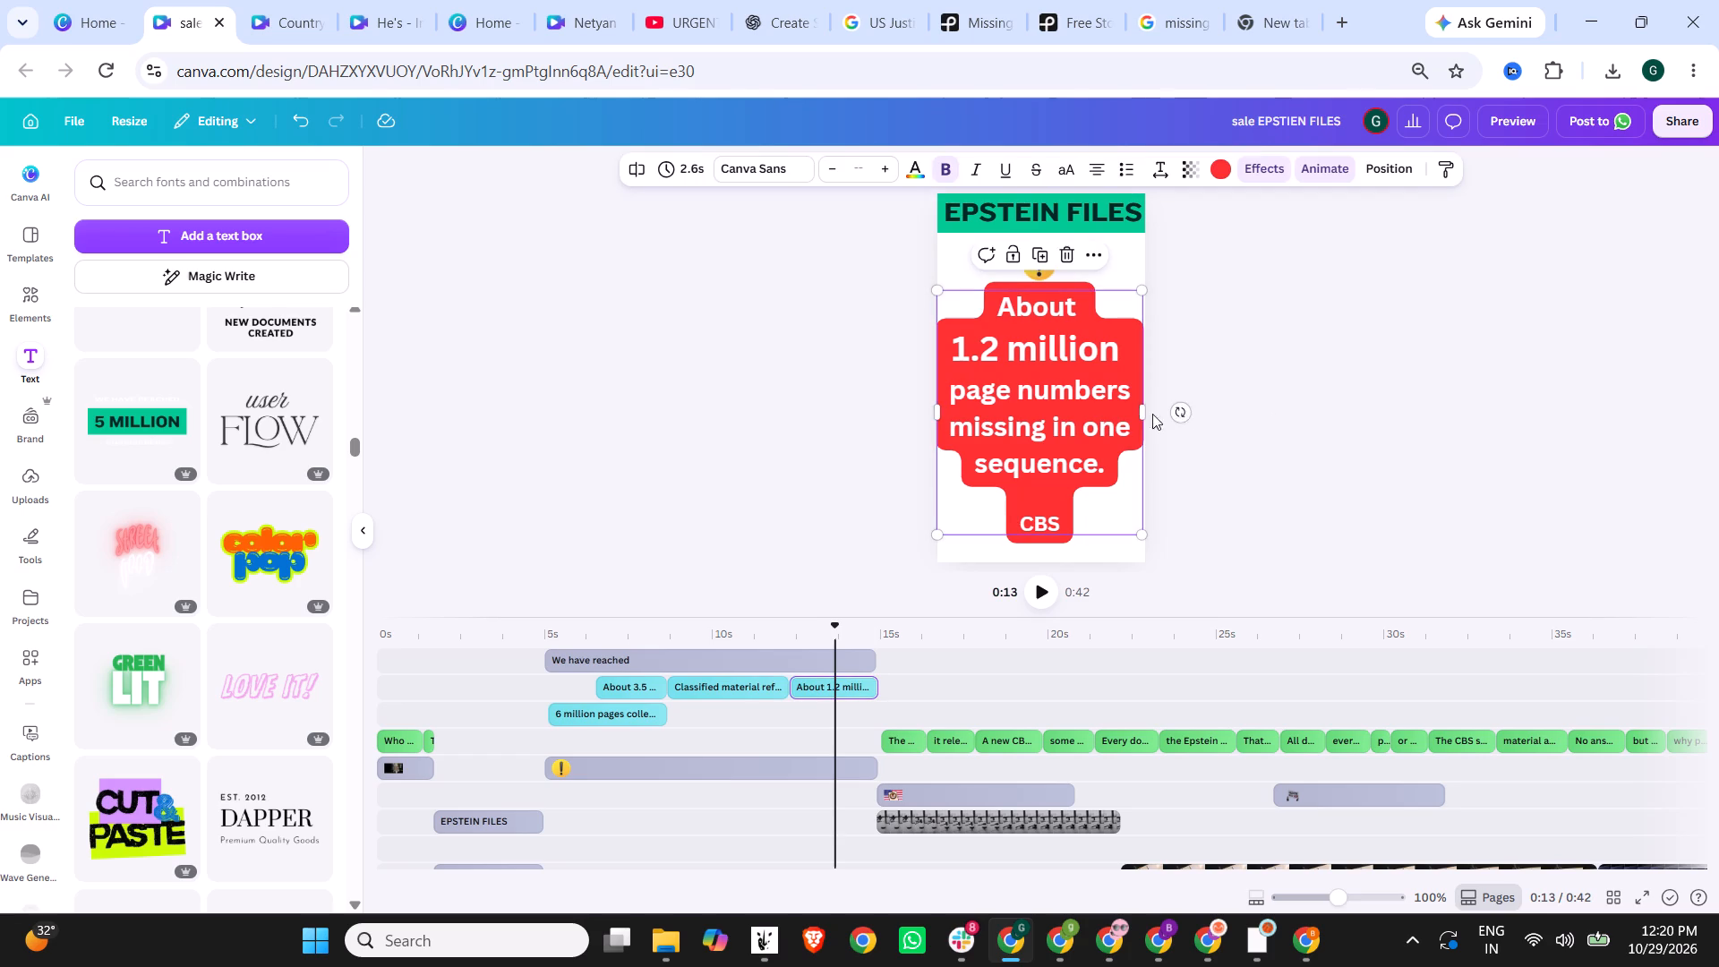
click(1311, 383)
ctrl+scroll(1219, 495, up, 2)
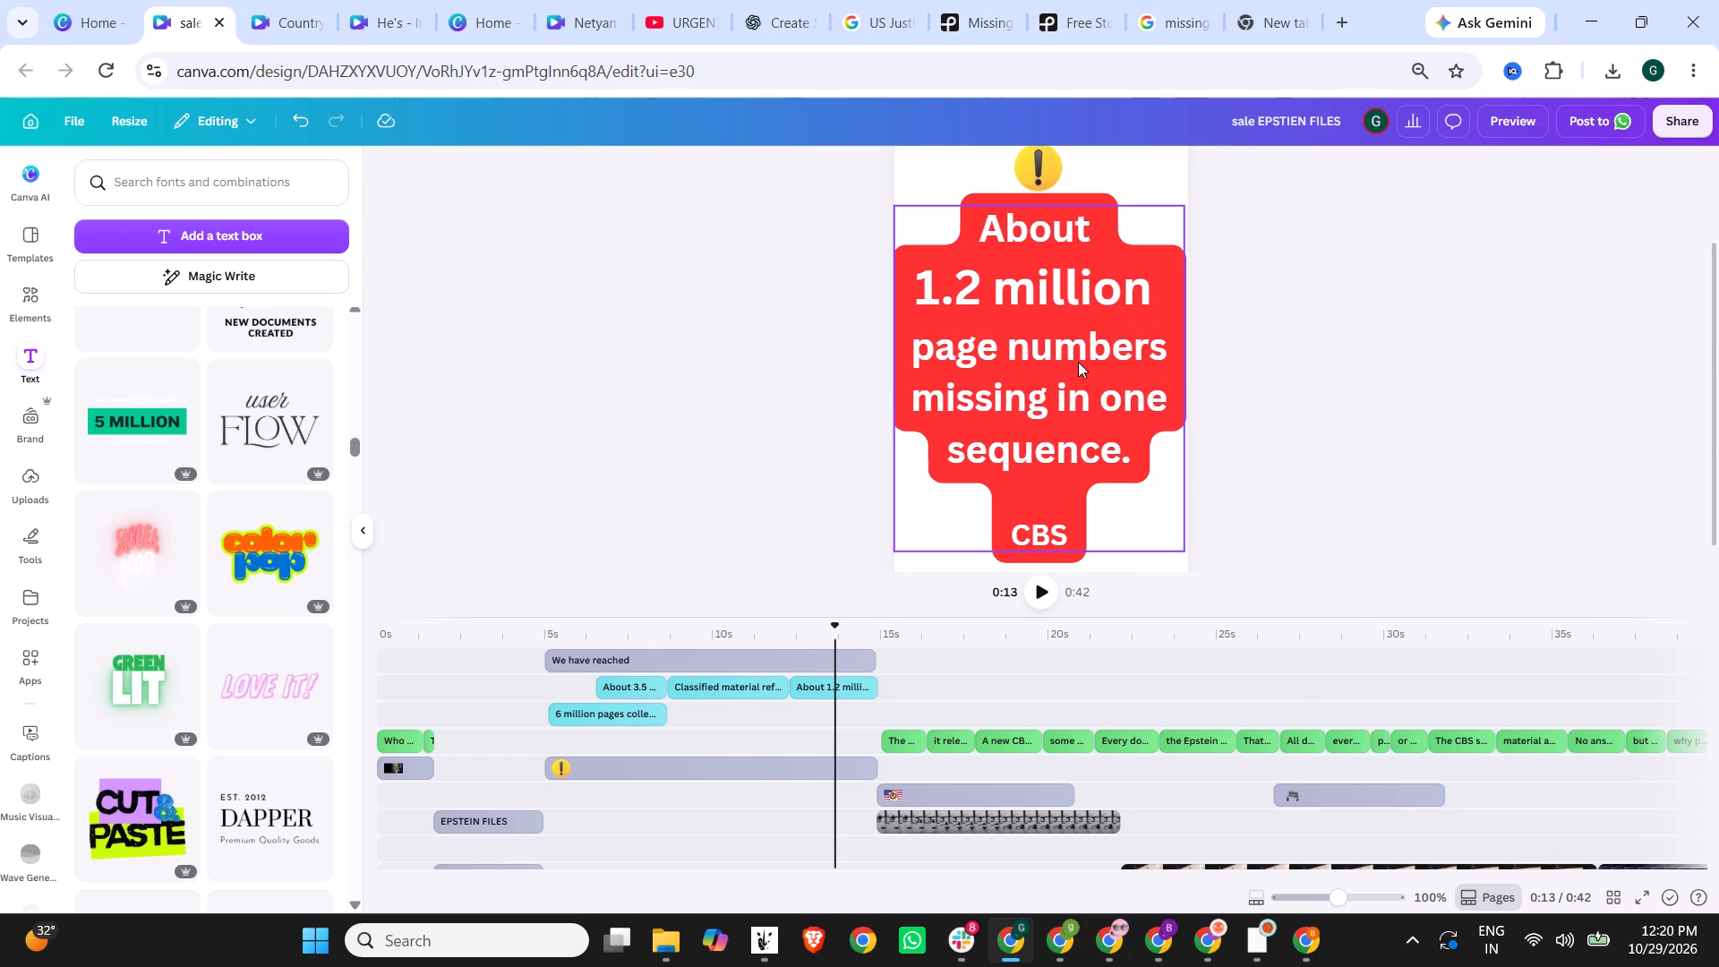
click(1078, 362)
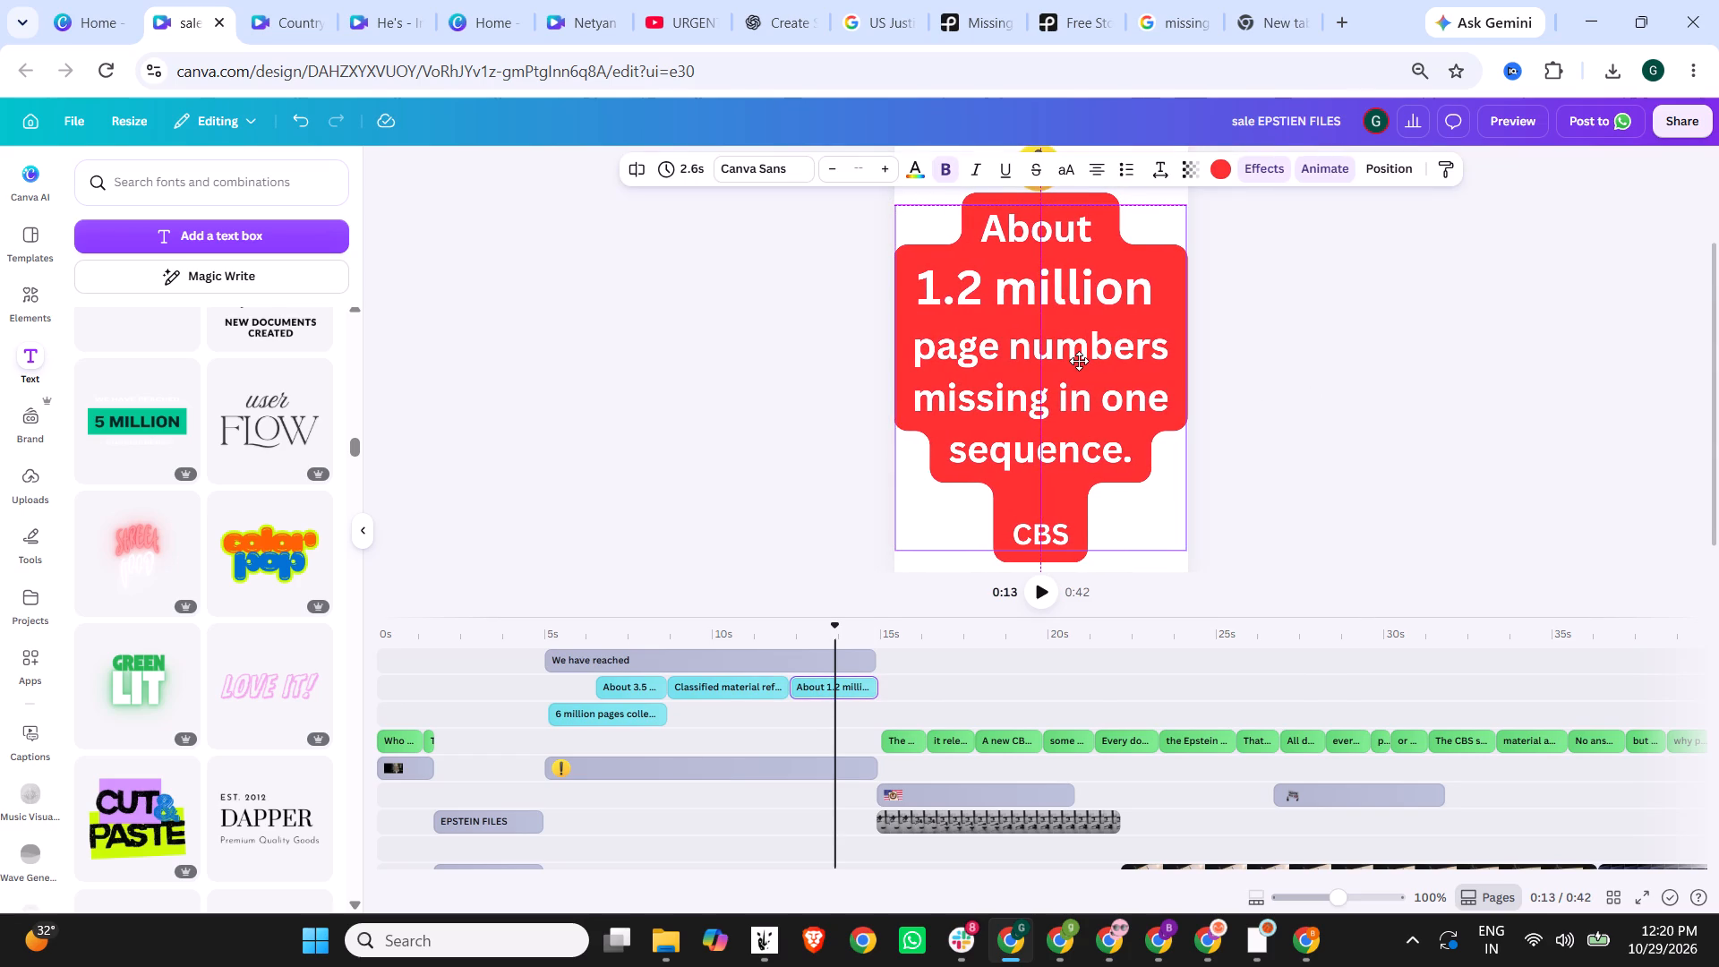
click(1332, 355)
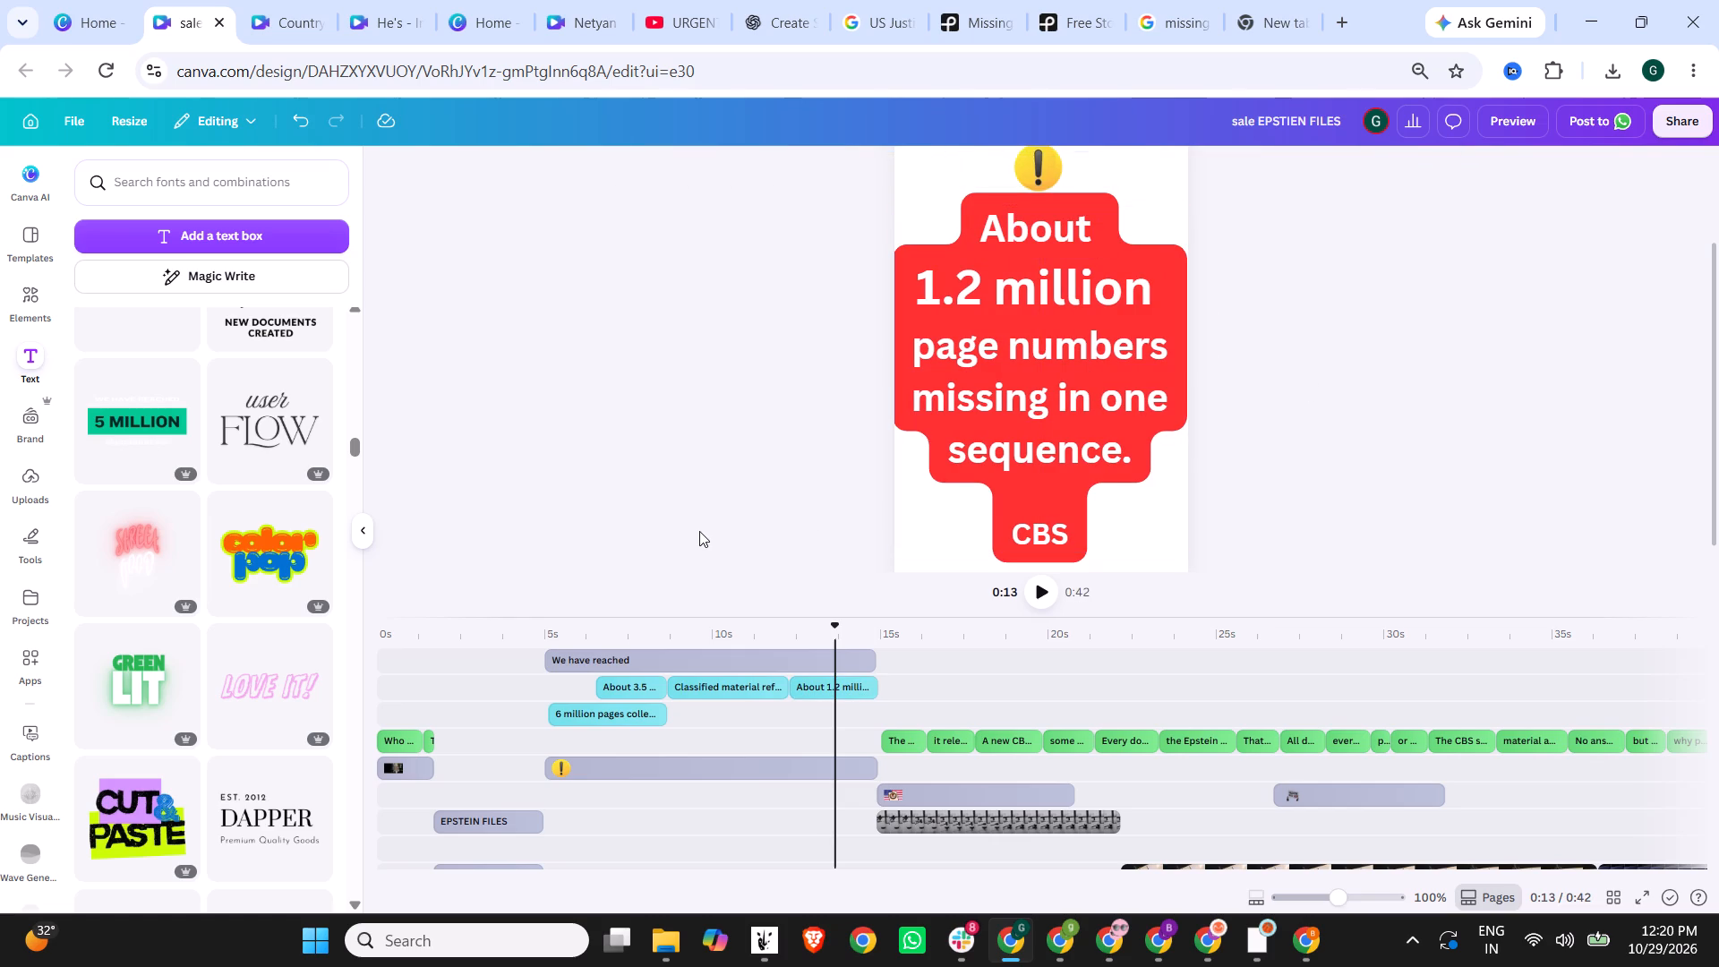
click(1082, 362)
click(1185, 370)
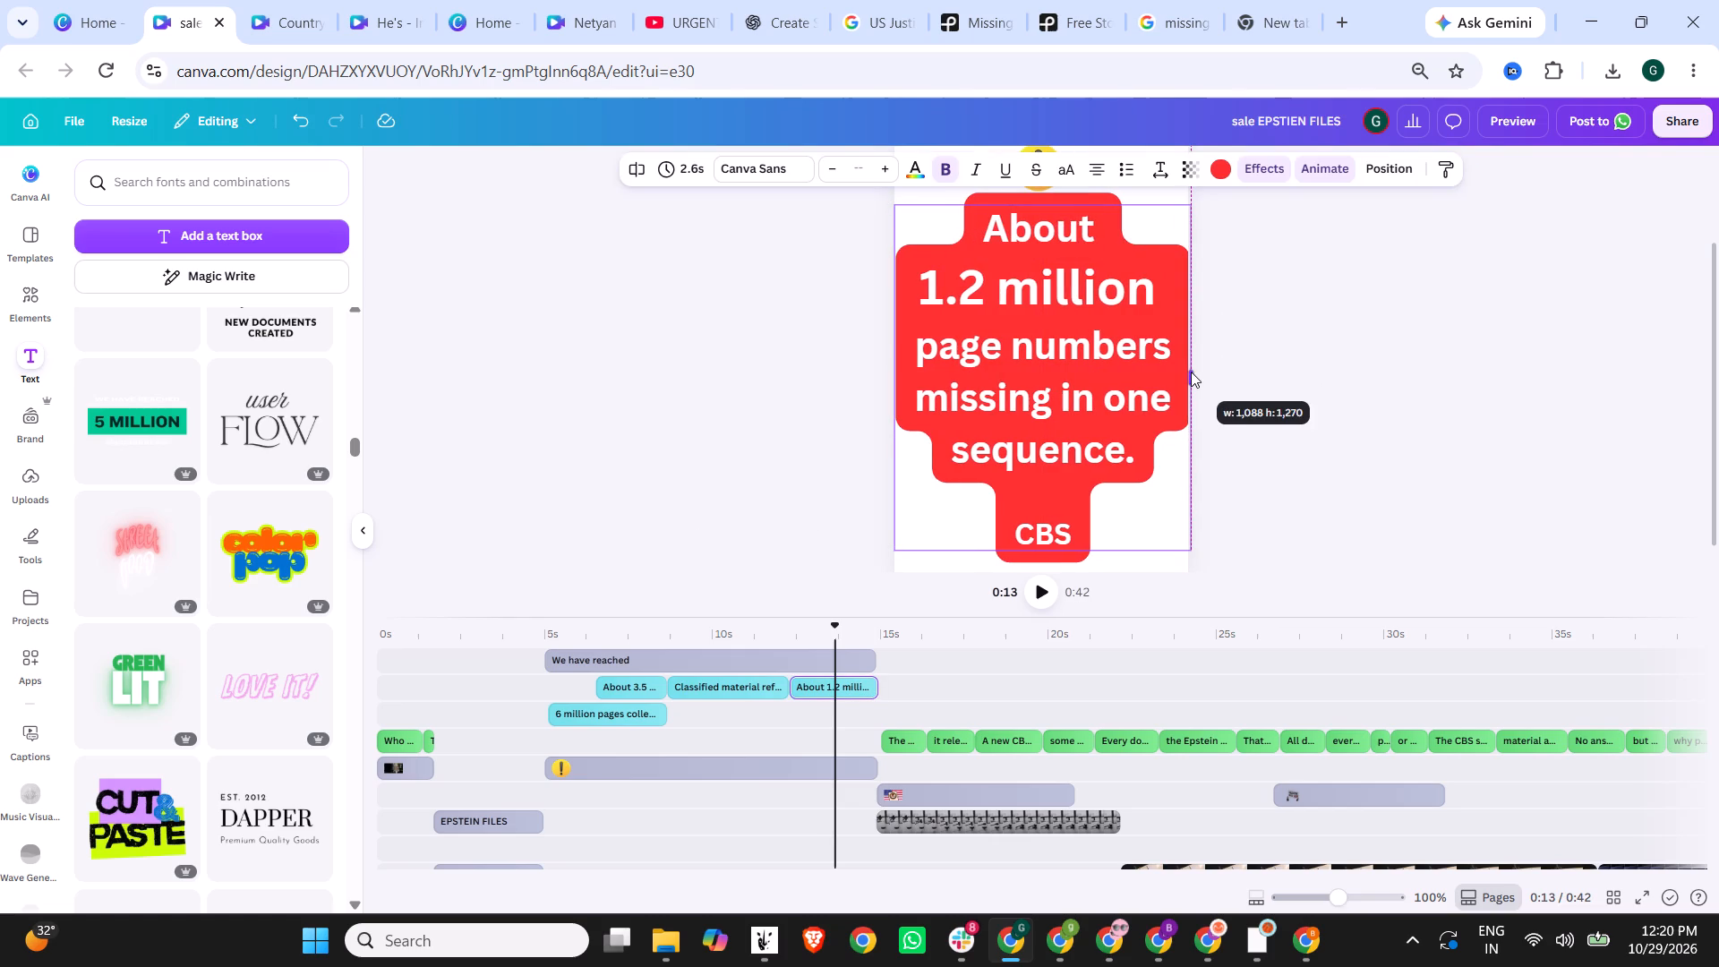
click(1354, 320)
click(1060, 373)
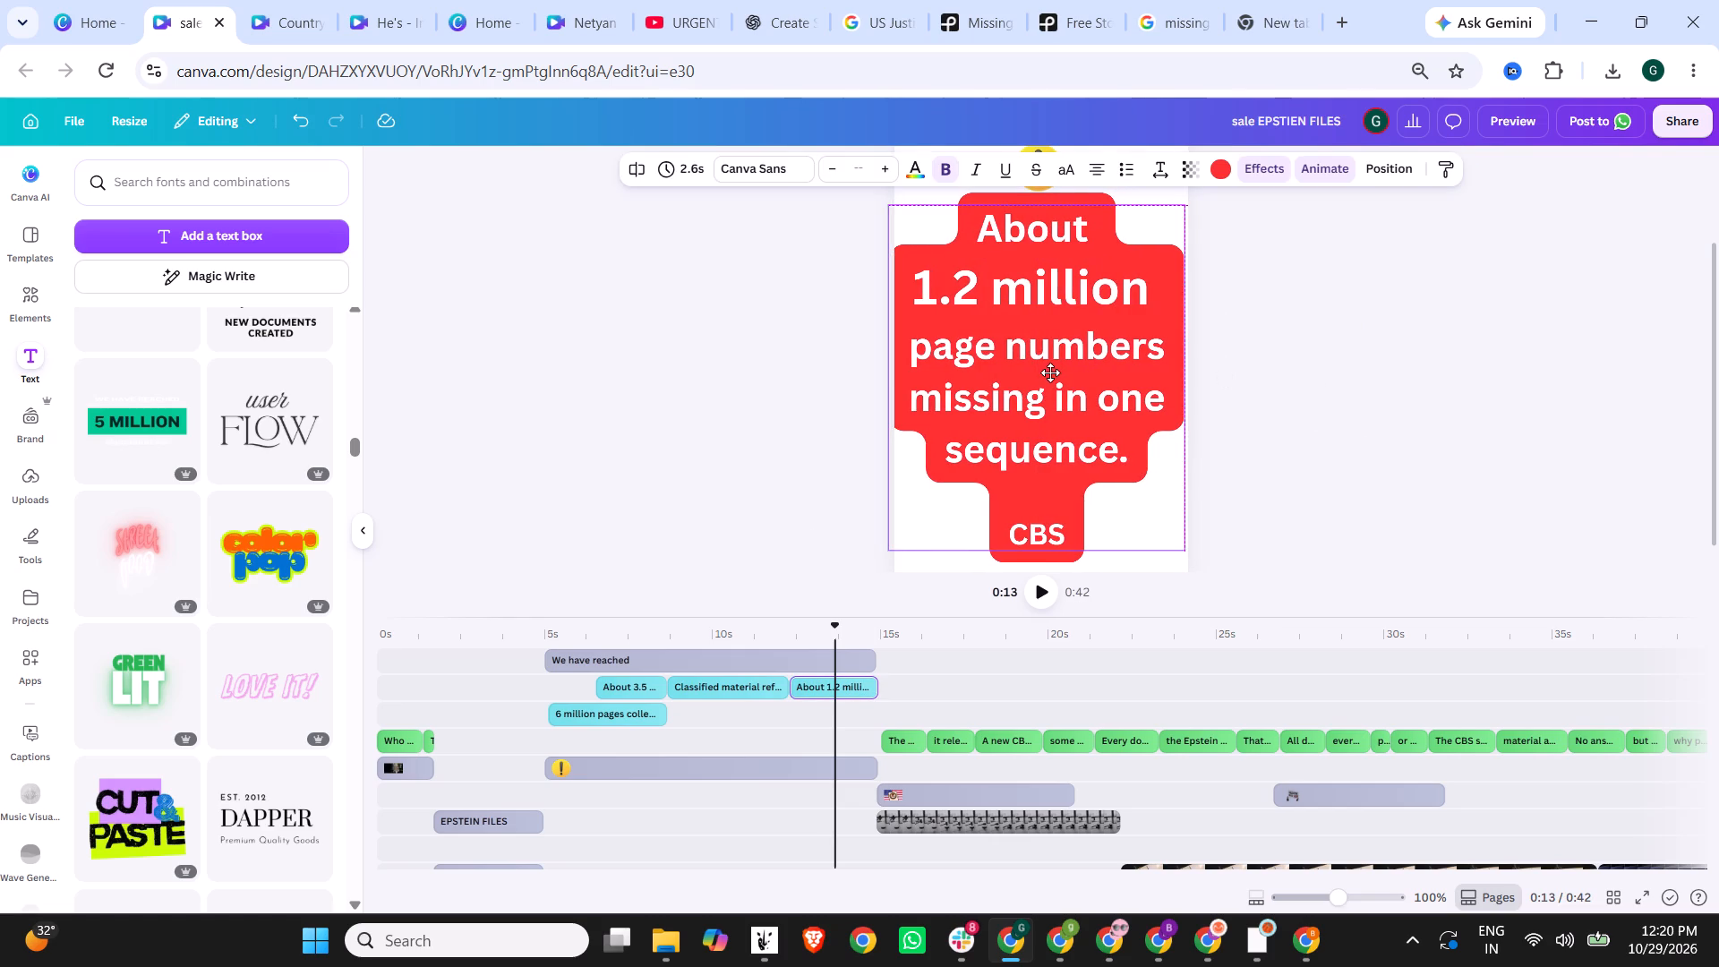
click(1317, 354)
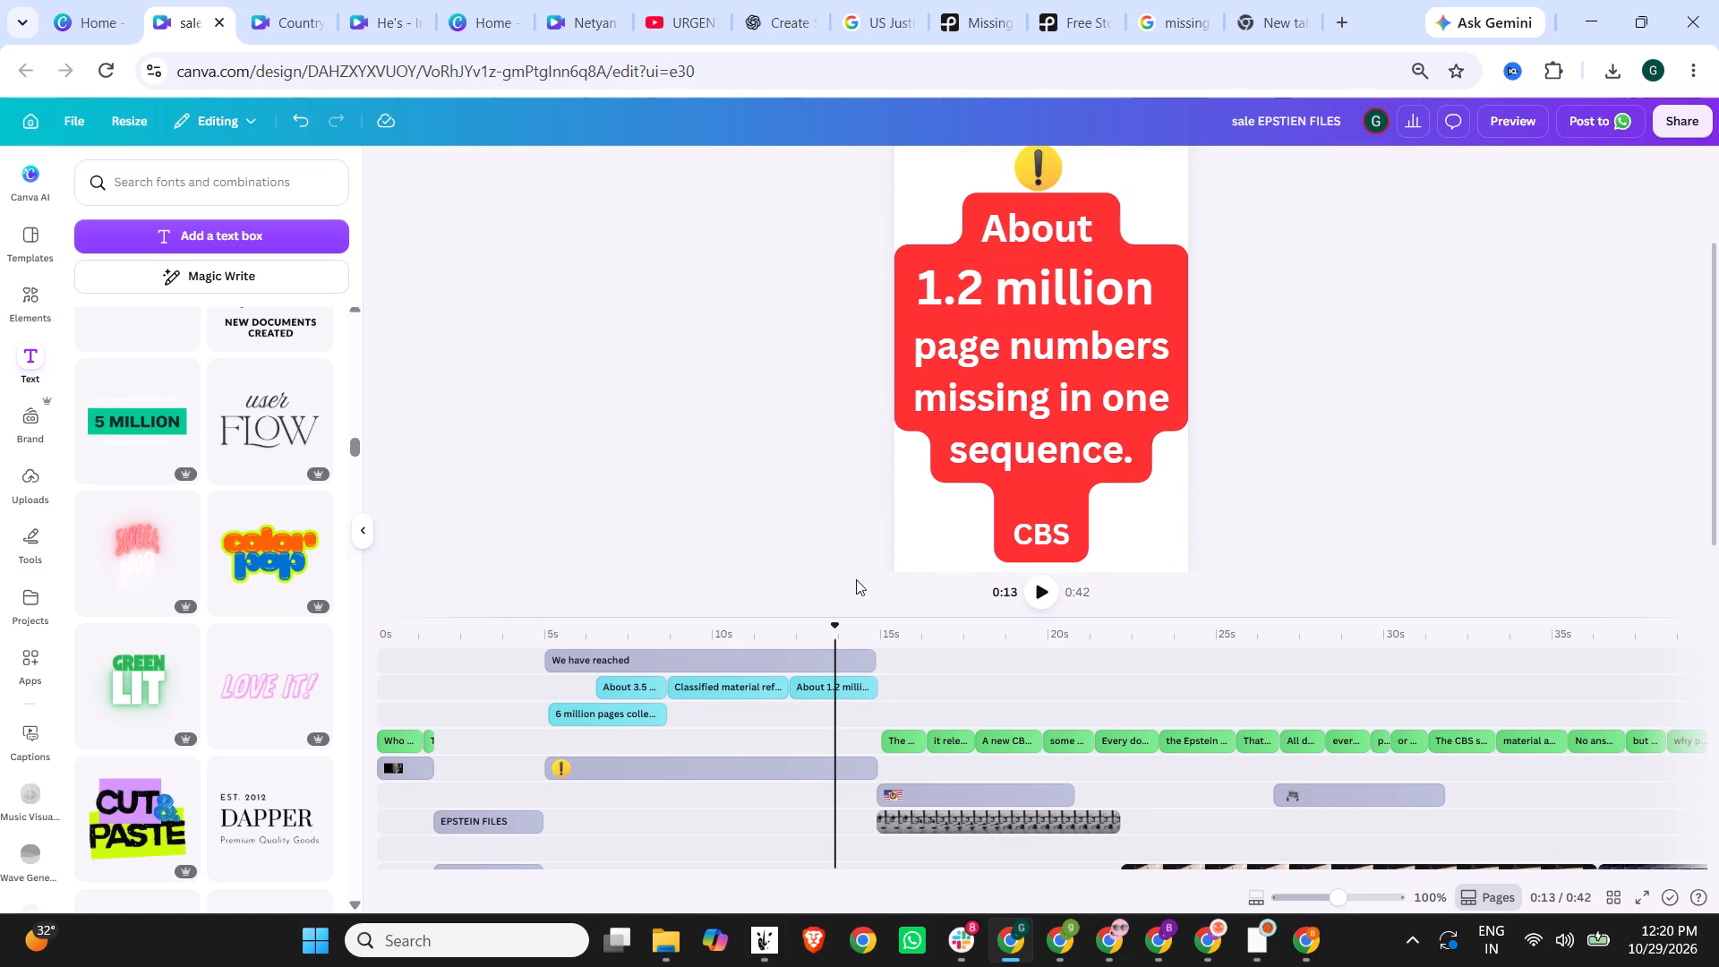
Widen the "Classified material referenced in the files" caption's text box to about 1,090 and centre it across the page.
scroll(737, 576, up, 1)
click(734, 689)
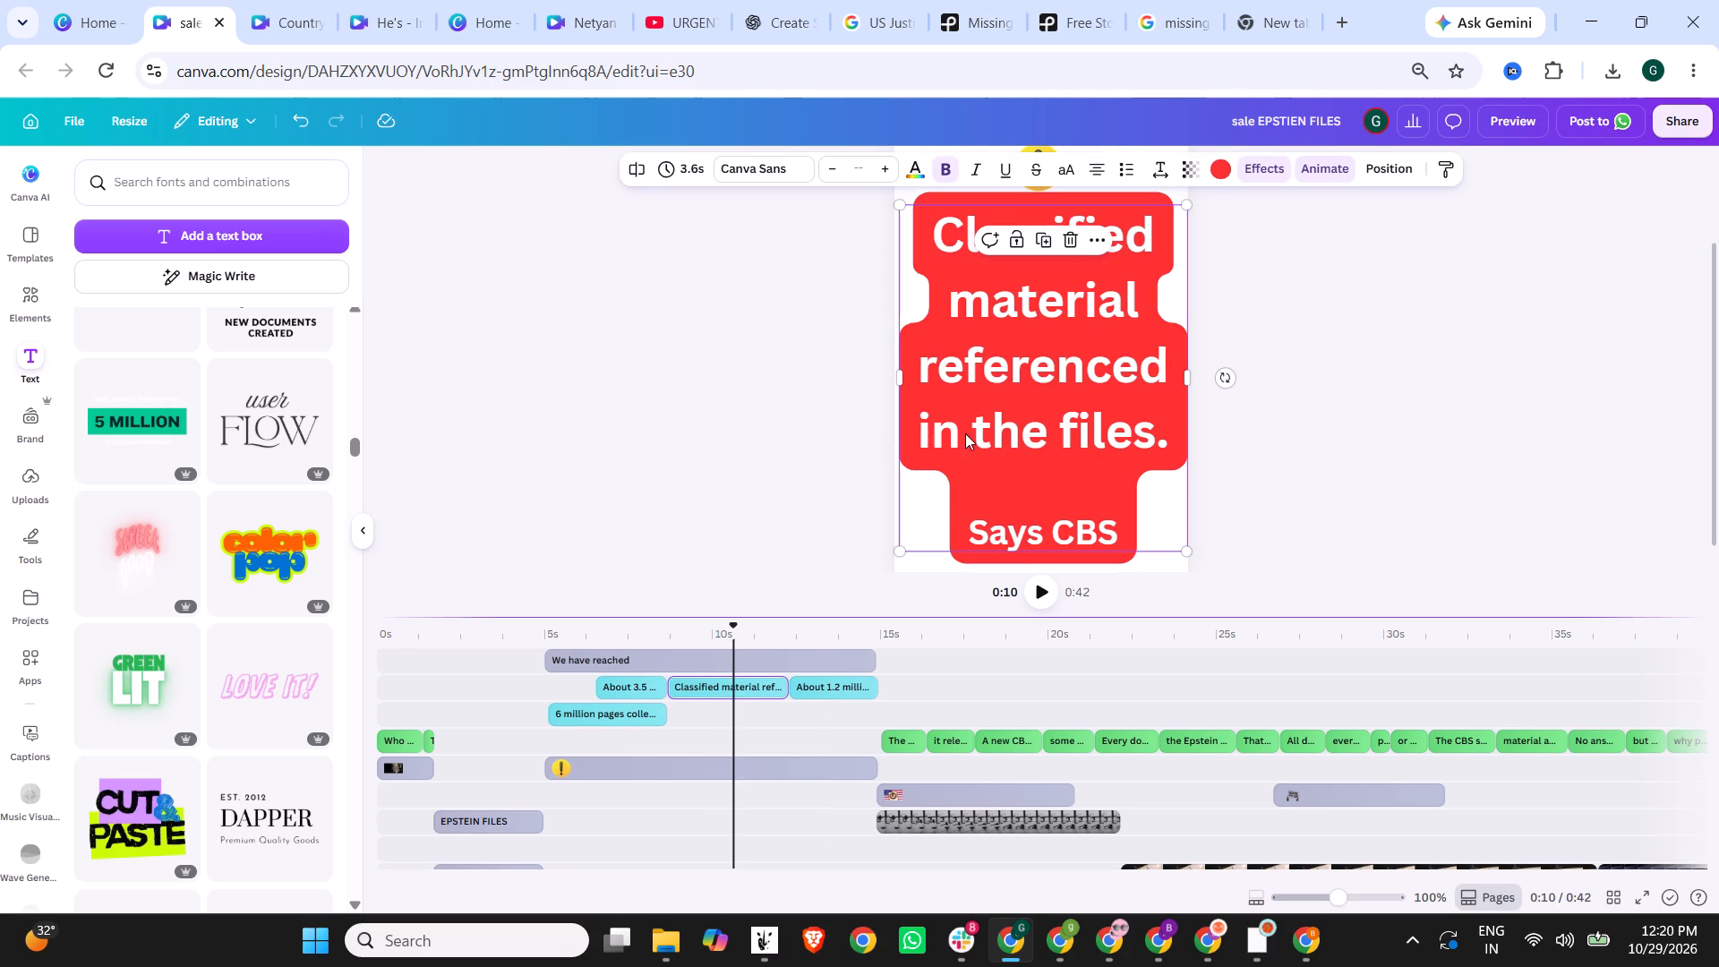
click(898, 372)
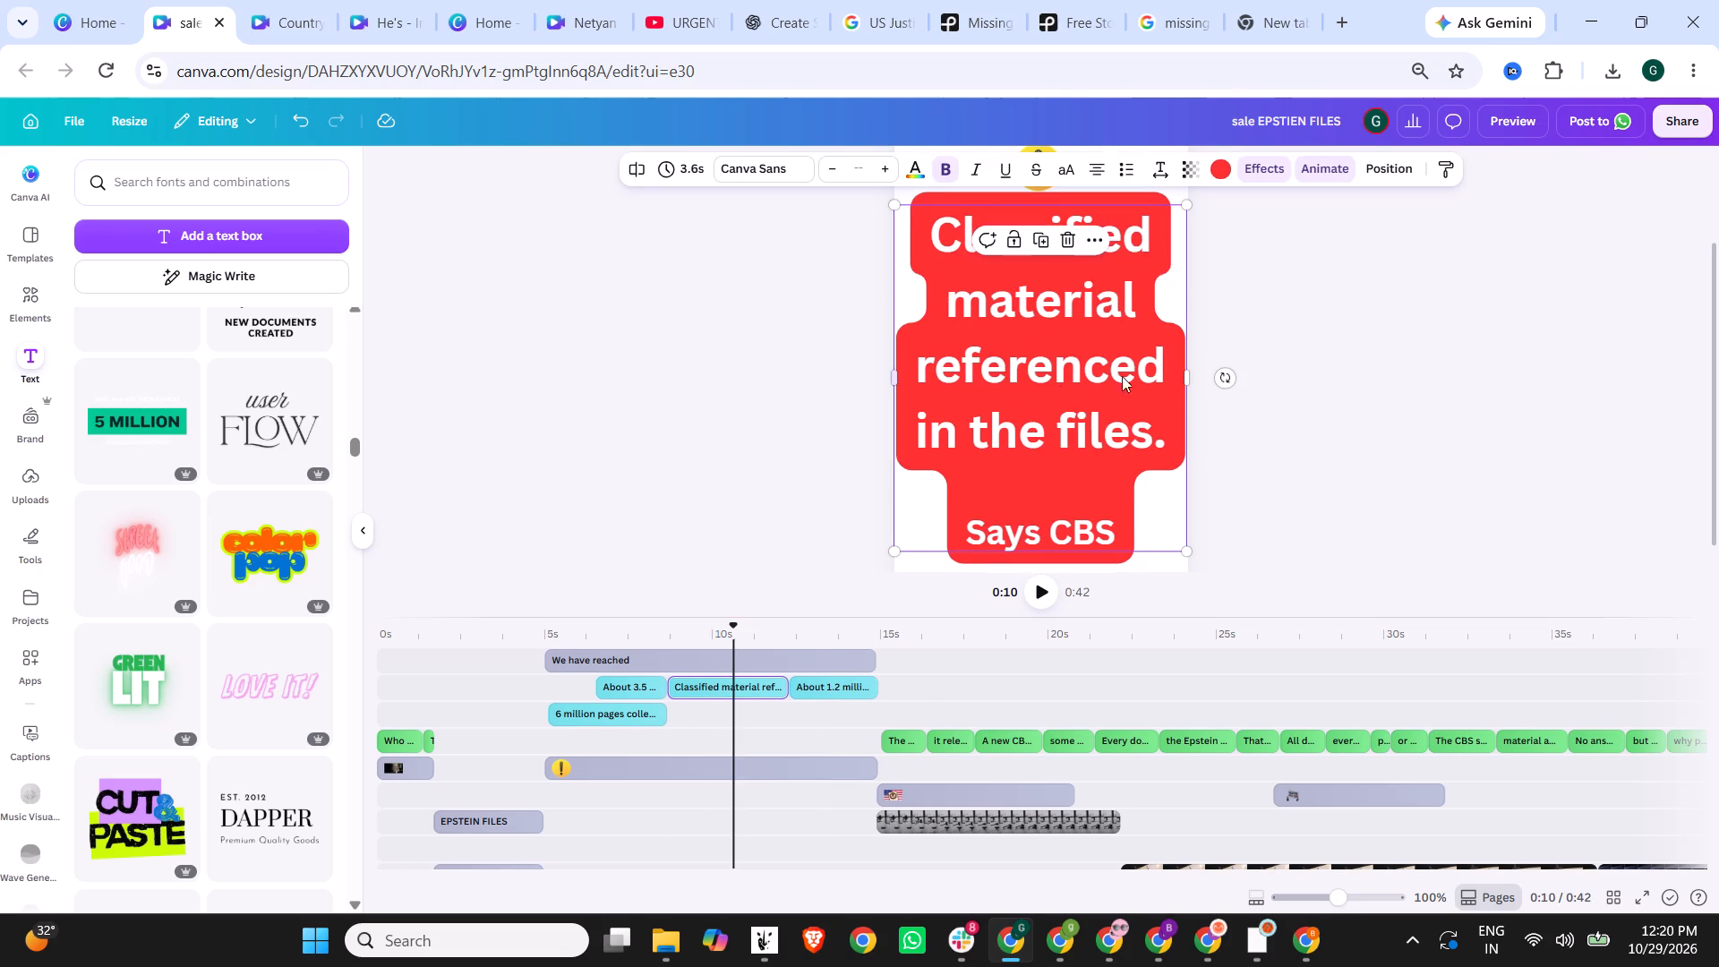
click(1191, 376)
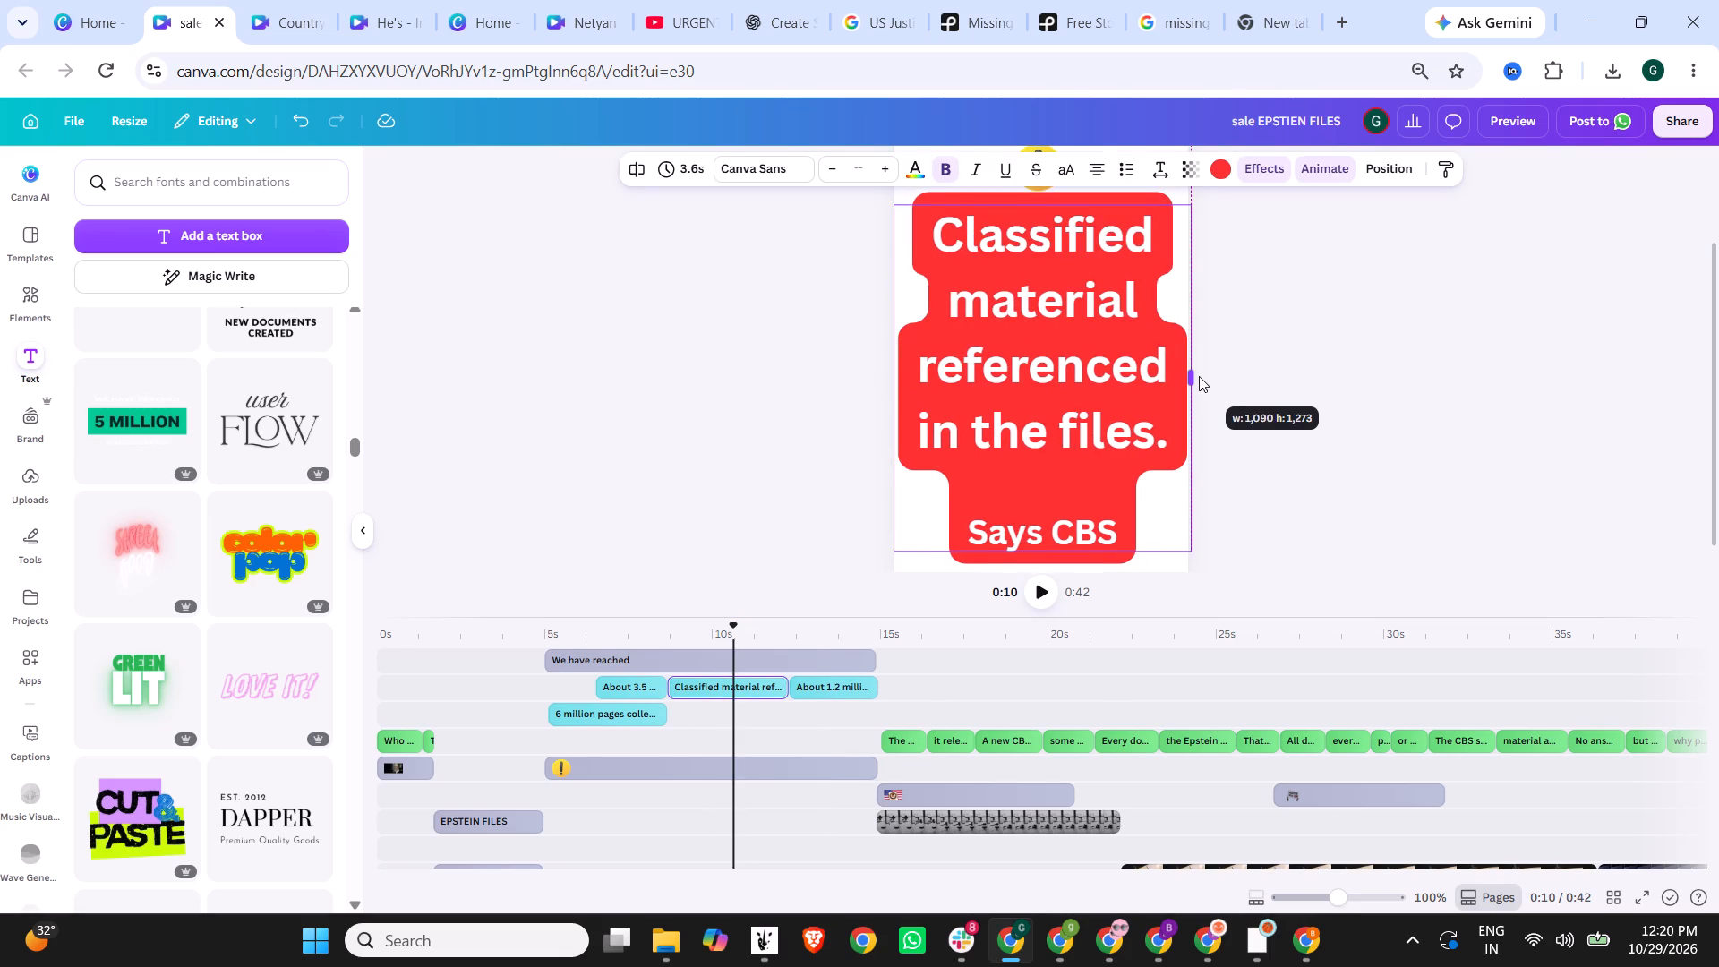
click(1246, 428)
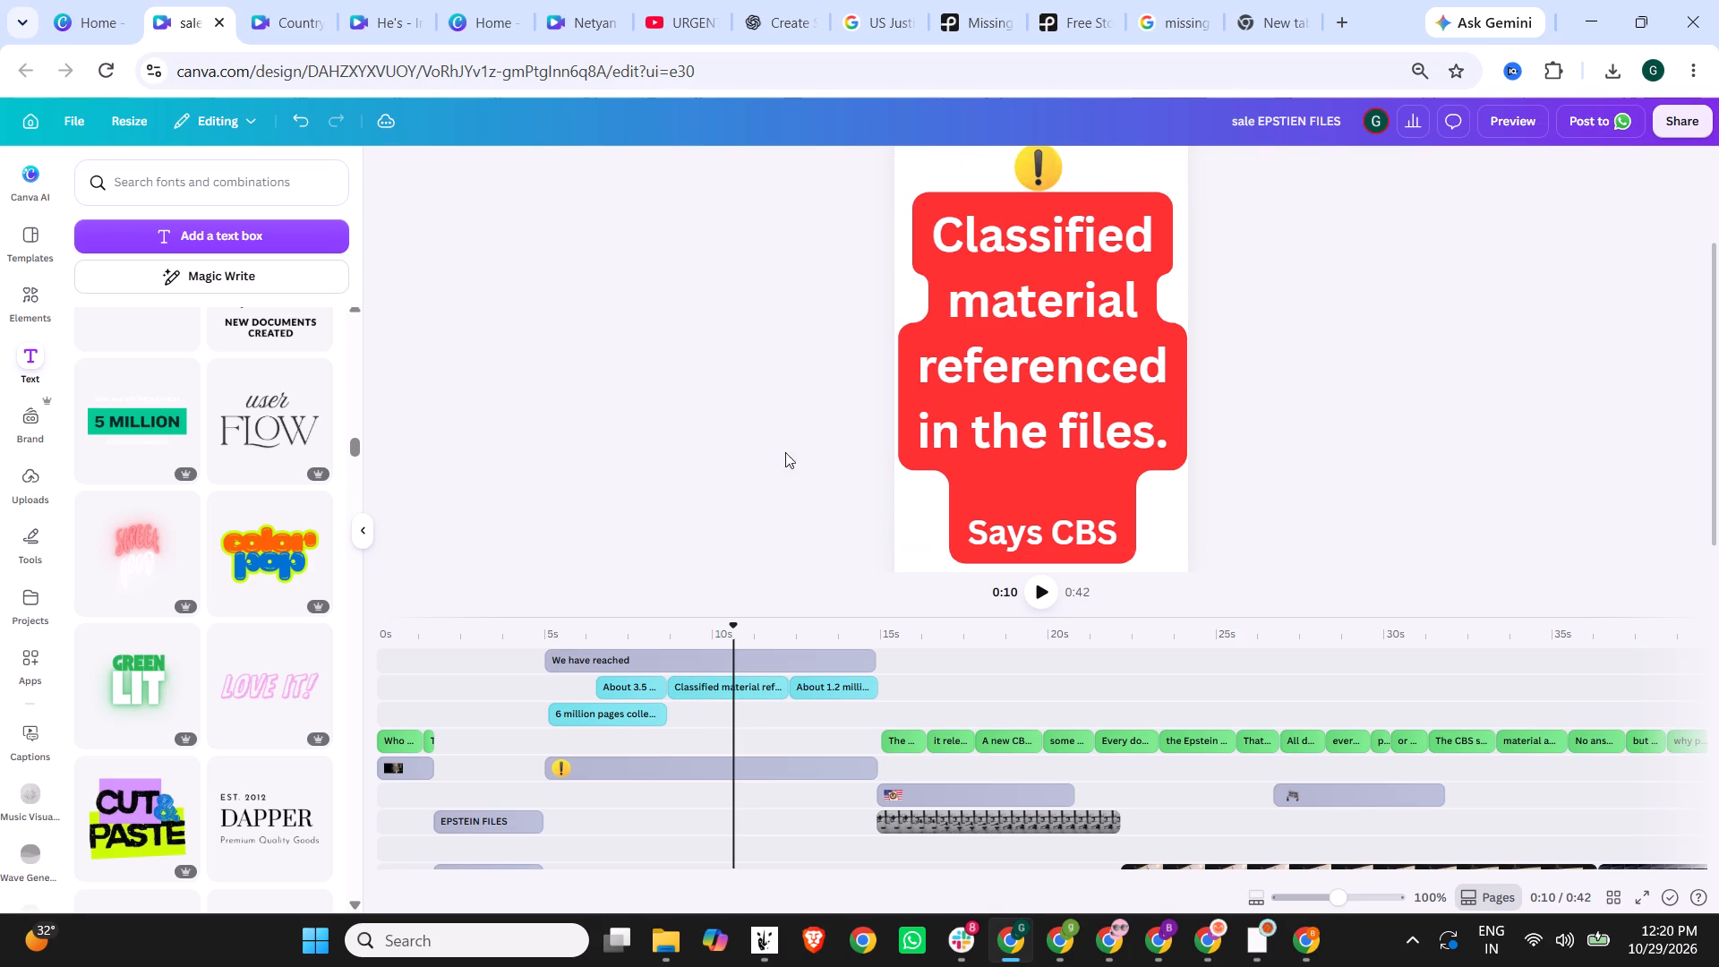
click(1054, 427)
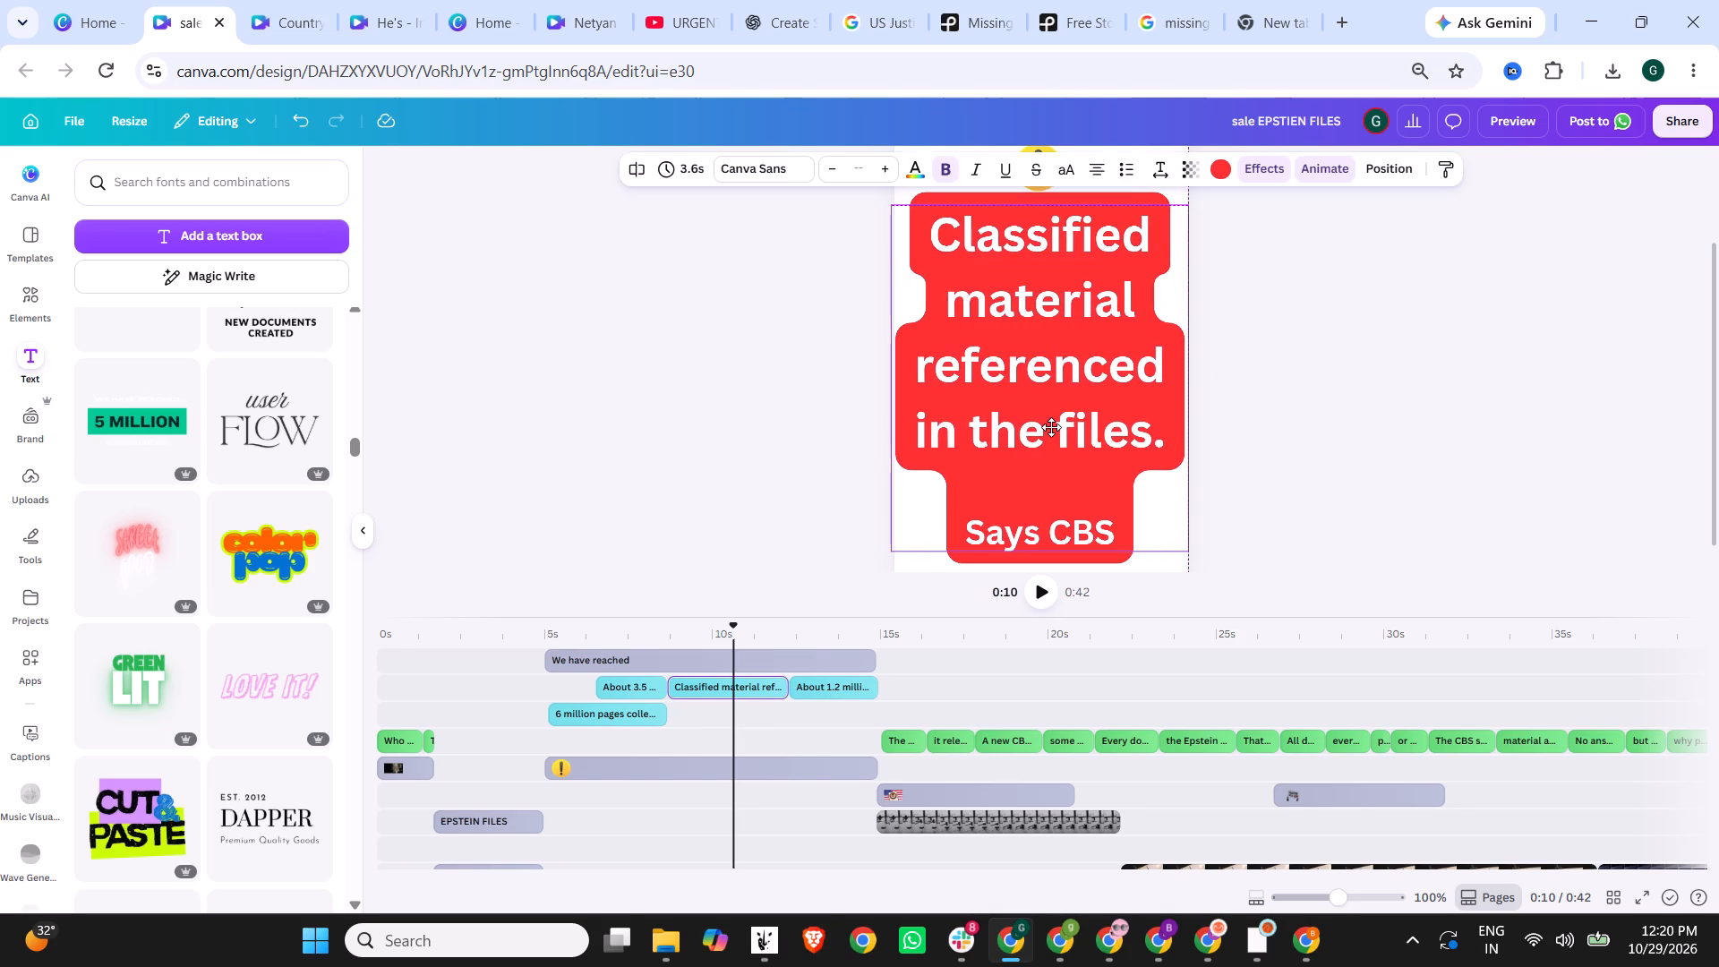
click(1299, 421)
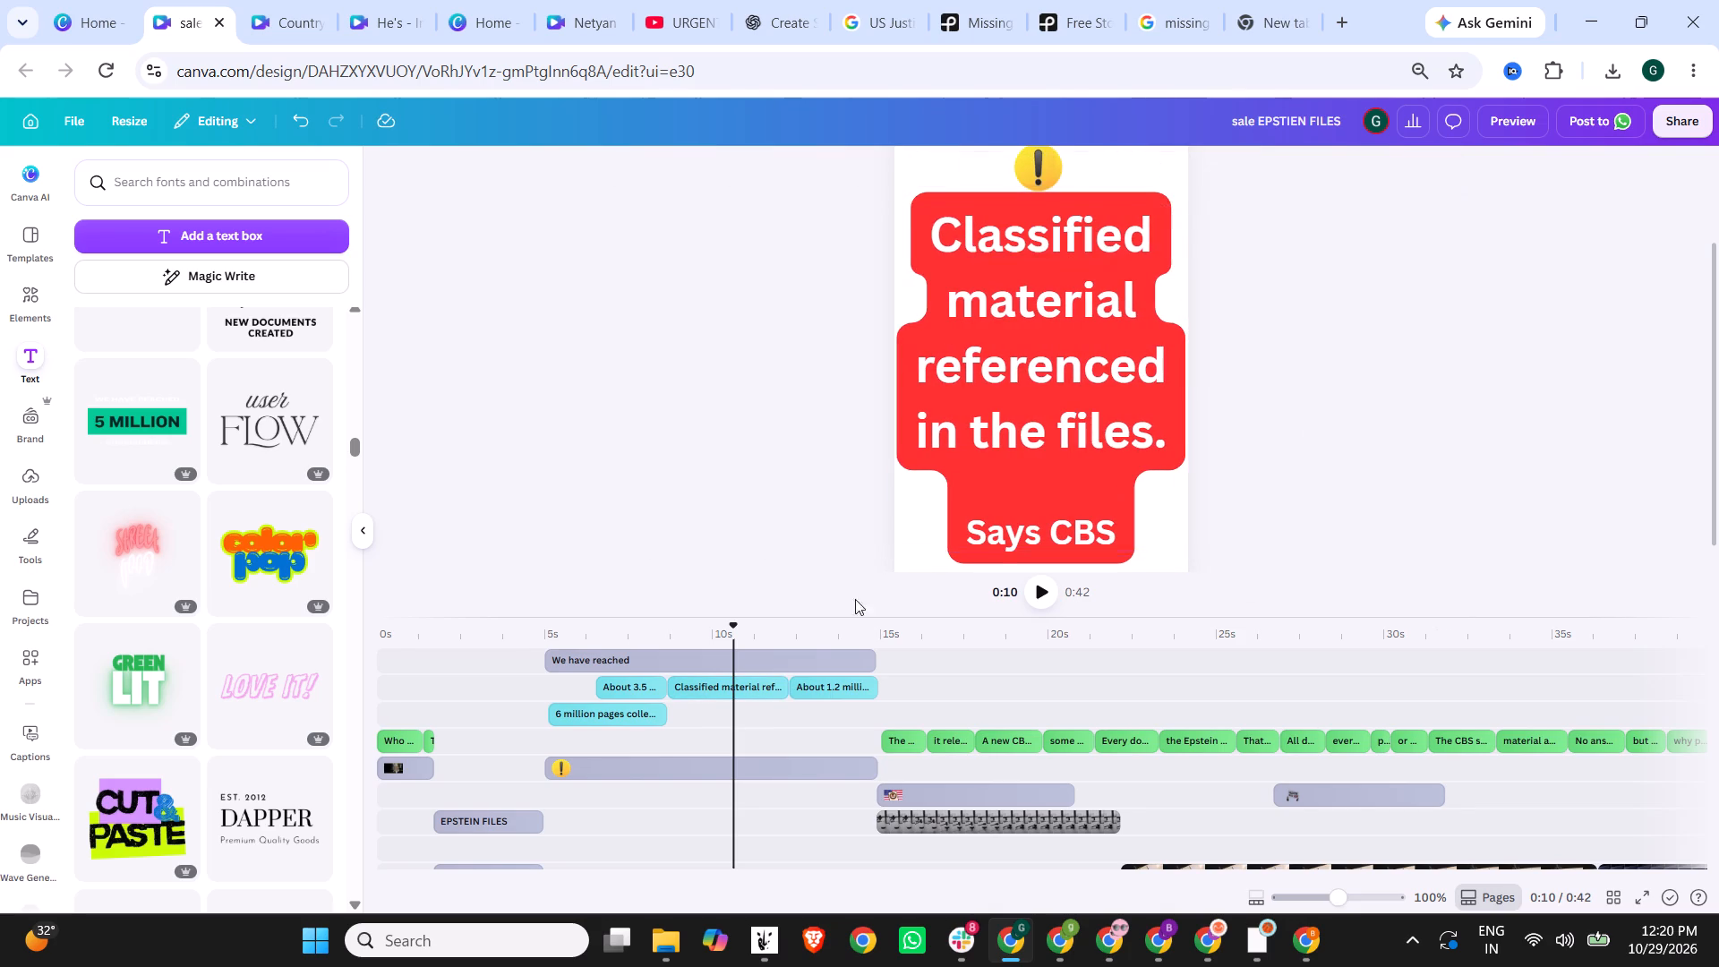
Stretch the opening face photo's upper edge to the top of the page, for a height of about 1,923.
click(403, 759)
scroll(913, 462, up, 6)
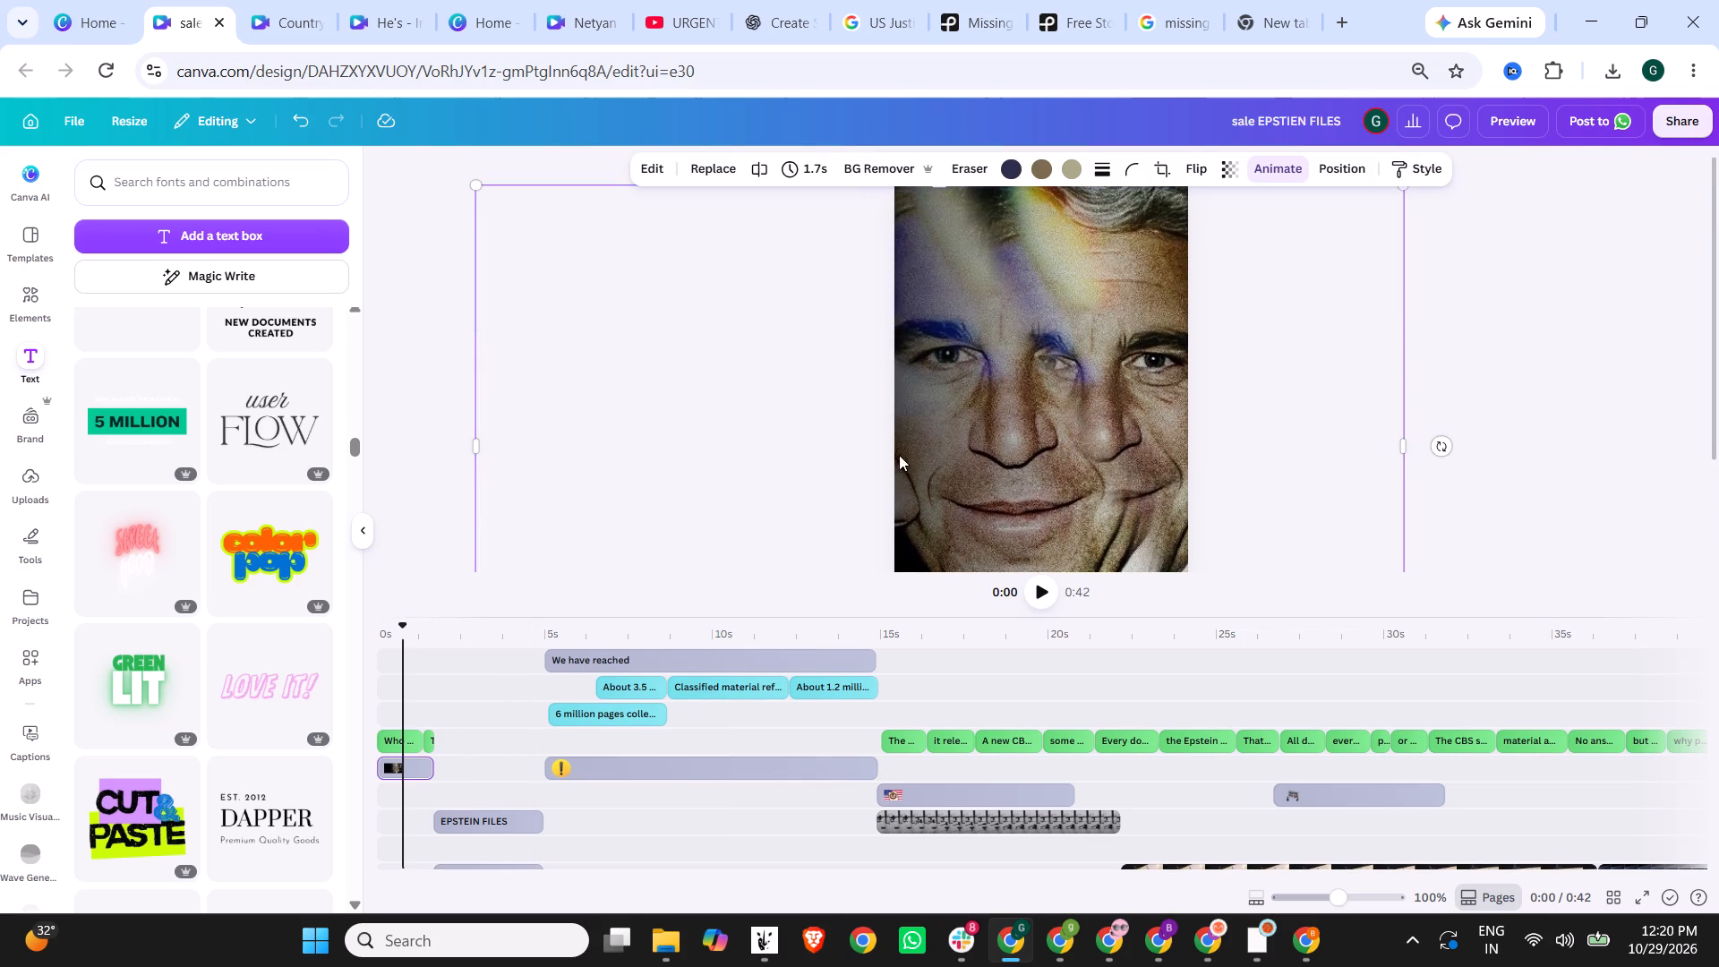
scroll(899, 455, up, 2)
click(931, 198)
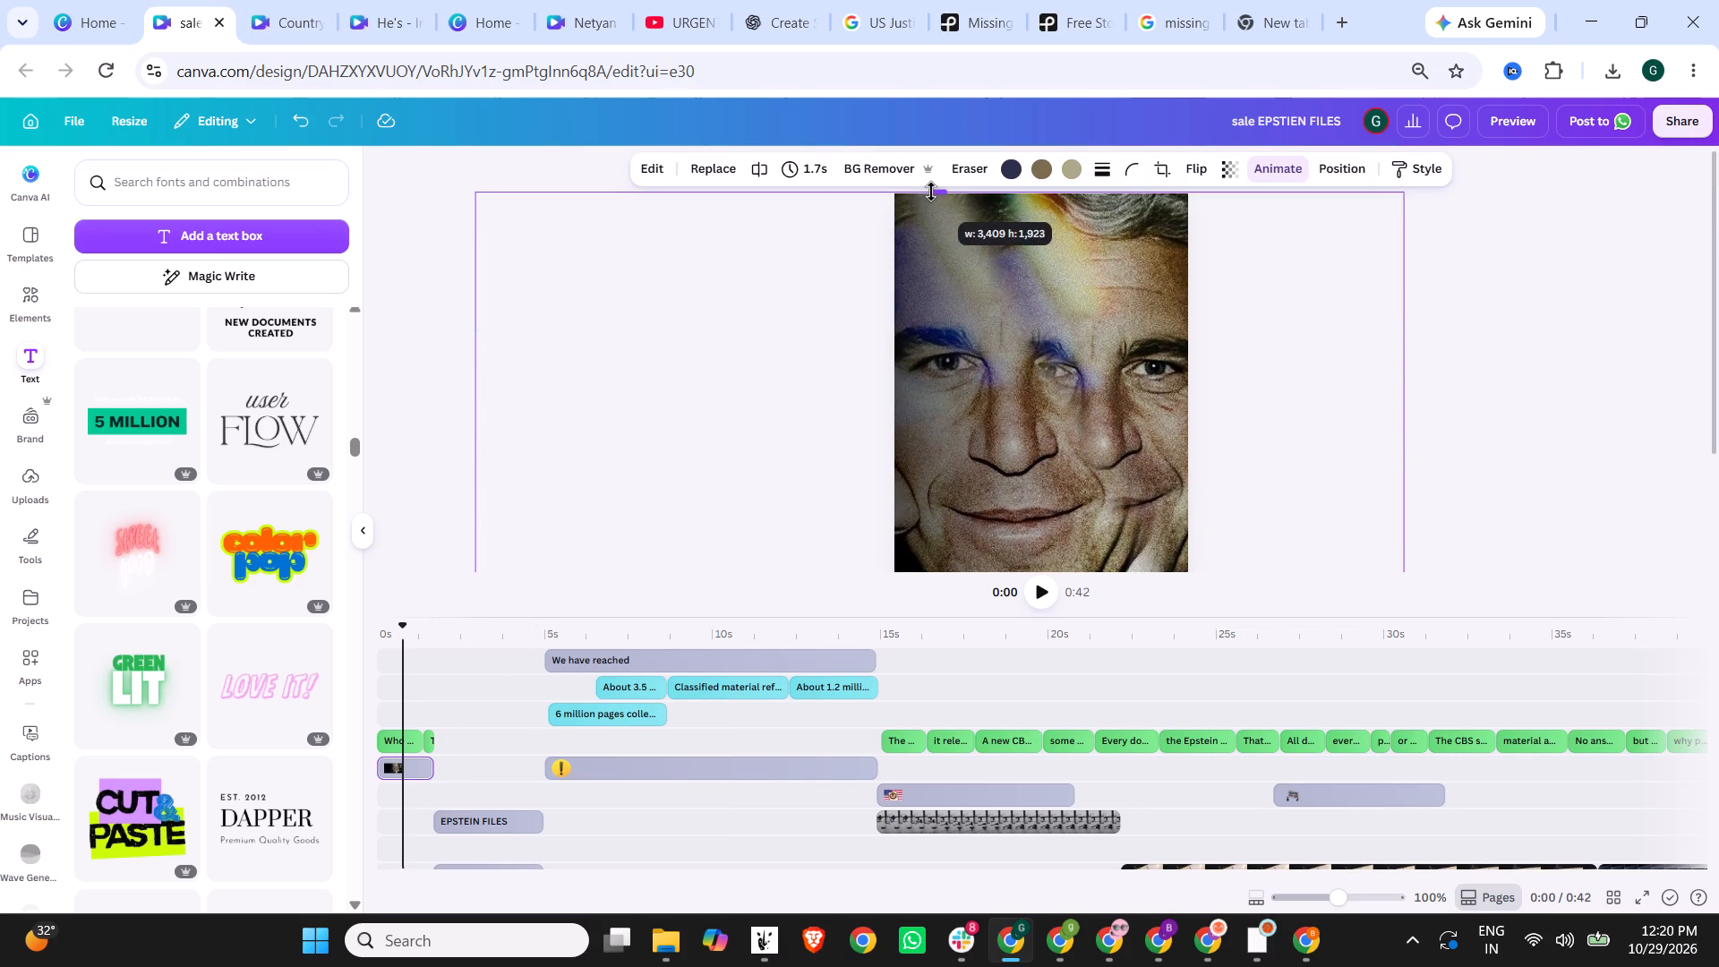
click(843, 259)
click(1576, 295)
Extend the suspense audio clip to 10.0 s so it meets the start of the following audio clip.
scroll(697, 453, down, 2)
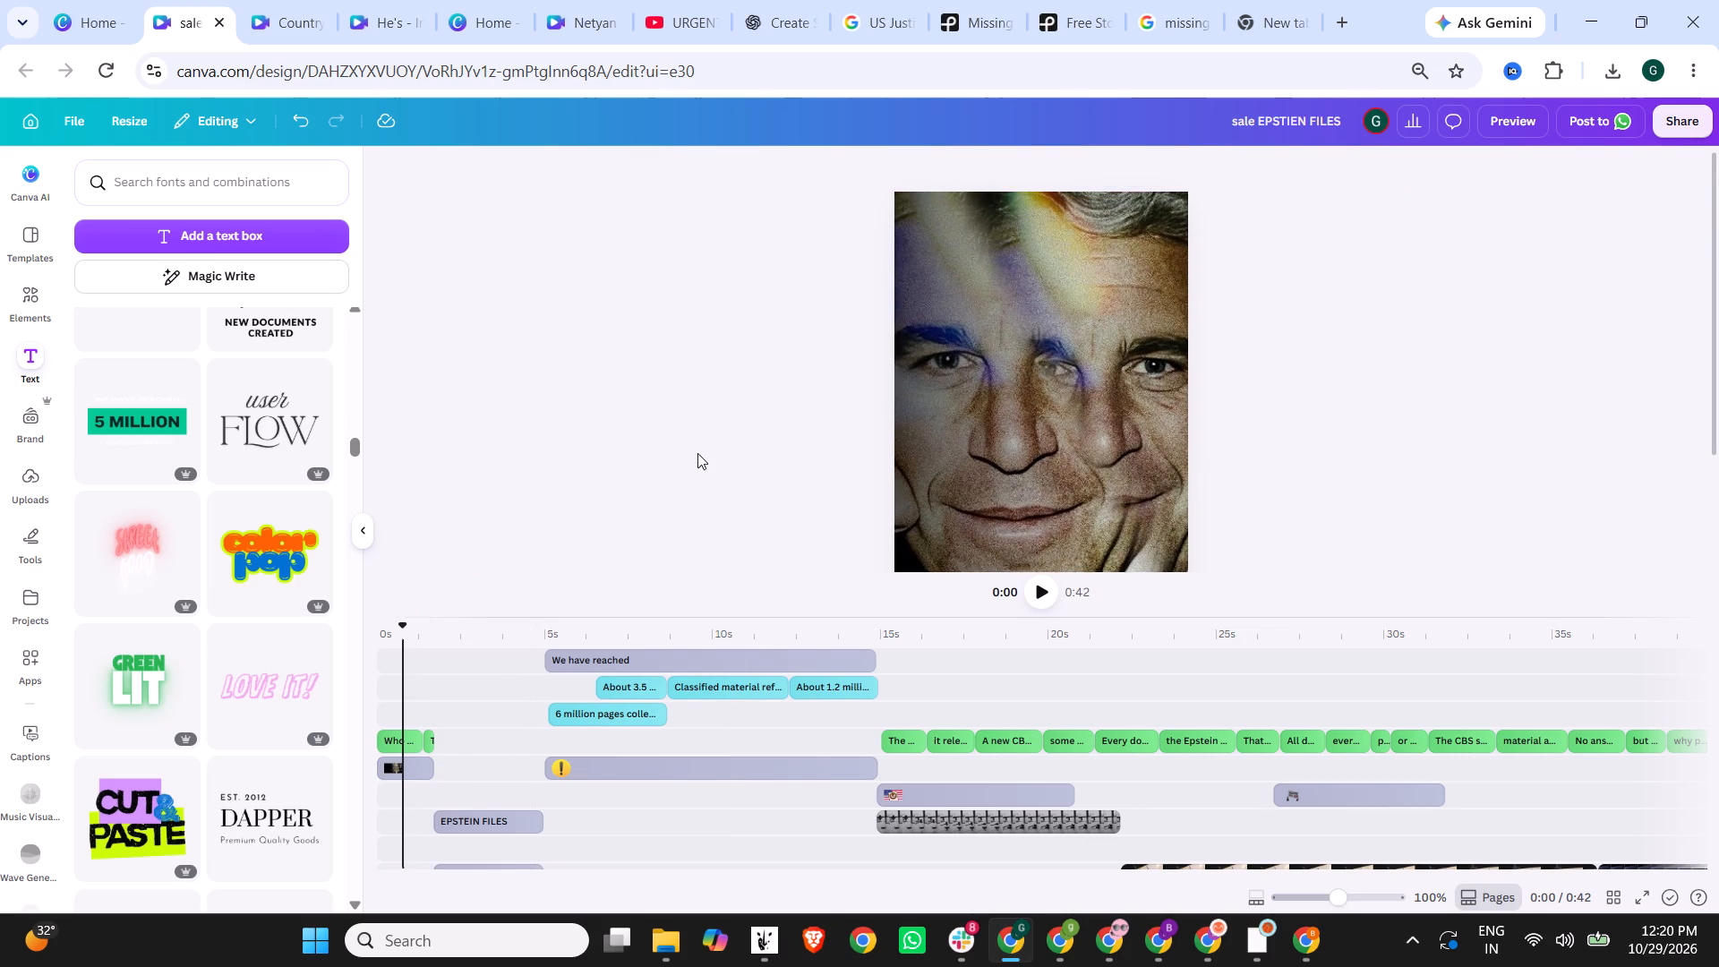
scroll(697, 453, down, 1)
scroll(570, 655, down, 6)
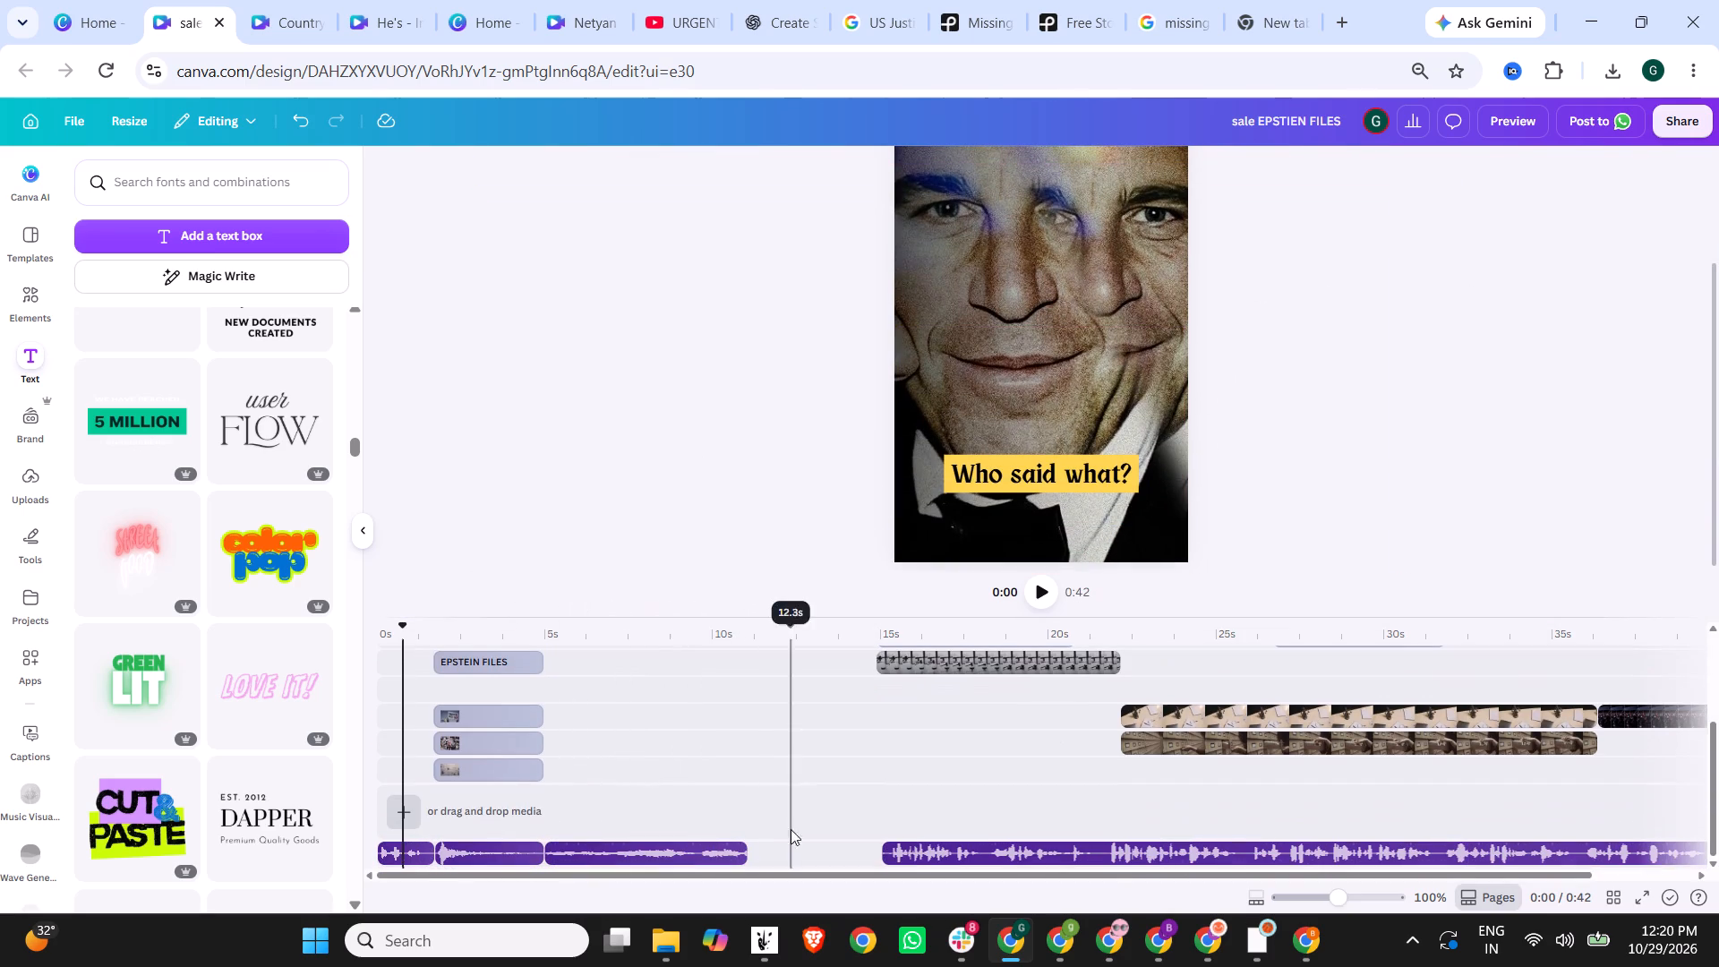
drag(745, 851, 883, 850)
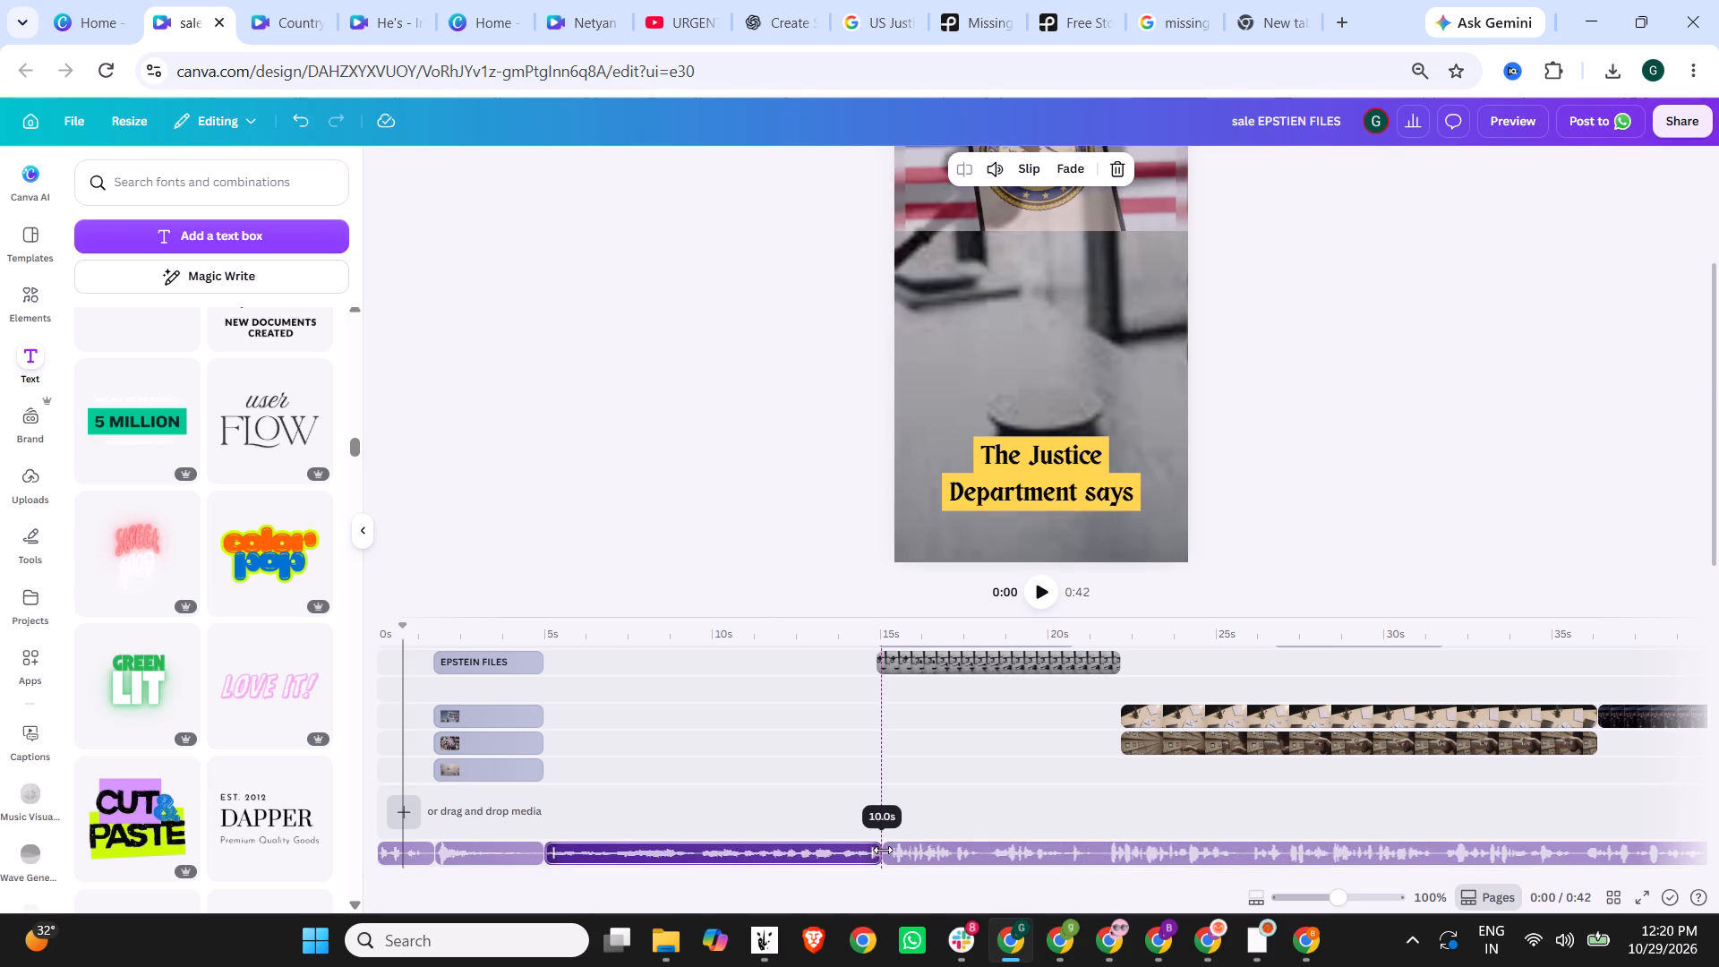
drag(883, 850, 882, 851)
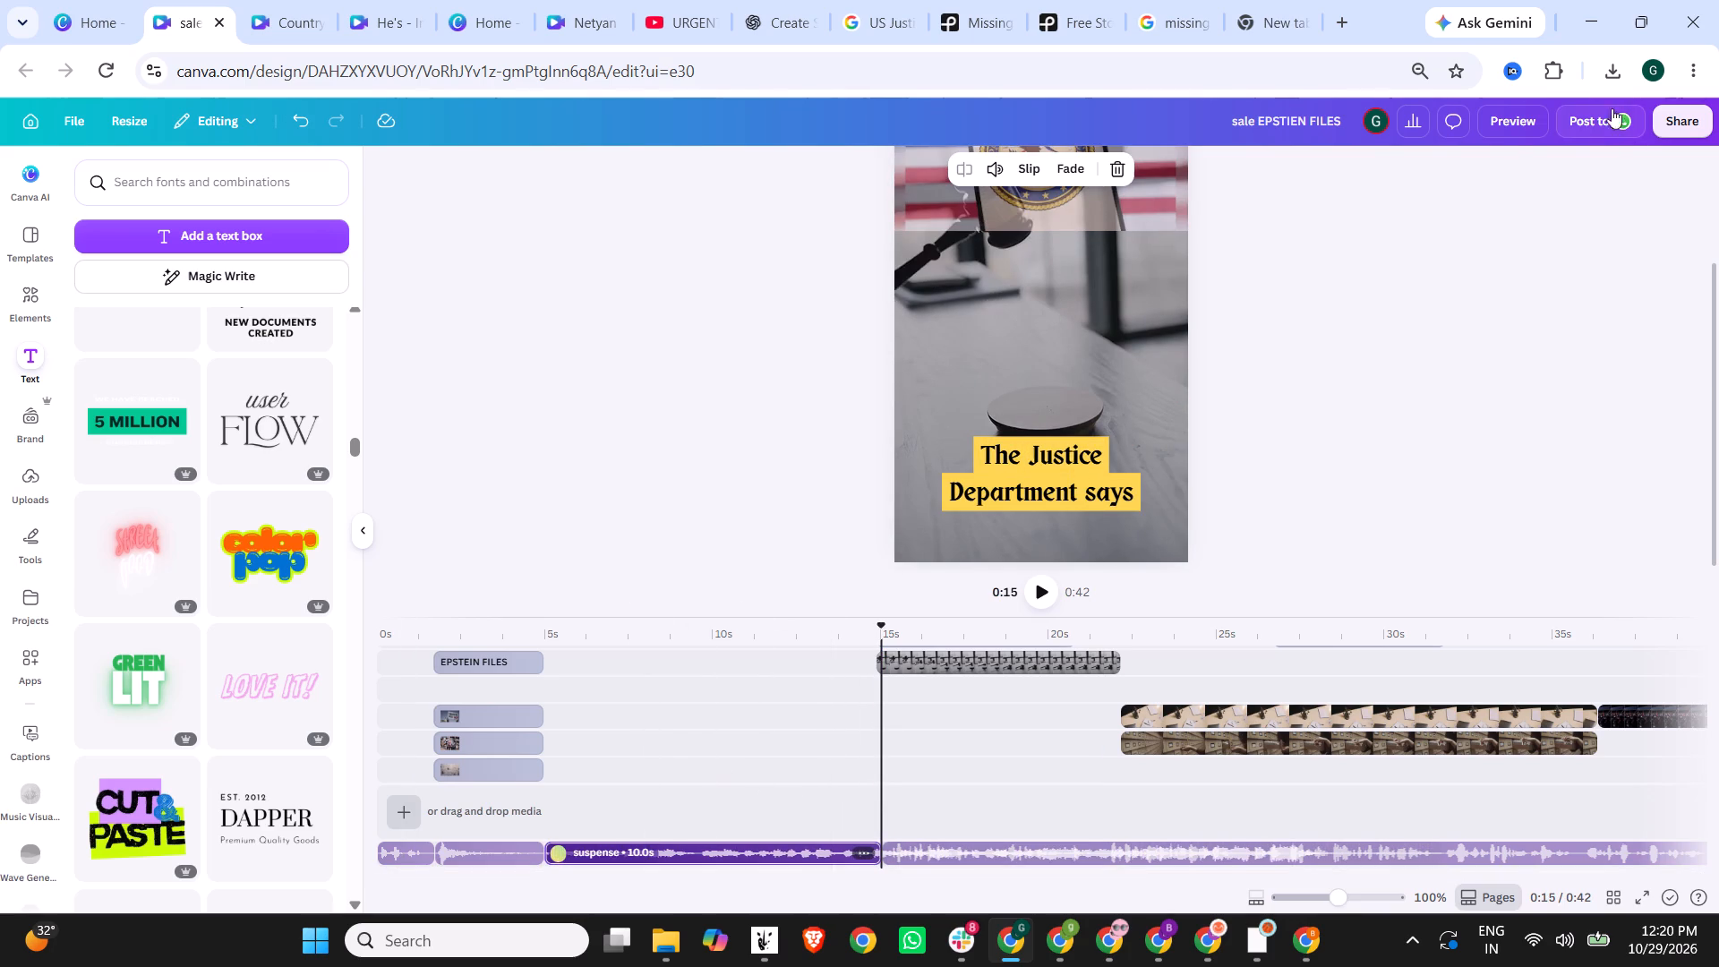
Preview the video from the beginning.
click(1504, 125)
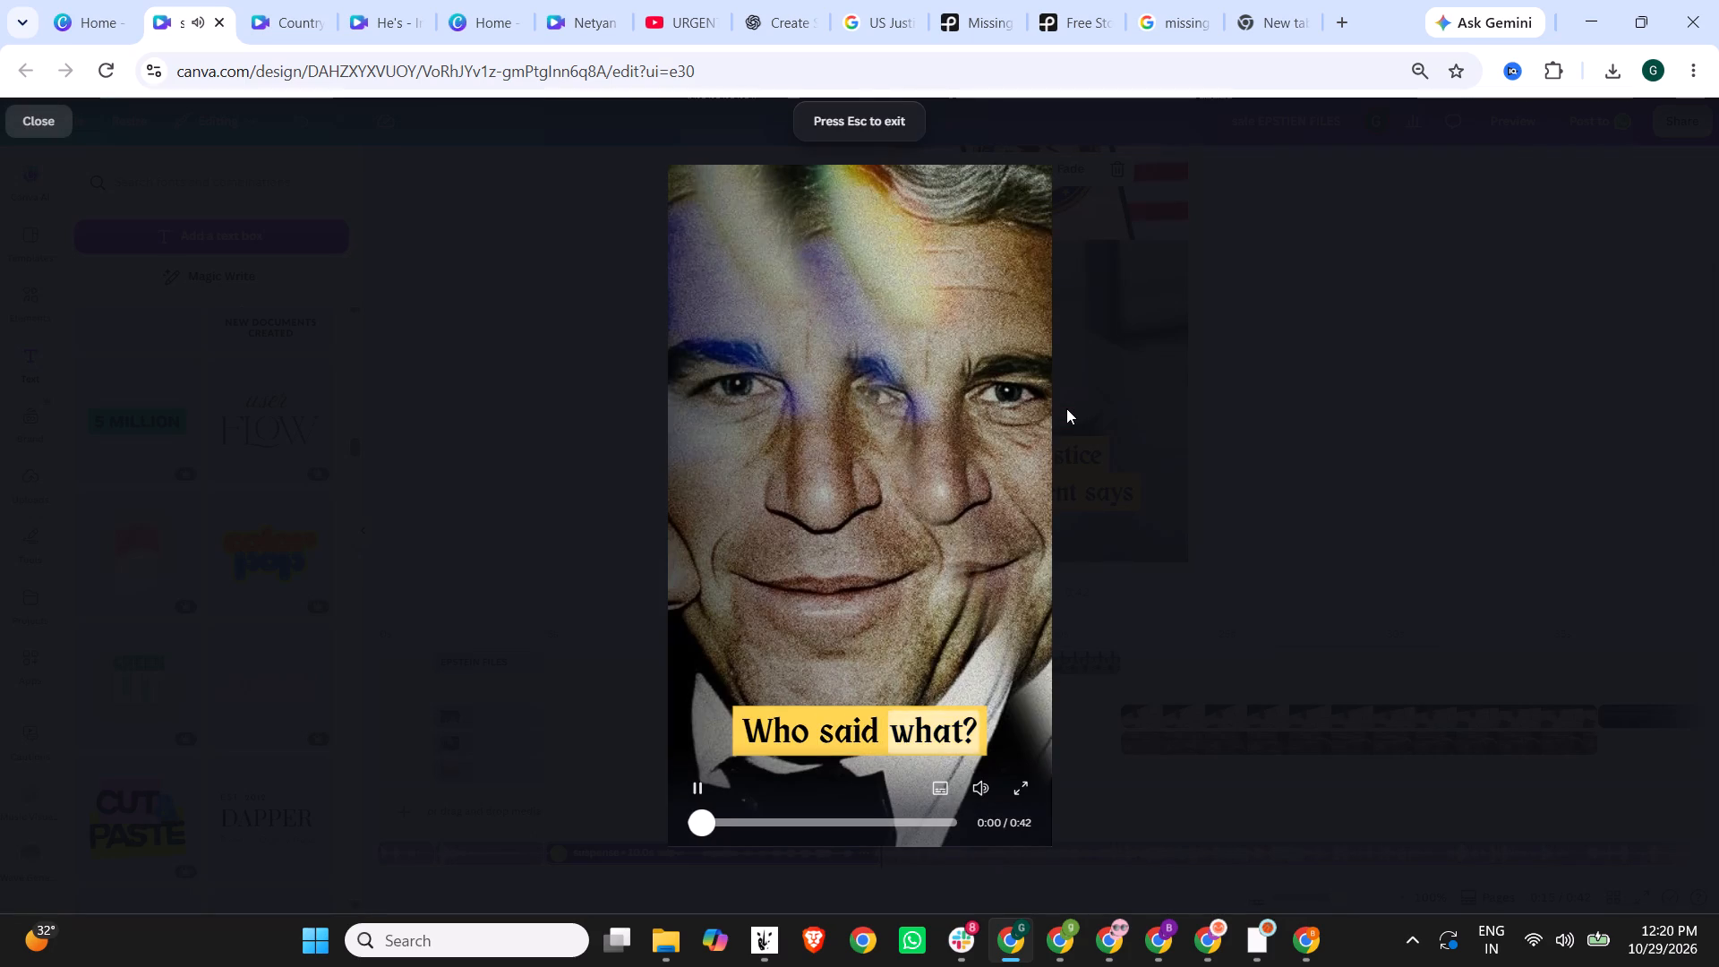
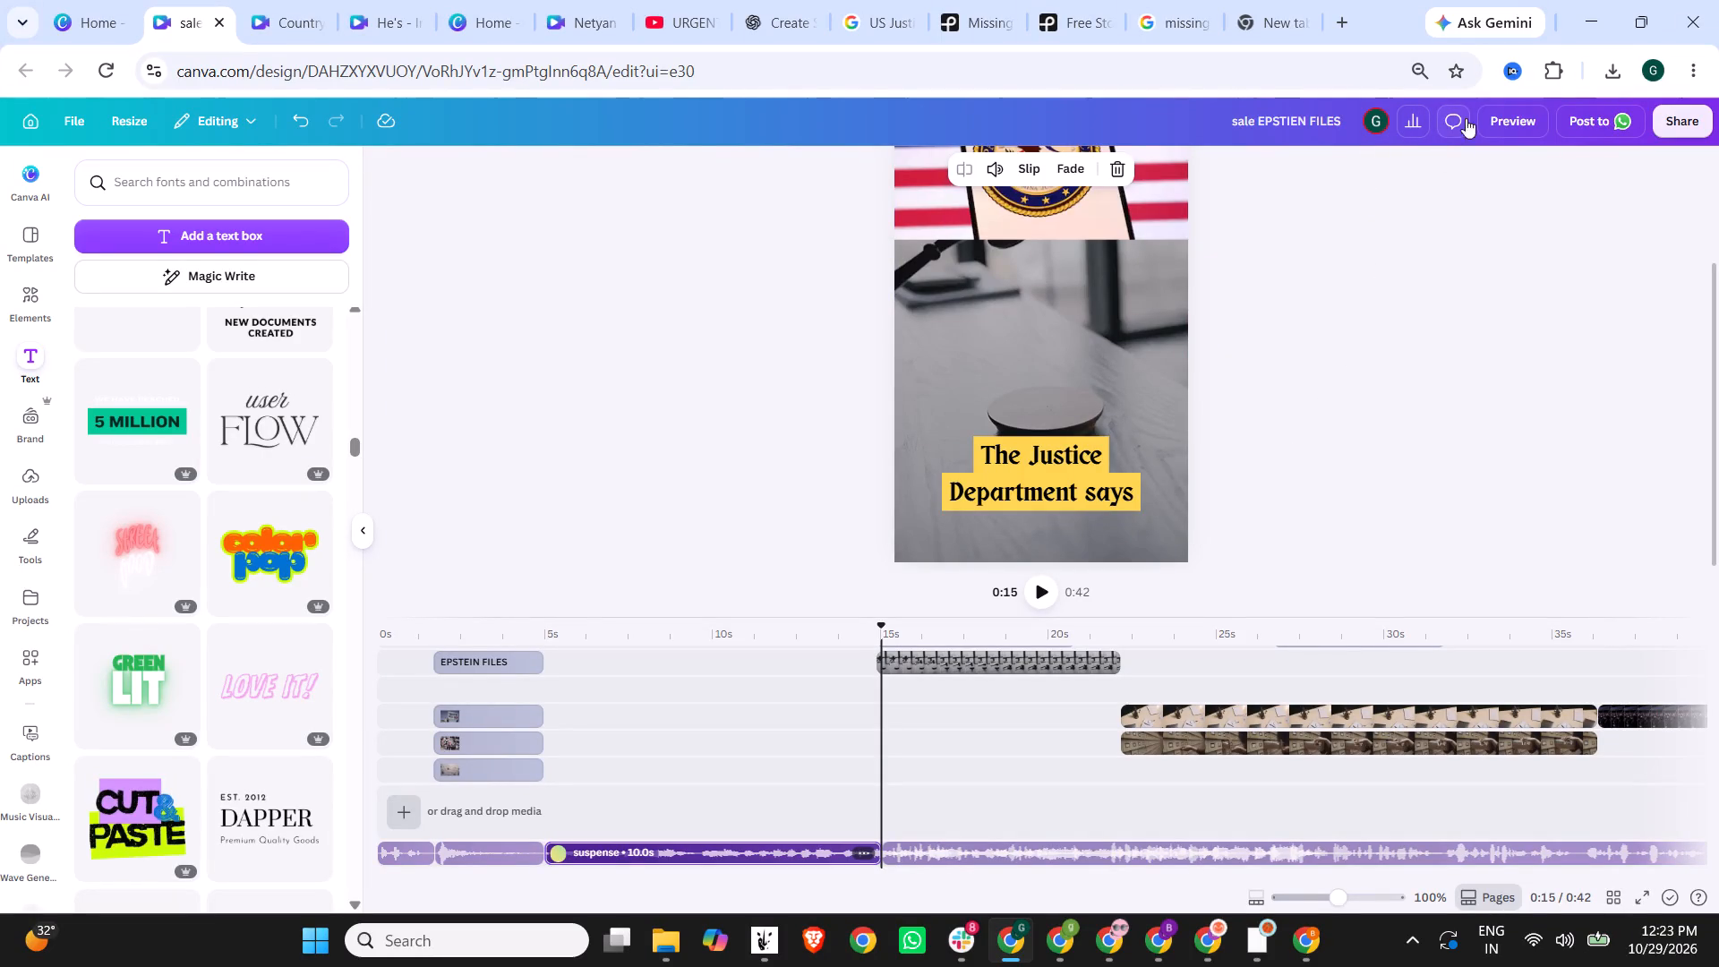
Play the whole video in the full preview and close it.
click(1494, 119)
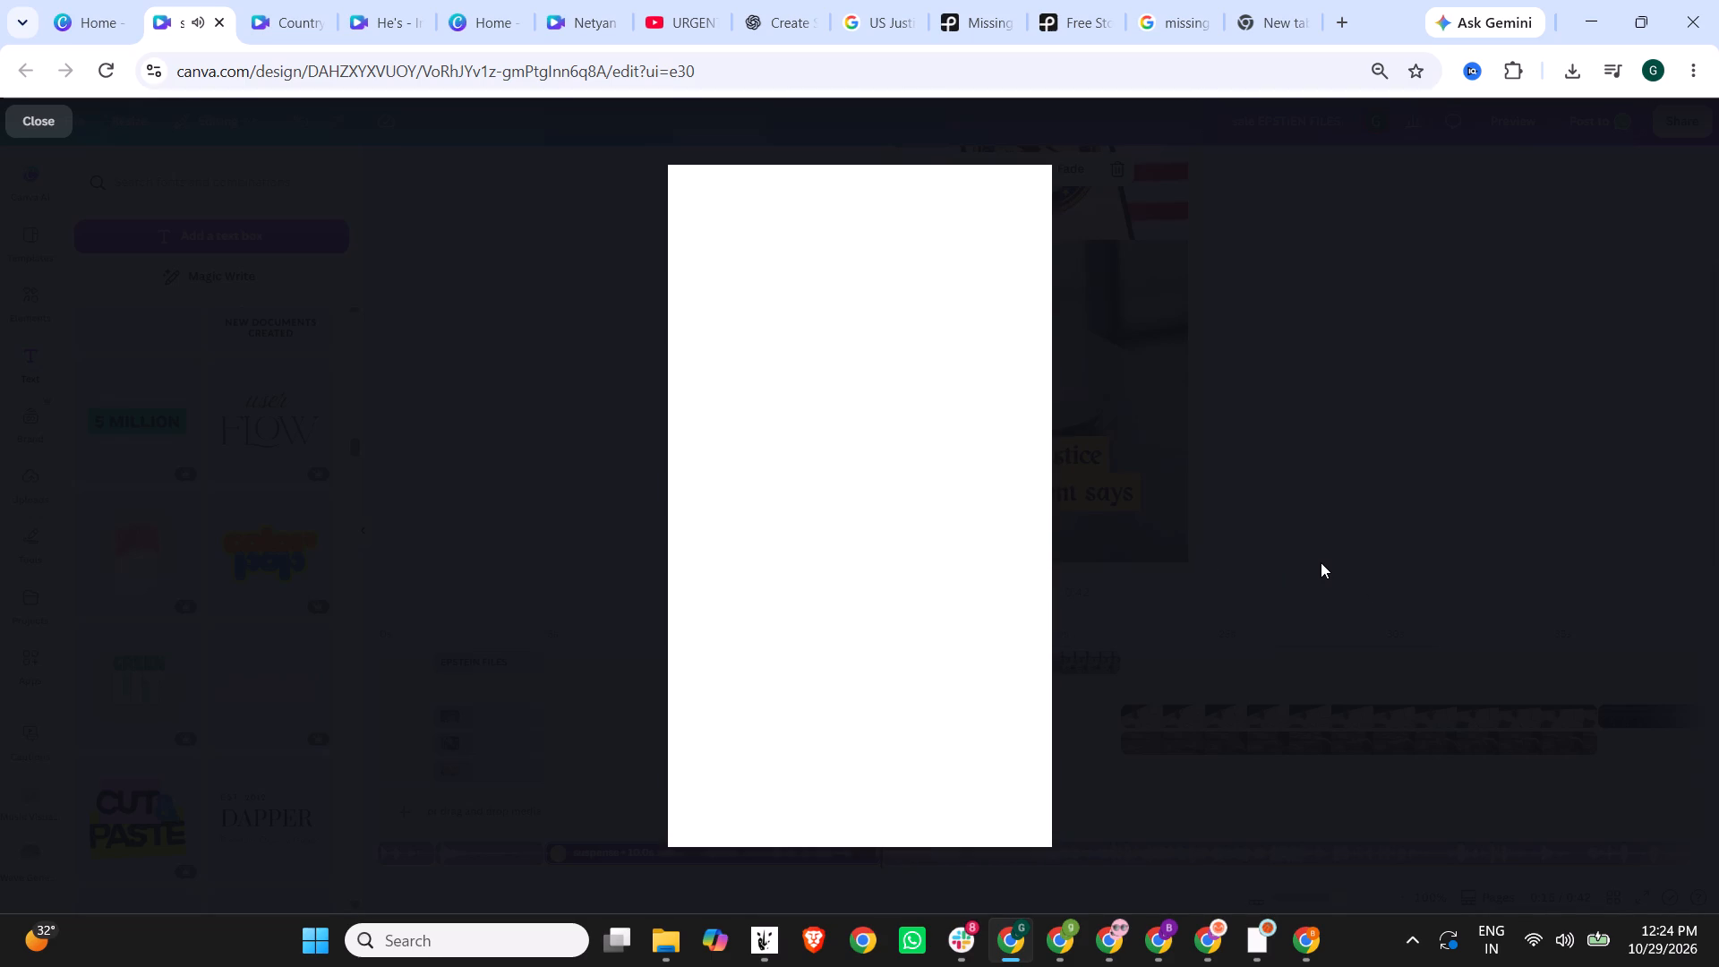
click(1321, 562)
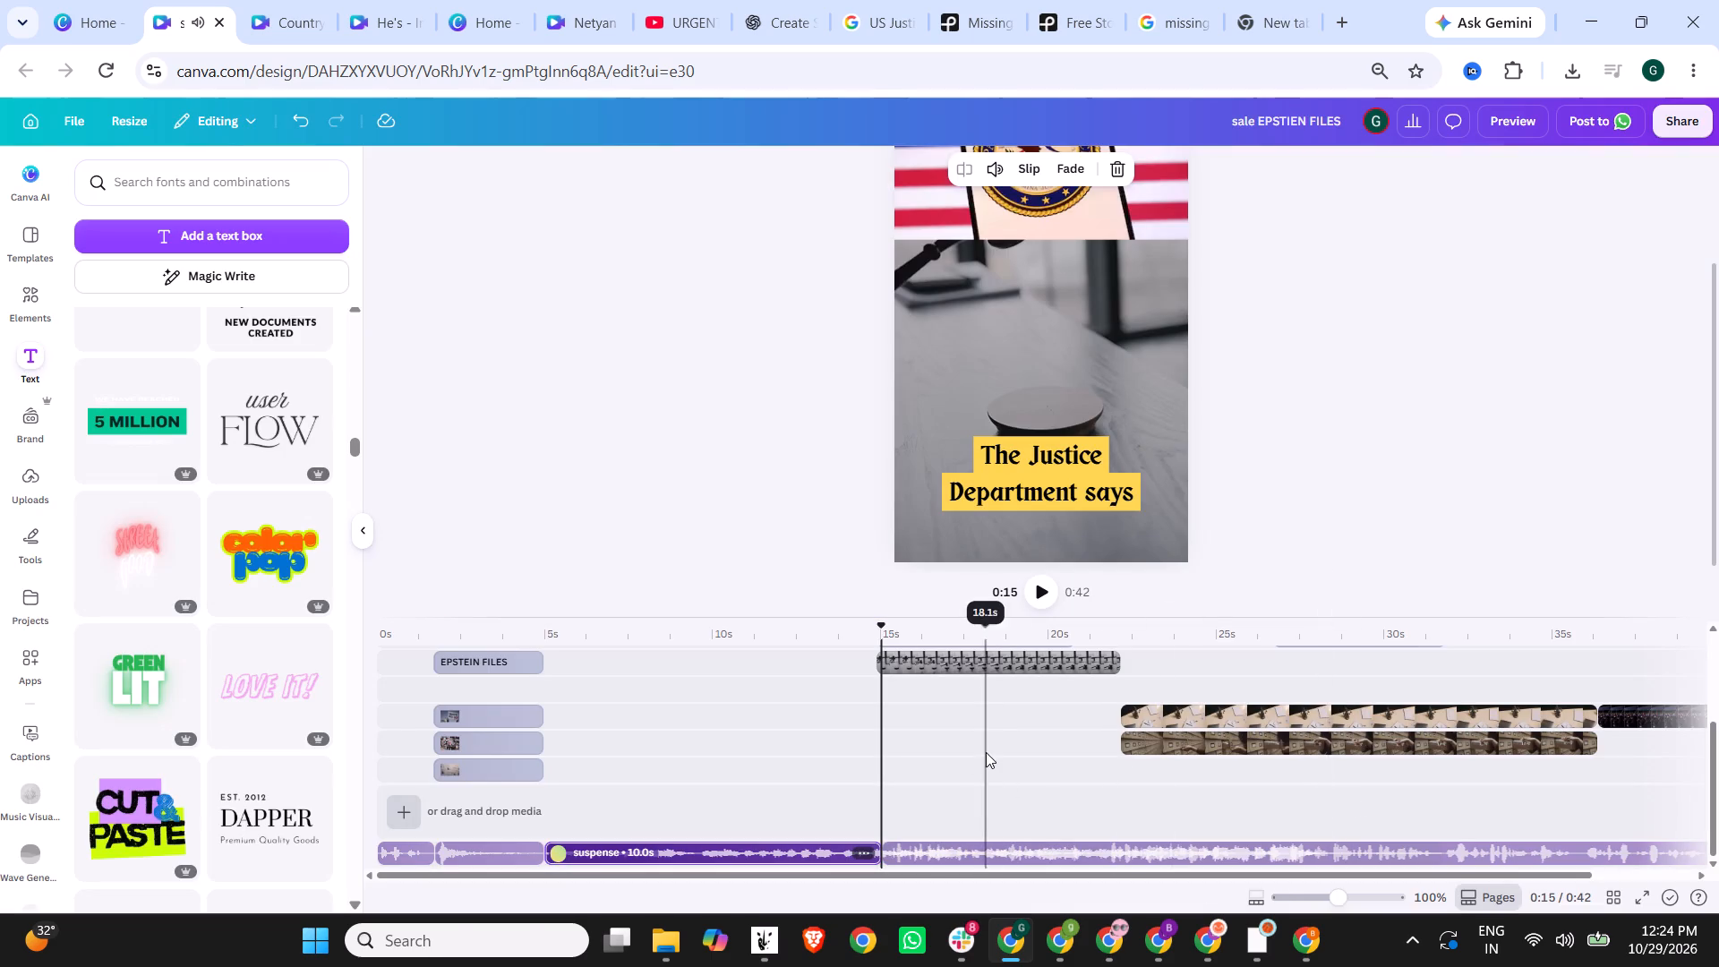
Enlarge the crowd clip at about 37 s slightly from its upper corner to cover the page's top edge.
drag(1076, 873, 1473, 883)
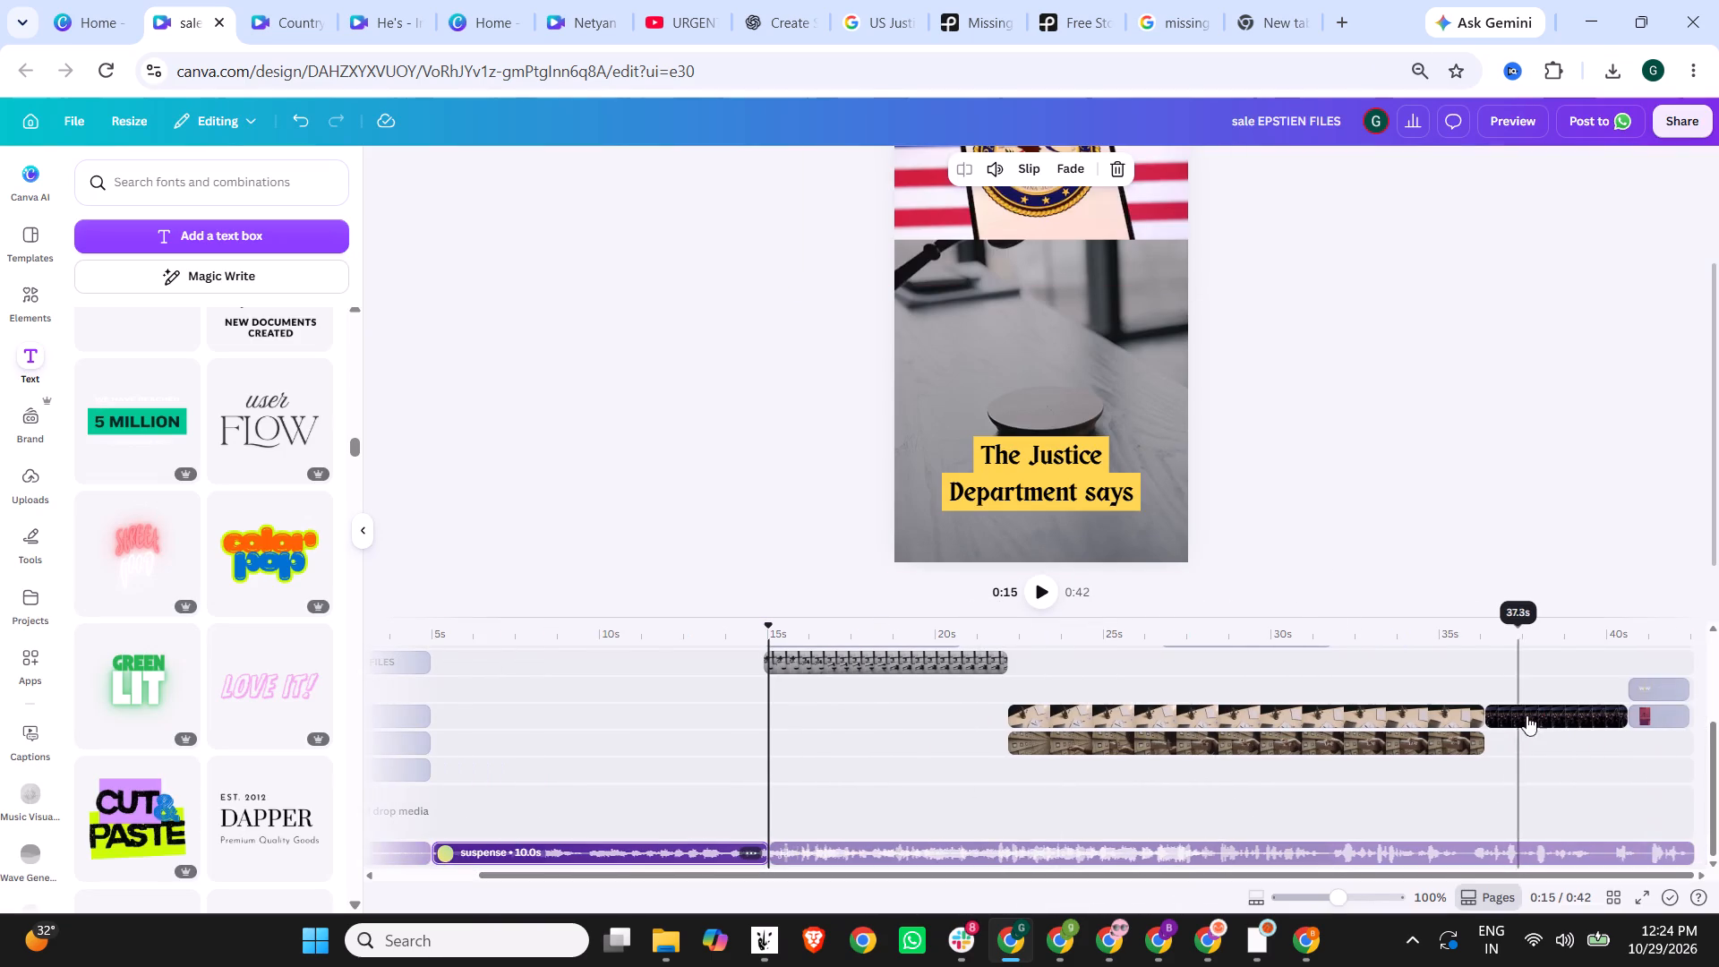
click(1528, 708)
scroll(1267, 491, up, 6)
scroll(1179, 353, up, 3)
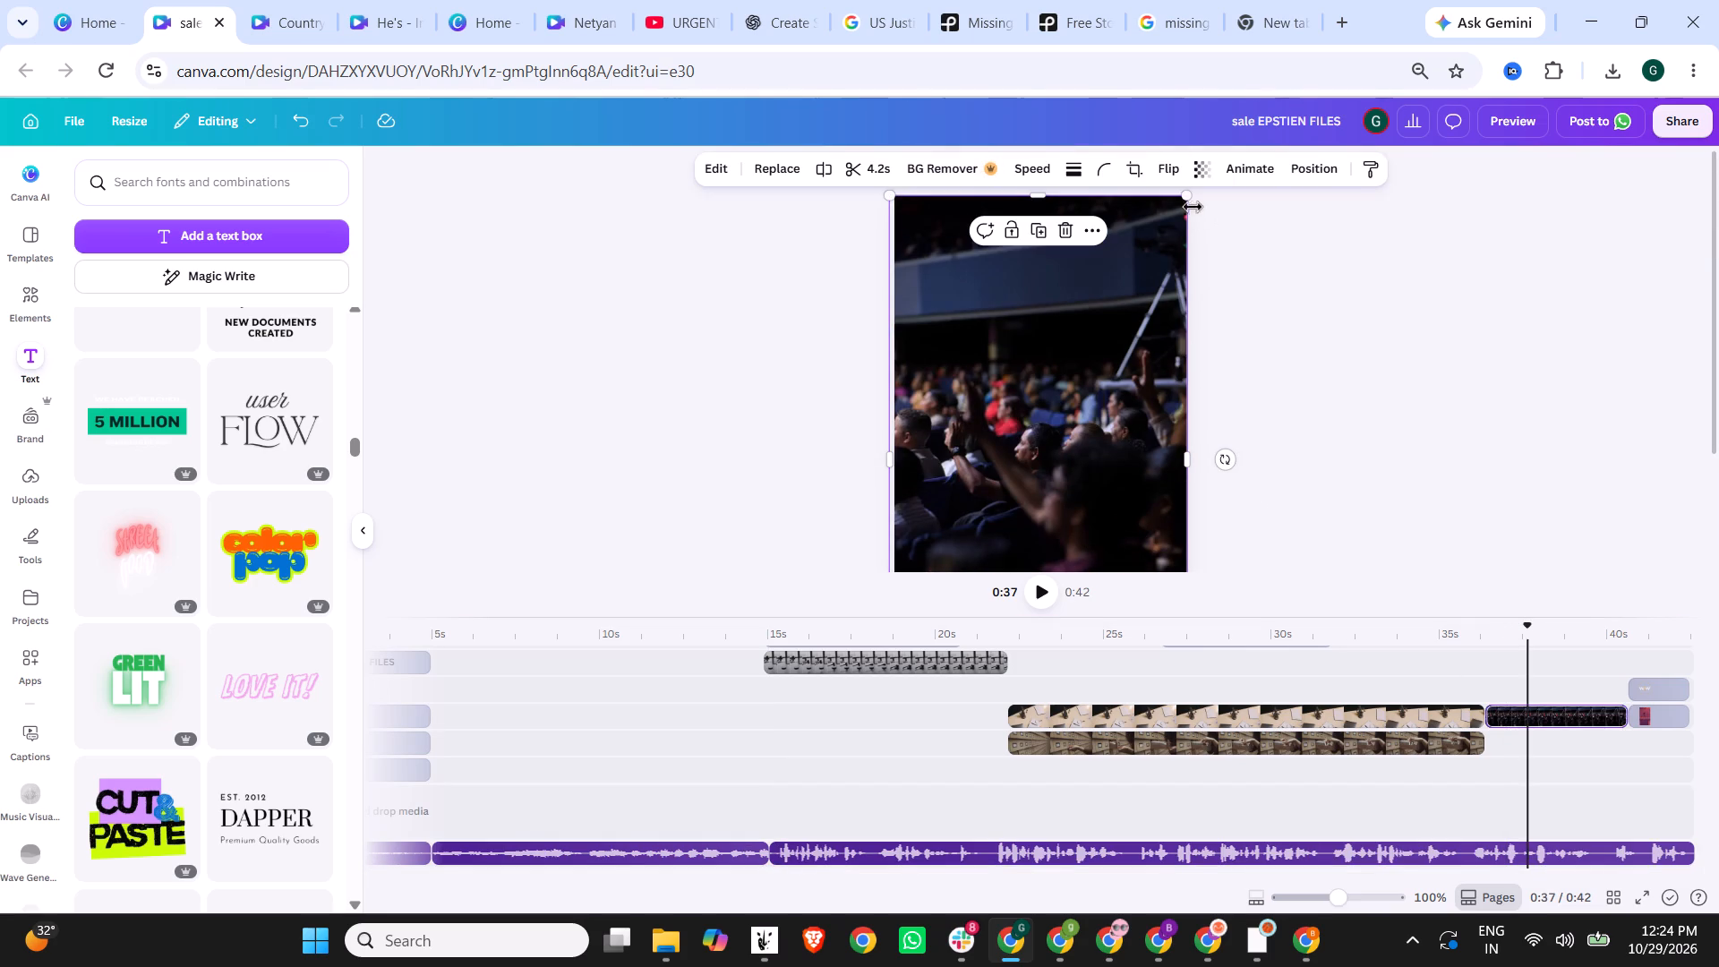
click(1187, 200)
click(1375, 324)
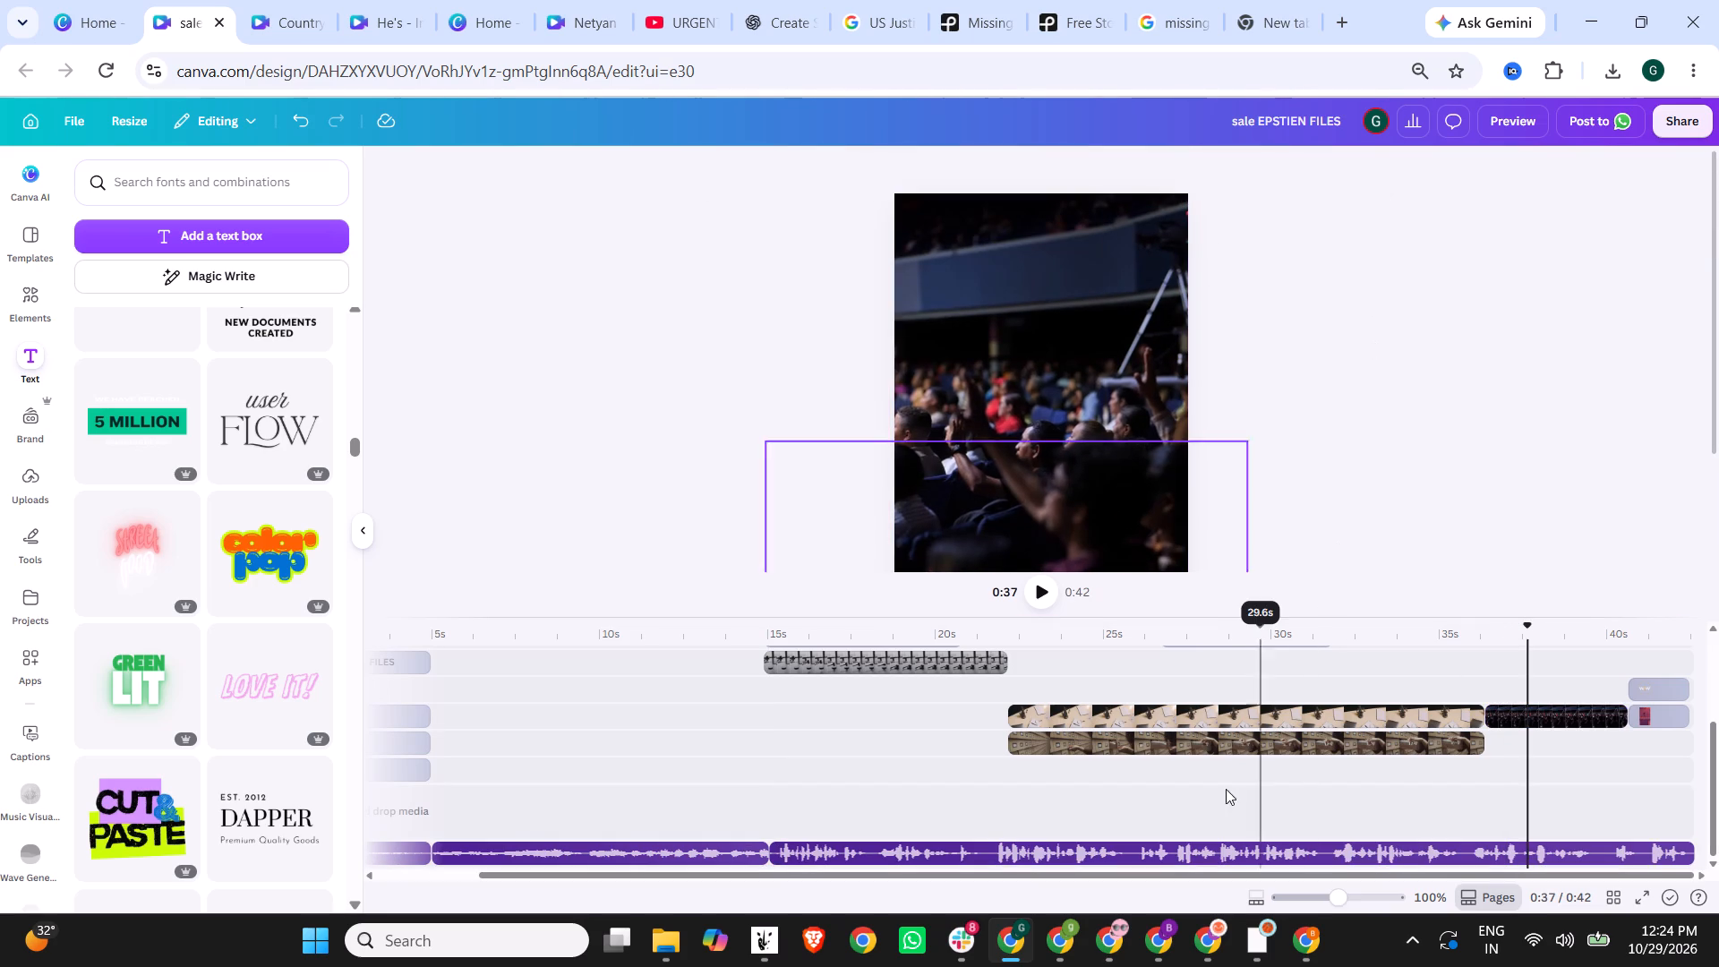
Enlarge the "Release the files now!" photo at about 2 s slightly from its upper corner to meet the image above.
drag(1216, 877, 724, 867)
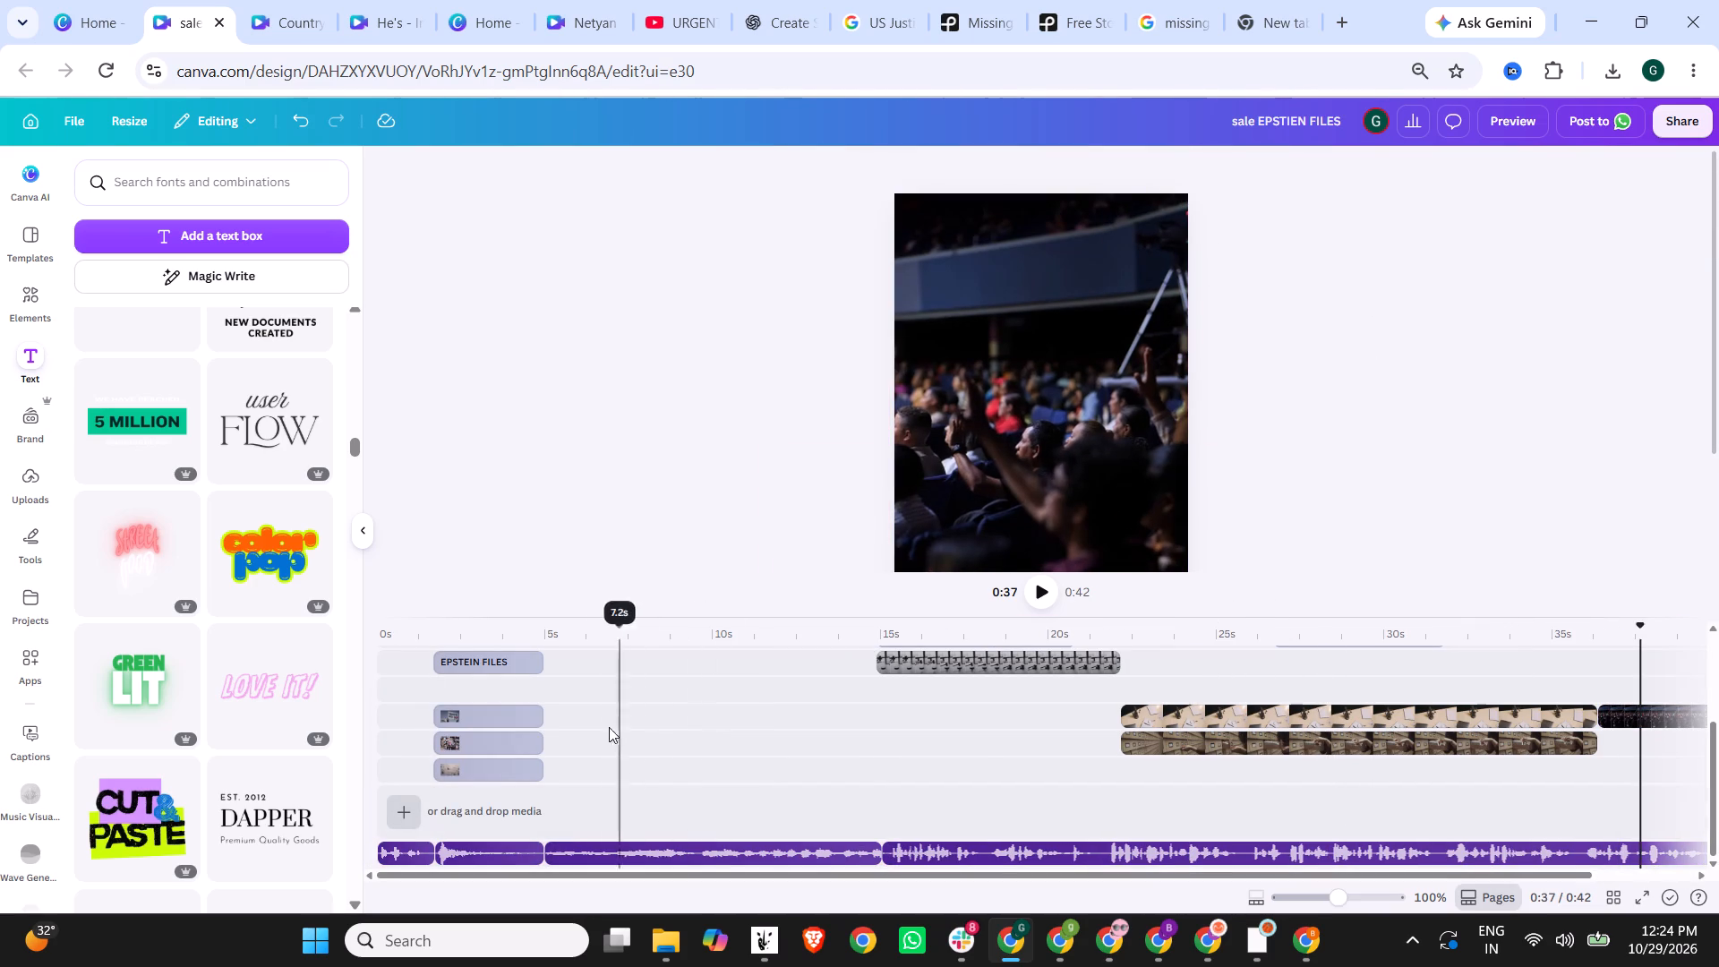
click(490, 766)
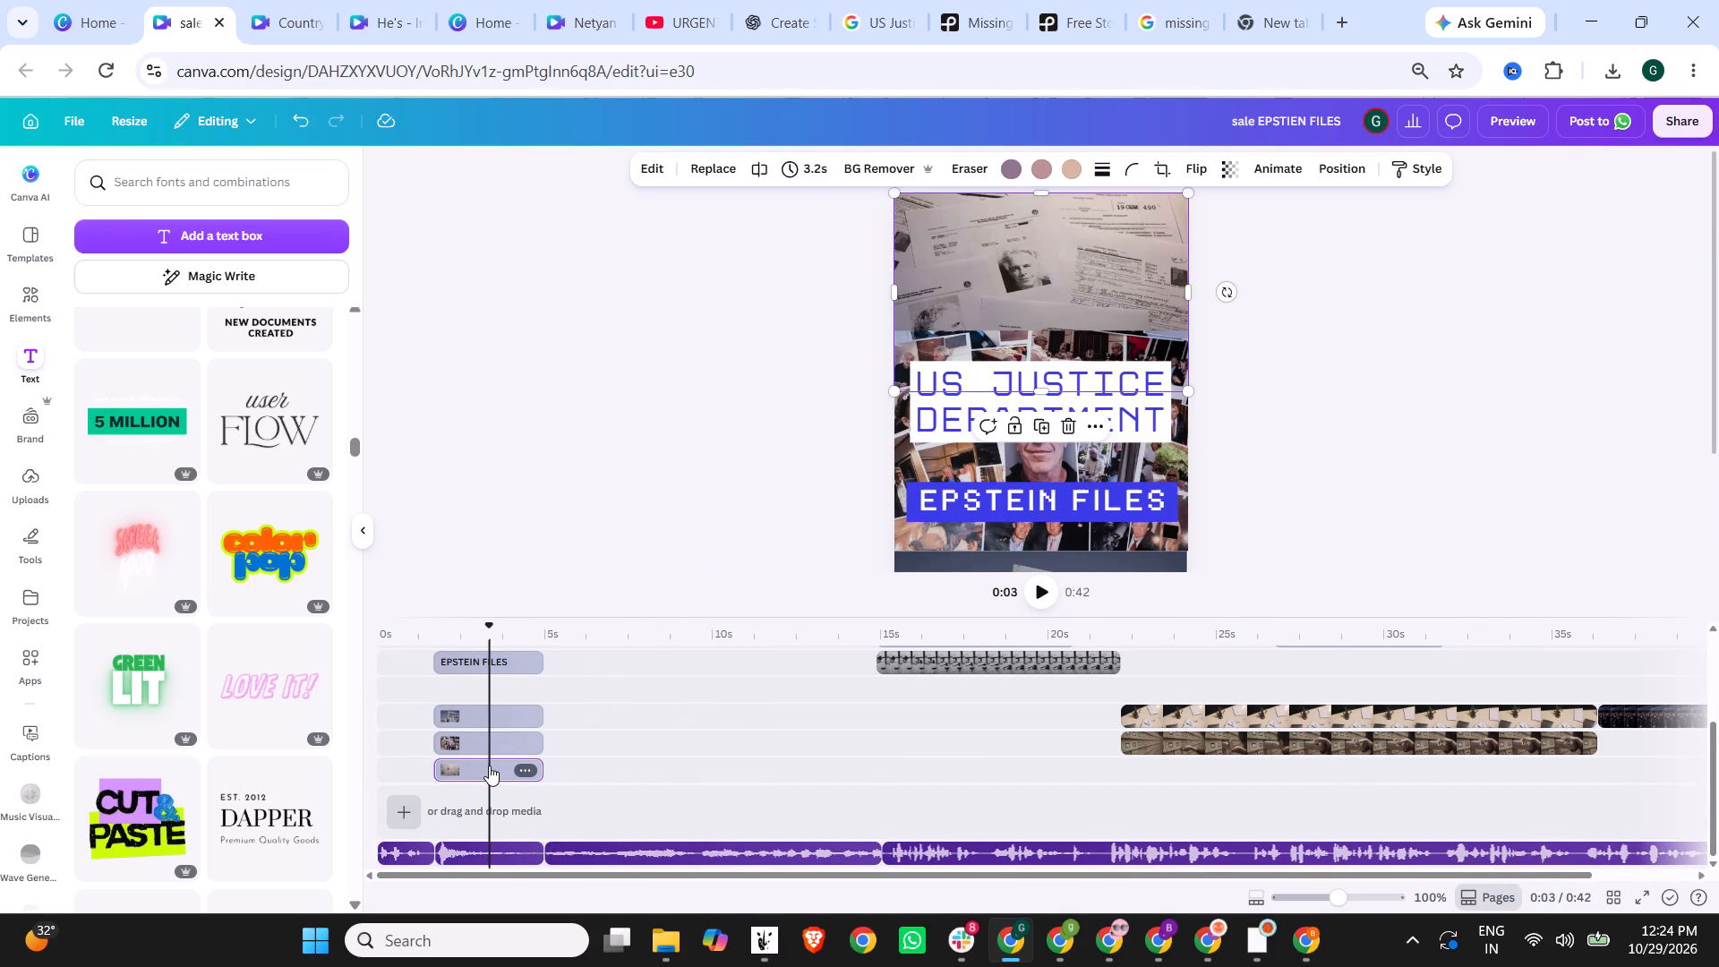
click(406, 628)
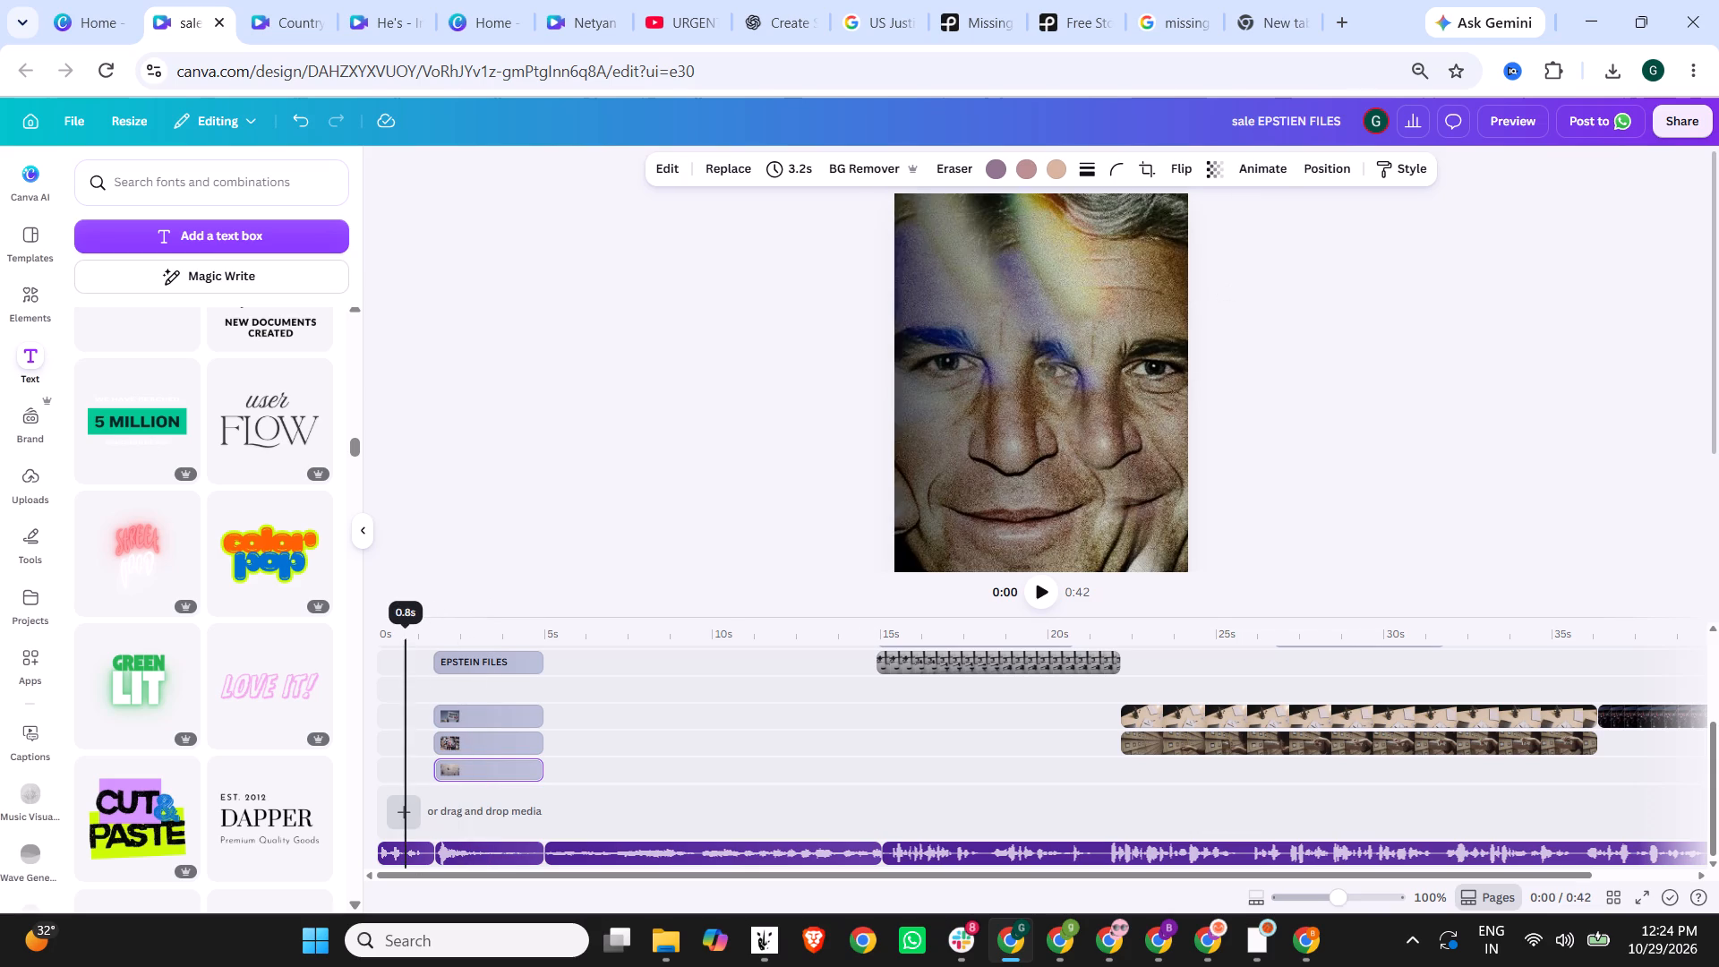
click(460, 629)
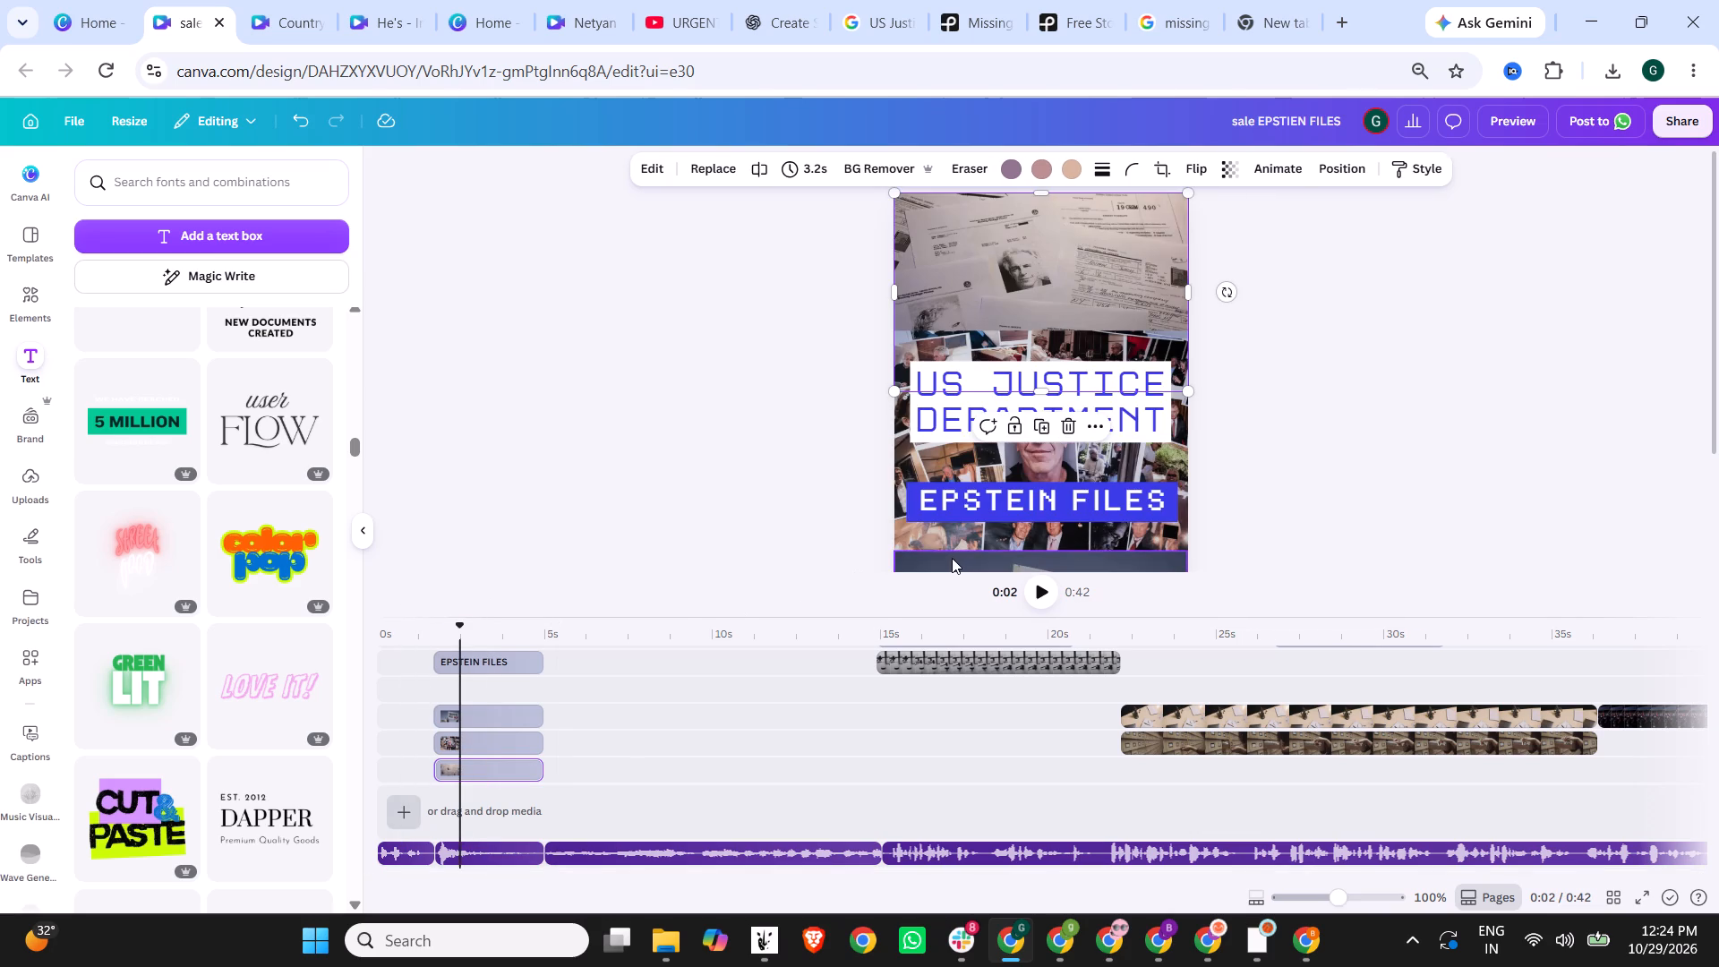
scroll(1212, 467, down, 2)
ctrl+scroll(1213, 466, down, 1)
click(1072, 474)
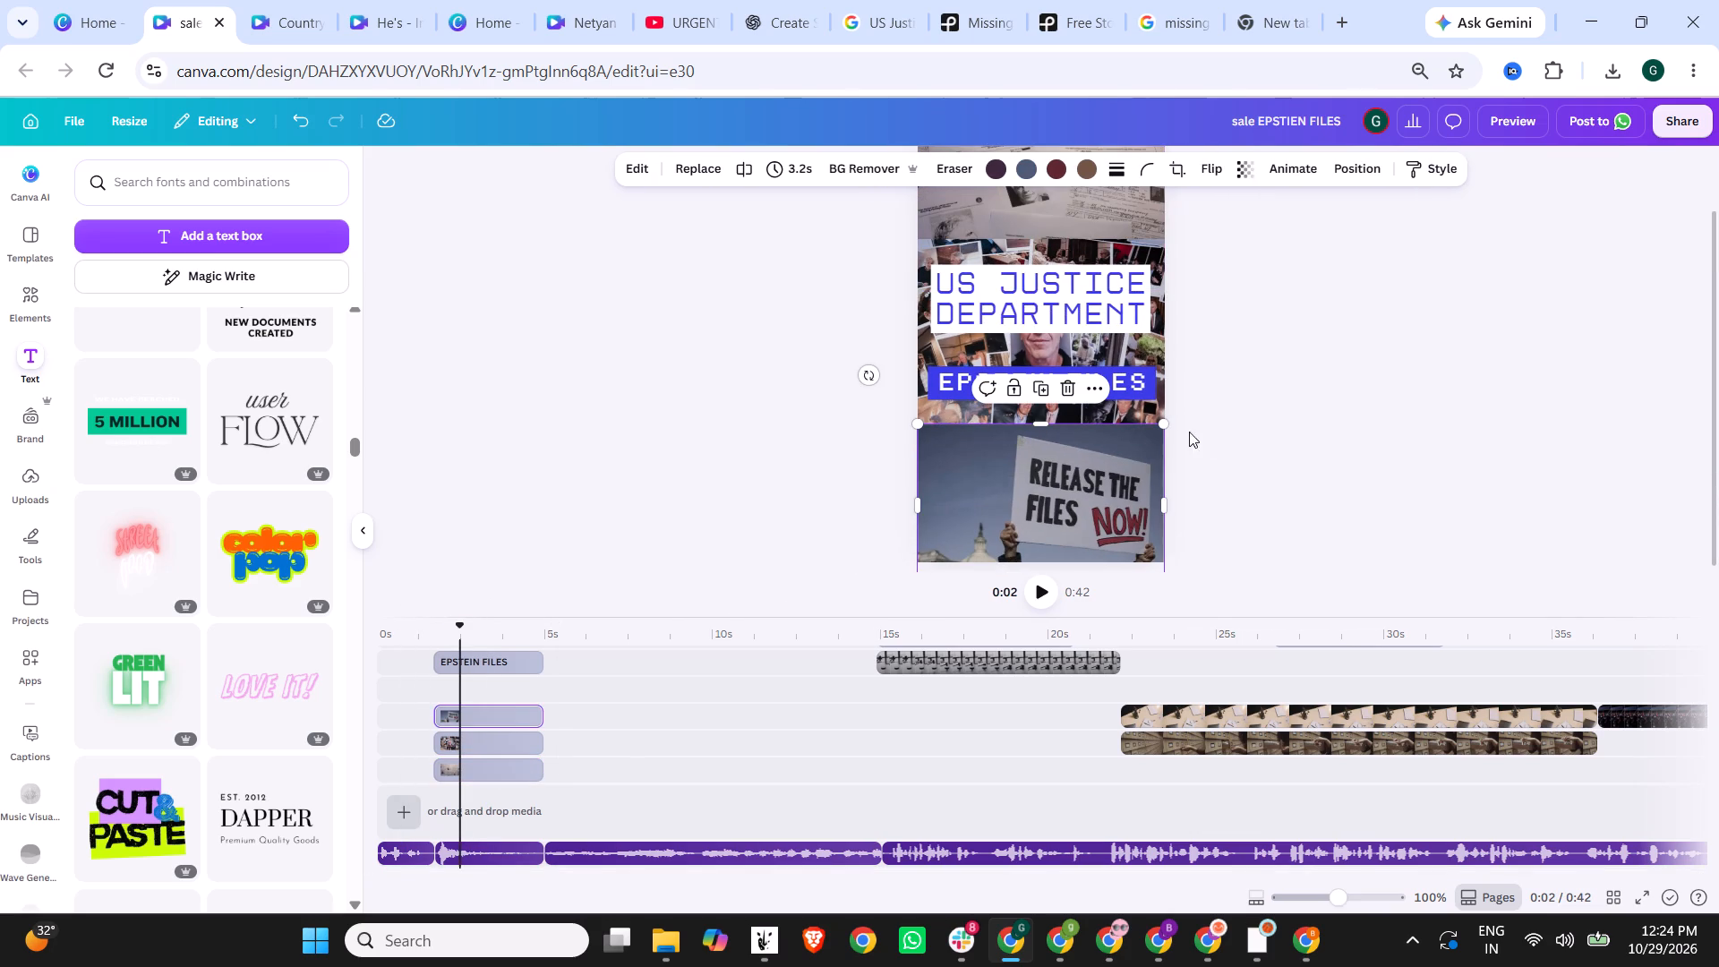
click(1164, 420)
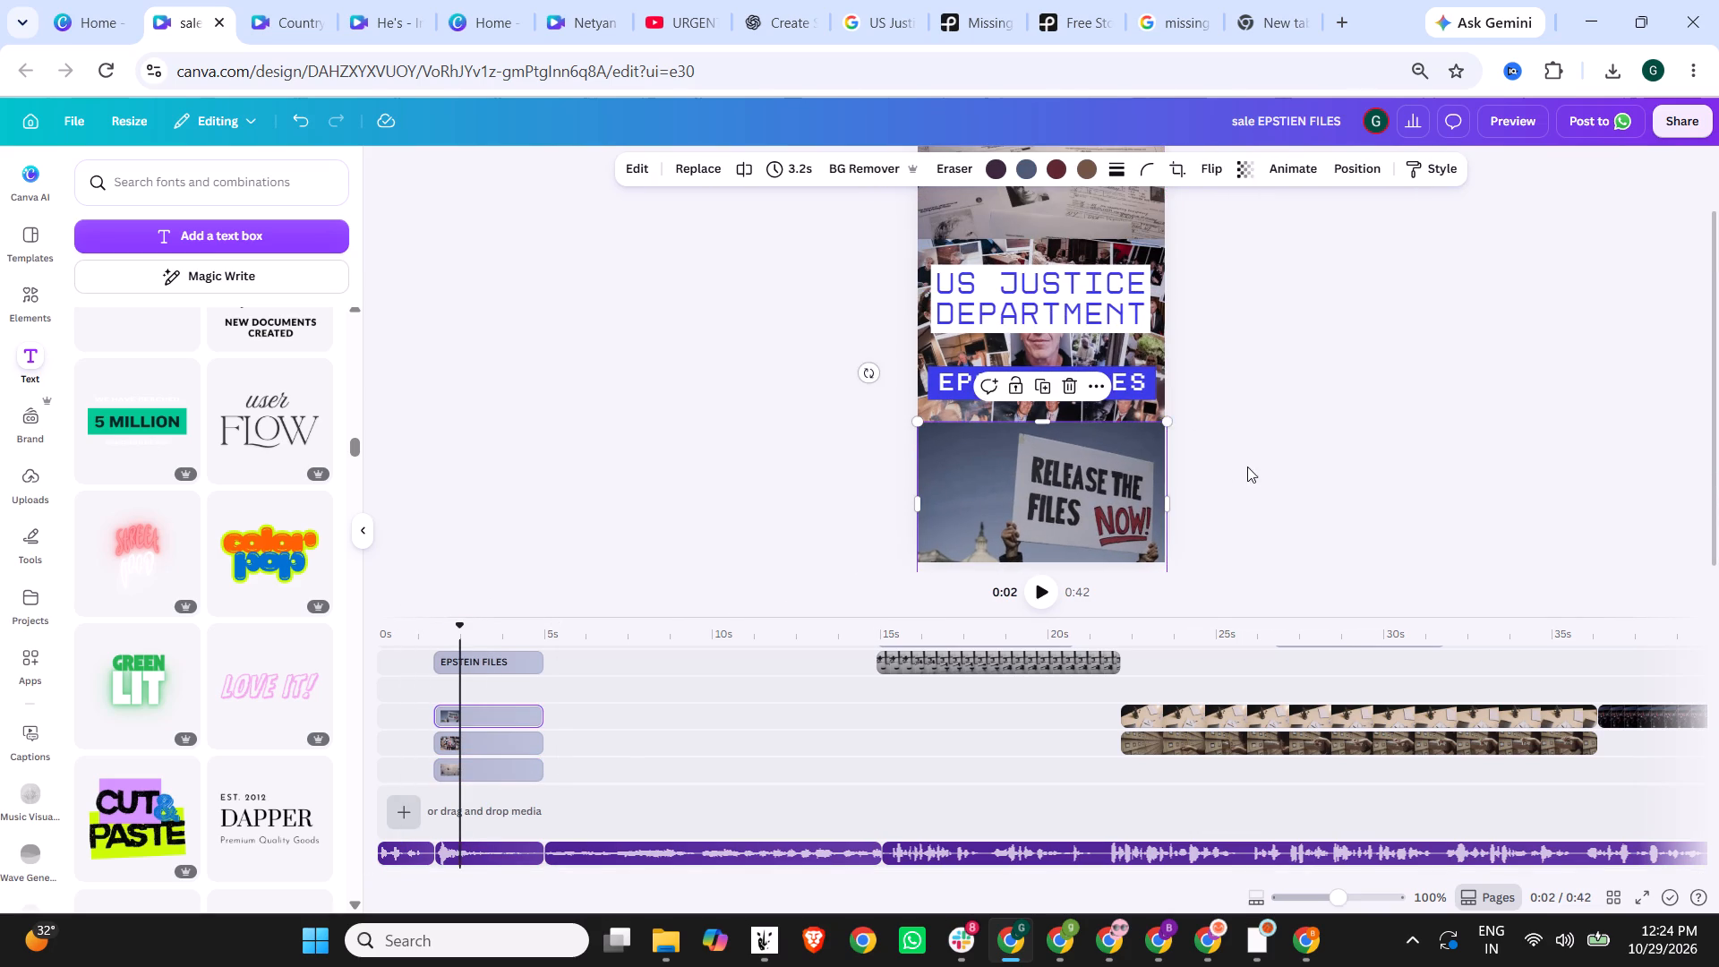
click(1247, 466)
Check the opening face photo and its "Who said what?" caption in the first second of the timeline.
scroll(1265, 490, down, 3)
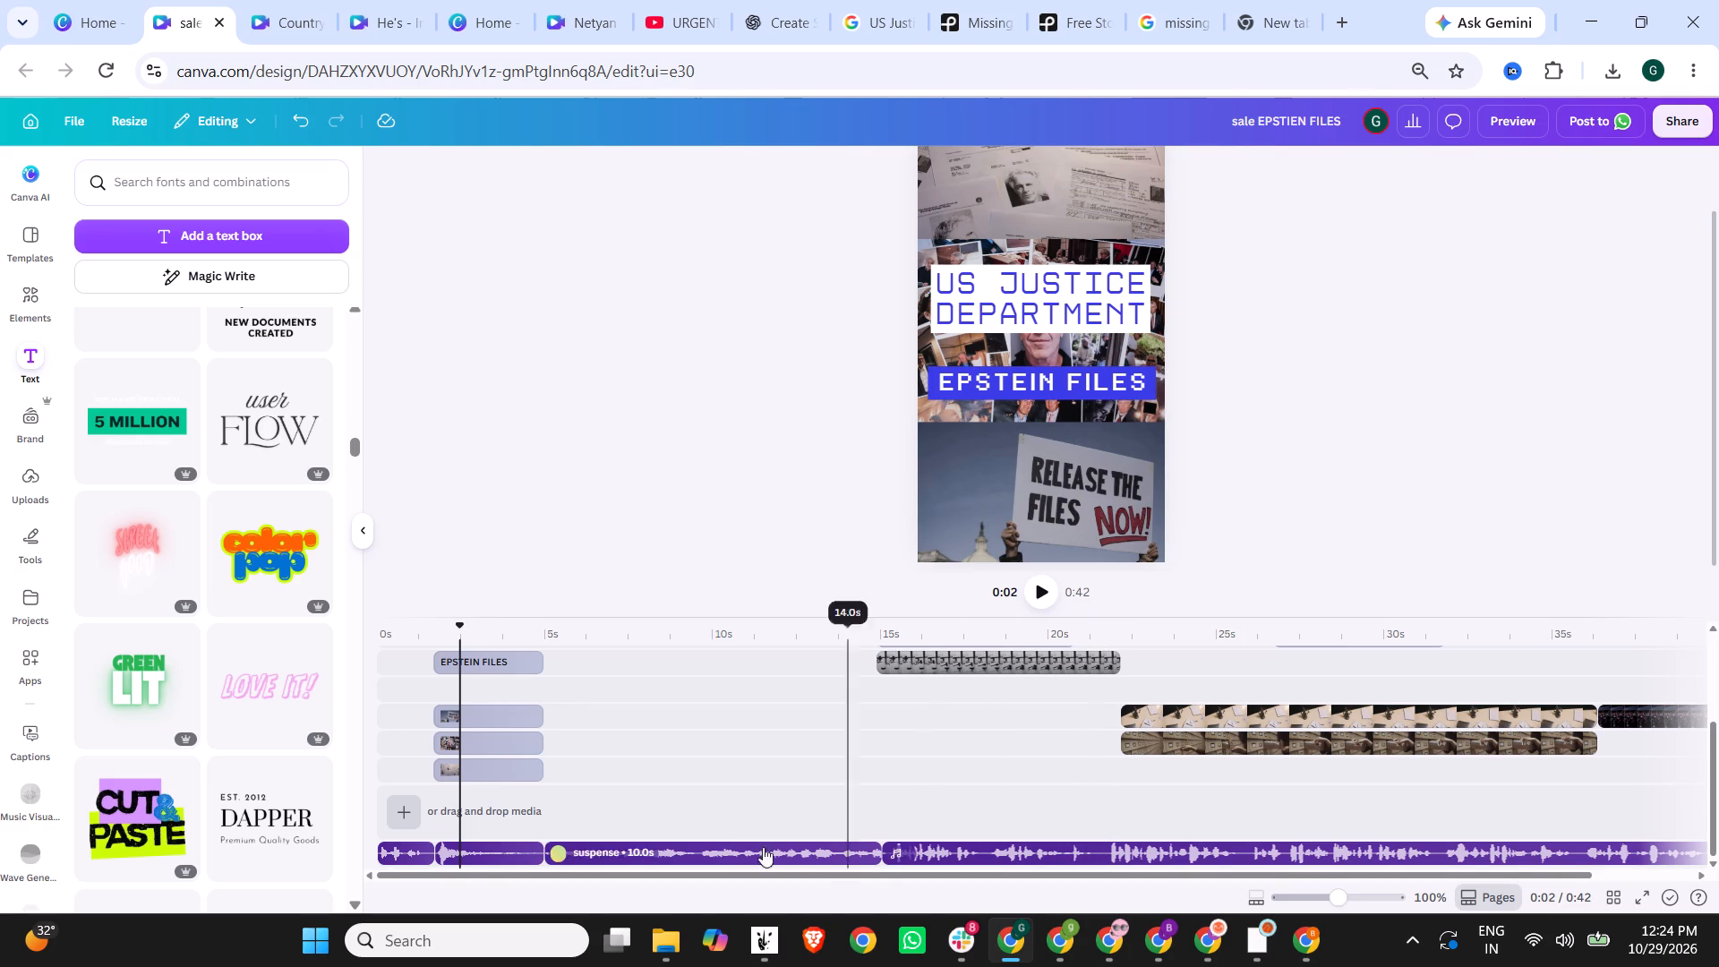
drag(504, 877, 503, 877)
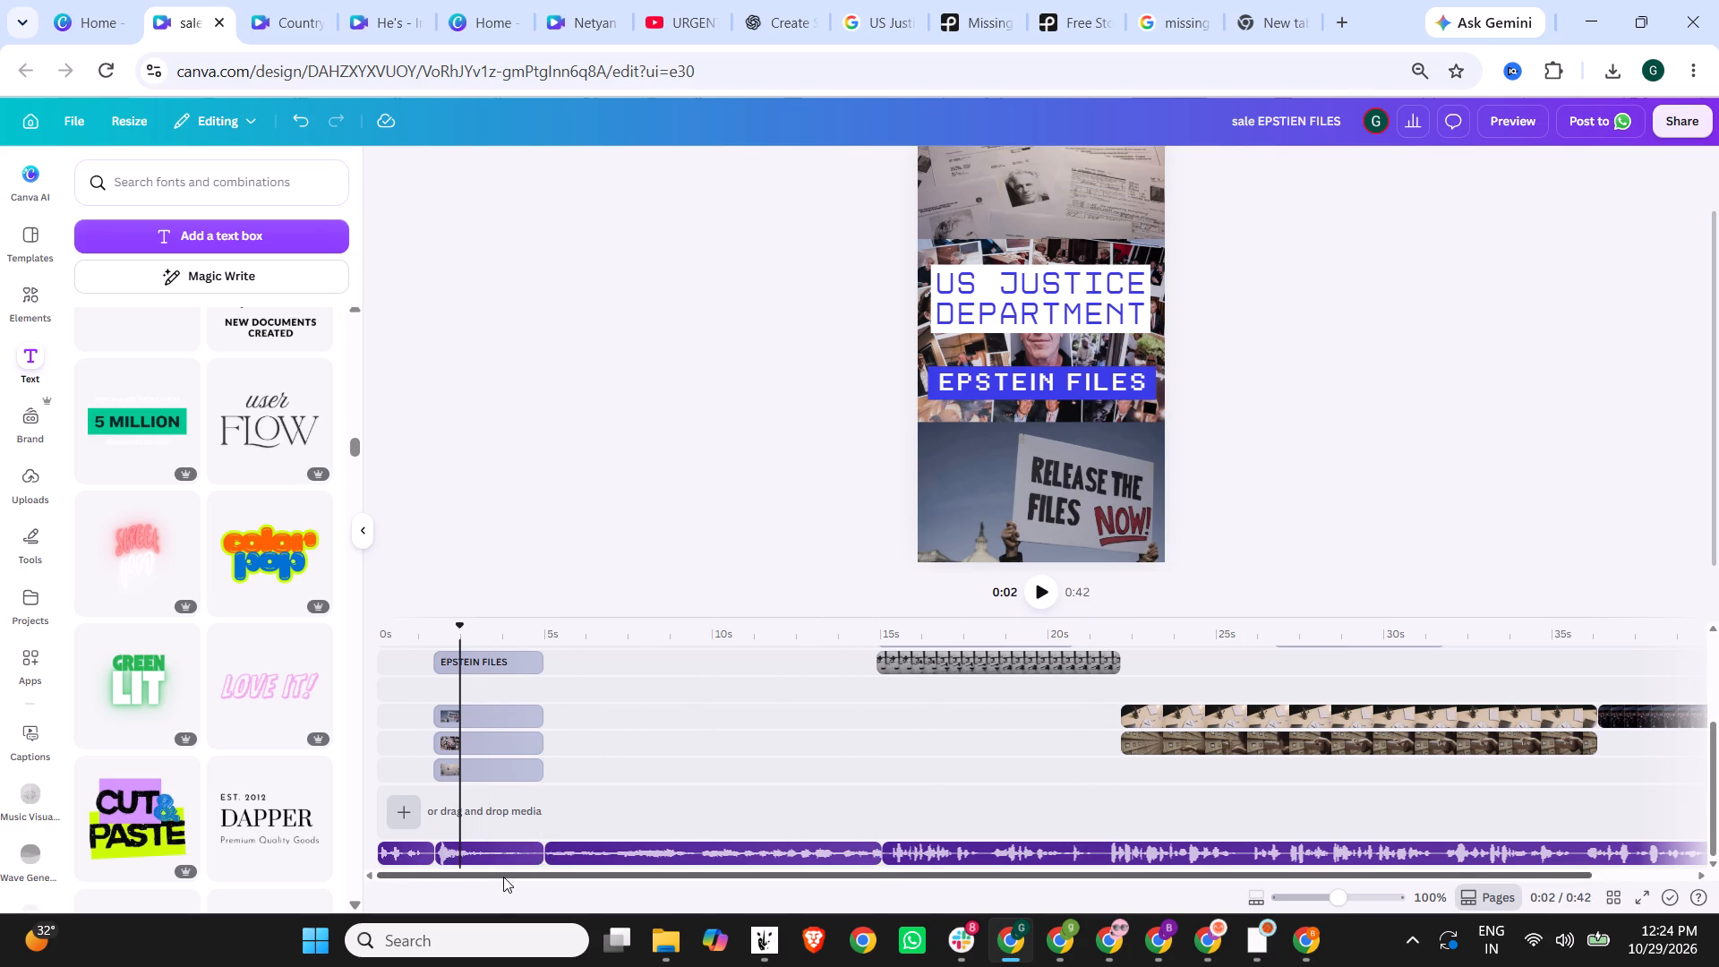
drag(503, 877, 397, 875)
click(398, 655)
scroll(413, 718, up, 6)
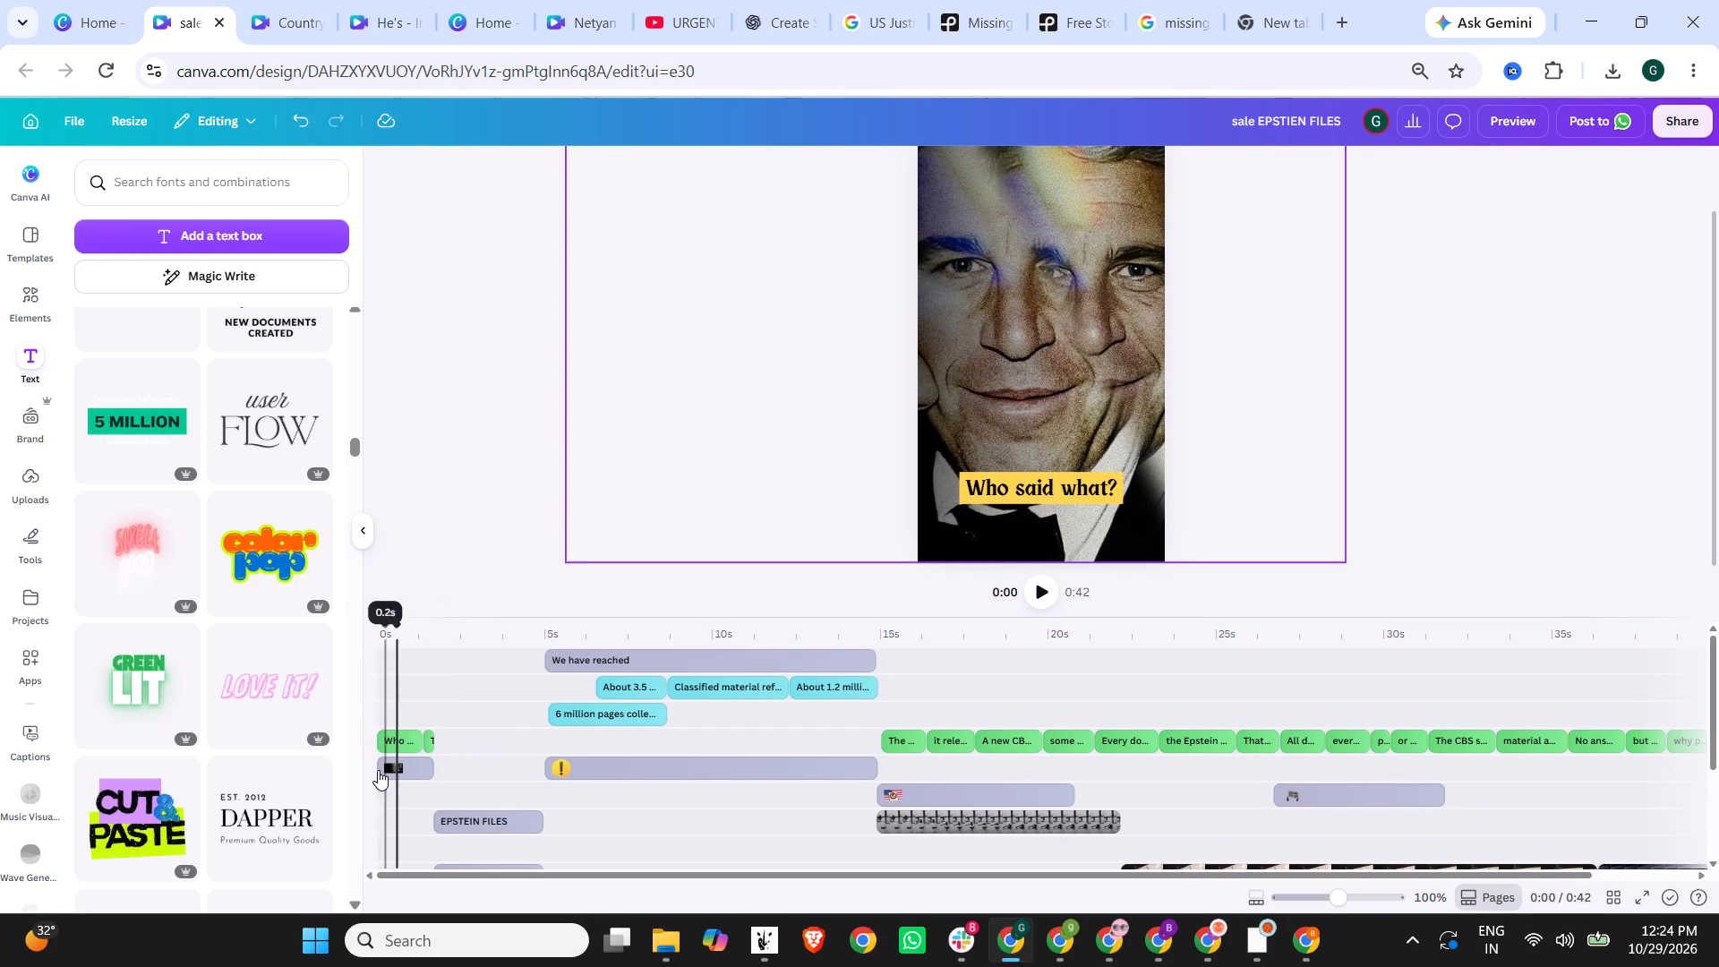
click(408, 769)
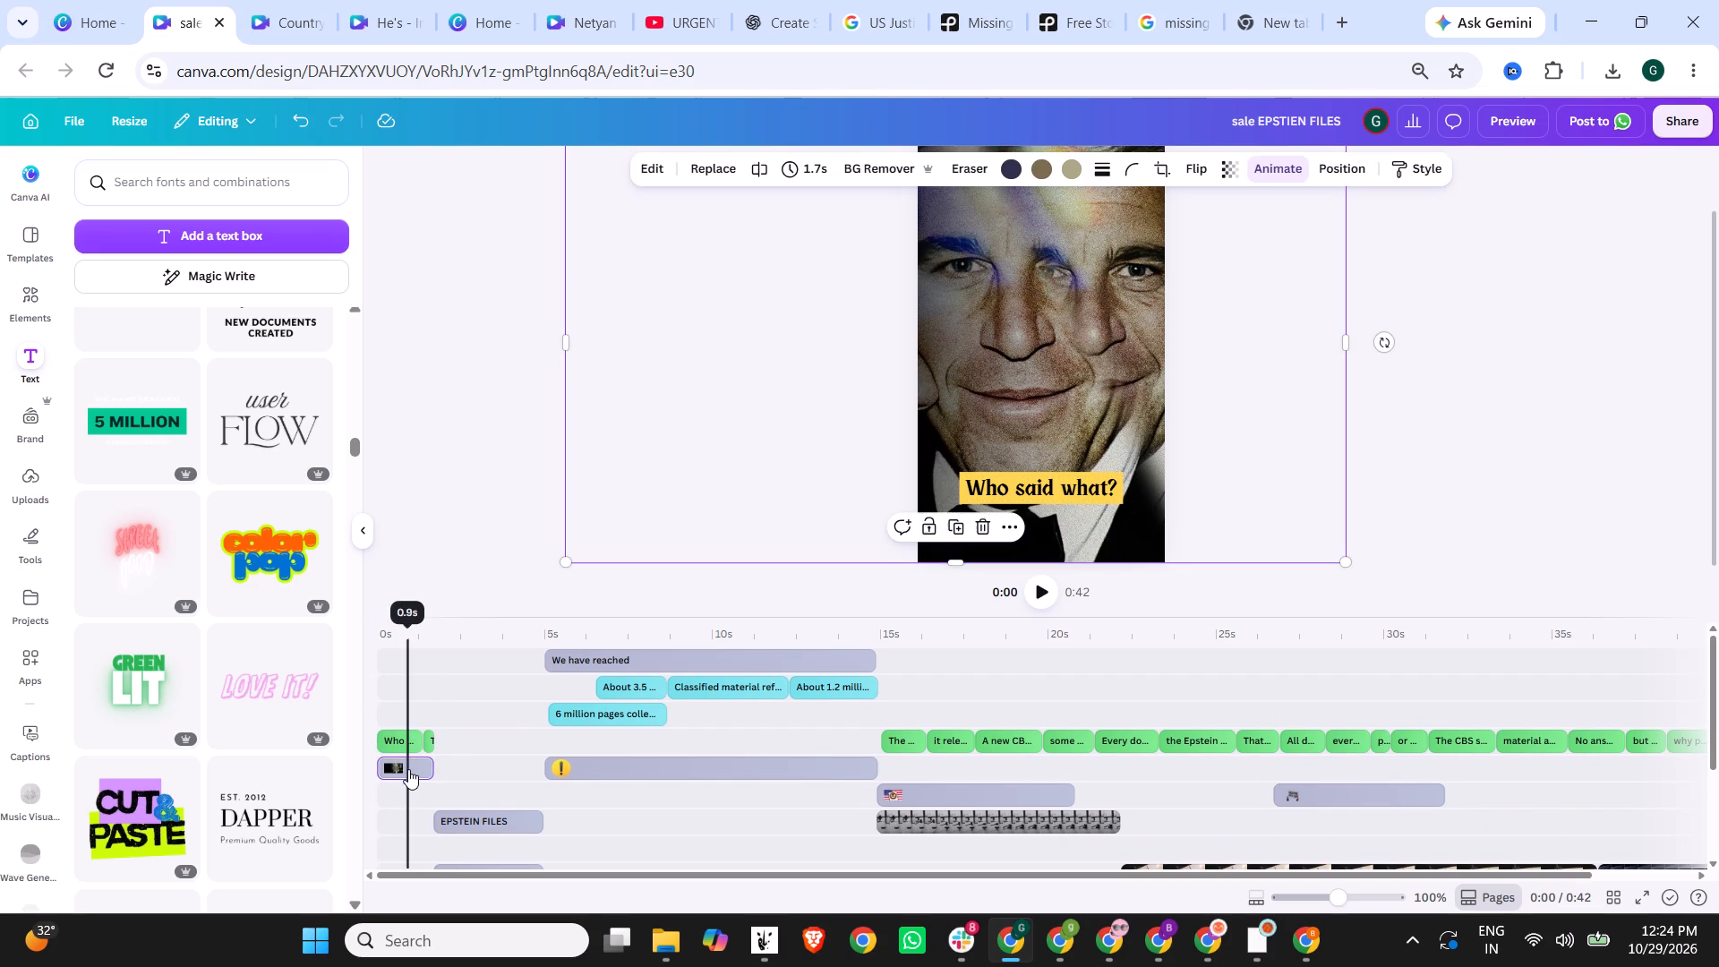
click(402, 739)
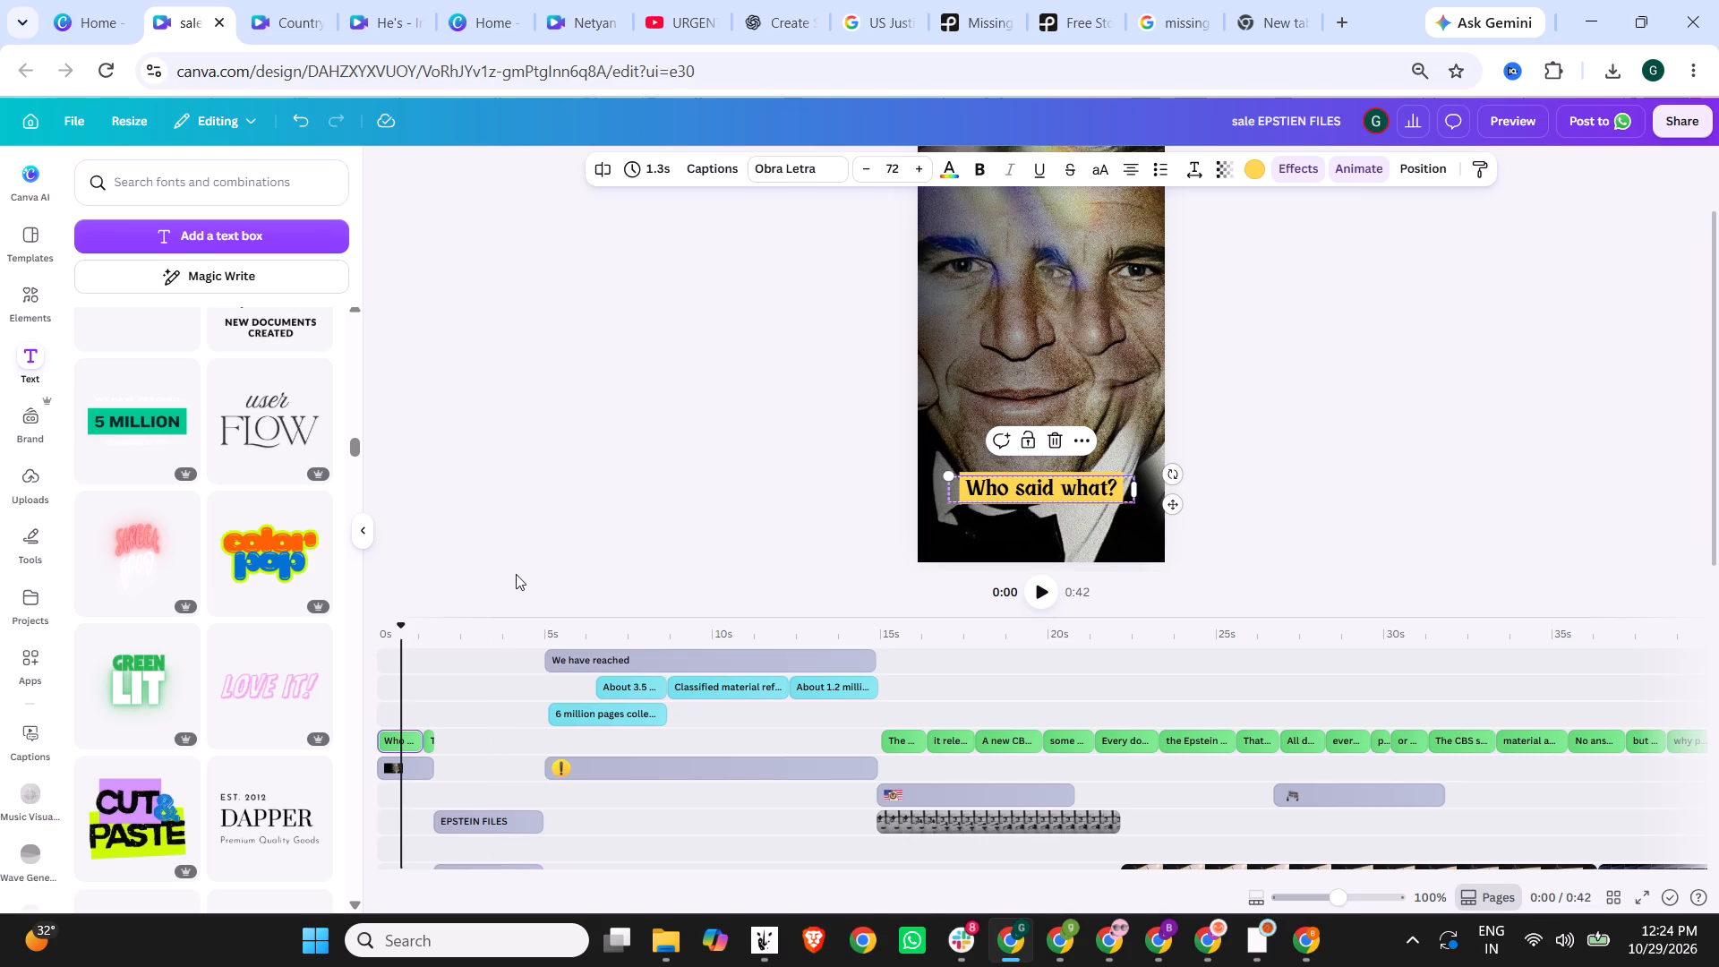
click(519, 567)
Line up the end edges of the closing WSW logo and red background clips, keeping both at 1.8 s.
drag(812, 871, 1401, 871)
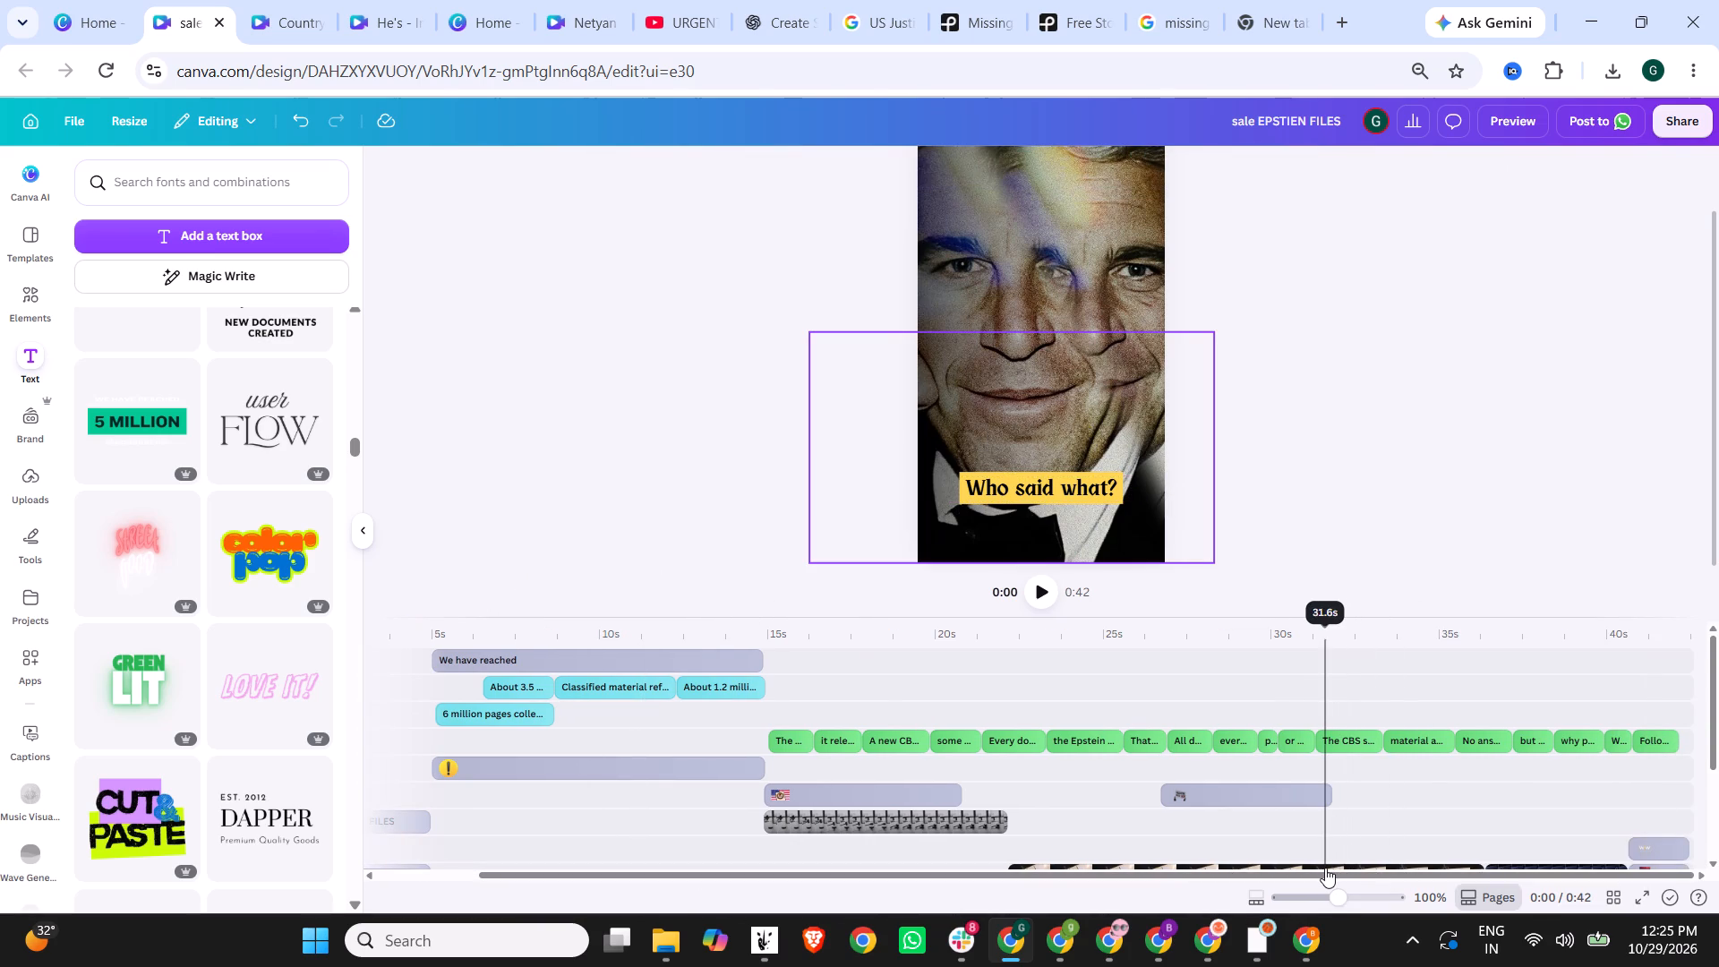
scroll(1414, 792, down, 4)
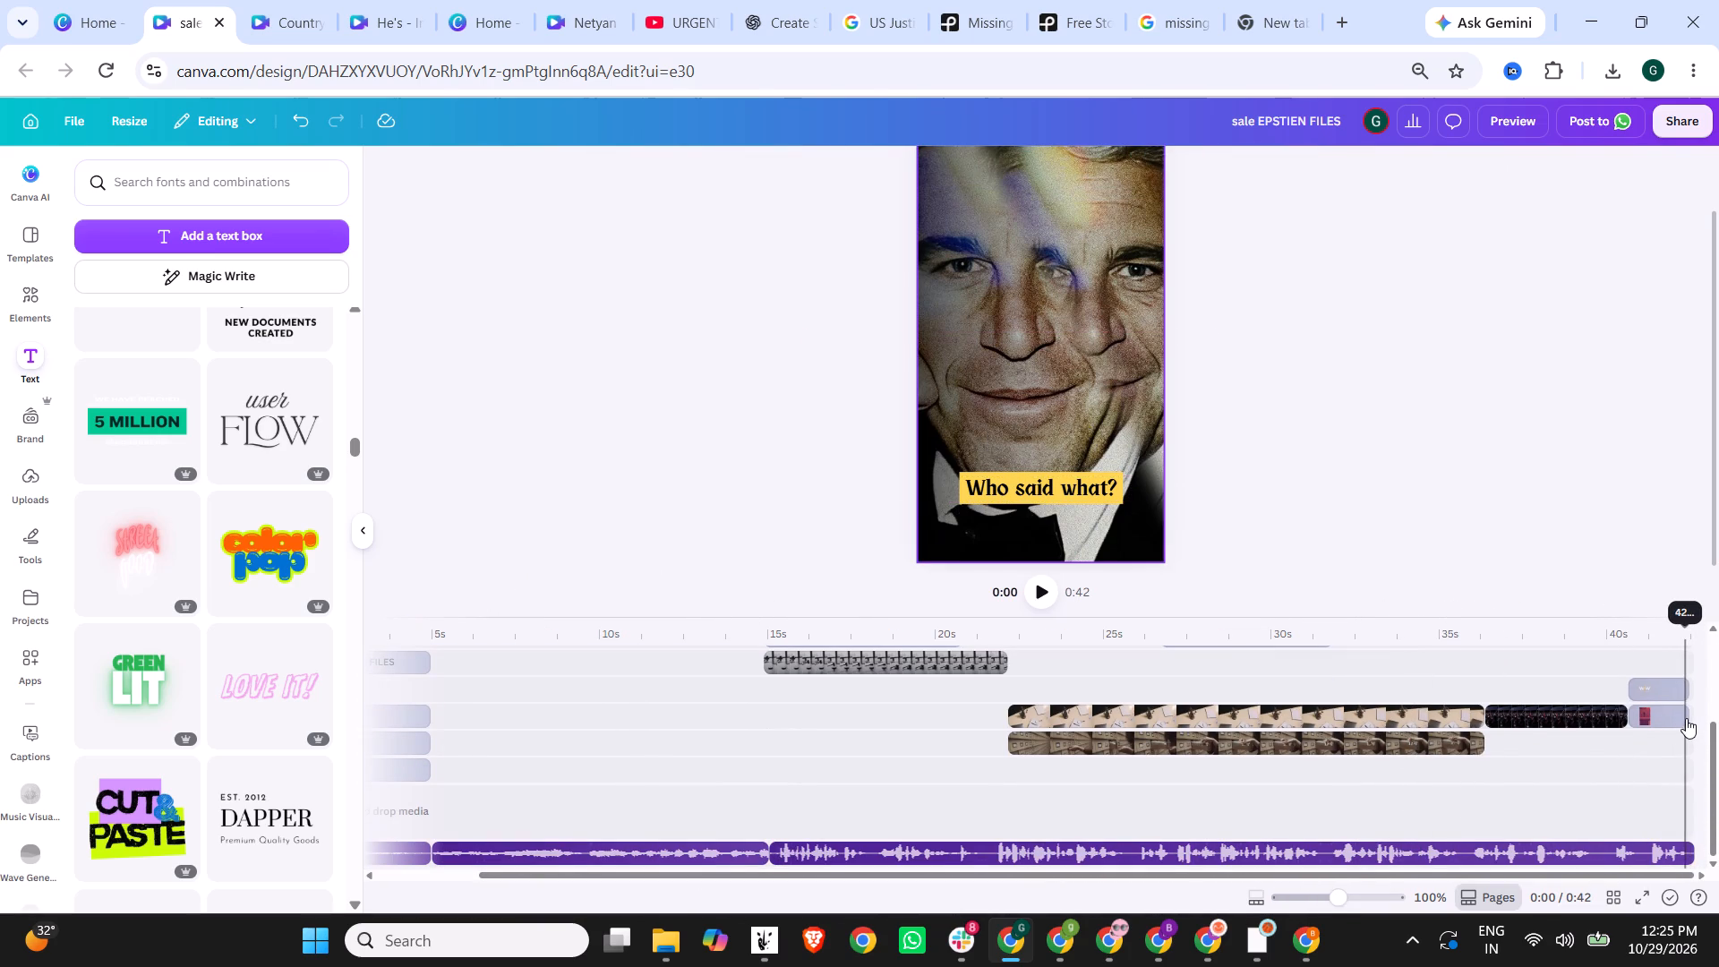
click(1677, 688)
click(1684, 689)
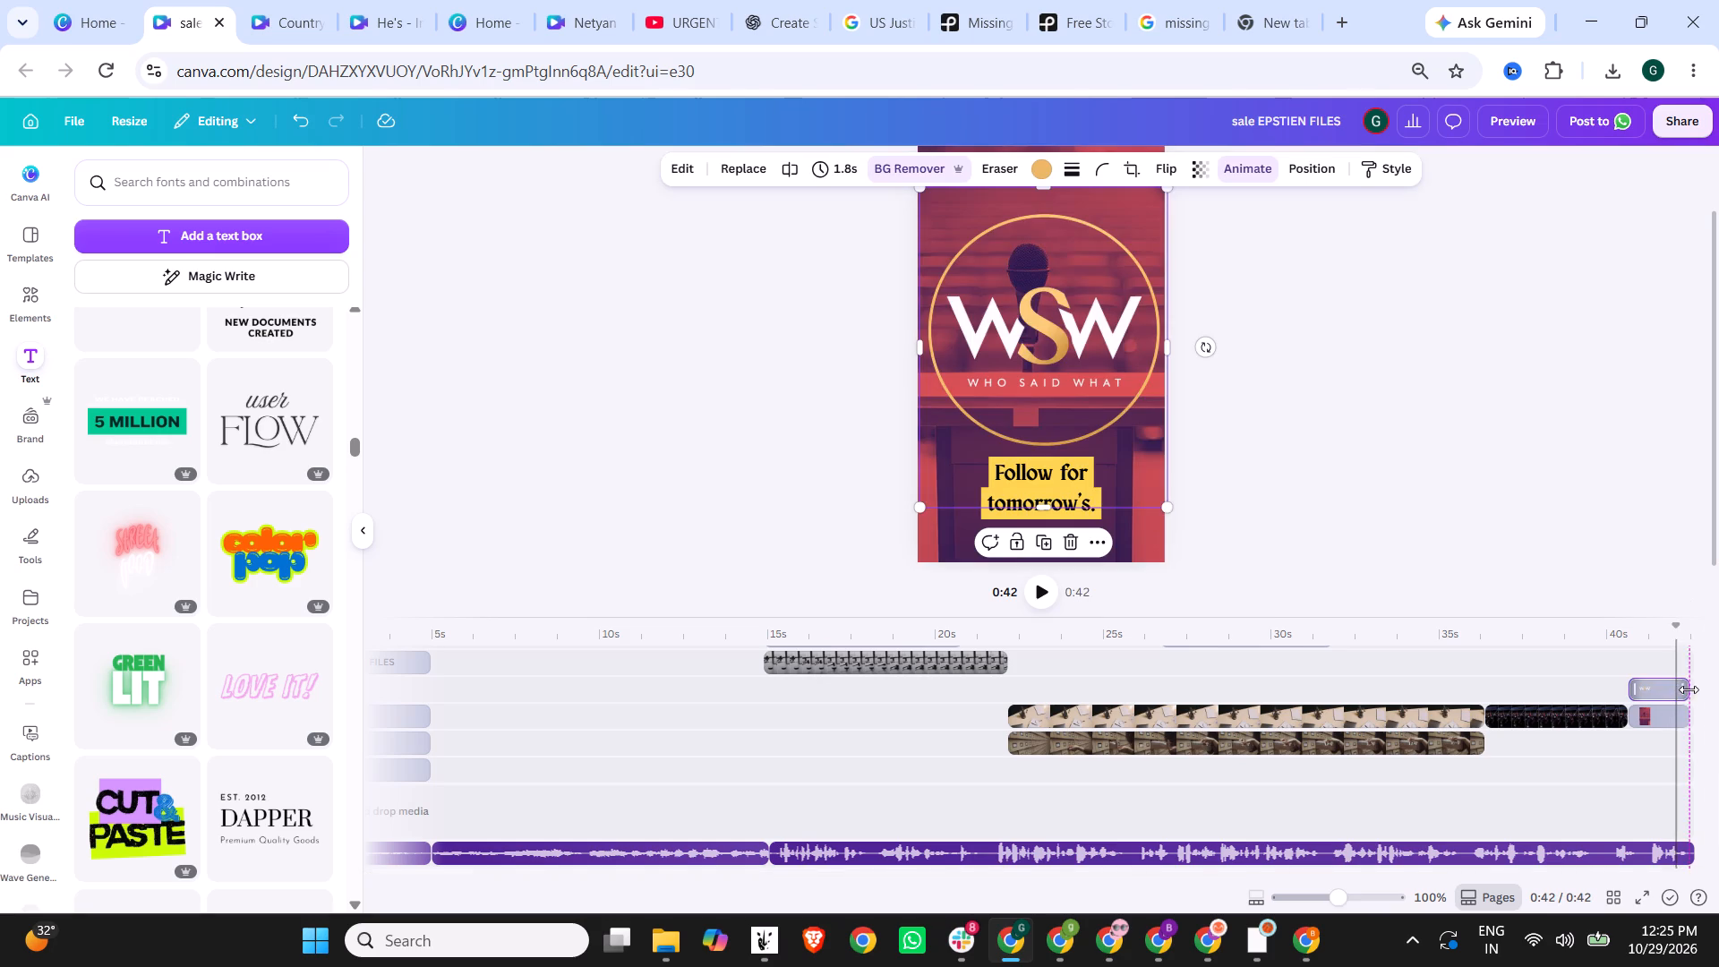
click(1689, 689)
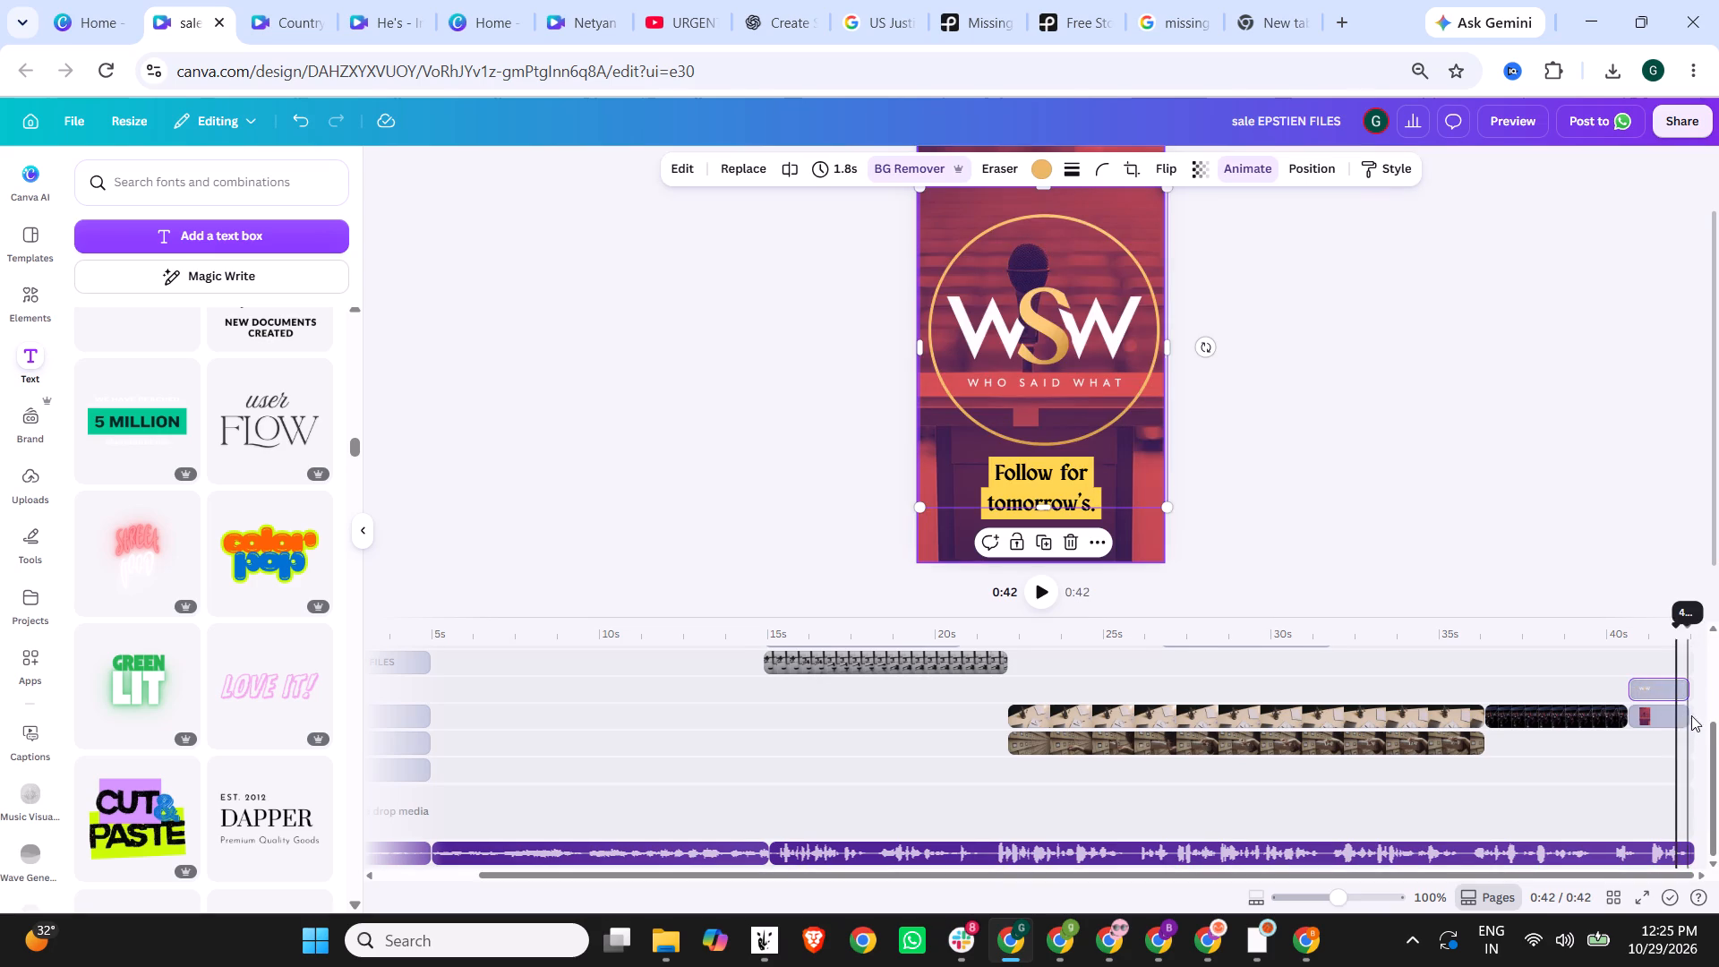
click(1669, 714)
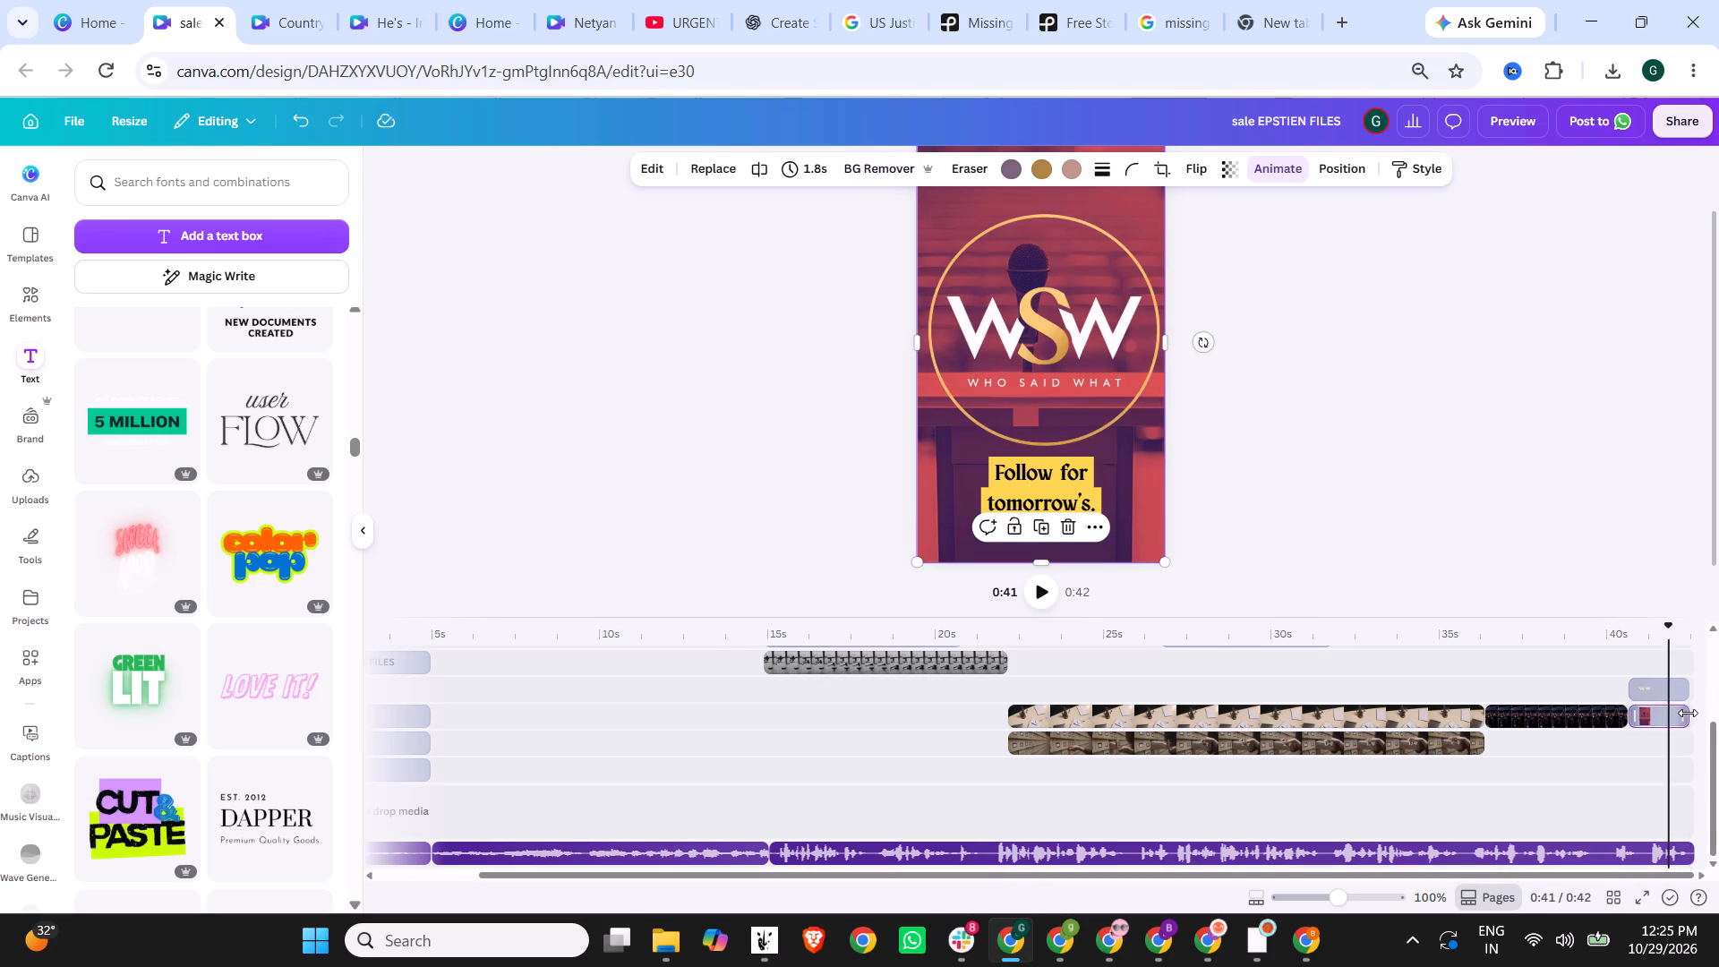
click(1688, 713)
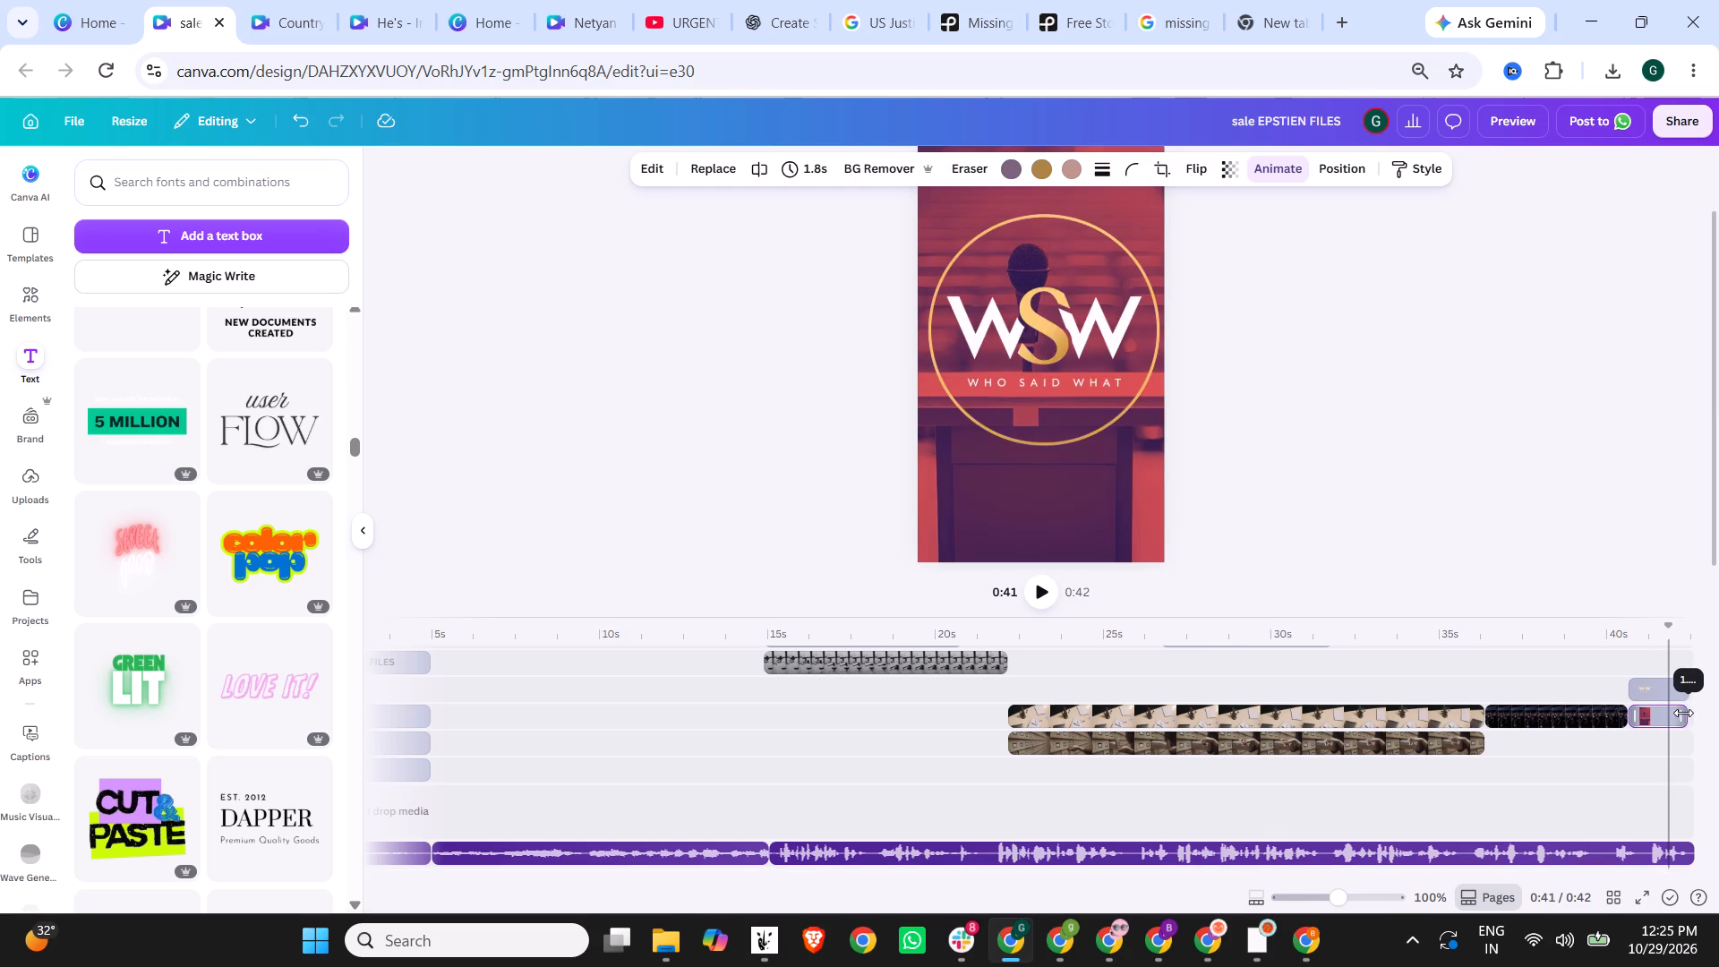
scroll(1684, 752, up, 4)
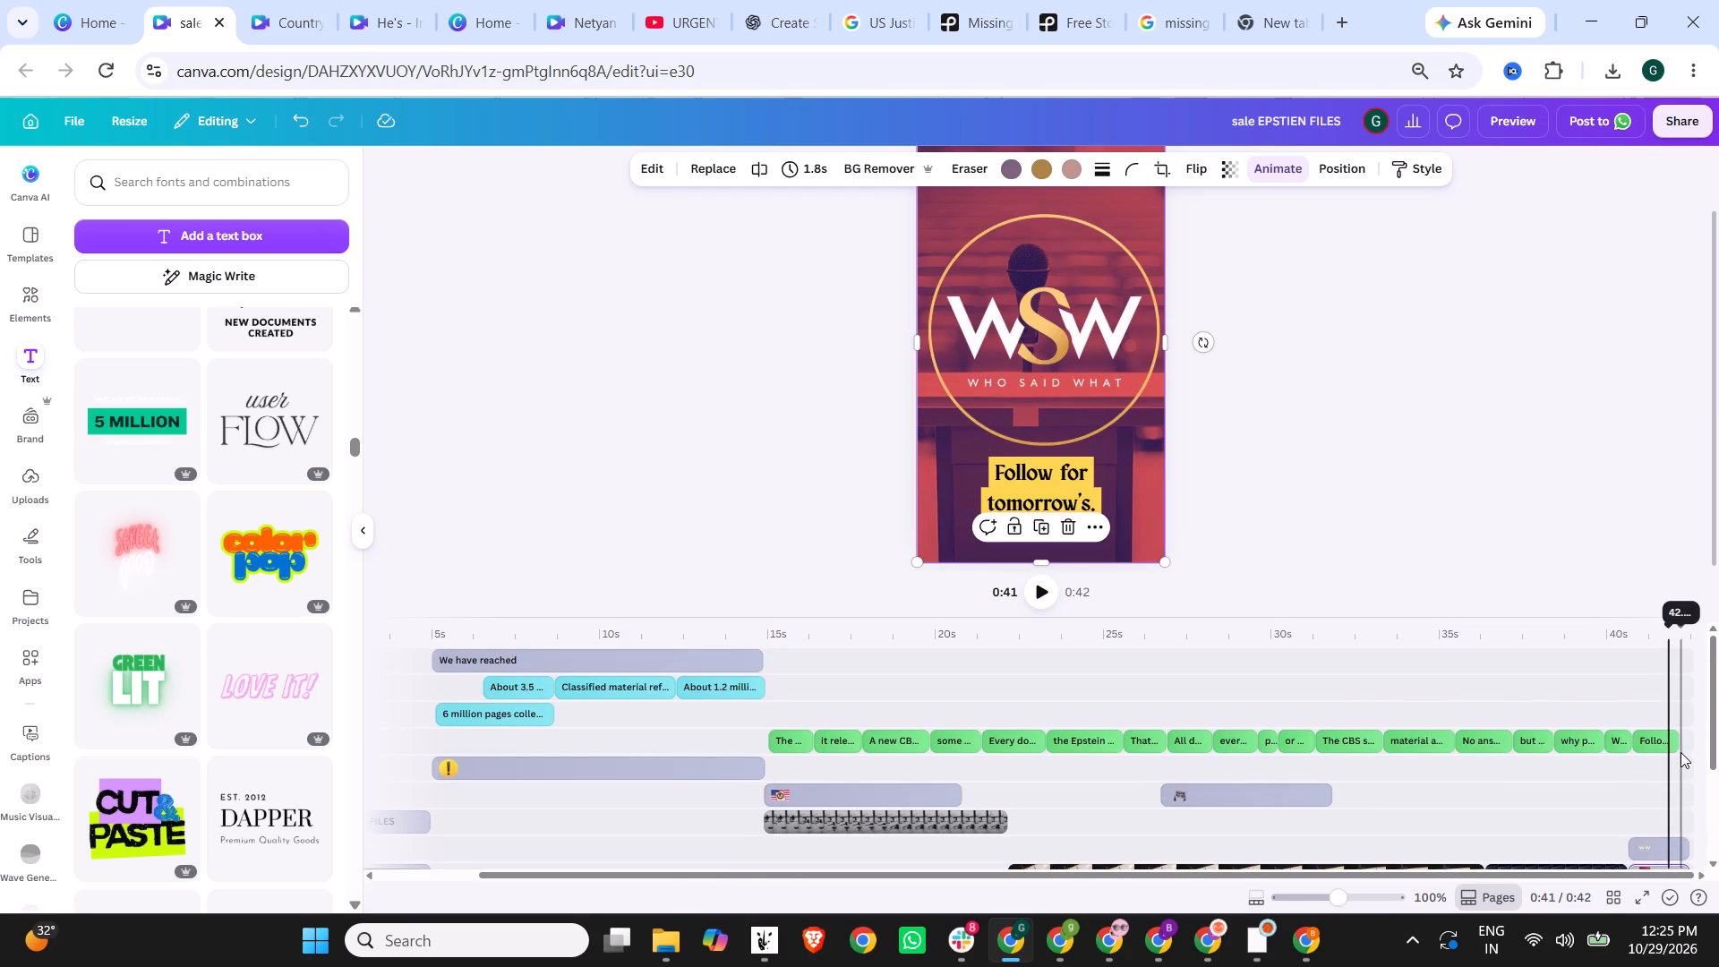
scroll(1629, 771, down, 7)
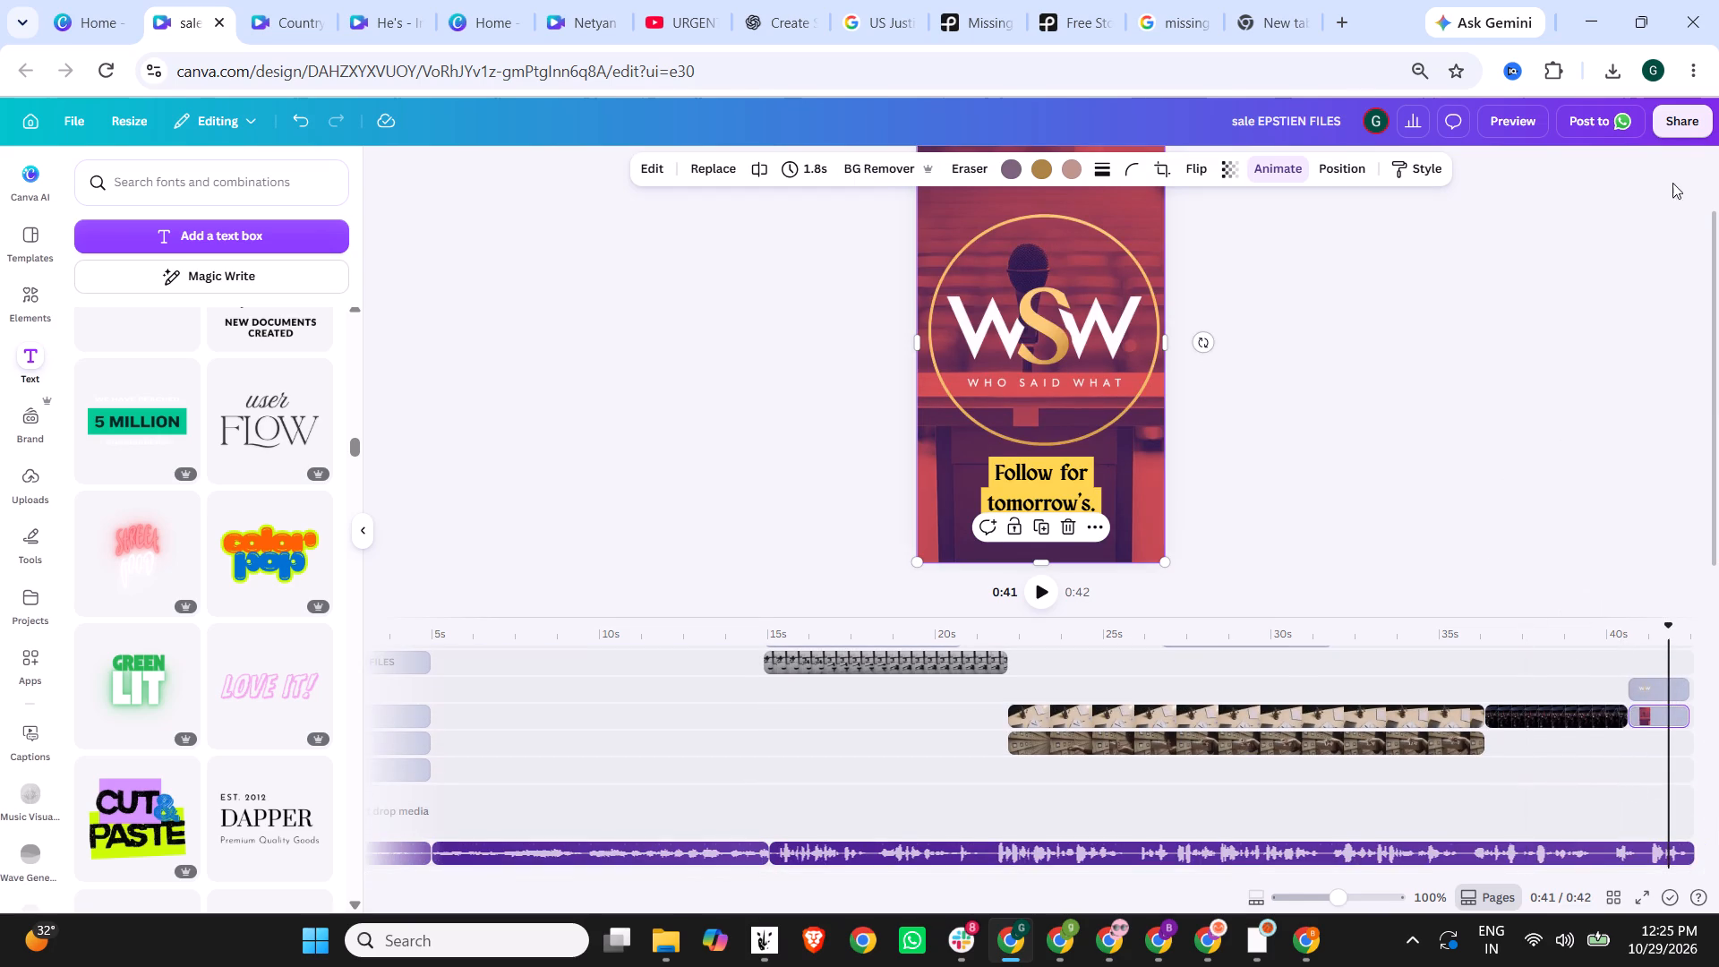
Download the finished design as an MP4 video at 1080p.
click(1681, 124)
click(1432, 503)
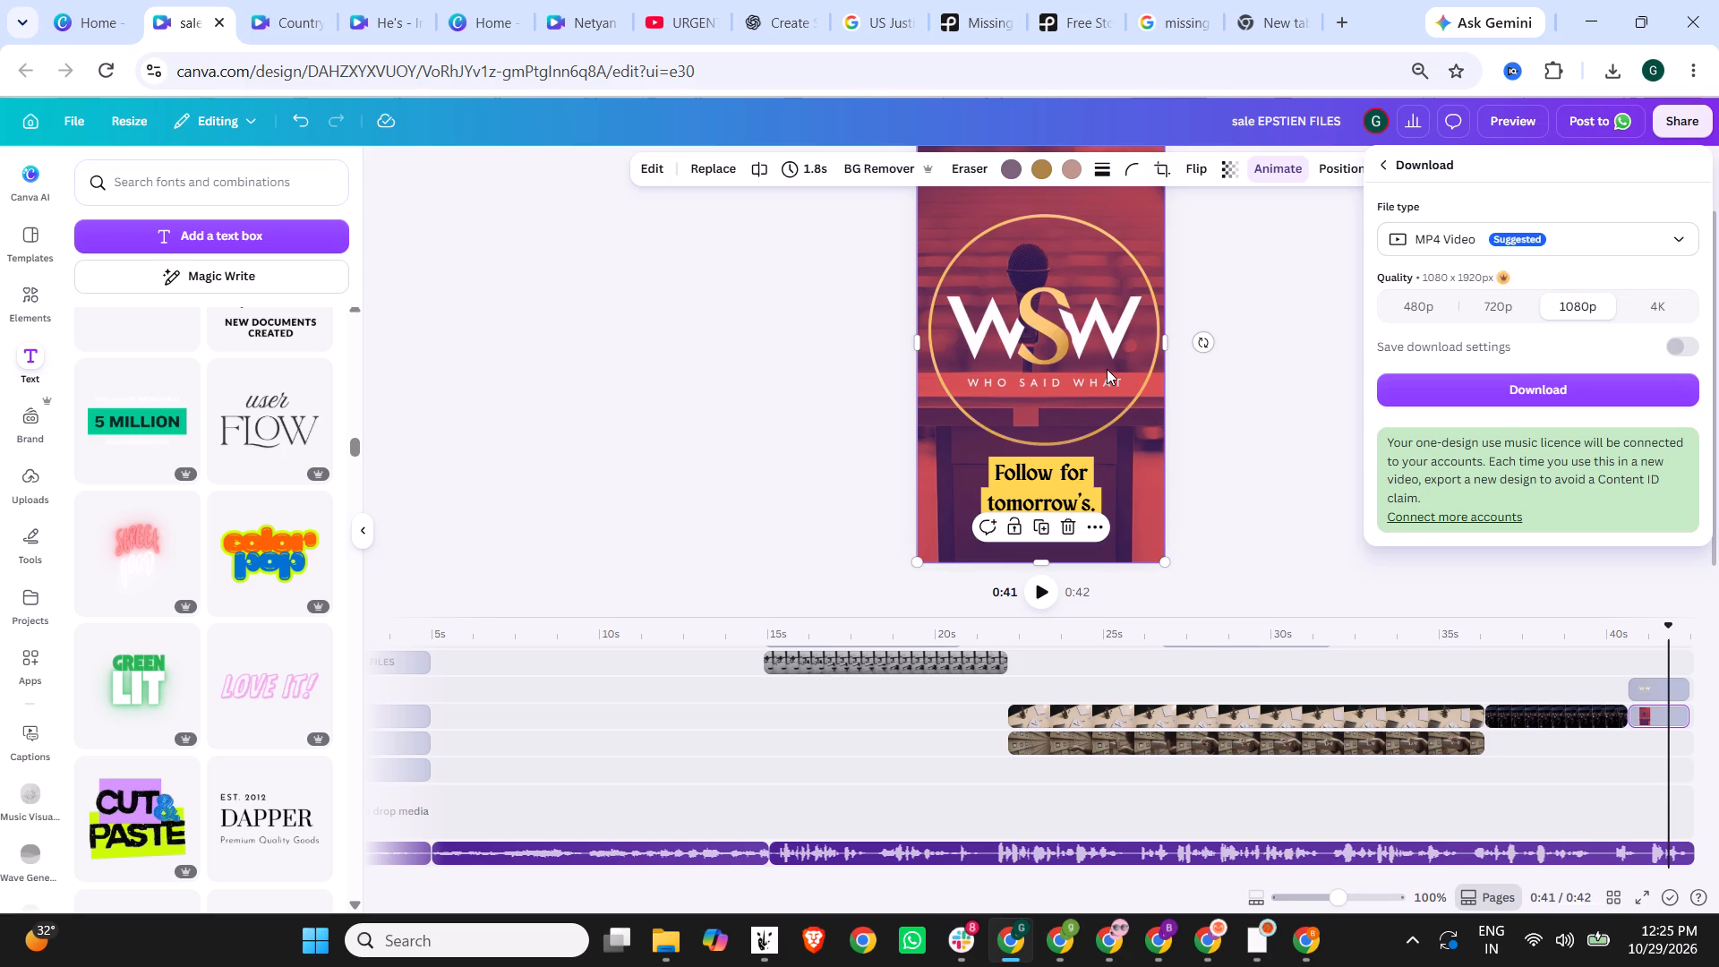
scroll(1125, 763, down, 4)
scroll(1134, 768, up, 6)
click(1506, 386)
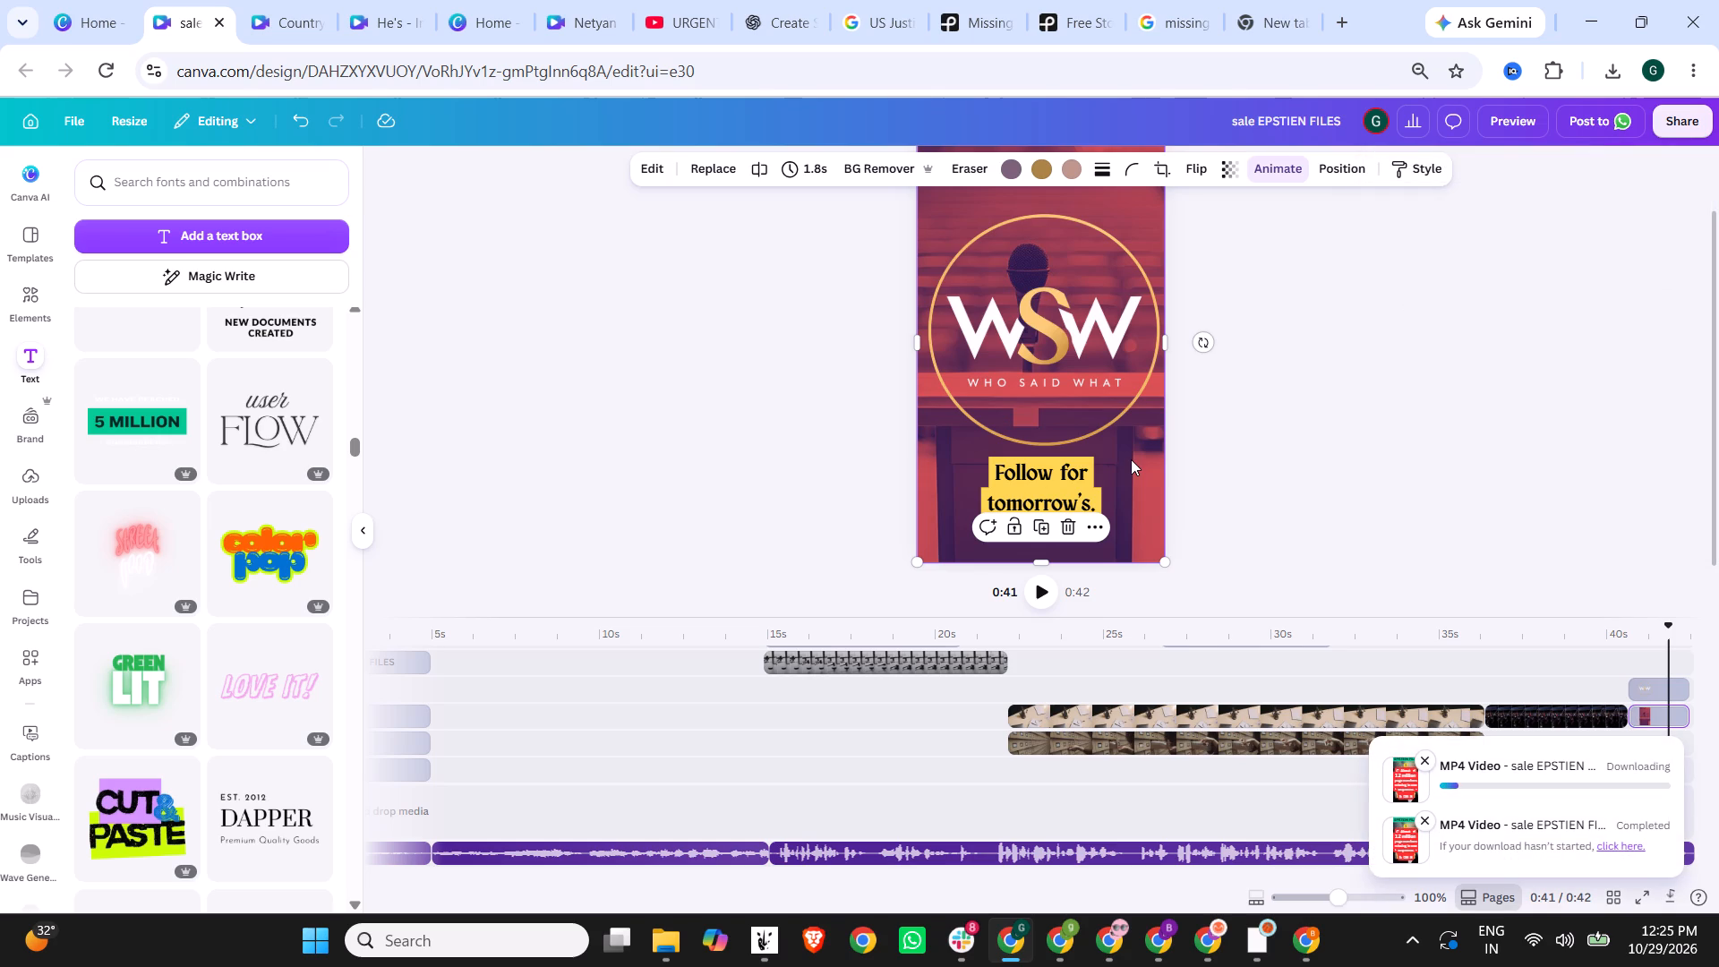
Switch to the channel's YouTube Studio page while the video exports and return to the design window.
click(1097, 945)
click(184, 0)
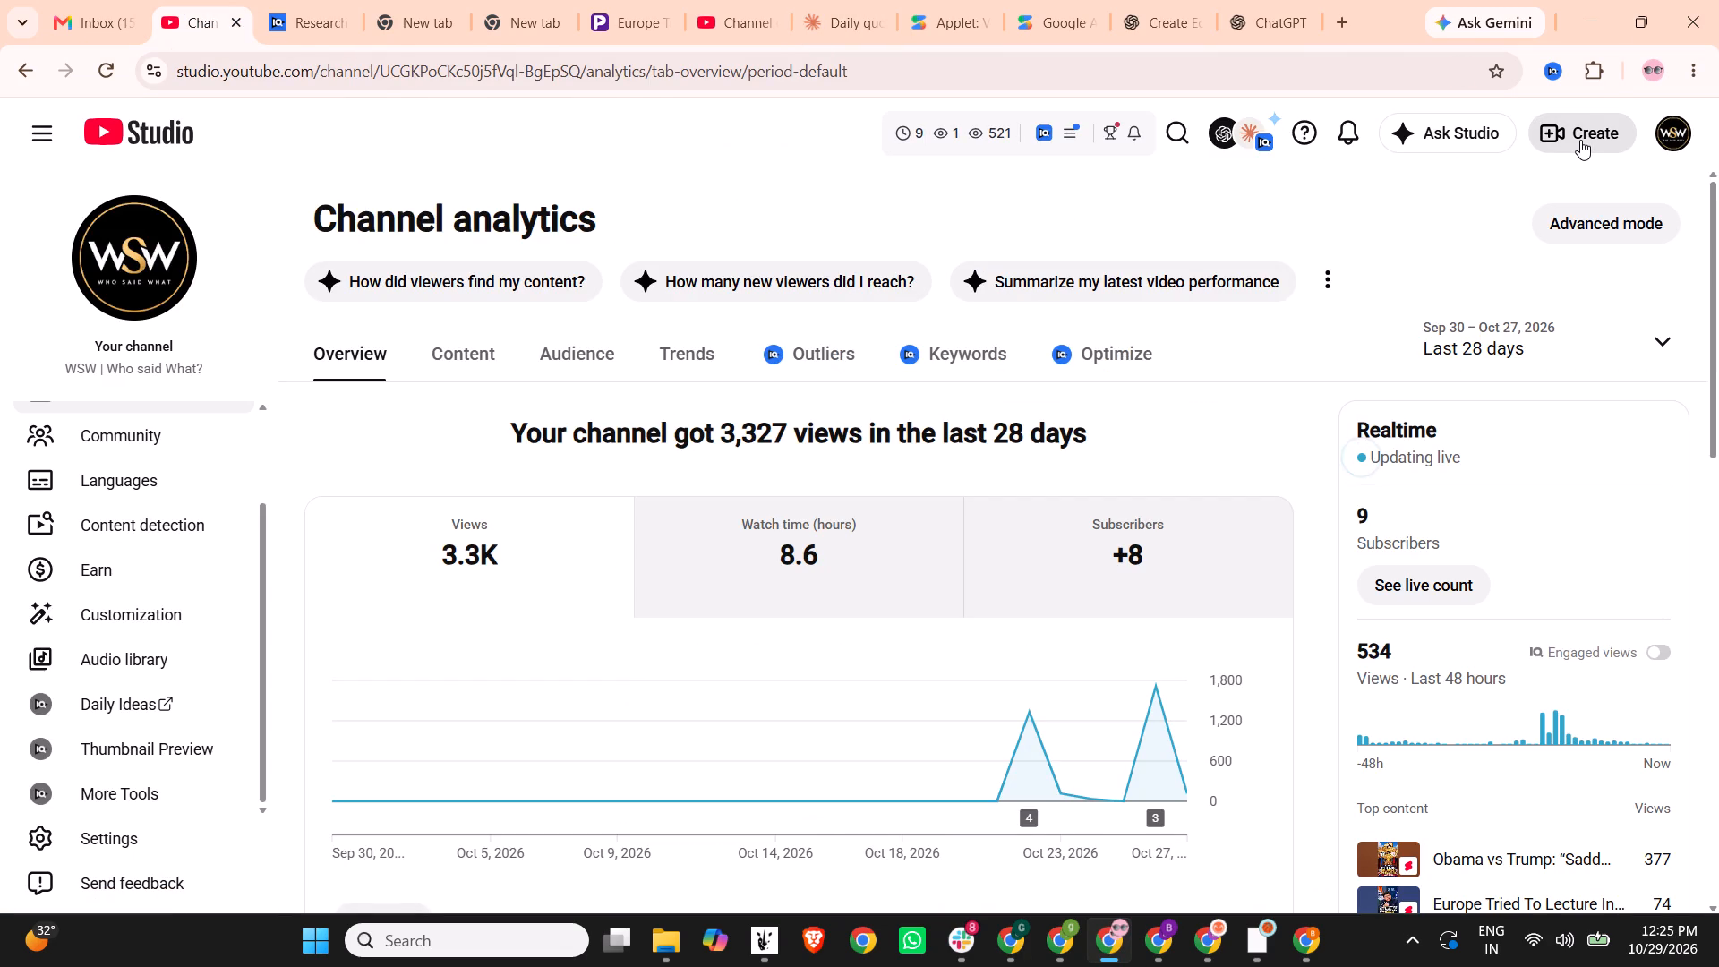
click(1005, 937)
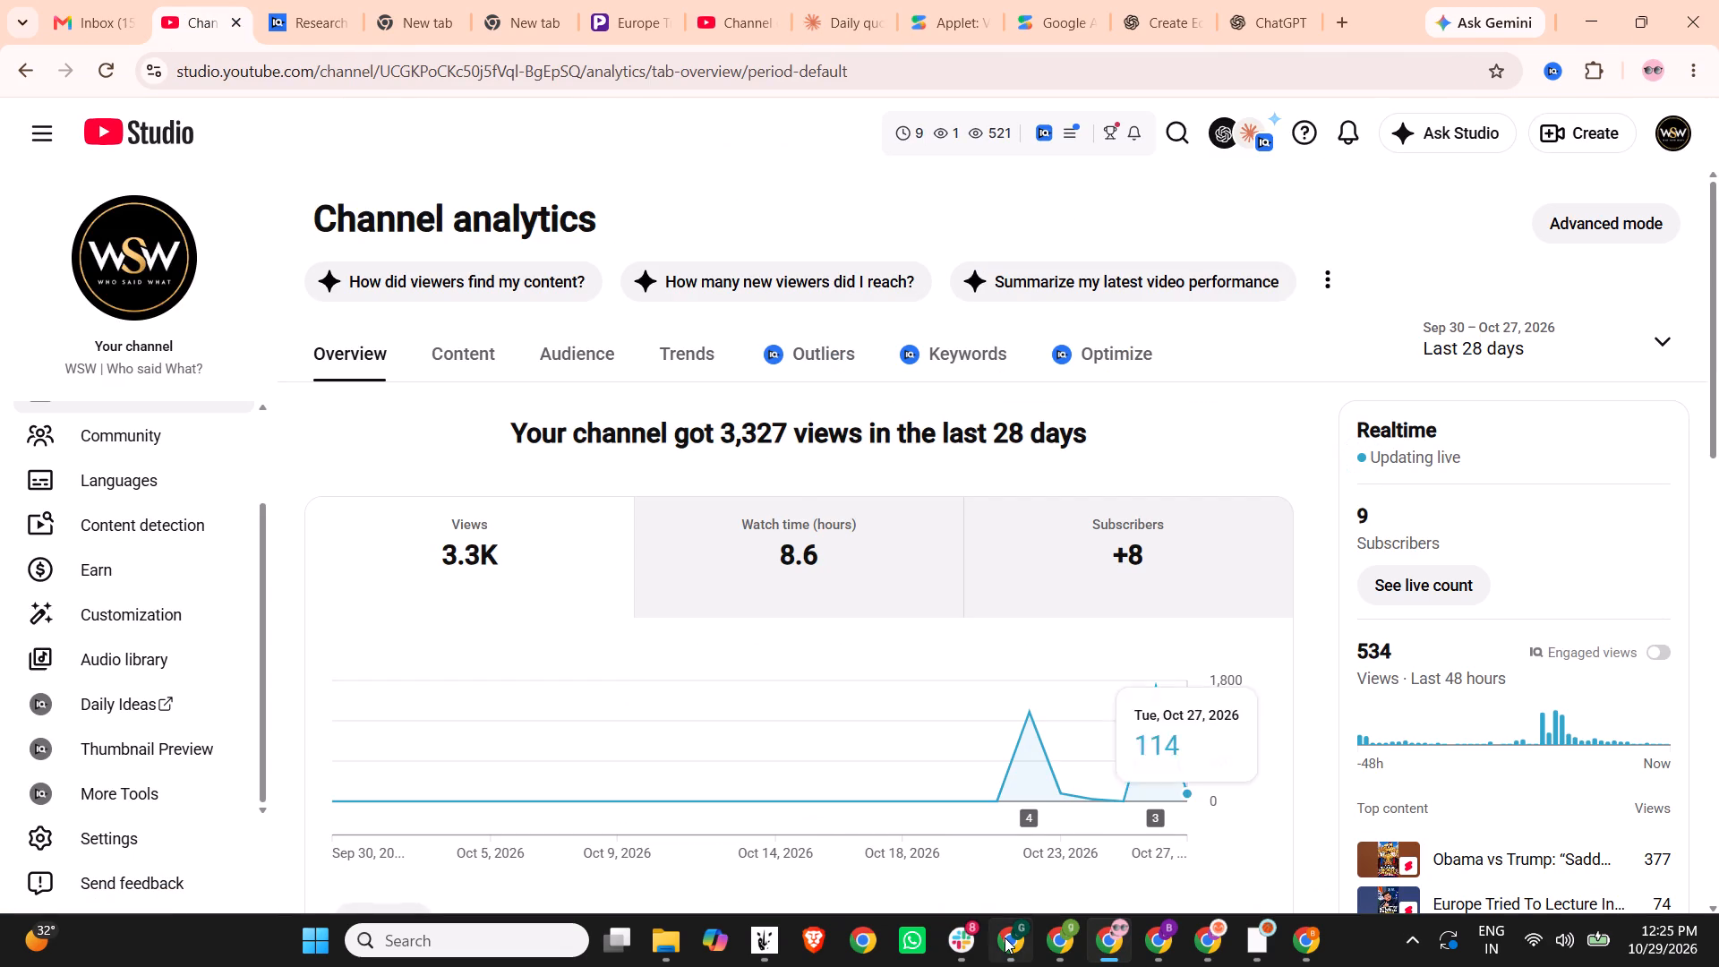
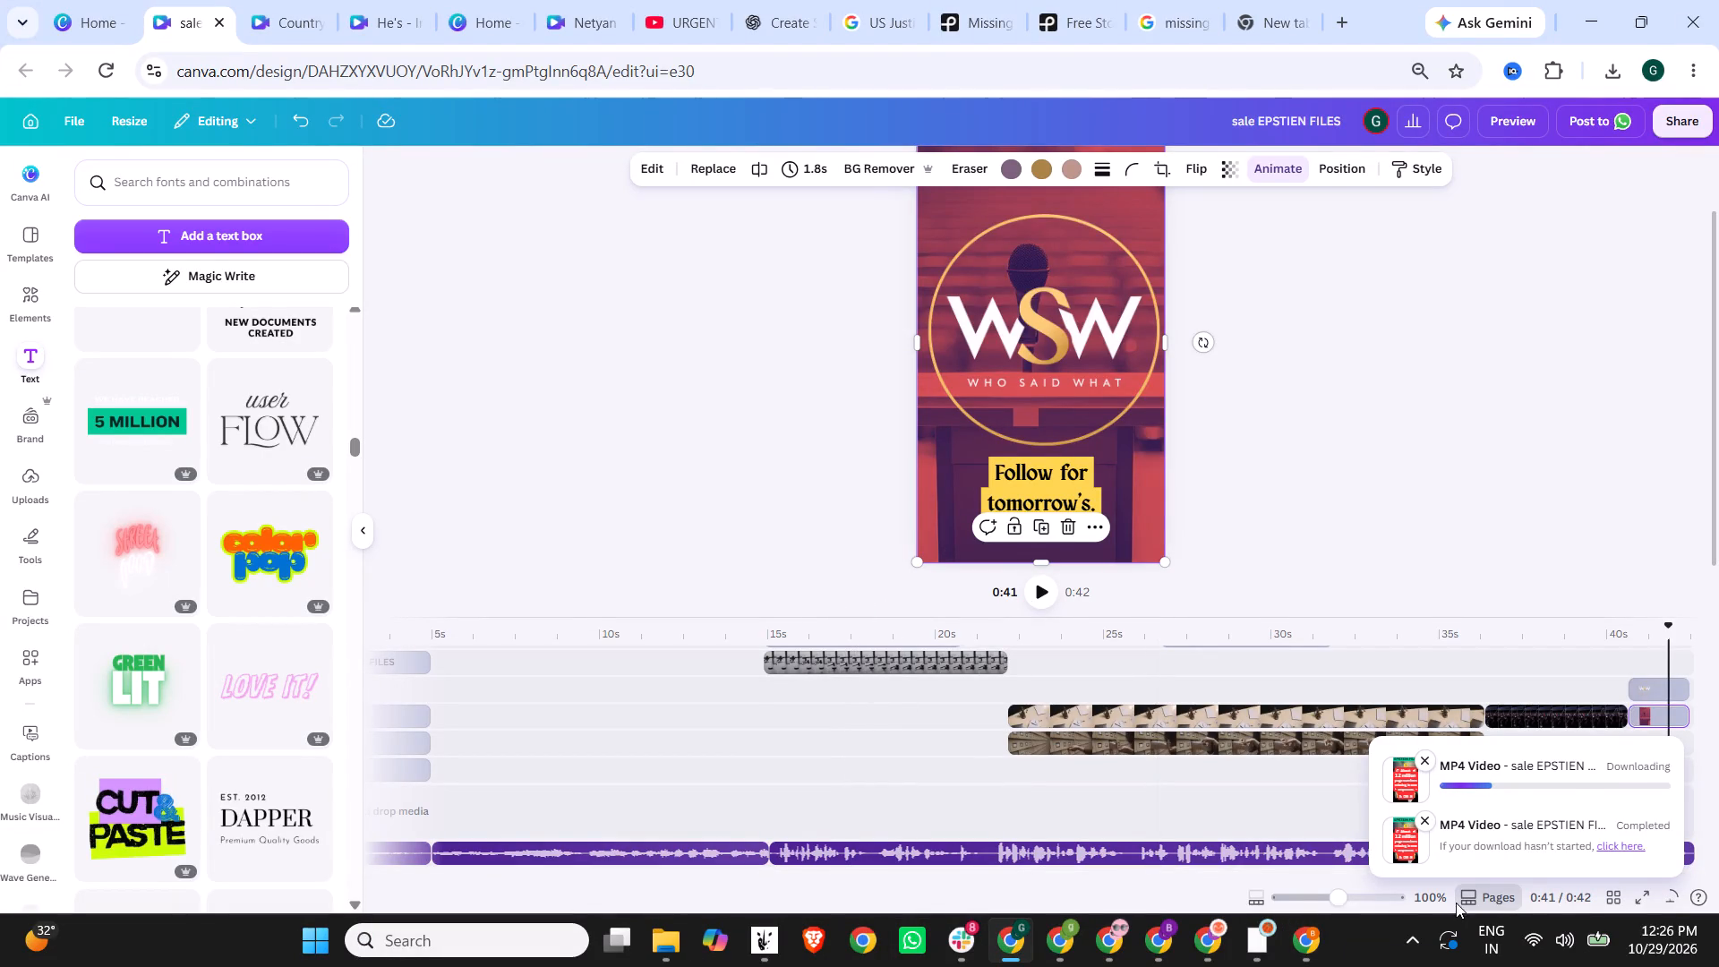
Show the hidden system tray icons on the Windows taskbar.
click(1415, 944)
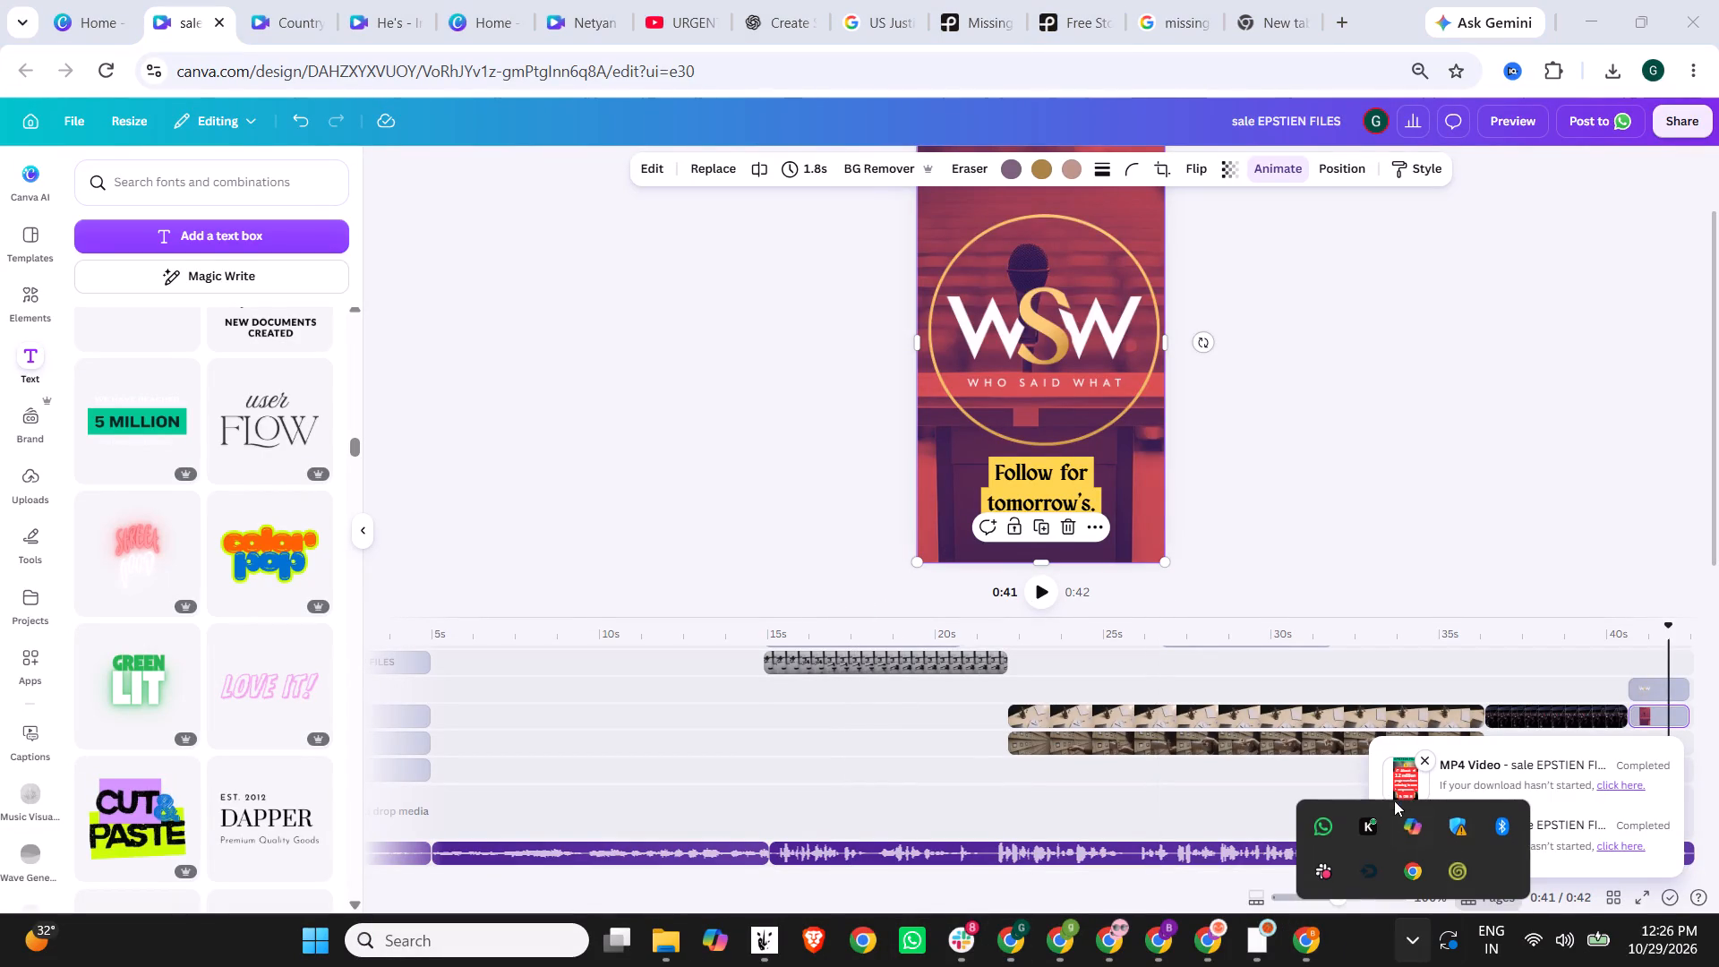